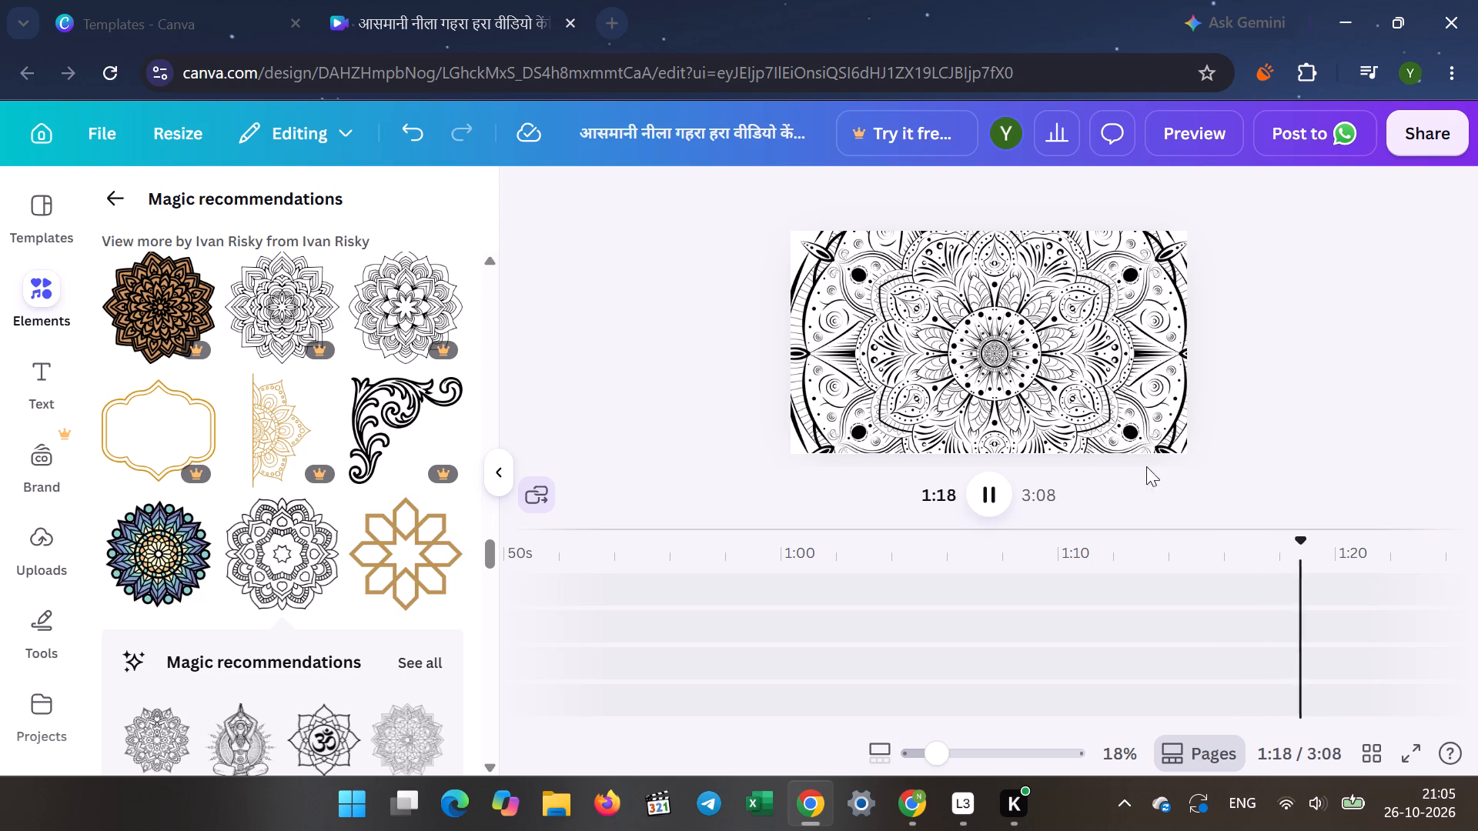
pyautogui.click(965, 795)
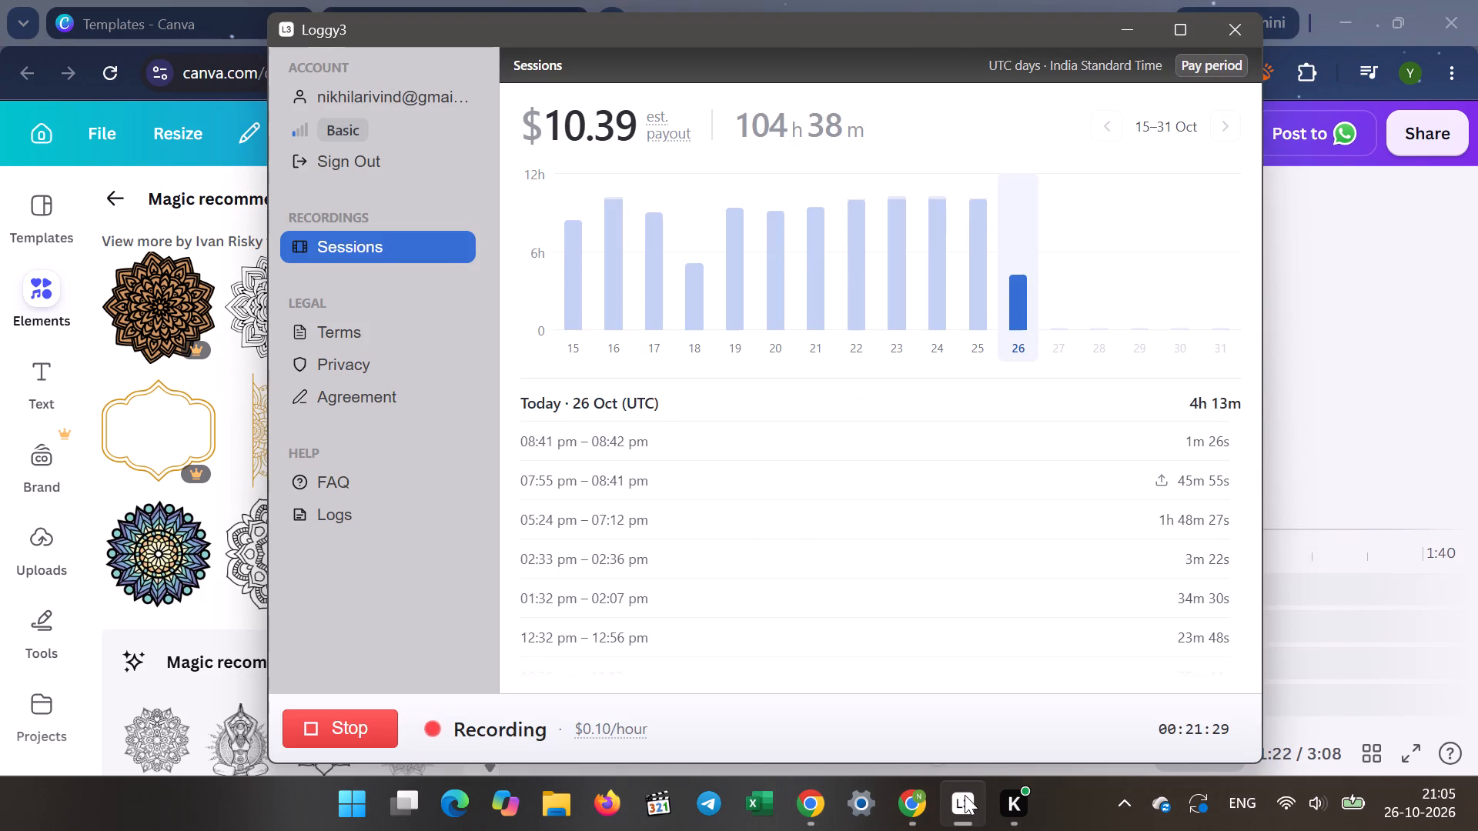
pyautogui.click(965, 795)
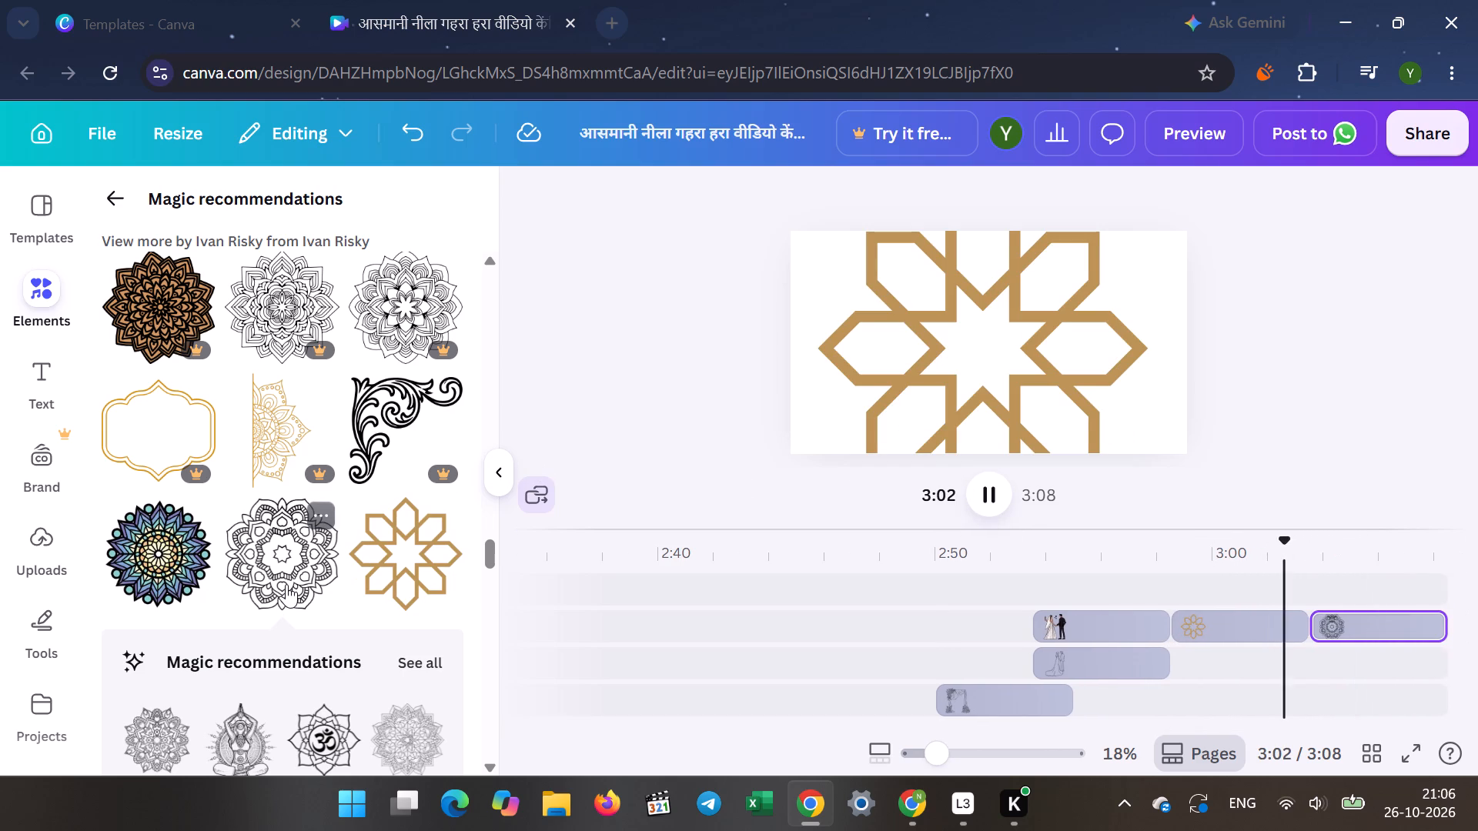
# Add the black outline mandala with the star centre to the blank last page and place it in the page's top-left corner.
pyautogui.scroll(-2, 286, 584)
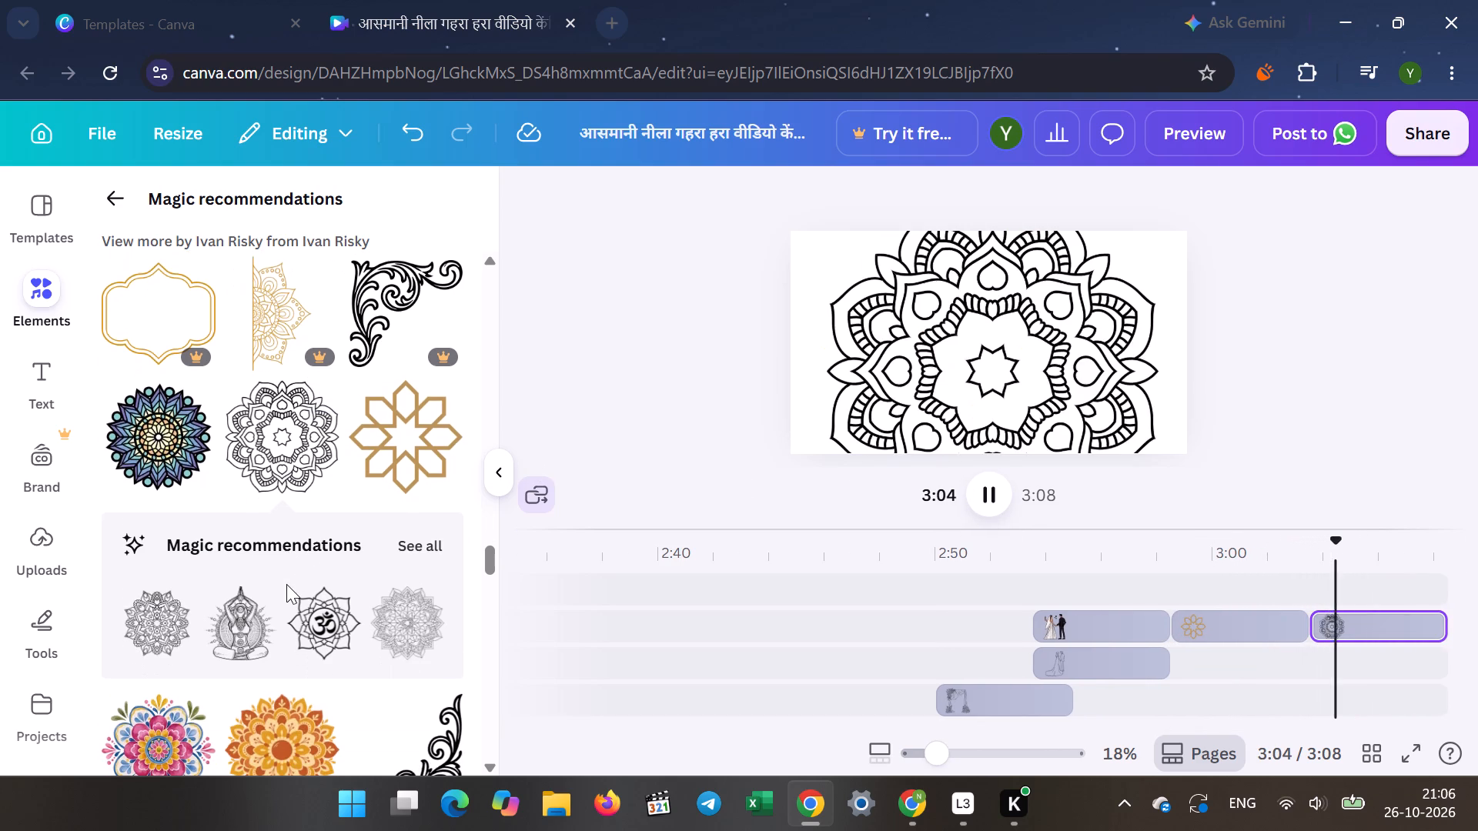
pyautogui.scroll(-1, 286, 584)
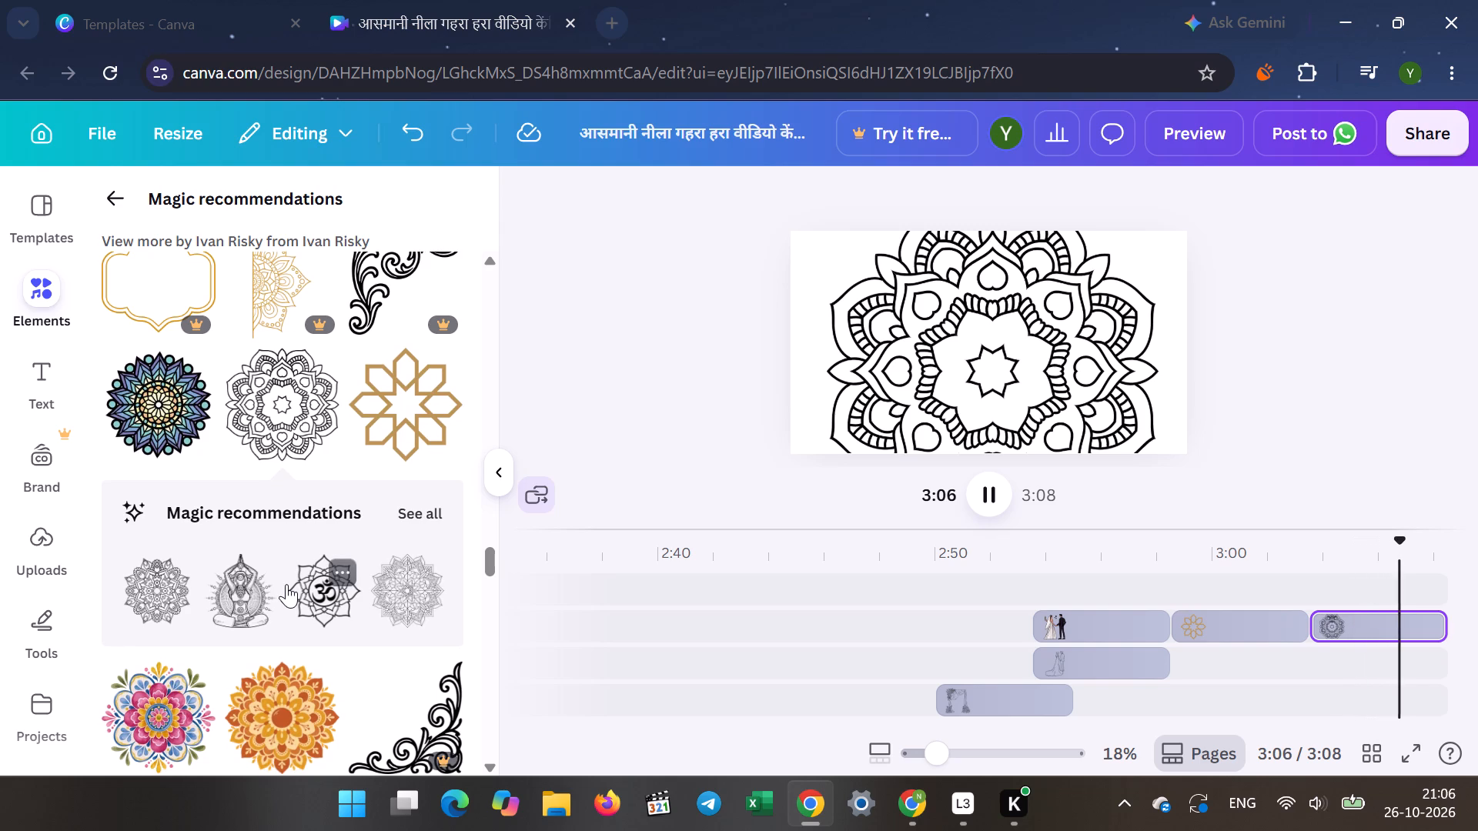
pyautogui.scroll(-2, 286, 584)
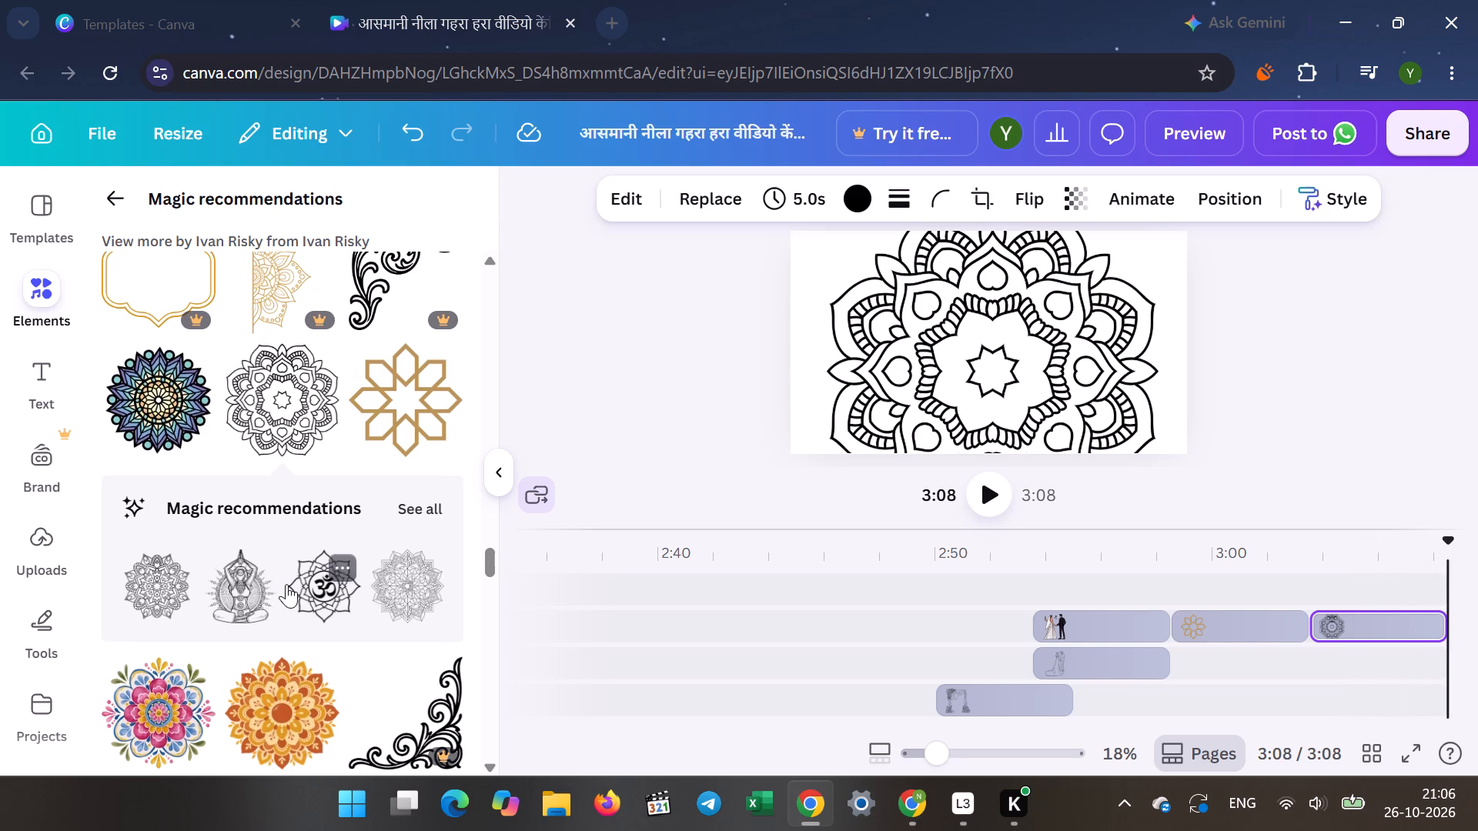
pyautogui.click(260, 399)
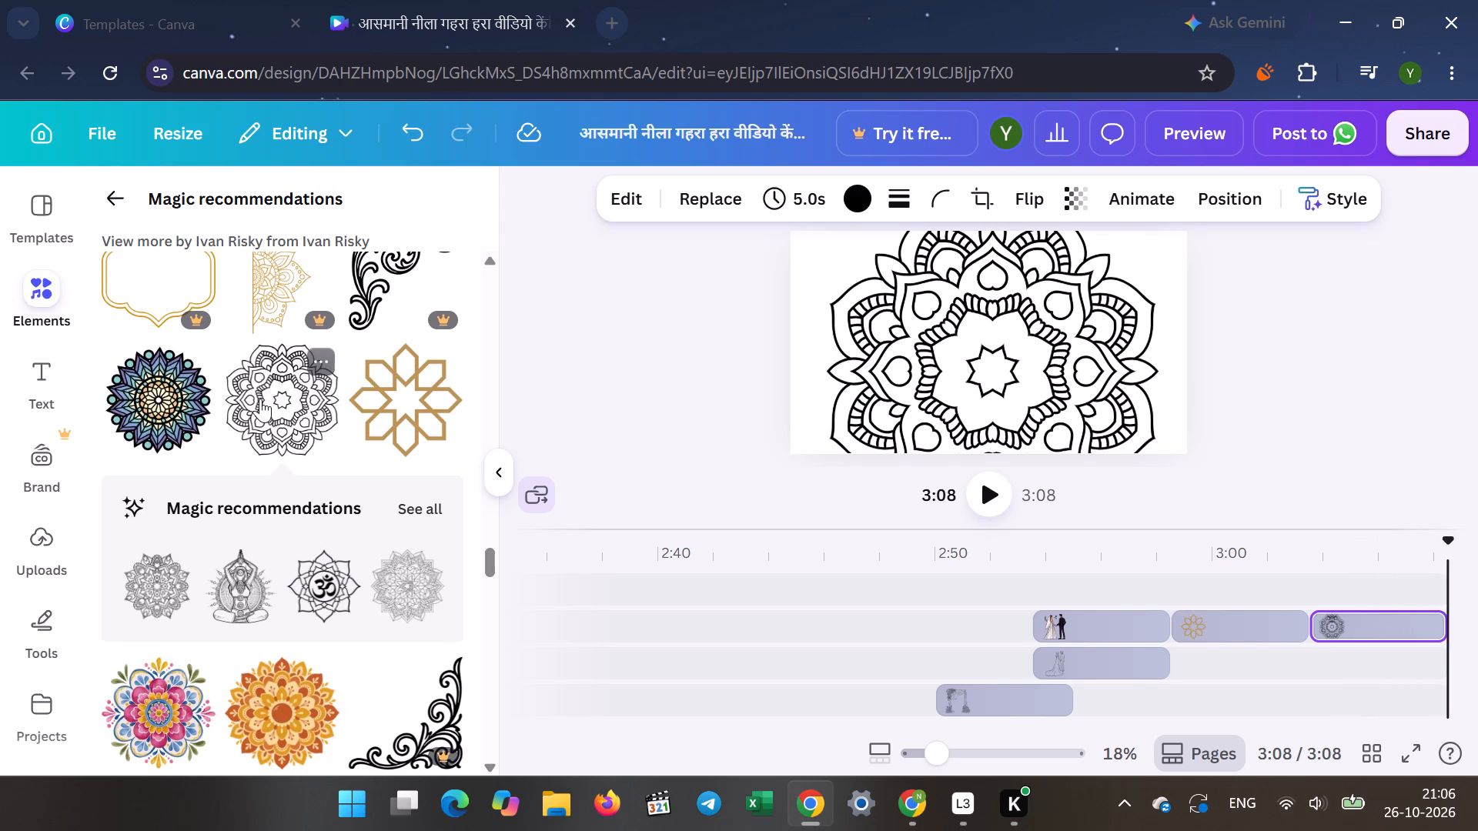
pyautogui.moveTo(988, 347); pyautogui.dragTo(985, 347)
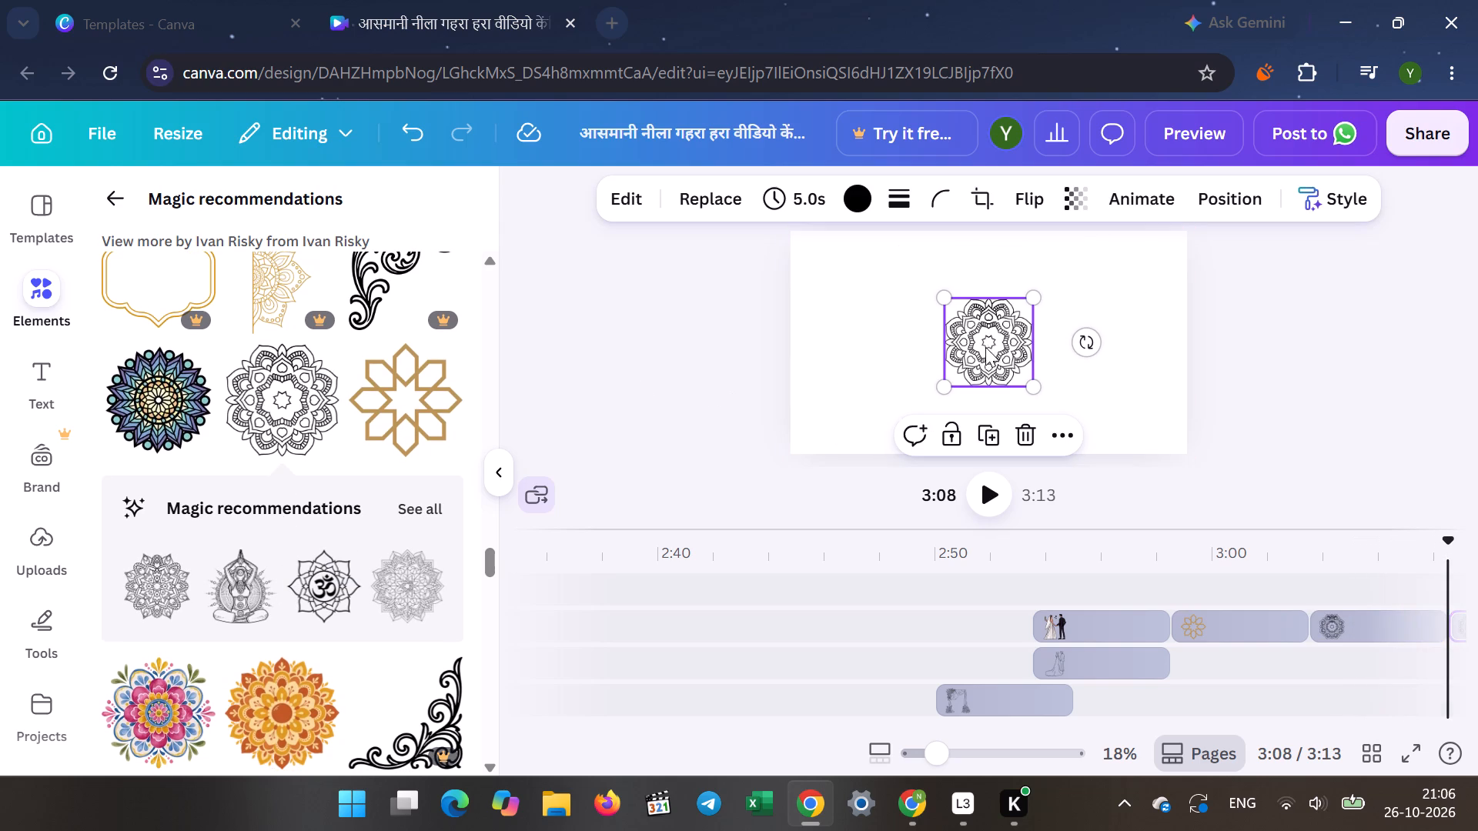
pyautogui.moveTo(985, 347); pyautogui.dragTo(828, 284)
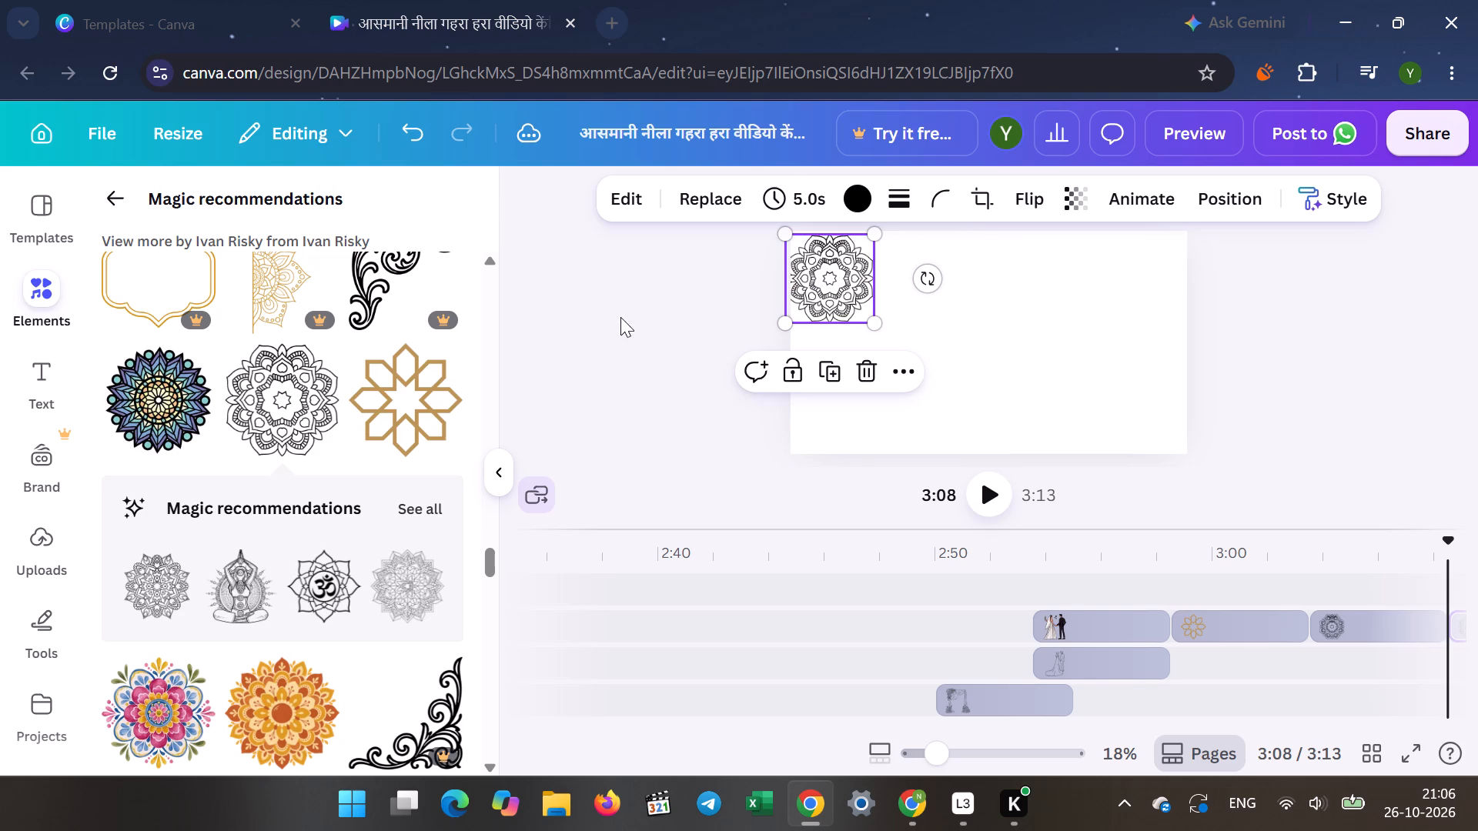
# Add the gold eight-pointed geometric star and place it beside the outline mandala along the page's top edge.
pyautogui.click(416, 416)
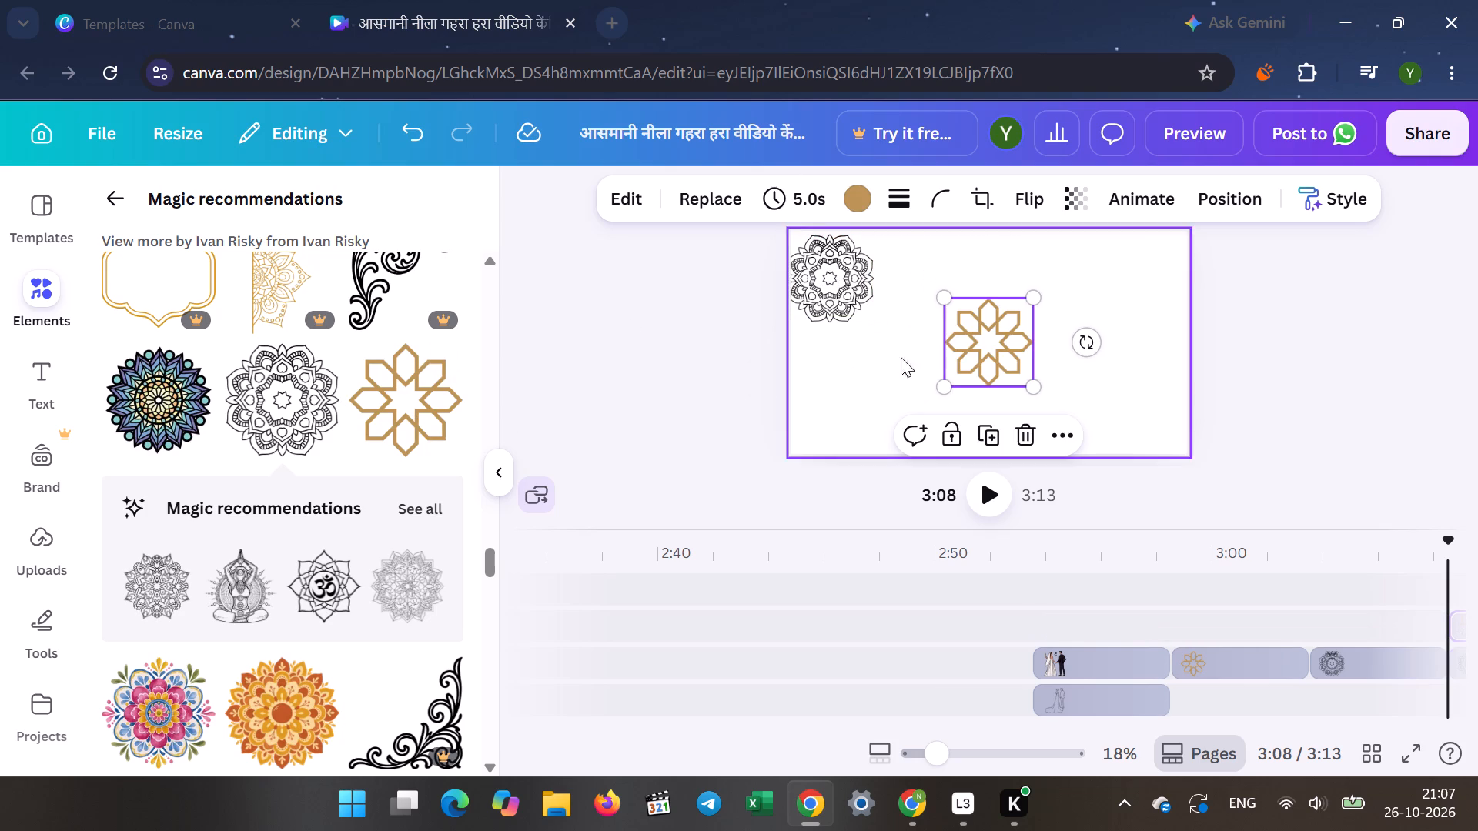
pyautogui.moveTo(981, 336); pyautogui.dragTo(906, 265)
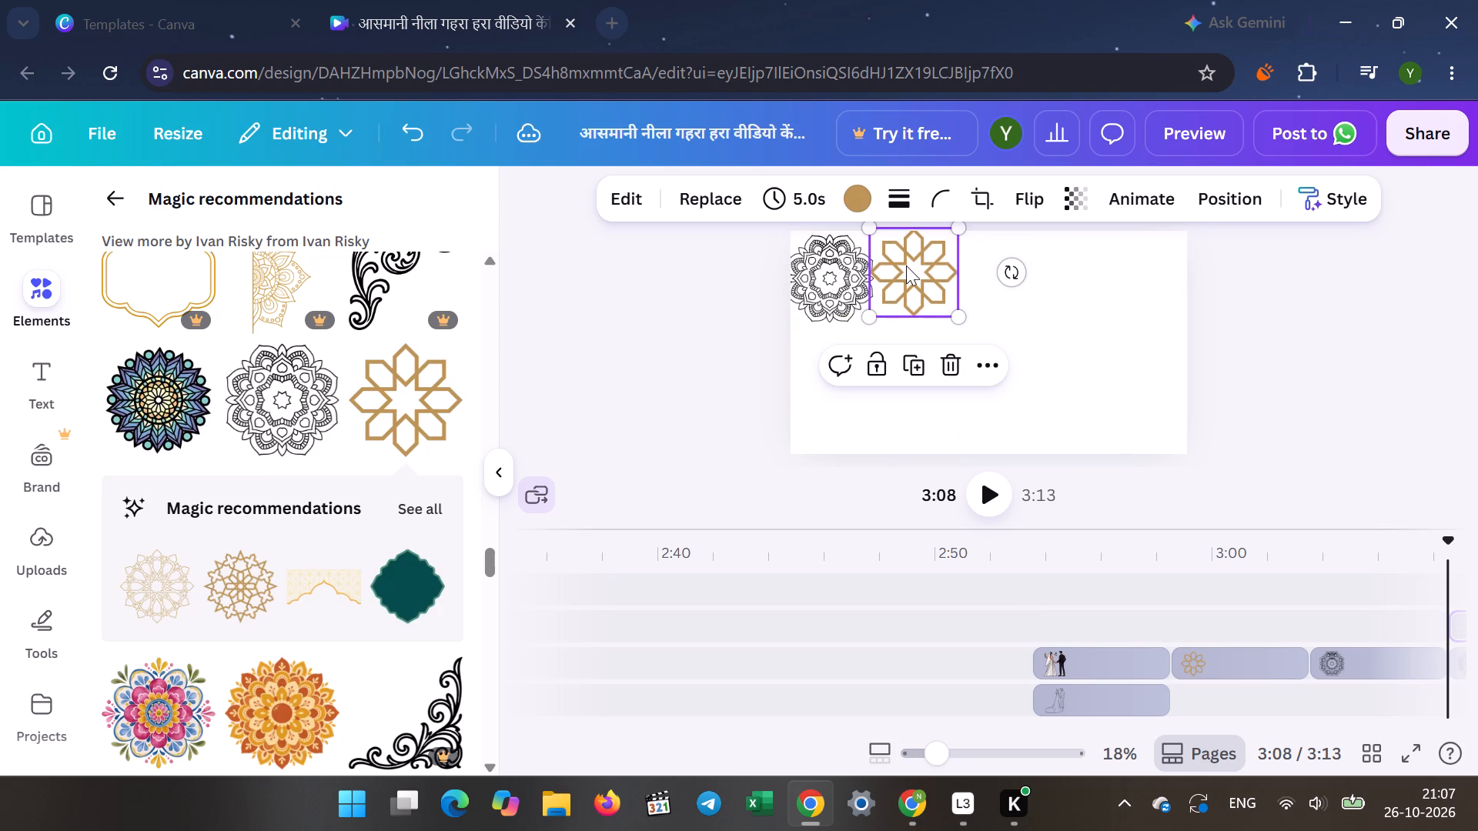
pyautogui.click(733, 282)
# Add the orange floral mandala, shrink it to about the star's size, and place it beside the gold star at the page's top edge.
pyautogui.scroll(-1, 254, 519)
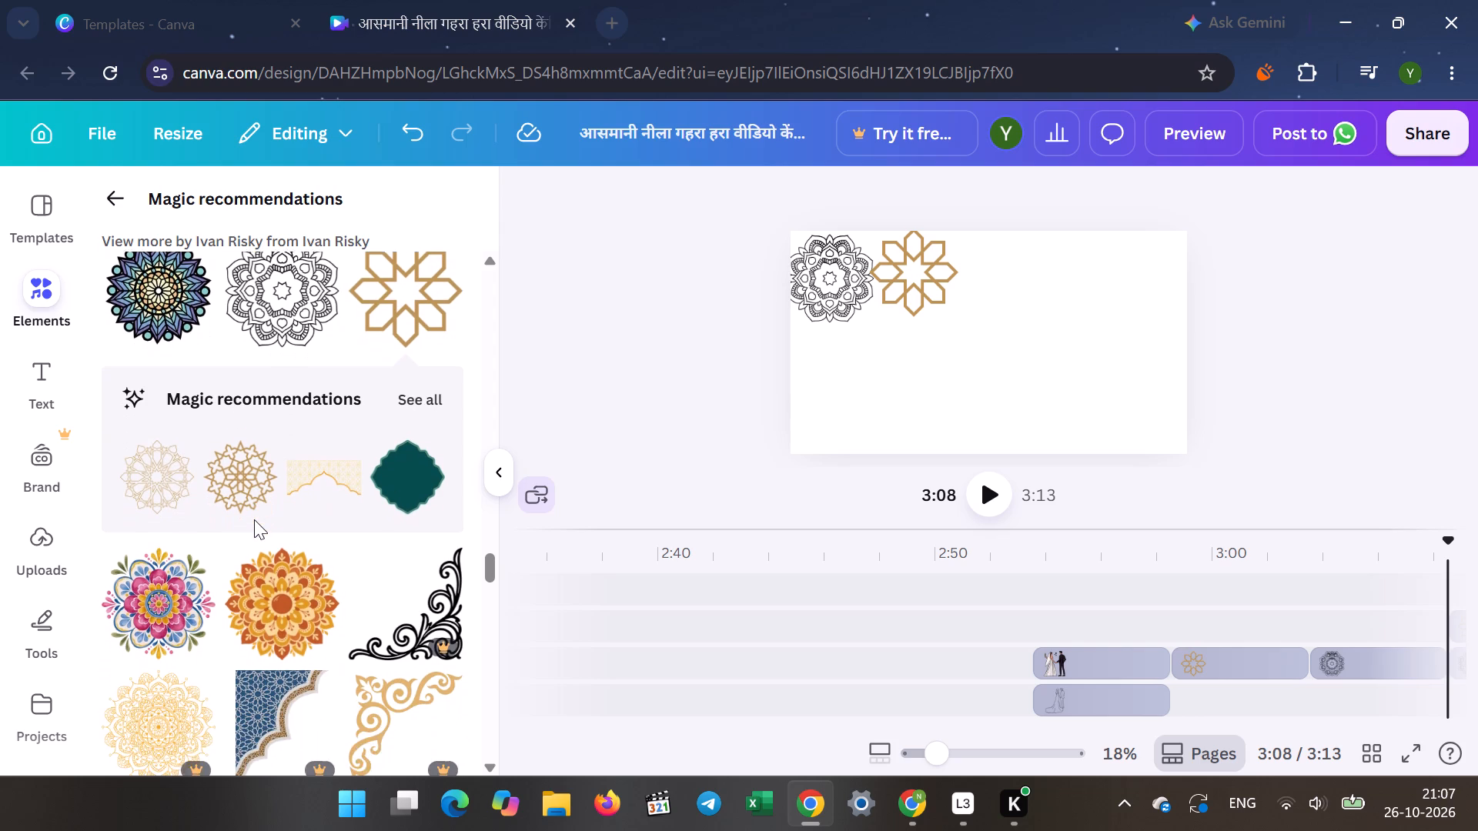
pyautogui.scroll(-2, 254, 519)
pyautogui.click(254, 519)
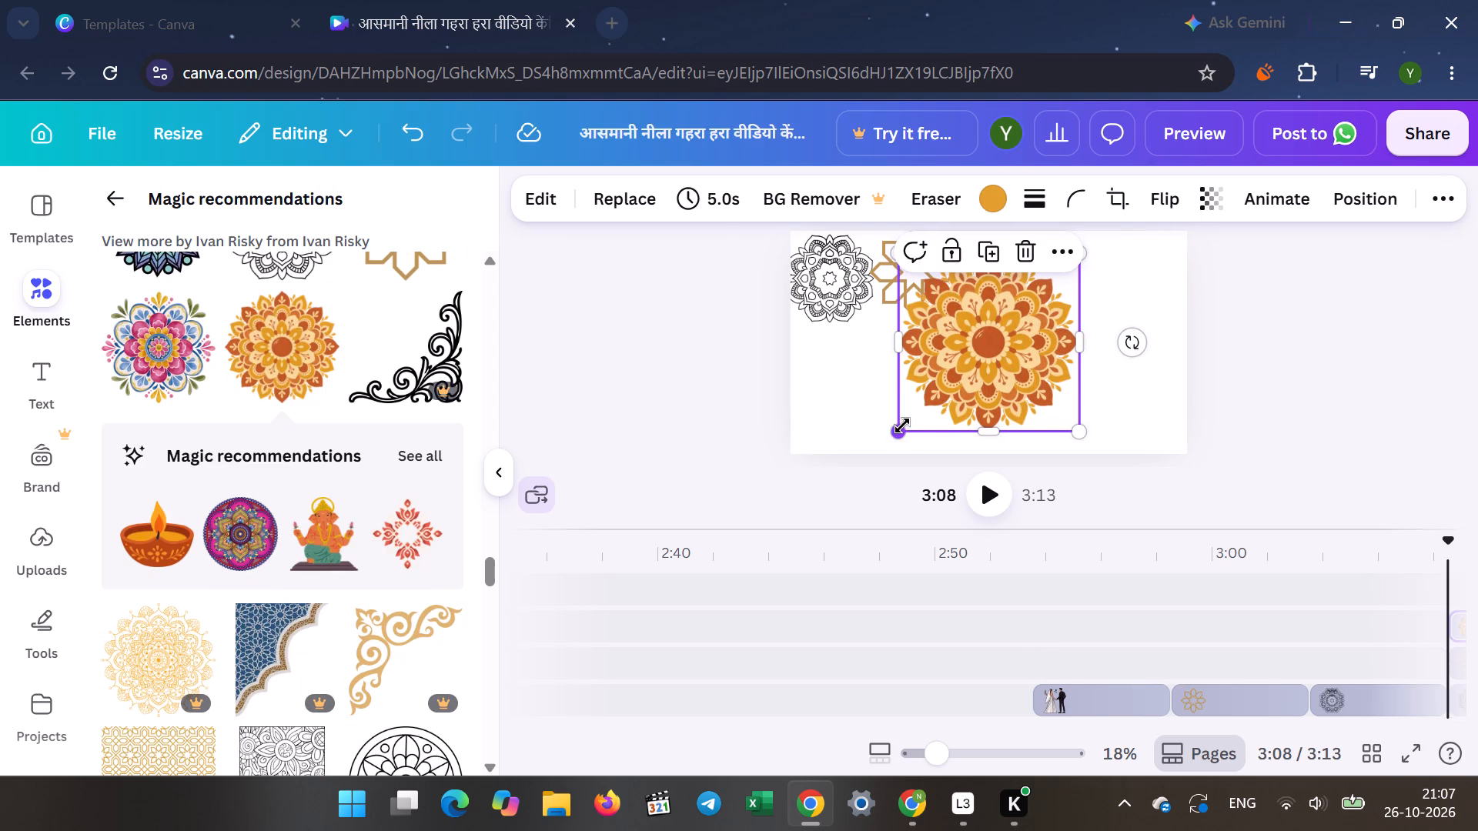
pyautogui.moveTo(902, 426); pyautogui.dragTo(990, 365)
pyautogui.moveTo(1021, 314); pyautogui.dragTo(1001, 285)
pyautogui.click(684, 273)
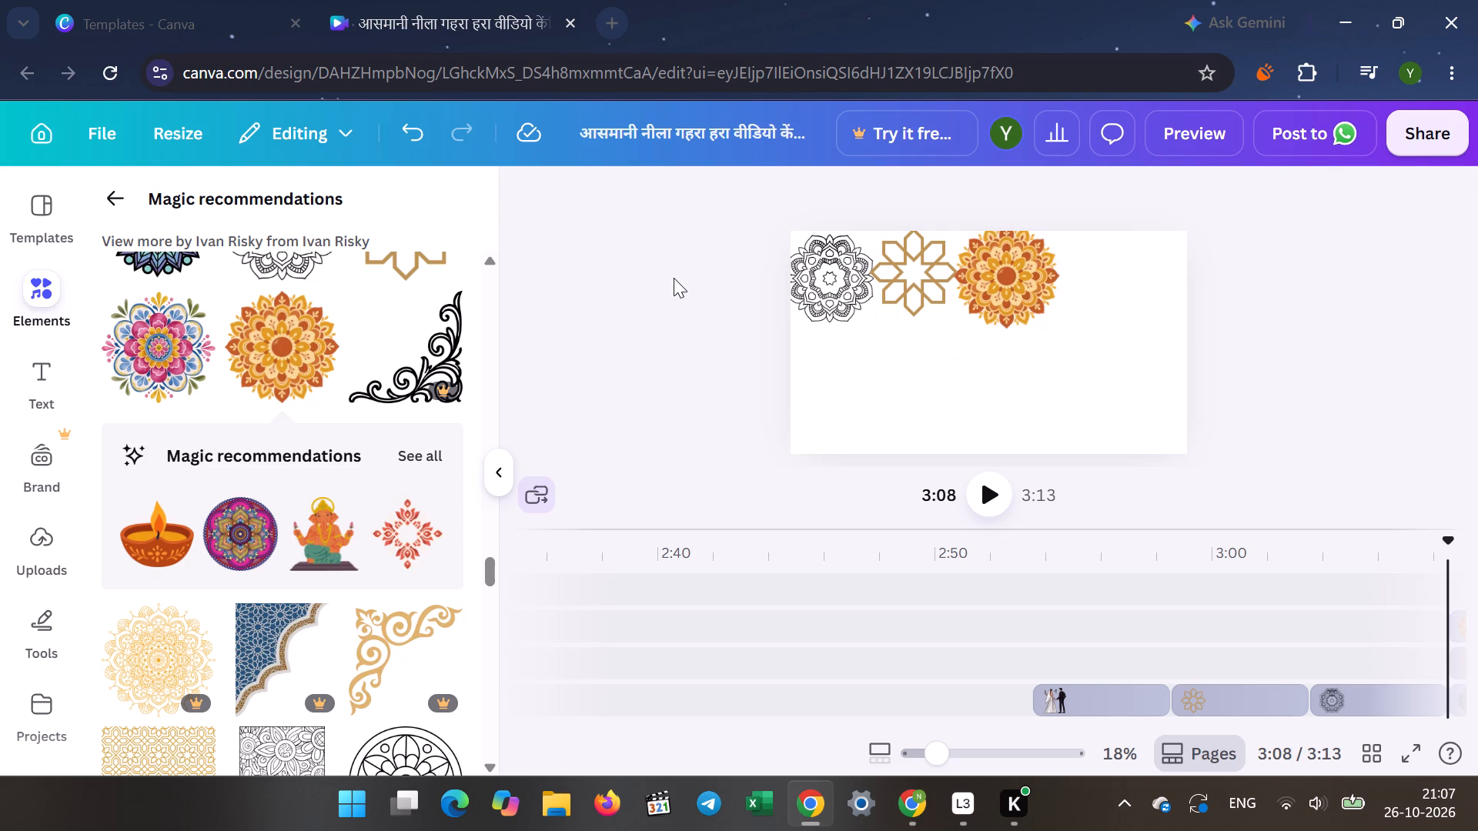
# Add the dense black mandala, place it in the page's top-right corner and enlarge it slightly to match the orange mandala.
pyautogui.scroll(-2, 261, 443)
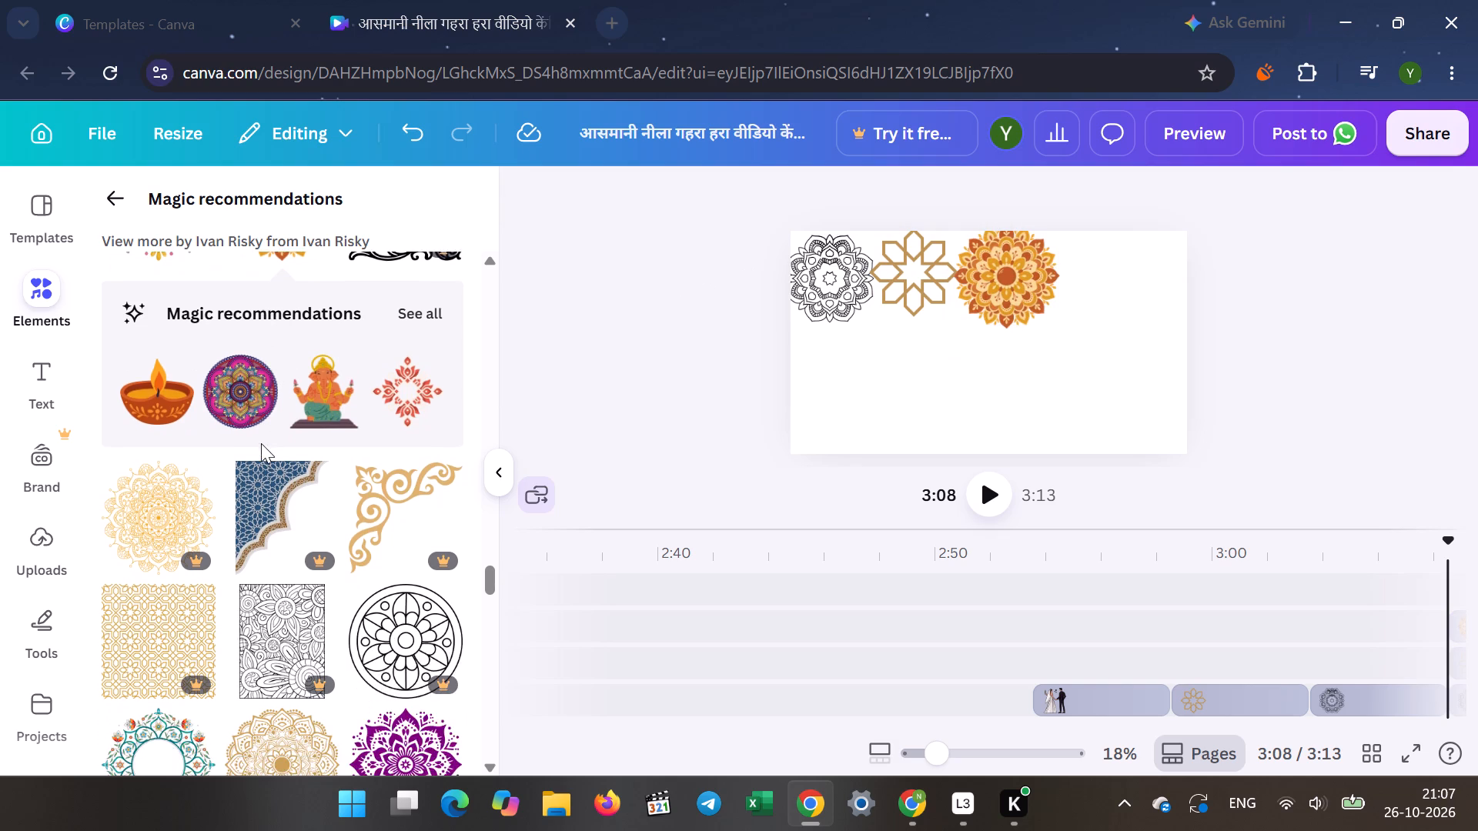
pyautogui.scroll(-3, 261, 443)
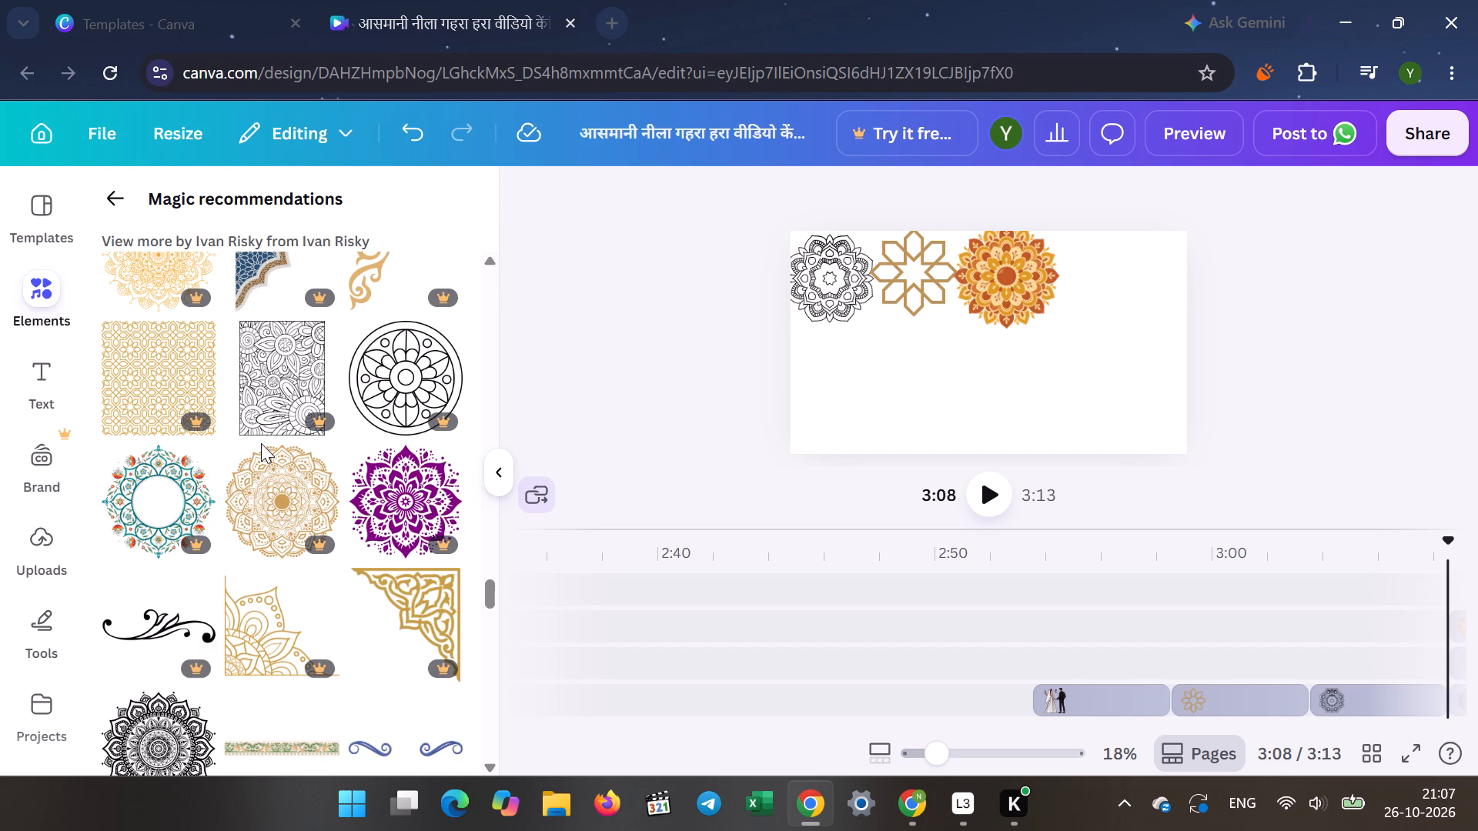
pyautogui.scroll(-1, 261, 443)
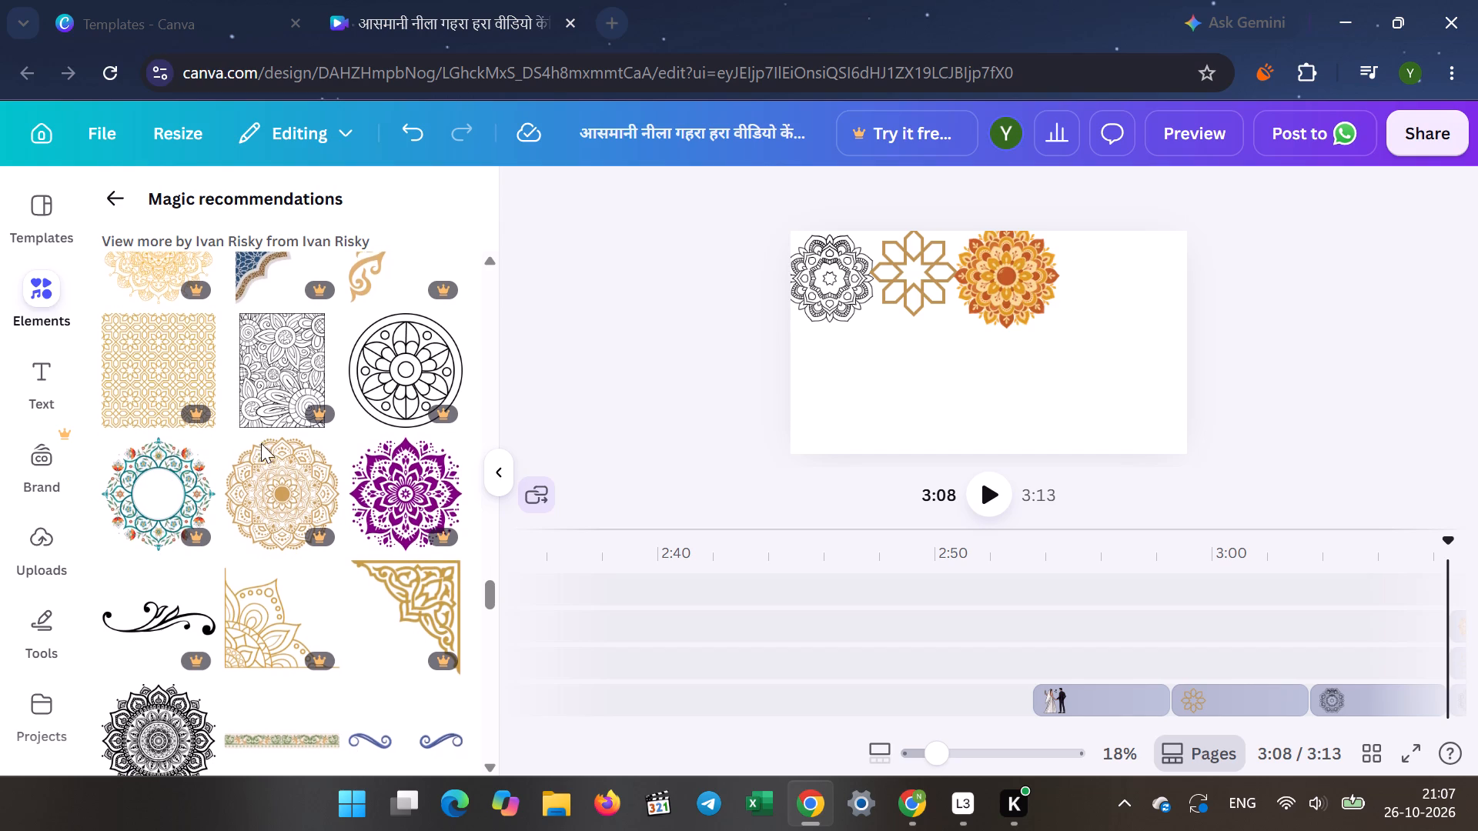
pyautogui.scroll(-1, 261, 443)
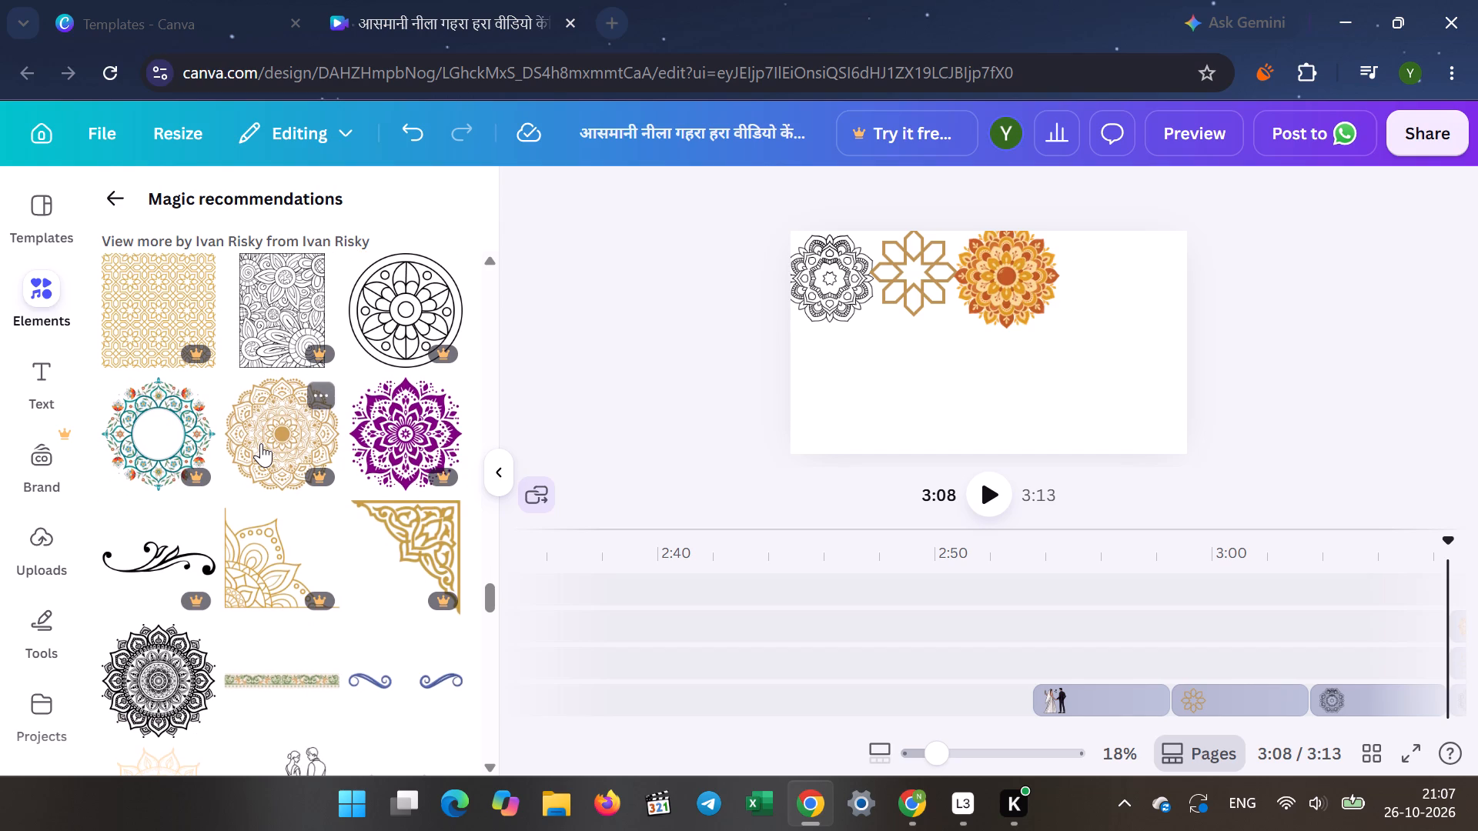
pyautogui.scroll(-1, 261, 443)
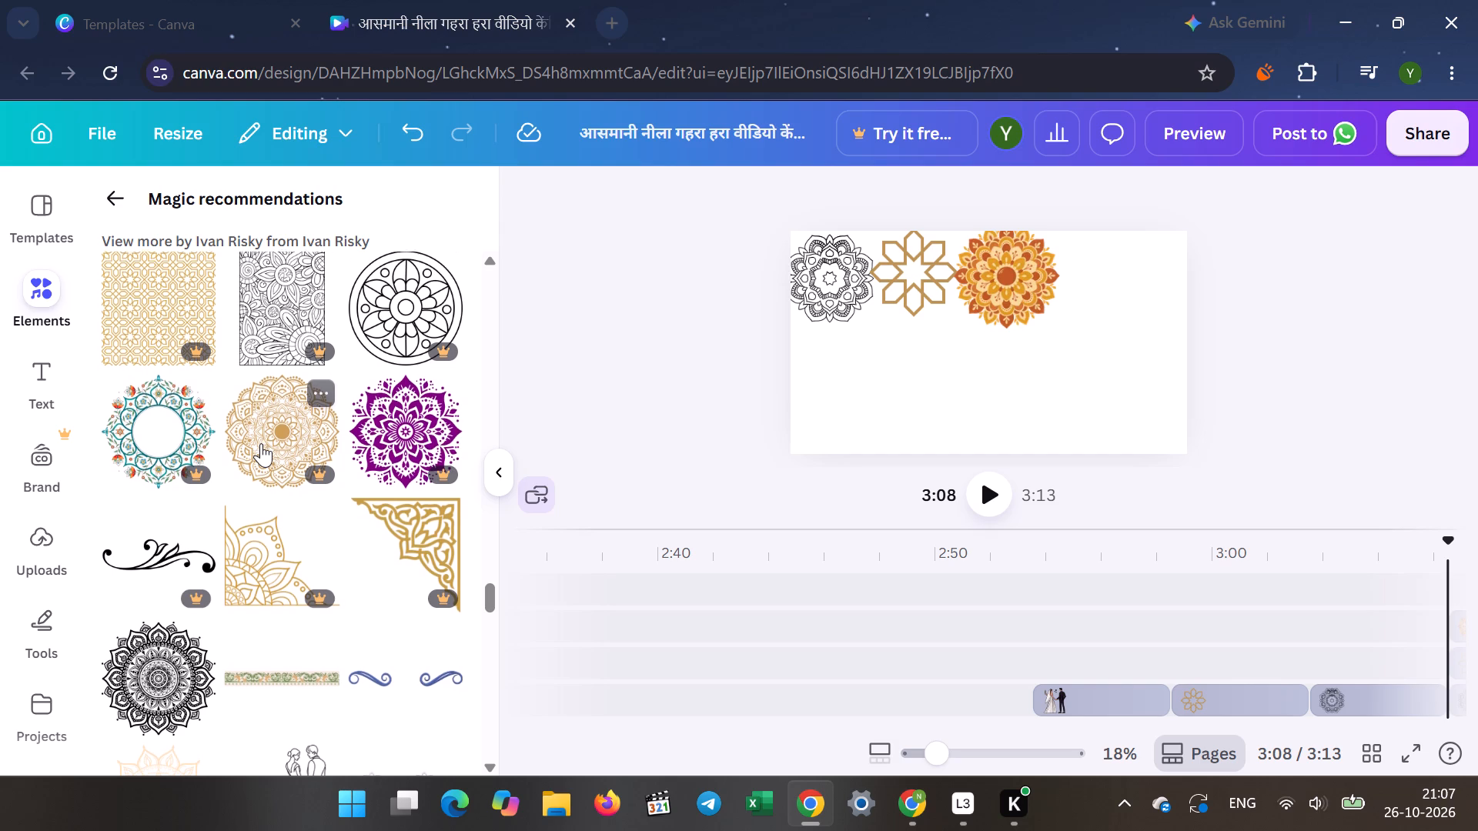
pyautogui.scroll(-4, 261, 443)
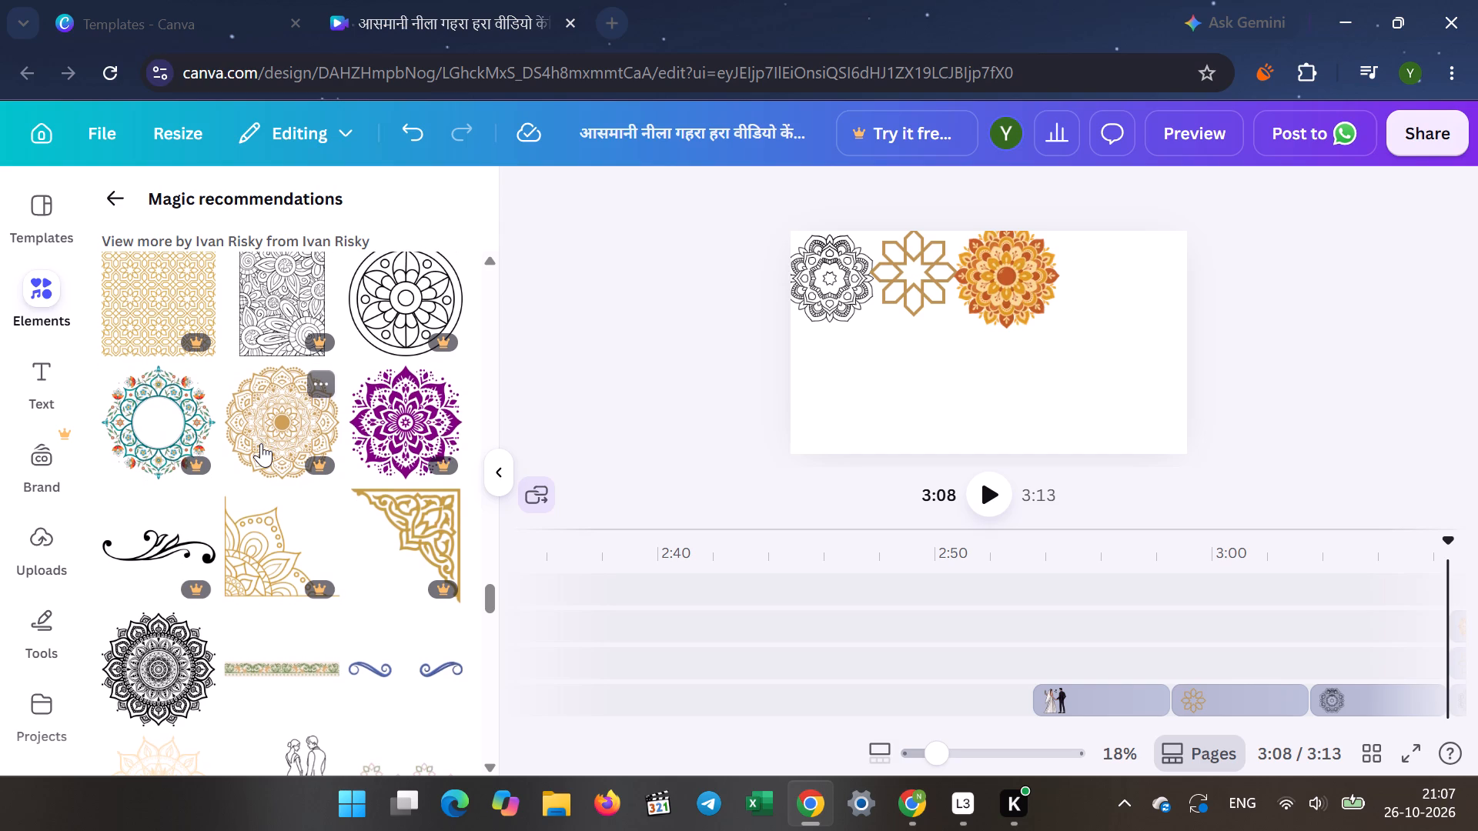
pyautogui.scroll(-2, 261, 443)
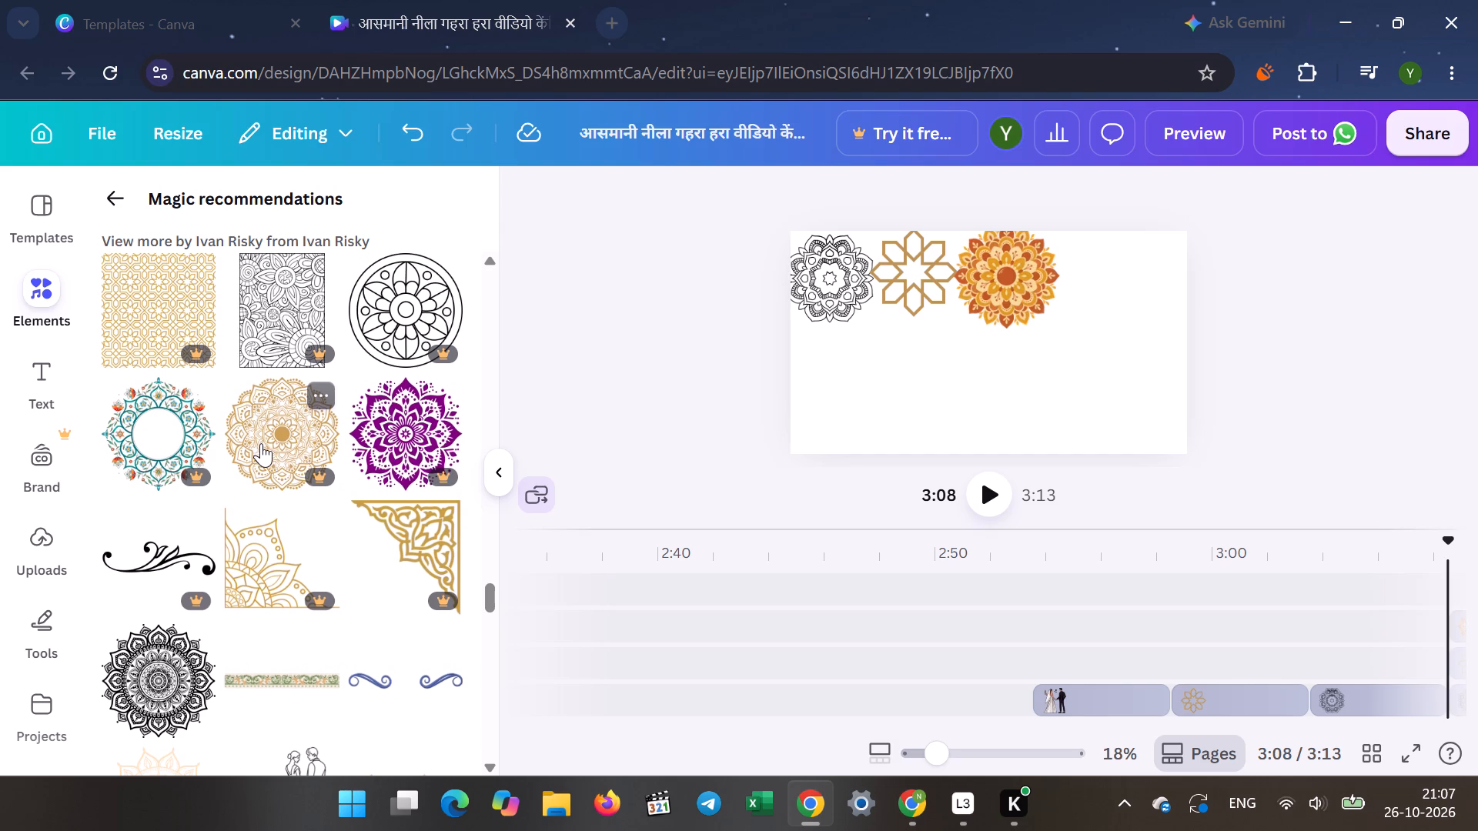
pyautogui.scroll(-1, 261, 443)
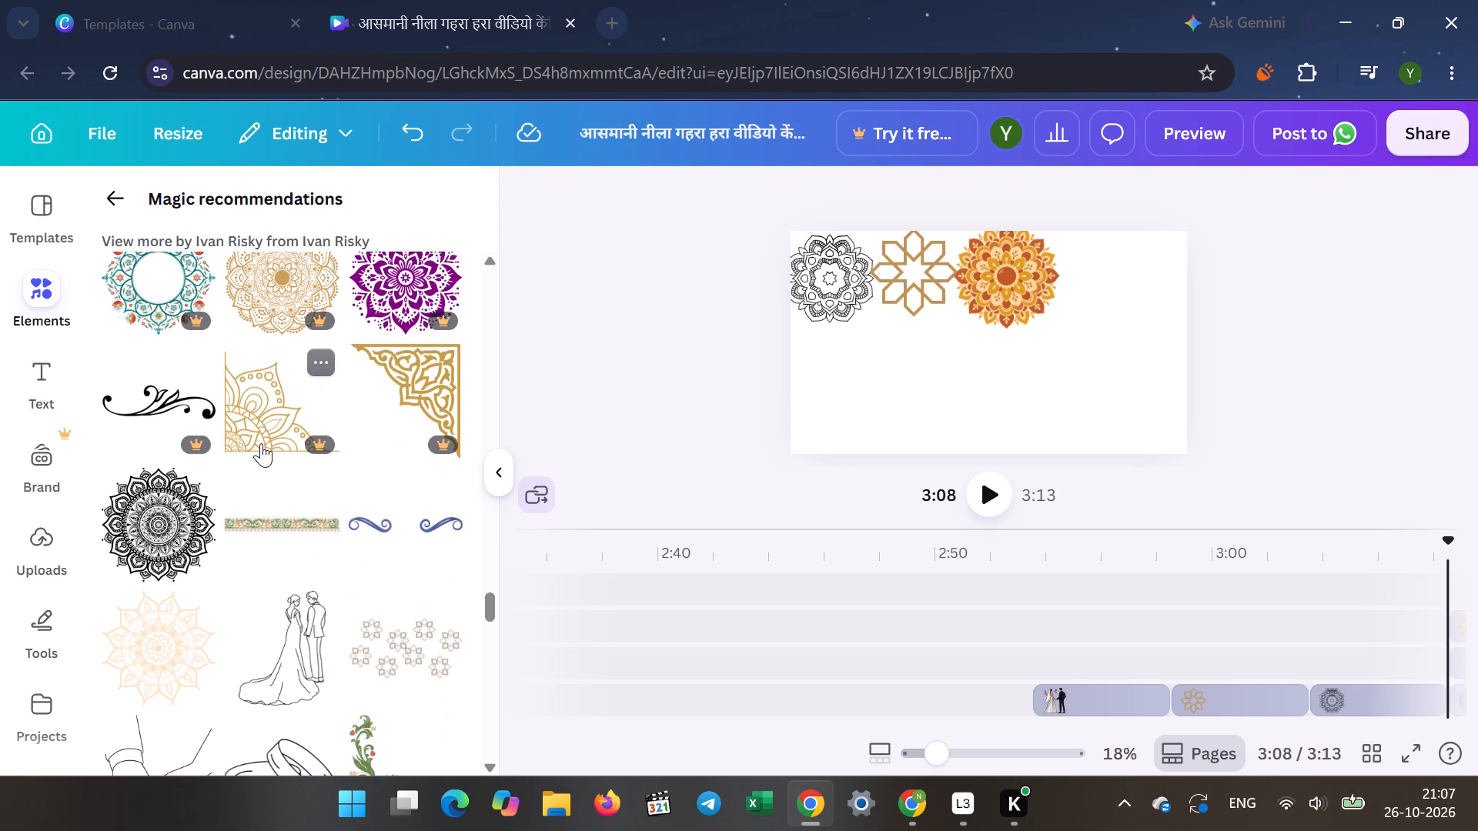
pyautogui.click(160, 530)
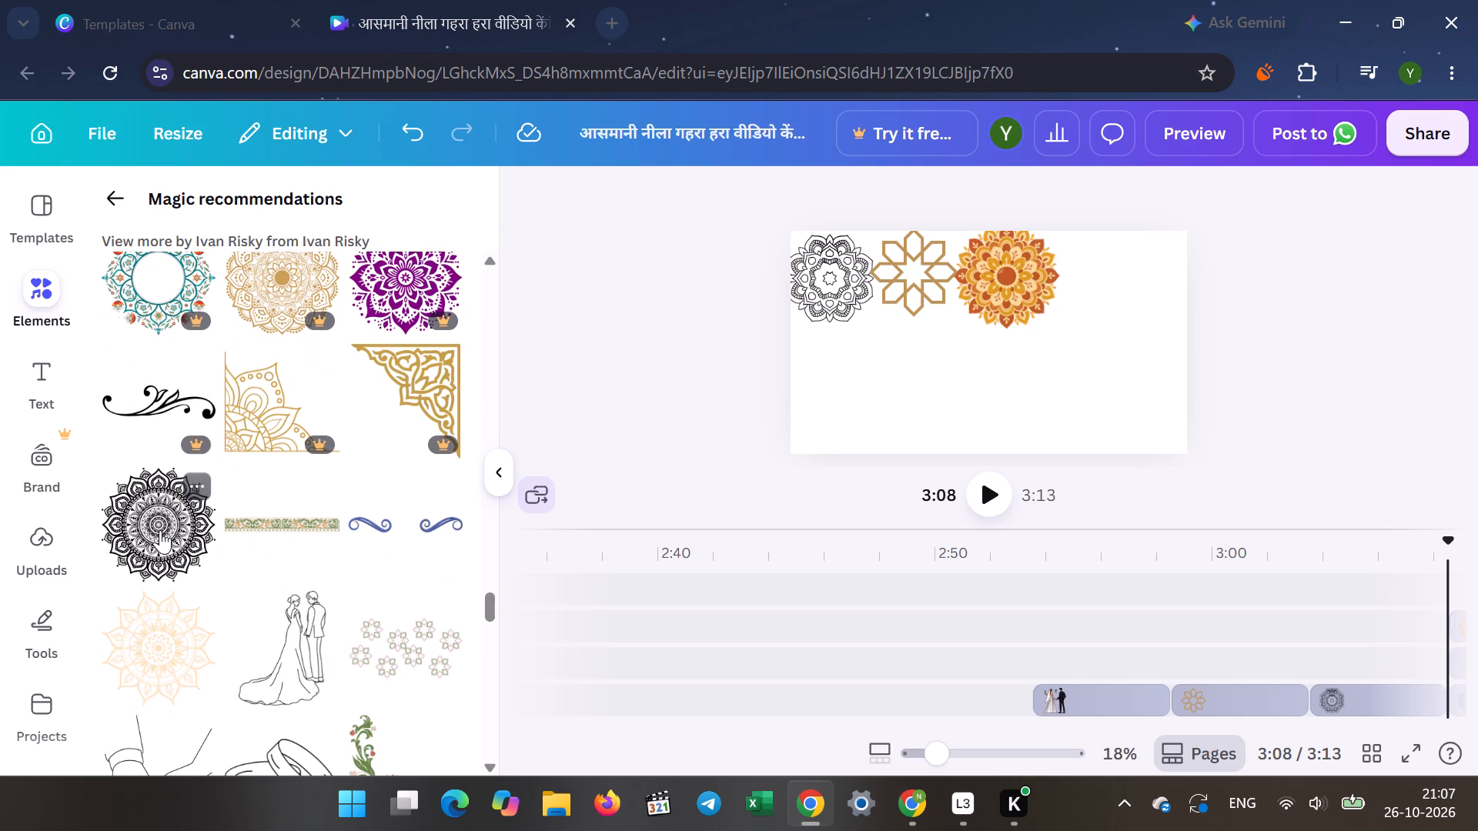
pyautogui.moveTo(991, 330); pyautogui.dragTo(1016, 319)
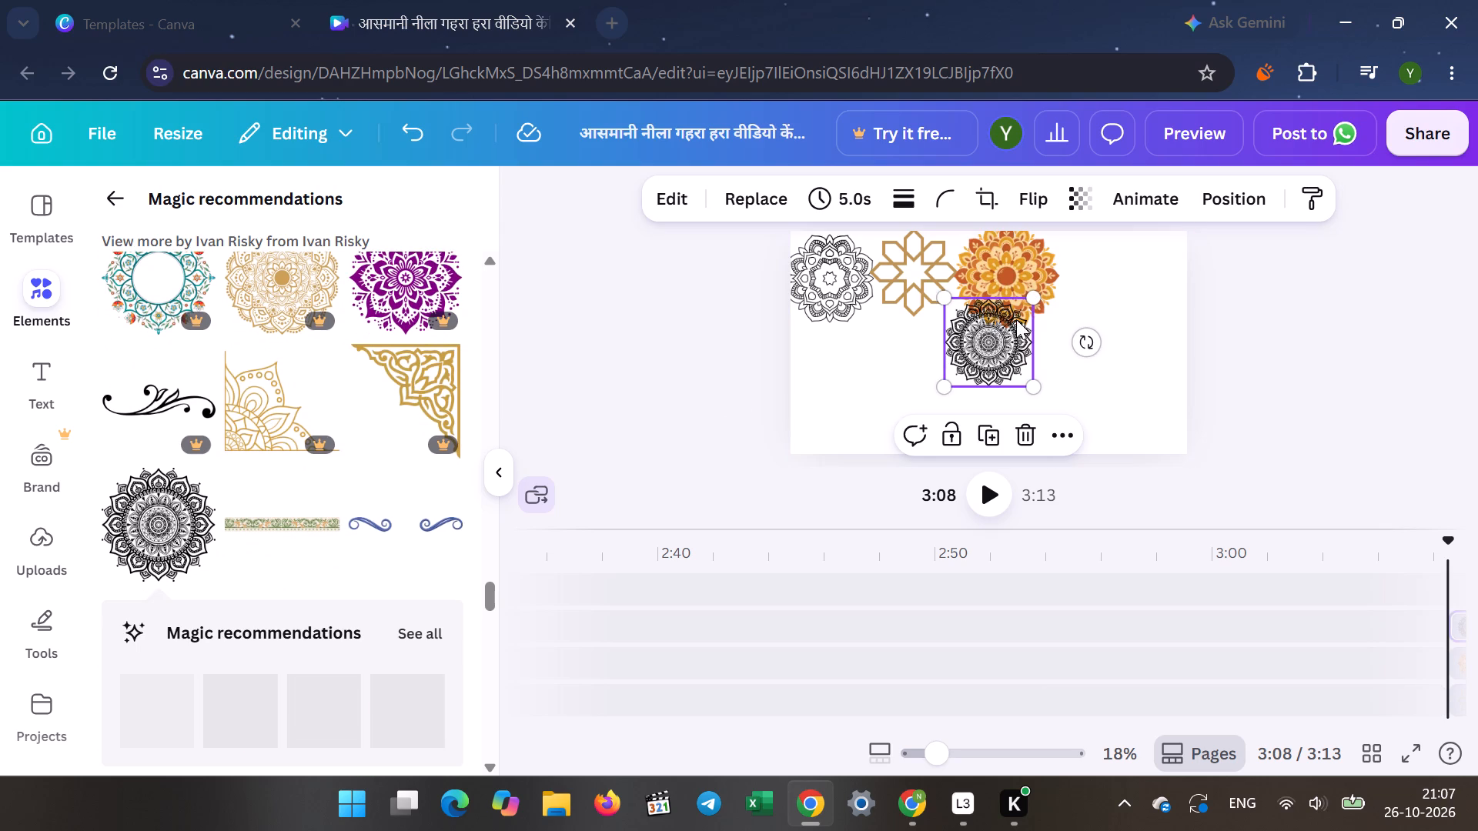
pyautogui.moveTo(1016, 319); pyautogui.dragTo(1143, 267)
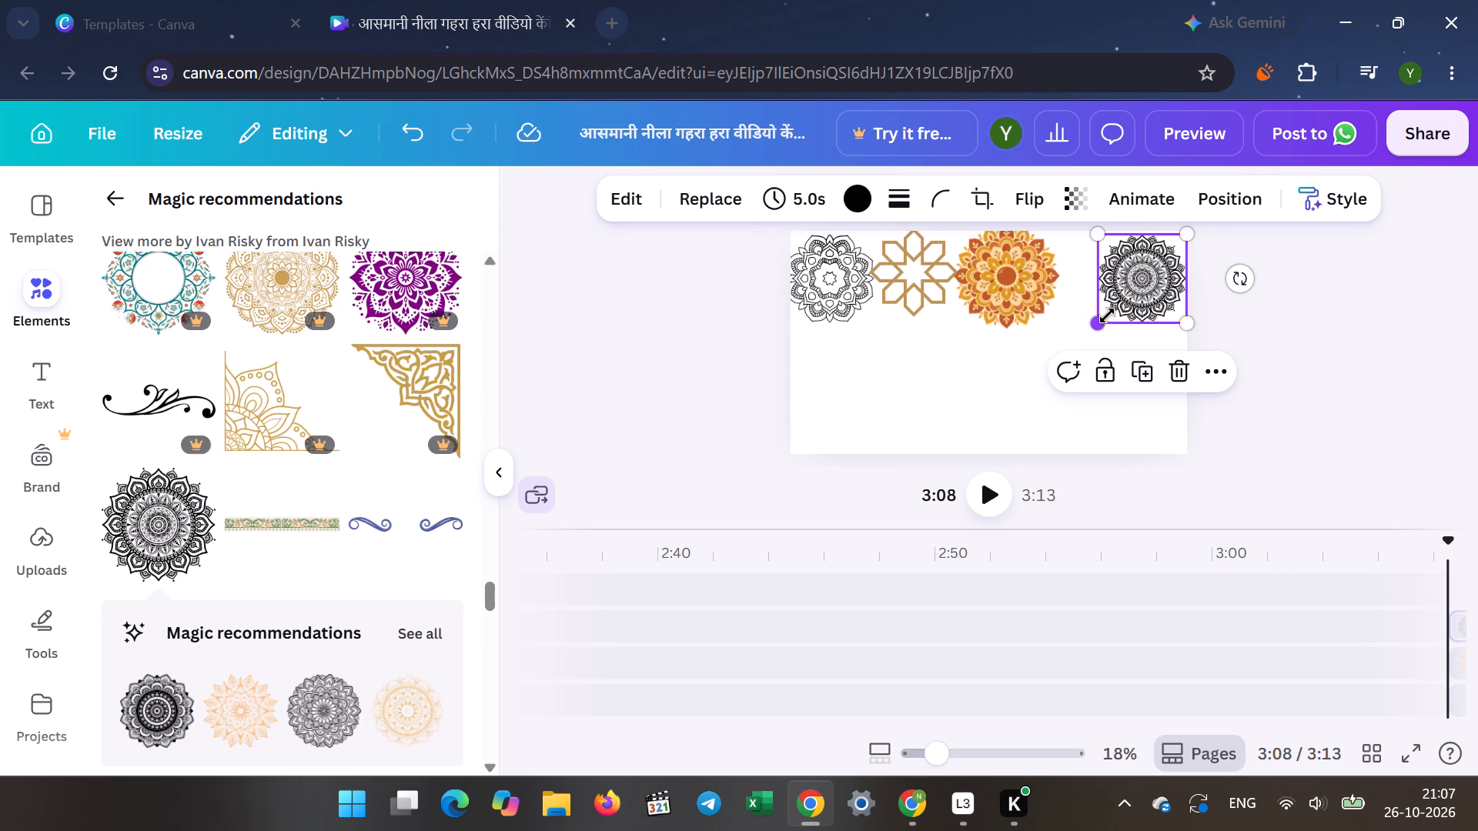
pyautogui.moveTo(1107, 315); pyautogui.dragTo(1095, 326)
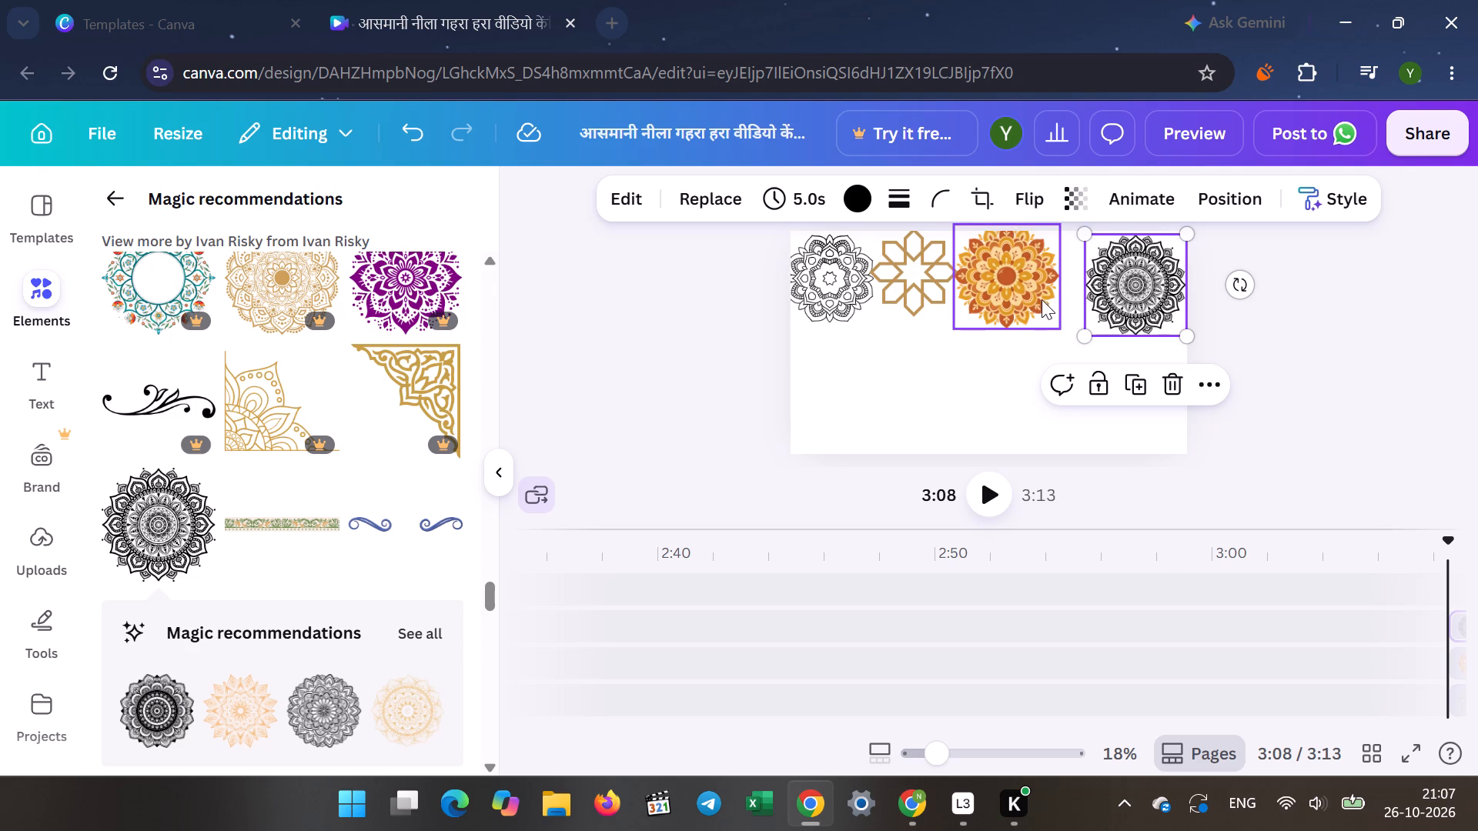
# Shift the orange mandala closer to the black one and enlarge the gold star to fill more of the top row.
pyautogui.moveTo(1037, 299); pyautogui.dragTo(1058, 299)
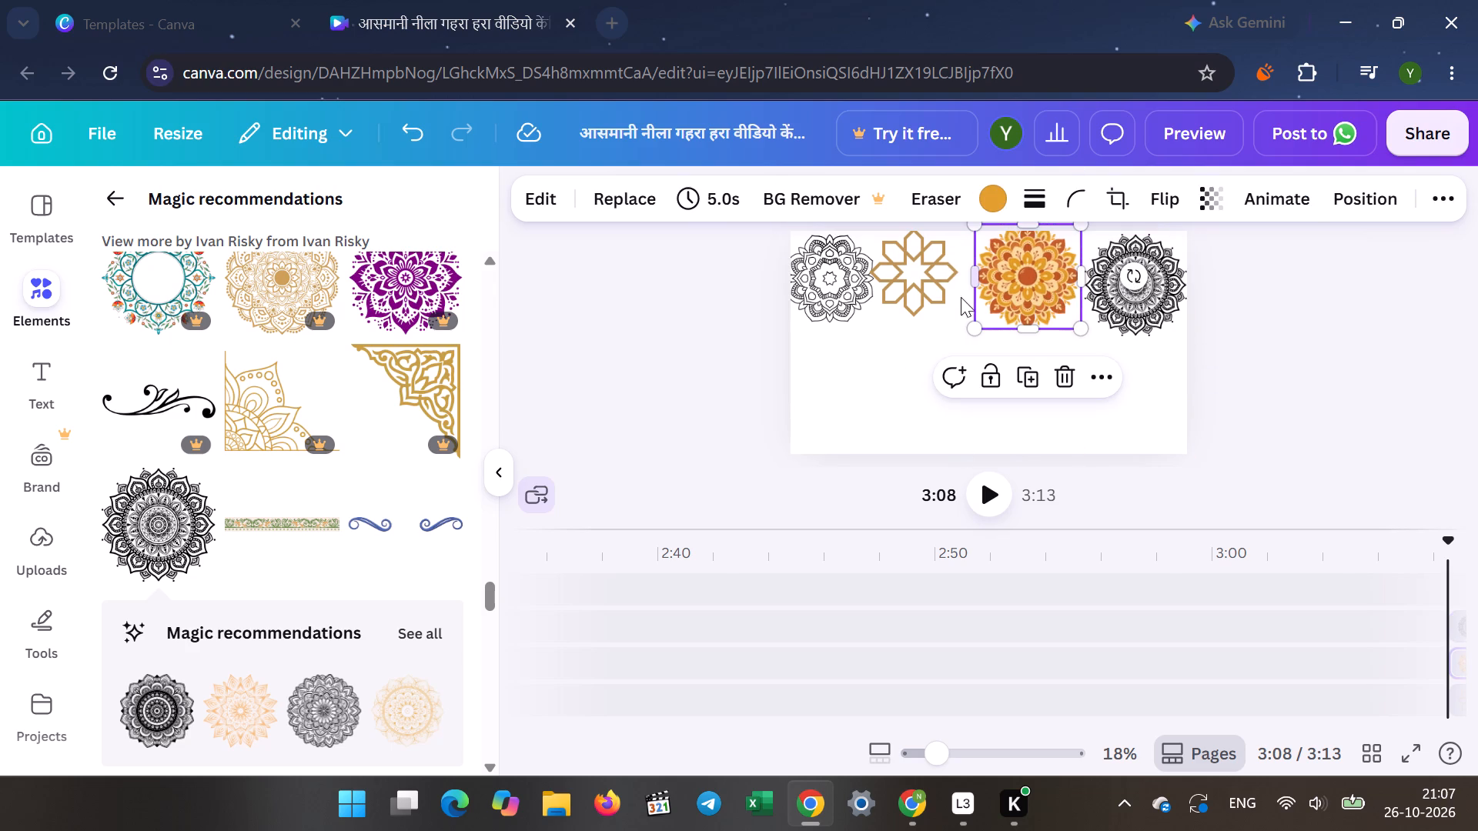
pyautogui.moveTo(932, 294); pyautogui.dragTo(940, 298)
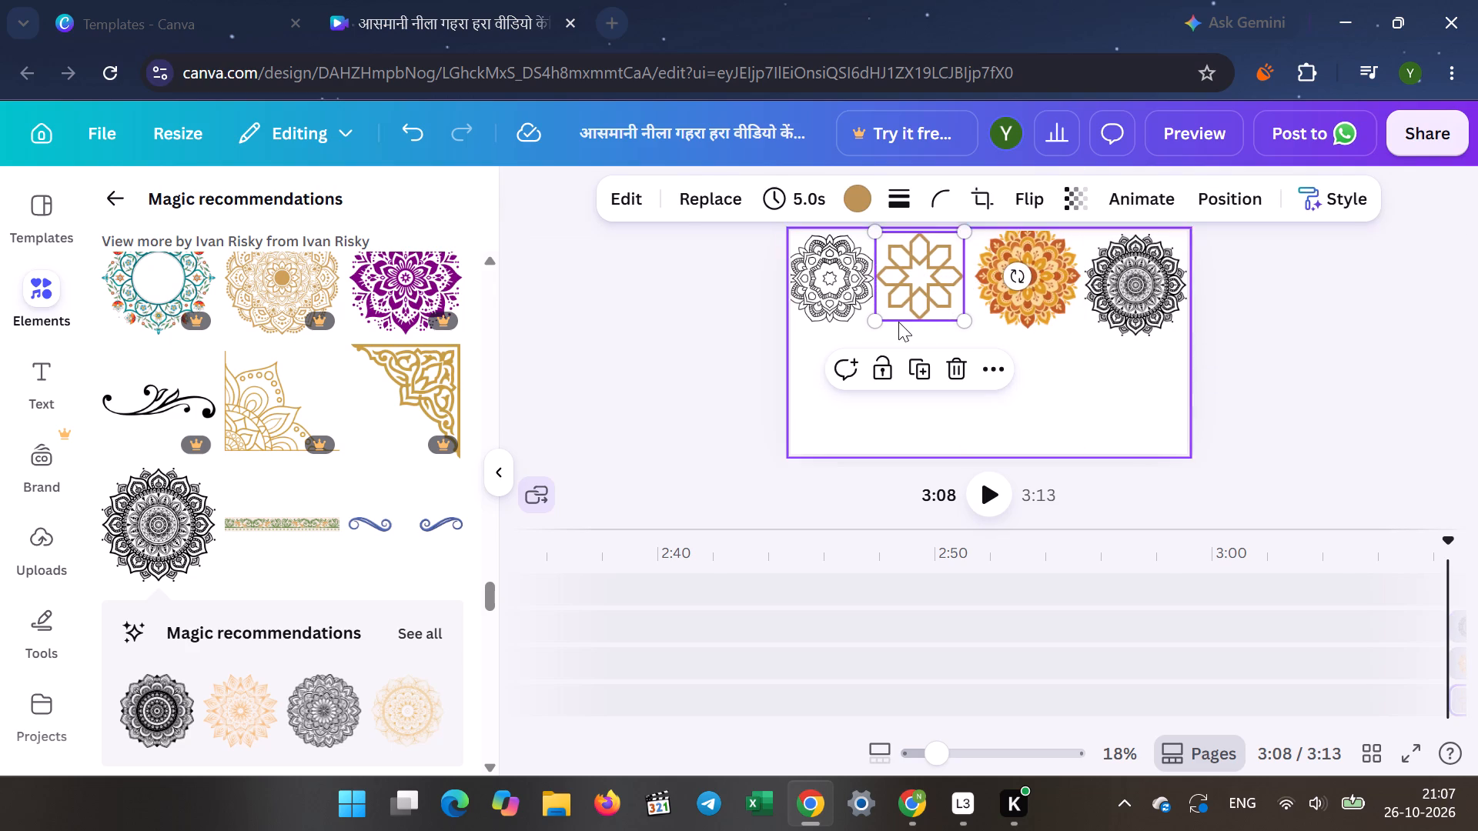
pyautogui.moveTo(881, 316); pyautogui.dragTo(871, 345)
pyautogui.moveTo(903, 282); pyautogui.dragTo(911, 283)
# Enlarge the outline mandala in the page's top-left corner and reposition the gold star and orange mandala to even out the top row.
pyautogui.moveTo(824, 281); pyautogui.dragTo(837, 290)
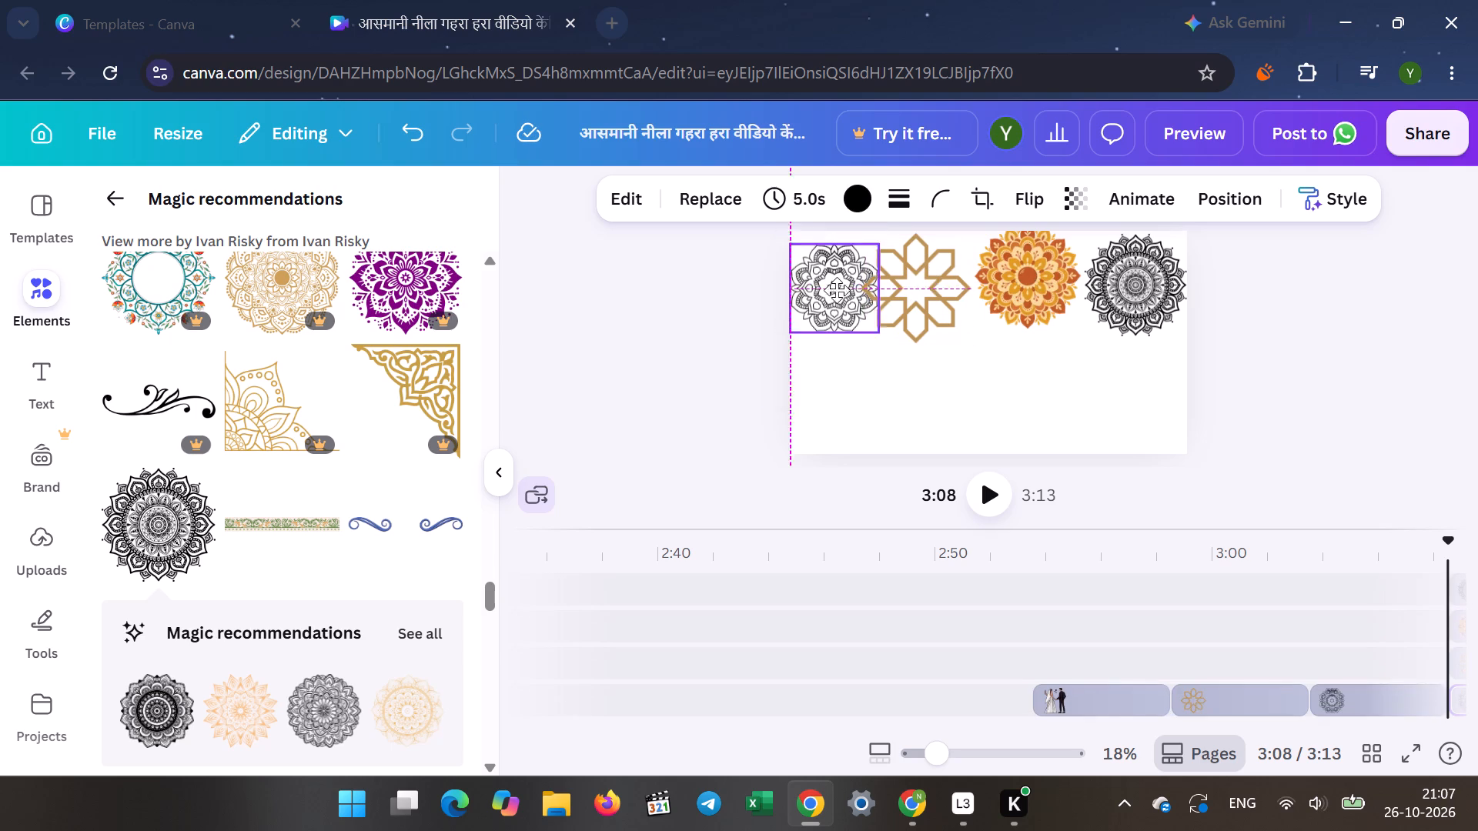
pyautogui.moveTo(837, 290); pyautogui.dragTo(834, 285)
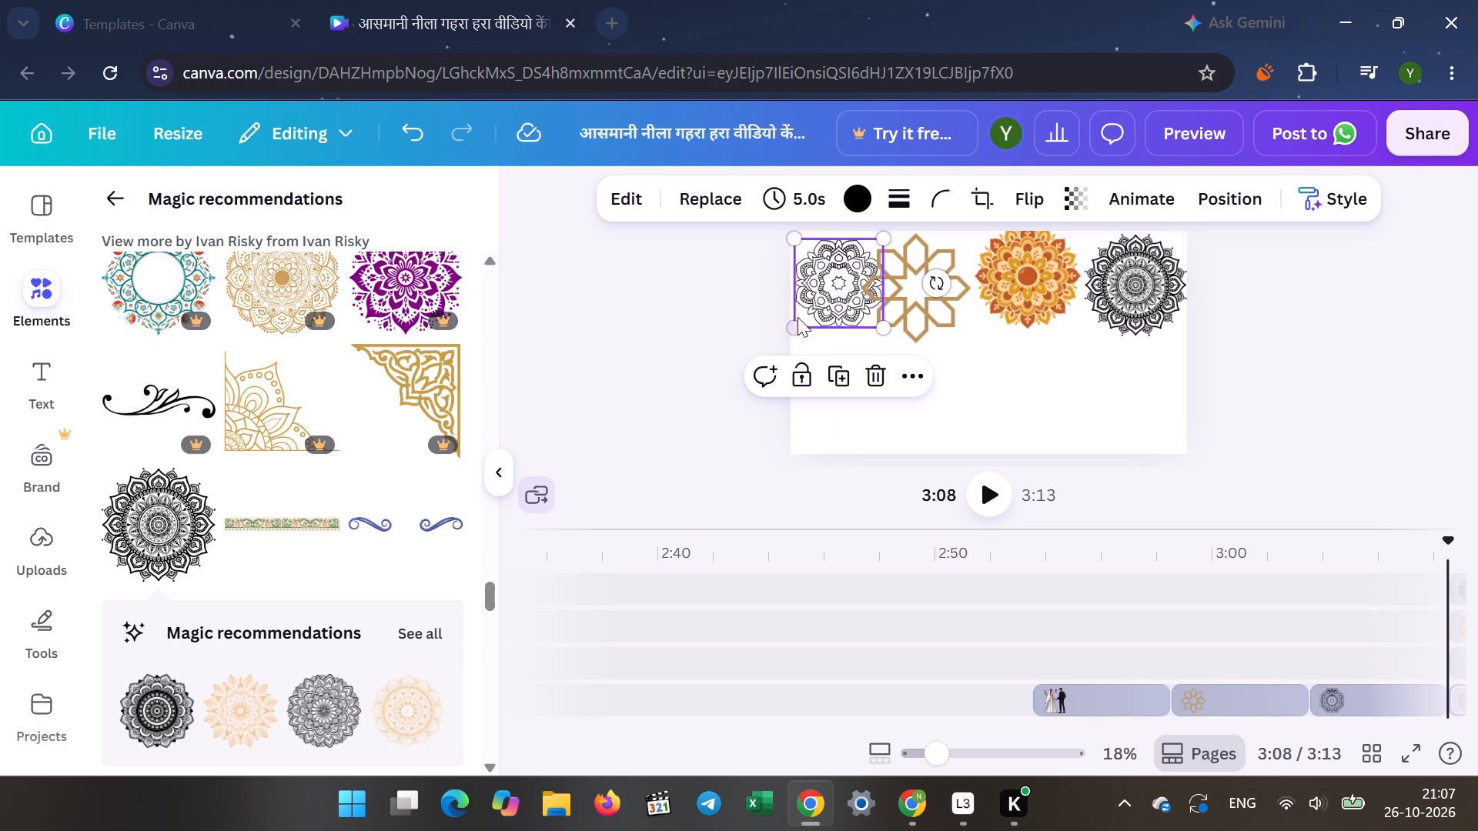
pyautogui.moveTo(798, 317); pyautogui.dragTo(782, 346)
pyautogui.moveTo(818, 307); pyautogui.dragTo(826, 273)
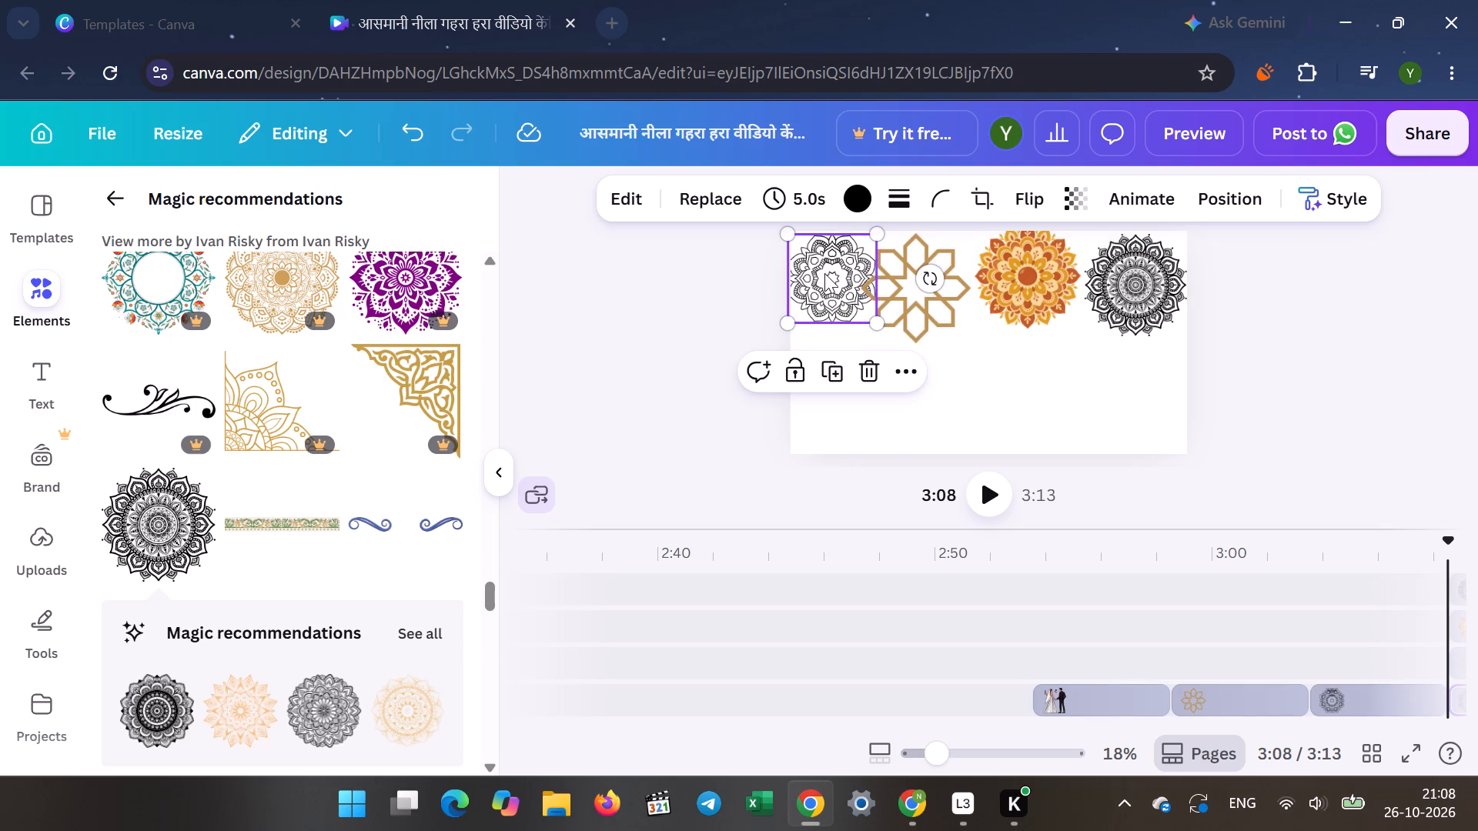
pyautogui.moveTo(894, 293); pyautogui.dragTo(910, 285)
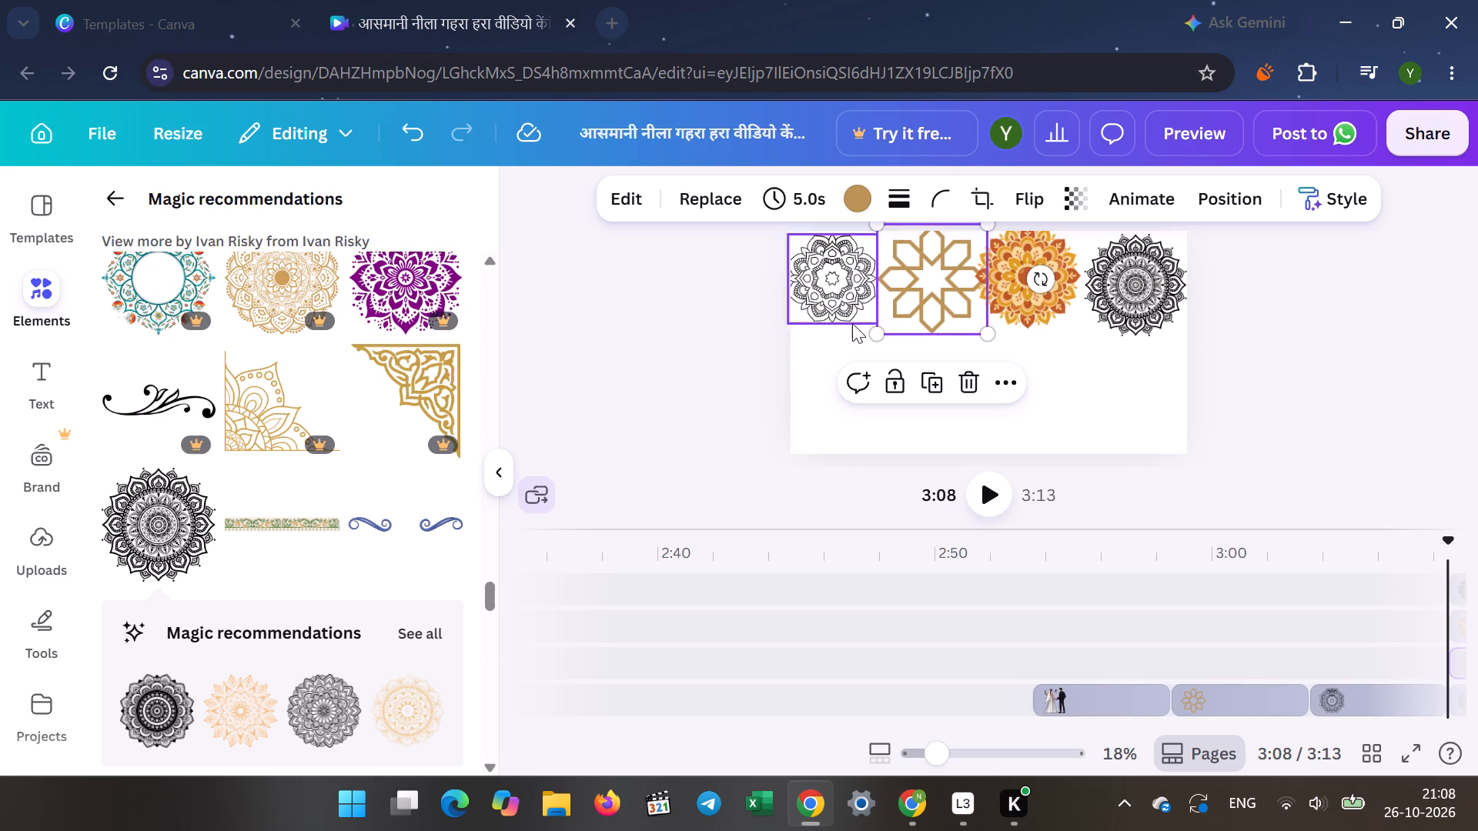
pyautogui.click(833, 305)
pyautogui.moveTo(833, 305); pyautogui.dragTo(849, 298)
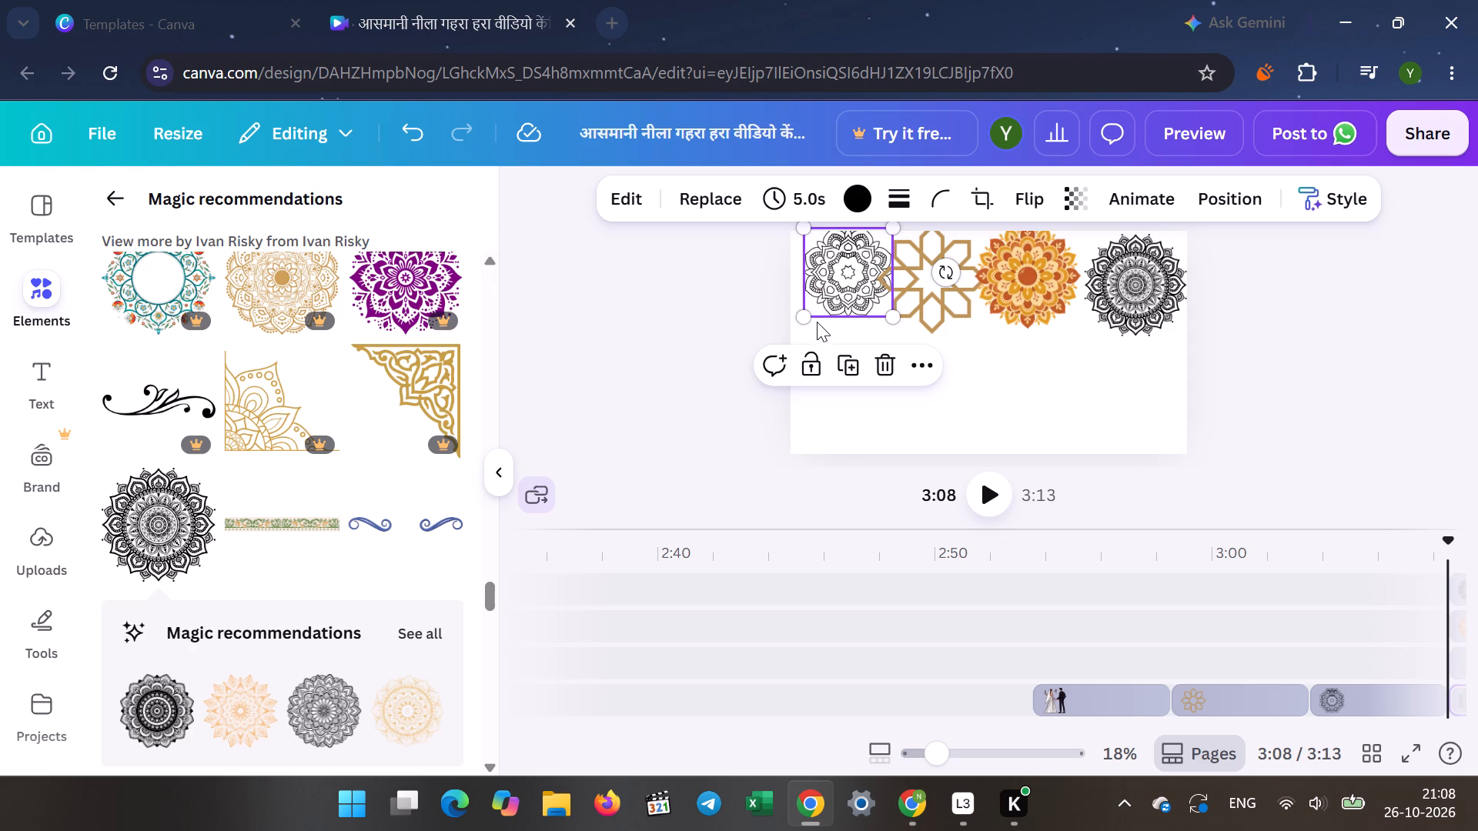
pyautogui.moveTo(805, 310); pyautogui.dragTo(796, 327)
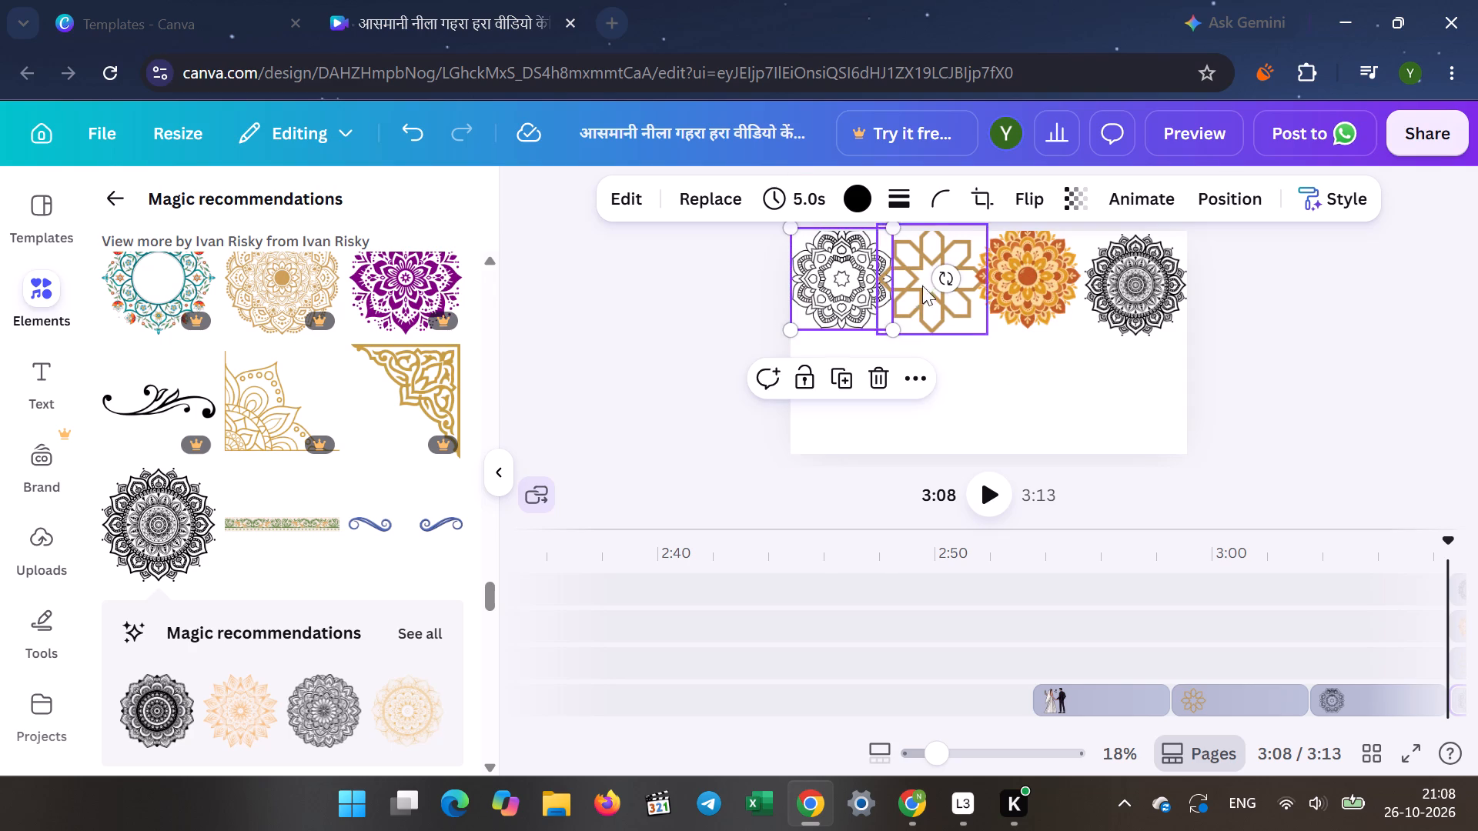
pyautogui.moveTo(1012, 287); pyautogui.dragTo(1021, 286)
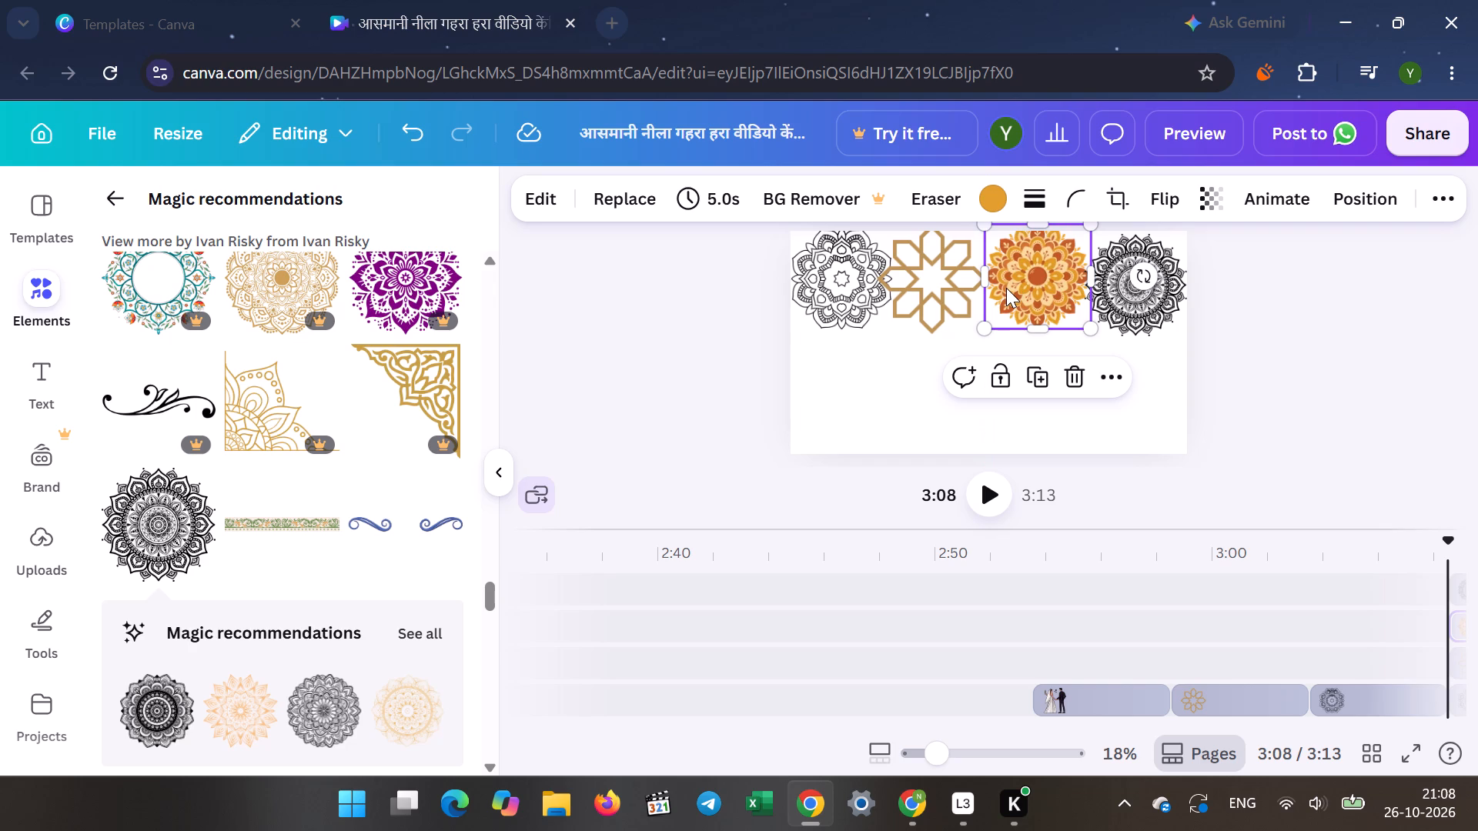
# Add the peach floral mandala, enlarge it slightly, and place it at the page's left edge beneath the outline mandala.
pyautogui.click(711, 319)
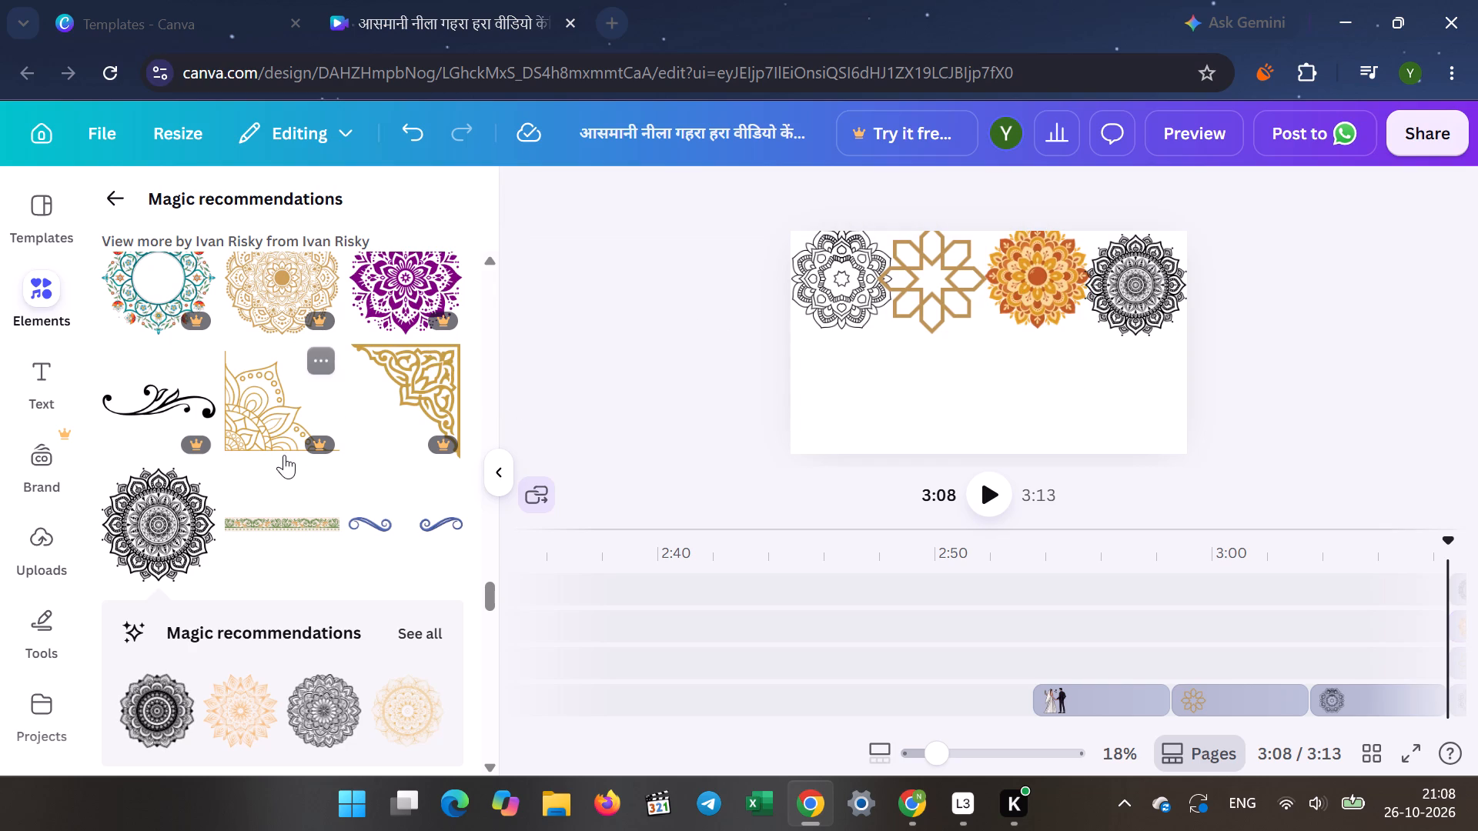
pyautogui.scroll(-3, 284, 453)
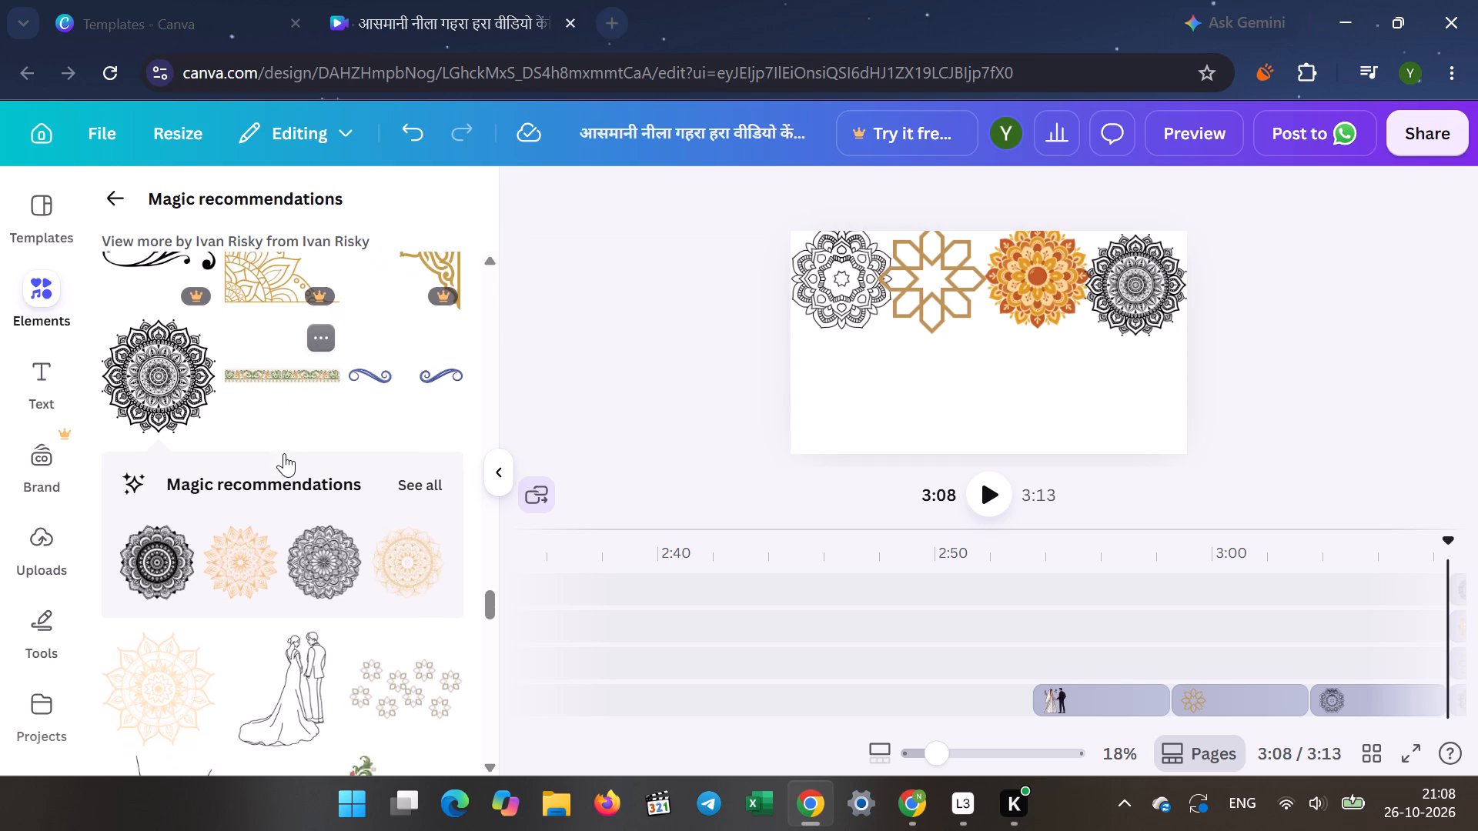
pyautogui.scroll(-1, 284, 453)
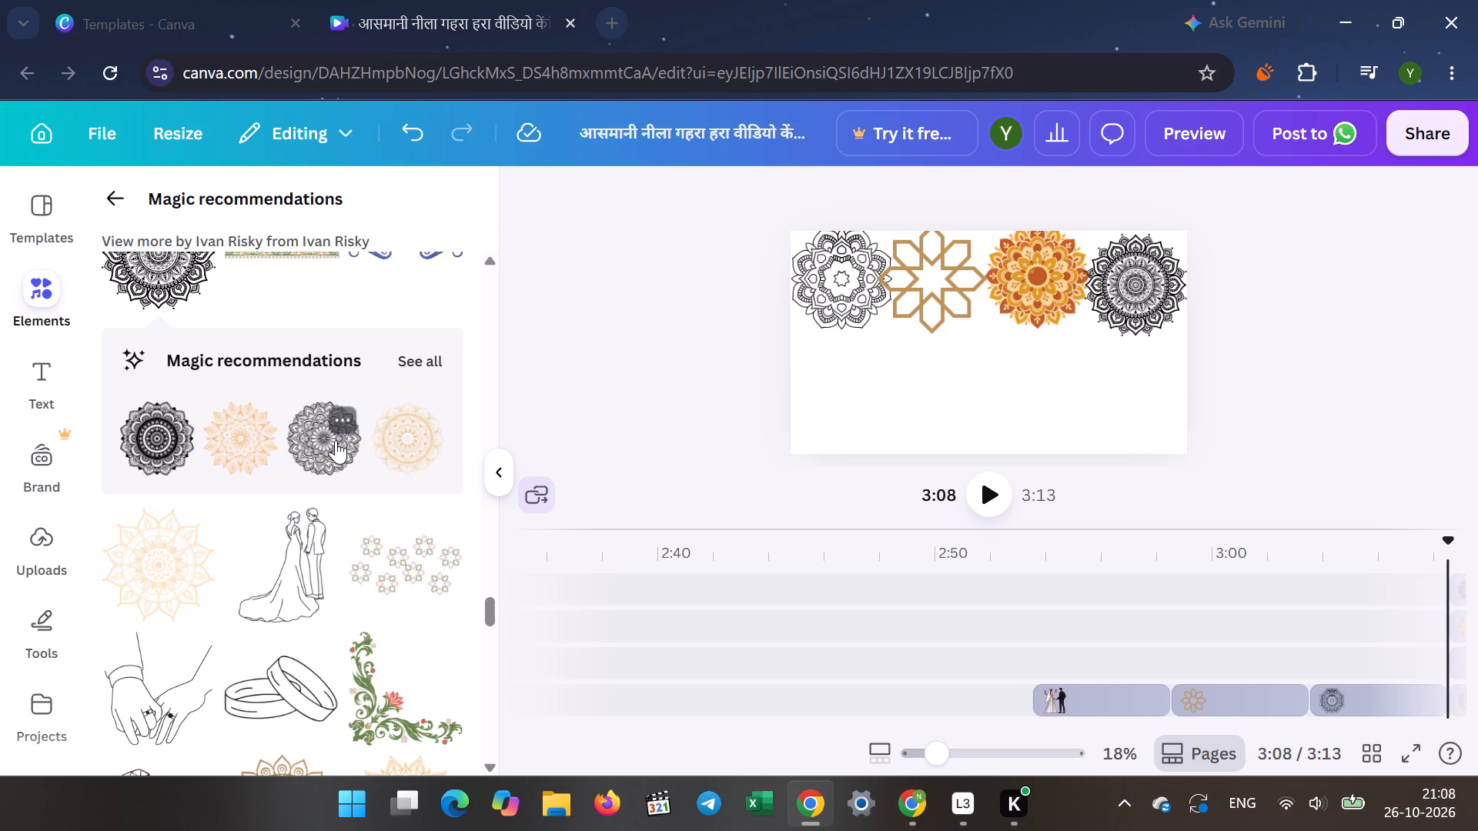
pyautogui.click(232, 435)
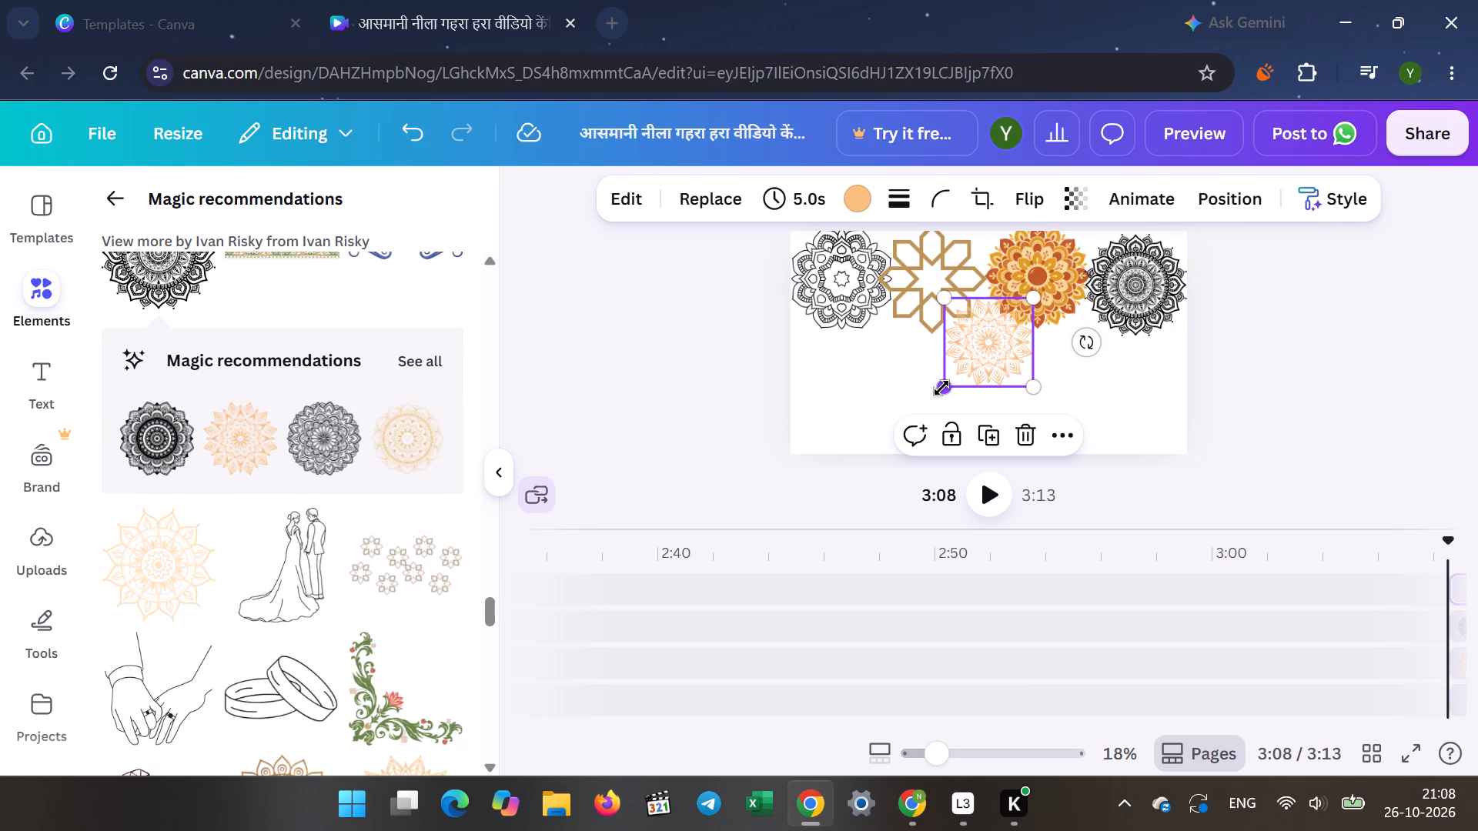
pyautogui.moveTo(941, 388); pyautogui.dragTo(927, 401)
pyautogui.moveTo(966, 347); pyautogui.dragTo(965, 347)
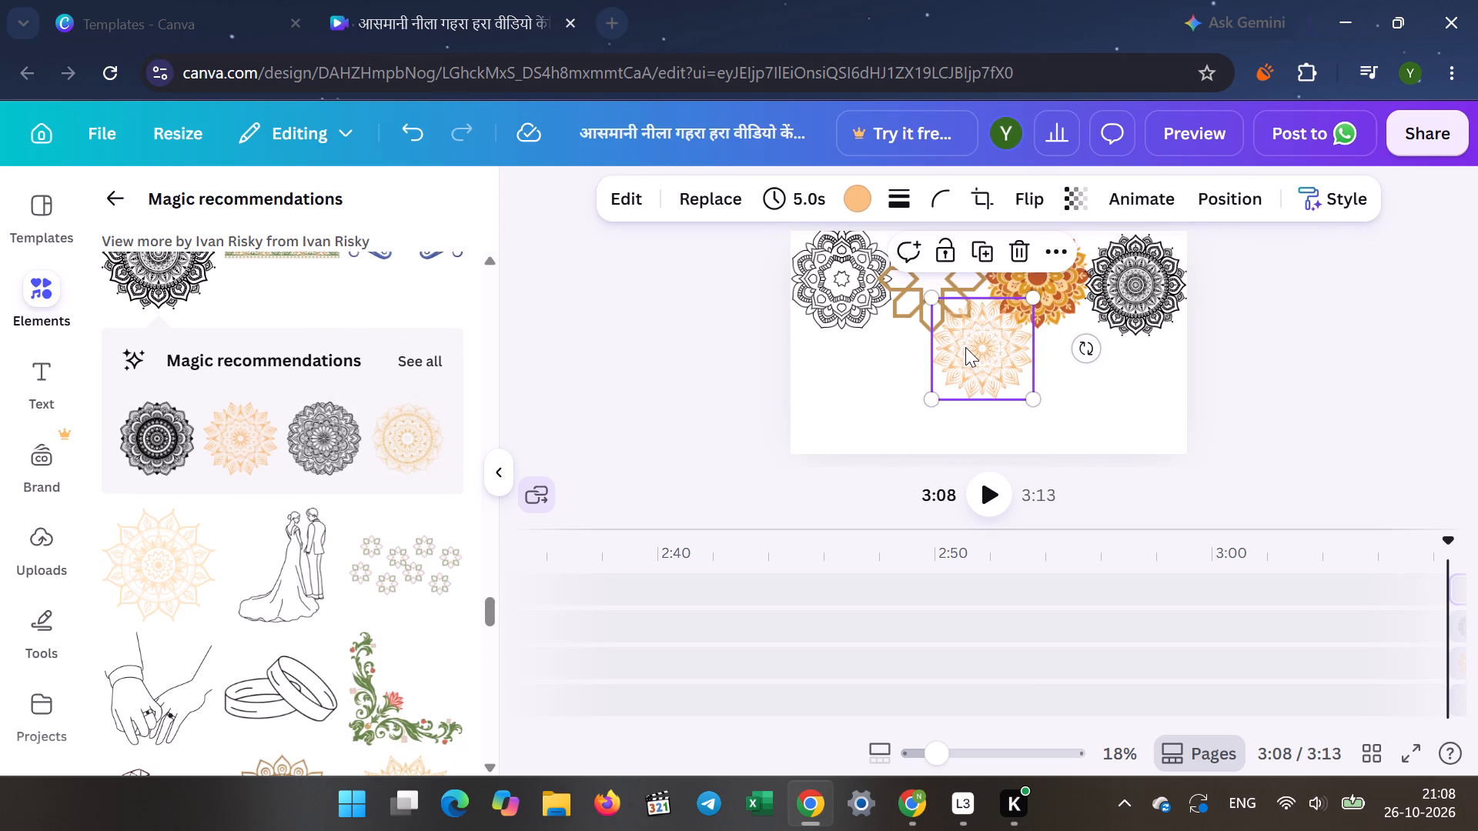
pyautogui.moveTo(965, 347); pyautogui.dragTo(815, 359)
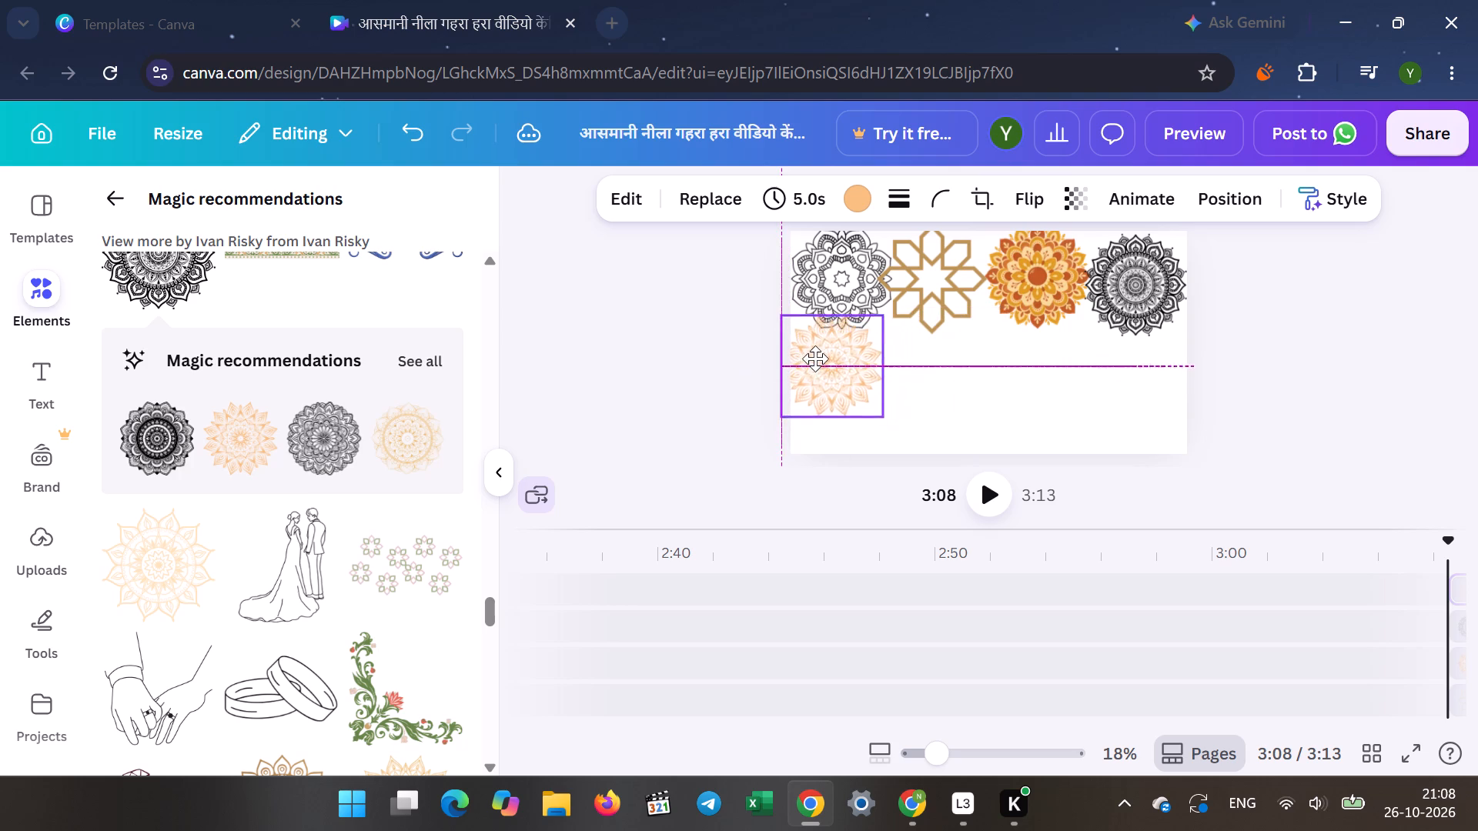
pyautogui.moveTo(815, 359); pyautogui.dragTo(820, 358)
pyautogui.click(724, 348)
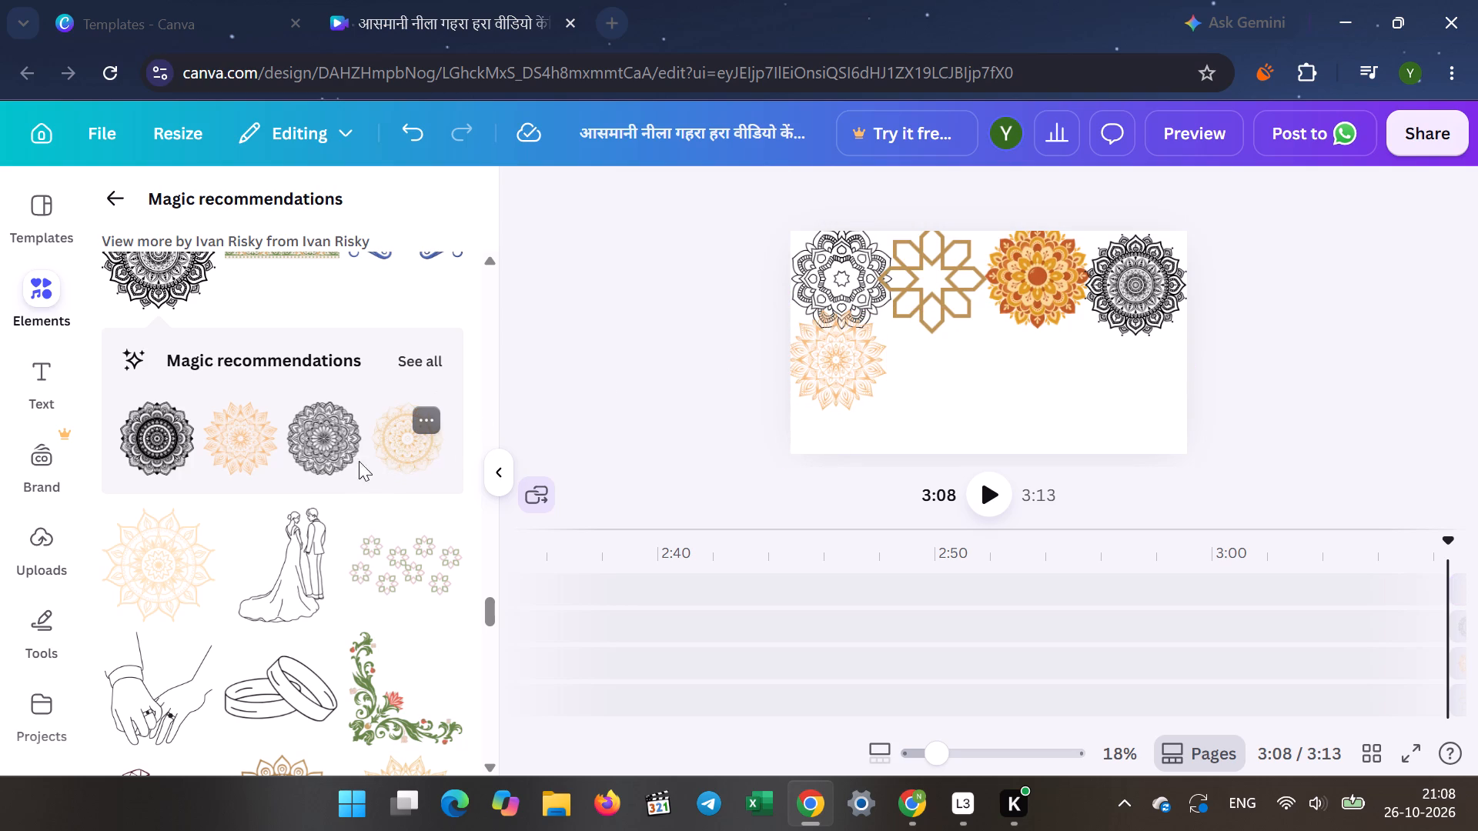
# Add the dark grey detailed mandala and place it beneath the gold star, beside the peach mandala.
pyautogui.click(306, 457)
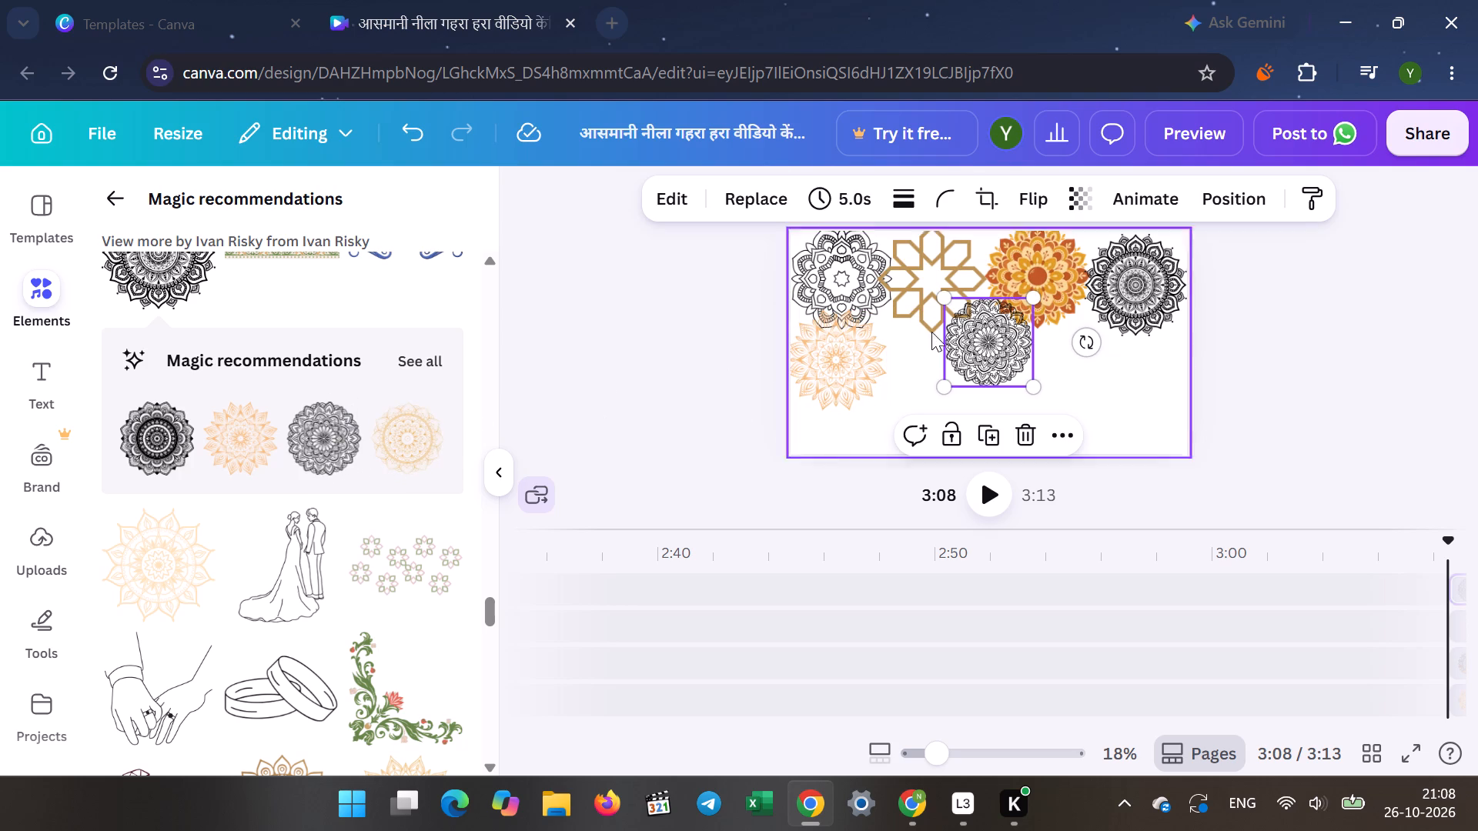
pyautogui.moveTo(985, 332); pyautogui.dragTo(925, 359)
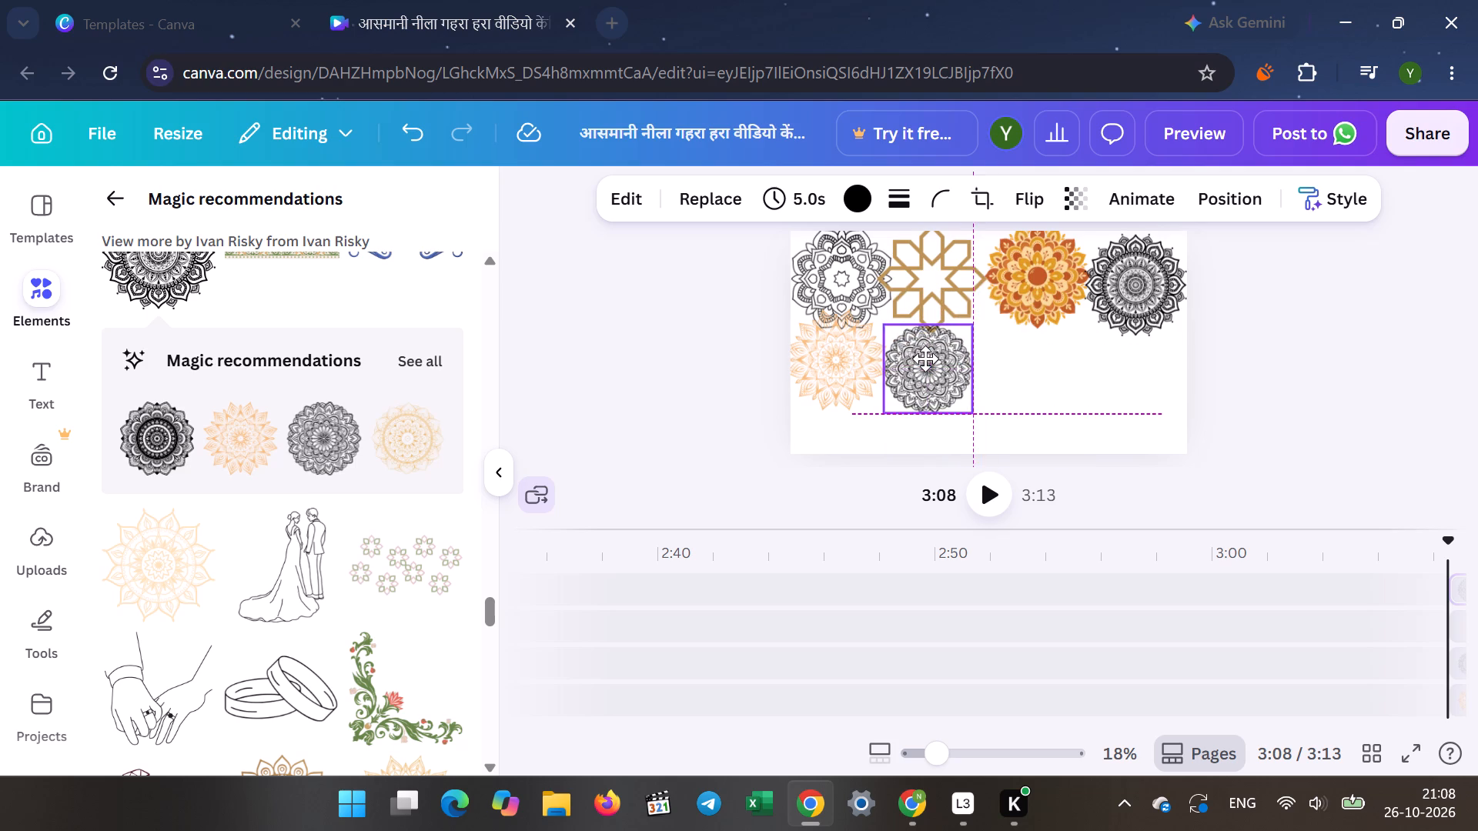
pyautogui.moveTo(925, 359); pyautogui.dragTo(925, 358)
pyautogui.click(744, 357)
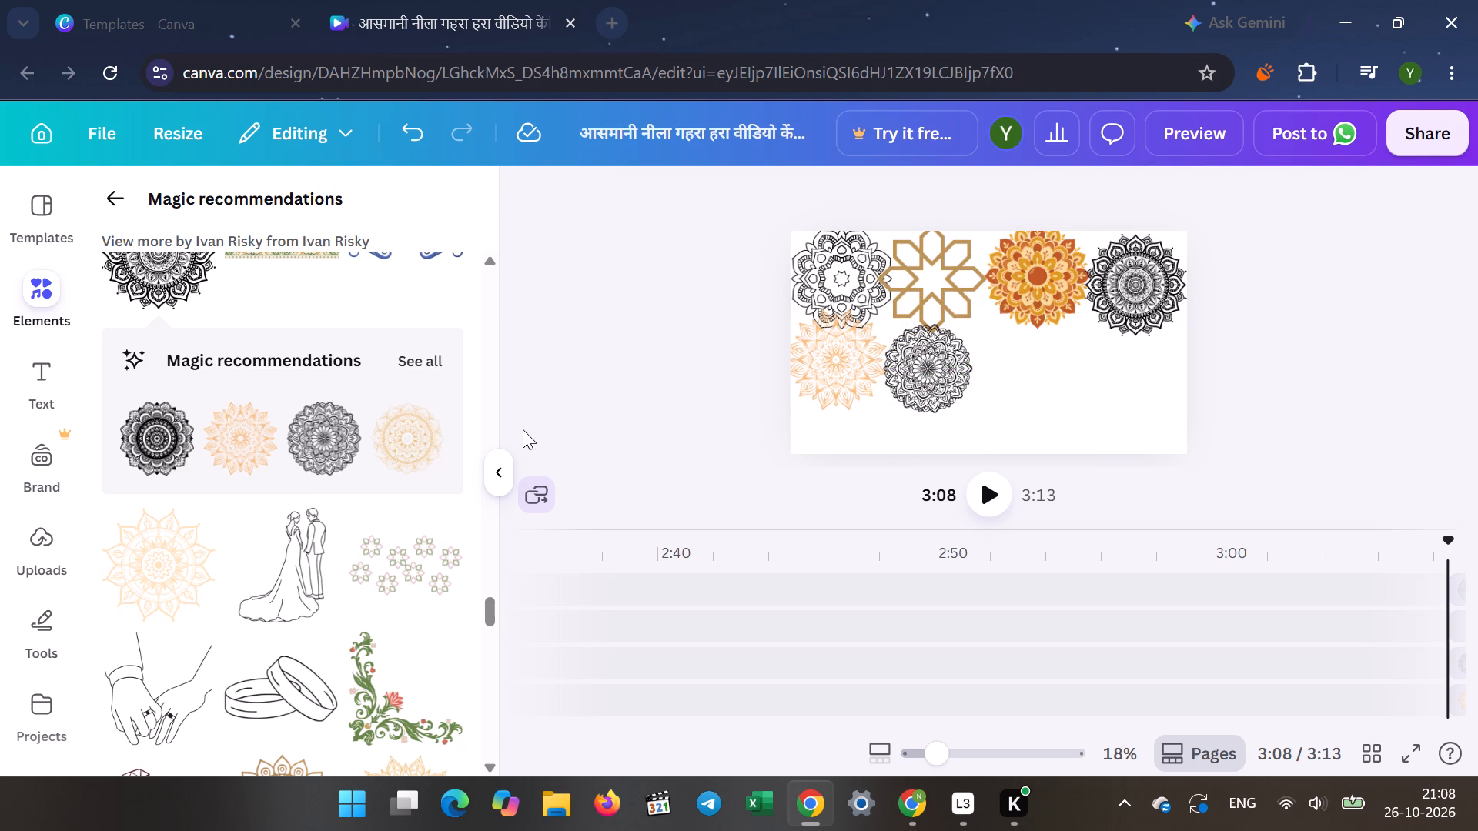
# Add the pale peach petal mandala, enlarge it, and place it beneath the orange mandala as third in the second row.
pyautogui.scroll(-1, 282, 593)
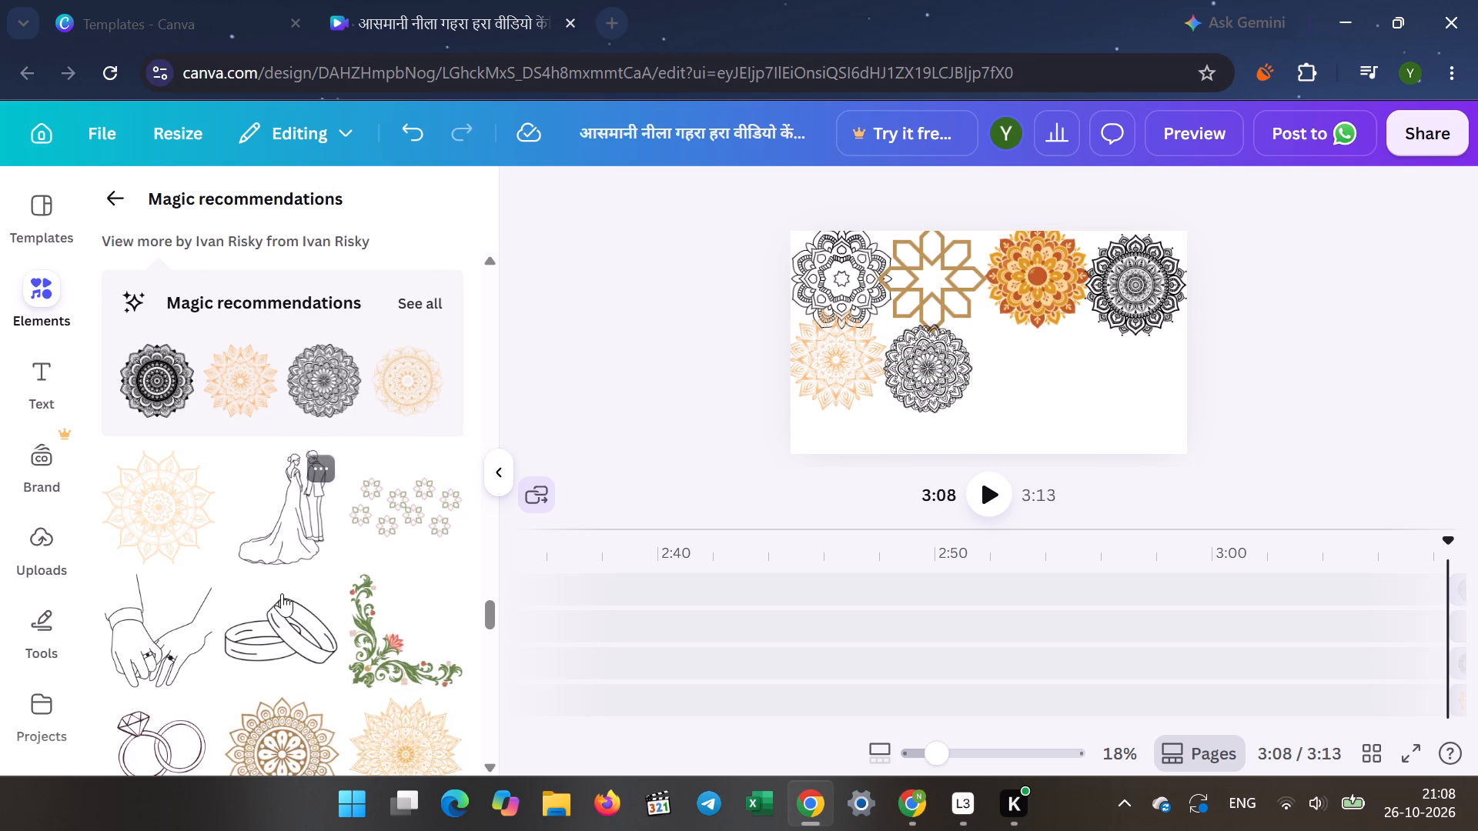
pyautogui.scroll(-1, 282, 593)
pyautogui.click(159, 449)
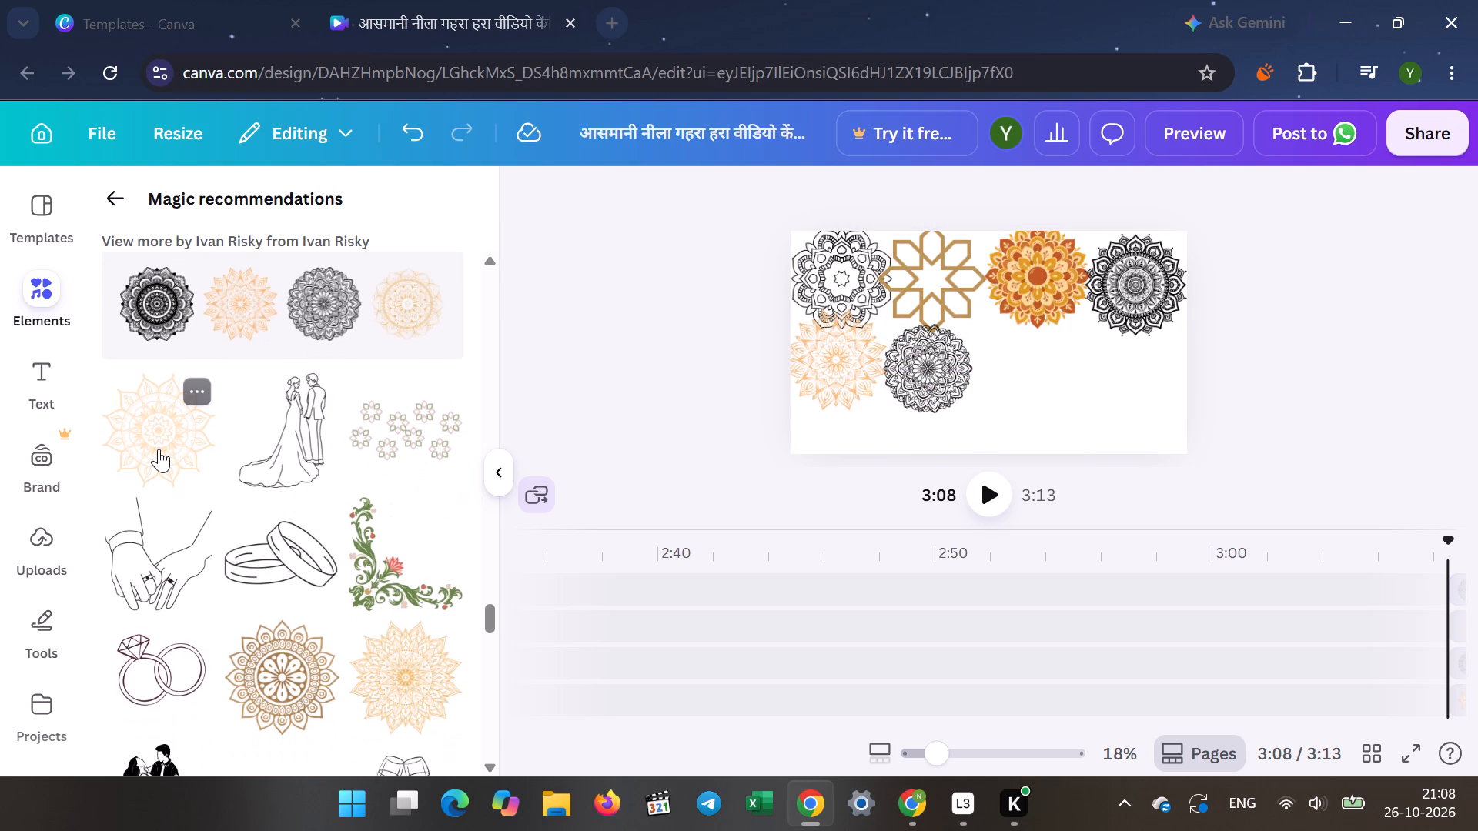
pyautogui.moveTo(992, 333); pyautogui.dragTo(1003, 330)
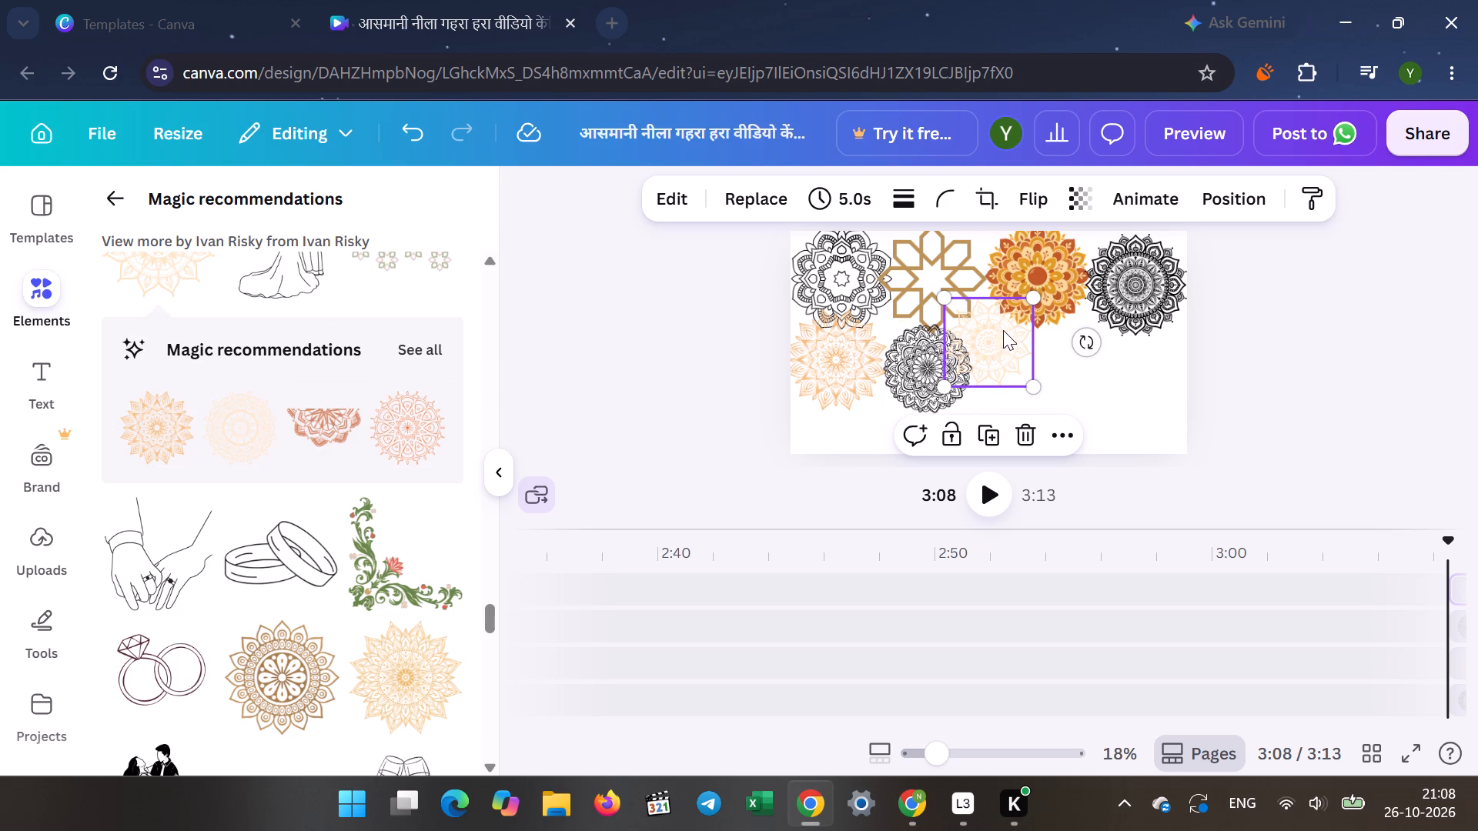
pyautogui.moveTo(1003, 330); pyautogui.dragTo(1035, 326)
pyautogui.moveTo(992, 375); pyautogui.dragTo(985, 383)
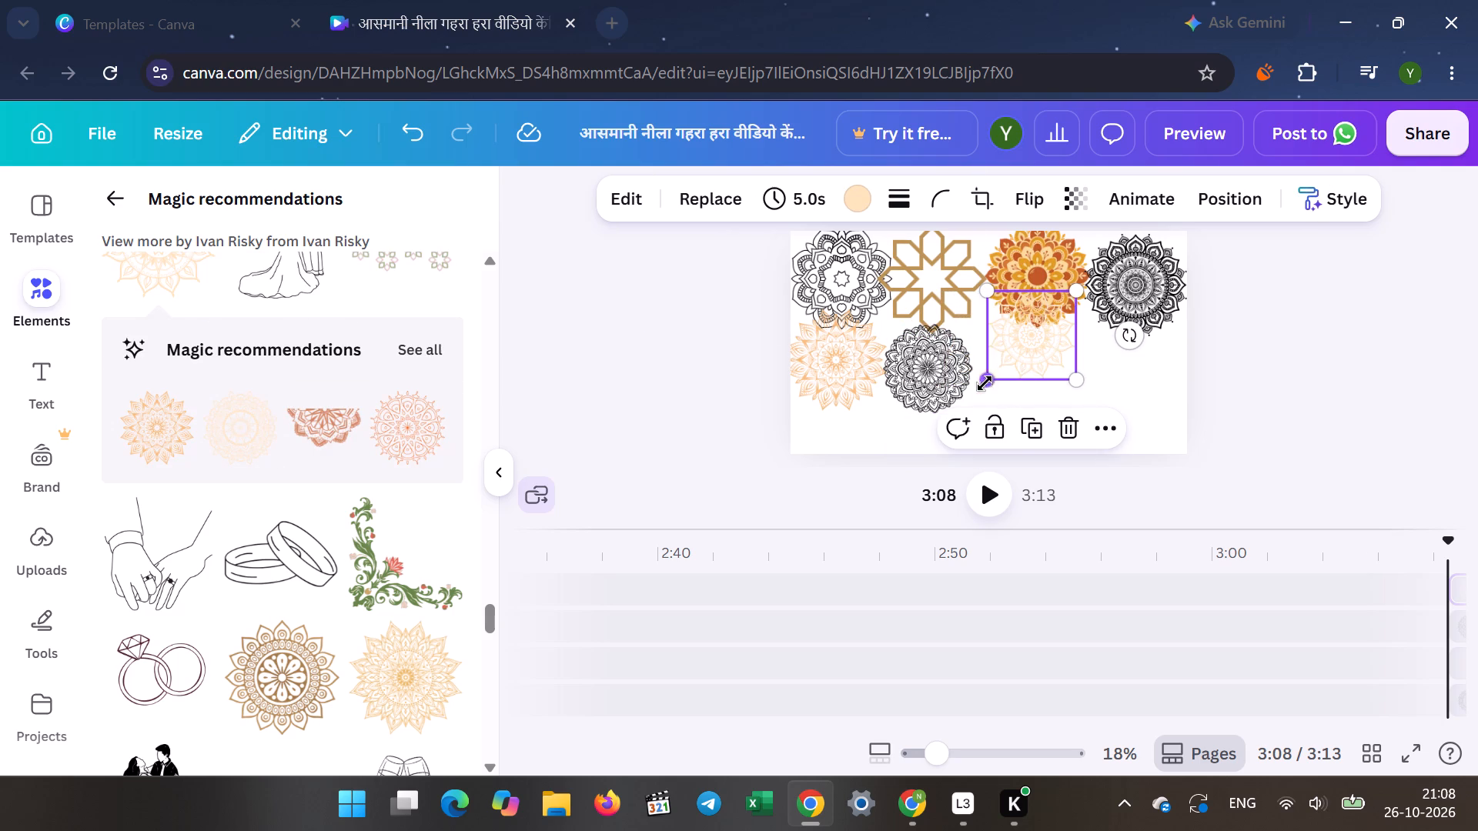
pyautogui.moveTo(985, 383); pyautogui.dragTo(978, 409)
pyautogui.moveTo(1025, 335); pyautogui.dragTo(1014, 349)
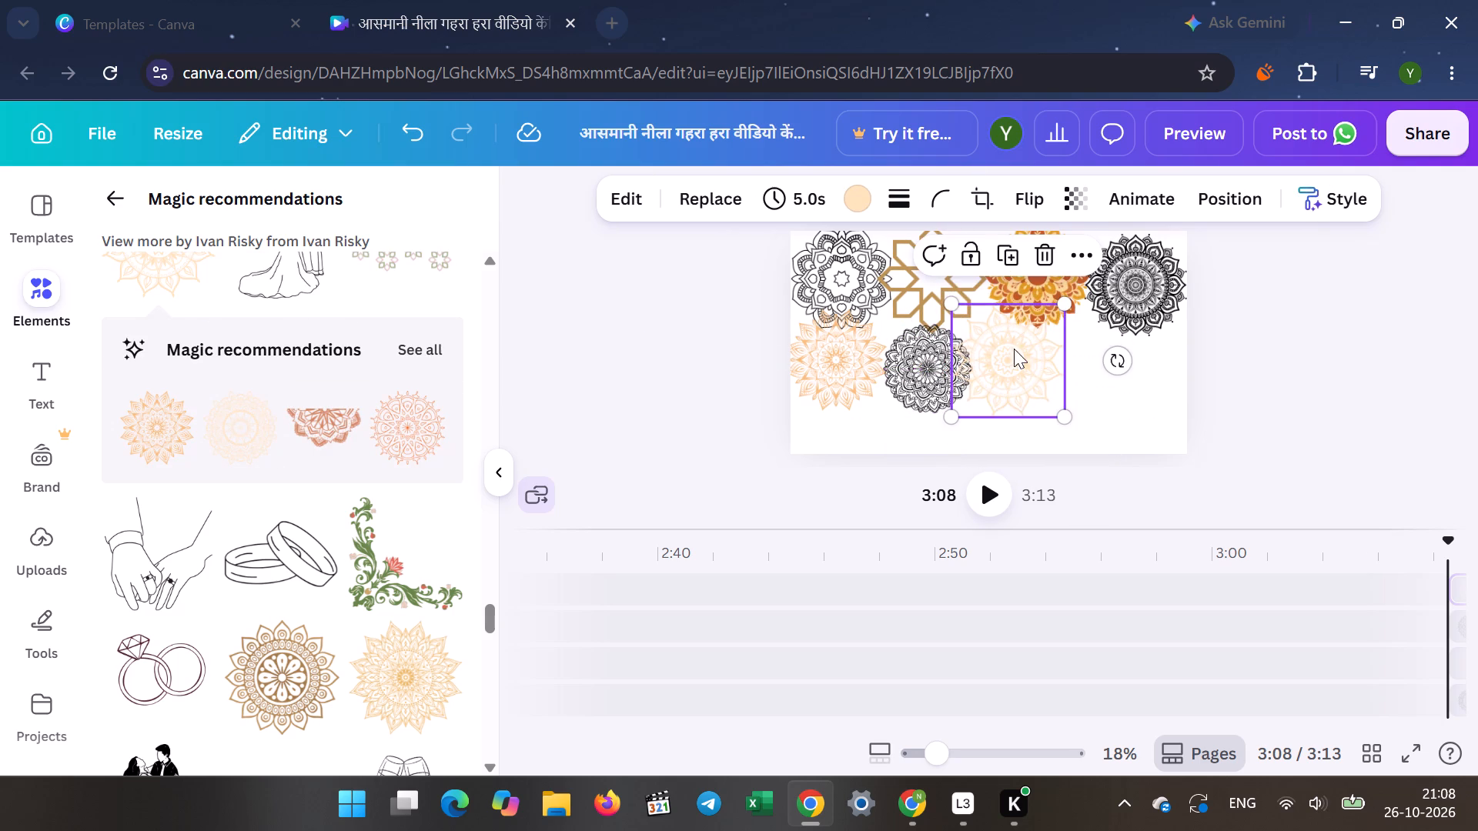
pyautogui.click(707, 349)
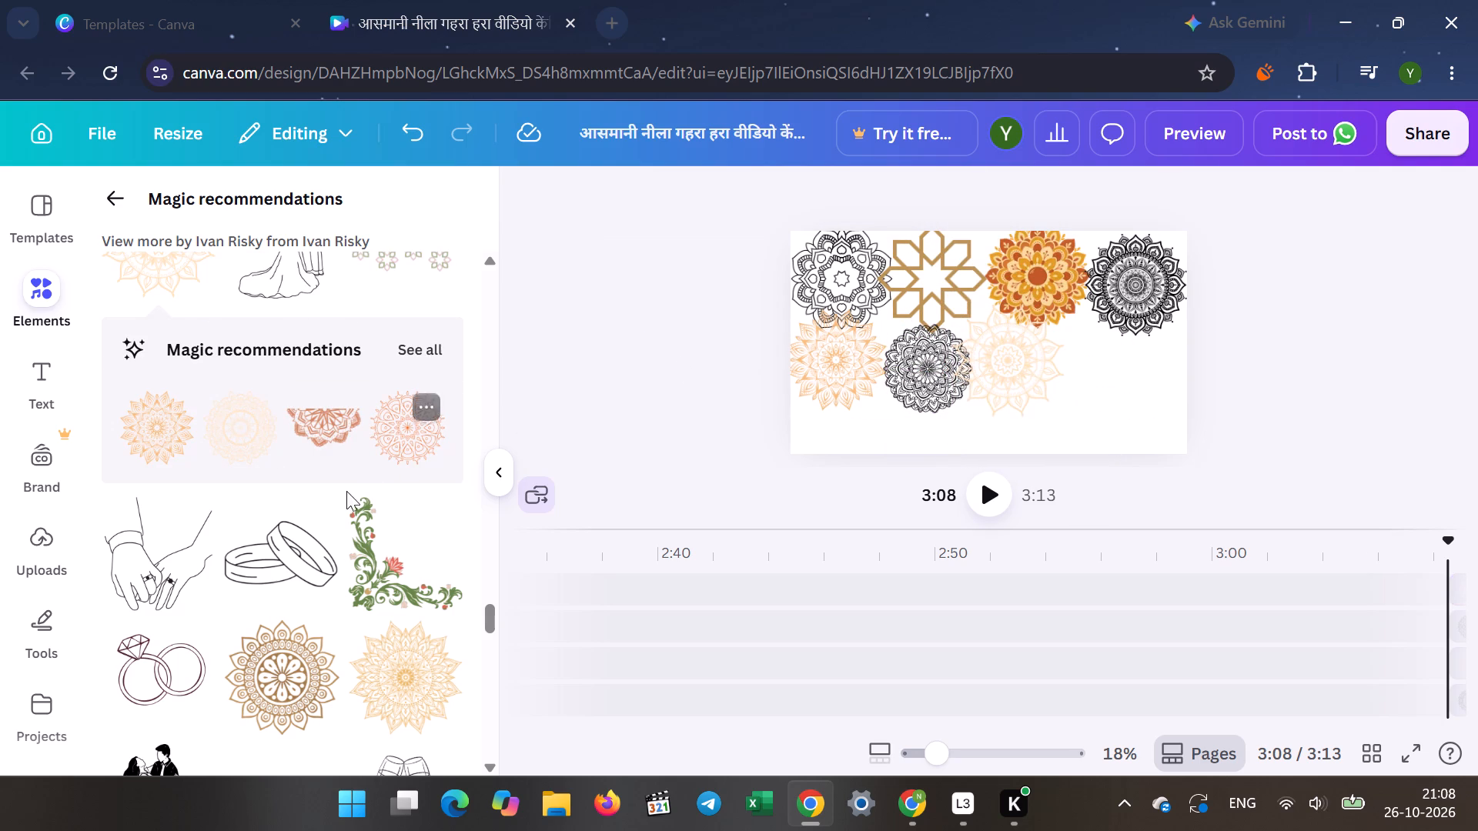
# Add the line drawing of the ring box with flowers, enlarge it slightly, and place it beneath the black mandala to end the second row.
pyautogui.scroll(-3, 253, 504)
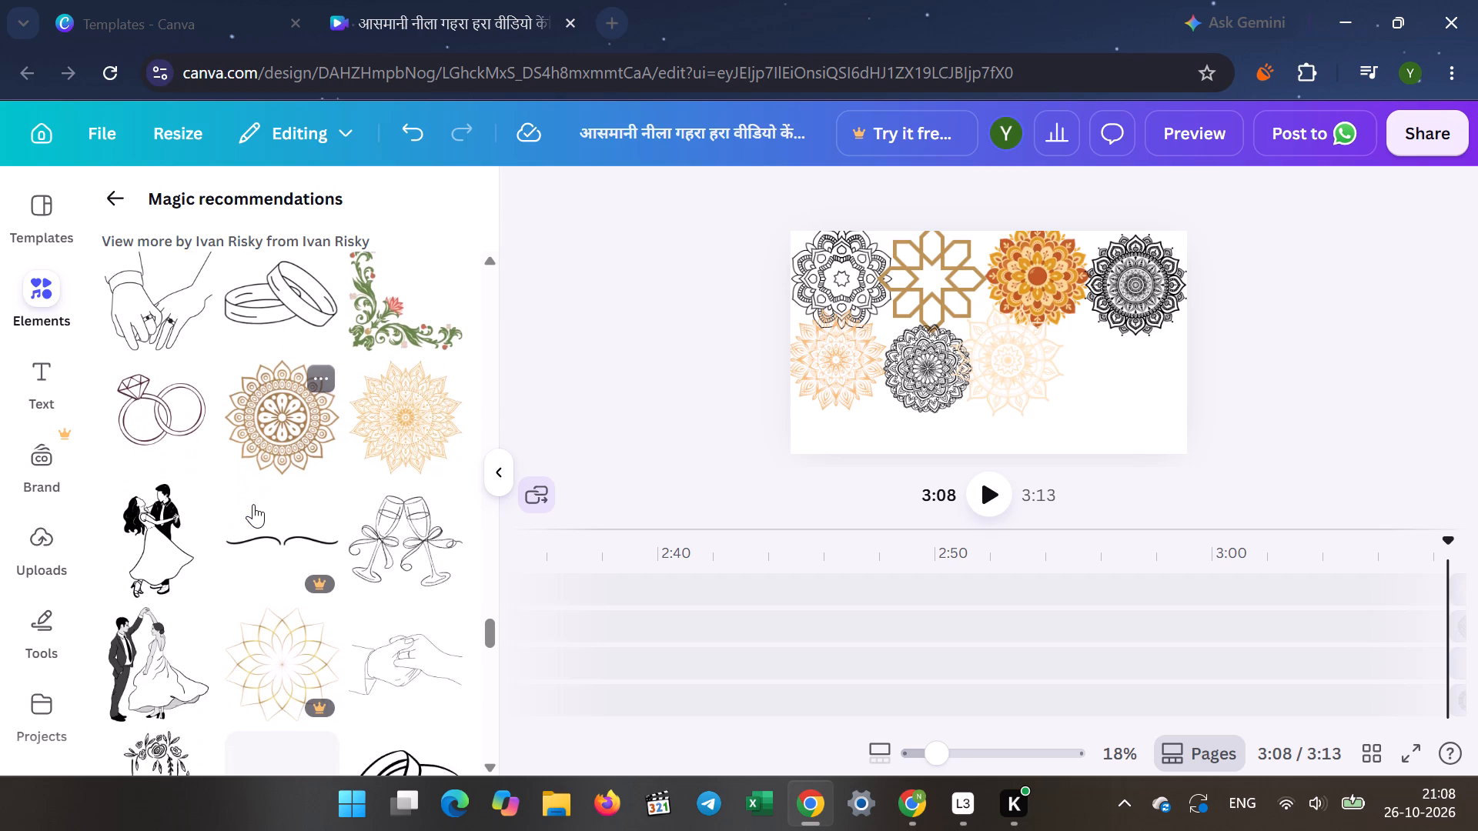
pyautogui.scroll(-4, 253, 504)
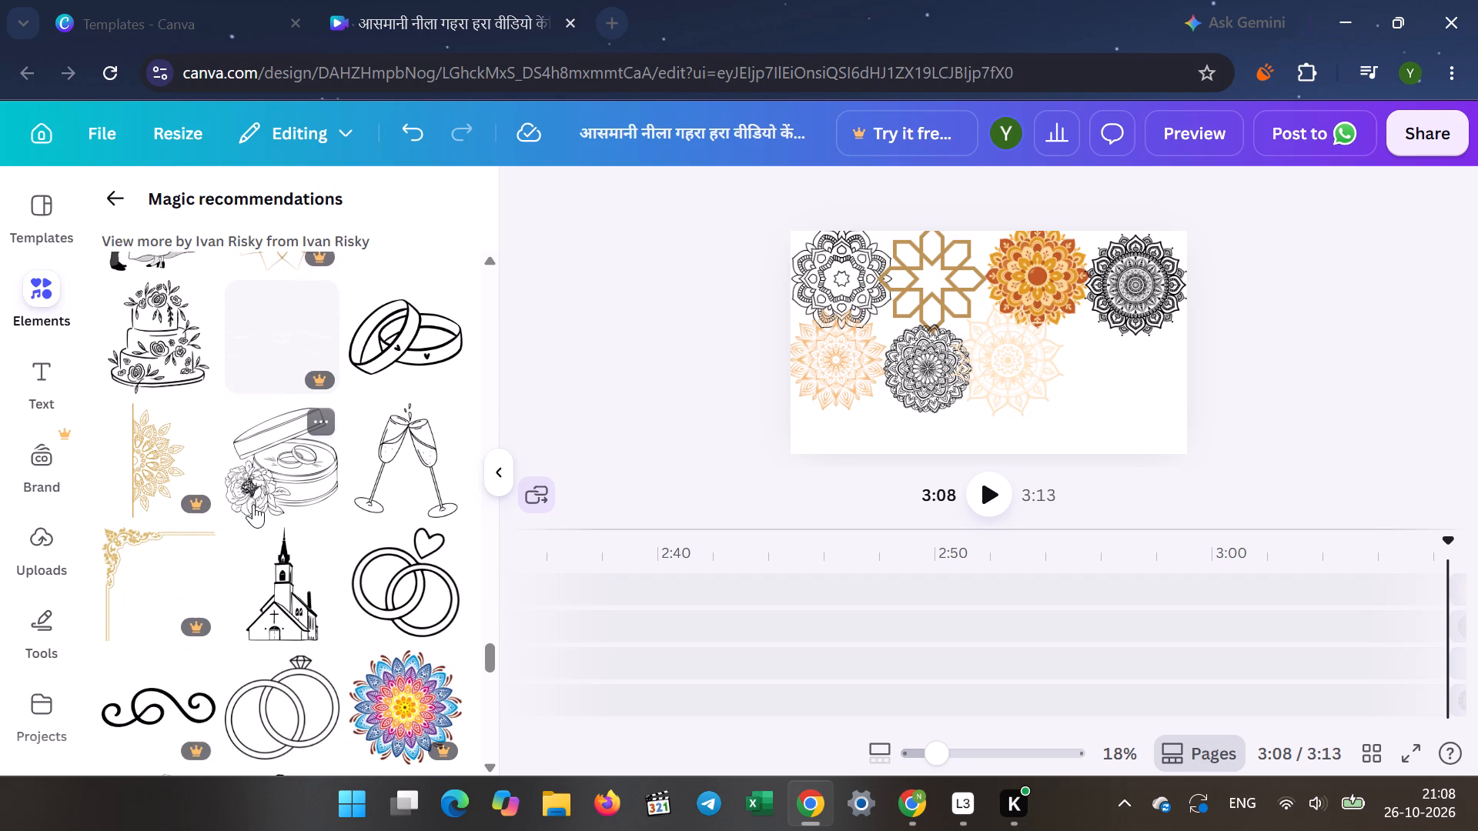
pyautogui.scroll(-1, 253, 504)
pyautogui.click(279, 489)
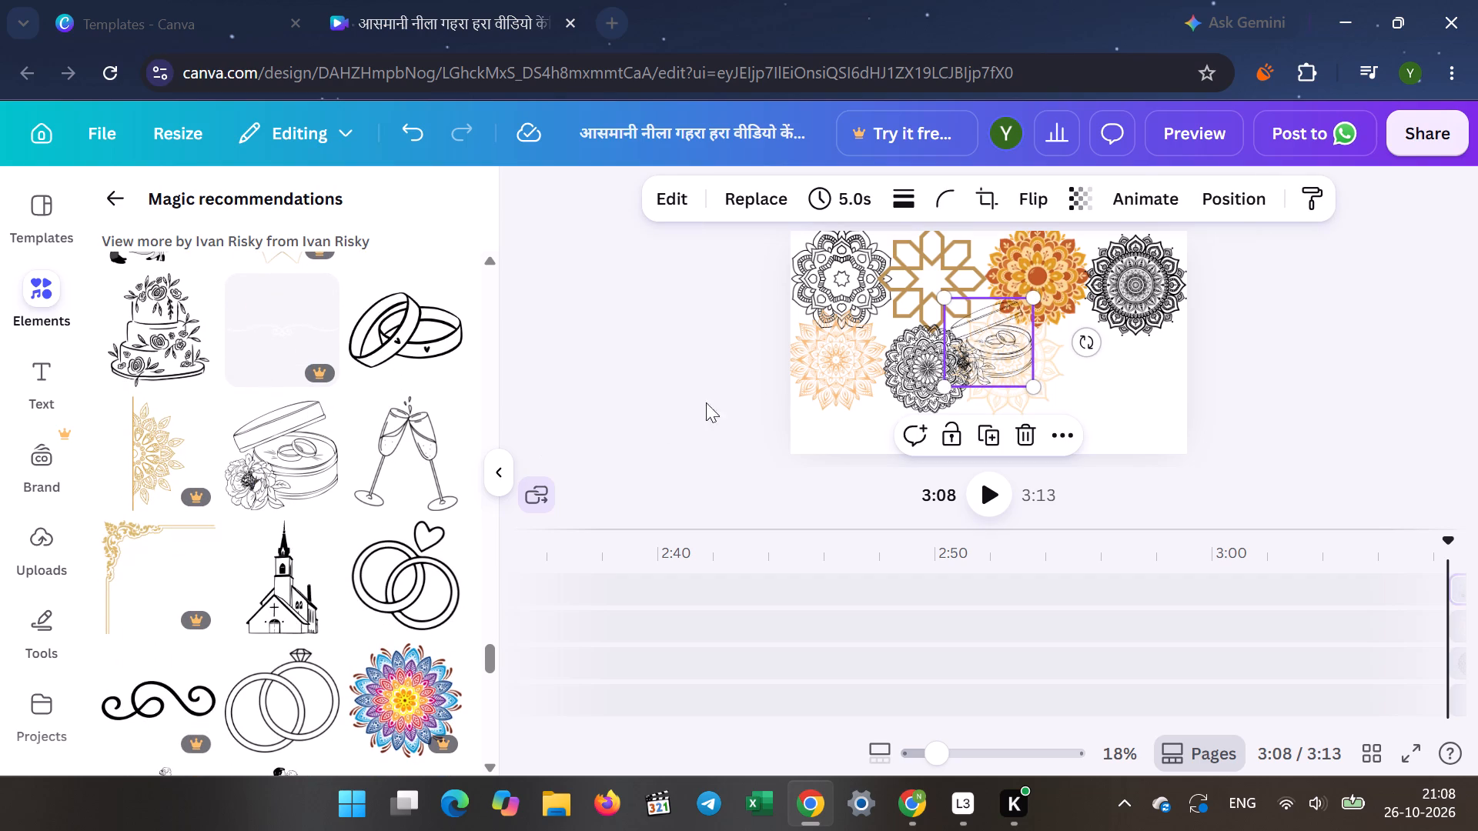
pyautogui.moveTo(978, 343); pyautogui.dragTo(1087, 347)
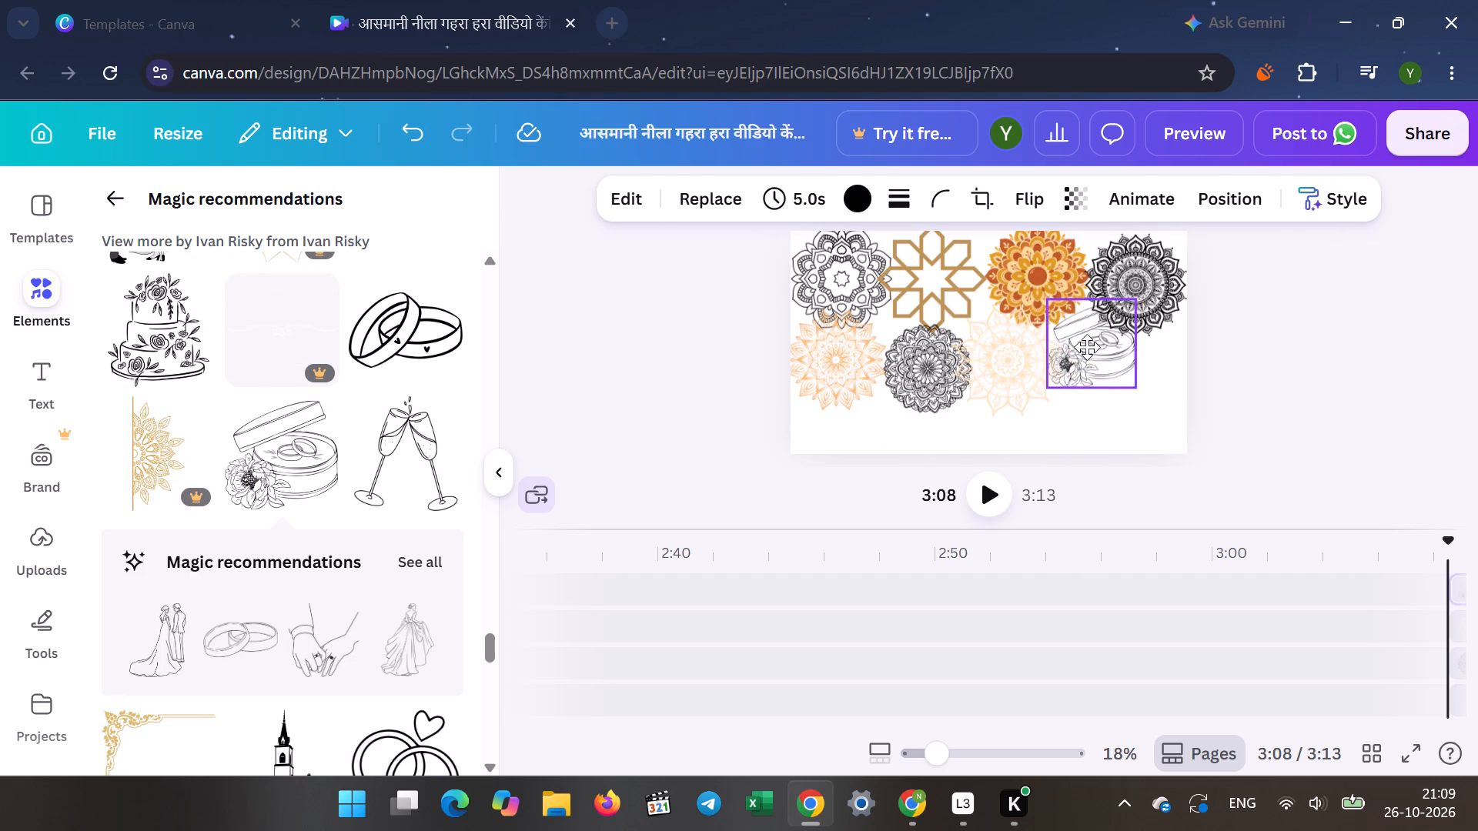
pyautogui.moveTo(1087, 347); pyautogui.dragTo(1112, 363)
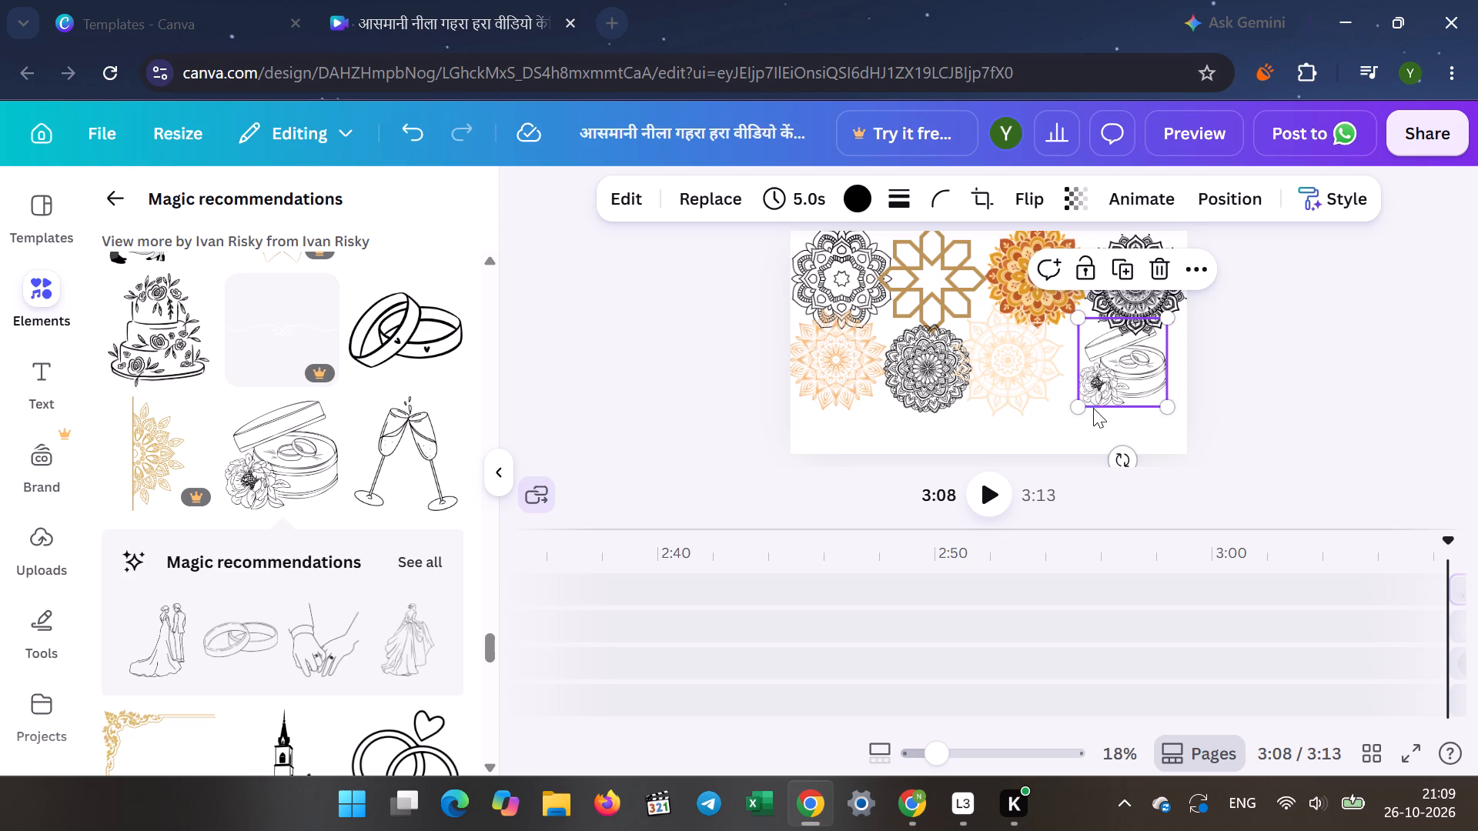
pyautogui.click(1085, 401)
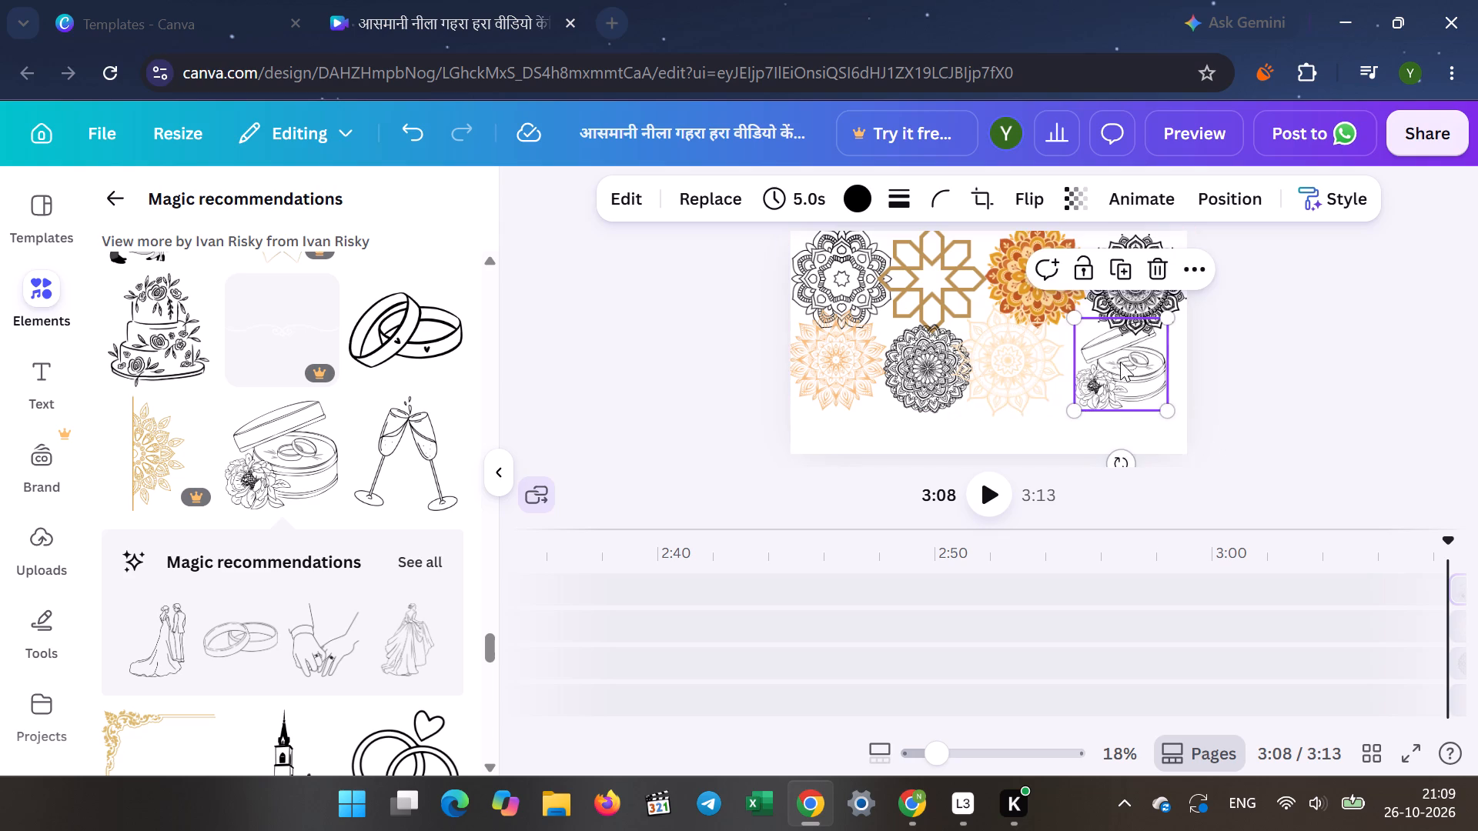
pyautogui.click(1120, 362)
pyautogui.click(712, 348)
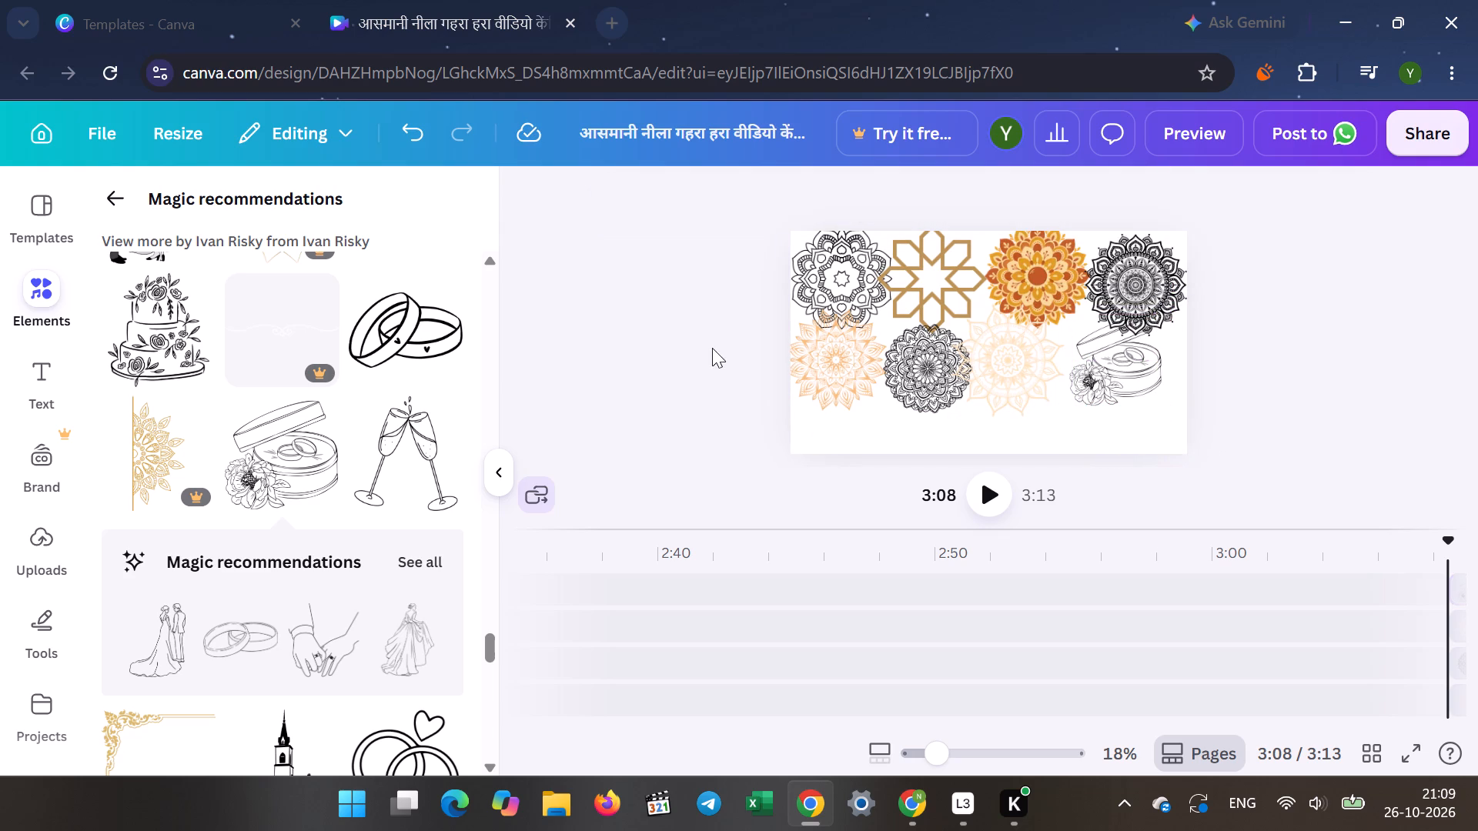
# Add the black steepled church drawing, enlarge it, and place it in the page's bottom-left corner.
pyautogui.scroll(-1, 282, 617)
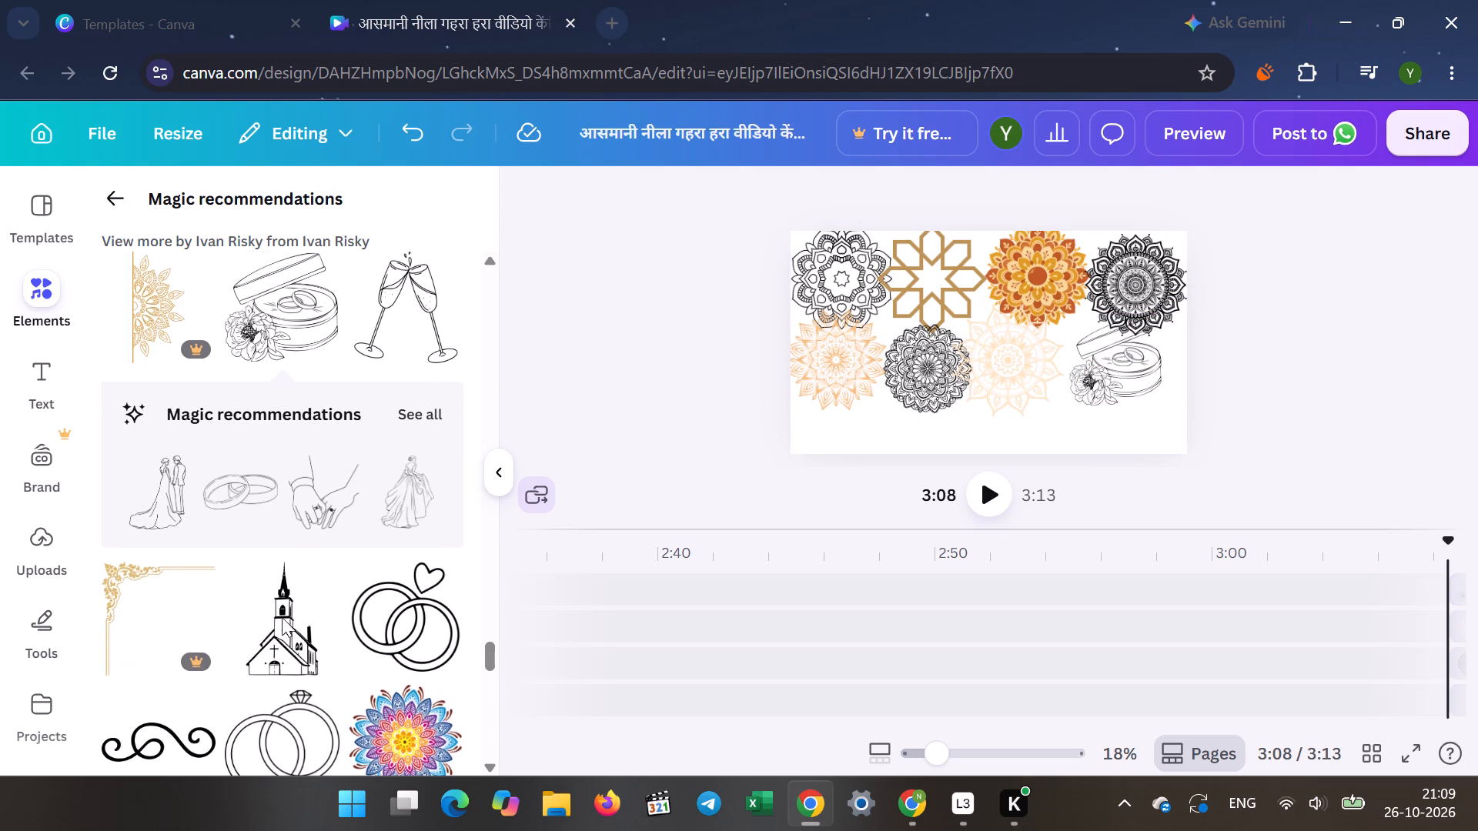
pyautogui.scroll(-1, 282, 617)
pyautogui.click(282, 617)
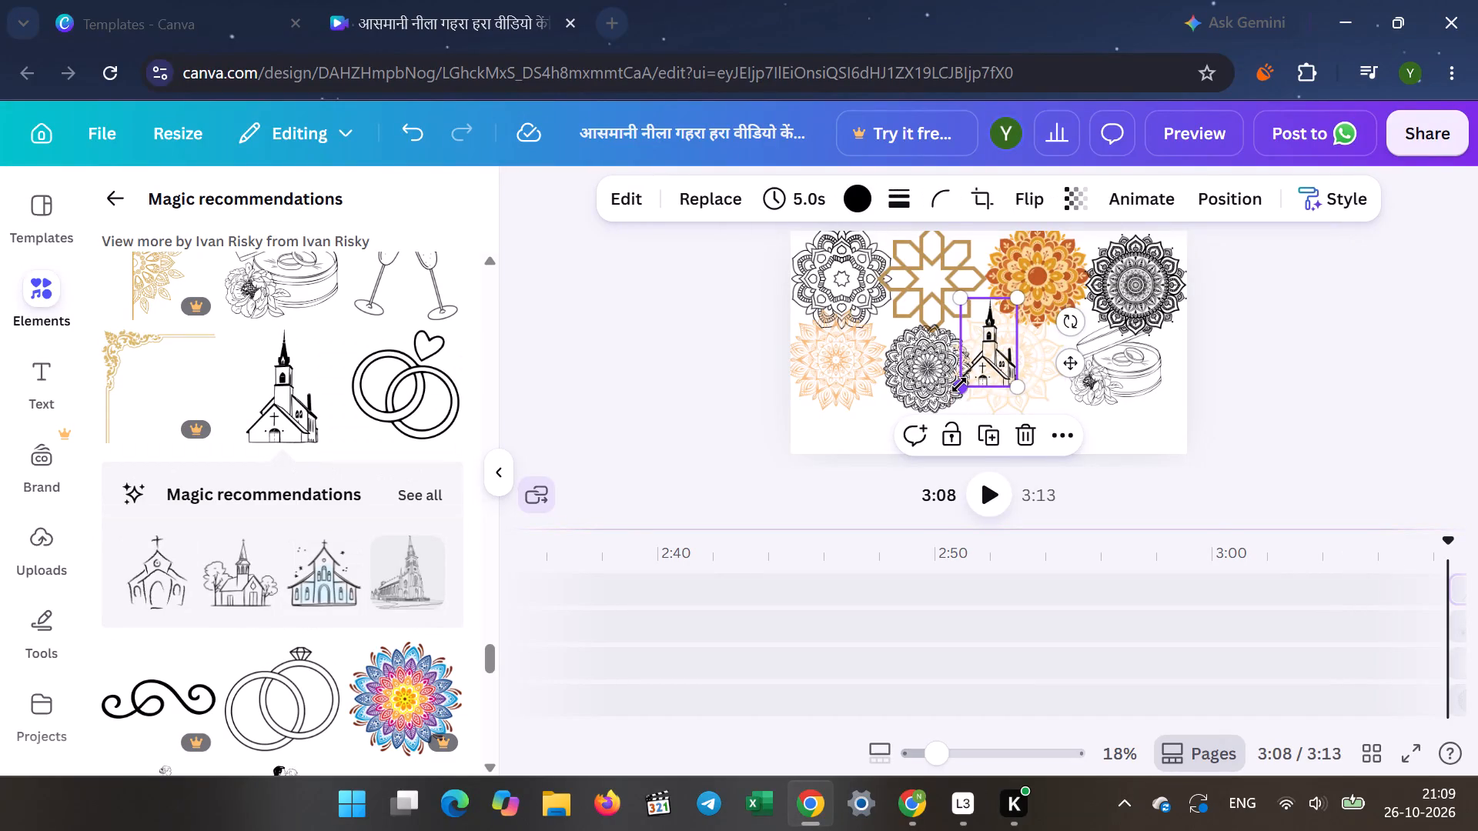
pyautogui.moveTo(960, 385); pyautogui.dragTo(891, 430)
pyautogui.moveTo(975, 392); pyautogui.dragTo(898, 405)
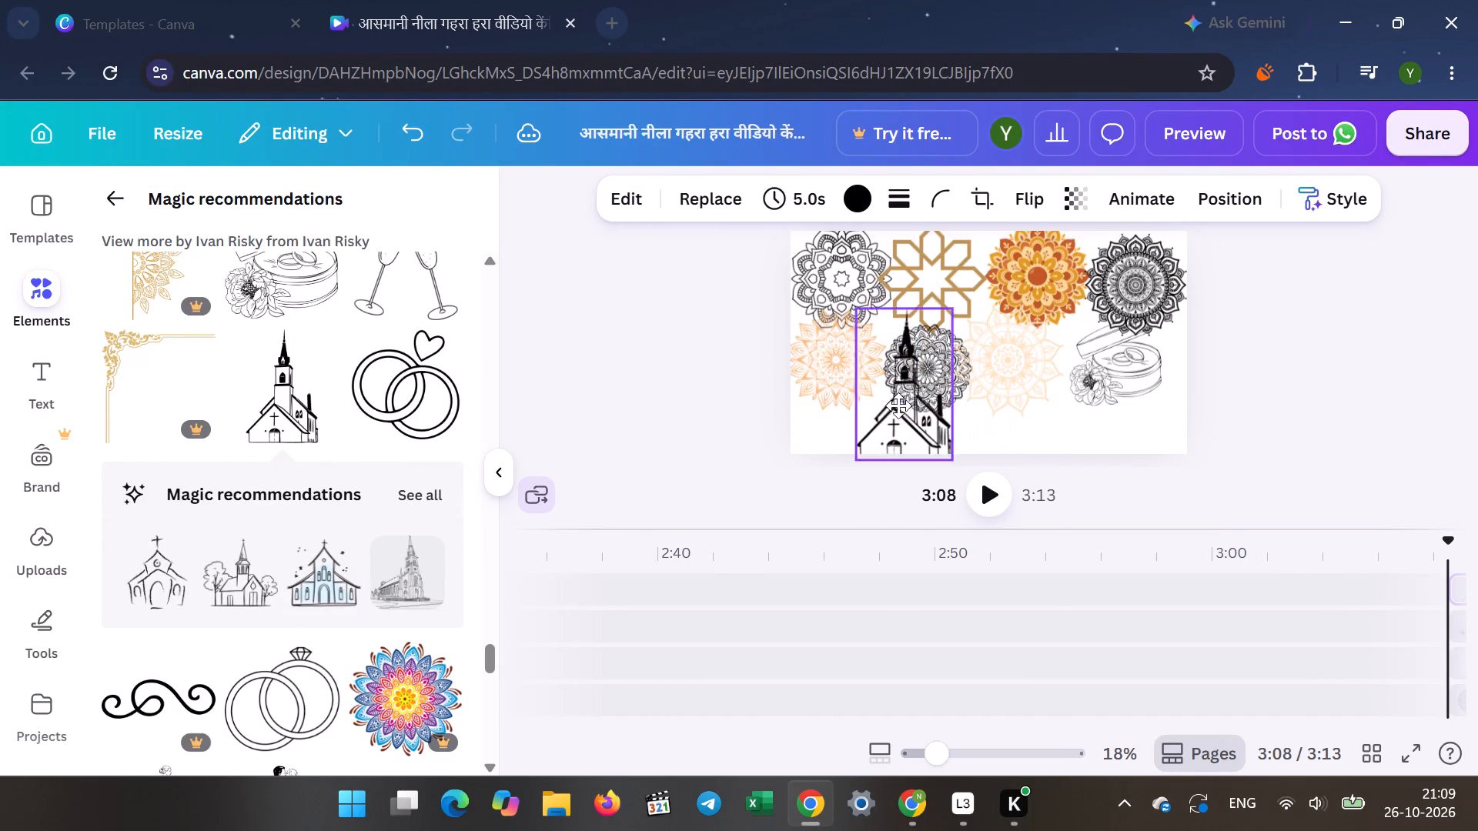
pyautogui.moveTo(898, 405); pyautogui.dragTo(840, 406)
pyautogui.click(727, 402)
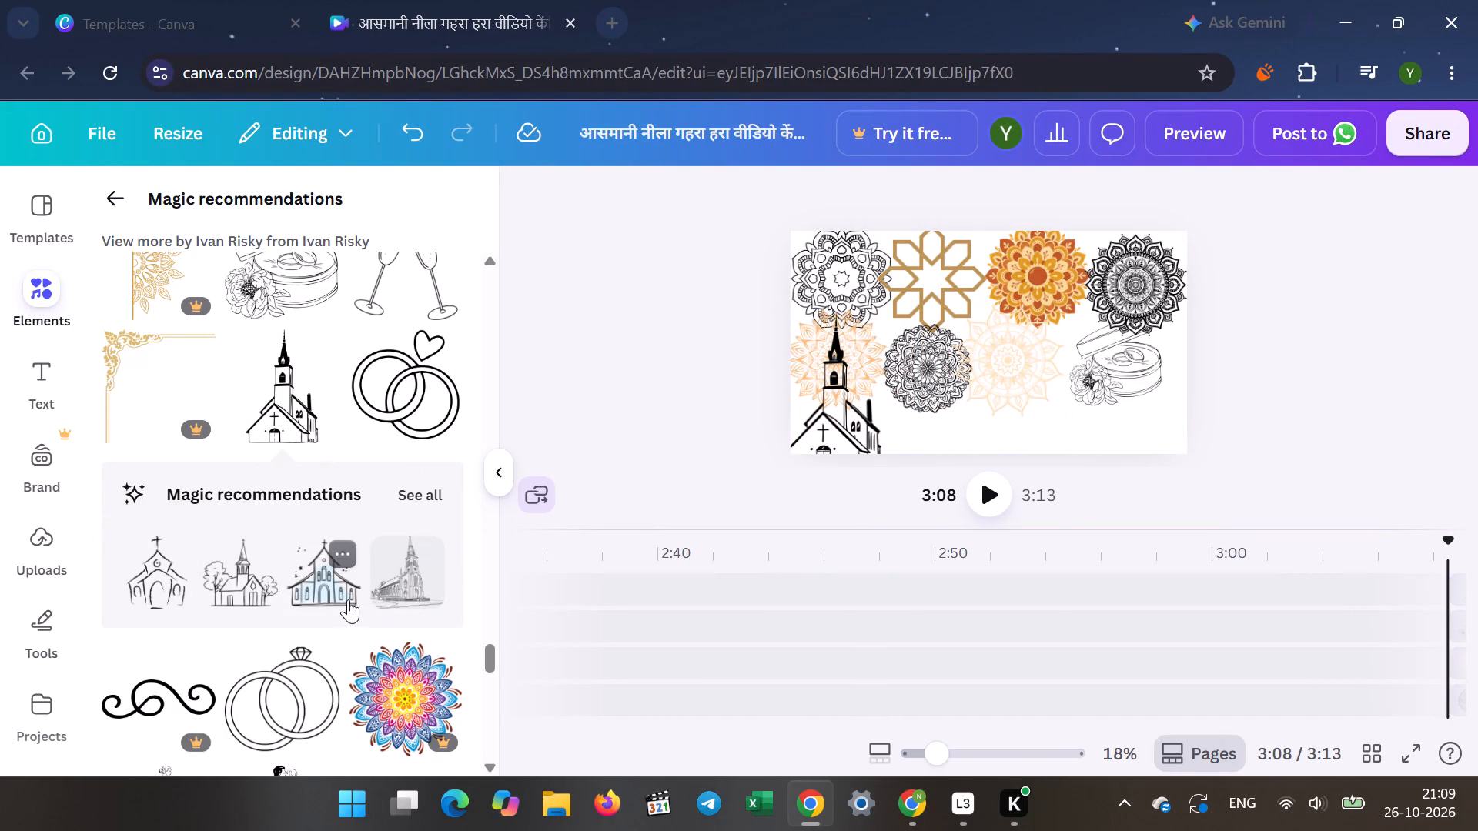
# Add the light-blue church illustration and place it on the page's bottom edge beside the black church.
pyautogui.click(325, 596)
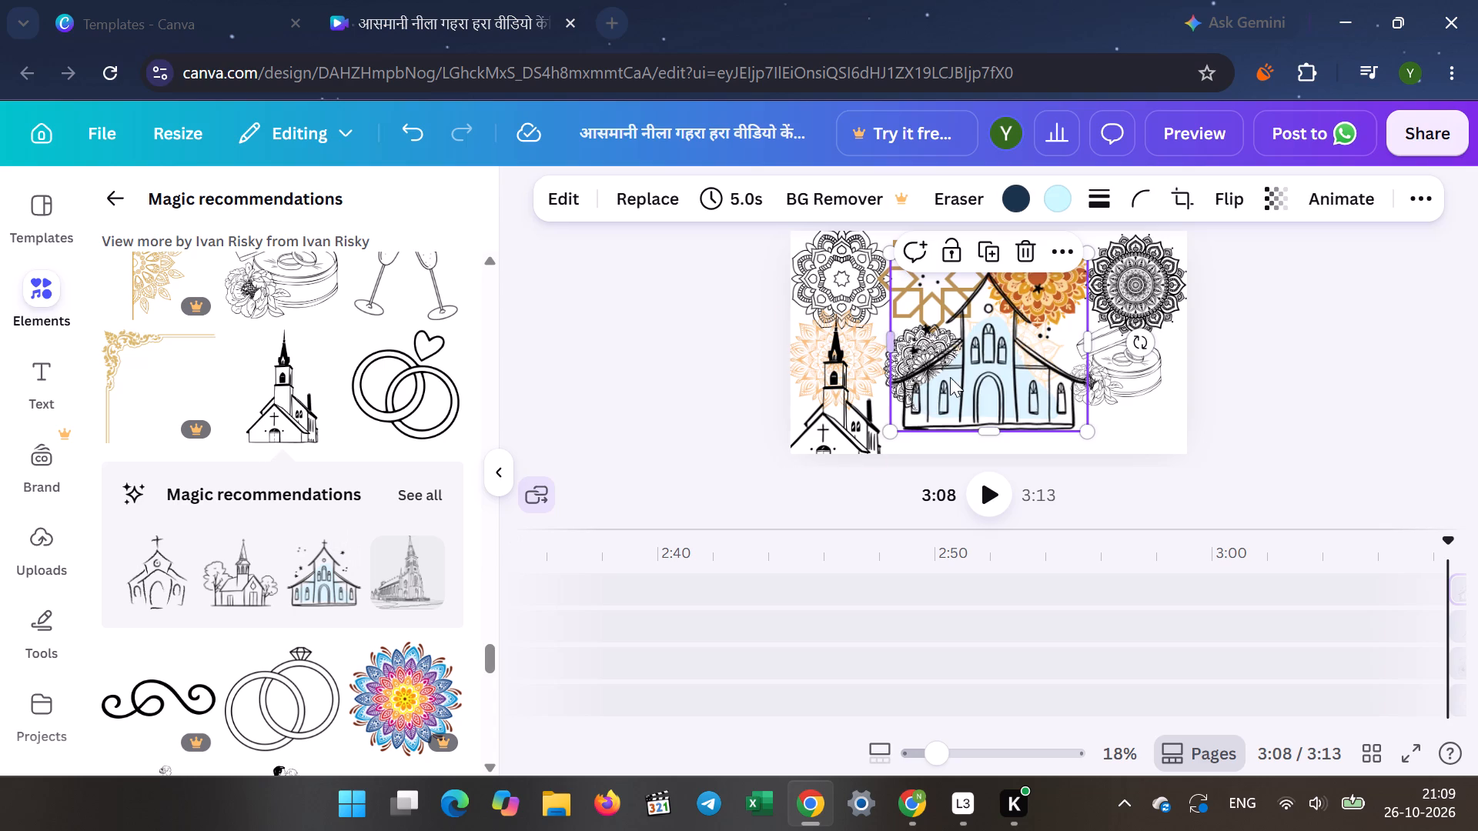
pyautogui.moveTo(953, 375); pyautogui.dragTo(944, 397)
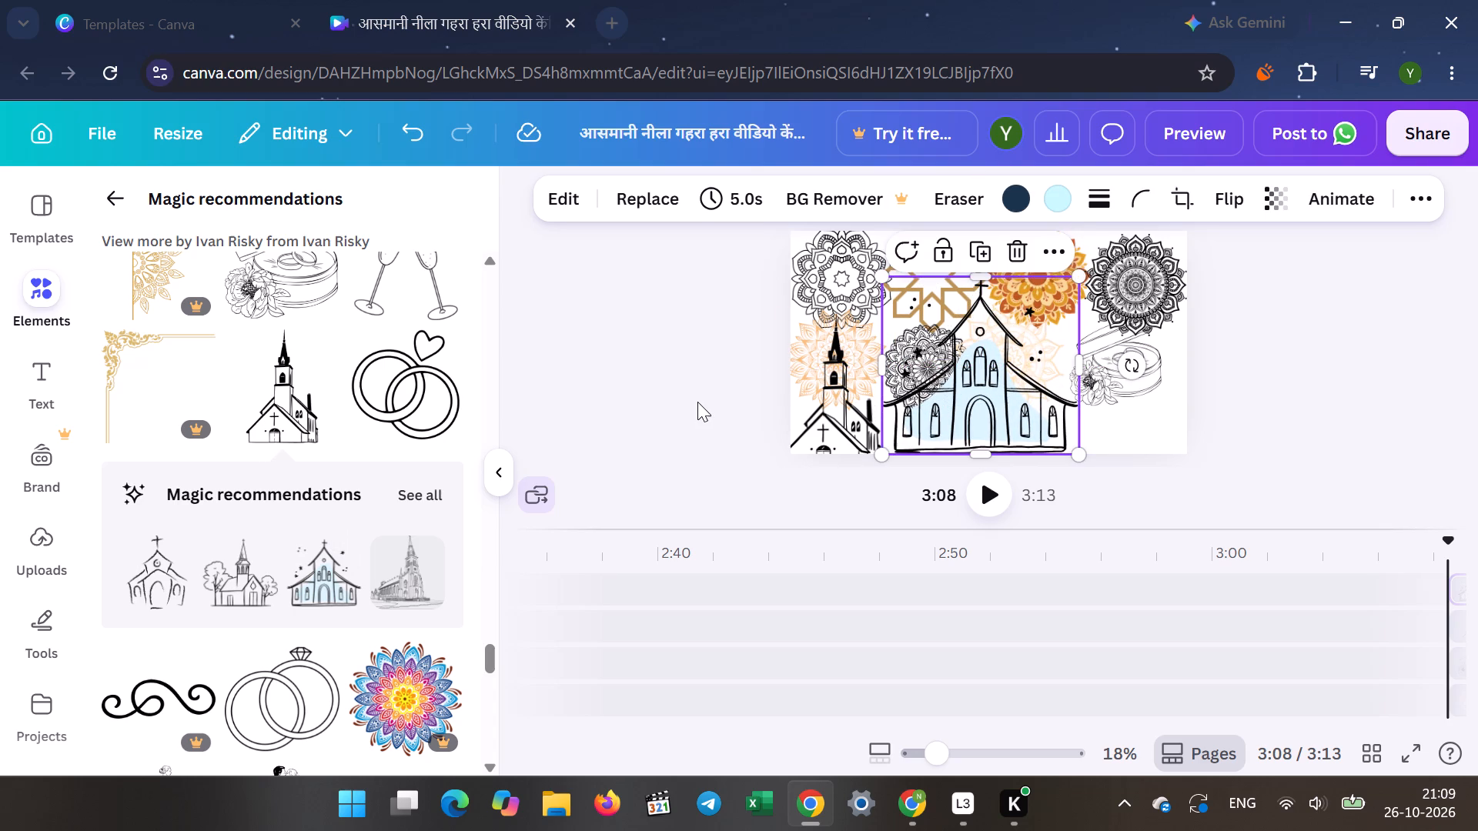
pyautogui.click(697, 402)
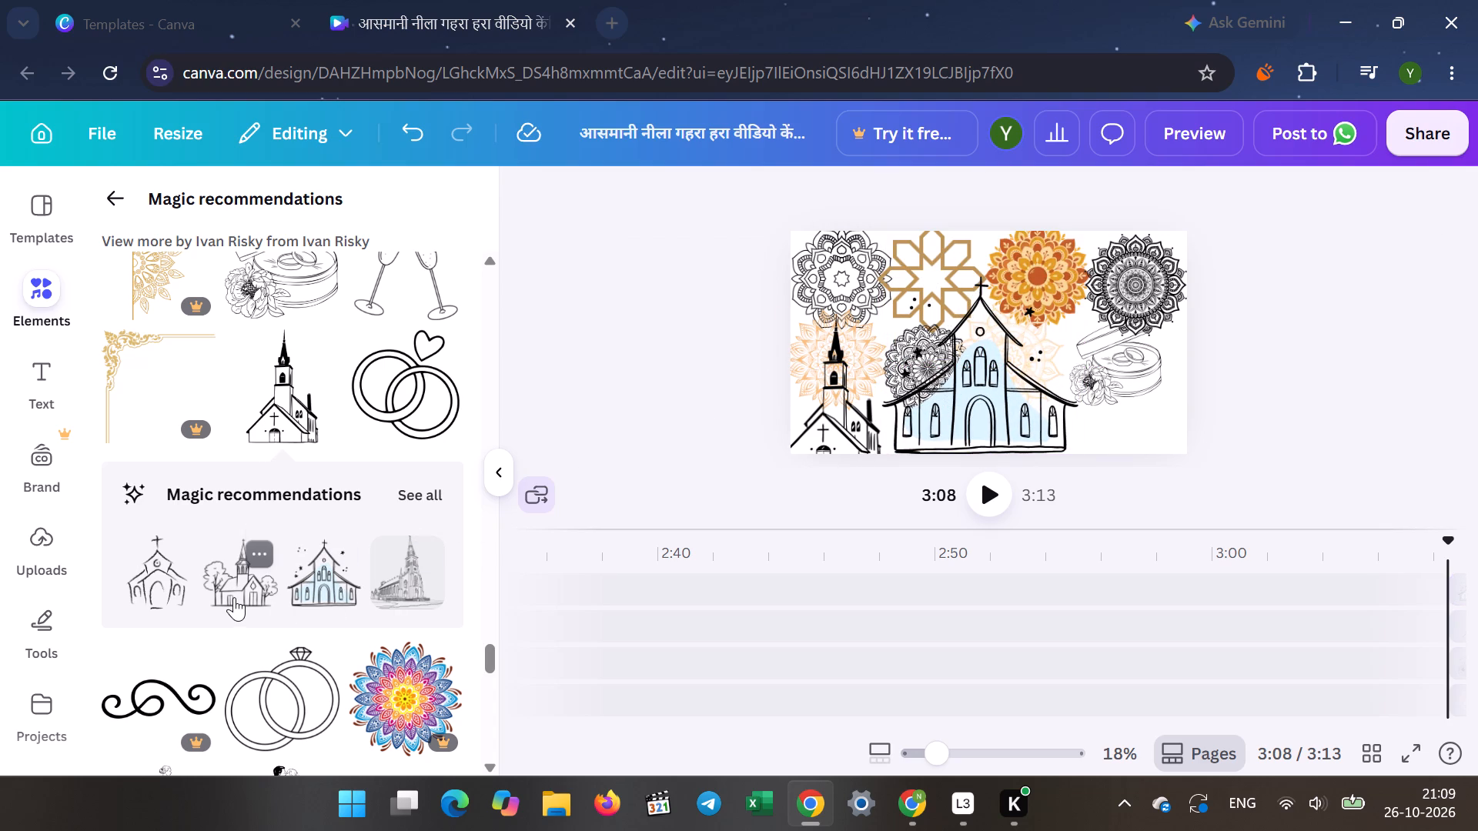
# Add the sketched church with trees, place it in the page's bottom-right corner, and enlarge it slightly.
pyautogui.click(234, 597)
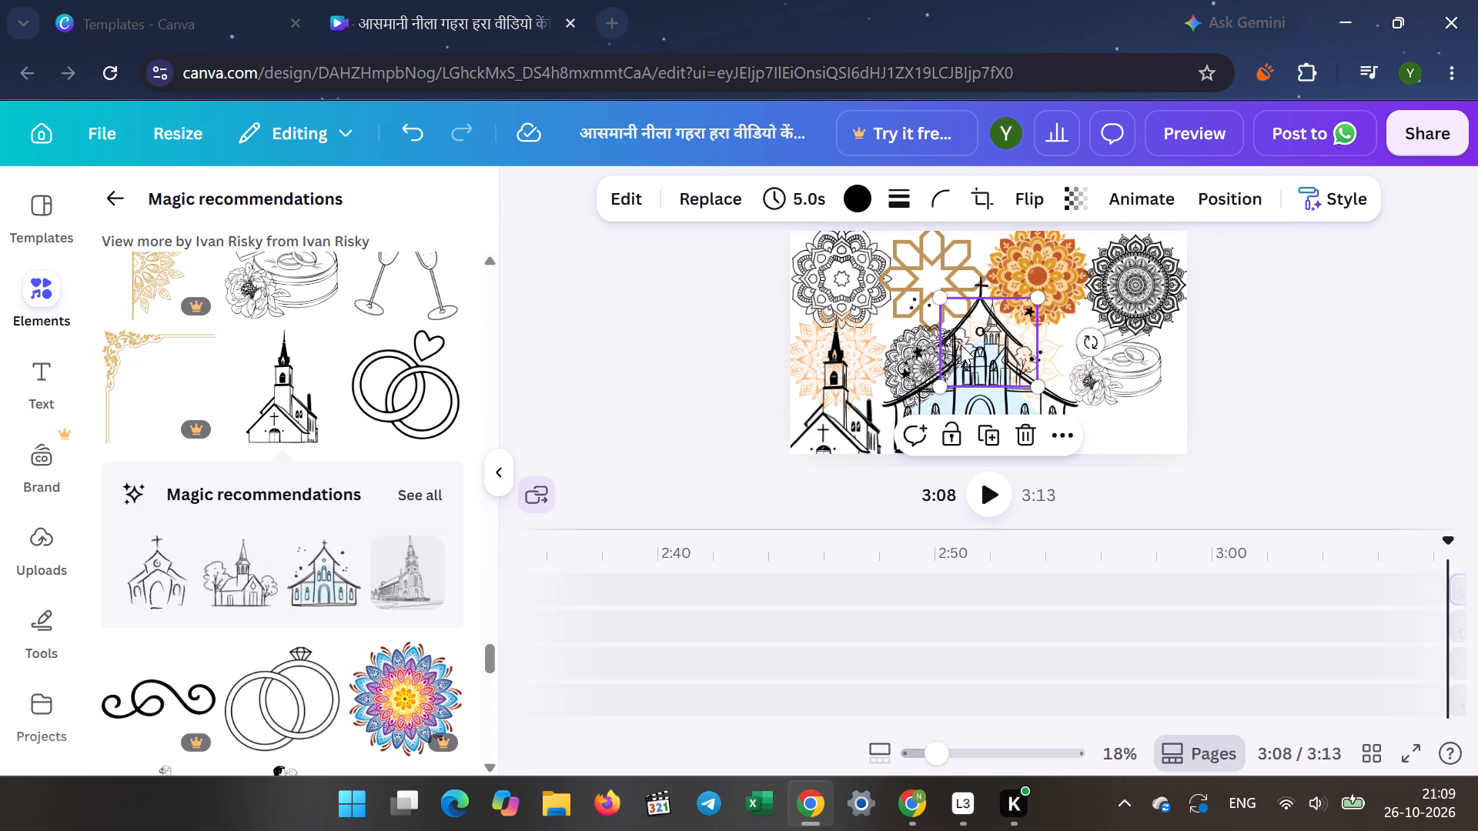
pyautogui.moveTo(961, 345); pyautogui.dragTo(1100, 398)
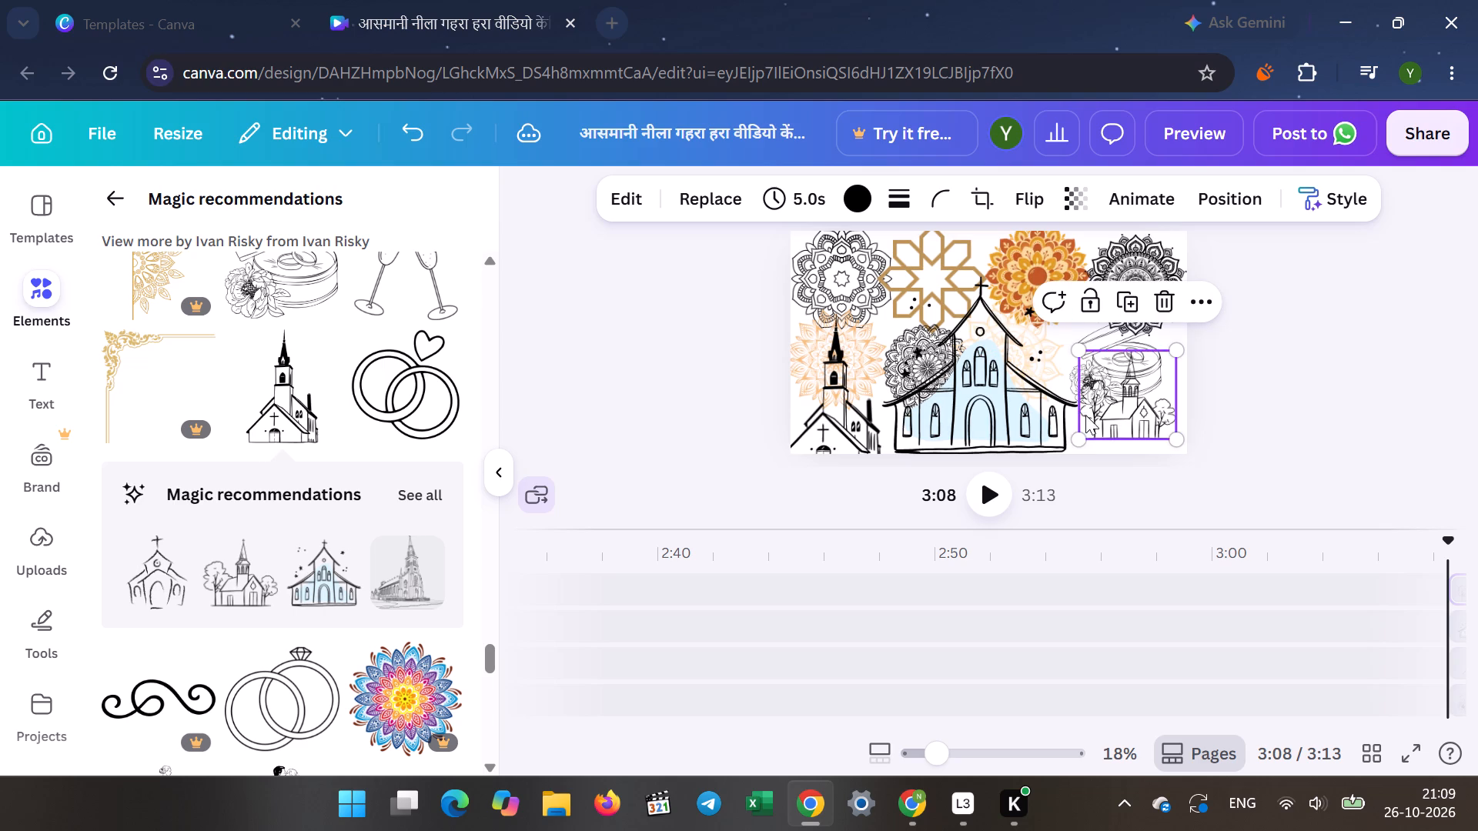
pyautogui.moveTo(1076, 430); pyautogui.dragTo(1066, 447)
# Start a new page at the video's end with the newlyweds-in-a-flowered-car drawing, placed in the page's top-left corner.
pyautogui.click(986, 498)
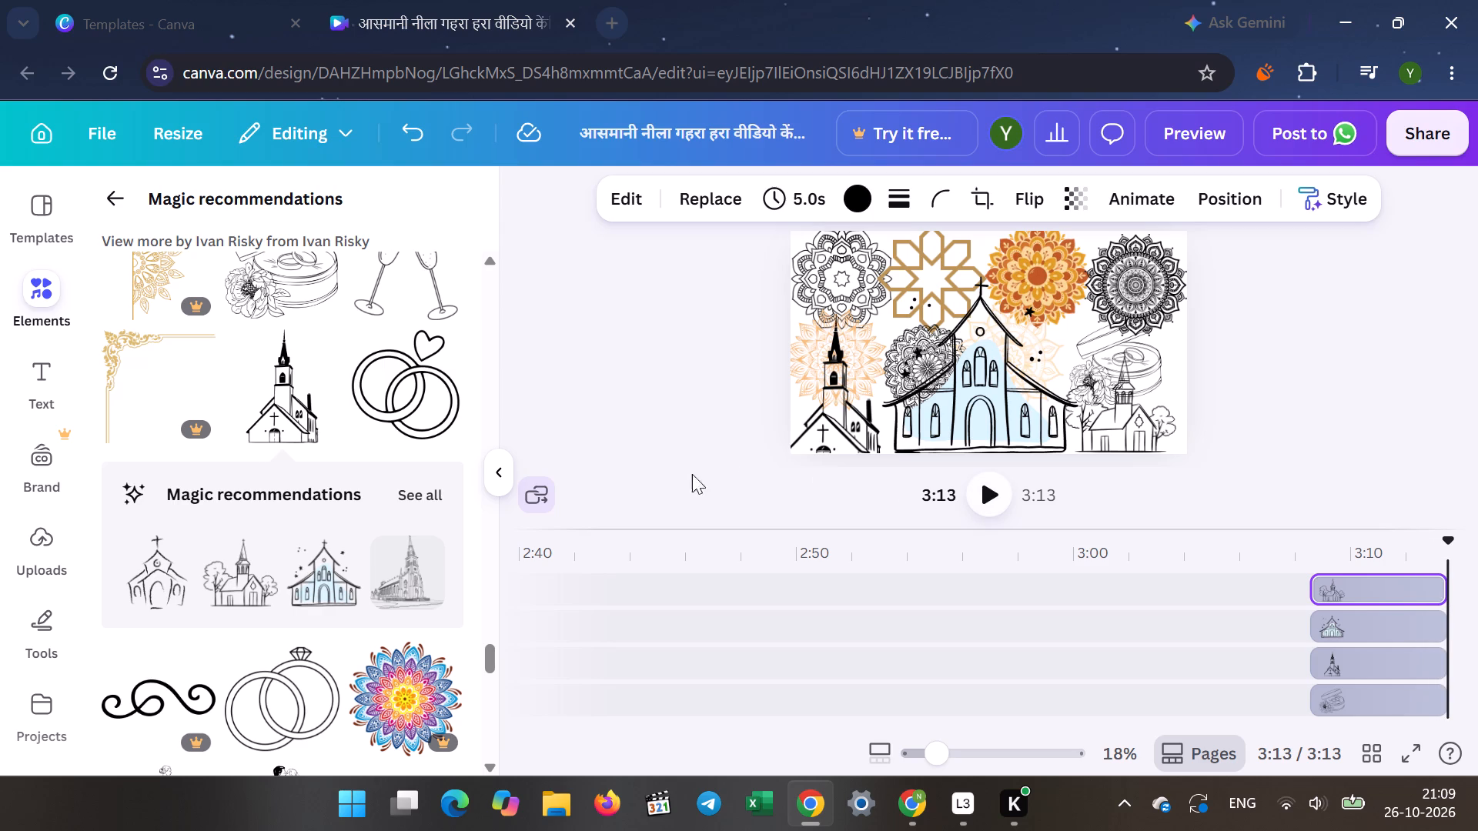
pyautogui.scroll(-3, 292, 609)
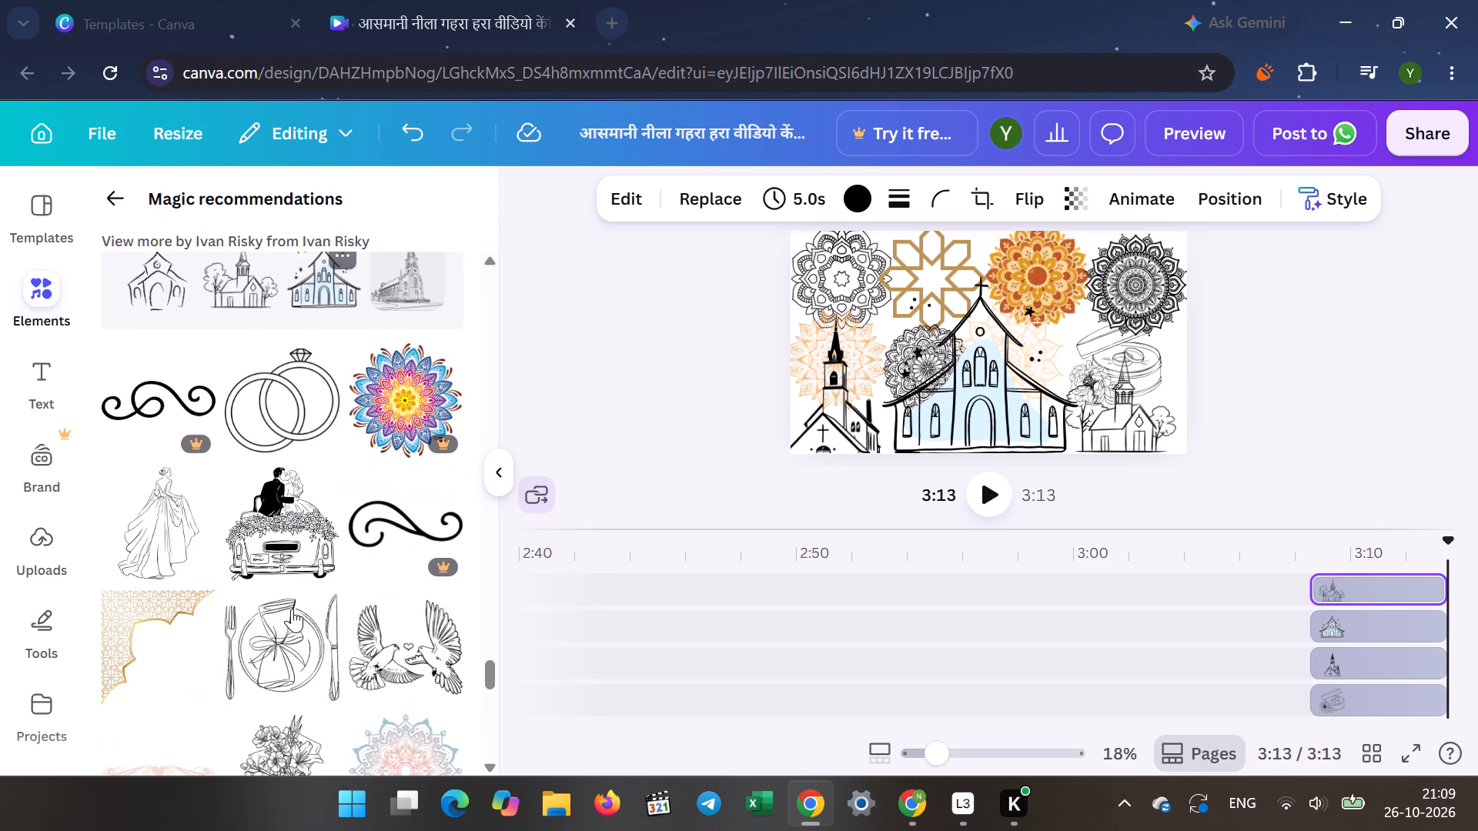
pyautogui.click(259, 532)
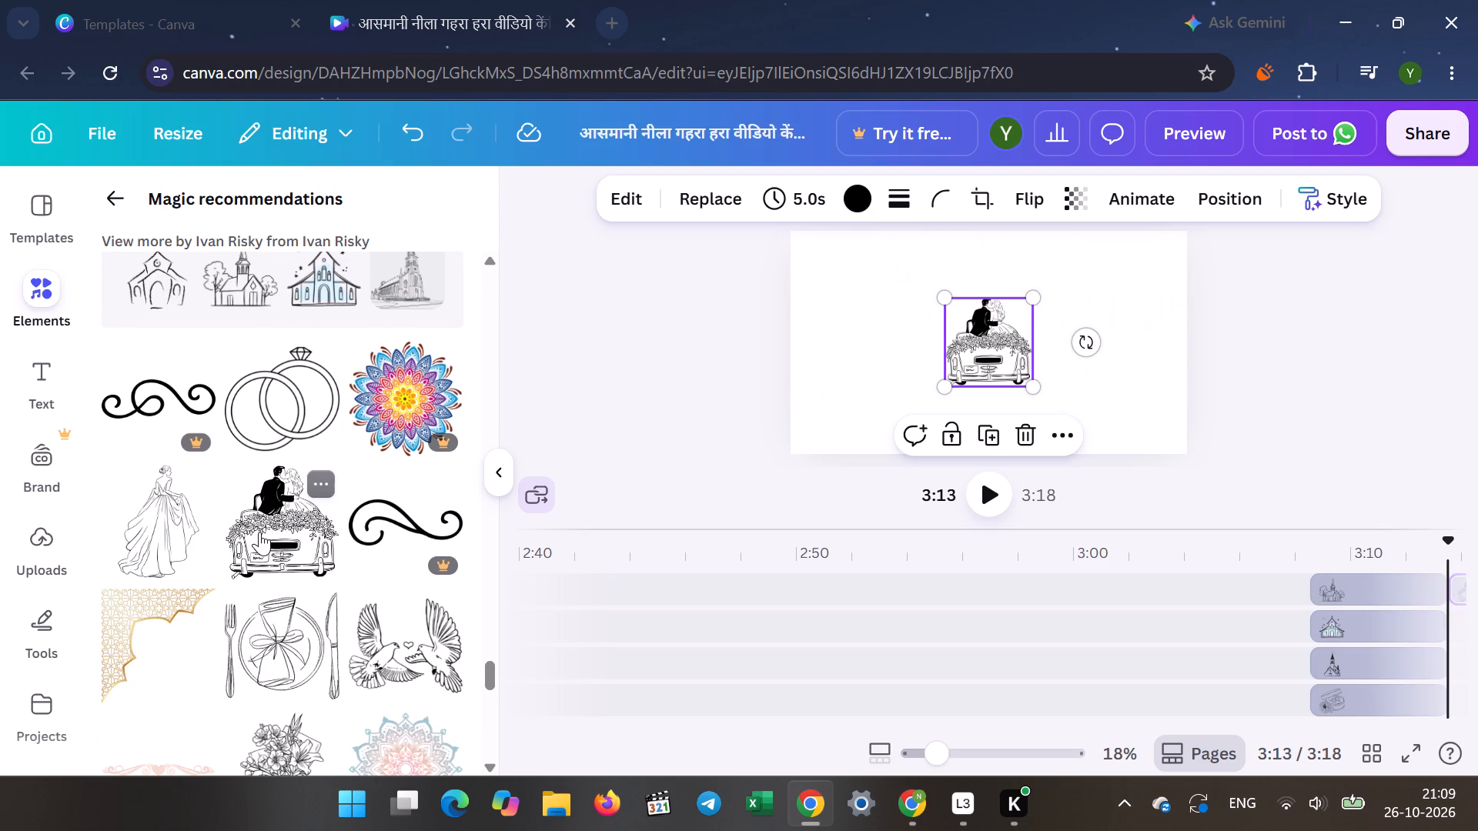
pyautogui.moveTo(985, 319); pyautogui.dragTo(890, 289)
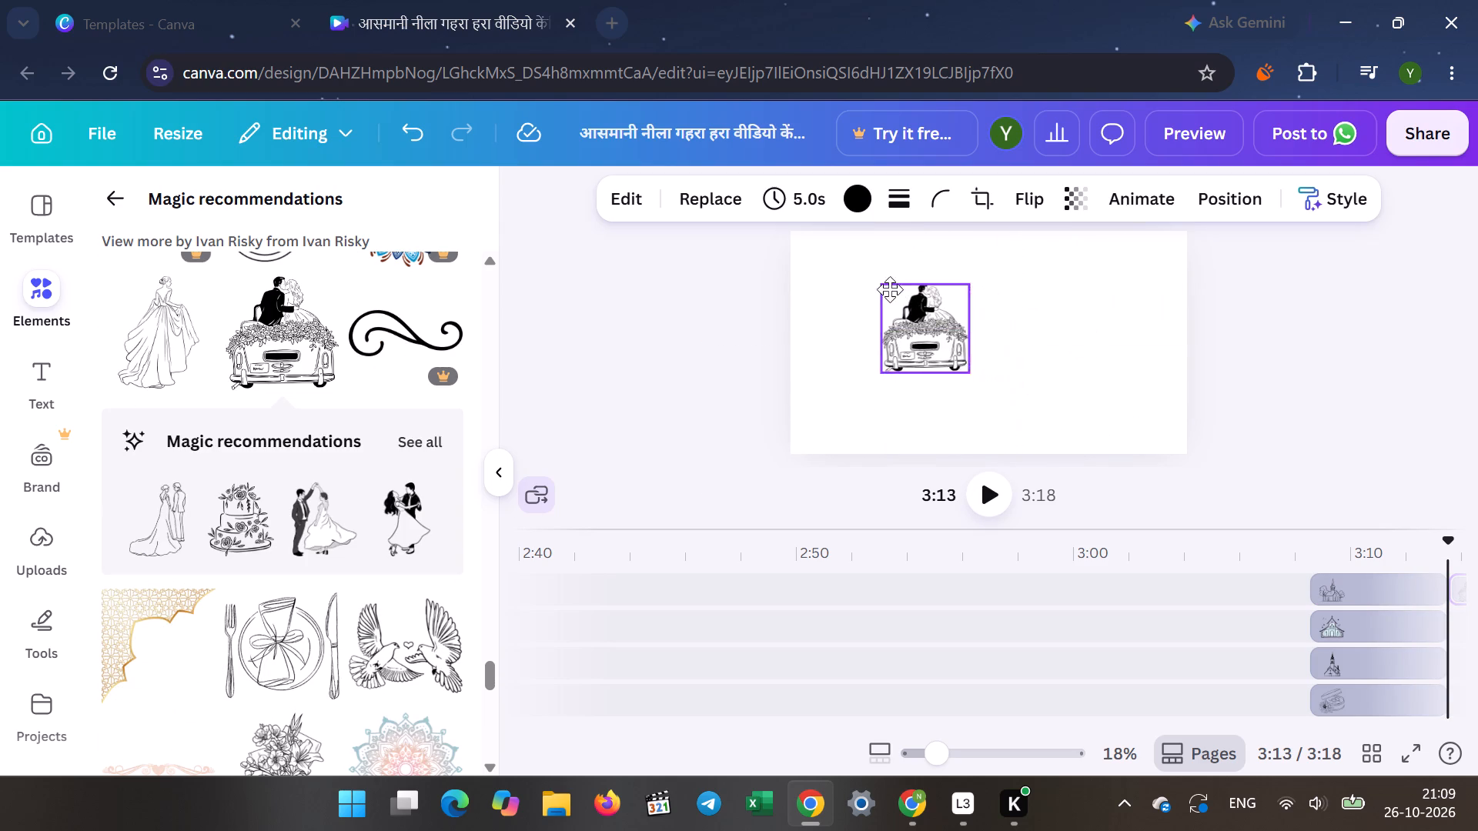
pyautogui.moveTo(890, 289); pyautogui.dragTo(831, 248)
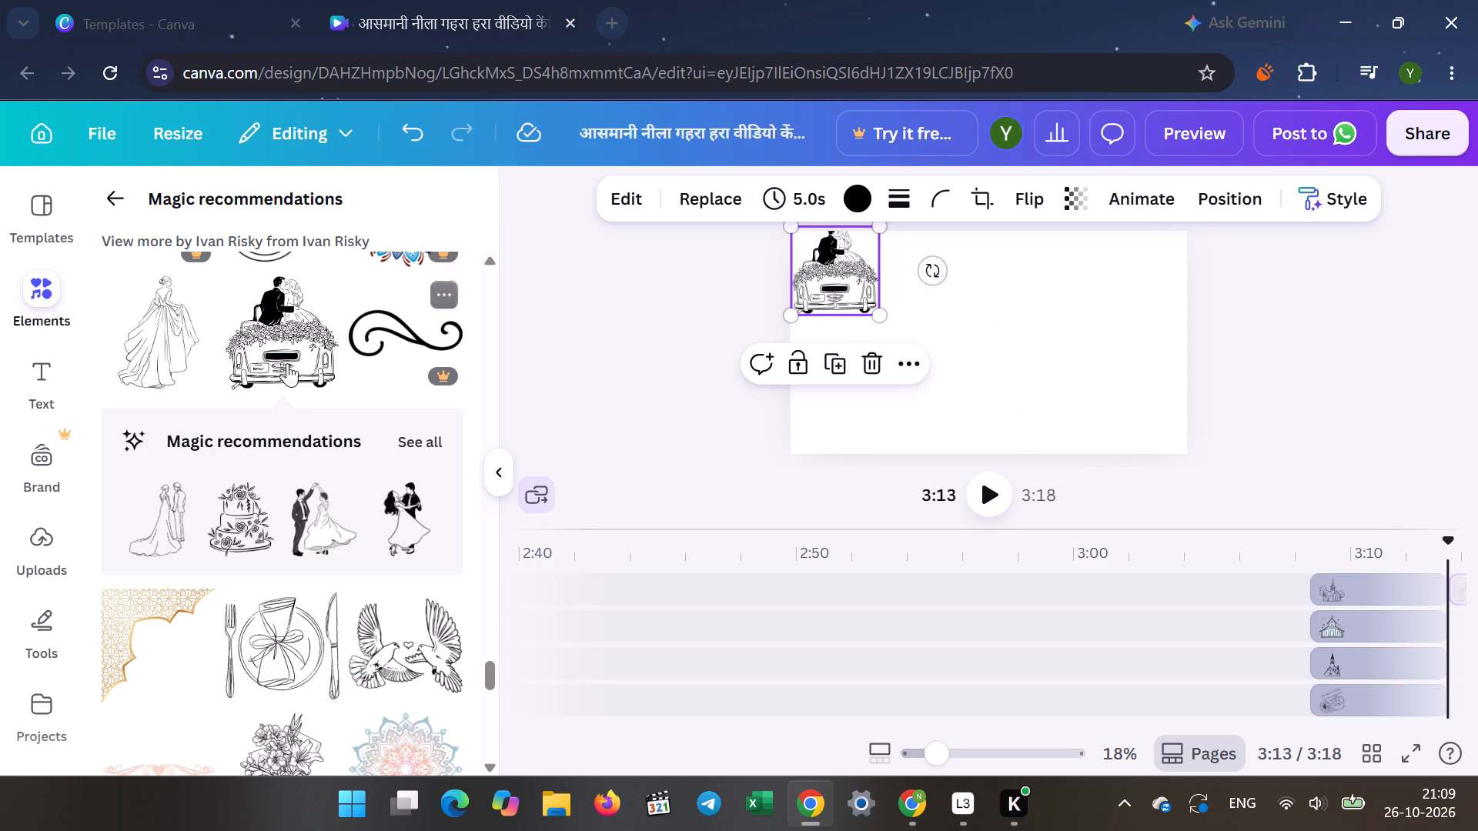
# Add two more copies of the newlyweds' car drawing and line them up beside the first along the page's top edge.
pyautogui.click(276, 355)
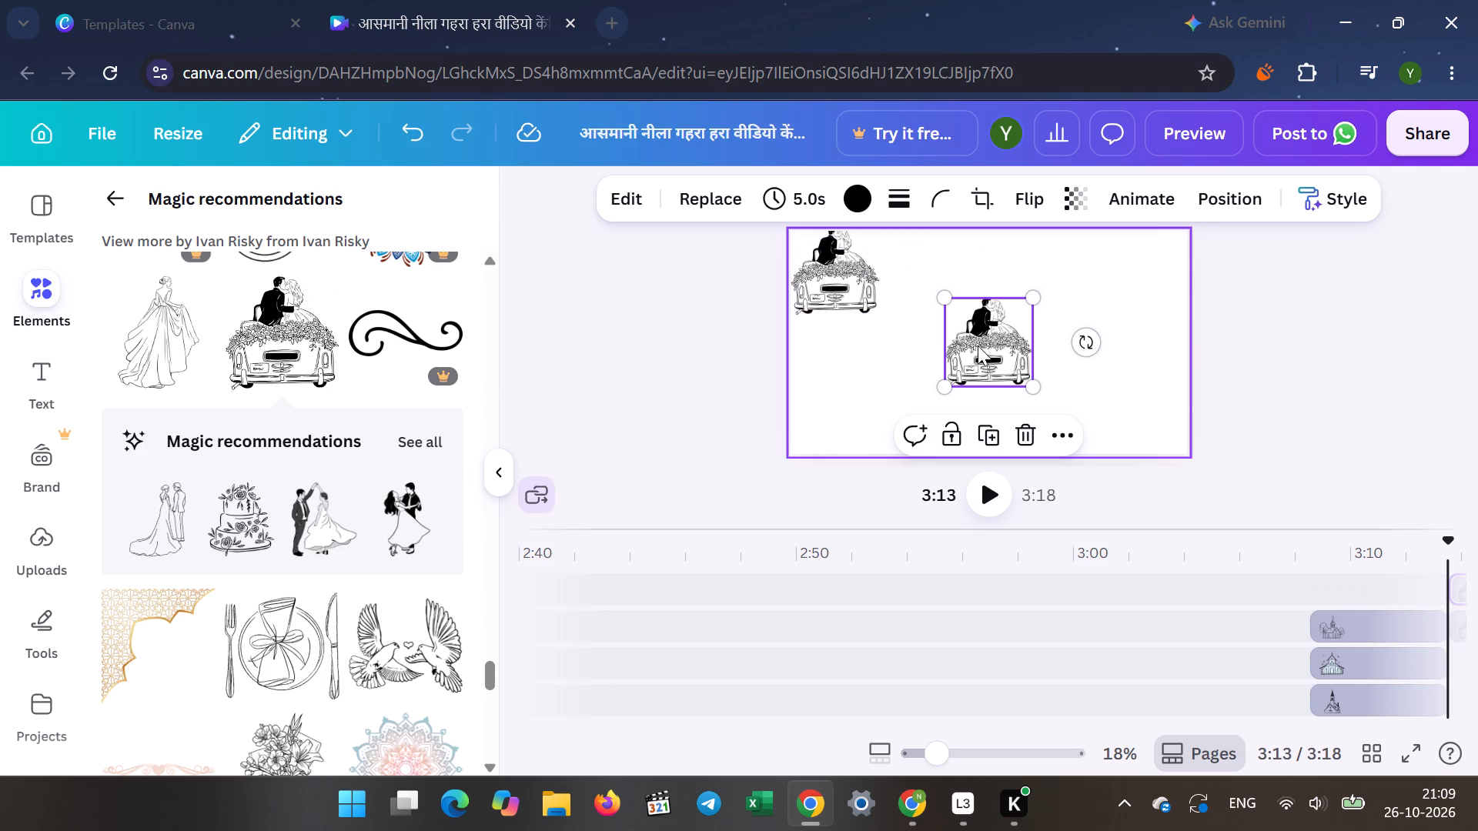
pyautogui.moveTo(993, 344); pyautogui.dragTo(925, 273)
pyautogui.click(701, 290)
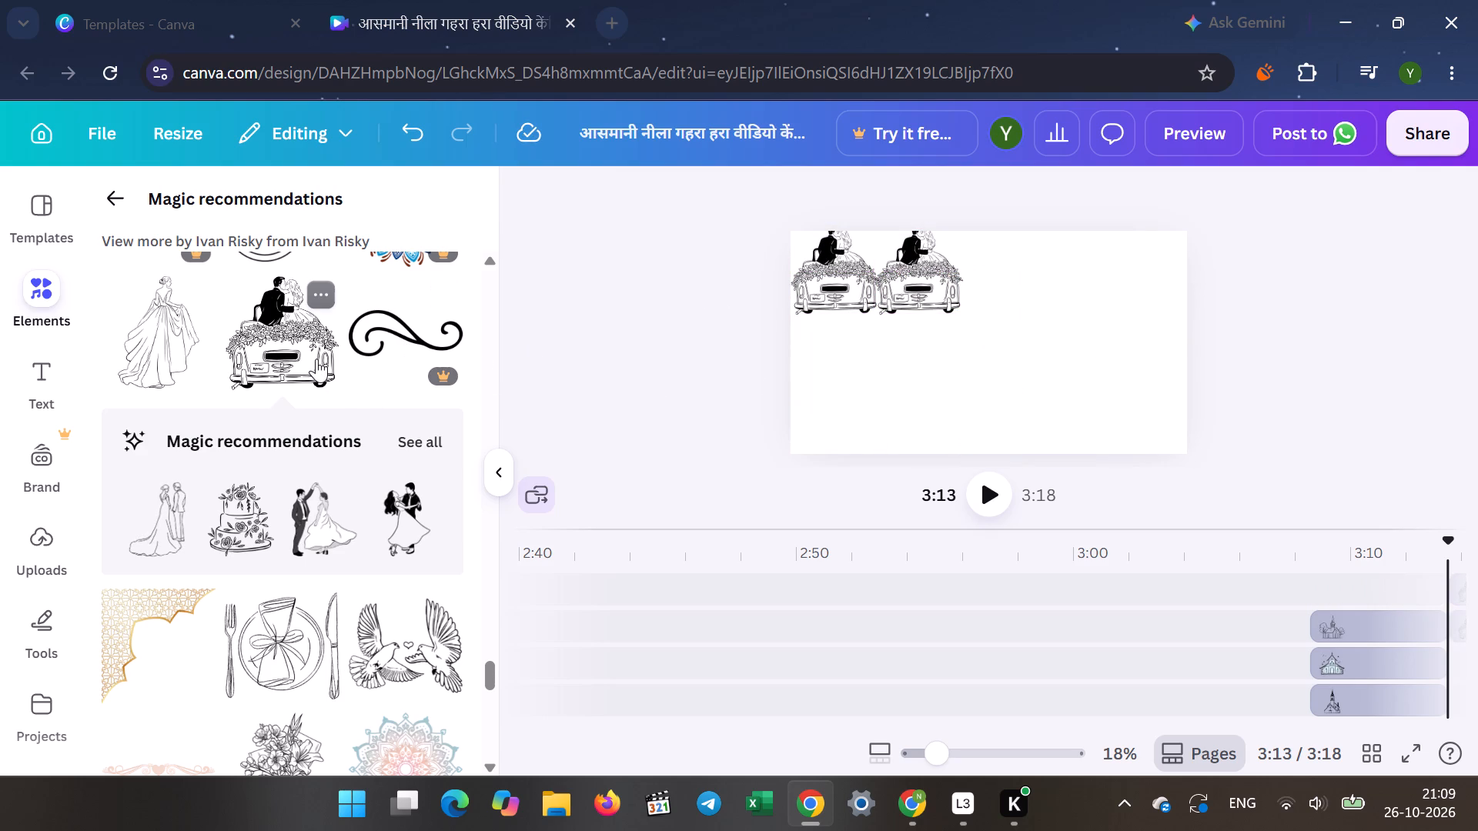
pyautogui.click(316, 359)
pyautogui.moveTo(989, 324); pyautogui.dragTo(991, 303)
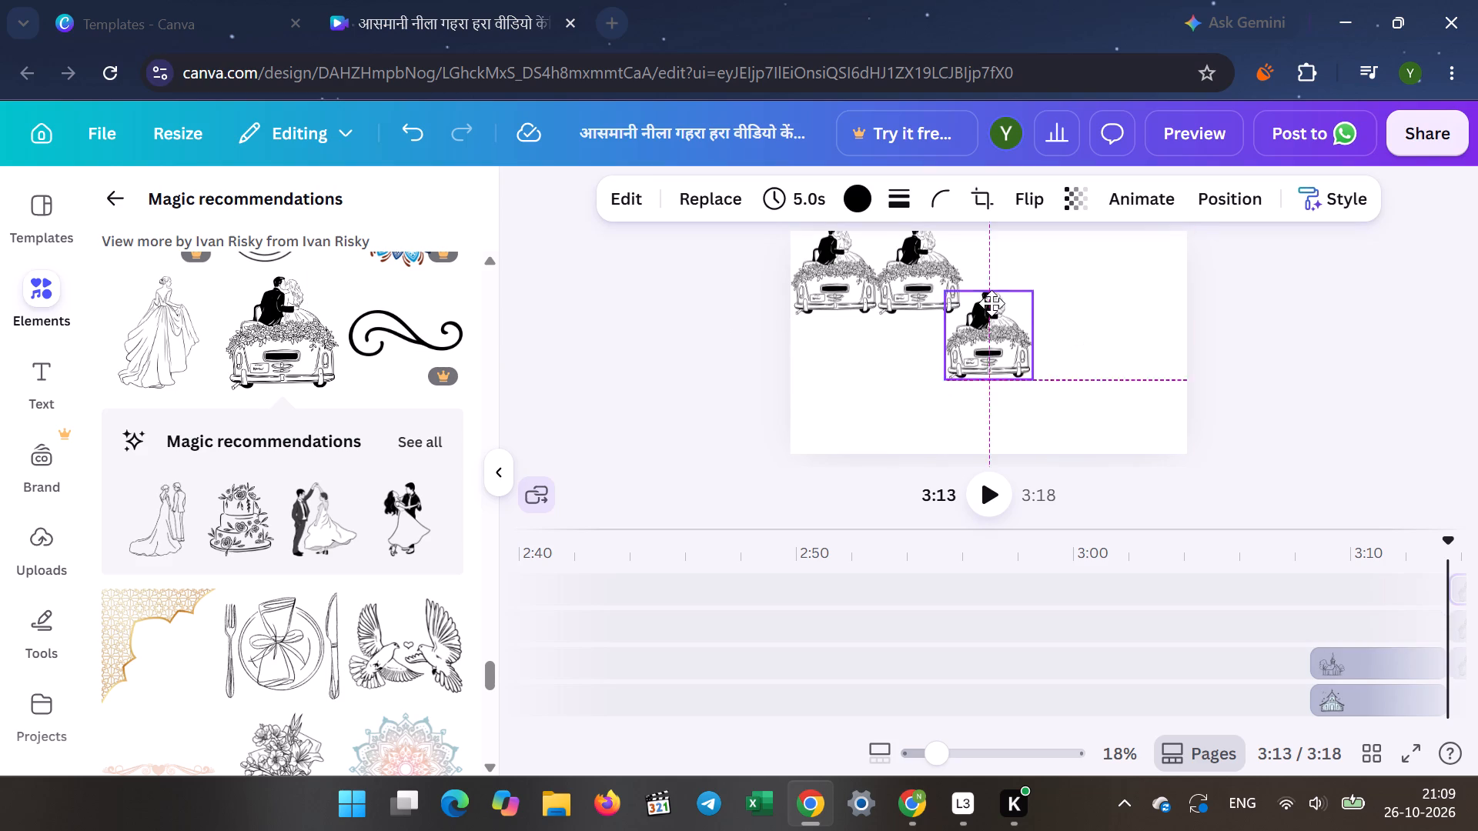
pyautogui.moveTo(991, 303); pyautogui.dragTo(996, 251)
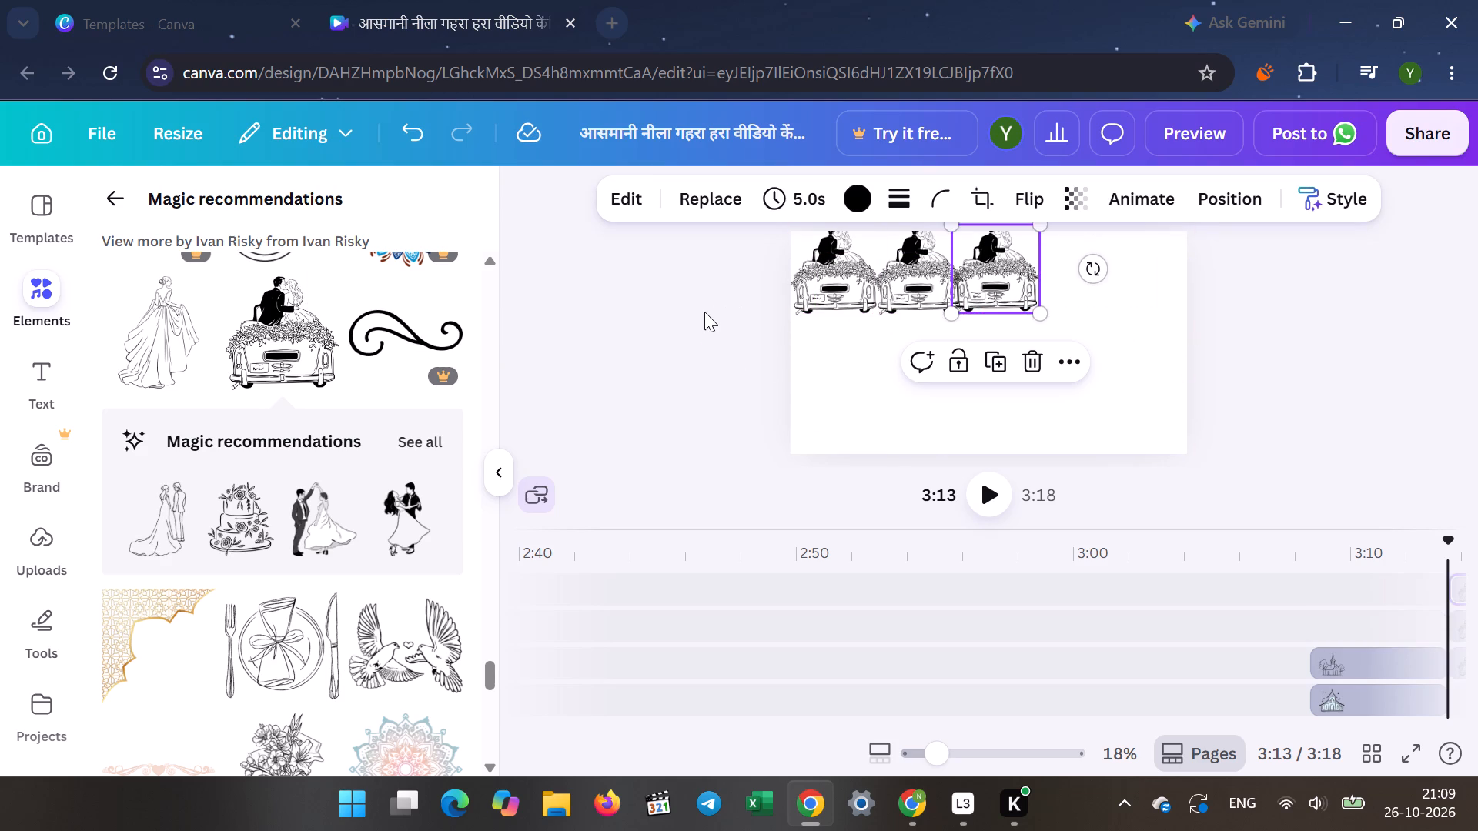
pyautogui.click(704, 312)
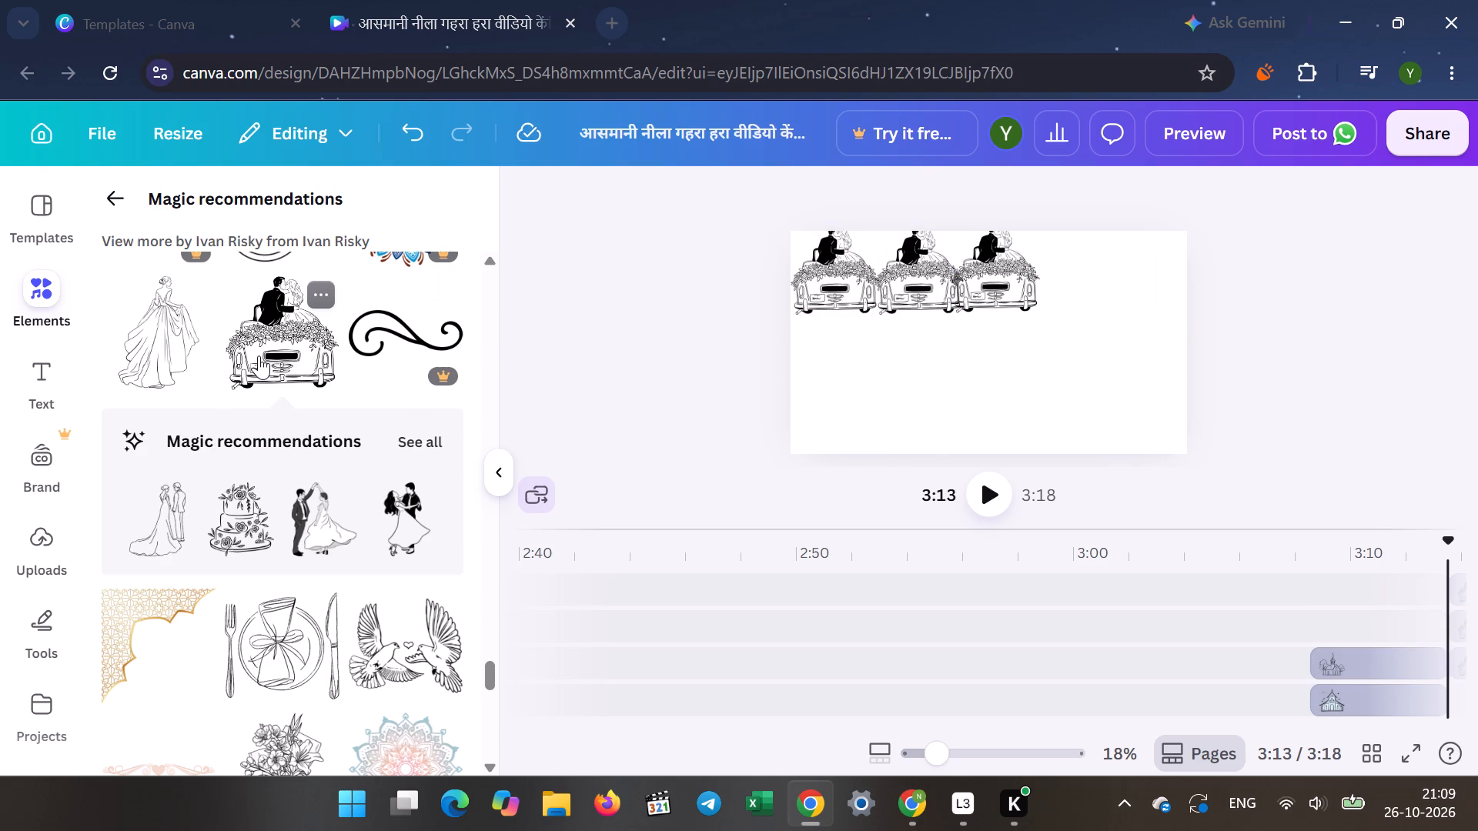
# Add a fourth and fifth copy of the newlyweds' car drawing to complete the top row up to the page's right edge.
pyautogui.click(259, 355)
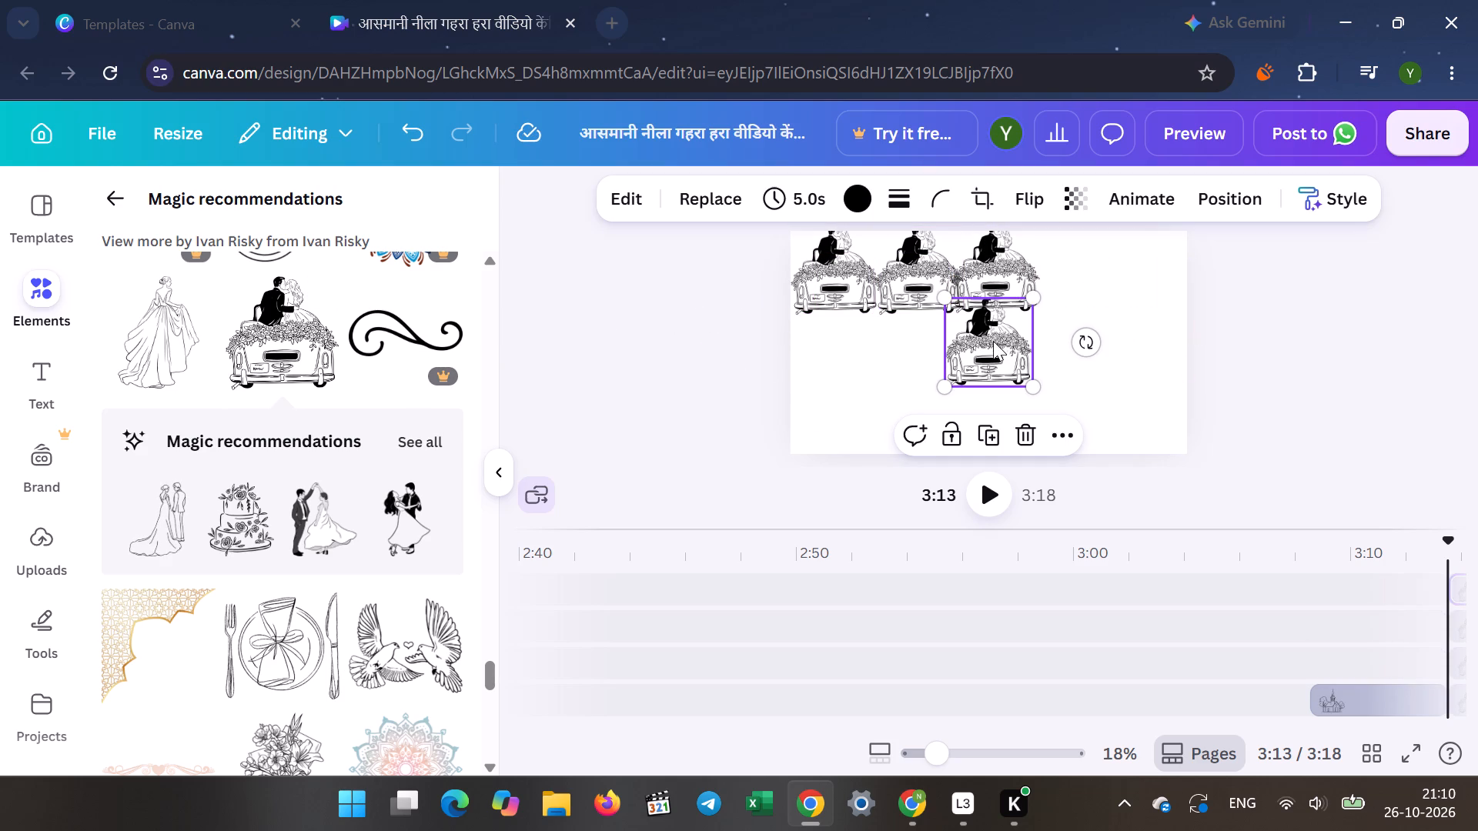
pyautogui.moveTo(993, 340); pyautogui.dragTo(1075, 272)
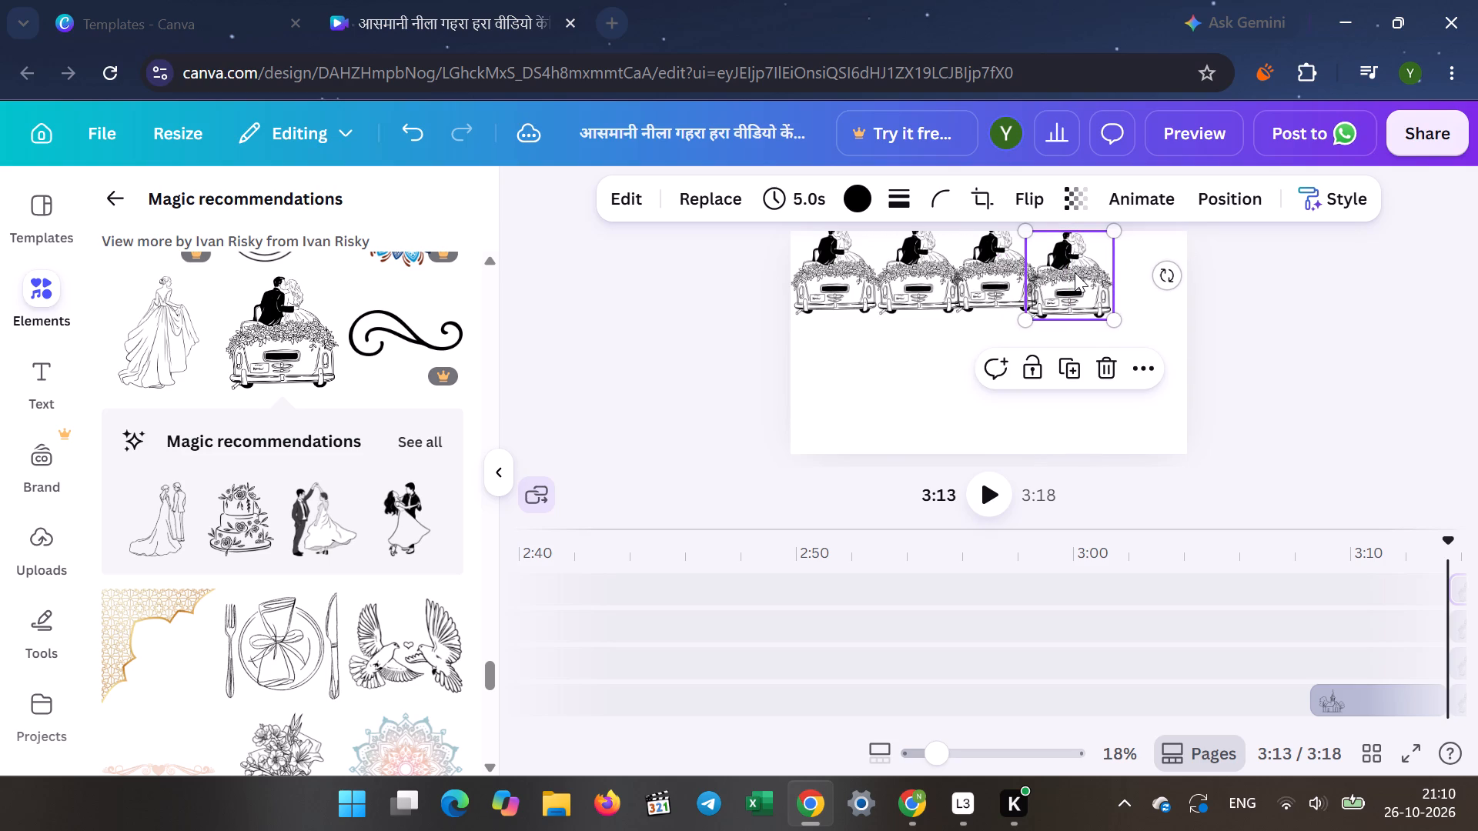
pyautogui.click(695, 329)
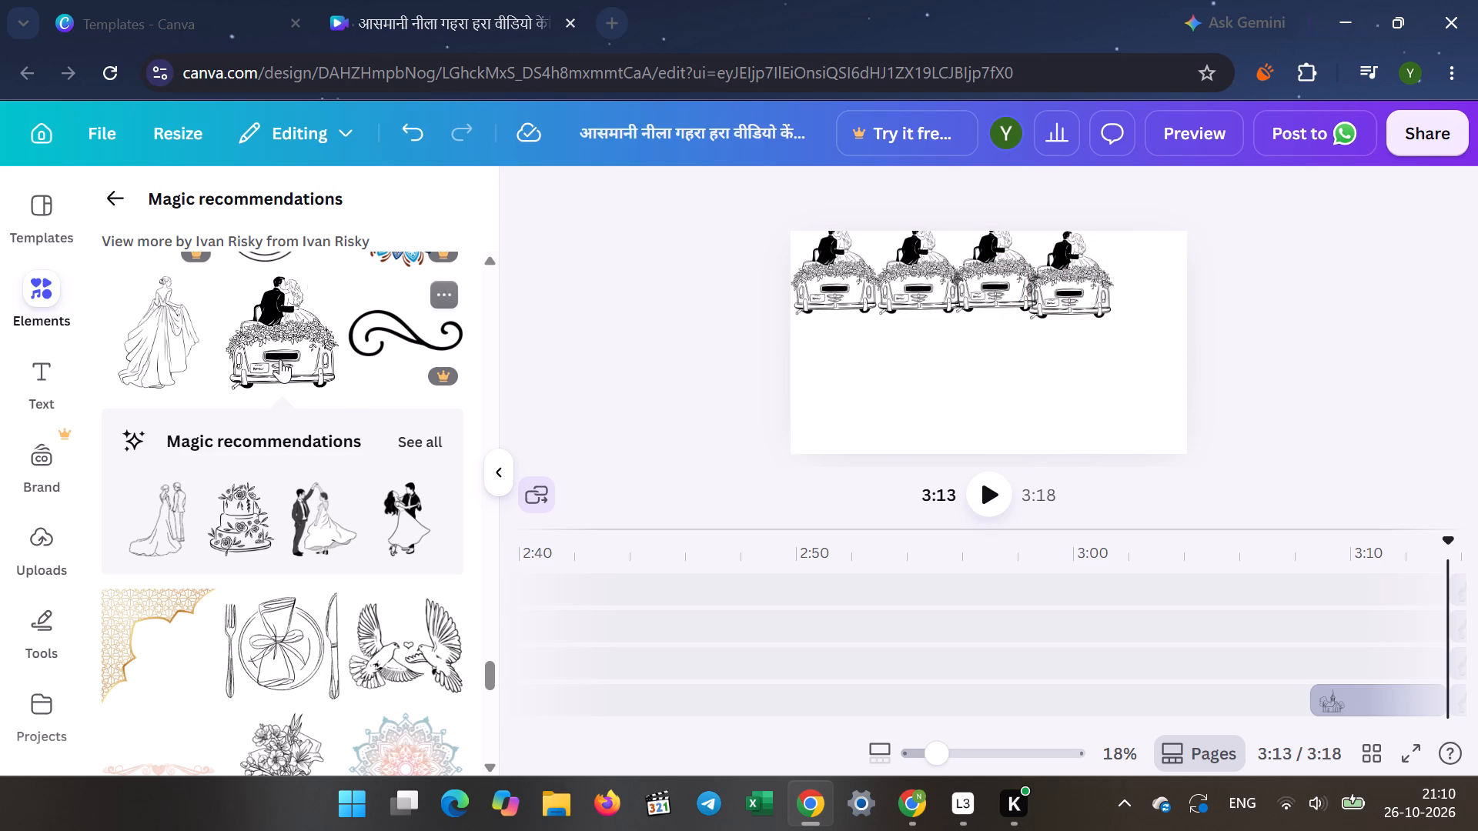
pyautogui.click(268, 350)
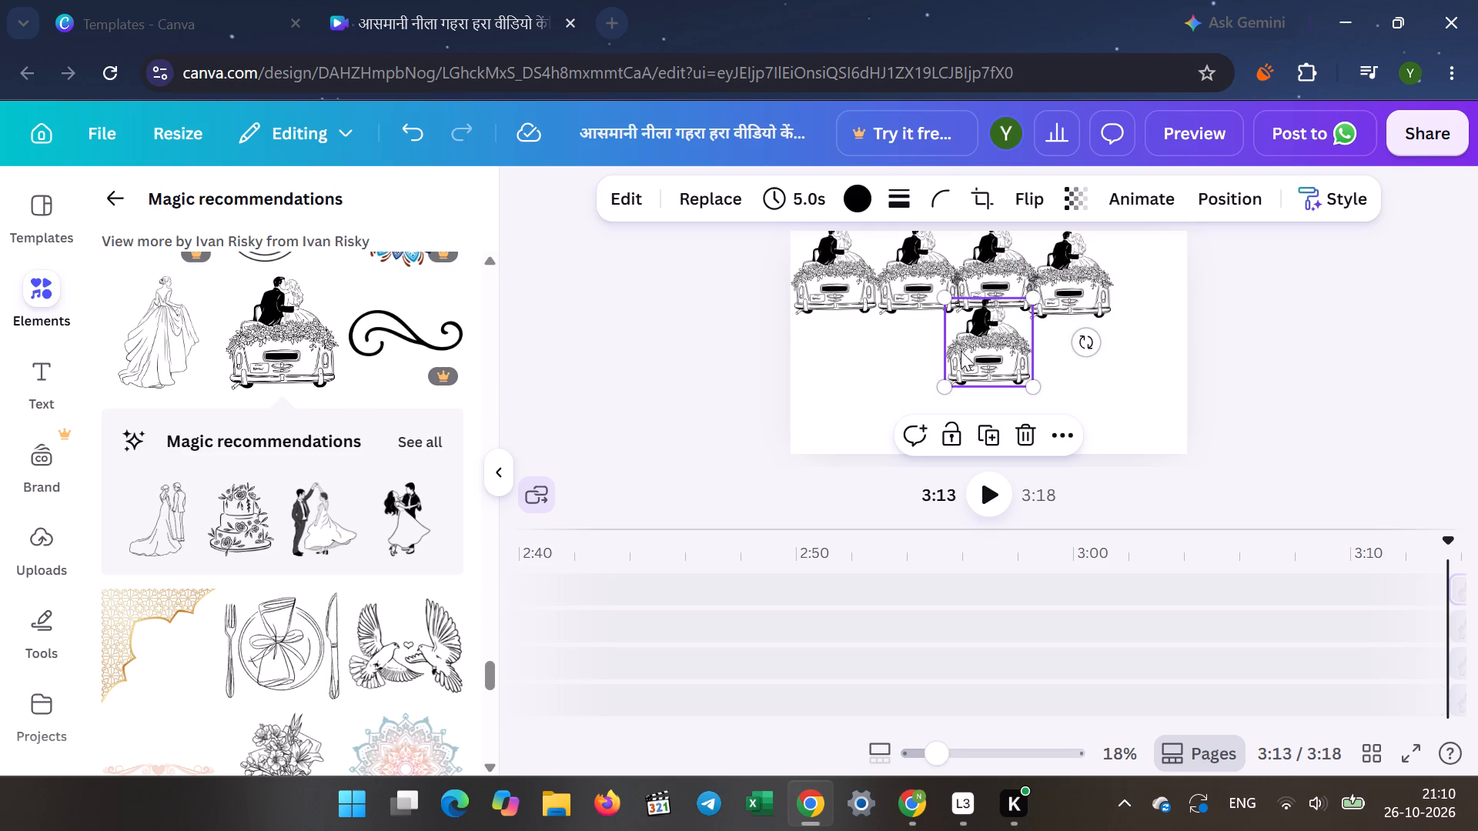
pyautogui.moveTo(967, 350); pyautogui.dragTo(1125, 285)
pyautogui.click(710, 345)
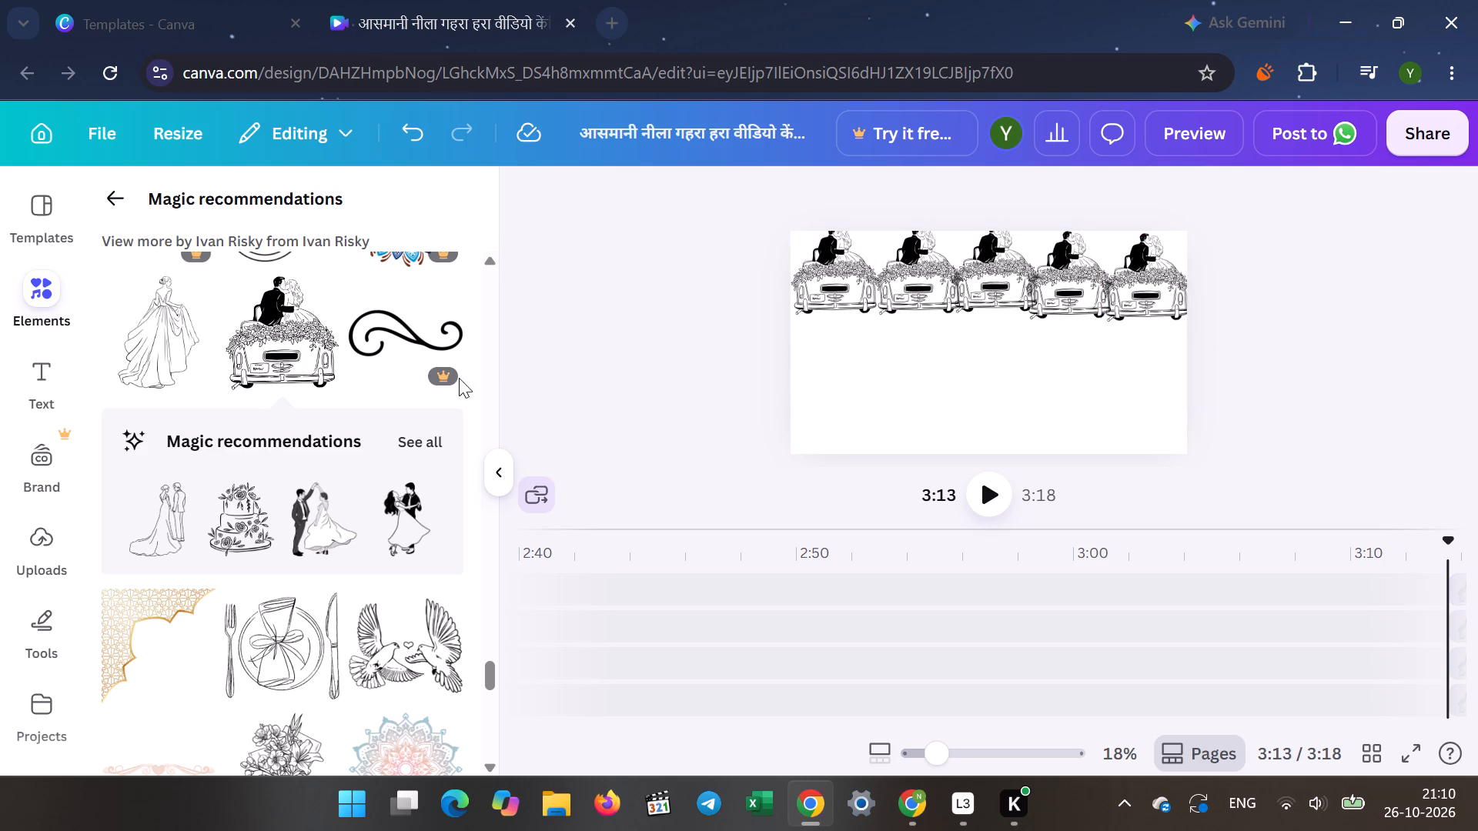
# Begin a second row with two copies of the newlyweds' car drawing, side by side from the page's left edge.
pyautogui.click(286, 366)
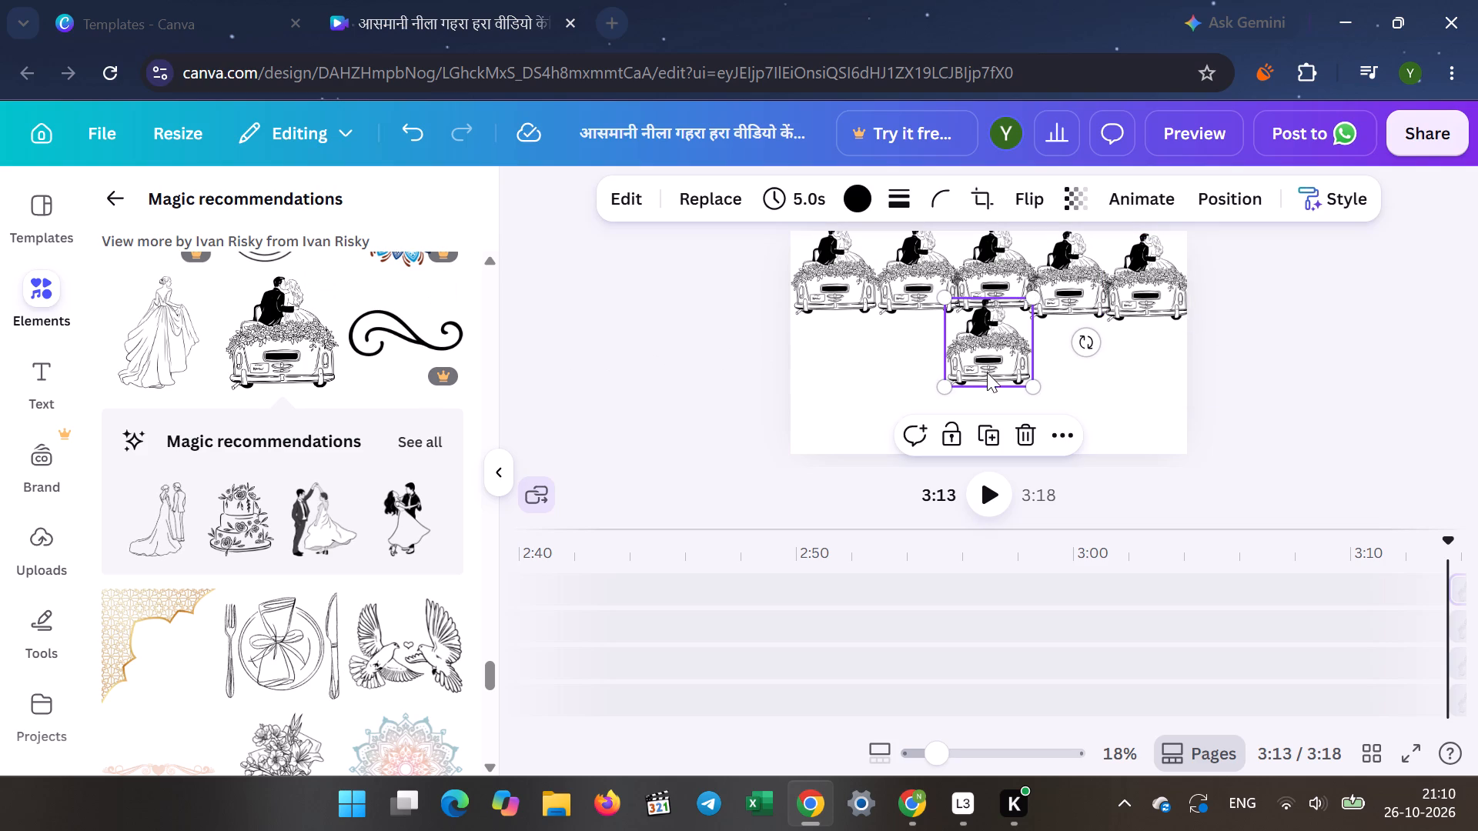
pyautogui.moveTo(983, 351); pyautogui.dragTo(825, 356)
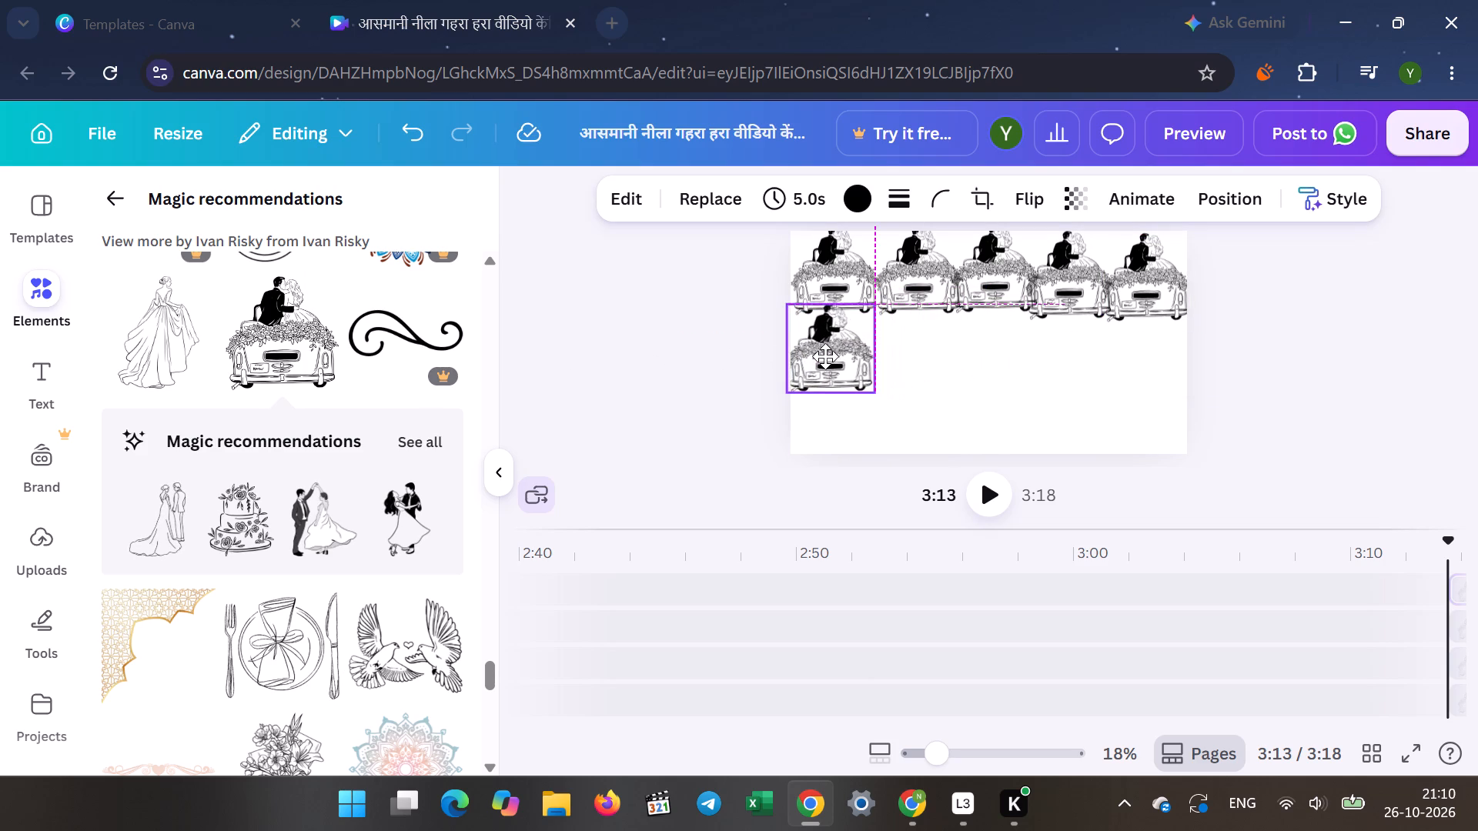
pyautogui.moveTo(825, 356); pyautogui.dragTo(824, 353)
pyautogui.click(698, 349)
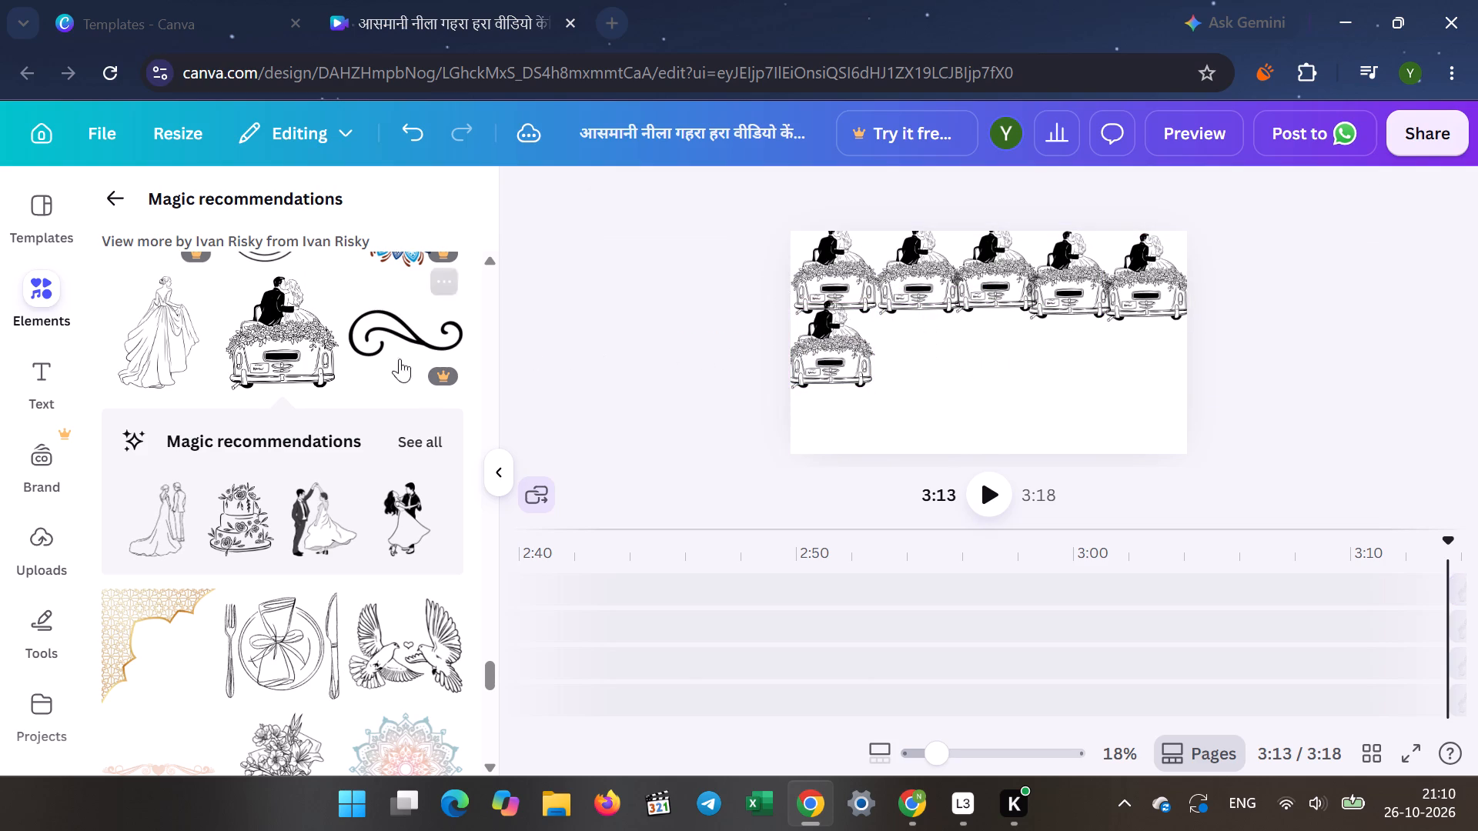
pyautogui.click(296, 353)
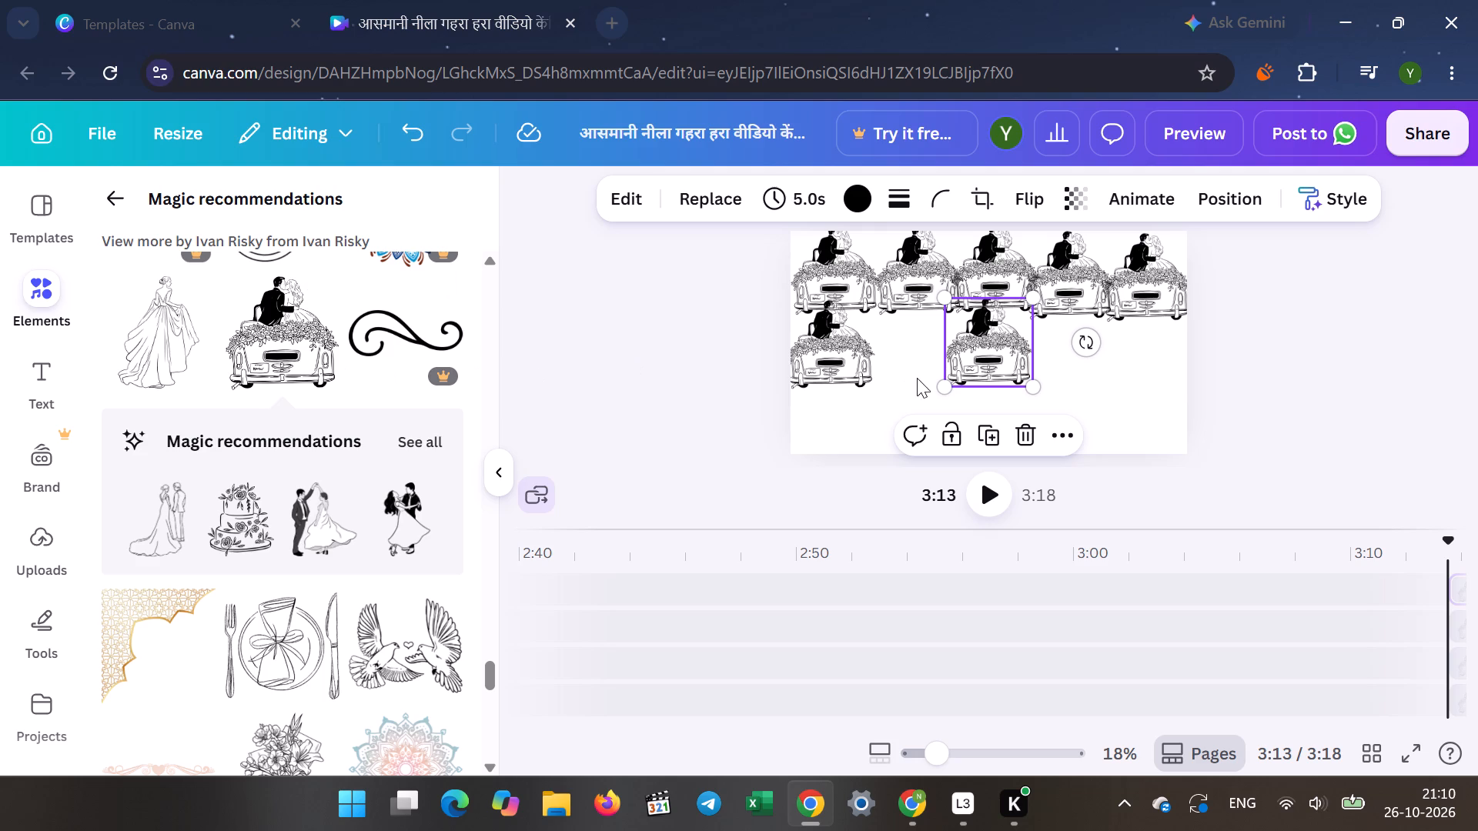
pyautogui.moveTo(988, 340); pyautogui.dragTo(913, 340)
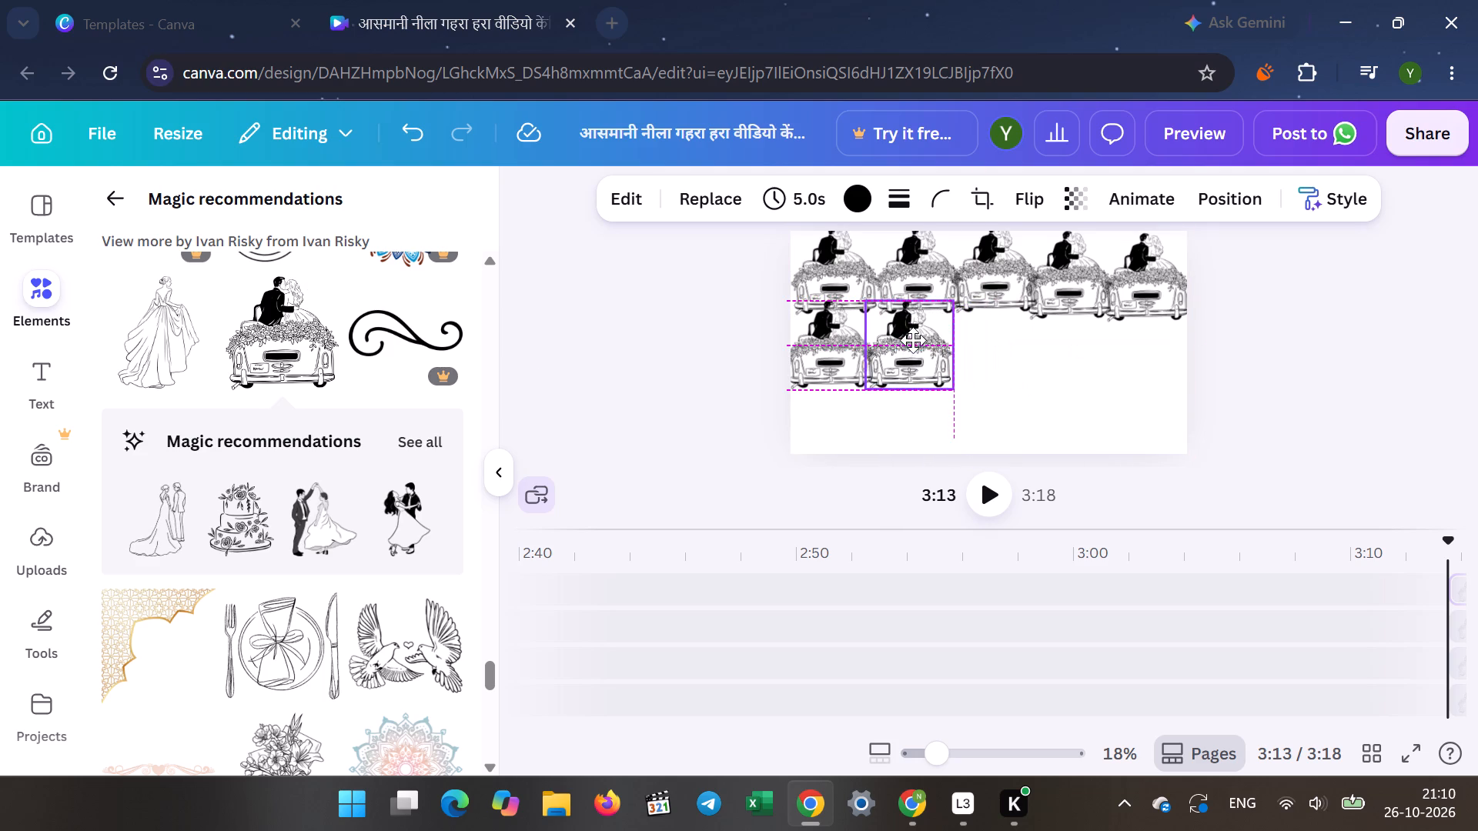
pyautogui.click(687, 339)
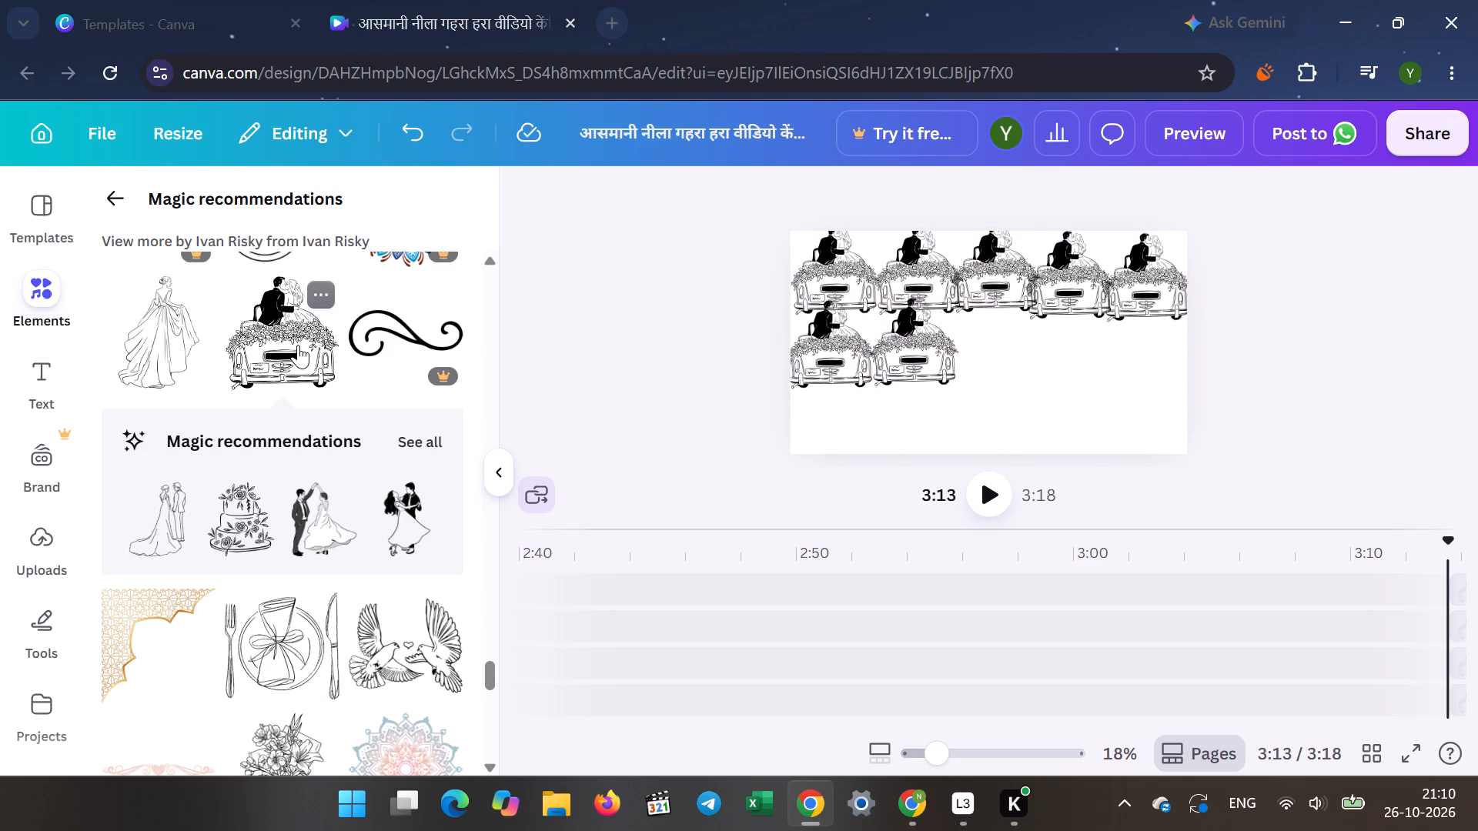
# Continue the second row with a third copy of the newlyweds' car drawing at the page centre and a fourth beside it.
pyautogui.click(298, 345)
pyautogui.click(980, 337)
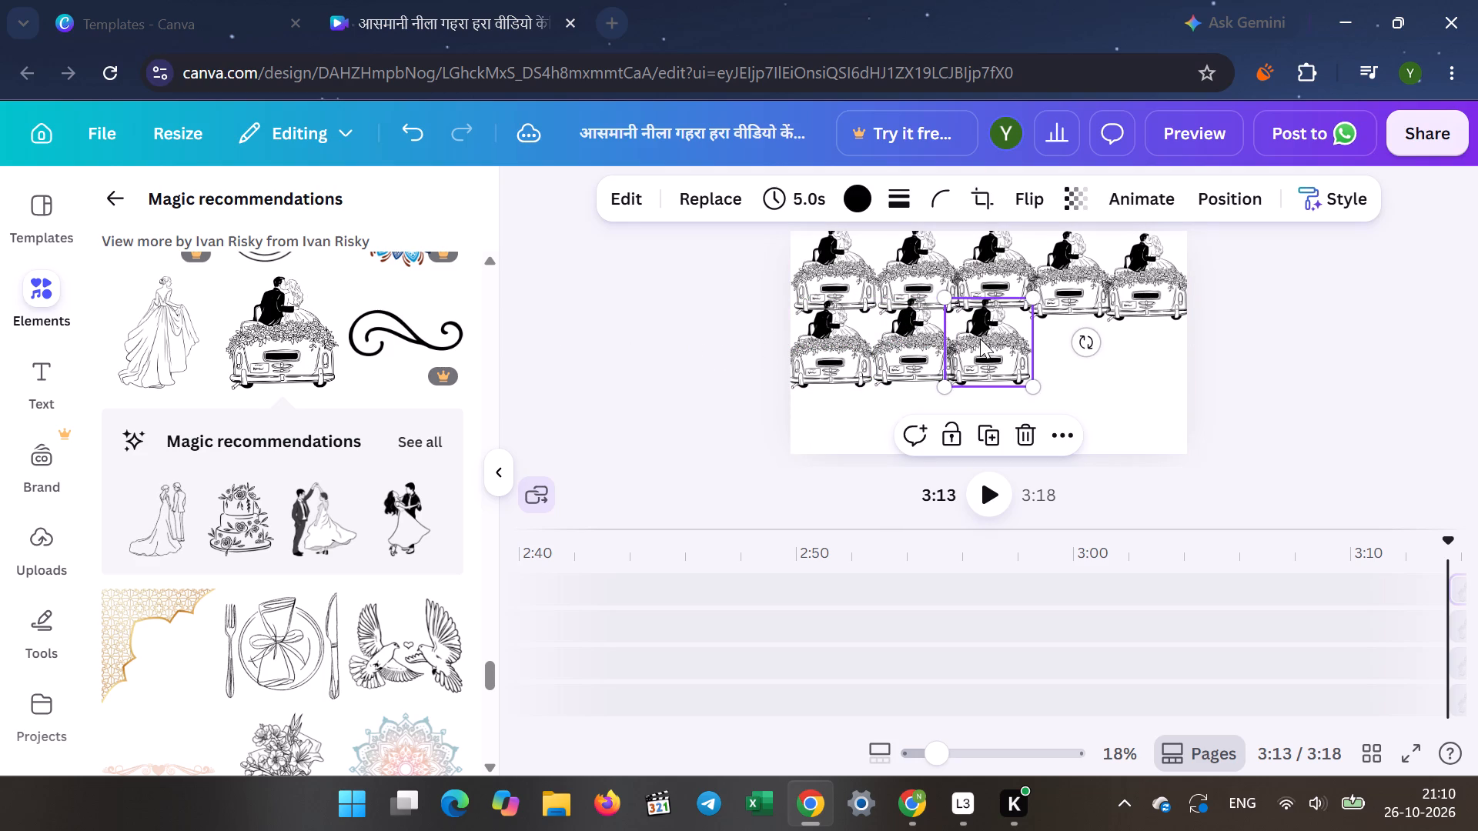
pyautogui.click(689, 330)
pyautogui.click(232, 345)
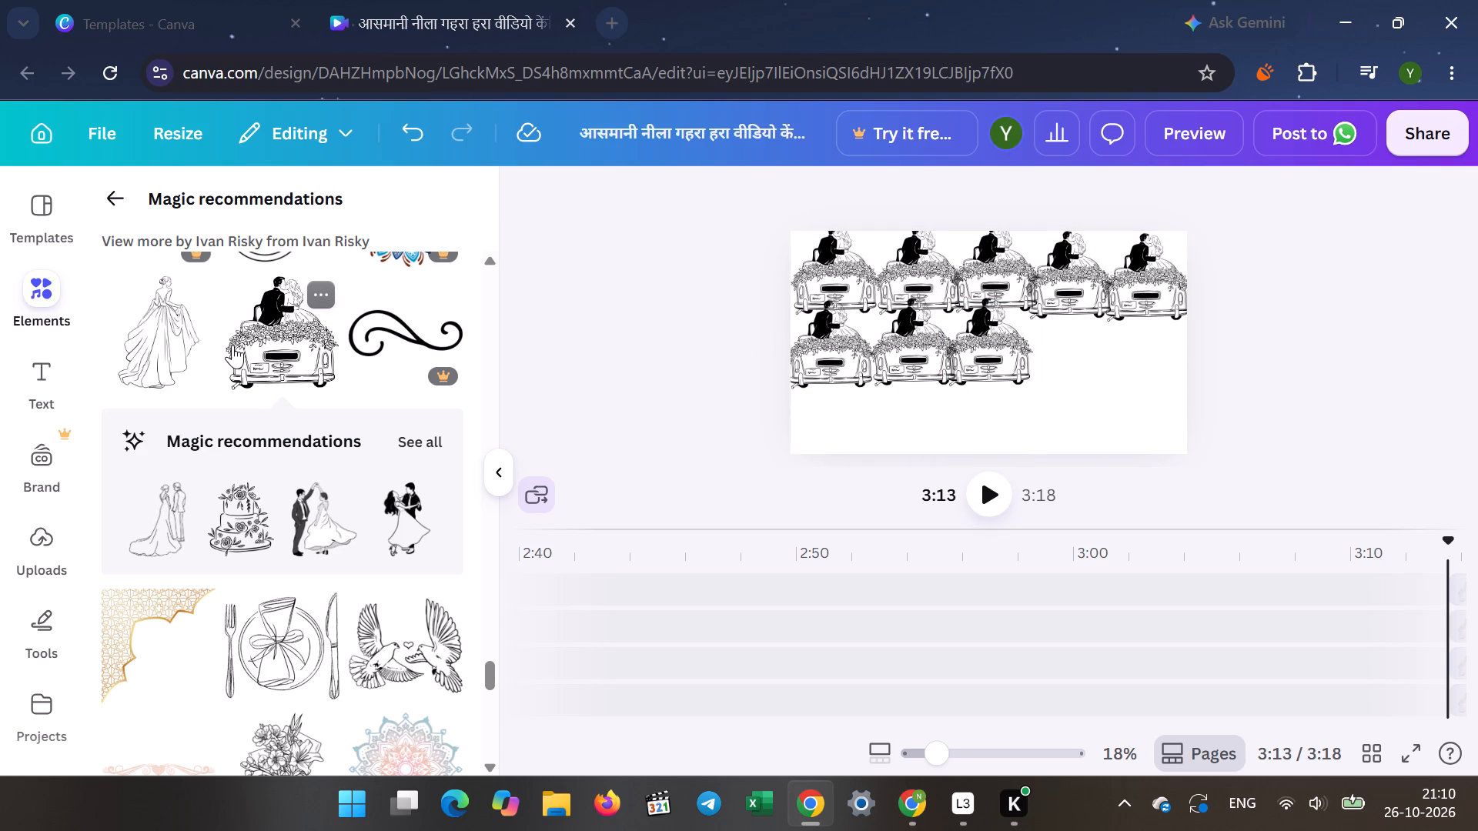
pyautogui.moveTo(982, 345); pyautogui.dragTo(1007, 349)
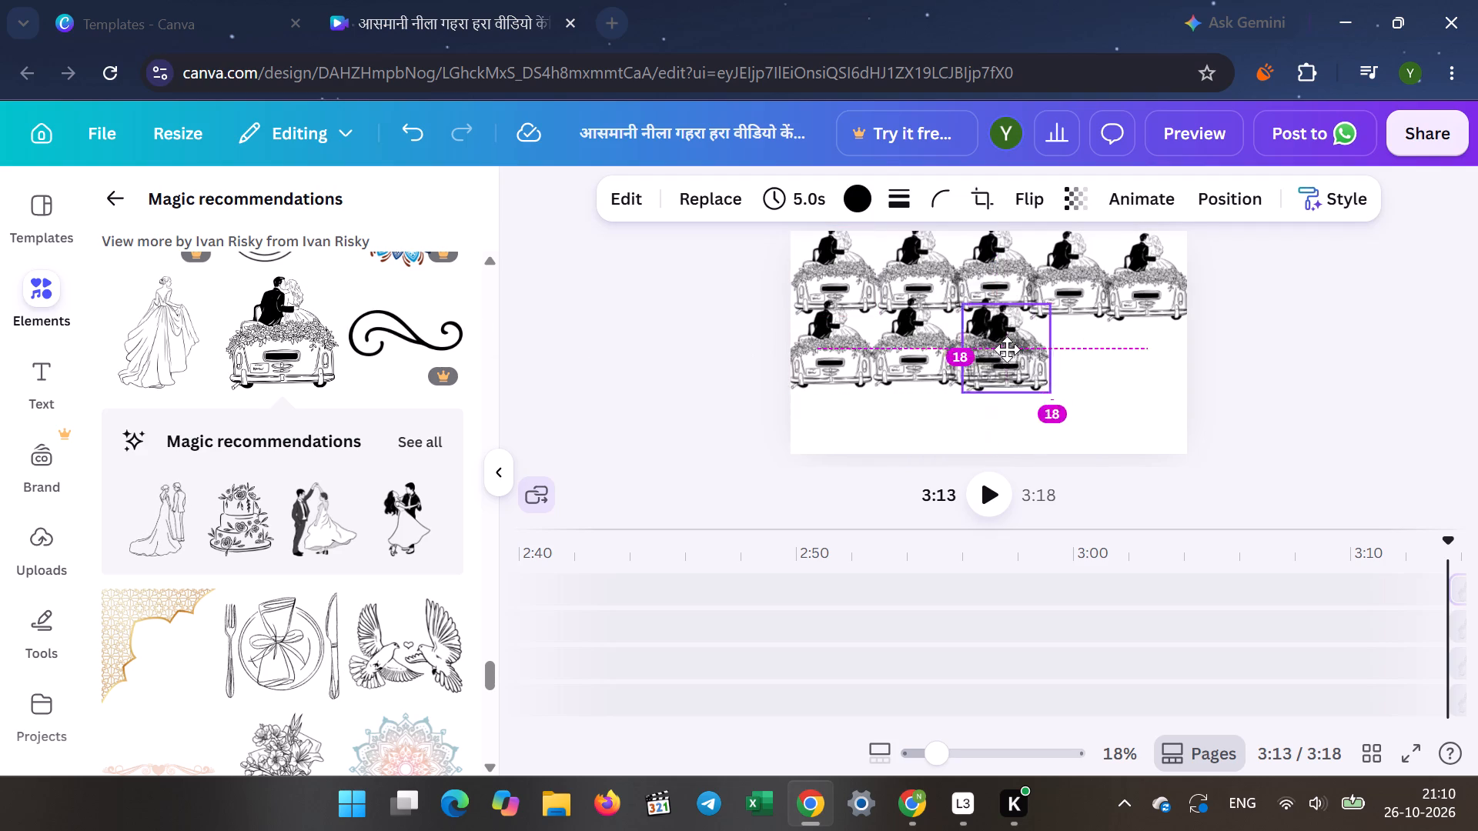
pyautogui.moveTo(1007, 349); pyautogui.dragTo(1042, 347)
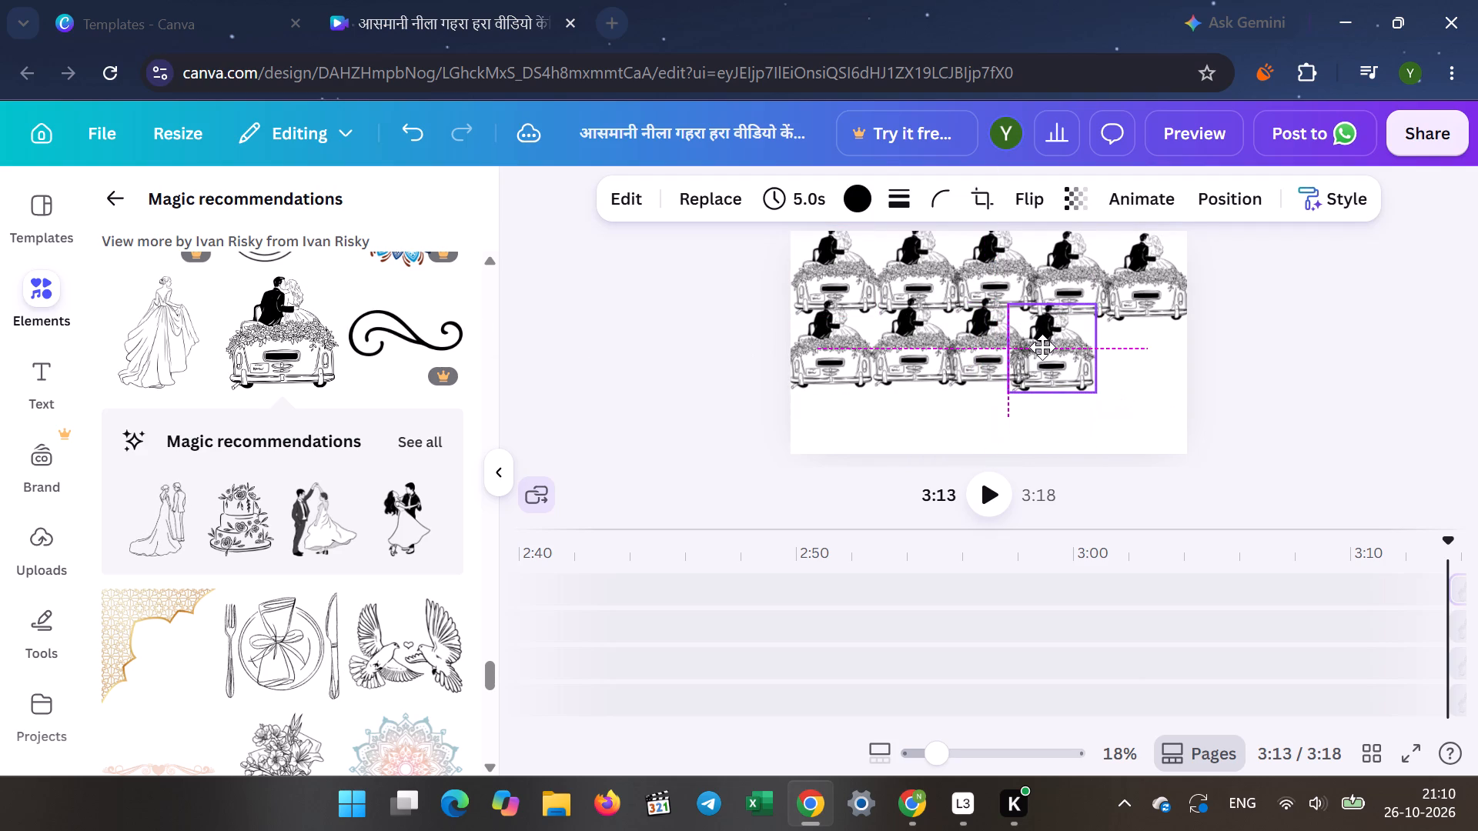
pyautogui.moveTo(1042, 347); pyautogui.dragTo(1049, 345)
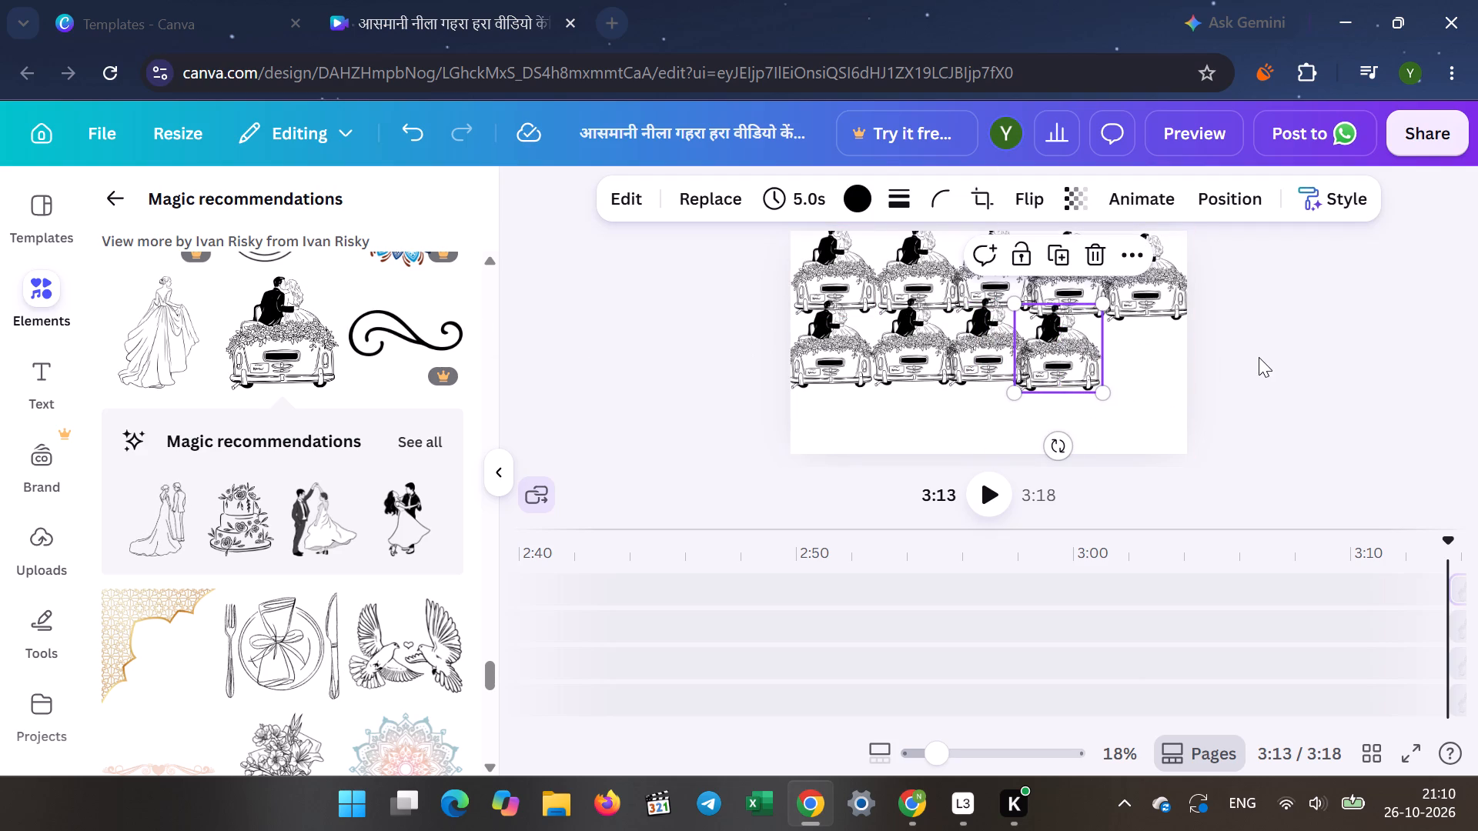
pyautogui.click(1257, 355)
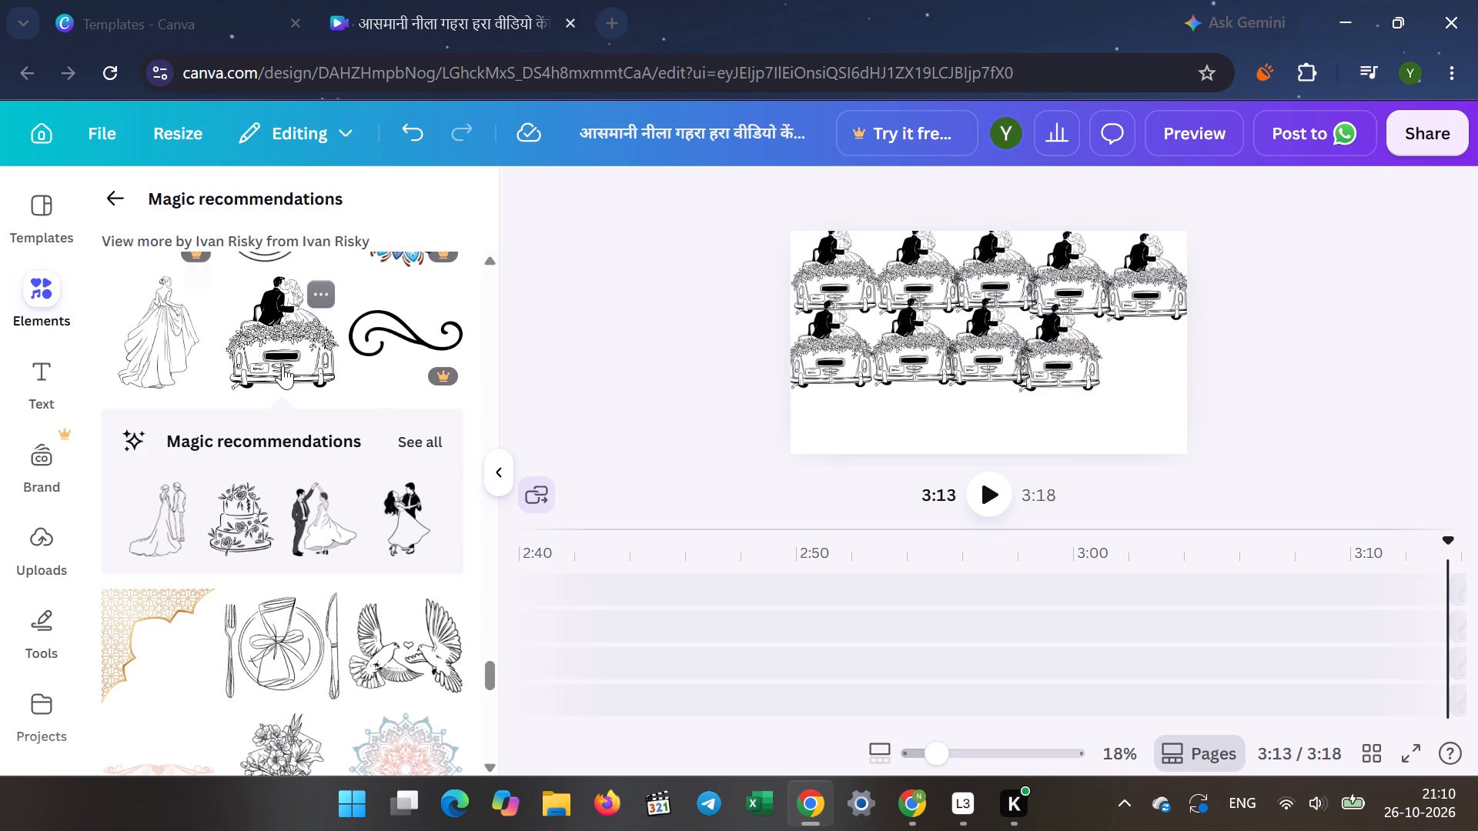
# Add a fifth copy of the newlyweds' car drawing at the right end of the second row.
pyautogui.click(283, 365)
pyautogui.moveTo(971, 345); pyautogui.dragTo(973, 345)
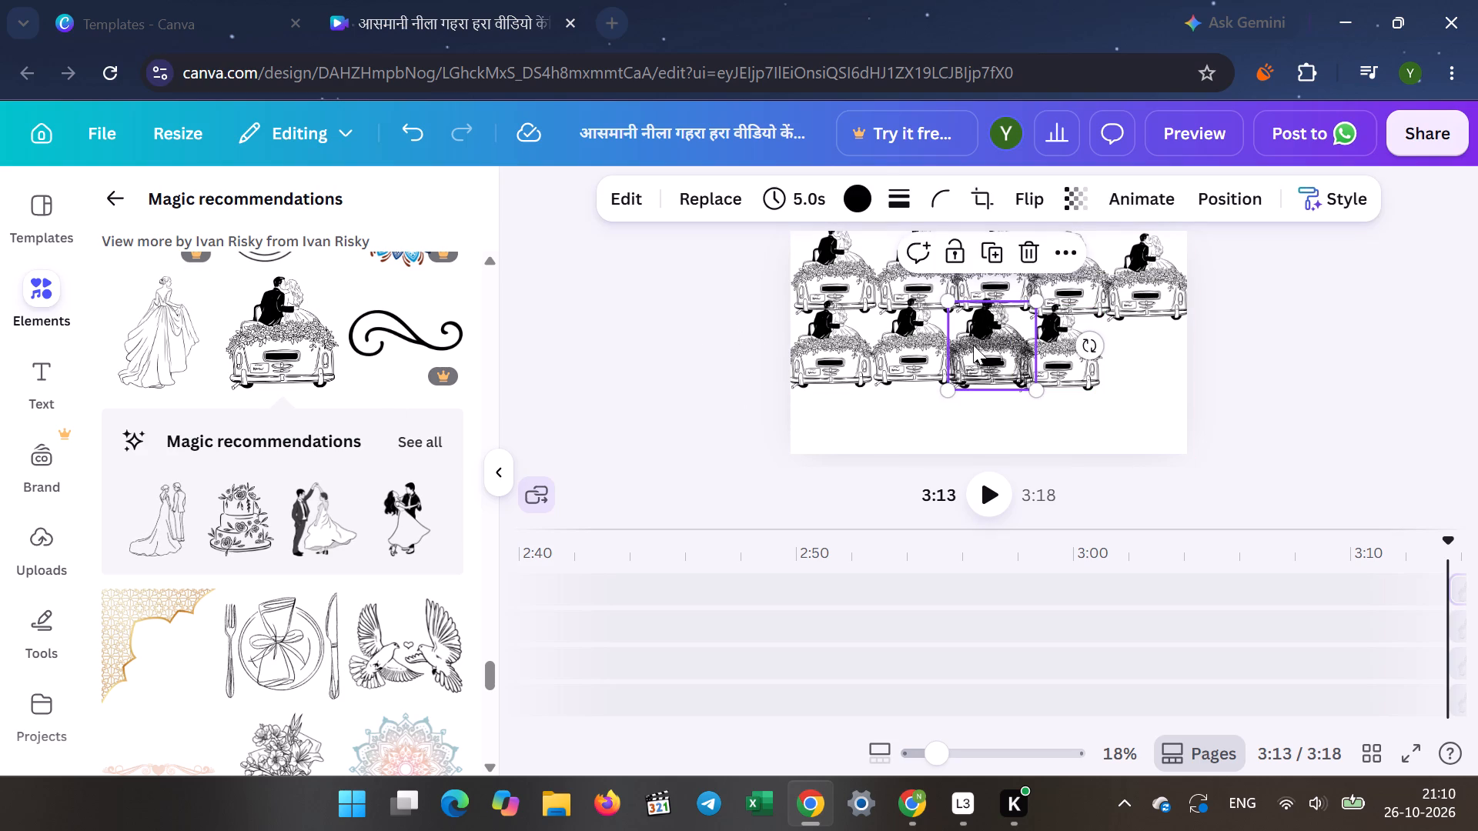
pyautogui.moveTo(973, 345); pyautogui.dragTo(1115, 342)
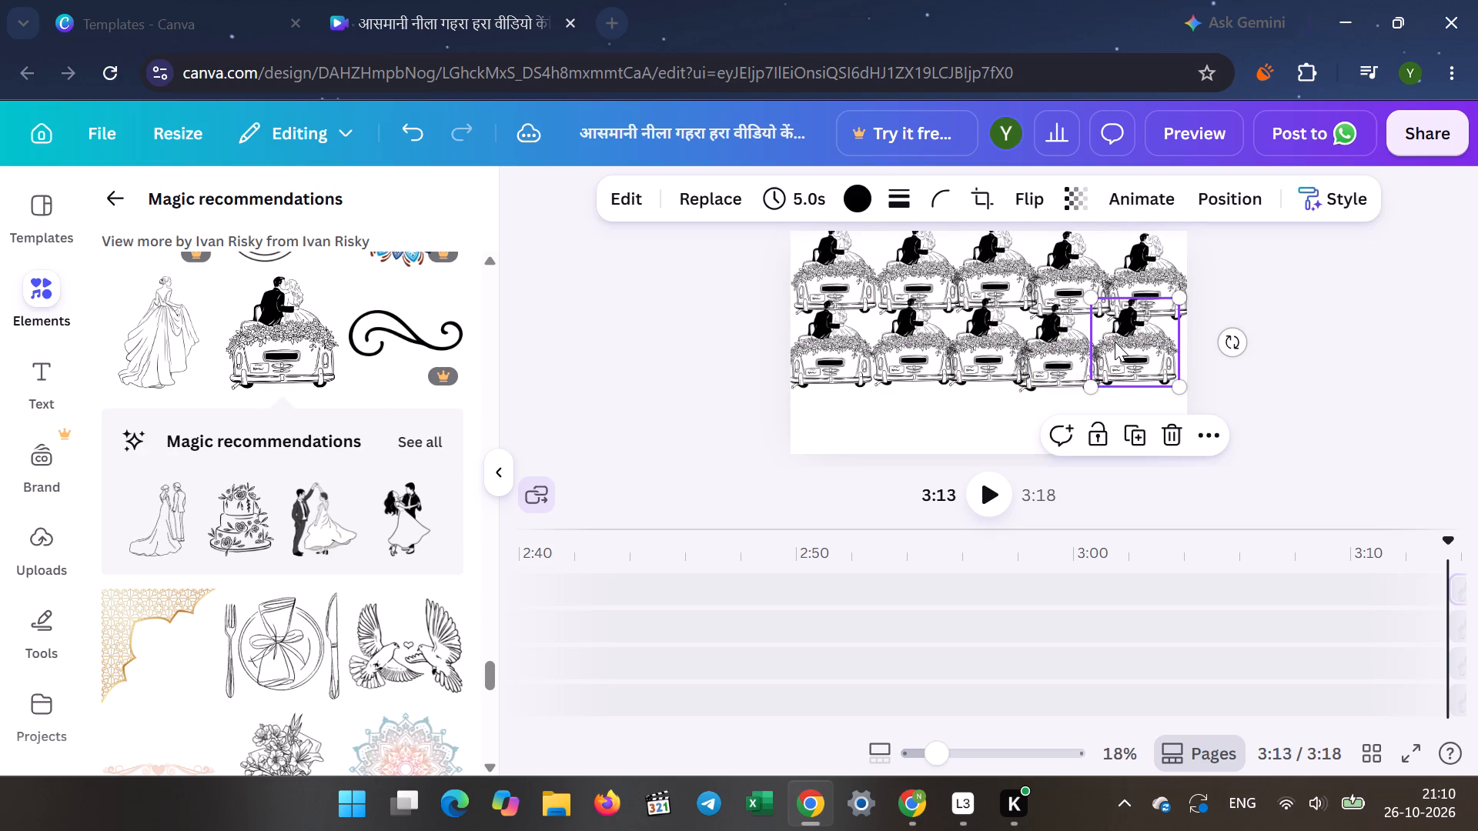
pyautogui.click(709, 332)
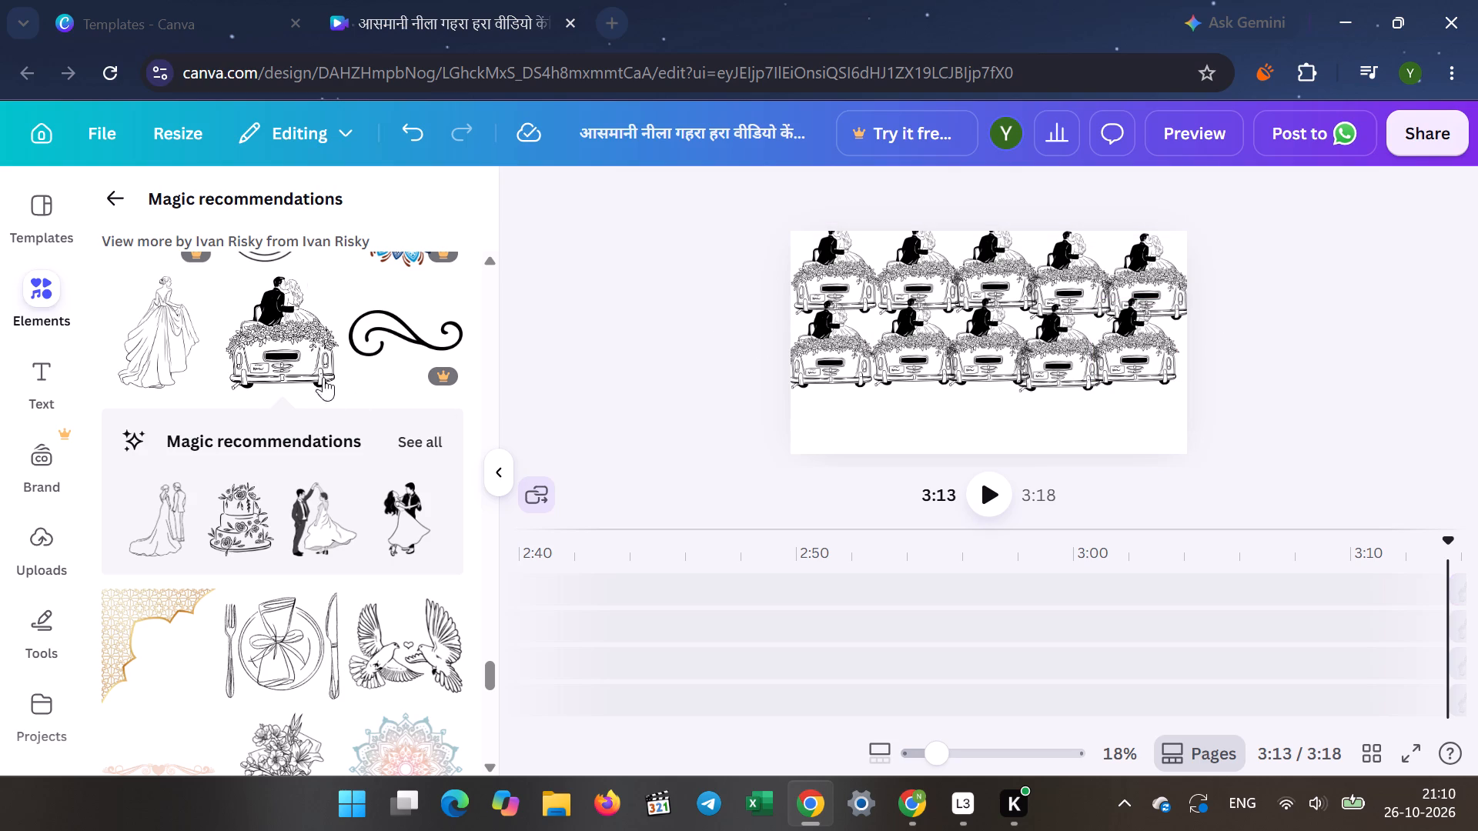
# Begin a third row with two copies of the newlyweds' car drawing, side by side from the page's bottom-left corner.
pyautogui.click(286, 355)
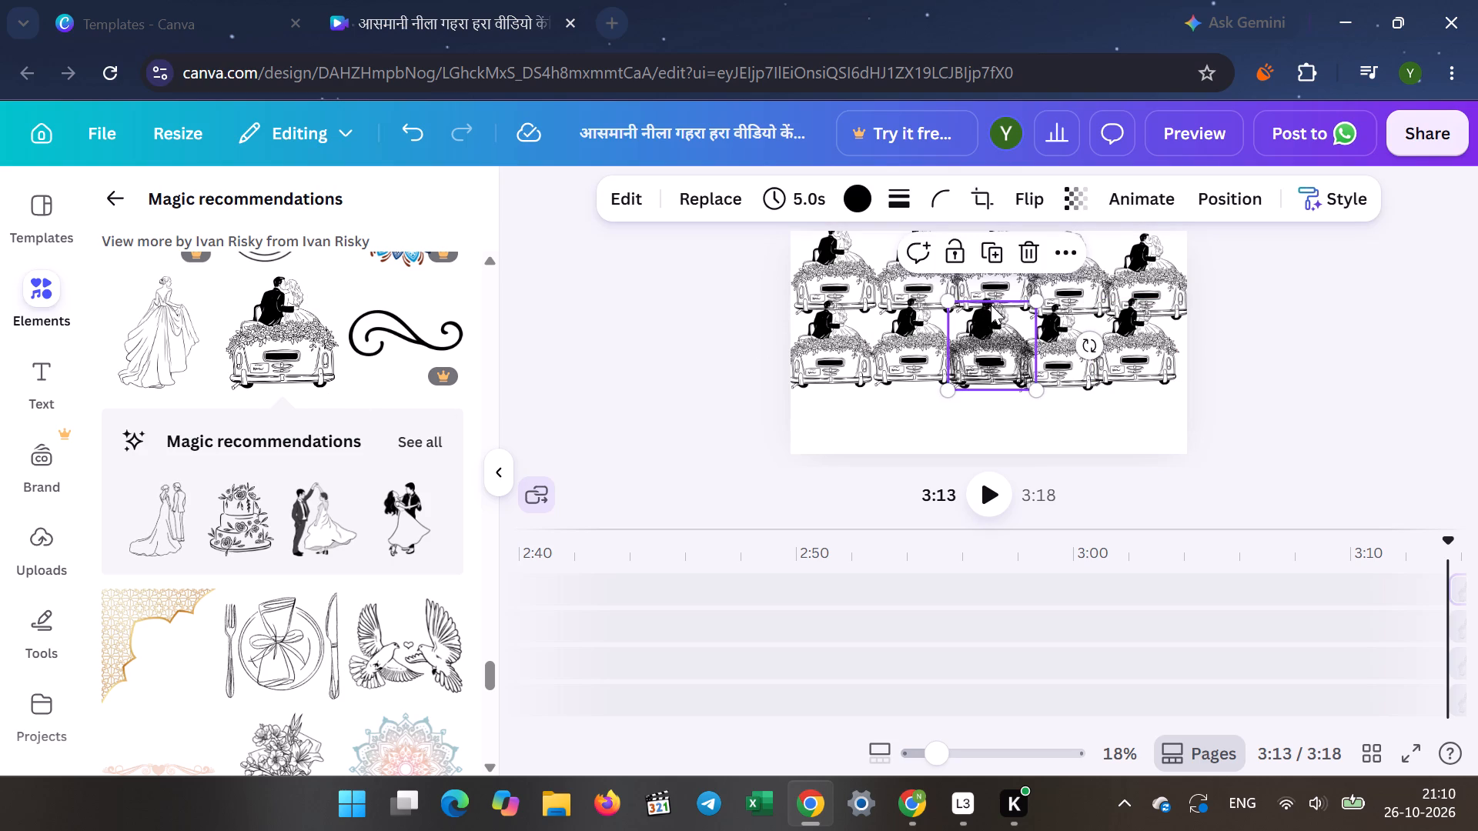
pyautogui.moveTo(984, 340); pyautogui.dragTo(826, 396)
pyautogui.click(699, 379)
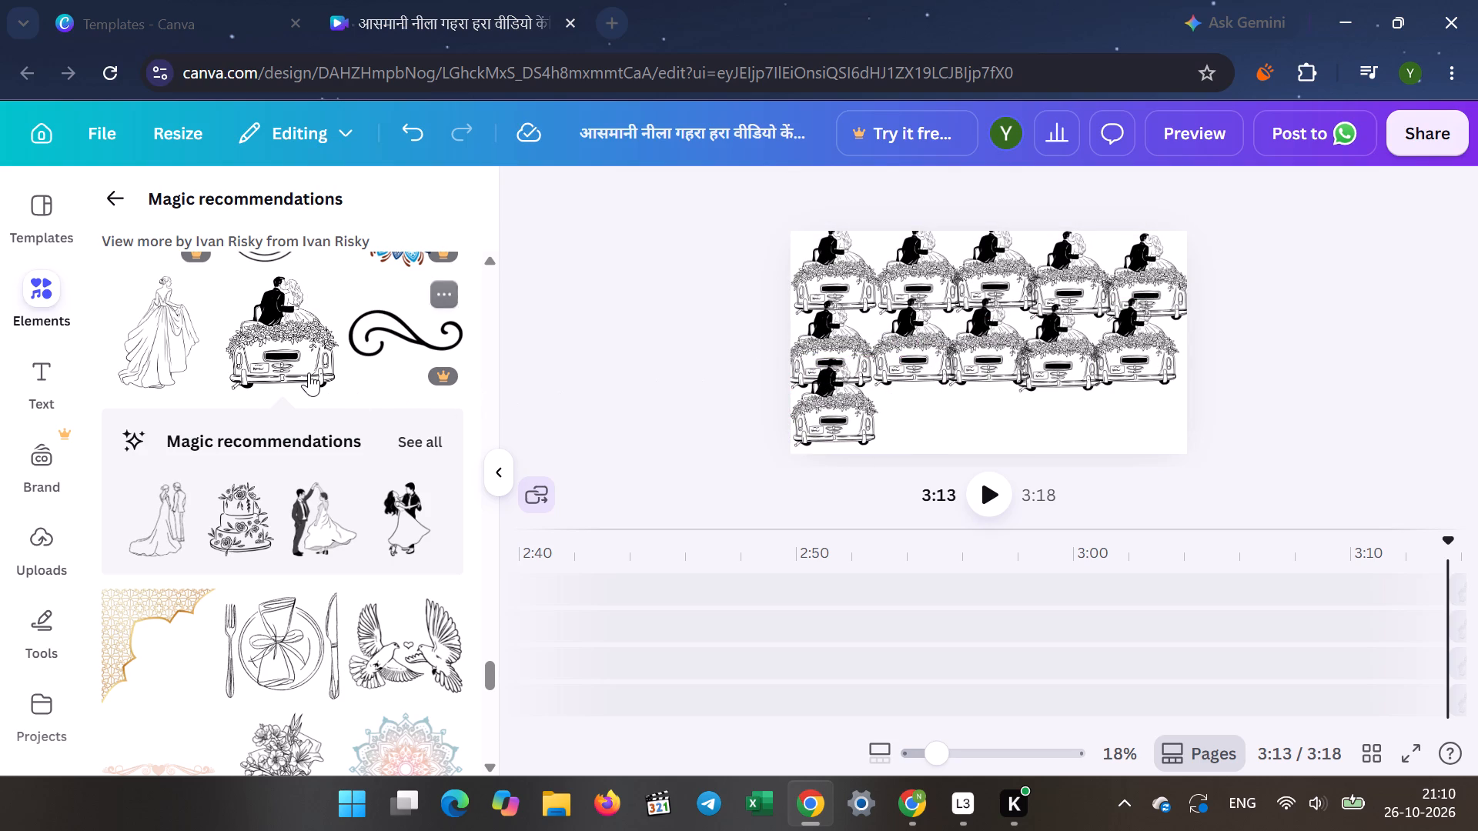
pyautogui.click(293, 362)
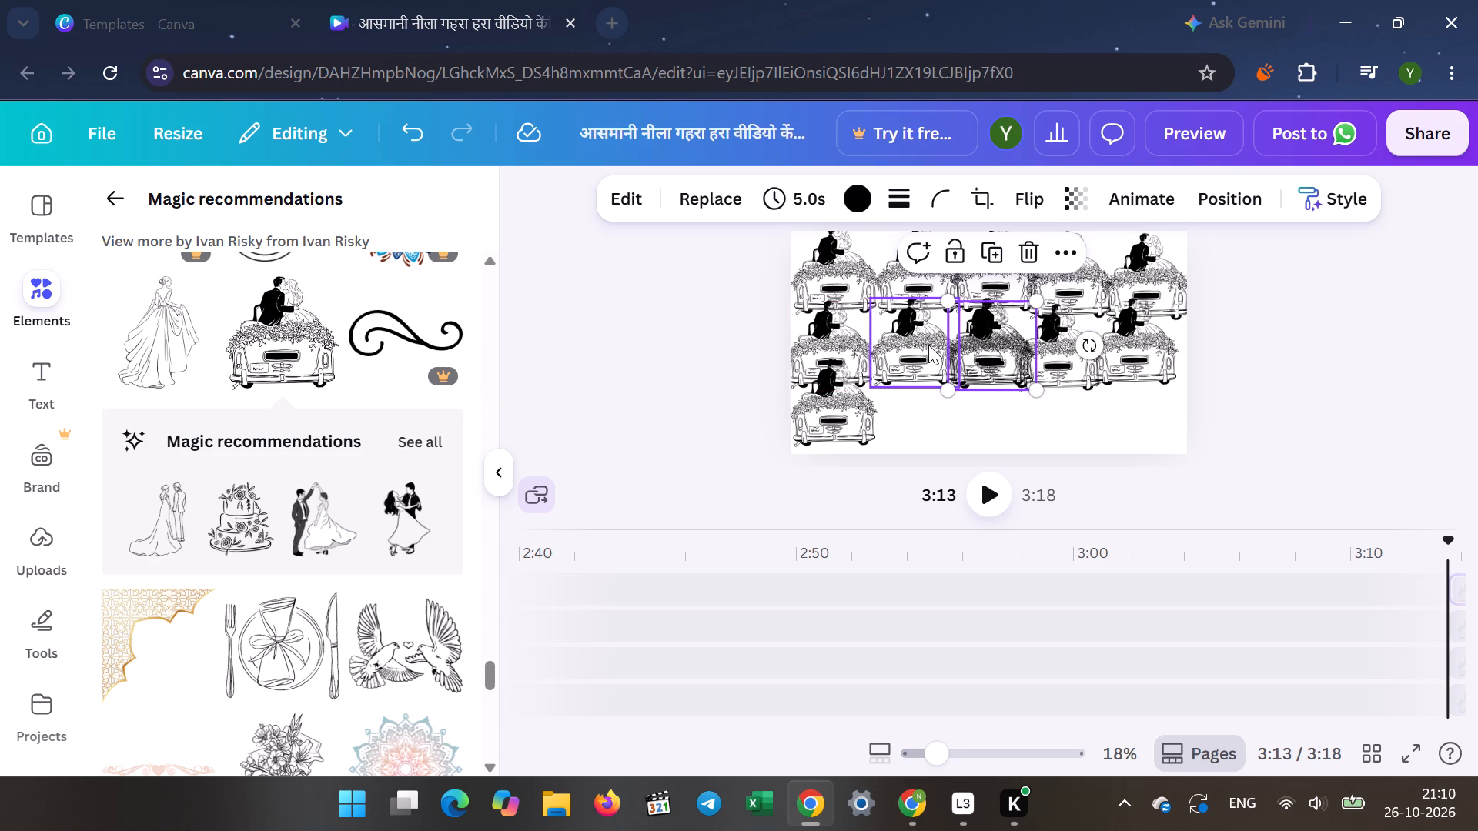
pyautogui.moveTo(969, 348); pyautogui.dragTo(891, 402)
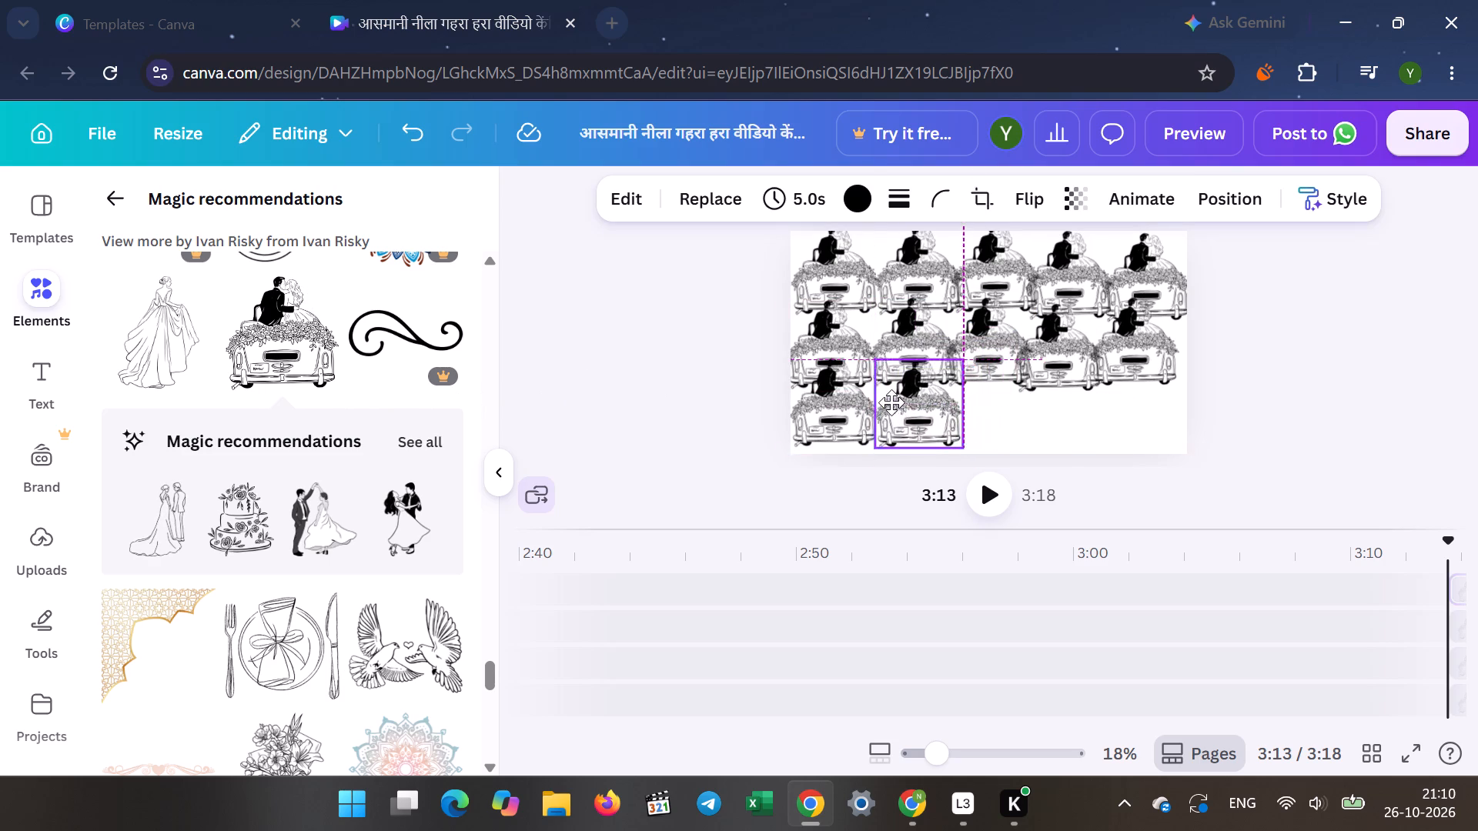
pyautogui.moveTo(891, 402); pyautogui.dragTo(890, 402)
pyautogui.click(696, 414)
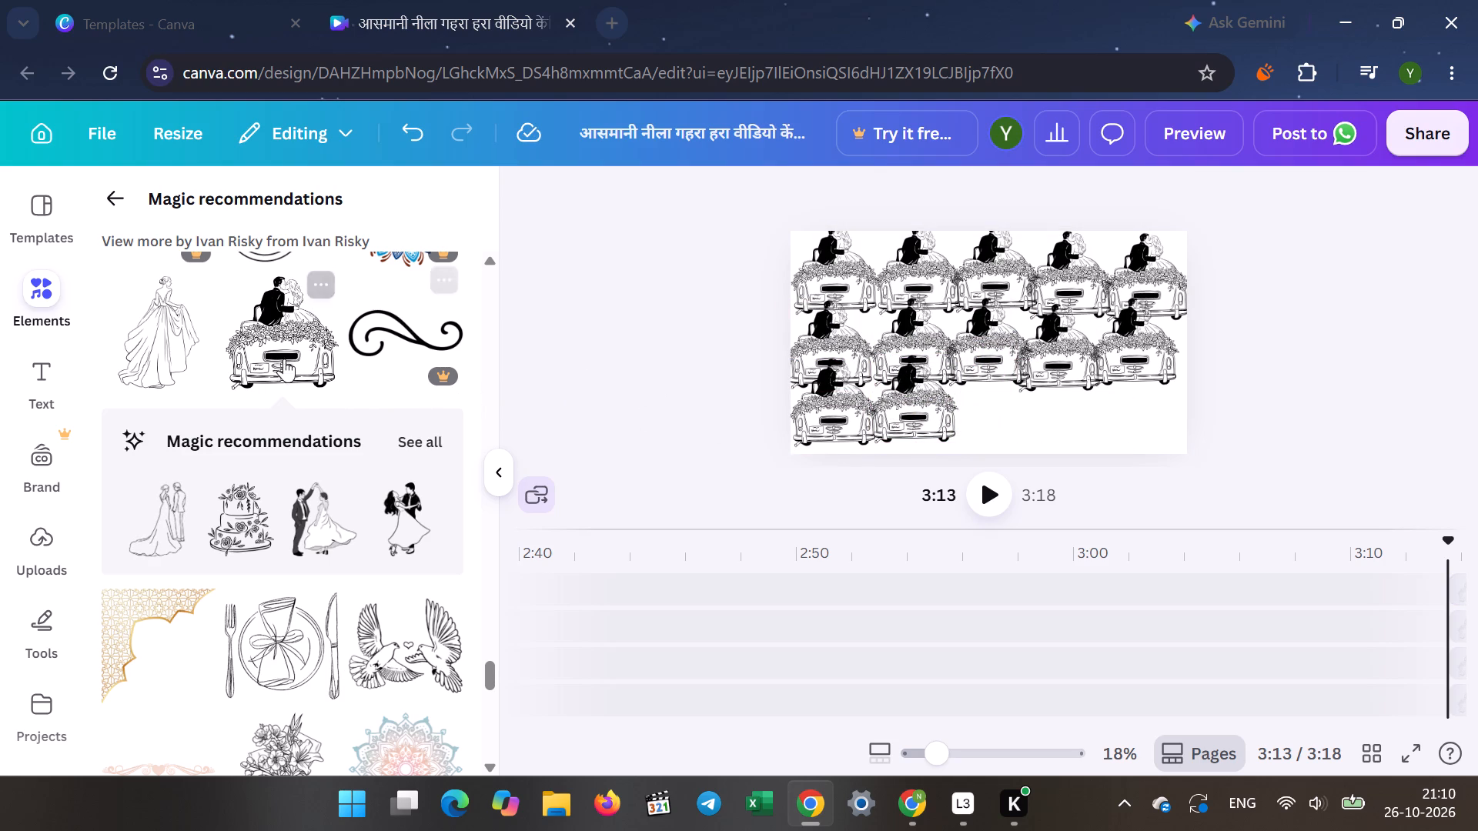
# Continue the third row with a third copy of the newlyweds' car drawing at the page centre and a fourth beside it.
pyautogui.click(286, 353)
pyautogui.moveTo(978, 332); pyautogui.dragTo(985, 385)
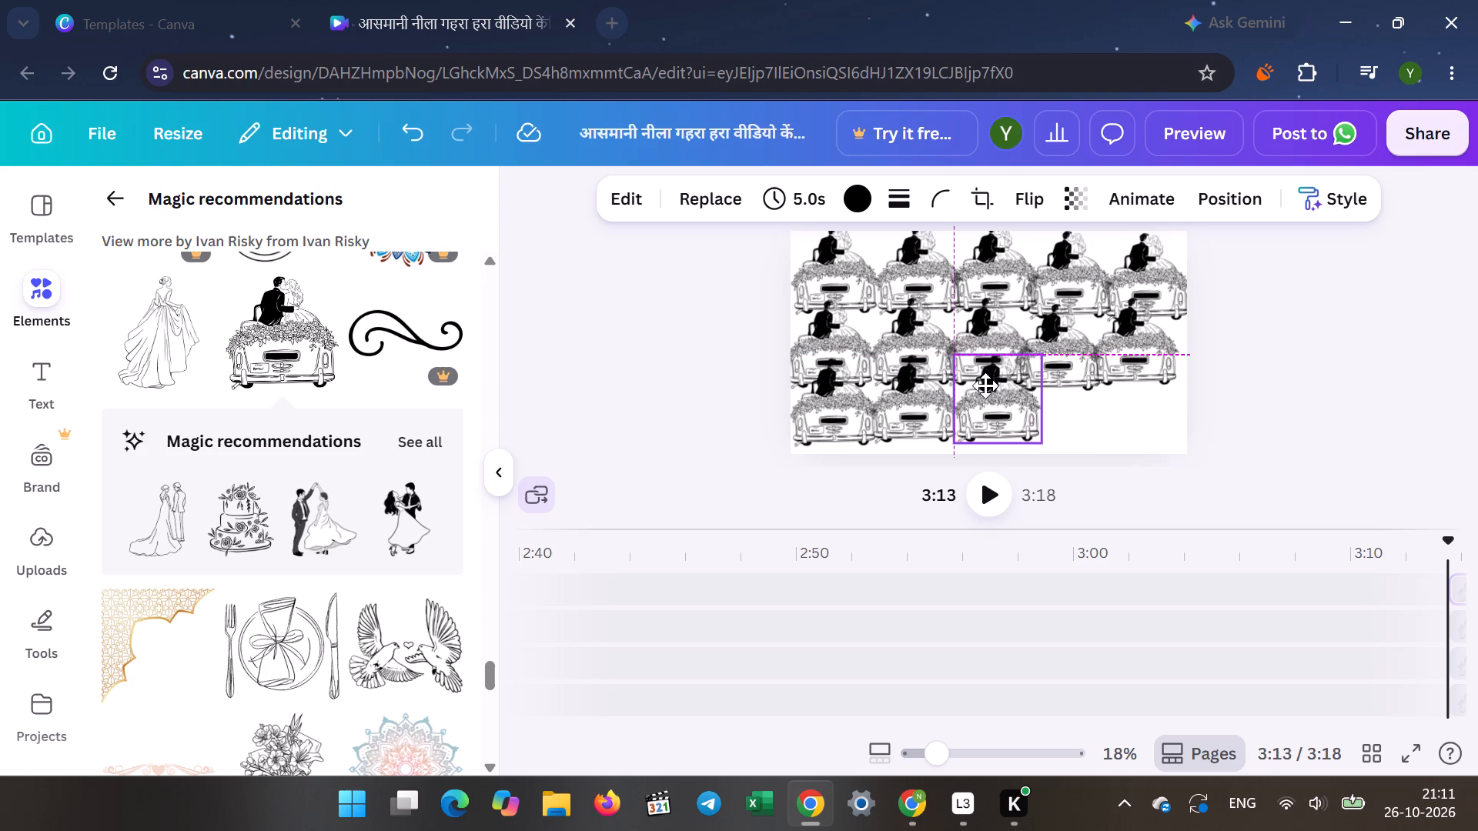
pyautogui.moveTo(985, 385); pyautogui.dragTo(987, 386)
pyautogui.click(684, 342)
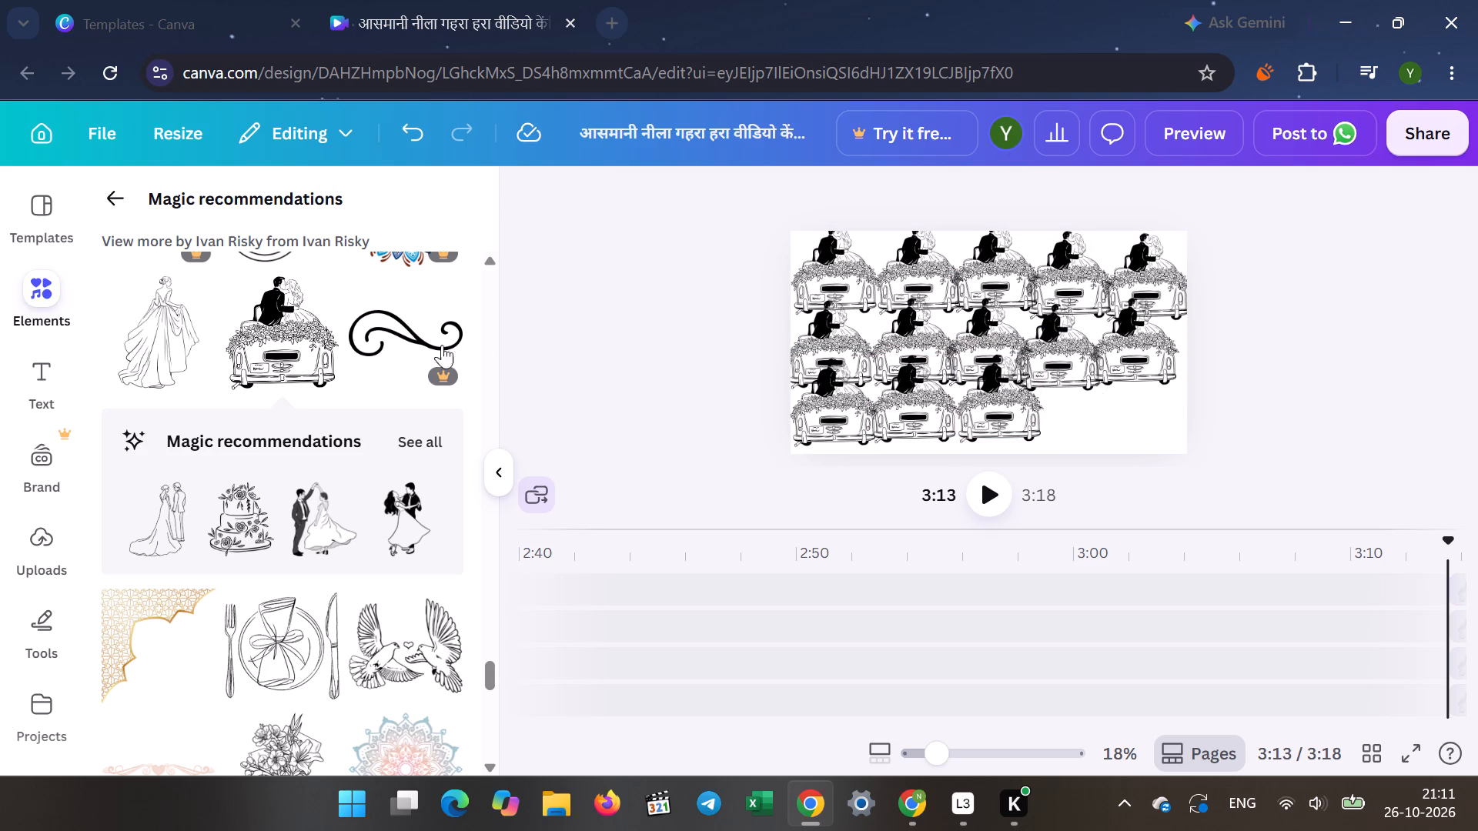
pyautogui.click(278, 354)
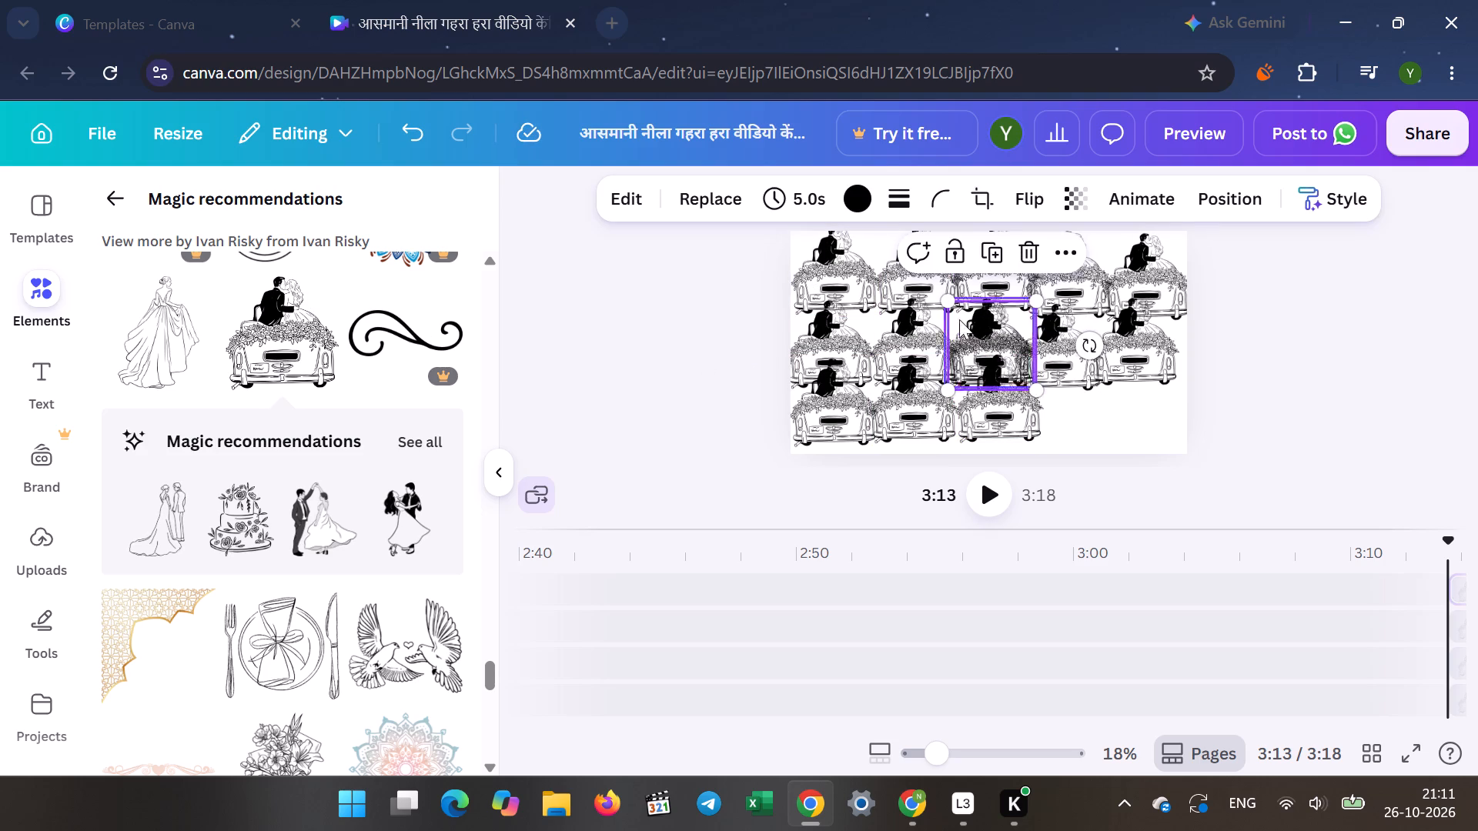
pyautogui.moveTo(978, 325); pyautogui.dragTo(1068, 392)
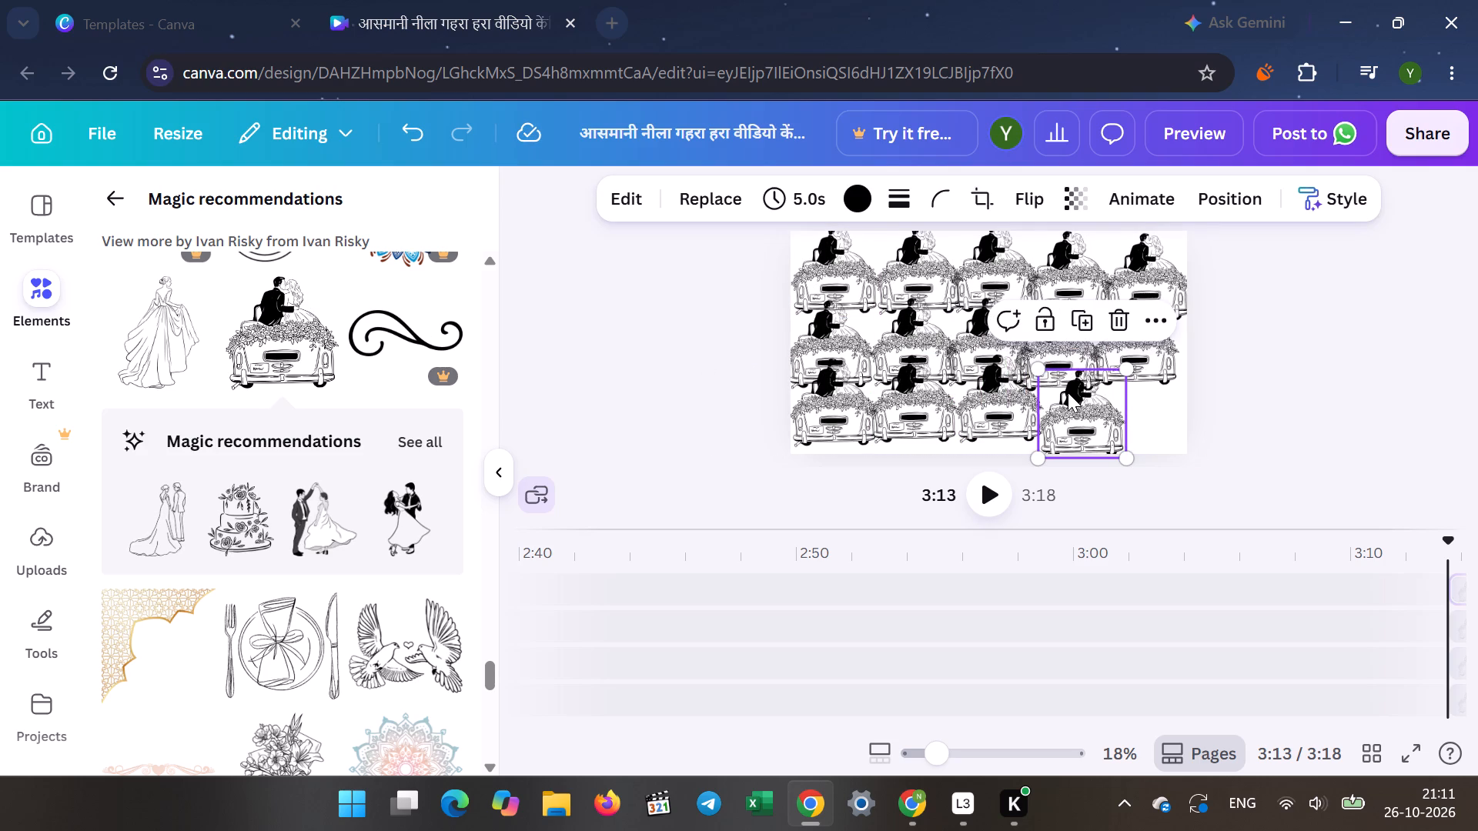
# Shift the first three cars of the third row slightly down to line them up along the page's bottom edge.
pyautogui.moveTo(995, 397); pyautogui.dragTo(996, 409)
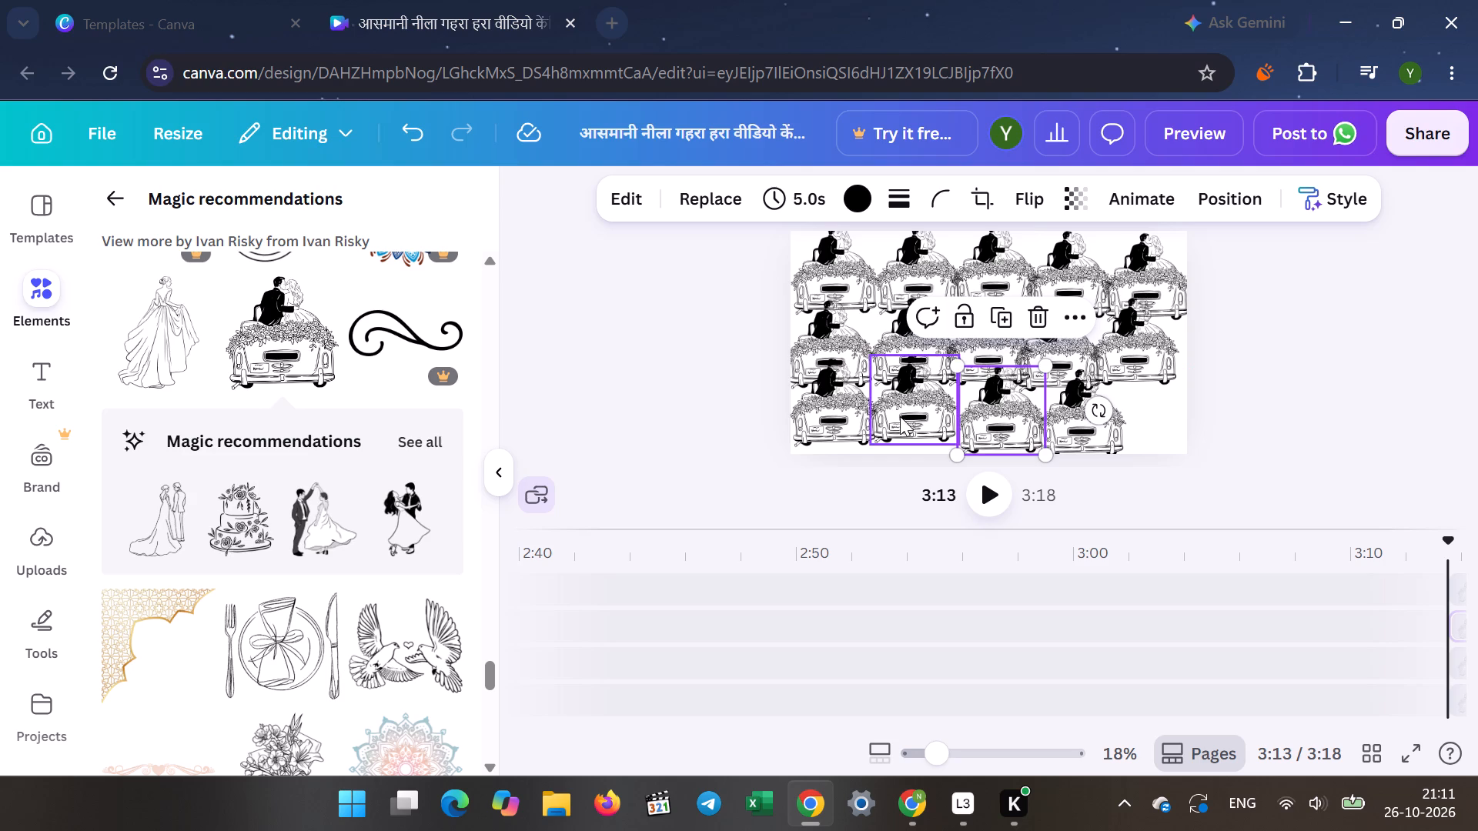
pyautogui.moveTo(898, 415); pyautogui.dragTo(899, 429)
pyautogui.moveTo(811, 416); pyautogui.dragTo(811, 422)
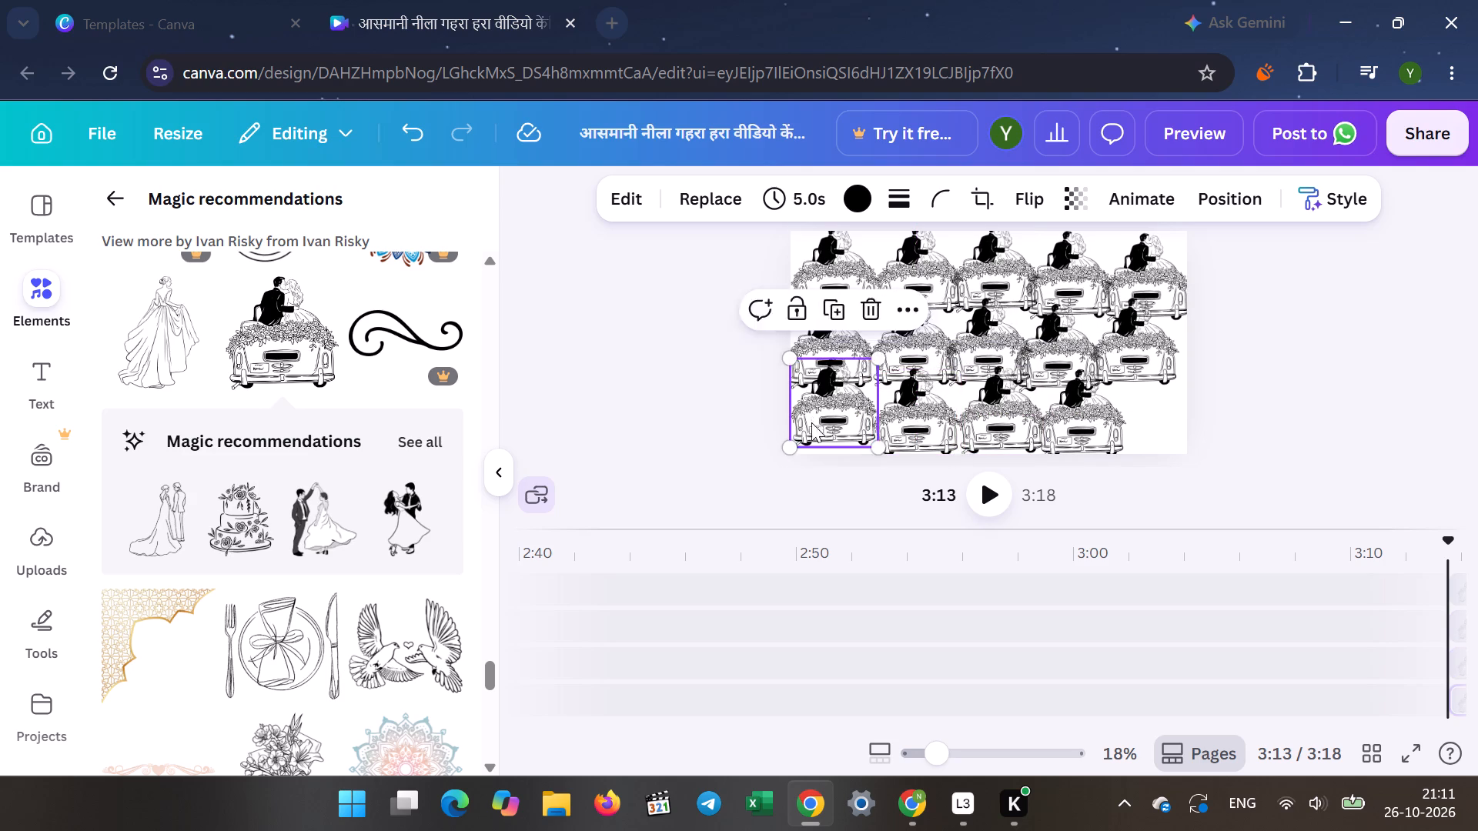
pyautogui.moveTo(811, 422); pyautogui.dragTo(811, 425)
pyautogui.click(655, 399)
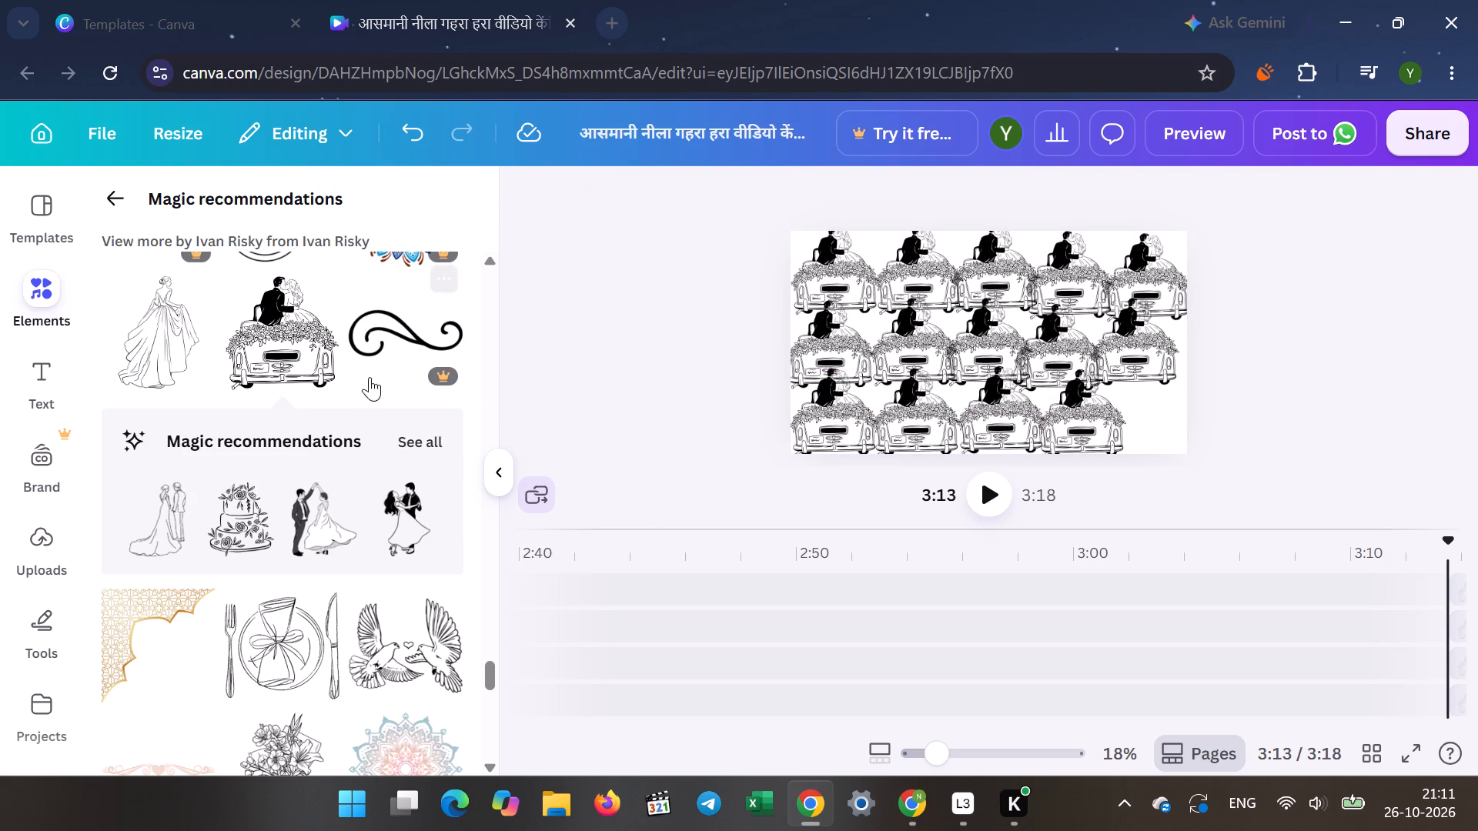
# Add a fifth copy of the newlyweds' car drawing at the right end of the third row, in the page's bottom-right corner.
pyautogui.click(276, 365)
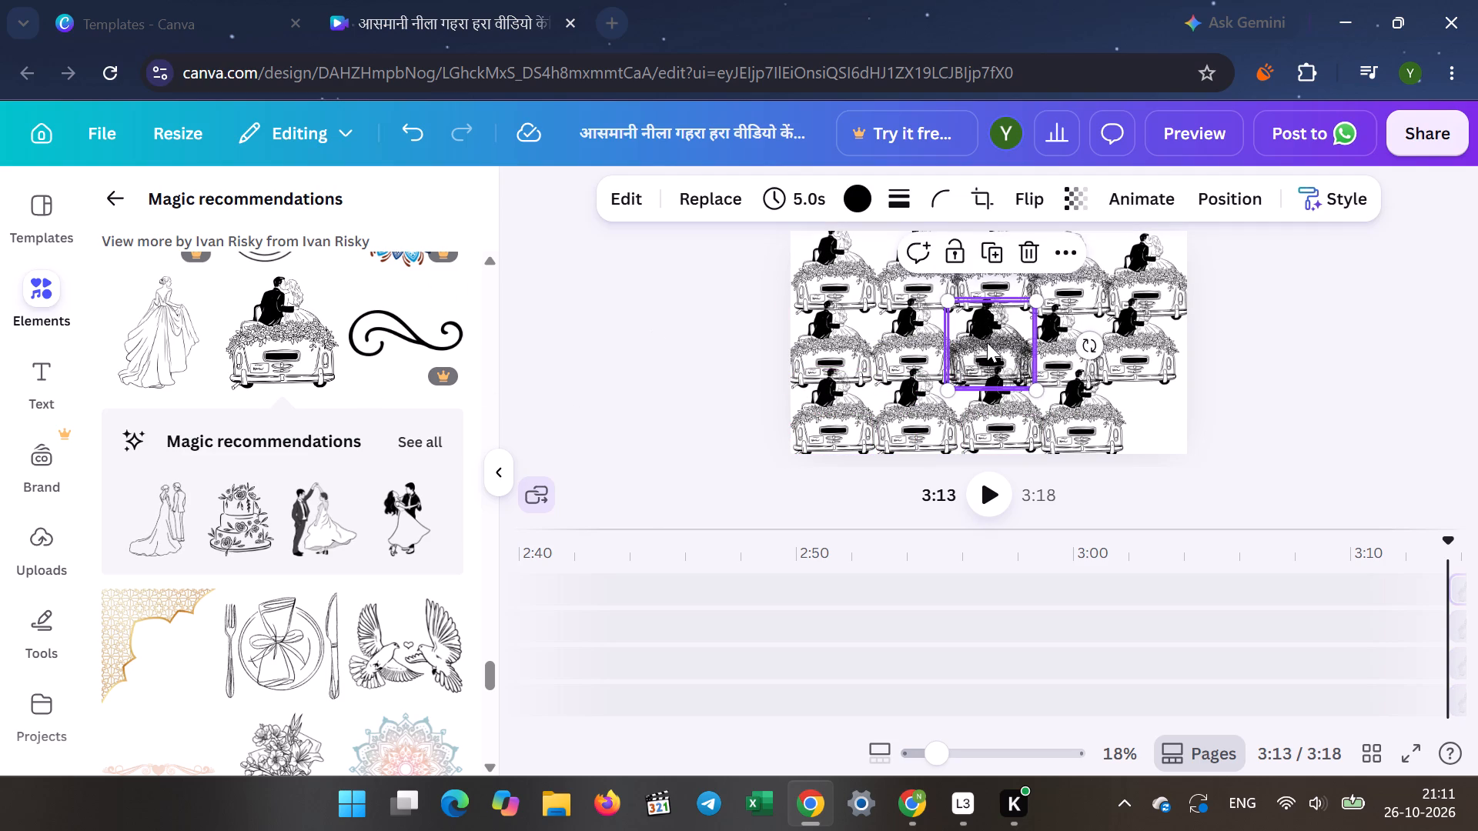
pyautogui.moveTo(982, 345); pyautogui.dragTo(1144, 405)
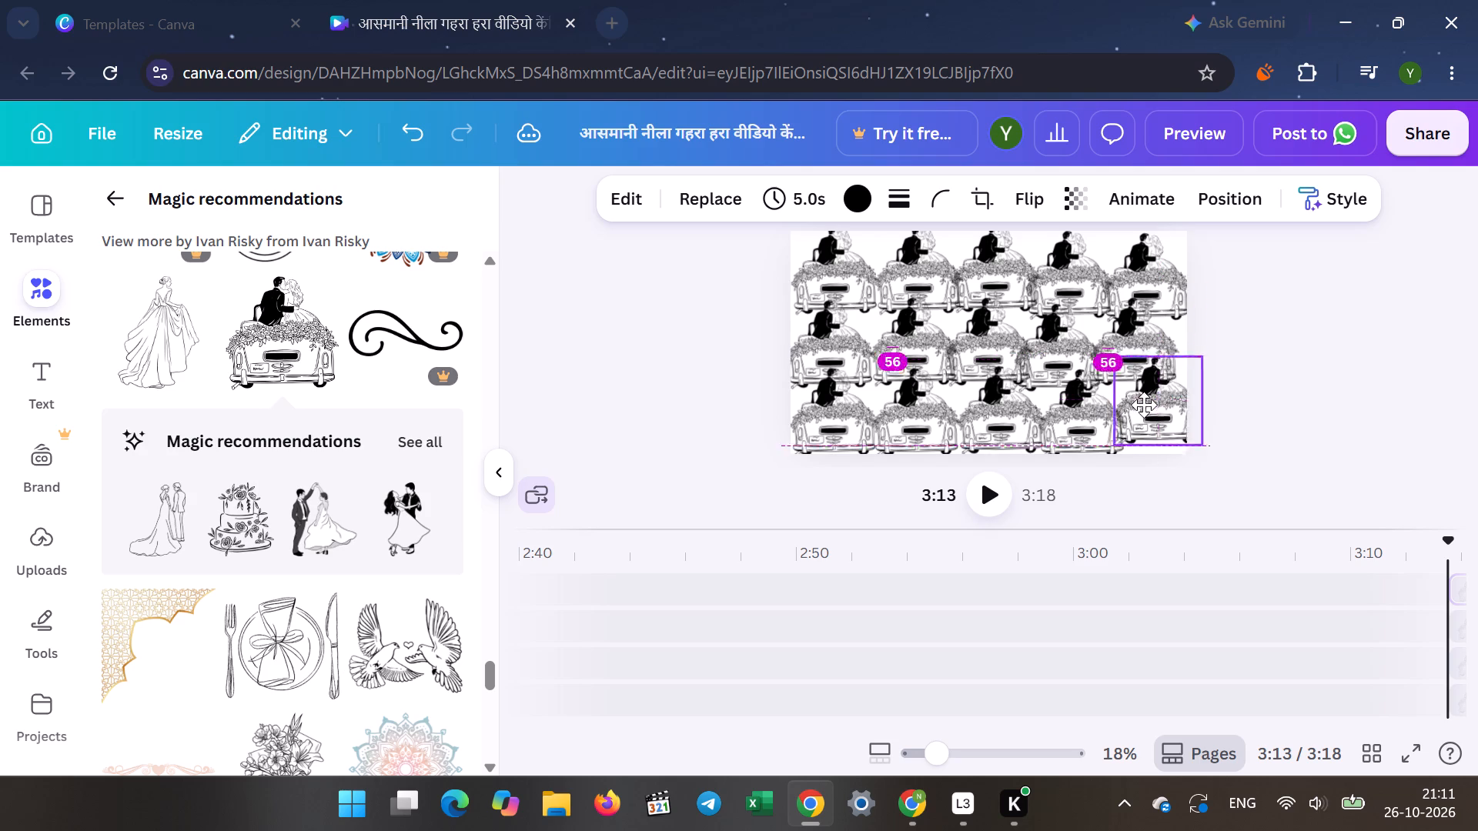
pyautogui.moveTo(1144, 405); pyautogui.dragTo(1134, 406)
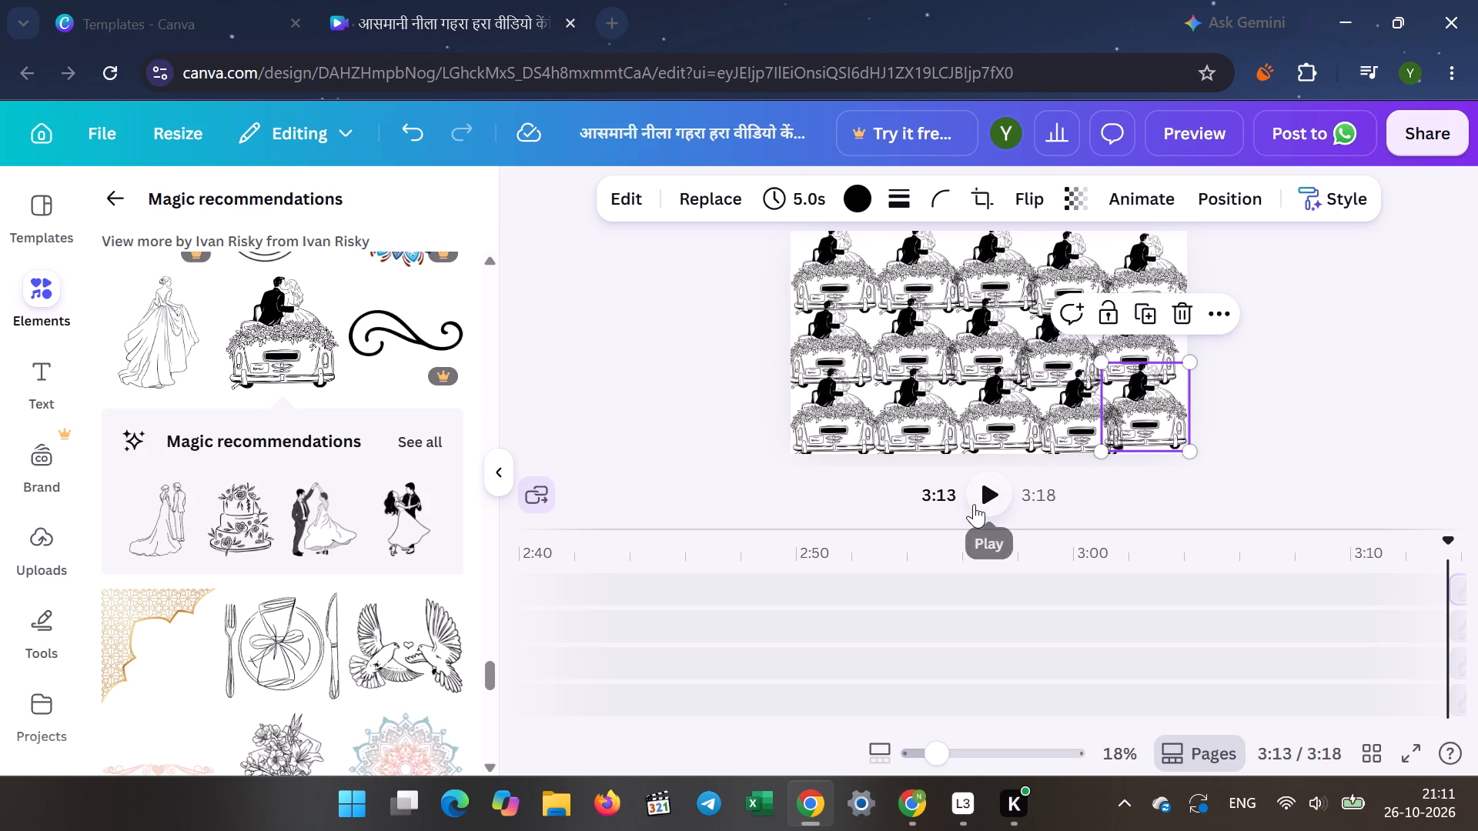
# Play the video to its end and replay it from the beginning up to the open envelope page.
pyautogui.click(974, 503)
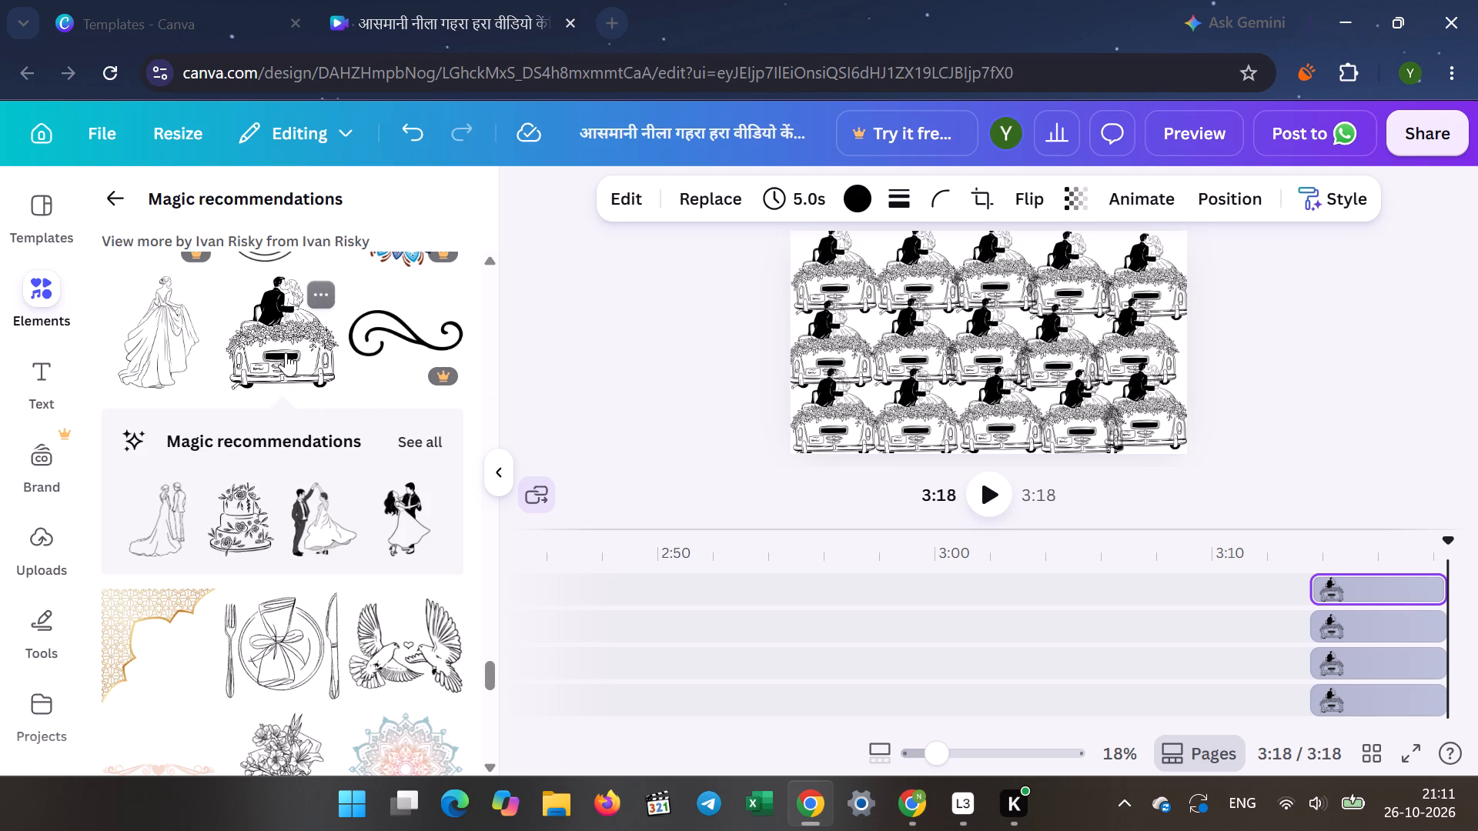
pyautogui.click(983, 490)
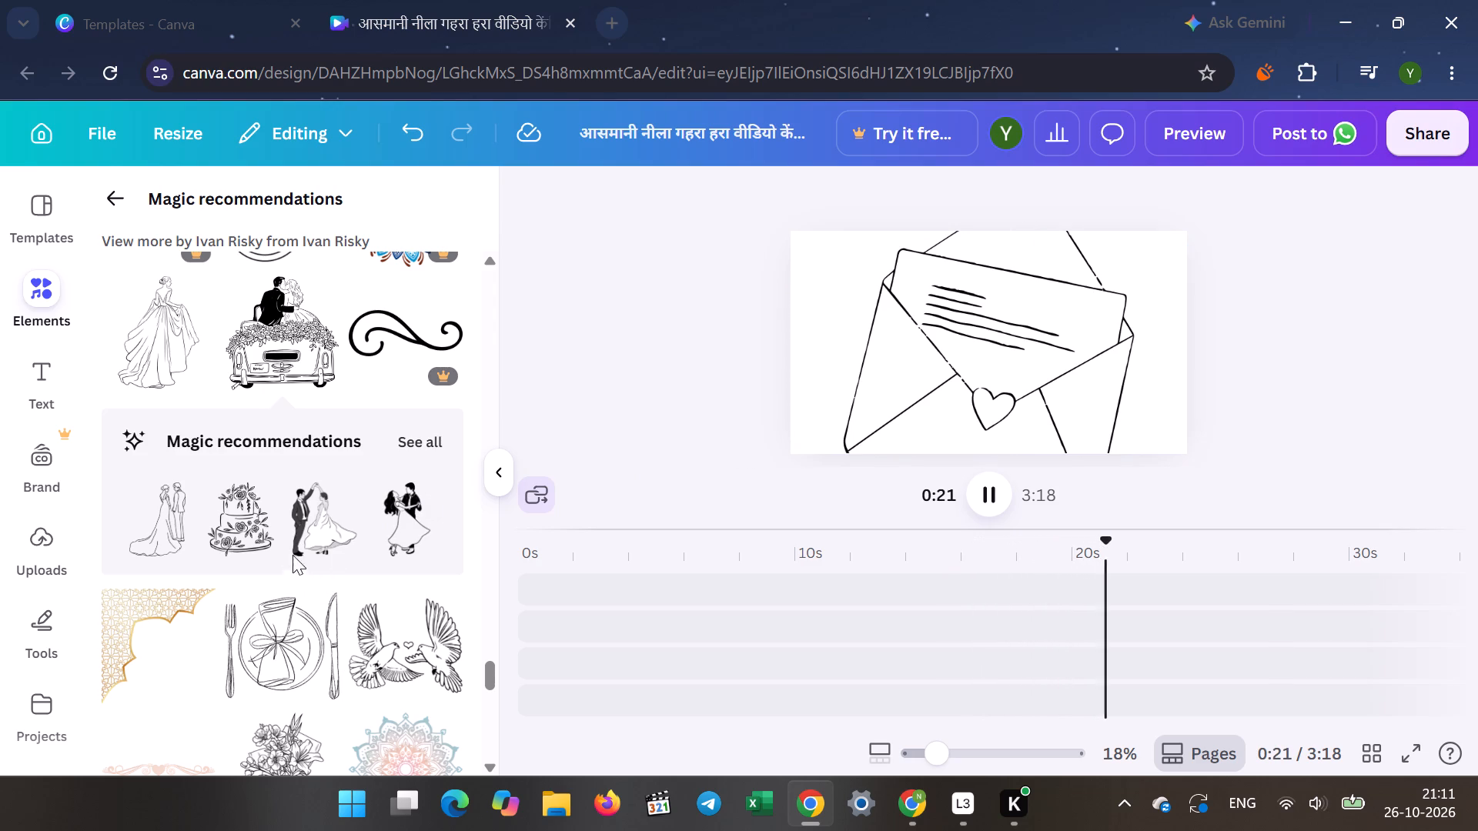
# Add the couple dancing with raised hands to the envelope page's top-left corner and the embracing dancing couple to its top-right corner.
pyautogui.click(302, 532)
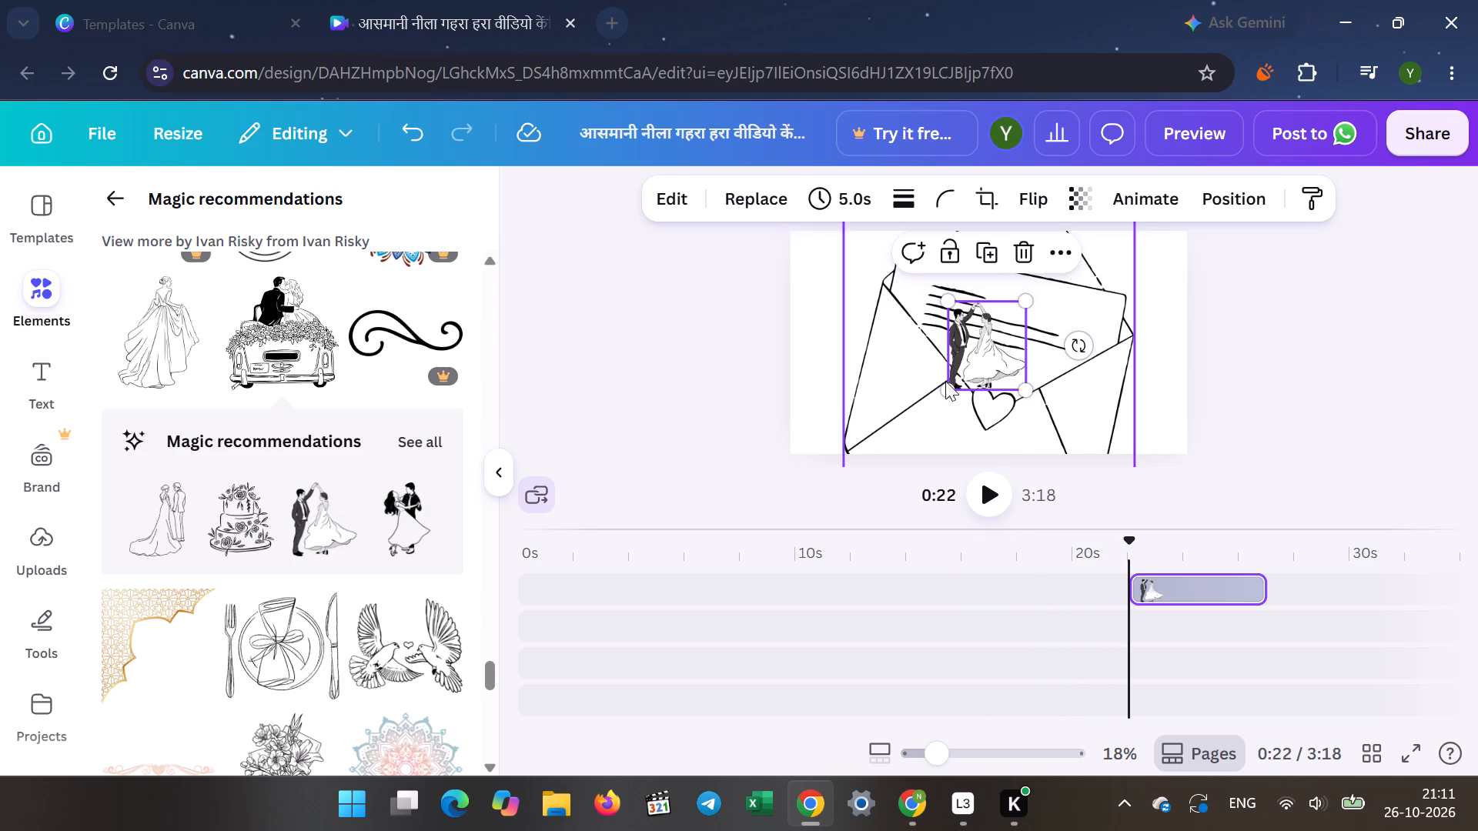
pyautogui.moveTo(971, 340); pyautogui.dragTo(818, 276)
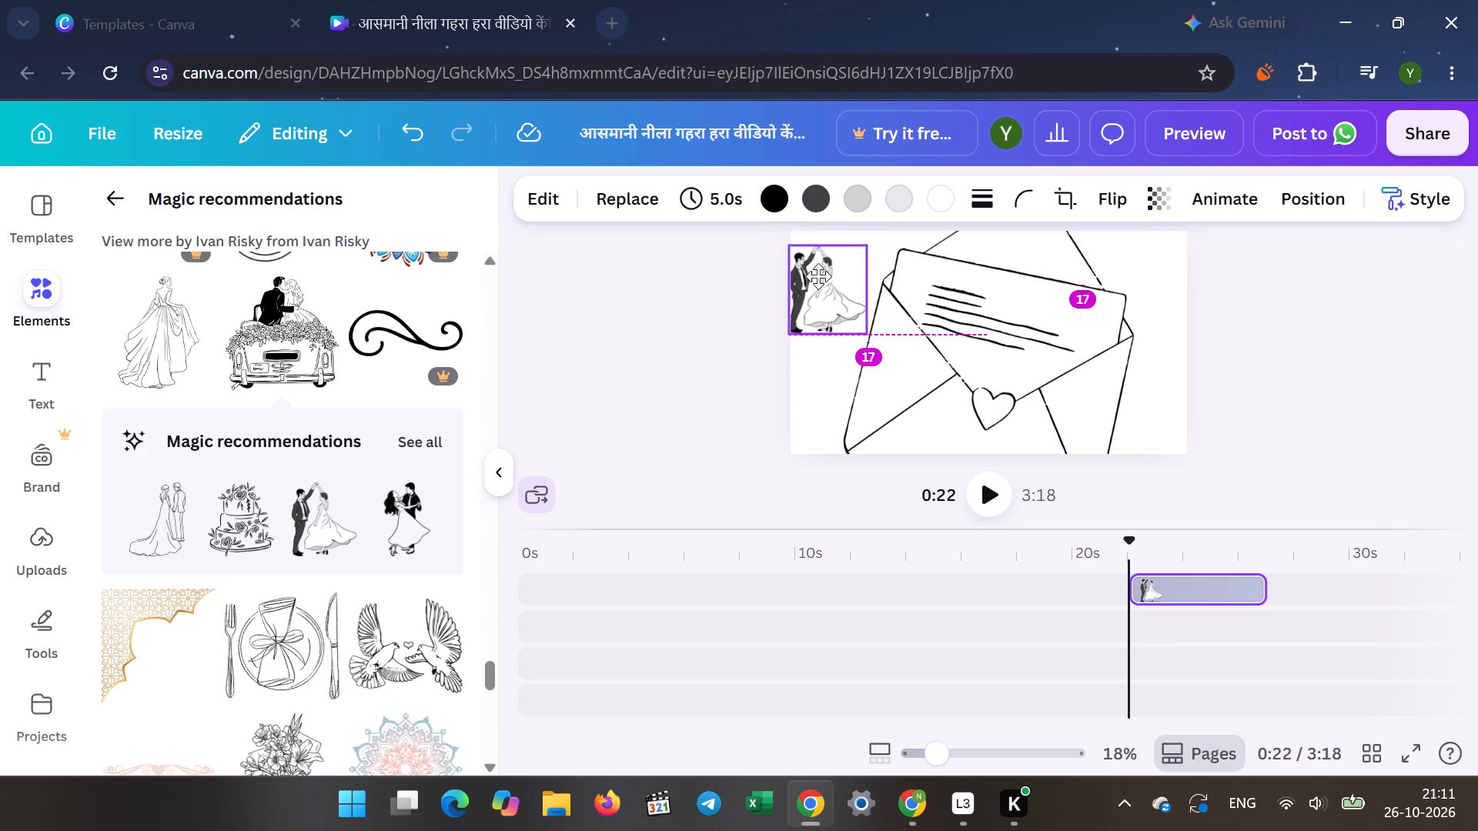
pyautogui.moveTo(818, 276); pyautogui.dragTo(821, 275)
pyautogui.click(711, 290)
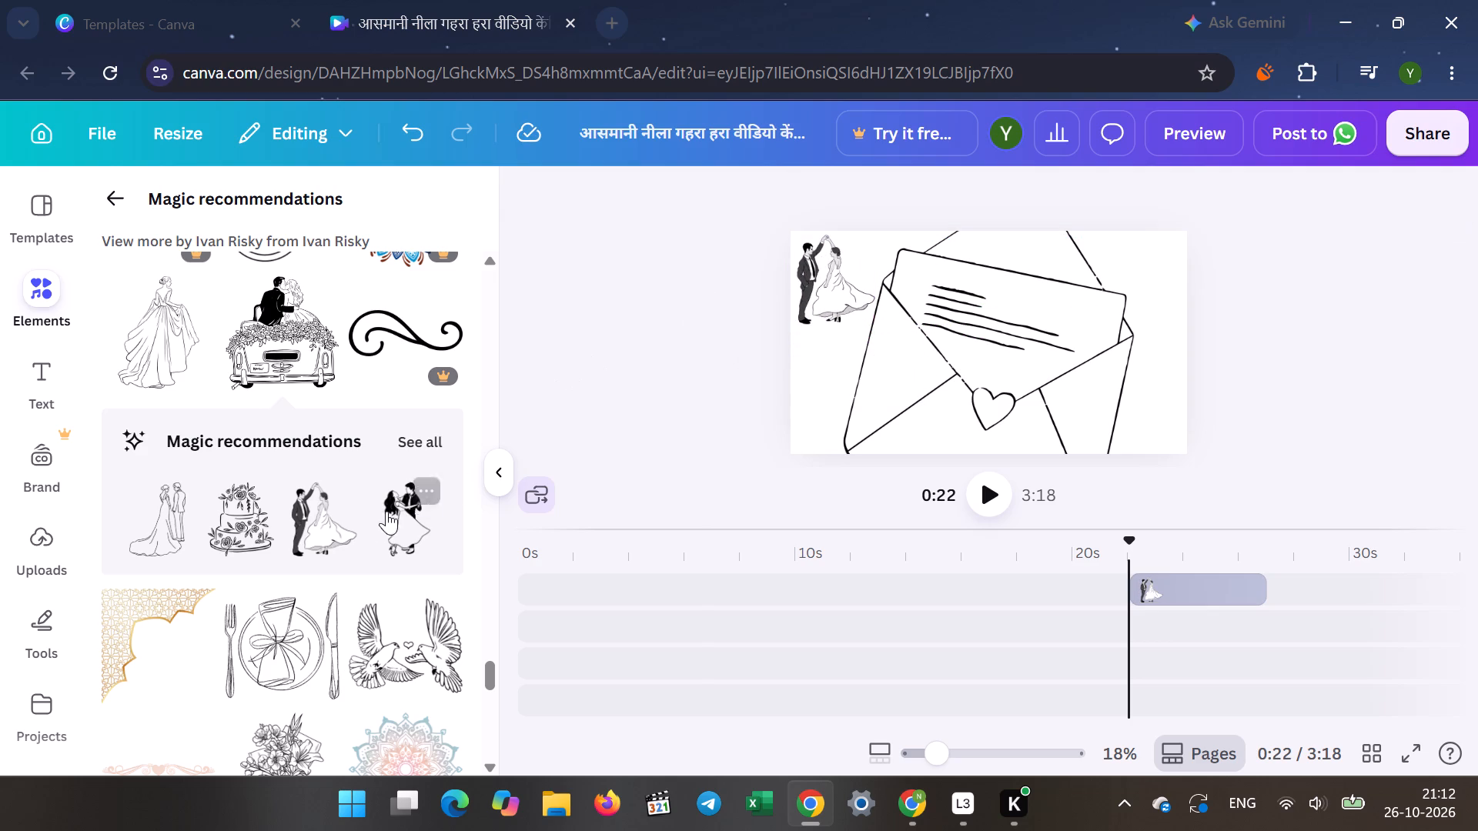
pyautogui.click(396, 529)
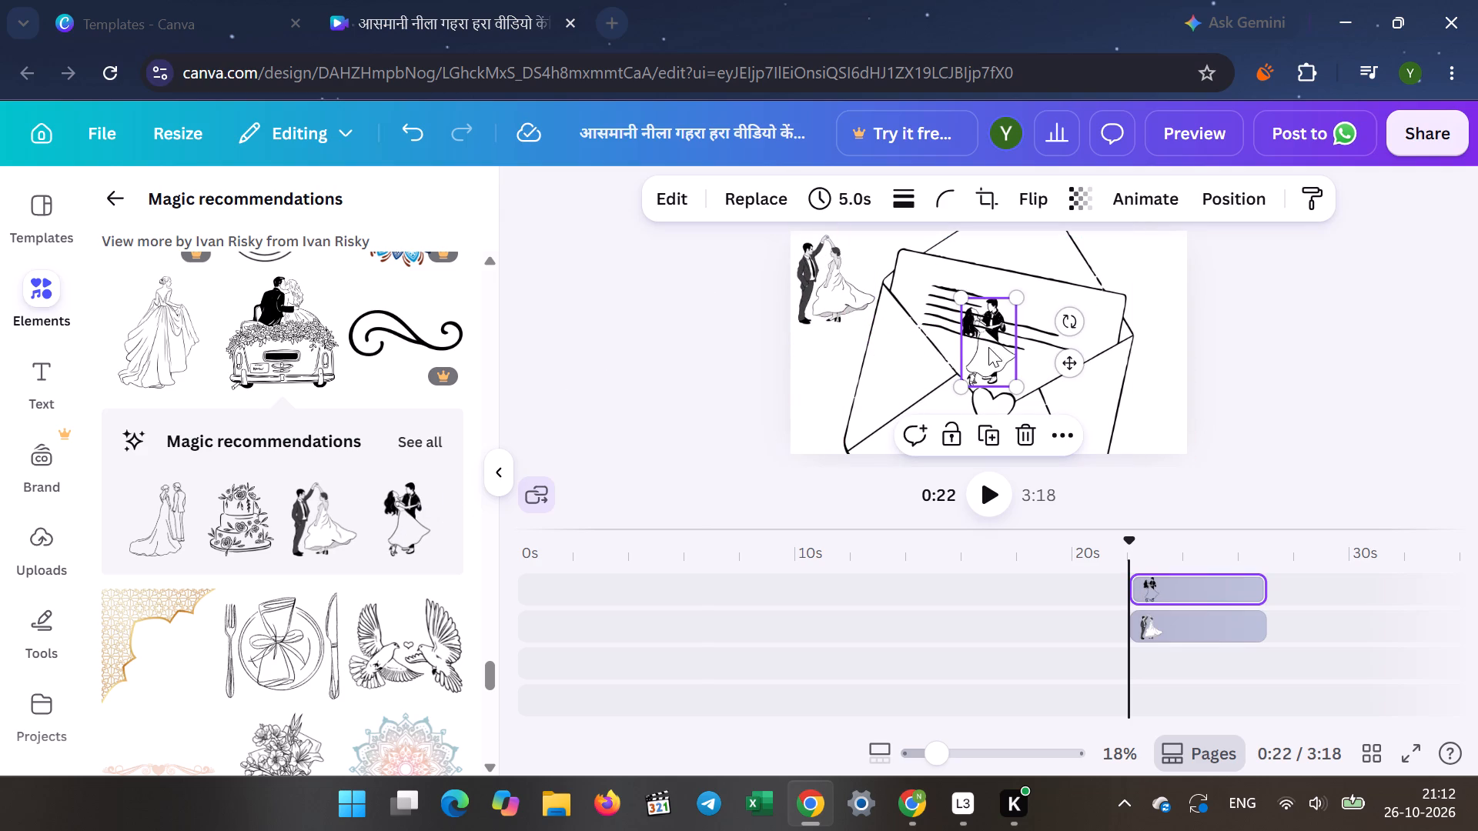
pyautogui.moveTo(991, 341); pyautogui.dragTo(1169, 278)
pyautogui.click(634, 375)
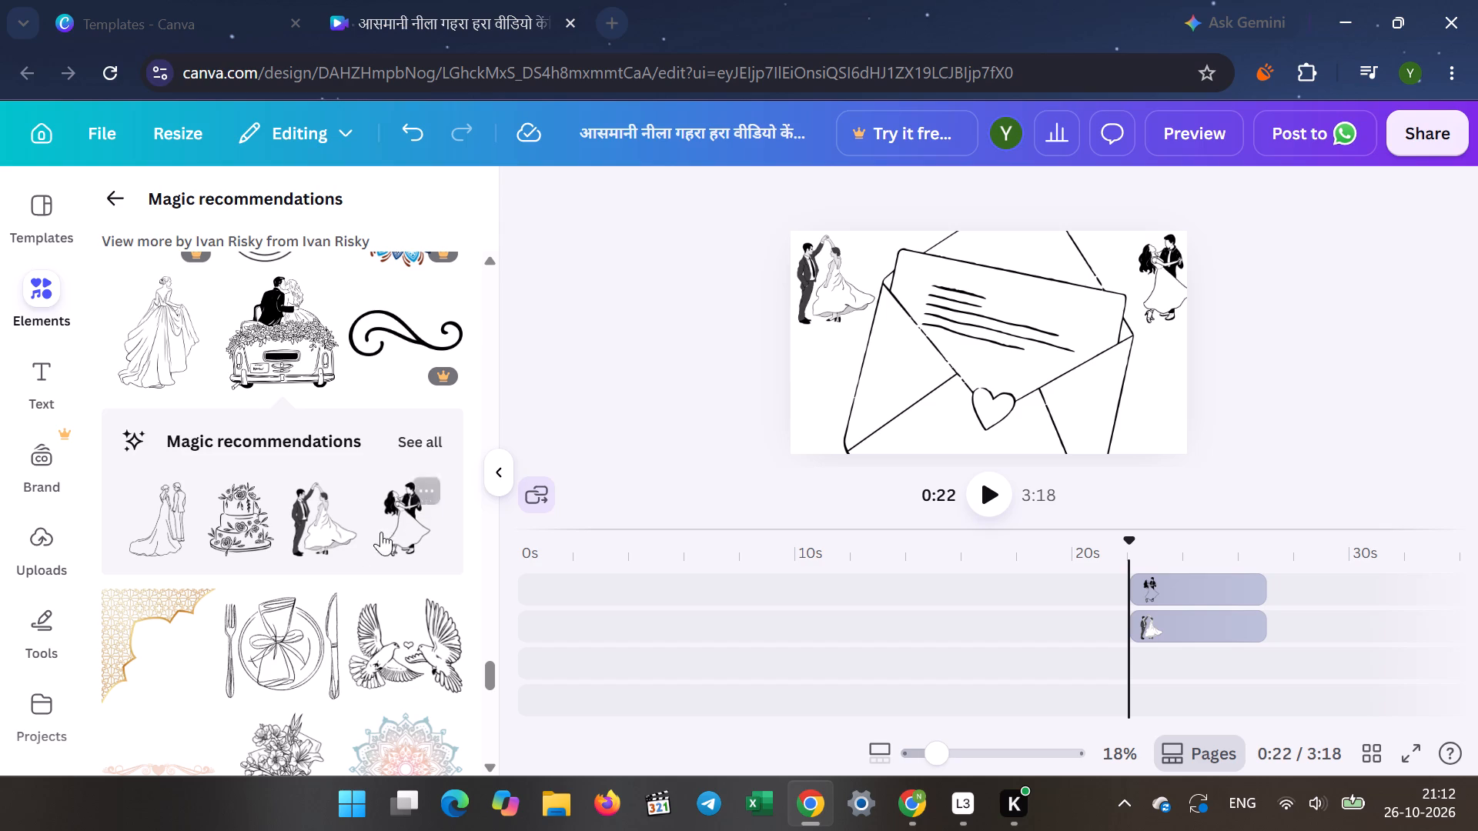
# Add the tiered wedding cake drawing to the bottom-left and bottom-right corners of the envelope page.
pyautogui.click(219, 532)
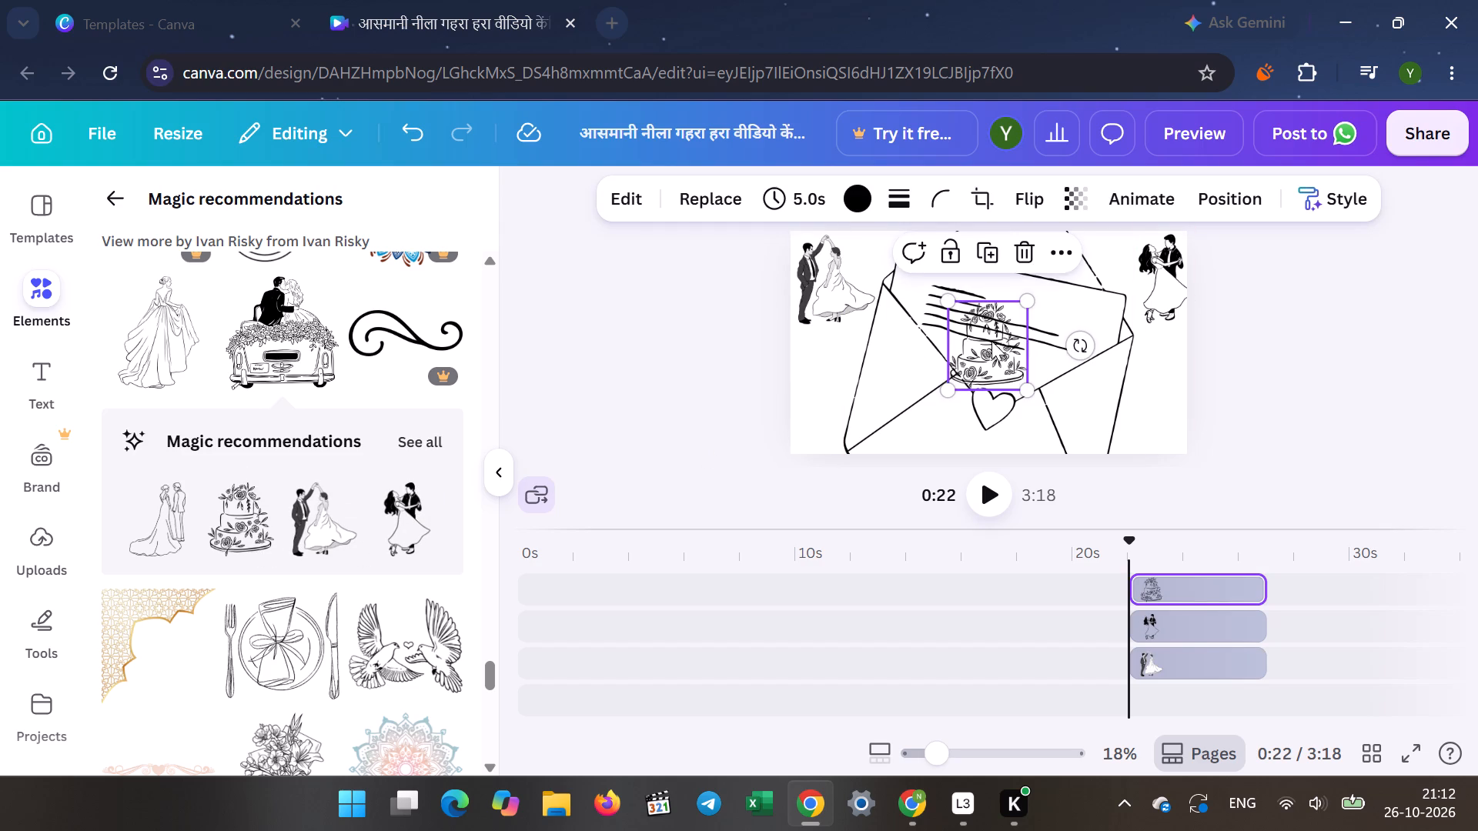
pyautogui.moveTo(991, 341); pyautogui.dragTo(854, 397)
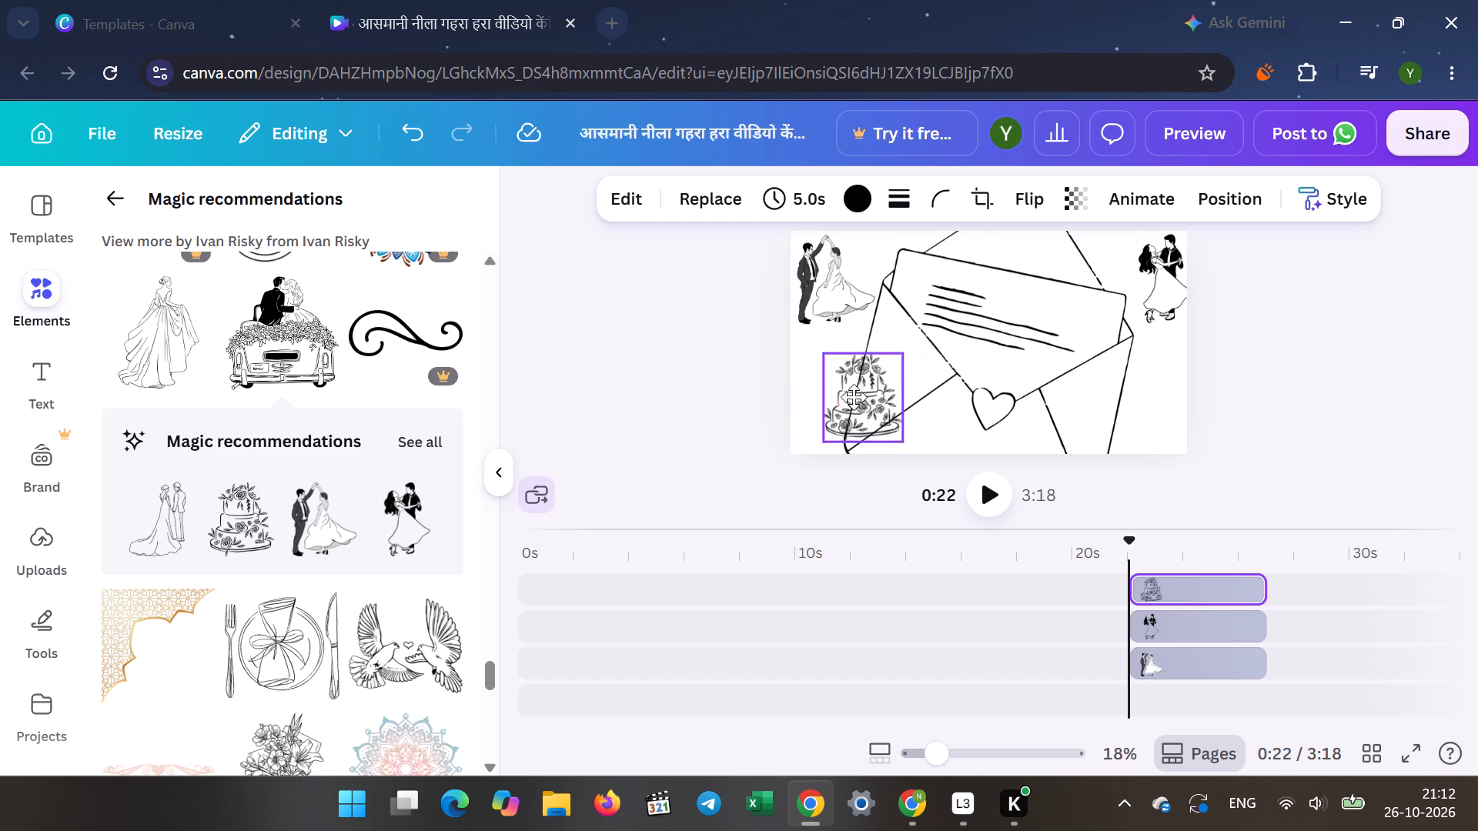
pyautogui.moveTo(854, 397); pyautogui.dragTo(839, 399)
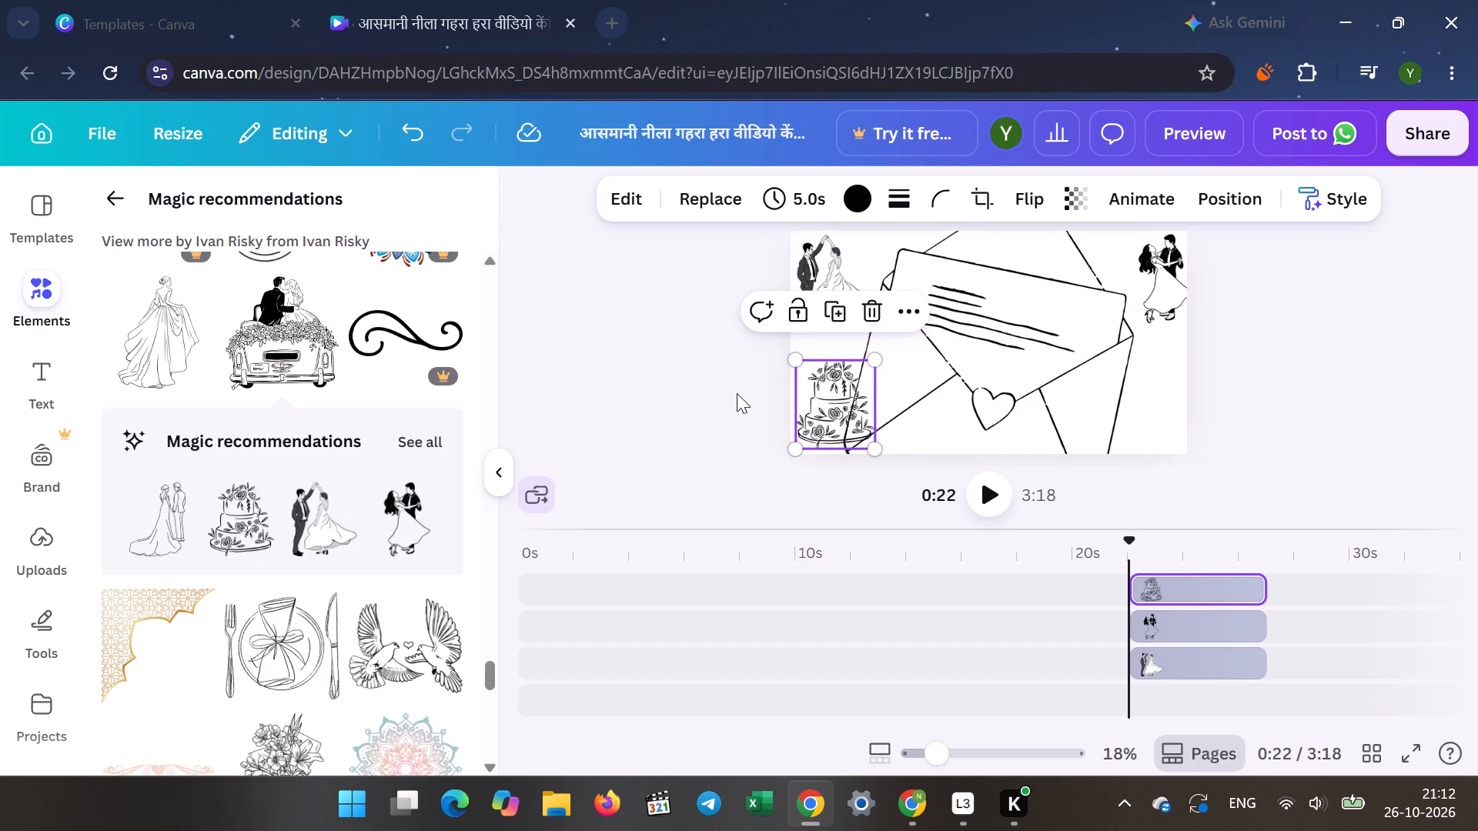
pyautogui.click(737, 393)
pyautogui.click(236, 537)
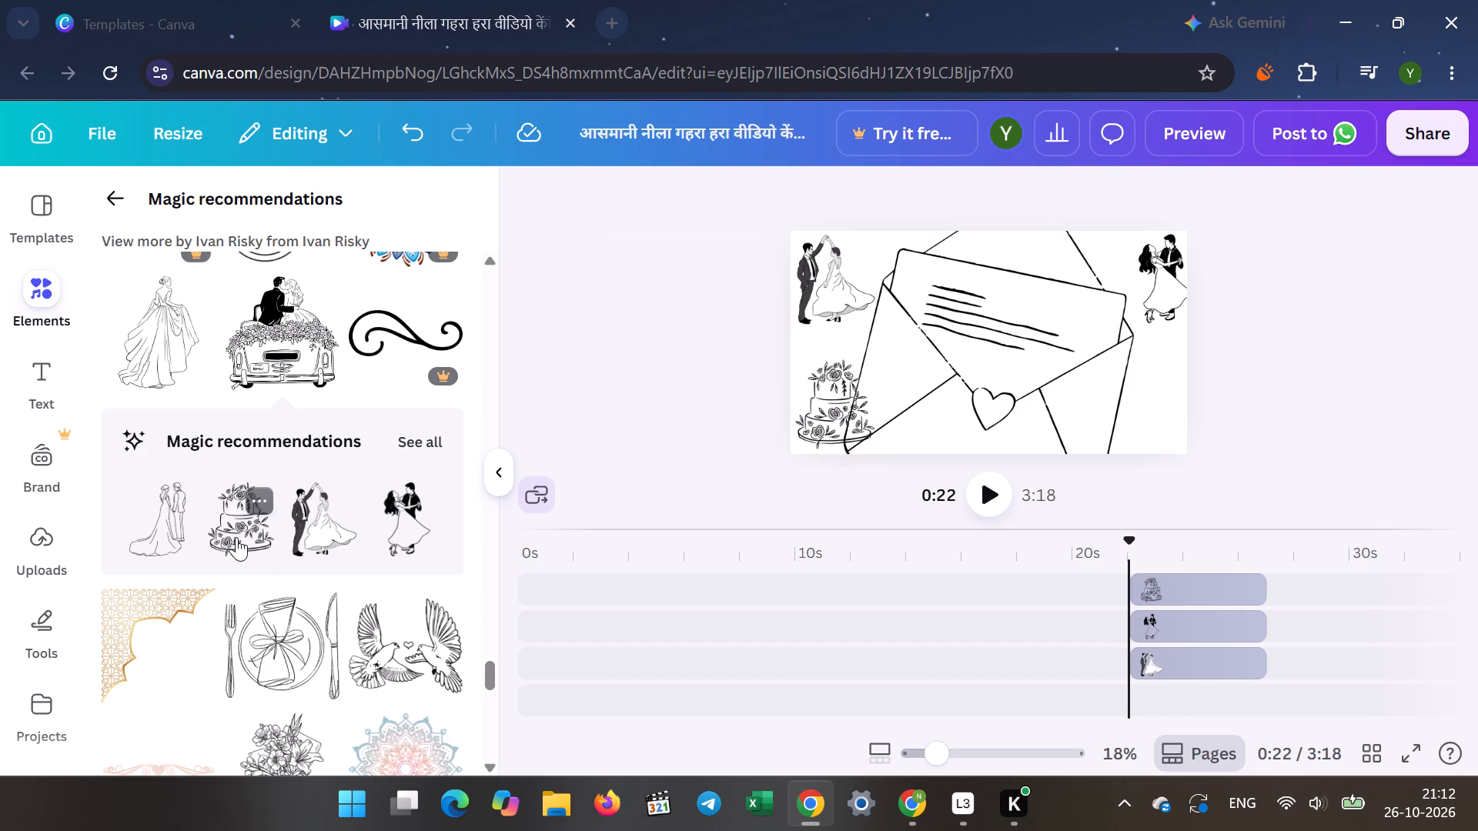
pyautogui.moveTo(993, 353); pyautogui.dragTo(1017, 366)
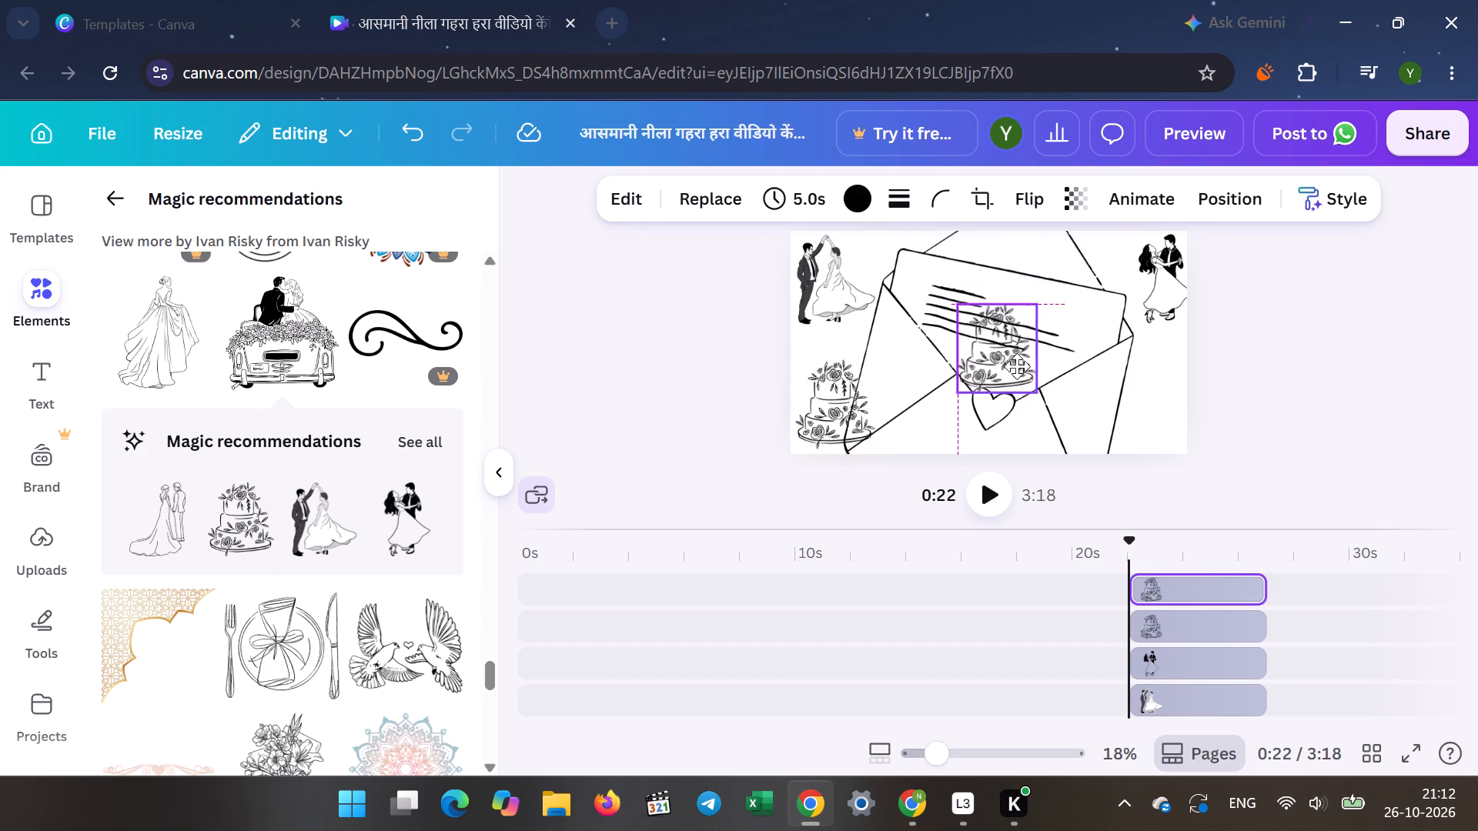
pyautogui.moveTo(1017, 366); pyautogui.dragTo(1147, 421)
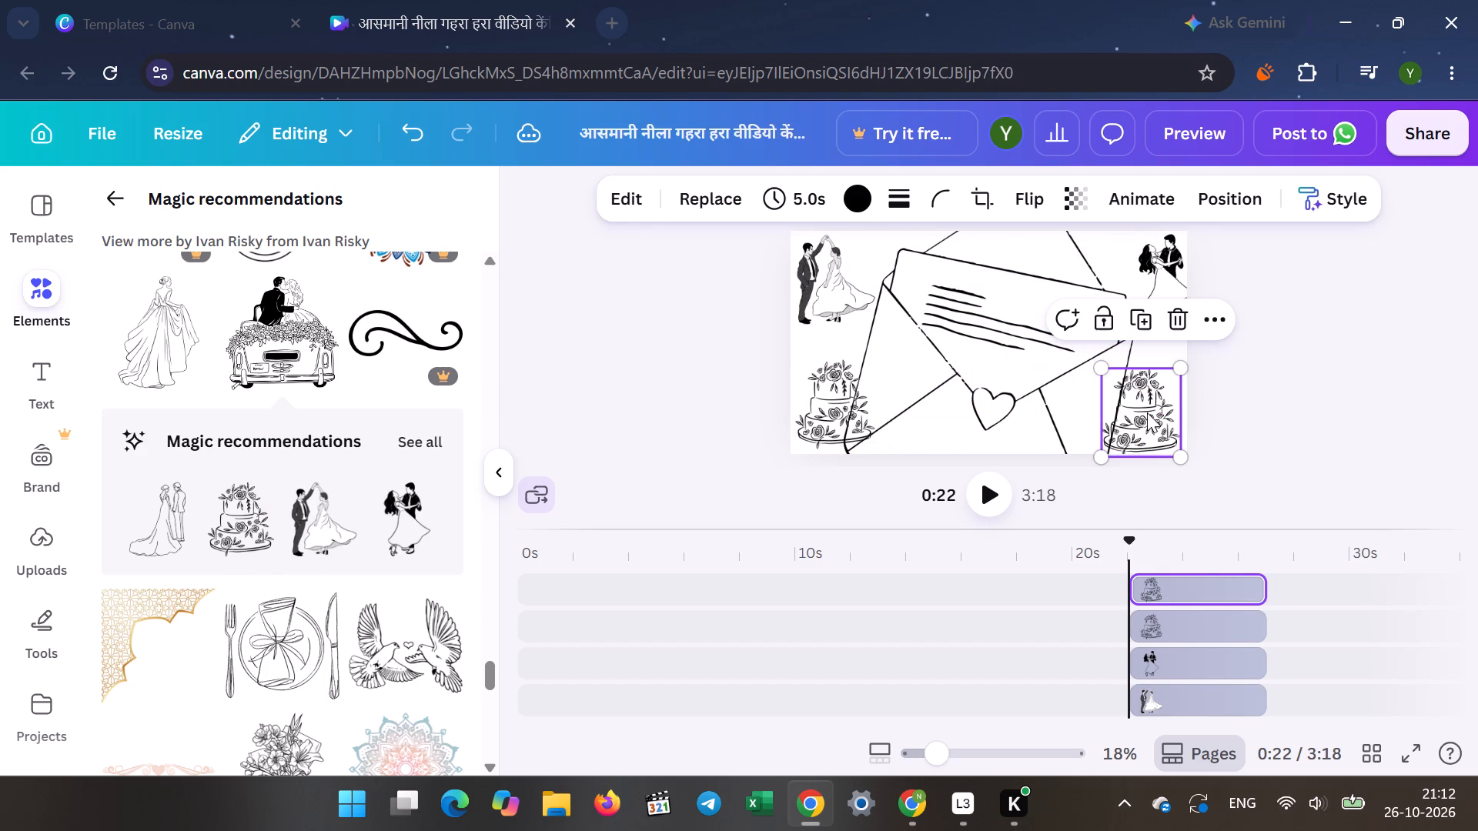
pyautogui.click(1229, 336)
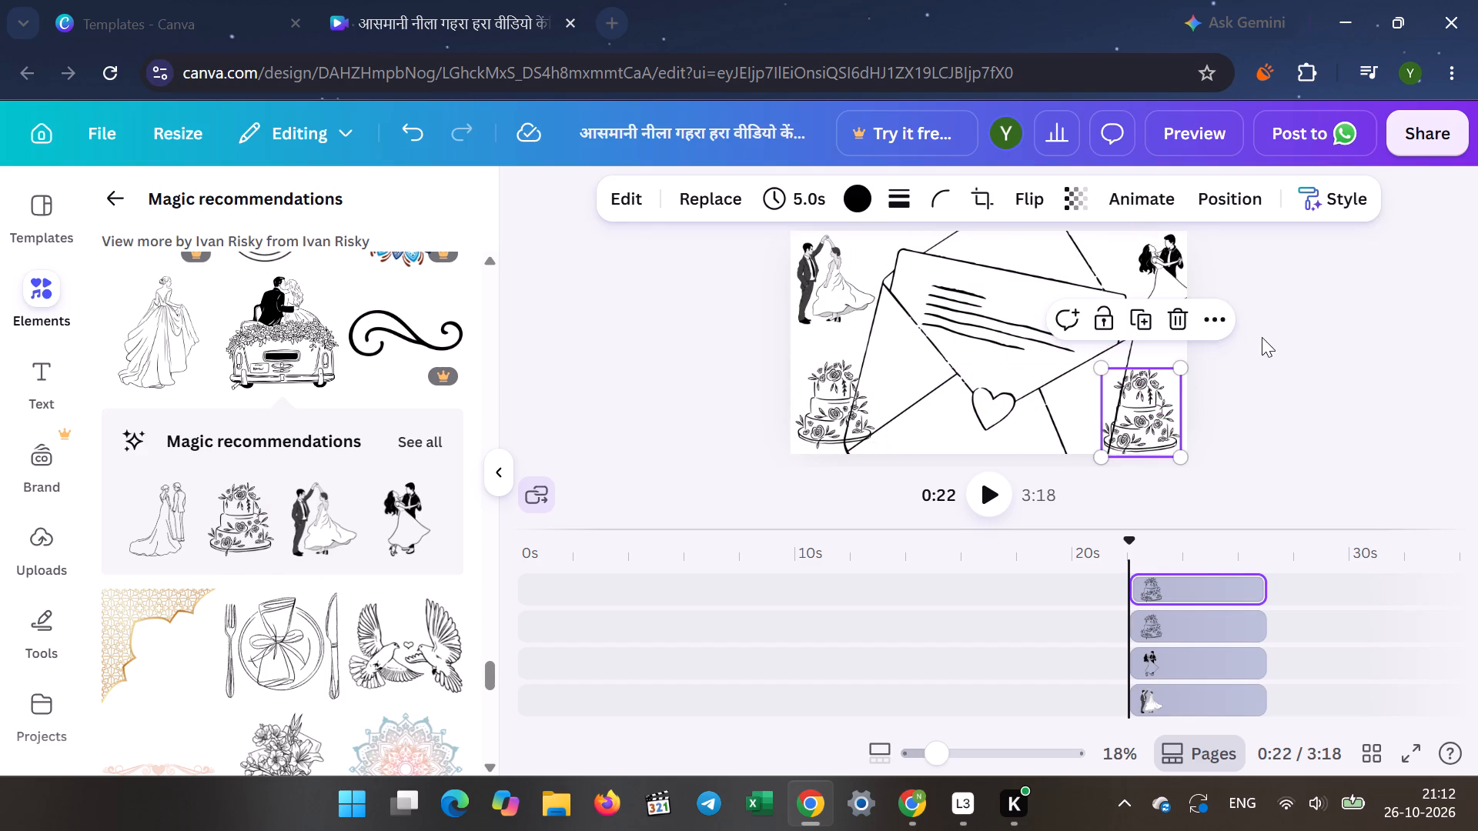
pyautogui.click(1267, 337)
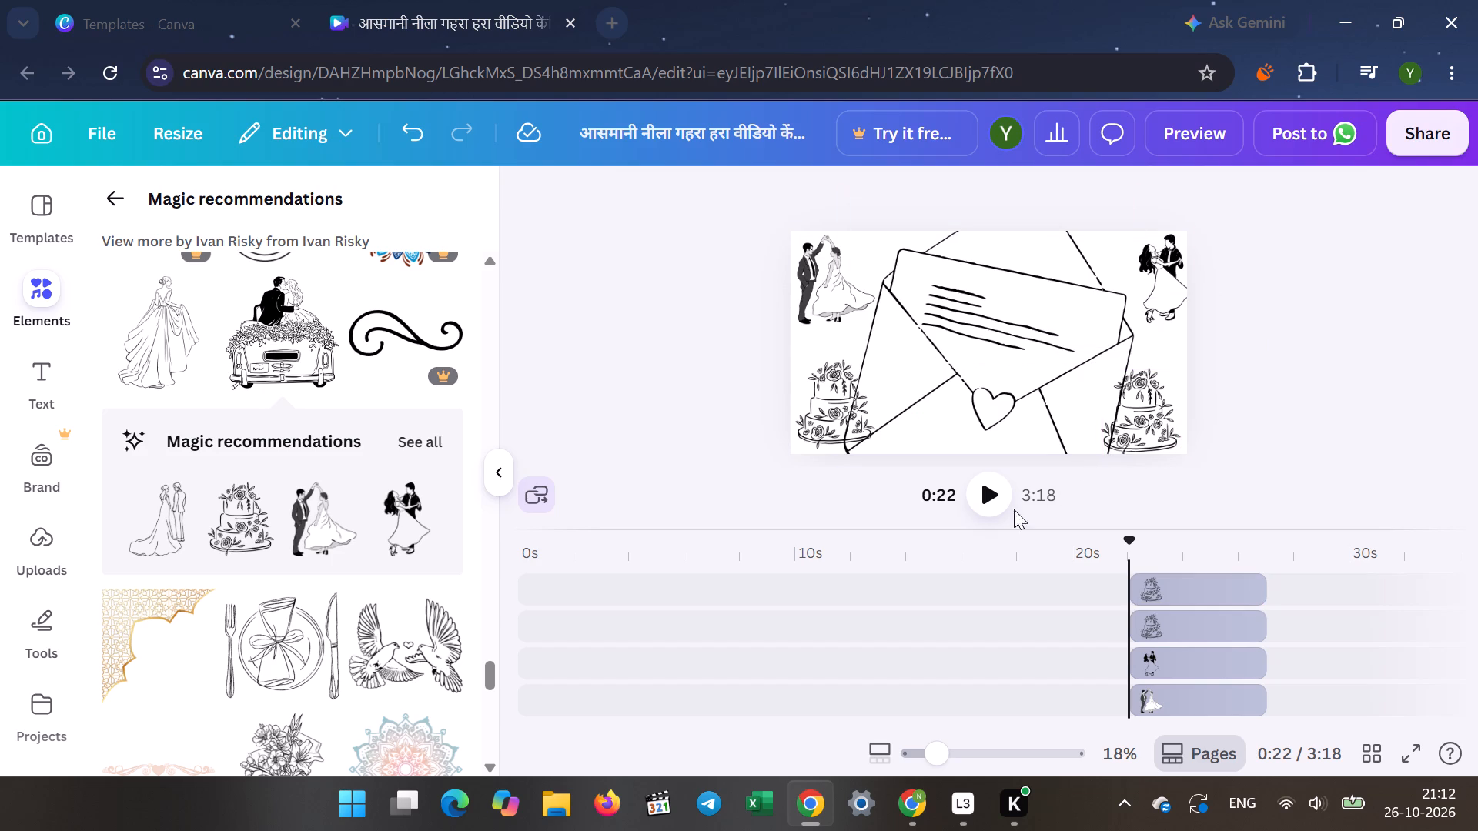
# Play on to the bride and groom page and add two copies of the doves drawing, one above the other, right of the bride.
pyautogui.click(983, 492)
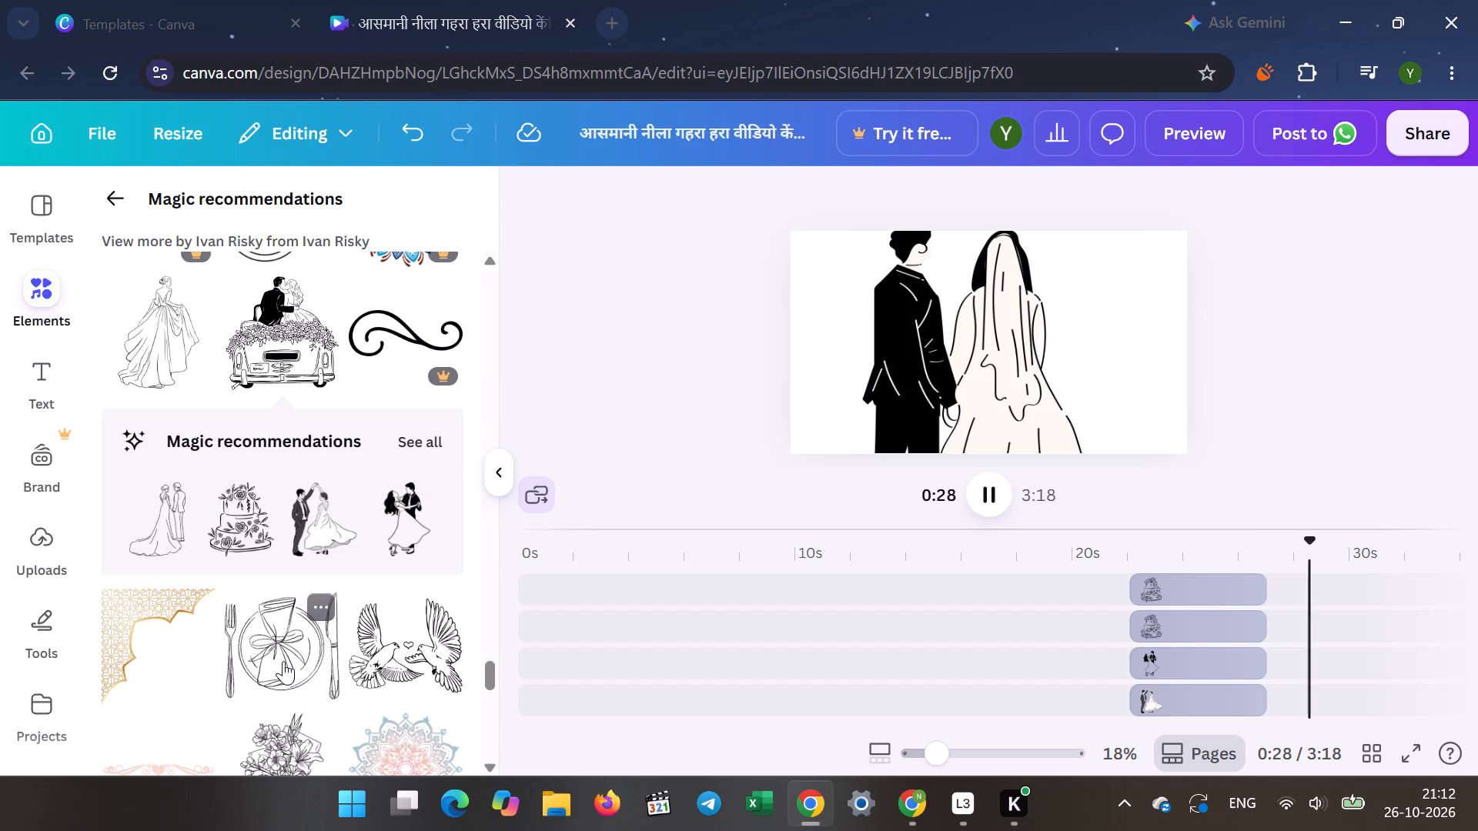
pyautogui.click(380, 670)
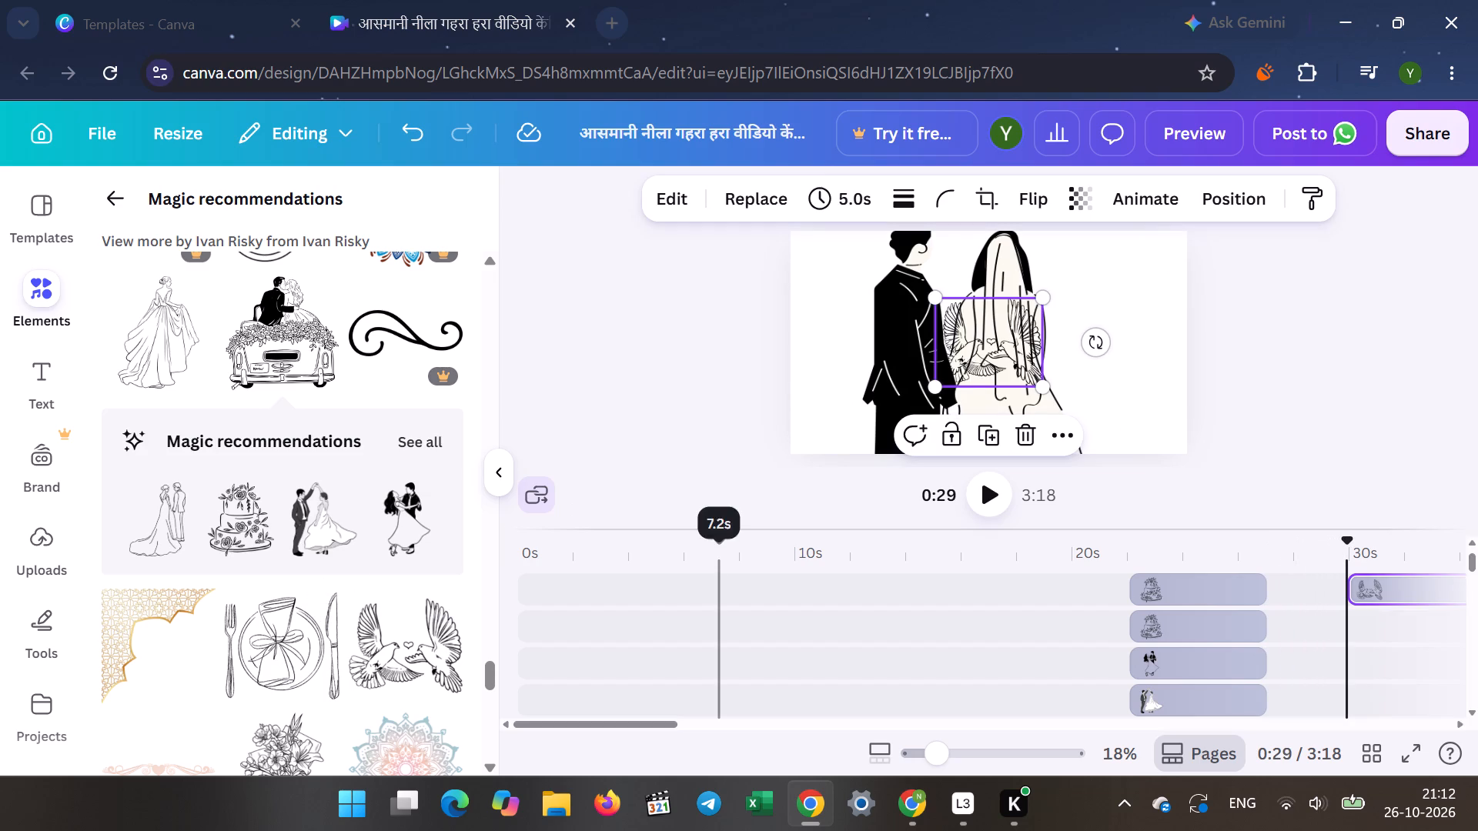
pyautogui.moveTo(976, 328); pyautogui.dragTo(1088, 279)
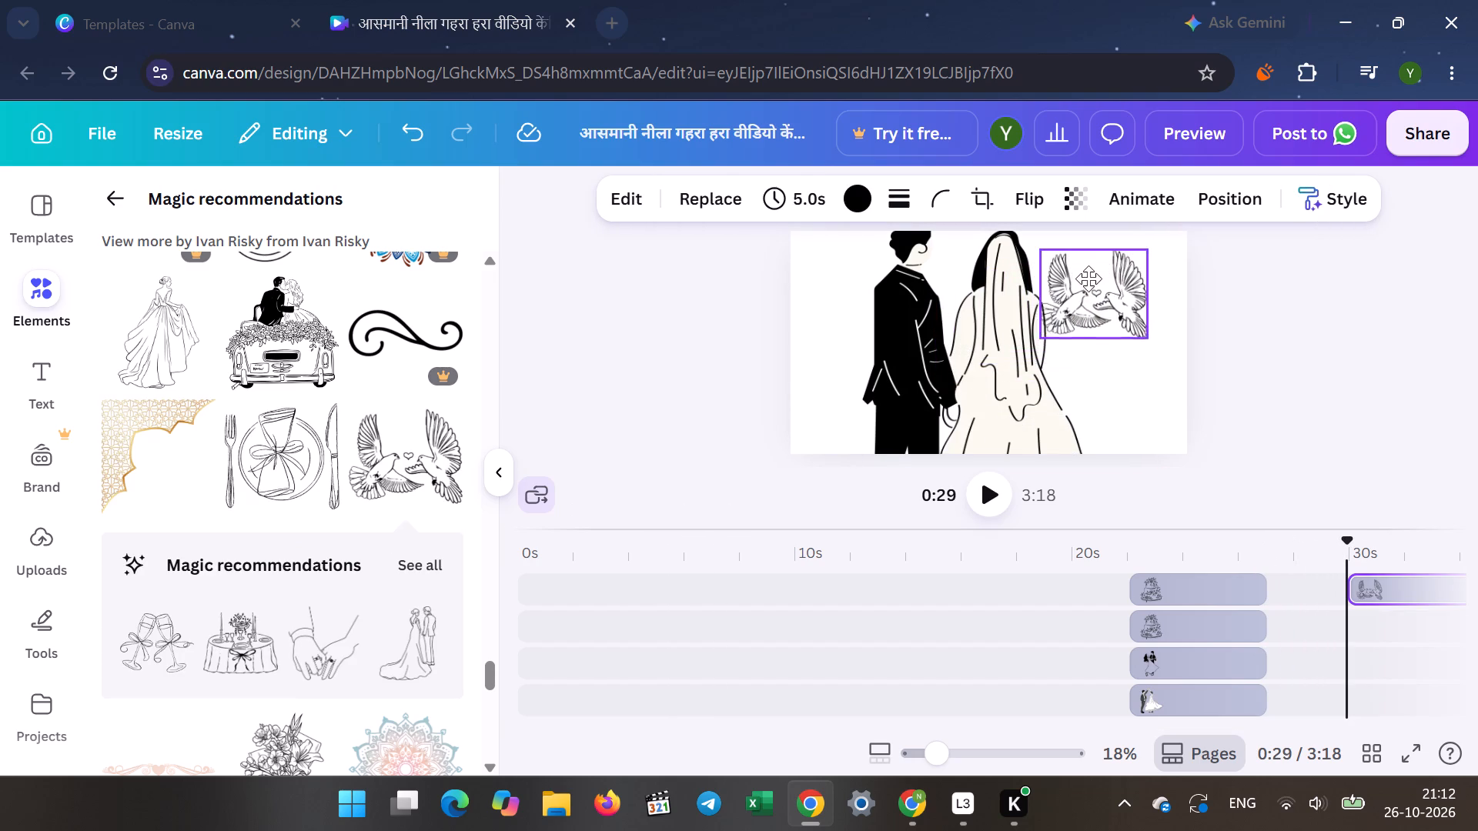
pyautogui.moveTo(1088, 279); pyautogui.dragTo(1113, 270)
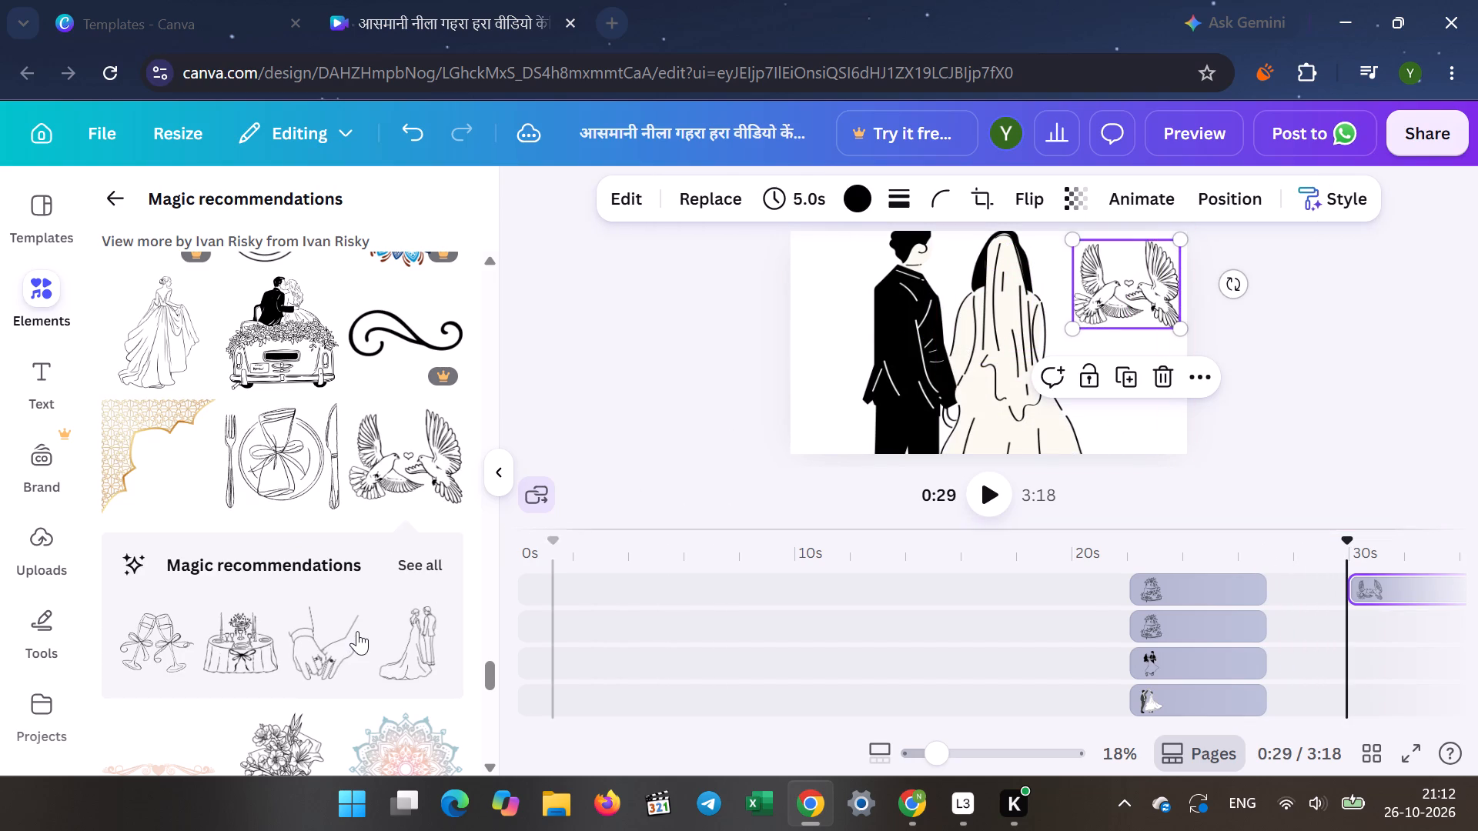
pyautogui.click(407, 471)
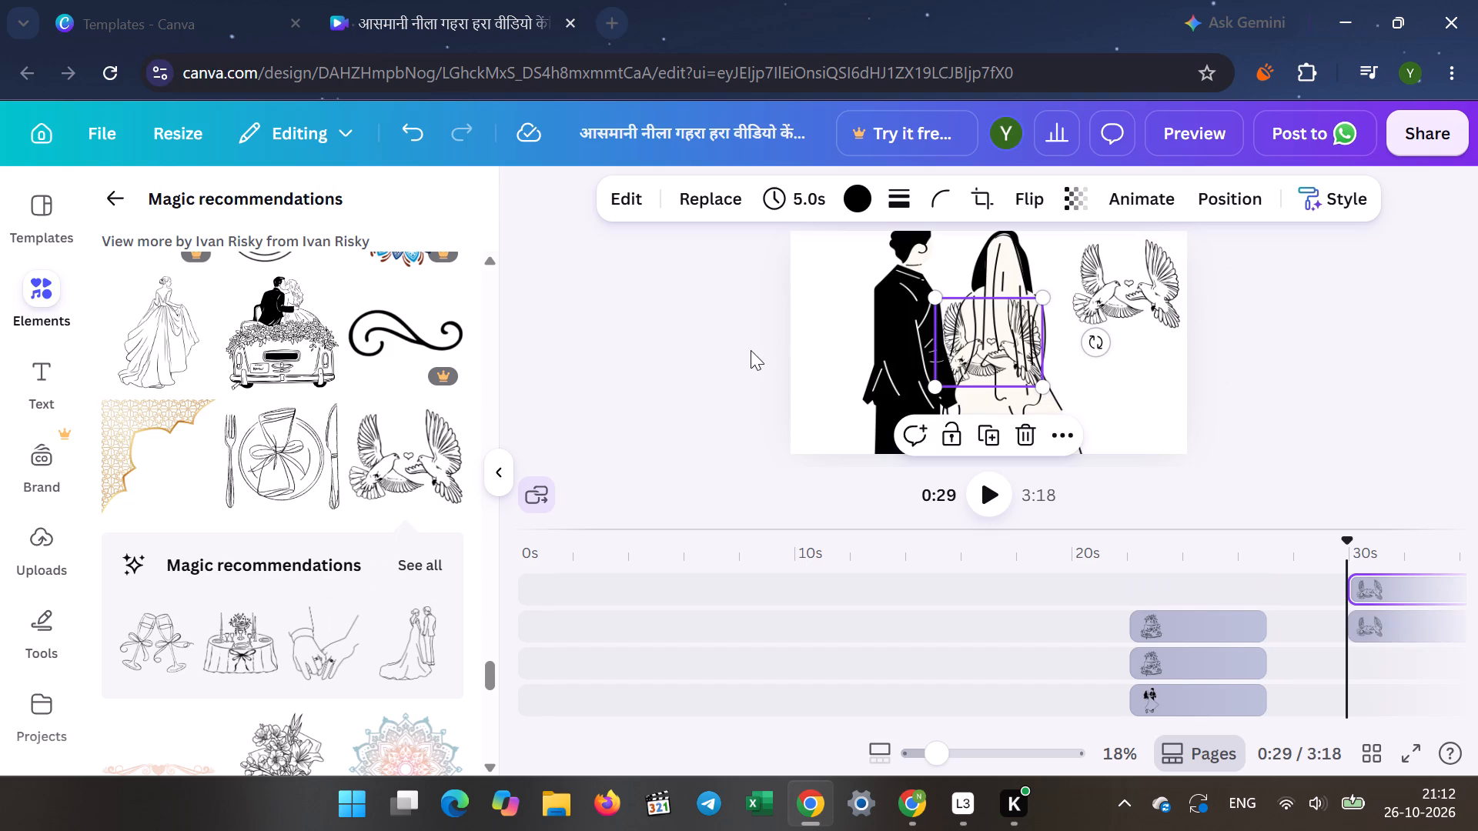
pyautogui.moveTo(988, 325); pyautogui.dragTo(1119, 352)
pyautogui.click(660, 367)
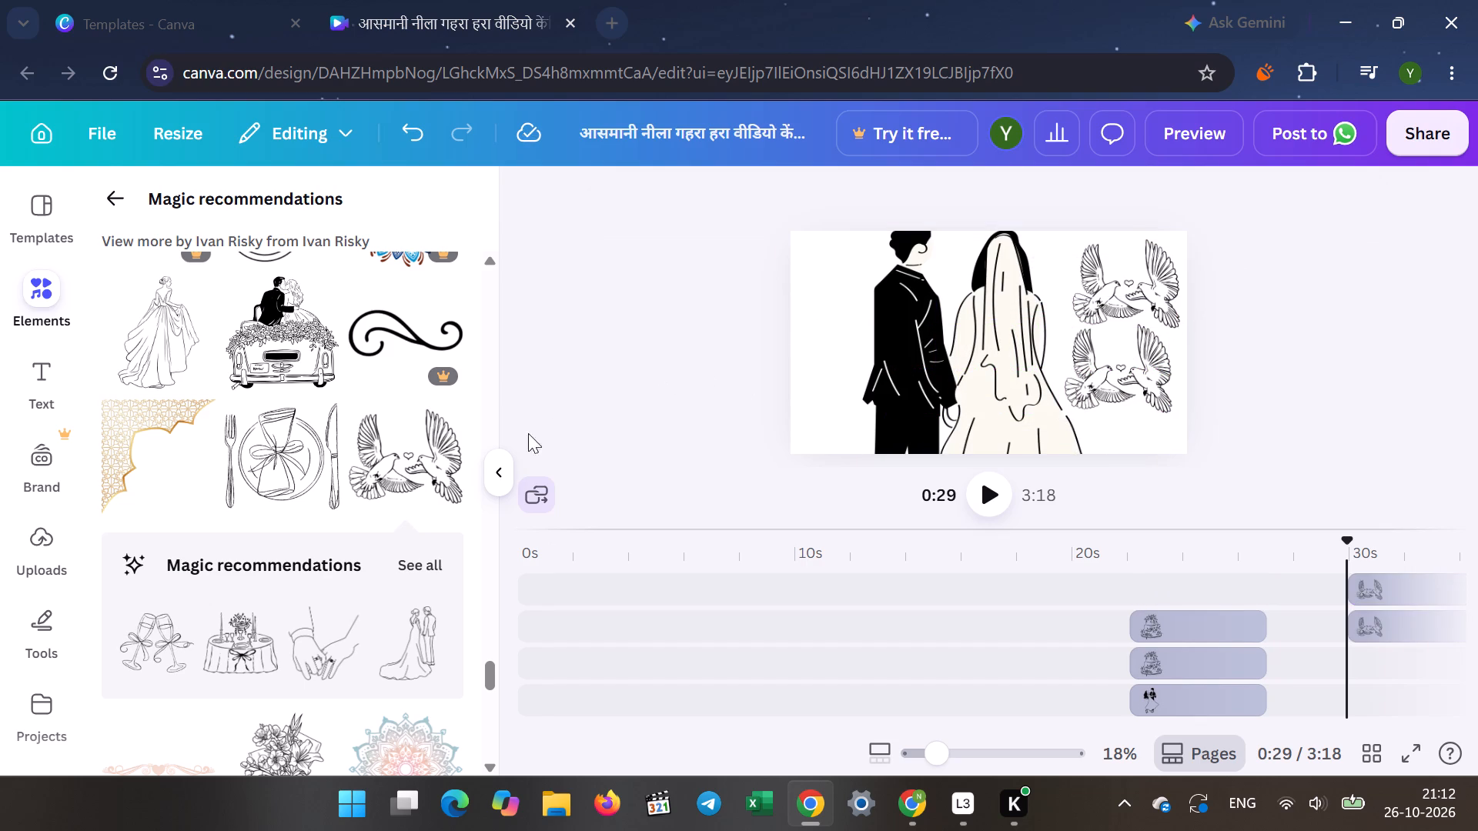
# Add a third copy of the doves drawing in the top-left corner of the bride and groom page, beside the groom.
pyautogui.click(392, 479)
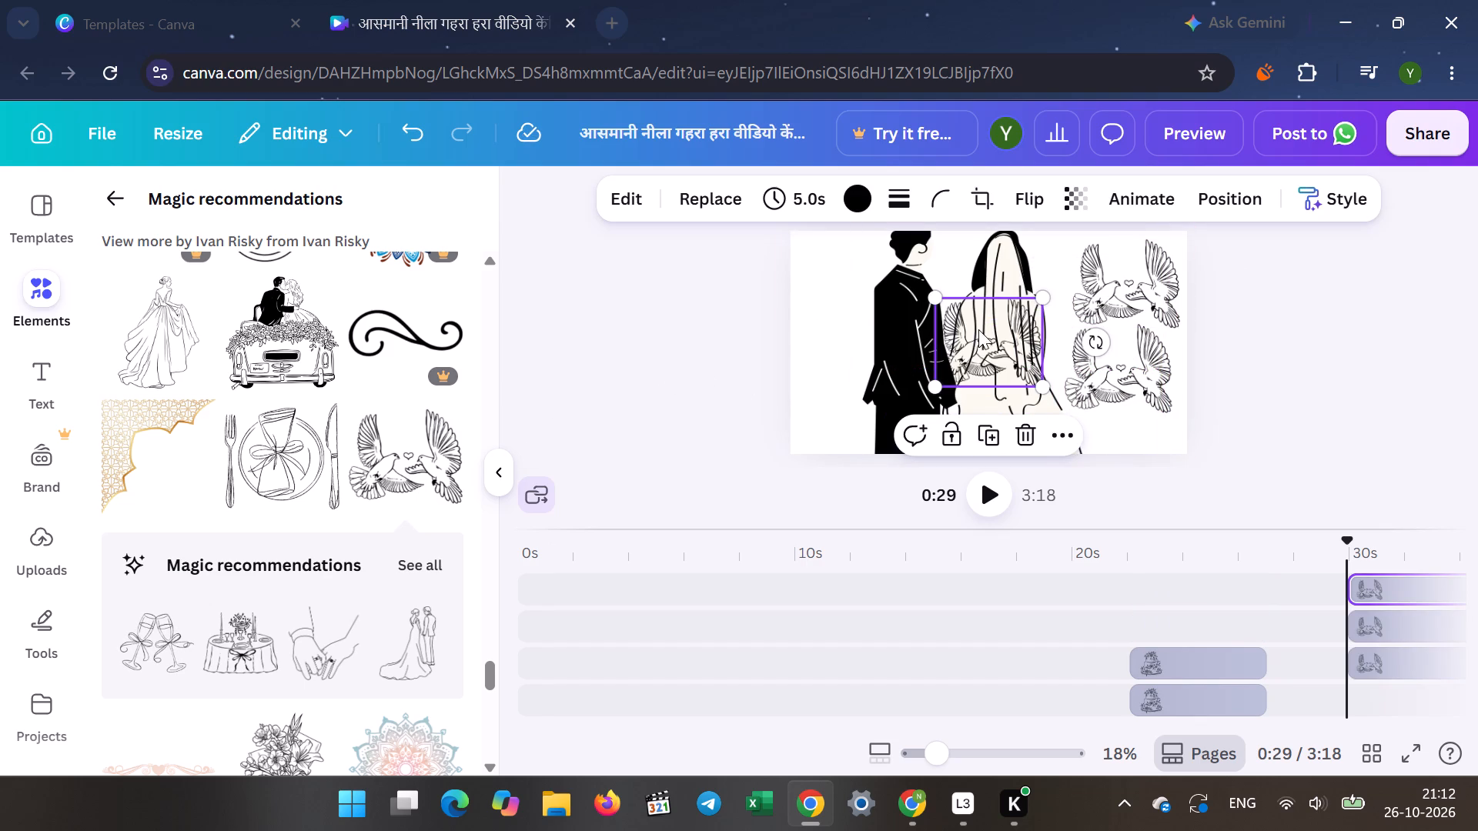
pyautogui.moveTo(978, 331); pyautogui.dragTo(878, 306)
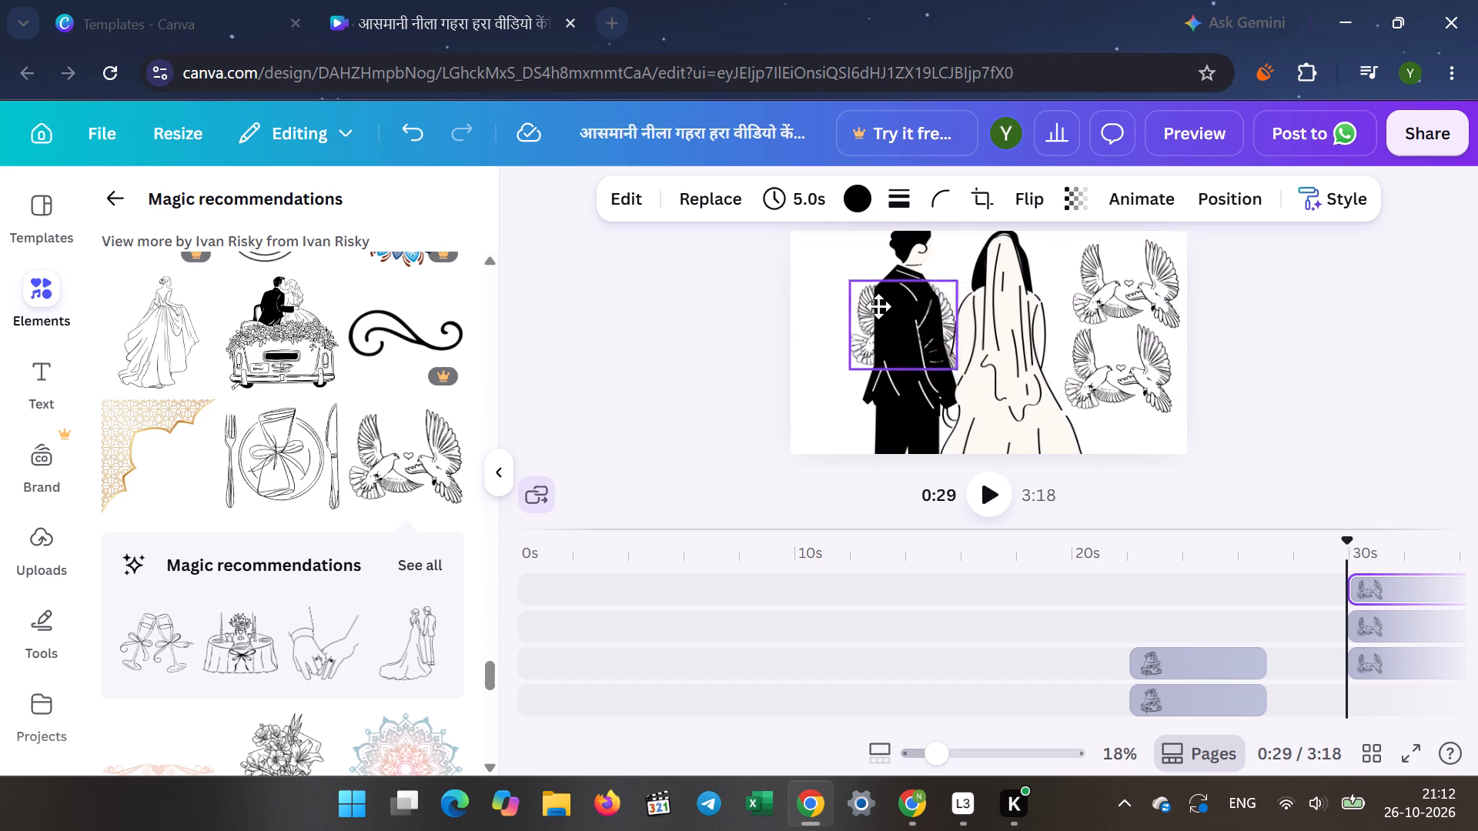
pyautogui.moveTo(878, 306); pyautogui.dragTo(829, 262)
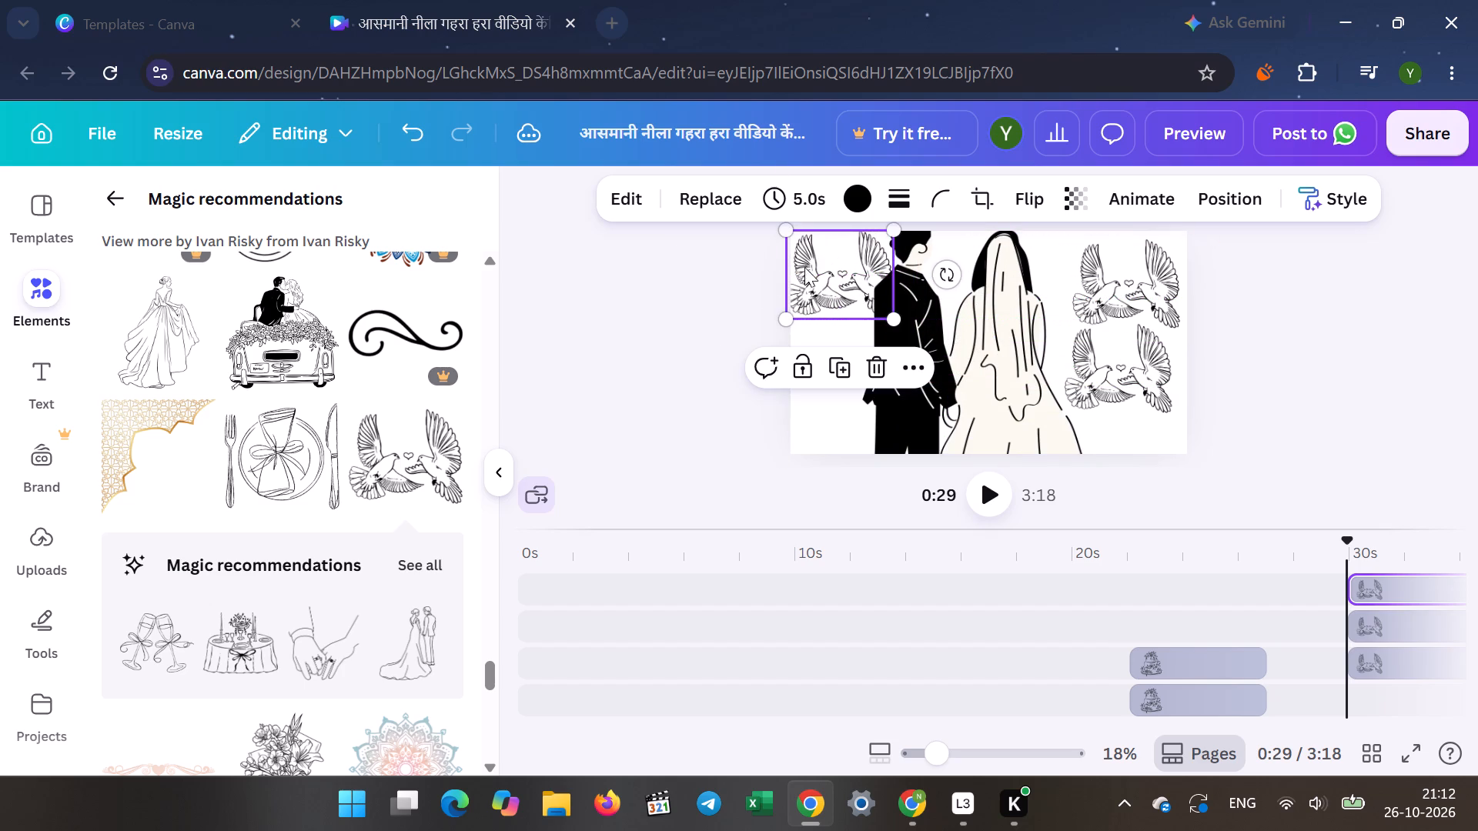
pyautogui.click(726, 280)
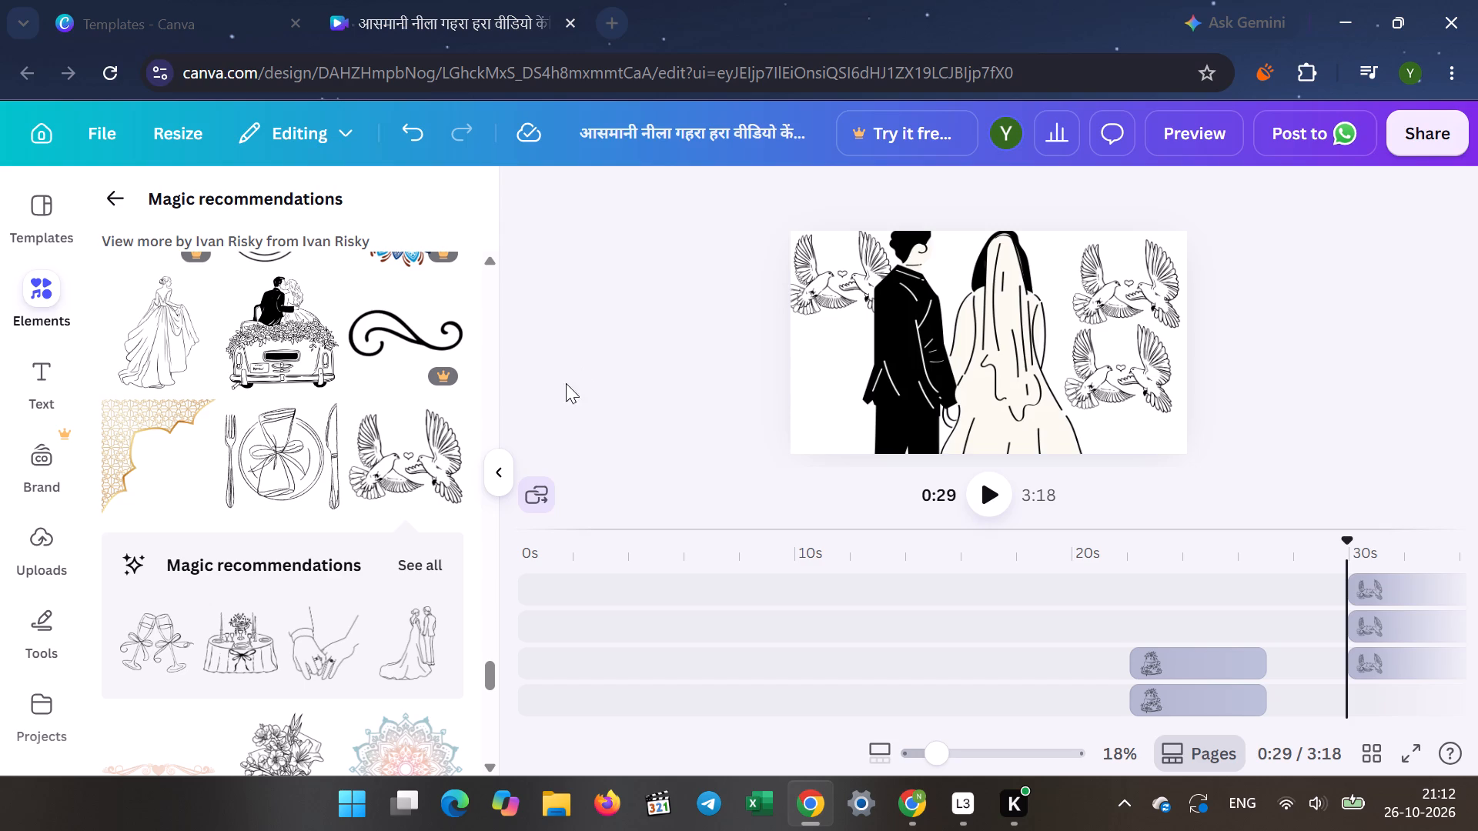
# Add a fourth copy of the doves drawing in the bottom-left corner of the bride and groom page.
pyautogui.click(411, 467)
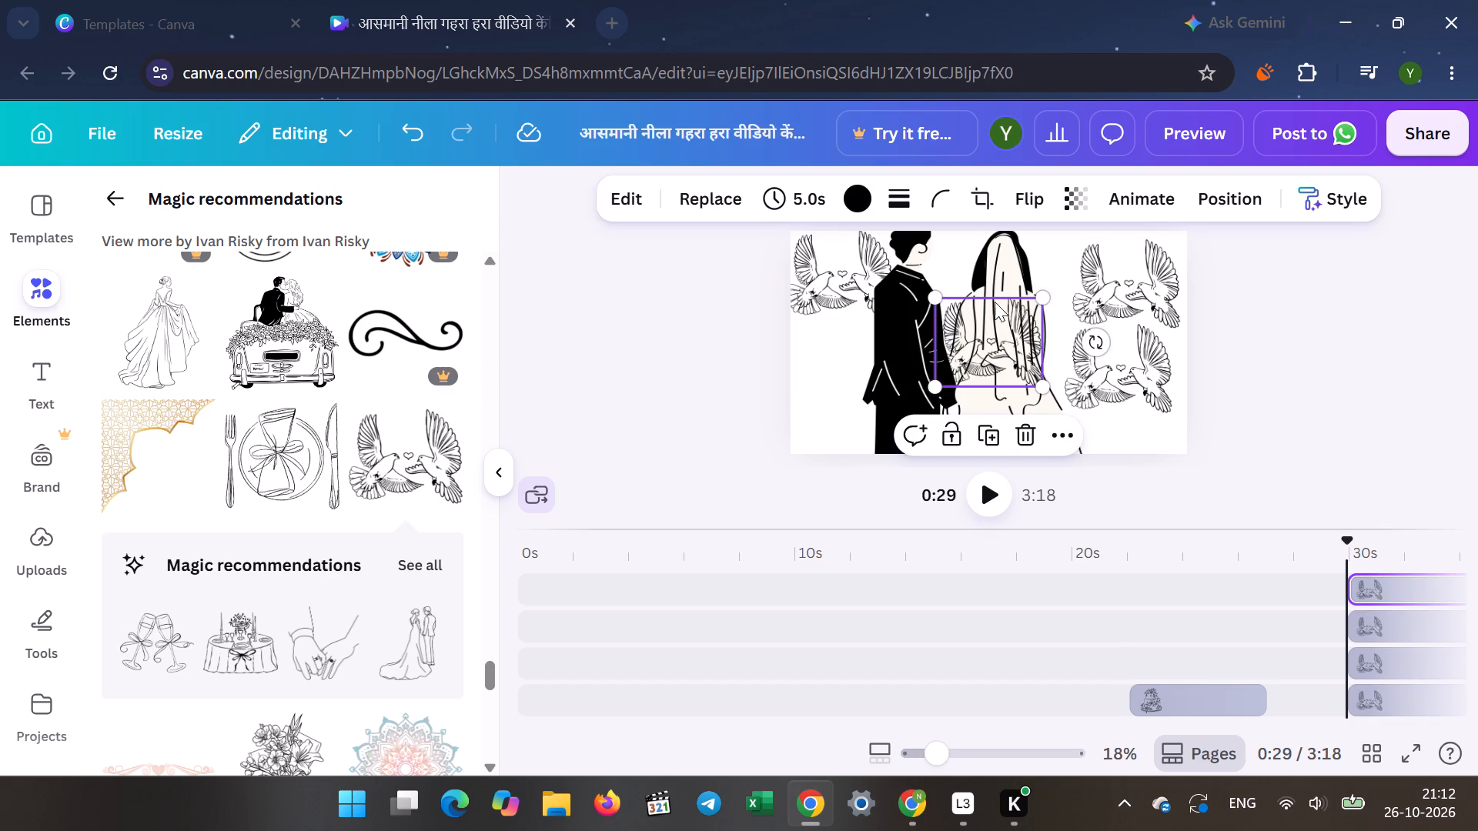
pyautogui.moveTo(995, 326); pyautogui.dragTo(855, 397)
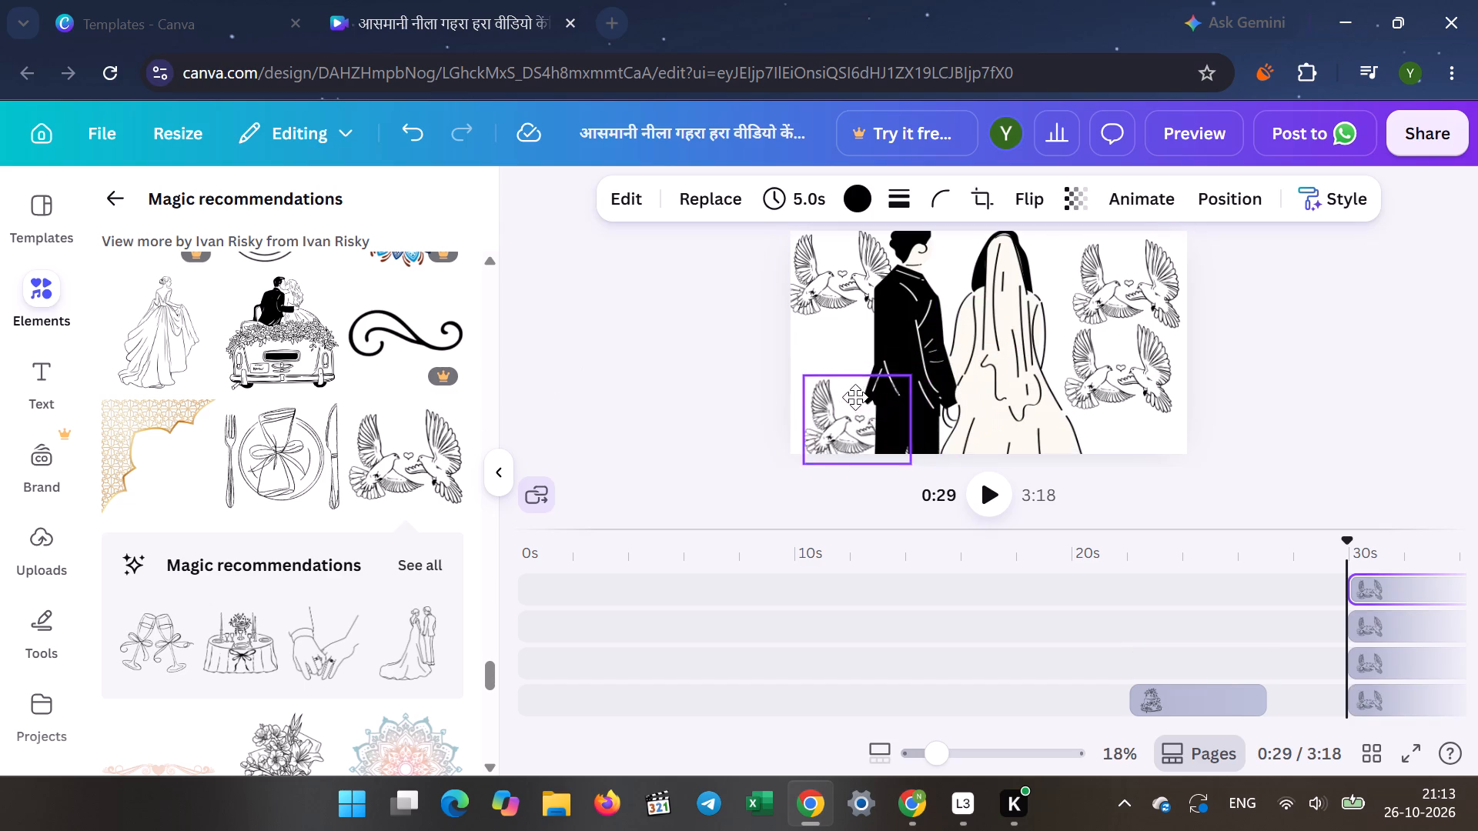
pyautogui.moveTo(855, 397); pyautogui.dragTo(844, 388)
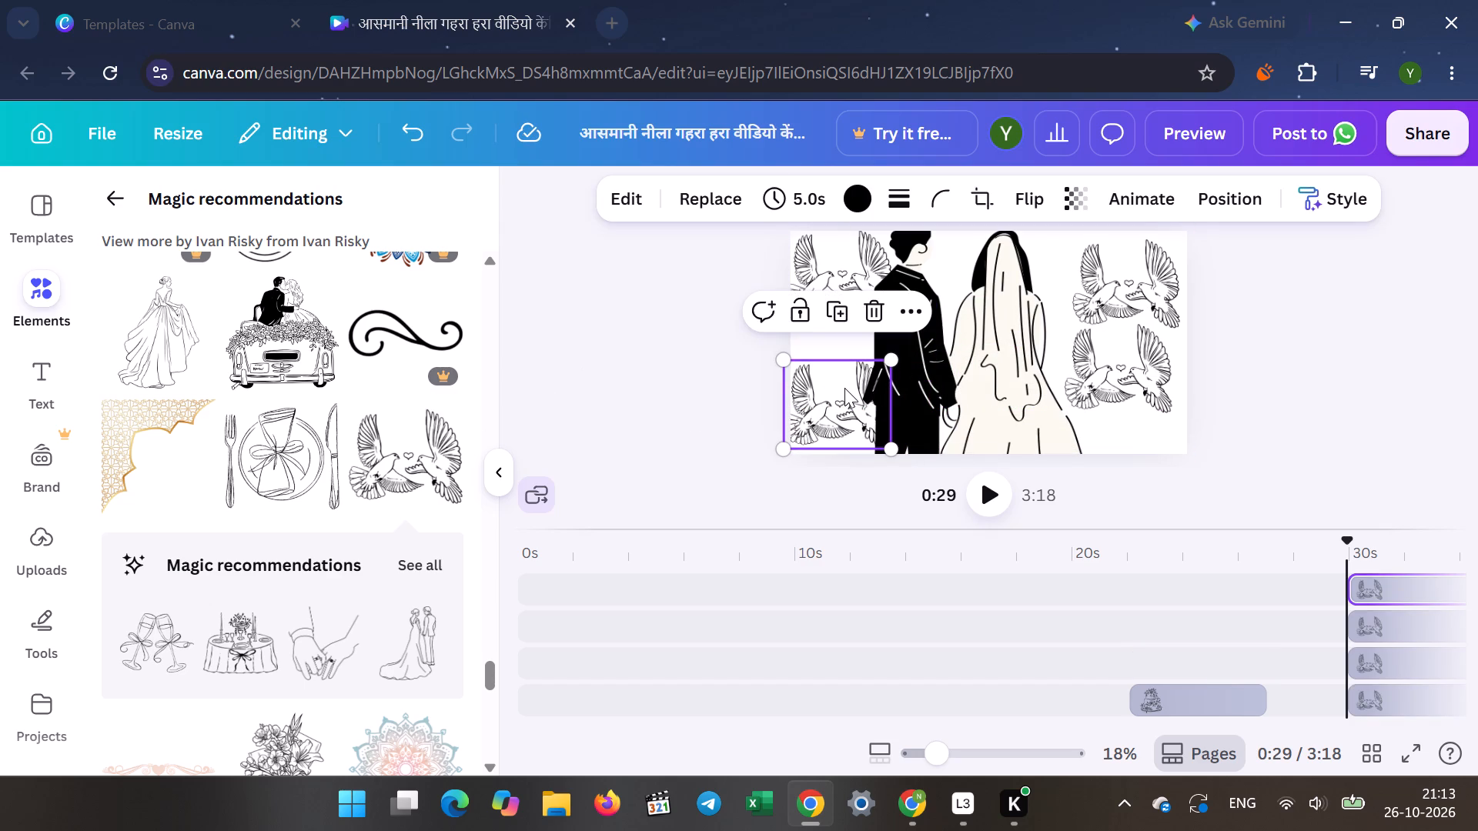
pyautogui.click(697, 369)
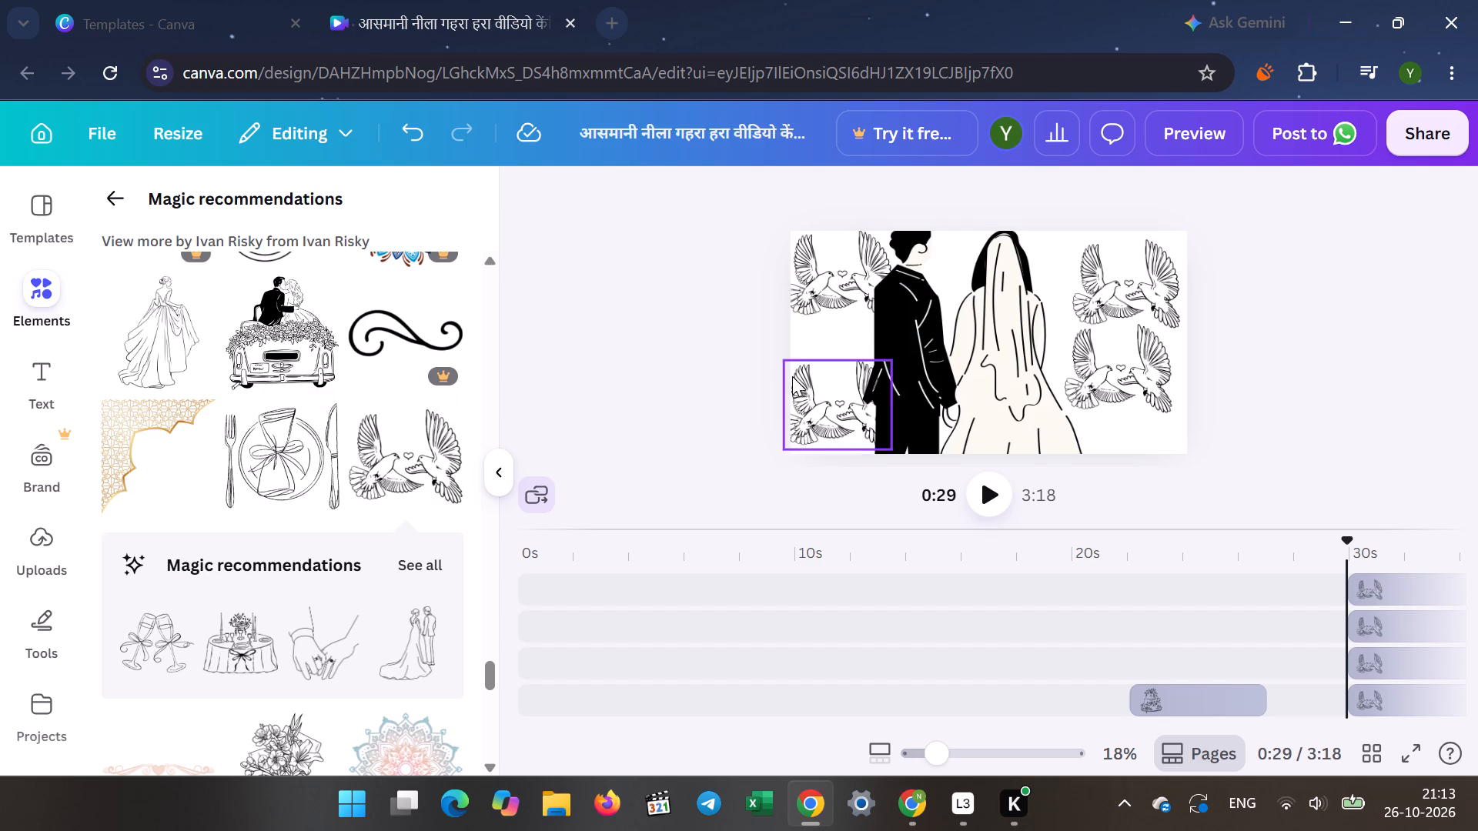
# Add the plate with bow-tied napkin drawing, shrink it and place it in the page's bottom-right corner, below the doves.
pyautogui.click(313, 472)
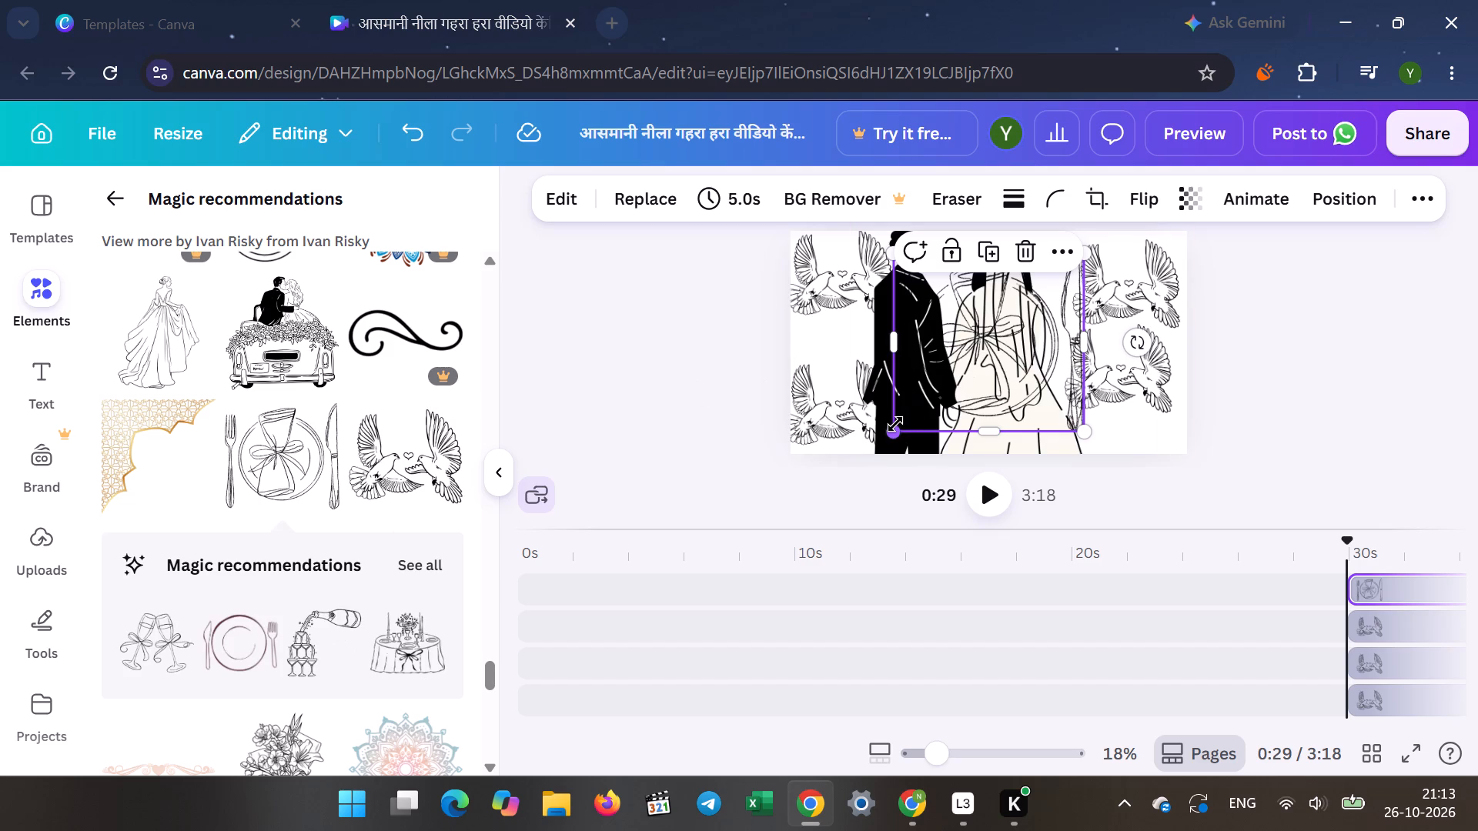
pyautogui.moveTo(895, 424); pyautogui.dragTo(918, 399)
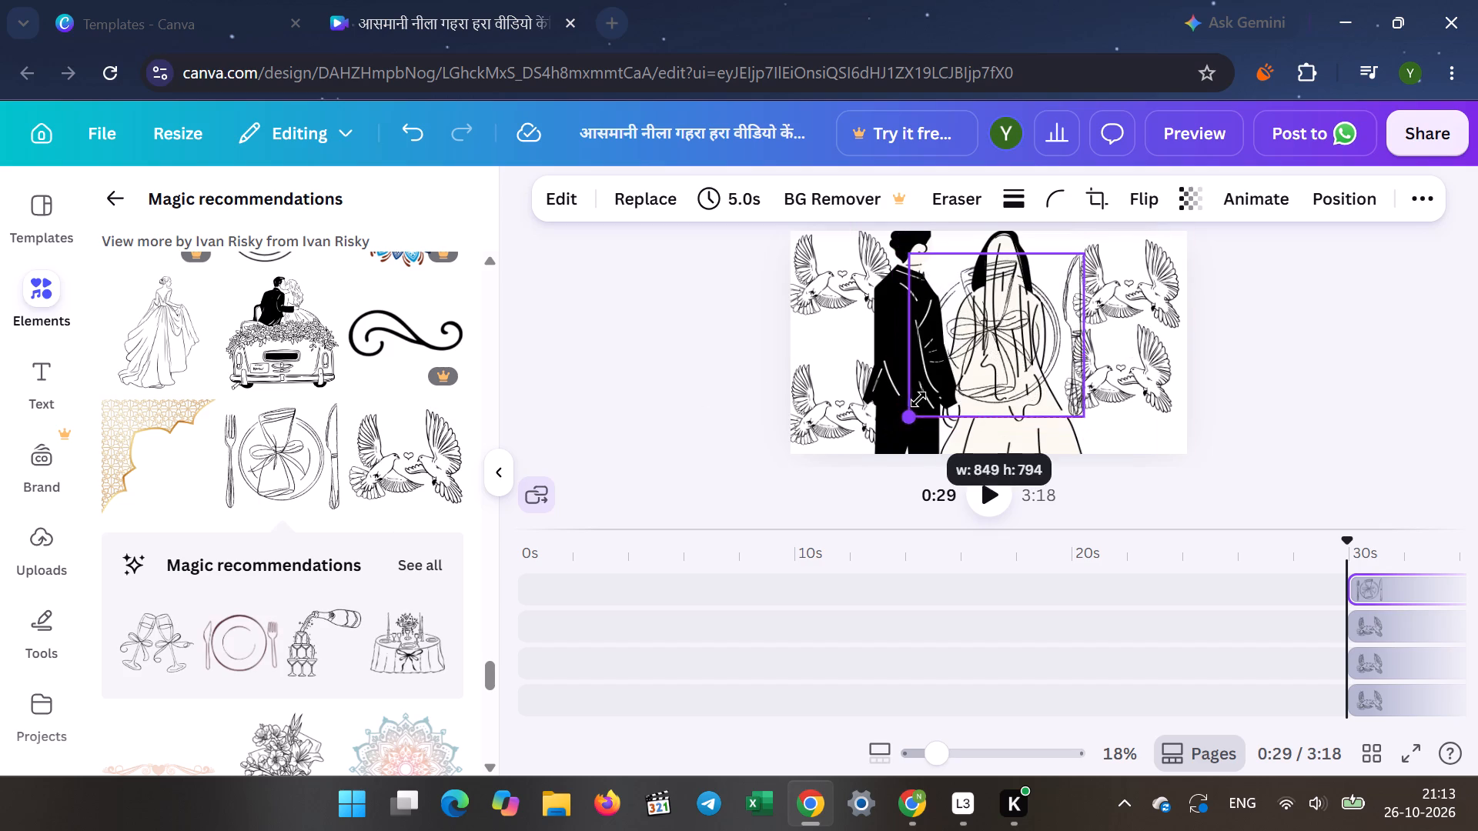
pyautogui.moveTo(918, 399); pyautogui.dragTo(971, 332)
pyautogui.moveTo(1007, 302); pyautogui.dragTo(1012, 309)
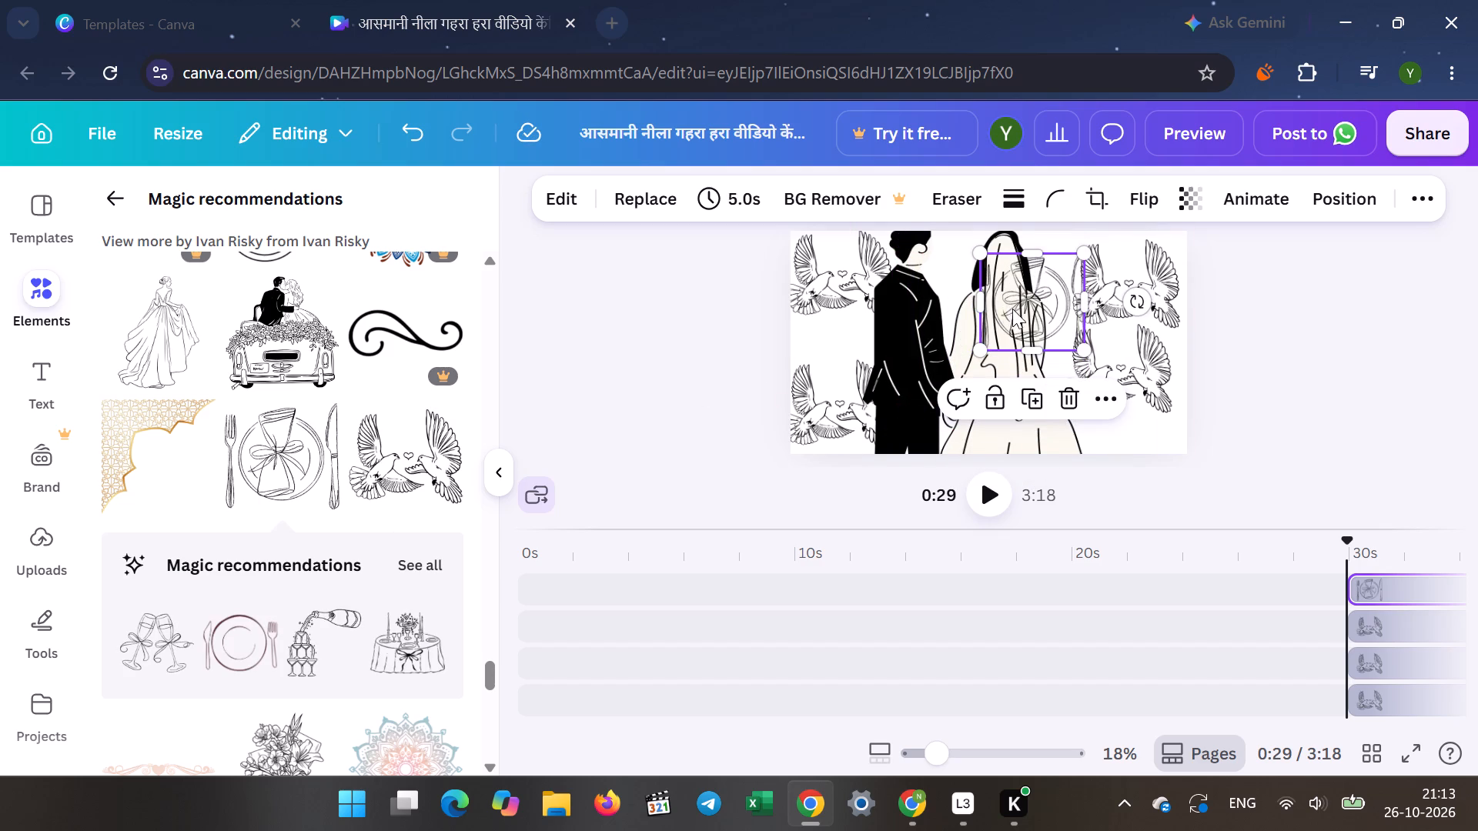
pyautogui.moveTo(1012, 309); pyautogui.dragTo(1113, 449)
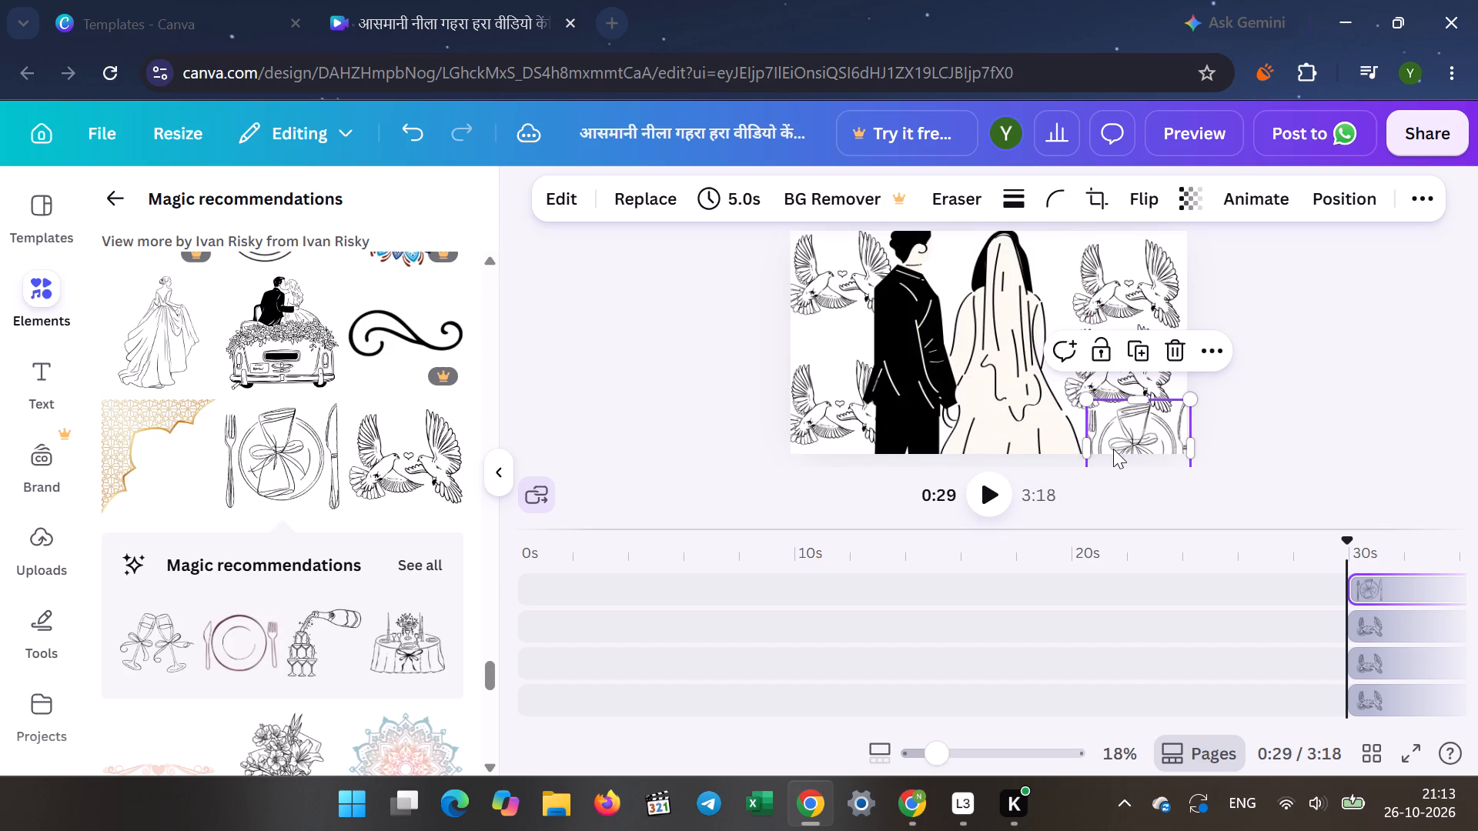
# Play on to the wedding rings page and add the cake table drawing at the page's top edge, beside the diamond.
pyautogui.click(989, 492)
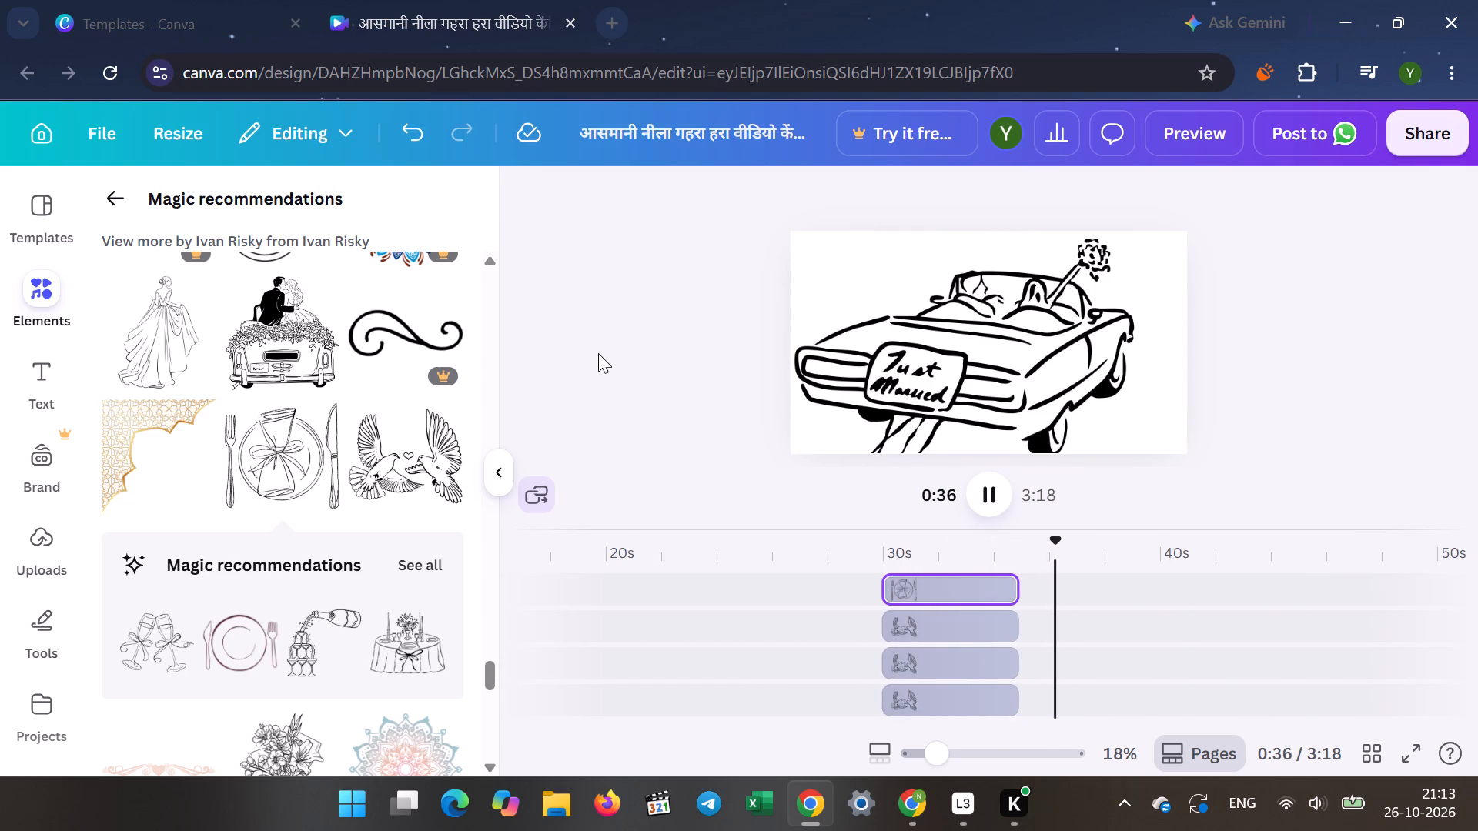
pyautogui.scroll(-2, 303, 473)
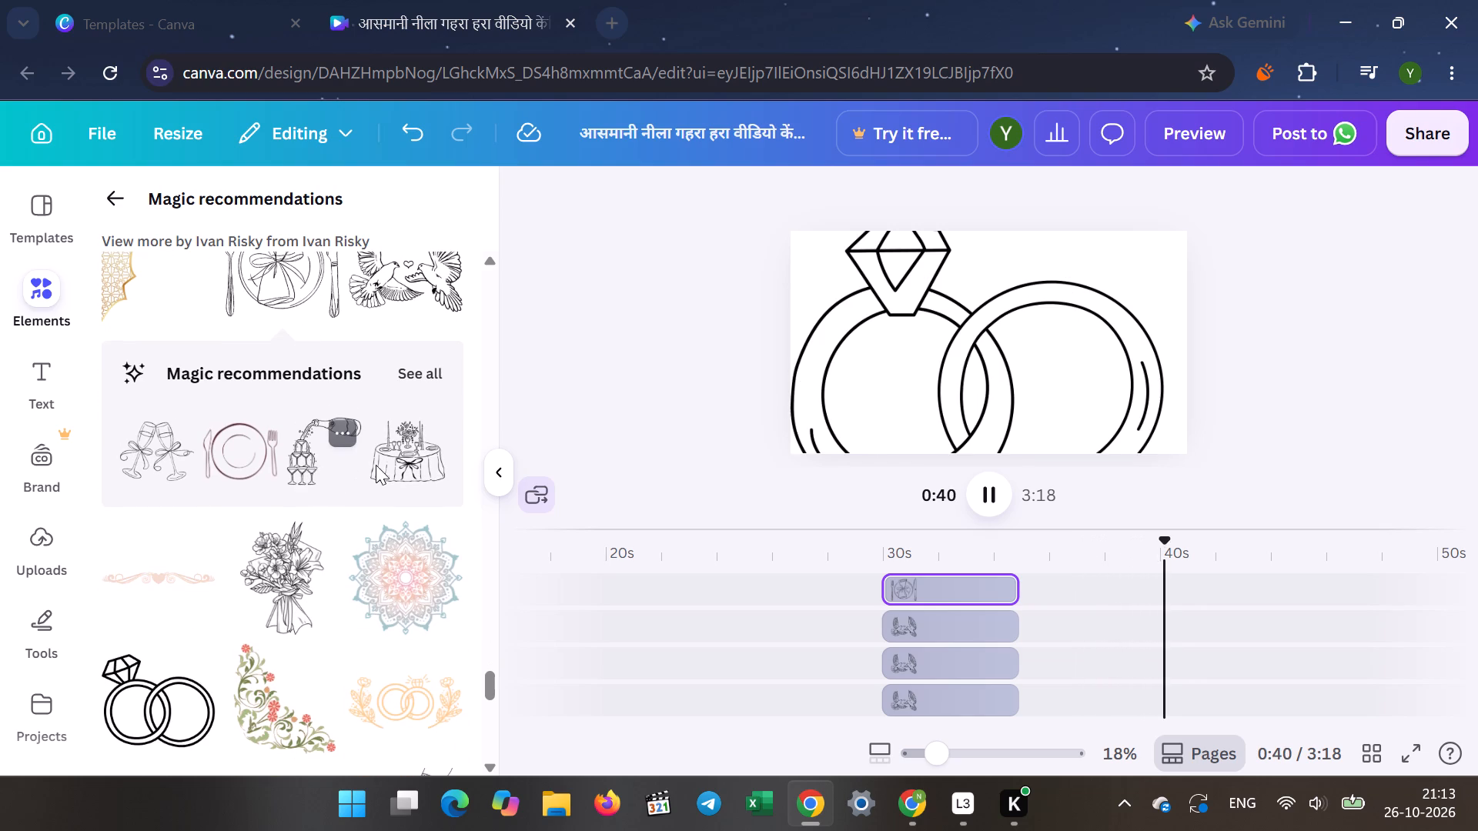
pyautogui.click(404, 473)
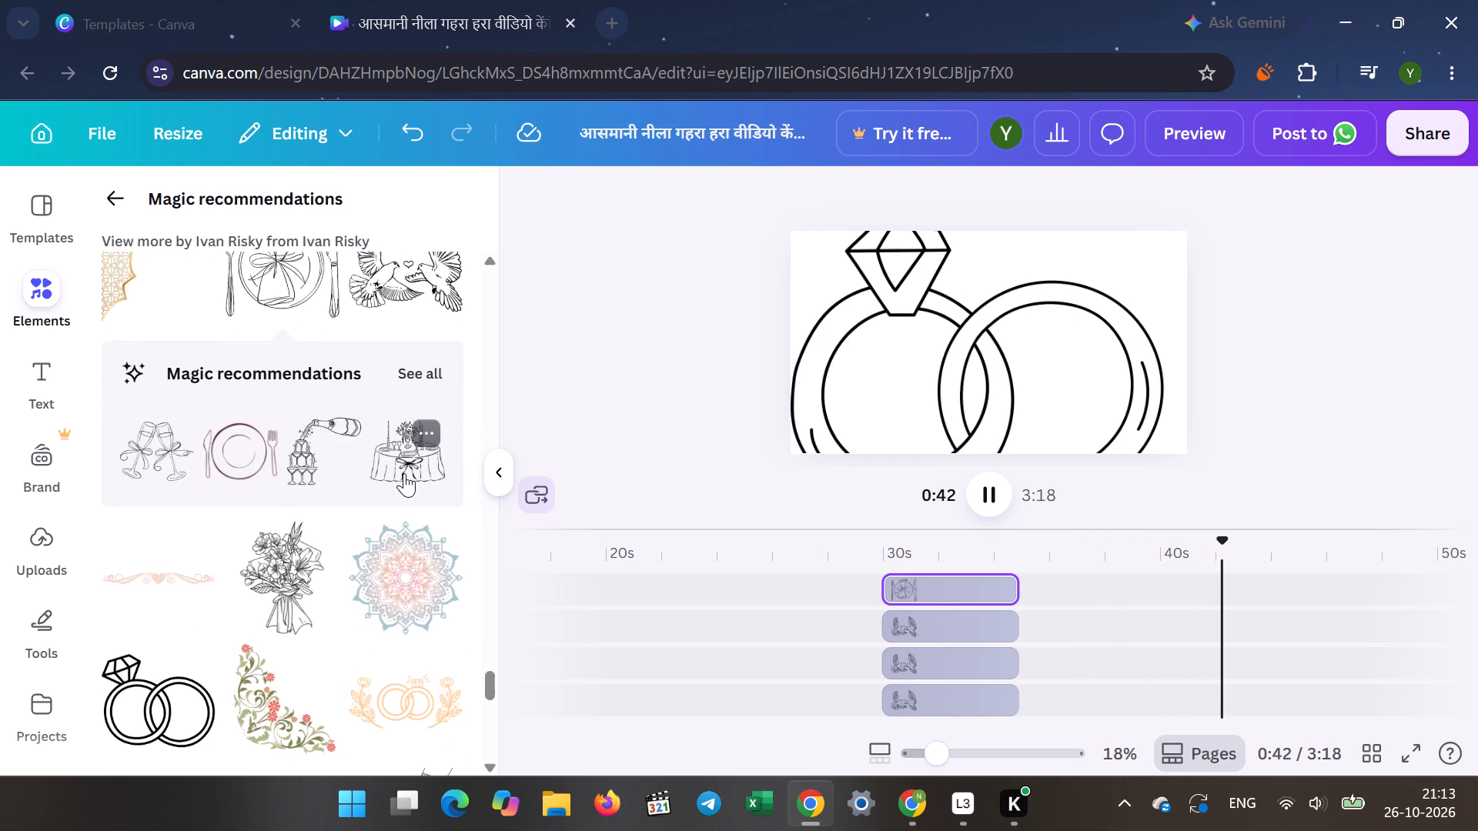
pyautogui.moveTo(964, 334); pyautogui.dragTo(983, 302)
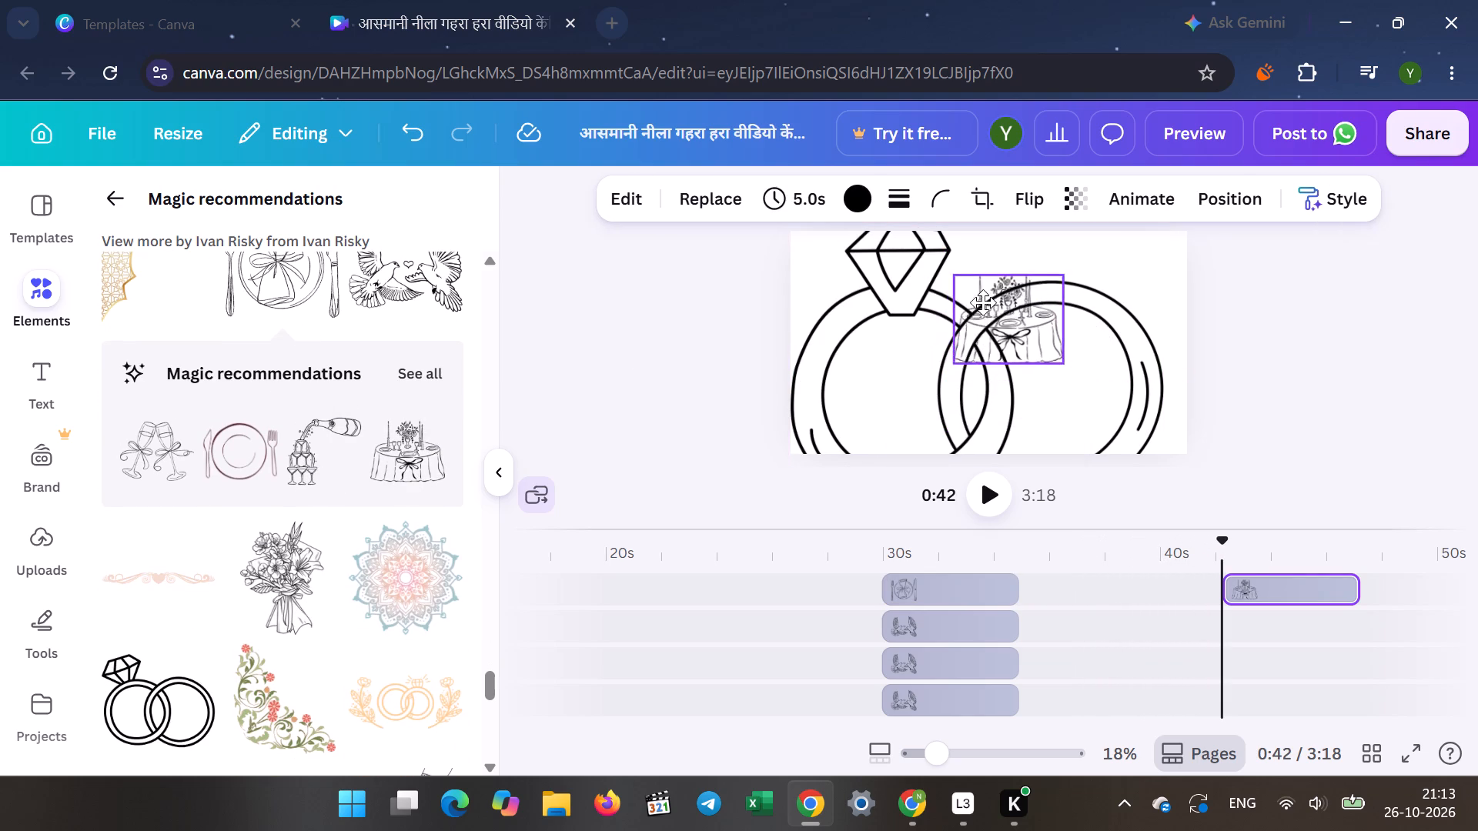
pyautogui.moveTo(983, 302); pyautogui.dragTo(971, 263)
pyautogui.click(726, 306)
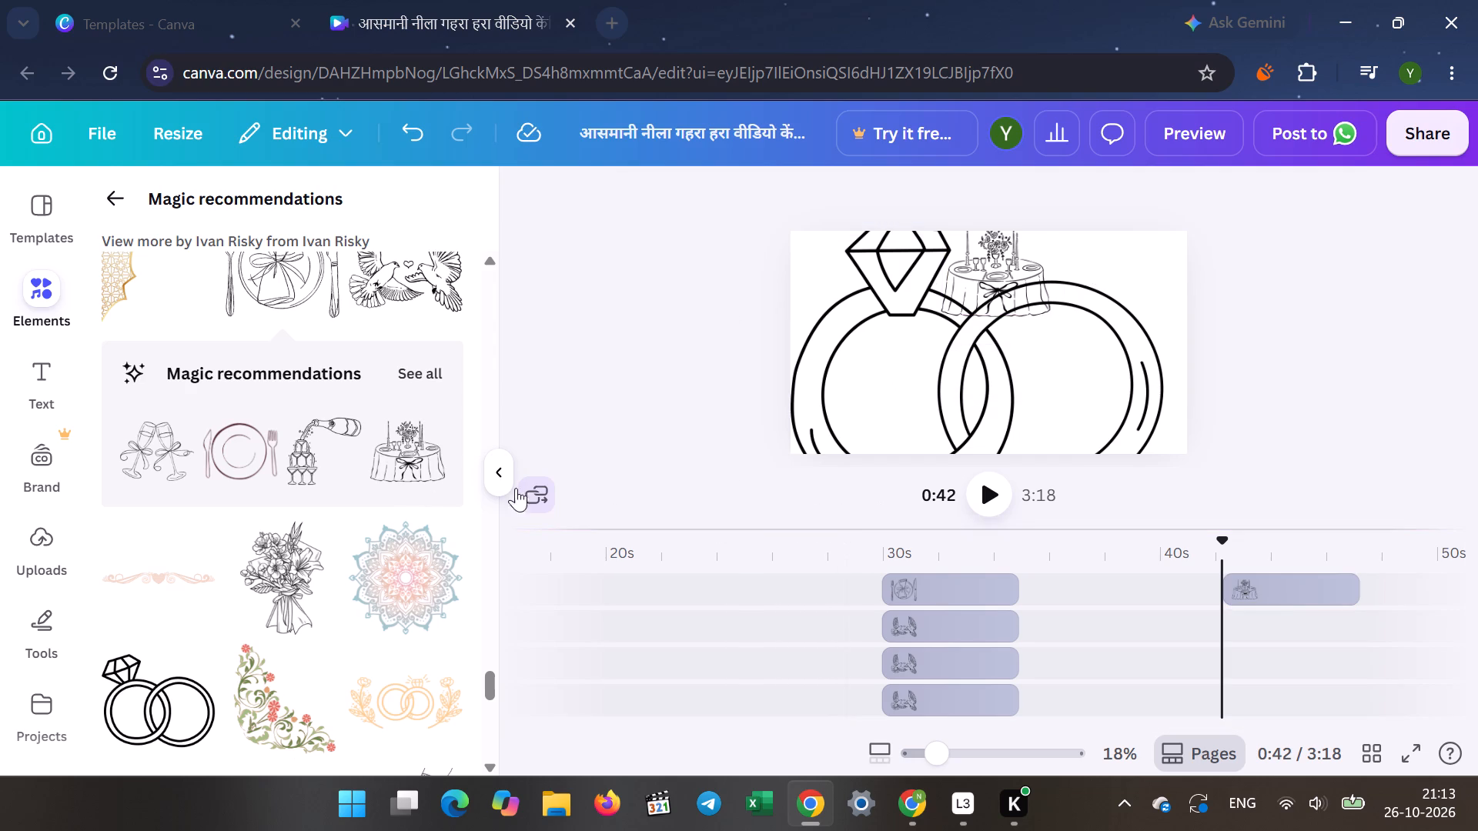
# Add two copies of the plate with cutlery drawing to the rings page, one inside each ring.
pyautogui.click(226, 449)
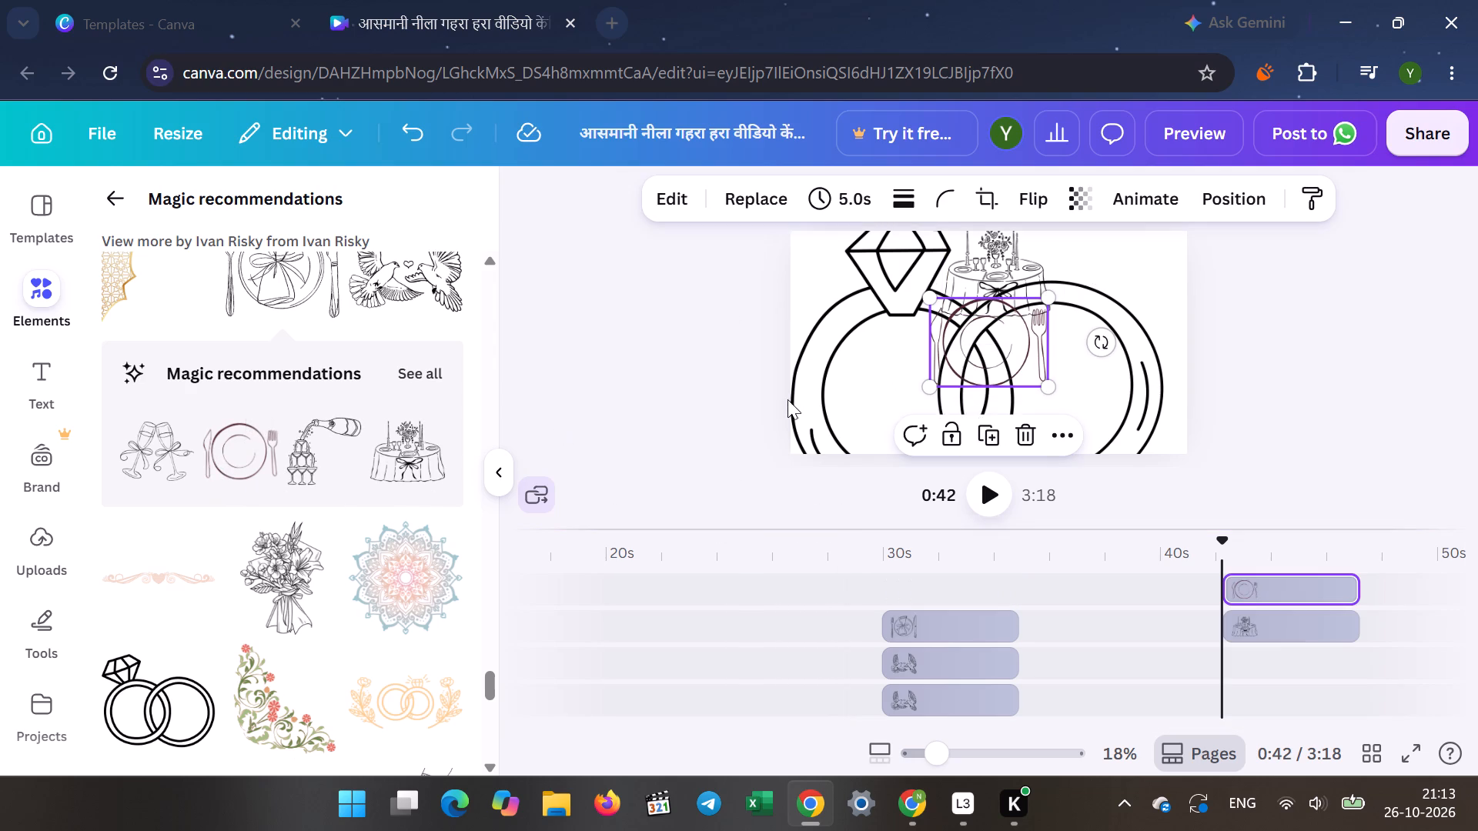
pyautogui.moveTo(987, 335); pyautogui.dragTo(893, 381)
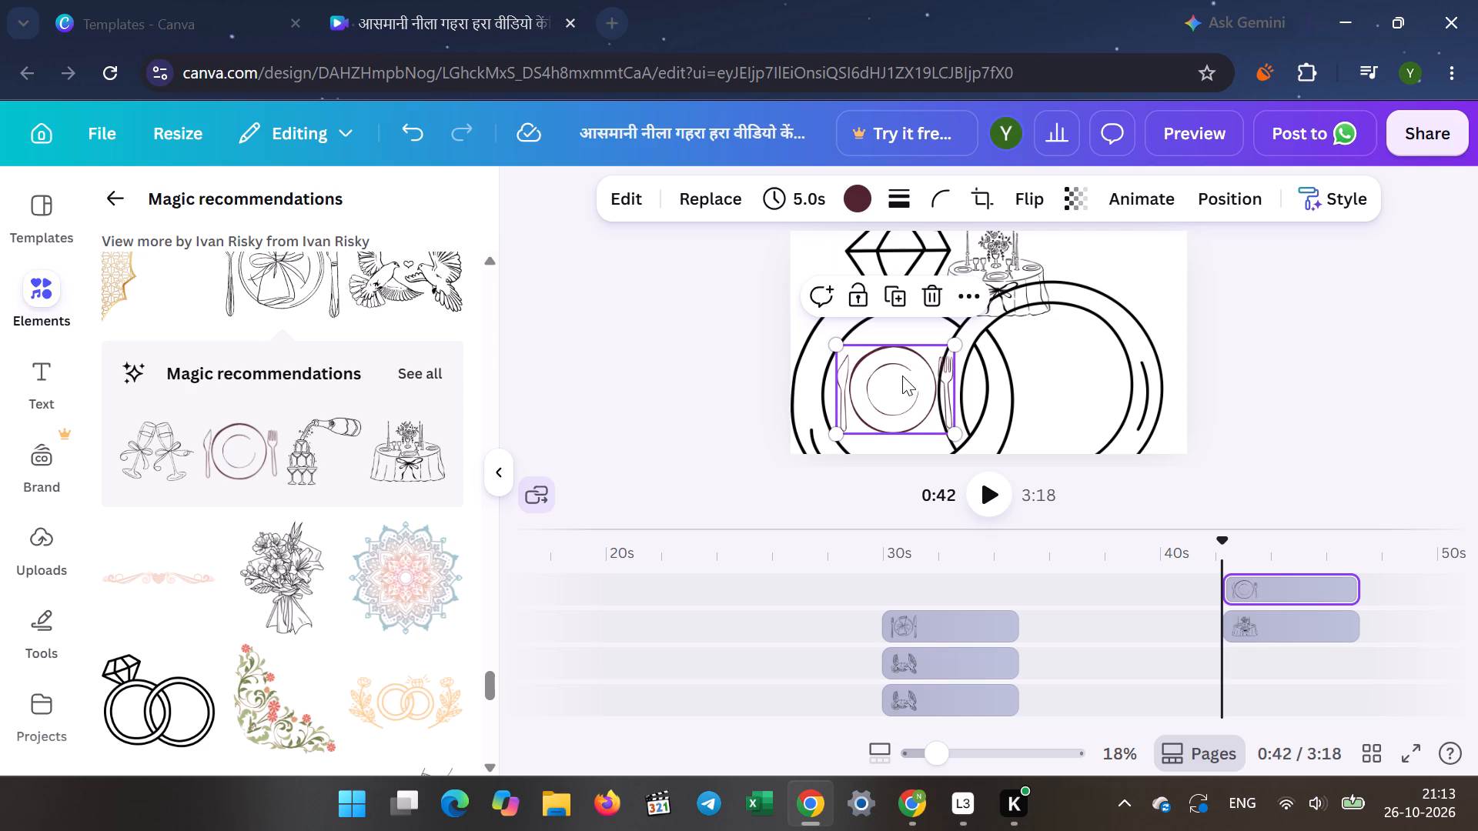
pyautogui.click(673, 382)
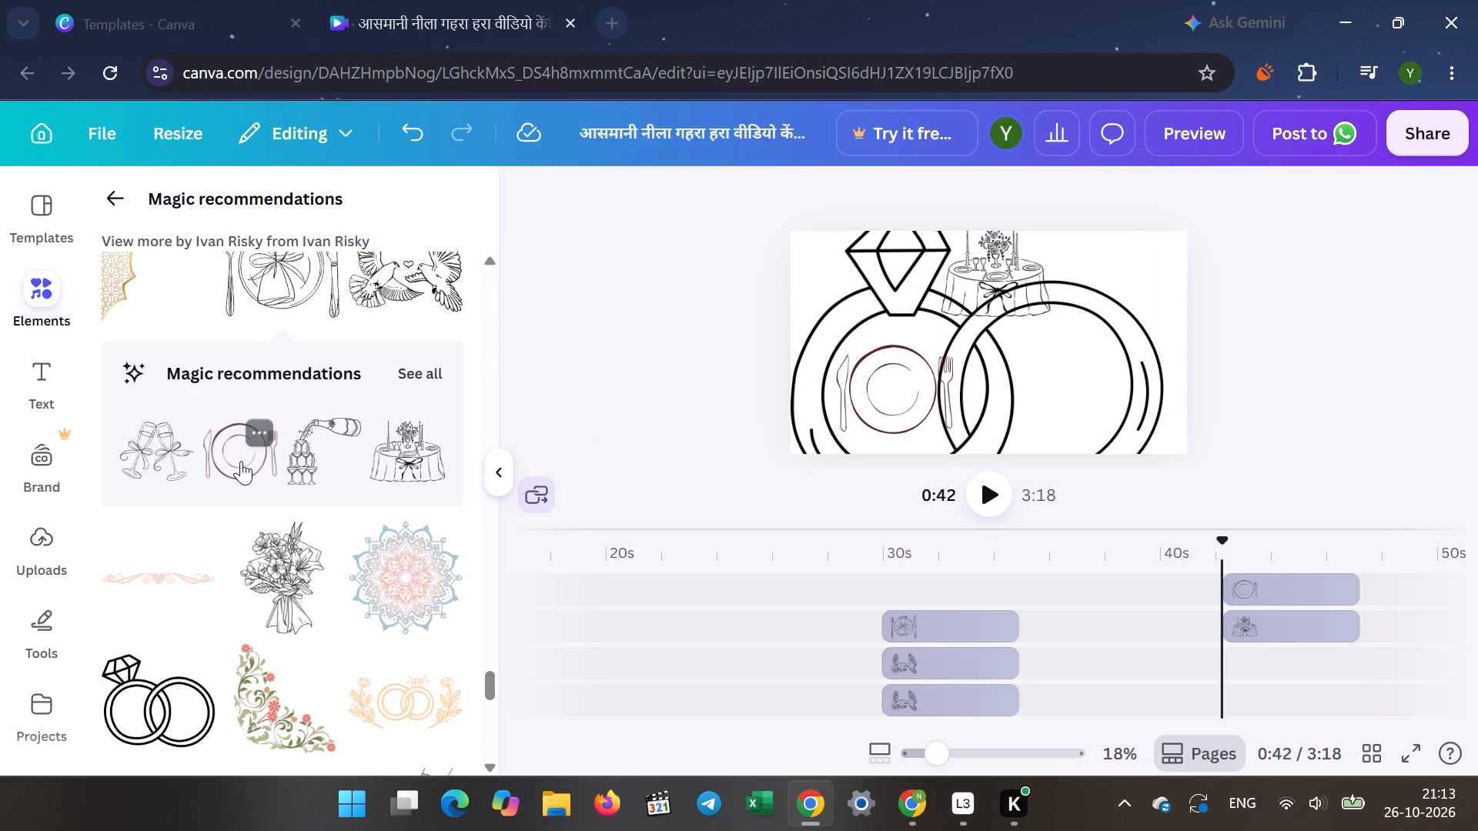
pyautogui.click(237, 460)
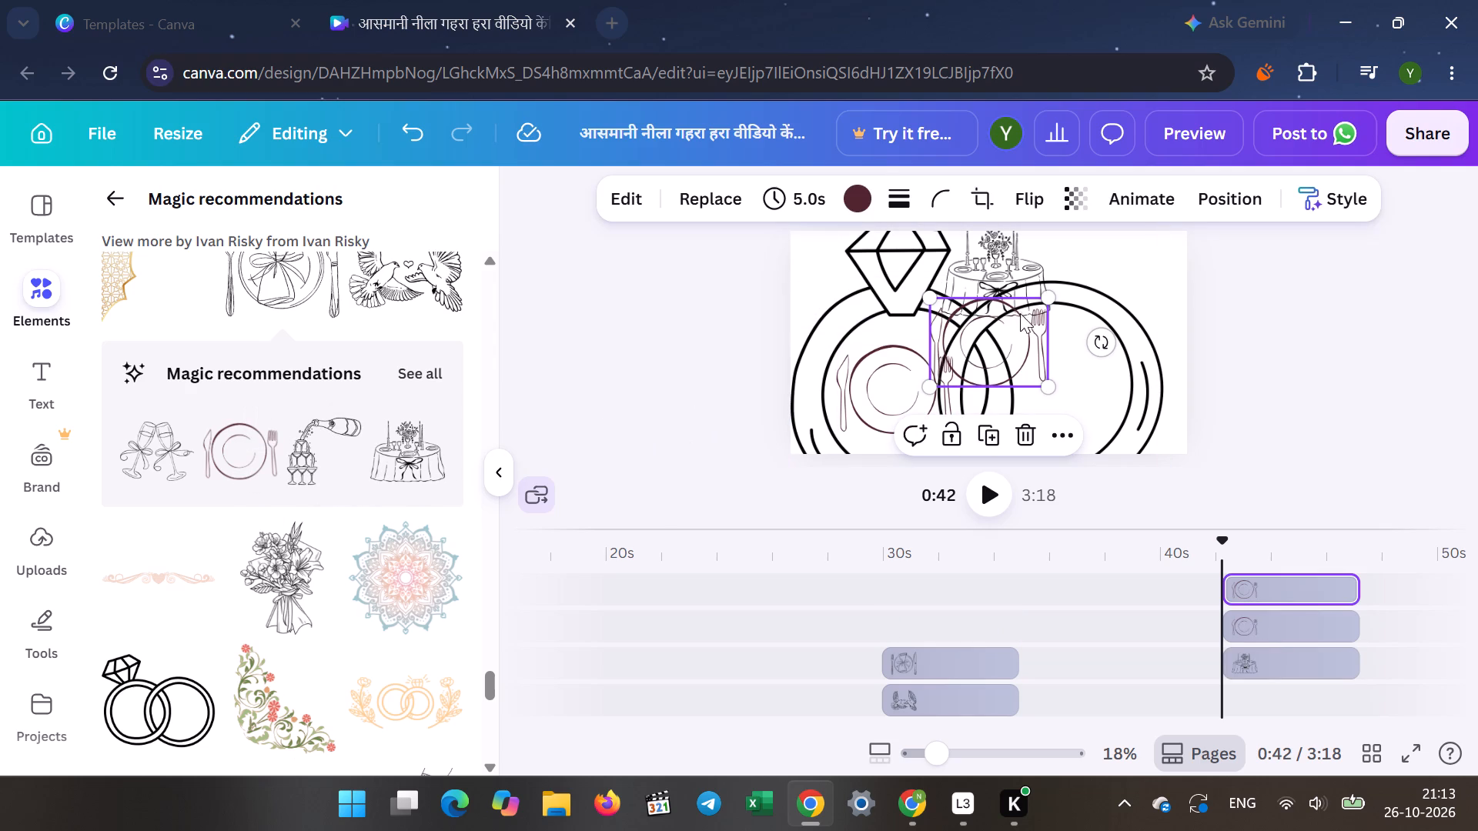
pyautogui.moveTo(995, 332); pyautogui.dragTo(1049, 373)
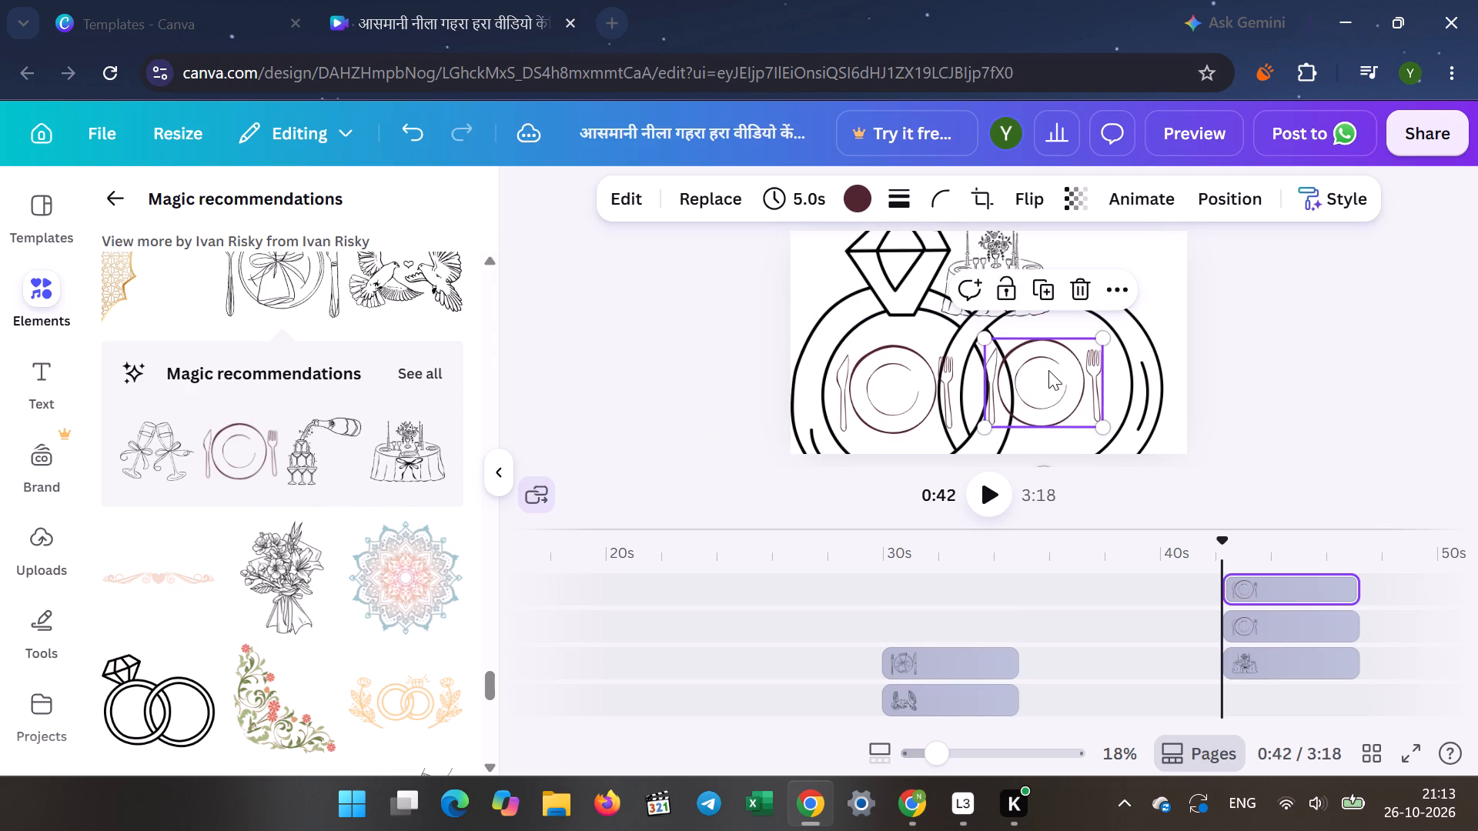
# Play on to the black mandala page at 0:56, shrink the mandala and place it in the page's top-left corner.
pyautogui.click(992, 495)
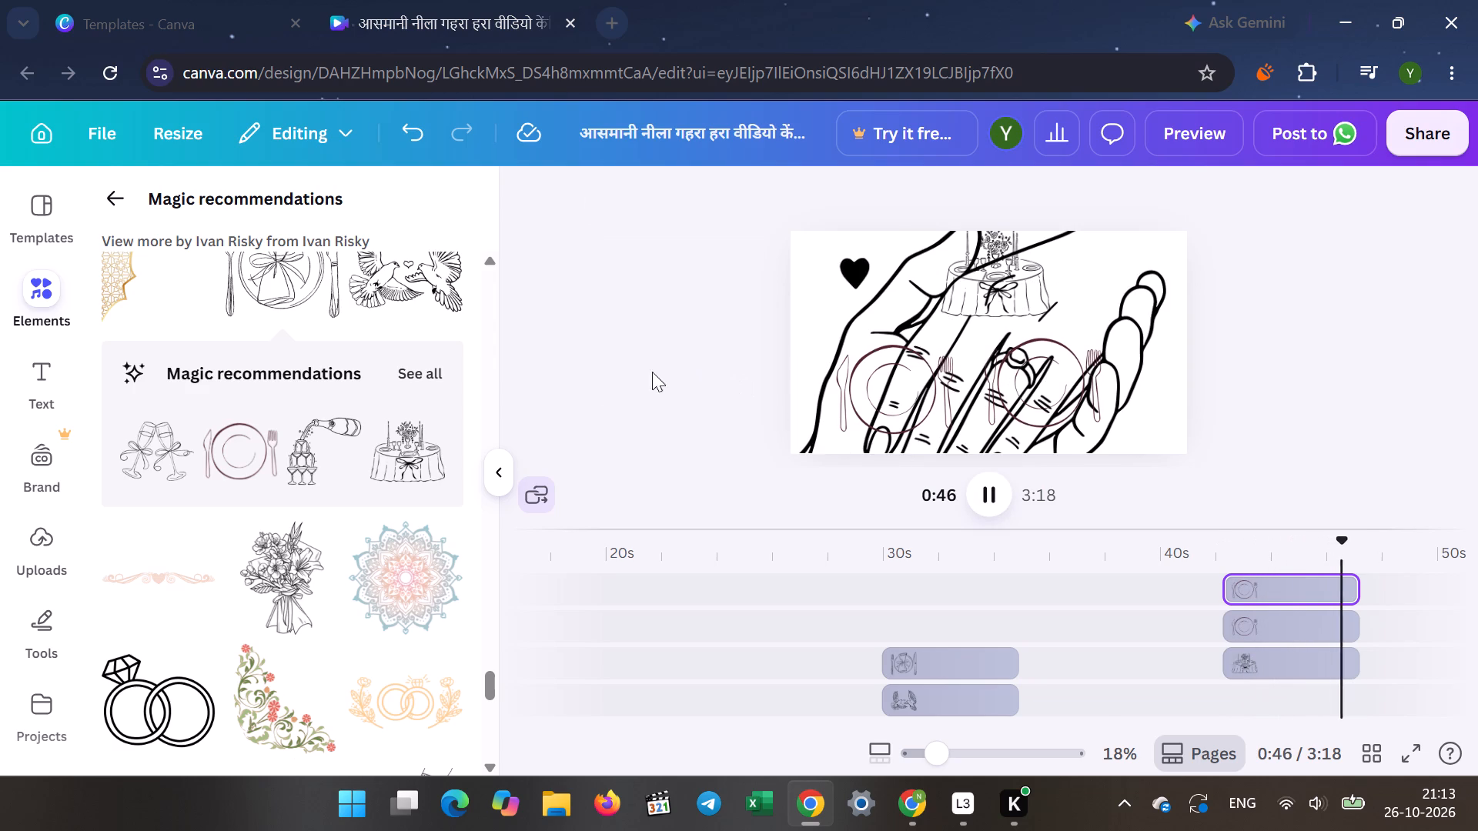
pyautogui.scroll(-2, 313, 498)
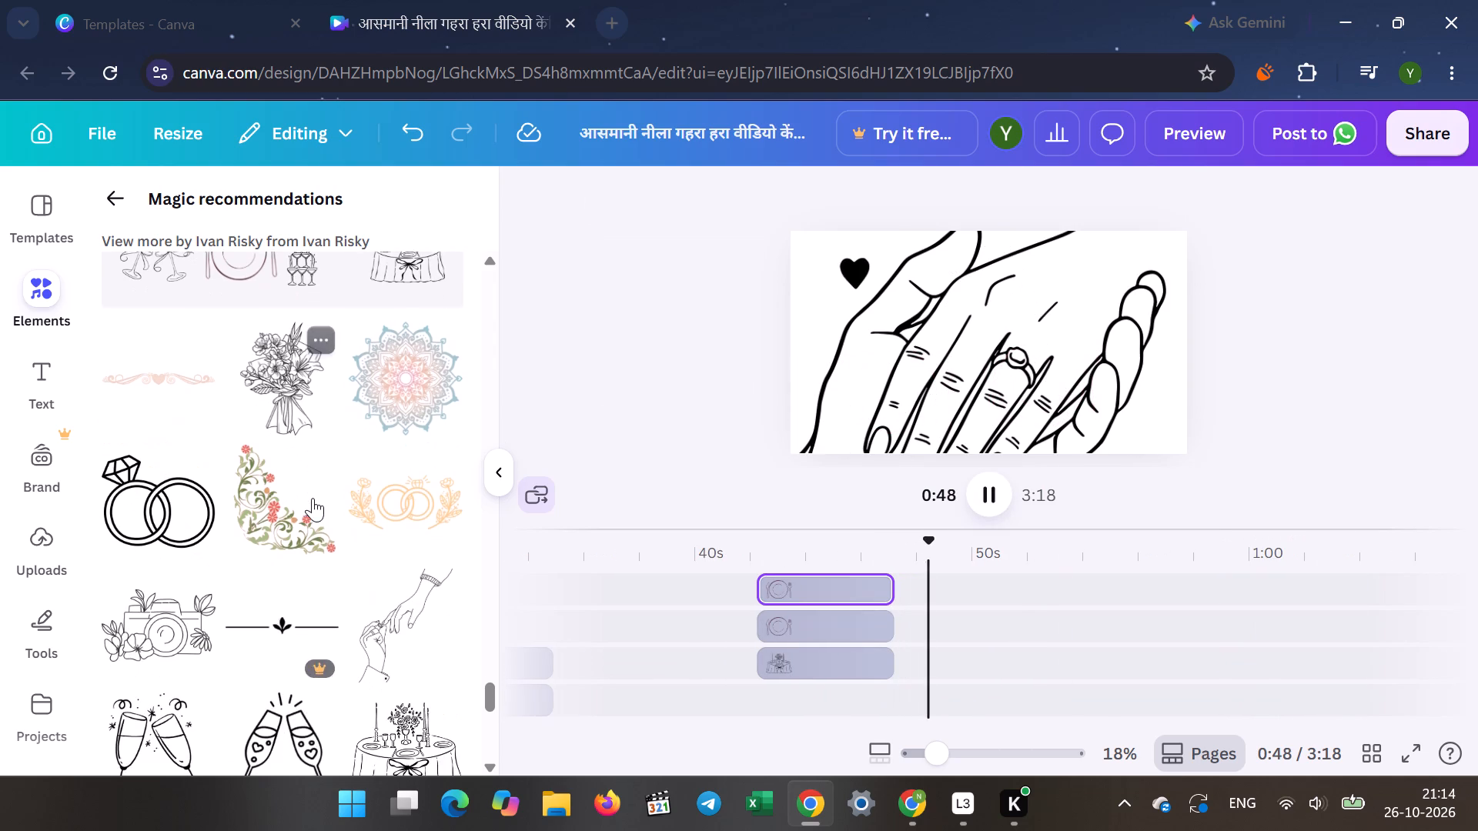
pyautogui.scroll(-4, 313, 498)
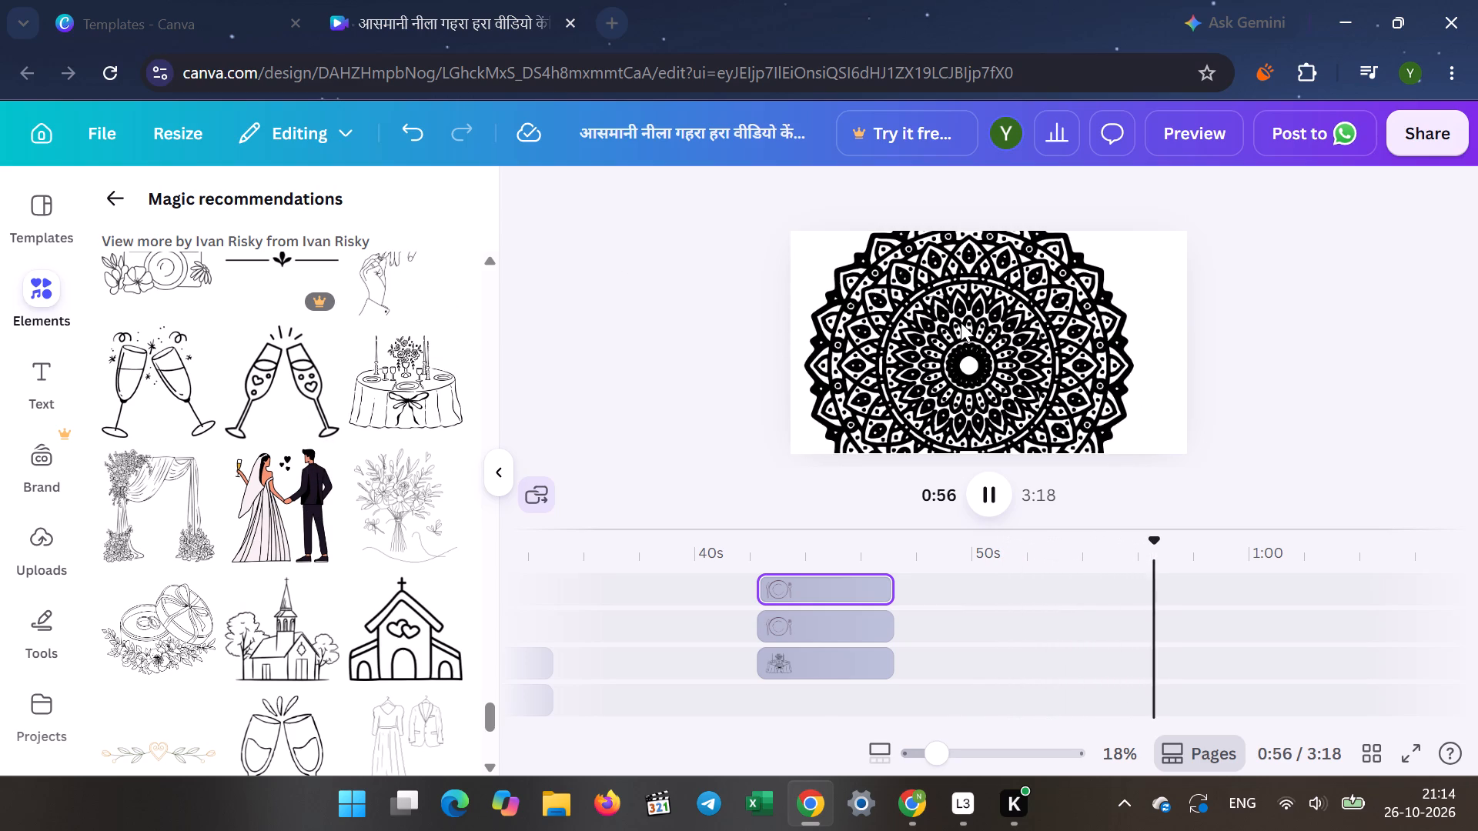
pyautogui.click(961, 322)
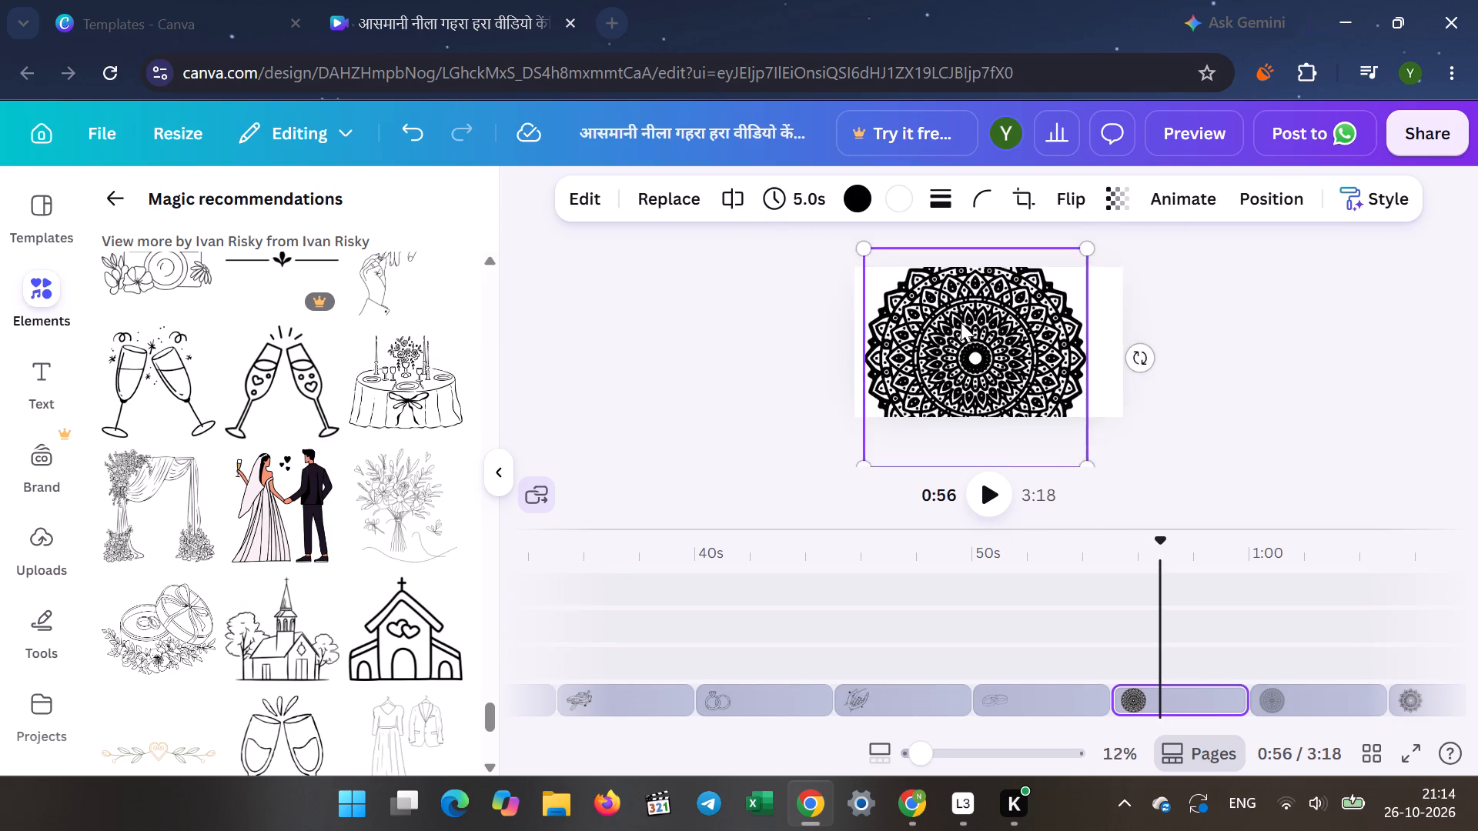
pyautogui.click(961, 322)
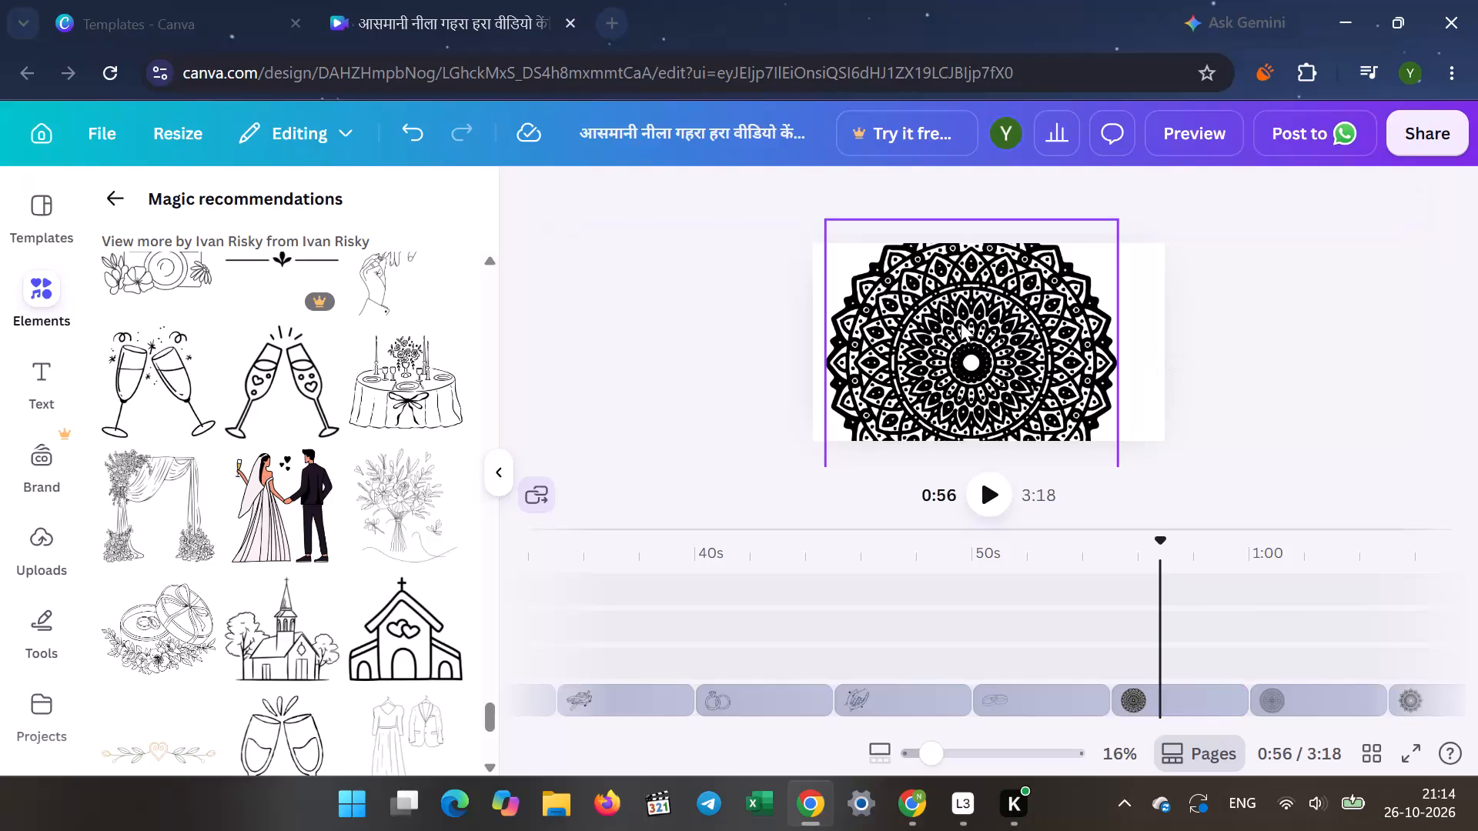
pyautogui.click(1022, 339)
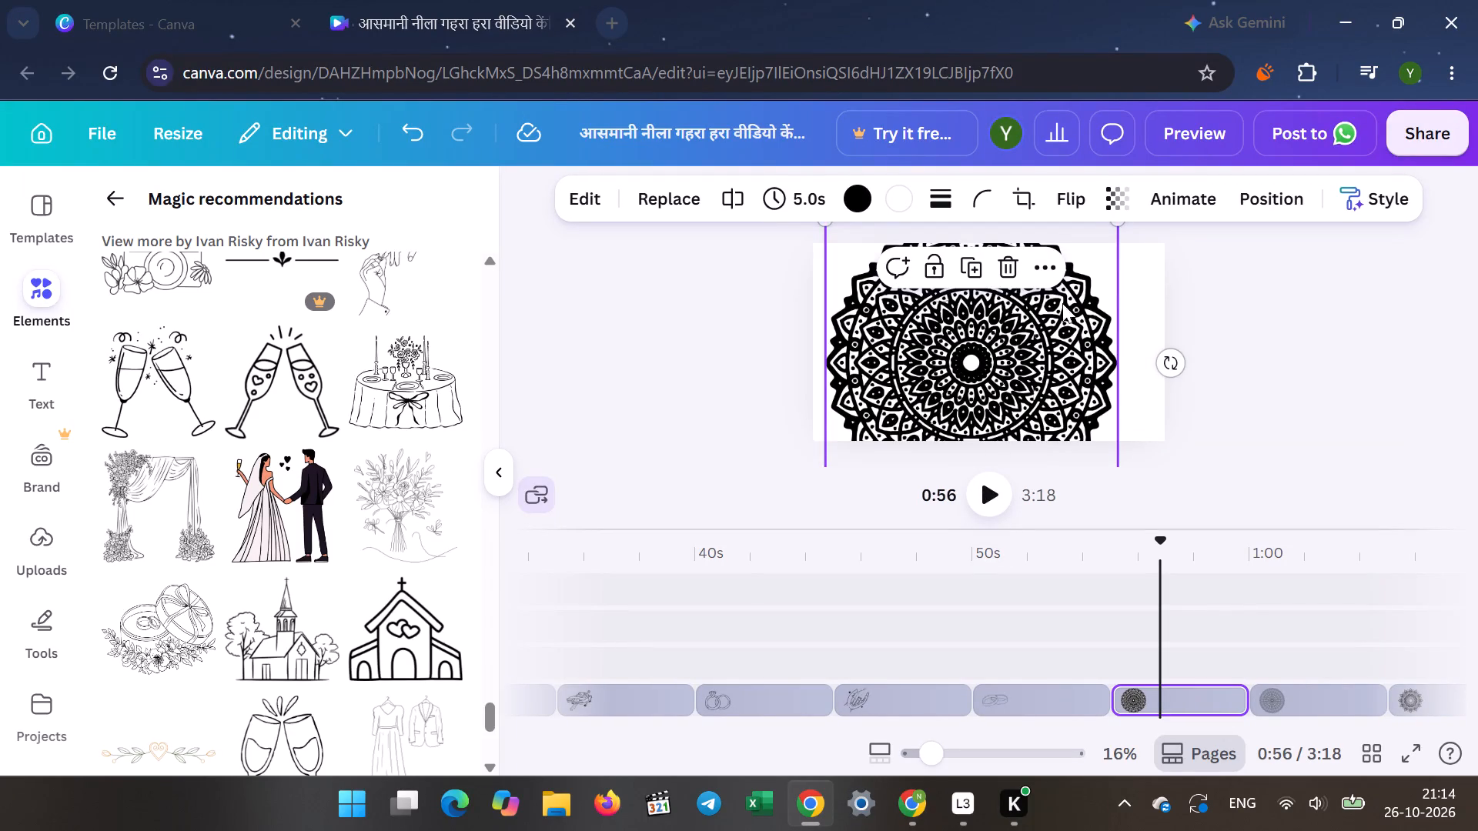
pyautogui.moveTo(1109, 223); pyautogui.dragTo(965, 330)
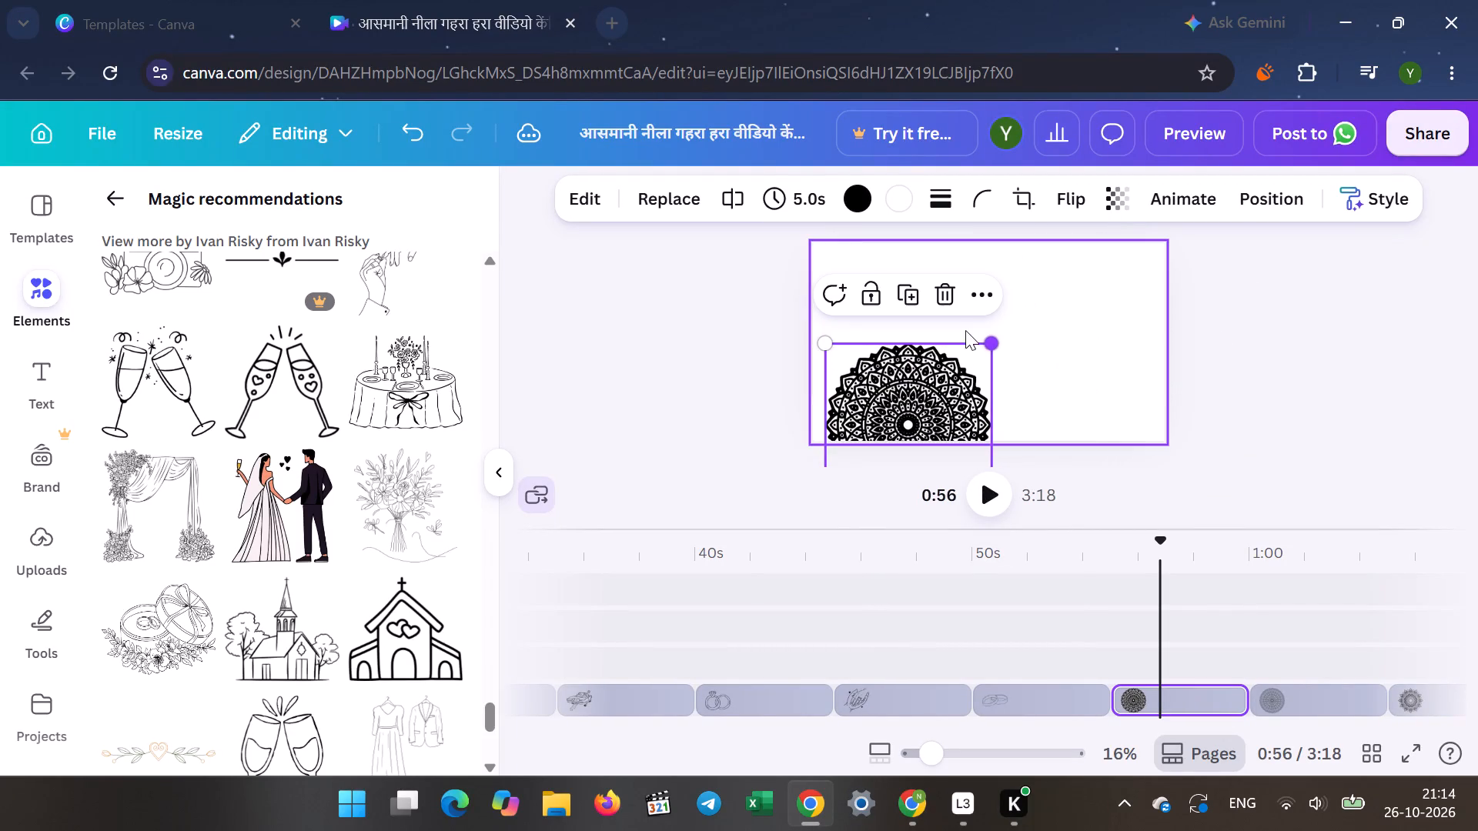
pyautogui.moveTo(901, 388); pyautogui.dragTo(891, 318)
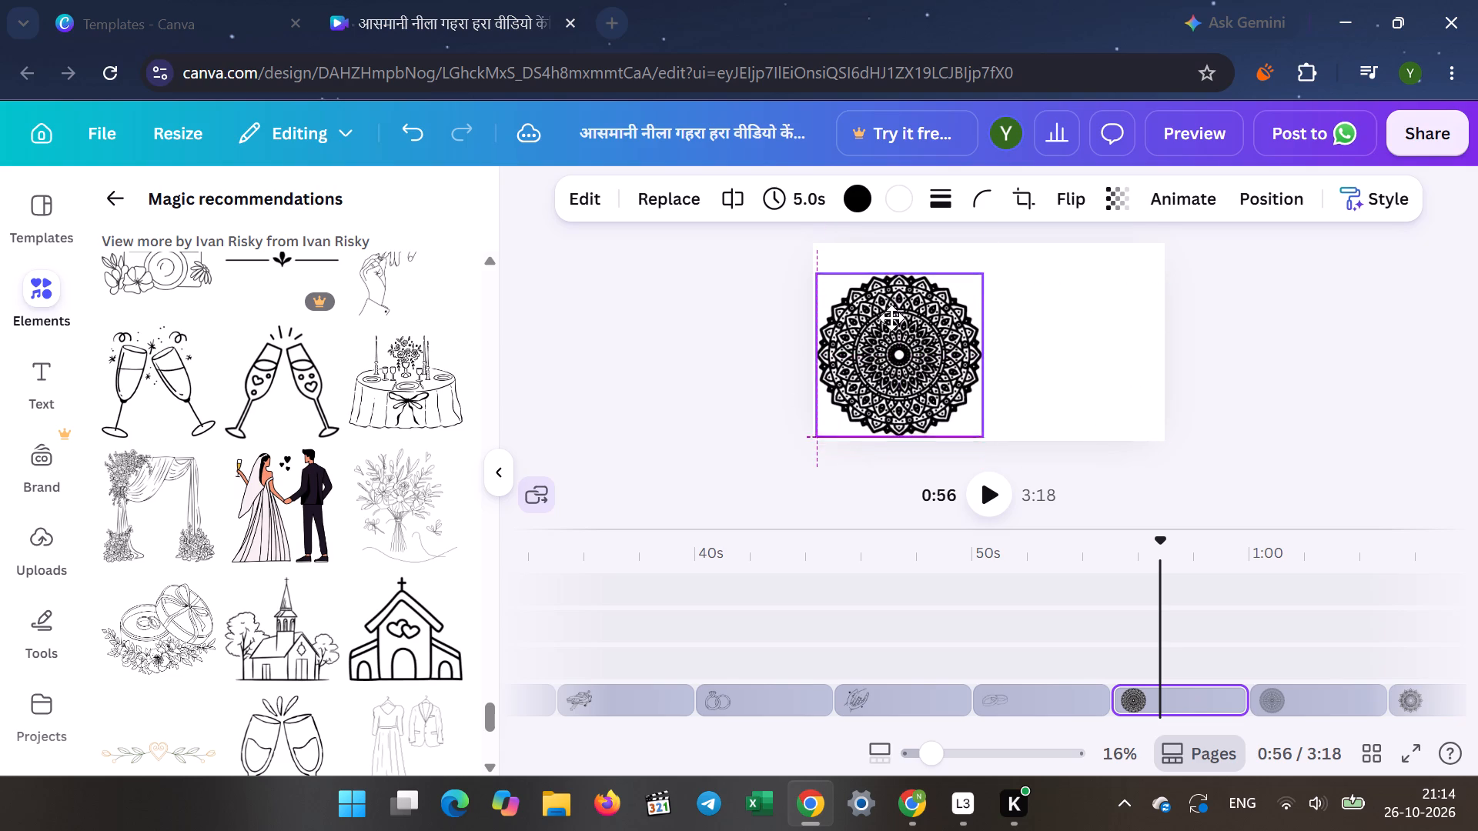
pyautogui.moveTo(891, 318); pyautogui.dragTo(888, 283)
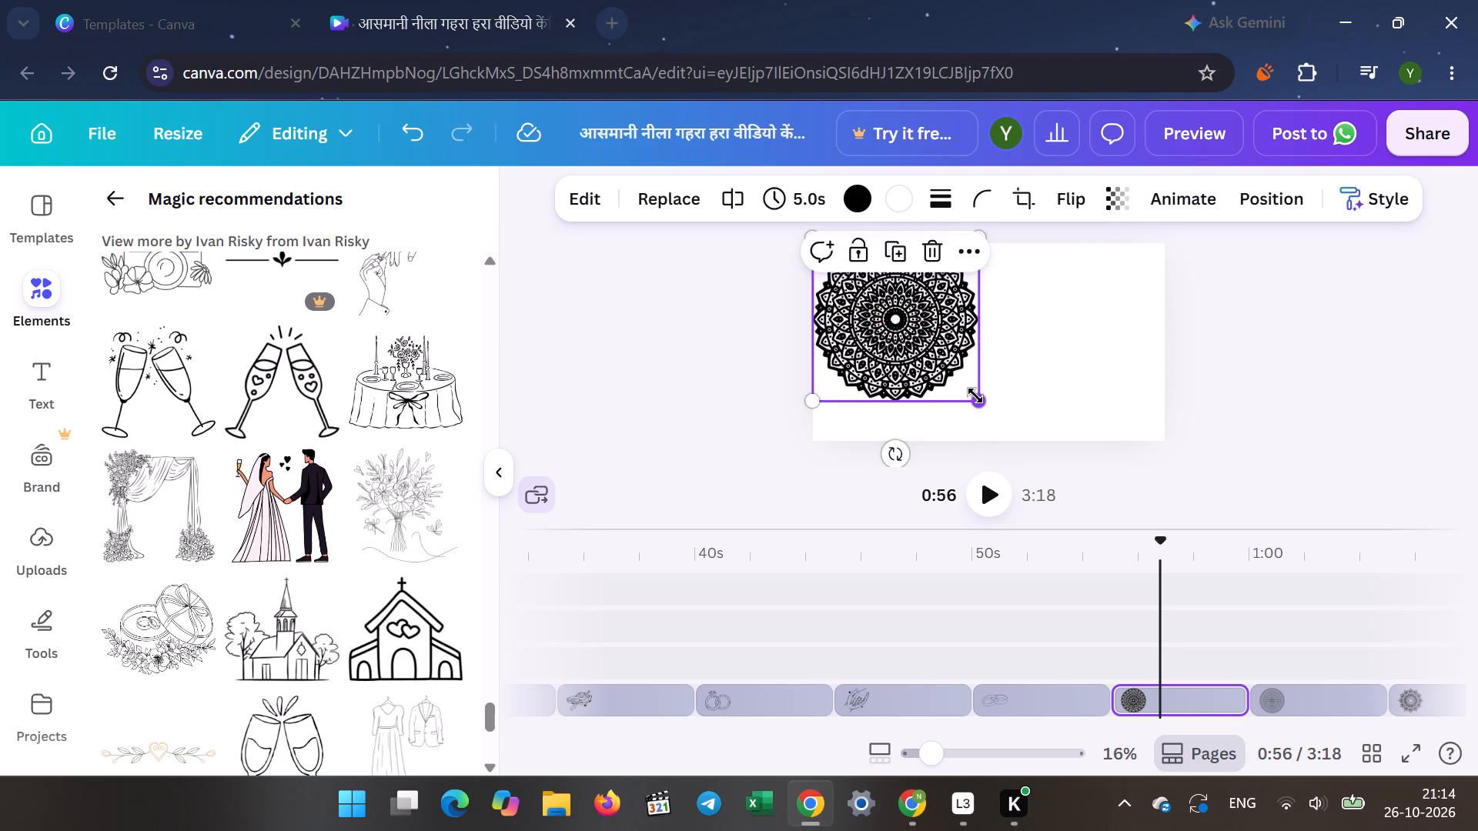
pyautogui.moveTo(976, 395); pyautogui.dragTo(916, 313)
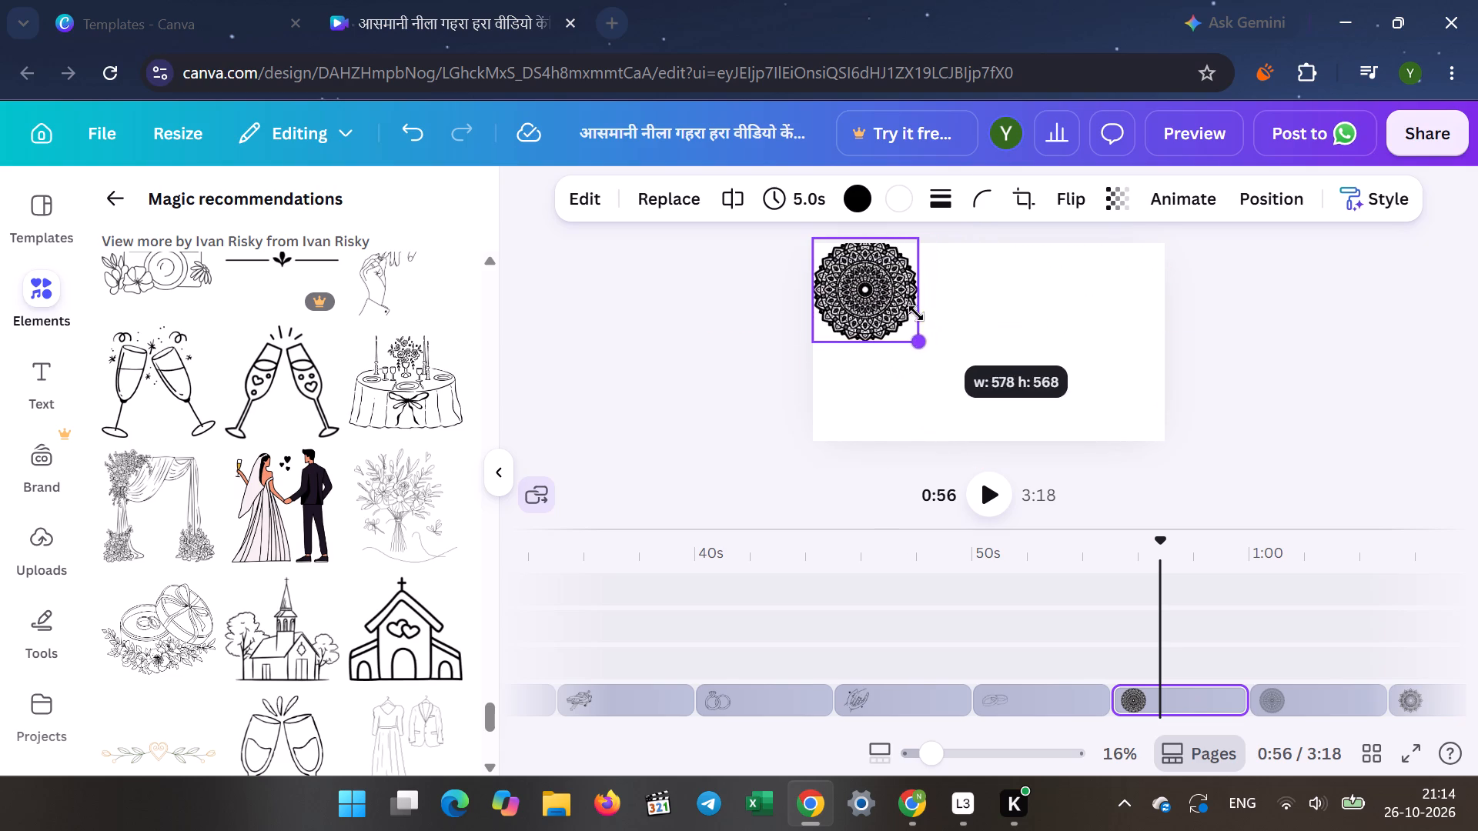
pyautogui.moveTo(916, 313); pyautogui.dragTo(898, 298)
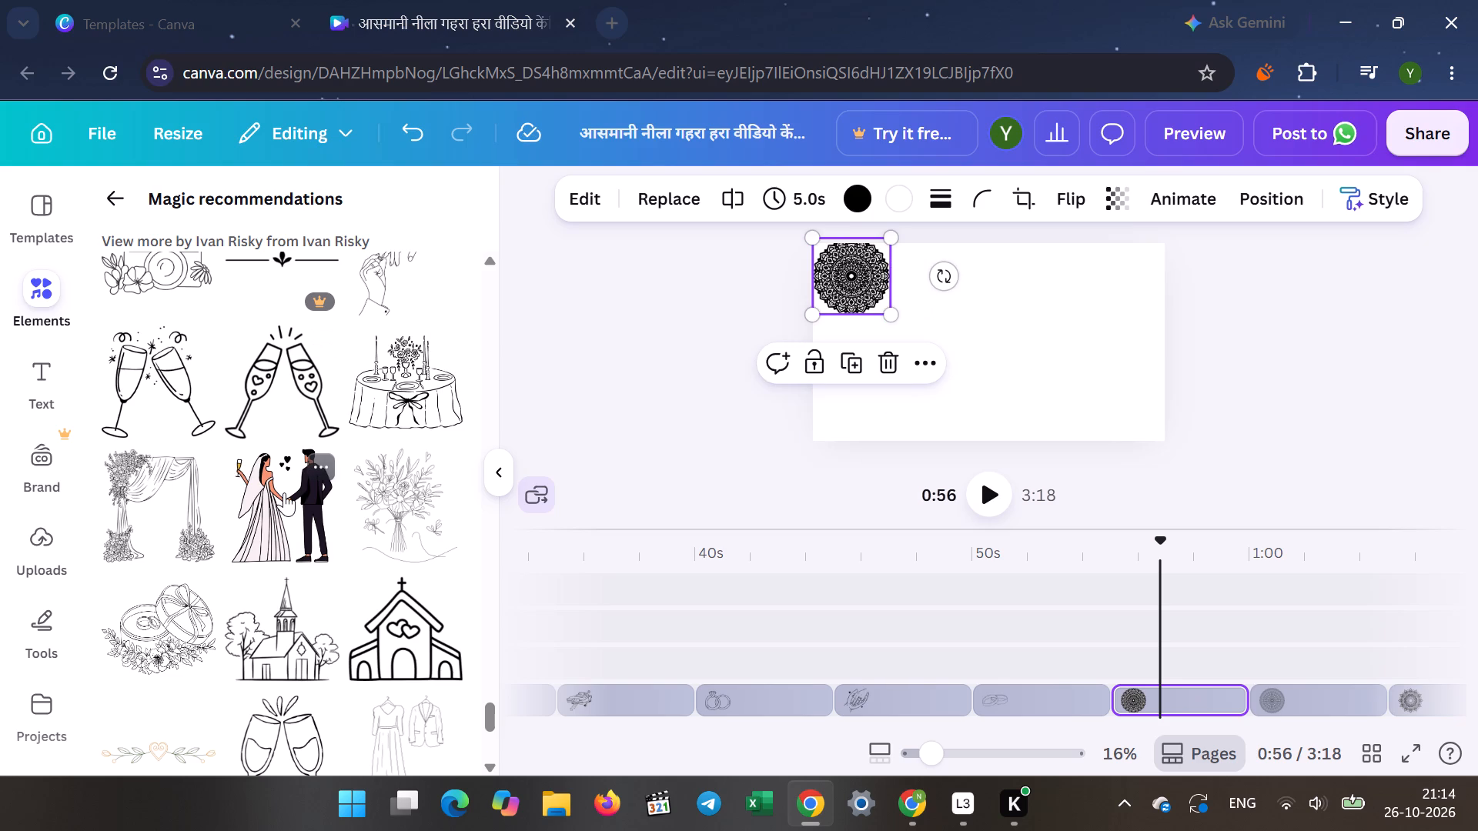
# Add the coloured bride and groom drawing to the mandala page, enlarge it to nearly the page height and place it near the centre.
pyautogui.moveTo(284, 492); pyautogui.dragTo(882, 384)
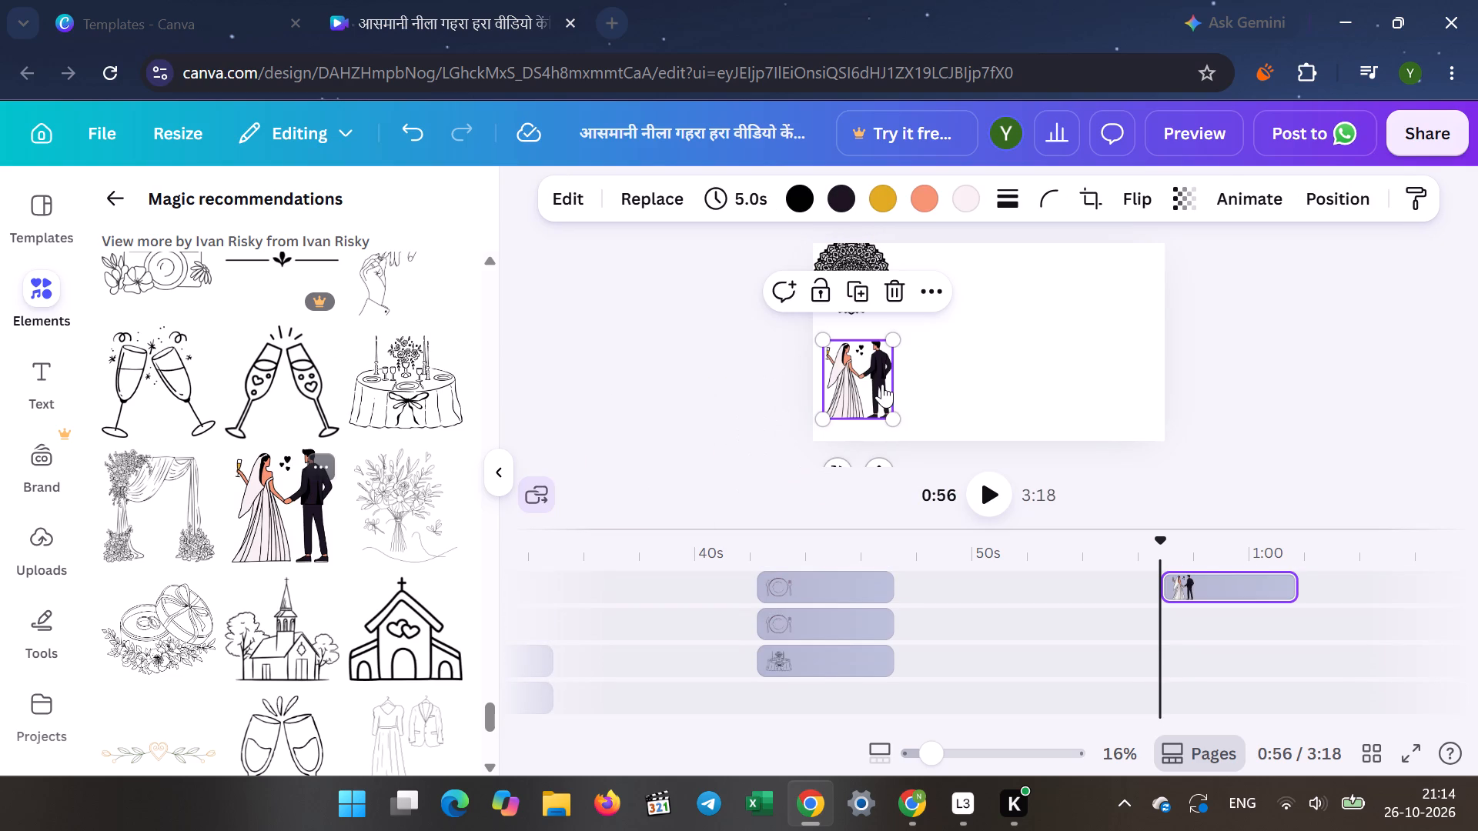
pyautogui.moveTo(865, 377); pyautogui.dragTo(986, 336)
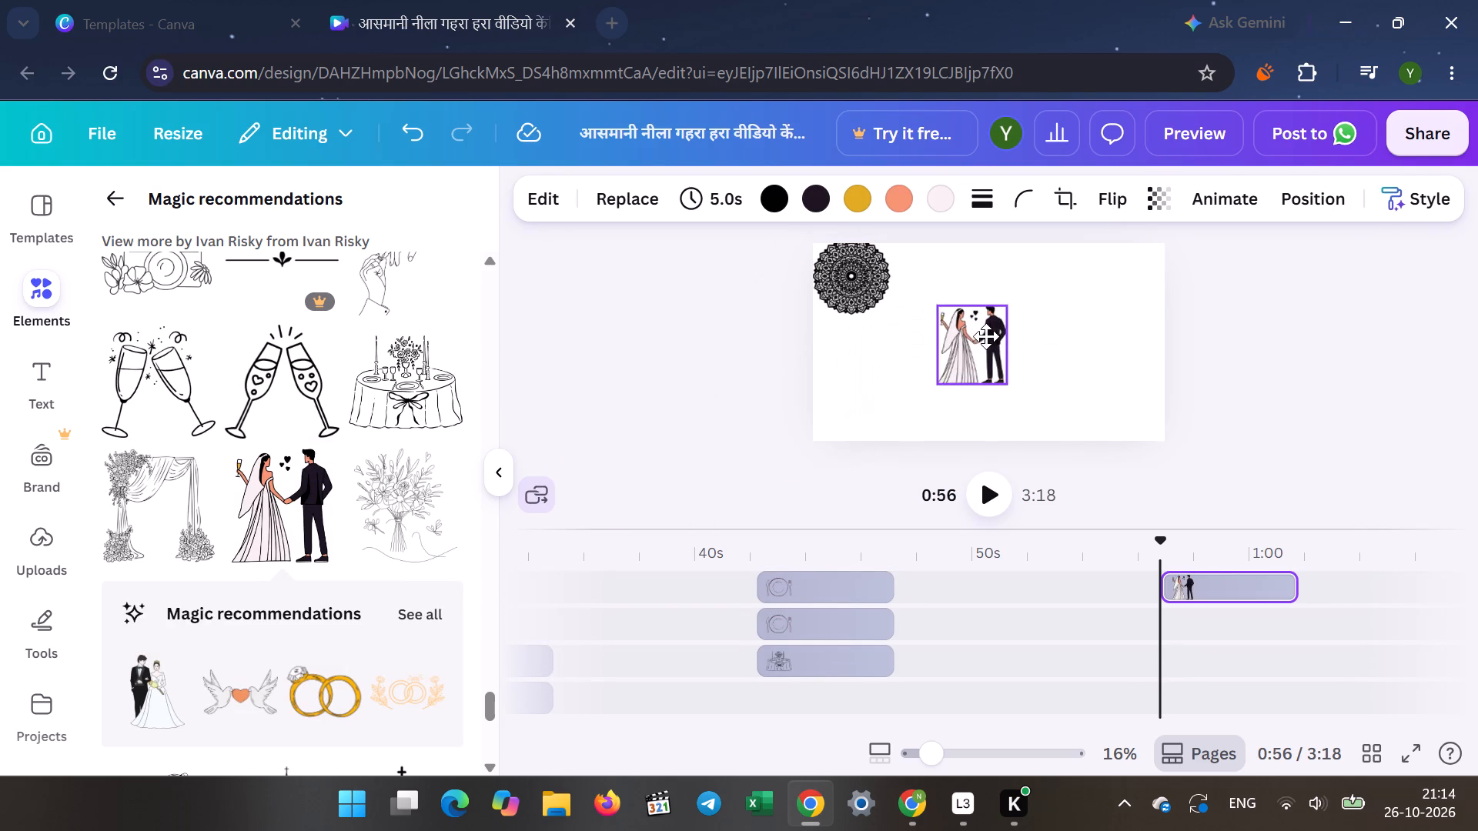
pyautogui.moveTo(986, 336); pyautogui.dragTo(965, 300)
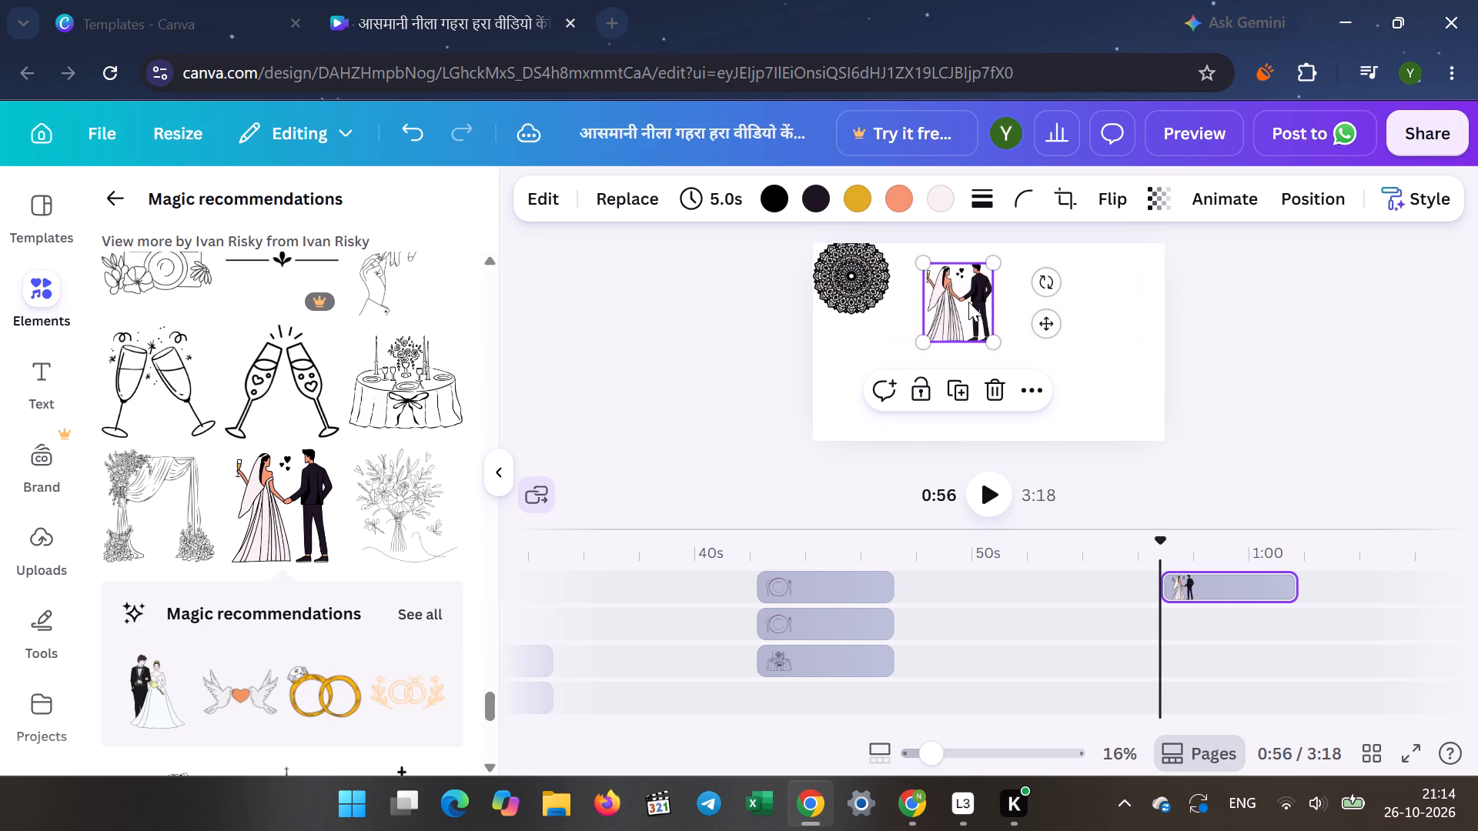
pyautogui.moveTo(991, 333); pyautogui.dragTo(1015, 410)
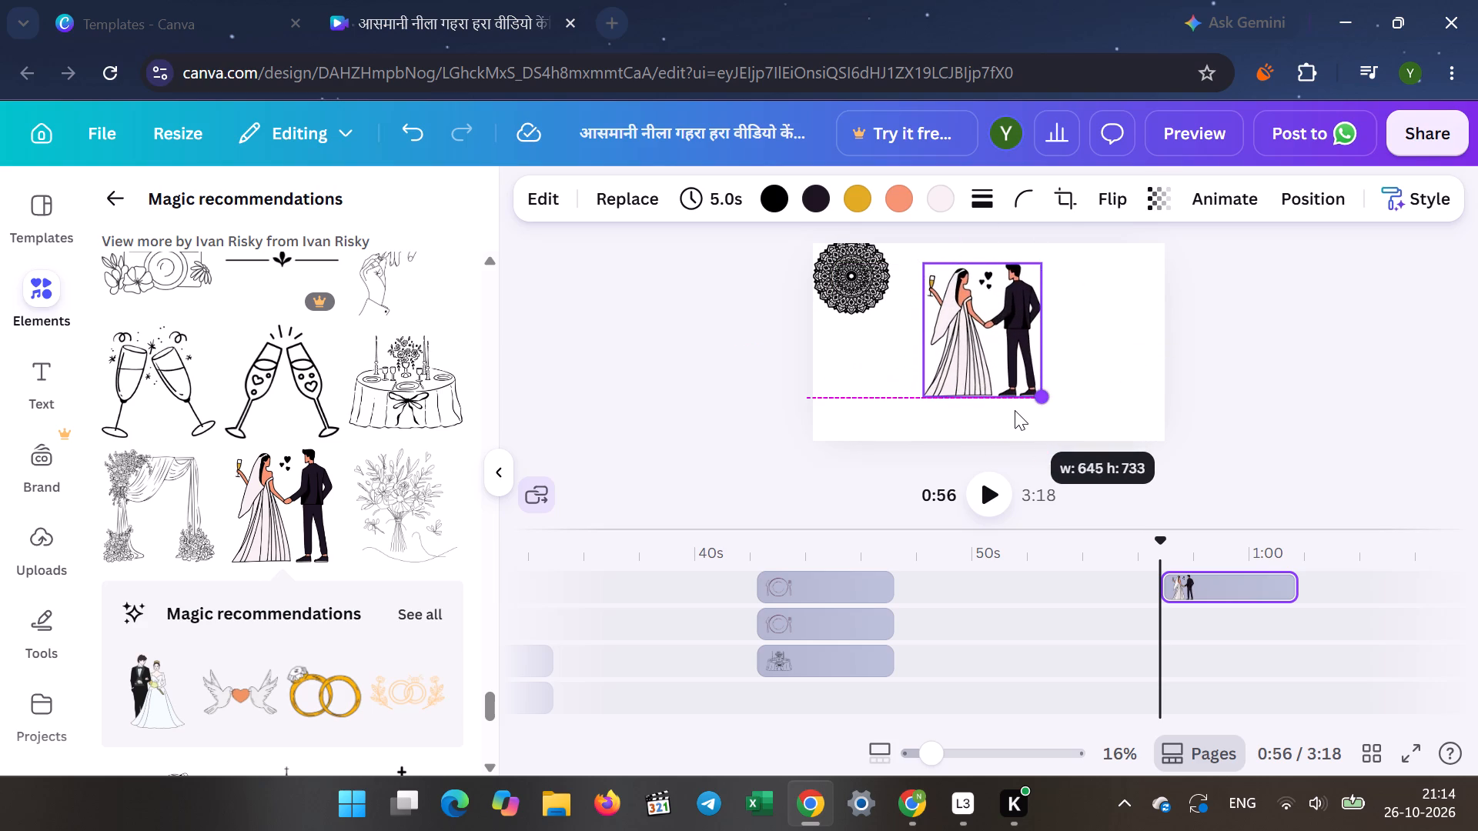
pyautogui.moveTo(996, 375); pyautogui.dragTo(979, 360)
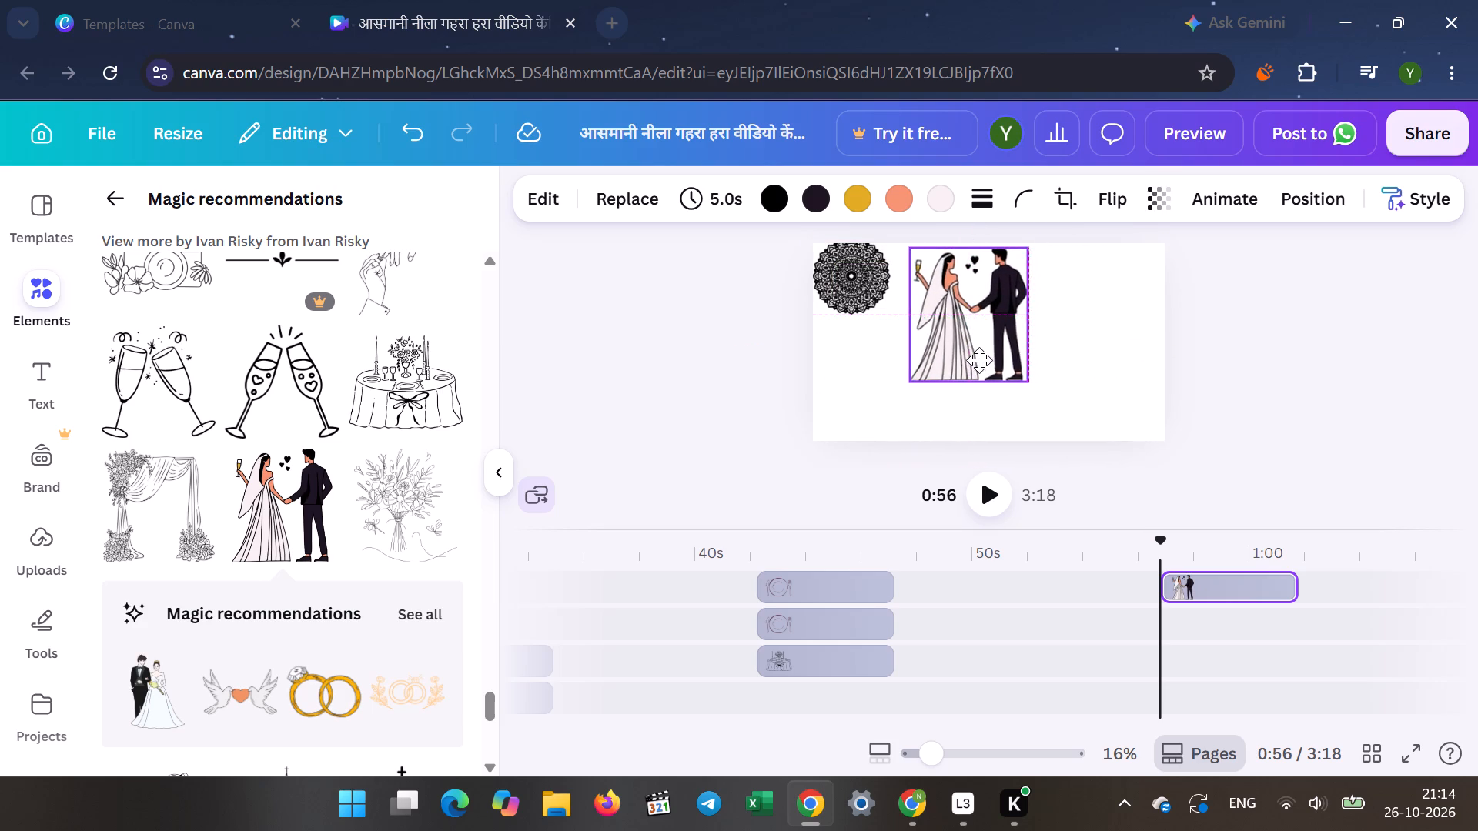
pyautogui.moveTo(979, 360); pyautogui.dragTo(975, 358)
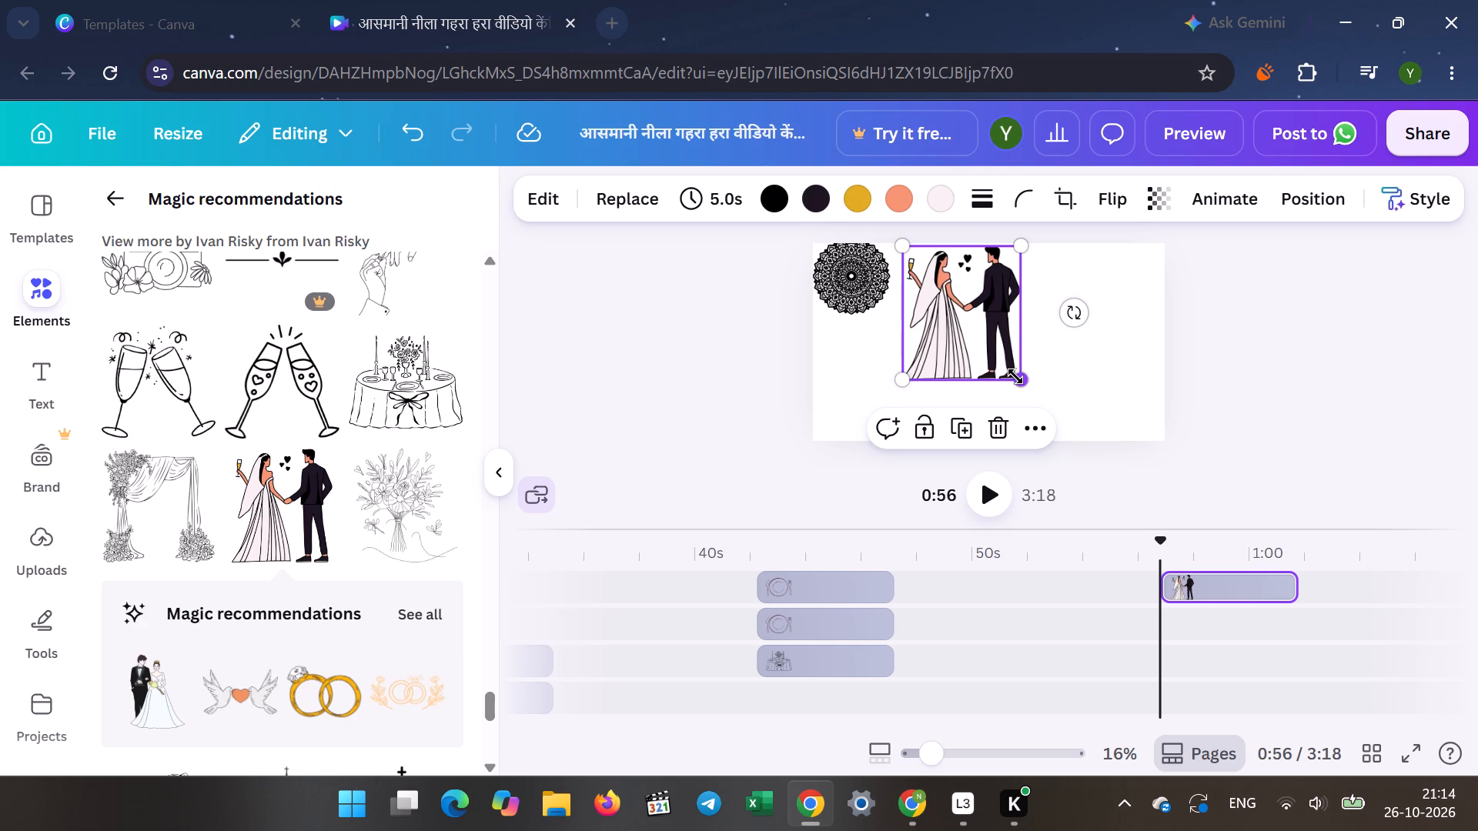
pyautogui.moveTo(1015, 376); pyautogui.dragTo(1038, 446)
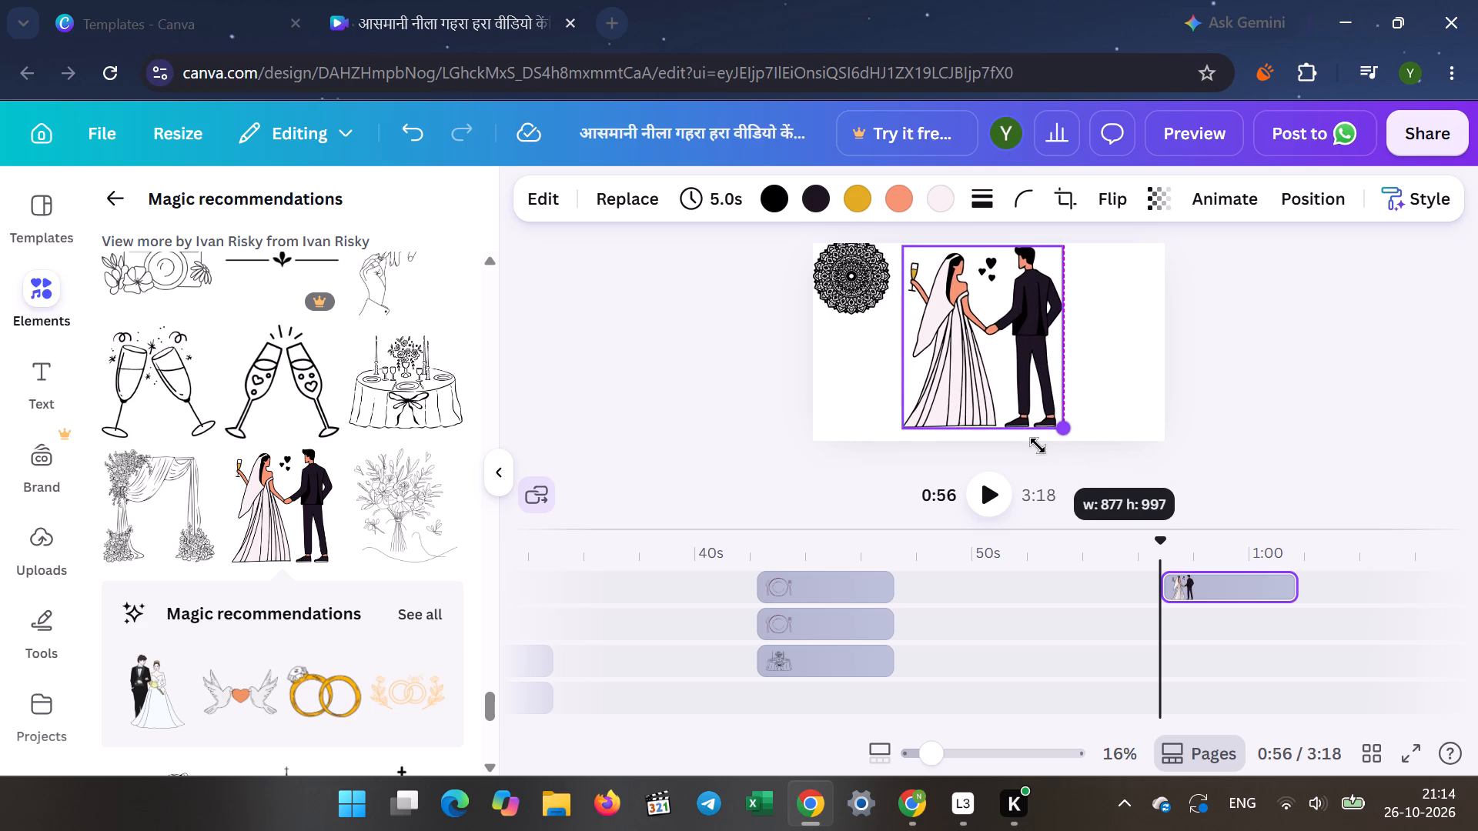
pyautogui.moveTo(1038, 446); pyautogui.dragTo(1041, 452)
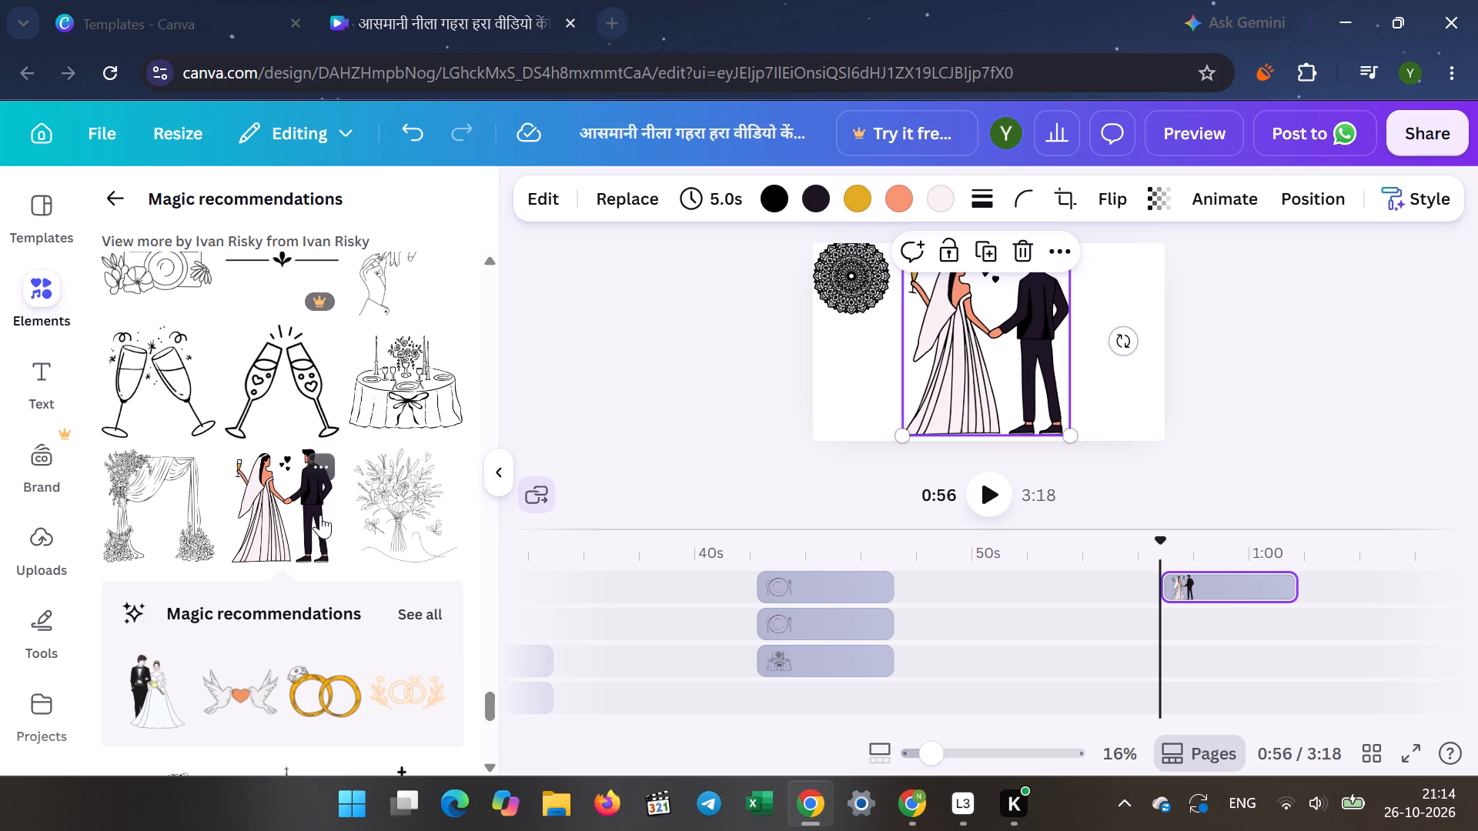
# Add the gold wedding rings drawing, shrink it and place it in the page's bottom-right corner, beside the groom.
pyautogui.moveTo(339, 697); pyautogui.dragTo(859, 406)
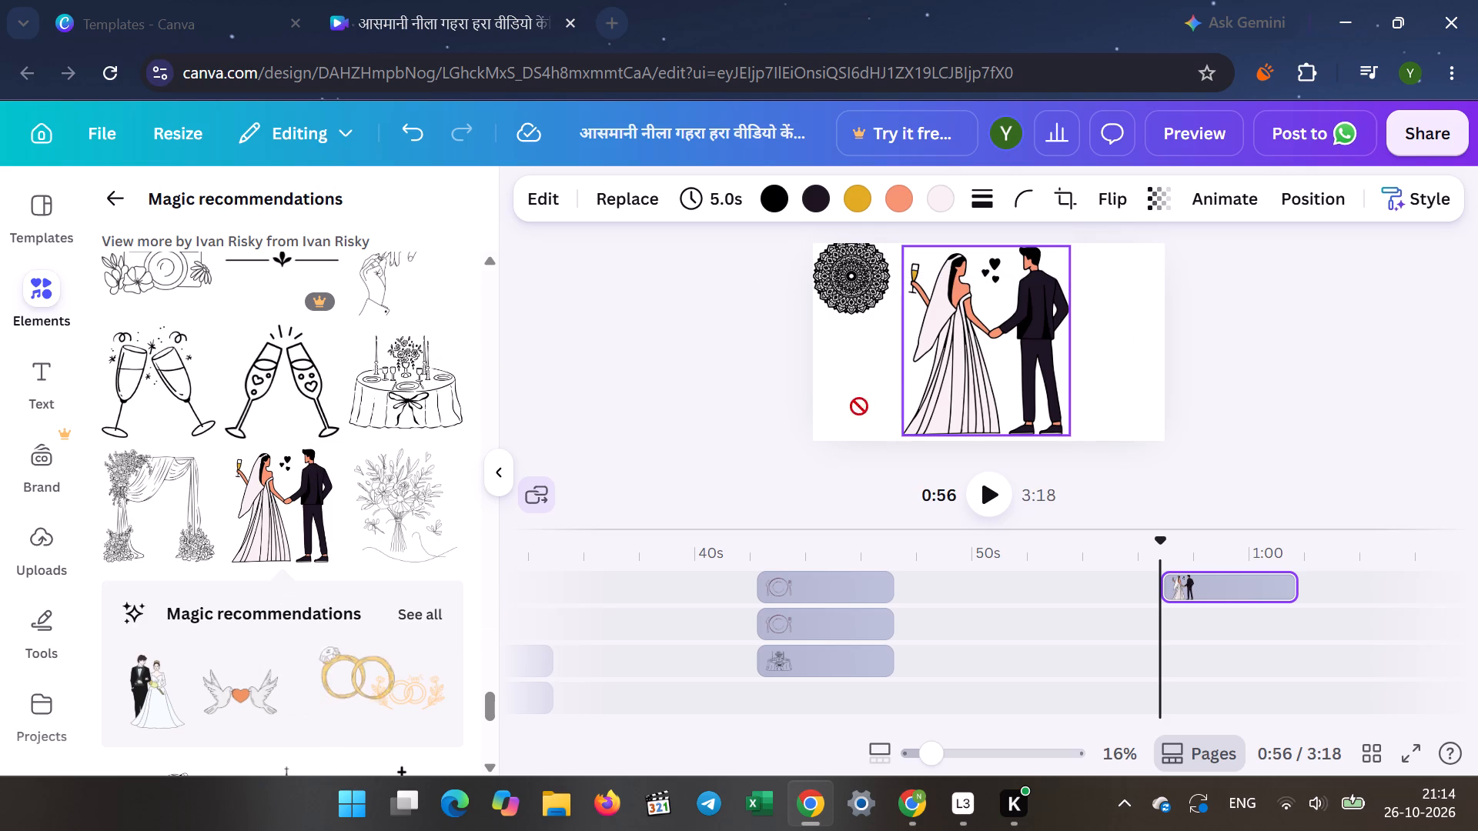
pyautogui.moveTo(859, 406); pyautogui.dragTo(875, 369)
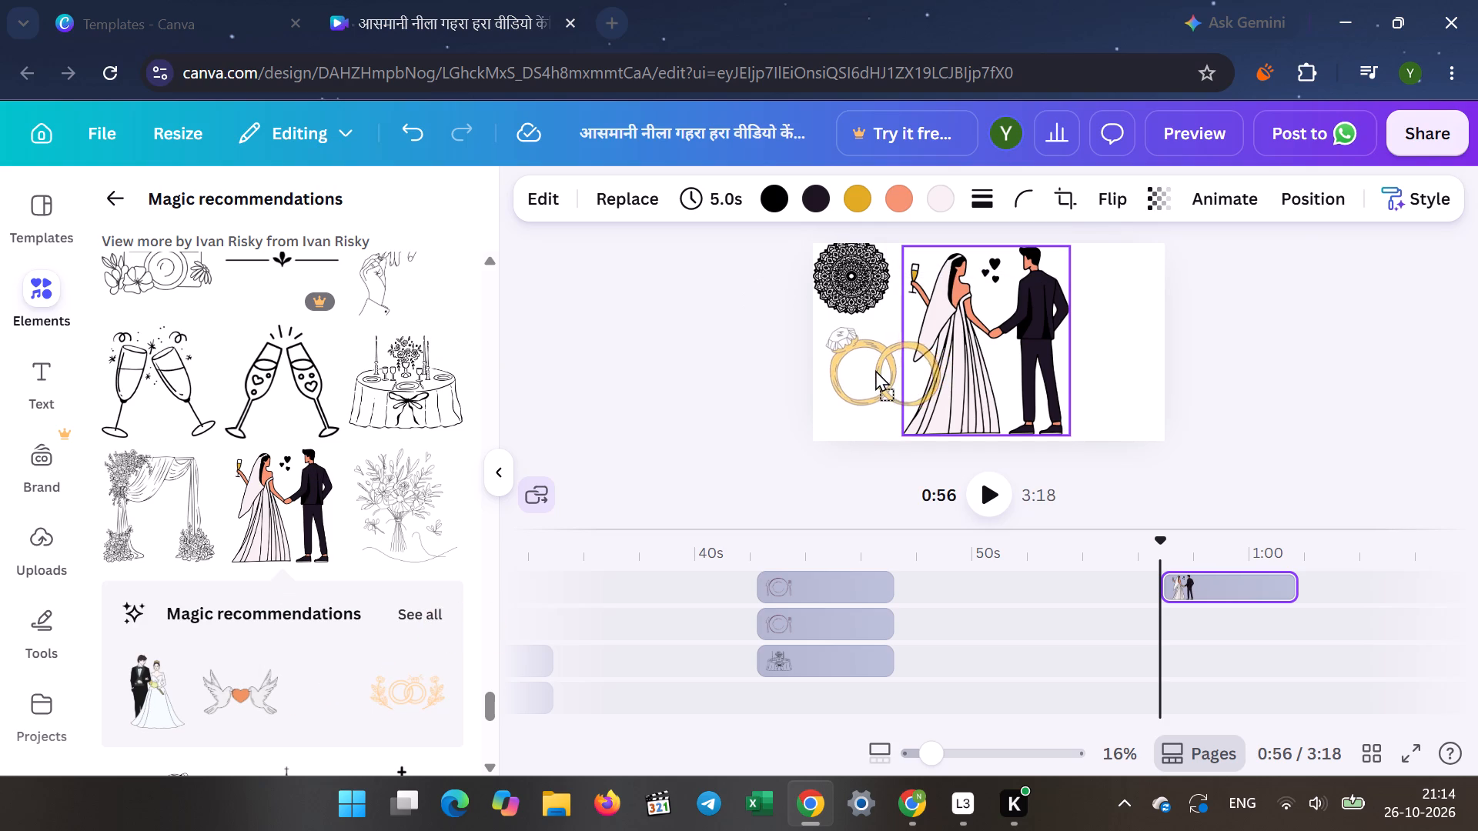
pyautogui.moveTo(875, 369); pyautogui.dragTo(867, 375)
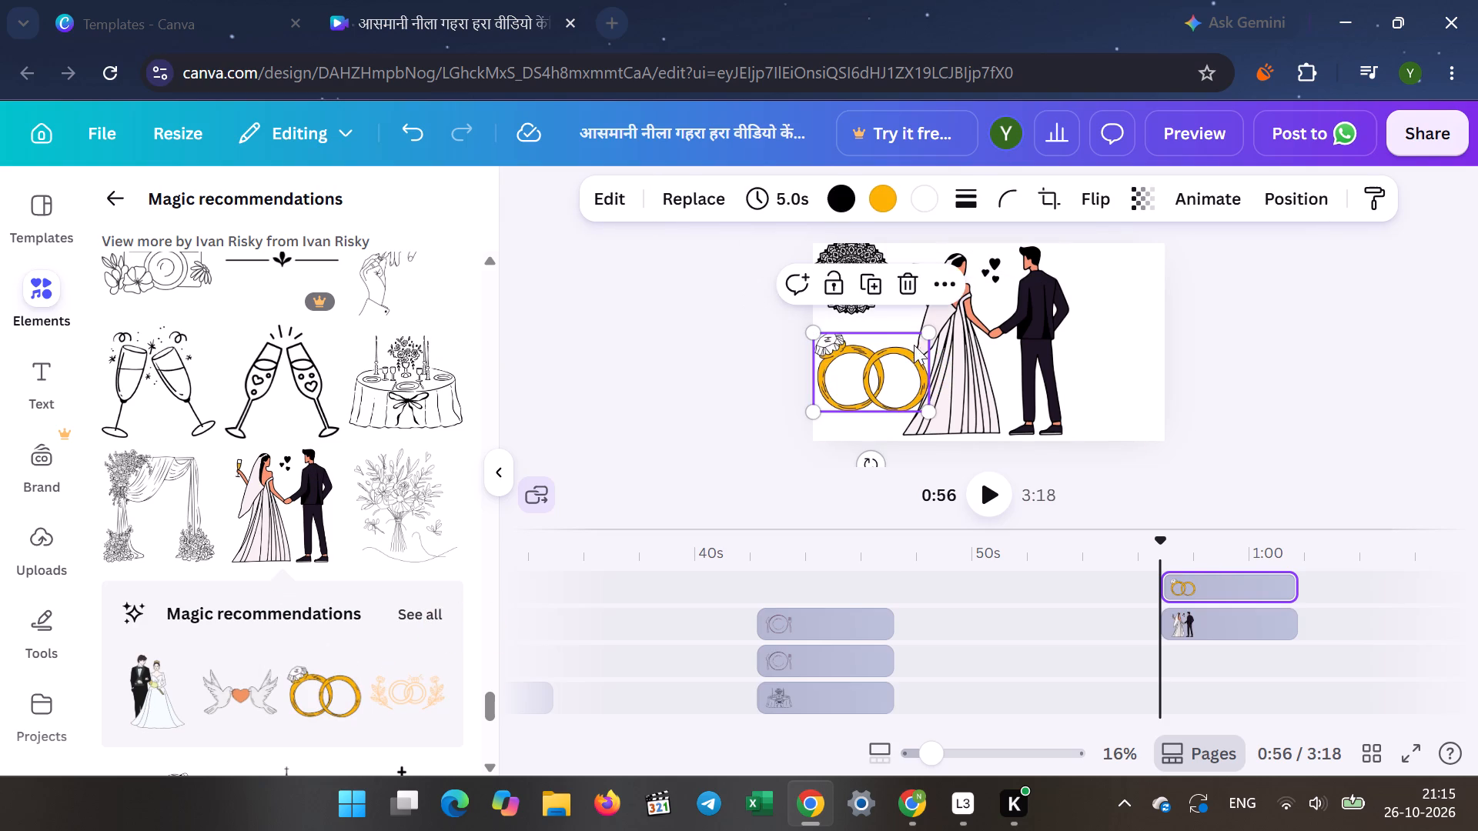
pyautogui.moveTo(924, 334); pyautogui.dragTo(905, 363)
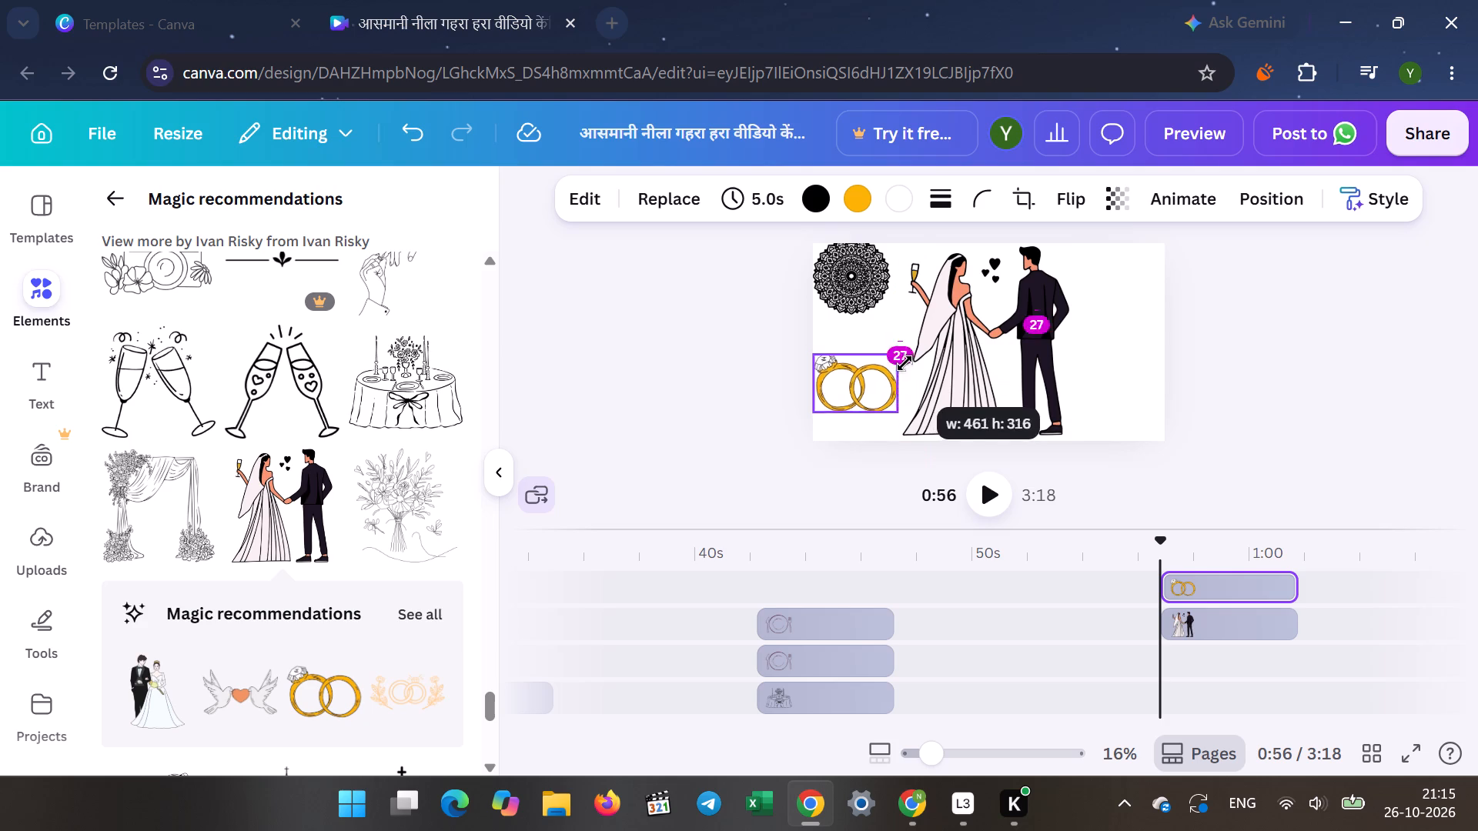
pyautogui.moveTo(905, 363); pyautogui.dragTo(910, 362)
pyautogui.moveTo(861, 369); pyautogui.dragTo(968, 307)
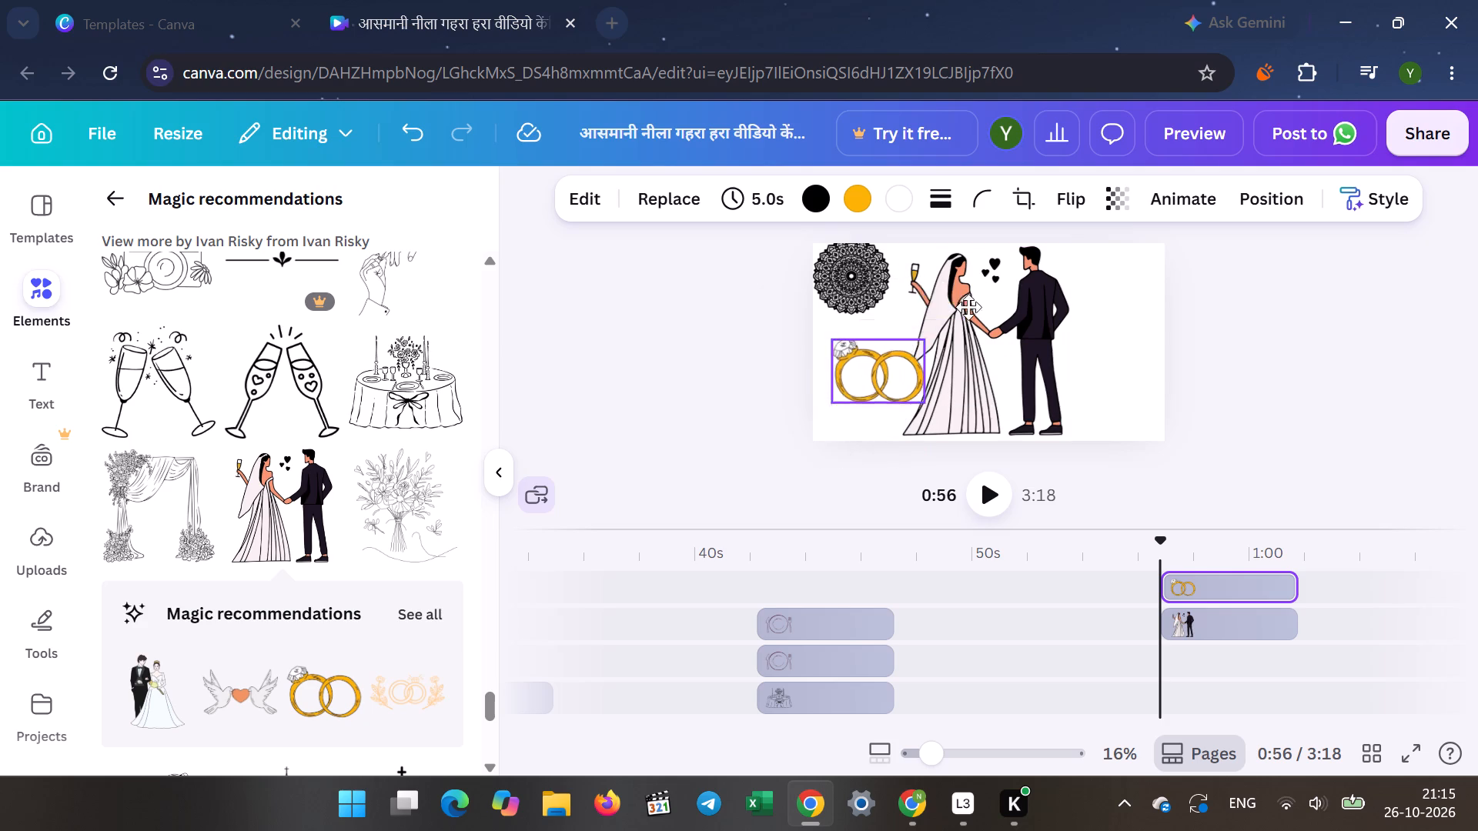
pyautogui.moveTo(968, 307); pyautogui.dragTo(1110, 269)
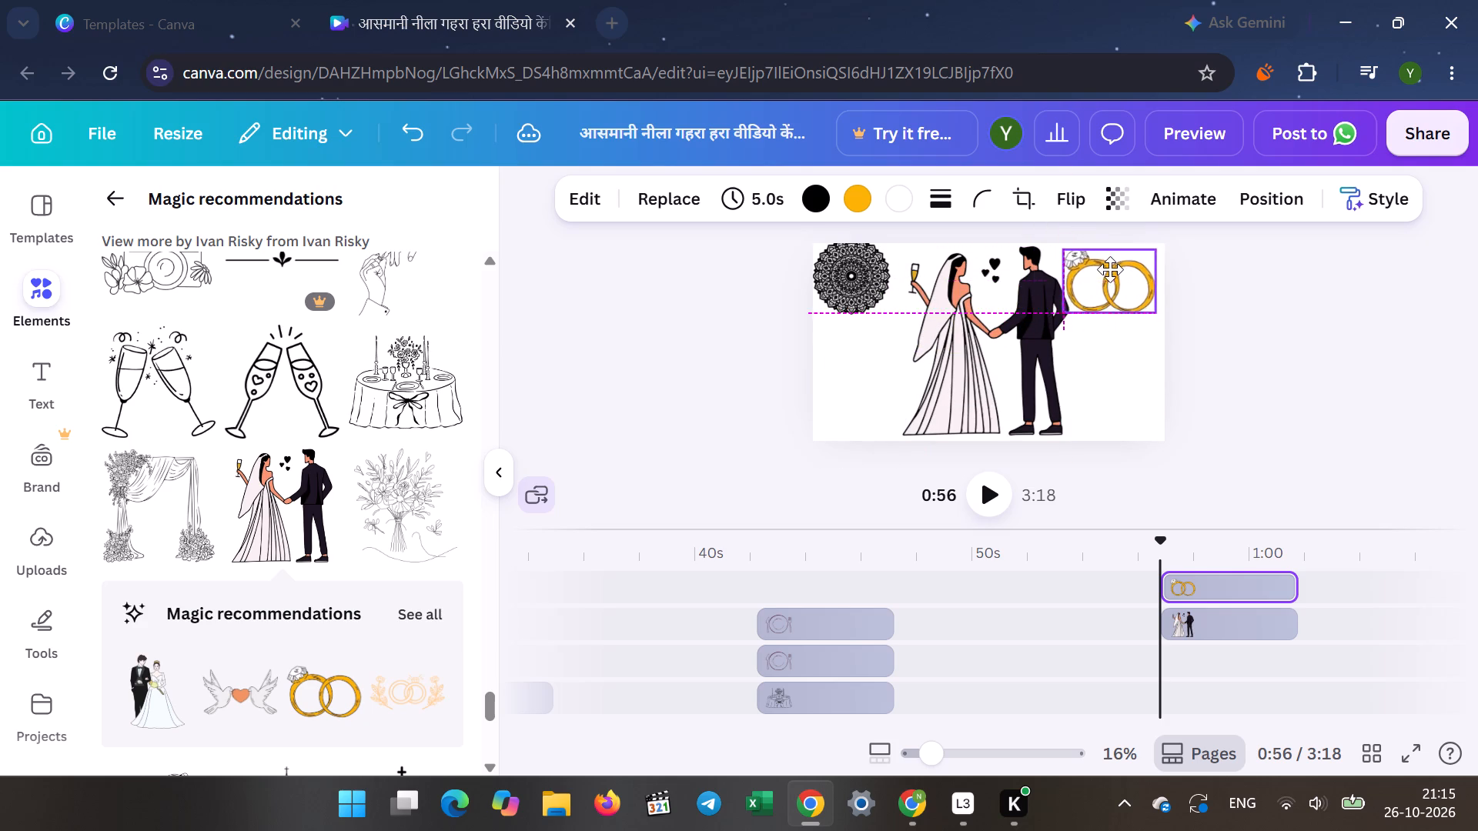
pyautogui.moveTo(1110, 269); pyautogui.dragTo(1122, 261)
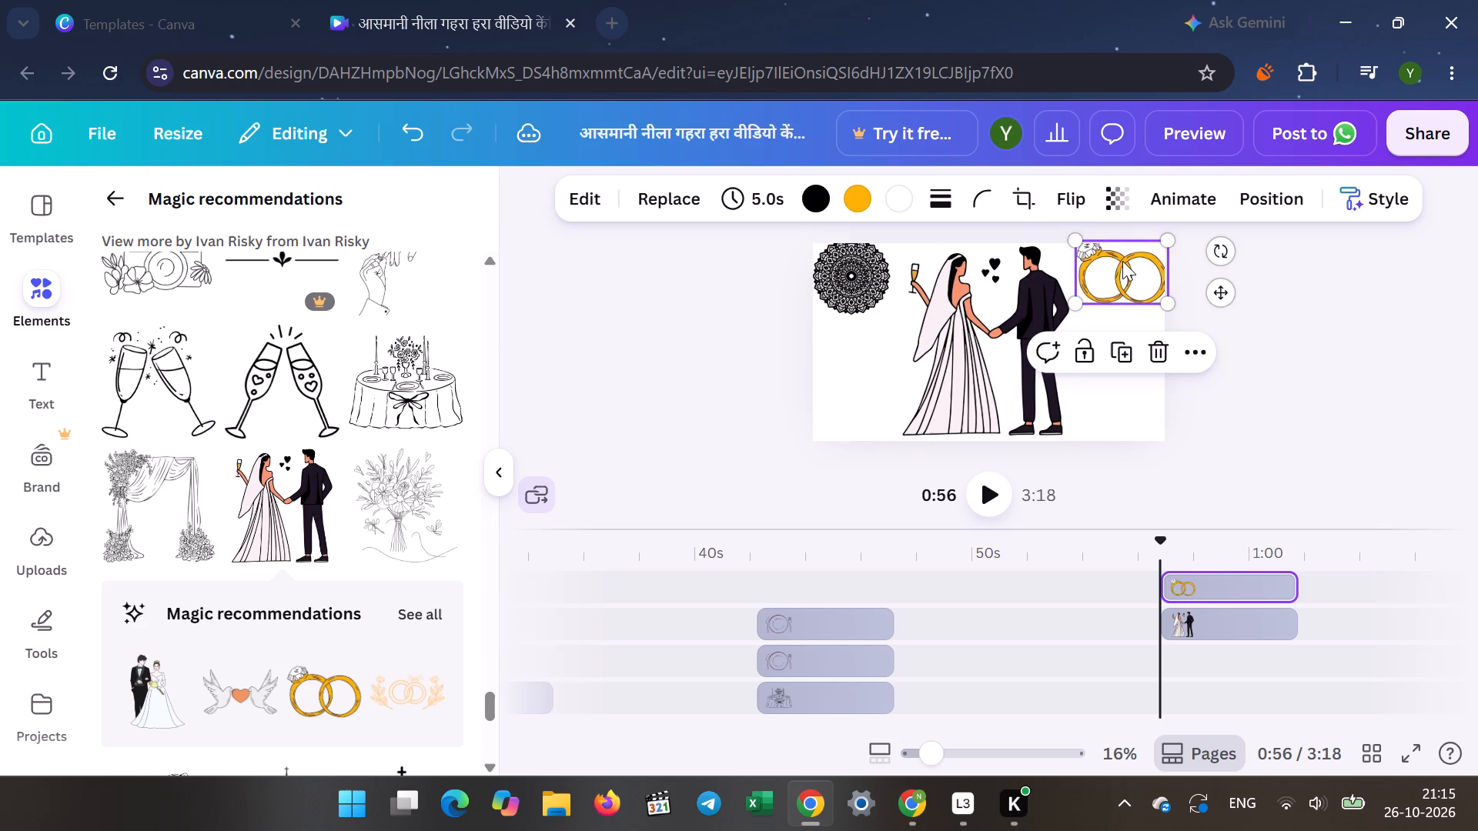
pyautogui.click(701, 354)
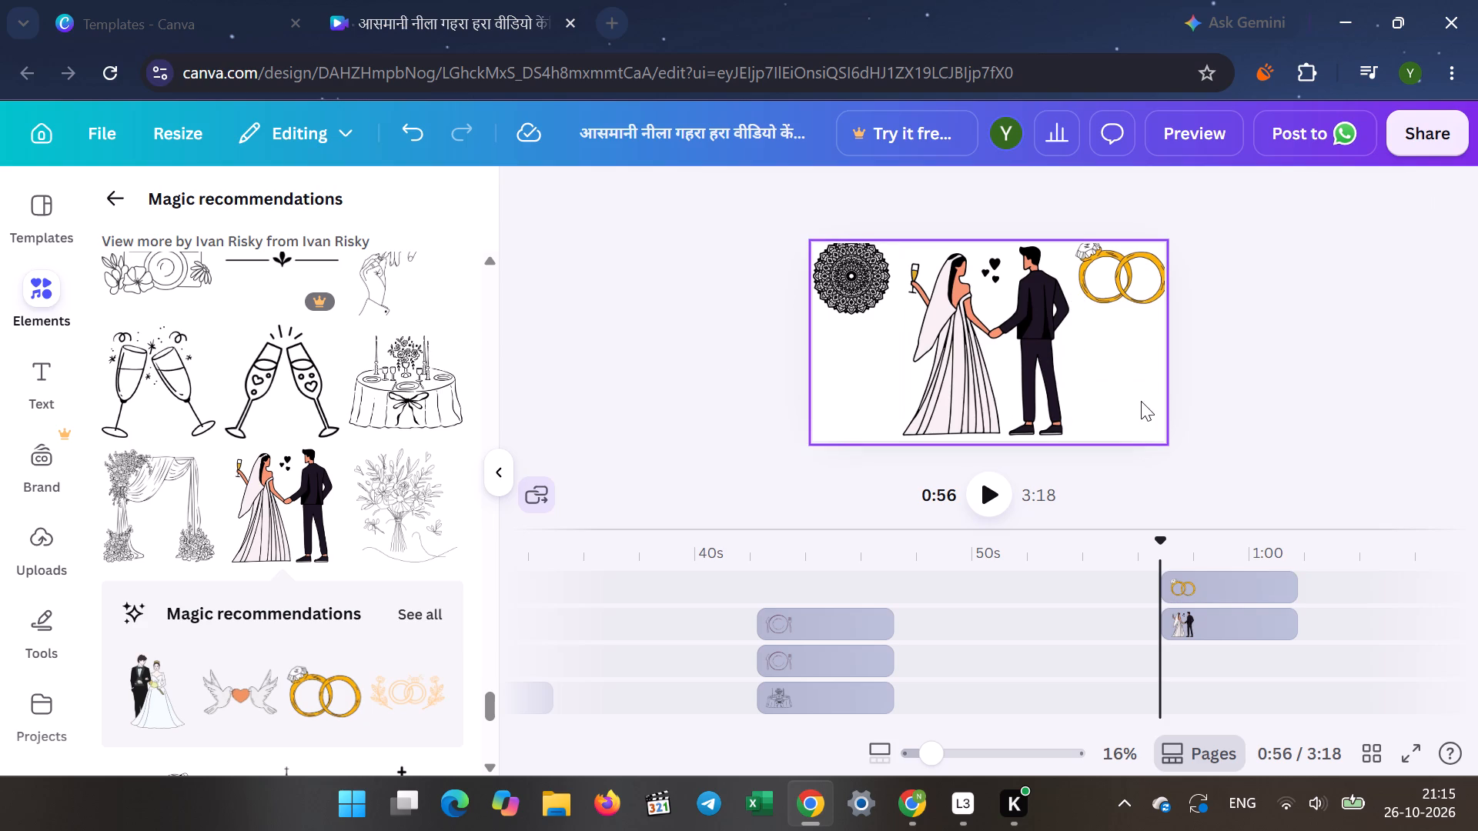
pyautogui.moveTo(1115, 303); pyautogui.dragTo(1141, 428)
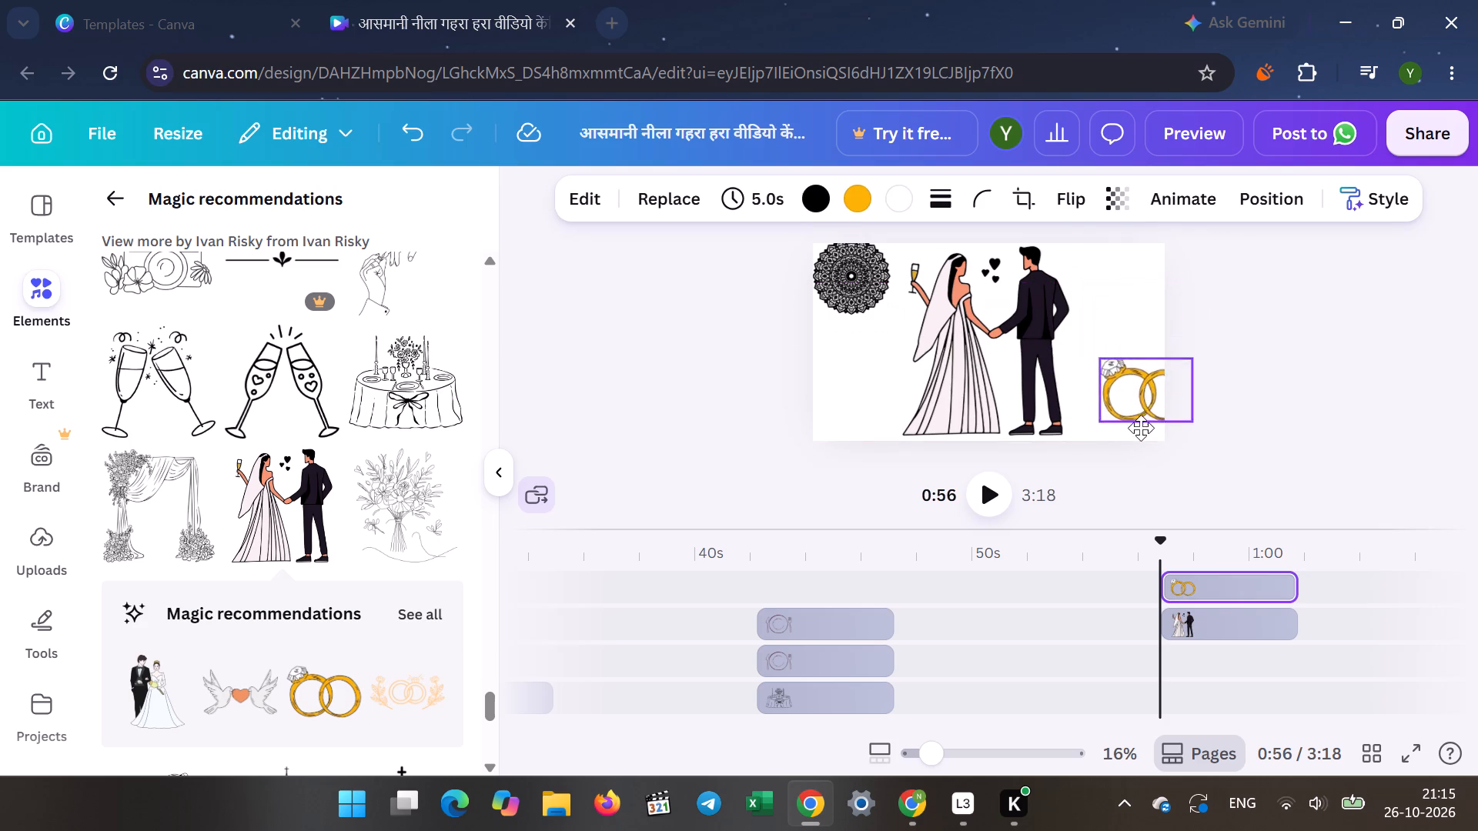
pyautogui.moveTo(1141, 428); pyautogui.dragTo(1105, 437)
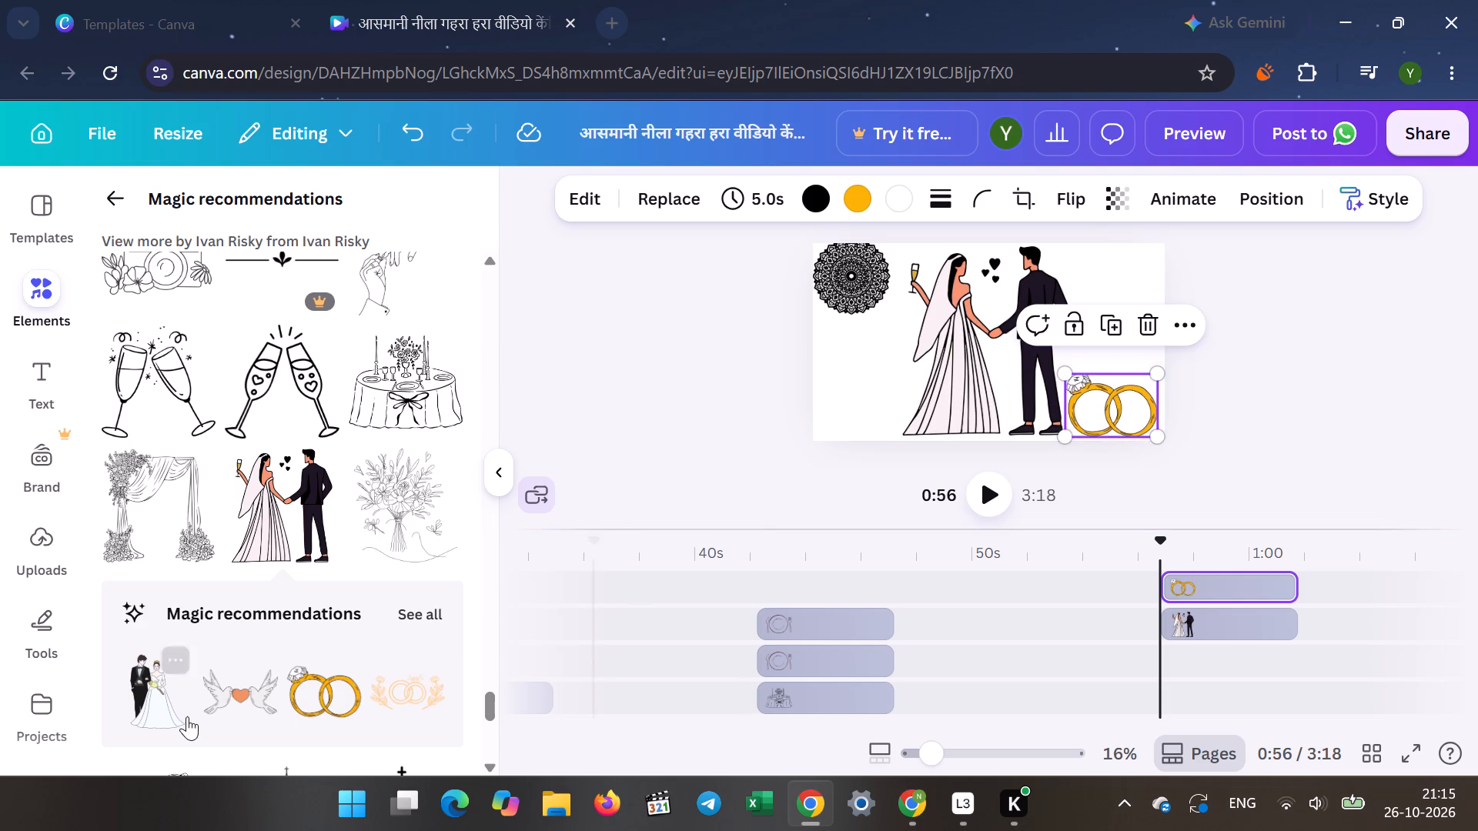
# Add the doves with orange heart drawing, shrink it and place it in the page's top-right corner, above the gold rings.
pyautogui.moveTo(227, 687); pyautogui.dragTo(835, 405)
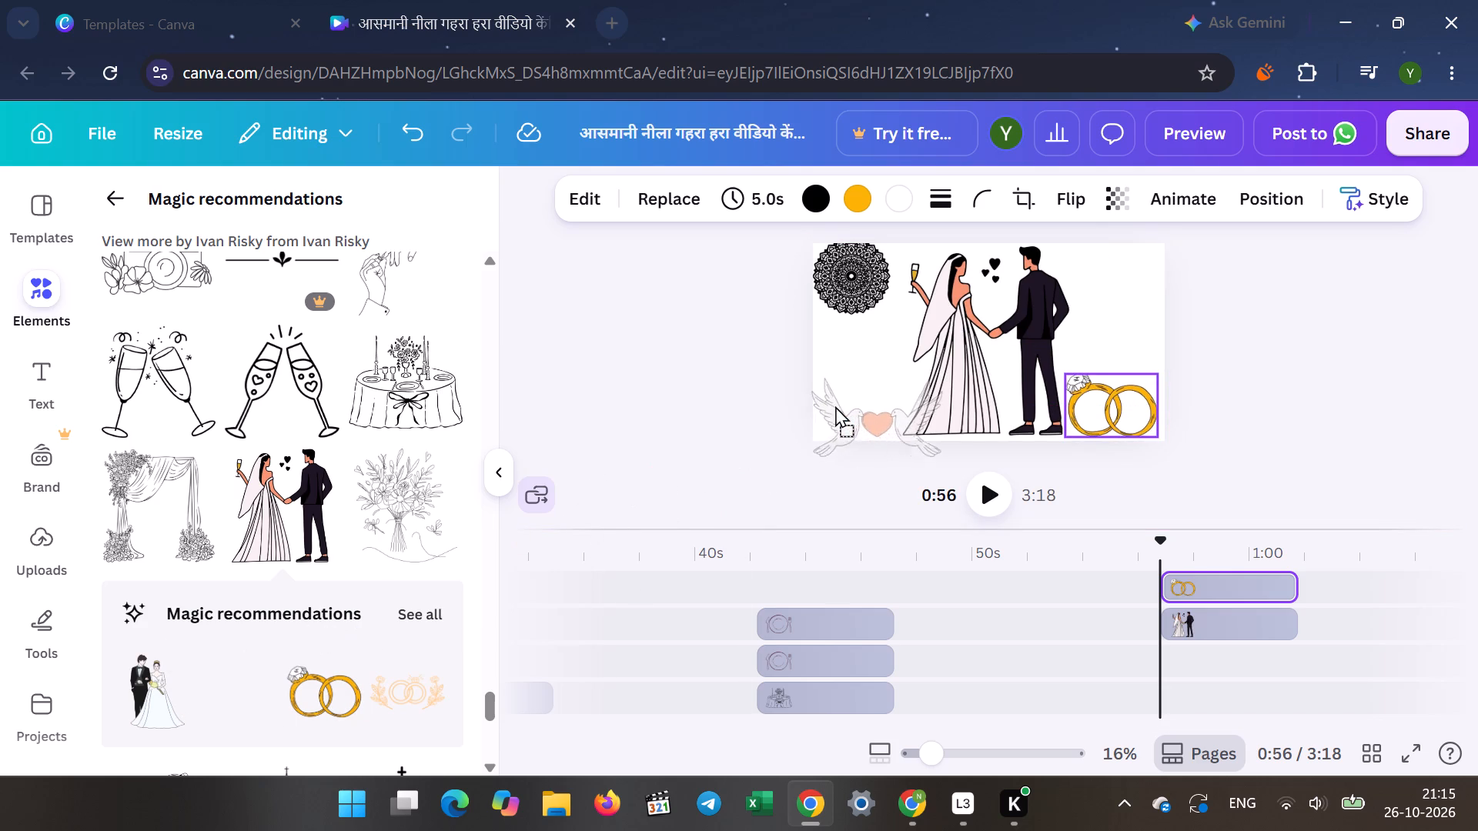
pyautogui.moveTo(835, 405); pyautogui.dragTo(821, 395)
pyautogui.moveTo(838, 391); pyautogui.dragTo(905, 379)
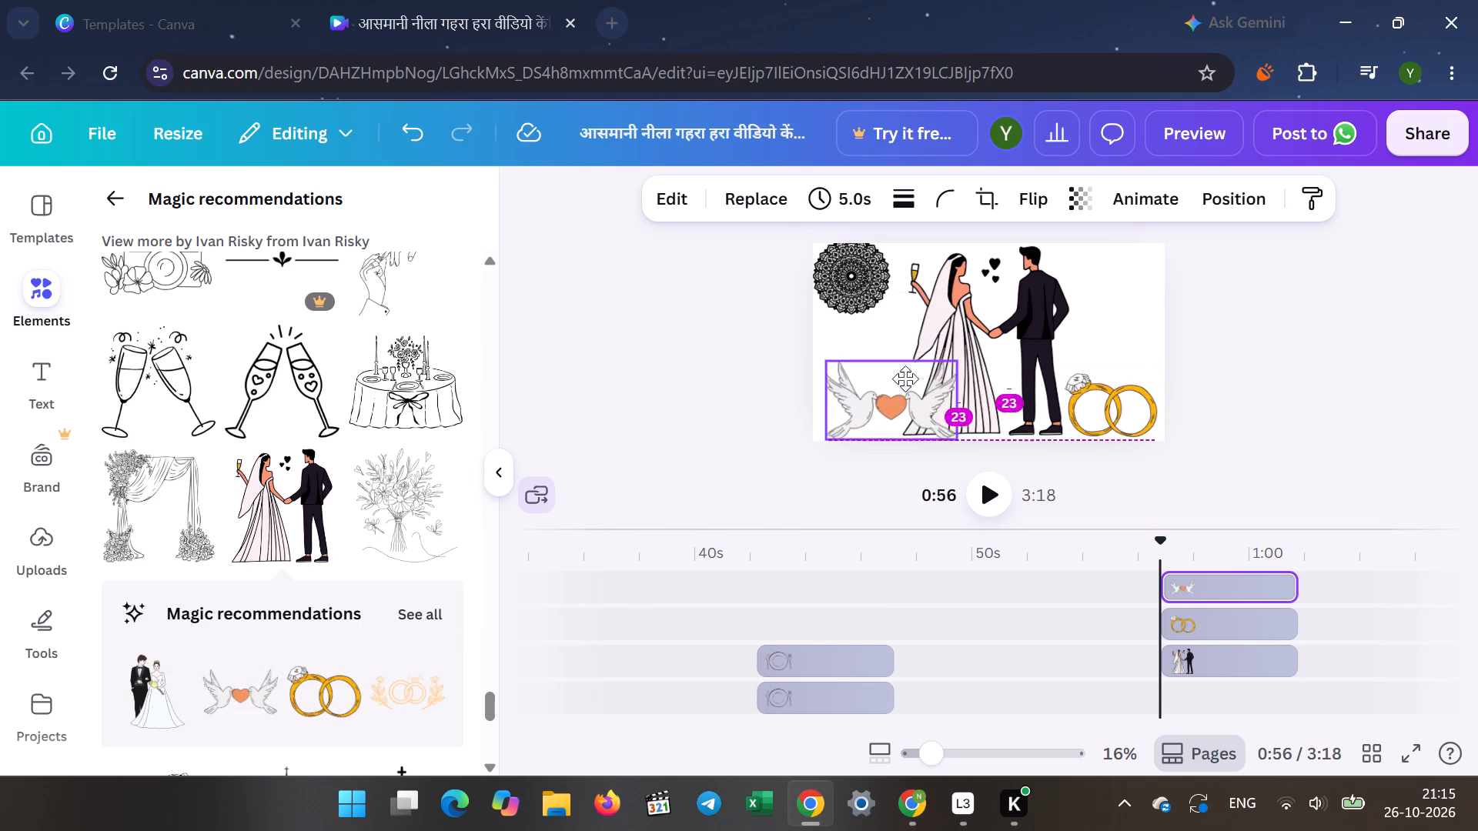
pyautogui.moveTo(905, 379); pyautogui.dragTo(1076, 263)
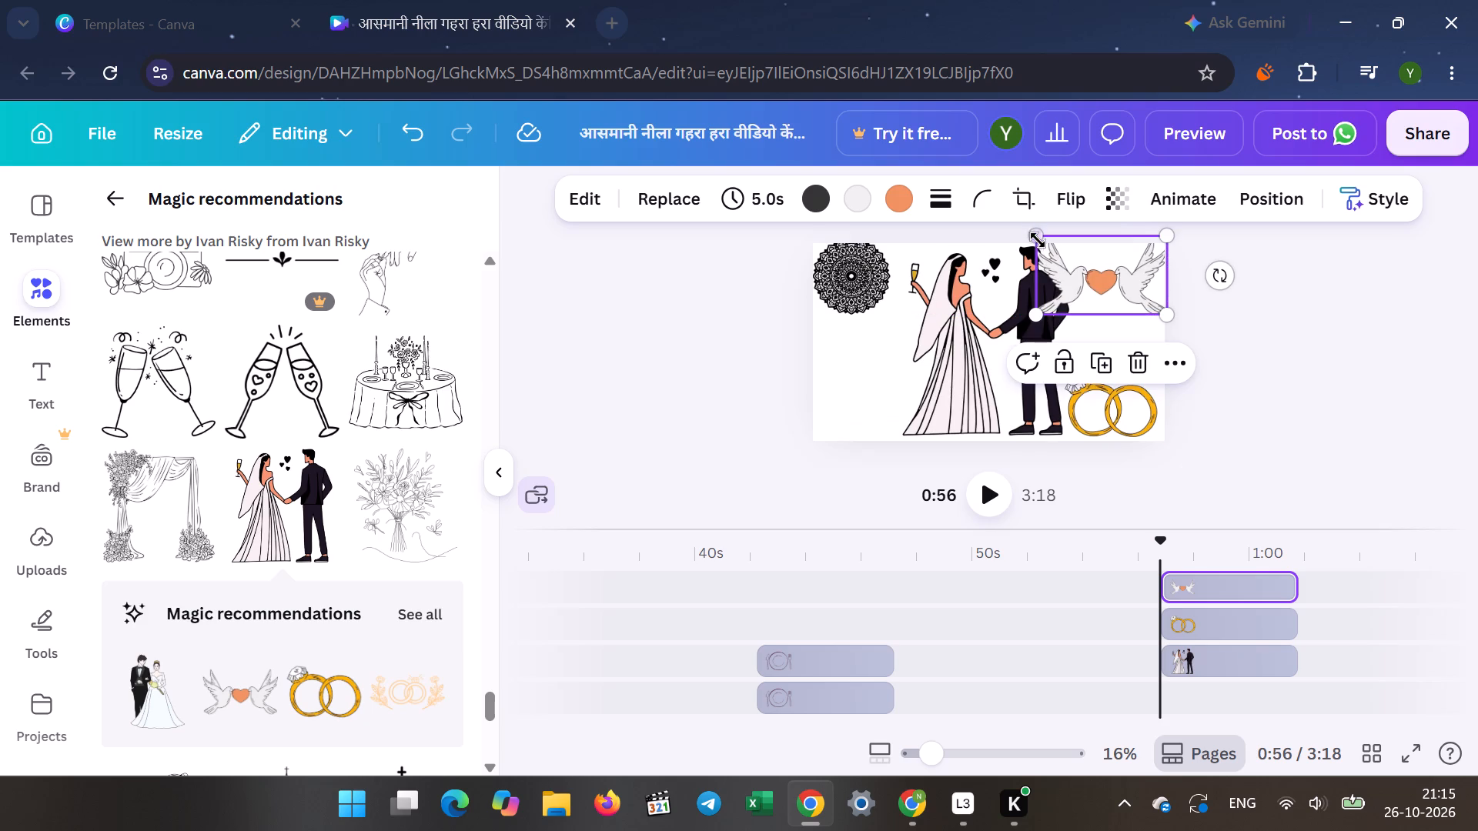
pyautogui.moveTo(1040, 235); pyautogui.dragTo(1074, 242)
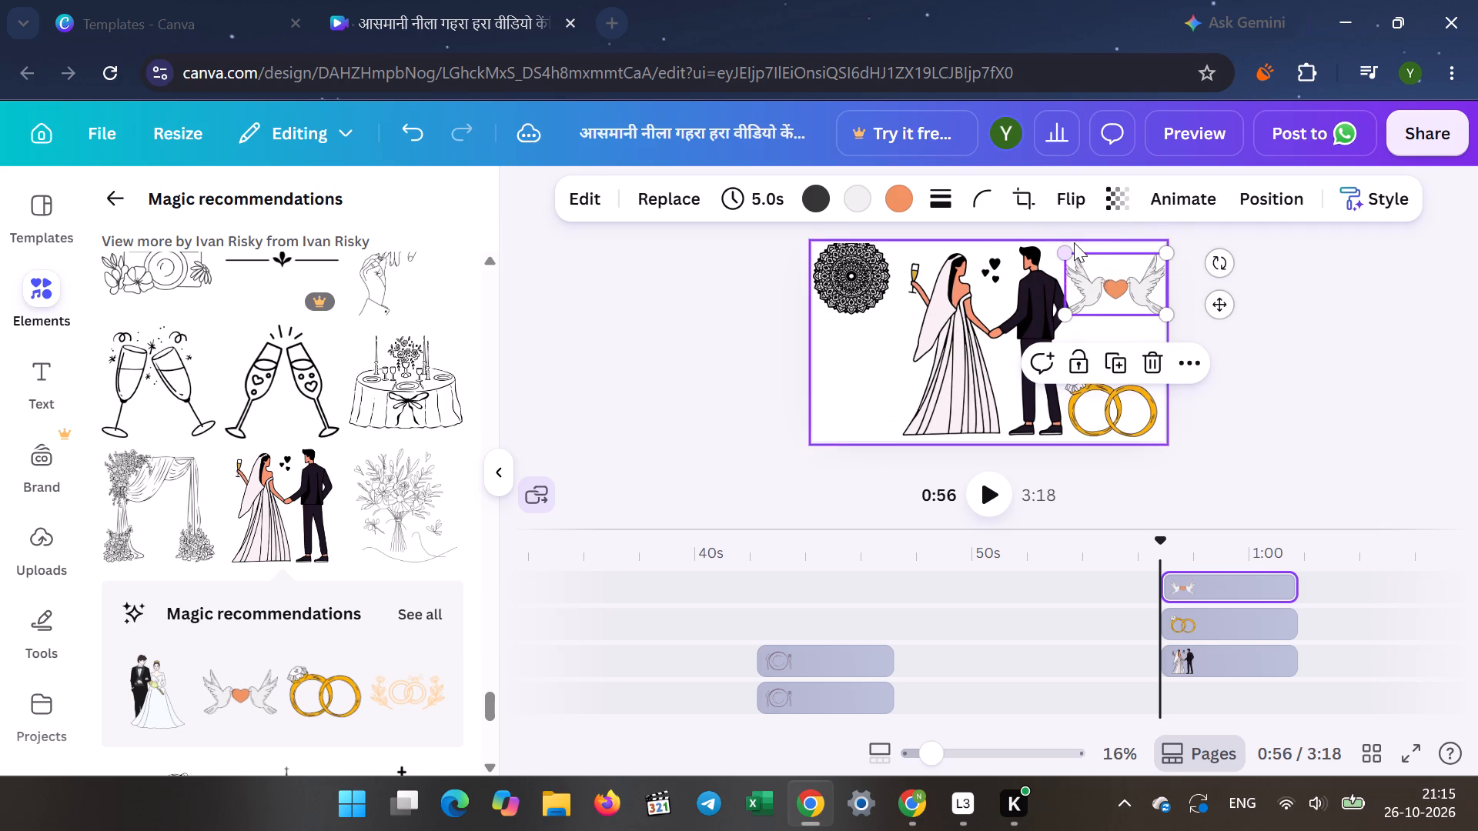
pyautogui.moveTo(1108, 269); pyautogui.dragTo(1115, 260)
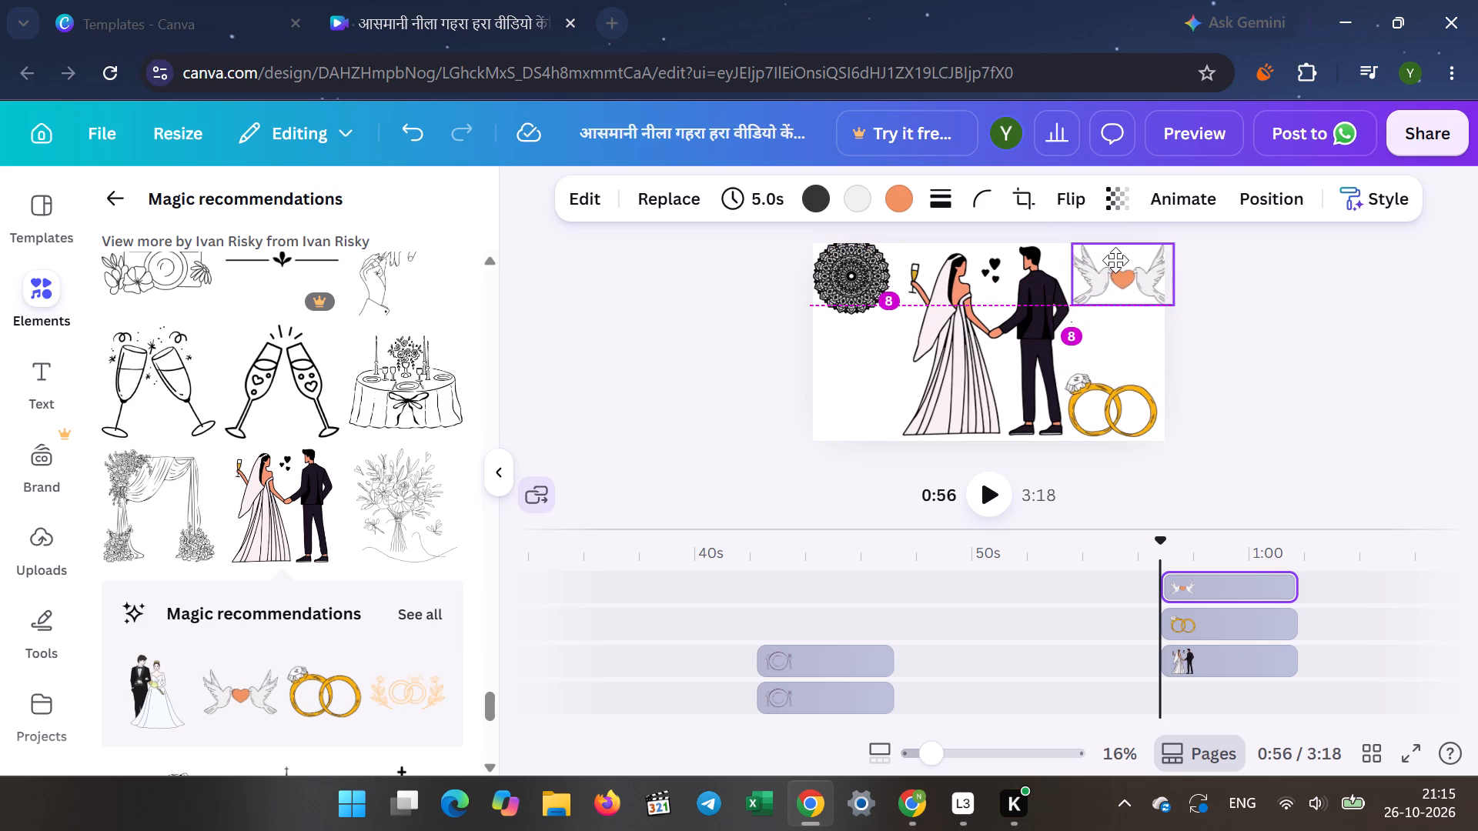
pyautogui.moveTo(1115, 260); pyautogui.dragTo(1110, 259)
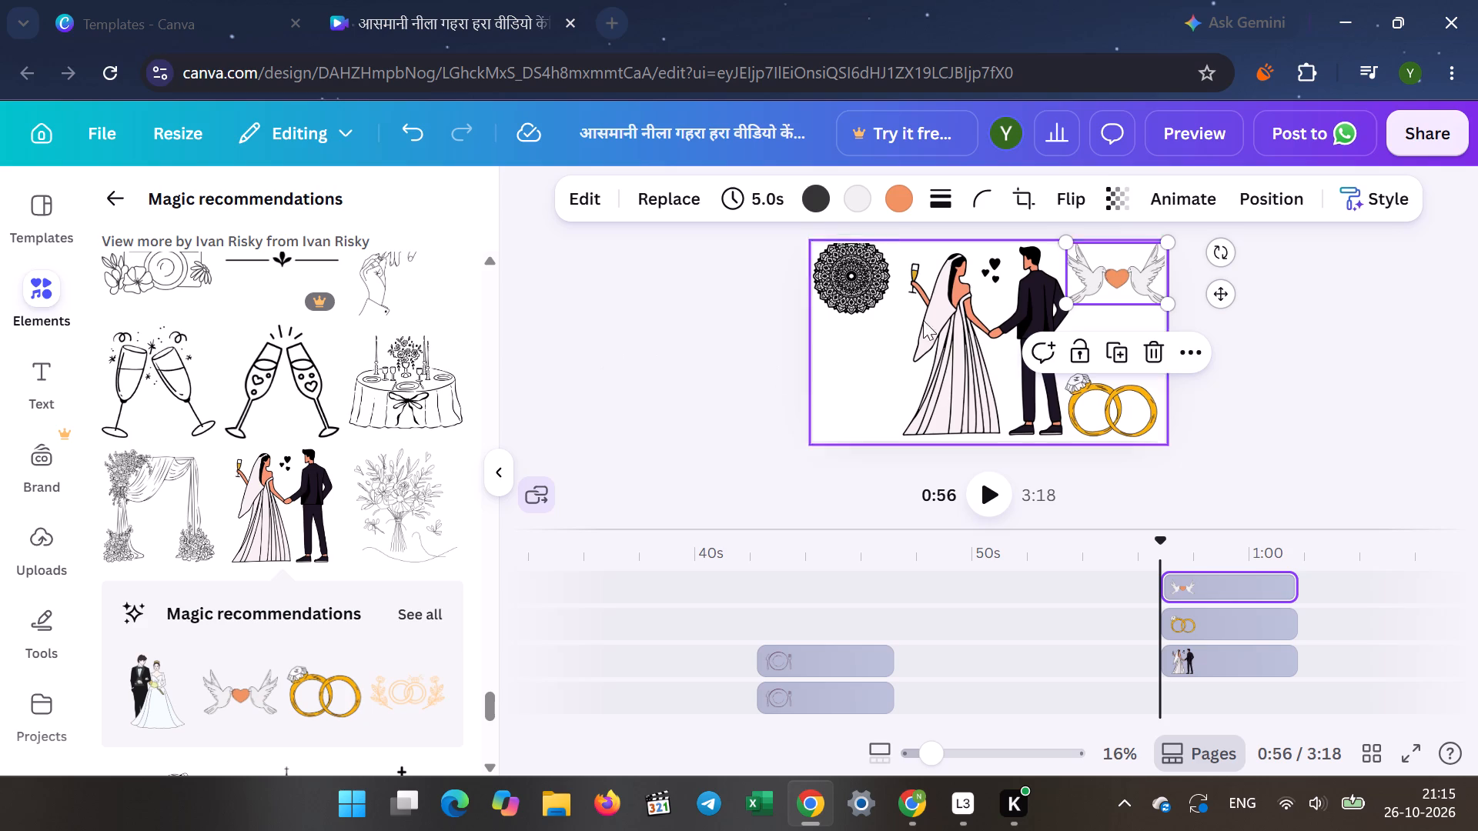
# Shift the bride and groom drawing slightly left so it sits between the mandala and the doves without overlapping either.
pyautogui.moveTo(956, 316); pyautogui.dragTo(950, 312)
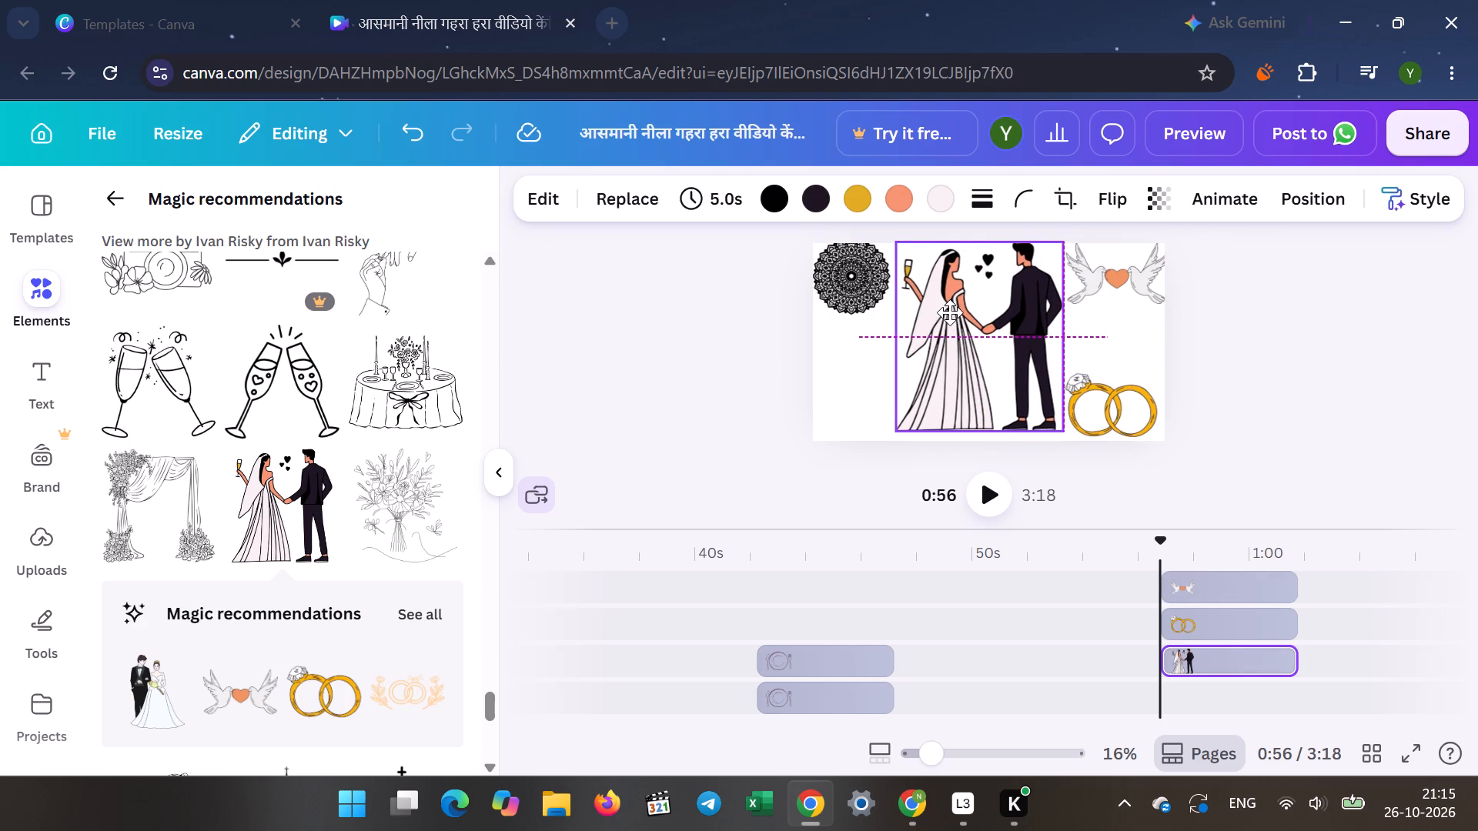
pyautogui.moveTo(950, 312); pyautogui.dragTo(951, 316)
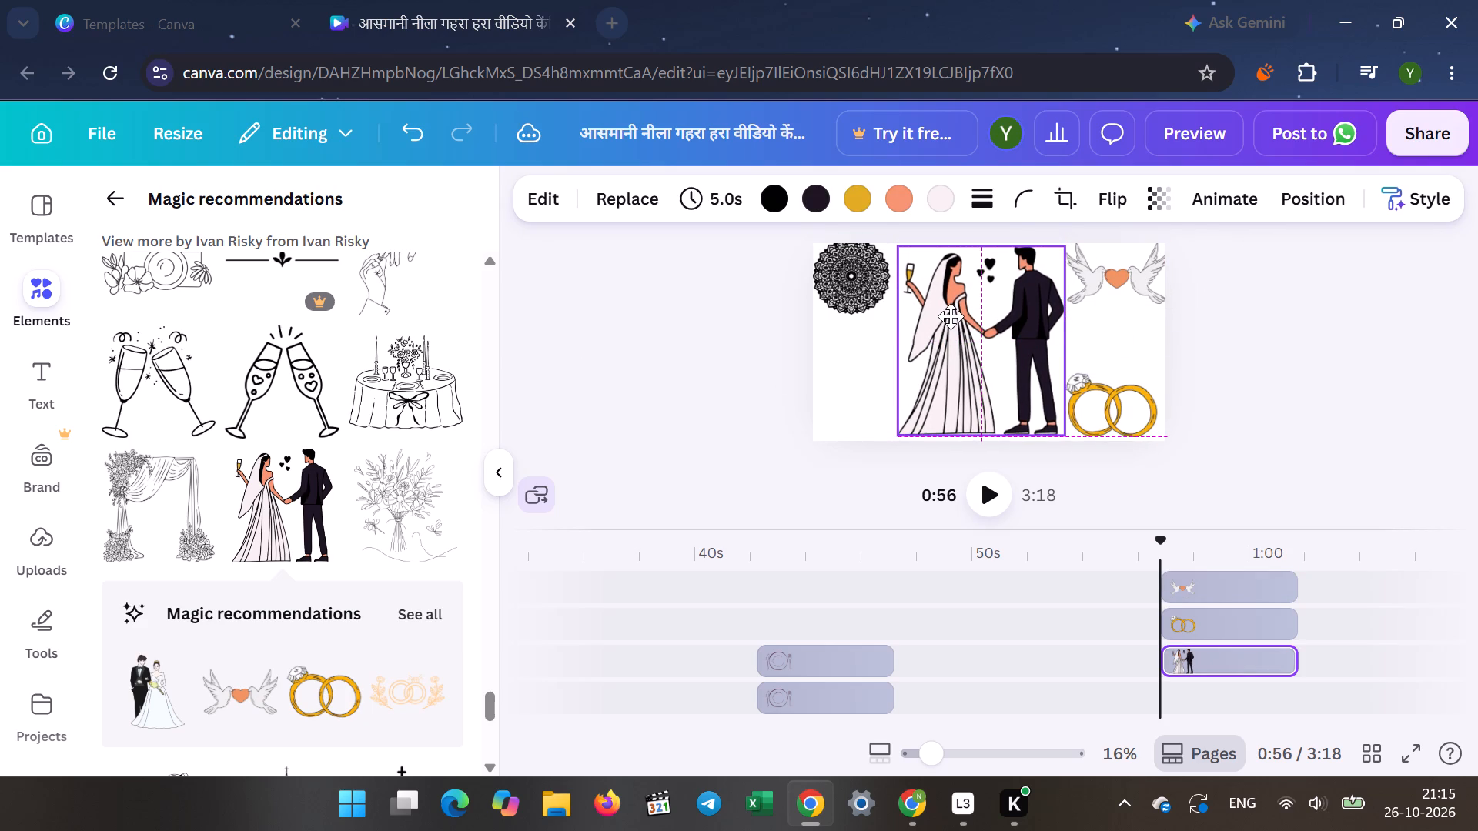
pyautogui.moveTo(951, 316); pyautogui.dragTo(945, 318)
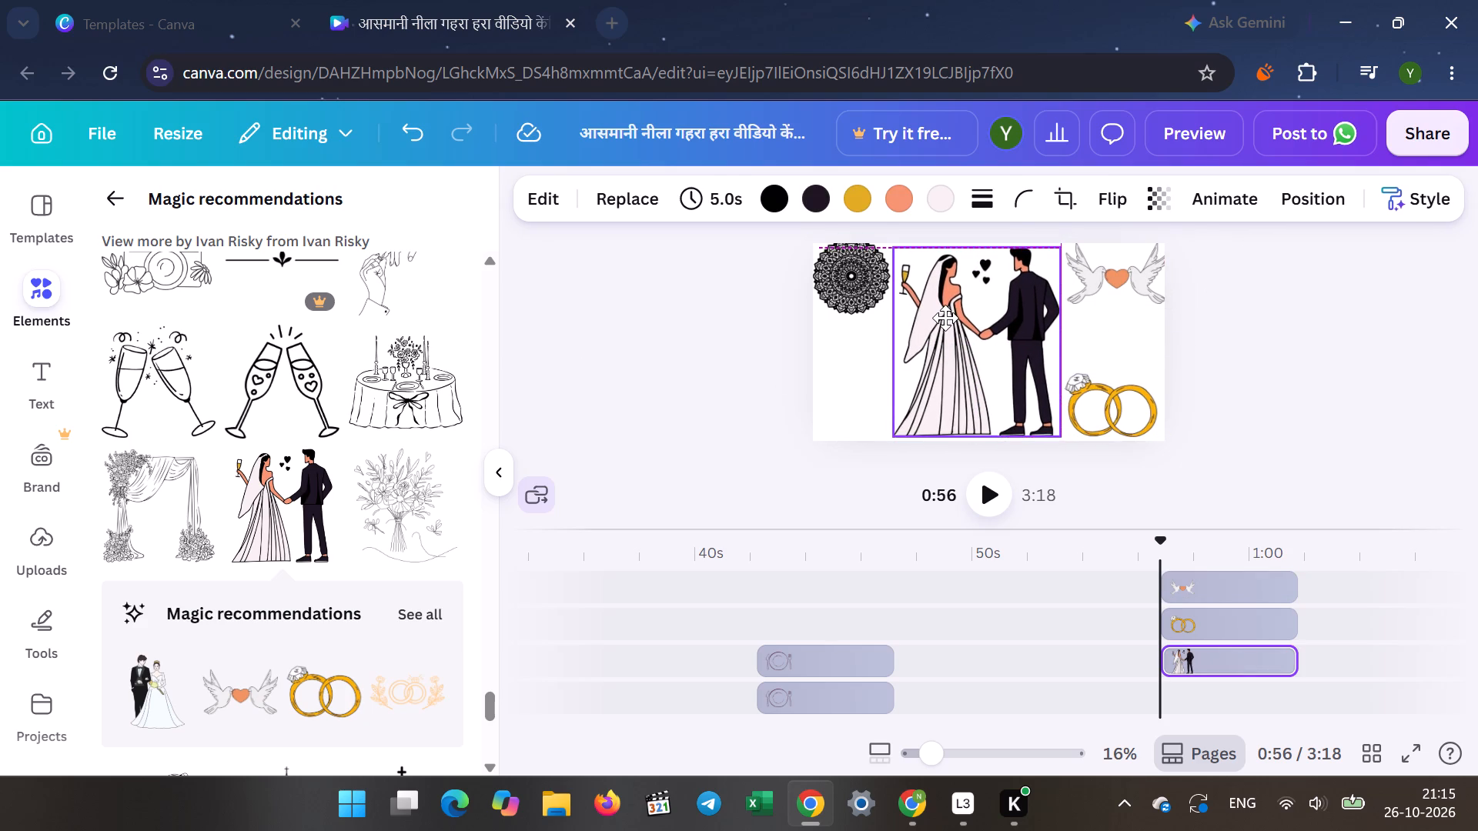
pyautogui.moveTo(945, 318); pyautogui.dragTo(946, 318)
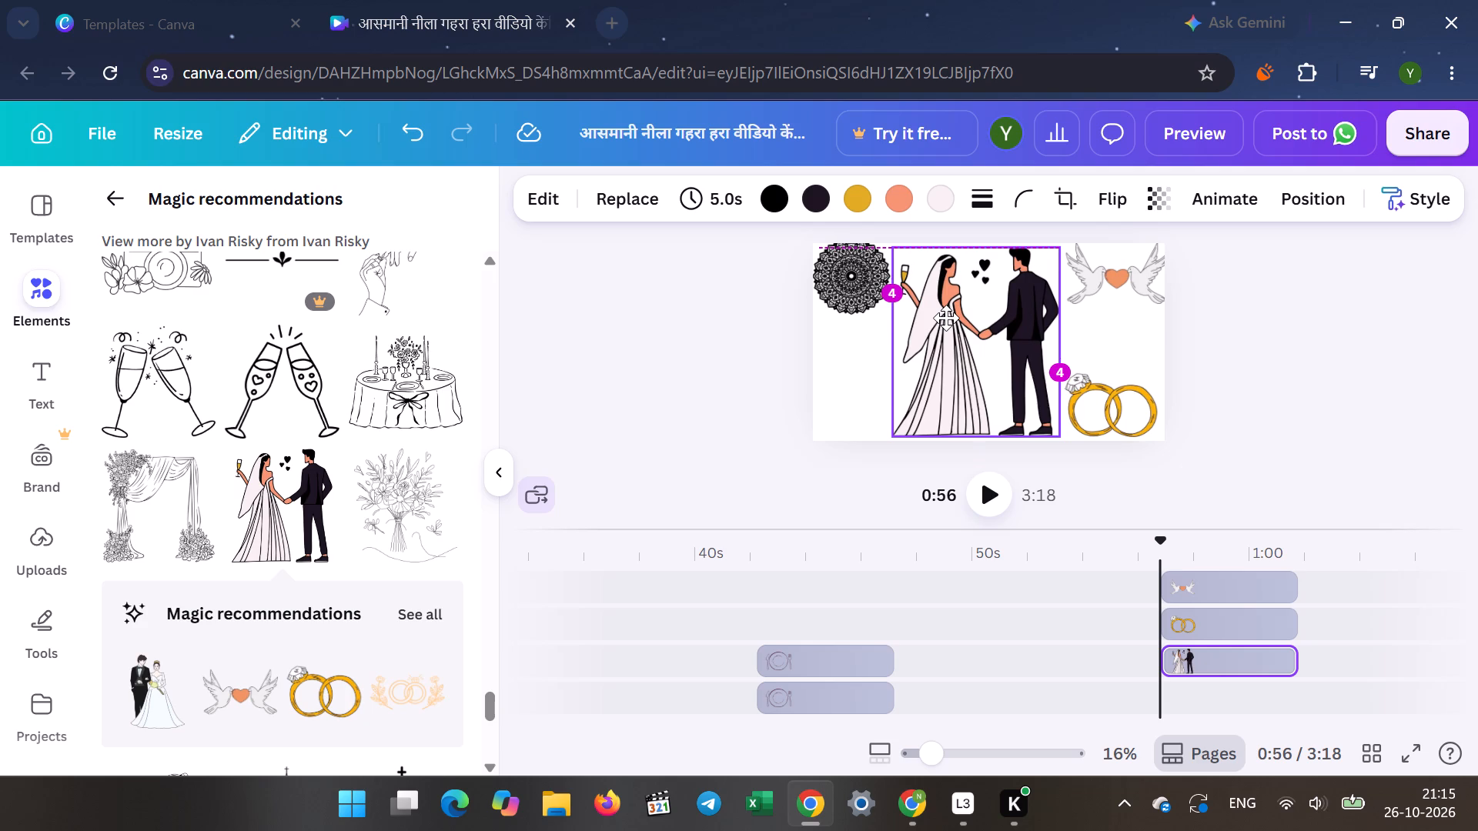
pyautogui.moveTo(946, 318); pyautogui.dragTo(948, 318)
pyautogui.click(586, 358)
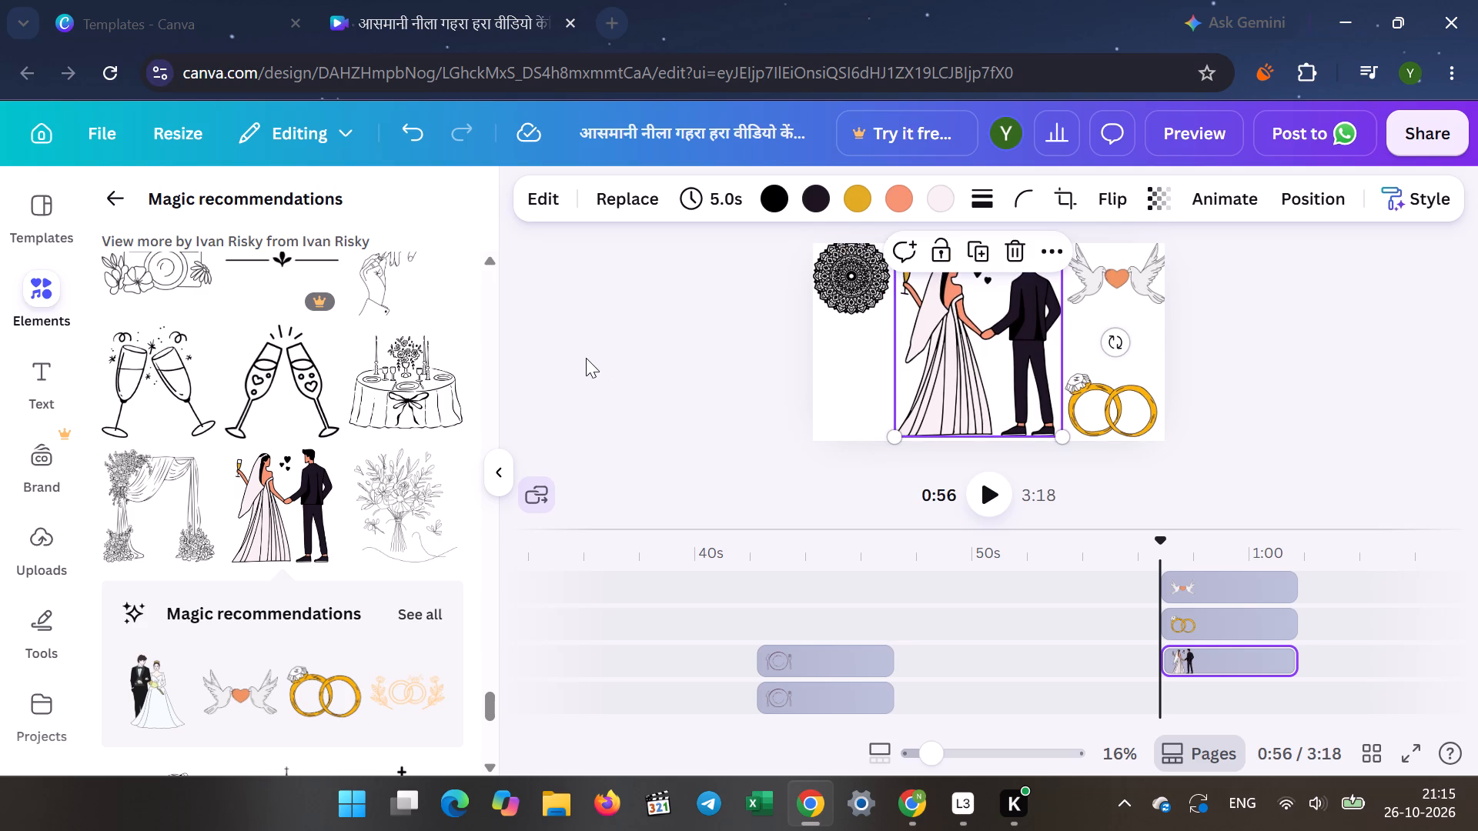
pyautogui.click(1121, 282)
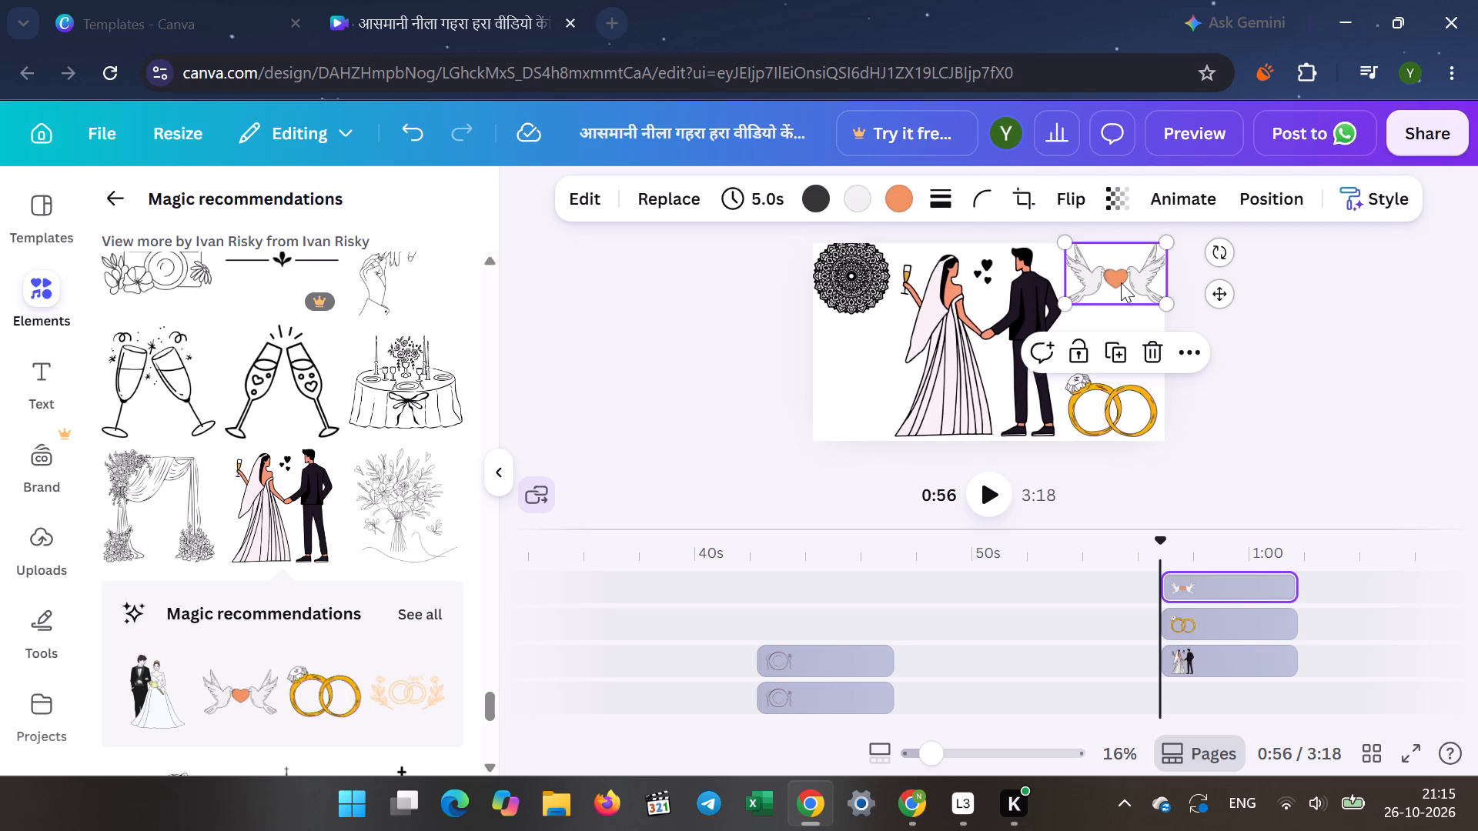
pyautogui.click(659, 369)
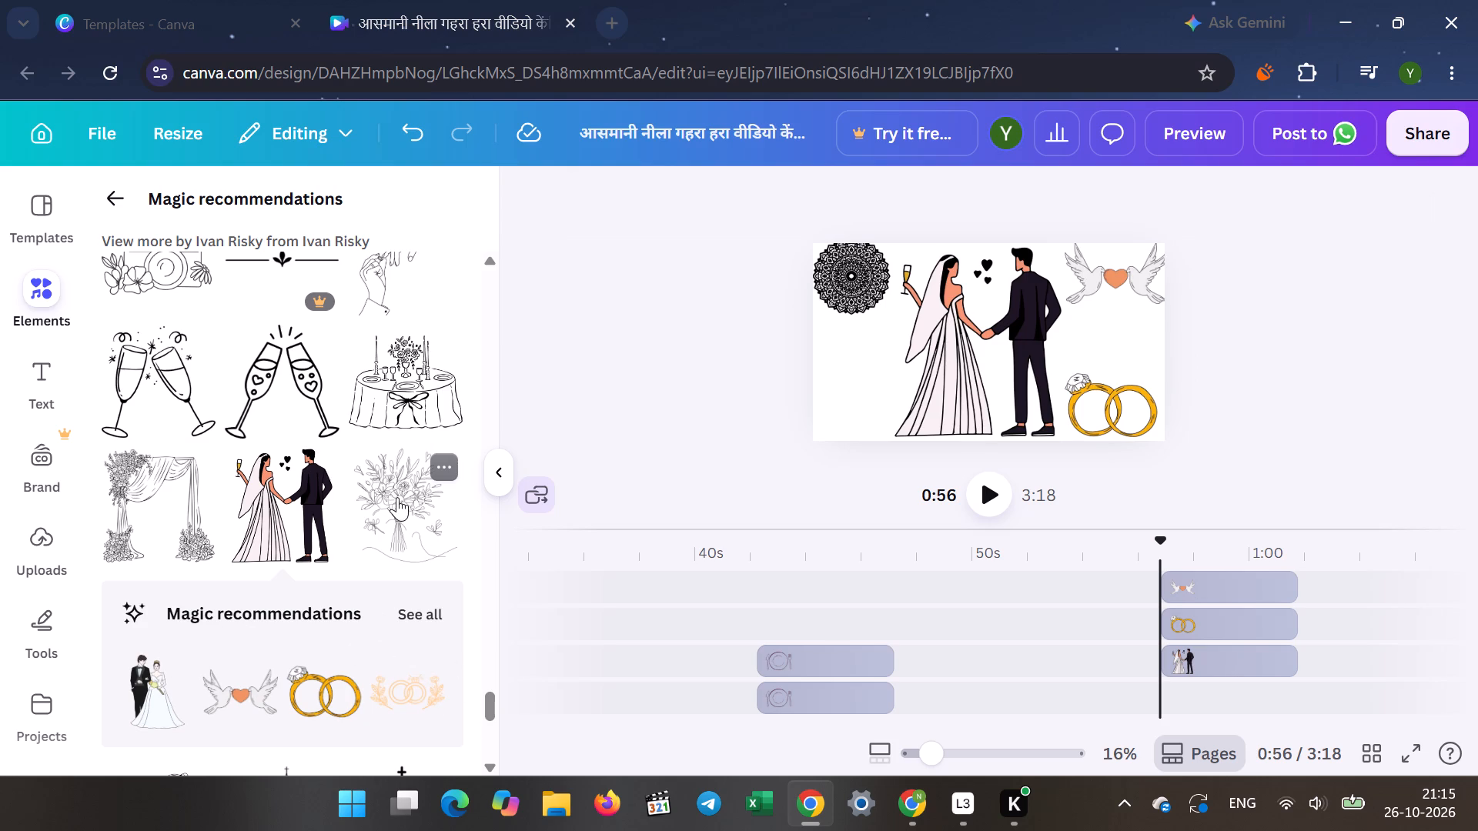
# Add the line-art bouquet drawing, enlarge it slightly and place it in the page's bottom-left corner, below the mandala.
pyautogui.moveTo(397, 499); pyautogui.dragTo(824, 374)
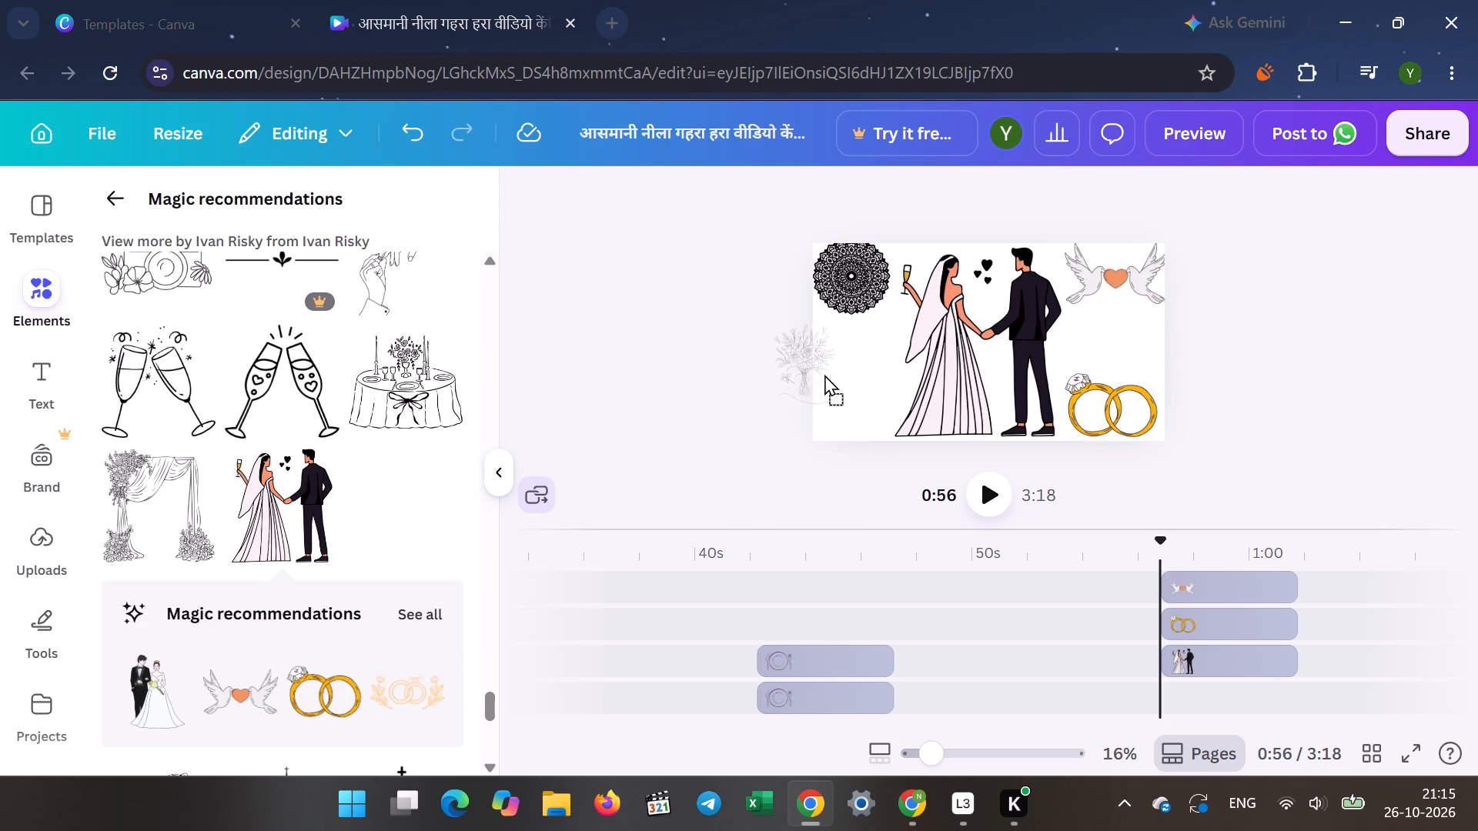
pyautogui.moveTo(824, 374); pyautogui.dragTo(865, 404)
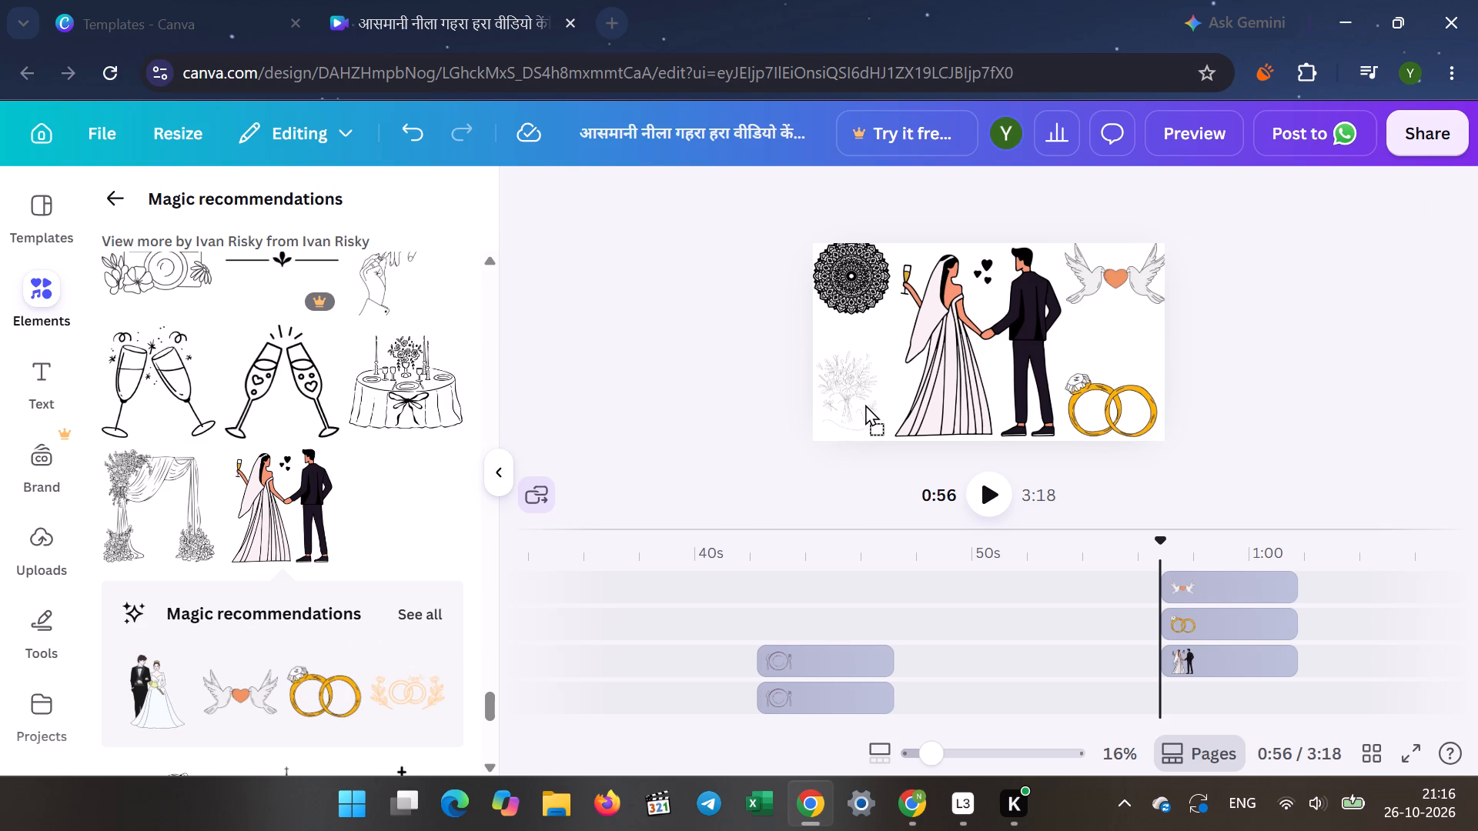
pyautogui.moveTo(865, 404); pyautogui.dragTo(867, 405)
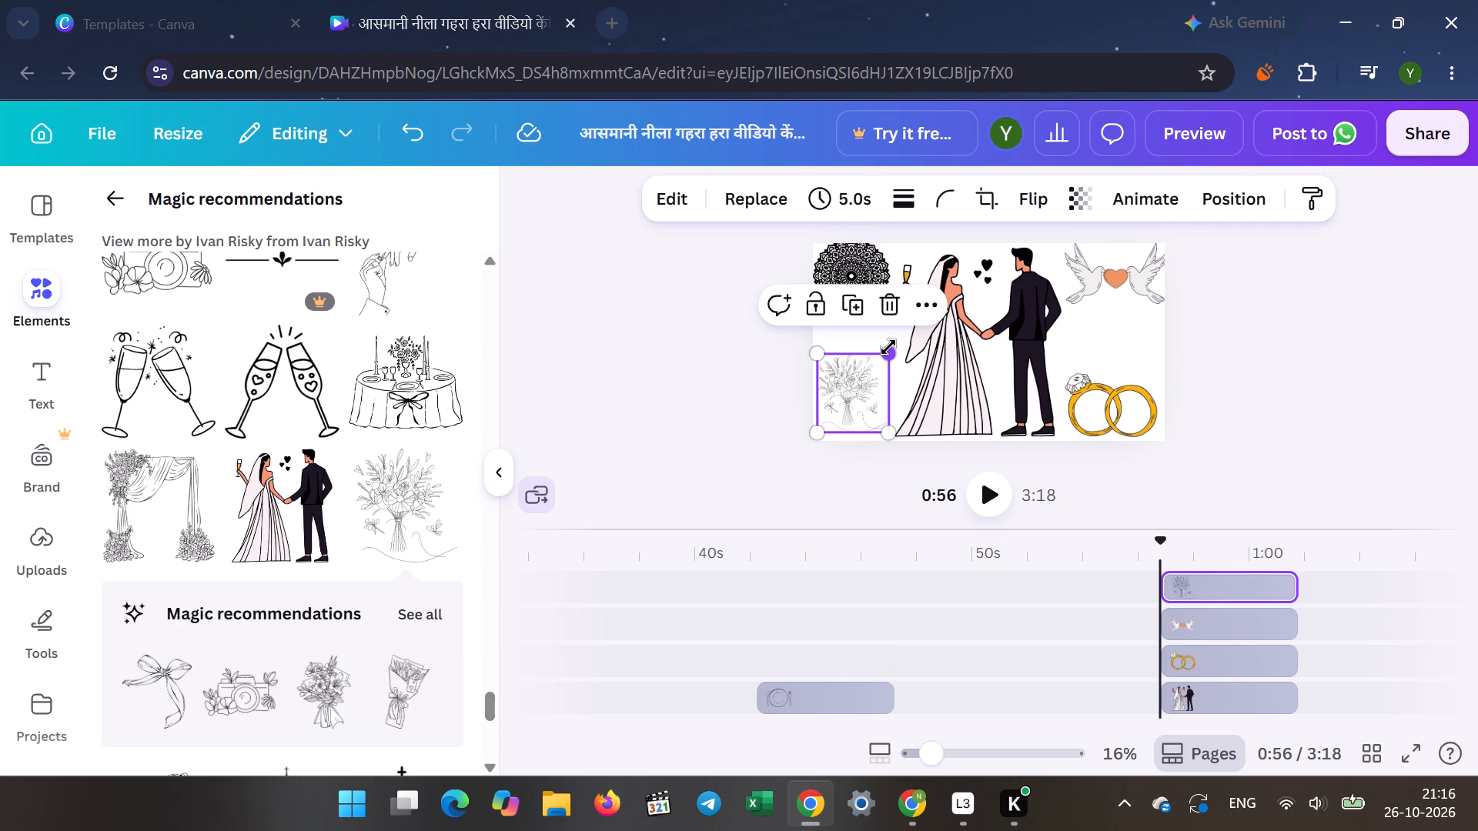
pyautogui.moveTo(888, 347); pyautogui.dragTo(888, 325)
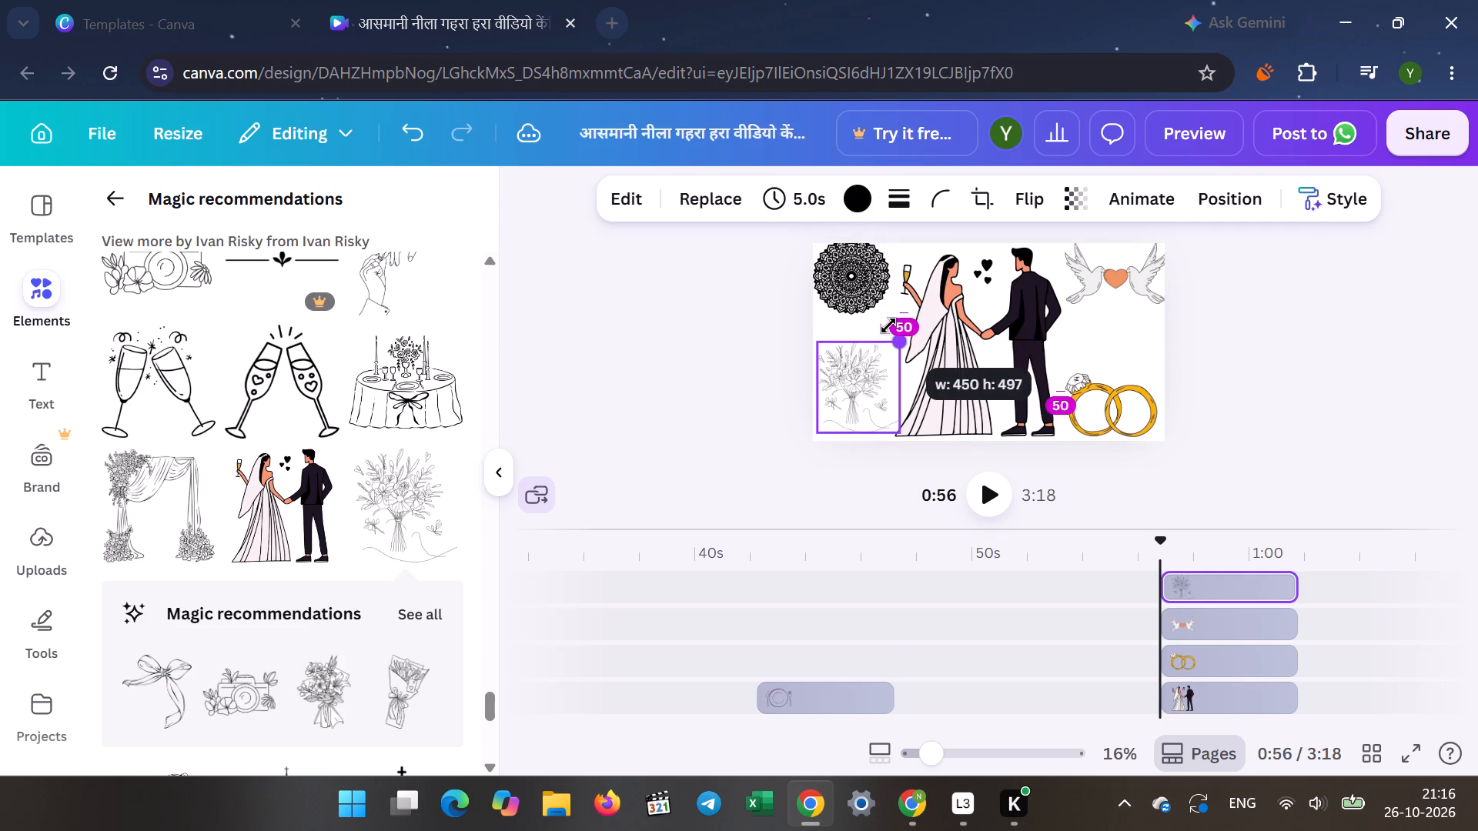
pyautogui.moveTo(888, 325); pyautogui.dragTo(888, 319)
pyautogui.click(861, 381)
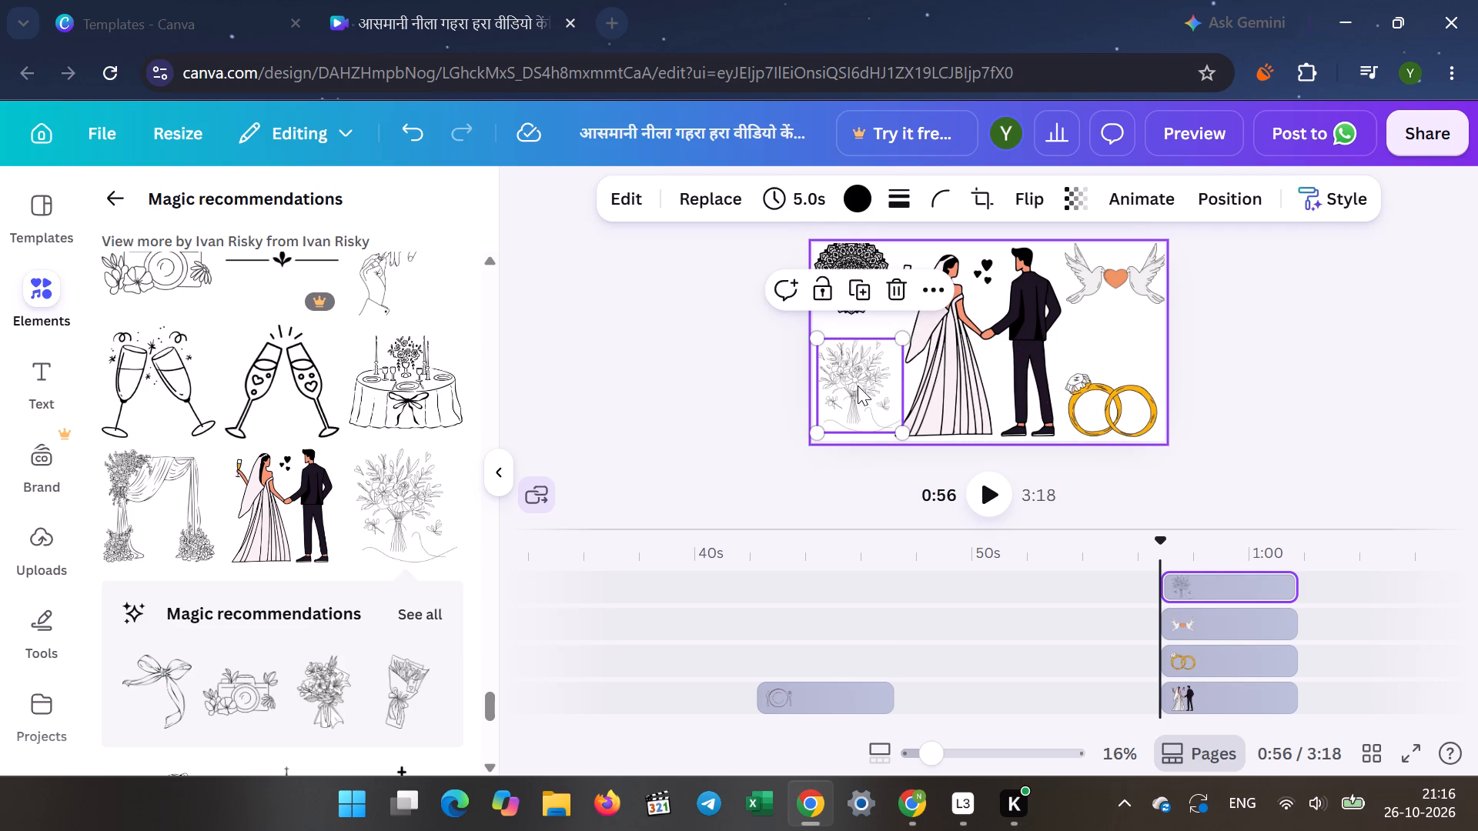
pyautogui.click(695, 367)
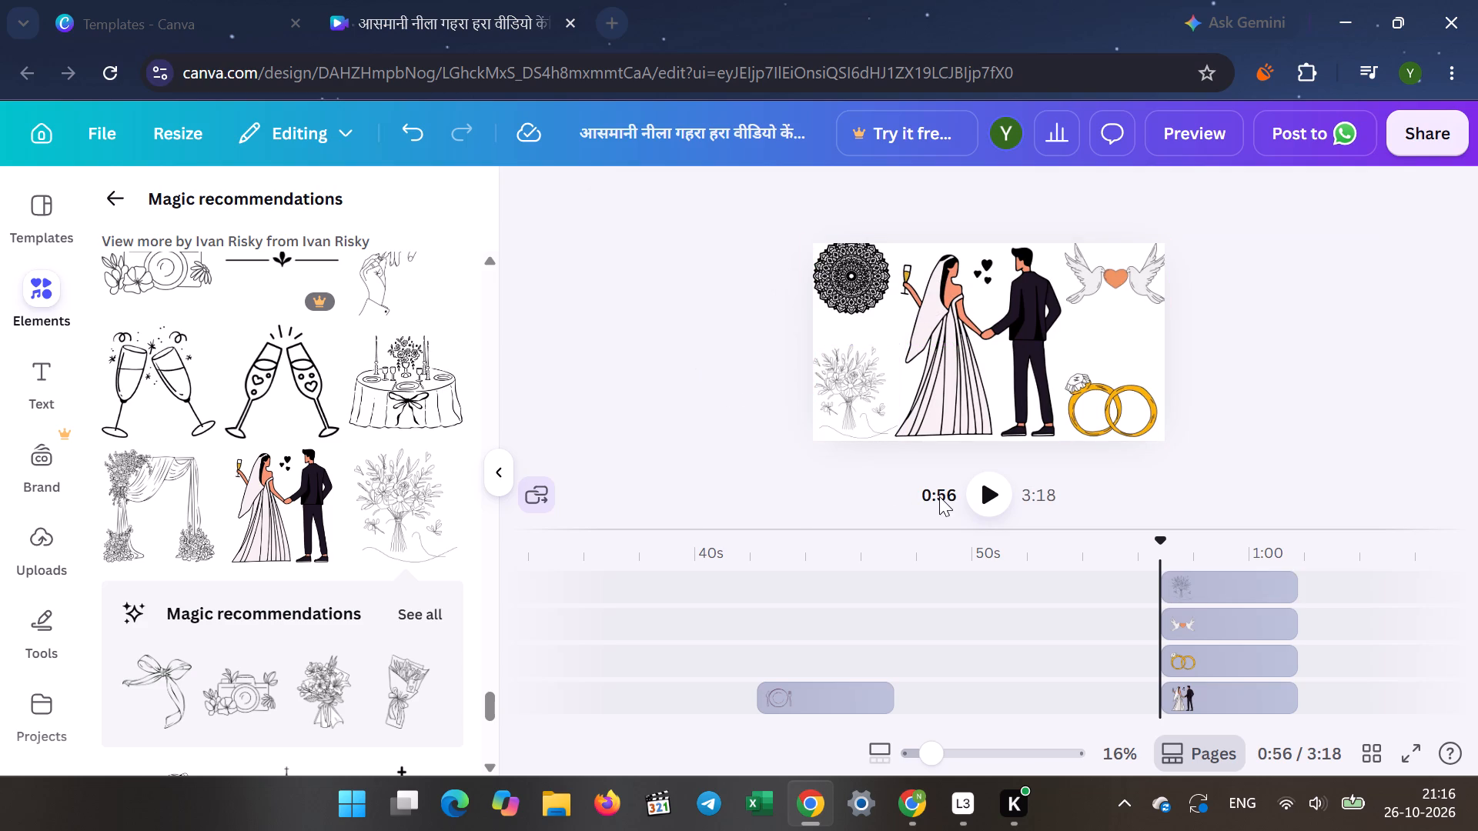
# On the bold black mandala page at 1:06, shrink the mandala to about the page height and place it against the page's left edge.
pyautogui.click(988, 505)
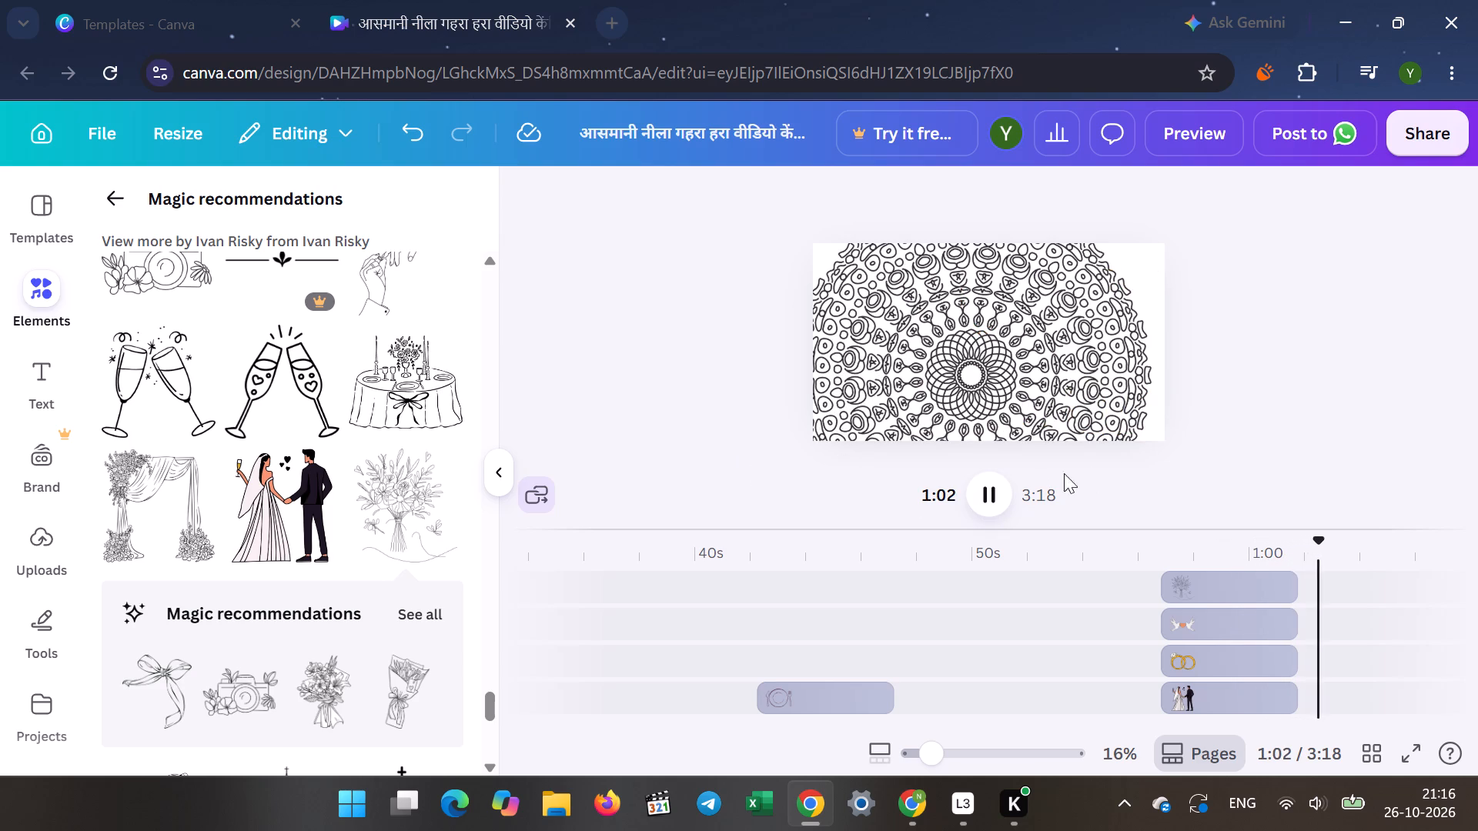
pyautogui.click(995, 492)
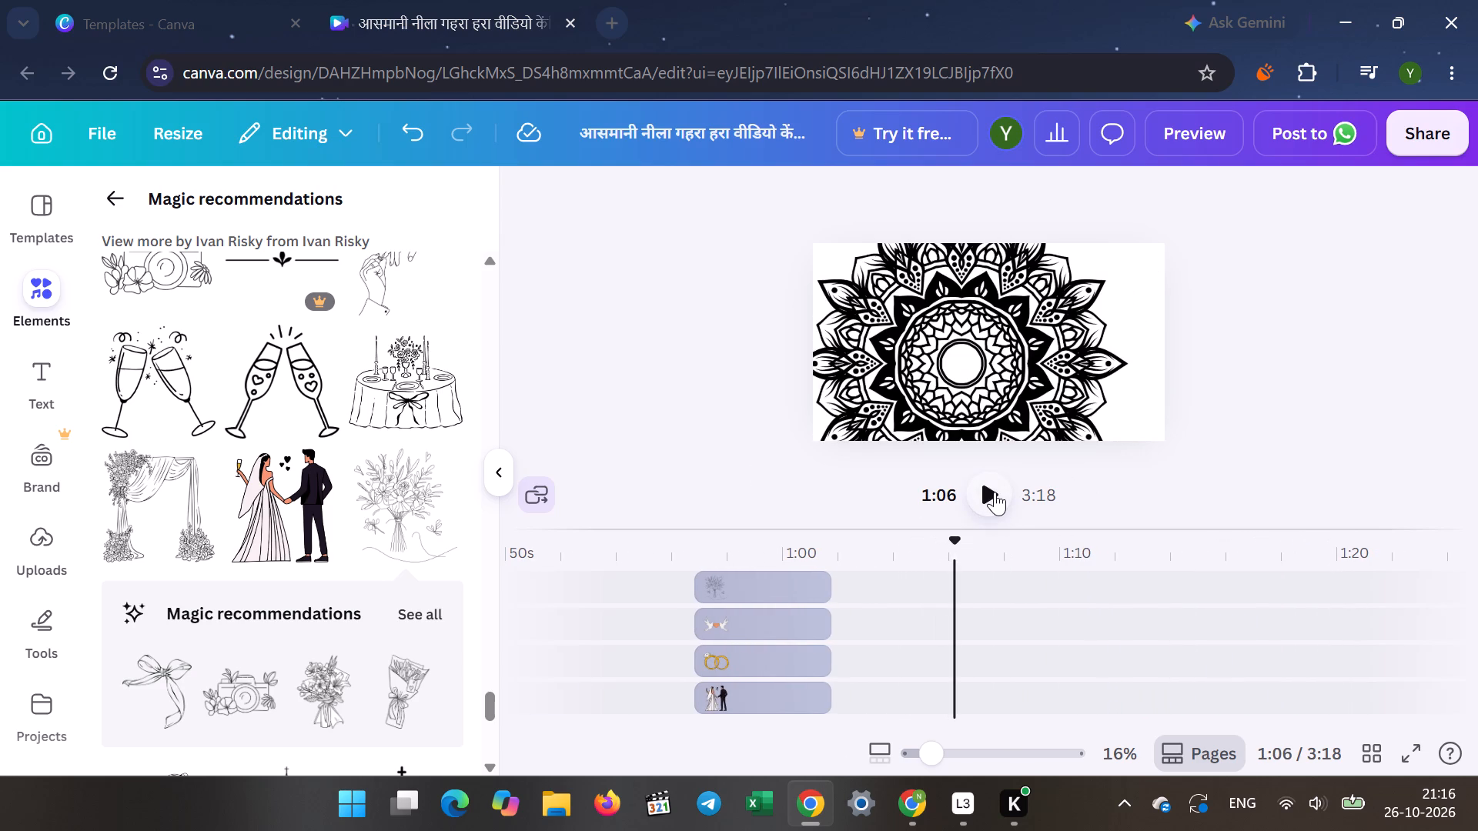
pyautogui.click(1015, 322)
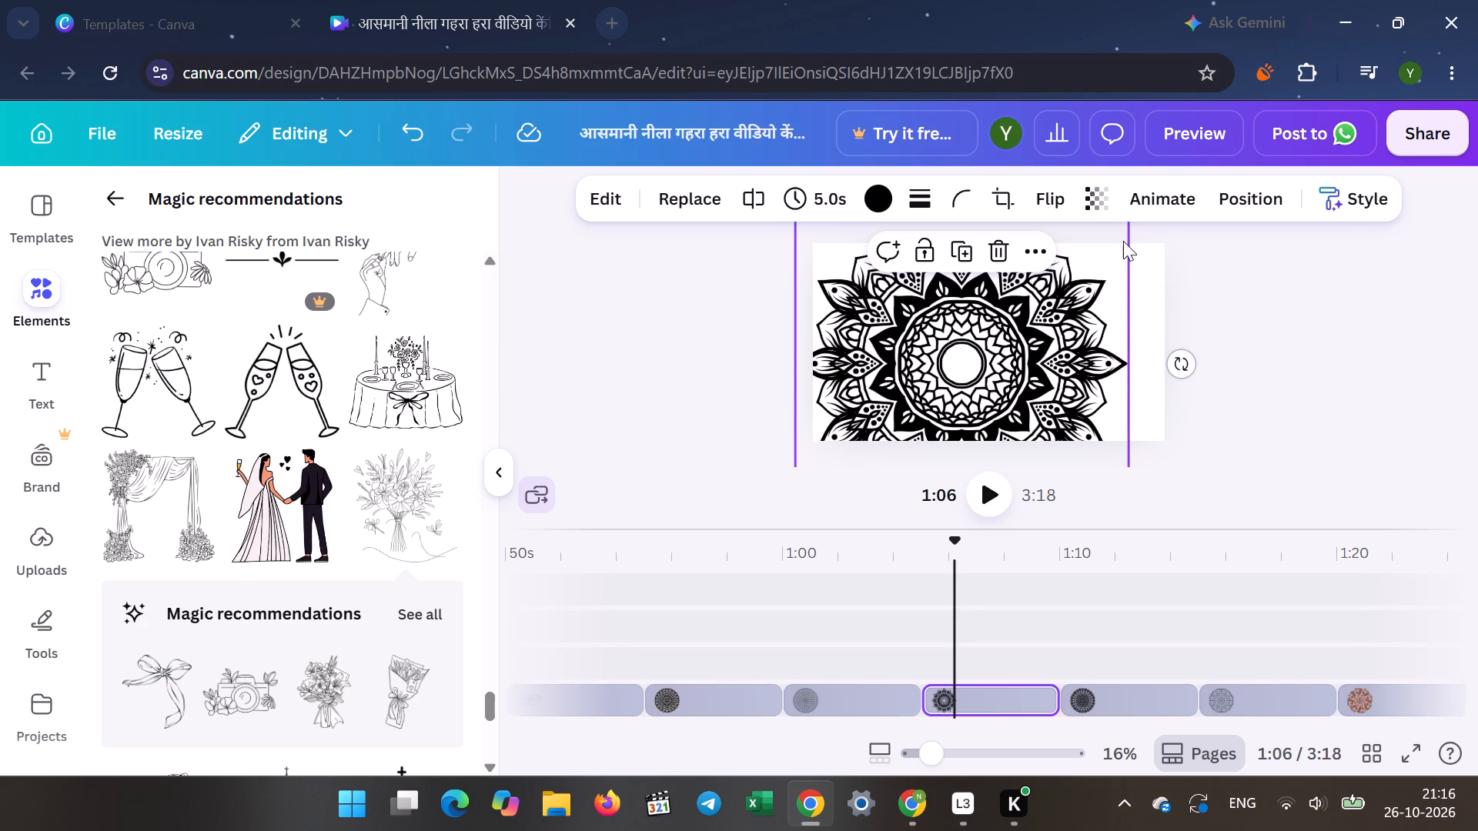
pyautogui.scroll(1, 1122, 238)
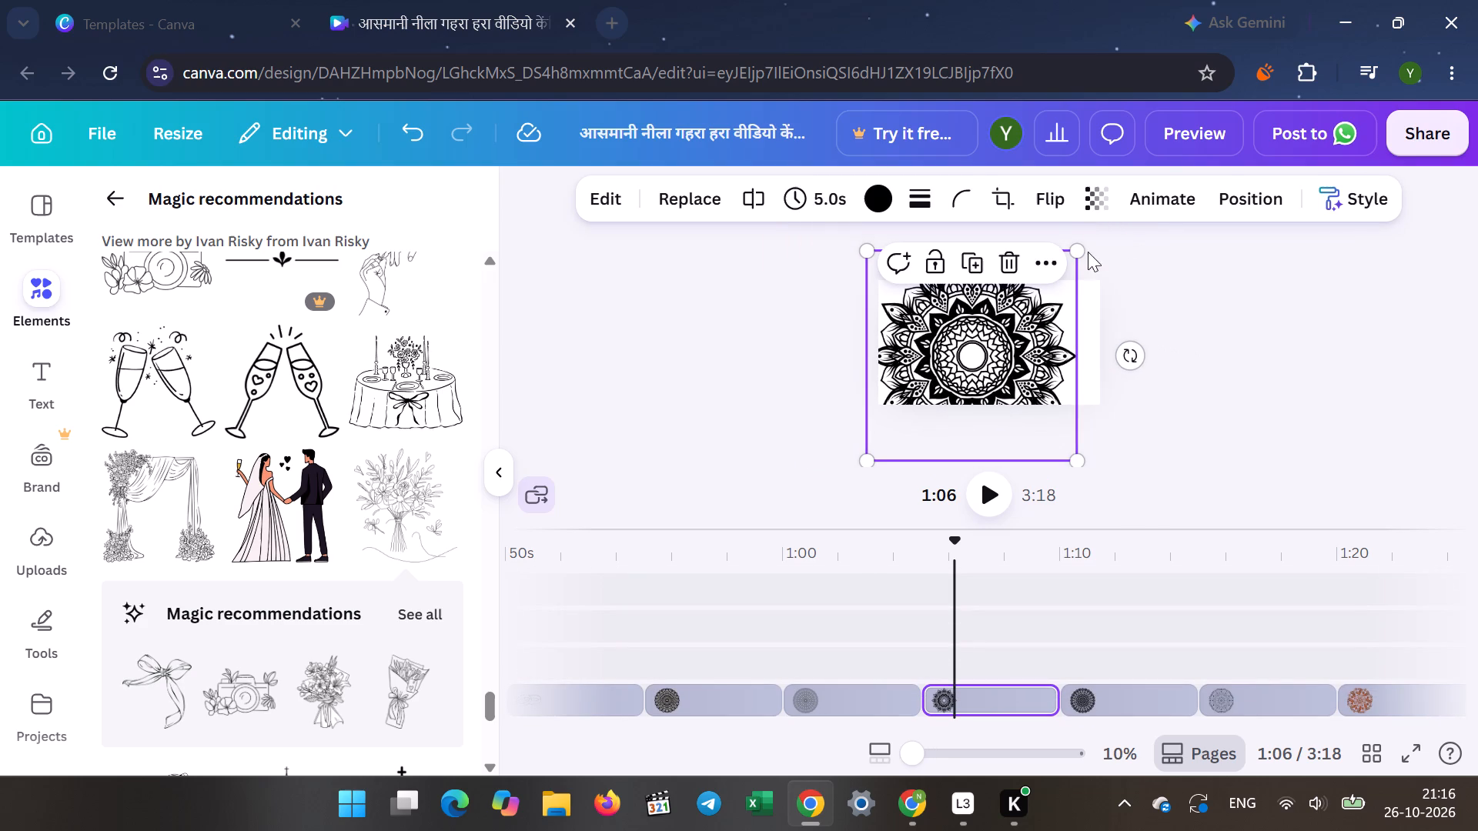
pyautogui.moveTo(1072, 254); pyautogui.dragTo(1001, 355)
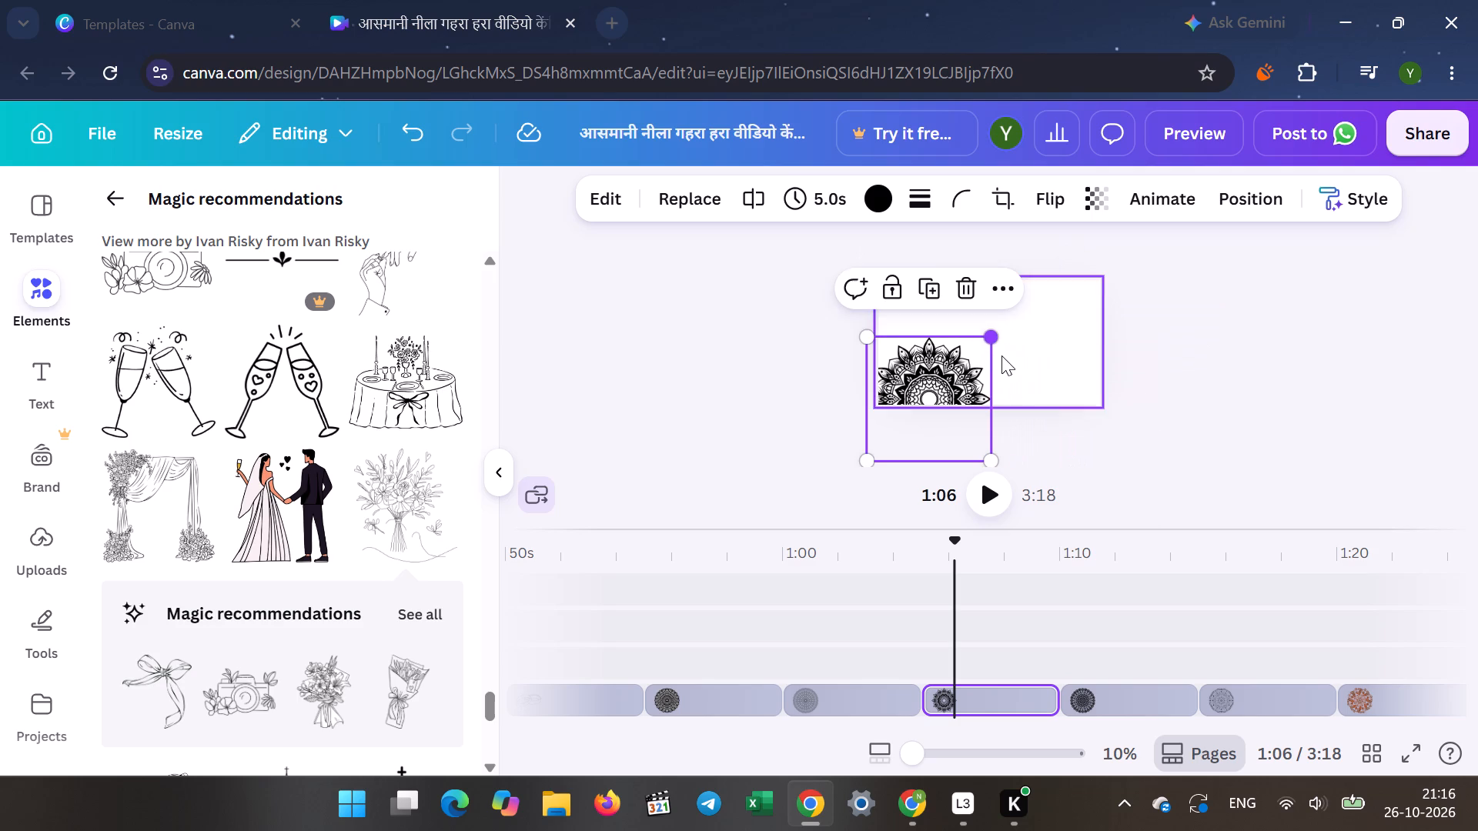
pyautogui.moveTo(957, 369); pyautogui.dragTo(981, 311)
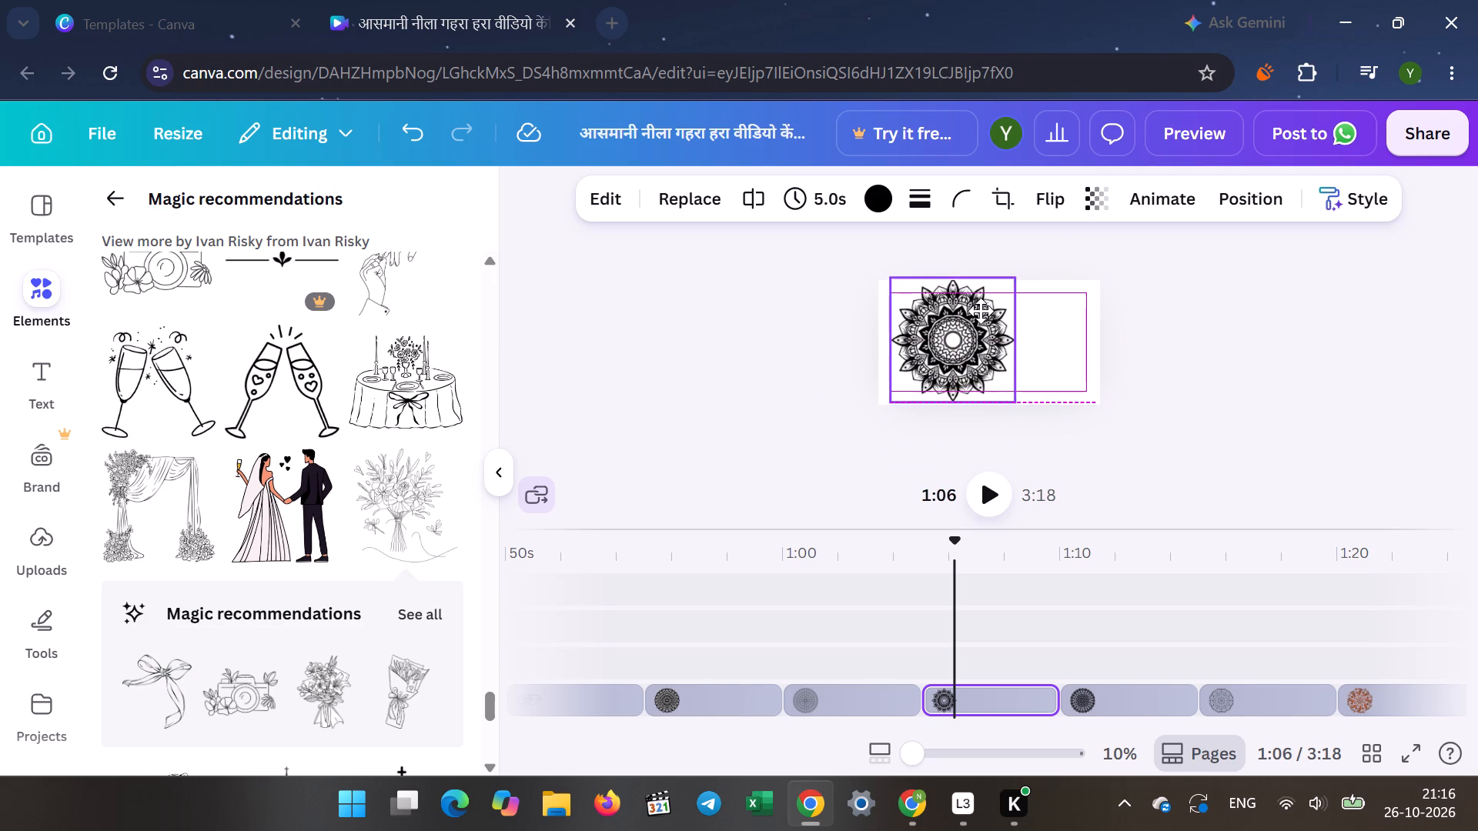
pyautogui.moveTo(981, 311); pyautogui.dragTo(981, 319)
pyautogui.click(1062, 325)
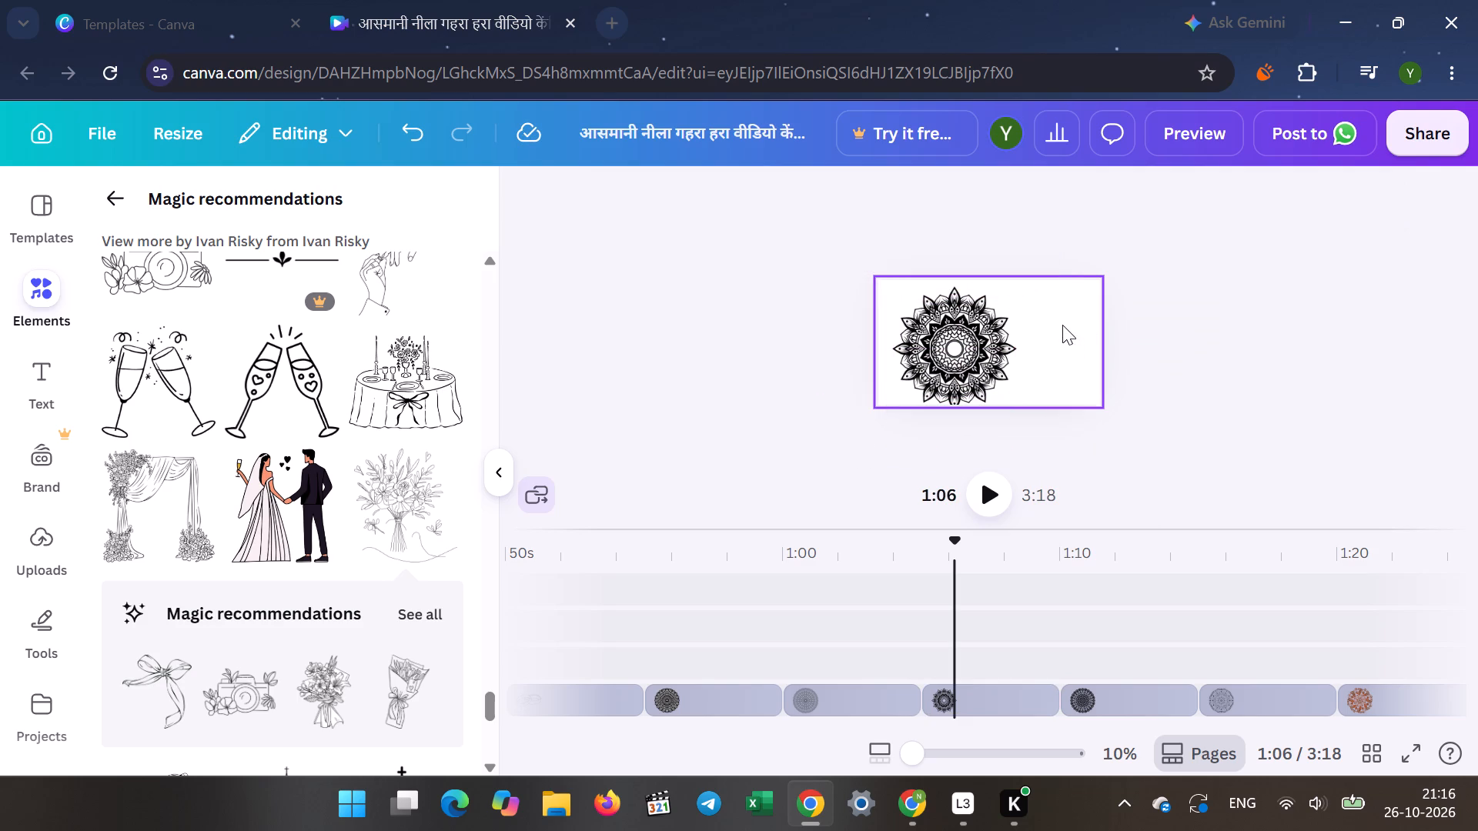
pyautogui.scroll(-1, 1062, 325)
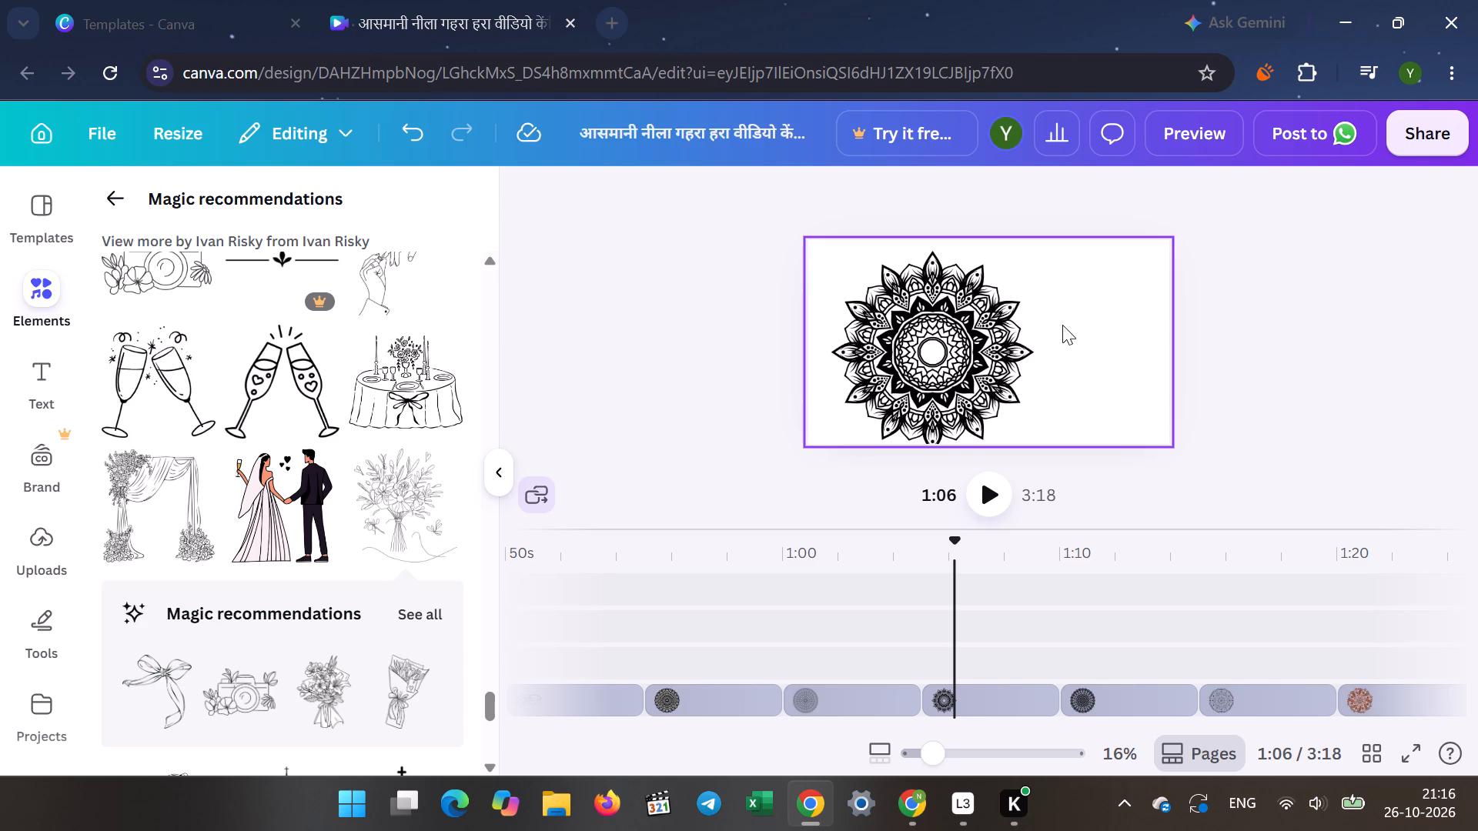
pyautogui.moveTo(923, 307); pyautogui.dragTo(897, 295)
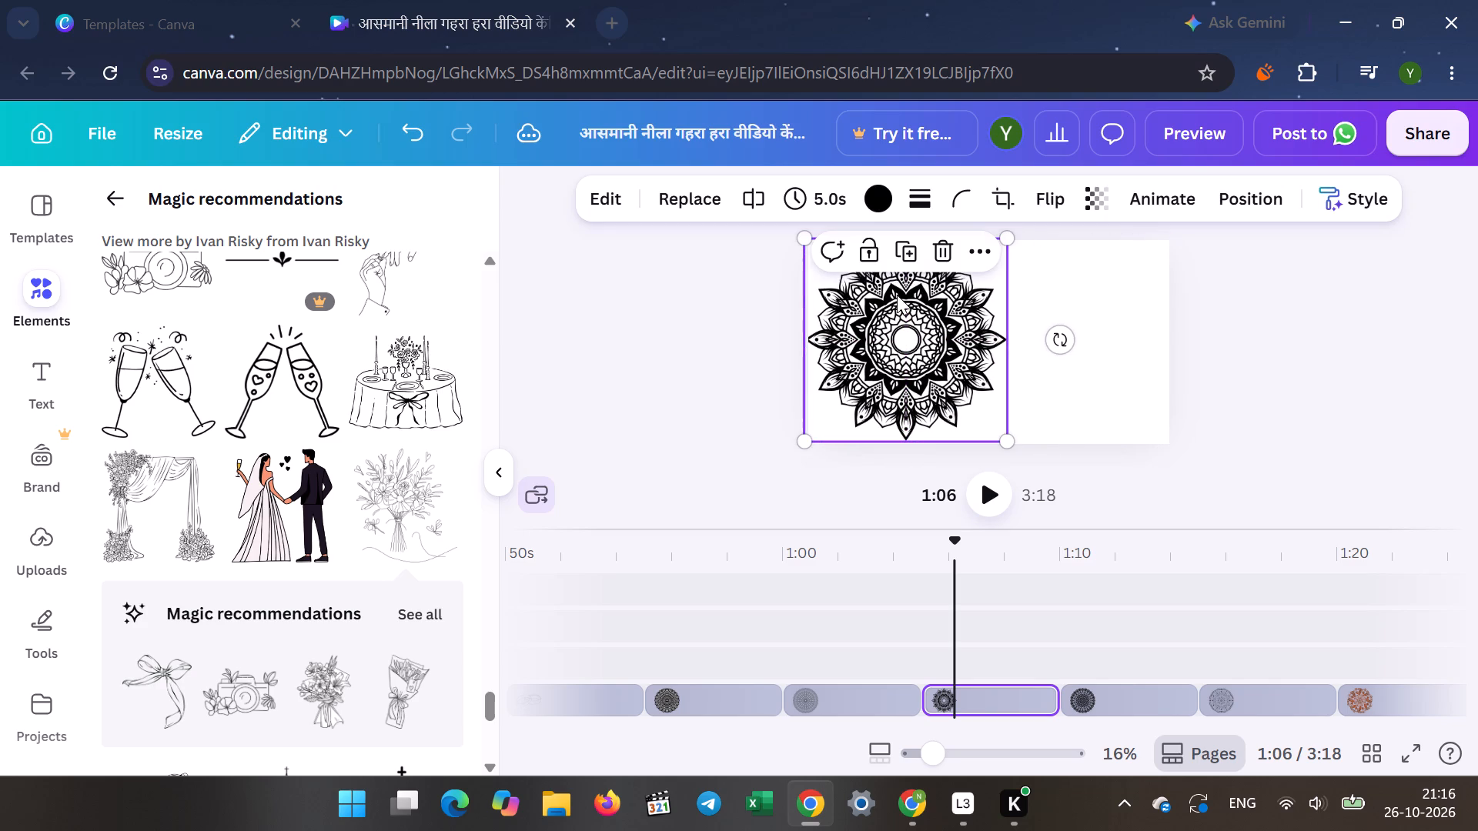
pyautogui.click(711, 321)
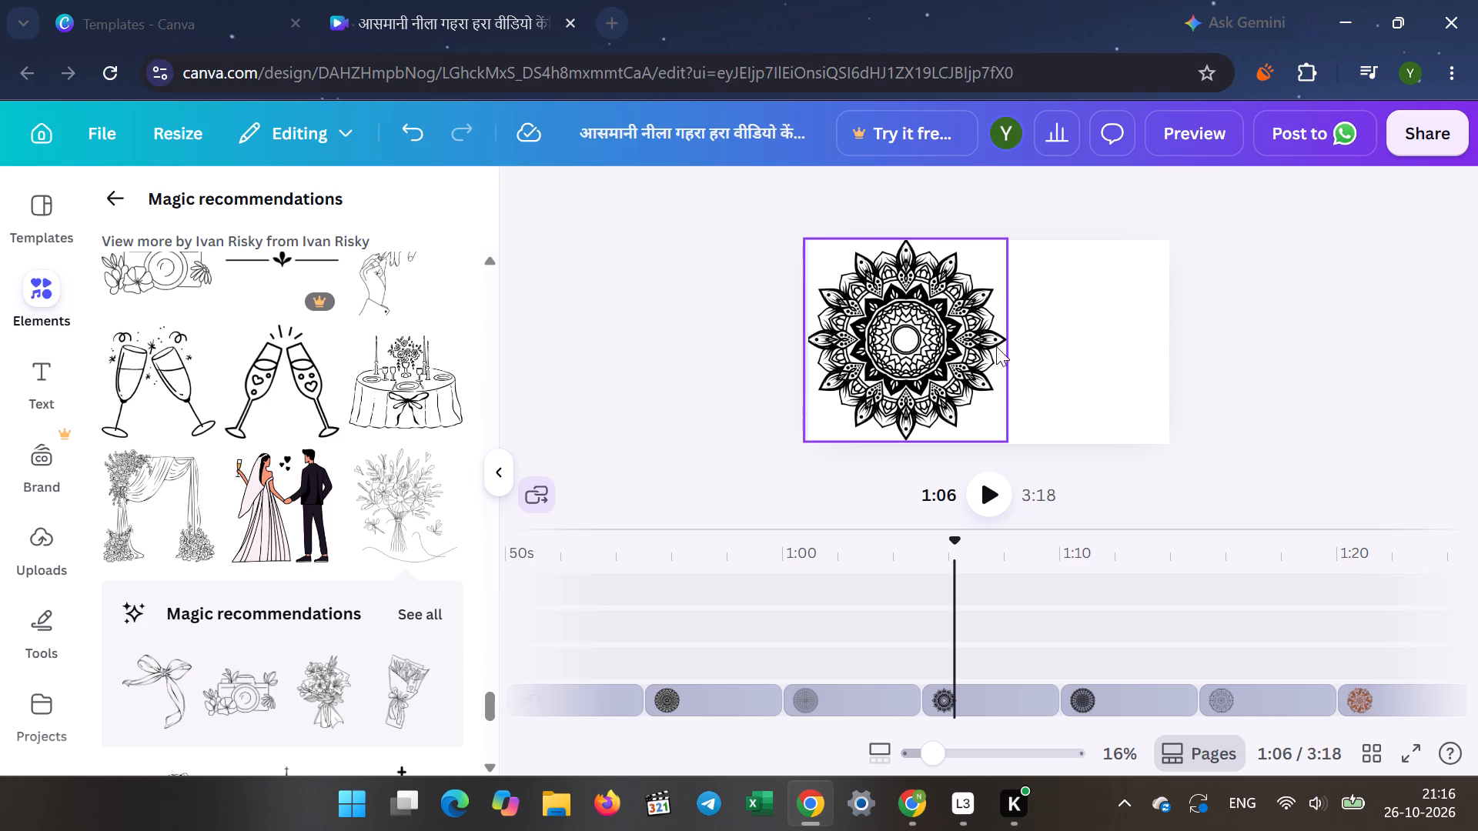
# Shrink the mandala further to about two-thirds of the page height and move it right of centre at the page's bottom edge.
pyautogui.click(927, 319)
pyautogui.moveTo(805, 242); pyautogui.dragTo(881, 293)
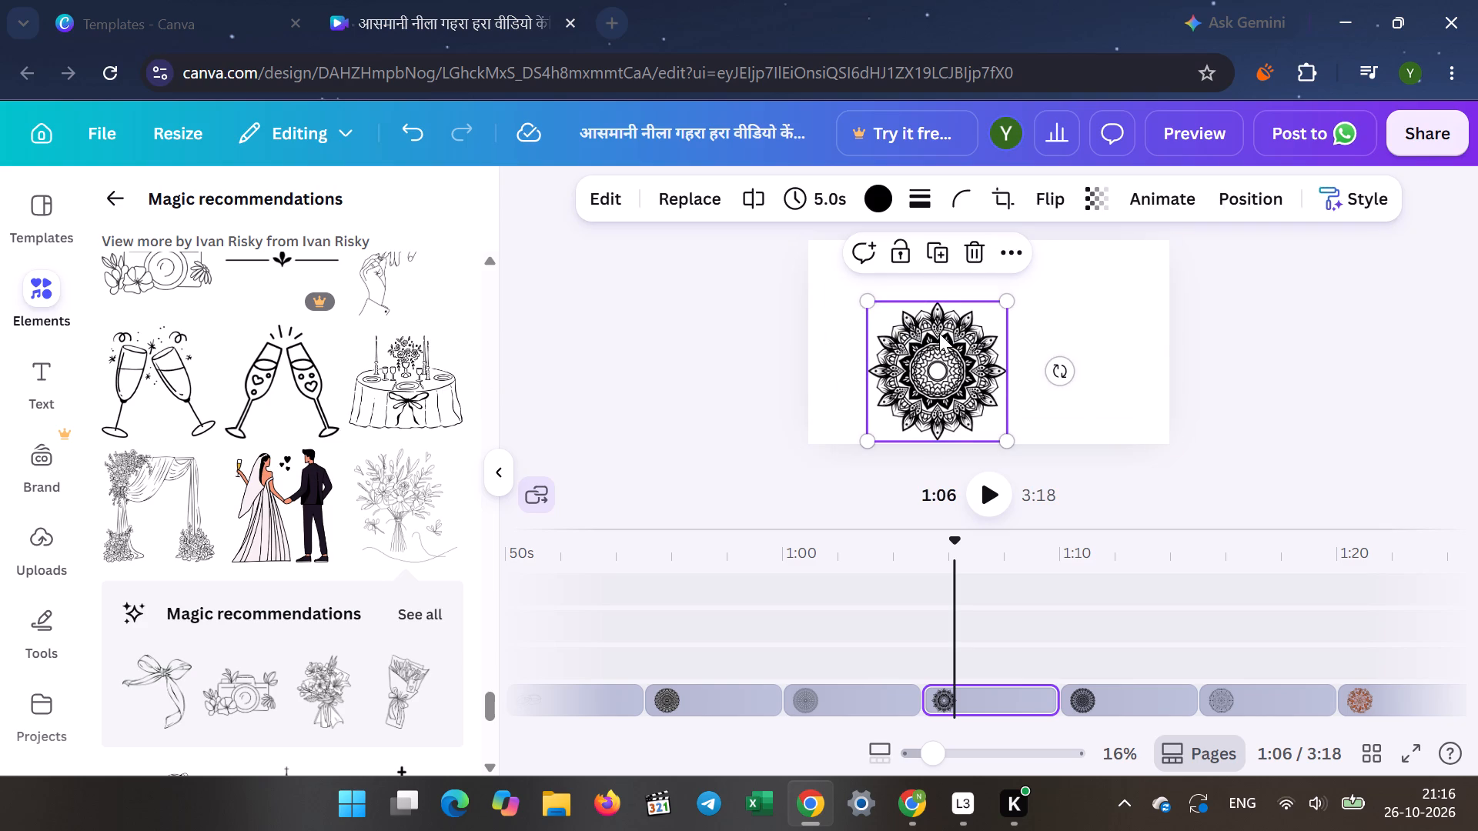
pyautogui.moveTo(939, 333); pyautogui.dragTo(1028, 337)
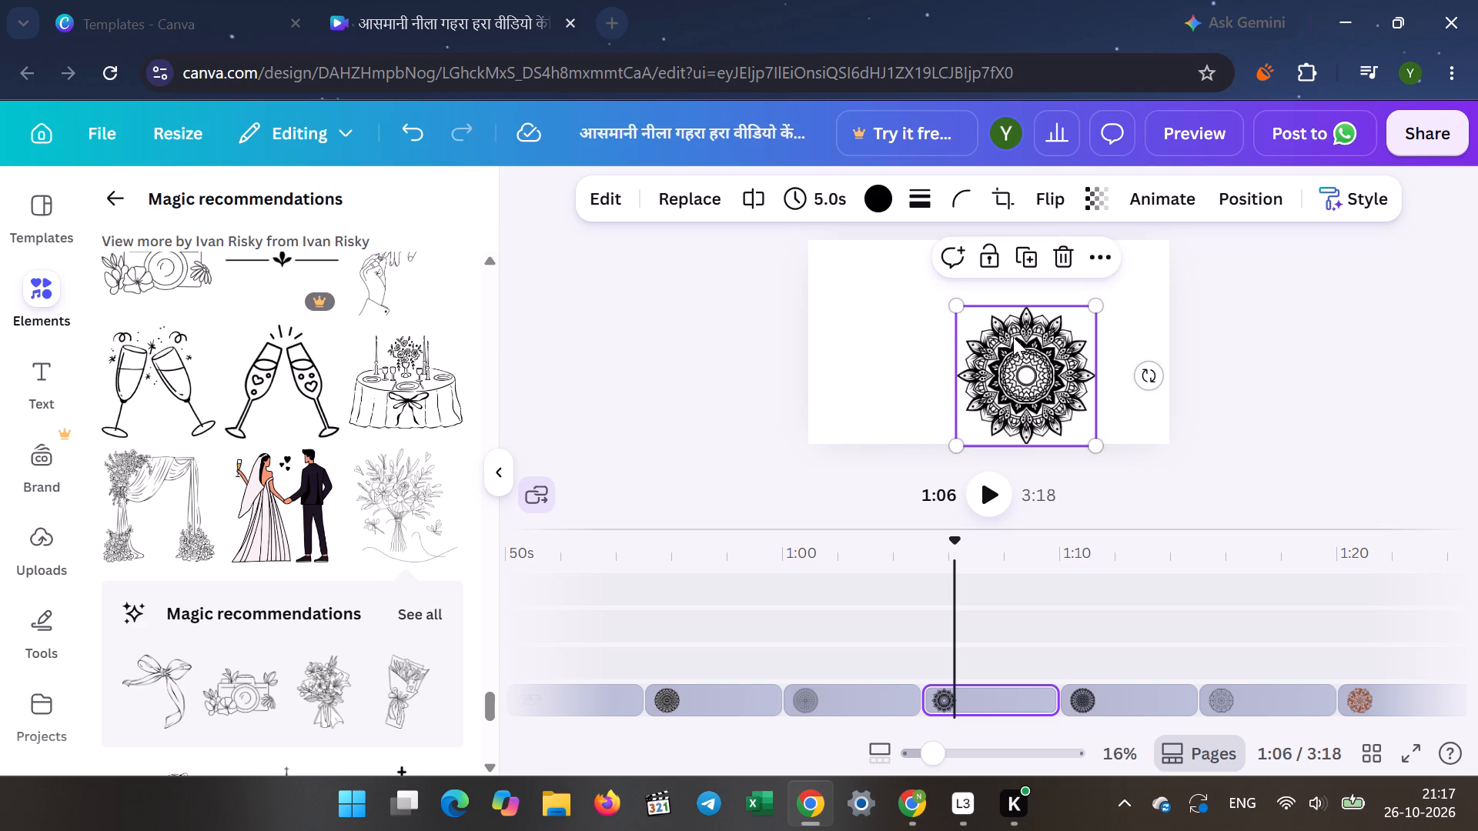
# Add the draped floral arch drawing over the page's left side and enlarge it to about 1,767 by 1,812.
pyautogui.moveTo(168, 490); pyautogui.dragTo(666, 381)
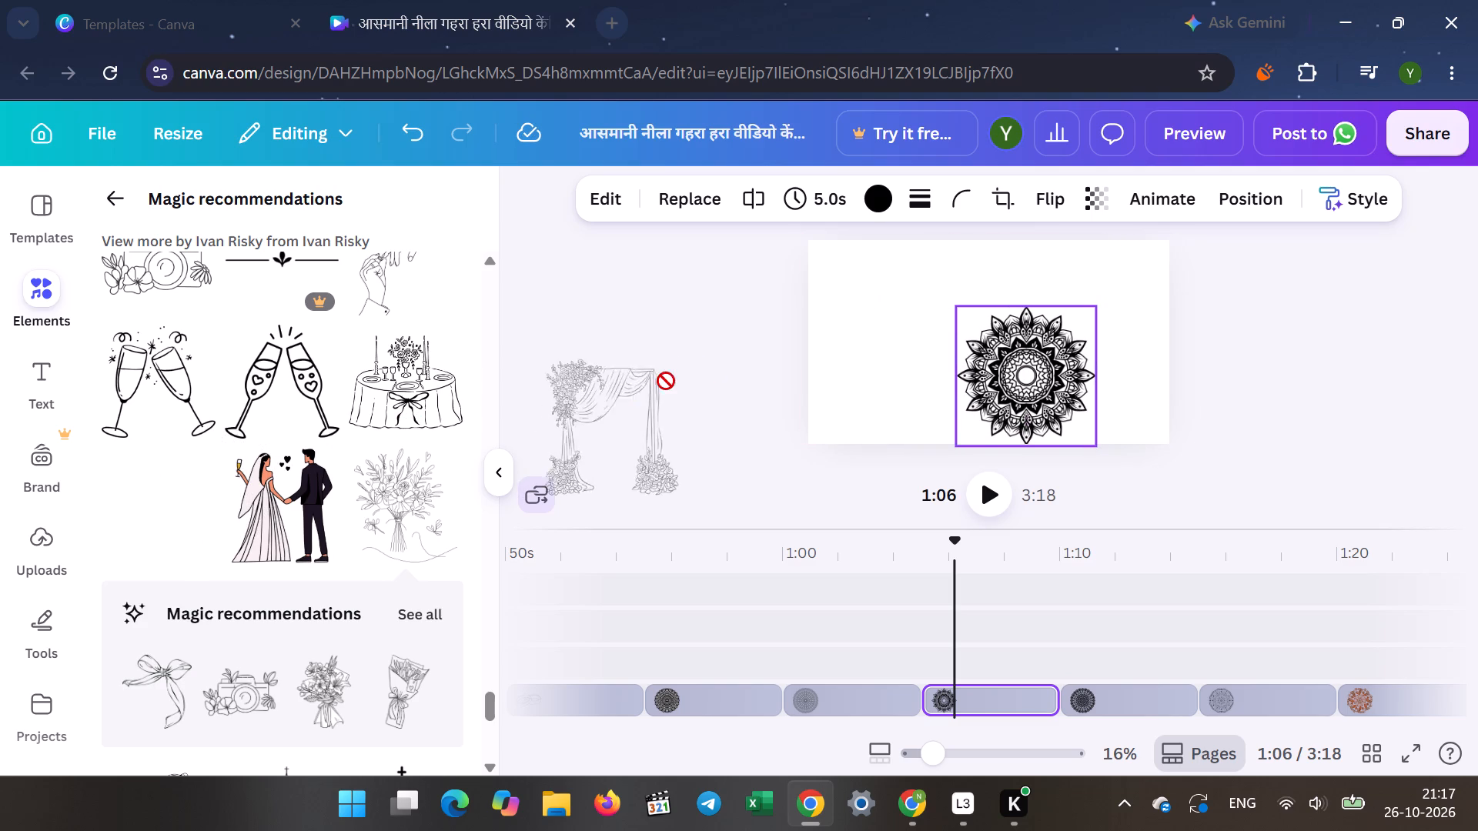
pyautogui.moveTo(666, 381); pyautogui.dragTo(881, 266)
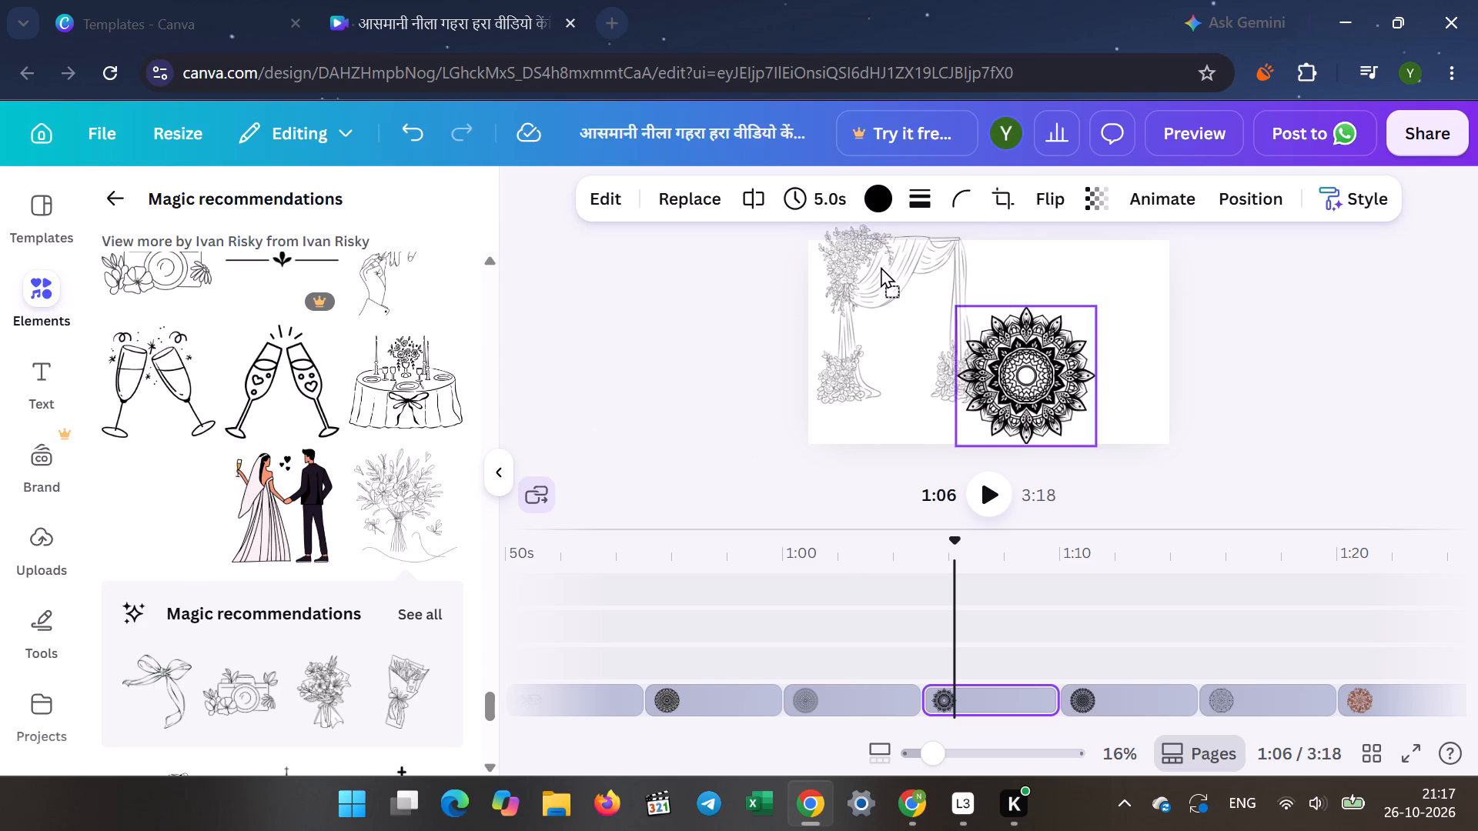
pyautogui.moveTo(881, 266); pyautogui.dragTo(867, 285)
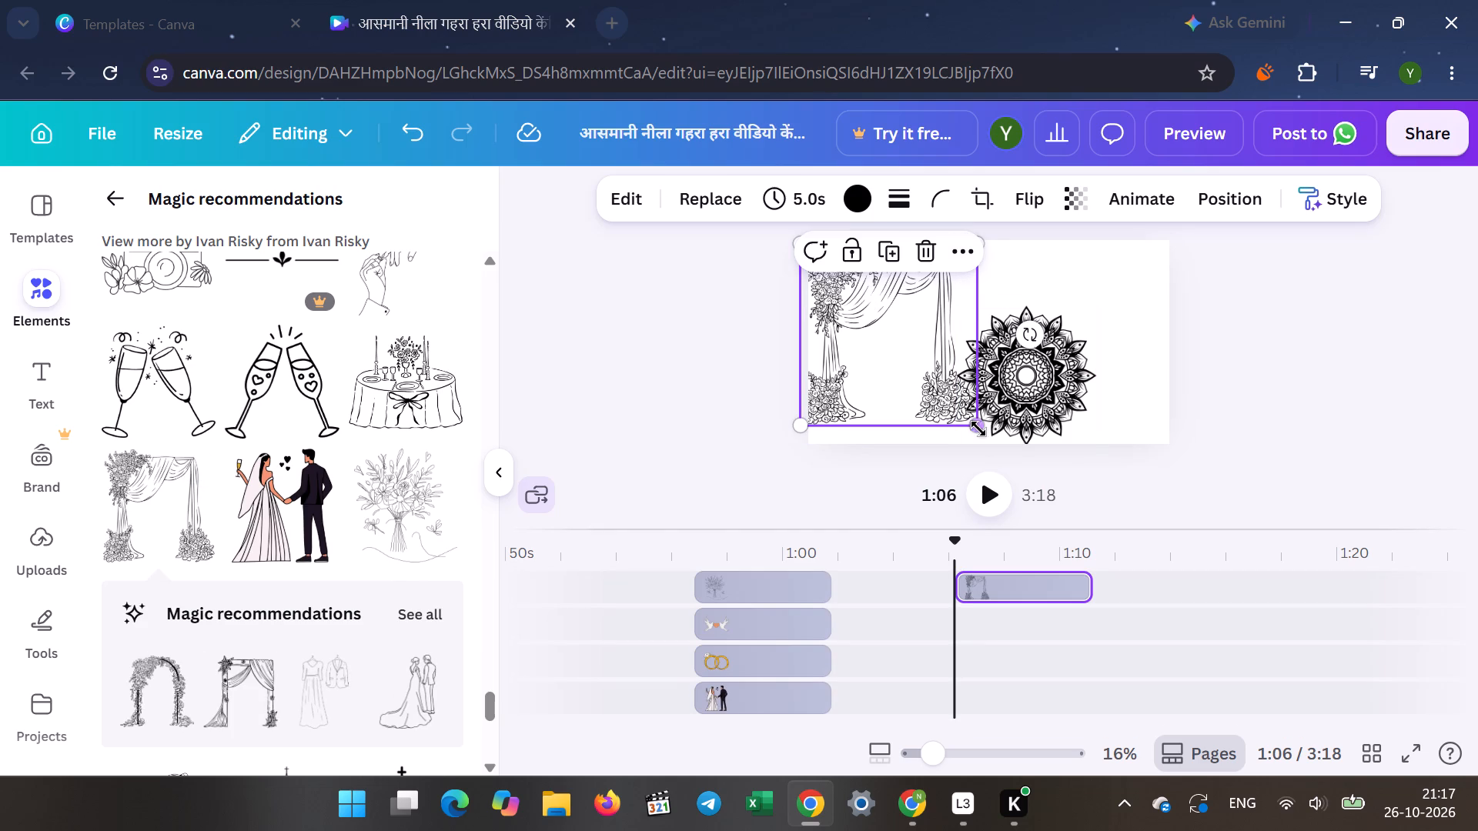
pyautogui.moveTo(978, 426); pyautogui.dragTo(1159, 373)
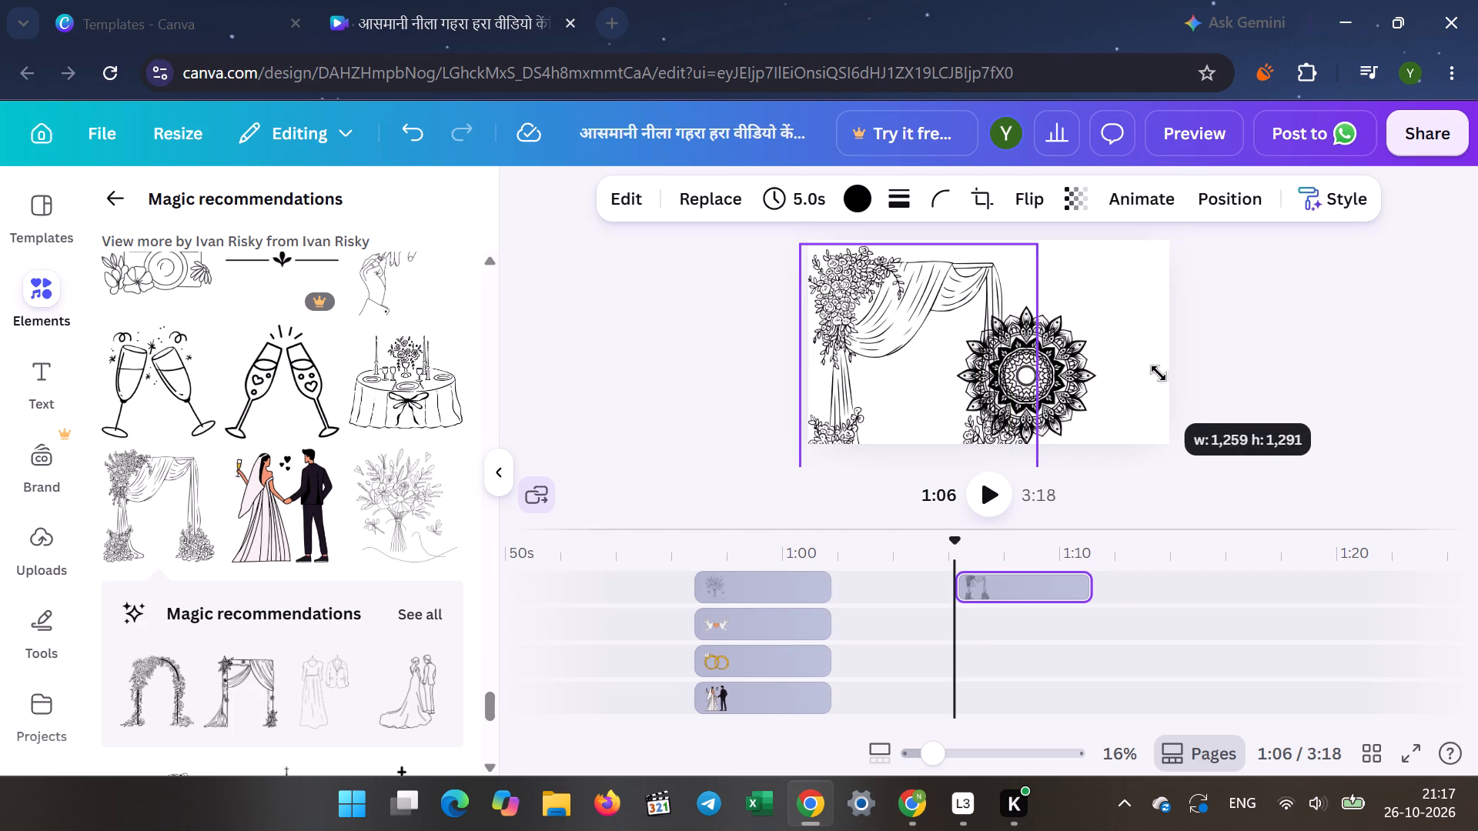
pyautogui.moveTo(1159, 373); pyautogui.dragTo(1378, 306)
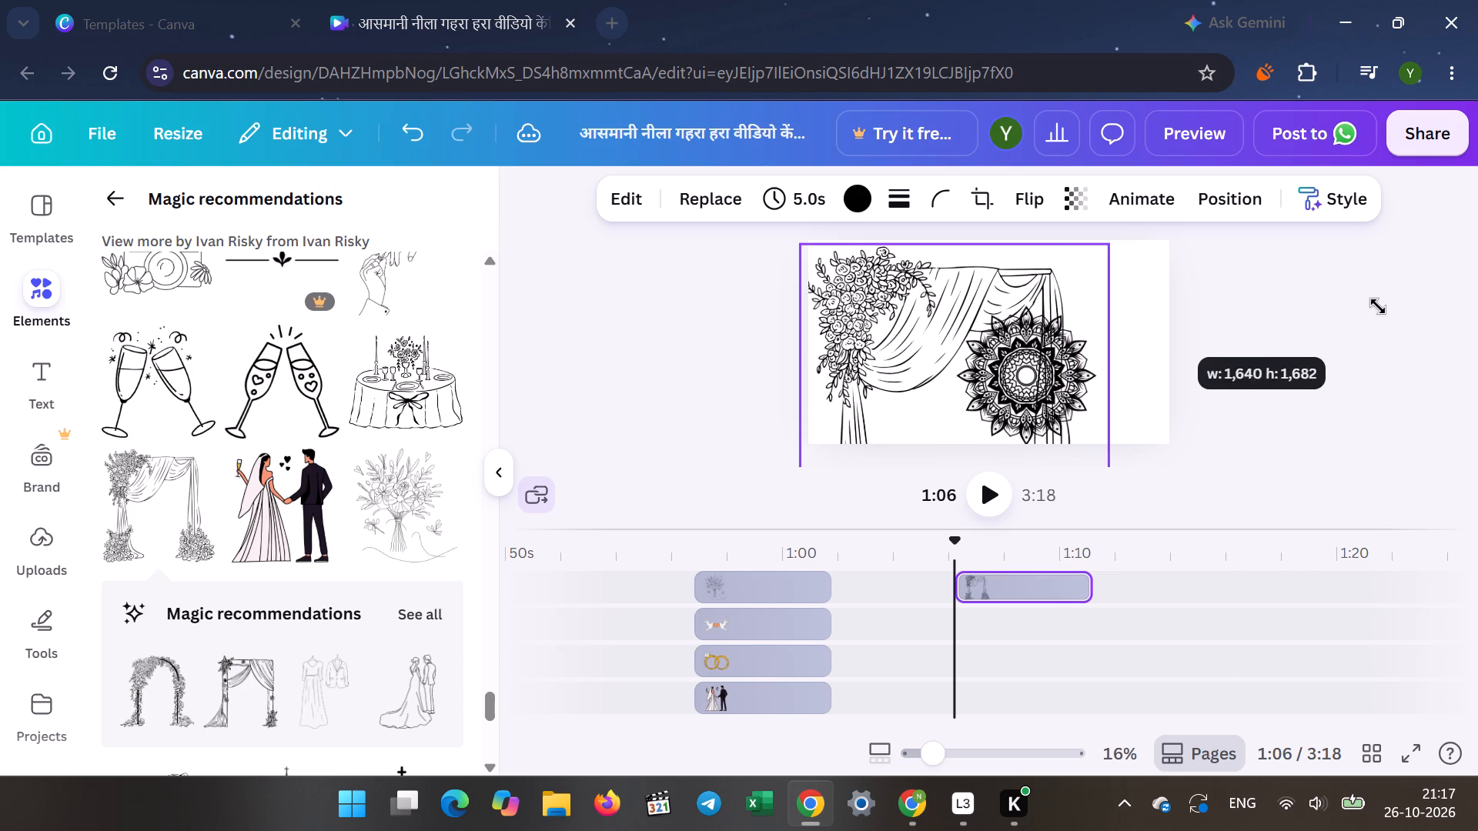
pyautogui.moveTo(1378, 306); pyautogui.dragTo(1477, 251)
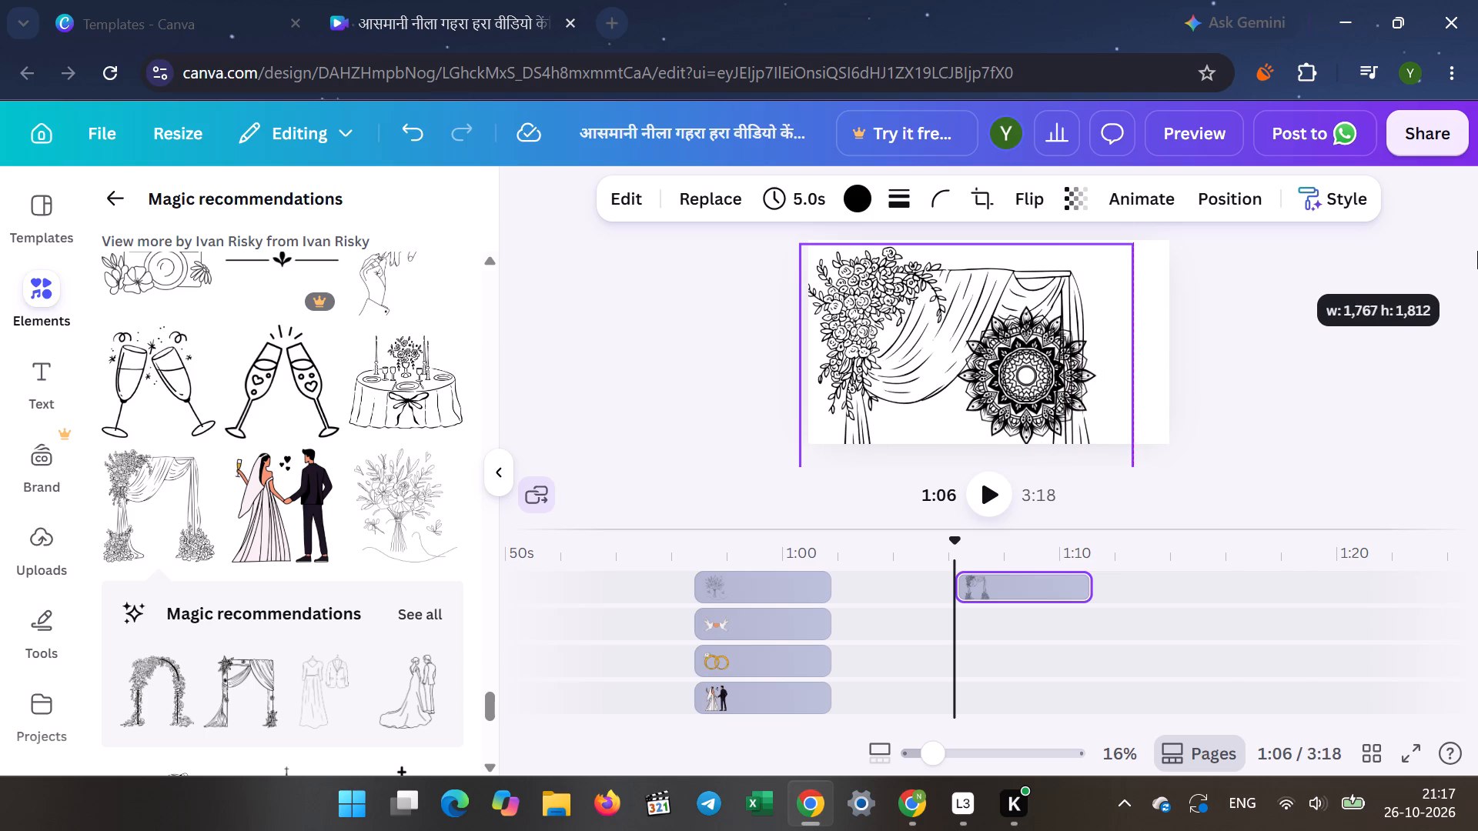
pyautogui.moveTo(1477, 251); pyautogui.dragTo(1477, 252)
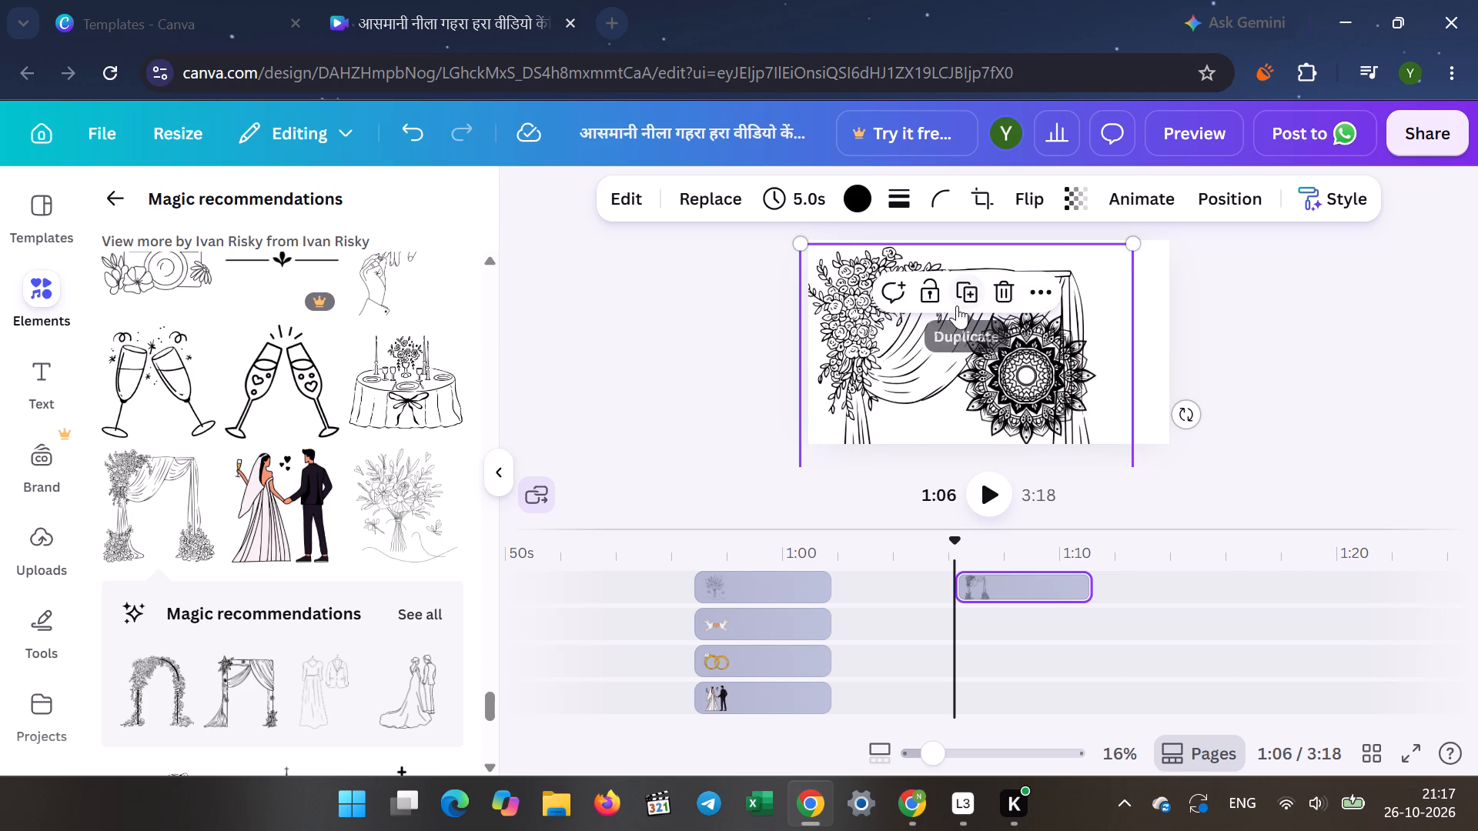
# Reposition the arch drawing so its flowers fill the page's top-left corner and its drape spans the top edge.
pyautogui.moveTo(907, 324); pyautogui.dragTo(917, 255)
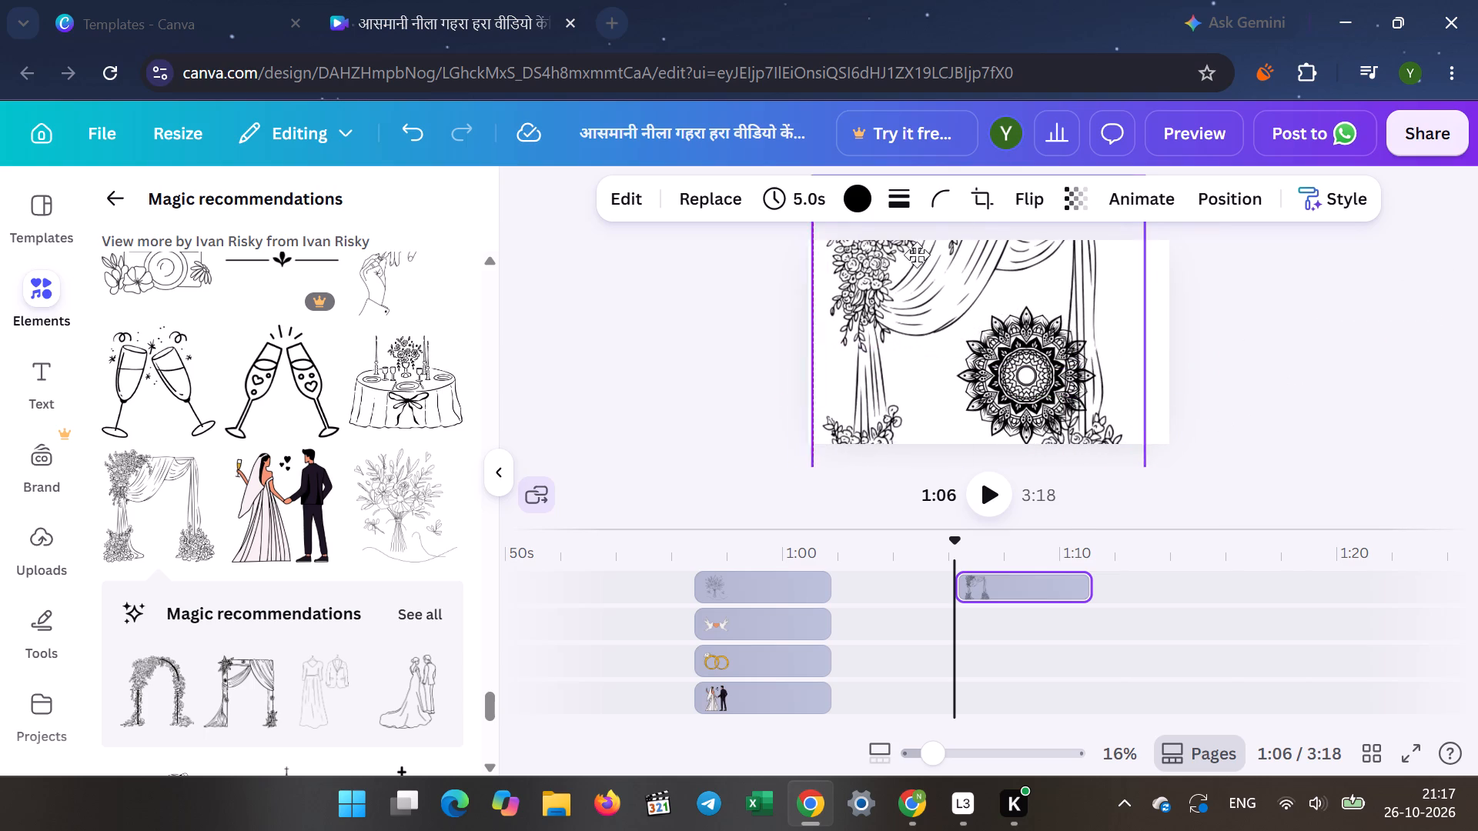
pyautogui.moveTo(917, 255); pyautogui.dragTo(956, 255)
pyautogui.click(573, 257)
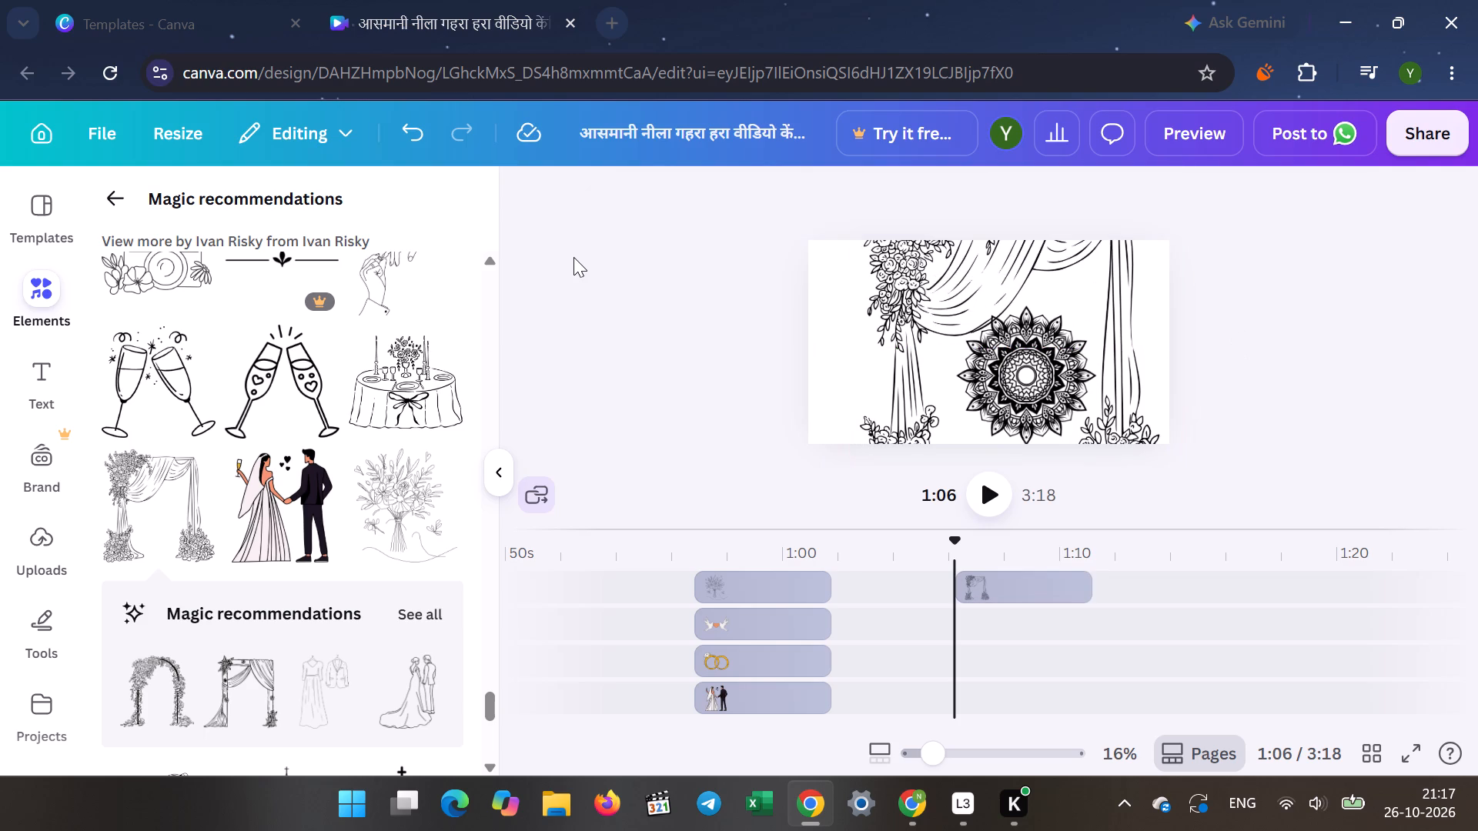
pyautogui.moveTo(935, 292); pyautogui.dragTo(915, 339)
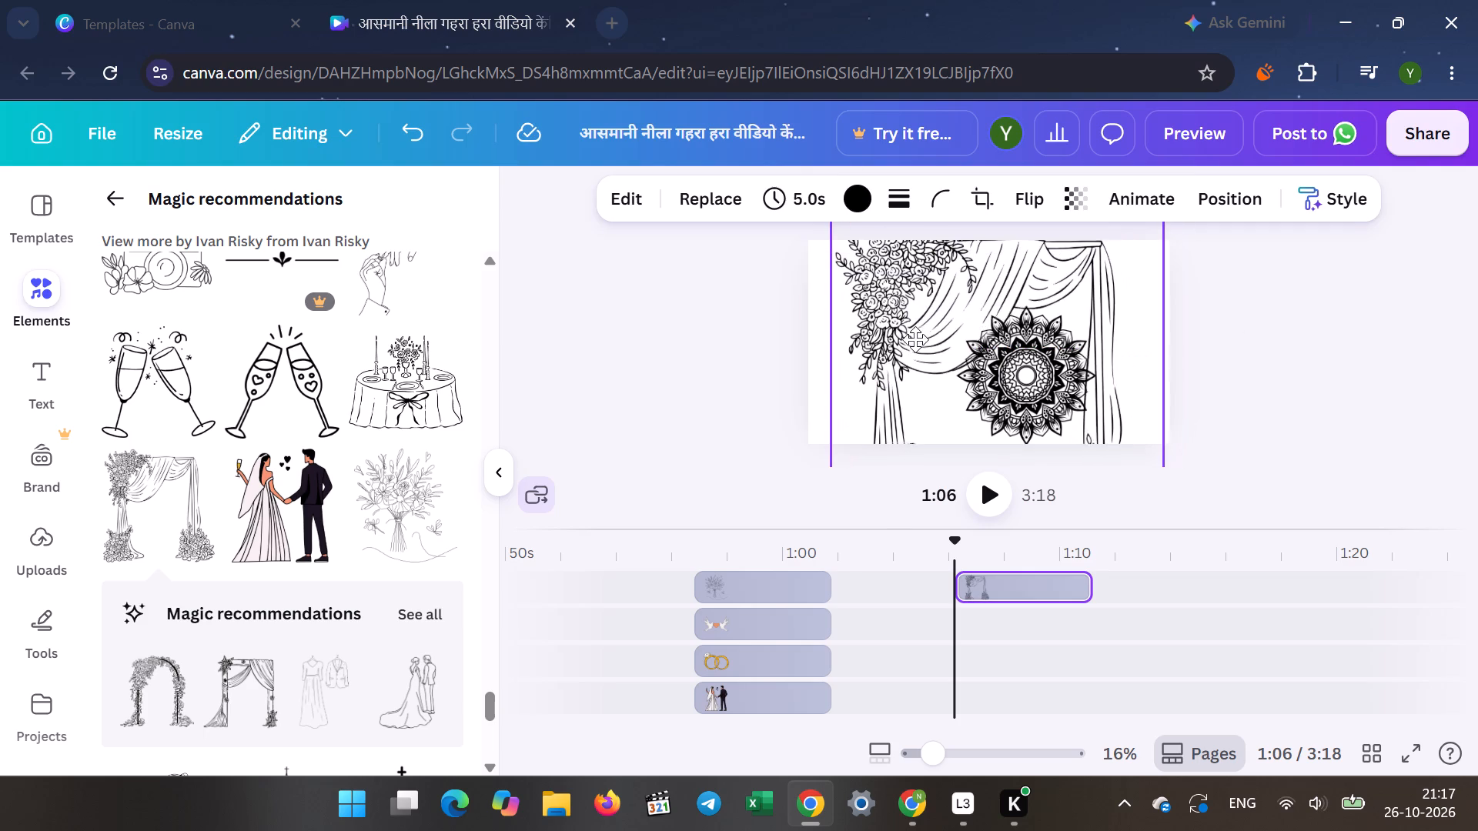
pyautogui.moveTo(915, 339); pyautogui.dragTo(878, 343)
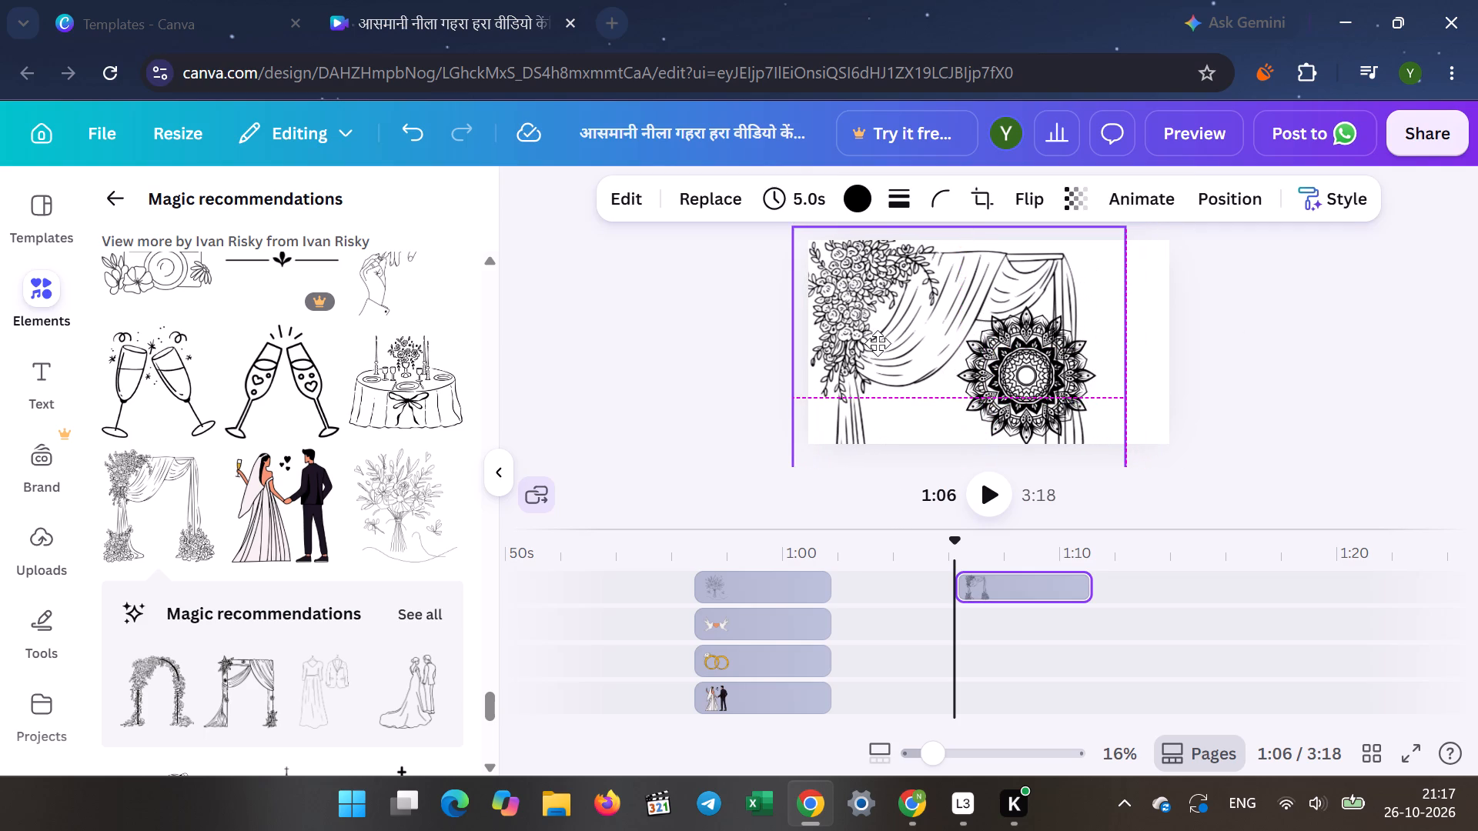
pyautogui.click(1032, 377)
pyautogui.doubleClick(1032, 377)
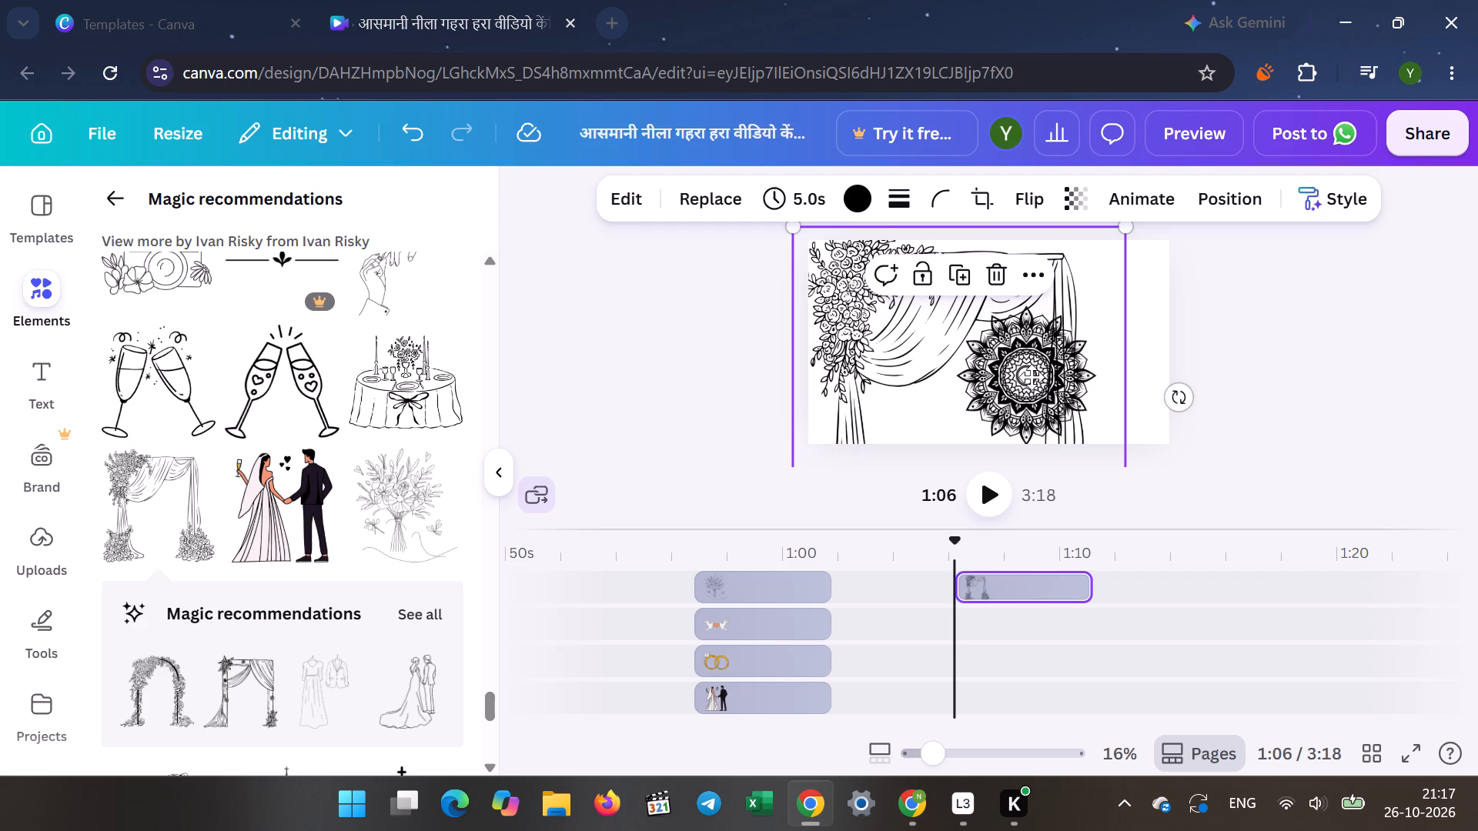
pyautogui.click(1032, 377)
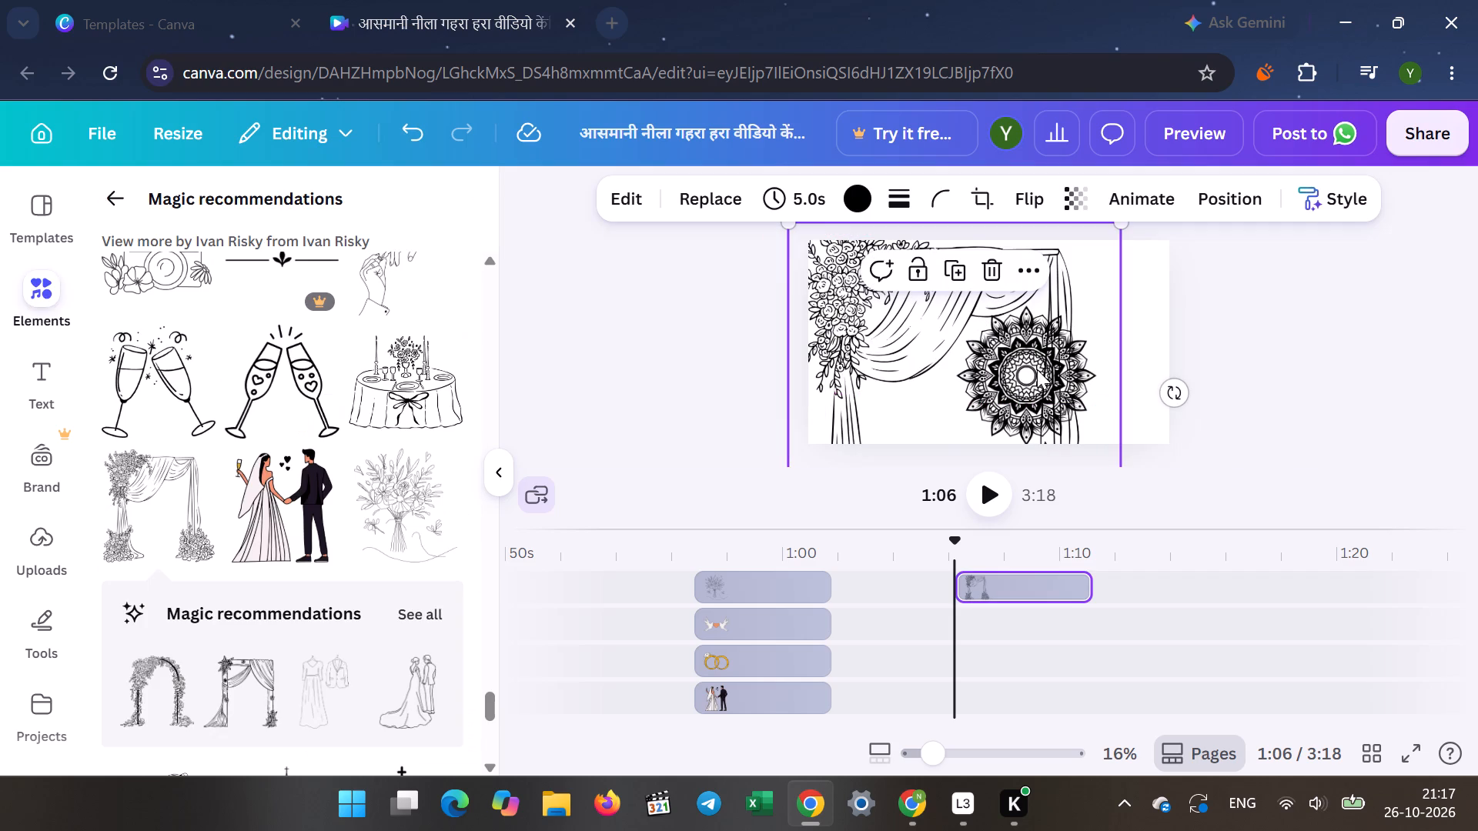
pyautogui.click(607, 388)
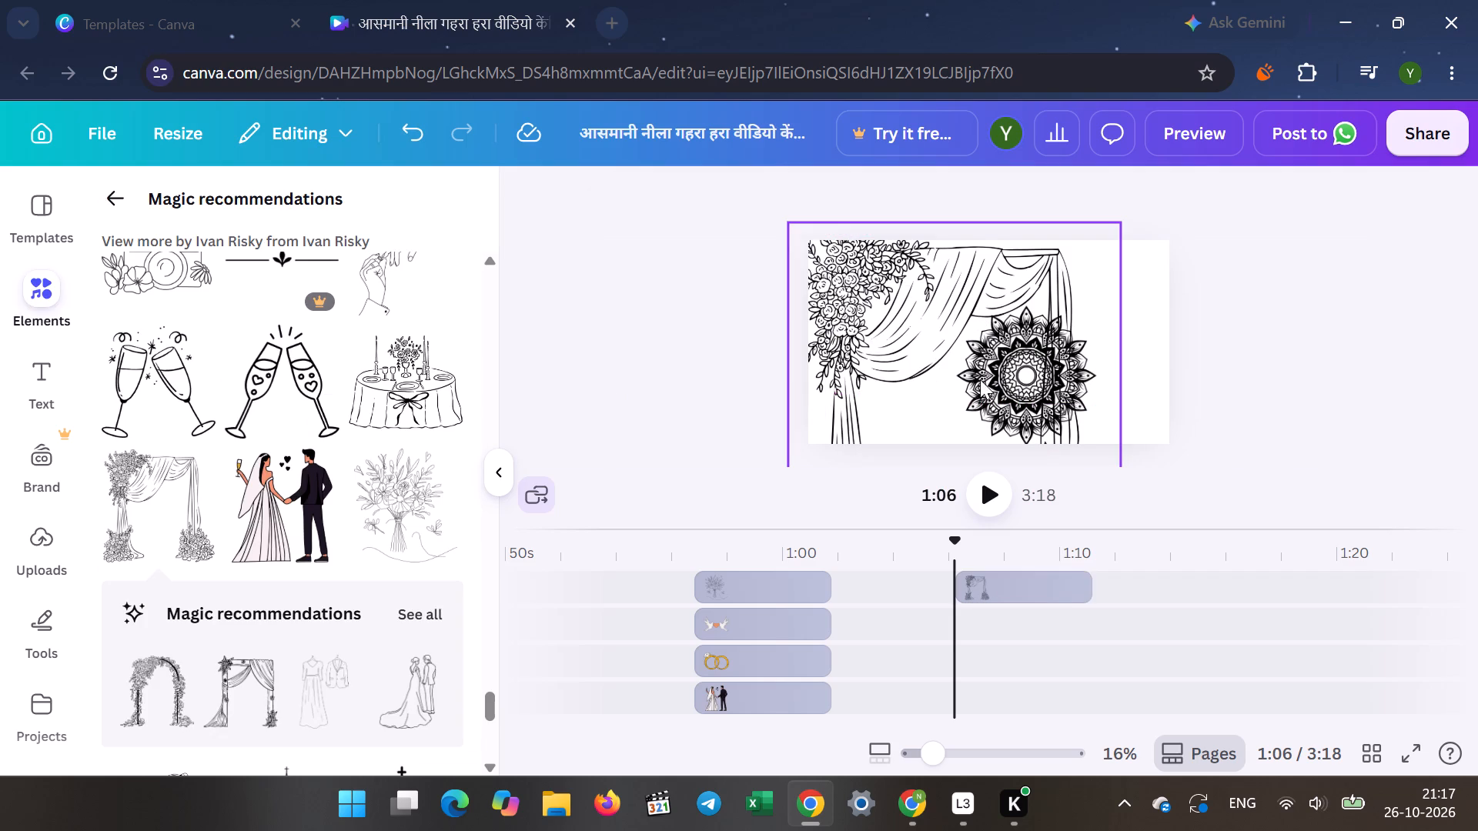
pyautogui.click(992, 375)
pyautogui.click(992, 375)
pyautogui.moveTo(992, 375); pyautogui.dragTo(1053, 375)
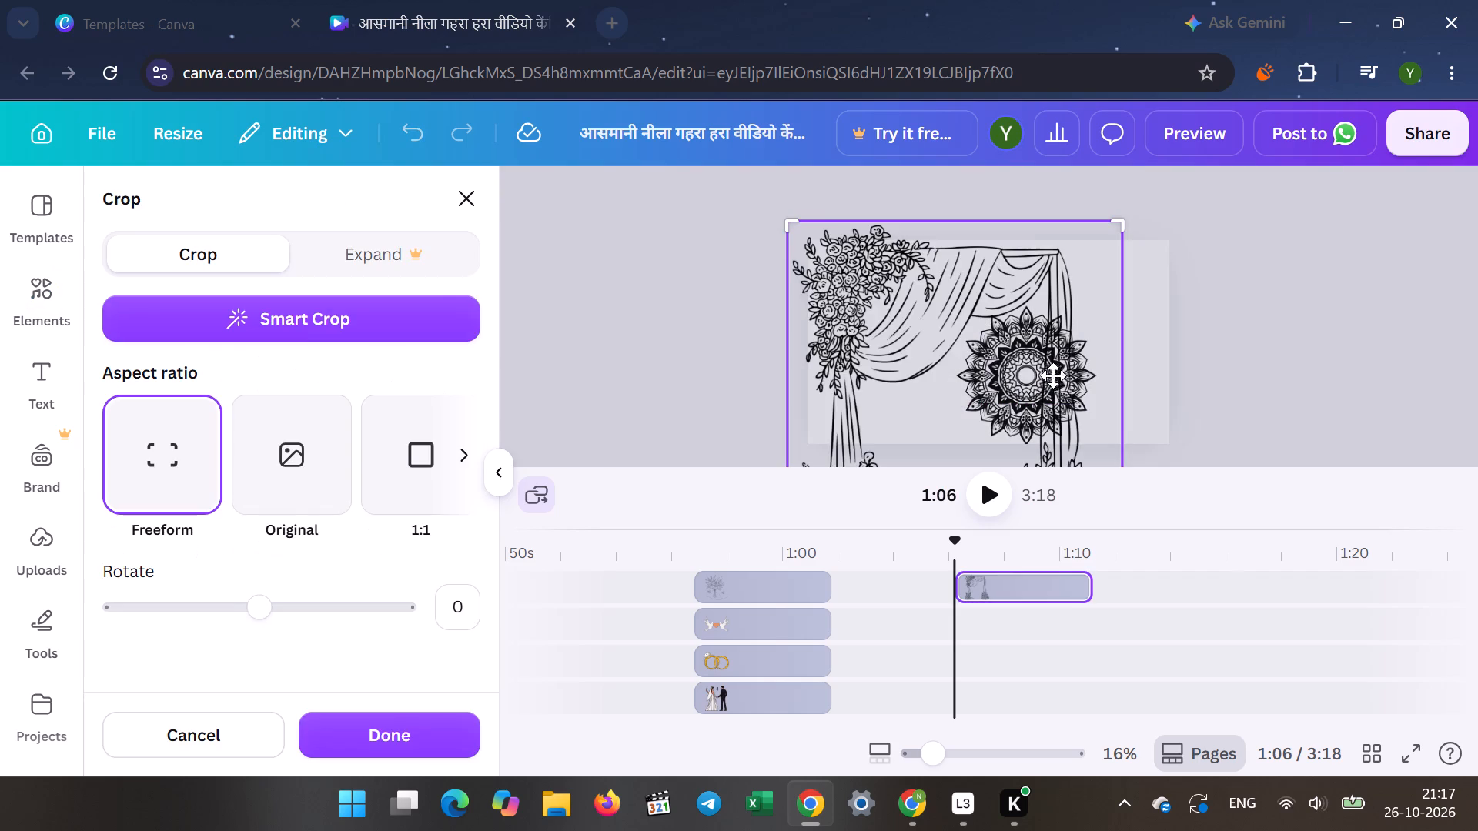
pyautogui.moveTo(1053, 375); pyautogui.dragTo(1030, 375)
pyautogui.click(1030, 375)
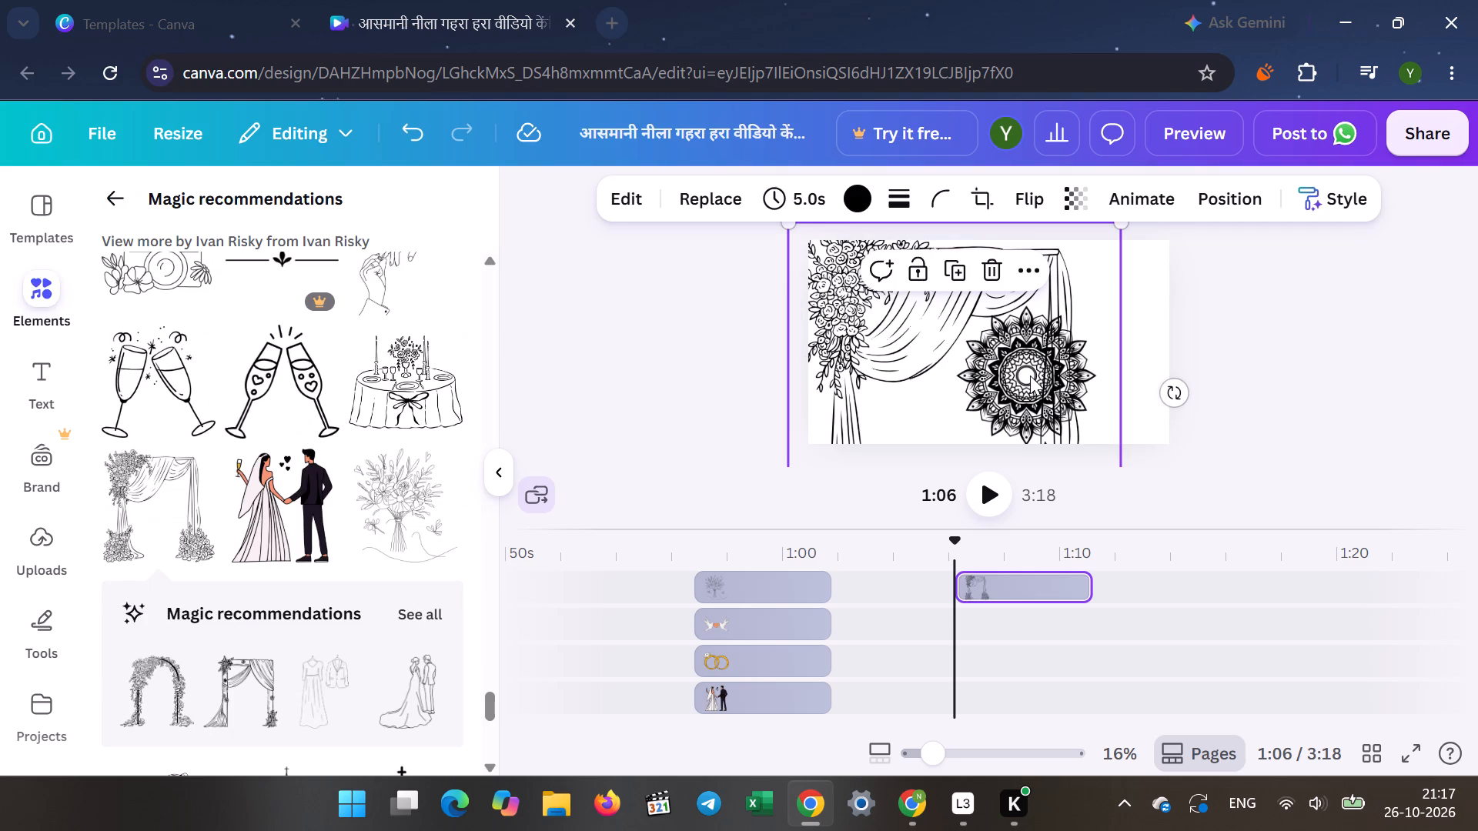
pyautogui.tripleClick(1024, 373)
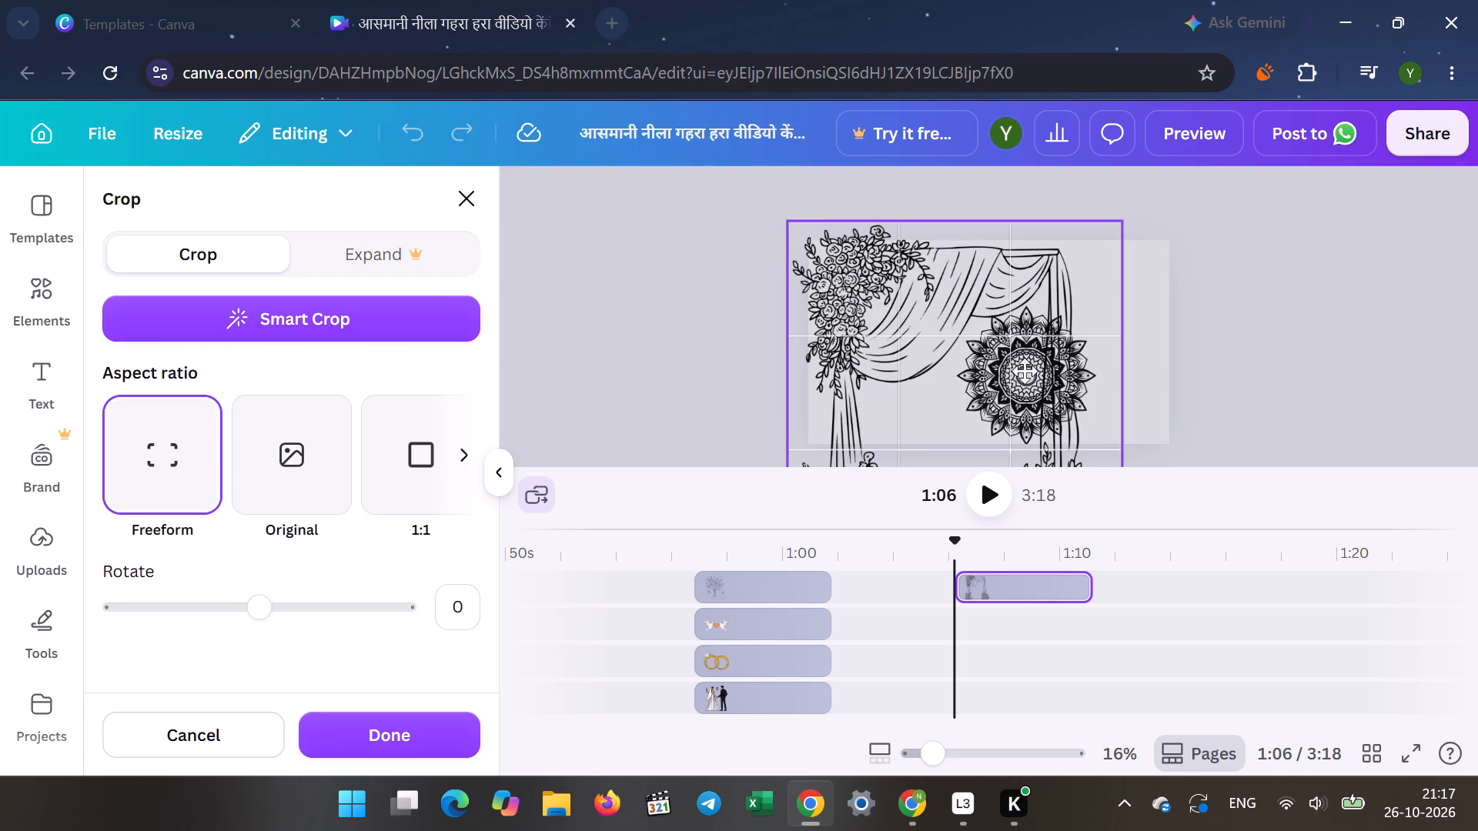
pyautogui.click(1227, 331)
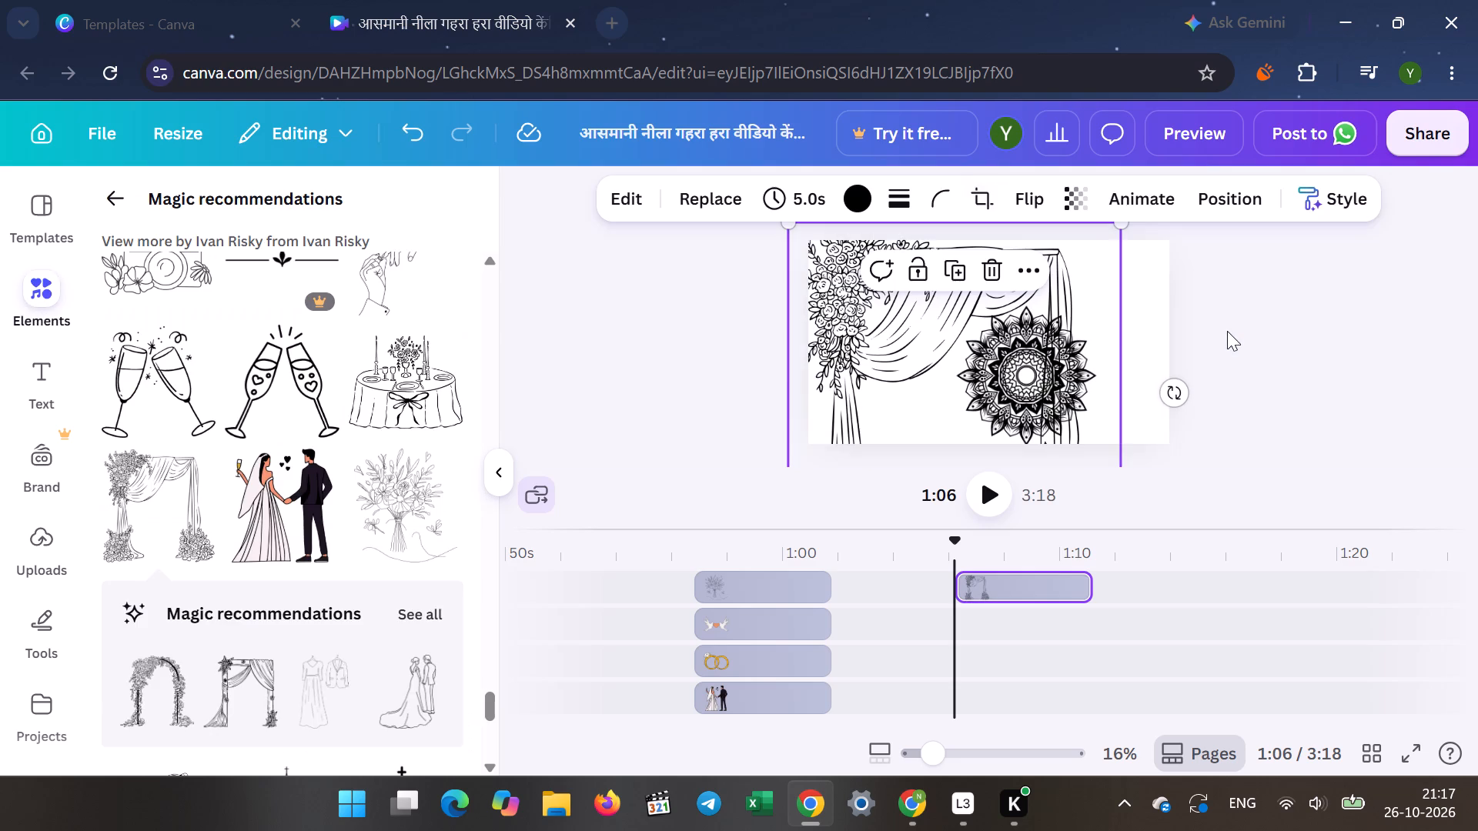
# Play the page on to 1:08 and add the ring-exchange hands drawing below the arch's drape, just left of the mandala.
pyautogui.scroll(4, 446, 359)
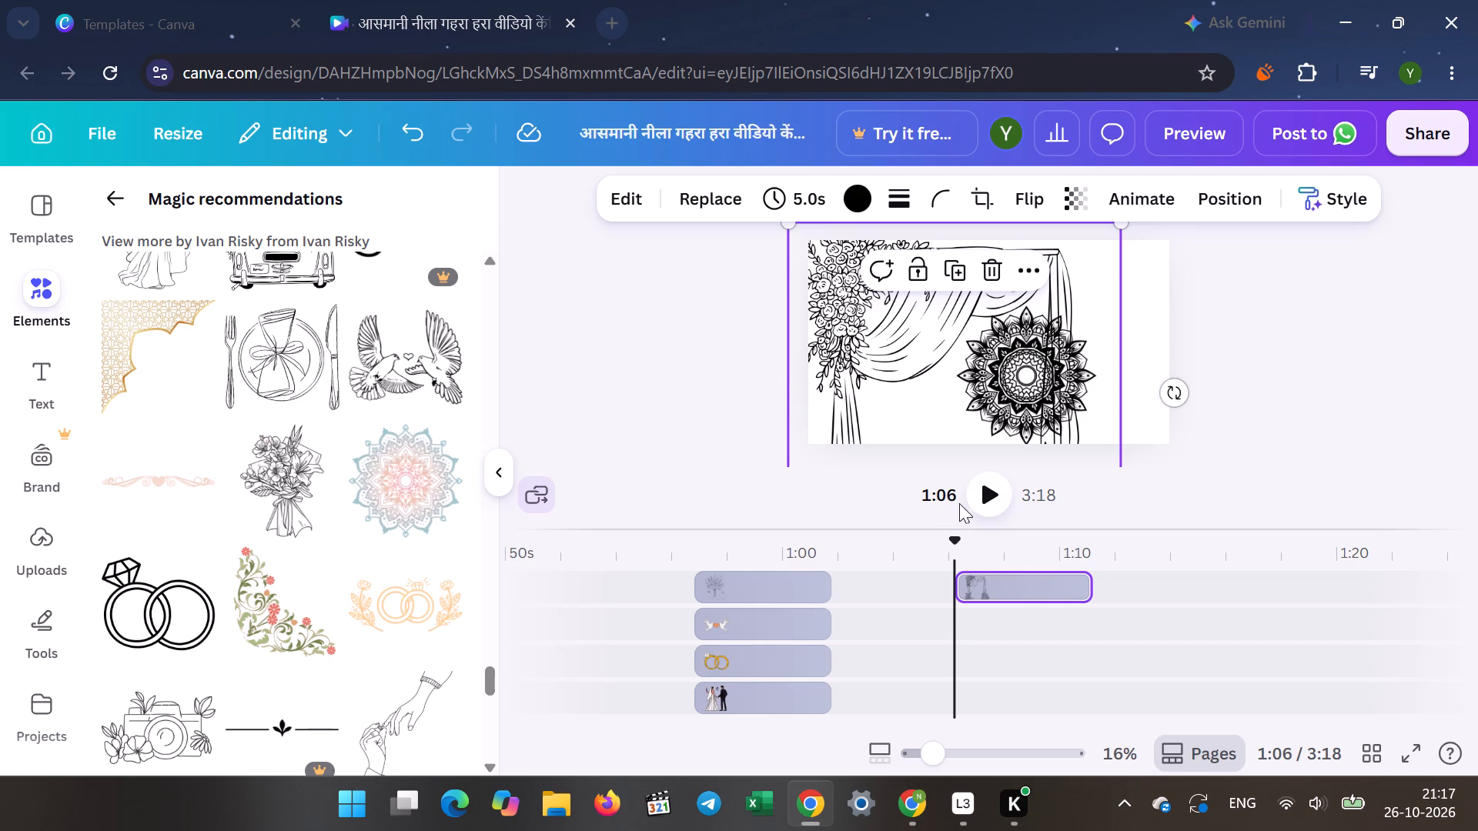
pyautogui.click(987, 501)
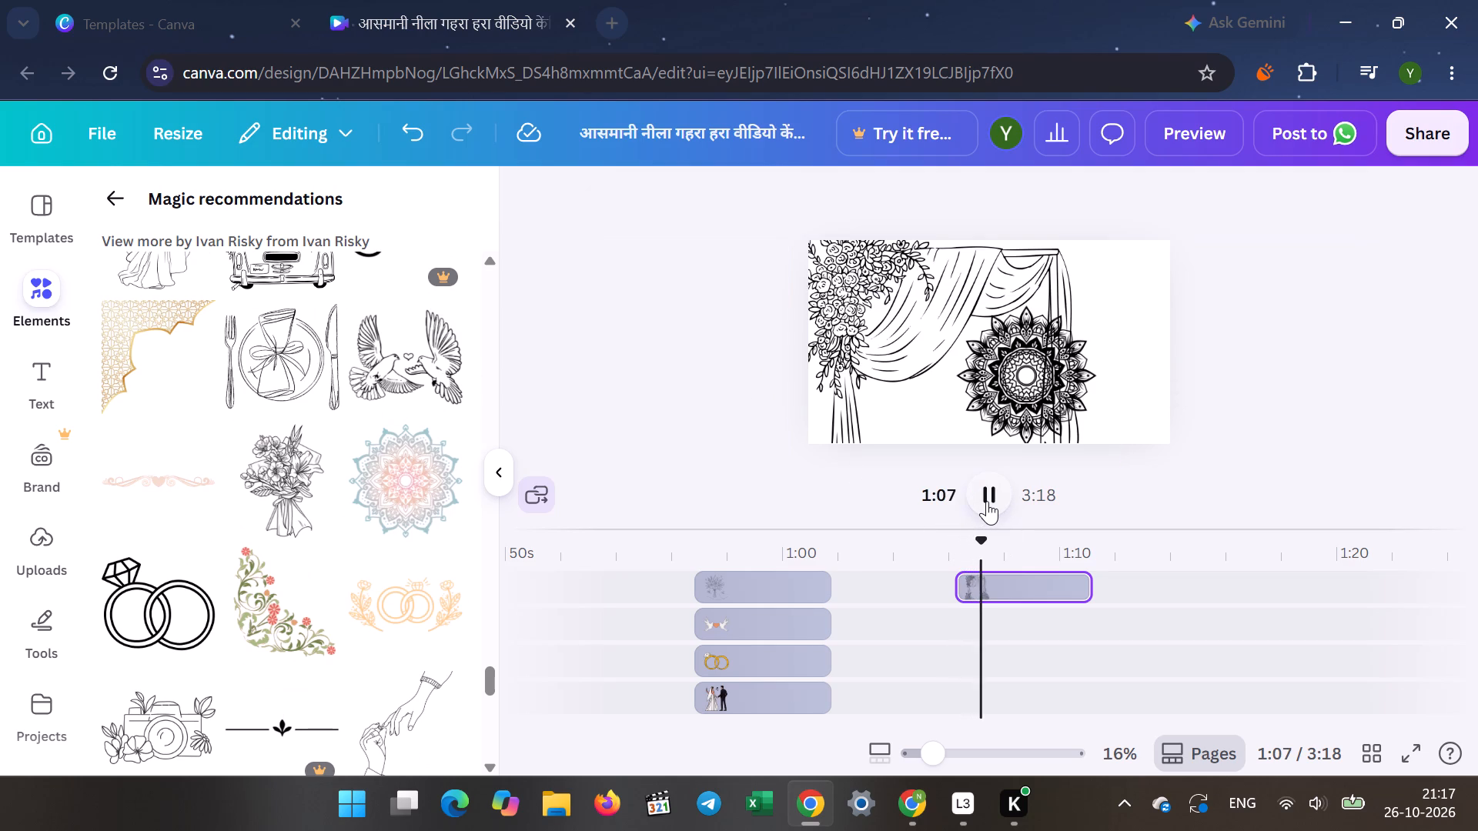
pyautogui.click(987, 501)
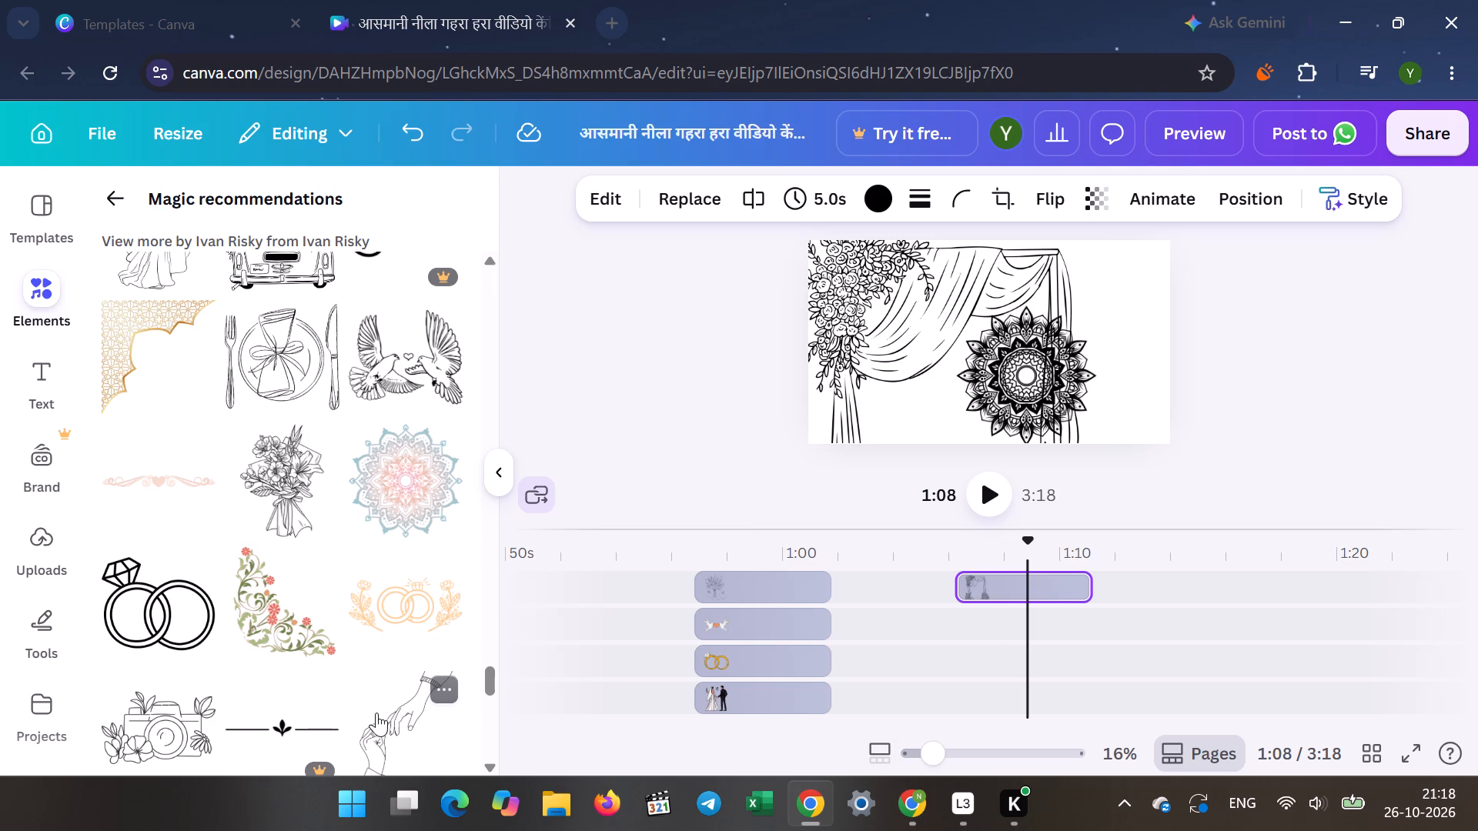
pyautogui.moveTo(398, 721); pyautogui.dragTo(1068, 313)
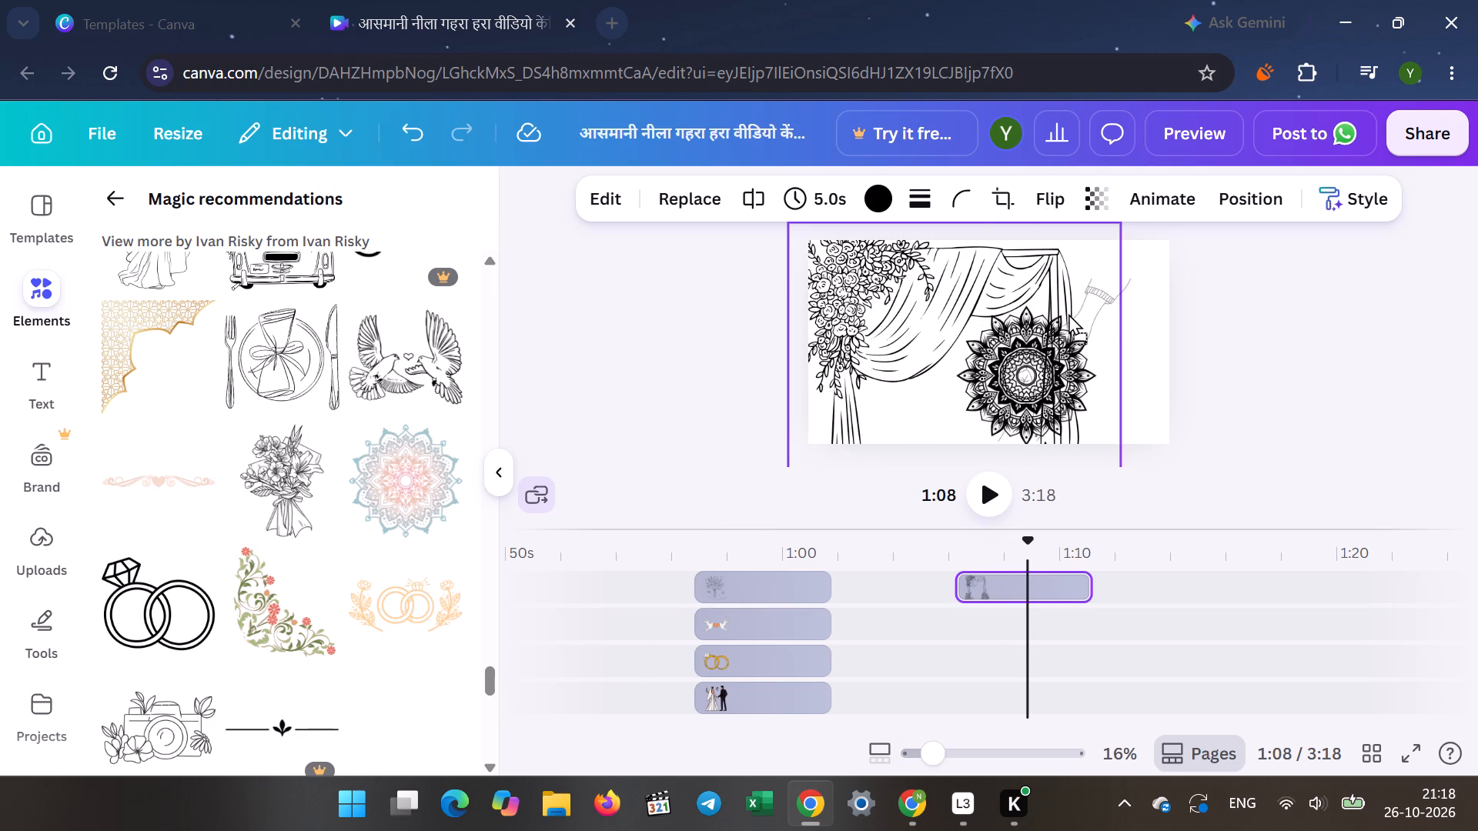
pyautogui.moveTo(1068, 313); pyautogui.dragTo(920, 343)
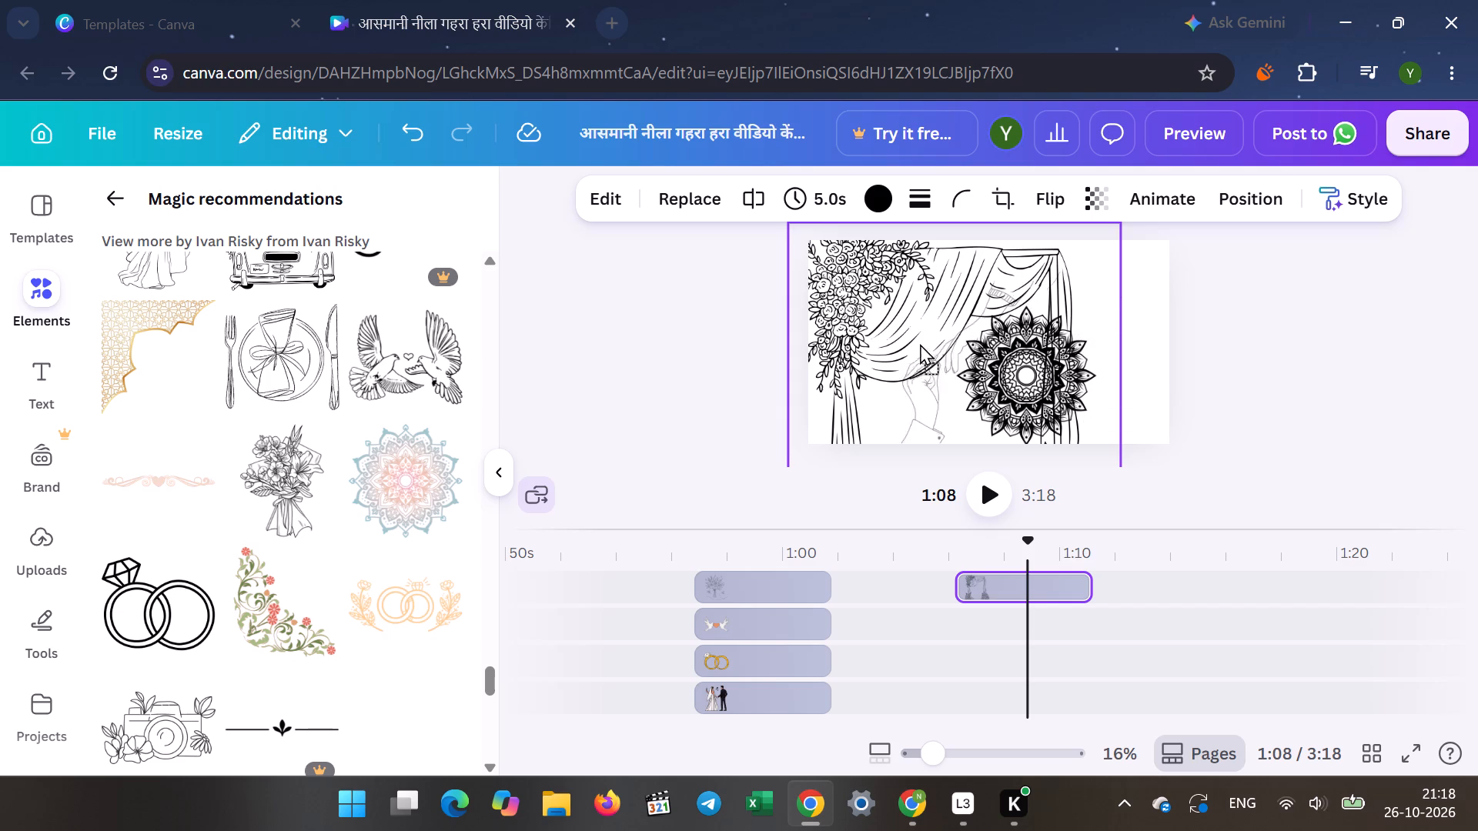
pyautogui.moveTo(920, 343); pyautogui.dragTo(913, 362)
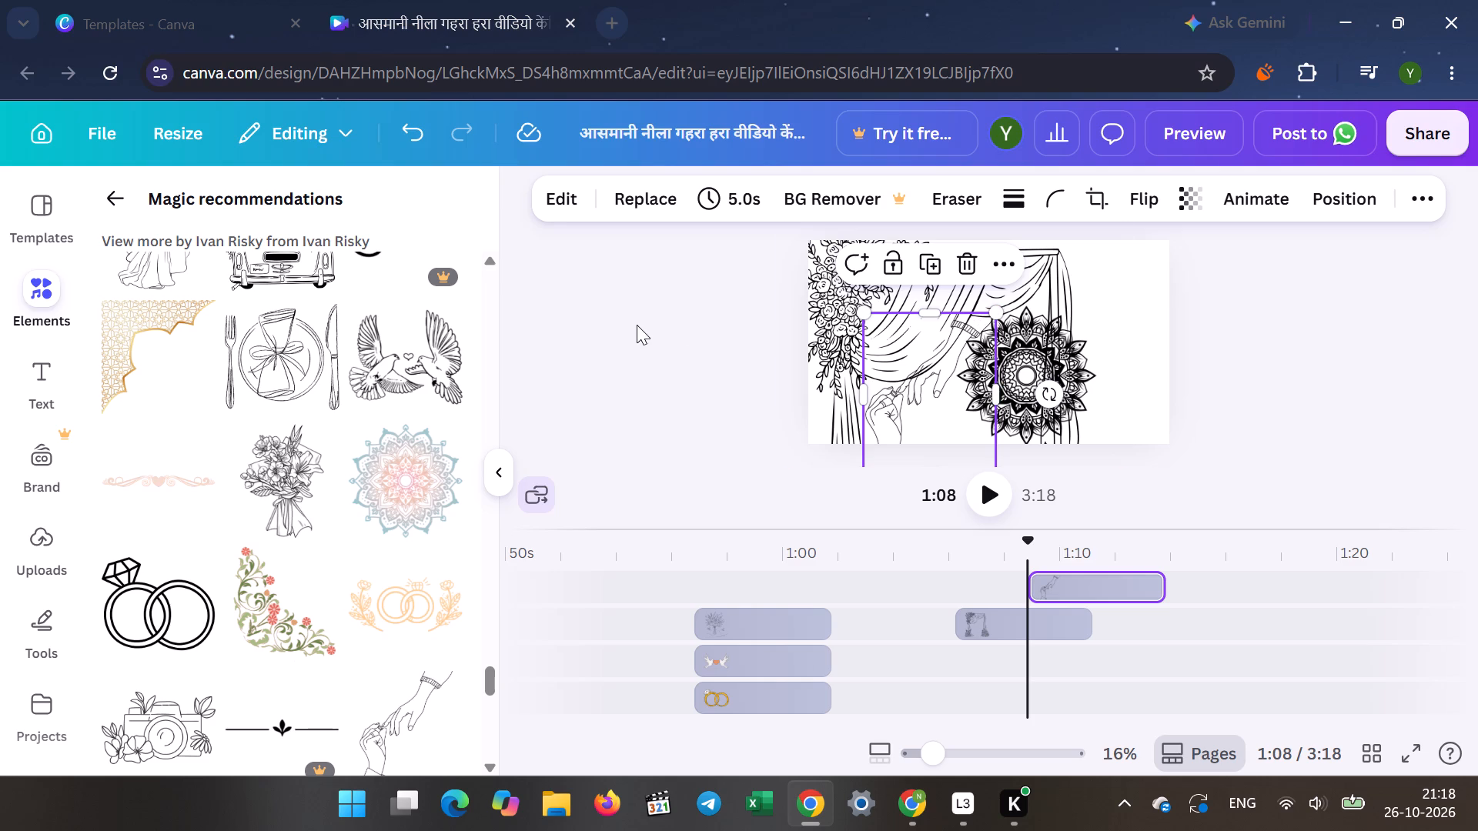
pyautogui.moveTo(941, 381); pyautogui.dragTo(947, 391)
pyautogui.click(674, 388)
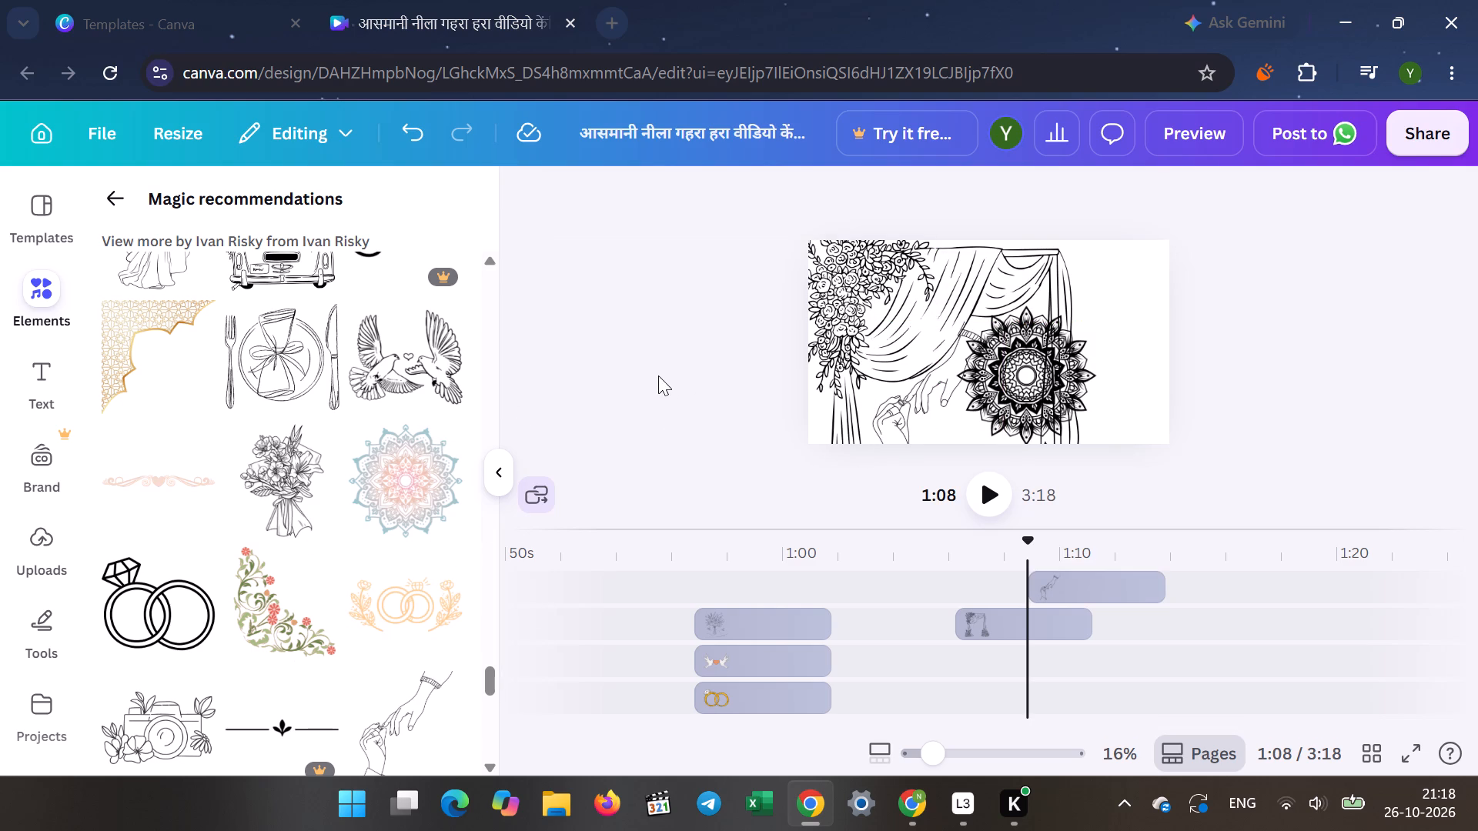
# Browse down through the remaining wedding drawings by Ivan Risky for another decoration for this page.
pyautogui.scroll(-2, 444, 431)
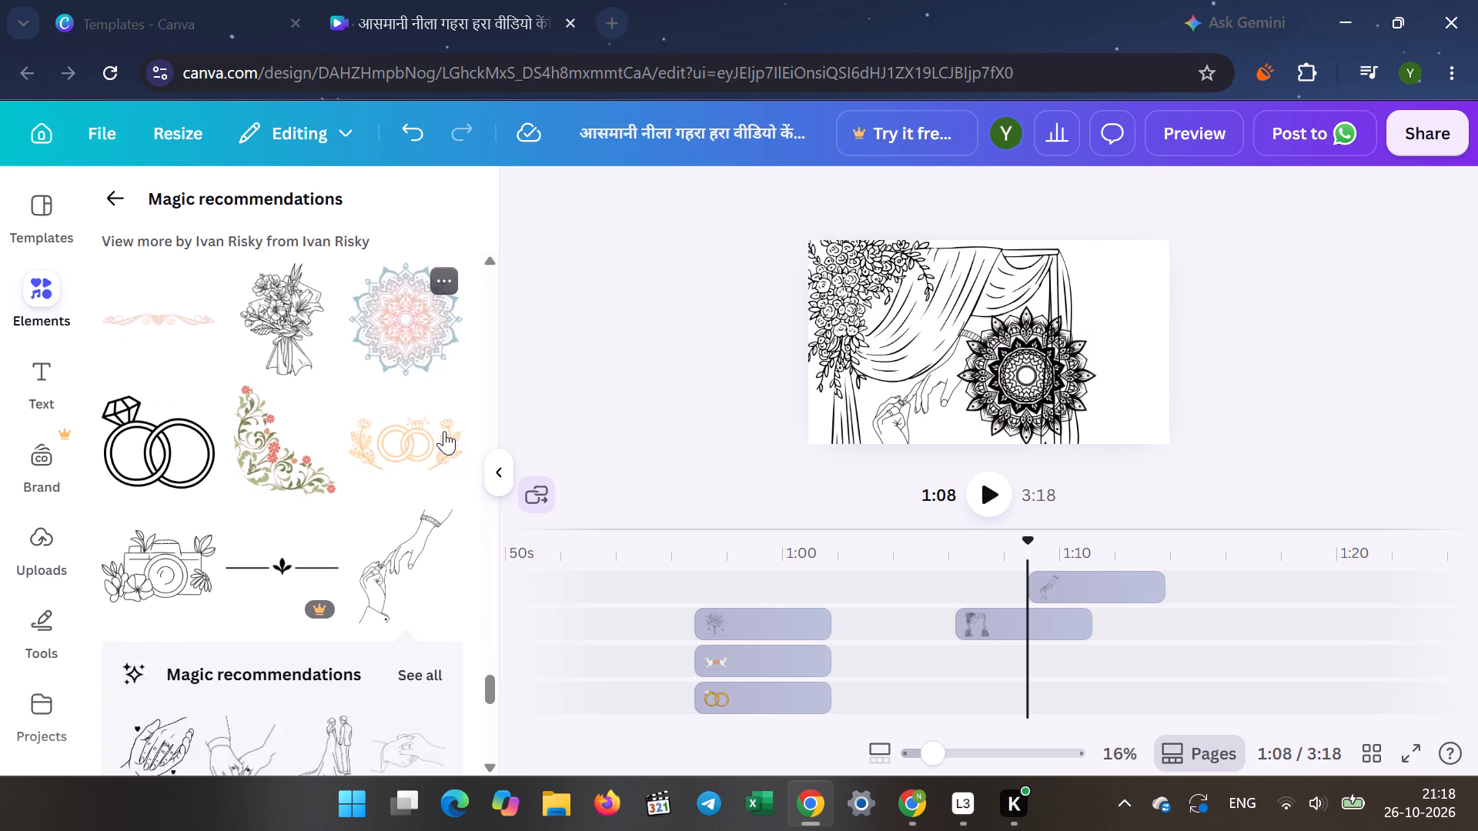
pyautogui.scroll(-4, 444, 431)
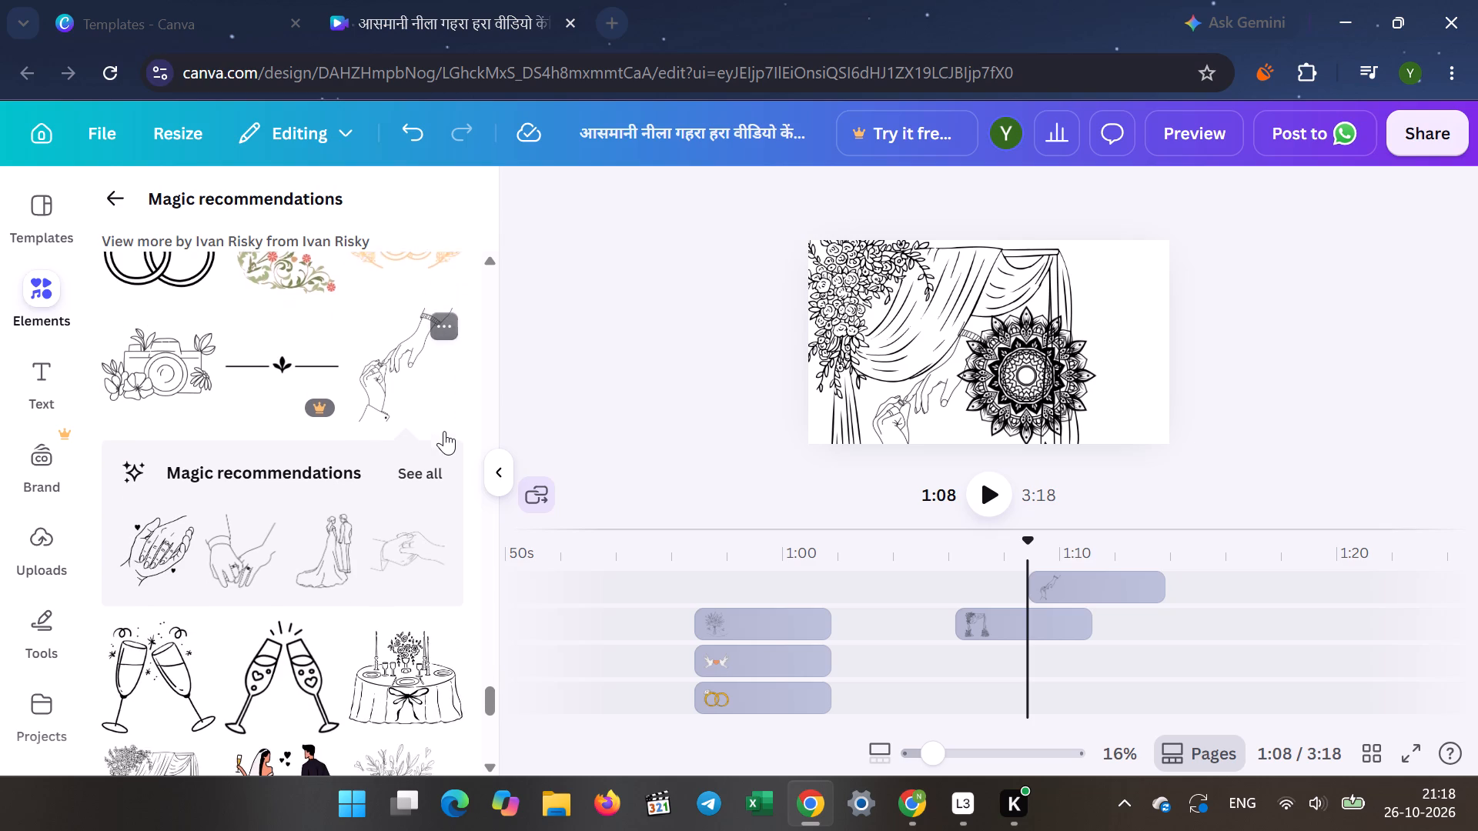
pyautogui.scroll(-3, 444, 431)
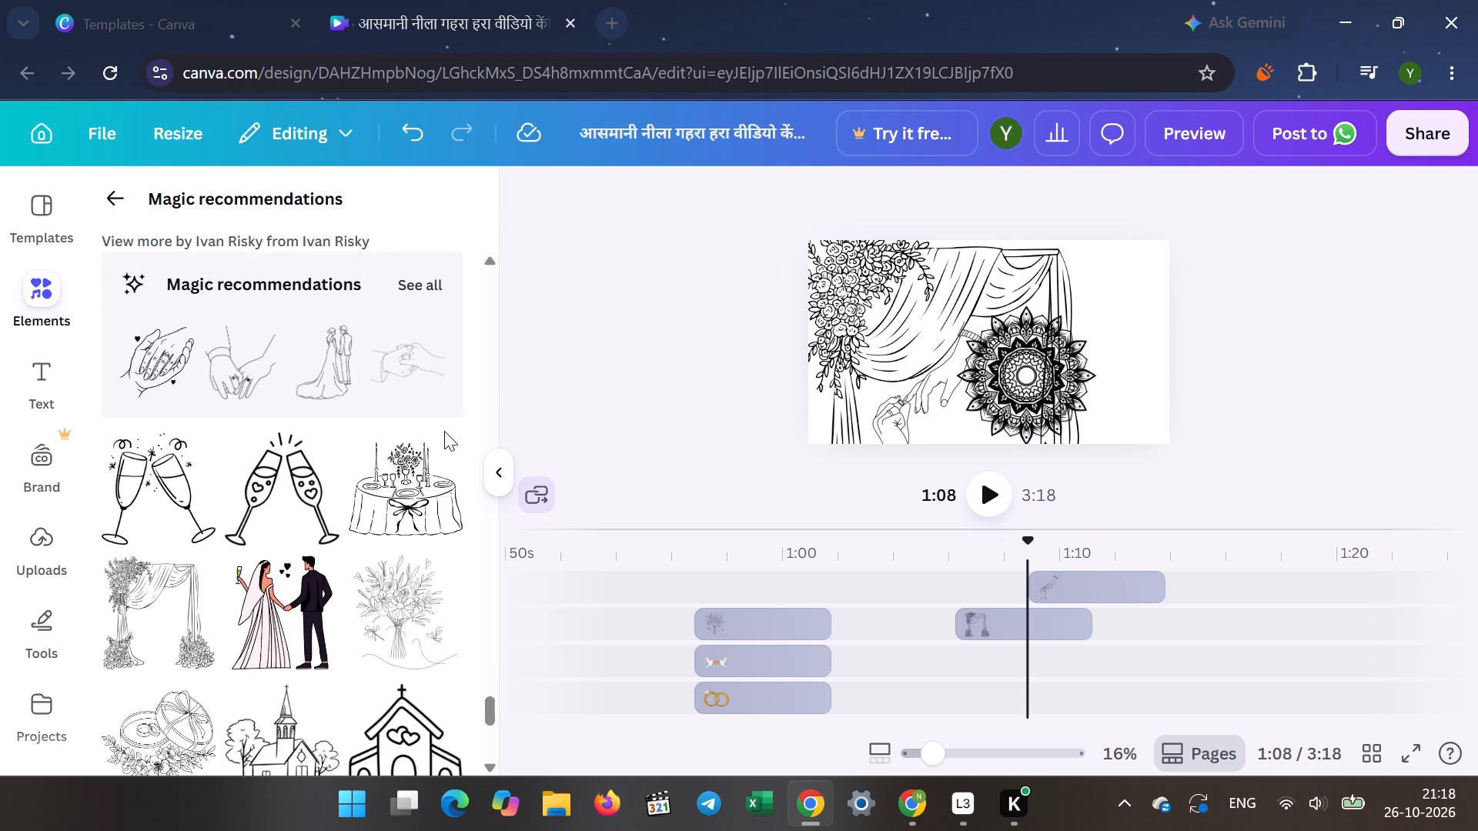
pyautogui.scroll(-4, 444, 431)
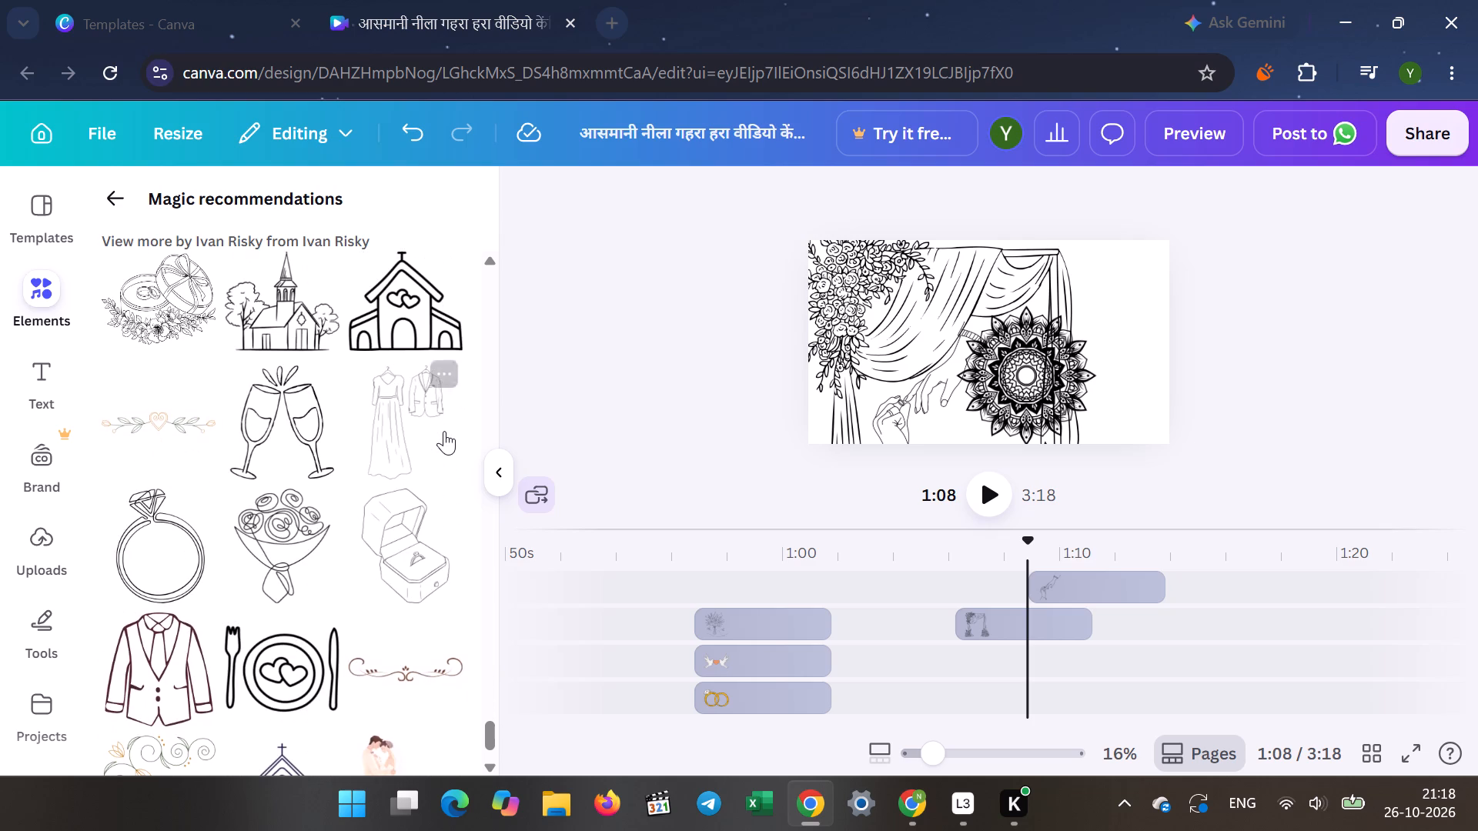
pyautogui.scroll(-2, 444, 431)
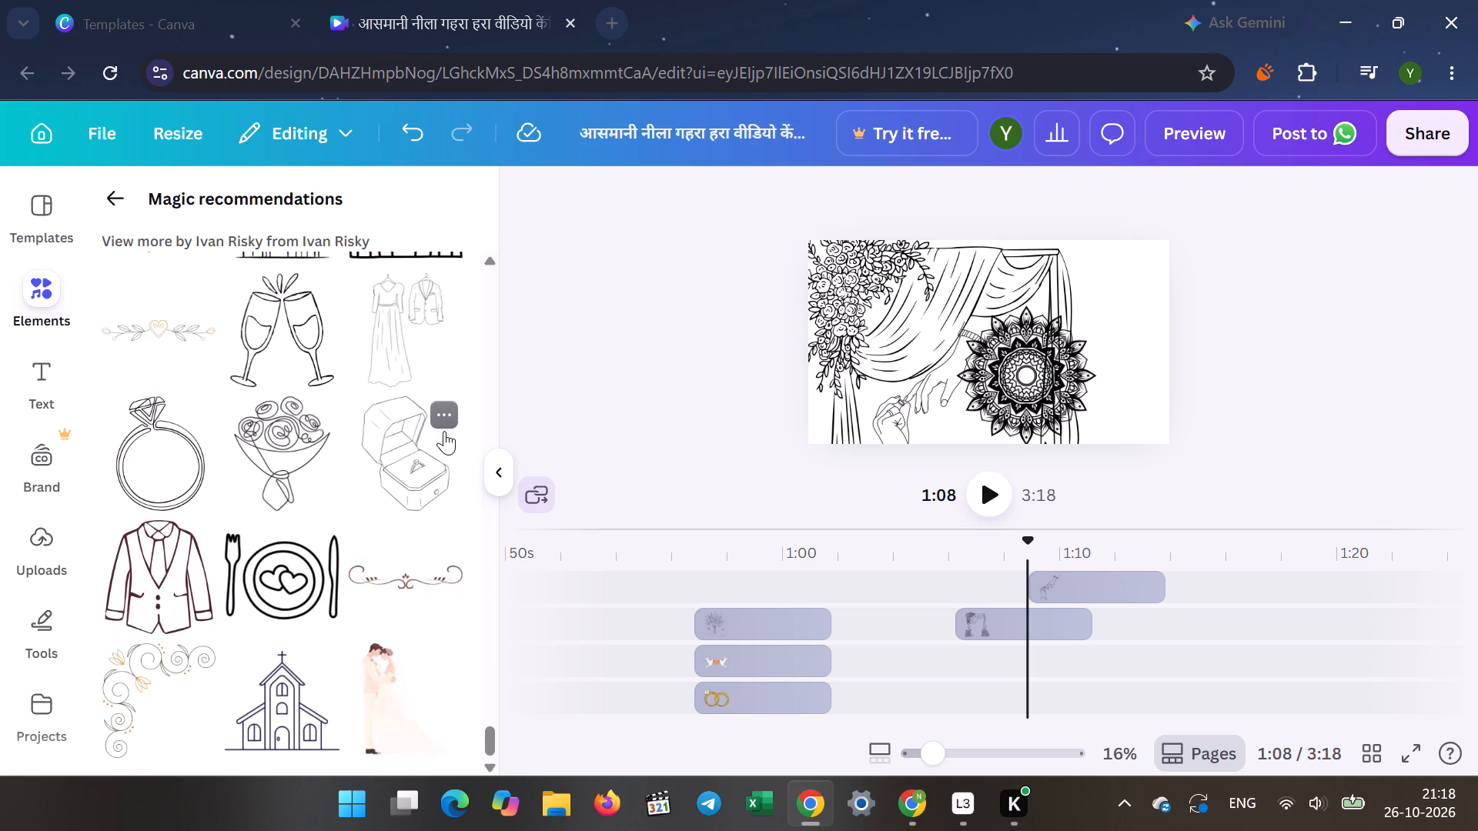
pyautogui.scroll(-1, 444, 431)
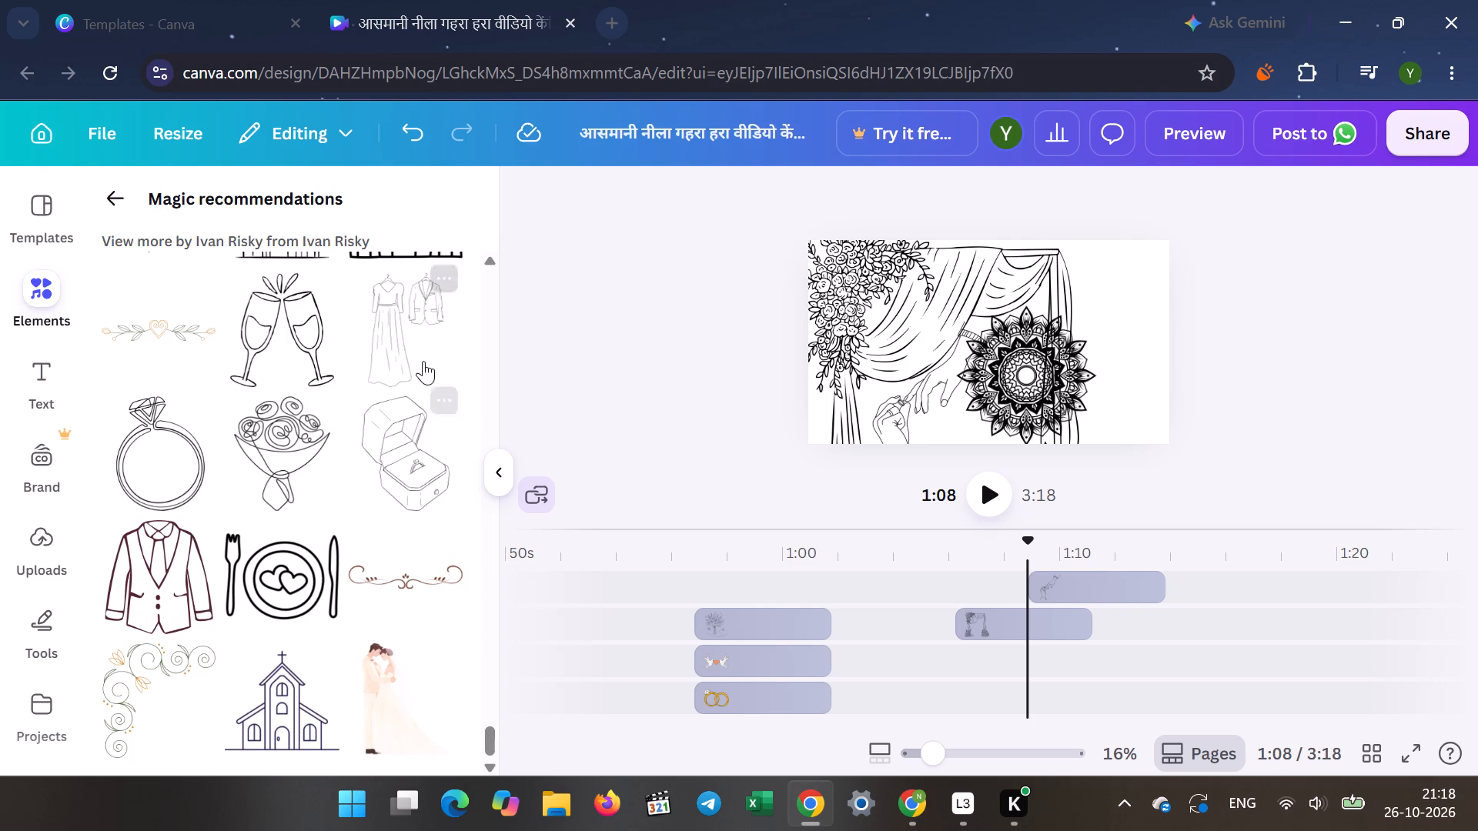
# Add the gold half-mandala border along the page's right edge beside the black mandala, enlarging it to span the full page height.
pyautogui.scroll(3, 319, 456)
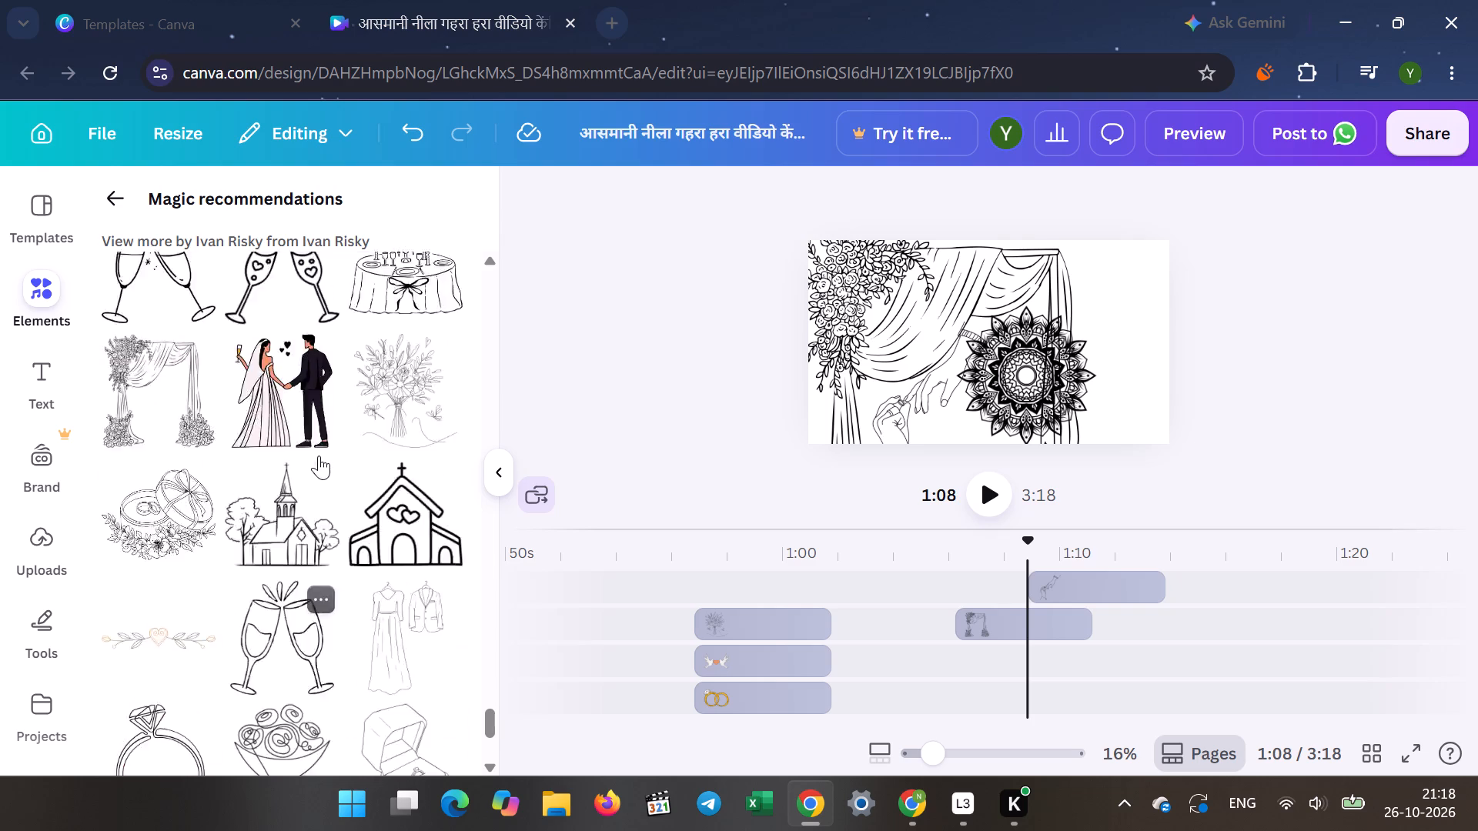
pyautogui.scroll(4, 319, 456)
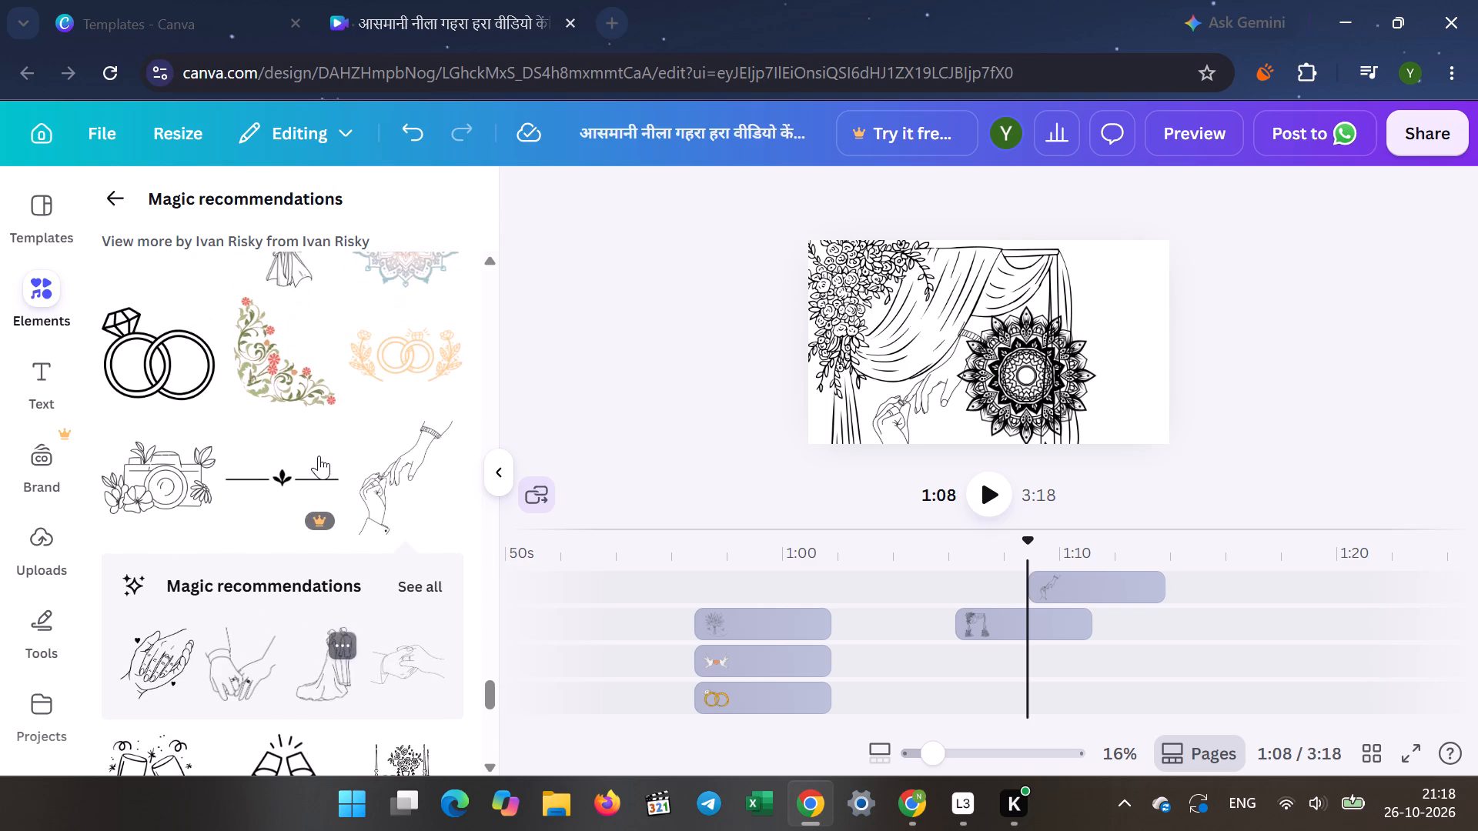
pyautogui.scroll(4, 319, 456)
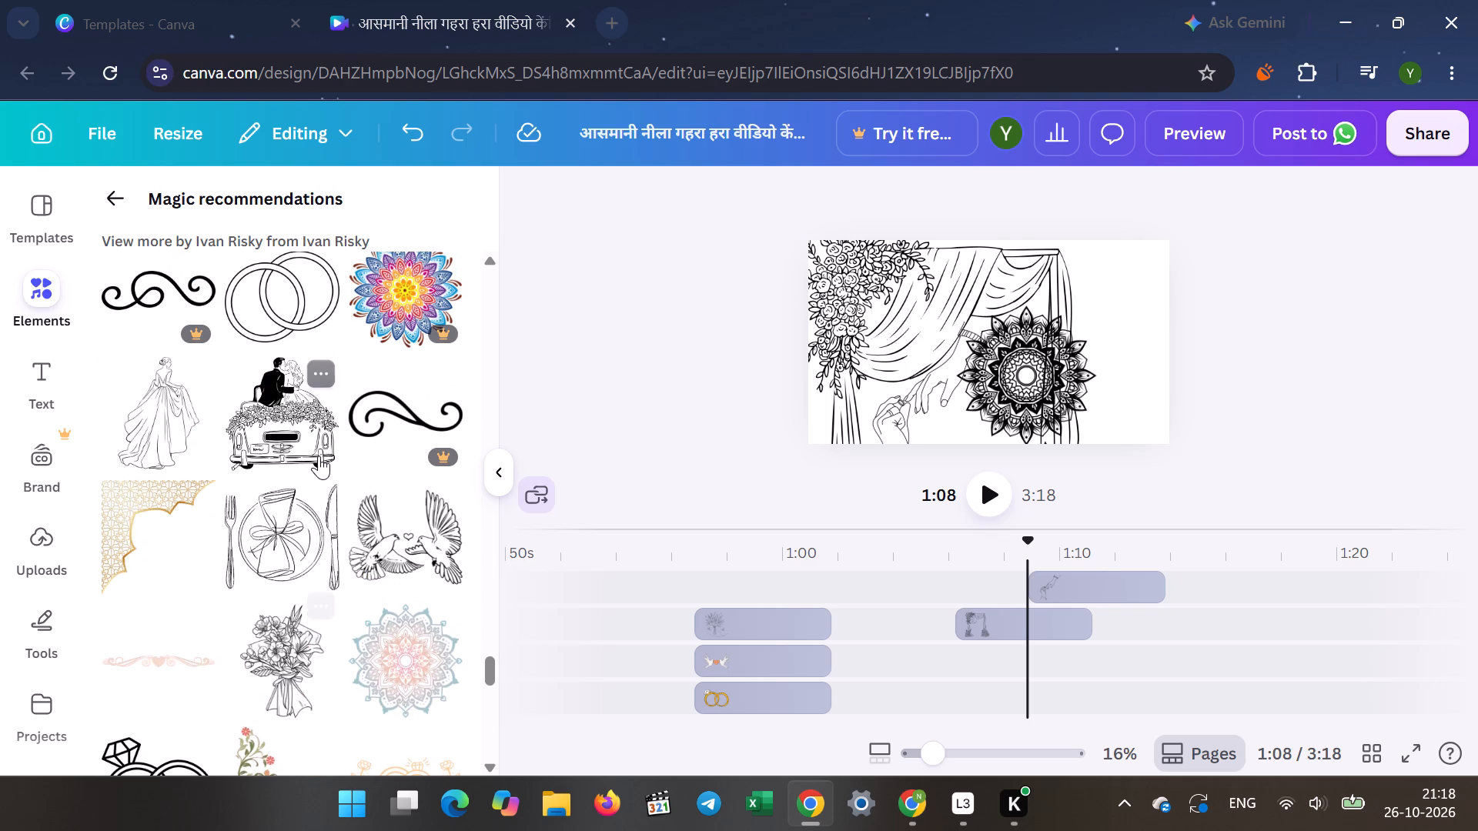
pyautogui.scroll(3, 319, 456)
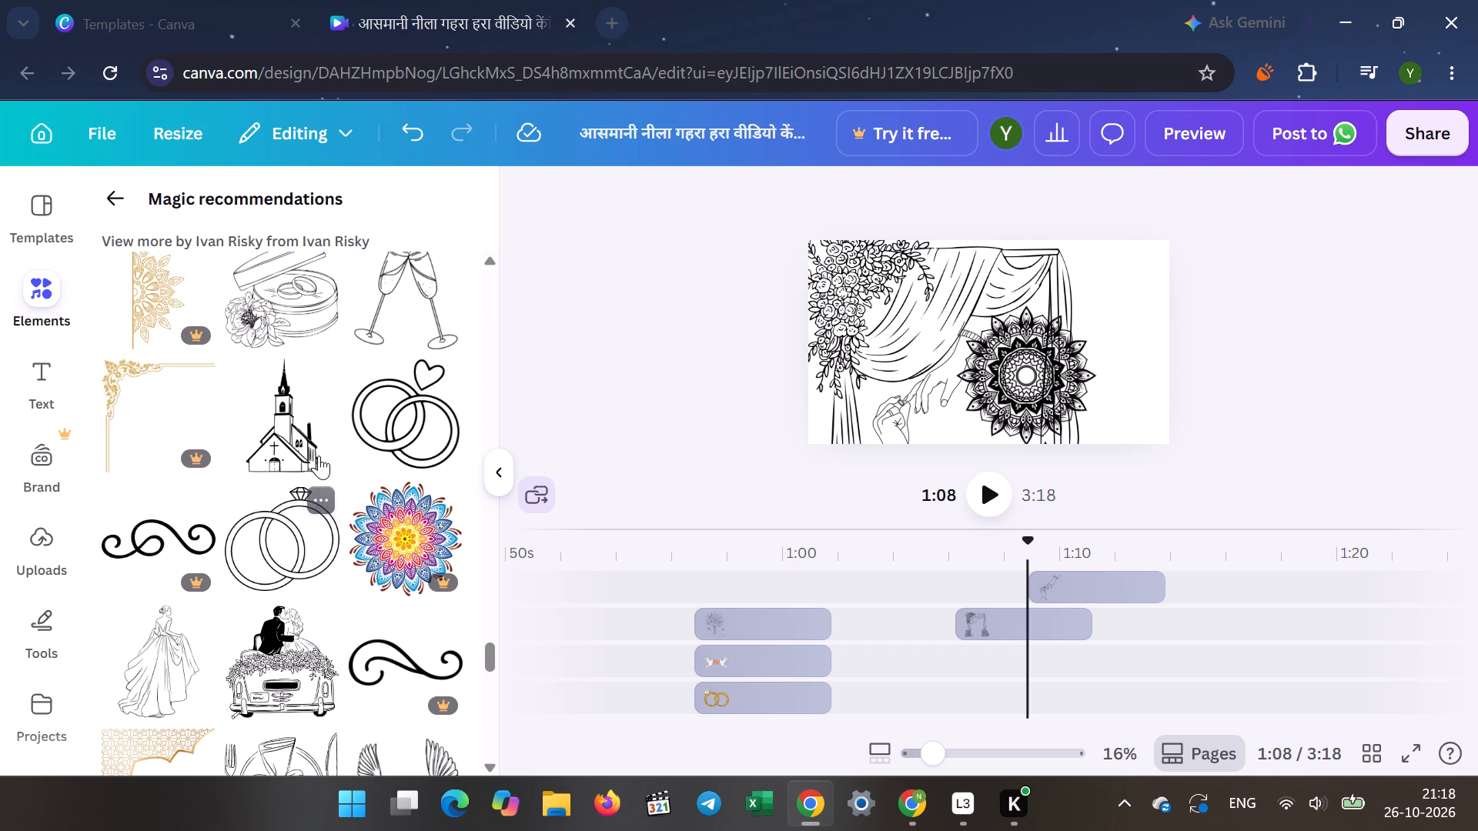
pyautogui.scroll(1, 319, 456)
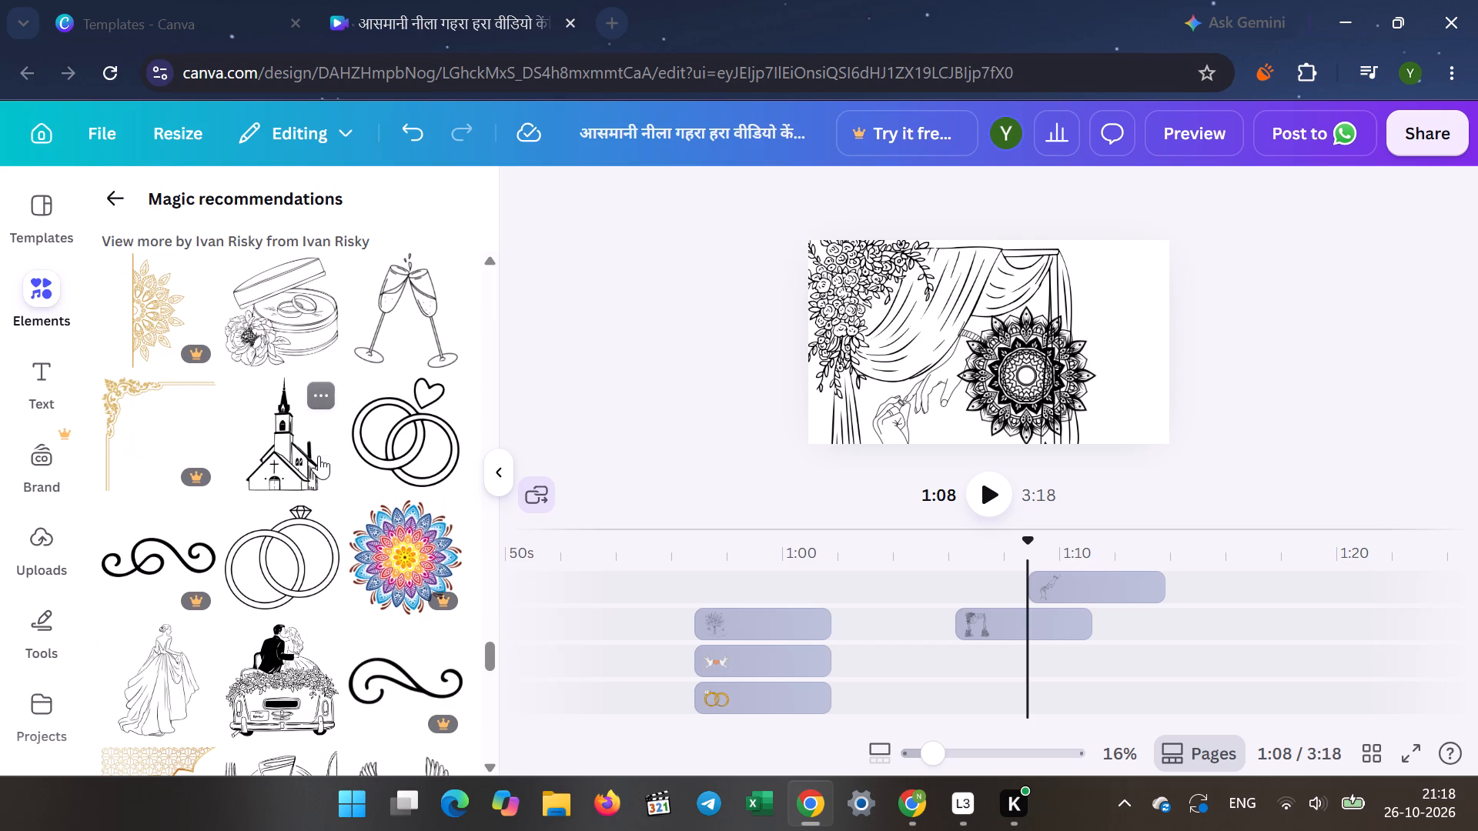
pyautogui.scroll(3, 336, 446)
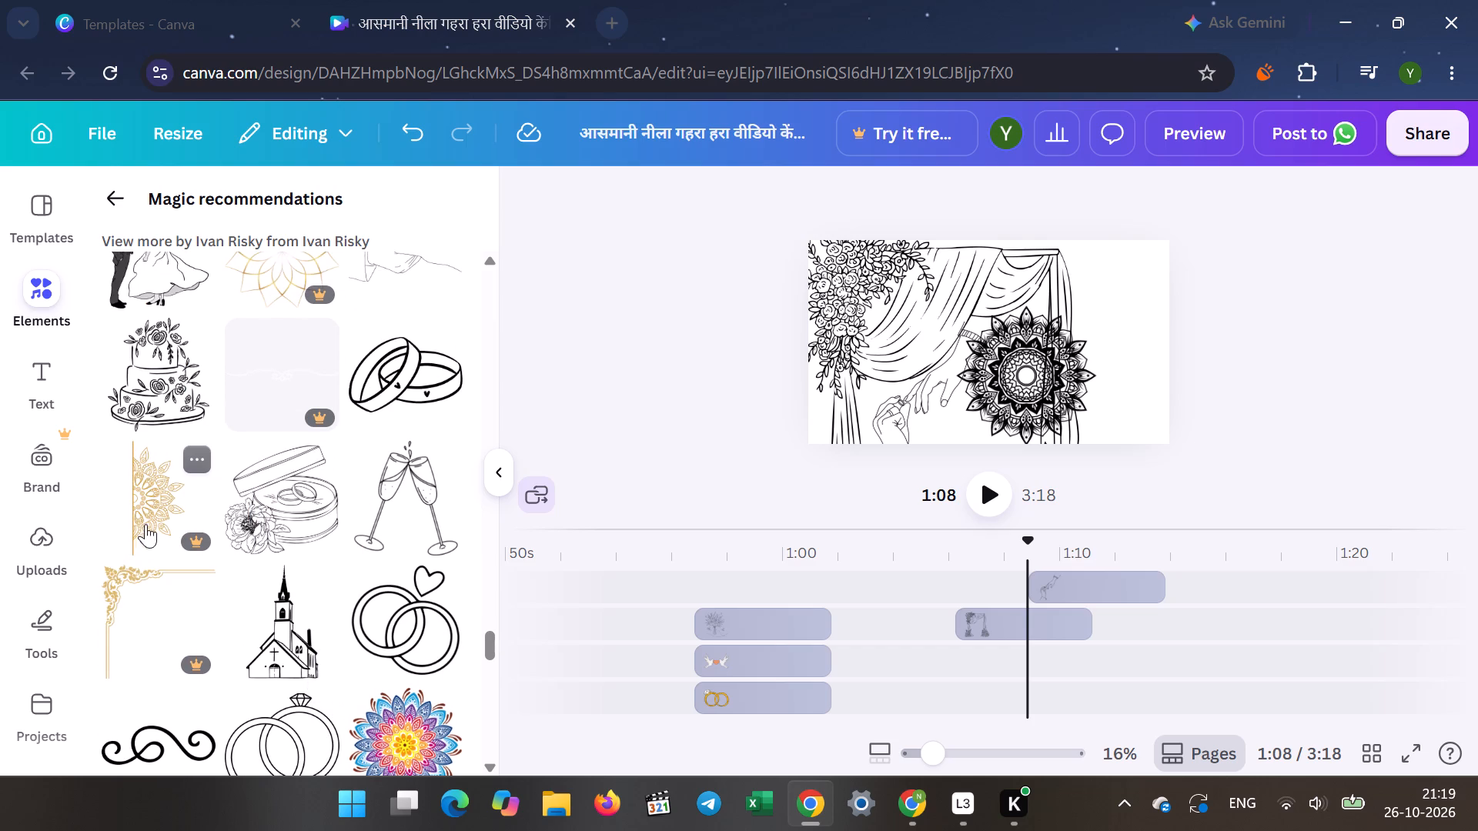
pyautogui.moveTo(145, 522); pyautogui.dragTo(1148, 310)
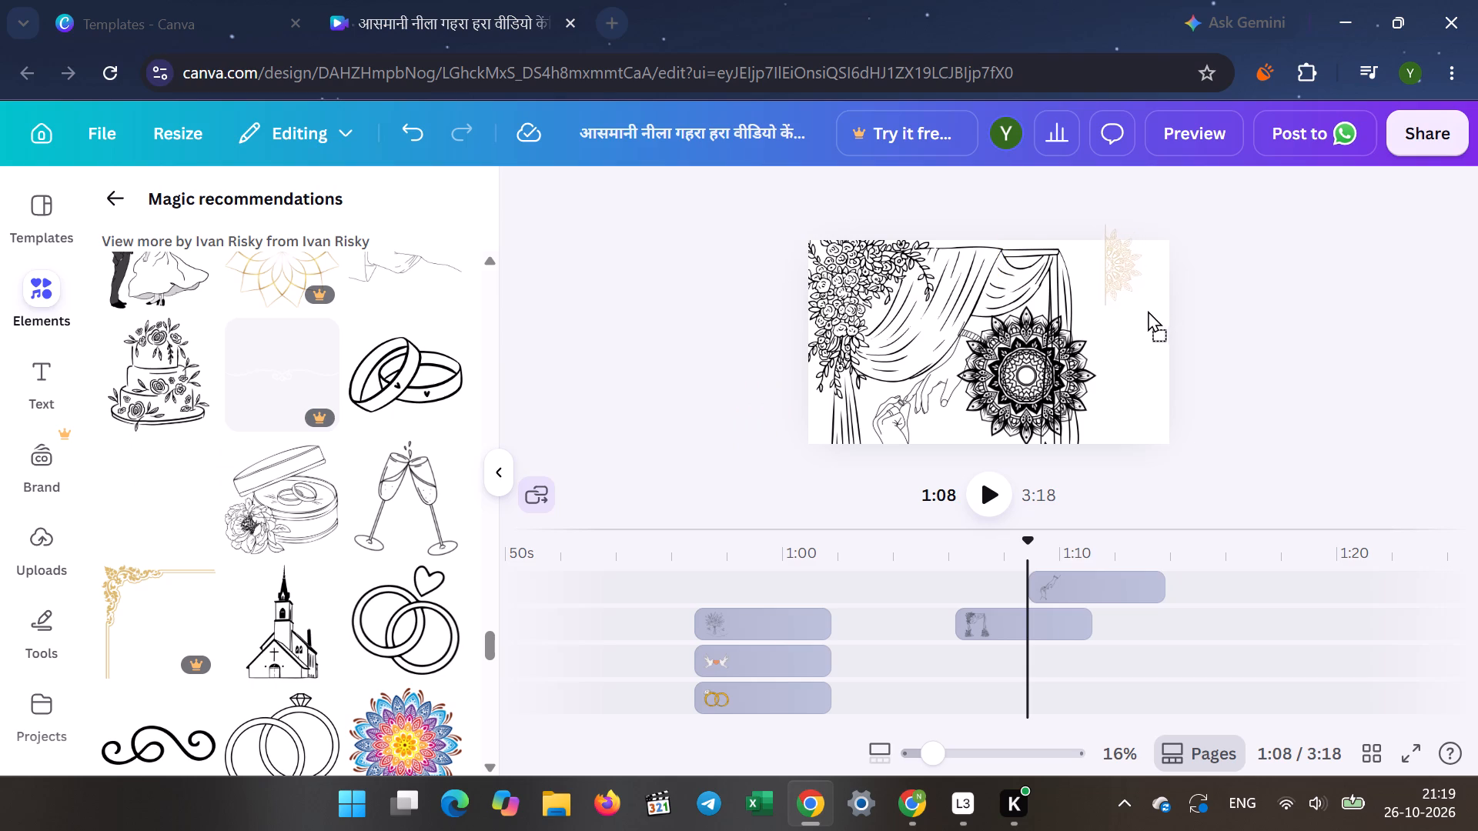
pyautogui.moveTo(1148, 310); pyautogui.dragTo(1132, 324)
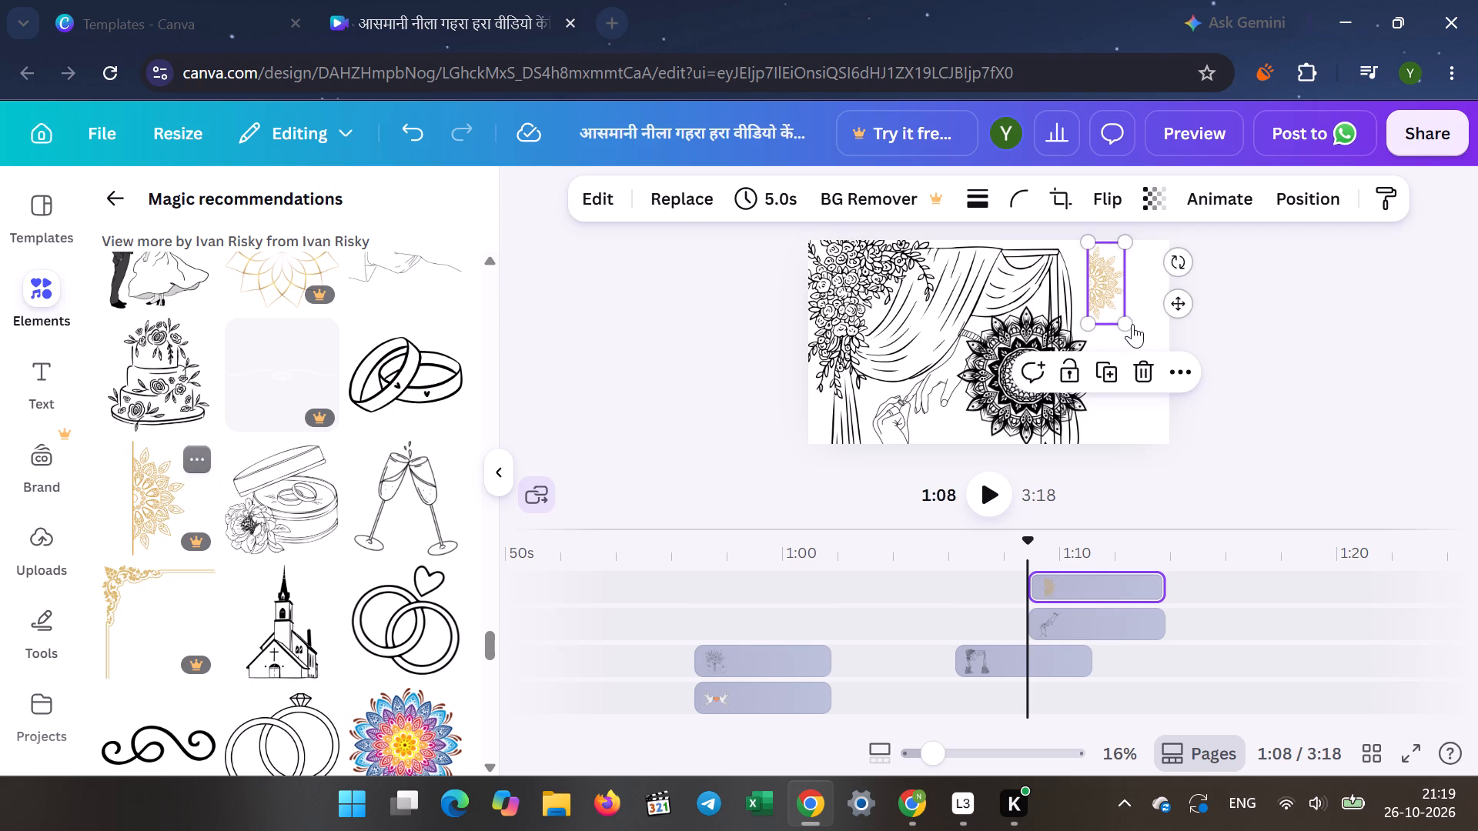
pyautogui.moveTo(1126, 319); pyautogui.dragTo(1162, 400)
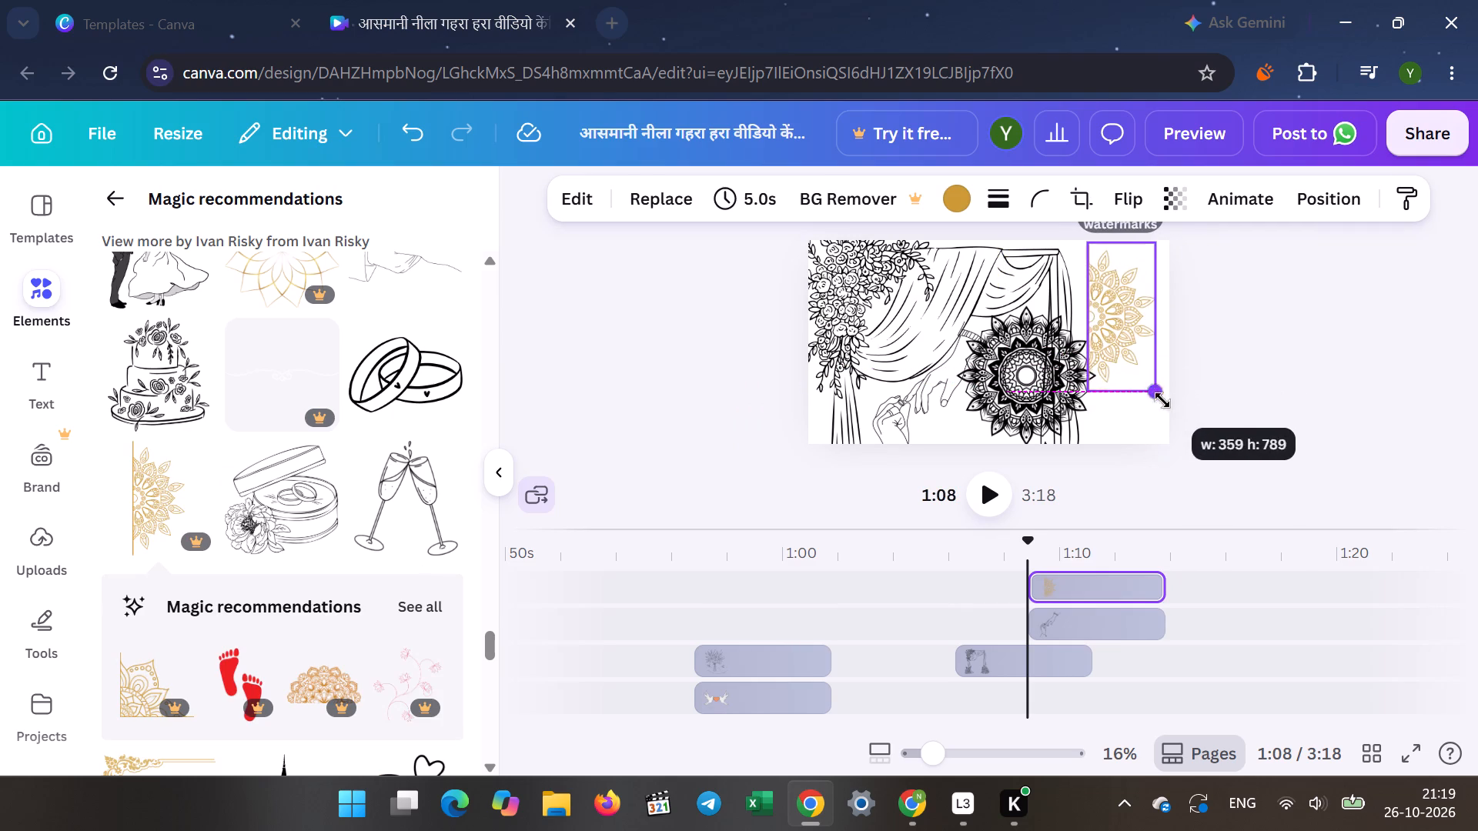
pyautogui.moveTo(1162, 400); pyautogui.dragTo(1176, 443)
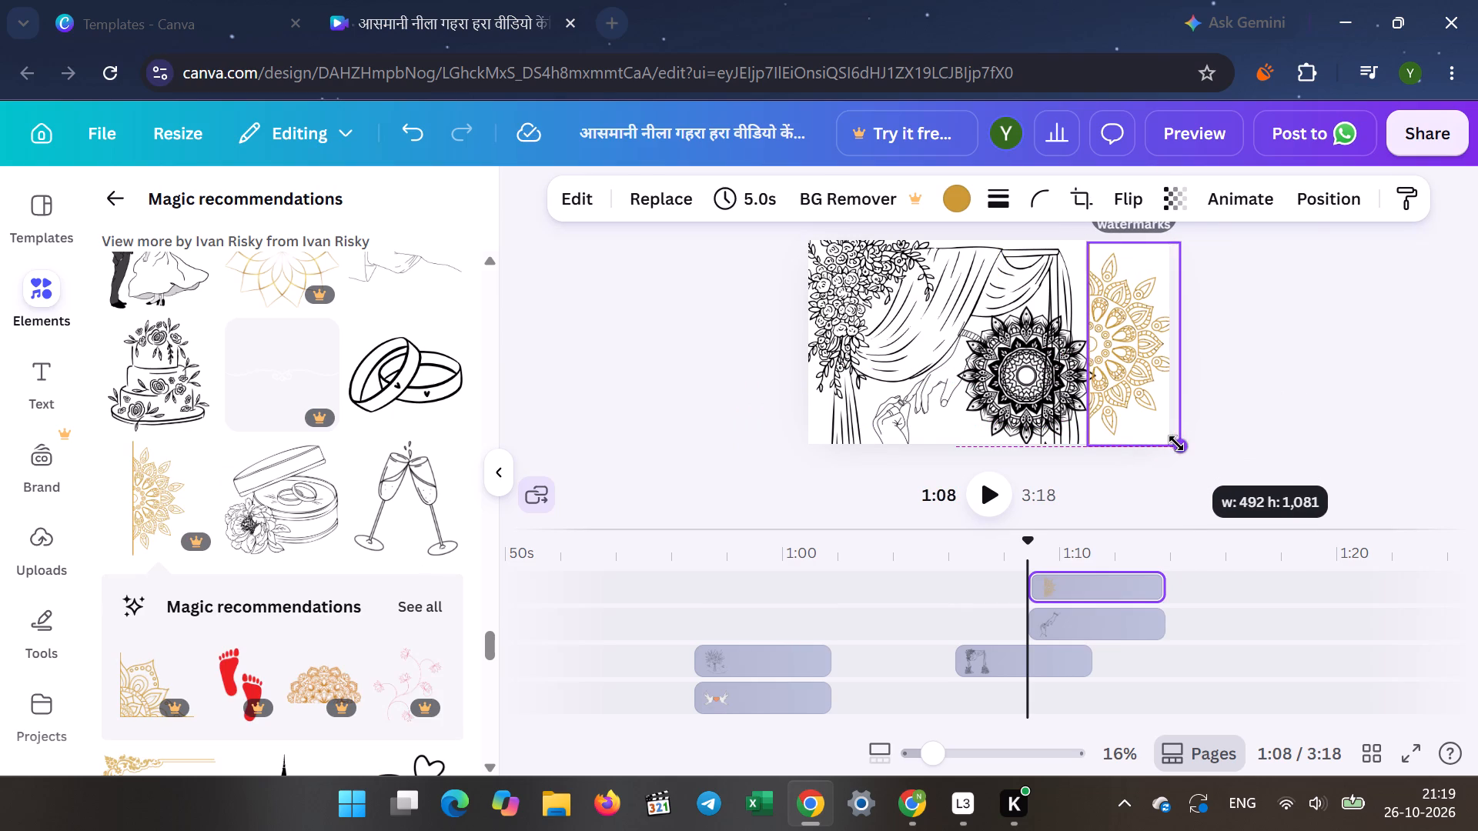
pyautogui.moveTo(1176, 443); pyautogui.dragTo(1155, 462)
pyautogui.click(627, 412)
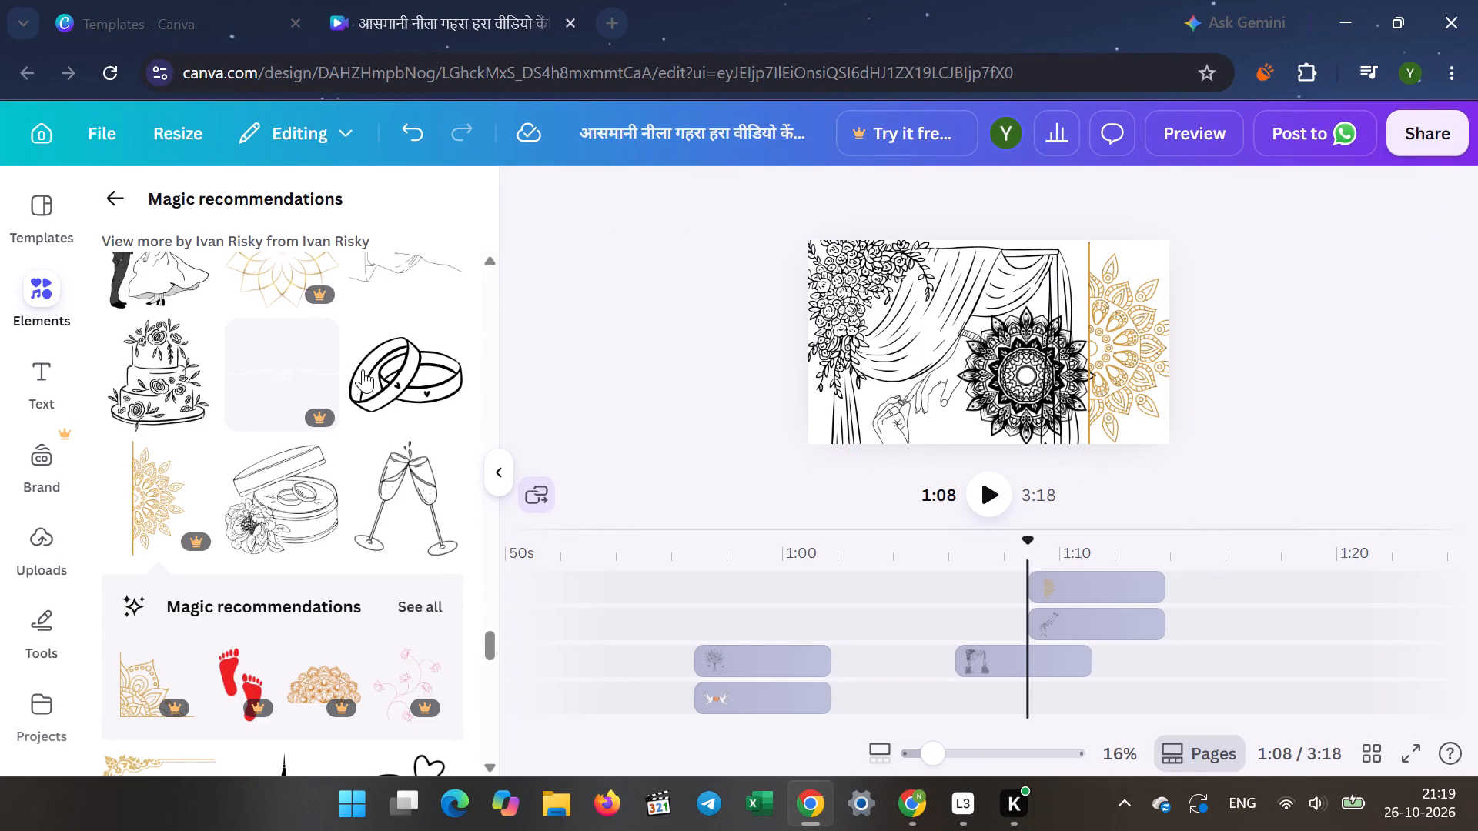
# Browse back up through the recommended wedding drawings, mandalas and corner ornaments for another page decoration.
pyautogui.scroll(3, 353, 359)
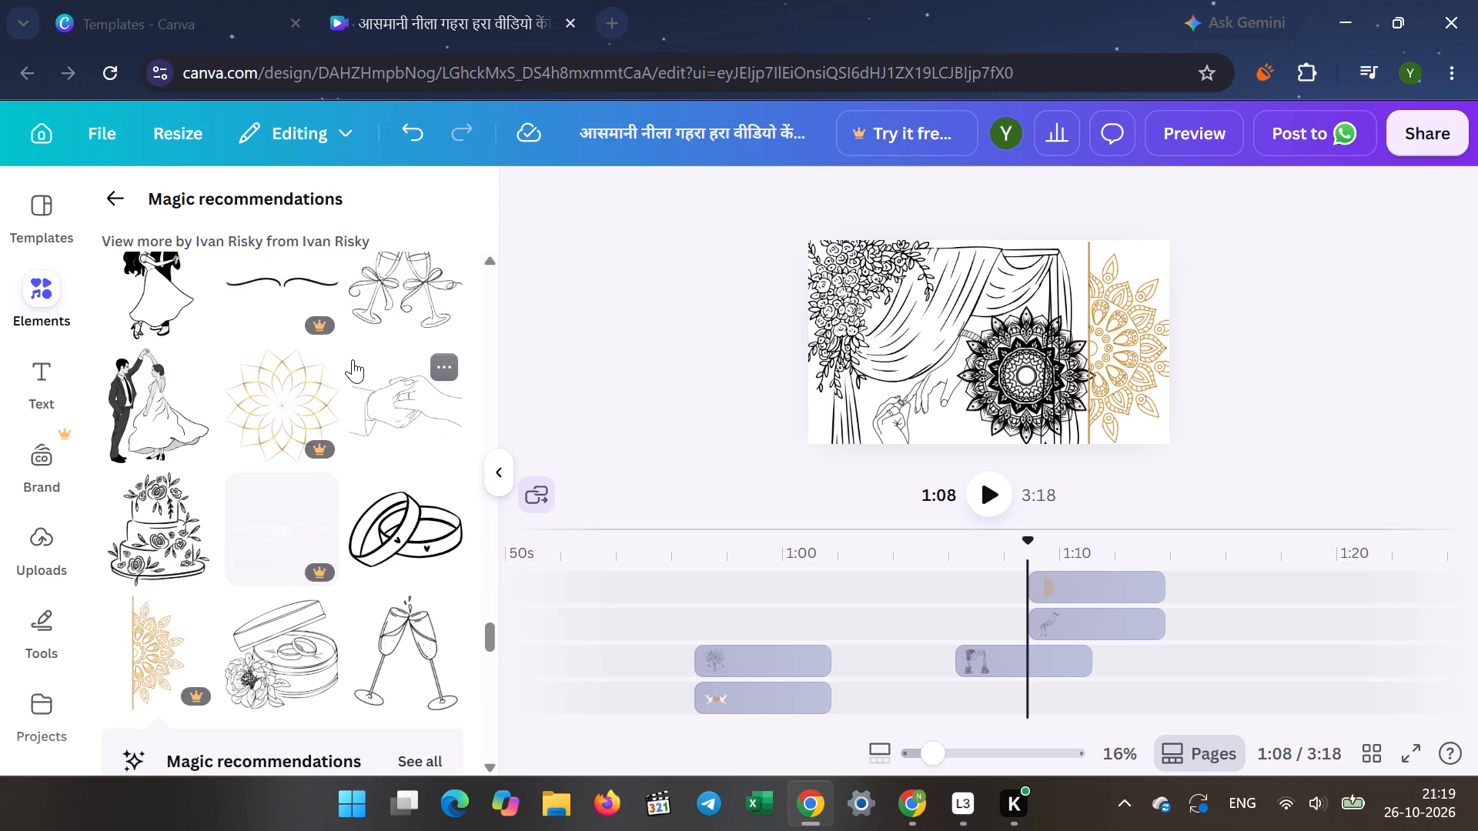
pyautogui.scroll(2, 353, 359)
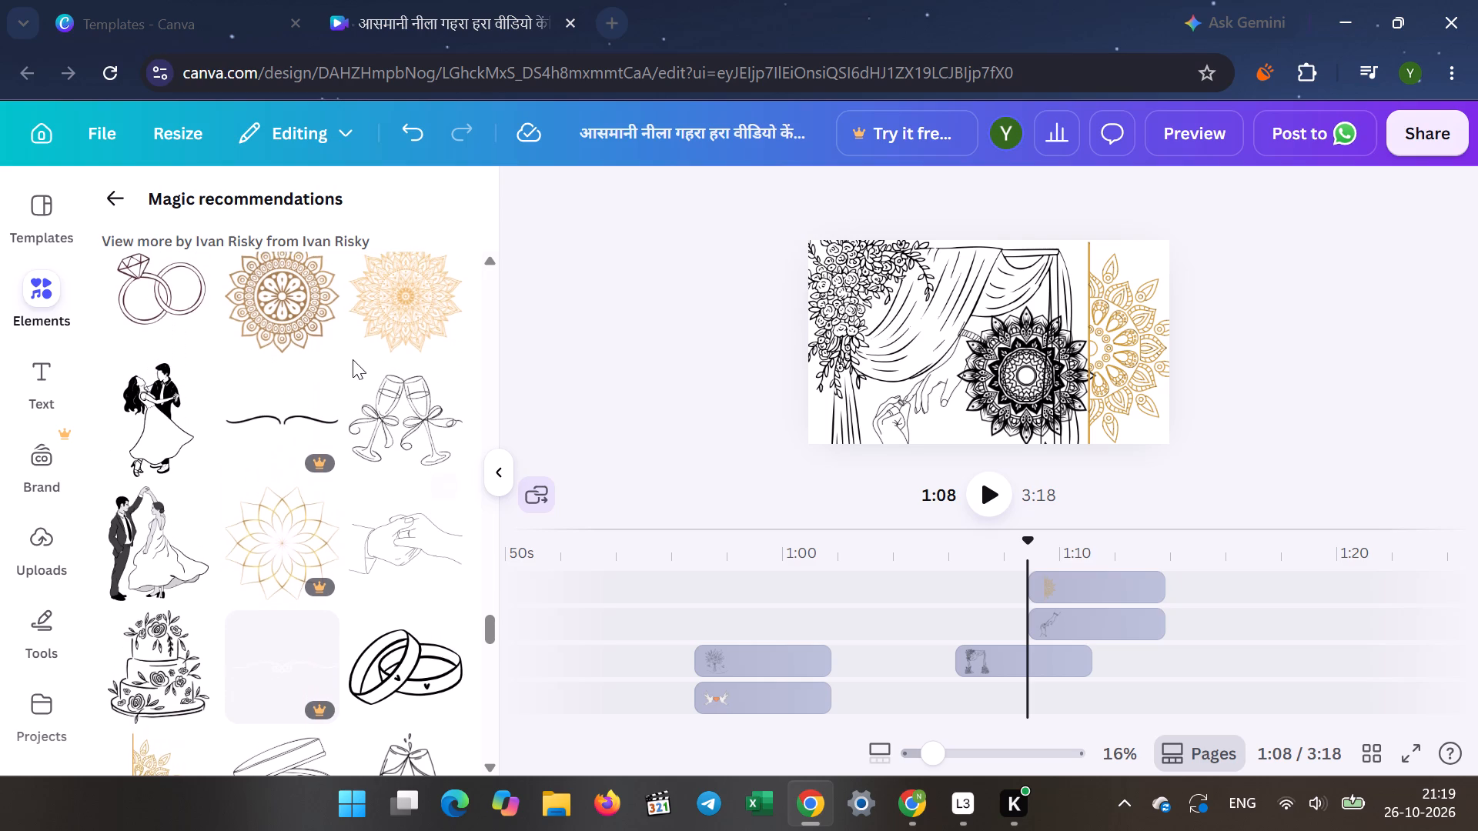
pyautogui.scroll(3, 353, 359)
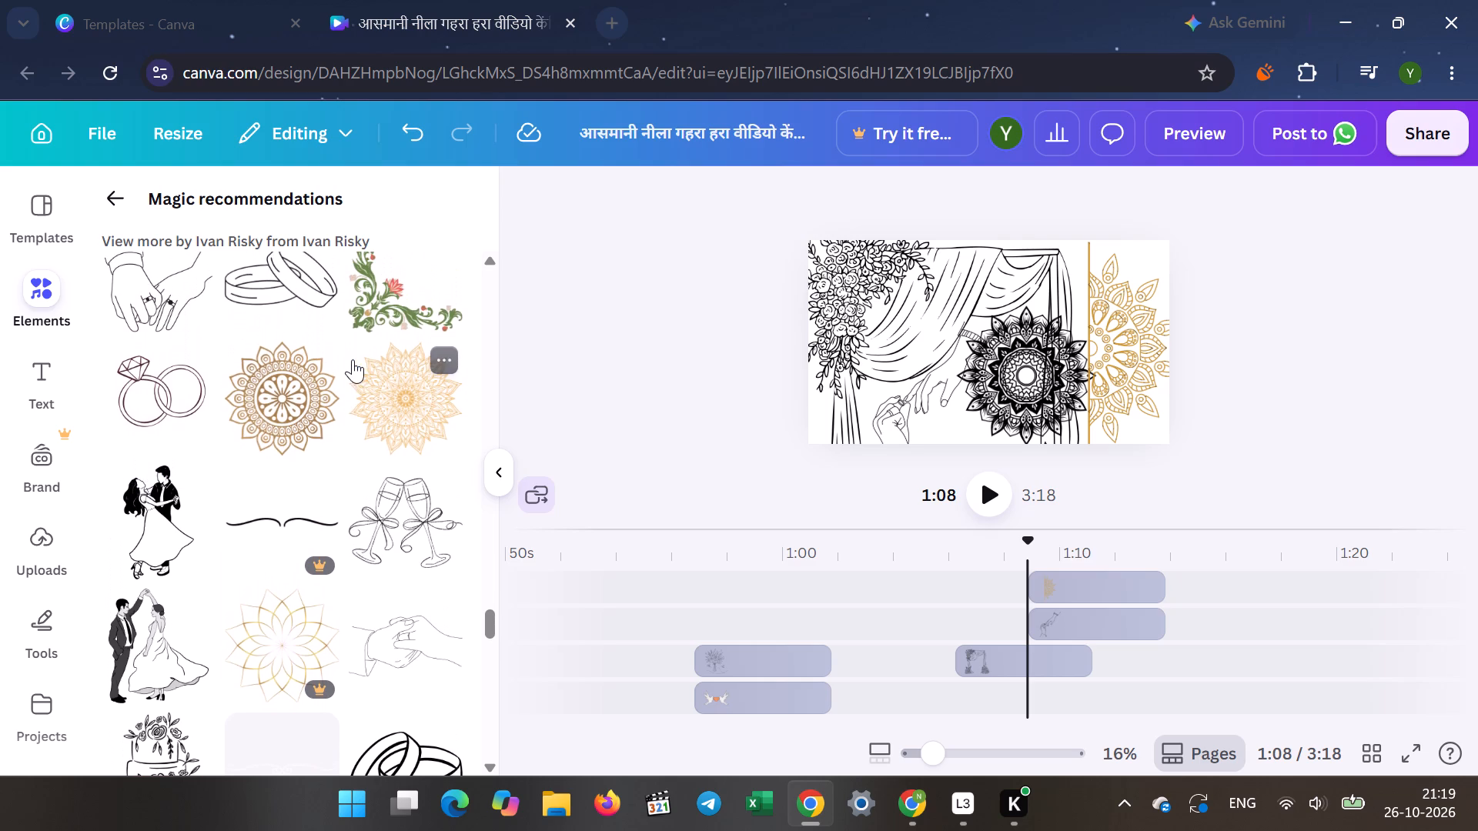
pyautogui.scroll(3, 353, 359)
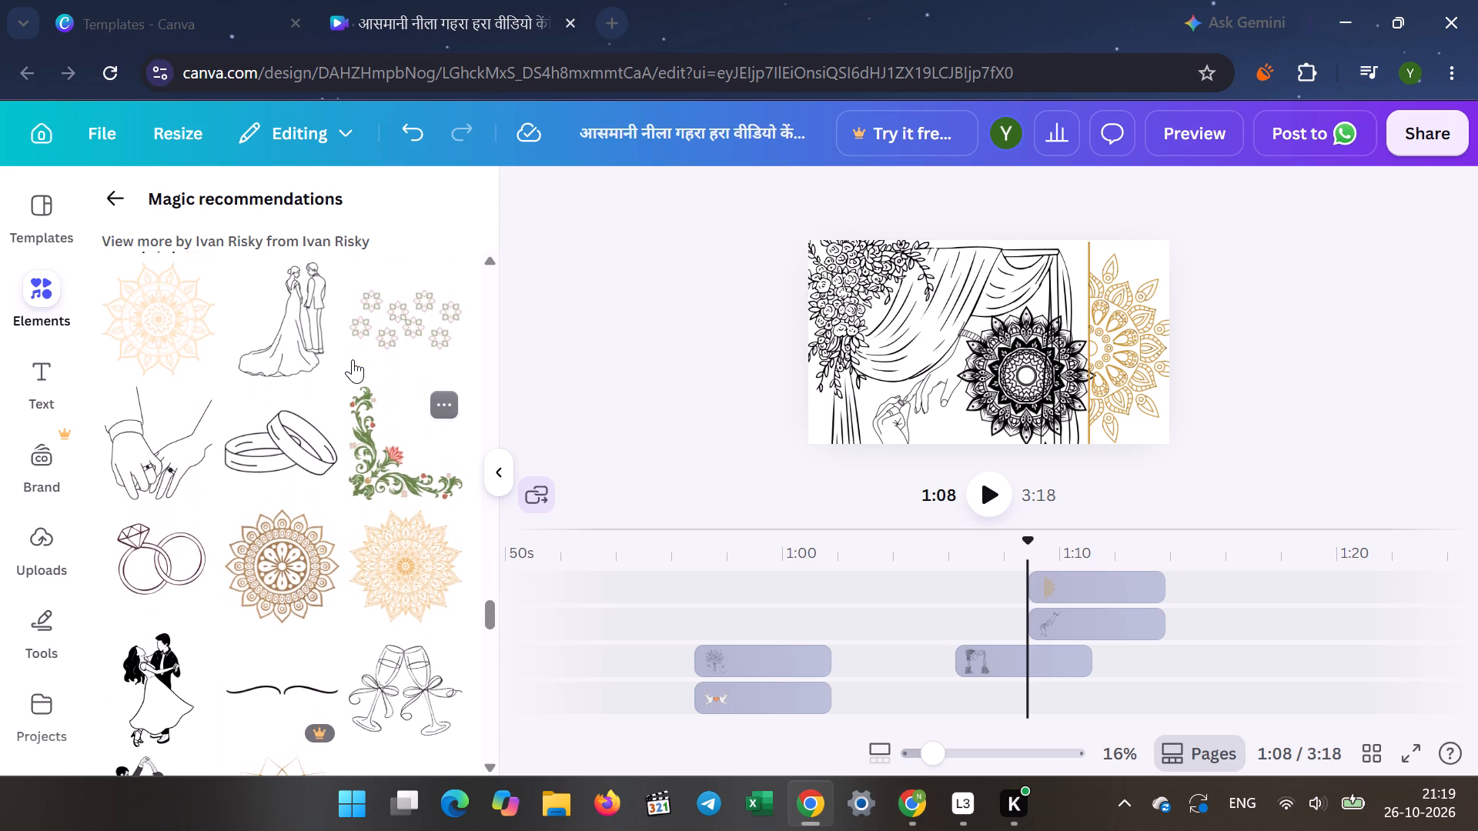
pyautogui.scroll(2, 353, 359)
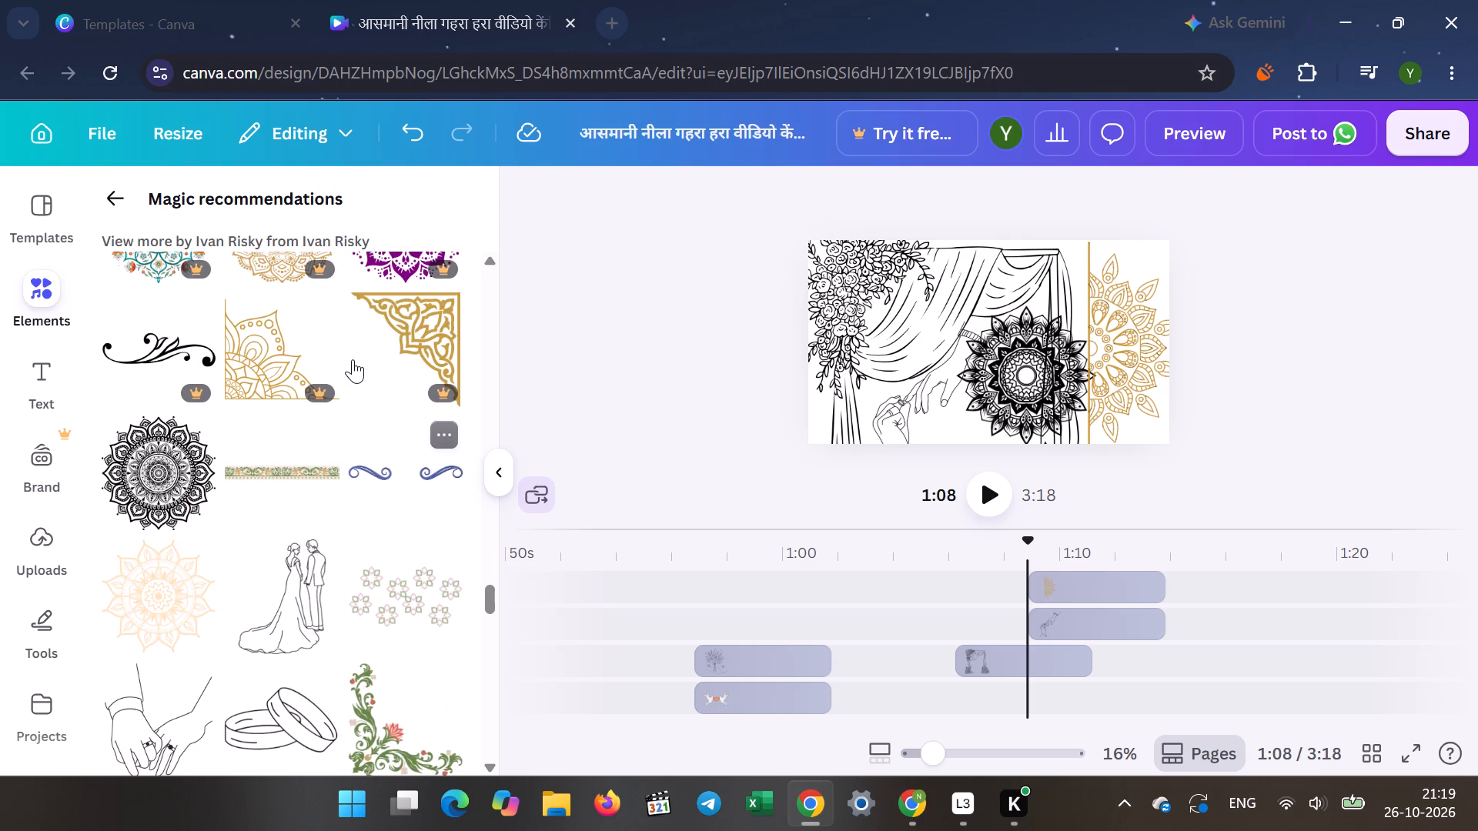
pyautogui.scroll(3, 353, 359)
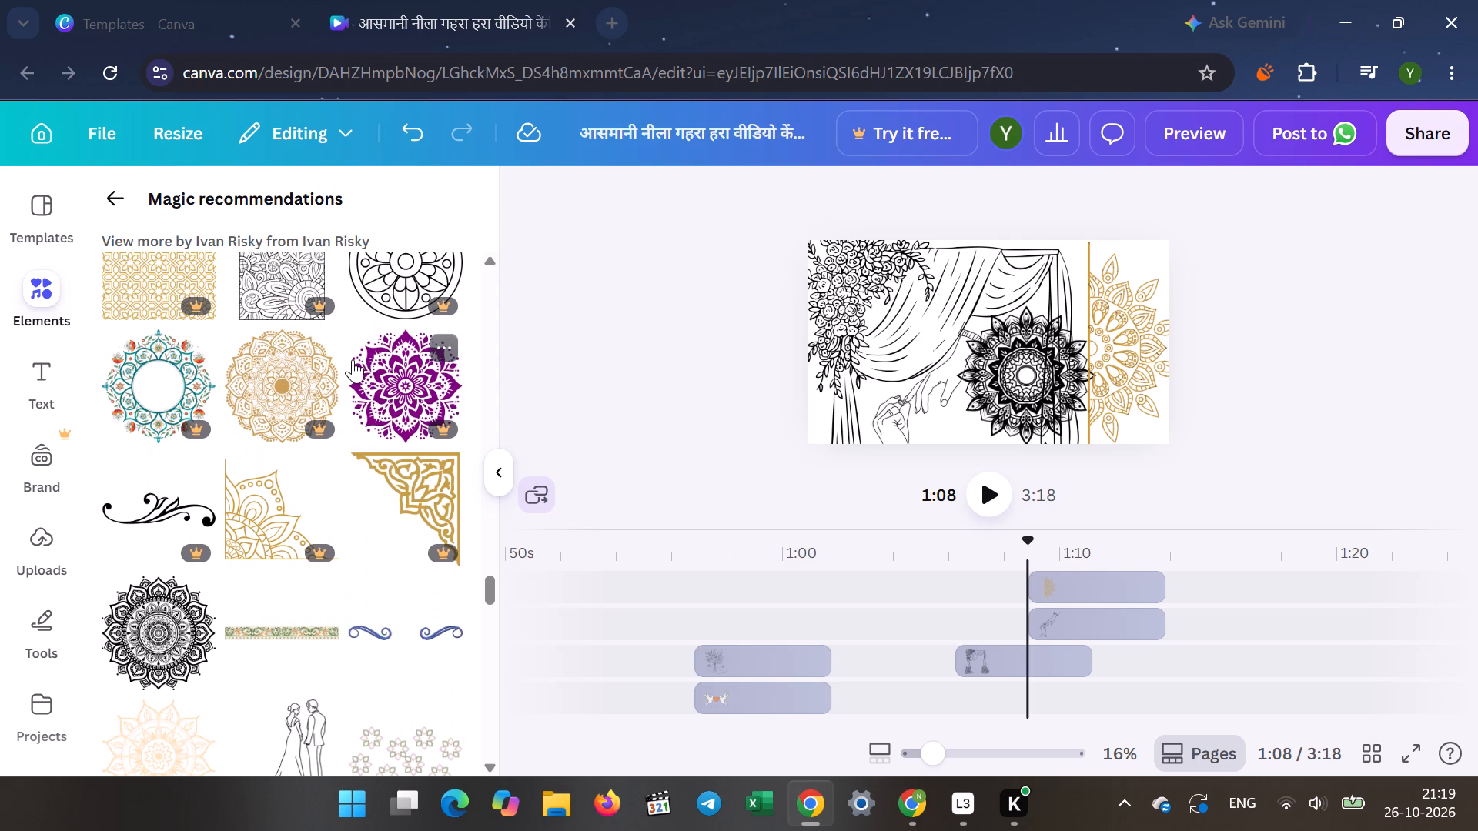
pyautogui.scroll(2, 353, 359)
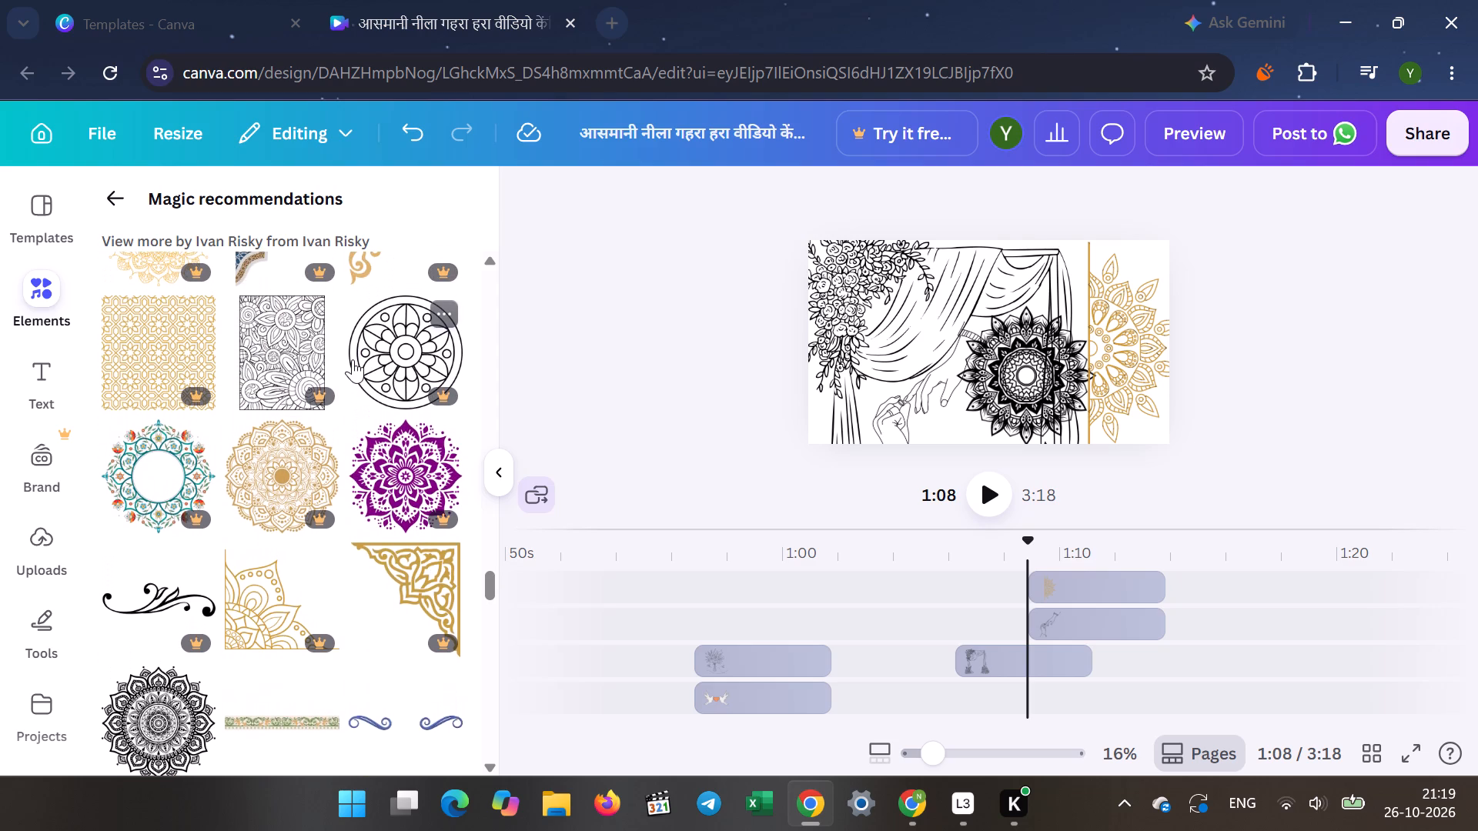
pyautogui.scroll(2, 353, 359)
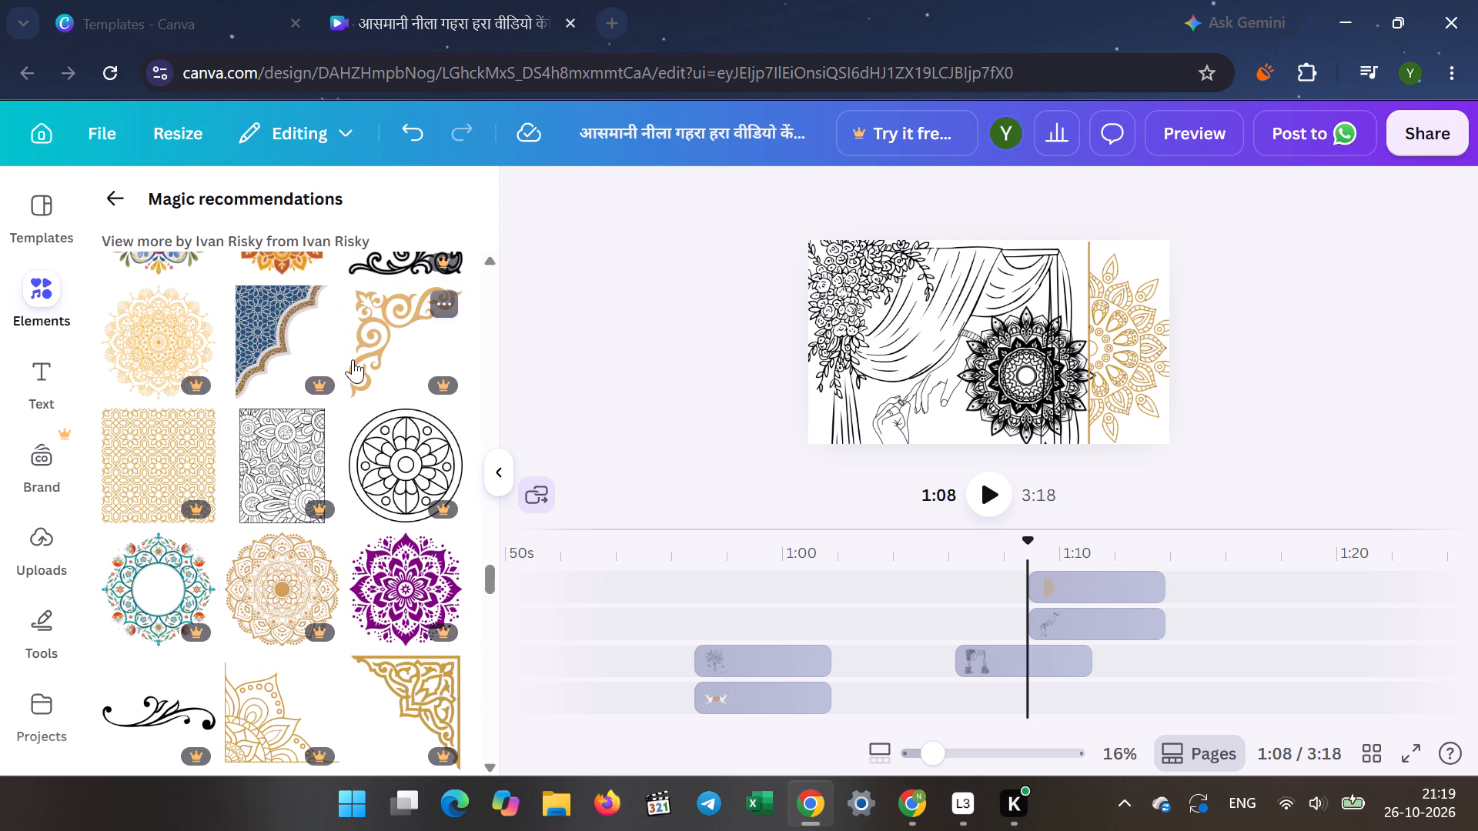
# Play the video on from 1:08 while browsing the mandala drawings further up the recommendations.
pyautogui.click(984, 493)
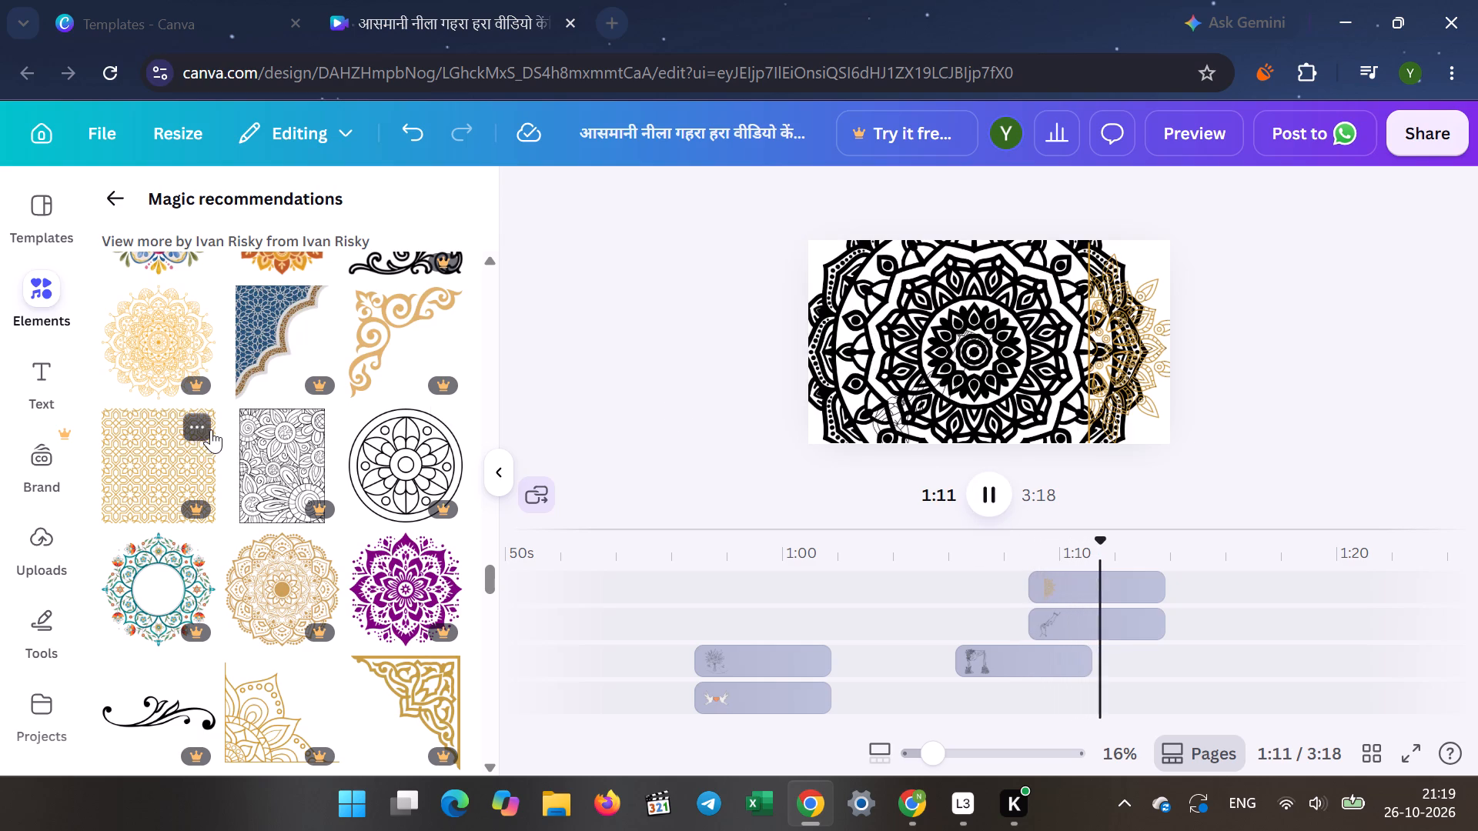
pyautogui.scroll(7, 211, 429)
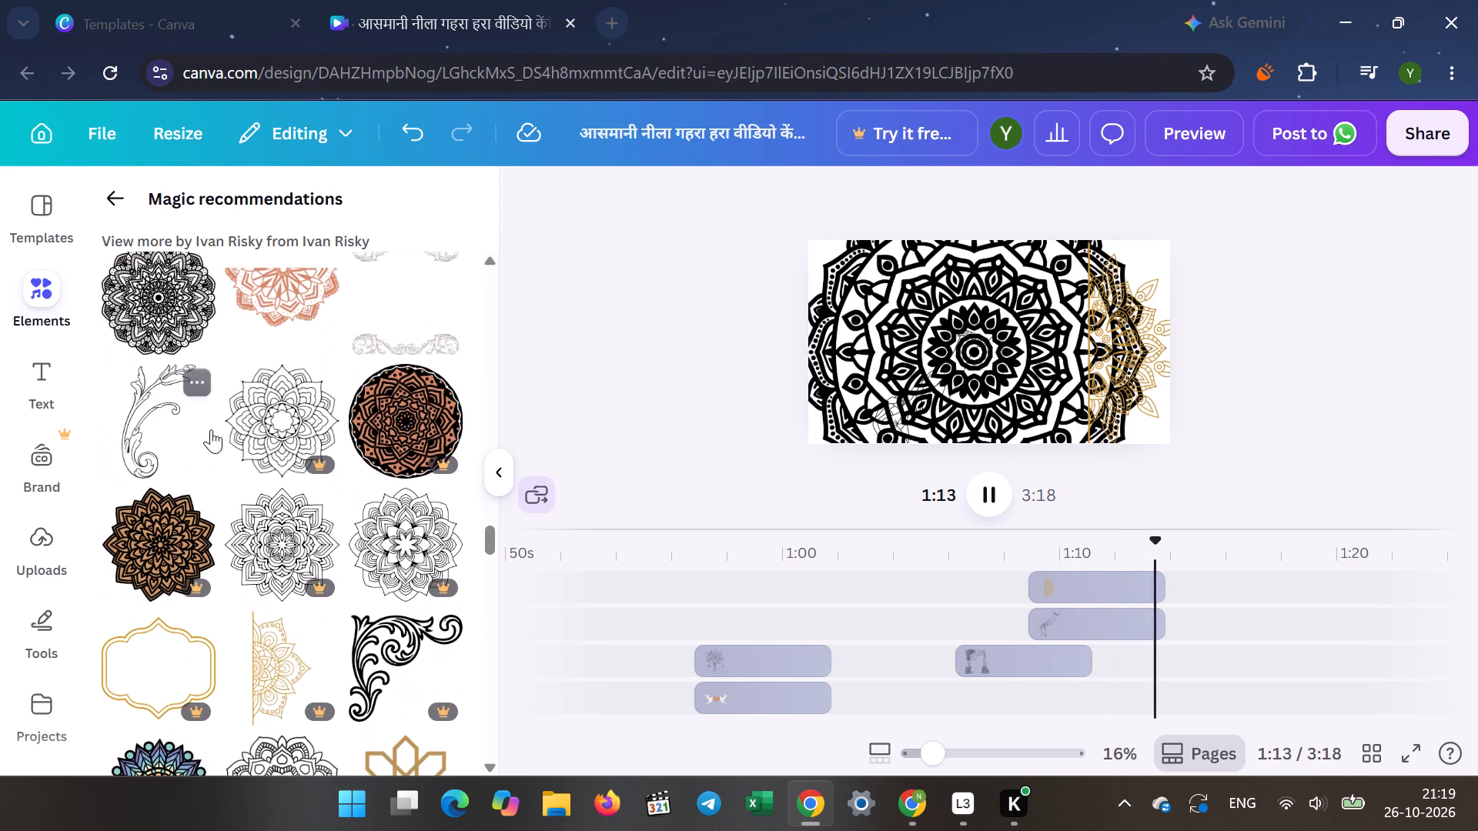
pyautogui.scroll(4, 211, 429)
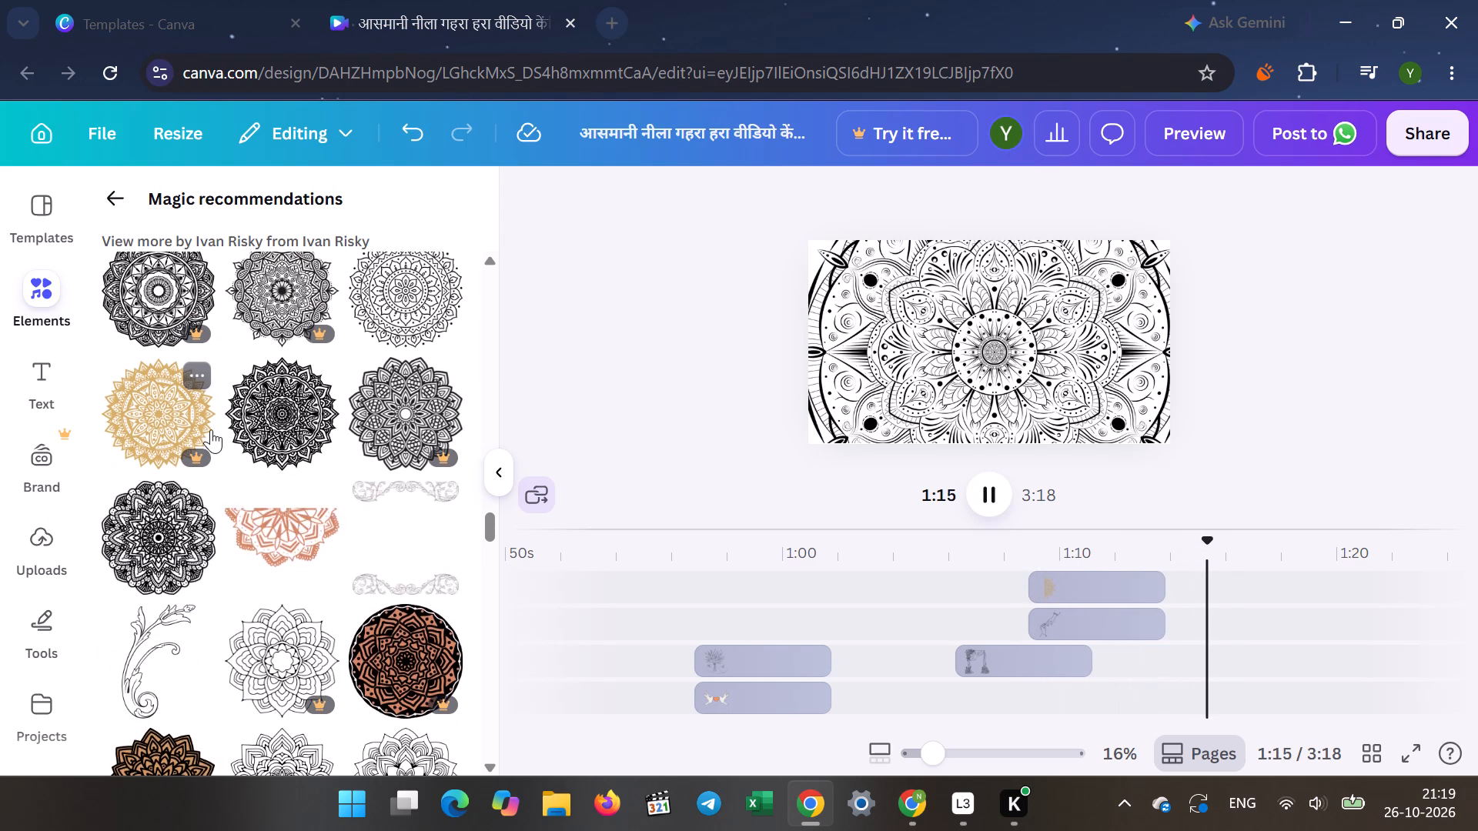
pyautogui.scroll(2, 211, 429)
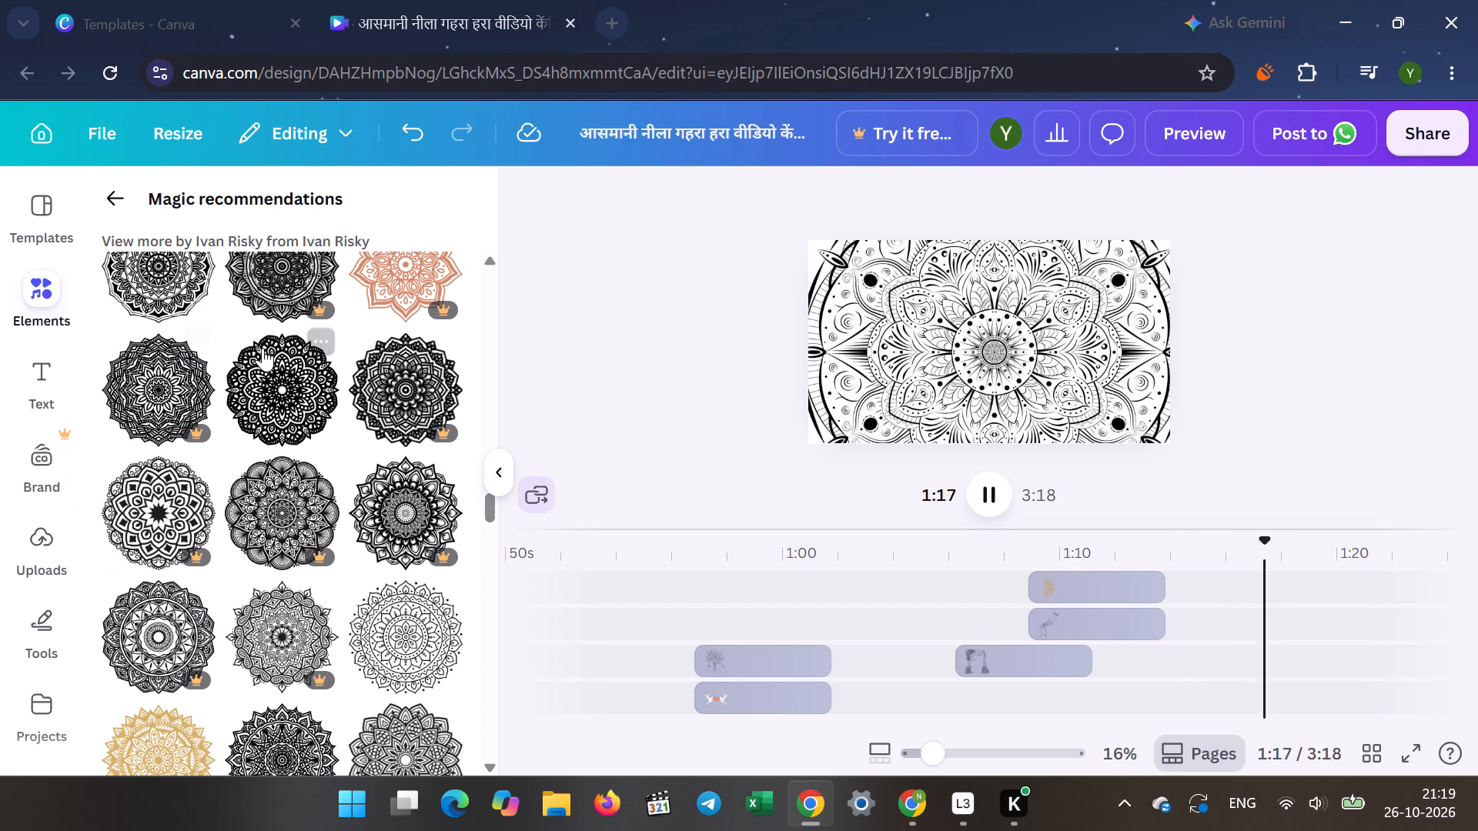
# Go back to the wedding-rings page at 0:51, and replay the video from the diamond-ring page at 0:41.
pyautogui.click(549, 609)
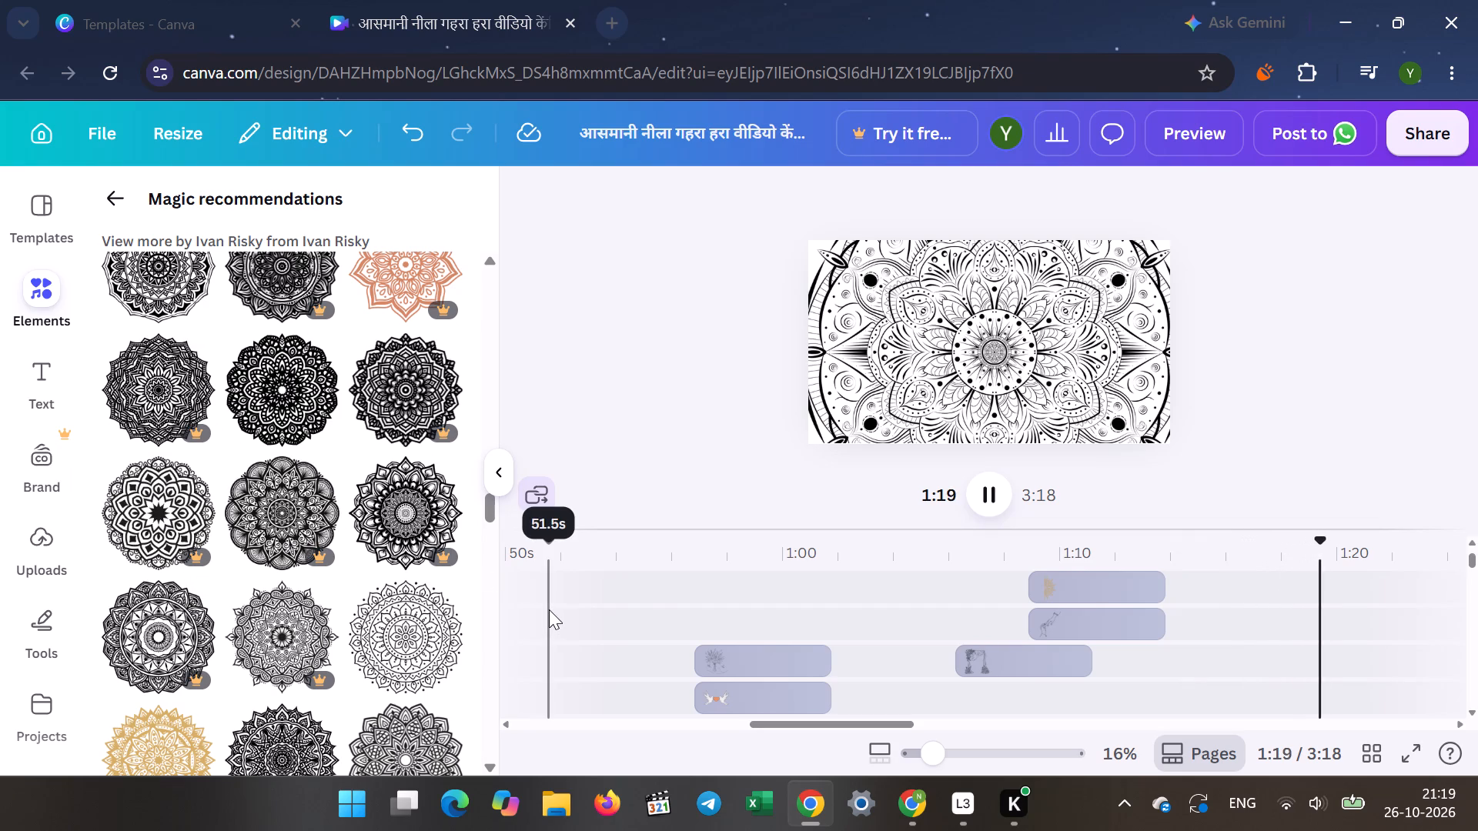
pyautogui.click(987, 490)
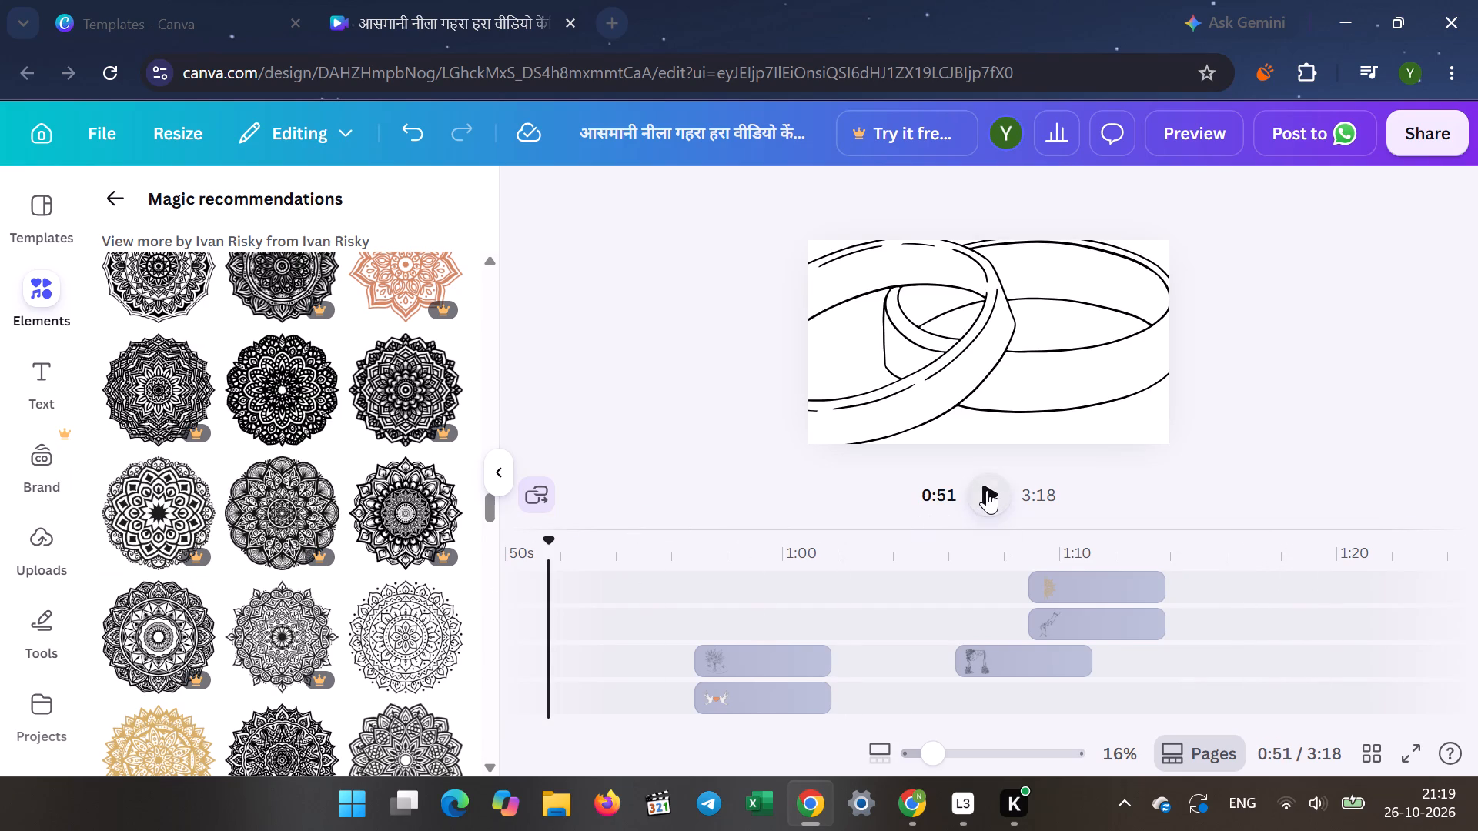
pyautogui.click(600, 632)
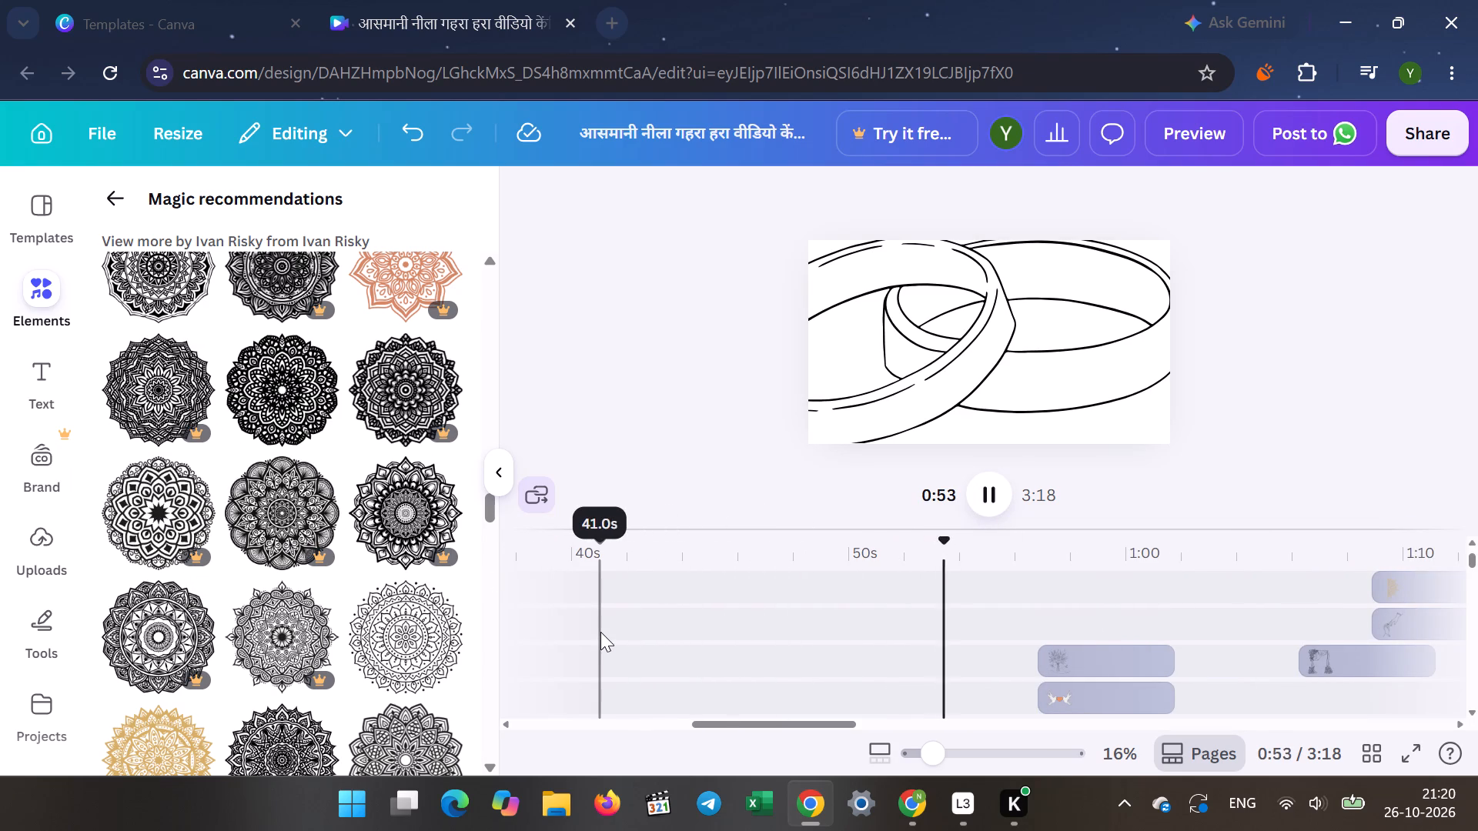
pyautogui.click(982, 492)
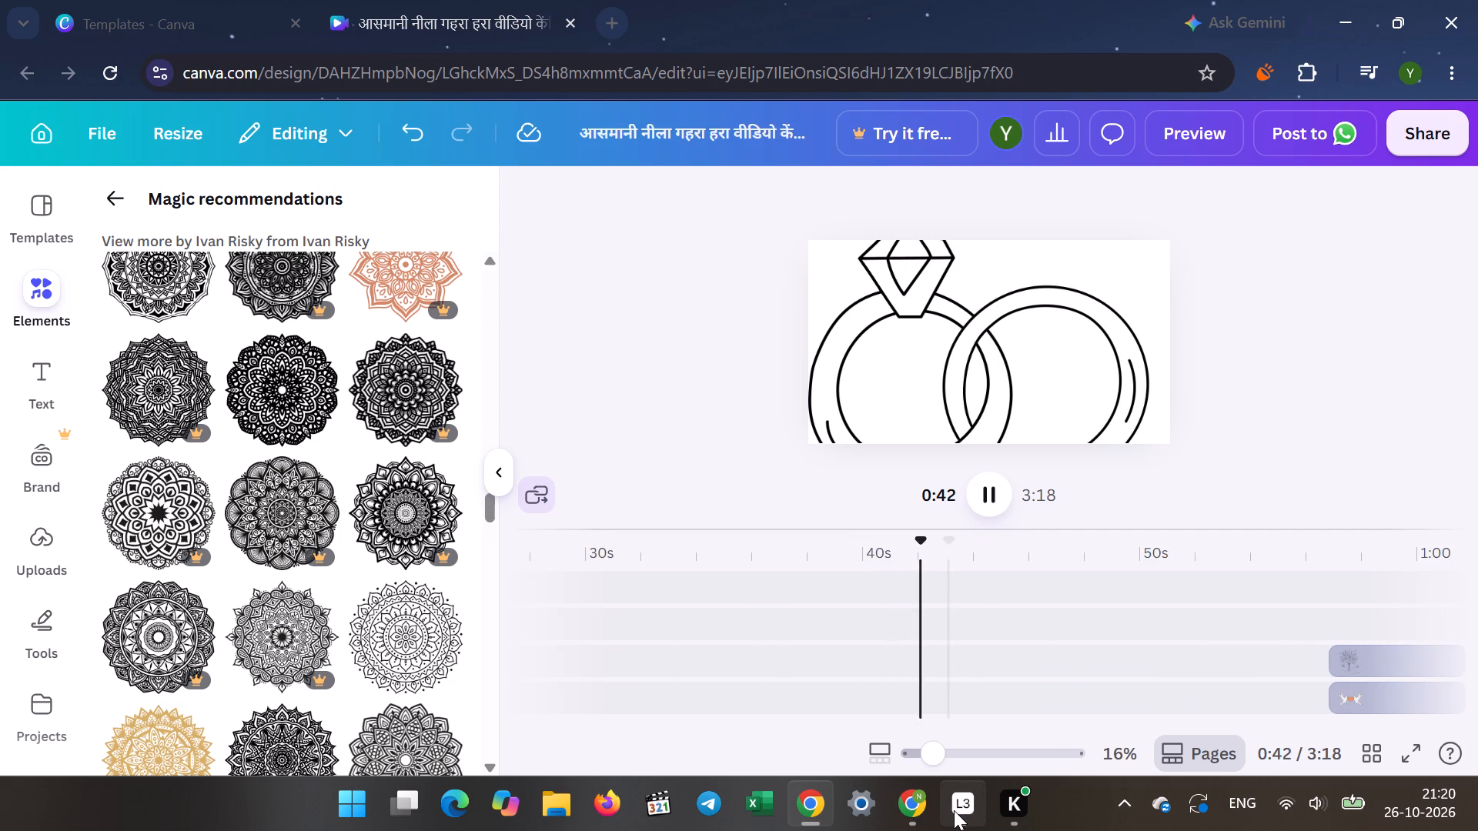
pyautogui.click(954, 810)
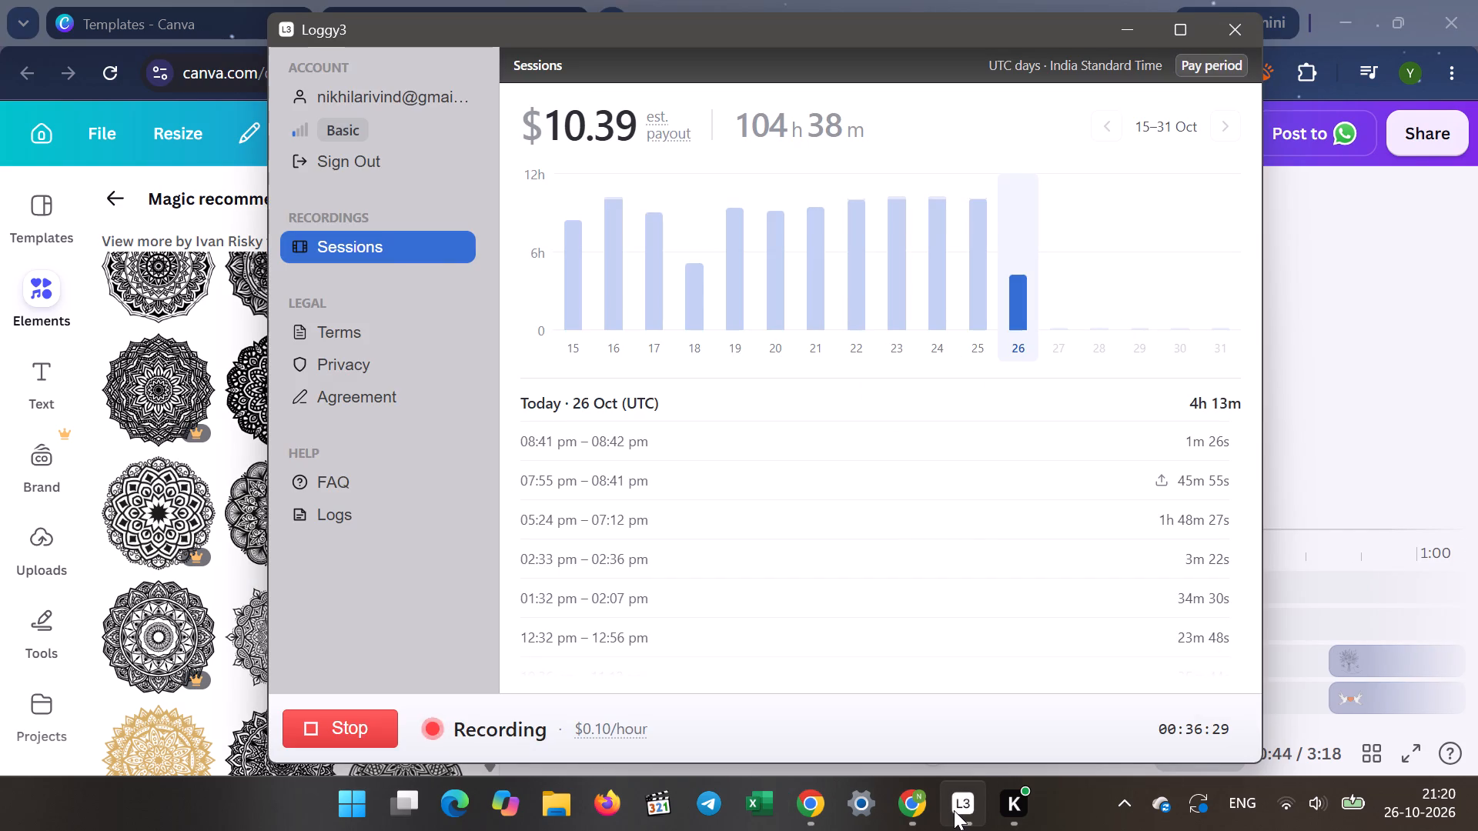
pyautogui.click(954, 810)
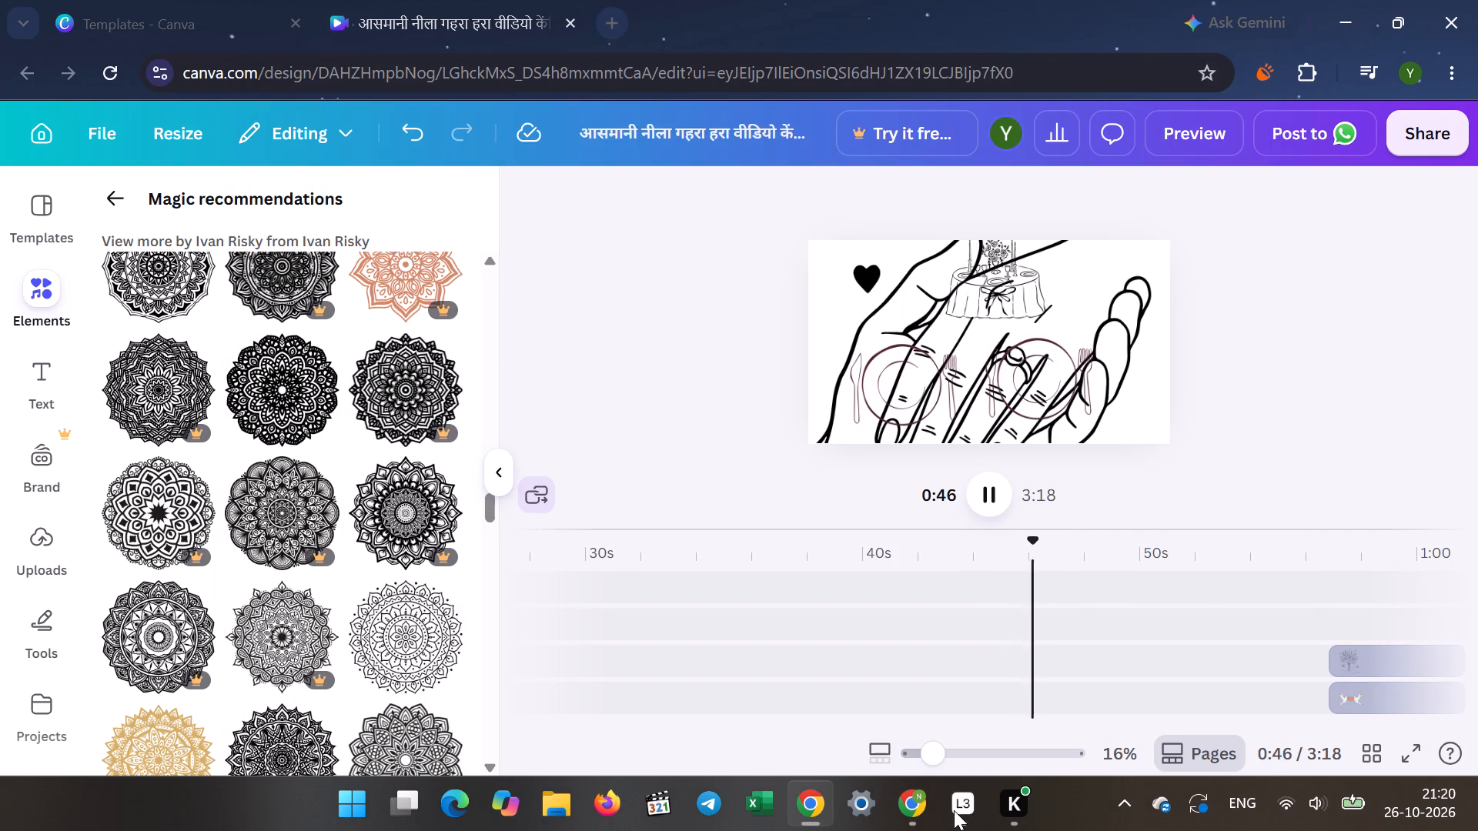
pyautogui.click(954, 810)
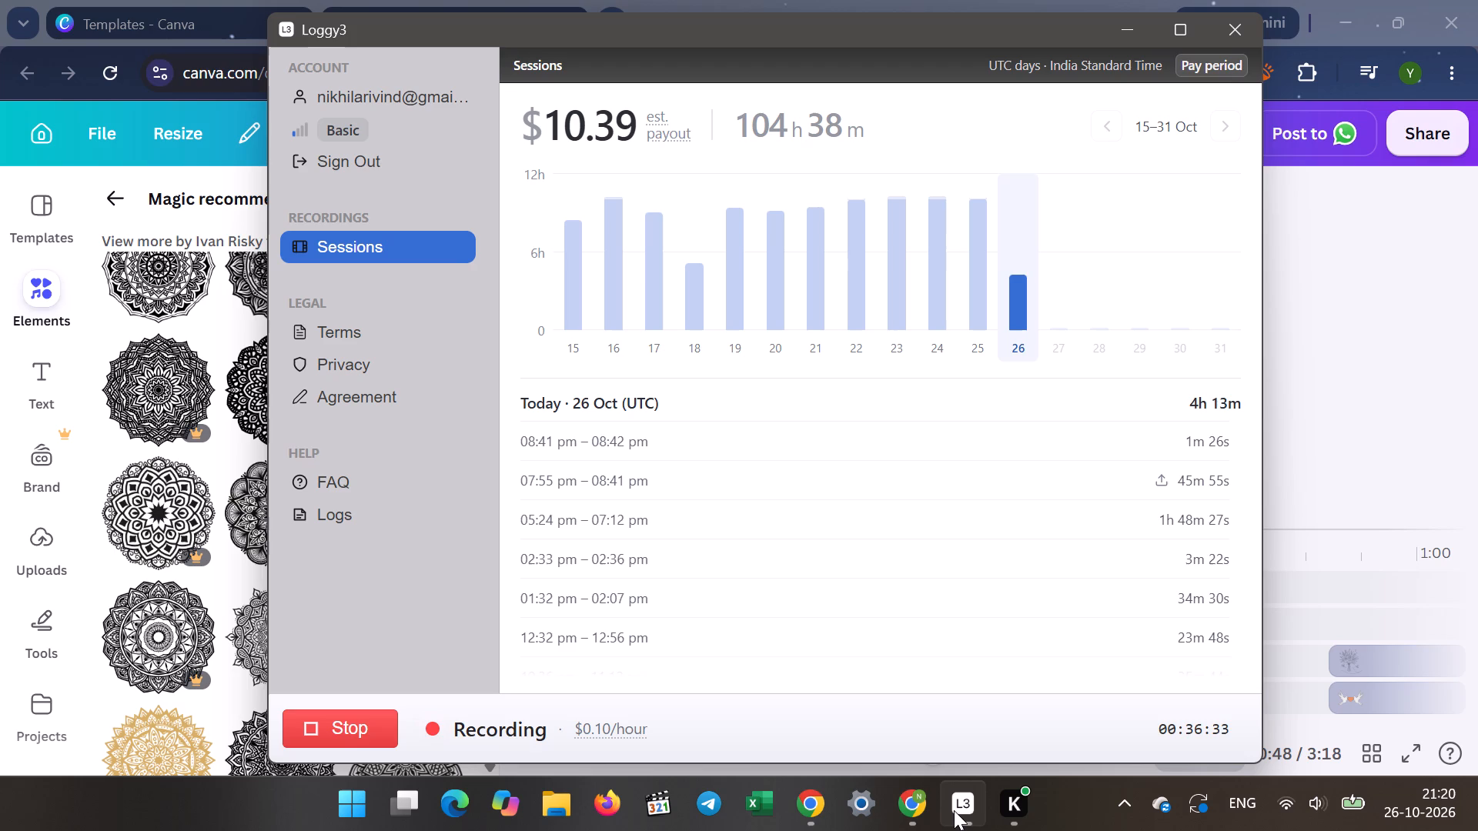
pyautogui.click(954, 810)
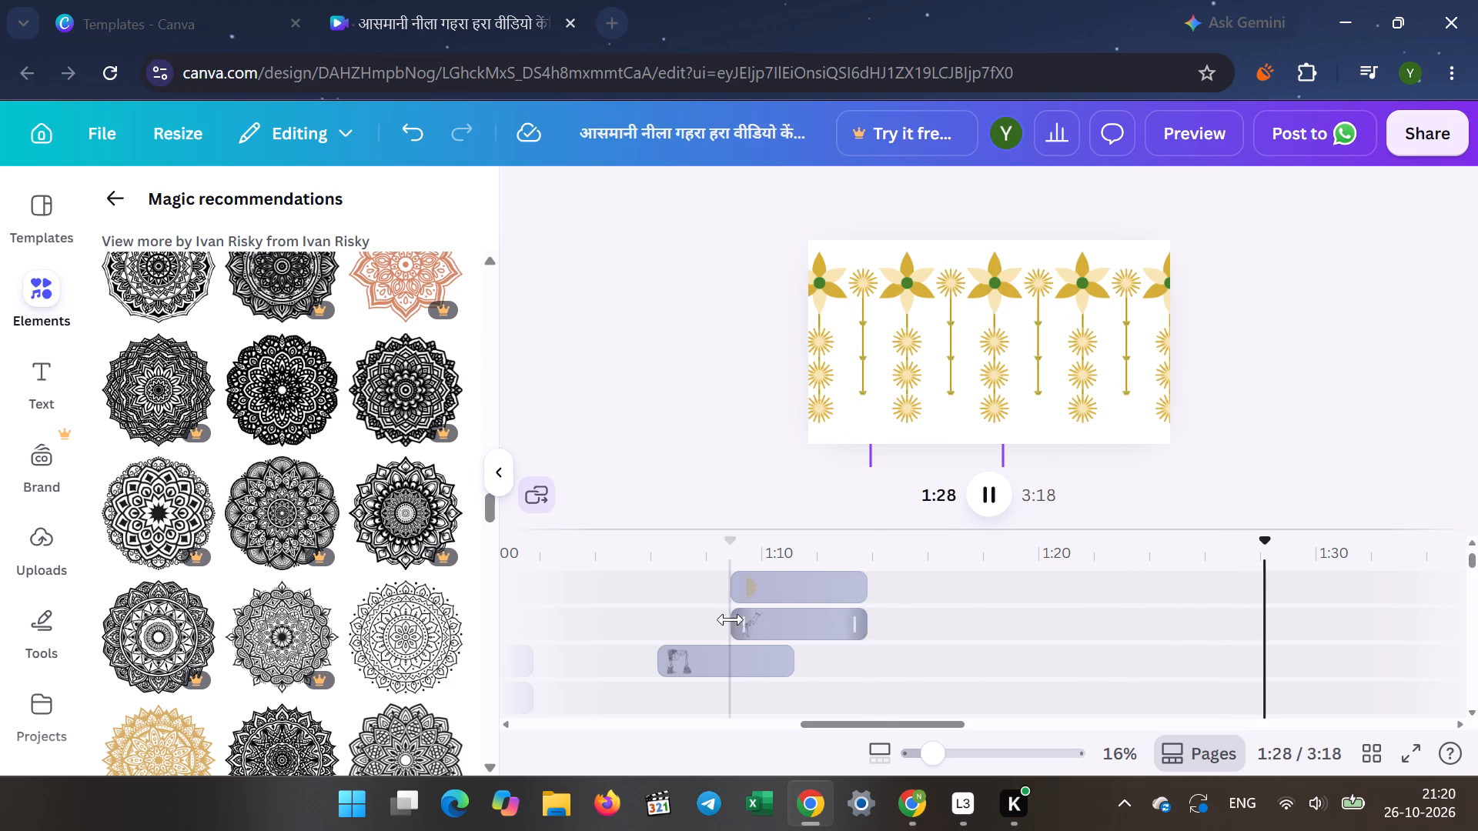
# Review progressively earlier pages by replaying the video from 1:01, 0:49, 0:36 and 0:23.
pyautogui.click(533, 600)
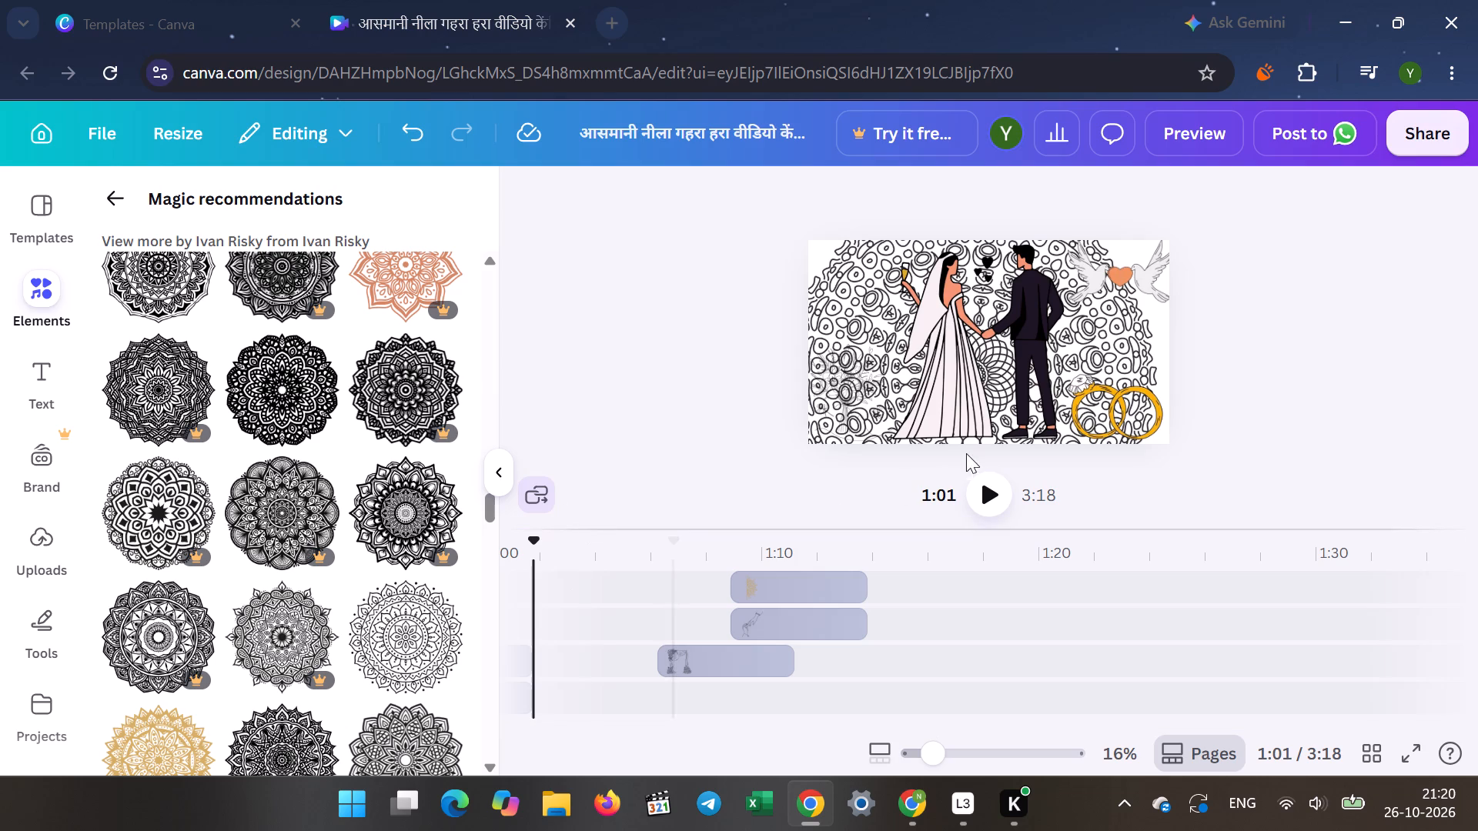
pyautogui.click(983, 492)
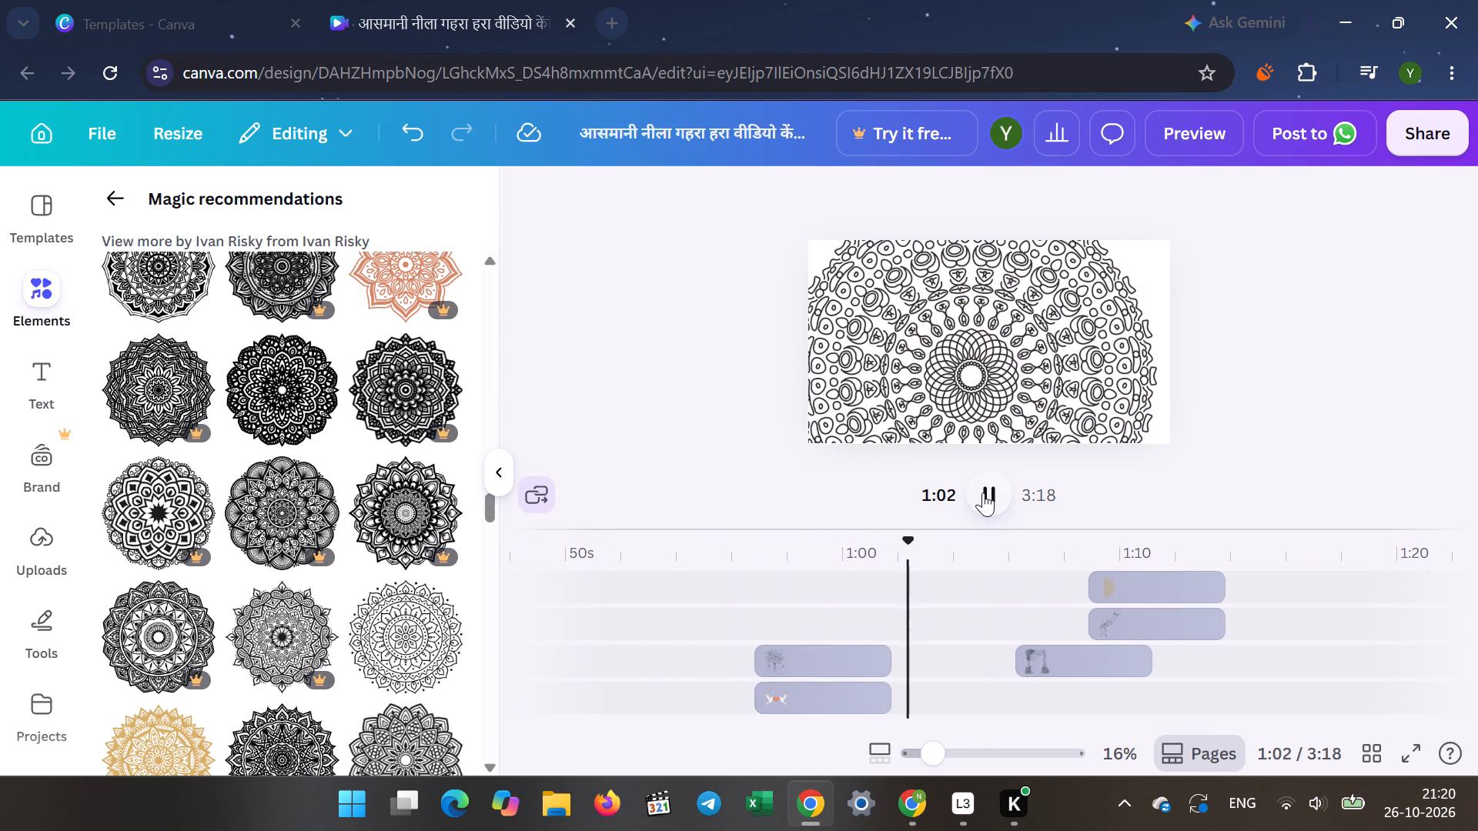
pyautogui.click(563, 657)
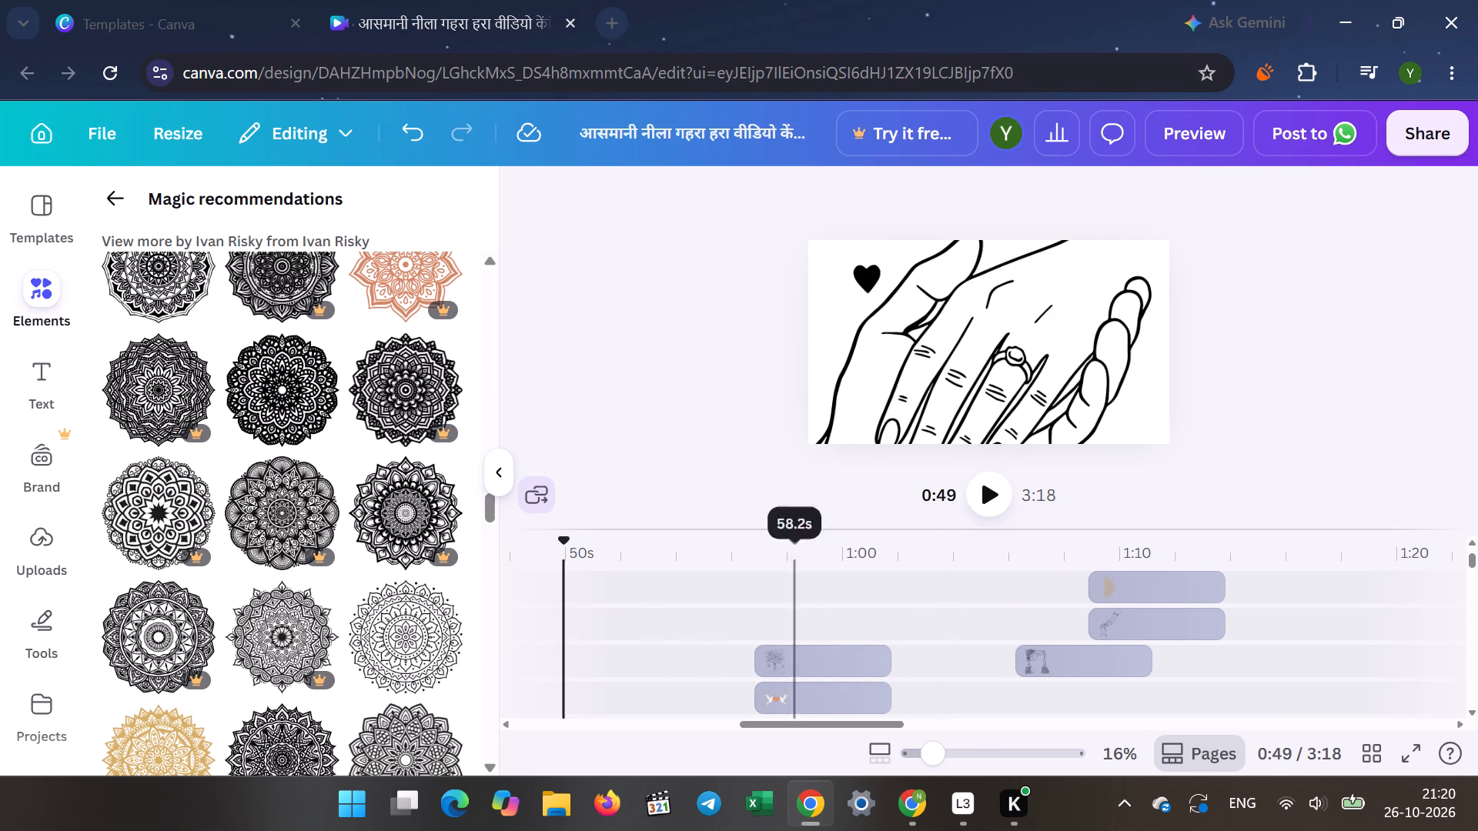
pyautogui.click(989, 487)
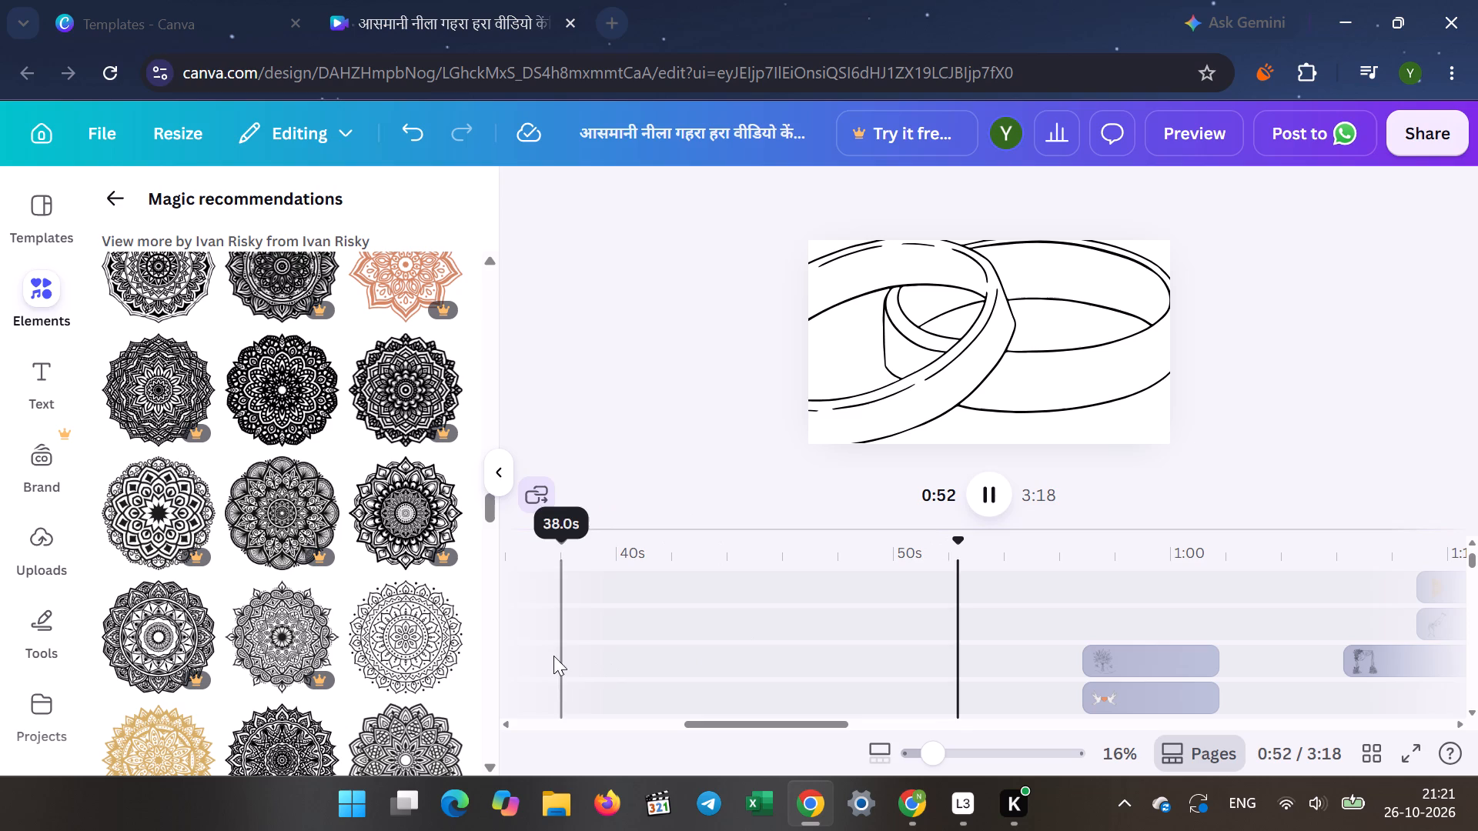
pyautogui.click(520, 642)
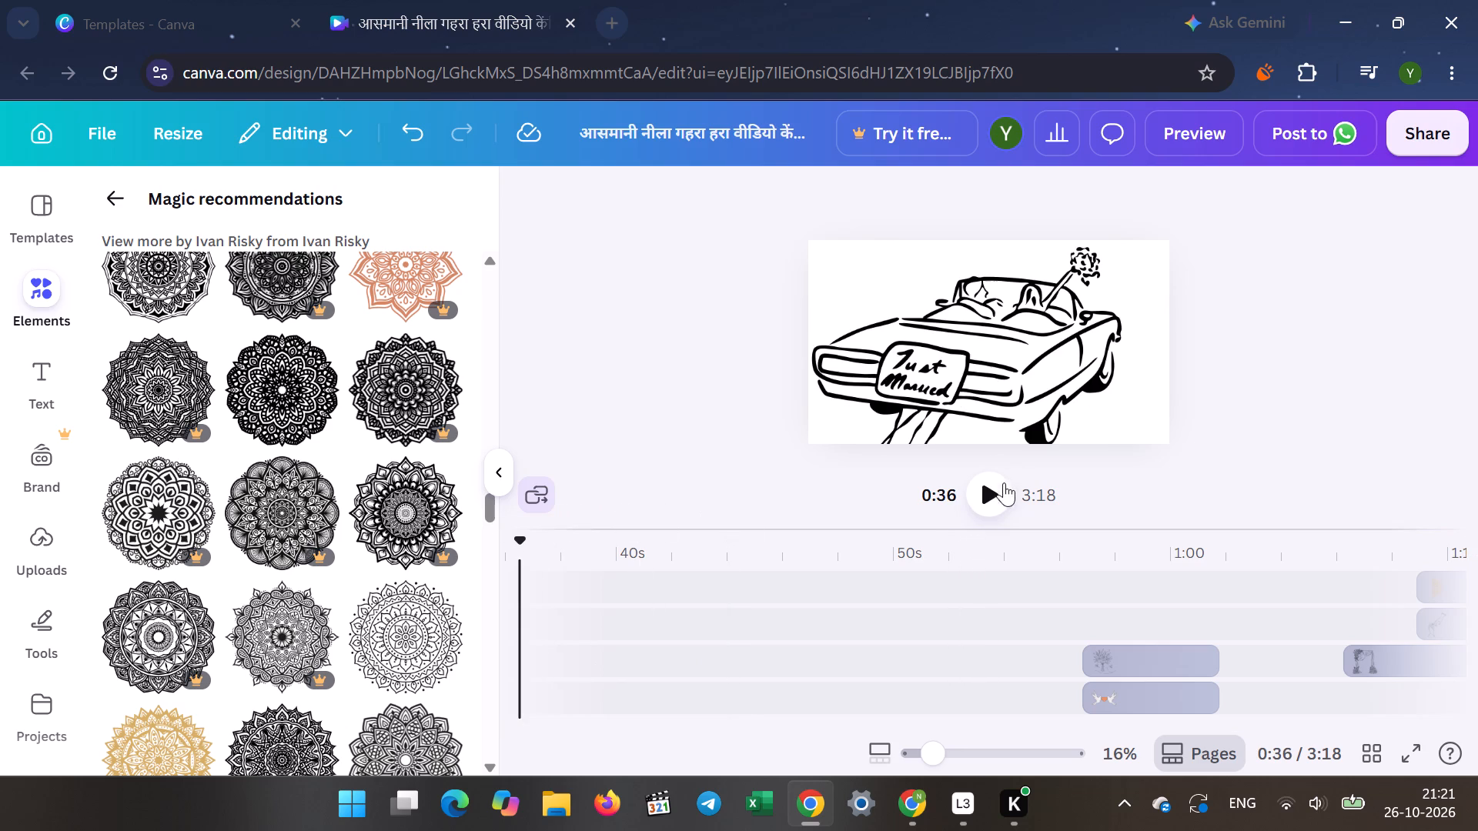
pyautogui.click(990, 491)
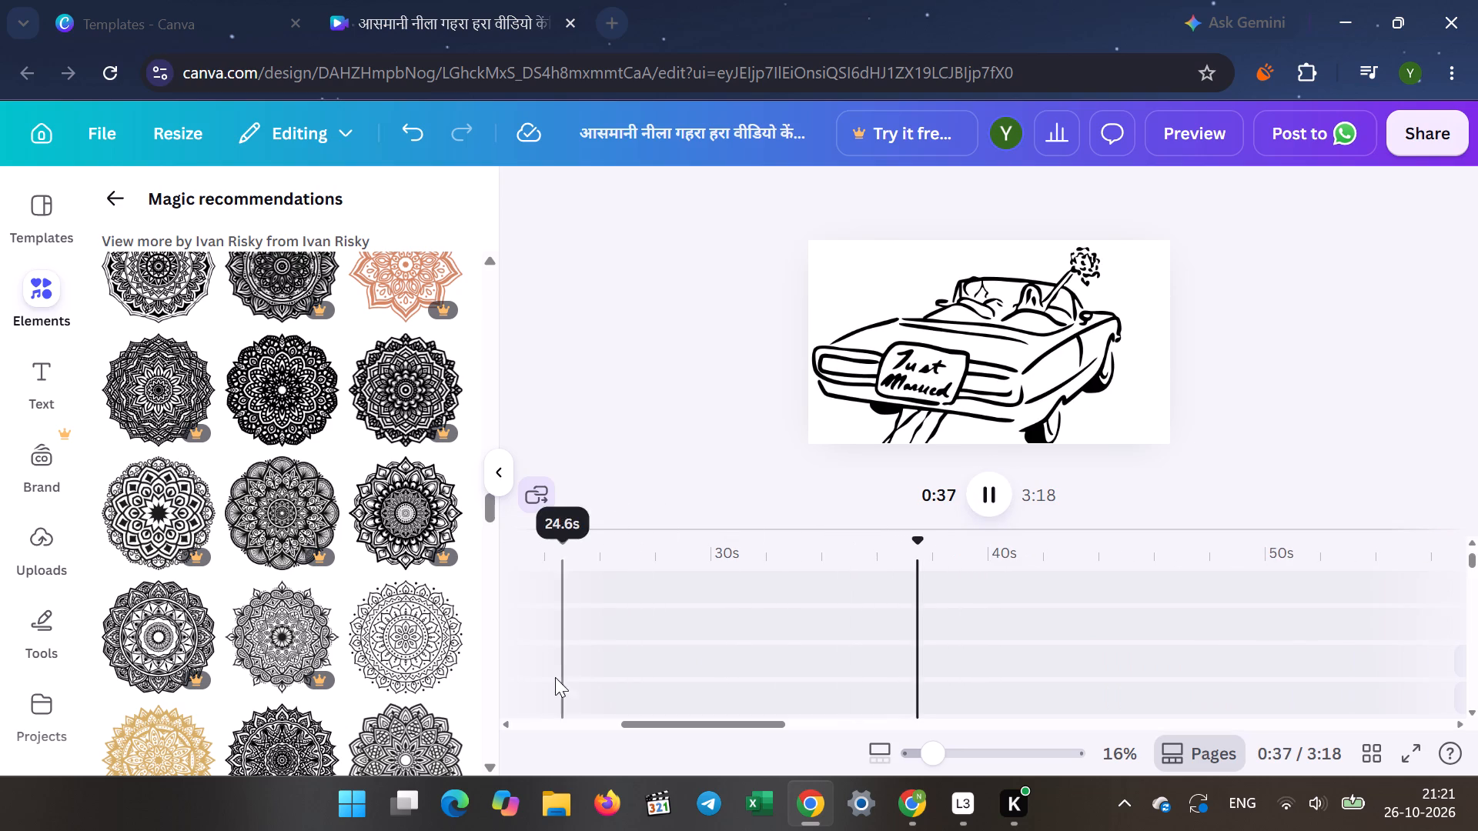
pyautogui.click(535, 658)
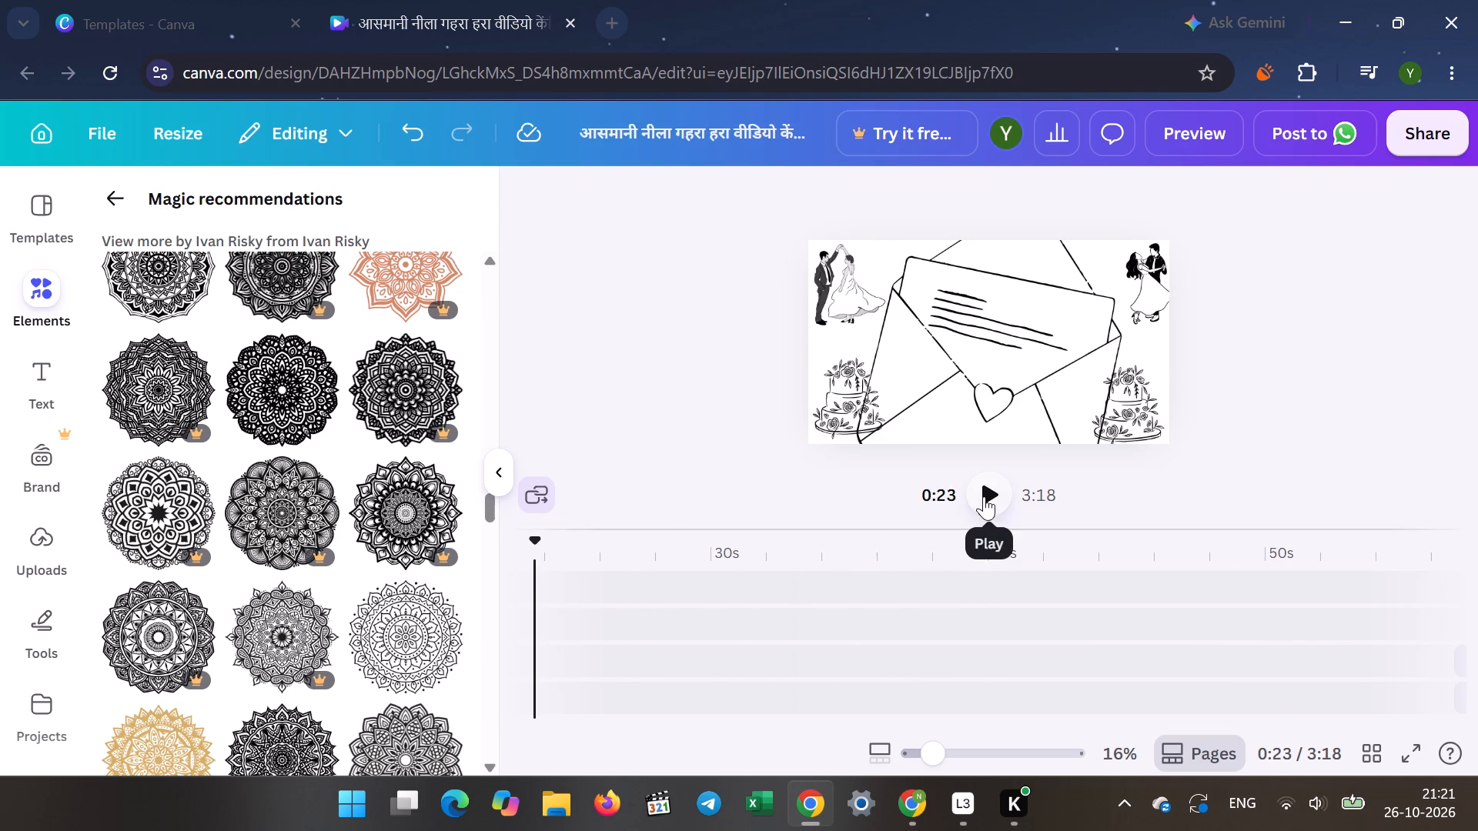
pyautogui.click(984, 496)
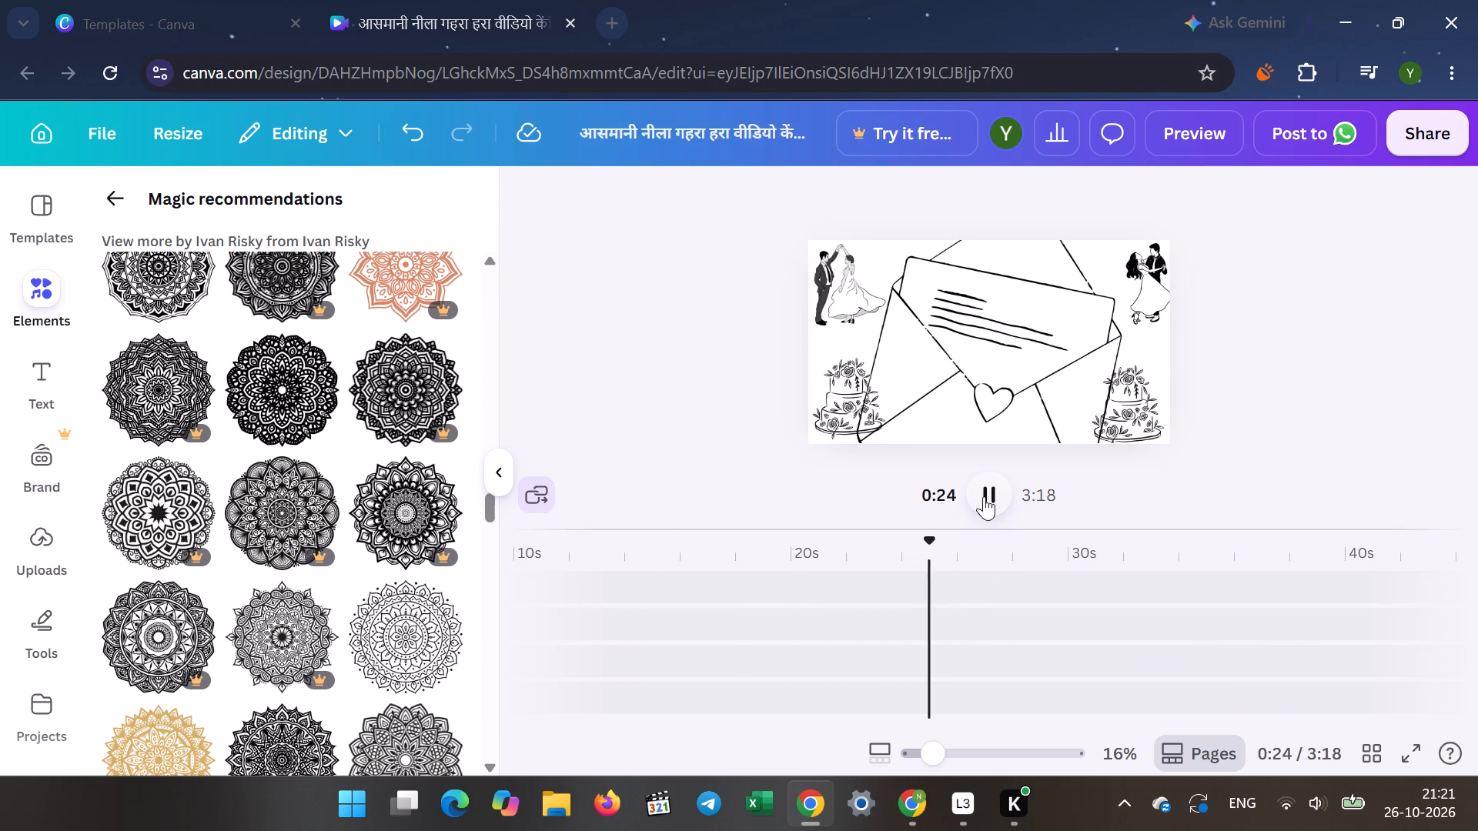
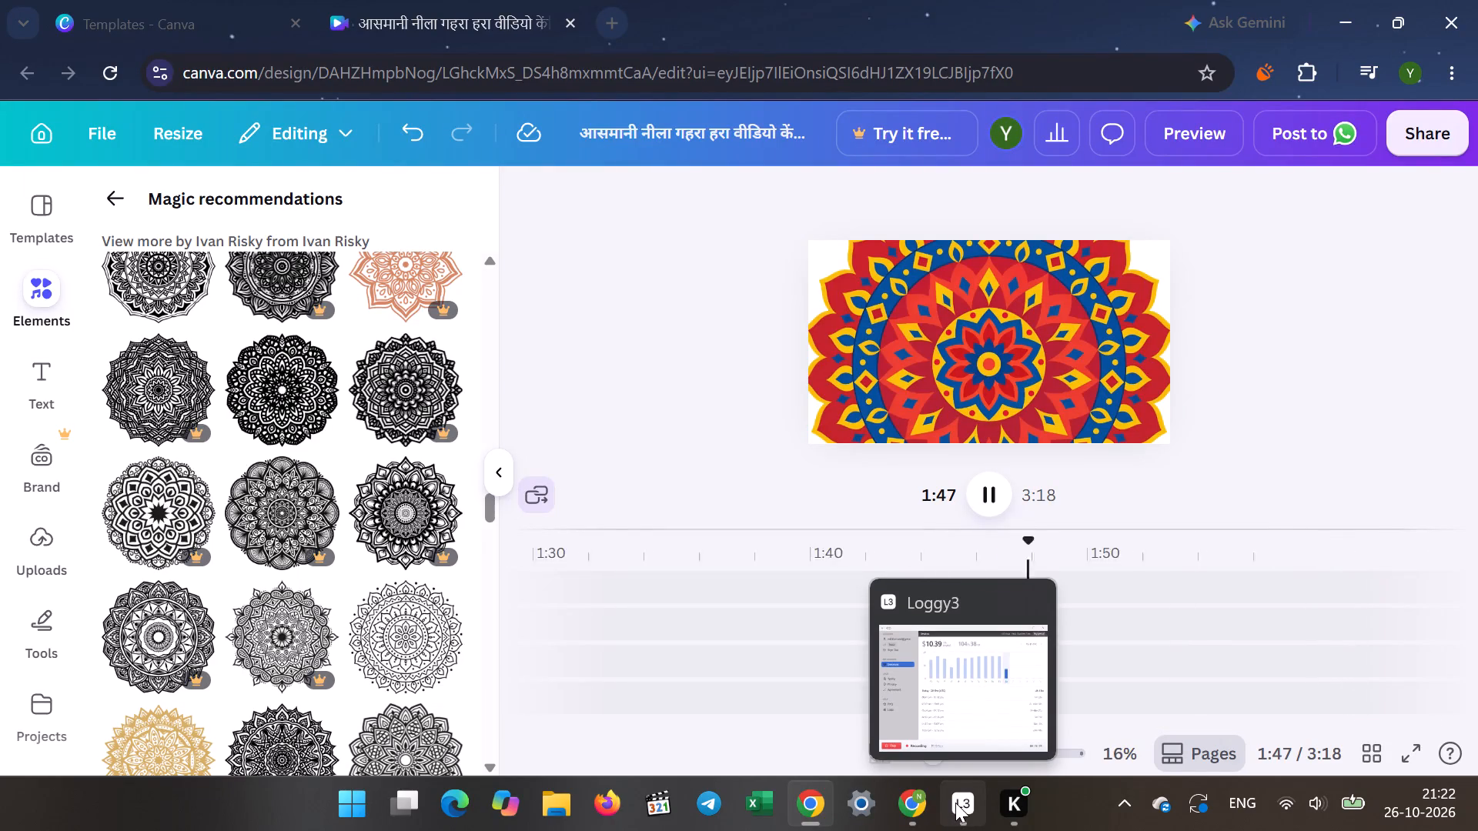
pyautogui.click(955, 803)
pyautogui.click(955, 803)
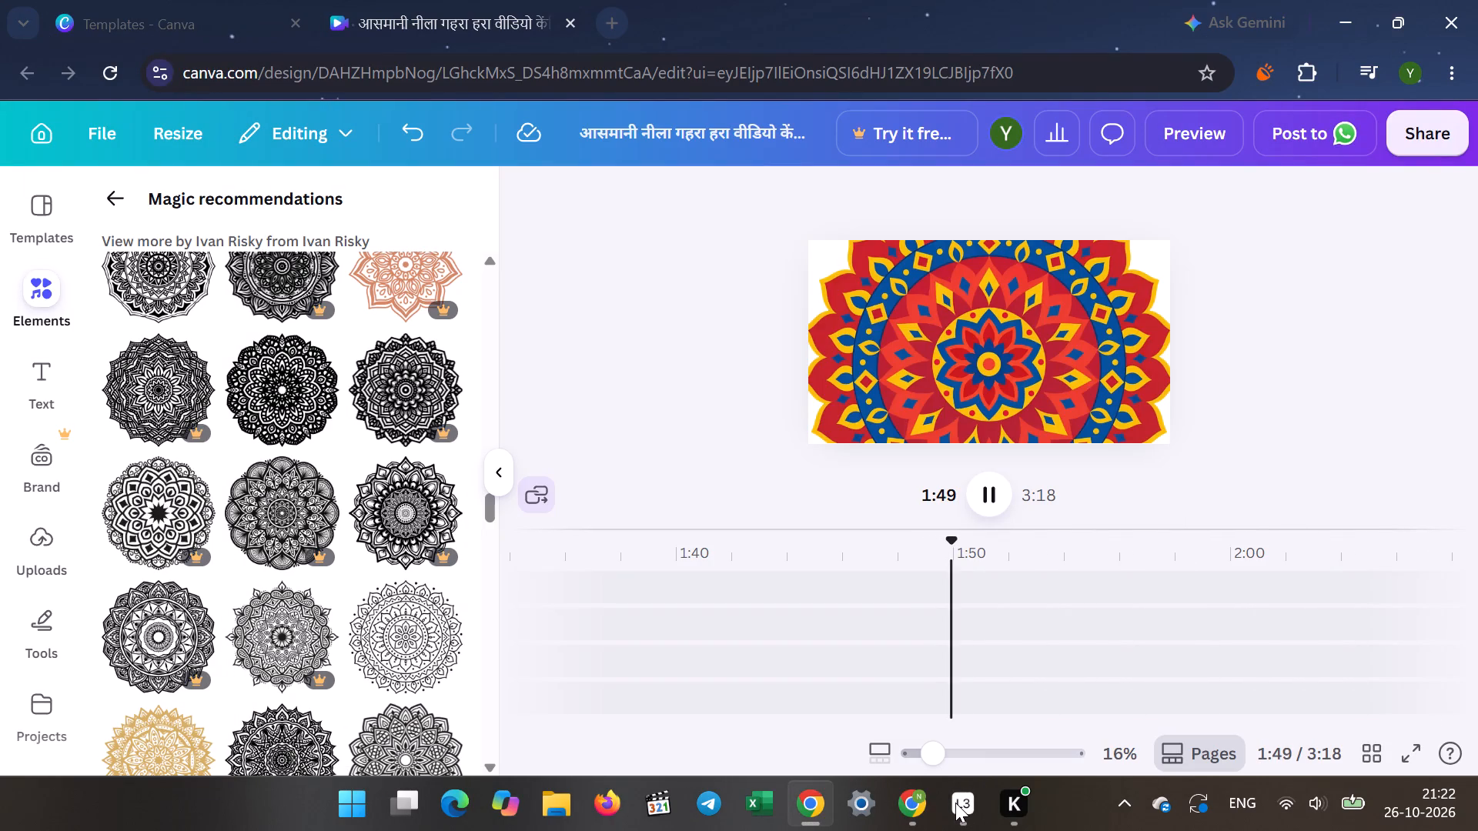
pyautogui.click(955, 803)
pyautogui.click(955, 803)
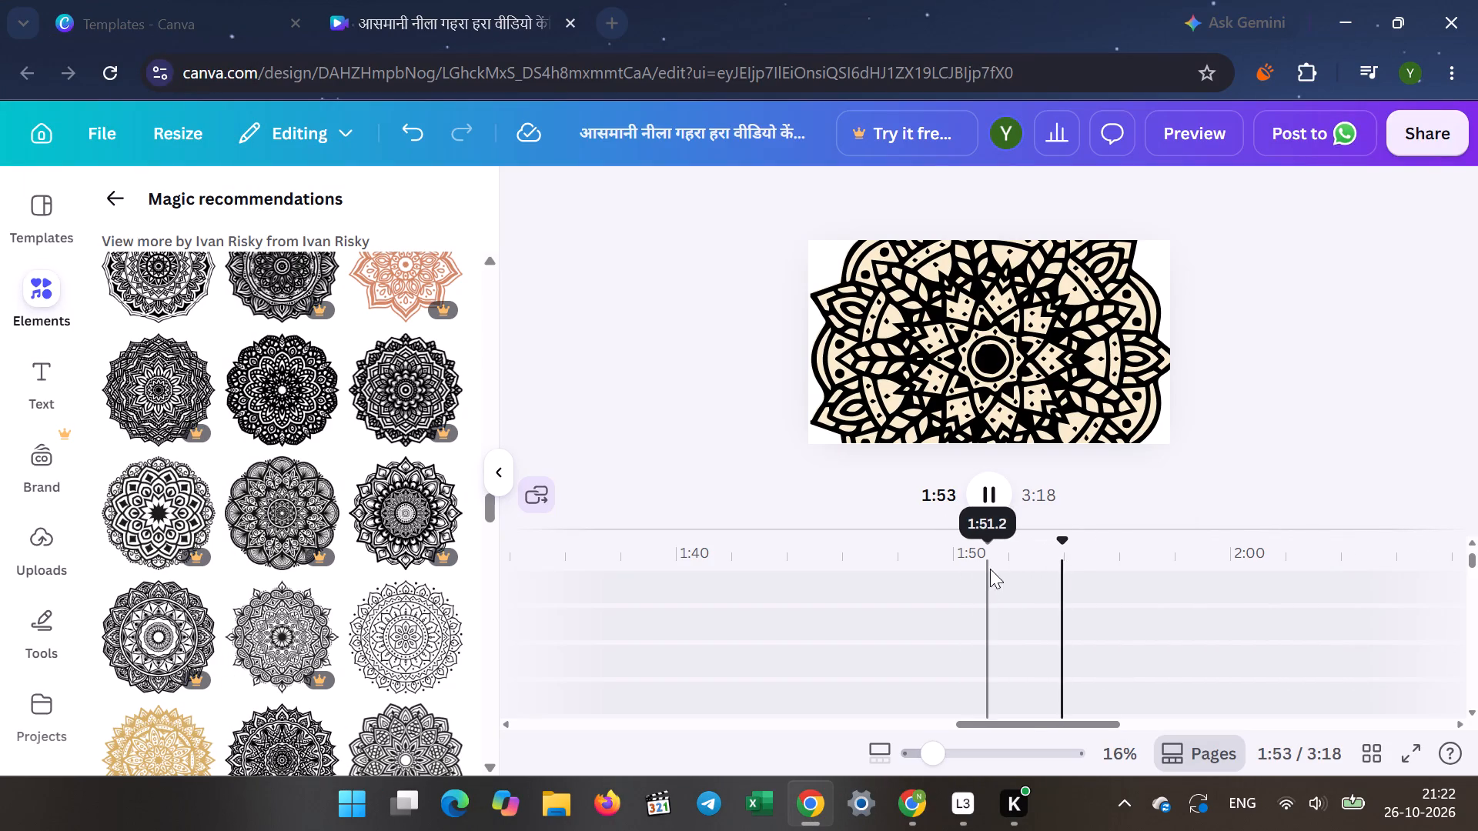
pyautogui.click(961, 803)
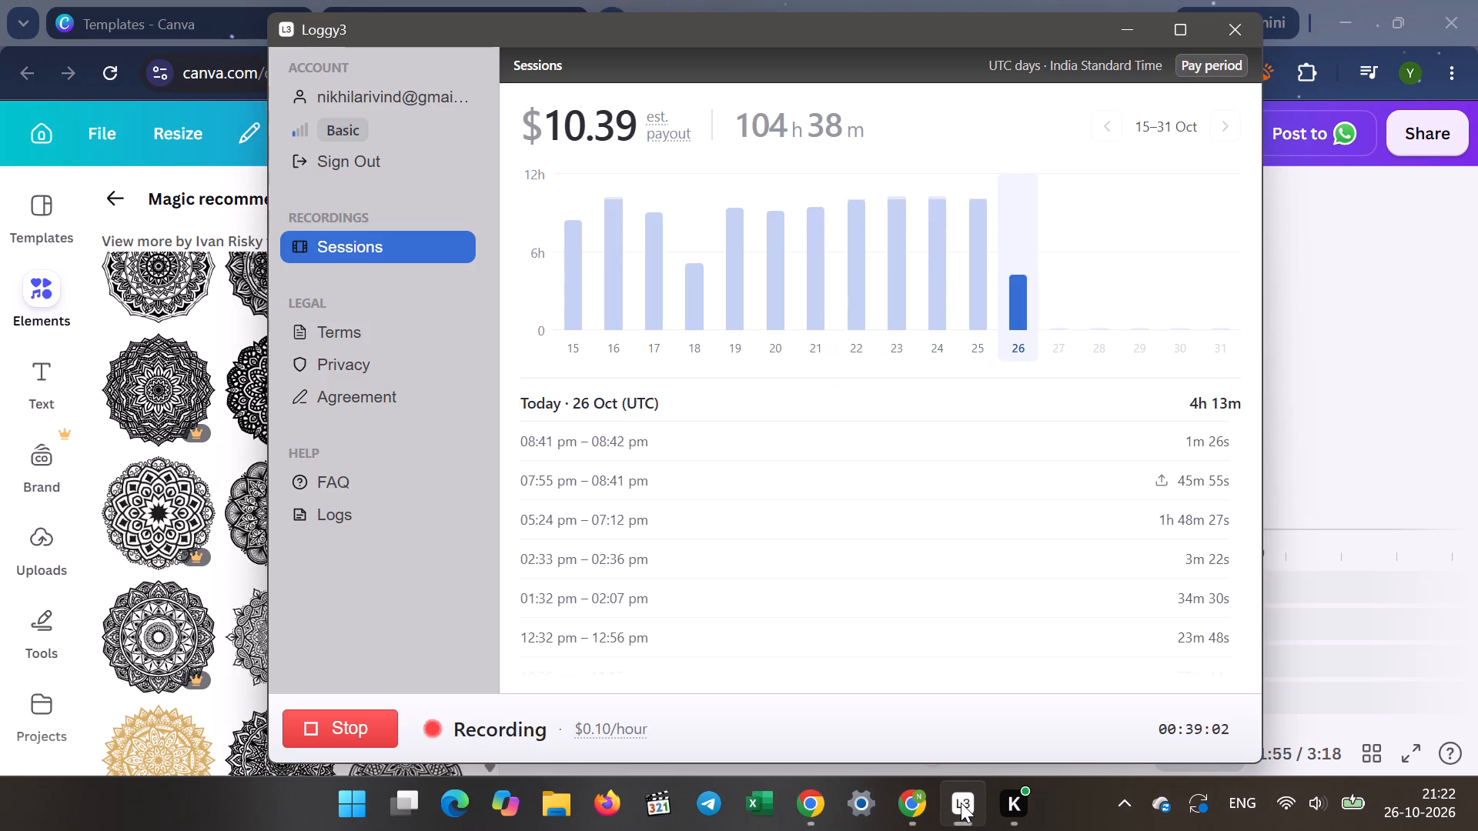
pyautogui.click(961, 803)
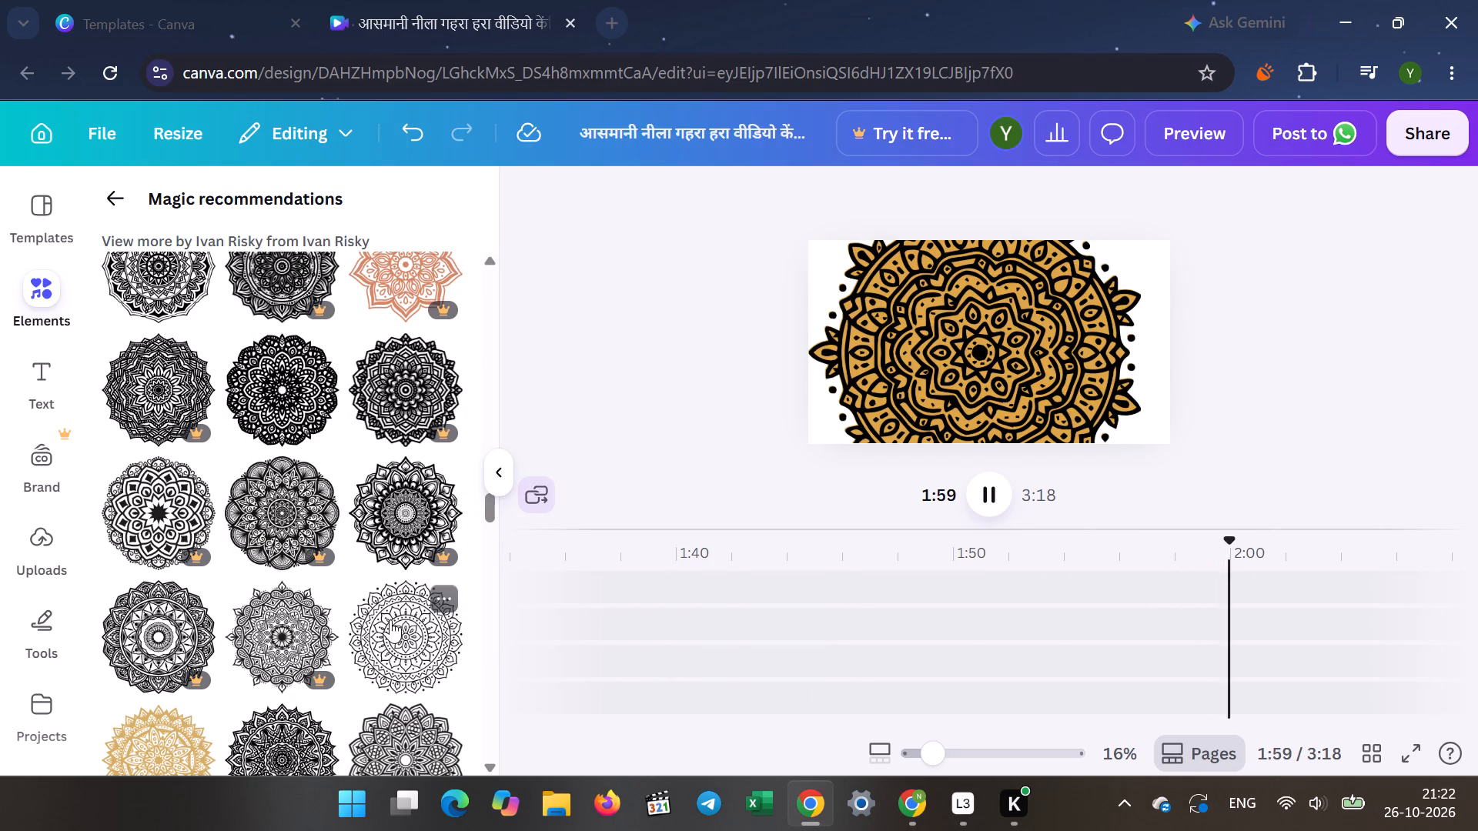
# Browse down through the recommended mandalas, corner ornaments and wedding drawings while the video plays on.
pyautogui.scroll(-3, 390, 619)
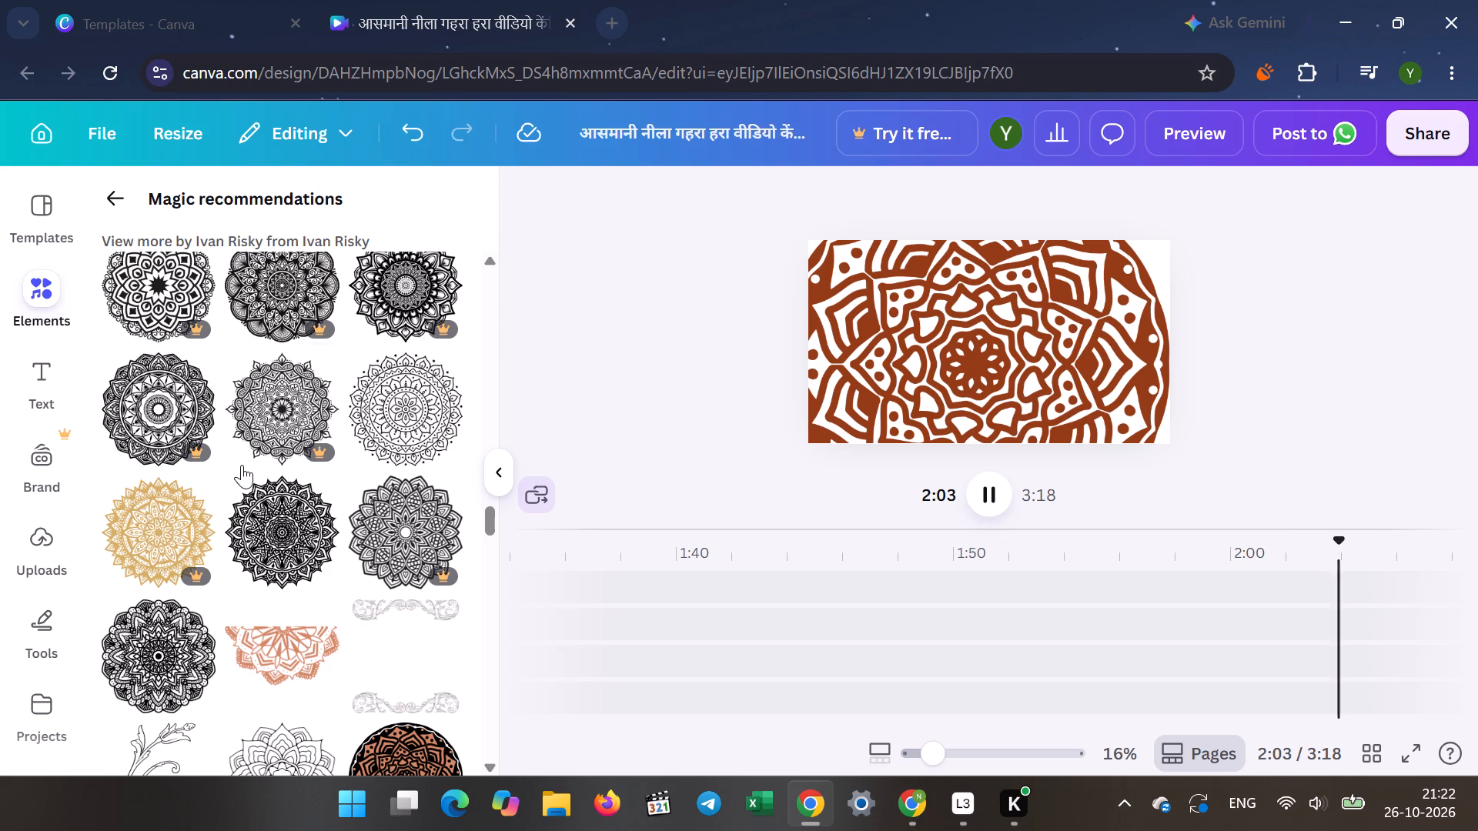
pyautogui.scroll(-5, 242, 465)
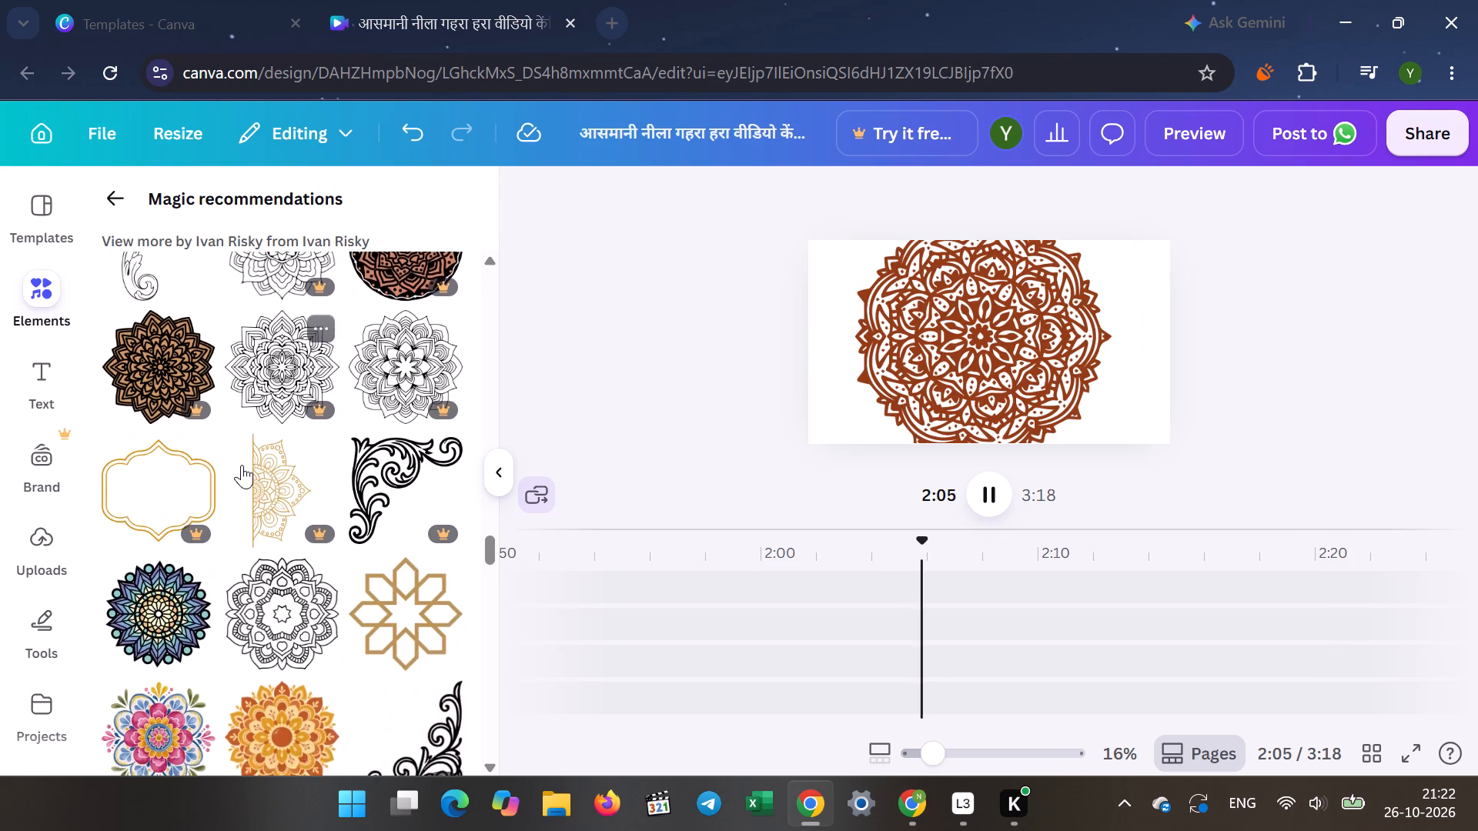
pyautogui.scroll(-5, 242, 465)
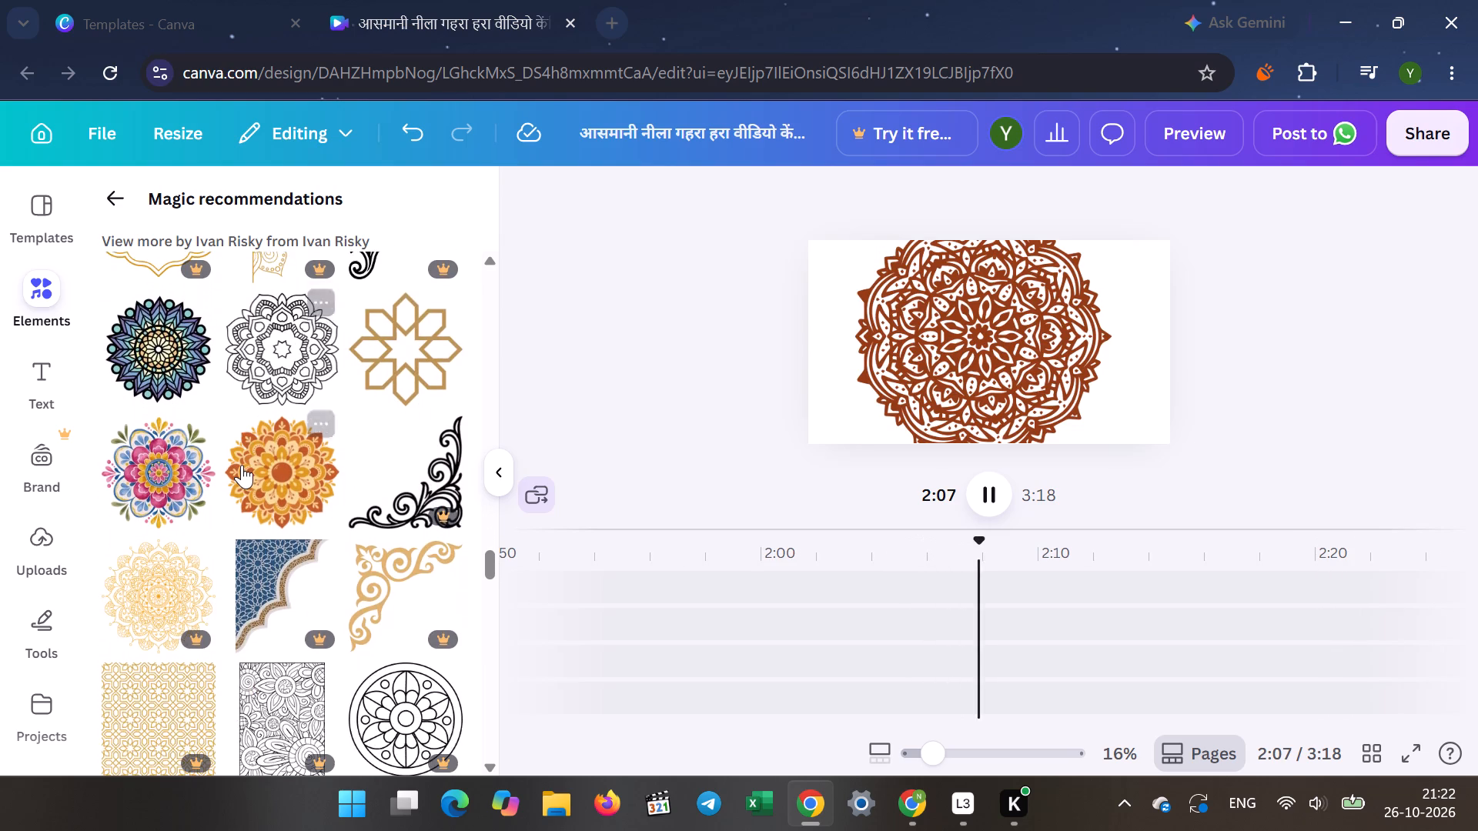
pyautogui.scroll(-5, 242, 465)
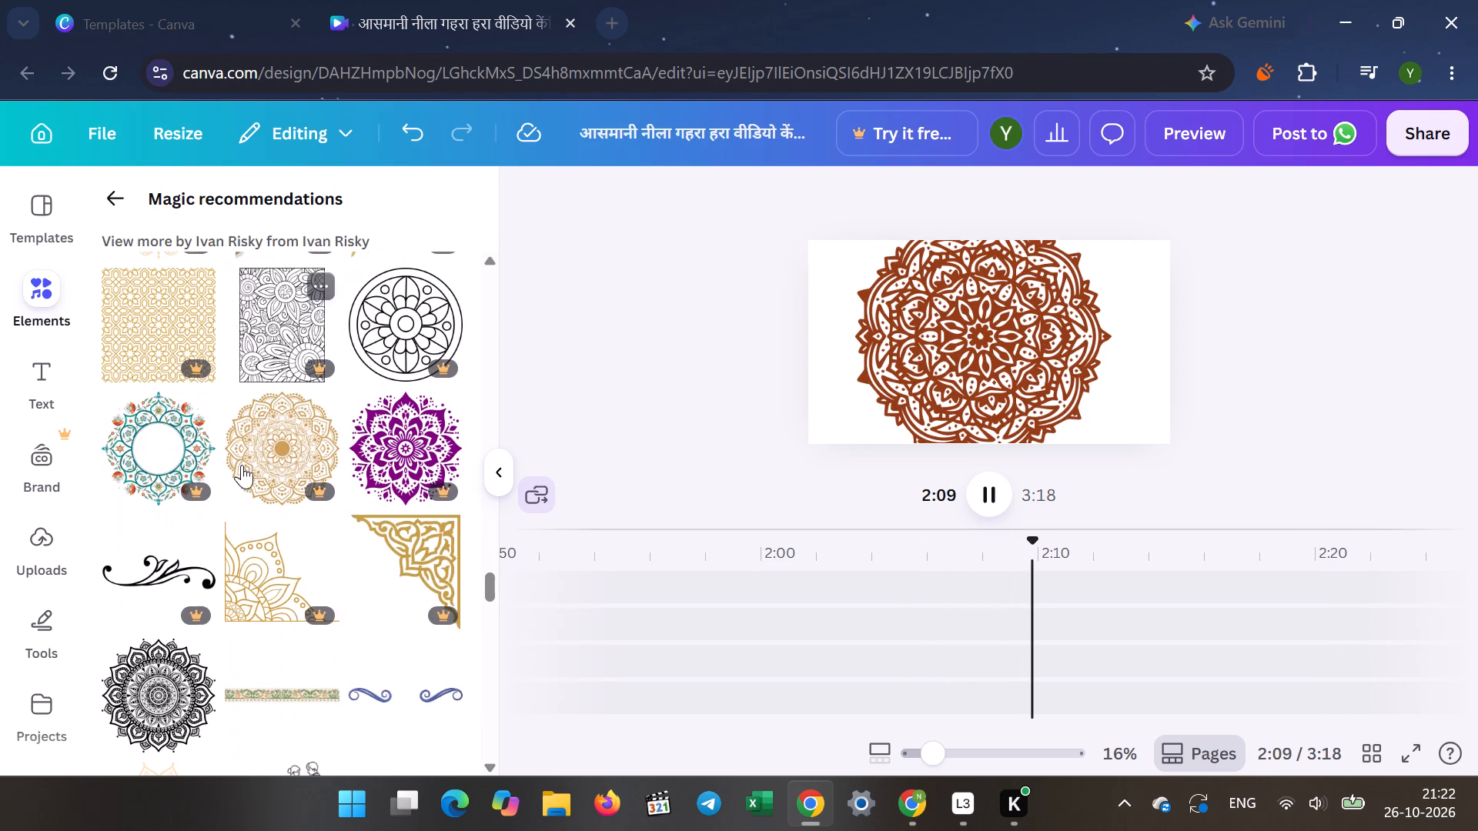
pyautogui.scroll(-5, 242, 465)
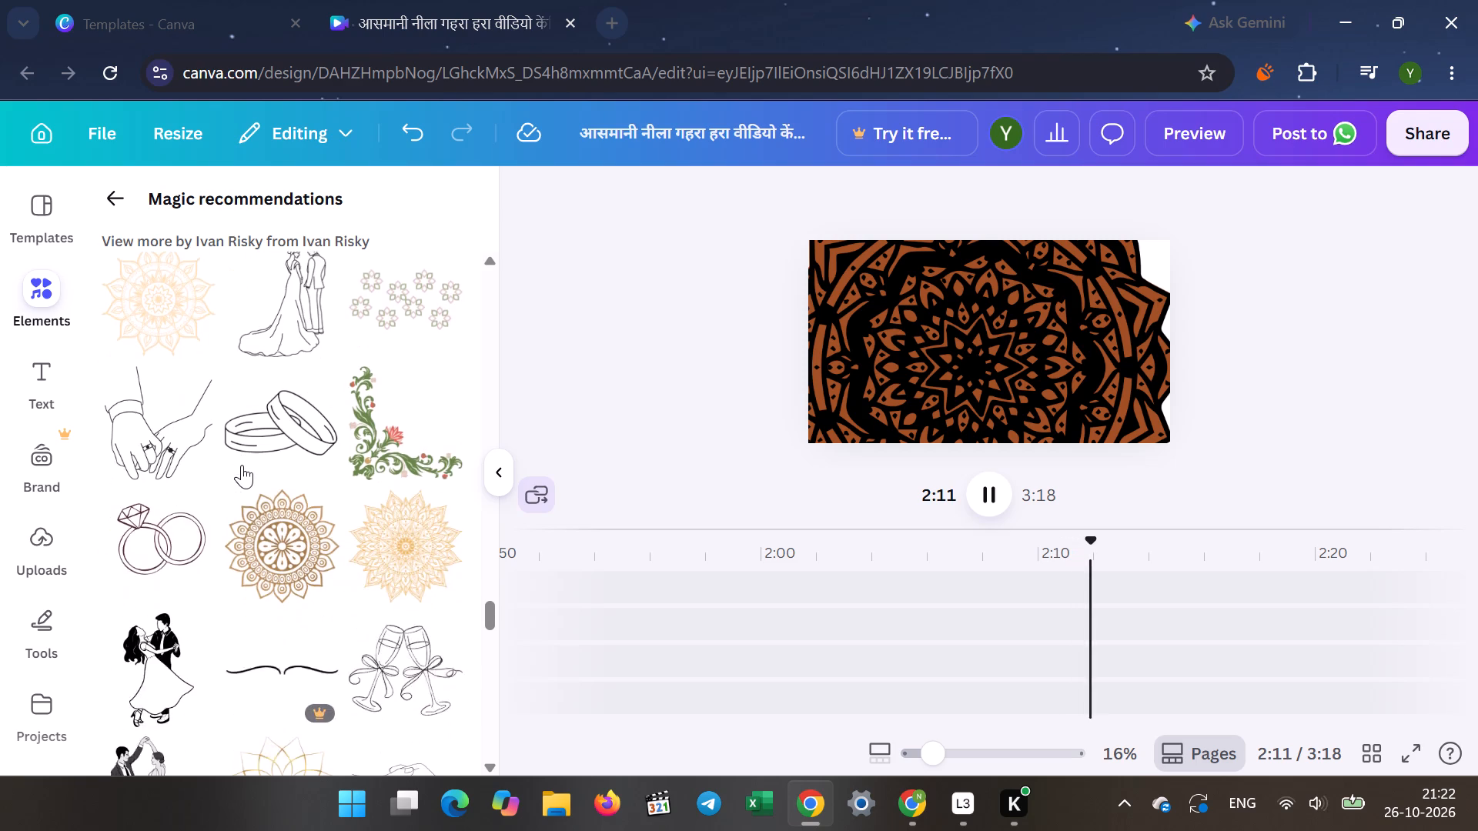
pyautogui.scroll(-5, 242, 465)
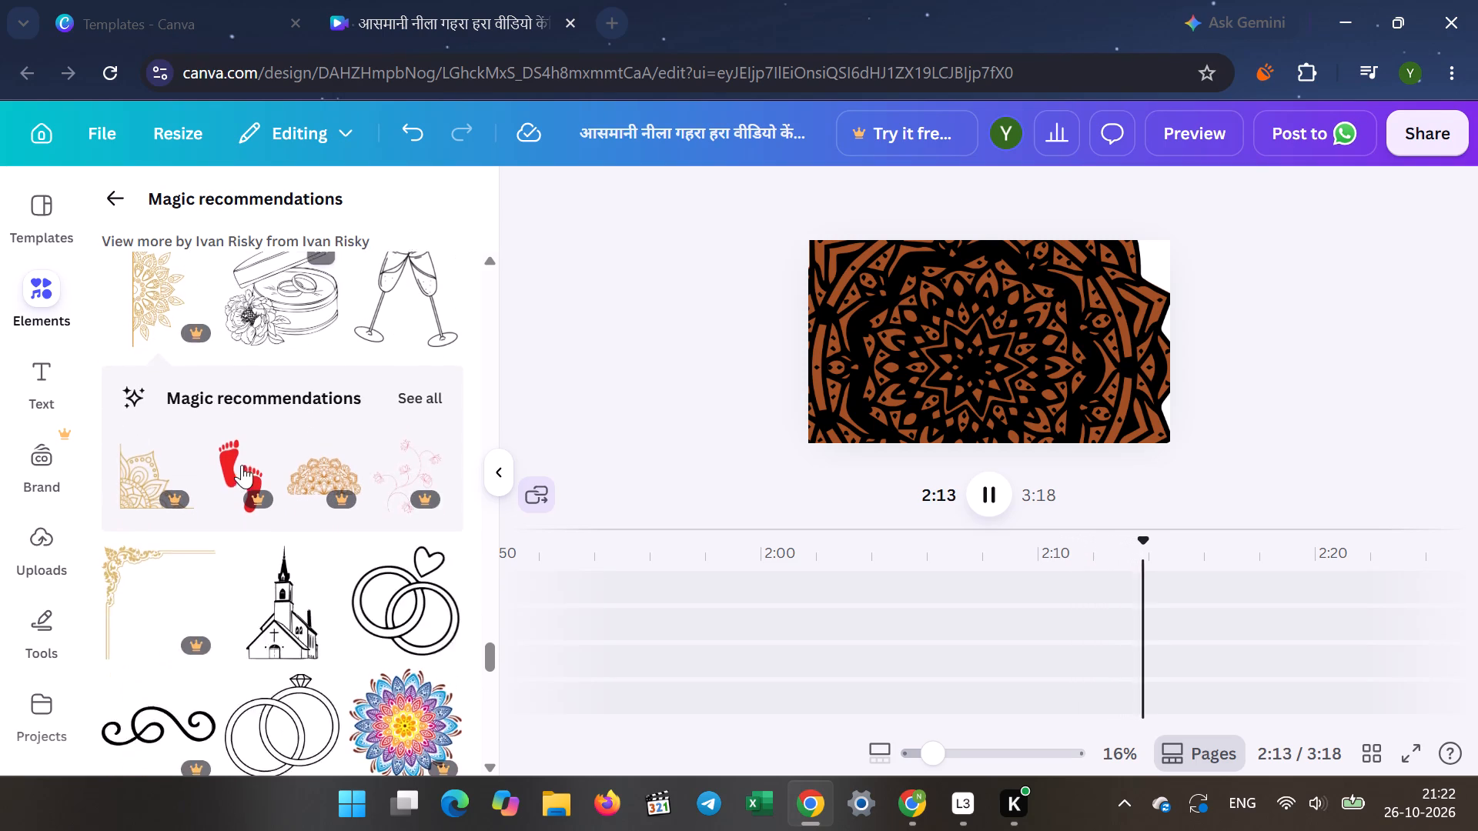
pyautogui.scroll(-5, 242, 465)
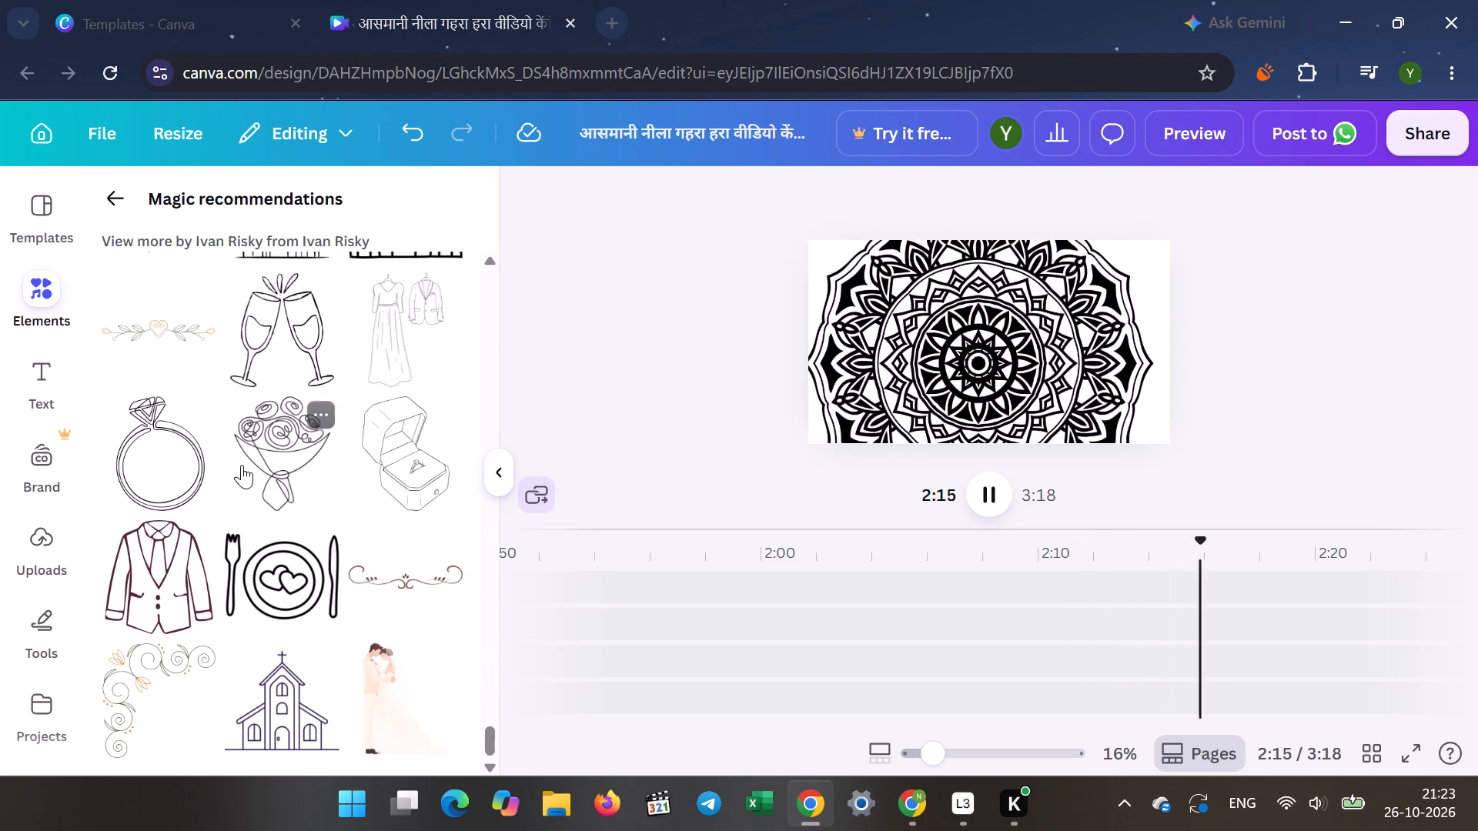
pyautogui.scroll(-2, 242, 465)
# Browse back up to the first mandalas in the recommendations while the video plays to its end.
pyautogui.scroll(8, 242, 465)
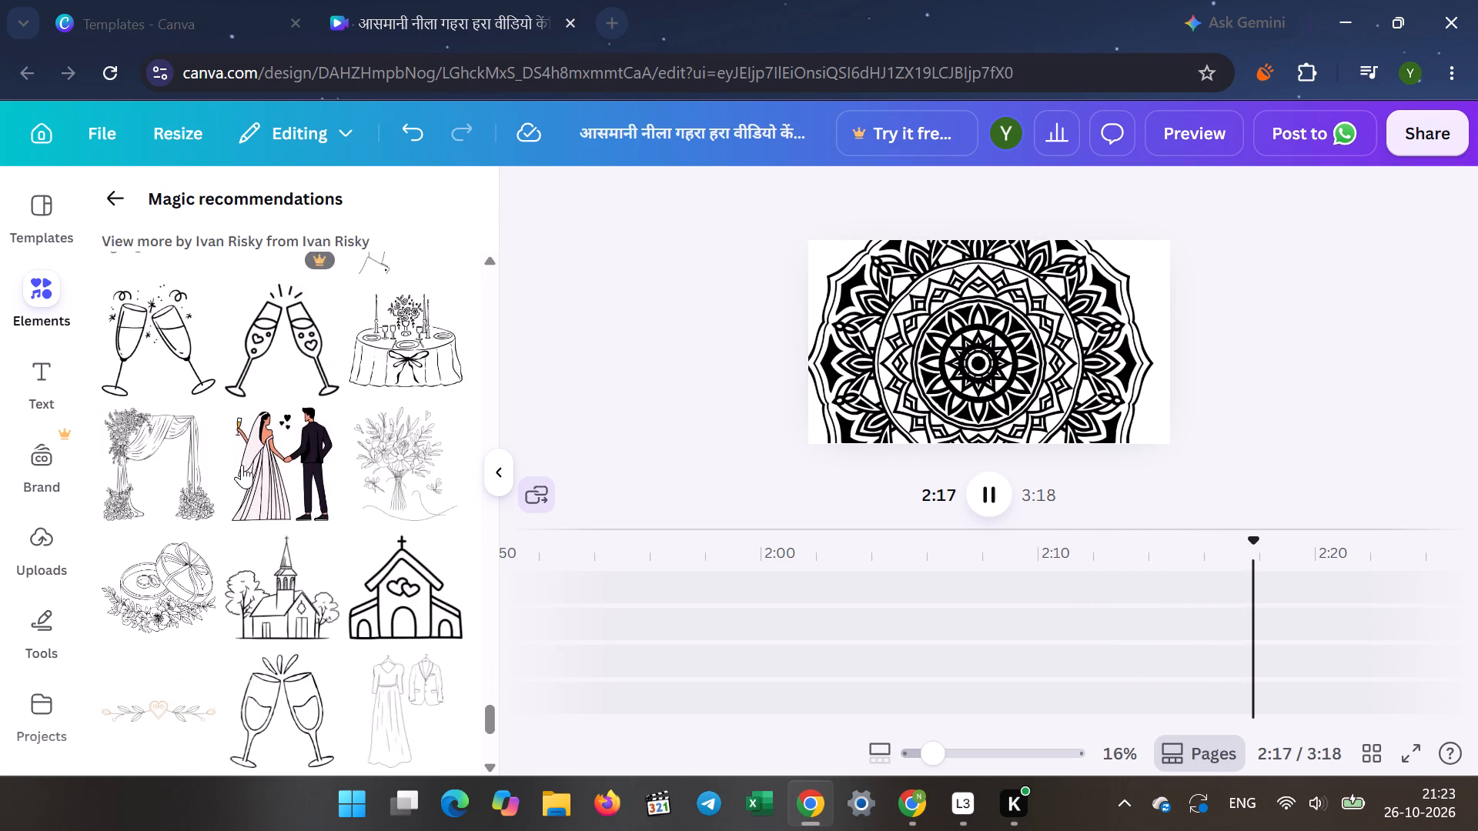
pyautogui.scroll(19, 242, 465)
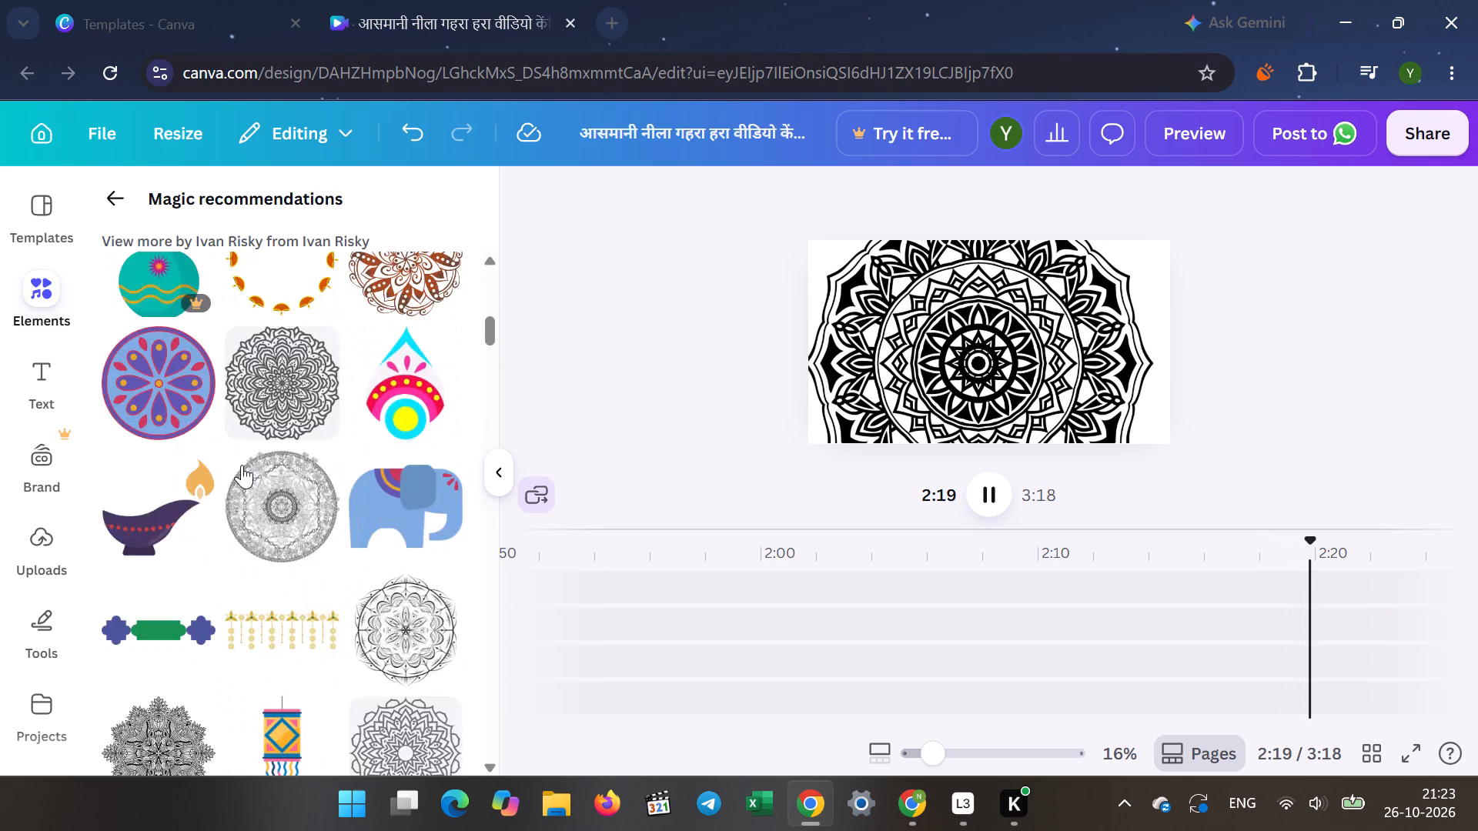
pyautogui.scroll(7, 242, 465)
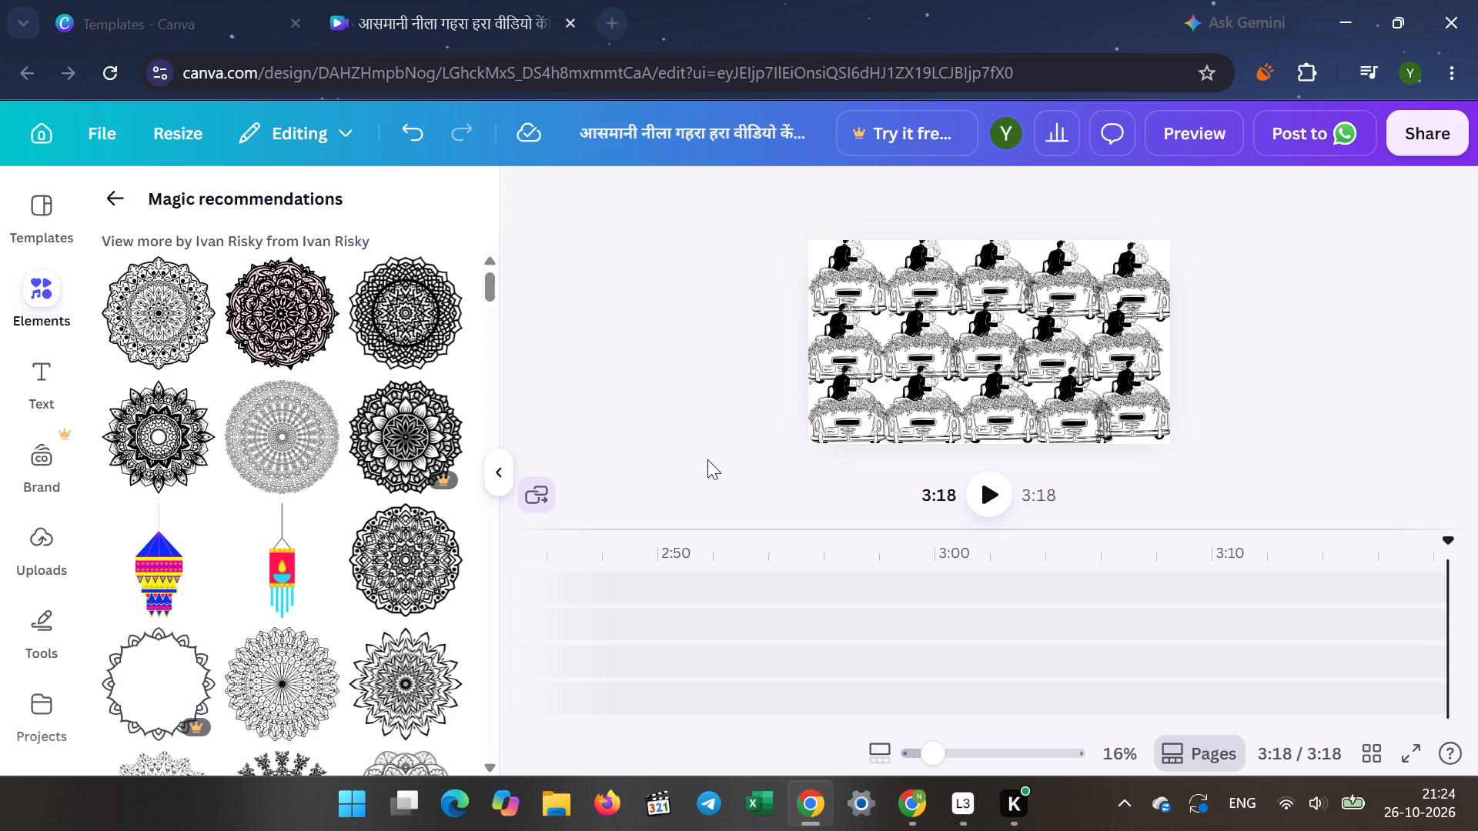
# Start a new page with three mandalas side by side from its upper-left corner: dense black, pink-tinted and light outline.
pyautogui.click(391, 336)
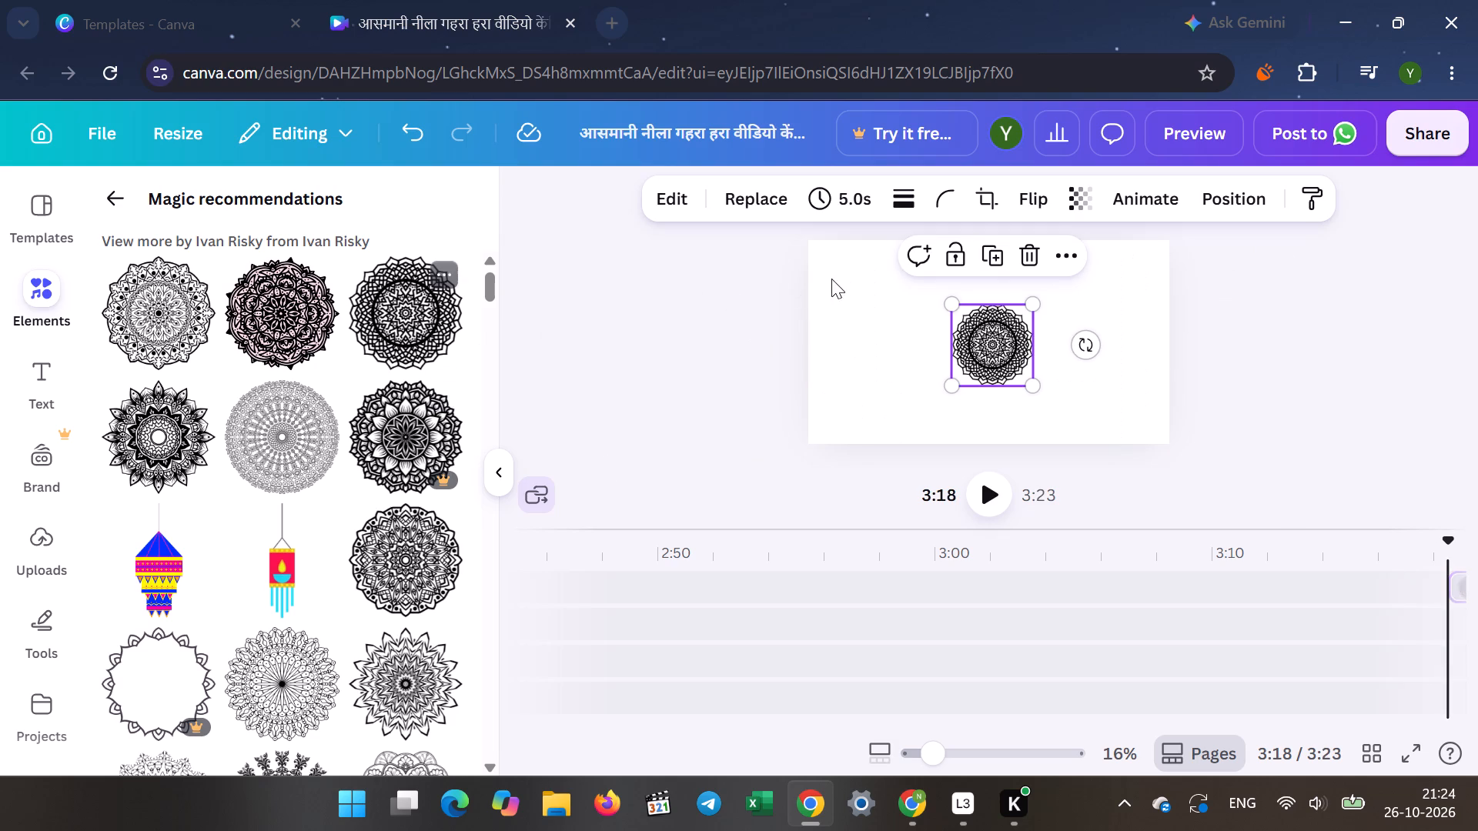
pyautogui.moveTo(985, 342); pyautogui.dragTo(820, 274)
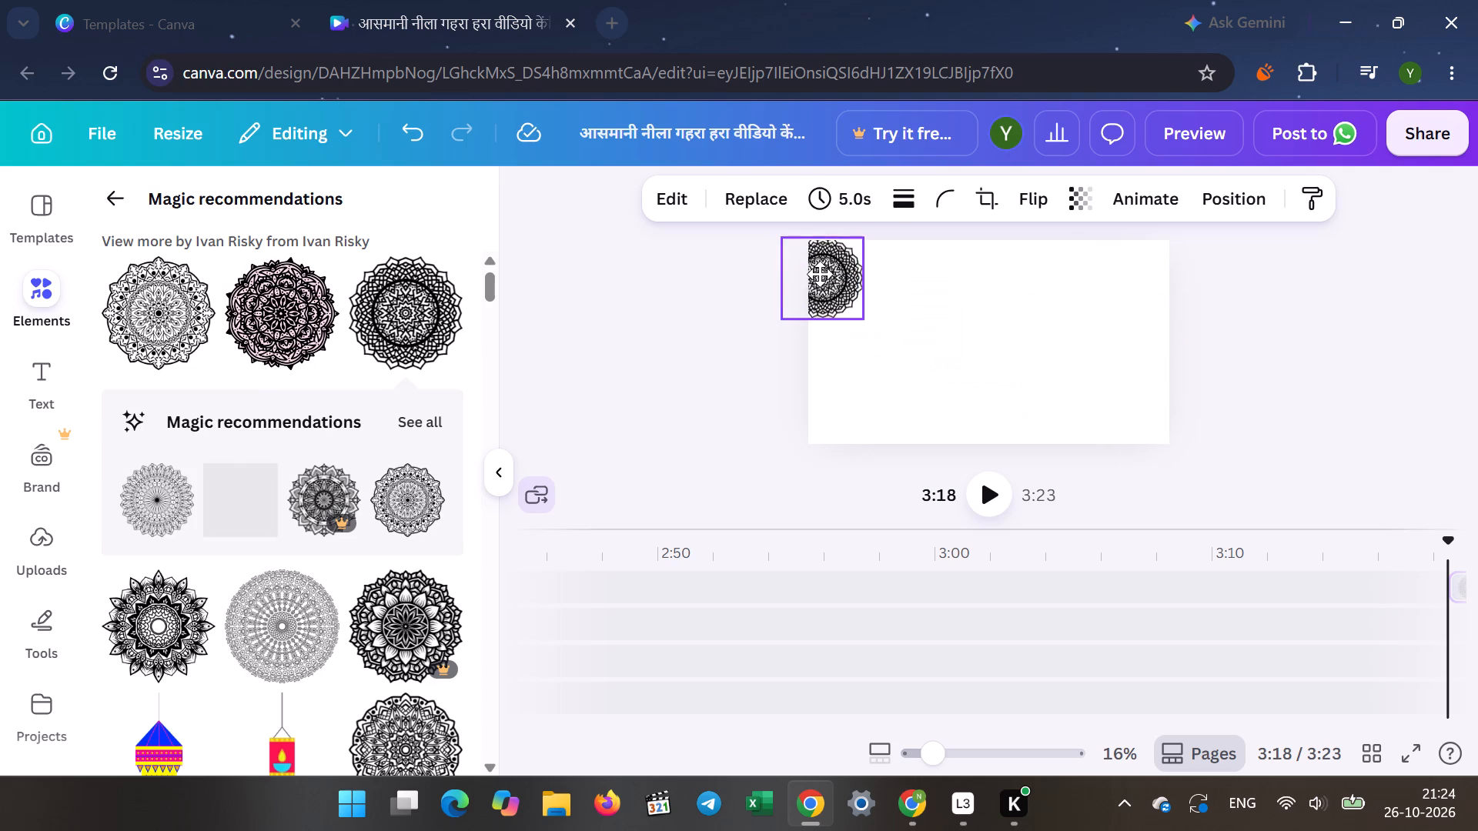
pyautogui.moveTo(820, 274); pyautogui.dragTo(847, 282)
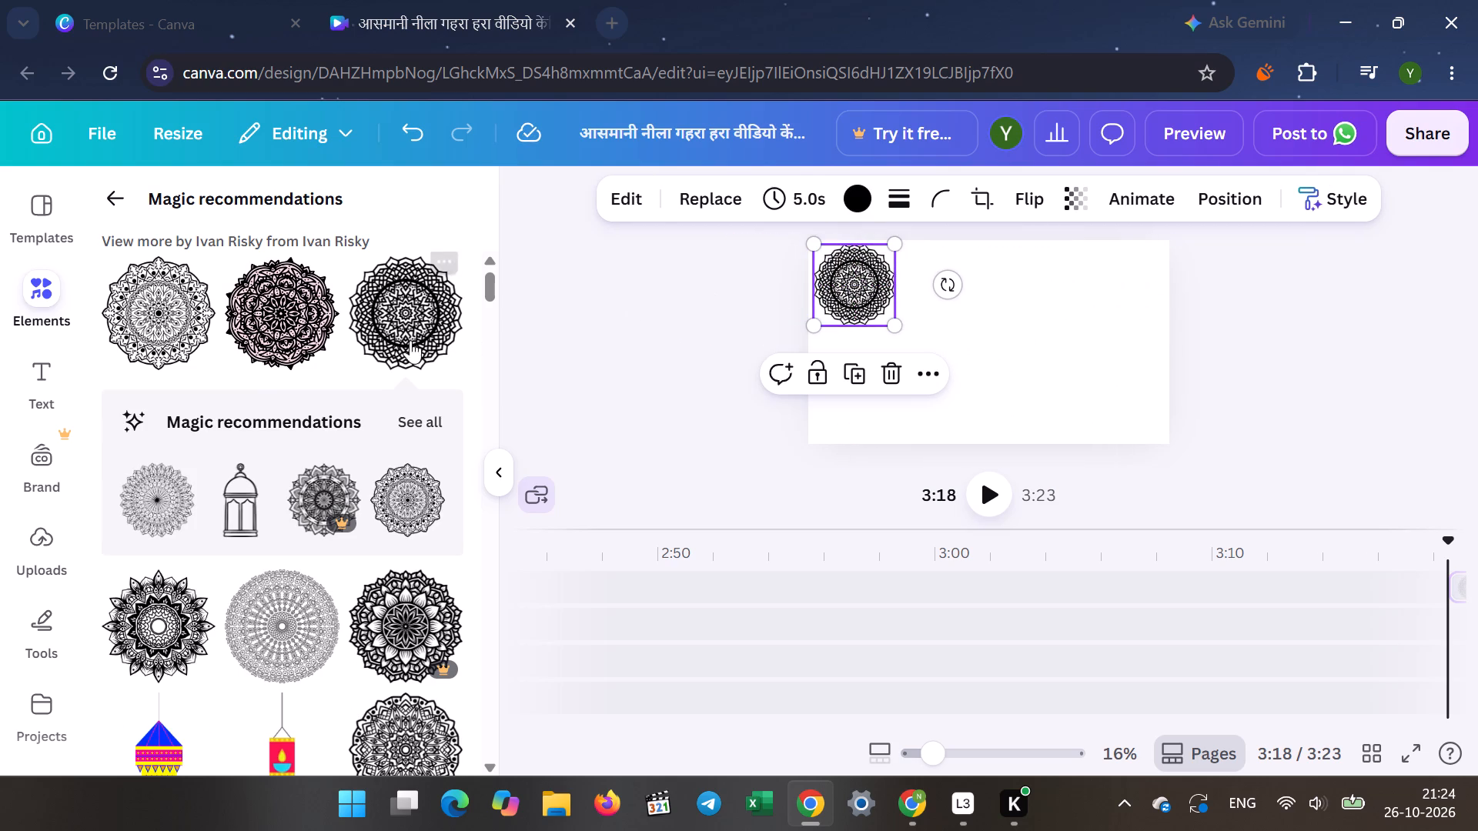
pyautogui.click(294, 326)
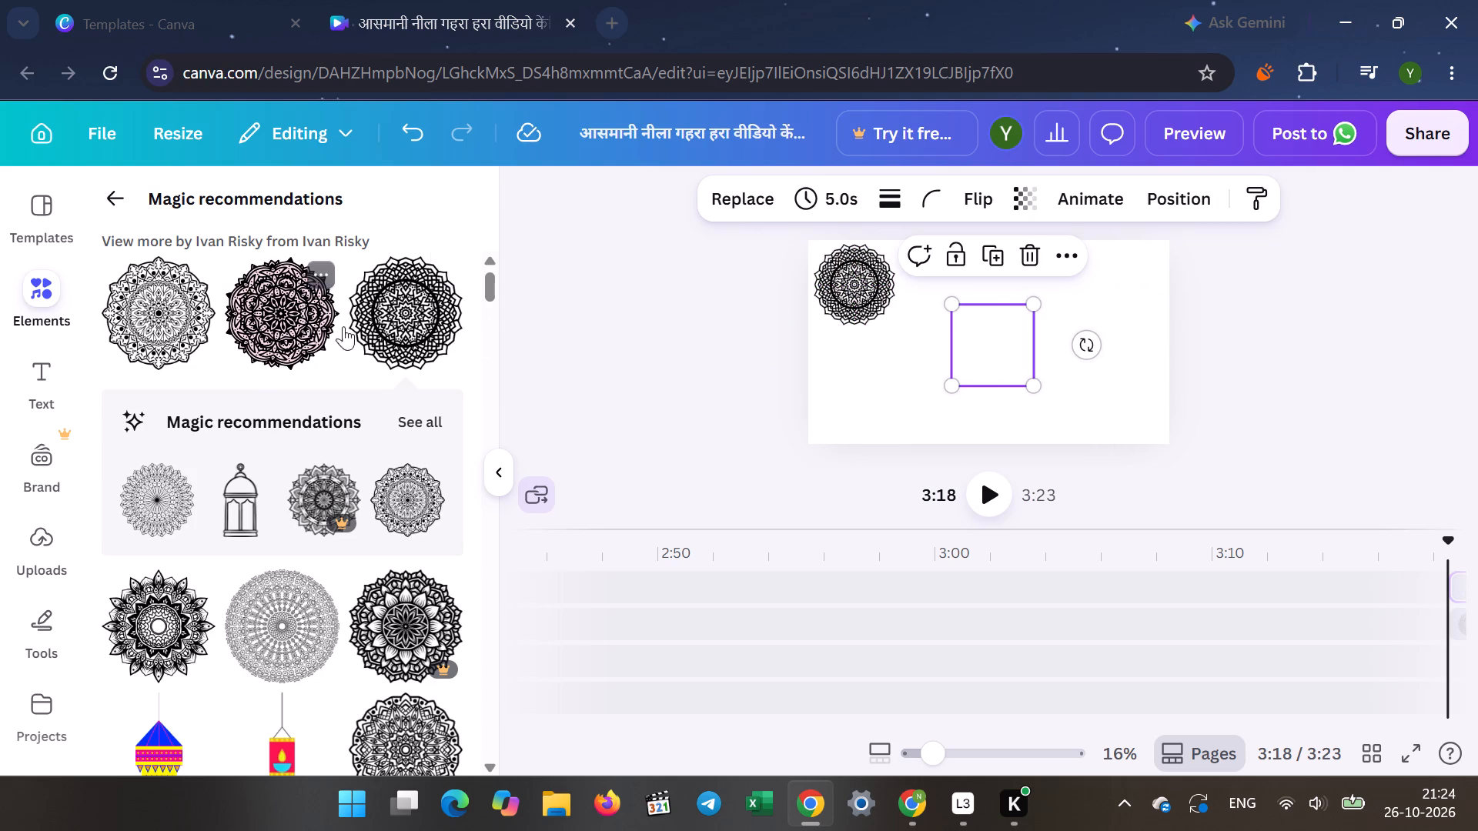
pyautogui.moveTo(996, 332); pyautogui.dragTo(967, 292)
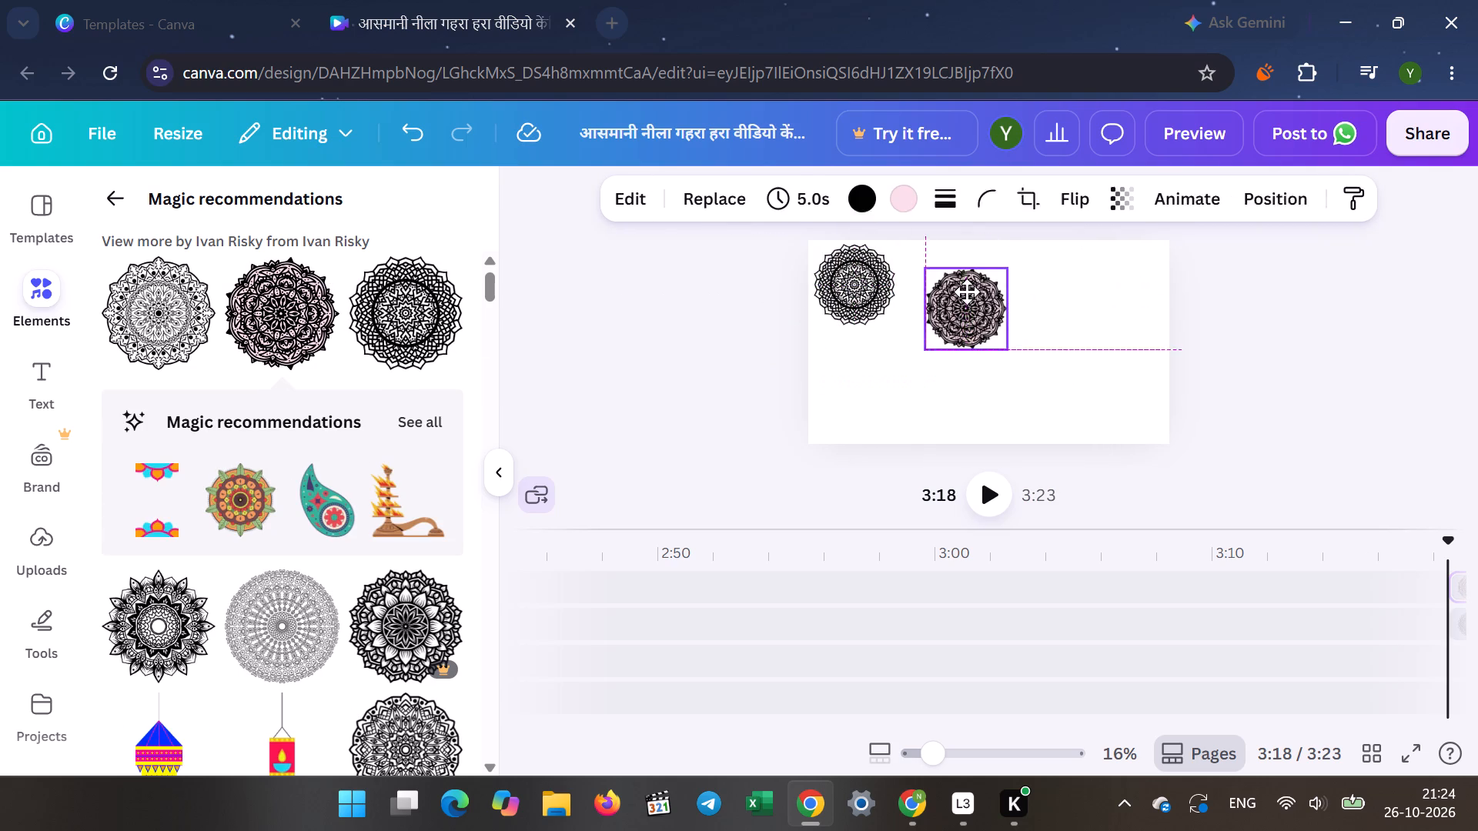
pyautogui.moveTo(967, 292); pyautogui.dragTo(935, 278)
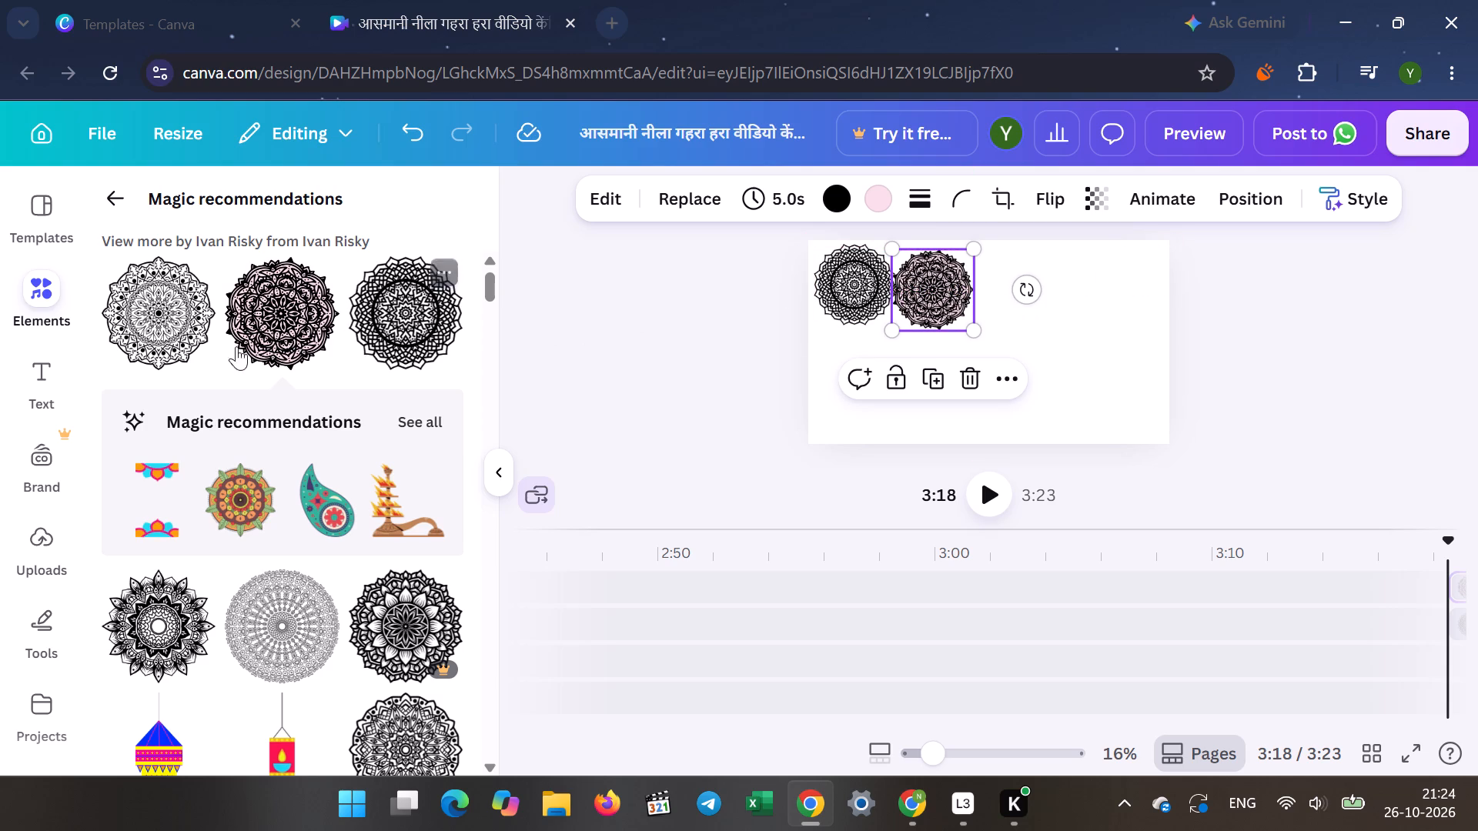
pyautogui.click(180, 331)
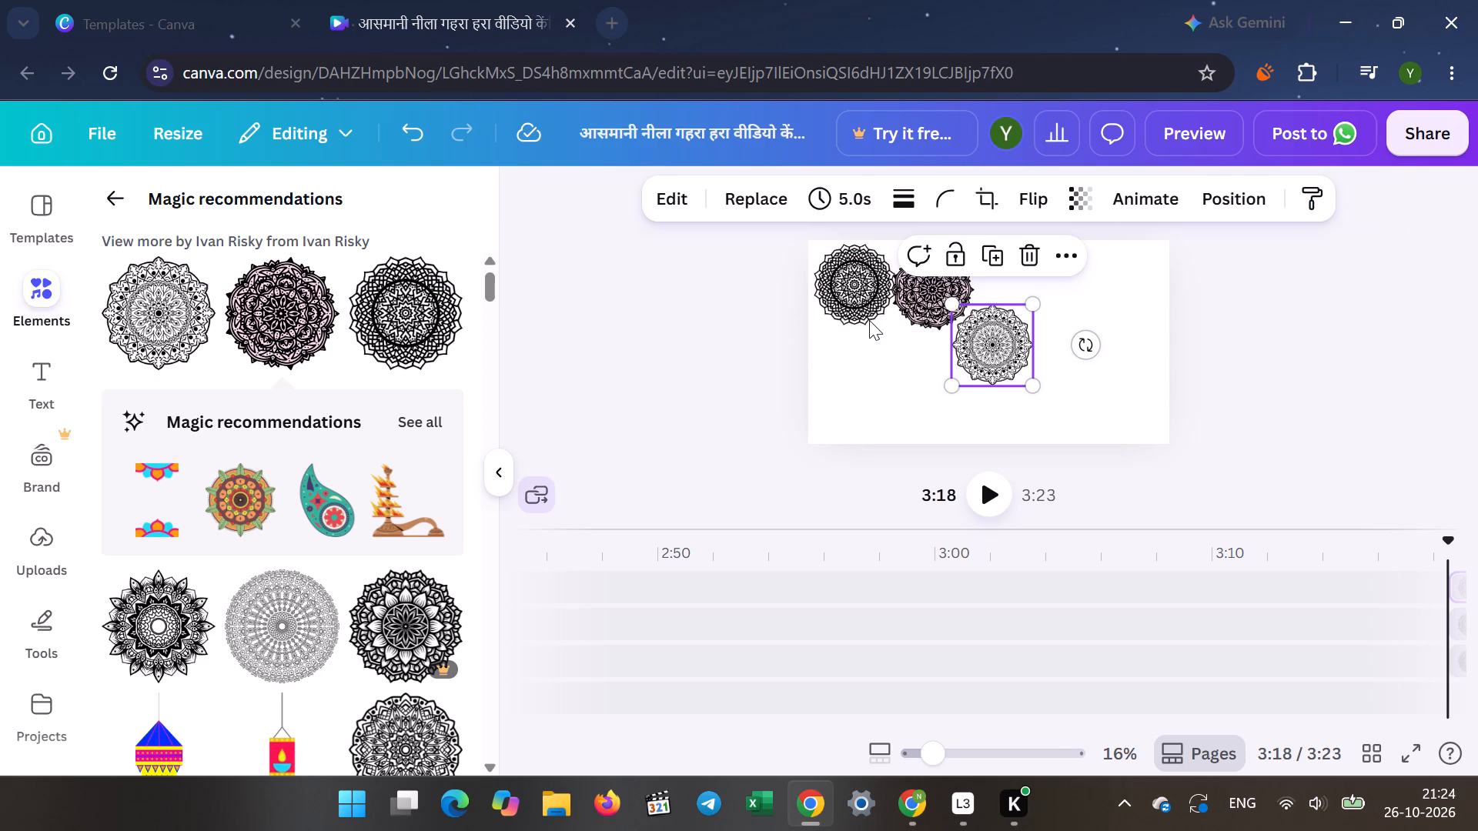
pyautogui.moveTo(989, 337); pyautogui.dragTo(1009, 286)
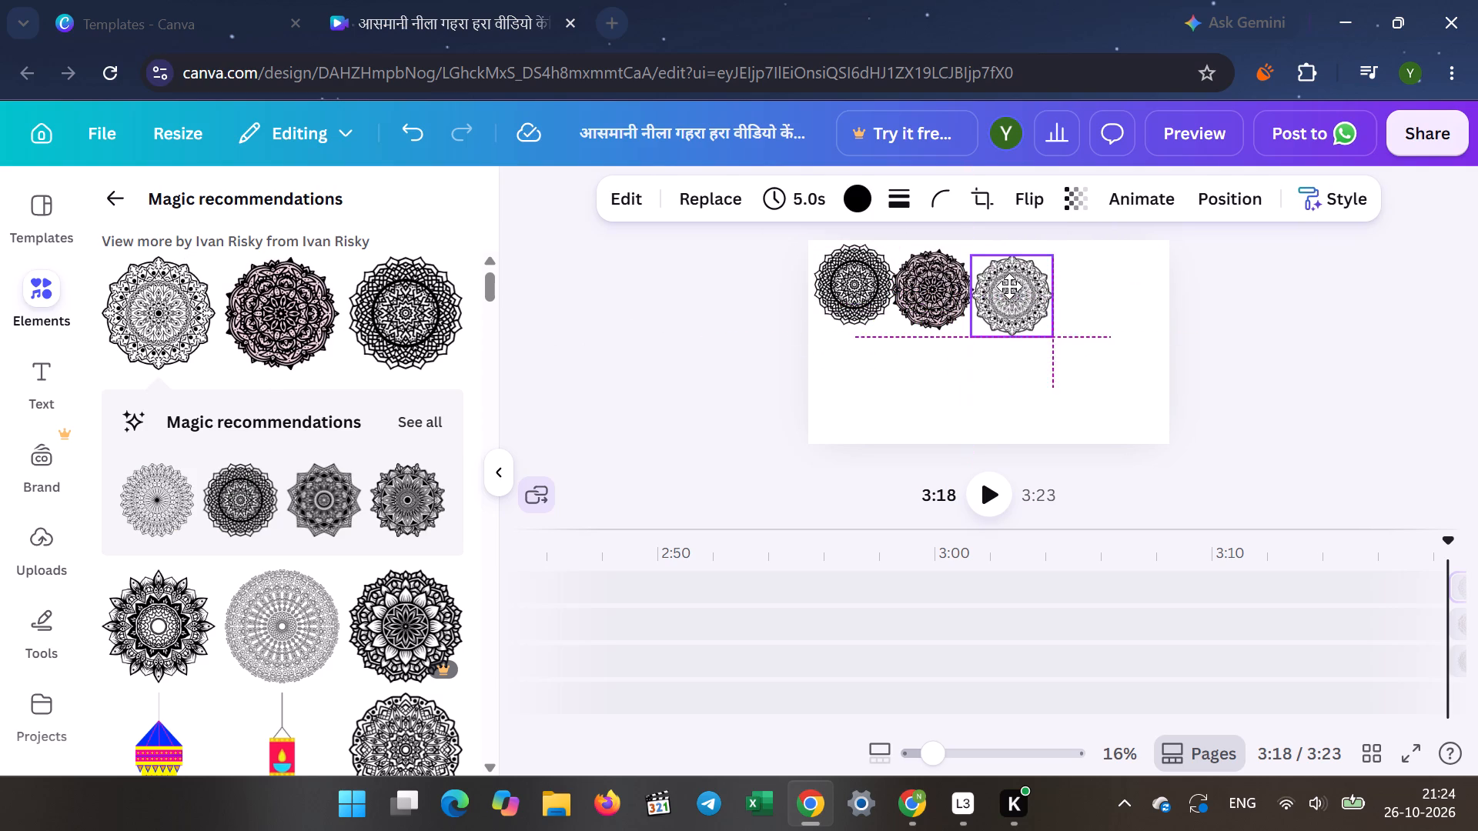
pyautogui.moveTo(1009, 286); pyautogui.dragTo(998, 285)
pyautogui.click(1005, 281)
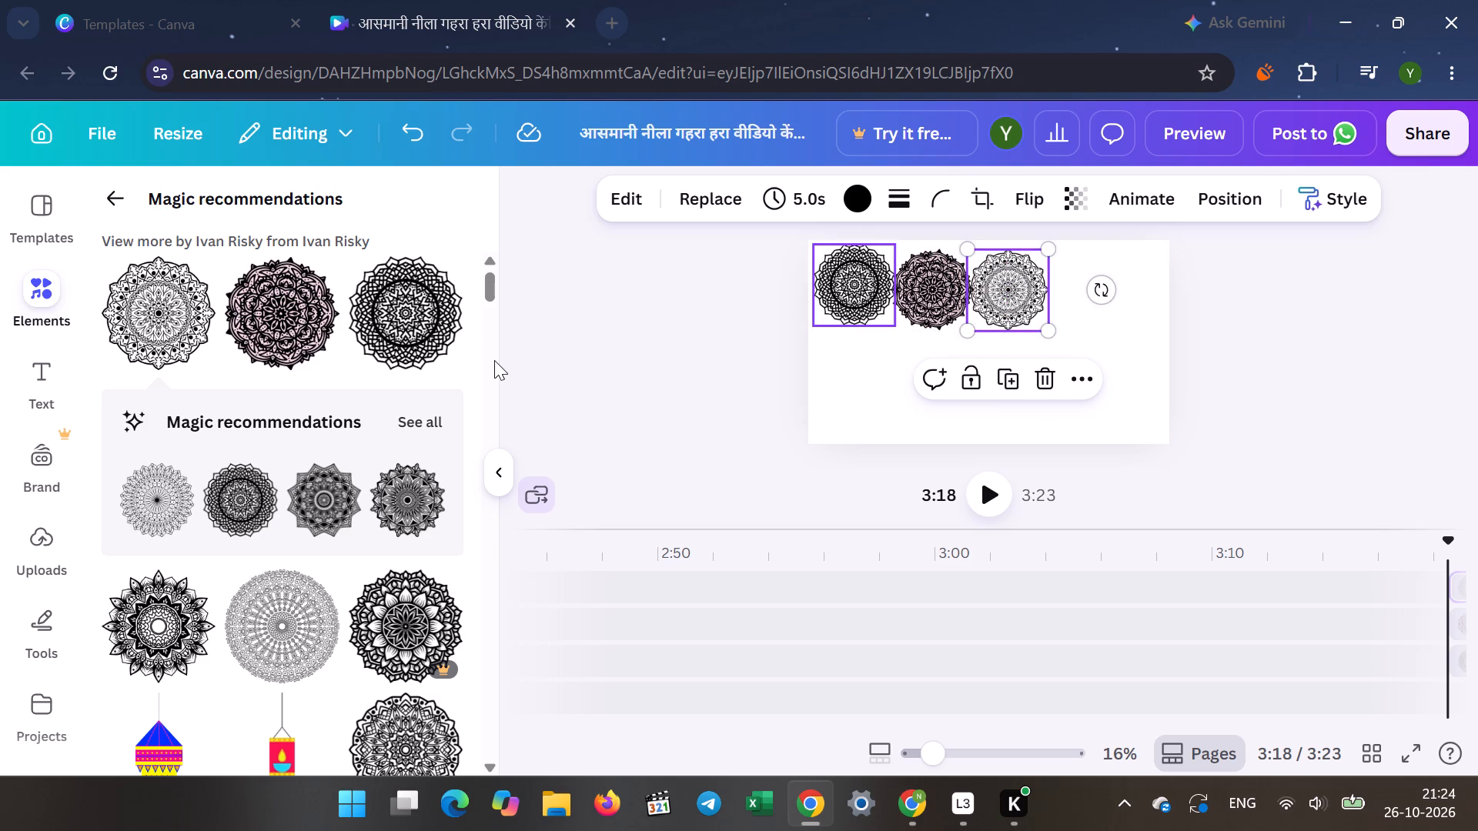
# Add another dense black mandala to the new page, directly below the pink-tinted one.
pyautogui.click(396, 321)
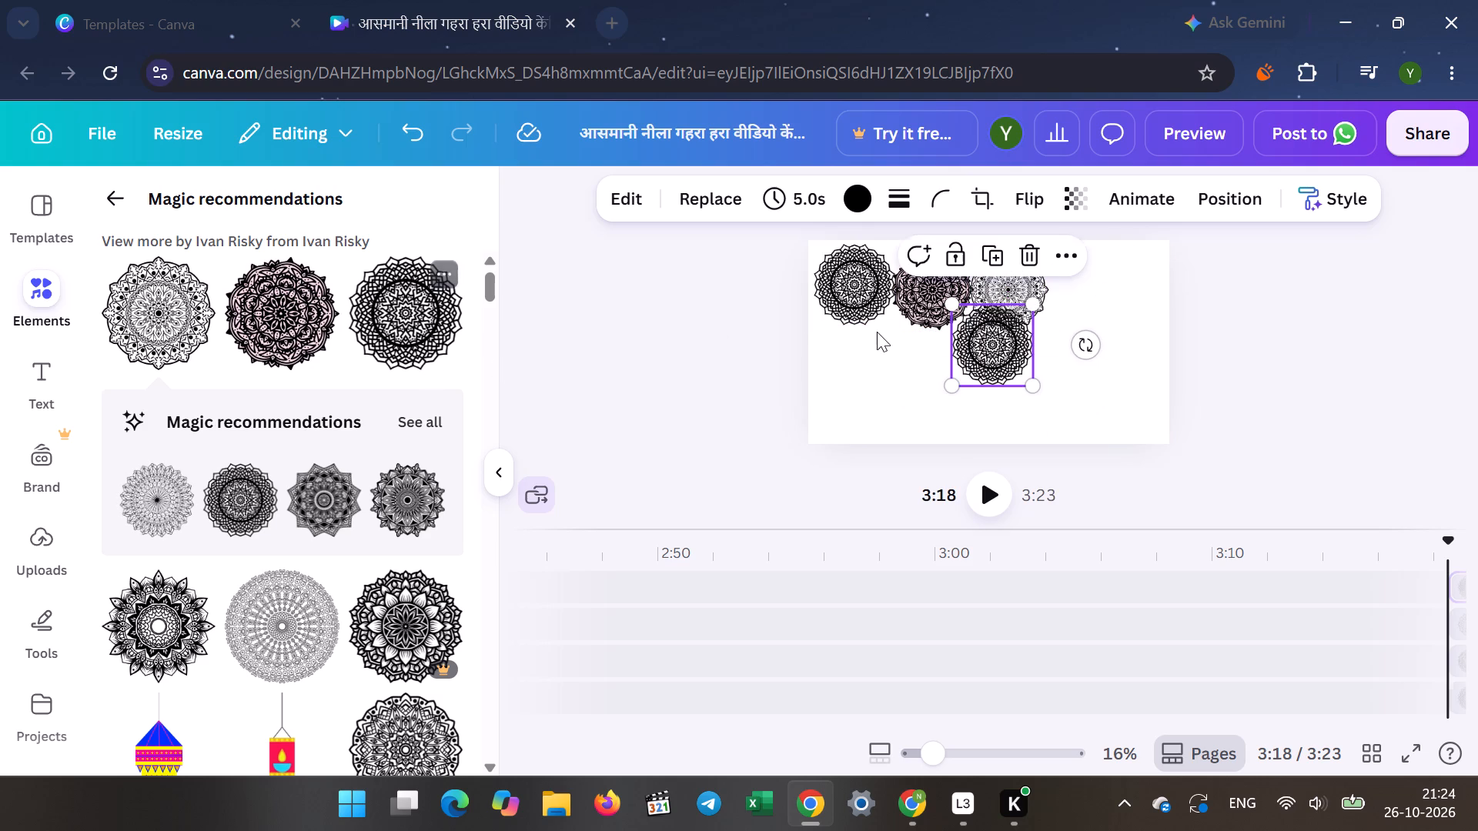
pyautogui.moveTo(994, 344); pyautogui.dragTo(928, 369)
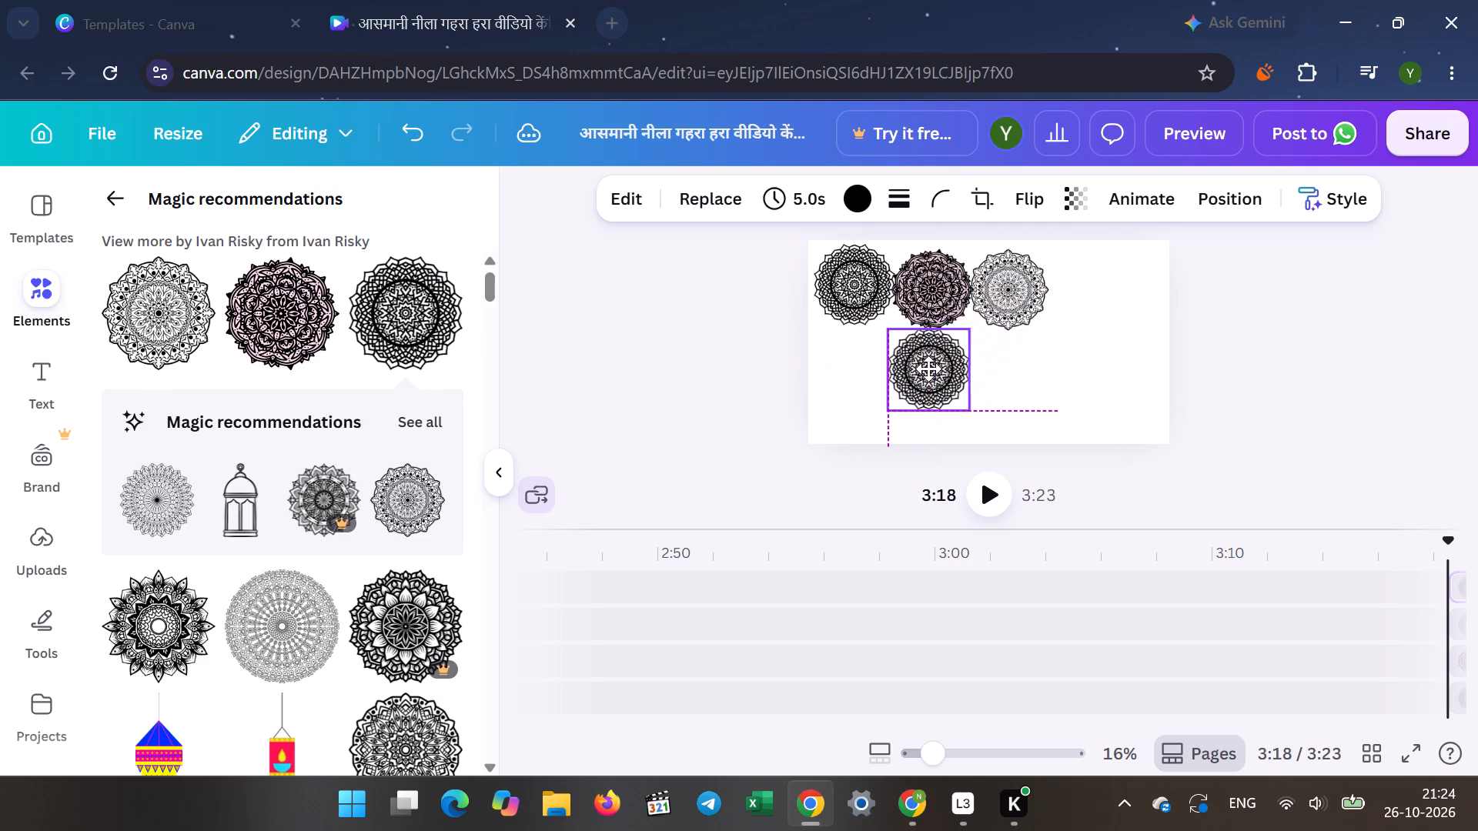
pyautogui.moveTo(928, 369); pyautogui.dragTo(933, 365)
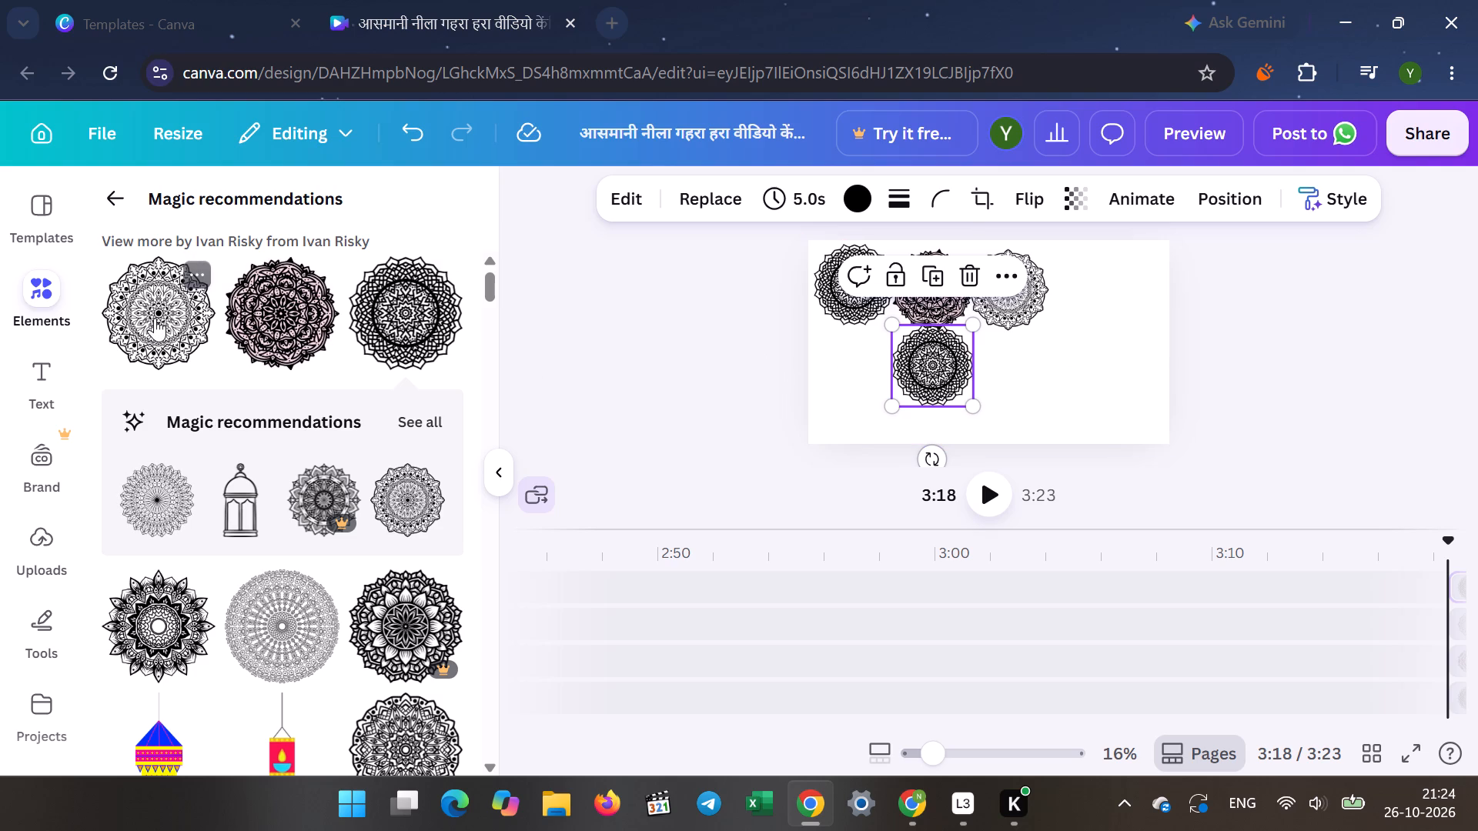
# Add a second pink-tinted mandala after the light outline one and shift the top row's mandalas left to close the gaps.
pyautogui.click(260, 329)
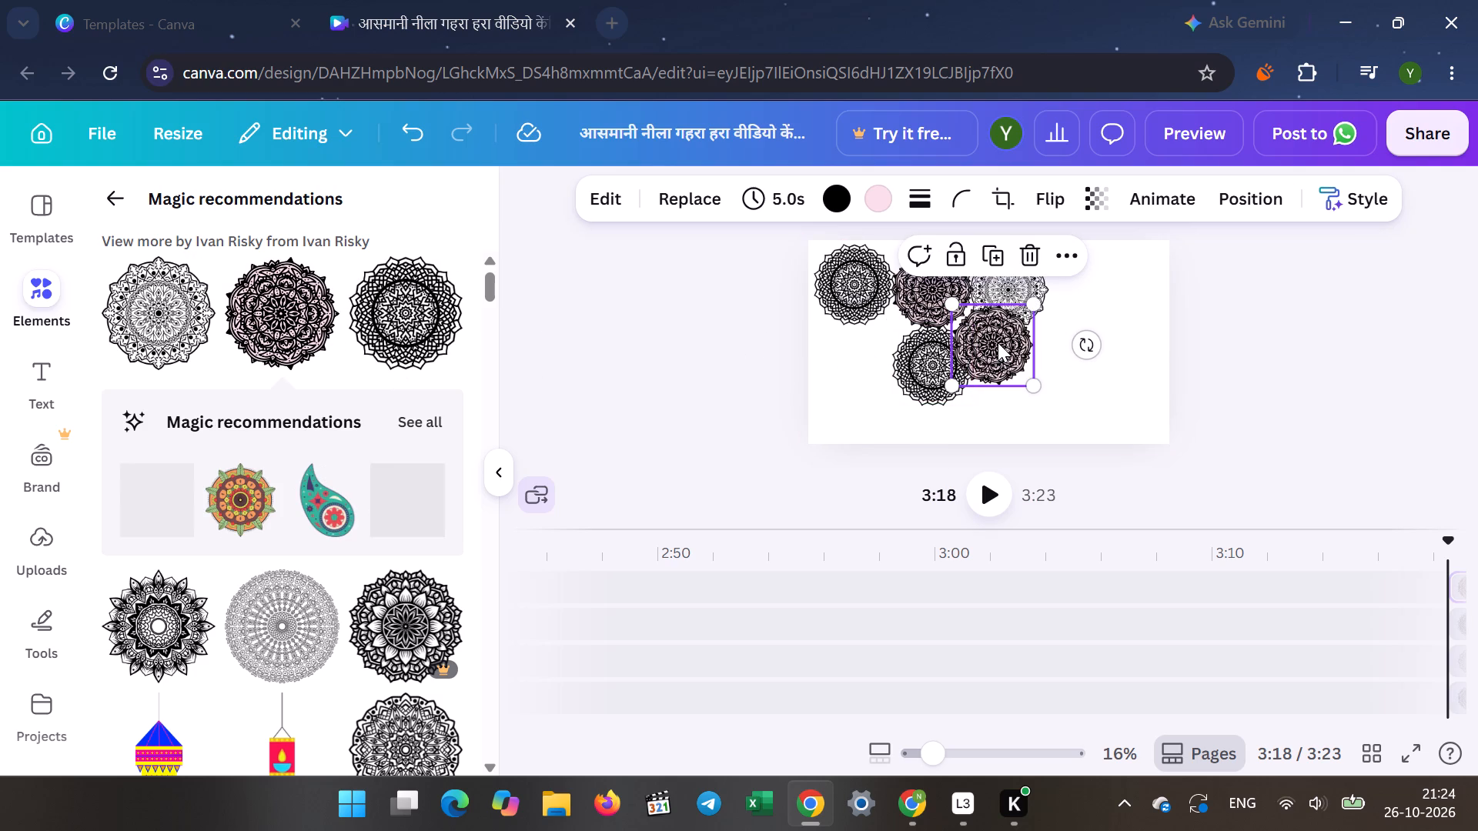
pyautogui.moveTo(998, 342); pyautogui.dragTo(1094, 285)
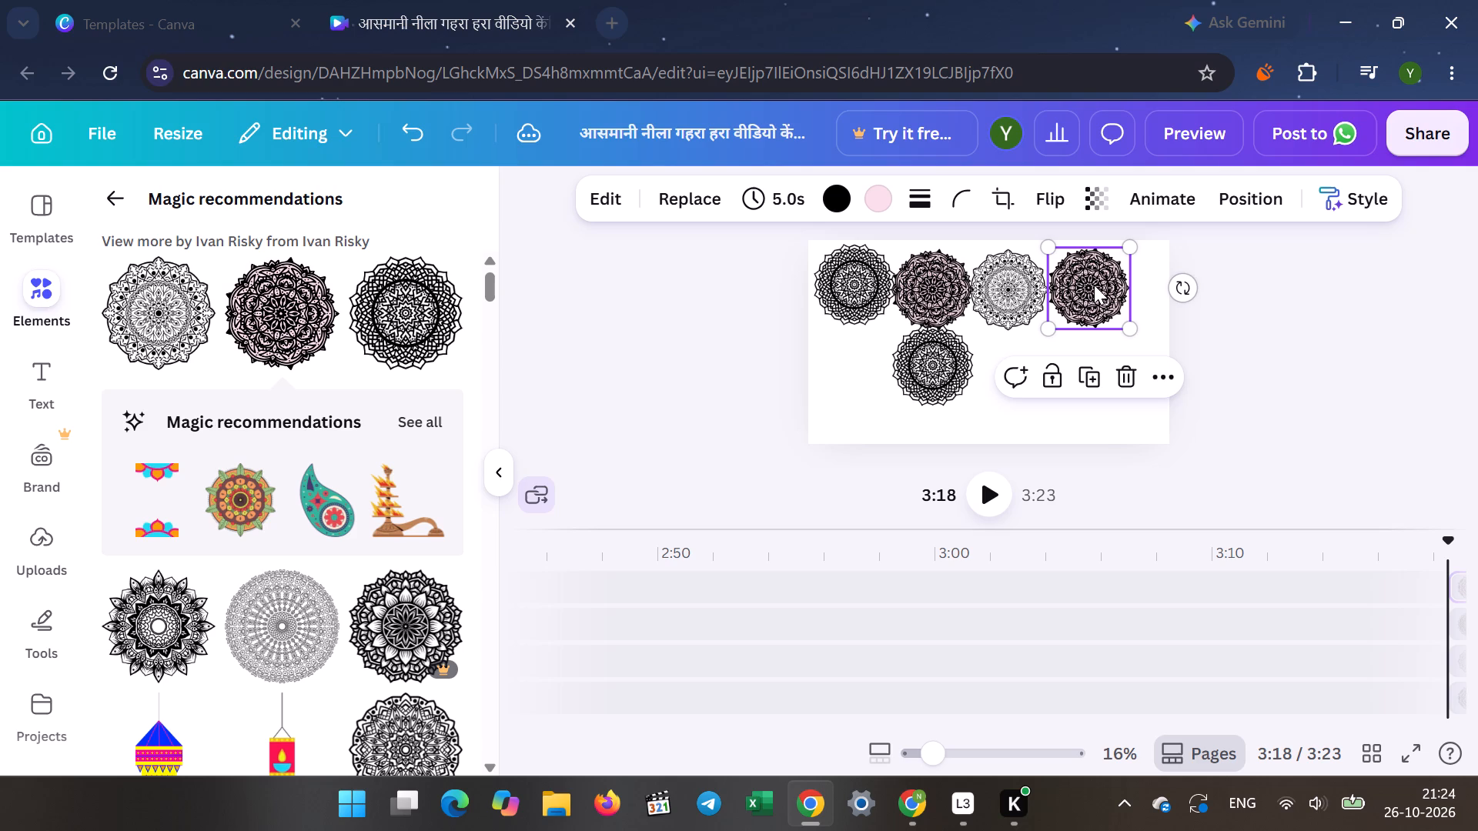
pyautogui.moveTo(1099, 278); pyautogui.dragTo(1092, 282)
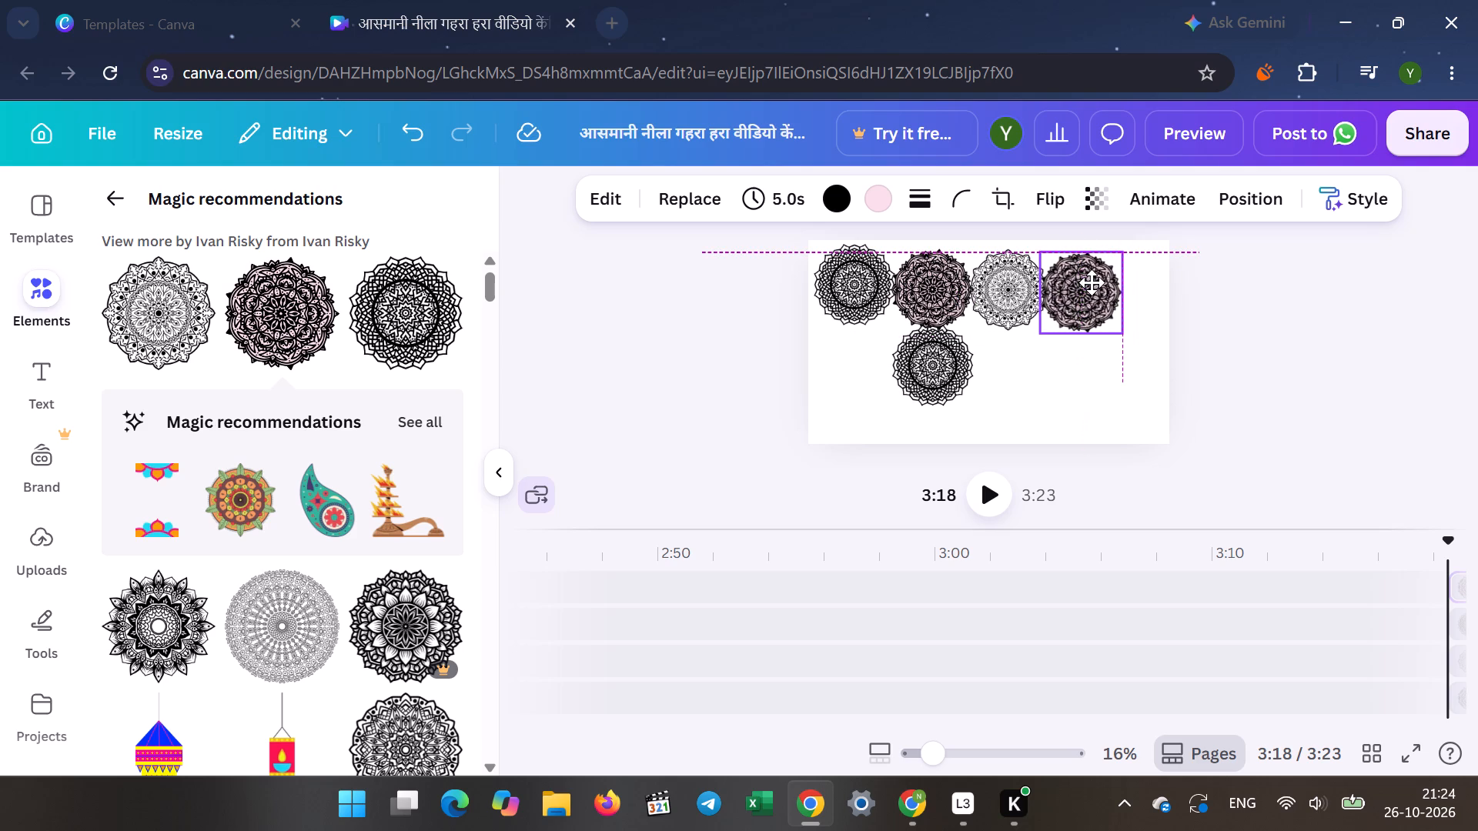
pyautogui.moveTo(1092, 282); pyautogui.dragTo(1092, 282)
pyautogui.click(931, 285)
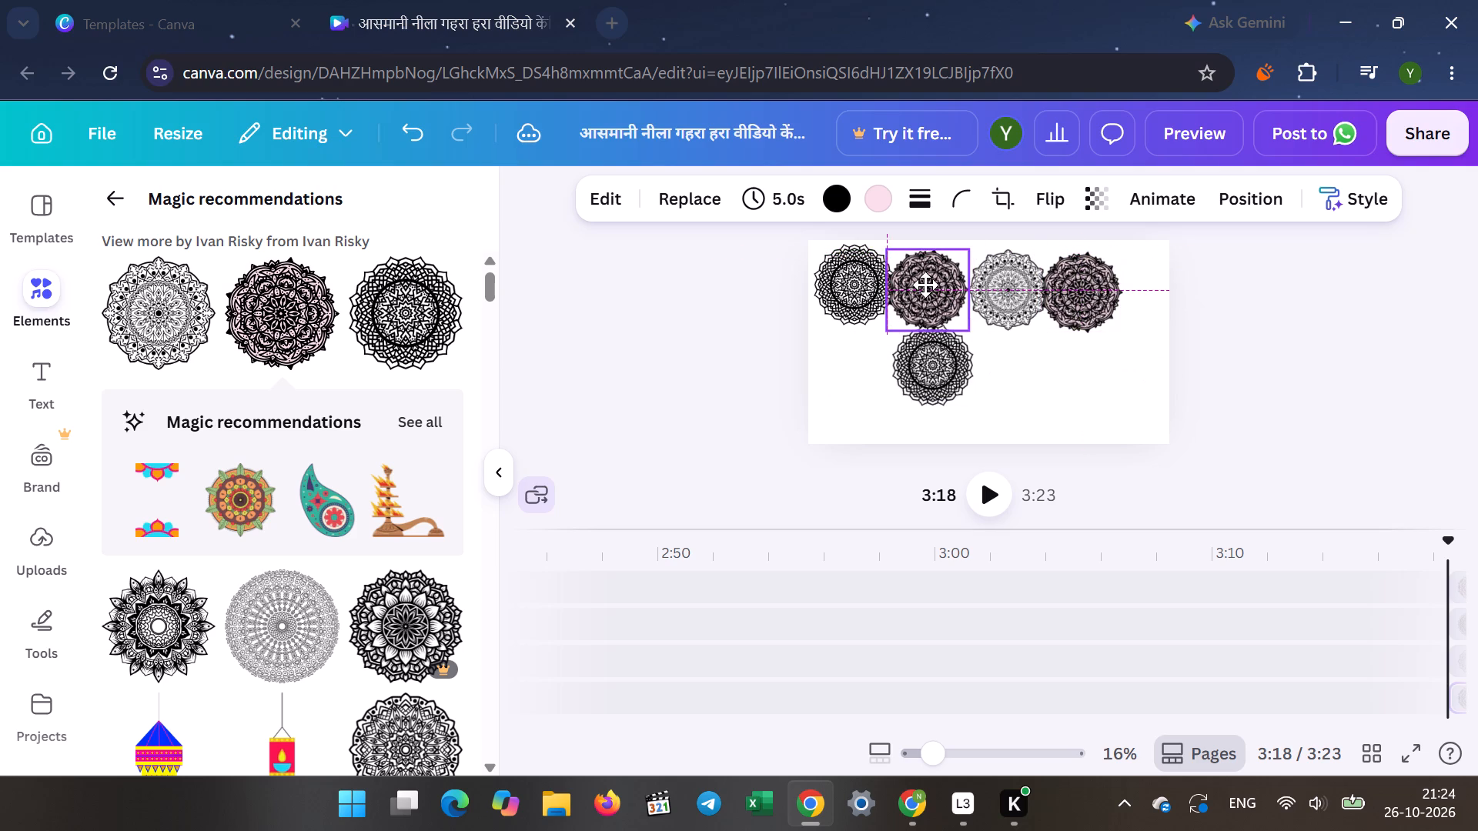
pyautogui.click(995, 292)
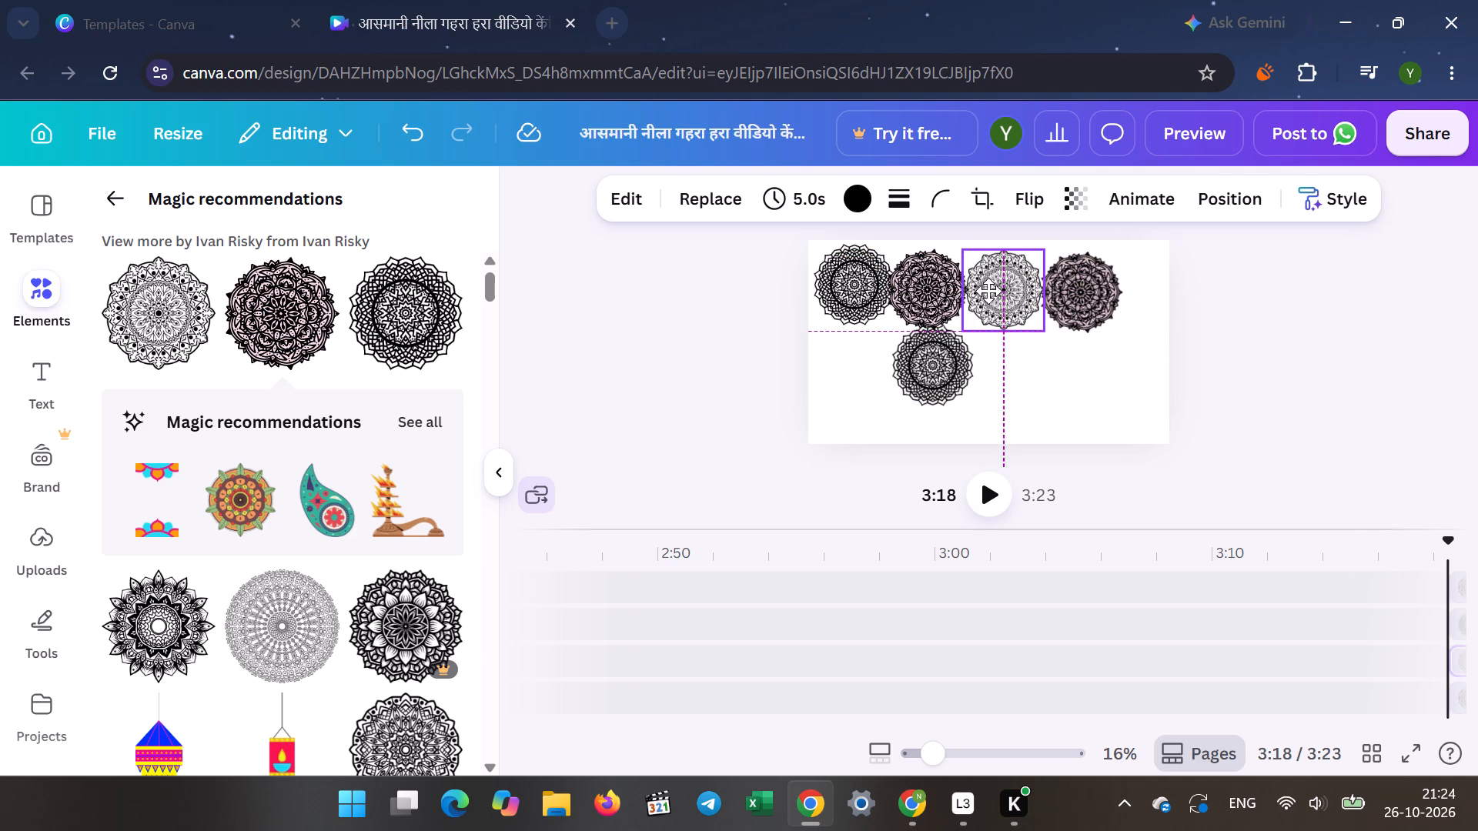
pyautogui.doubleClick(1066, 286)
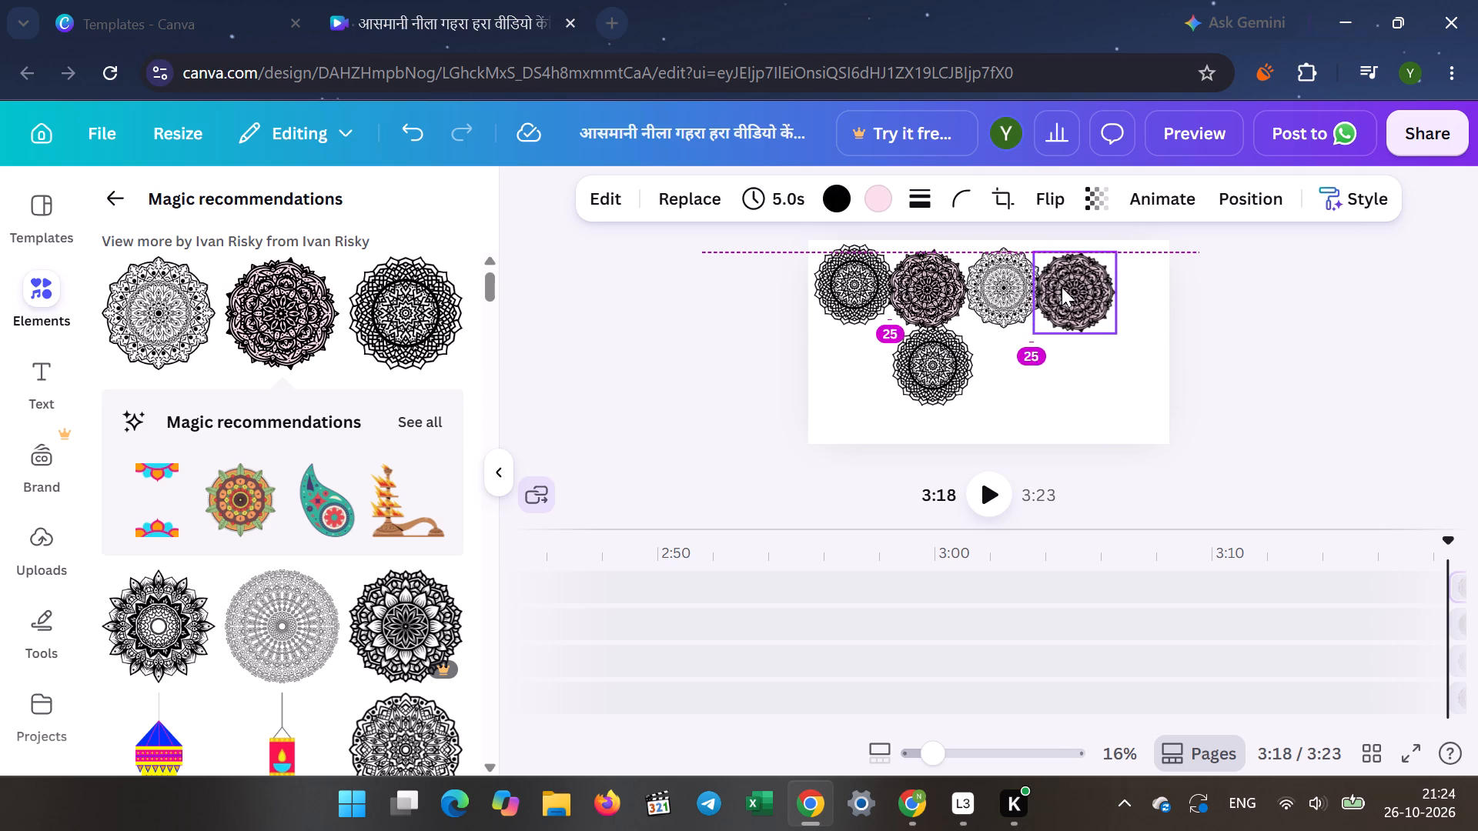
pyautogui.click(1065, 273)
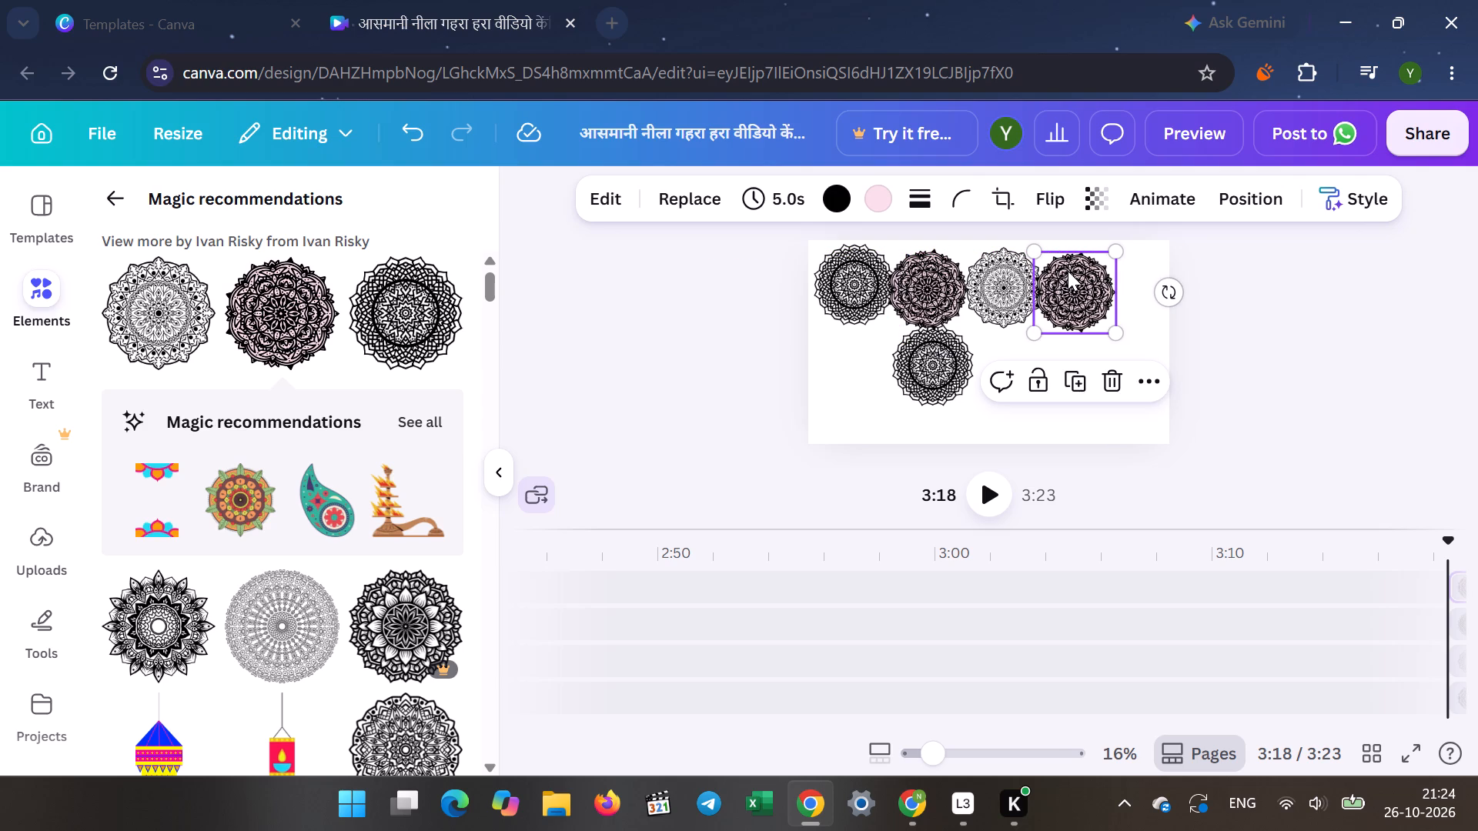
# Add a dense black mandala at the end of the top row, in the page's upper-right corner, slightly overlapping the pink-tinted one.
pyautogui.click(408, 321)
pyautogui.moveTo(998, 339); pyautogui.dragTo(1004, 339)
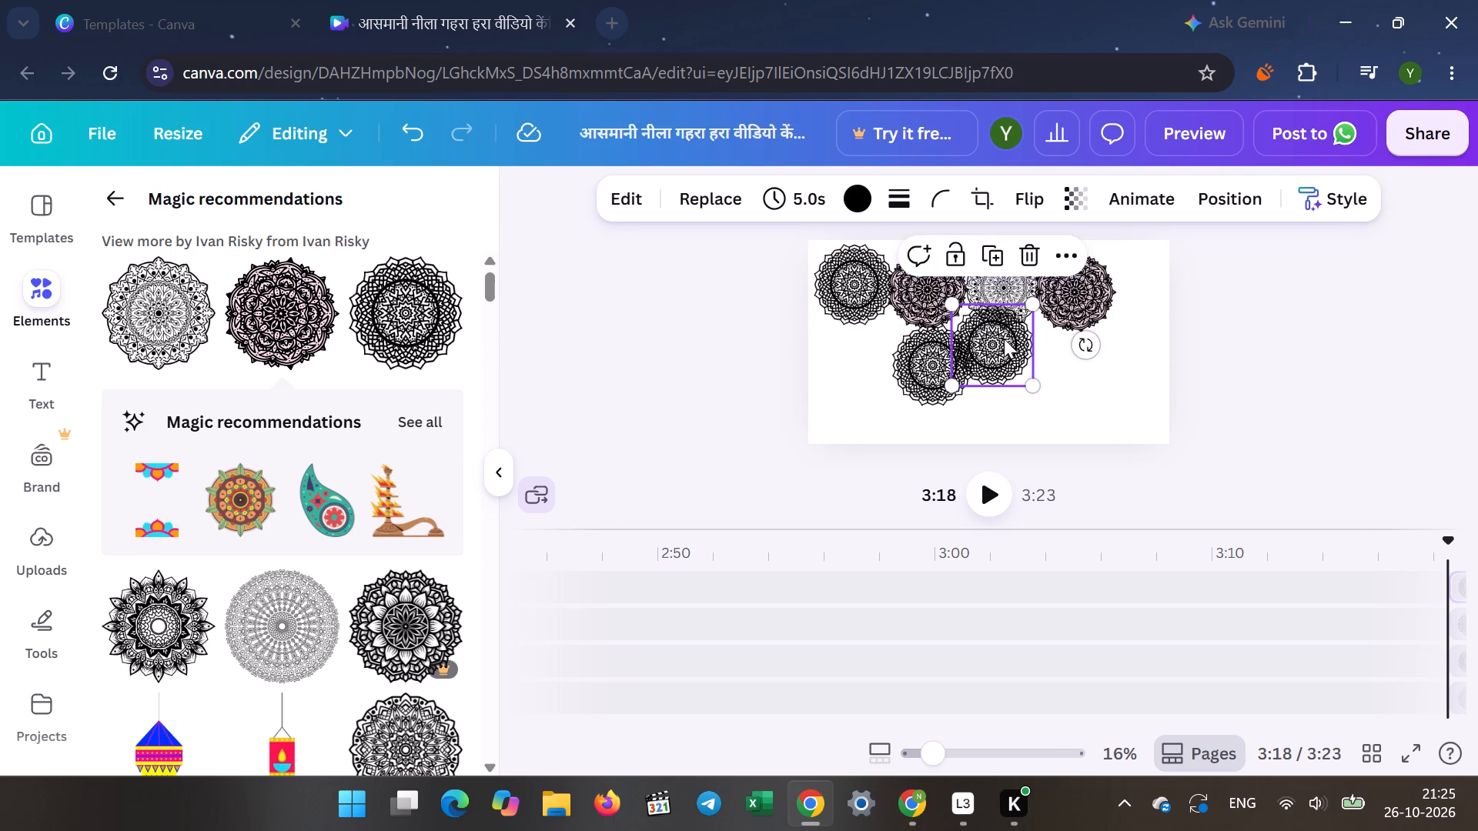
pyautogui.moveTo(1004, 339); pyautogui.dragTo(1102, 312)
pyautogui.moveTo(1090, 310); pyautogui.dragTo(1121, 289)
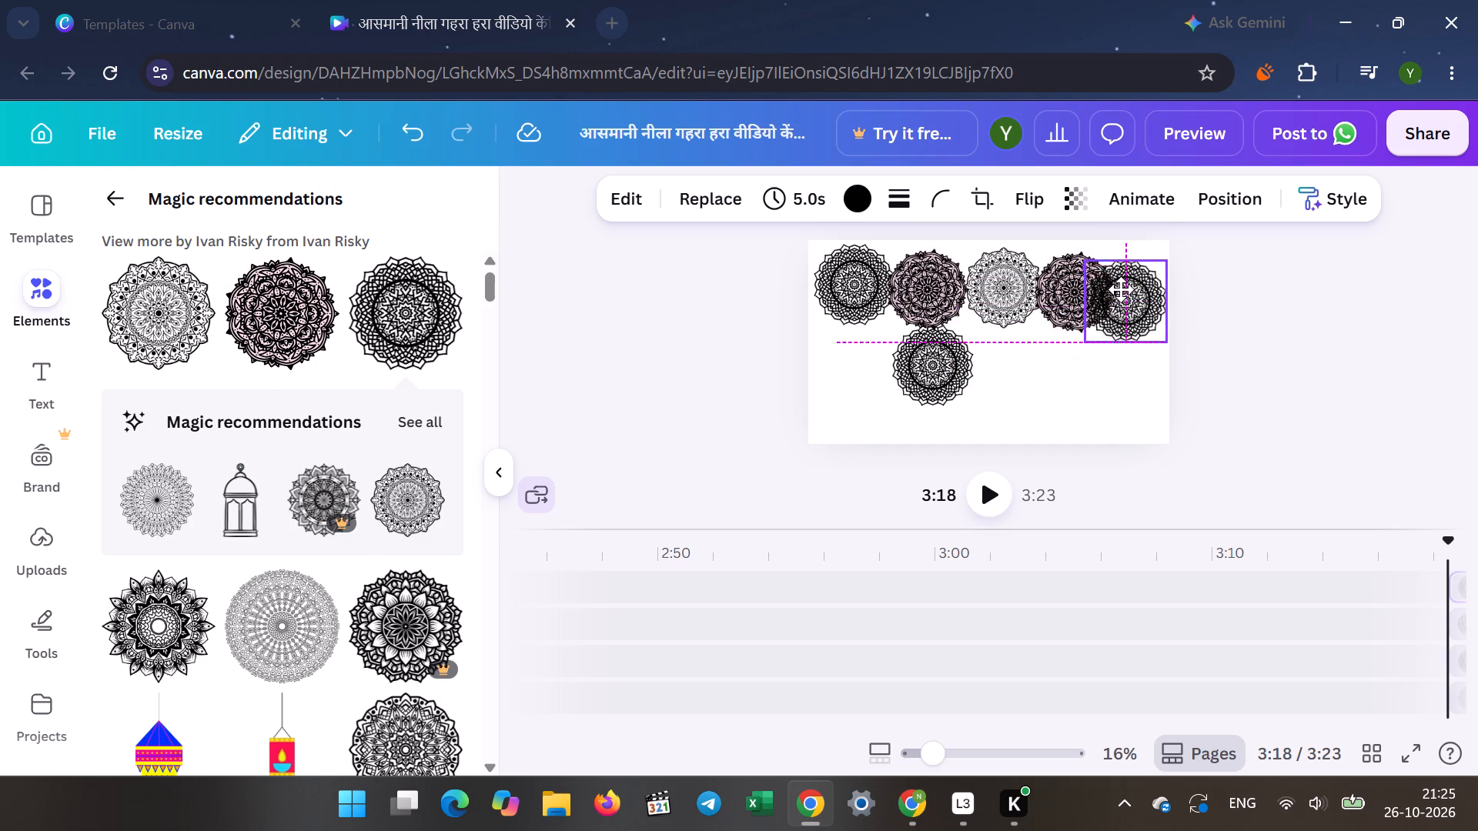
pyautogui.moveTo(1121, 289); pyautogui.dragTo(1129, 279)
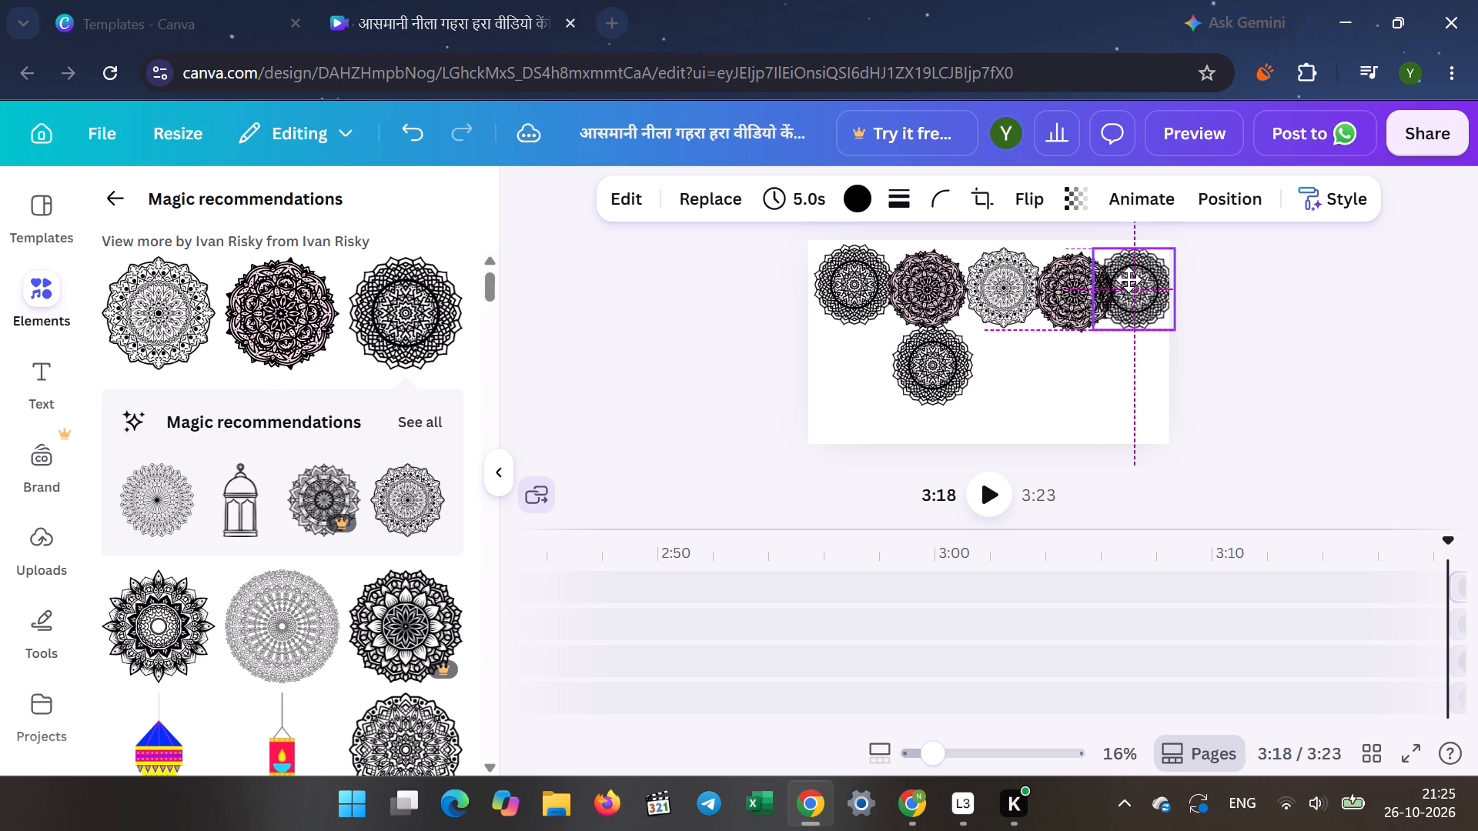
pyautogui.moveTo(1129, 279); pyautogui.dragTo(1127, 279)
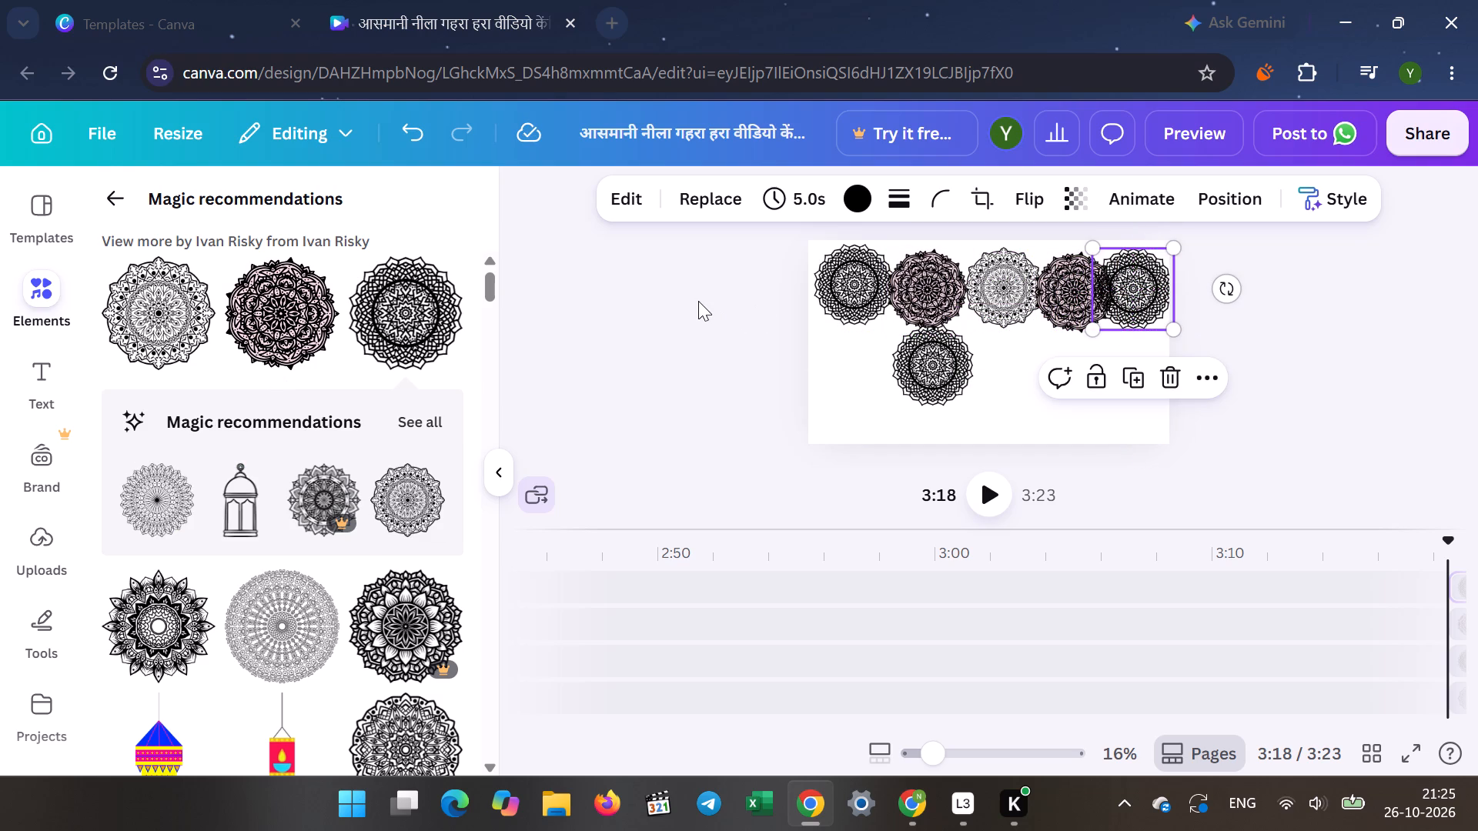
pyautogui.click(698, 301)
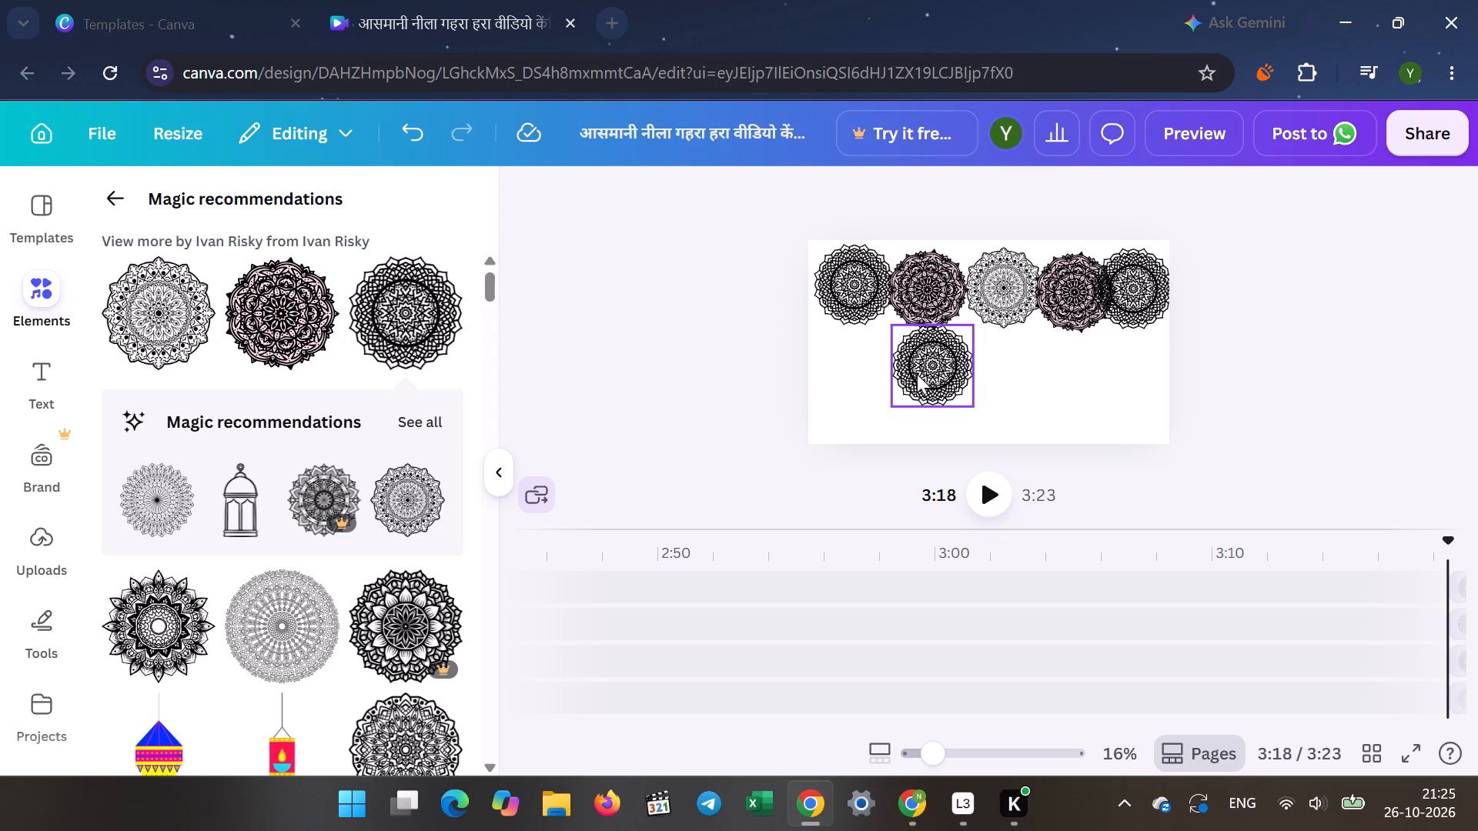
# Extend the second row after its dense black mandala, nudged slightly left, with a pink-tinted mandala followed by a light outline one.
pyautogui.moveTo(917, 374); pyautogui.dragTo(908, 375)
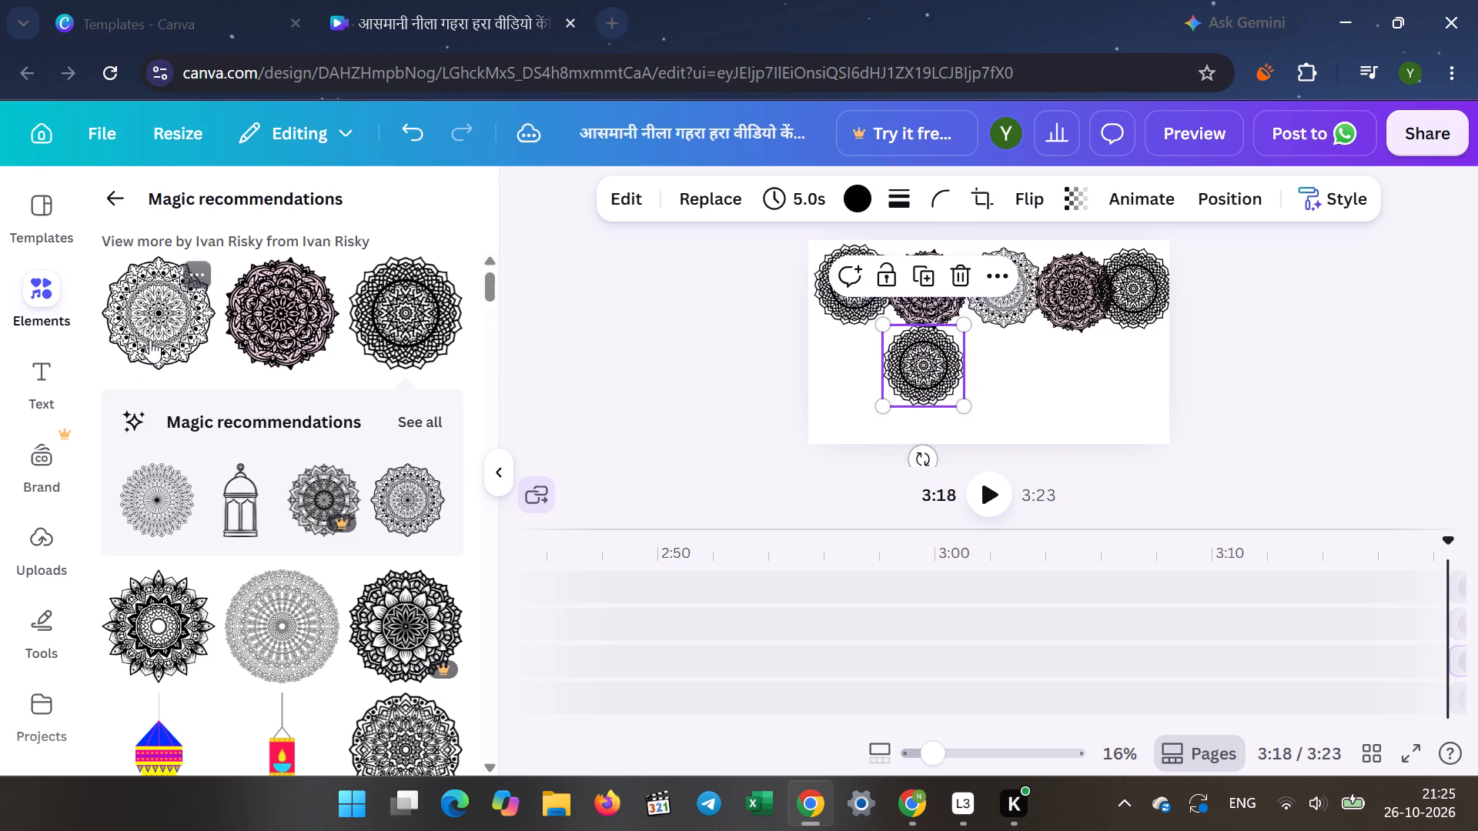
pyautogui.click(150, 339)
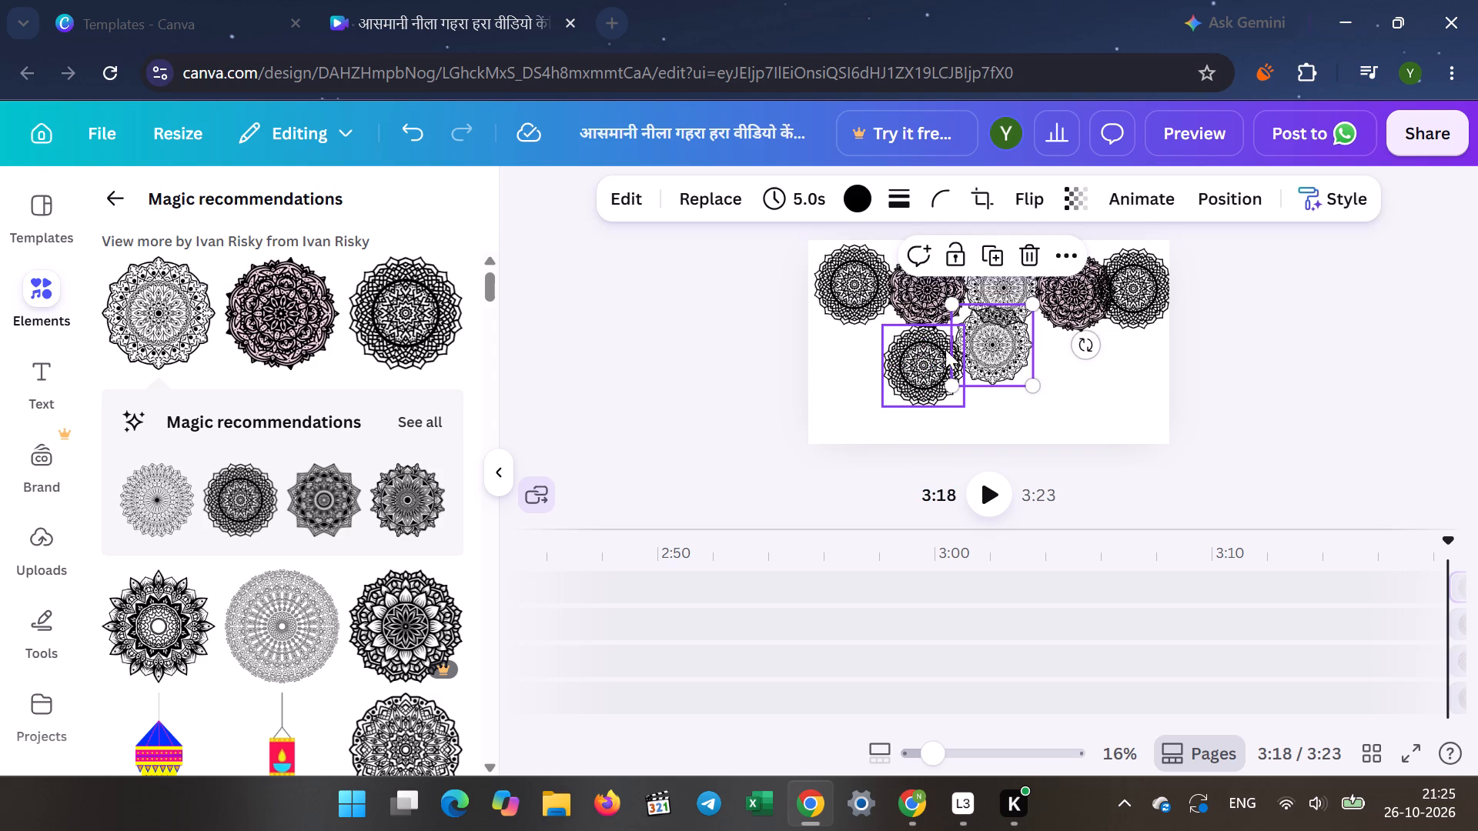
pyautogui.moveTo(985, 342); pyautogui.dragTo(1074, 366)
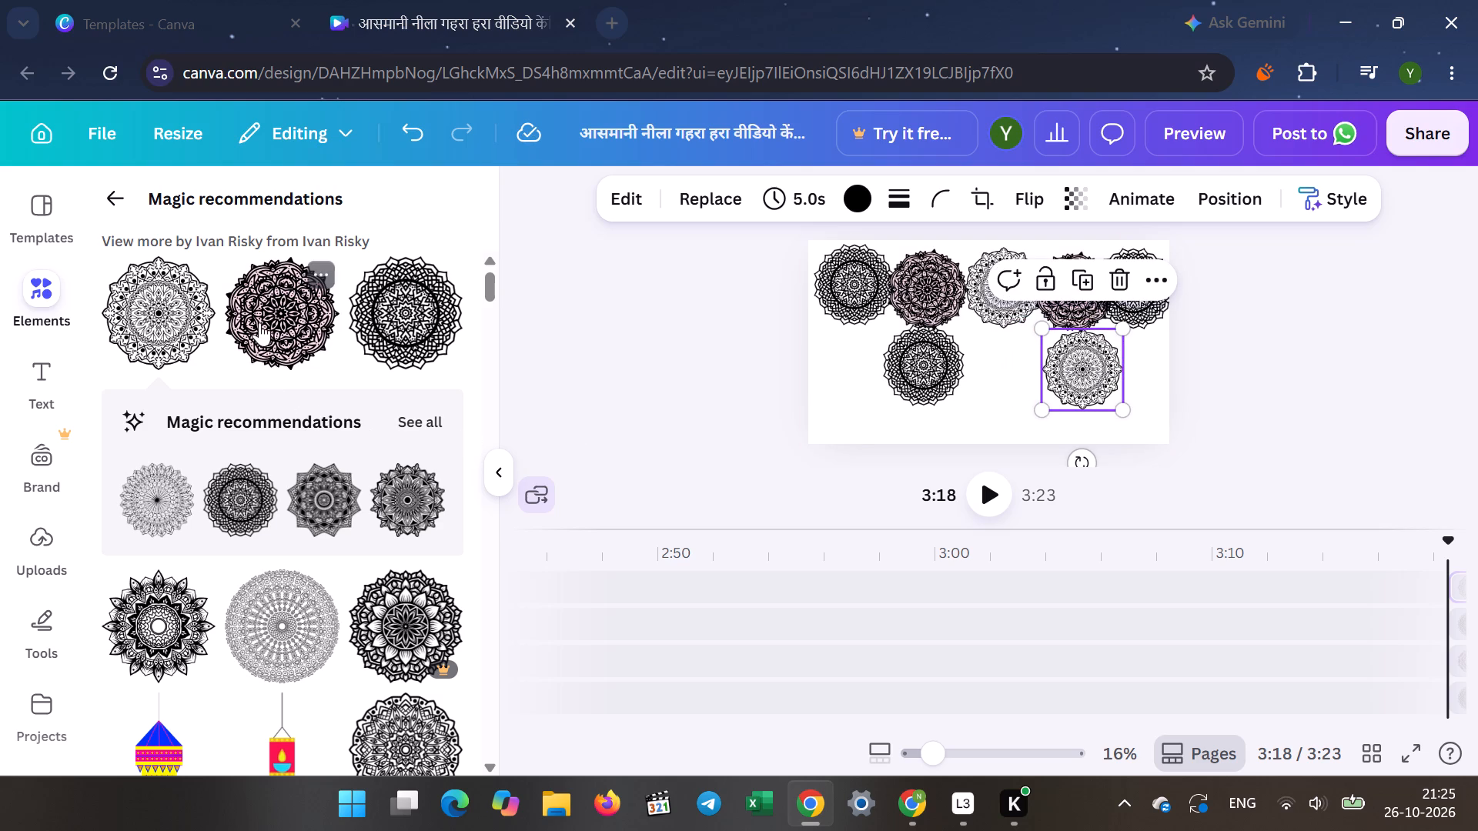
pyautogui.click(260, 323)
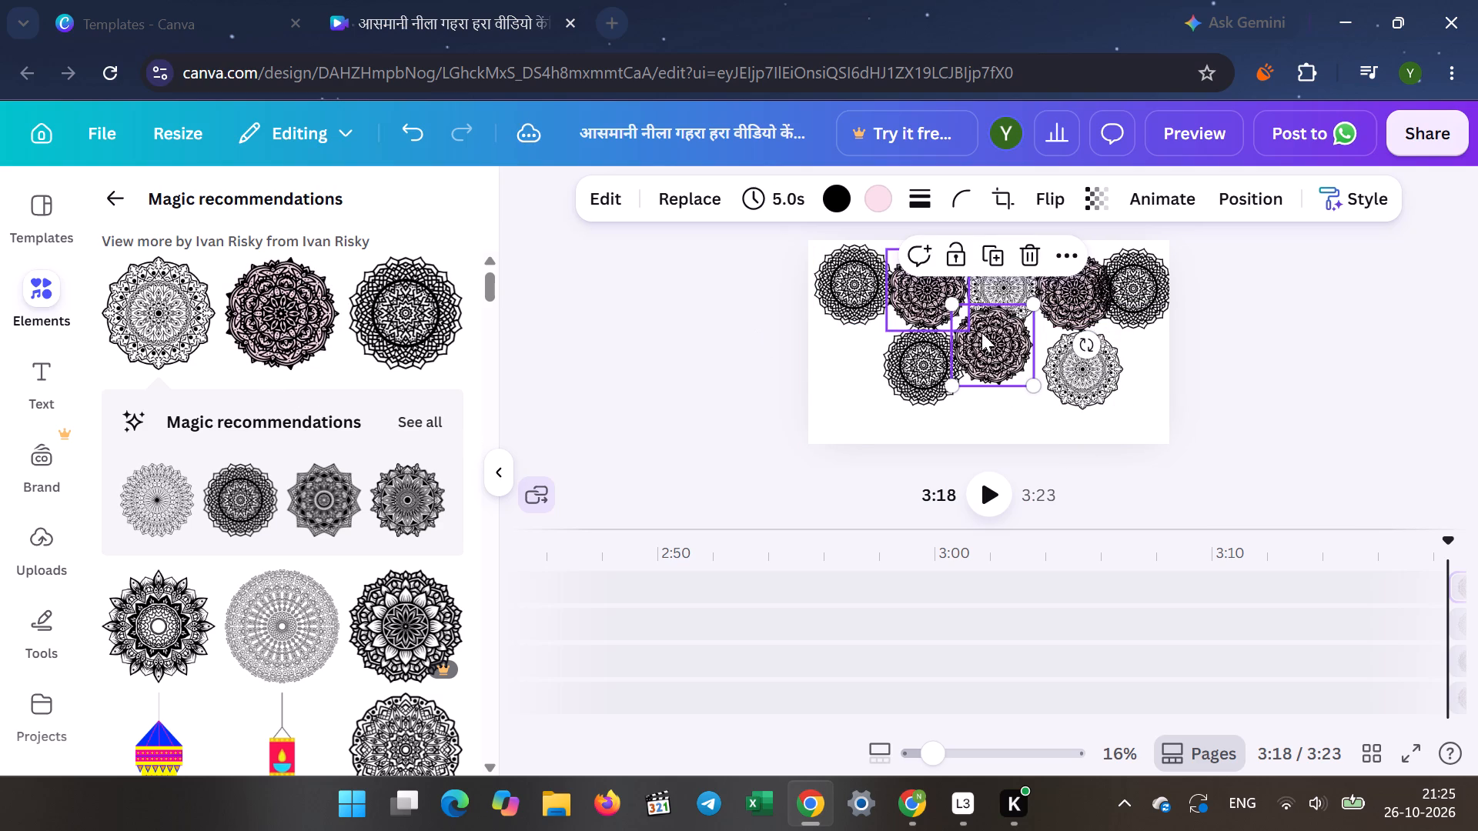
pyautogui.moveTo(984, 338); pyautogui.dragTo(993, 357)
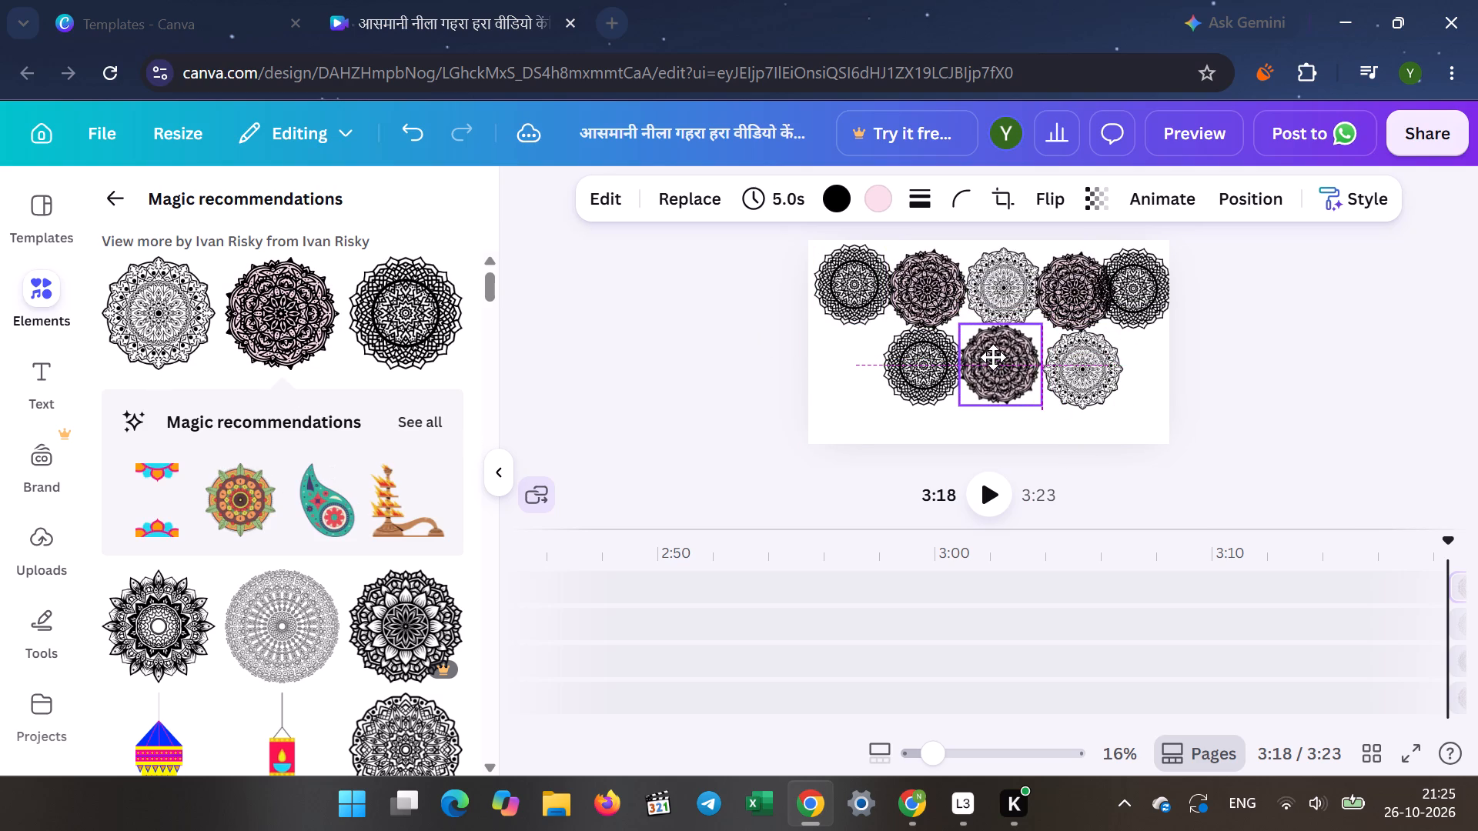
pyautogui.moveTo(993, 357); pyautogui.dragTo(995, 355)
pyautogui.click(707, 352)
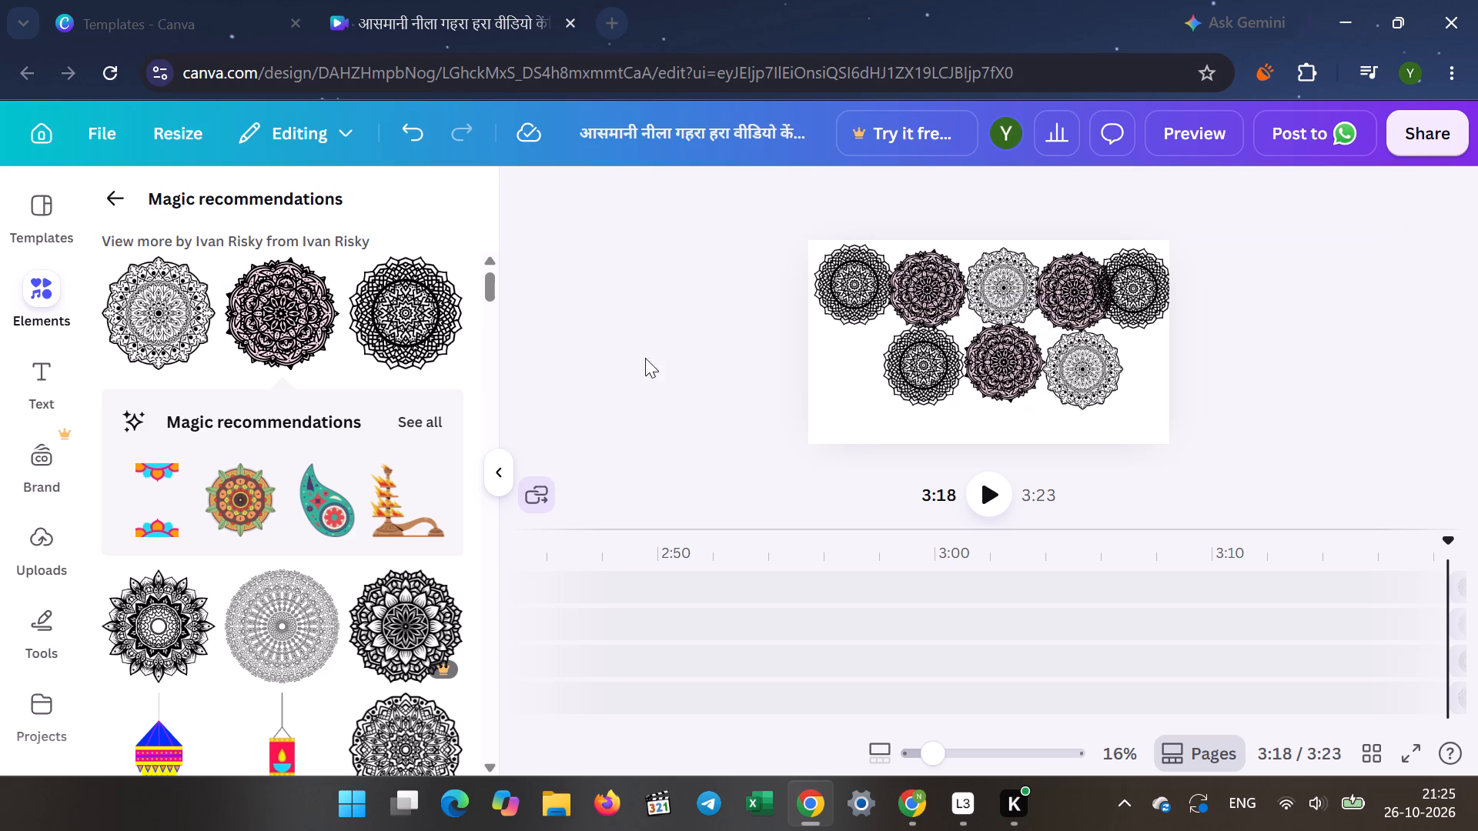
# Add a pink-tinted mandala at each end of the second row and nudge the light outline one left to even the spacing.
pyautogui.click(278, 327)
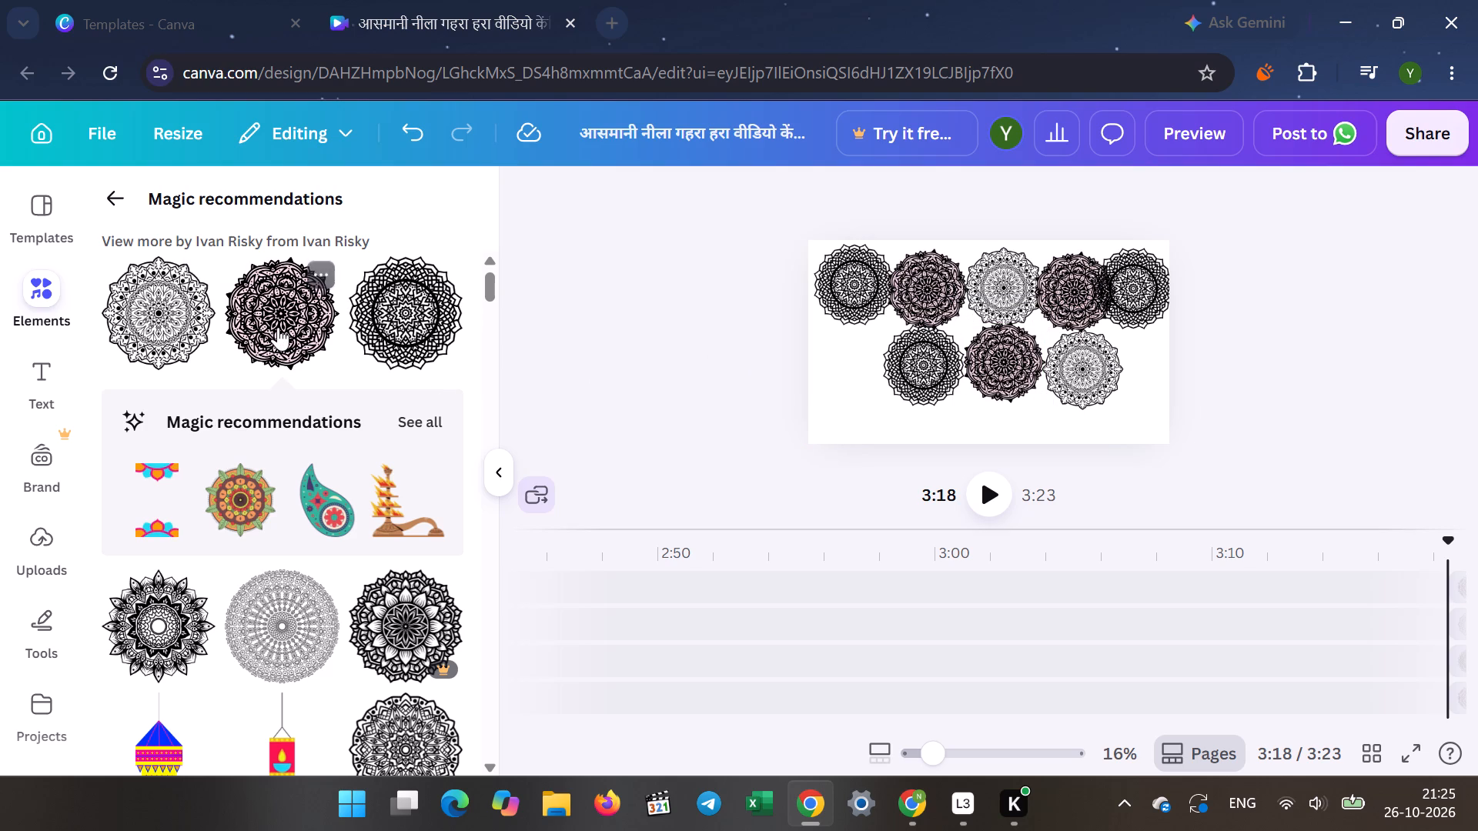
pyautogui.moveTo(990, 343); pyautogui.dragTo(882, 361)
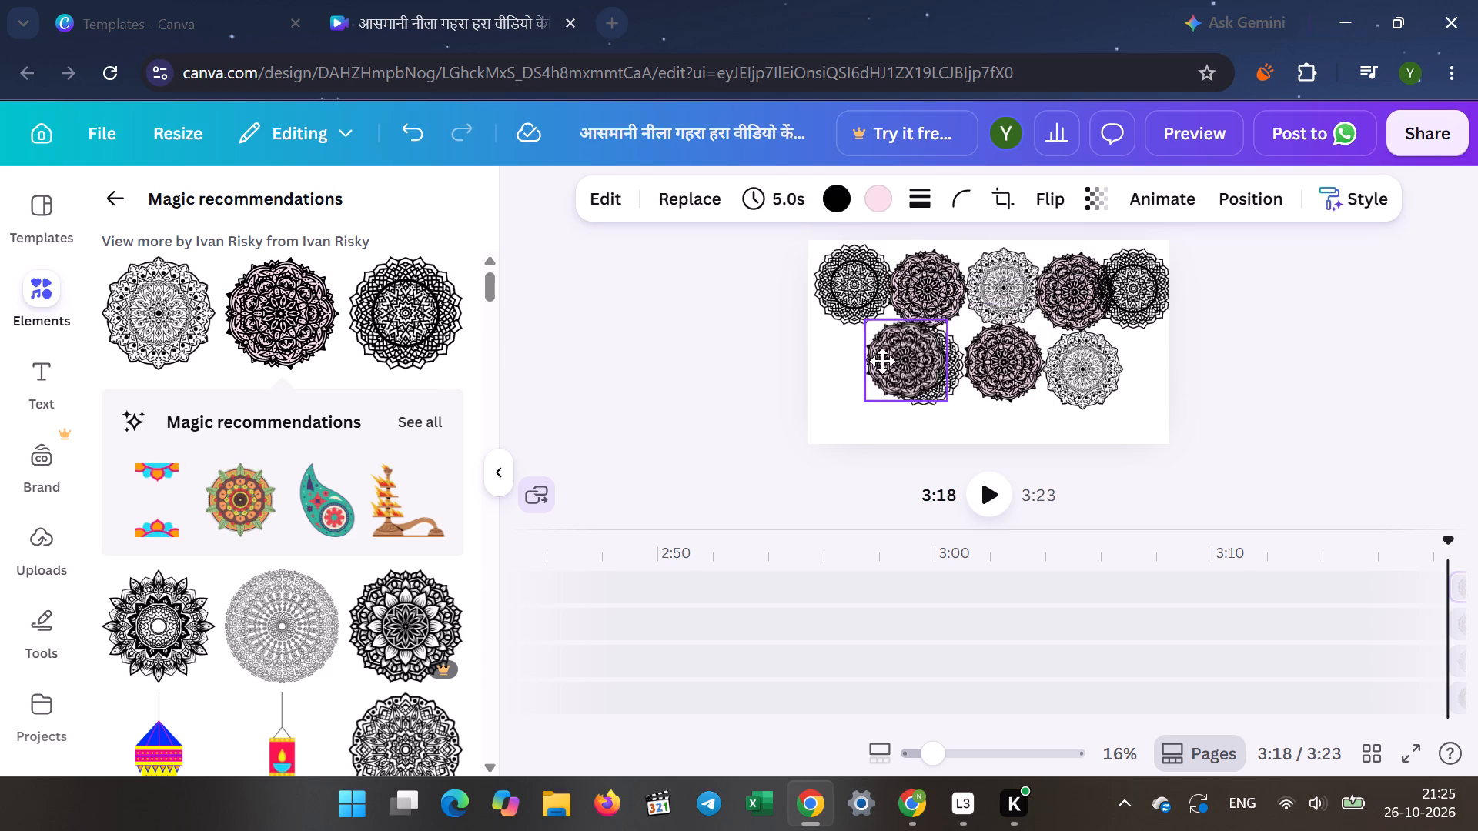
pyautogui.moveTo(882, 361); pyautogui.dragTo(845, 362)
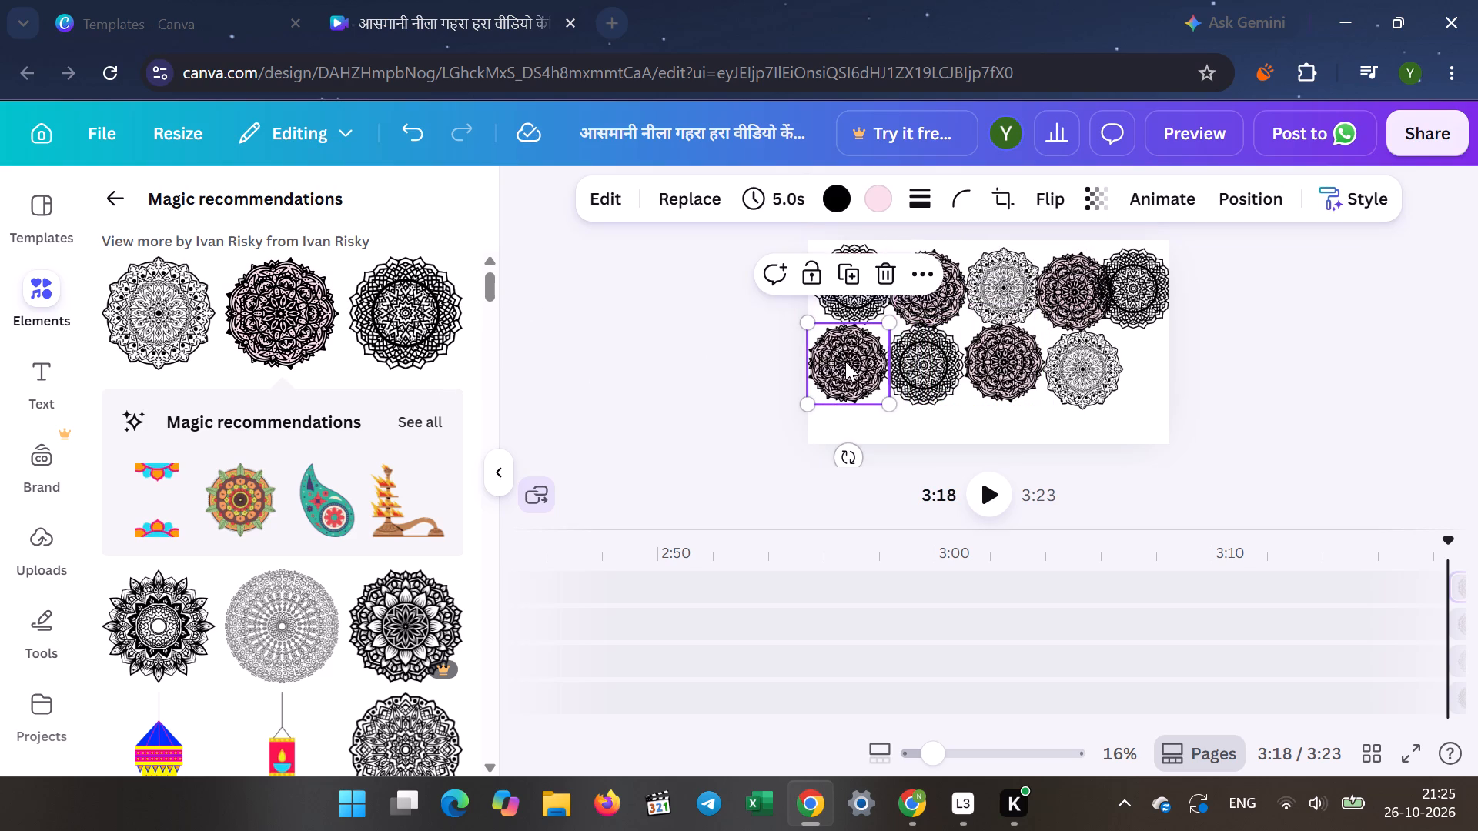
pyautogui.click(301, 318)
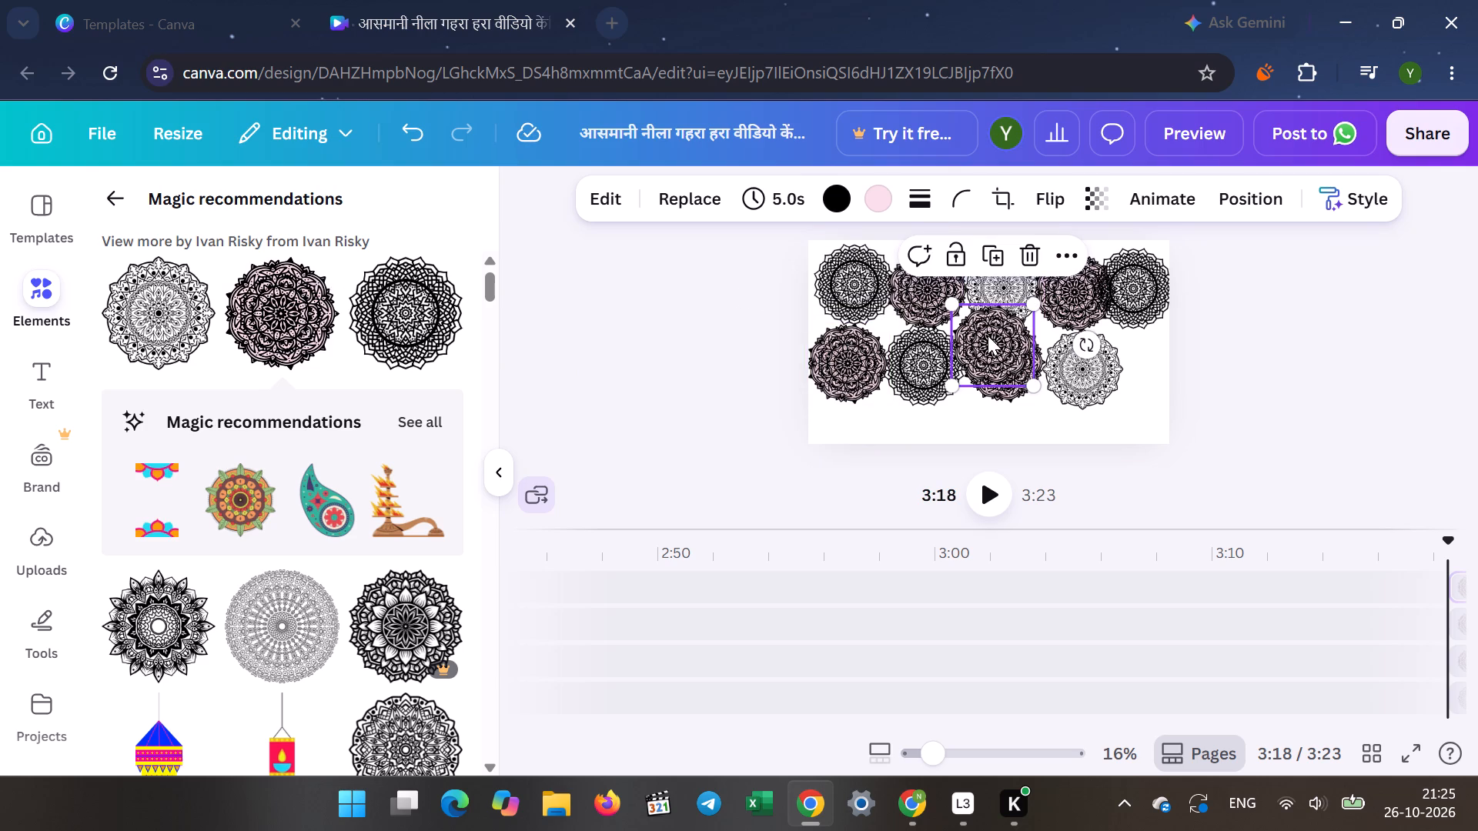
pyautogui.moveTo(988, 335); pyautogui.dragTo(1145, 360)
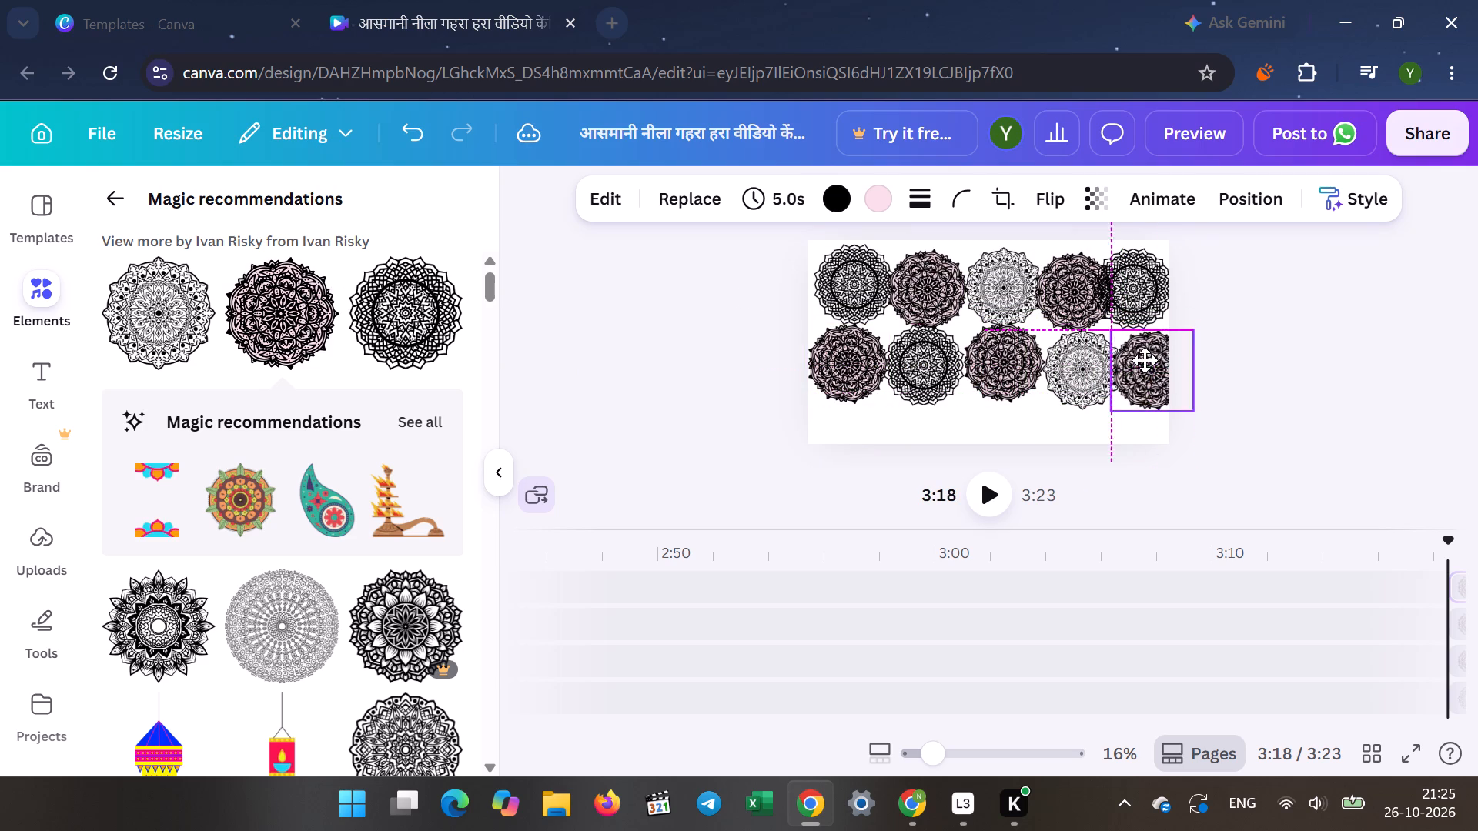
pyautogui.moveTo(1145, 360); pyautogui.dragTo(1146, 352)
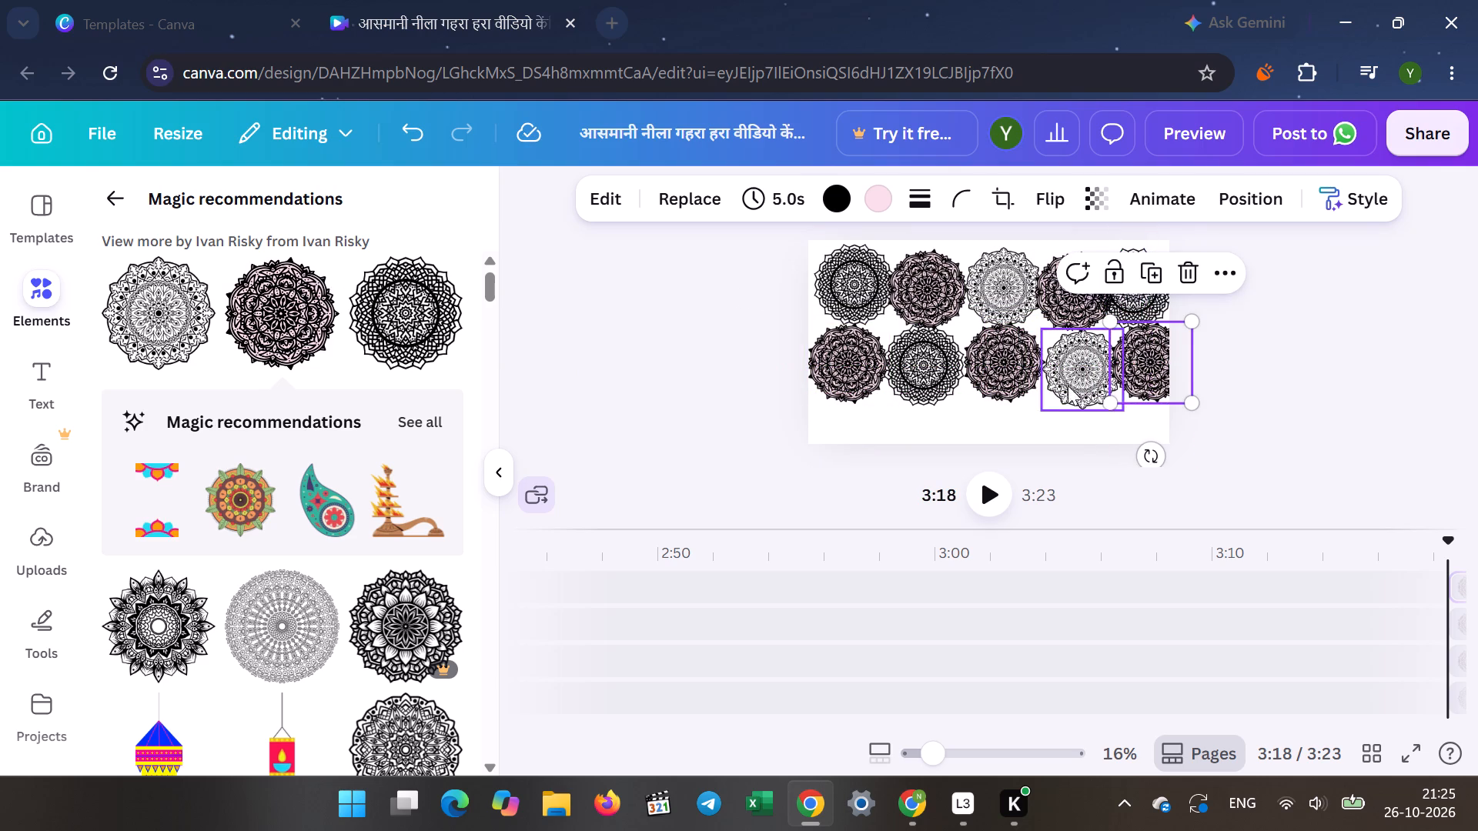
pyautogui.click(1075, 359)
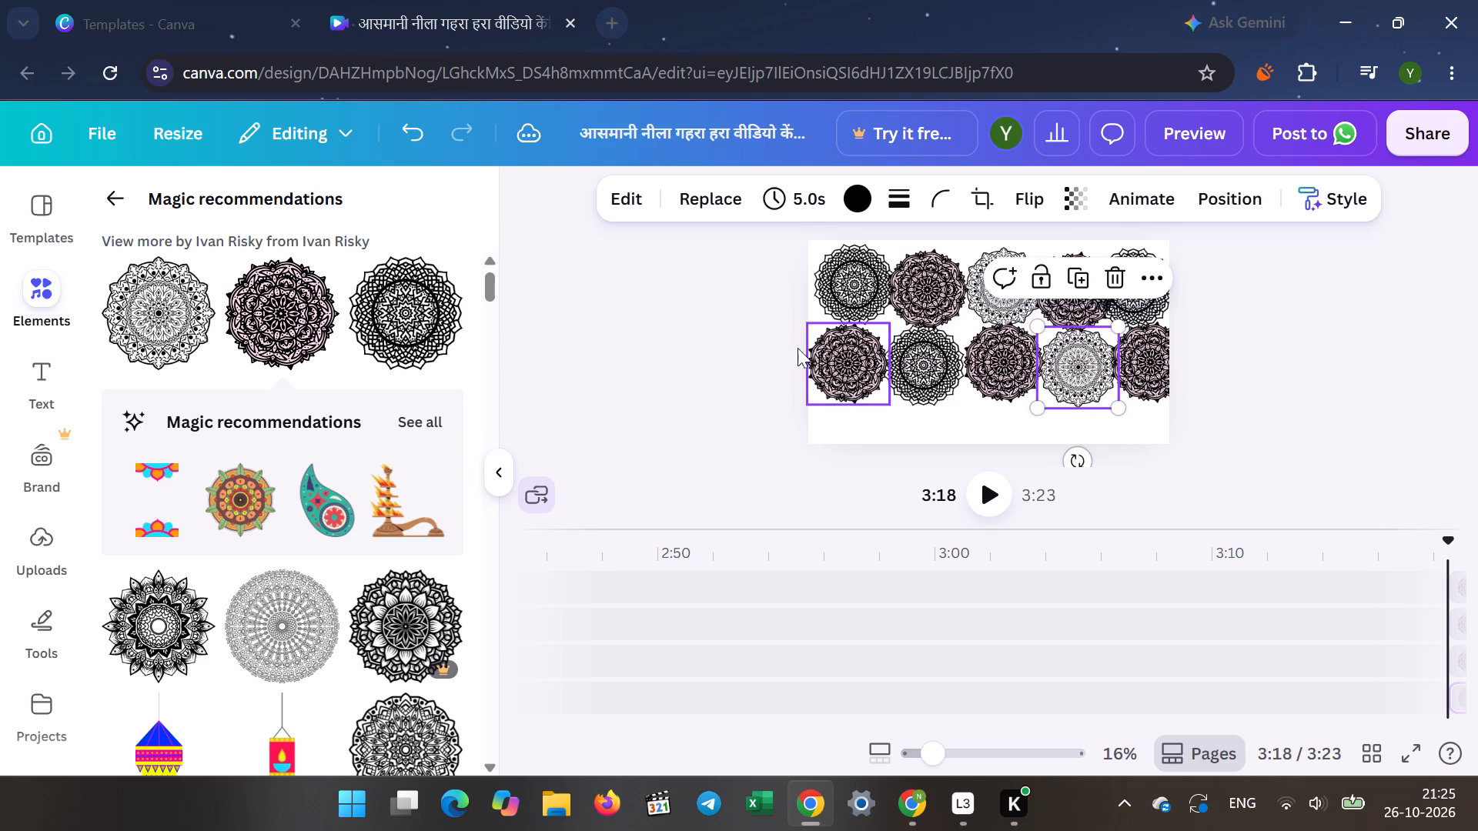
pyautogui.click(747, 337)
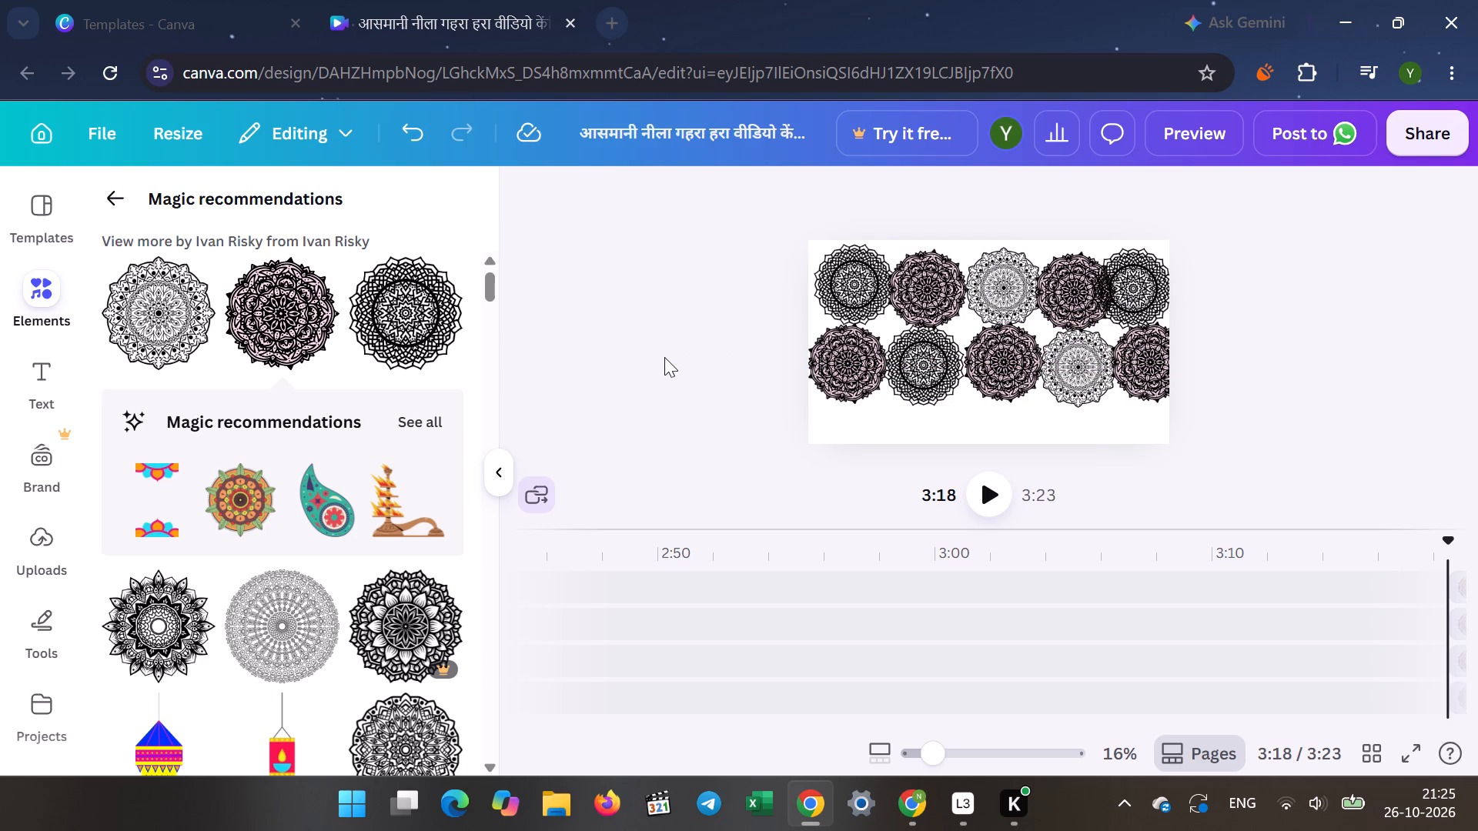
# Start a third row with a light outline mandala at the page's bottom edge, below and between the second row's first two mandalas.
pyautogui.click(133, 322)
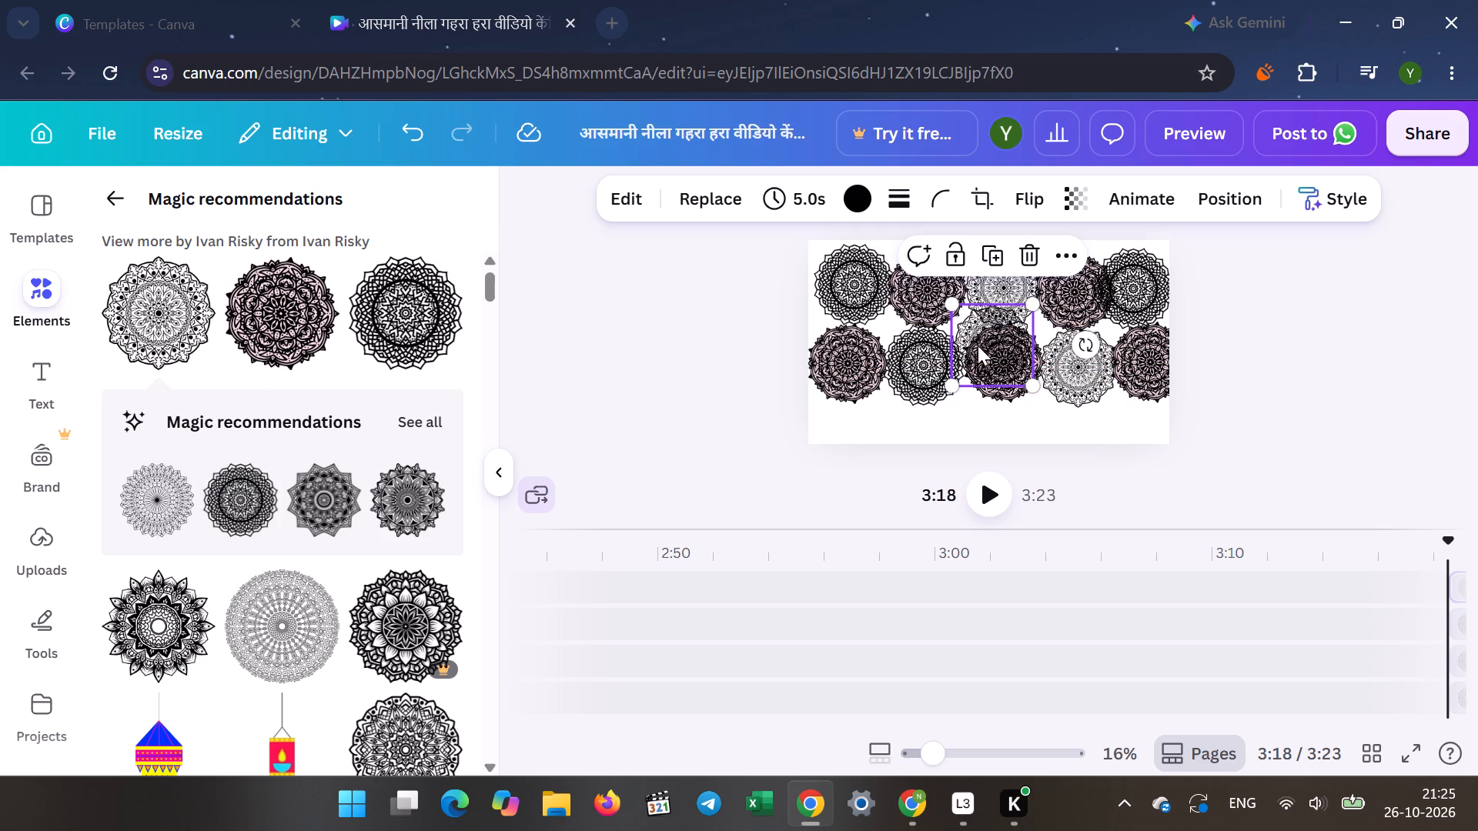
pyautogui.moveTo(981, 345); pyautogui.dragTo(857, 429)
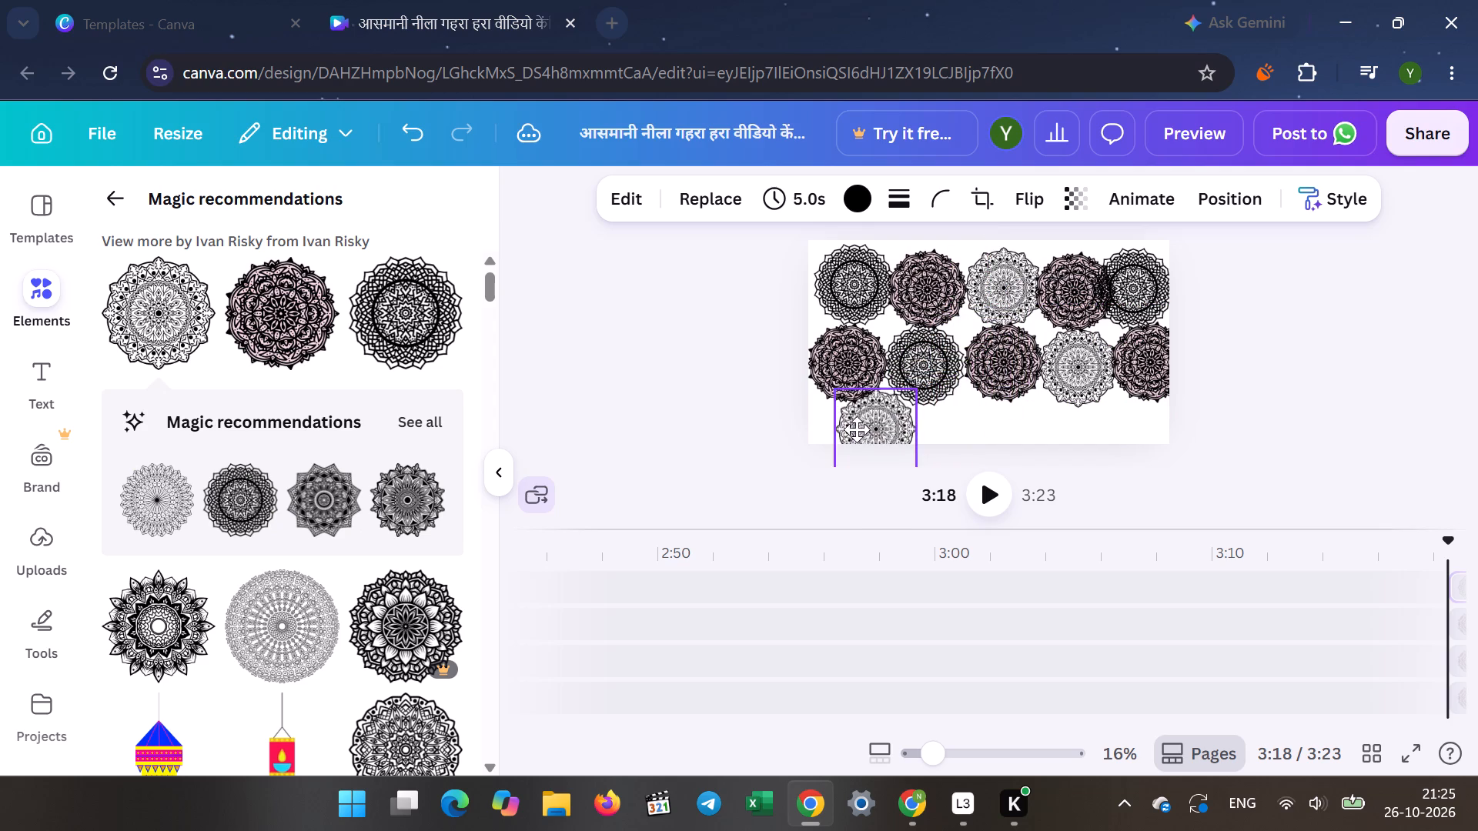
pyautogui.moveTo(857, 429); pyautogui.dragTo(858, 417)
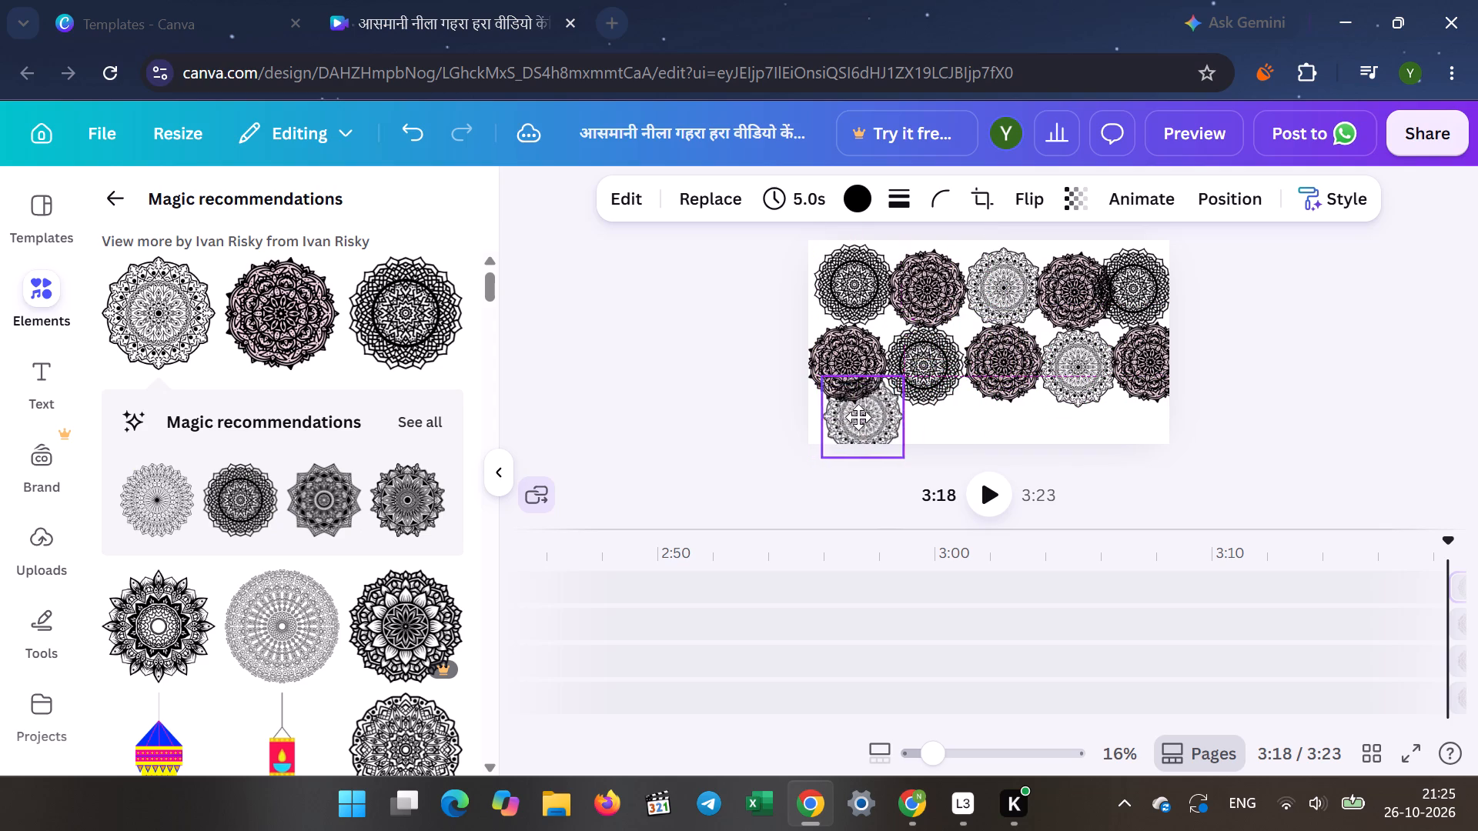
pyautogui.moveTo(858, 417); pyautogui.dragTo(867, 416)
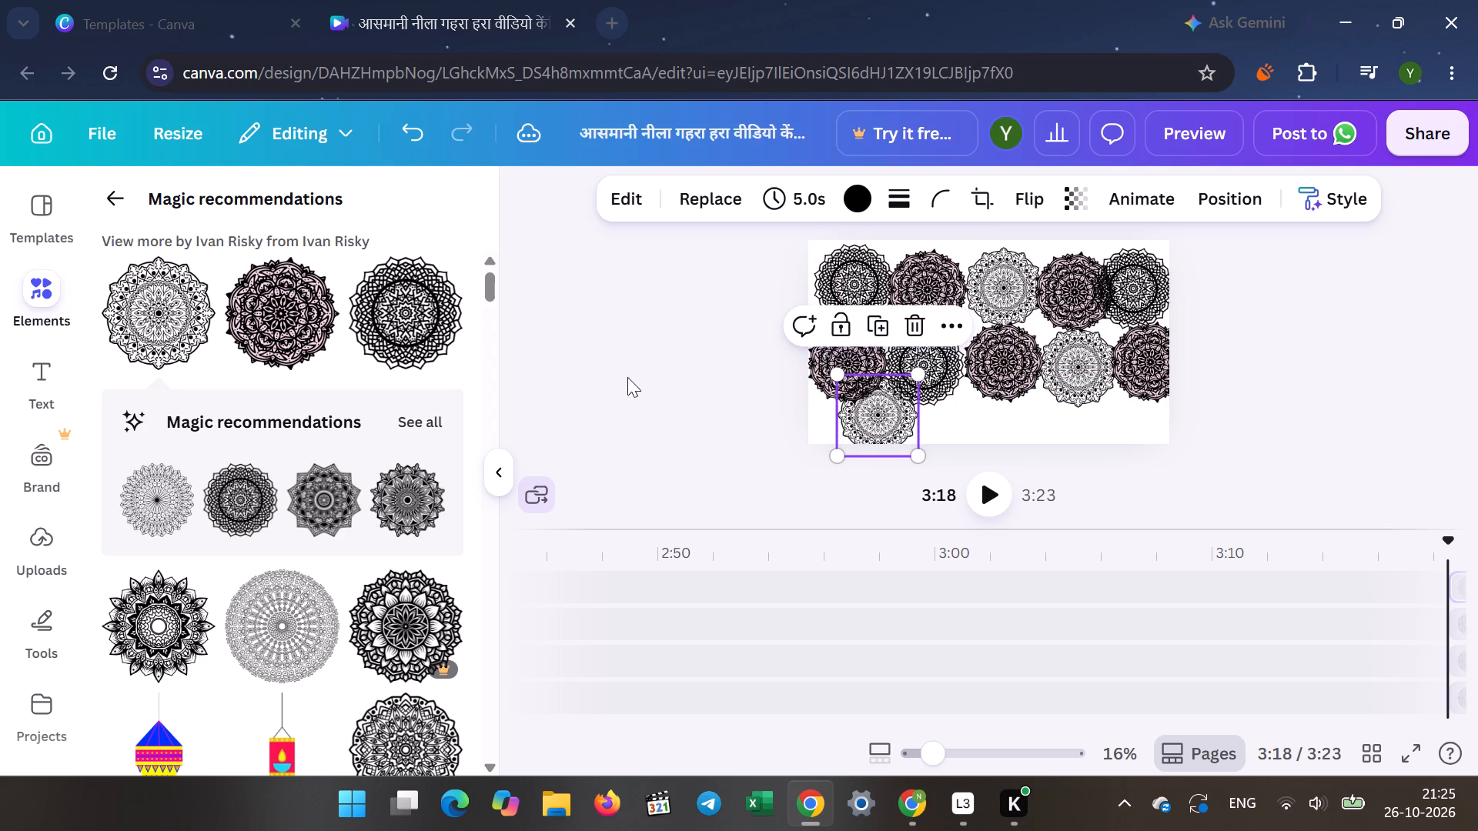
# Add a second light outline mandala to the bottom row, below and between the second row's dense black and middle pink-tinted mandalas.
pyautogui.click(190, 327)
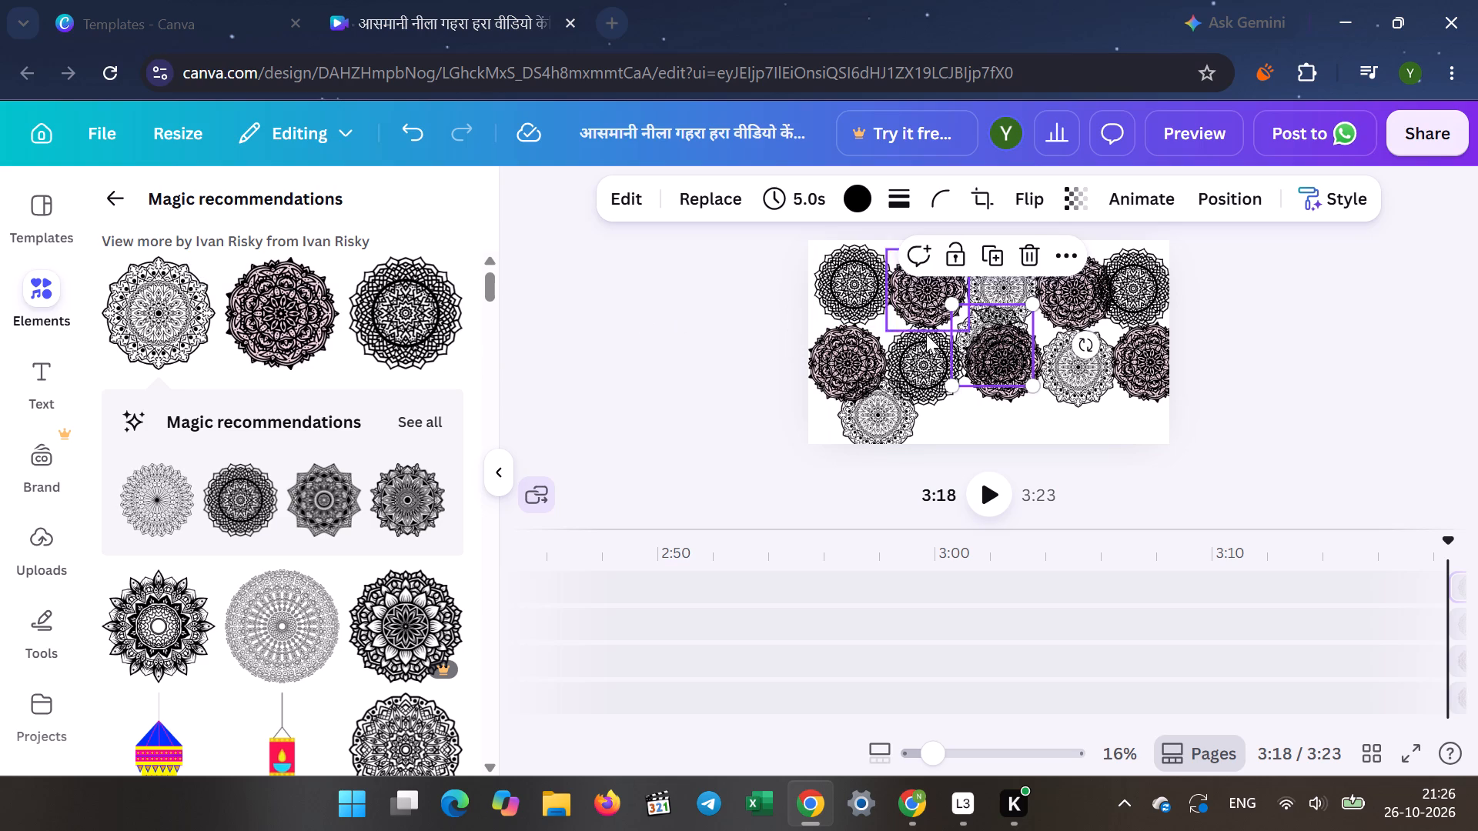
pyautogui.moveTo(978, 329); pyautogui.dragTo(988, 395)
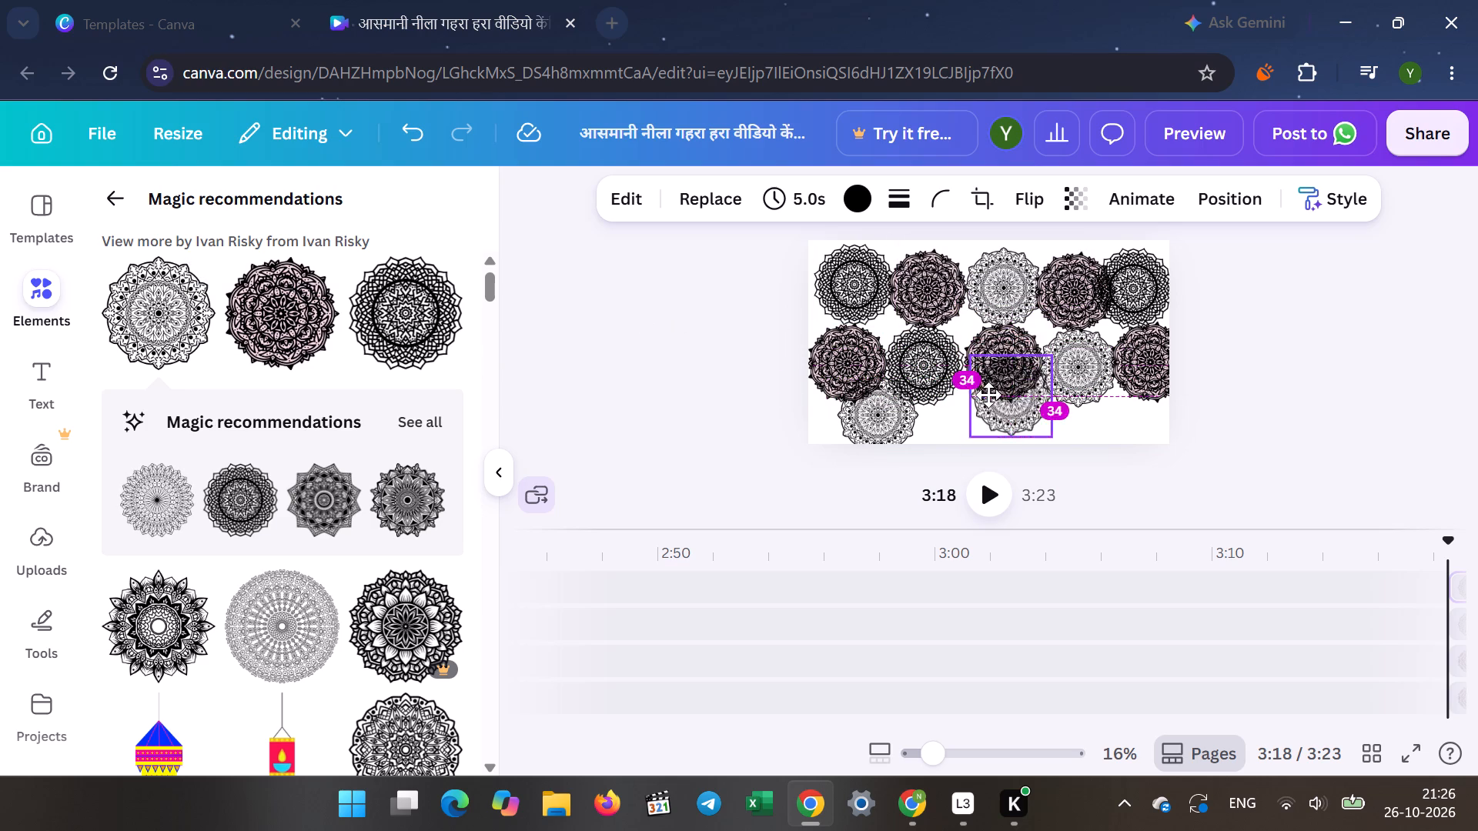
pyautogui.moveTo(988, 395); pyautogui.dragTo(956, 394)
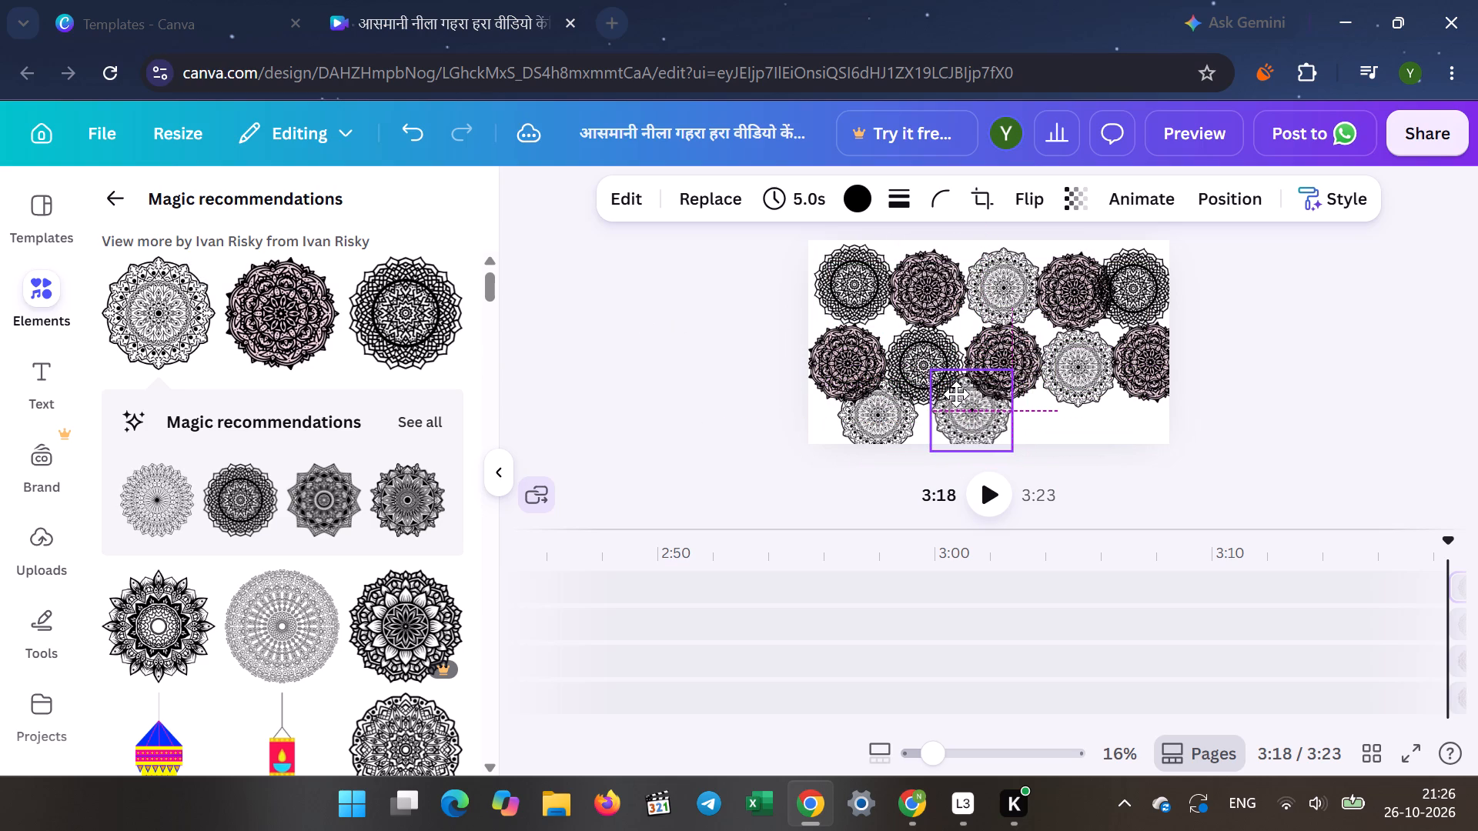
pyautogui.moveTo(956, 394); pyautogui.dragTo(958, 389)
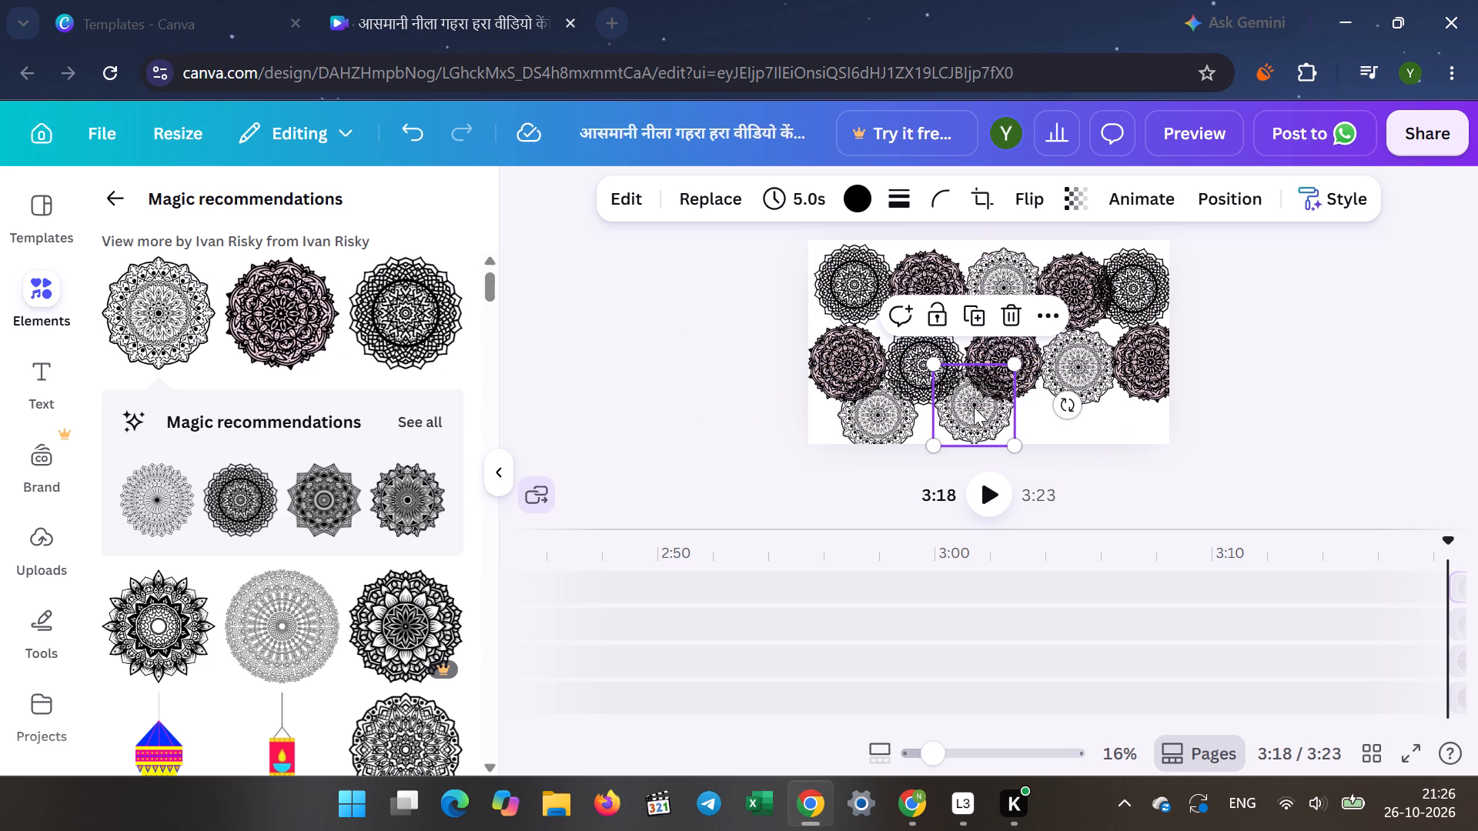
pyautogui.click(974, 407)
pyautogui.click(698, 419)
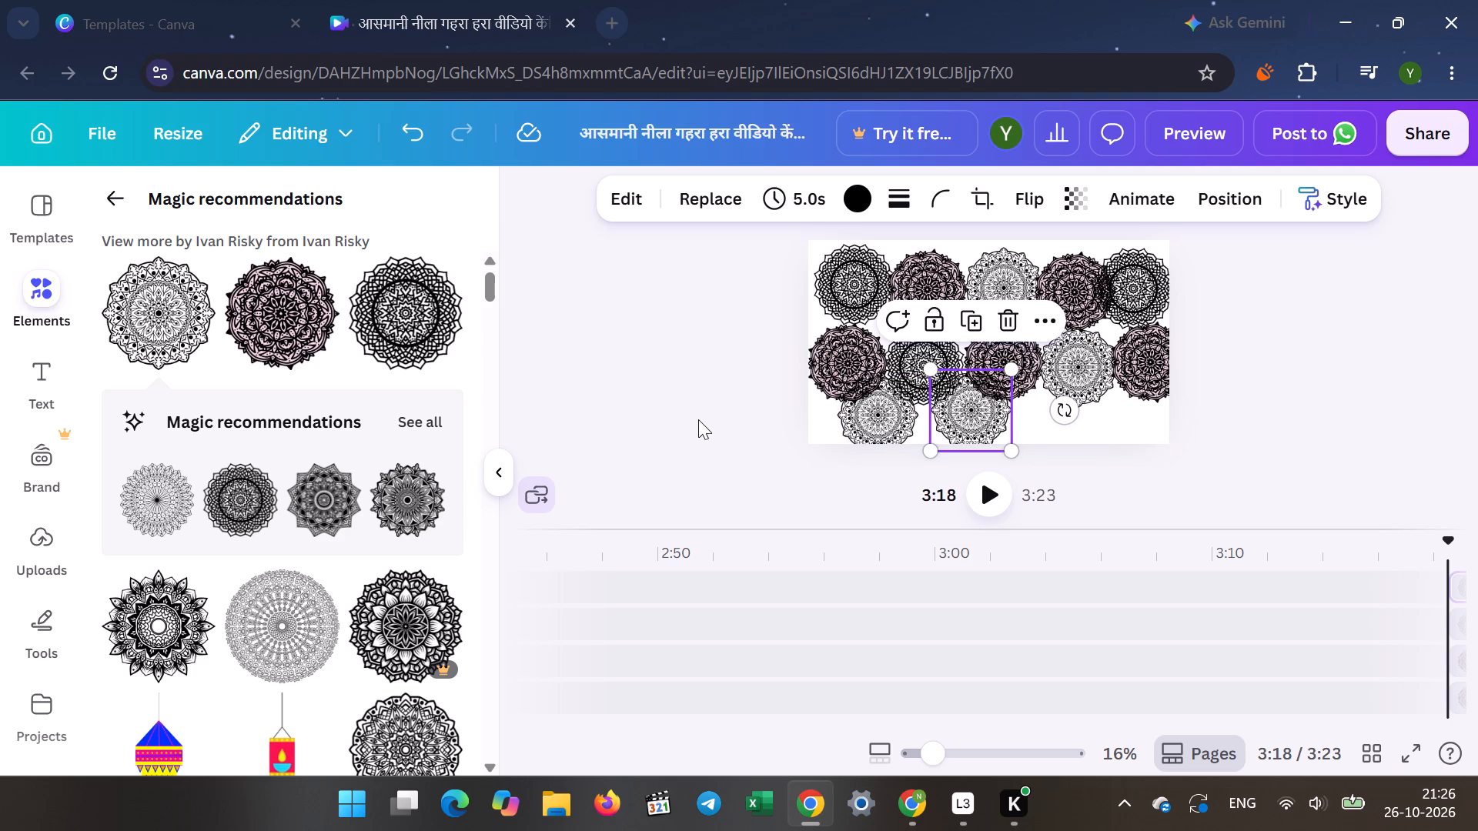
# Add two more light outline mandalas side by side to the bottom row, continuing it to the page's lower-right corner.
pyautogui.click(154, 339)
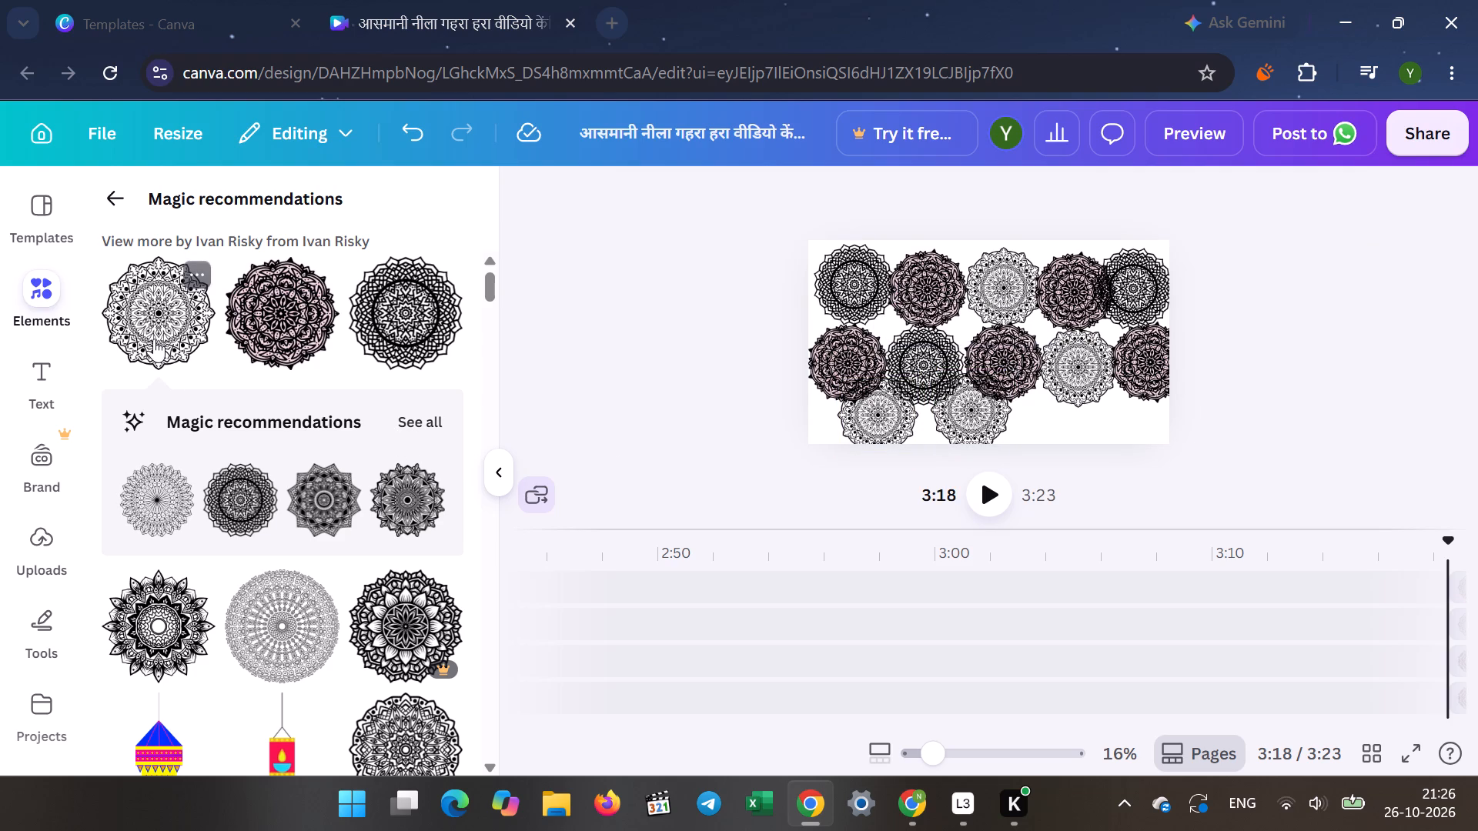
pyautogui.moveTo(995, 343); pyautogui.dragTo(1002, 353)
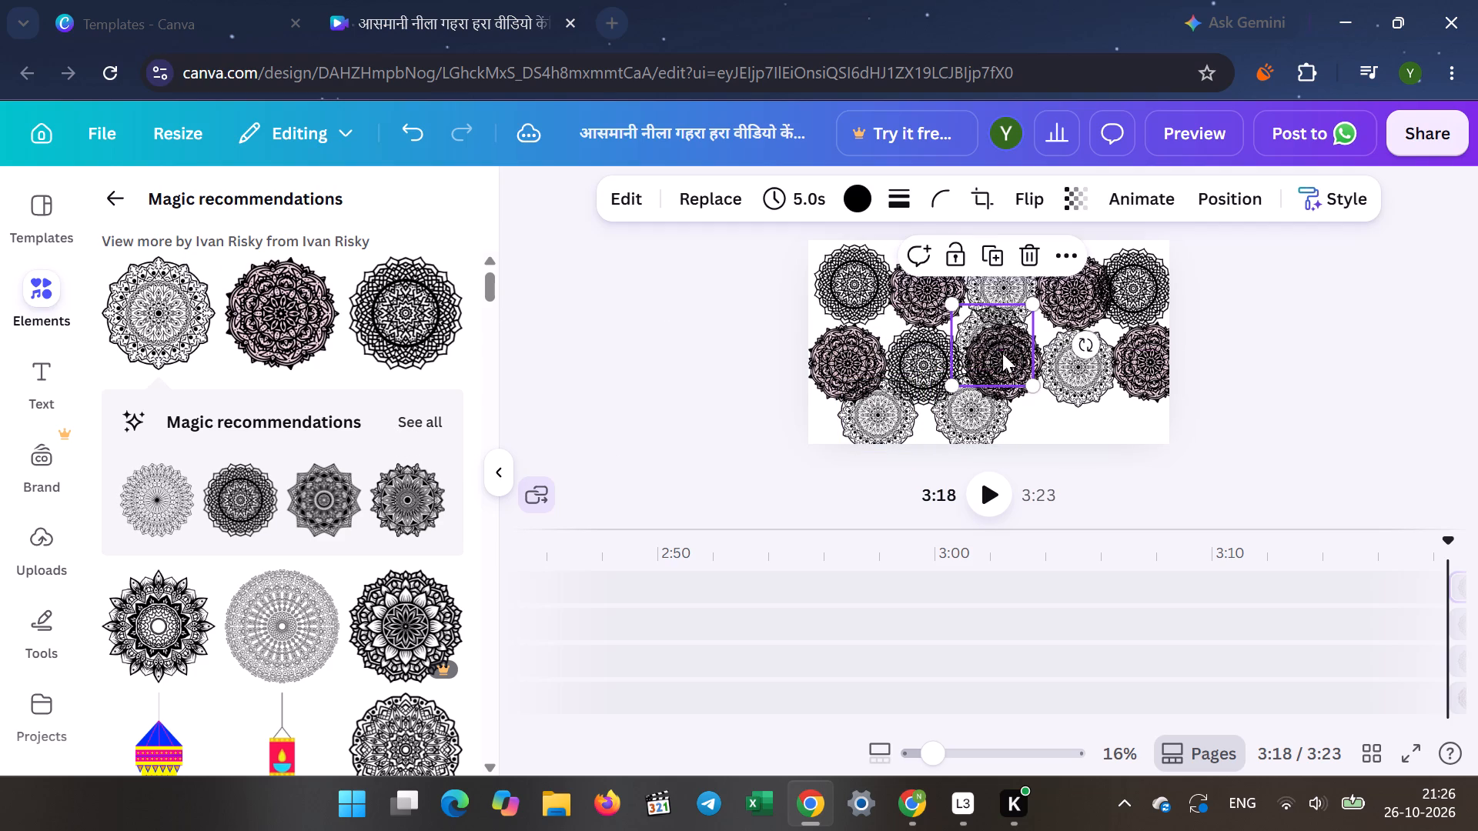
pyautogui.moveTo(1002, 353); pyautogui.dragTo(1055, 429)
pyautogui.moveTo(1046, 424); pyautogui.dragTo(1045, 417)
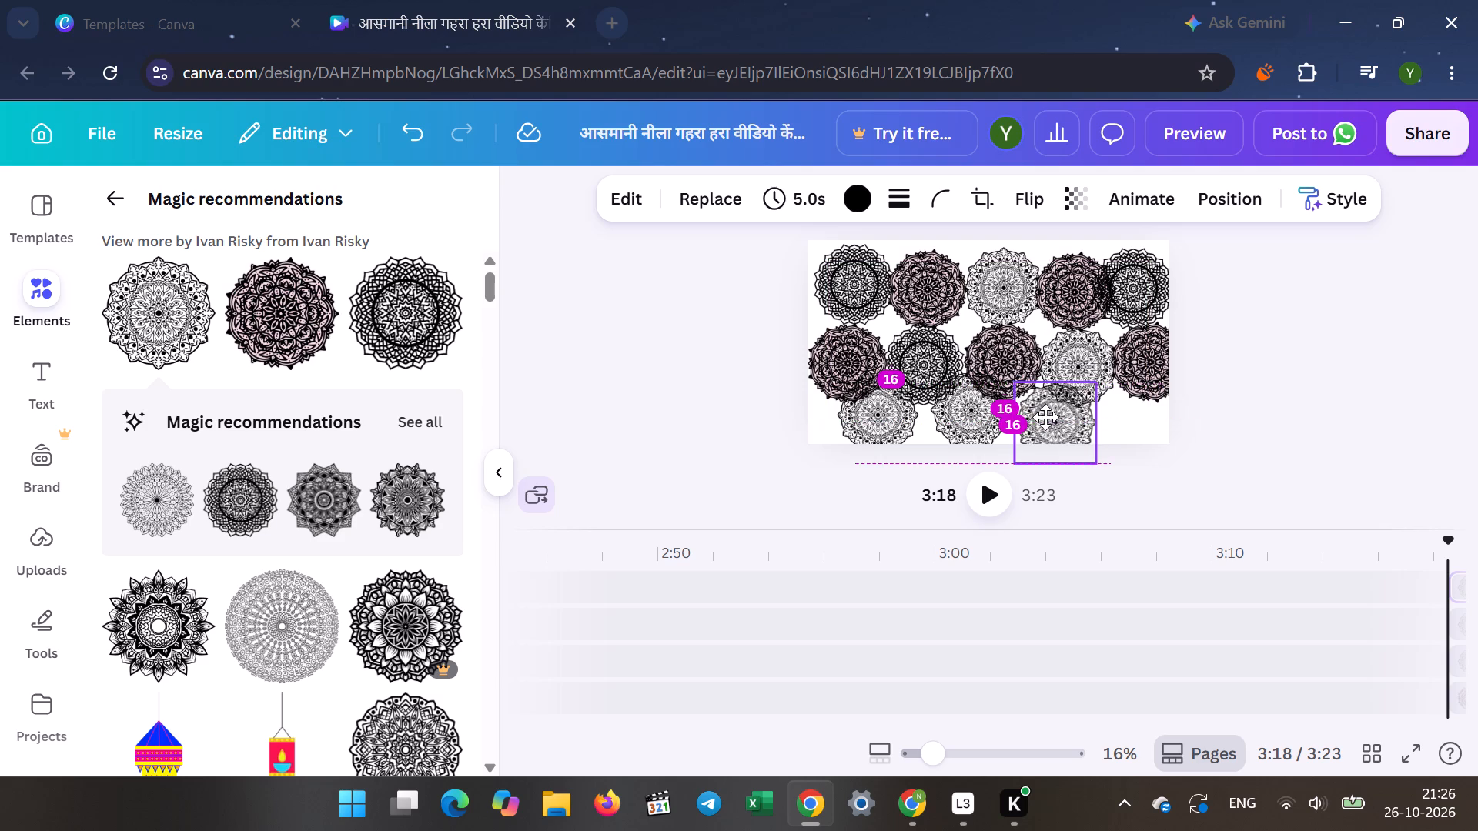
pyautogui.moveTo(1045, 417); pyautogui.dragTo(1045, 410)
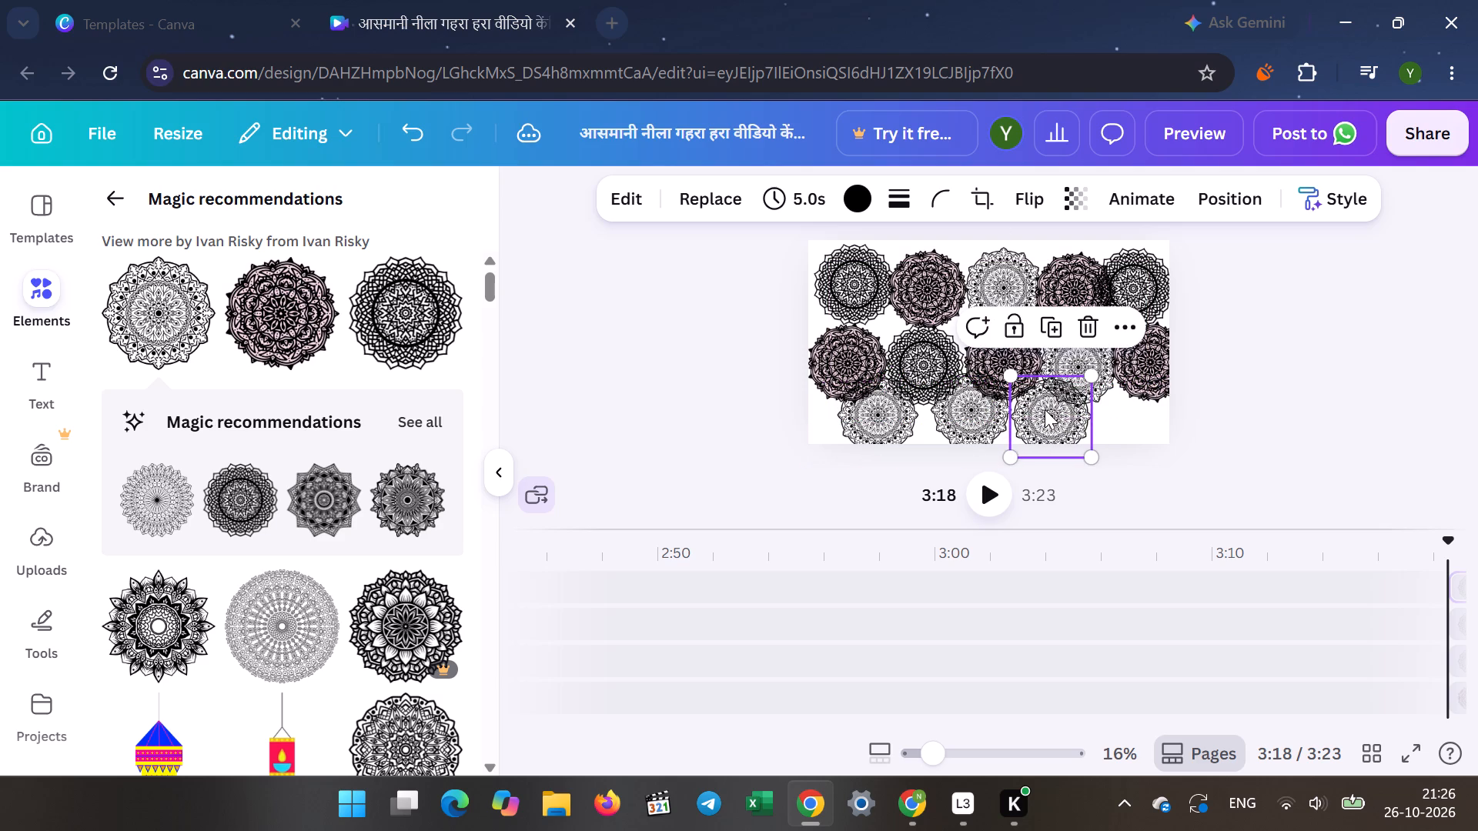
pyautogui.click(131, 319)
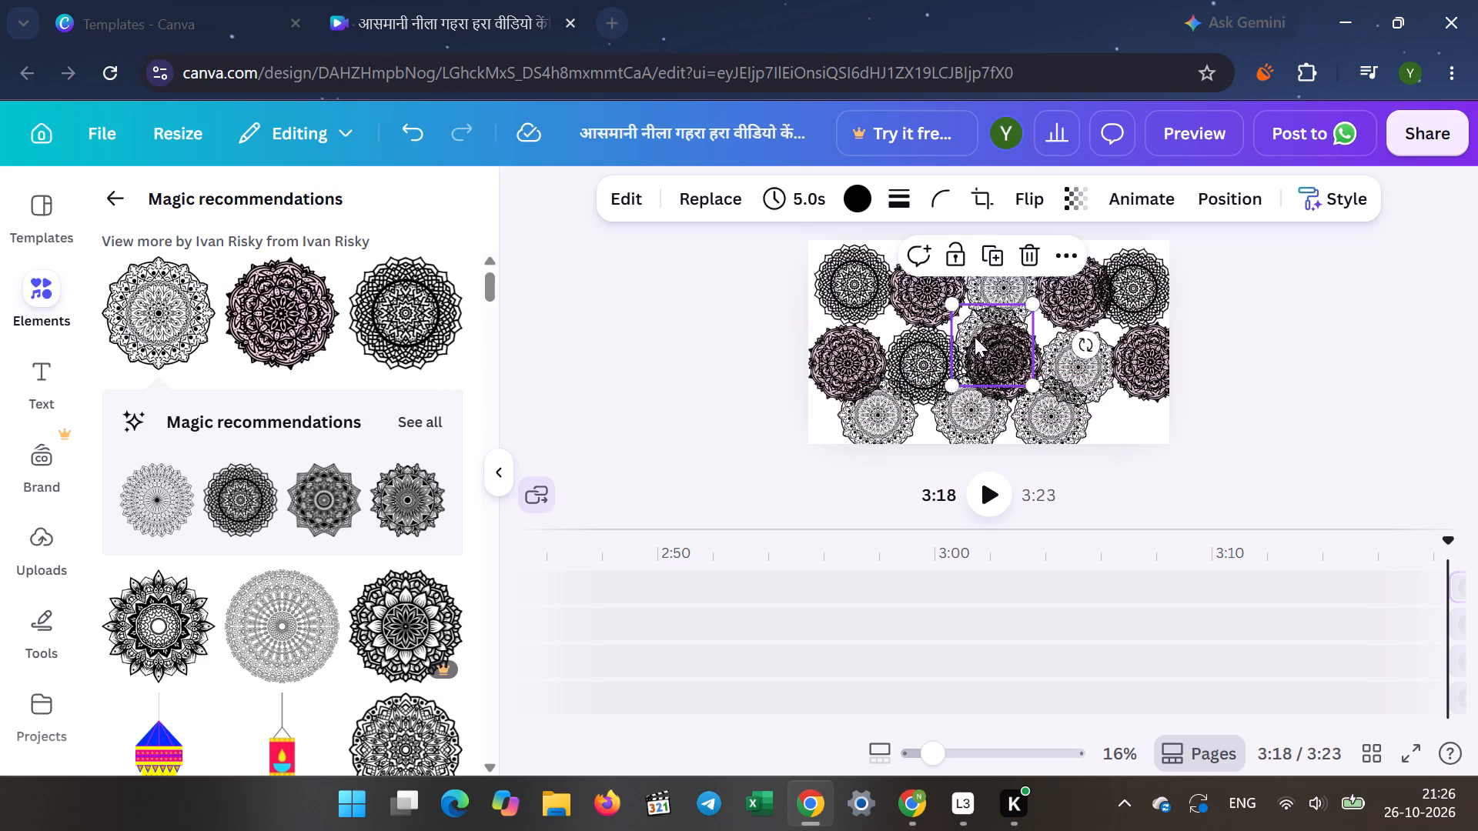
pyautogui.moveTo(978, 338); pyautogui.dragTo(1119, 419)
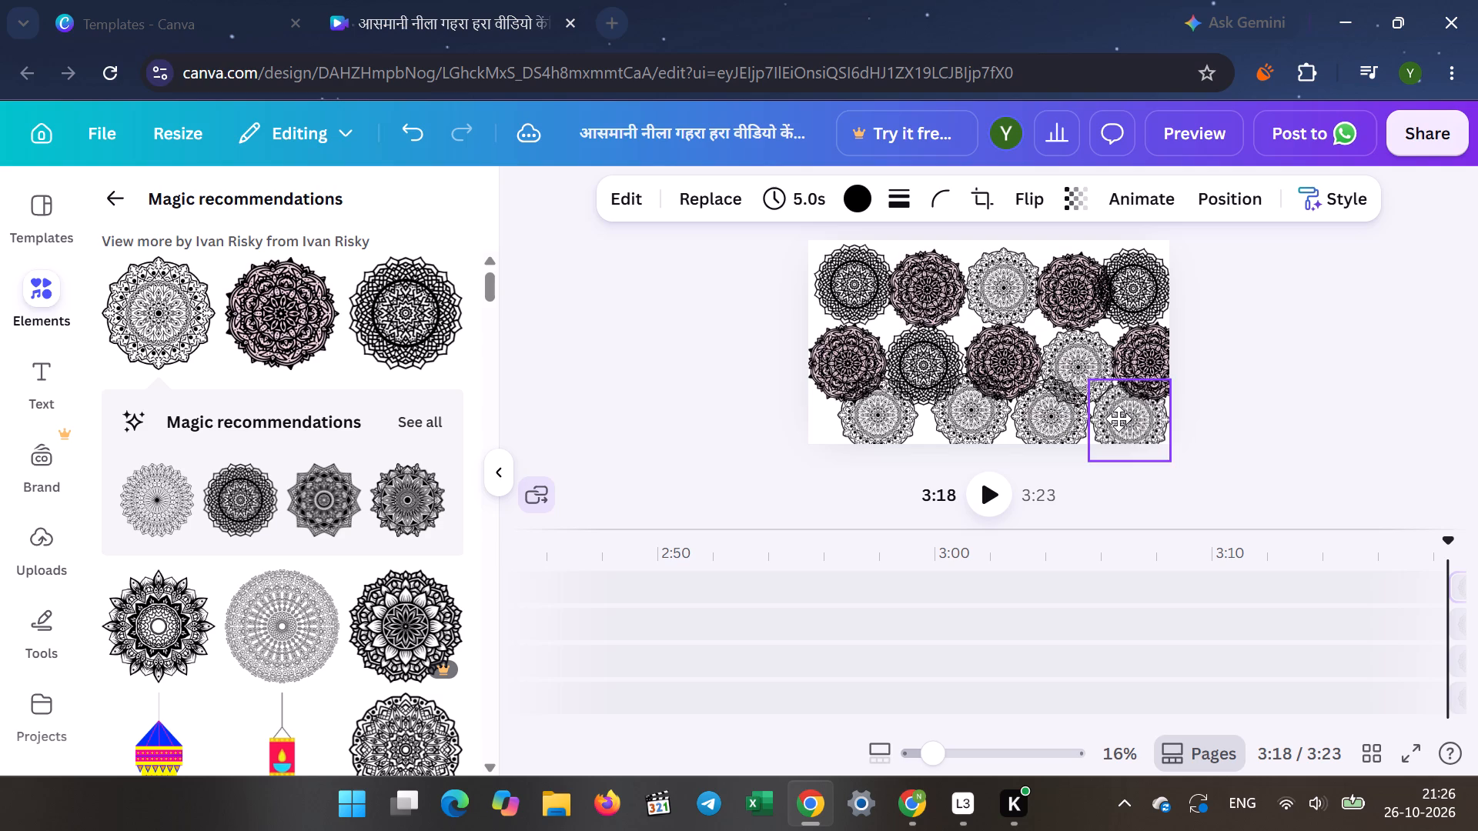
pyautogui.moveTo(1119, 419); pyautogui.dragTo(1109, 410)
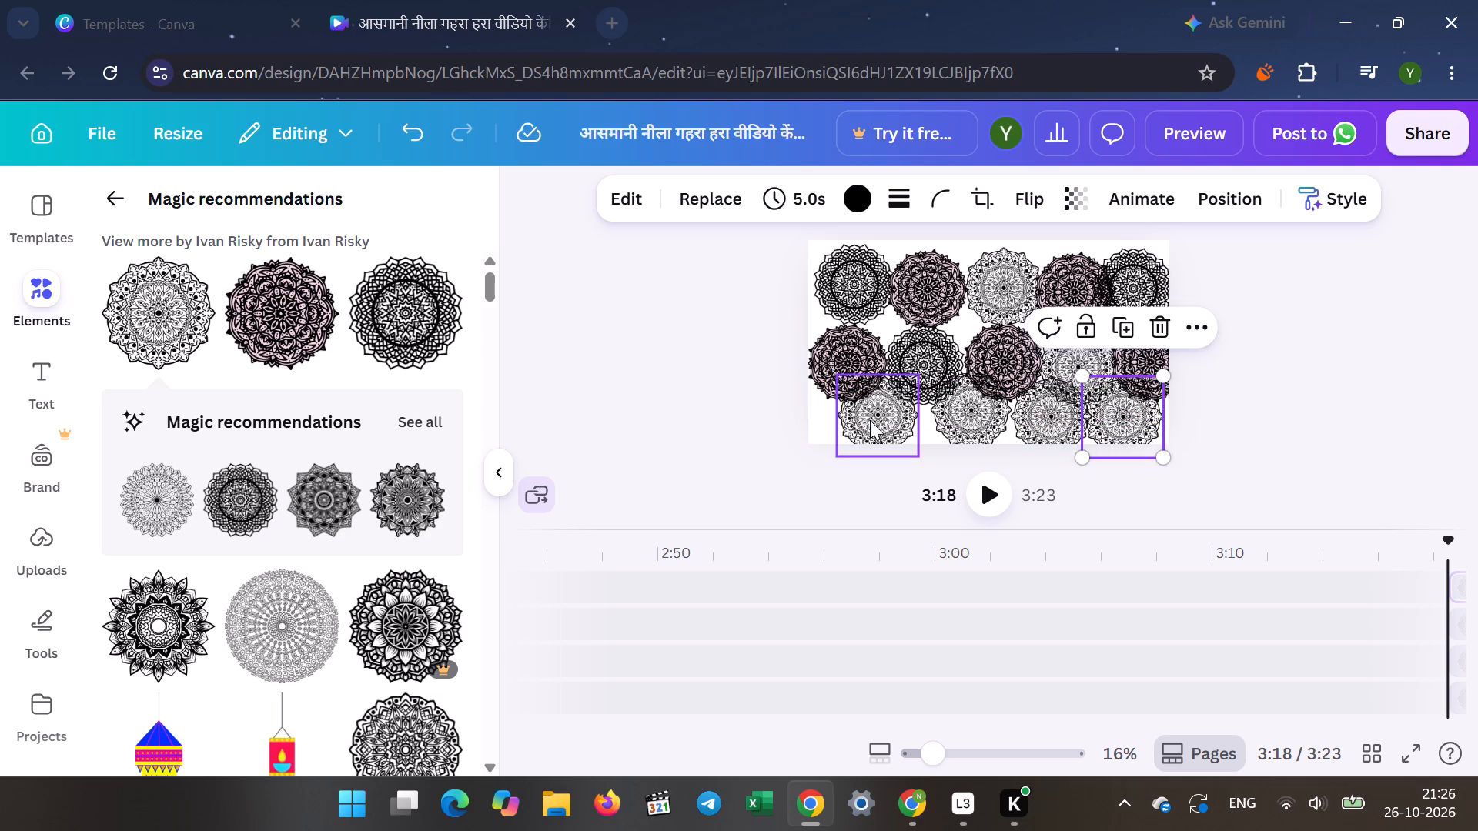
# Shift the bottom row's first mandala slightly right and add another light outline mandala in the page's lower-left corner.
pyautogui.moveTo(868, 420); pyautogui.dragTo(884, 421)
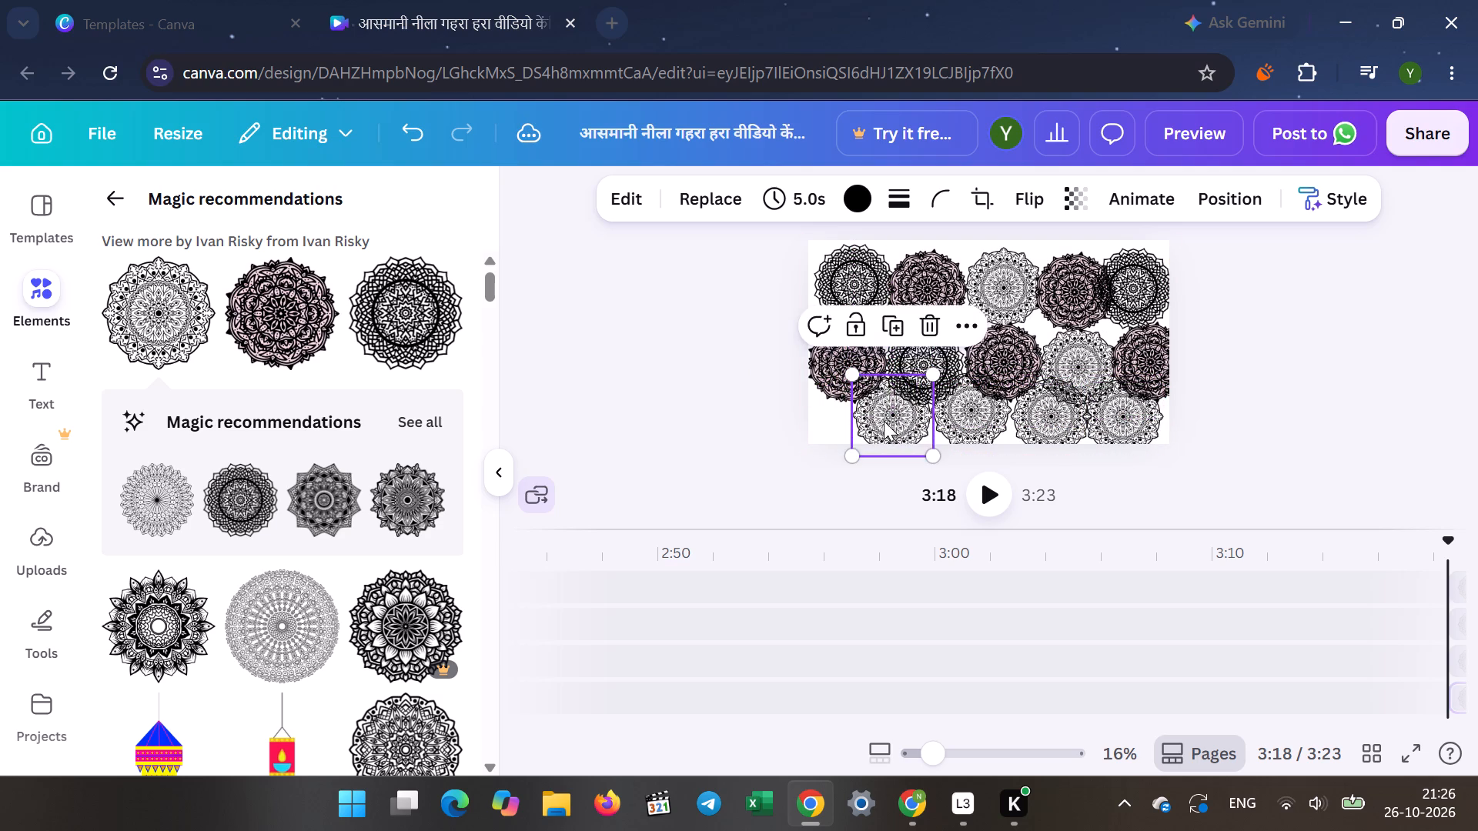
pyautogui.click(173, 325)
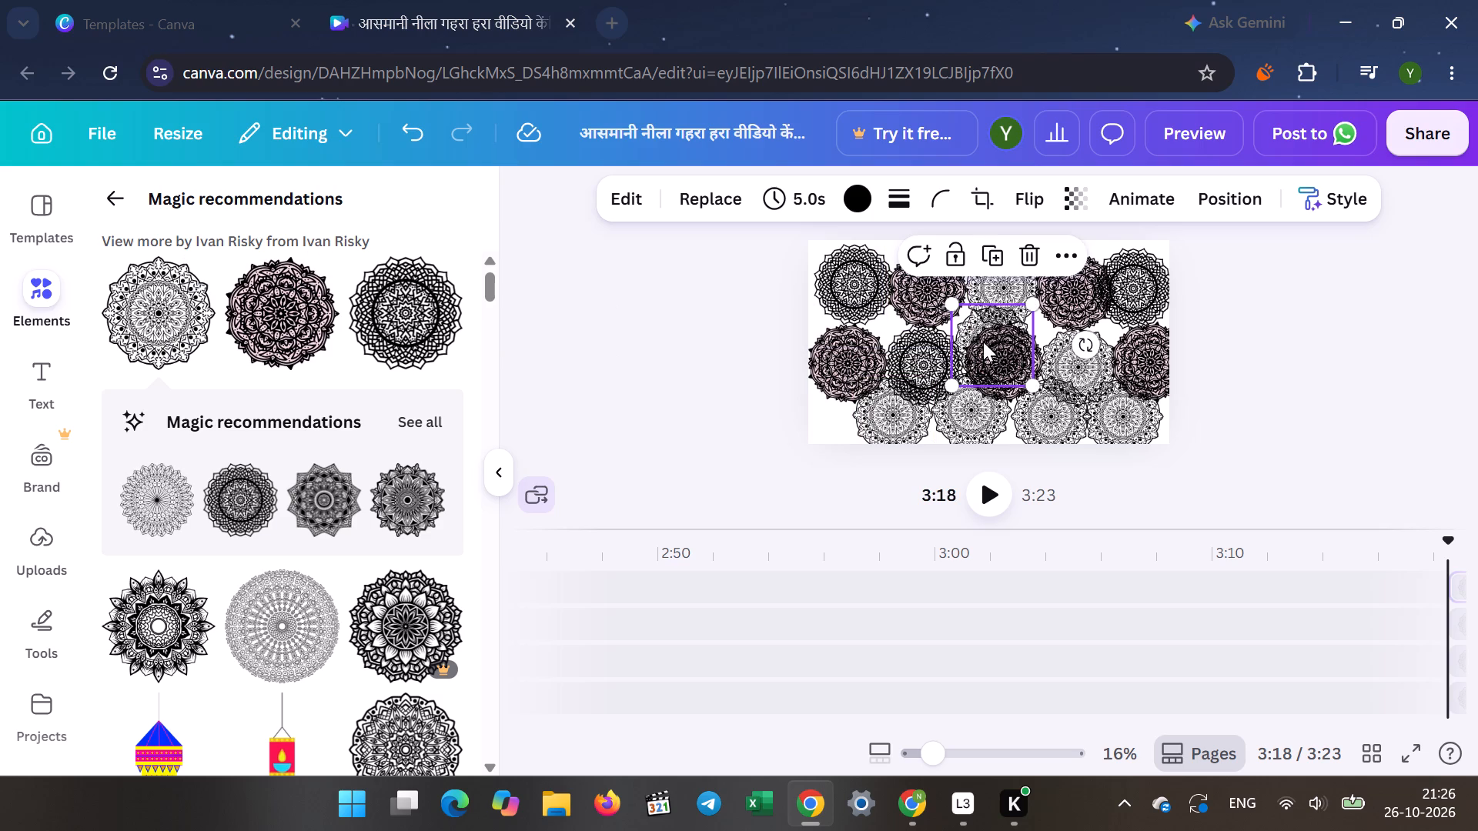
pyautogui.moveTo(983, 342); pyautogui.dragTo(811, 412)
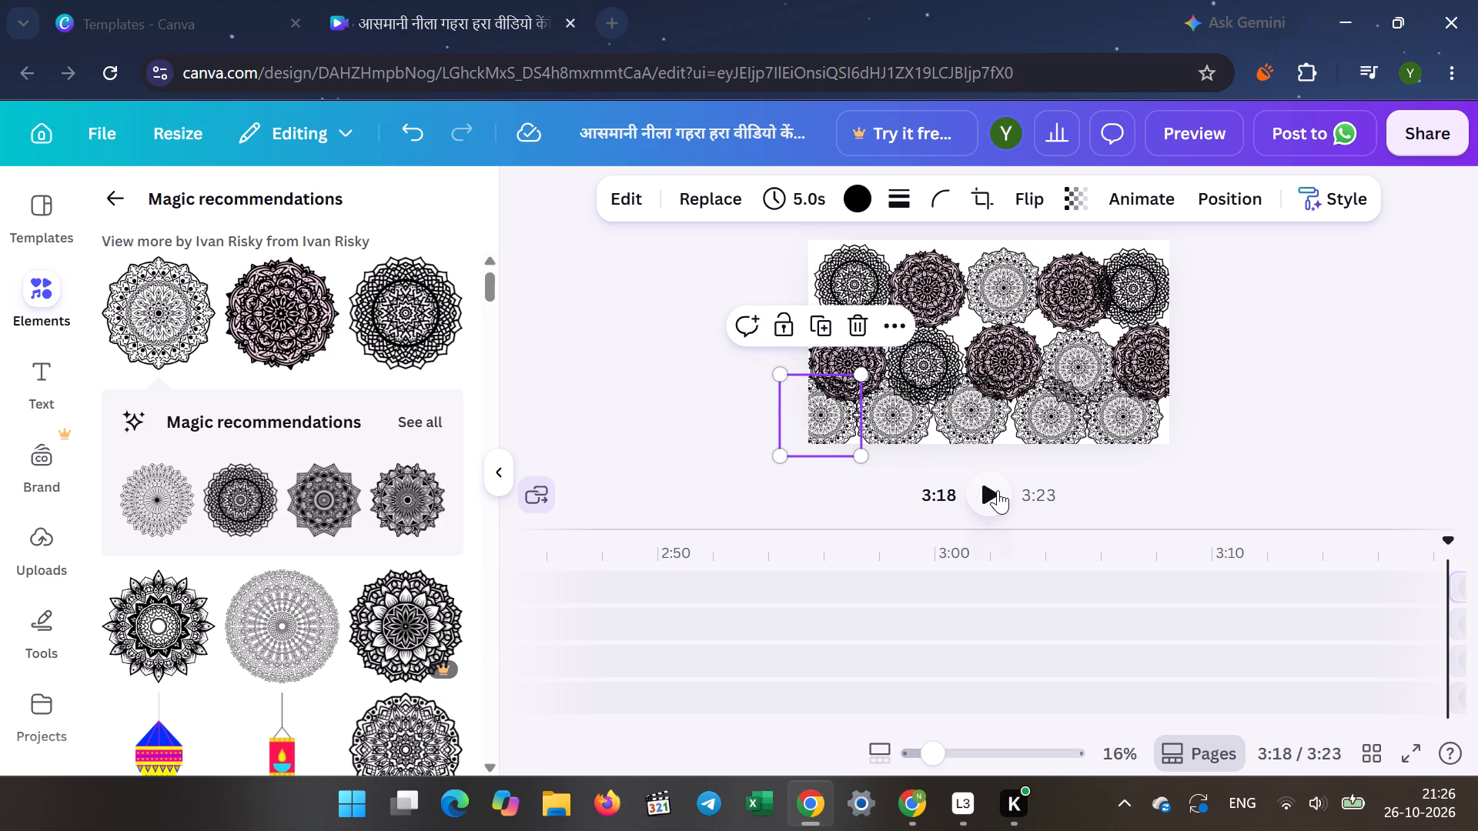
# Play back the final page to review its mandala rows.
pyautogui.click(982, 490)
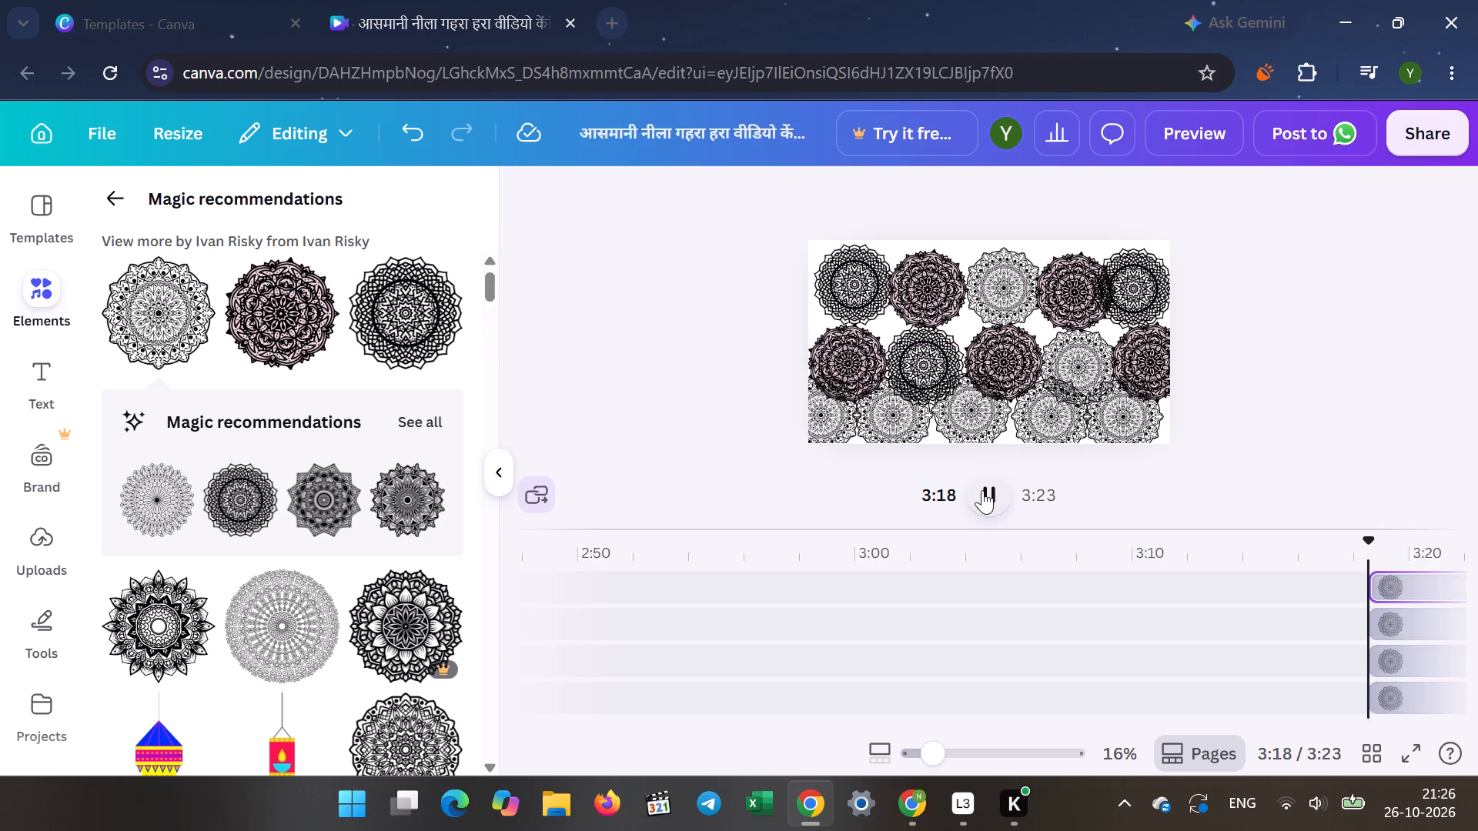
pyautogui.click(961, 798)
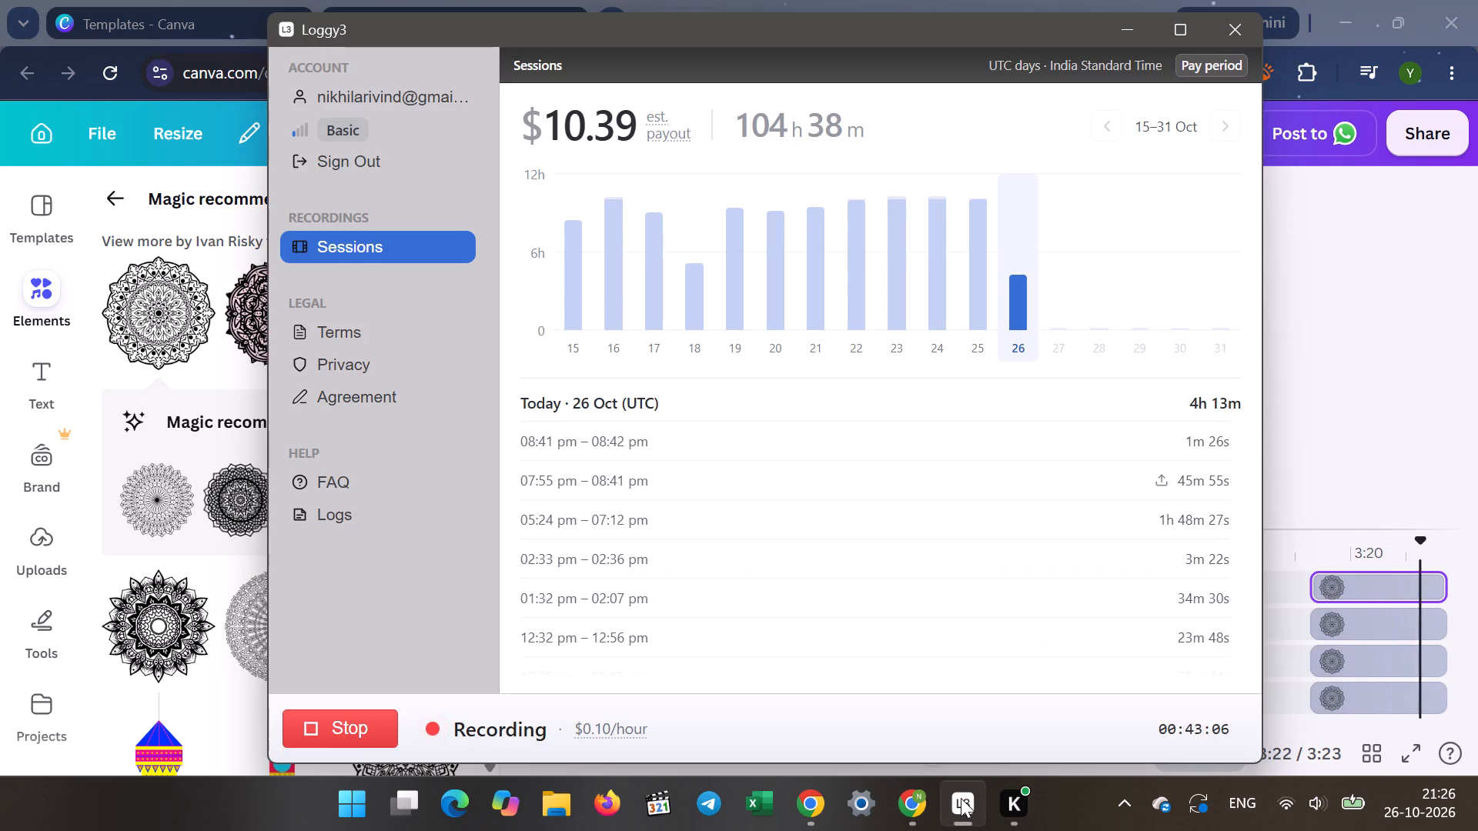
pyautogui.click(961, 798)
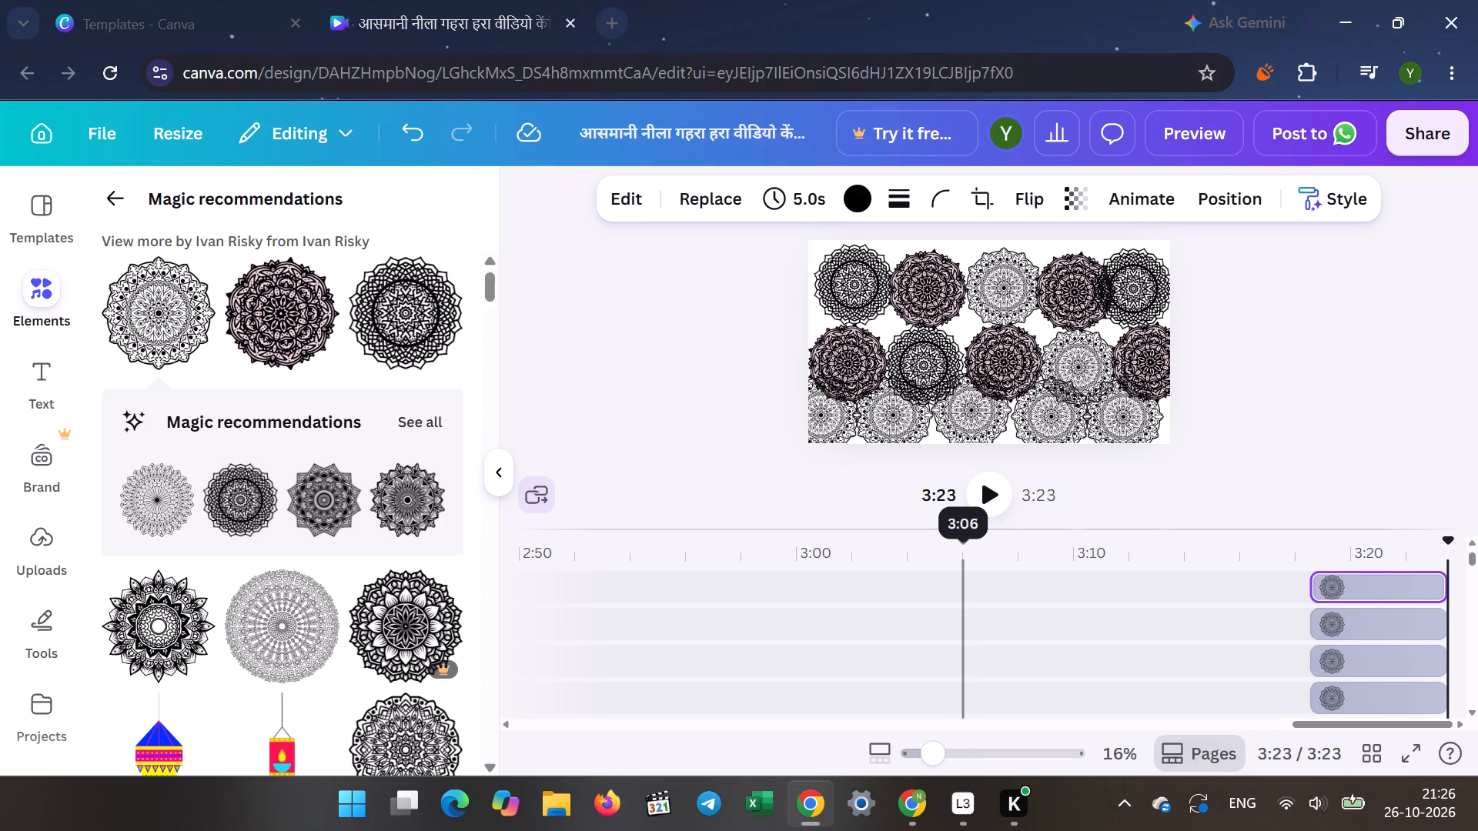
# Play the video from the start to the beach page and add an enlarged dense black mandala in its upper-left corner.
pyautogui.click(985, 488)
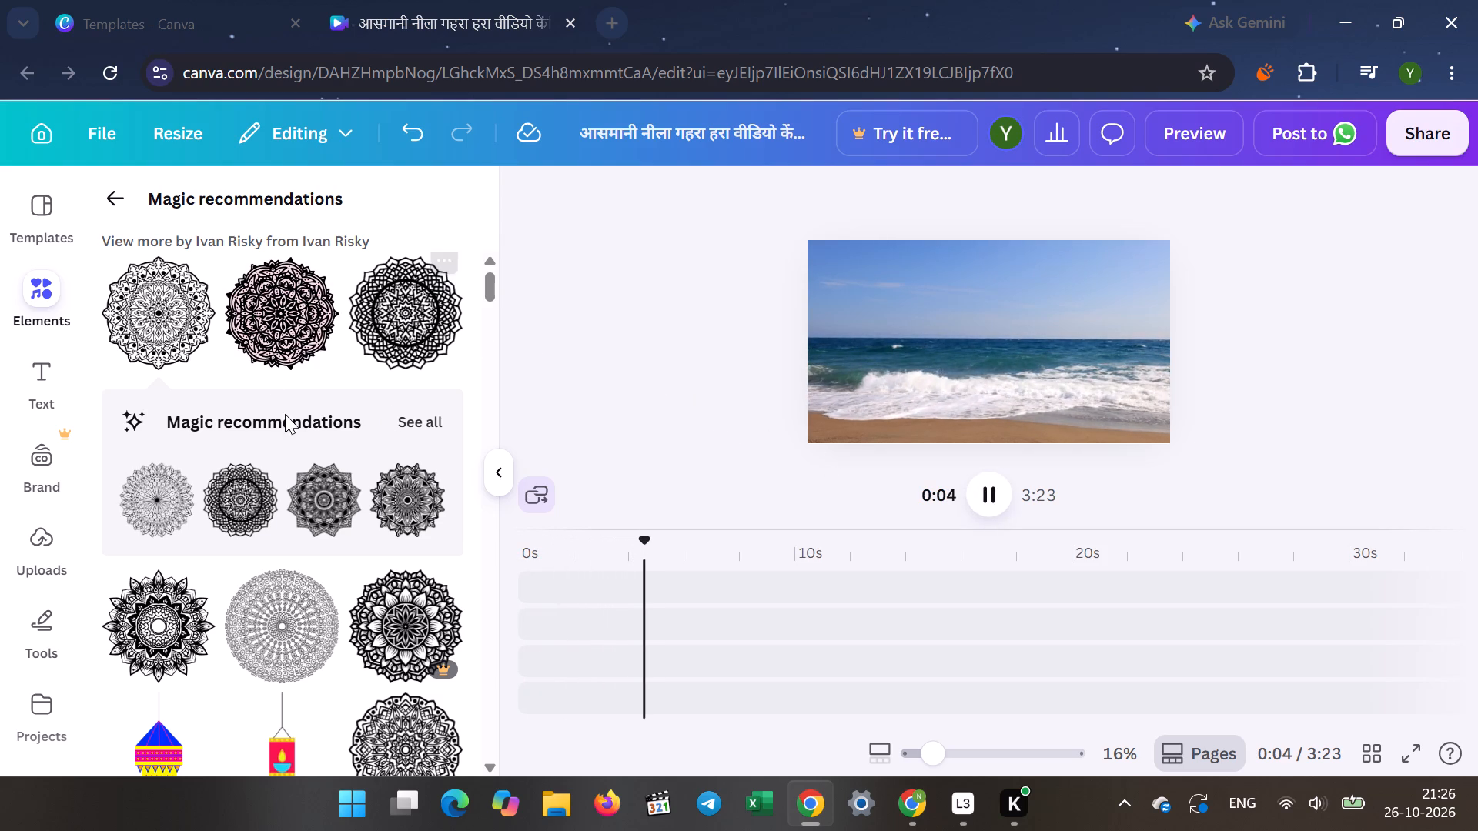
pyautogui.click(377, 329)
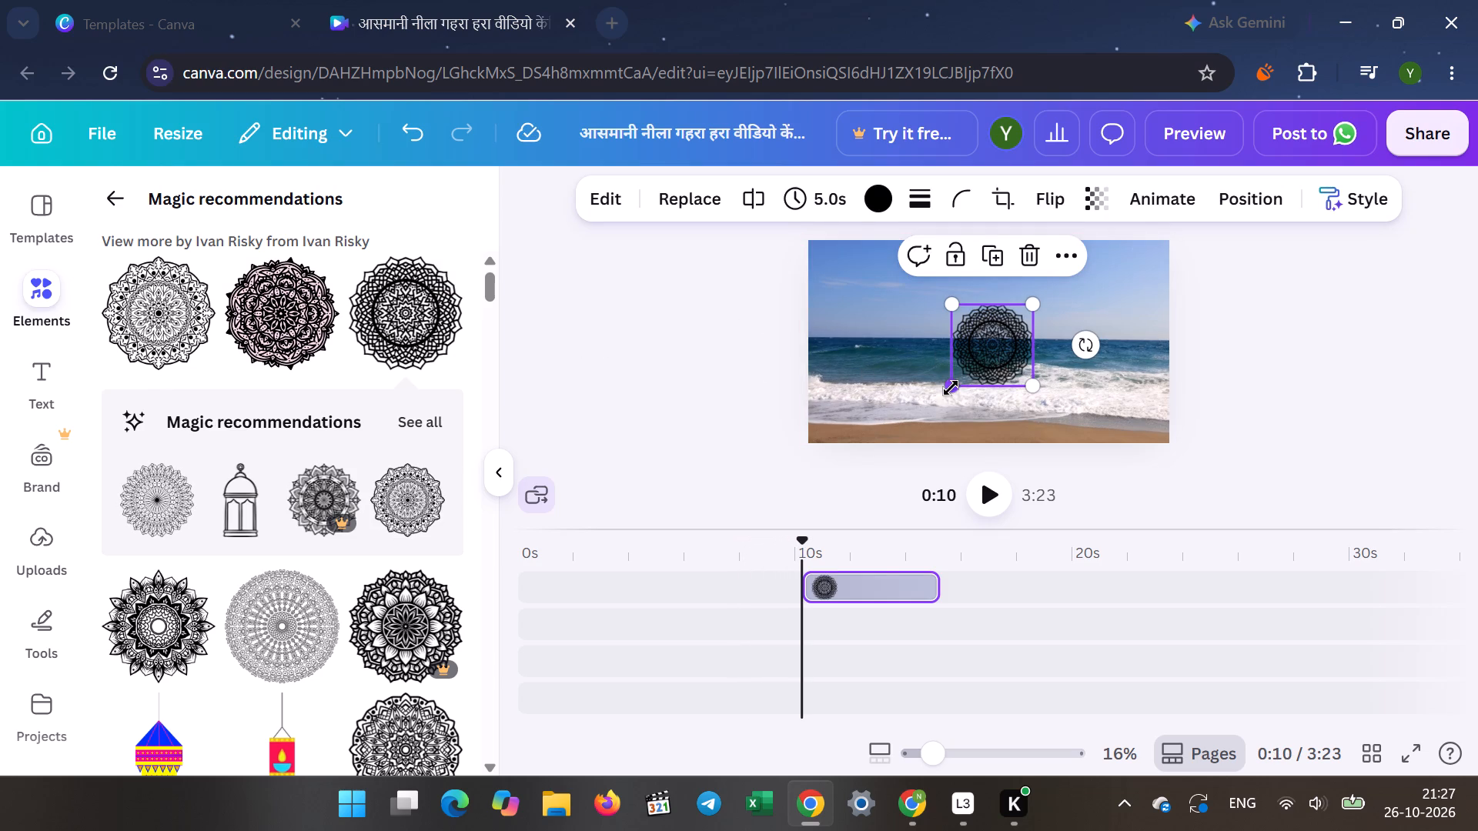
pyautogui.moveTo(952, 385); pyautogui.dragTo(841, 435)
pyautogui.moveTo(945, 394); pyautogui.dragTo(929, 379)
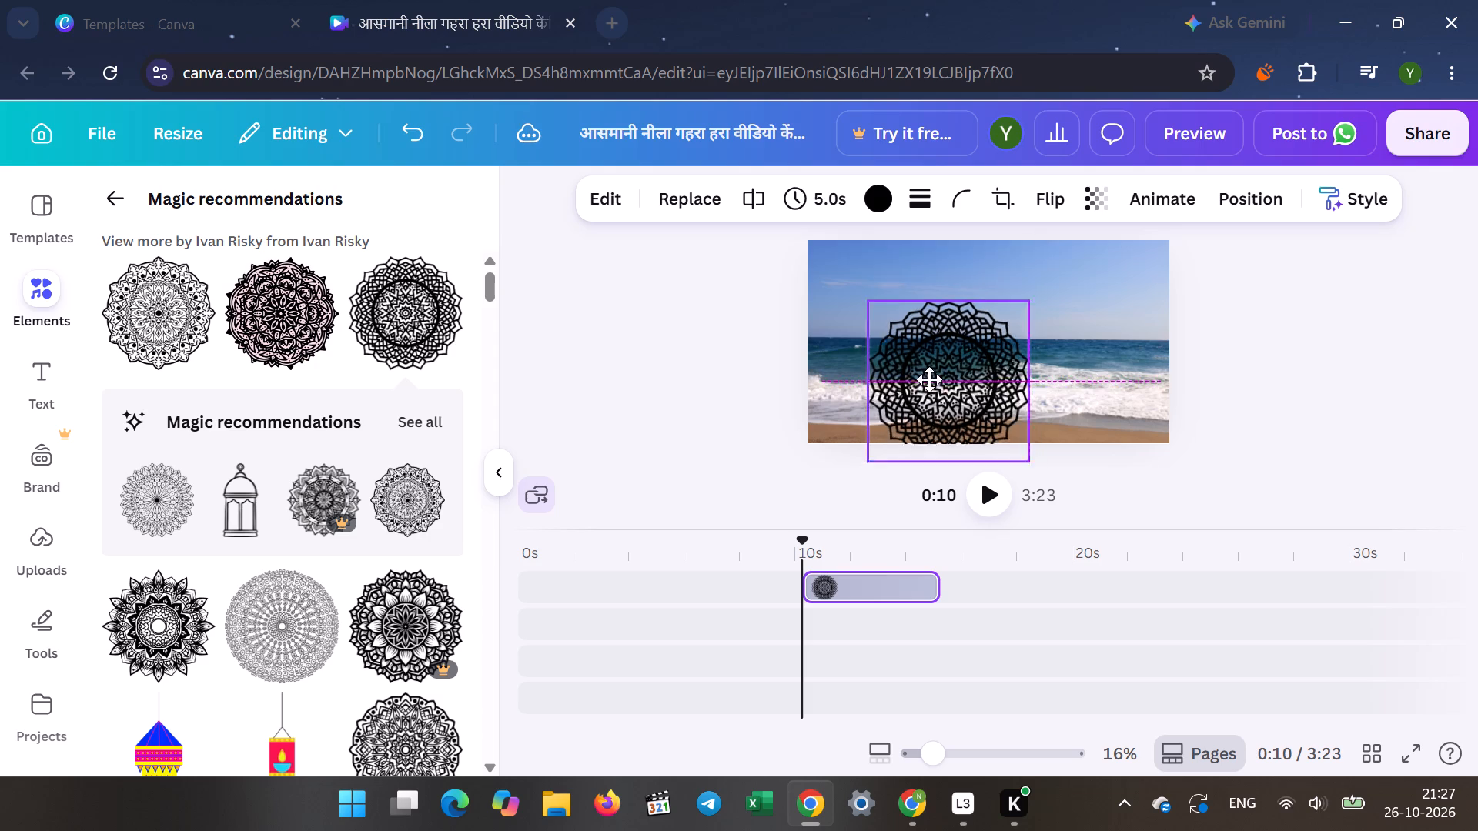
pyautogui.moveTo(929, 379); pyautogui.dragTo(858, 311)
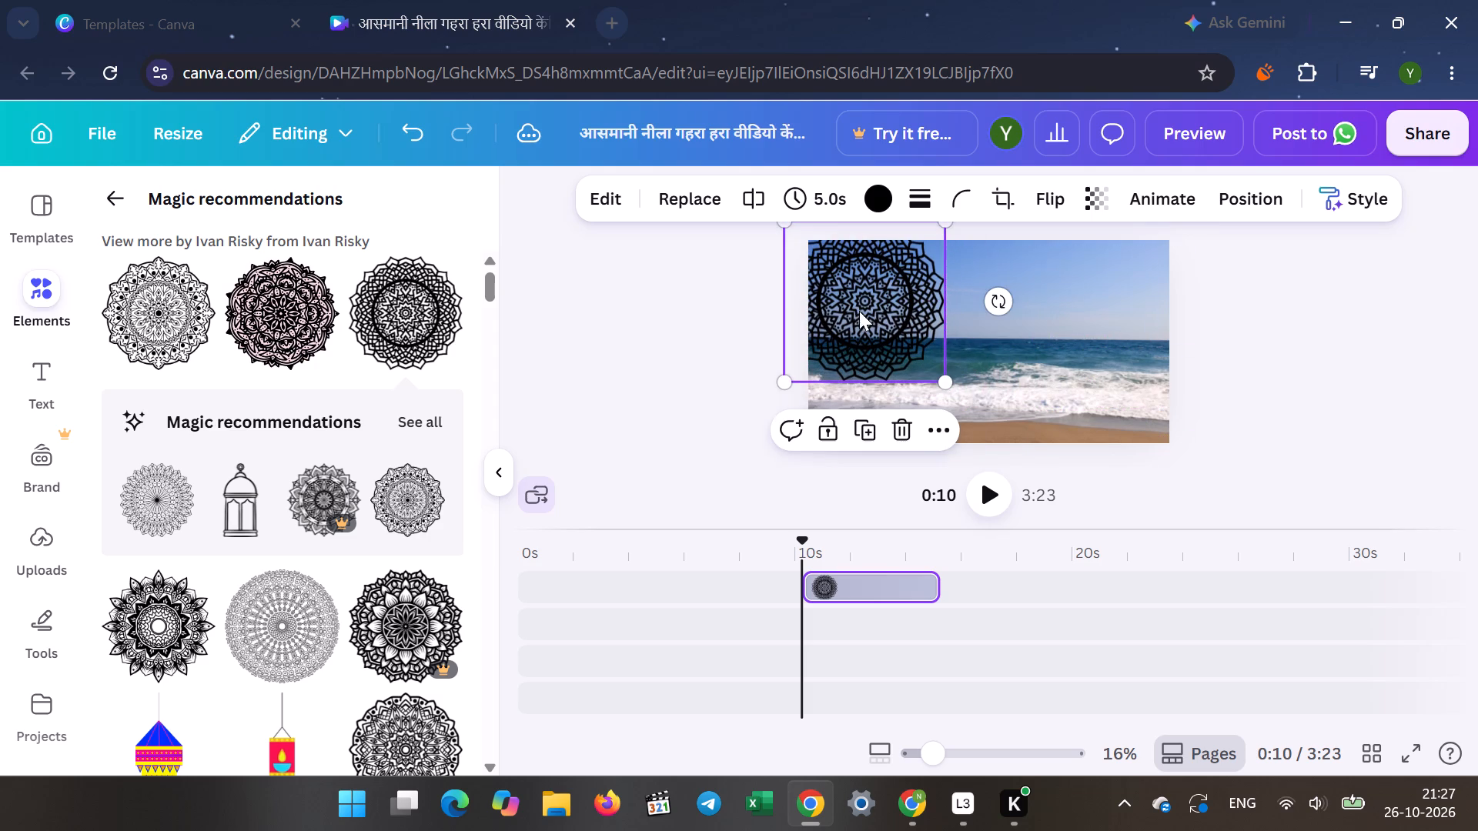
pyautogui.click(704, 323)
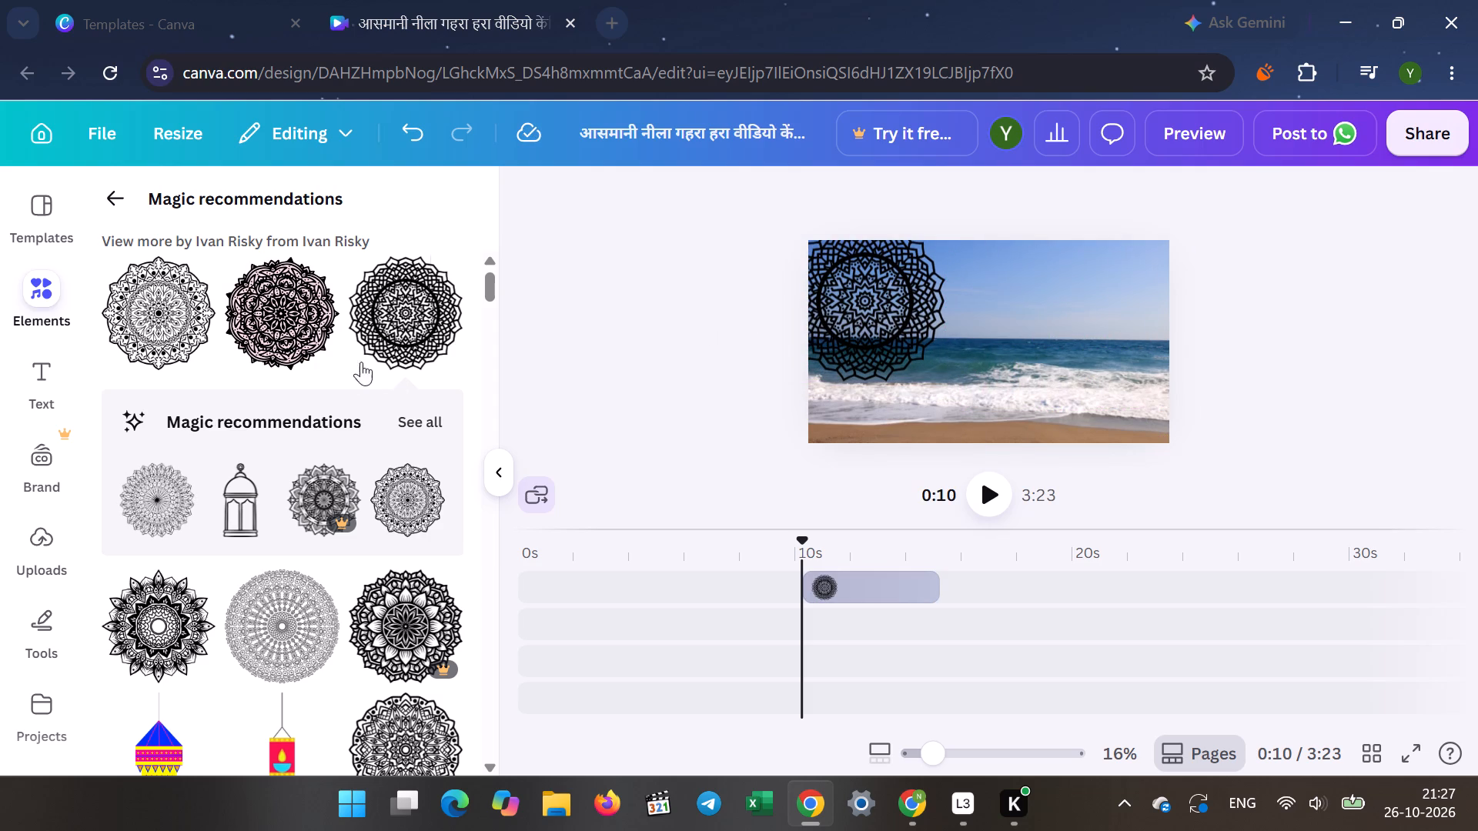
# Add a second enlarged dense black mandala in the beach page's upper-right corner.
pyautogui.click(376, 338)
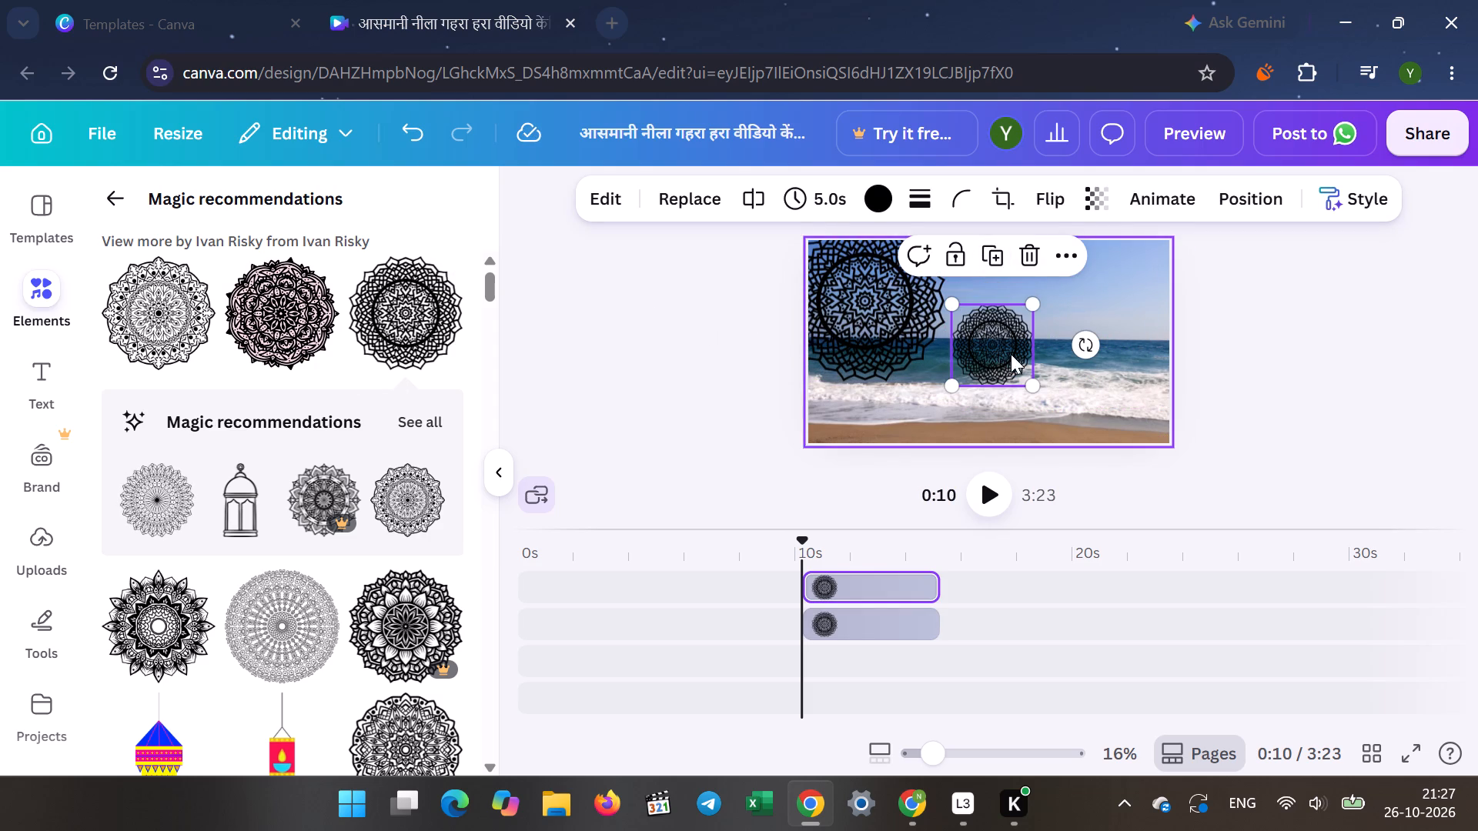
pyautogui.moveTo(975, 354); pyautogui.dragTo(1114, 280)
pyautogui.moveTo(1093, 311); pyautogui.dragTo(1053, 399)
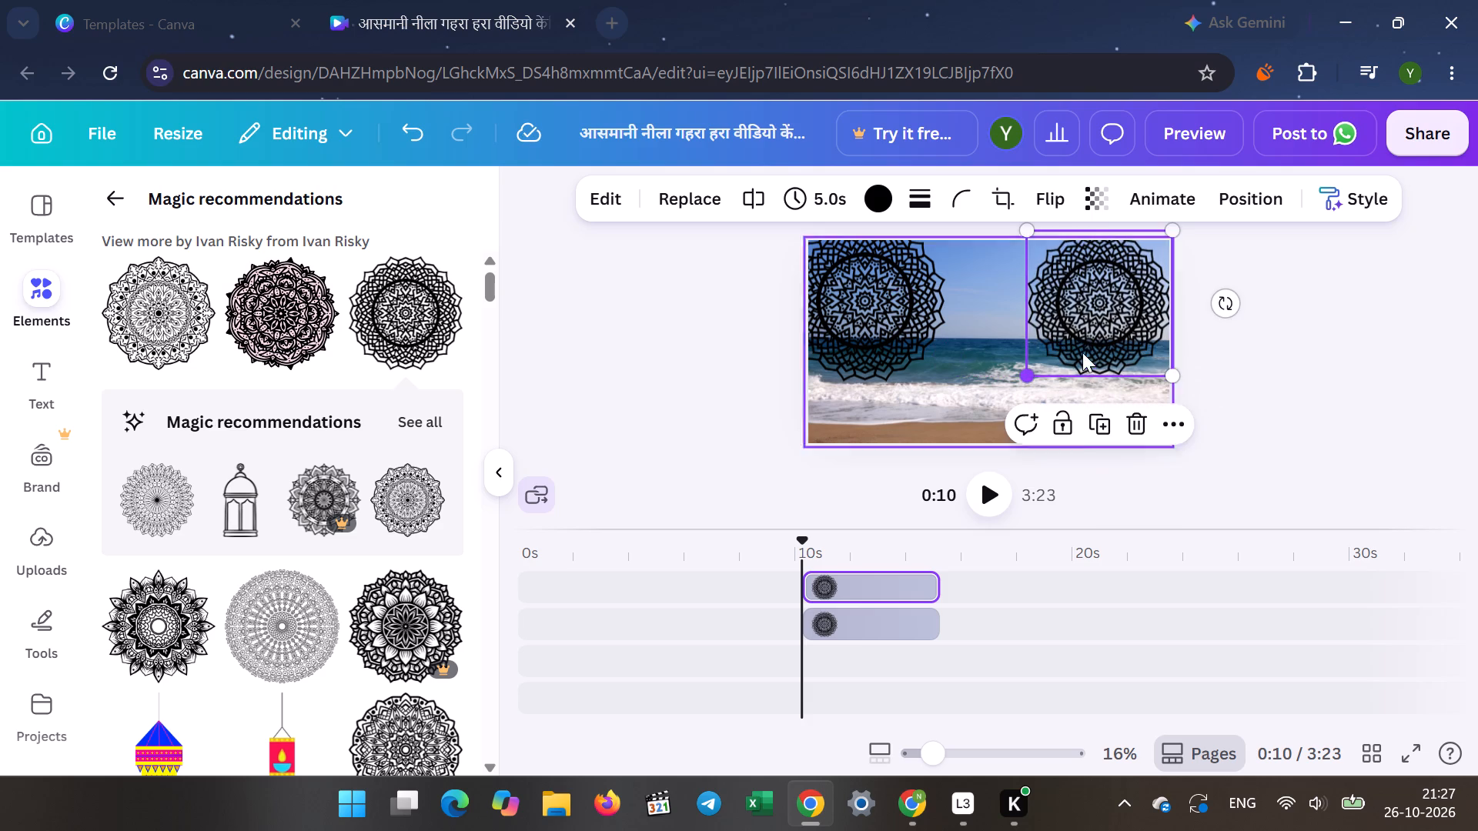
pyautogui.moveTo(1072, 318); pyautogui.dragTo(1087, 305)
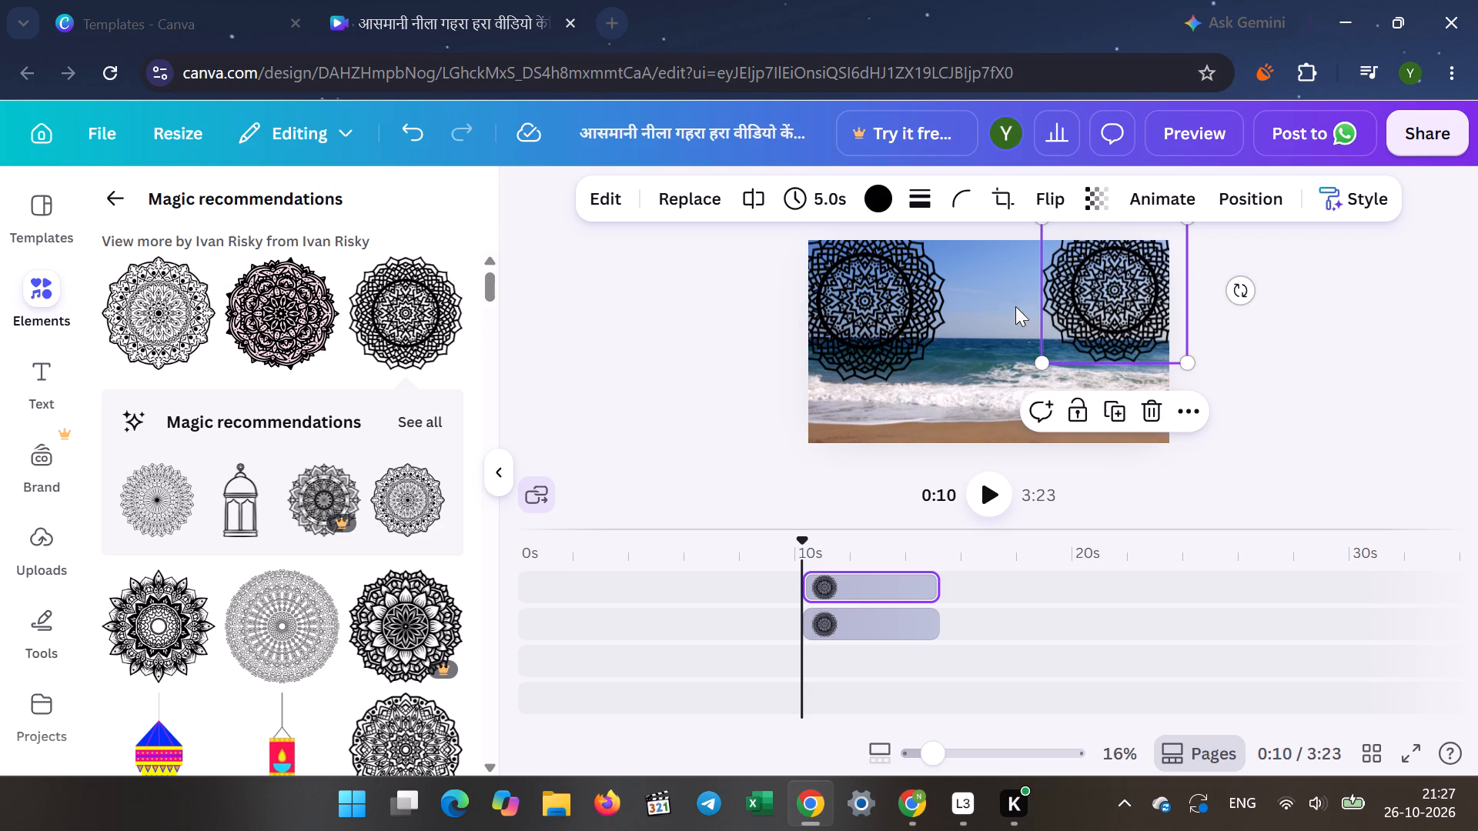
# Add a third dense black mandala, enlarged to about 965 by 965, at the beach page's top centre between the two corner mandalas.
pyautogui.click(426, 328)
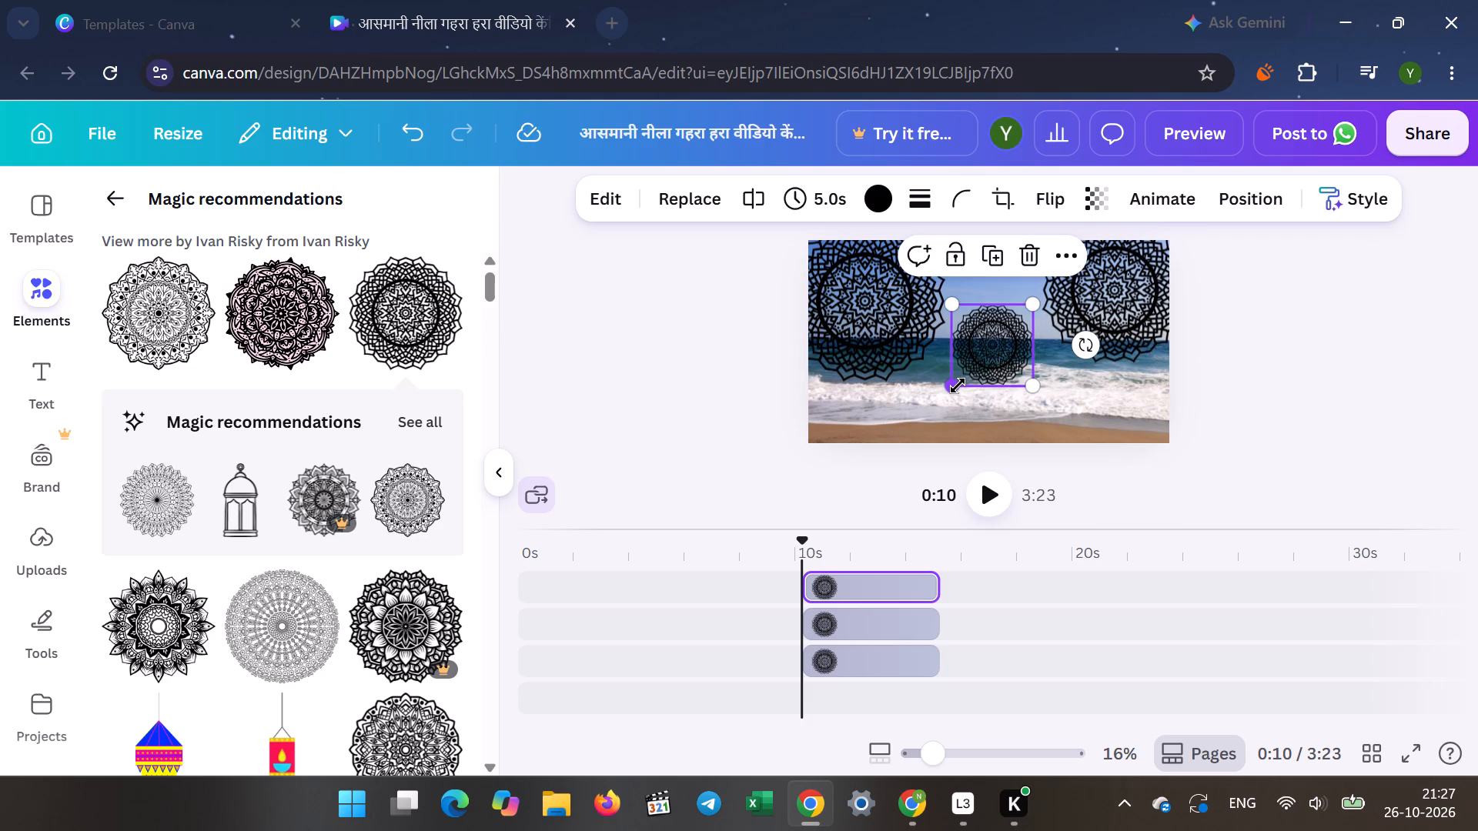
pyautogui.moveTo(958, 385); pyautogui.dragTo(928, 432)
pyautogui.moveTo(961, 365); pyautogui.dragTo(983, 321)
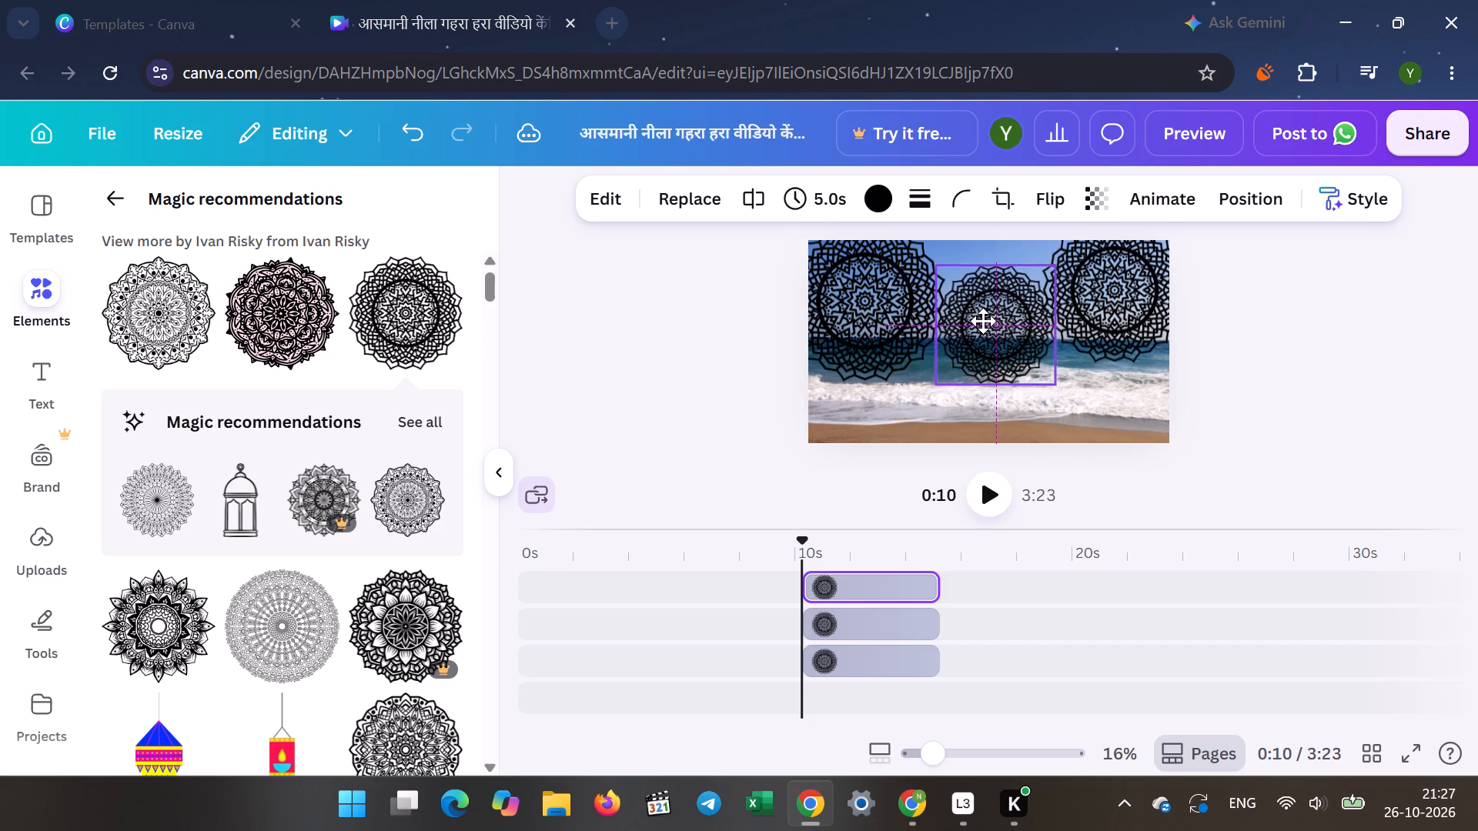
pyautogui.moveTo(983, 321); pyautogui.dragTo(981, 299)
pyautogui.moveTo(936, 351); pyautogui.dragTo(895, 436)
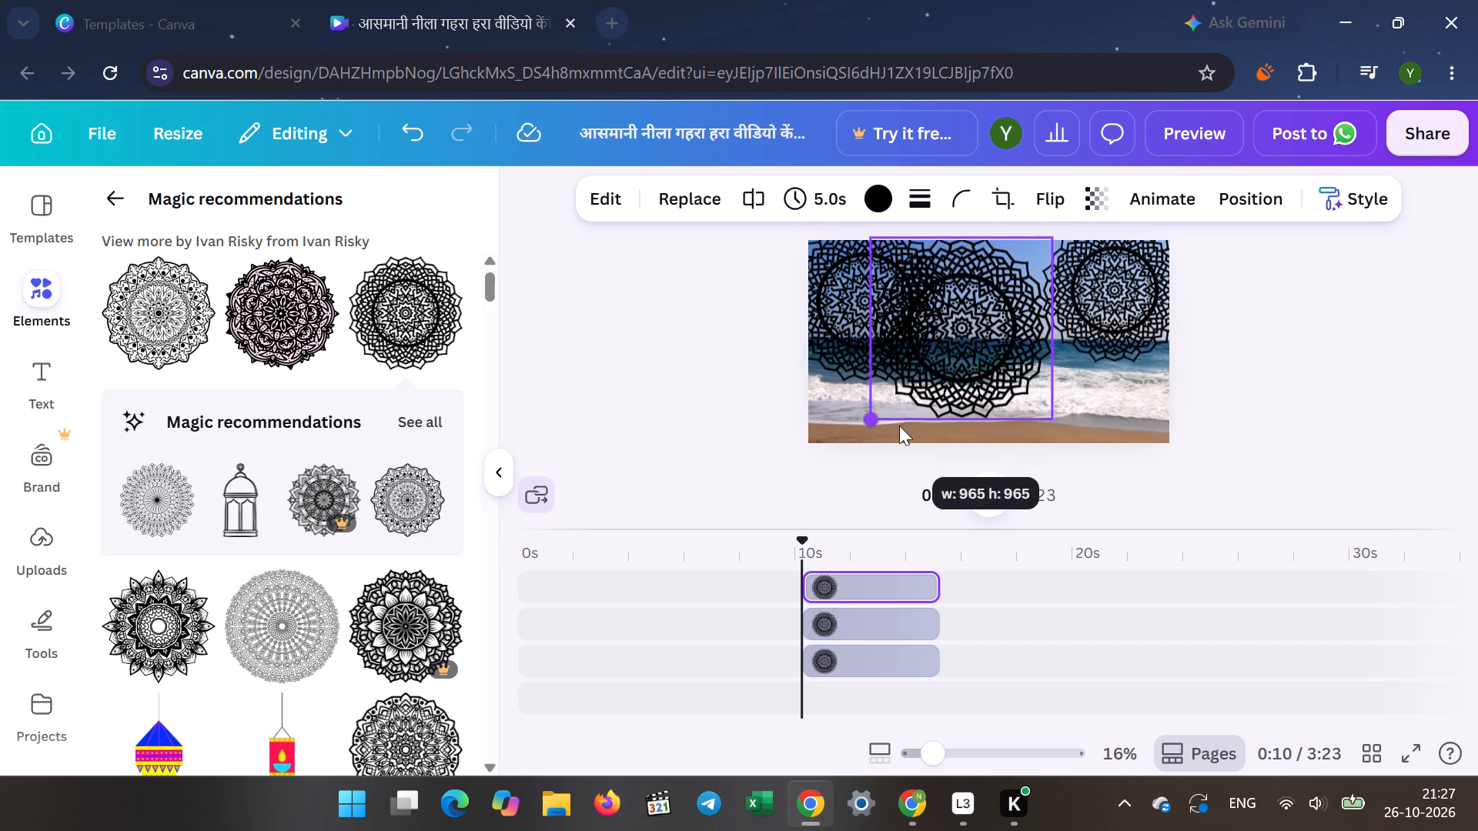
pyautogui.moveTo(938, 333); pyautogui.dragTo(968, 306)
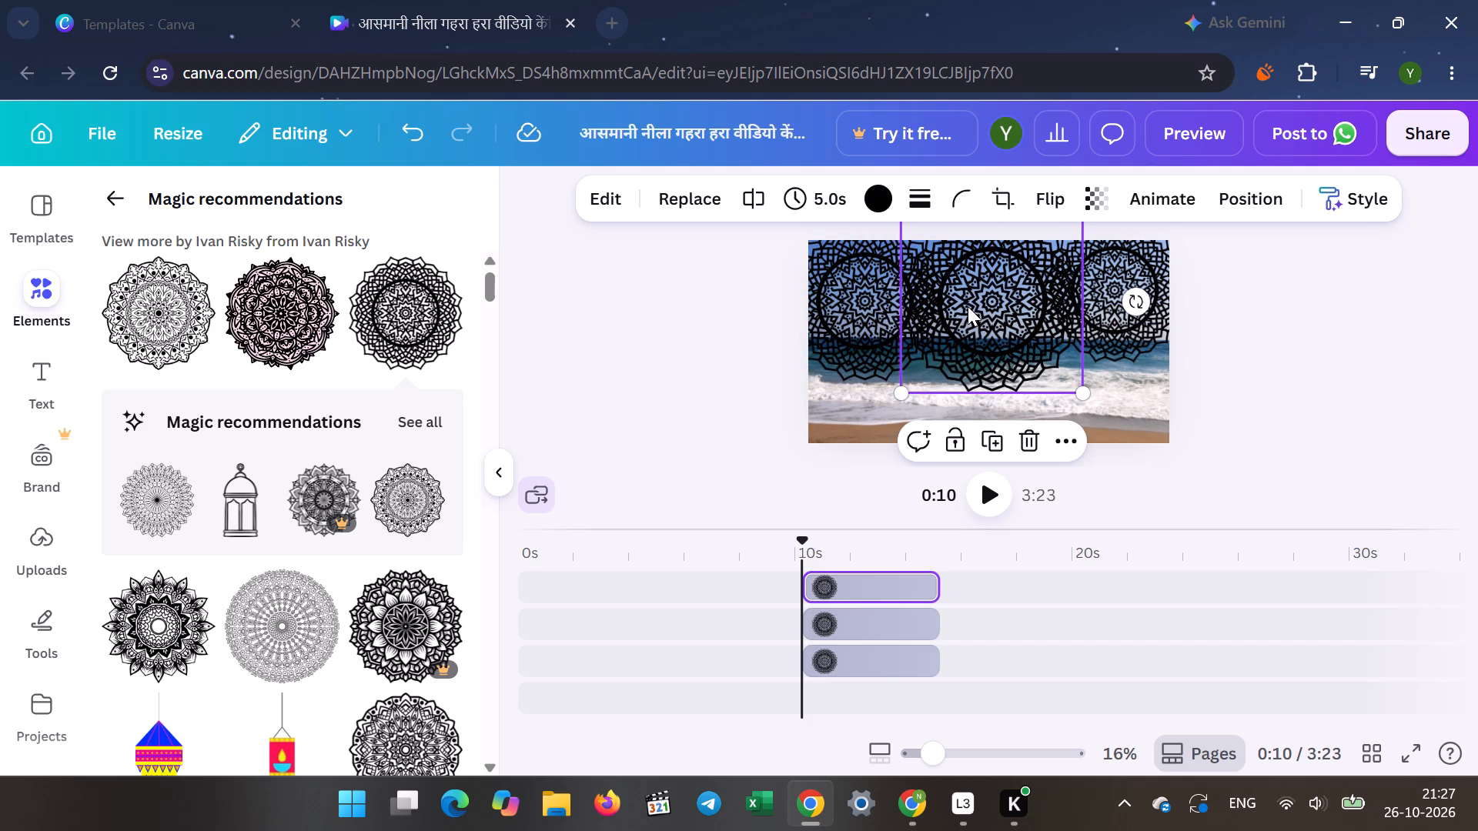
pyautogui.click(712, 330)
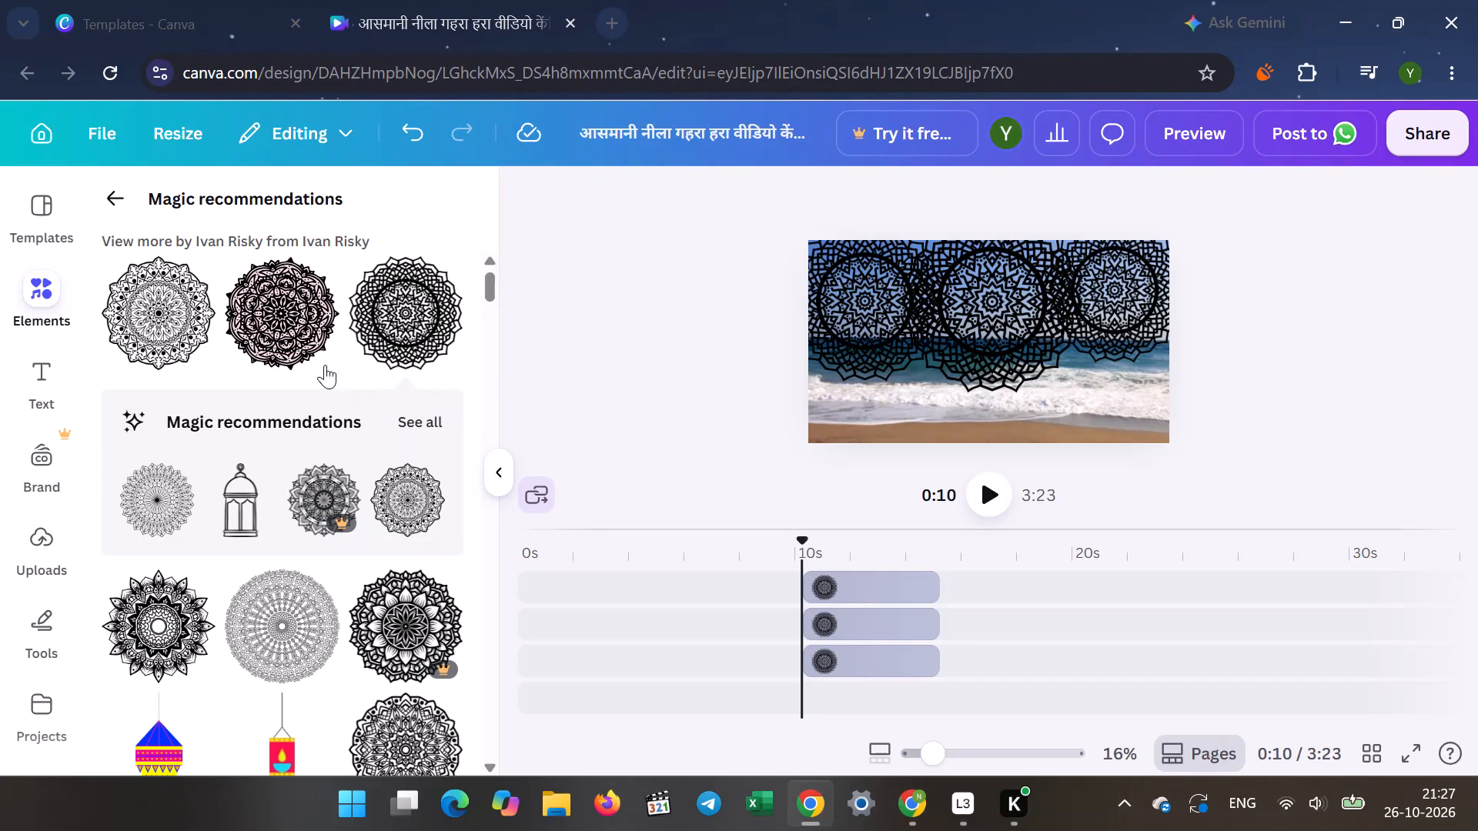
# Start a lower row on the beach page with an enlarged dense black mandala in the lower-left corner.
pyautogui.click(373, 311)
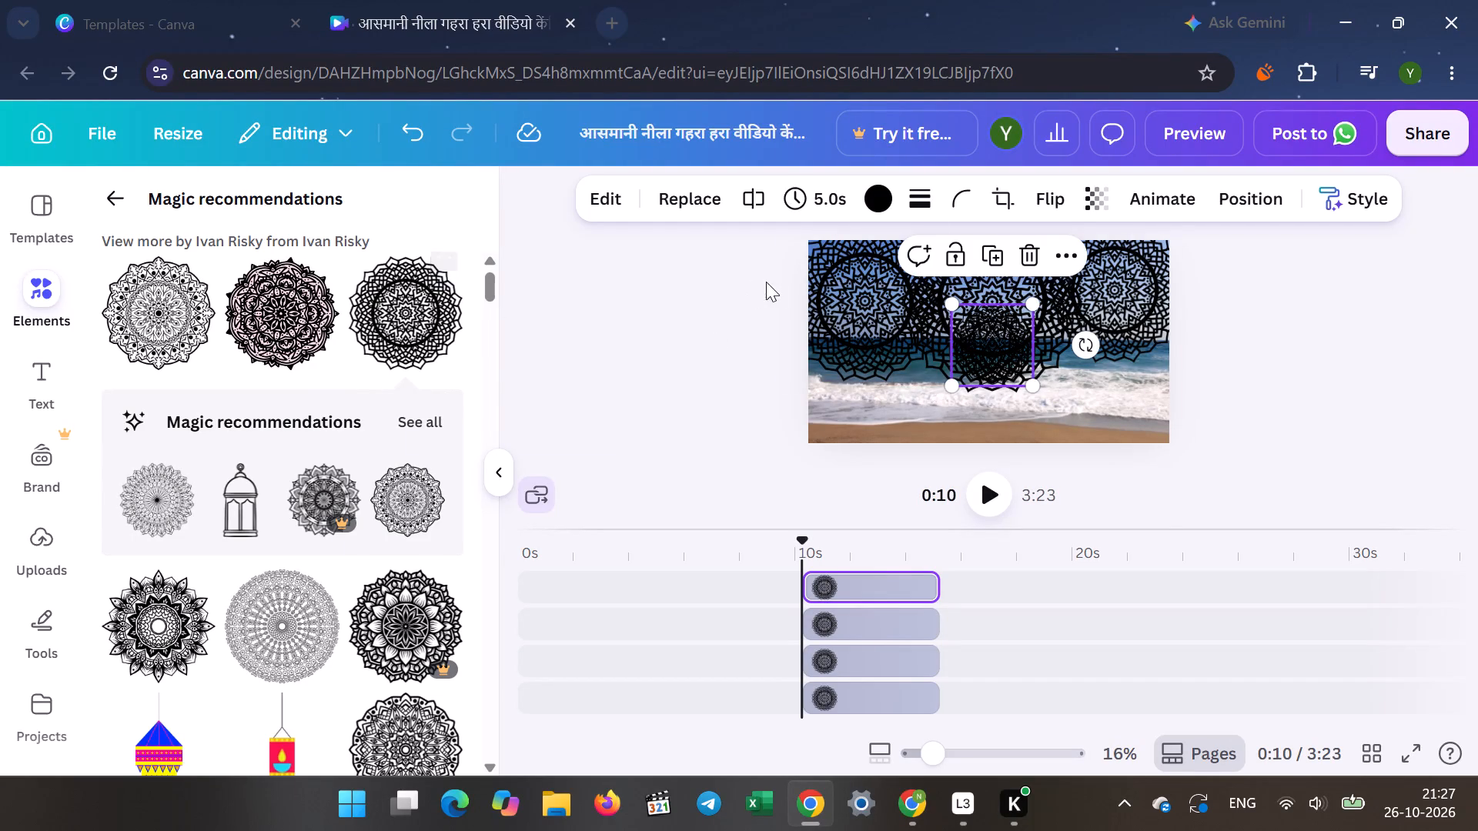
pyautogui.moveTo(955, 384); pyautogui.dragTo(941, 400)
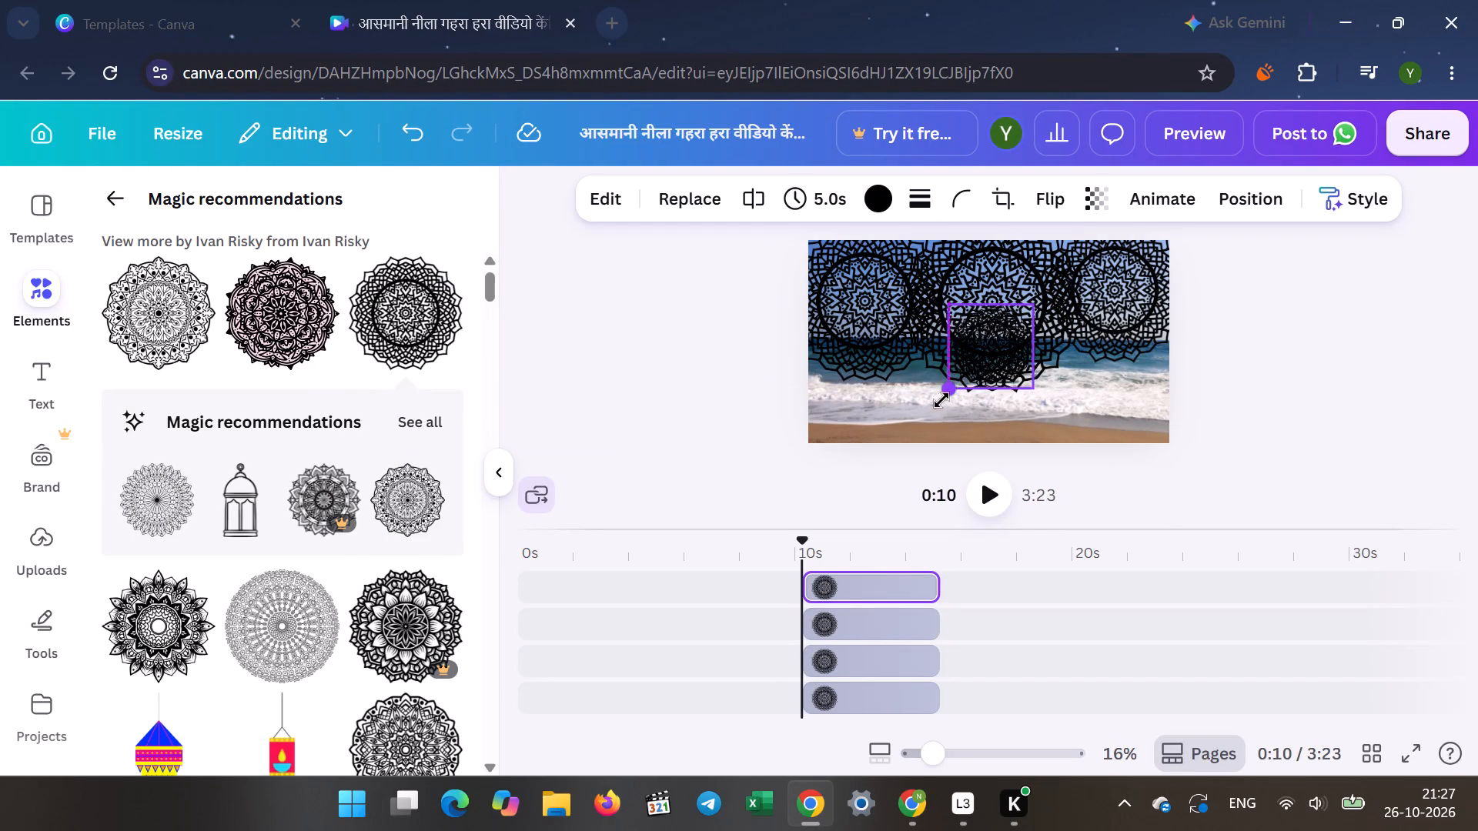
pyautogui.moveTo(941, 400); pyautogui.dragTo(894, 457)
pyautogui.moveTo(970, 365); pyautogui.dragTo(906, 402)
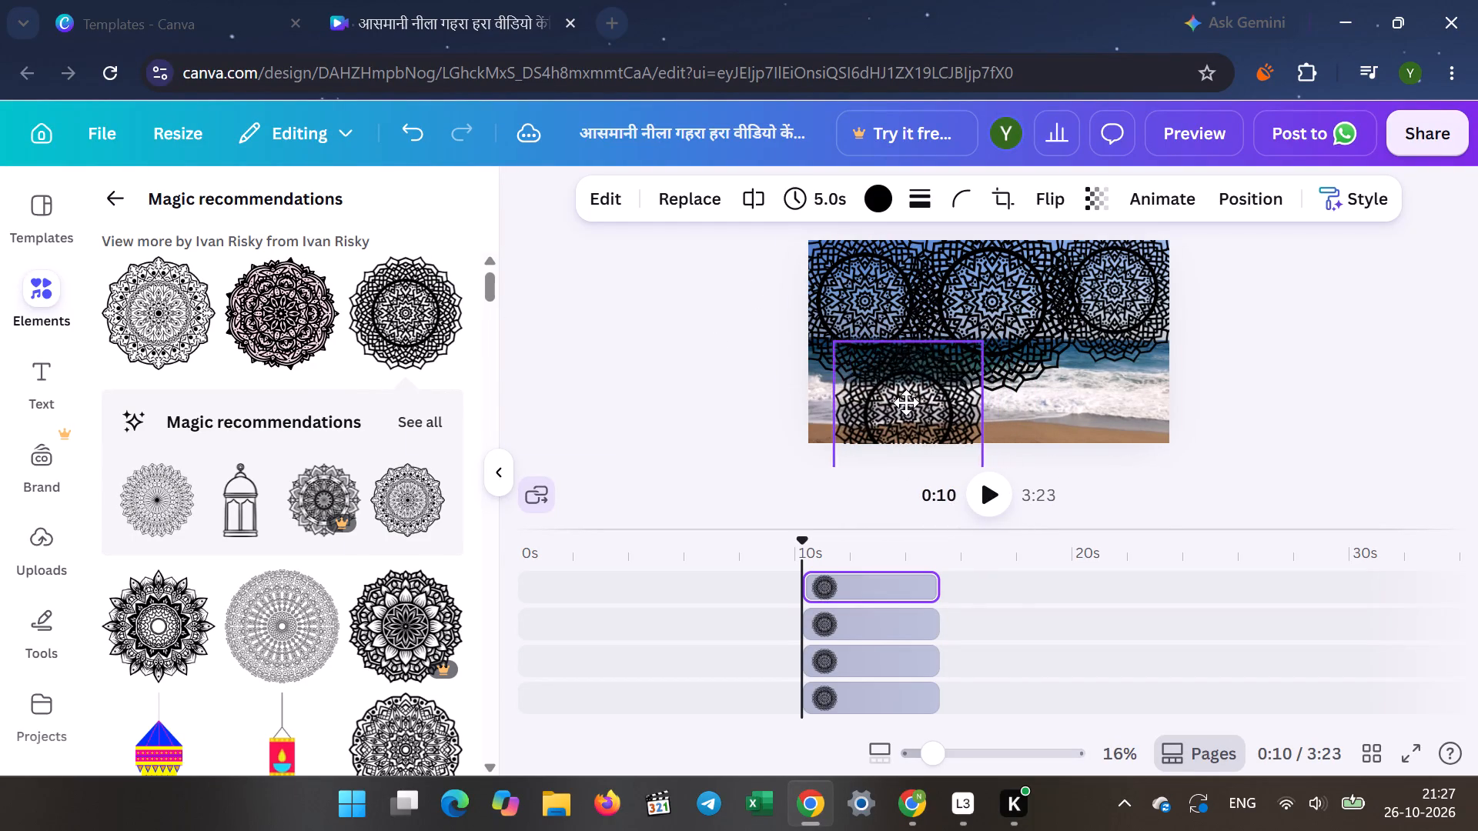
pyautogui.moveTo(906, 402); pyautogui.dragTo(871, 391)
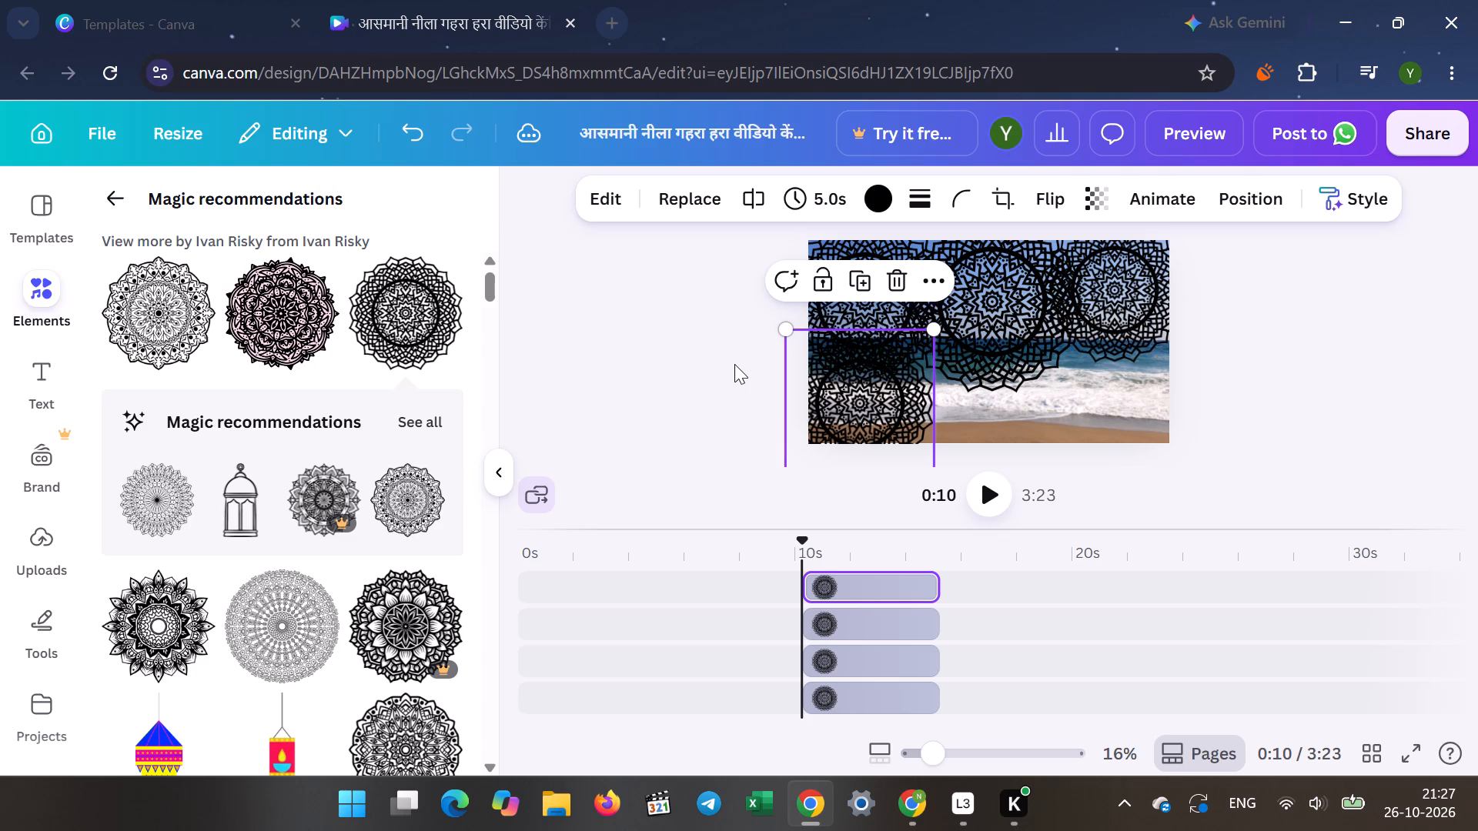
pyautogui.click(734, 364)
# Add an enlarged dense black mandala at the beach page's bottom centre, beside the lower-left one.
pyautogui.click(427, 339)
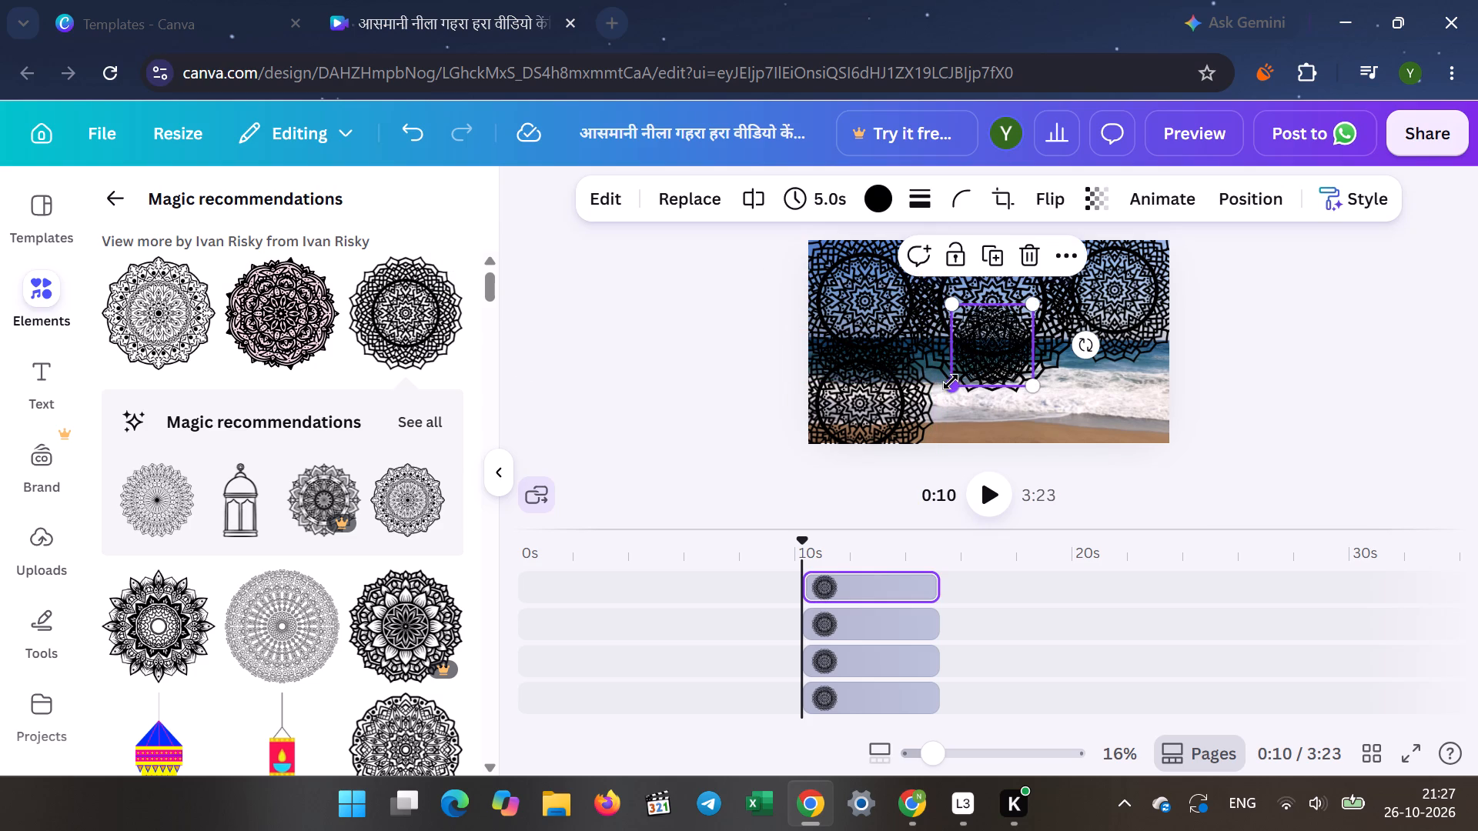
pyautogui.moveTo(951, 382); pyautogui.dragTo(925, 462)
pyautogui.moveTo(941, 331); pyautogui.dragTo(945, 359)
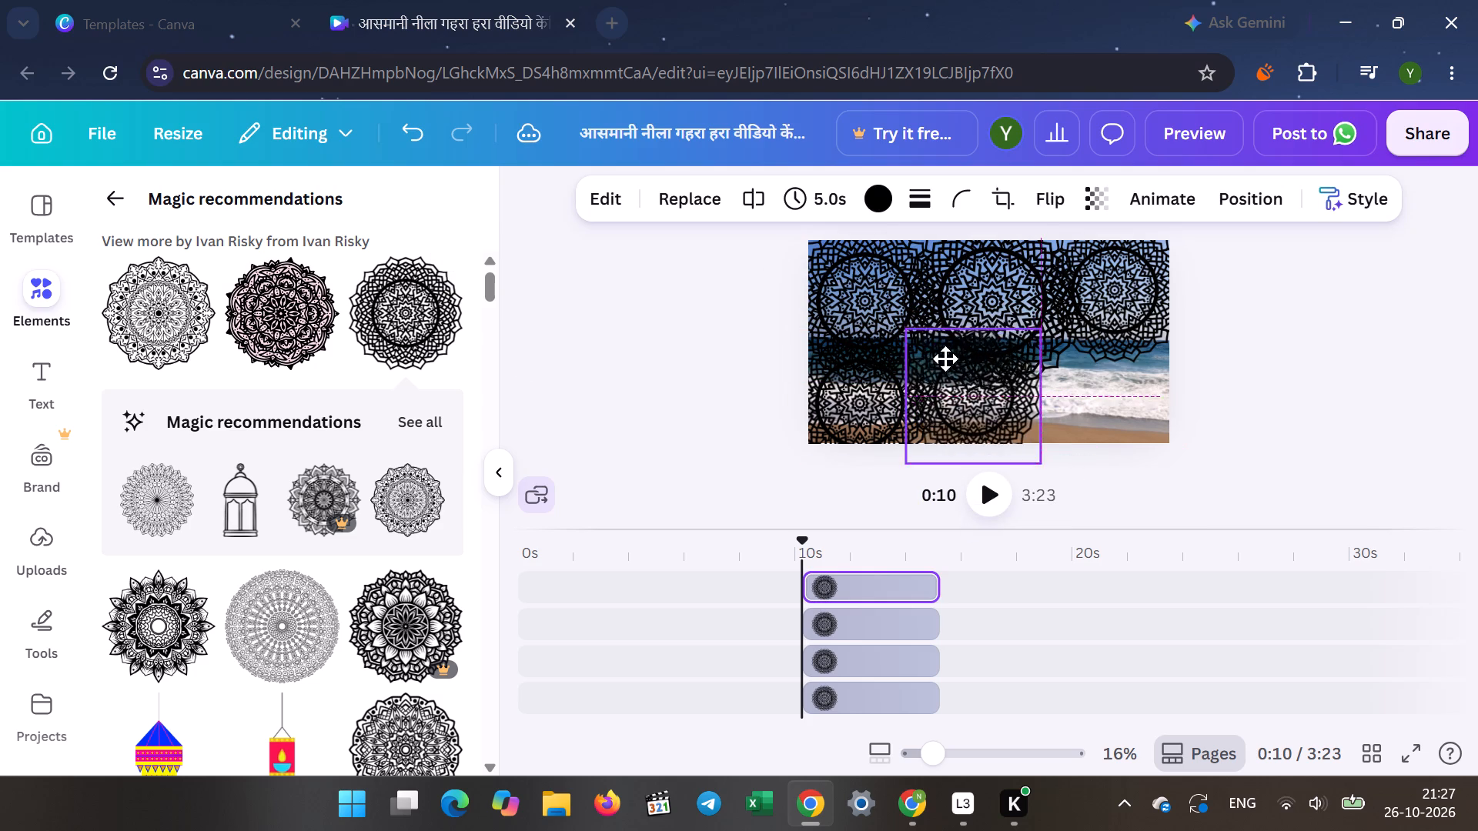
pyautogui.moveTo(945, 359); pyautogui.dragTo(940, 365)
pyautogui.click(747, 330)
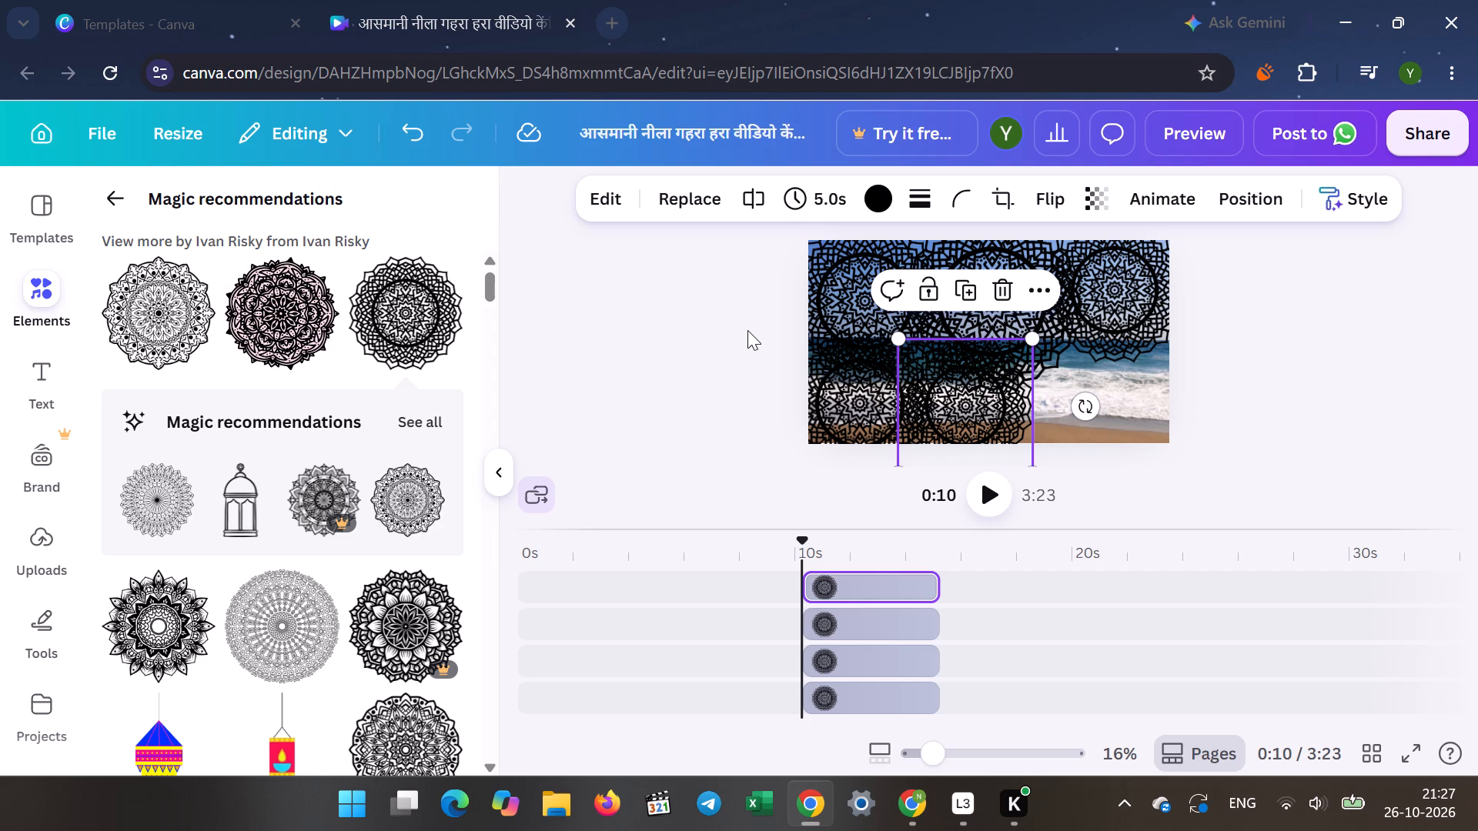
# Complete the beach page's lower row with an enlarged dense black mandala in the lower-right corner.
pyautogui.click(393, 318)
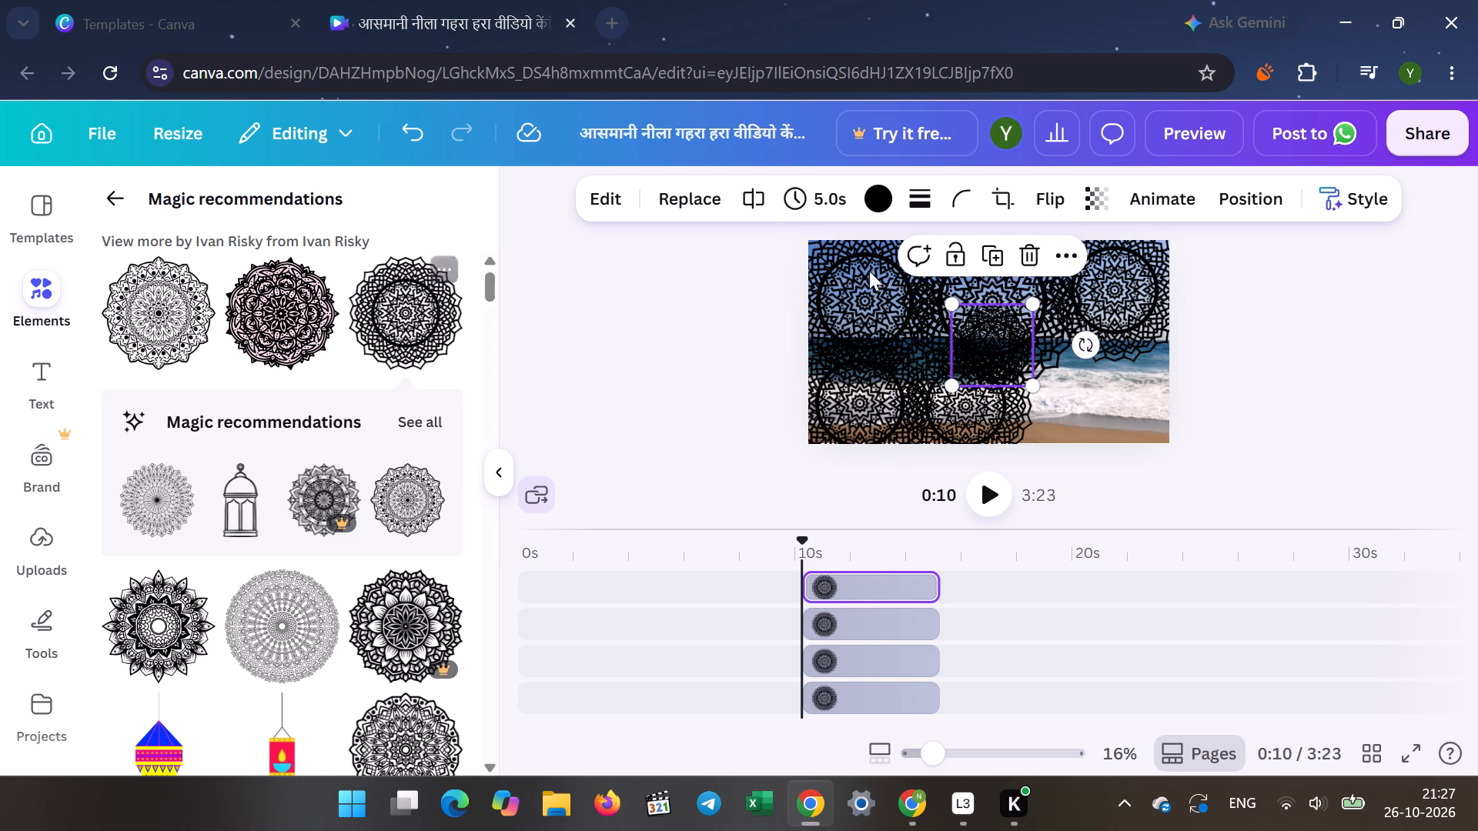
pyautogui.moveTo(962, 329); pyautogui.dragTo(1058, 335)
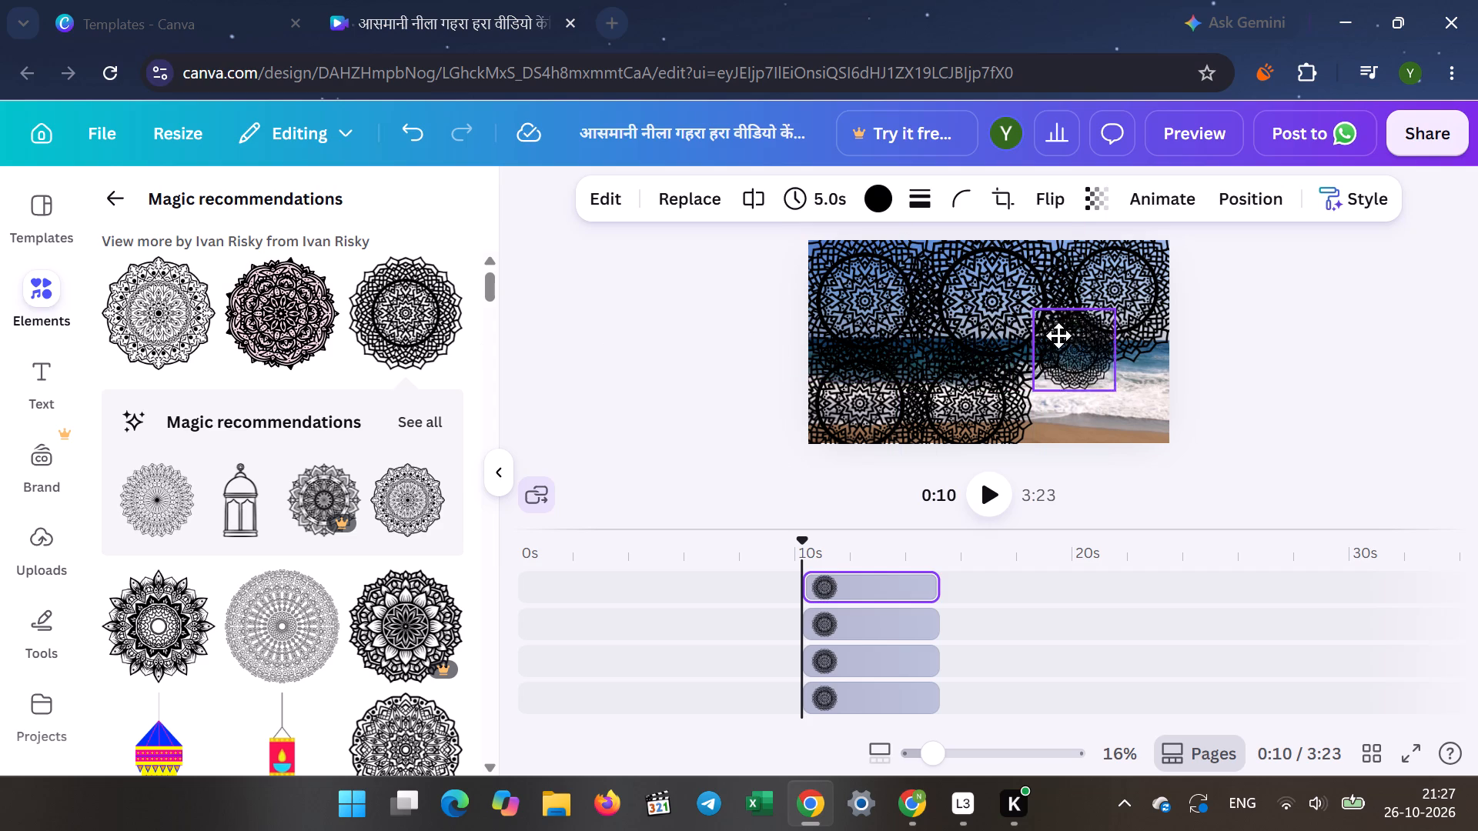
pyautogui.moveTo(1058, 335); pyautogui.dragTo(1082, 336)
pyautogui.moveTo(1075, 385); pyautogui.dragTo(1071, 393)
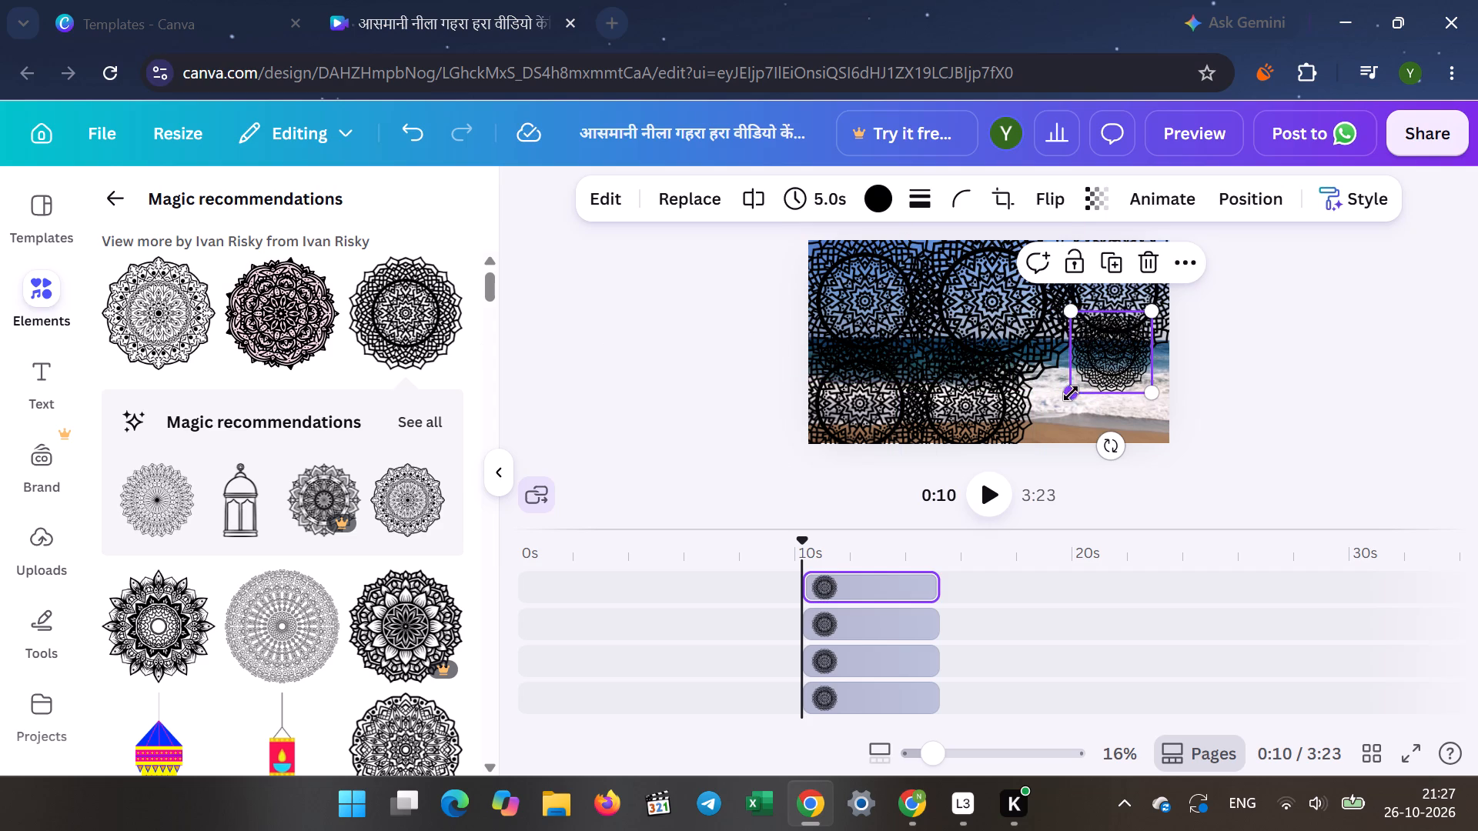
pyautogui.moveTo(1071, 393); pyautogui.dragTo(1032, 469)
pyautogui.moveTo(1055, 348); pyautogui.dragTo(1075, 355)
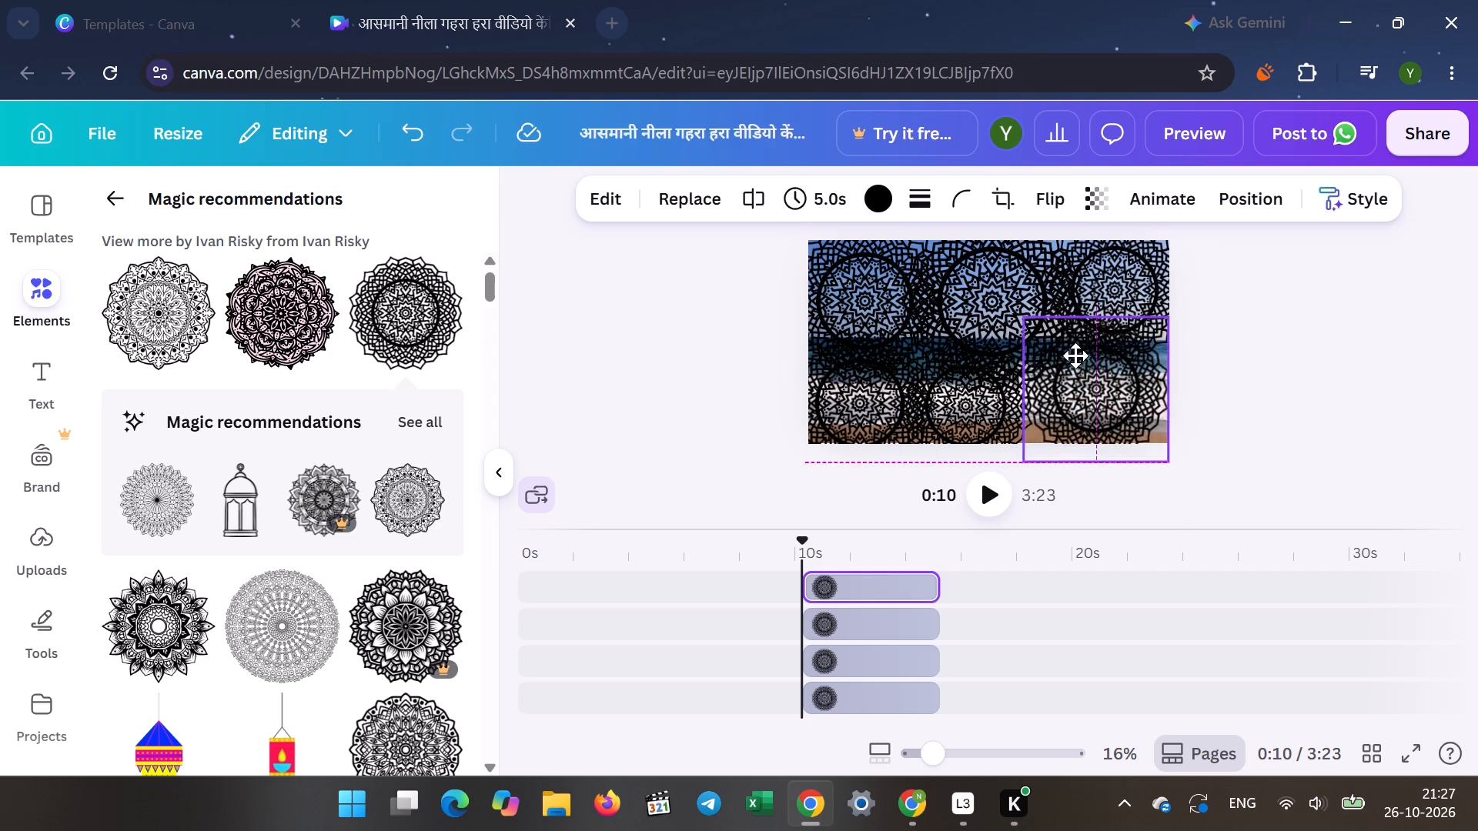
pyautogui.moveTo(1075, 355); pyautogui.dragTo(1068, 367)
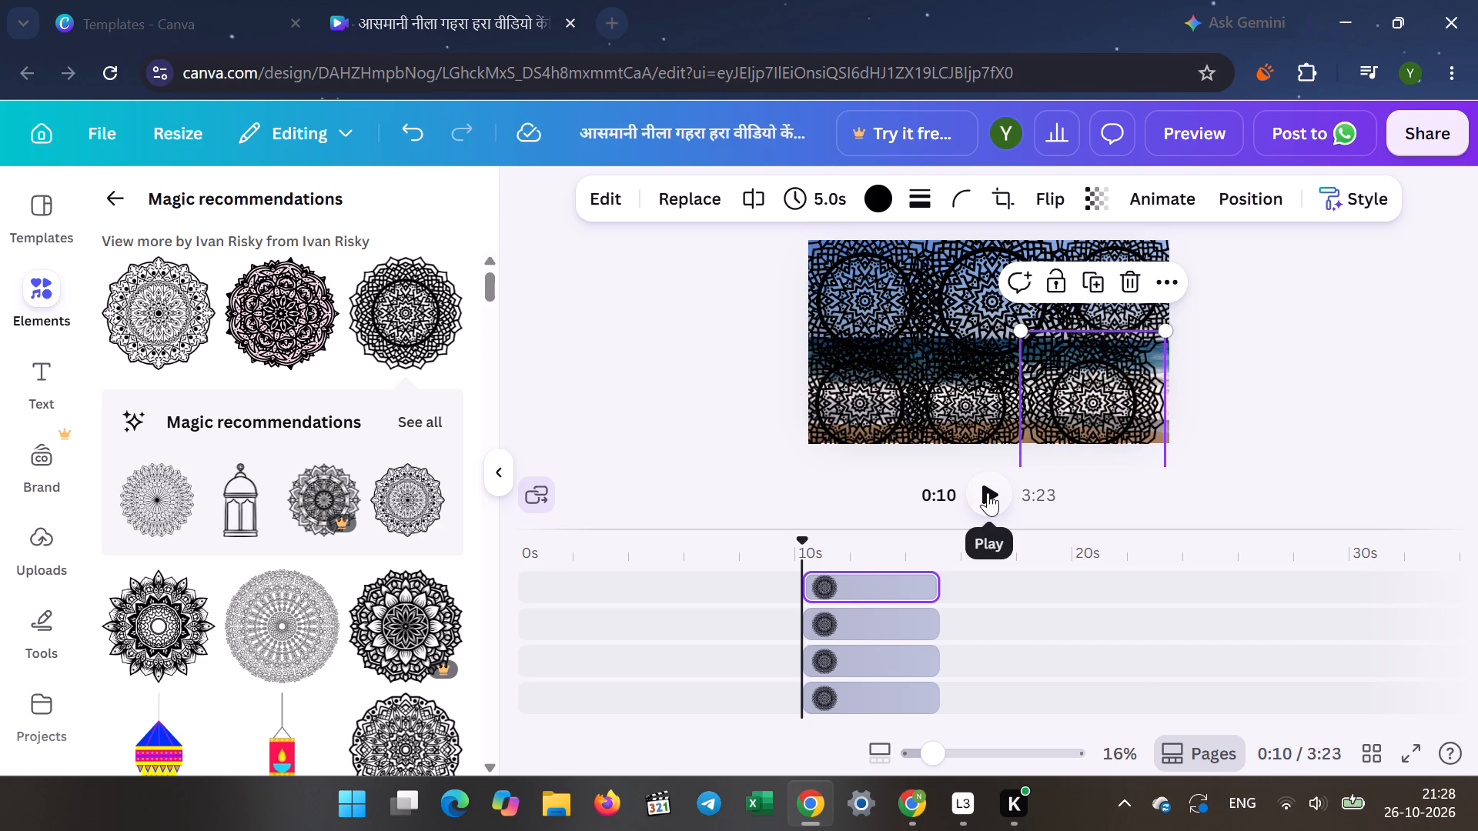
# Add a fine sunburst-style black mandala to the crossed-rings page at 0:51, enlarged and placed over the page's left half.
pyautogui.click(988, 492)
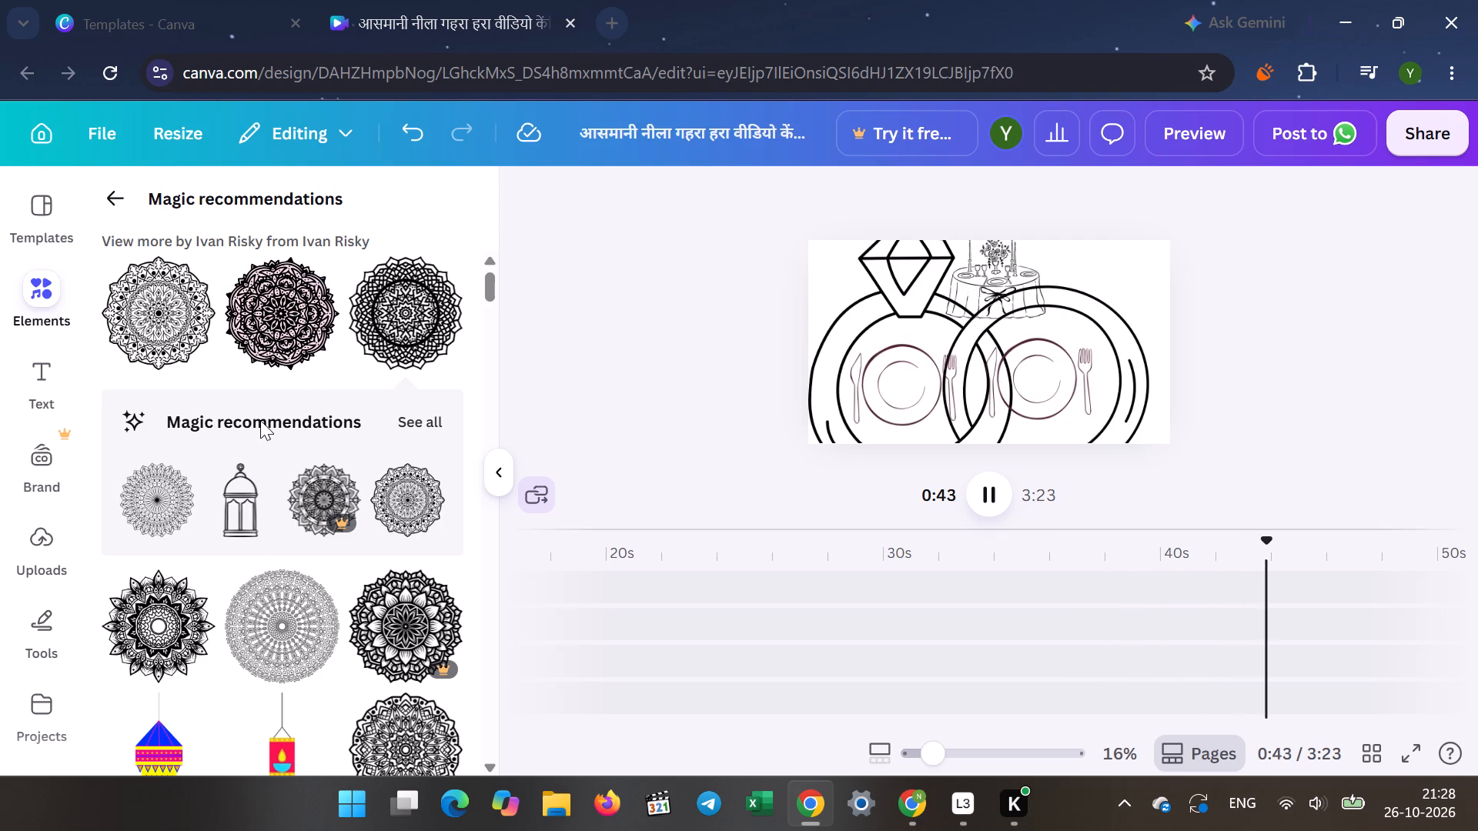
pyautogui.scroll(-2, 260, 420)
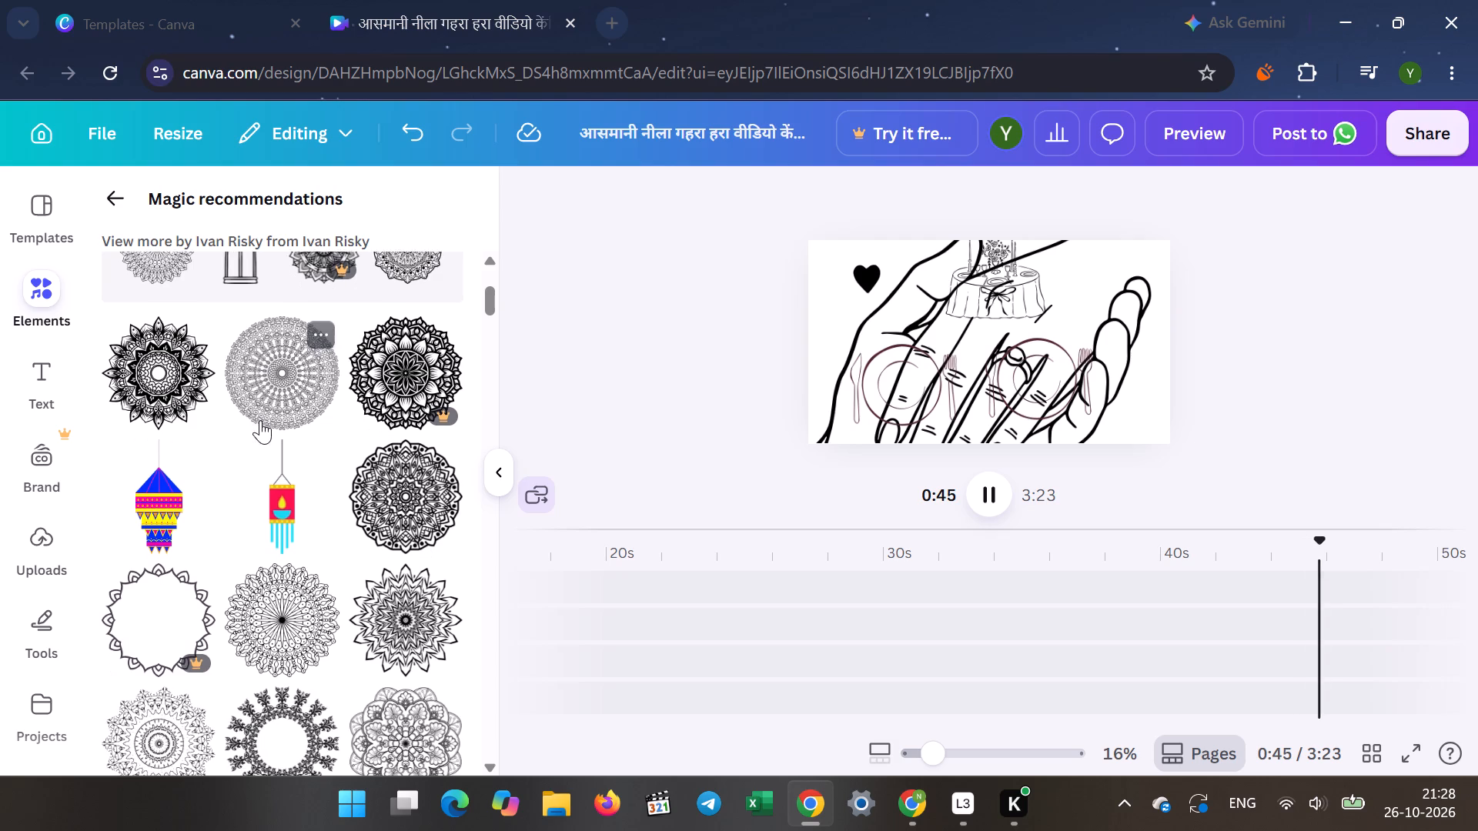
pyautogui.scroll(-2, 260, 420)
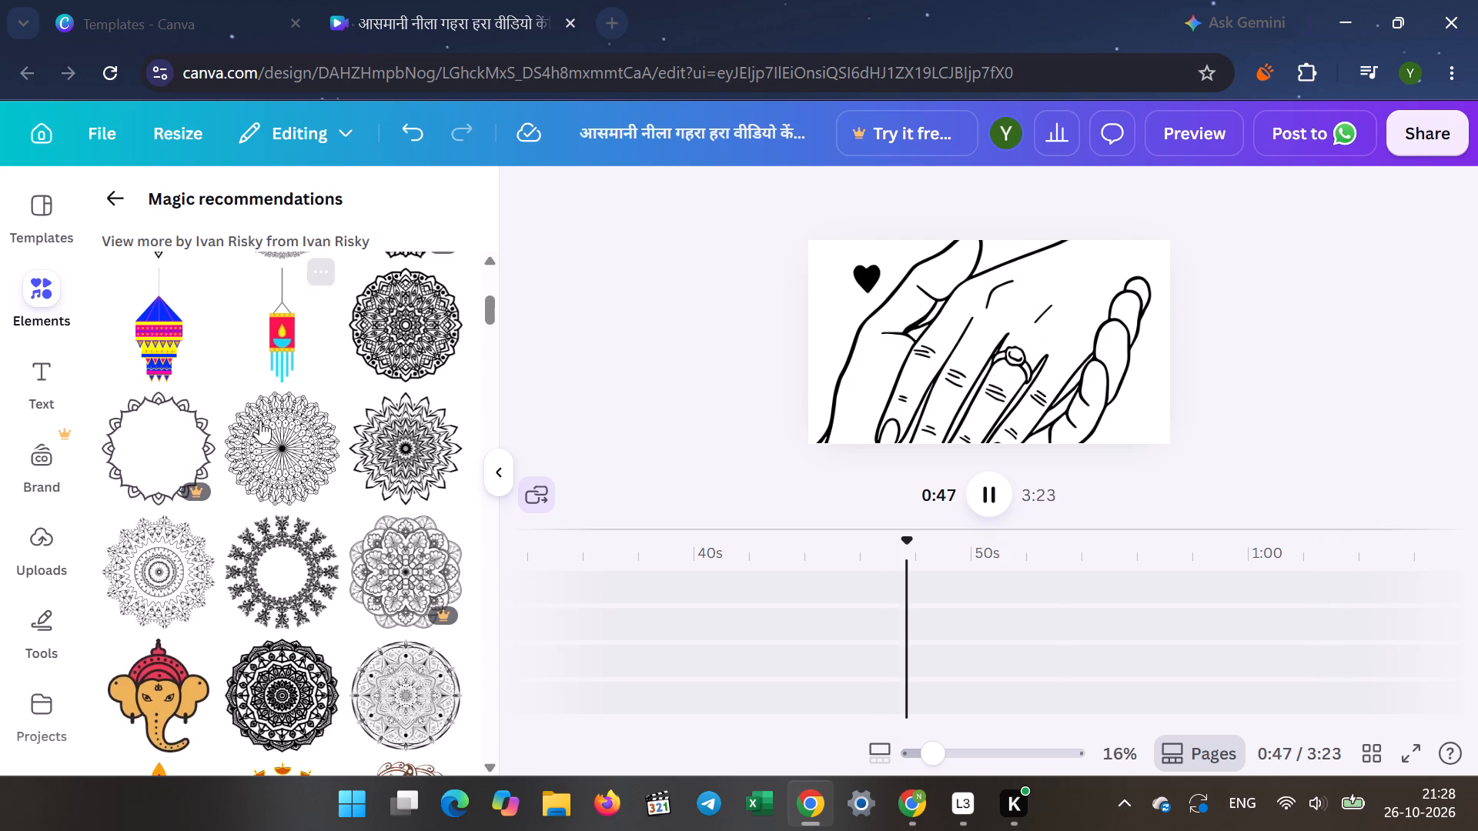
pyautogui.scroll(-2, 260, 420)
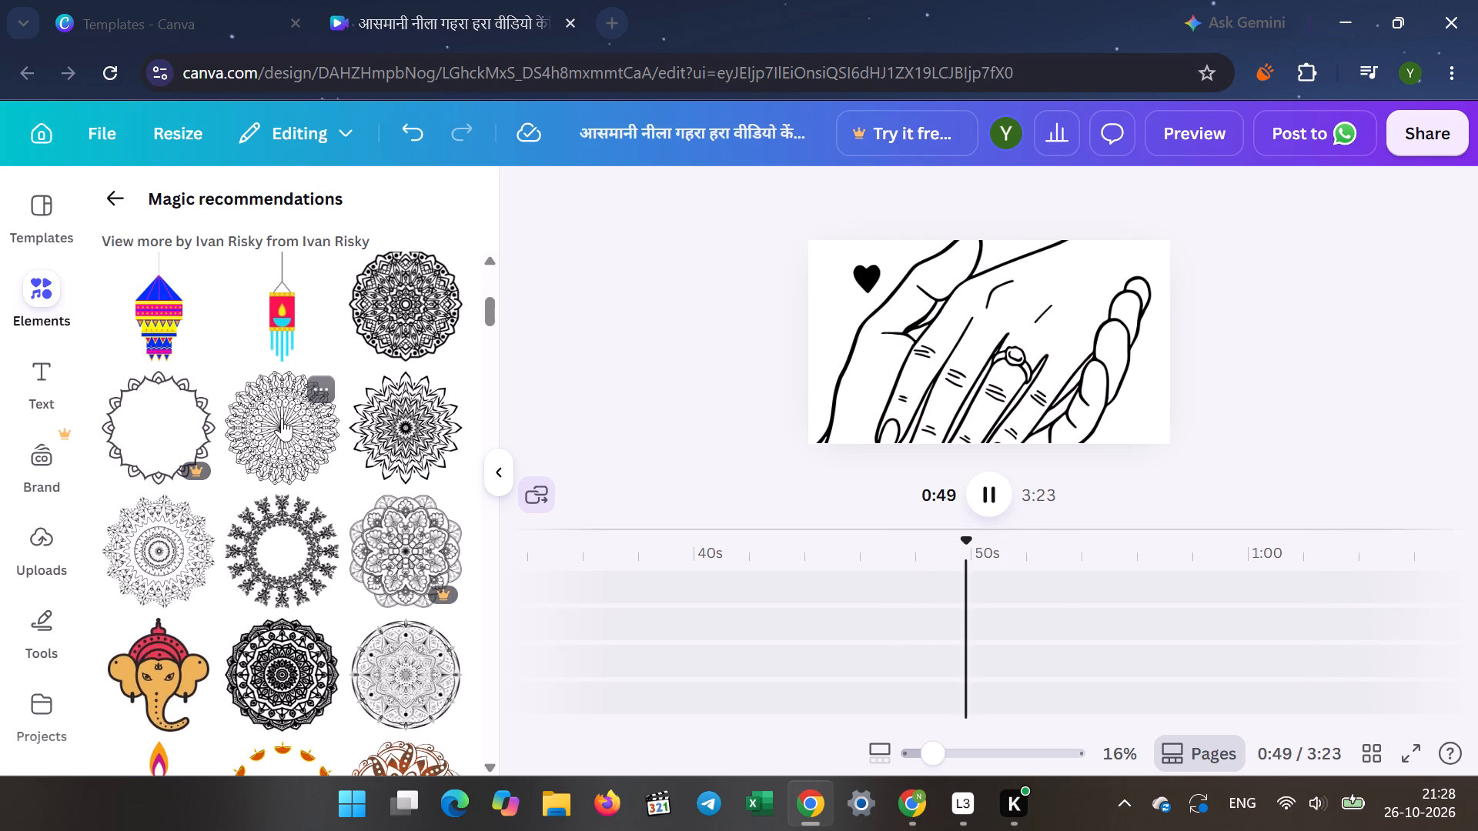
pyautogui.click(283, 418)
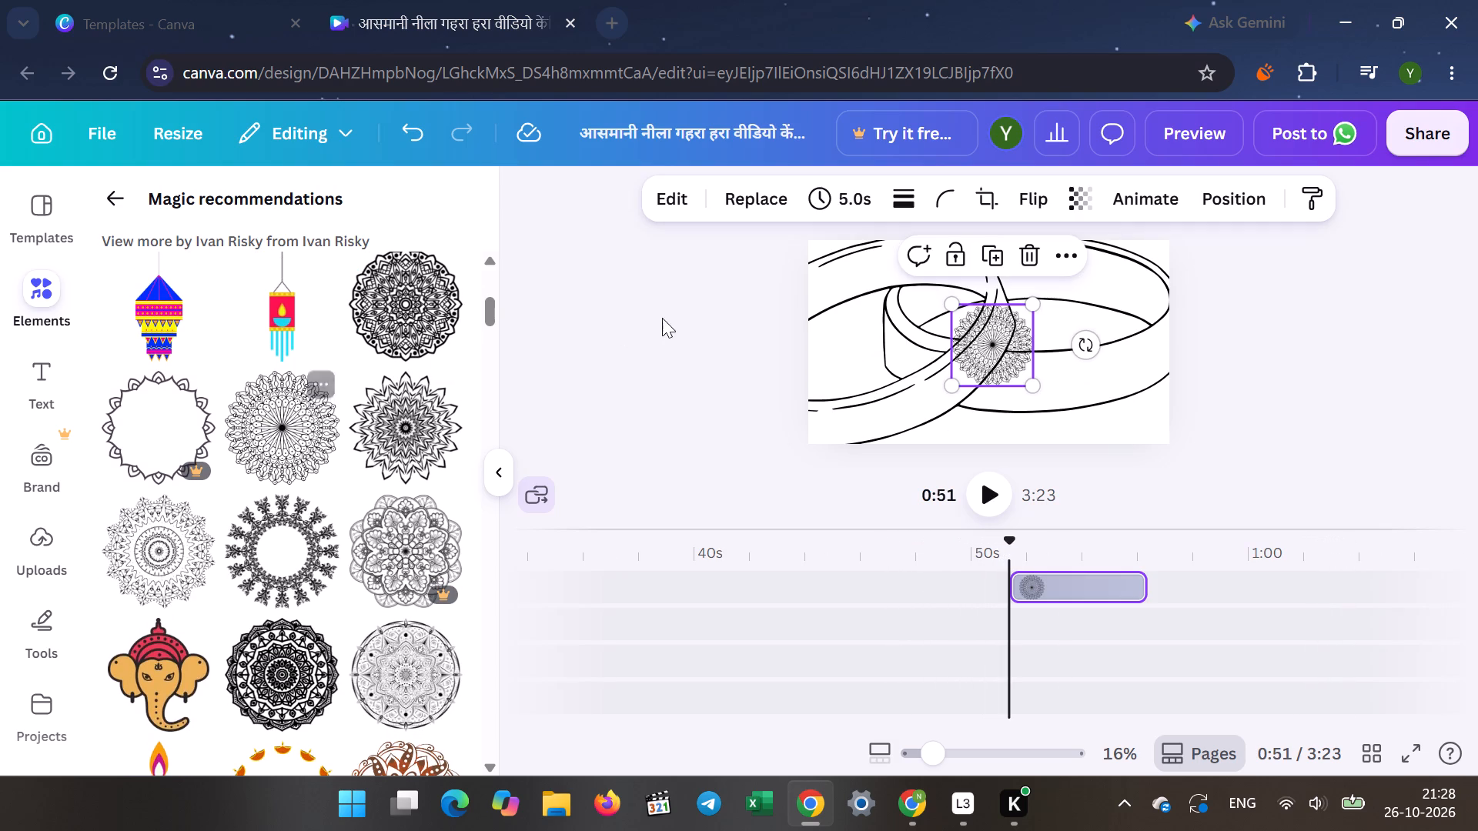
pyautogui.moveTo(954, 383); pyautogui.dragTo(930, 412)
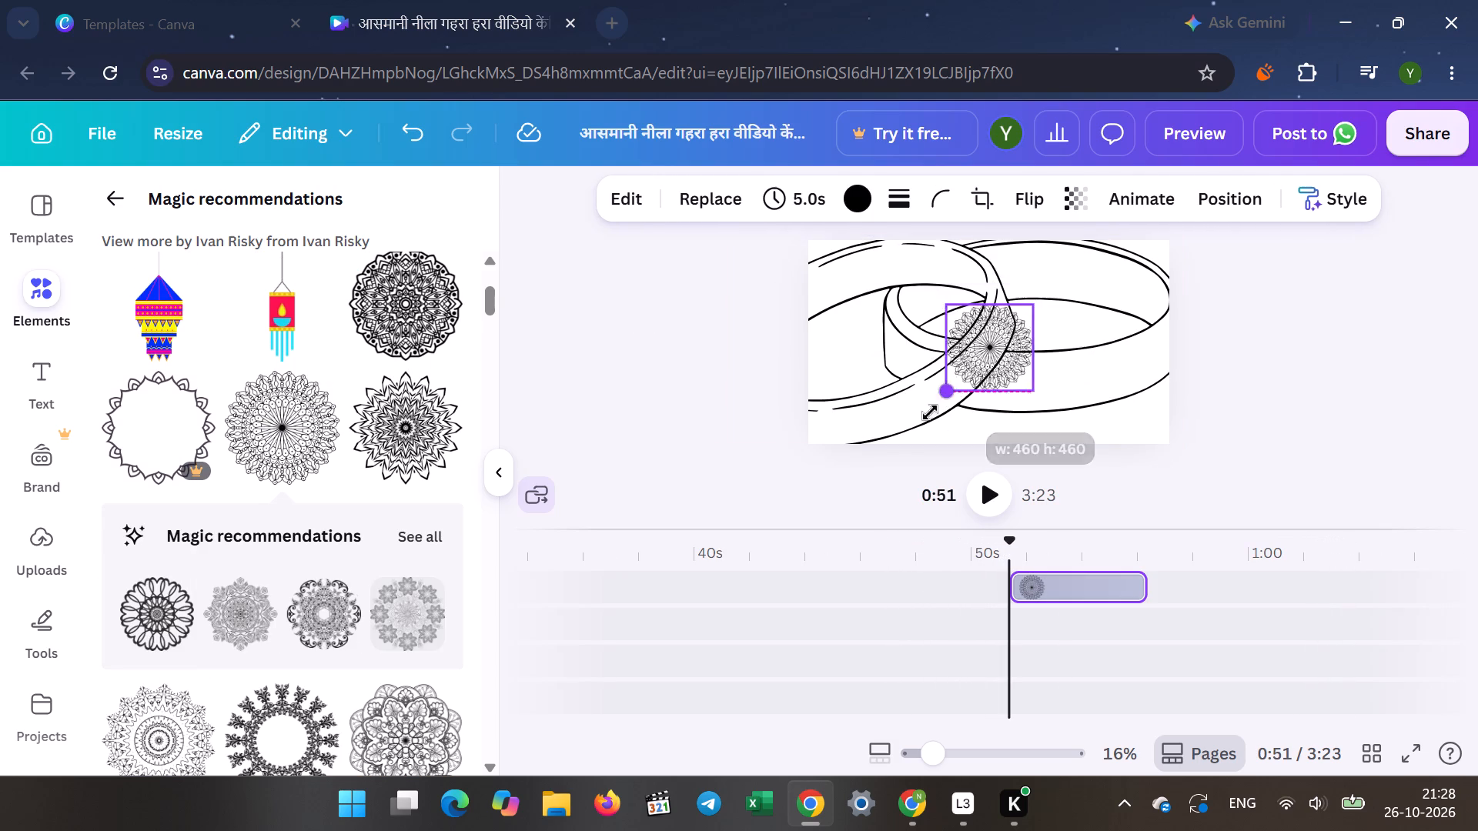
pyautogui.moveTo(930, 412); pyautogui.dragTo(875, 449)
pyautogui.moveTo(991, 367); pyautogui.dragTo(914, 321)
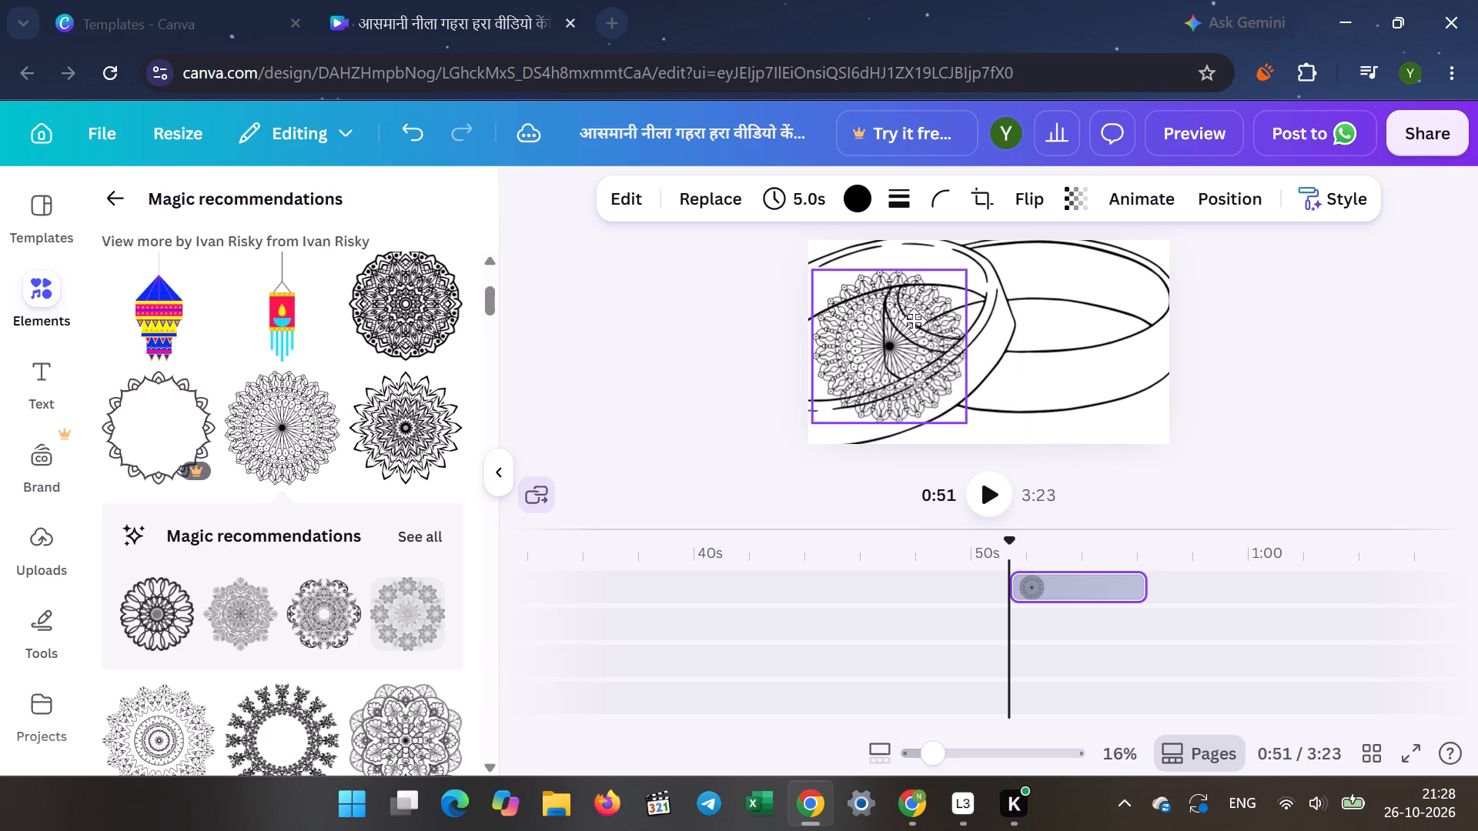
pyautogui.moveTo(914, 321); pyautogui.dragTo(925, 317)
pyautogui.click(701, 339)
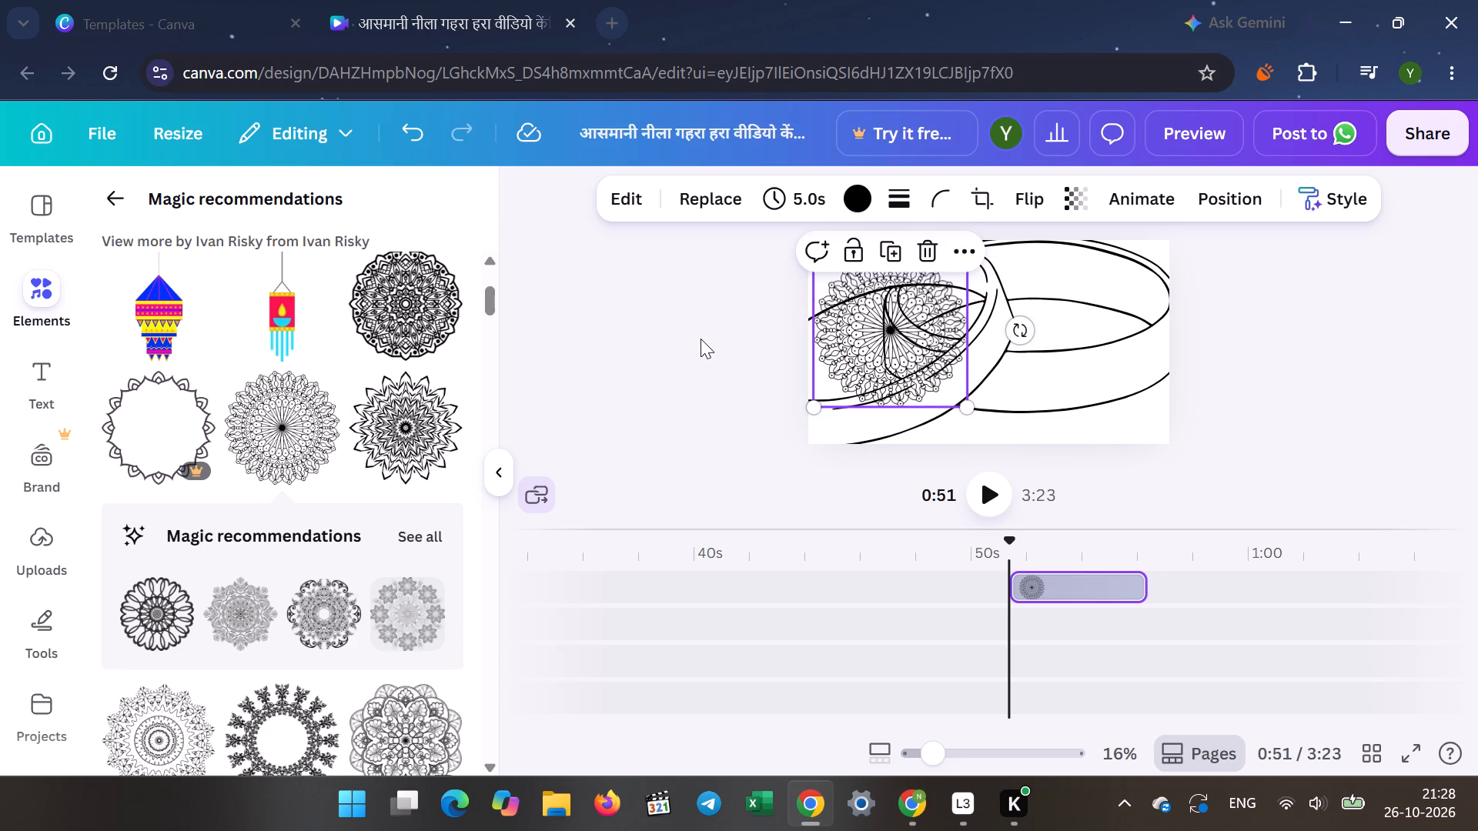
# Add a second fine sunburst-style mandala to the crossed-rings page, placed on the right half beside the first.
pyautogui.click(270, 445)
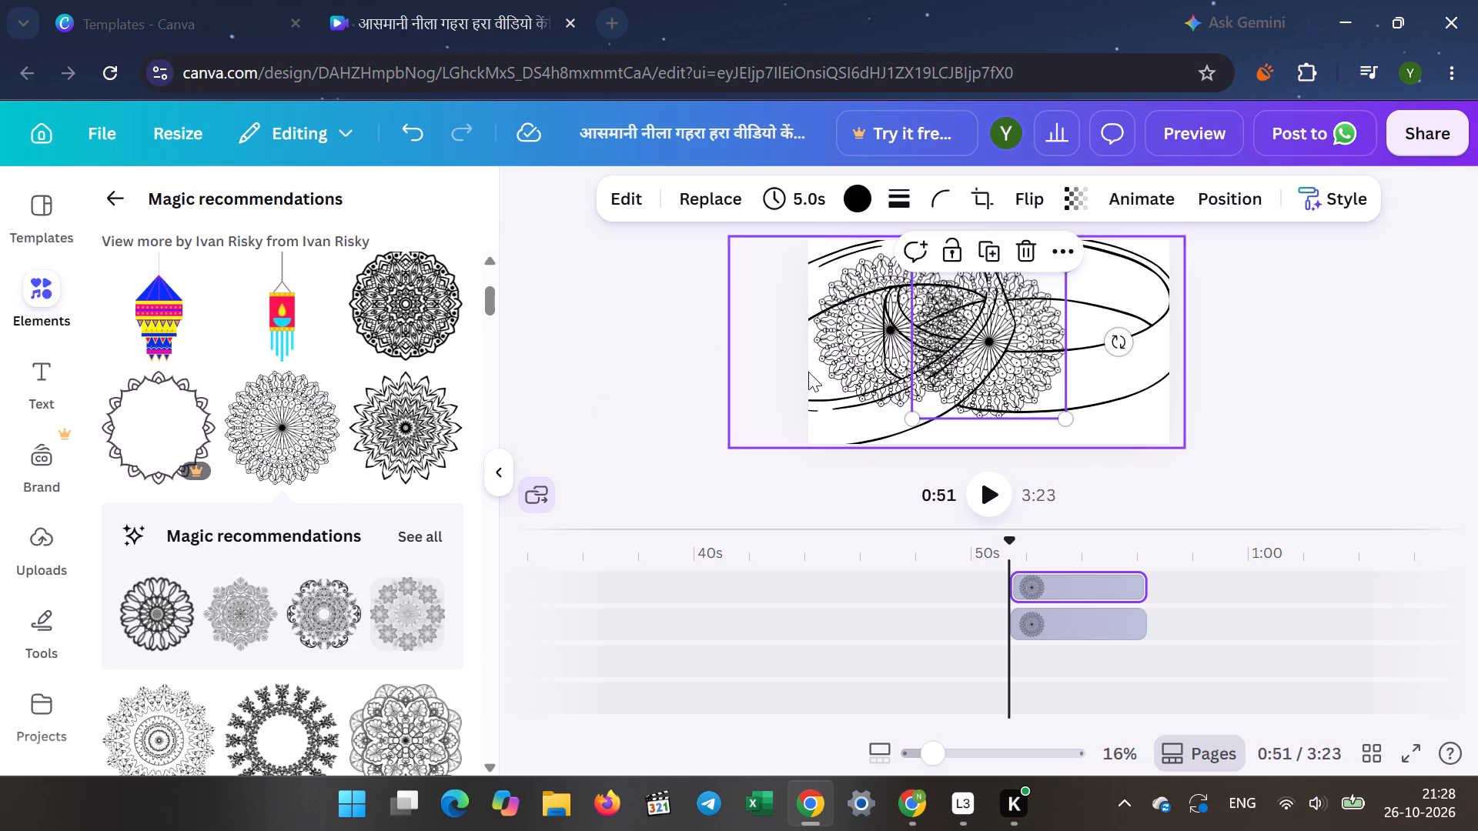
pyautogui.moveTo(970, 345); pyautogui.dragTo(1040, 321)
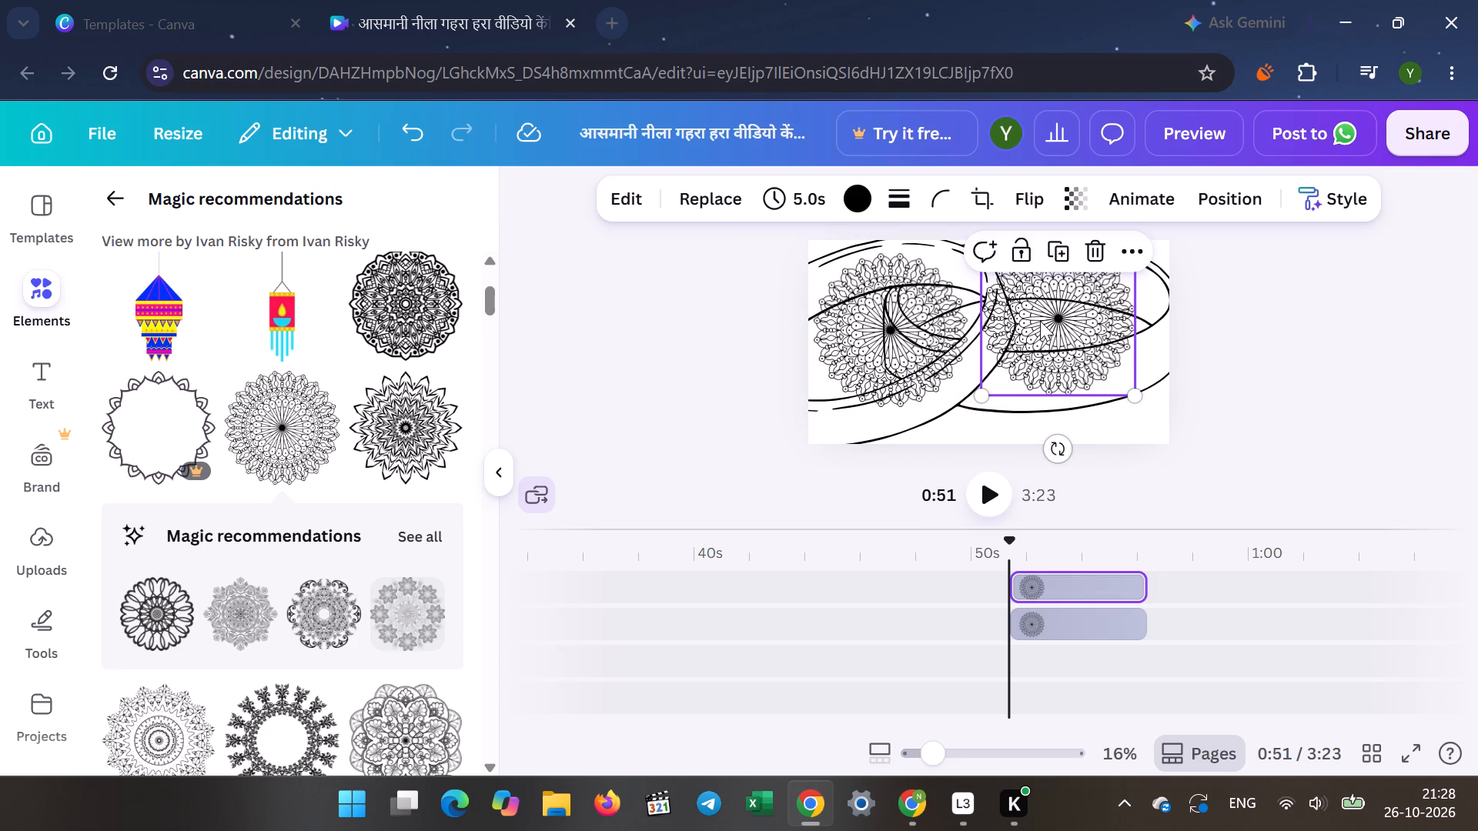
# Play the video onward from the crossed-rings page to review the following pages.
pyautogui.click(986, 486)
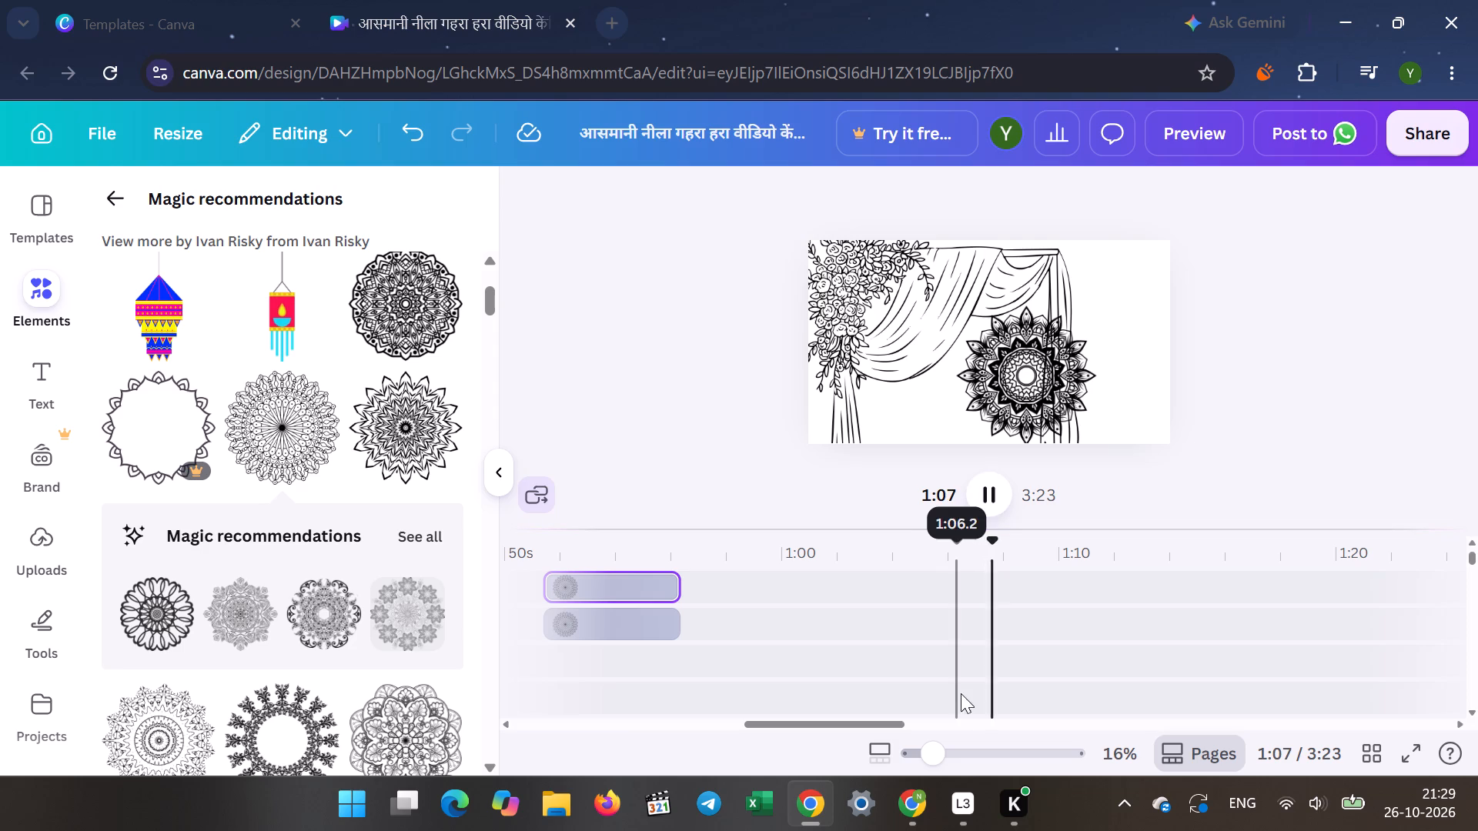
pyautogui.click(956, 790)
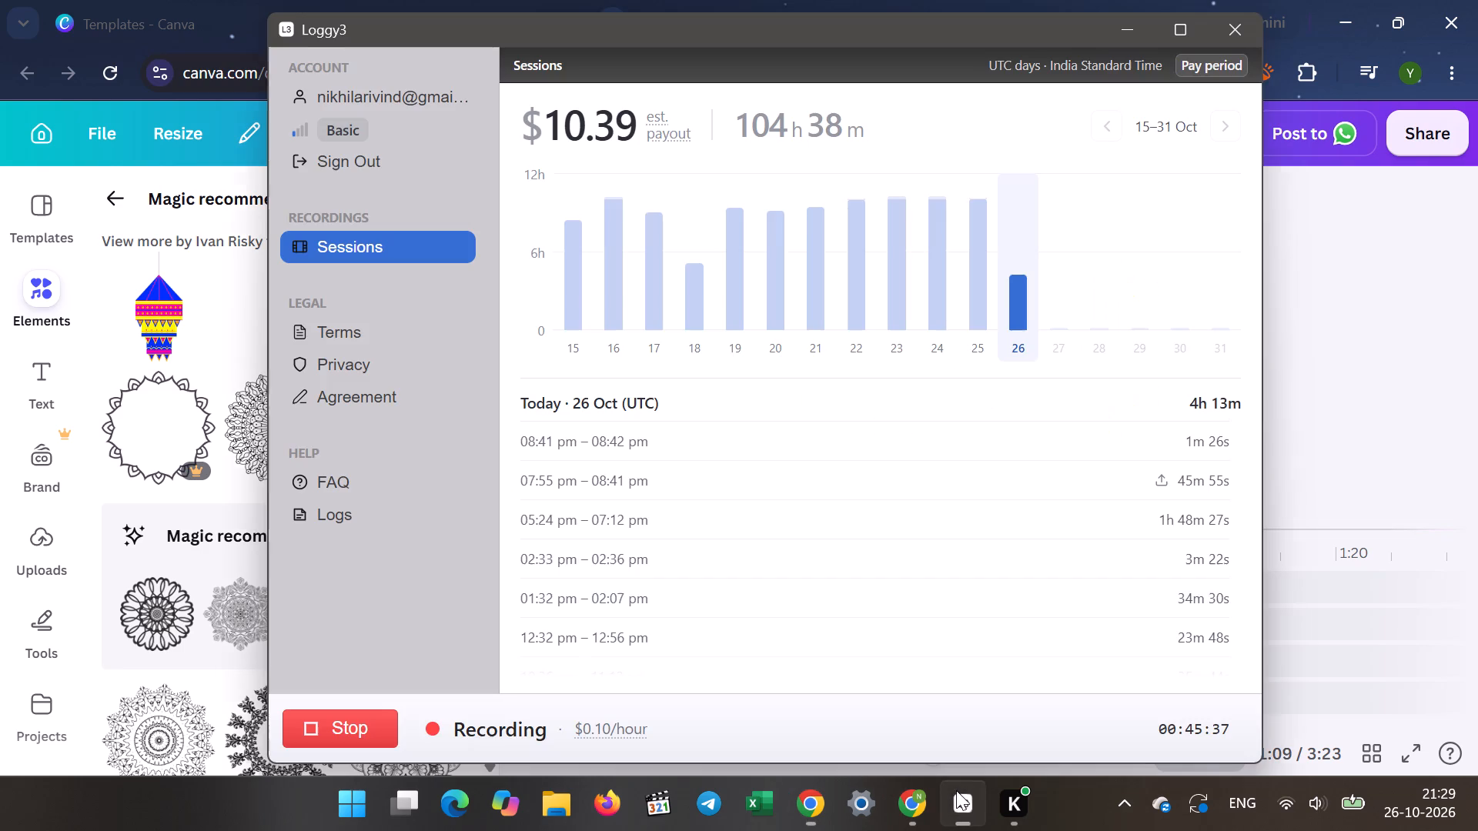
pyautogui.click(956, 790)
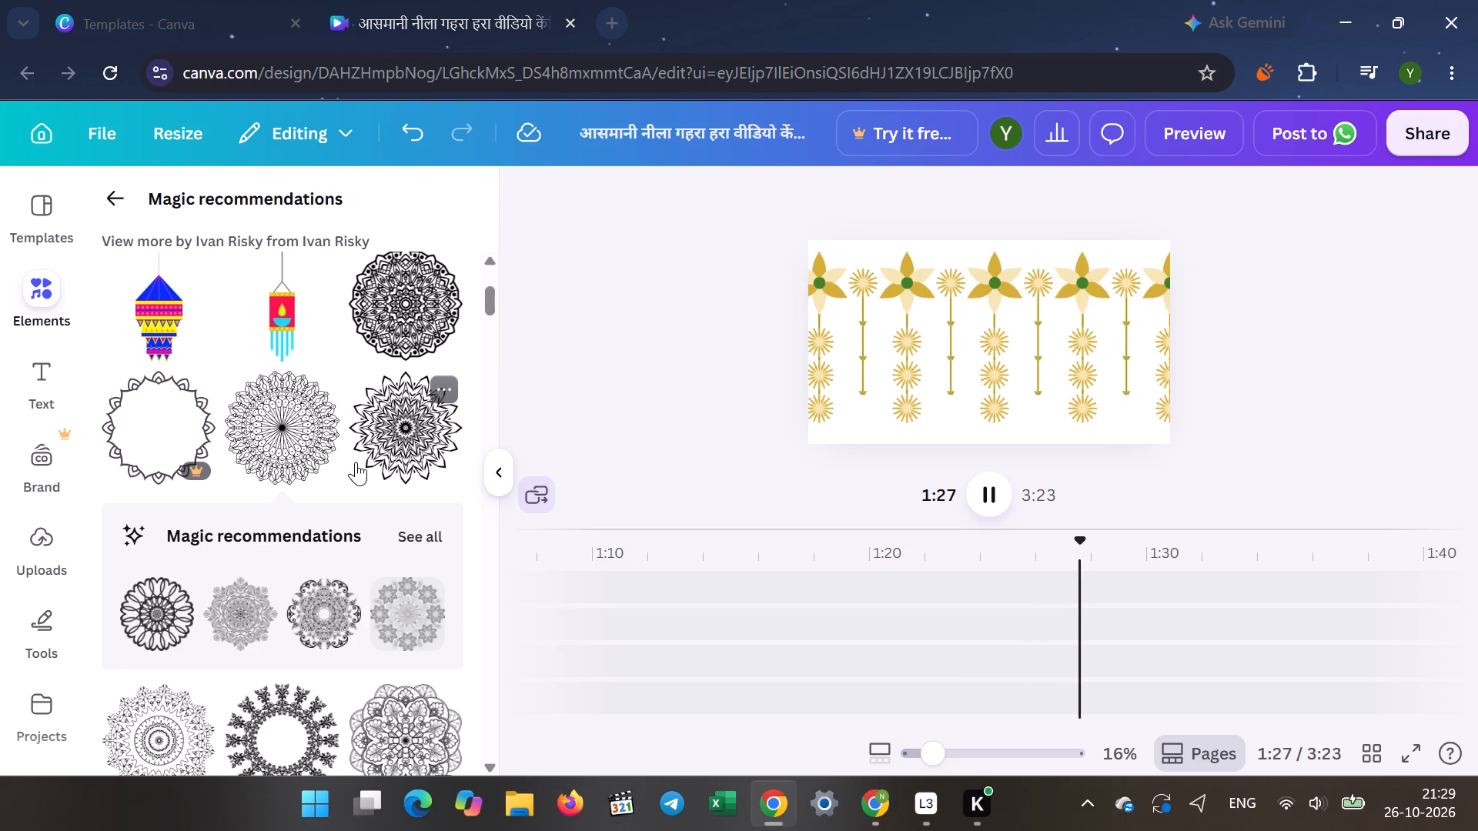
# Add the teal paisley graphic to the large diya page at 1:39, enlarged in the page's top-right corner.
pyautogui.scroll(-1, 308, 447)
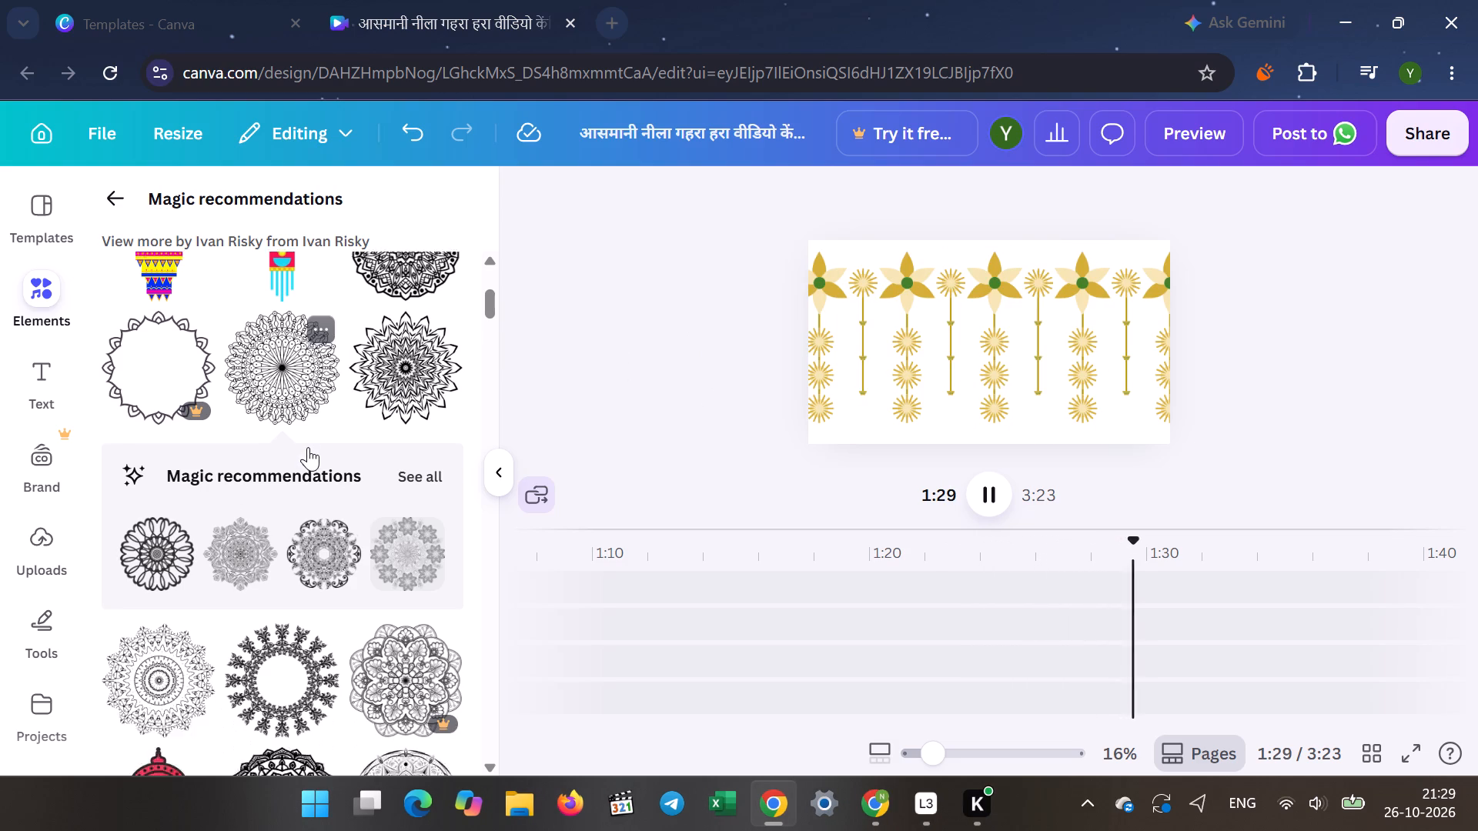
pyautogui.scroll(-3, 308, 447)
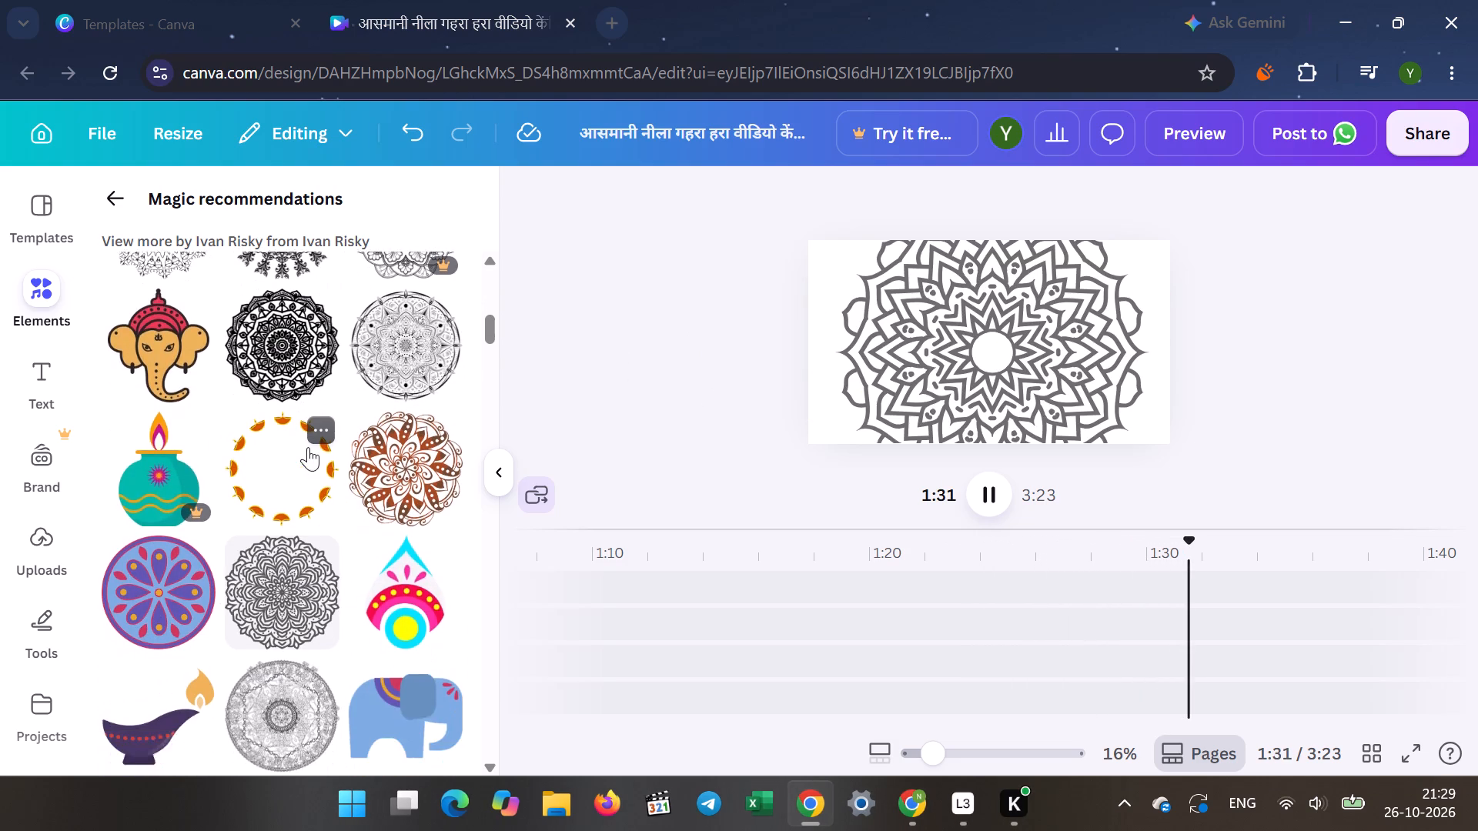
pyautogui.scroll(-3, 308, 447)
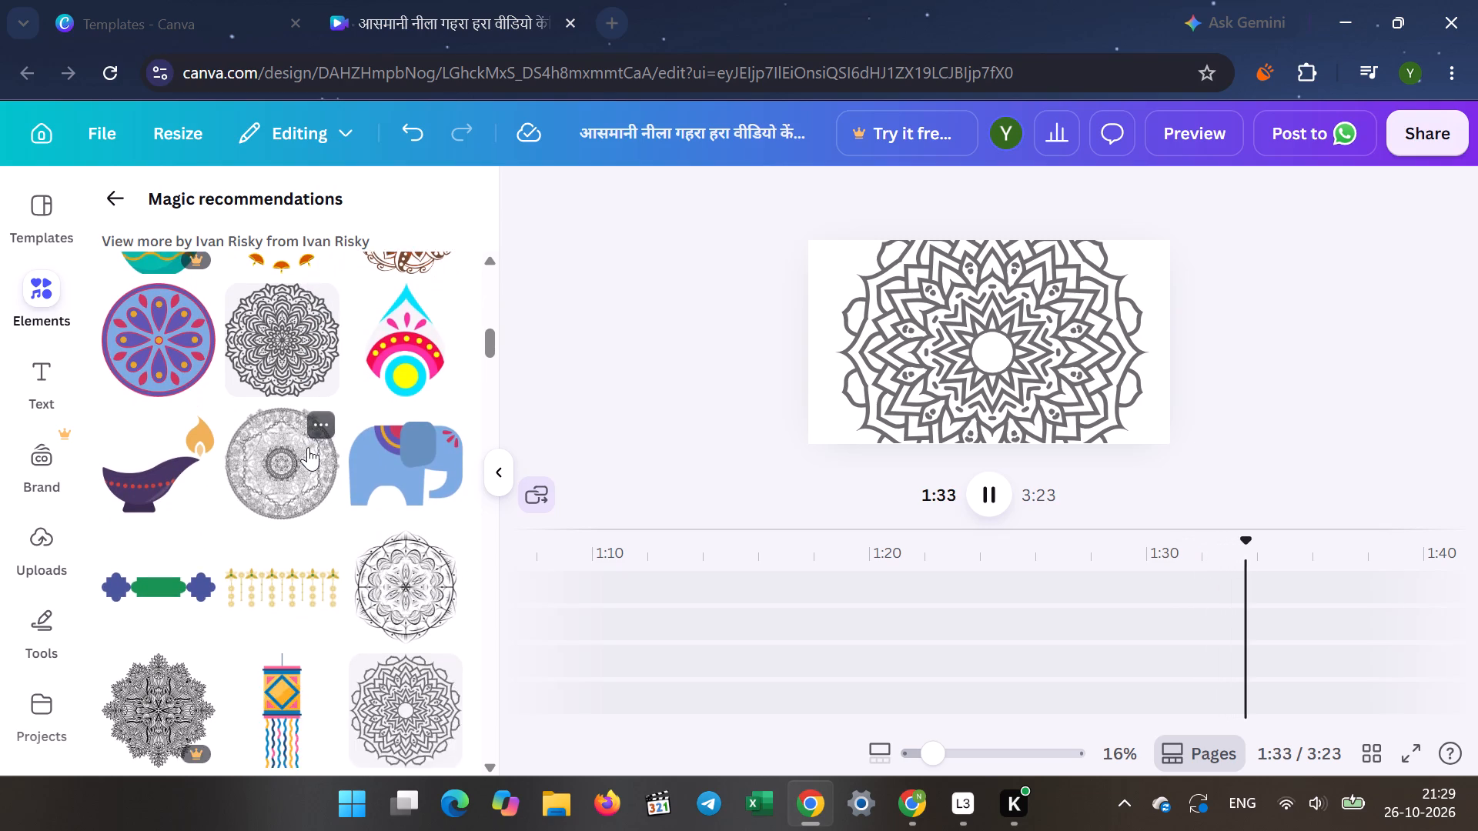
pyautogui.scroll(-3, 308, 447)
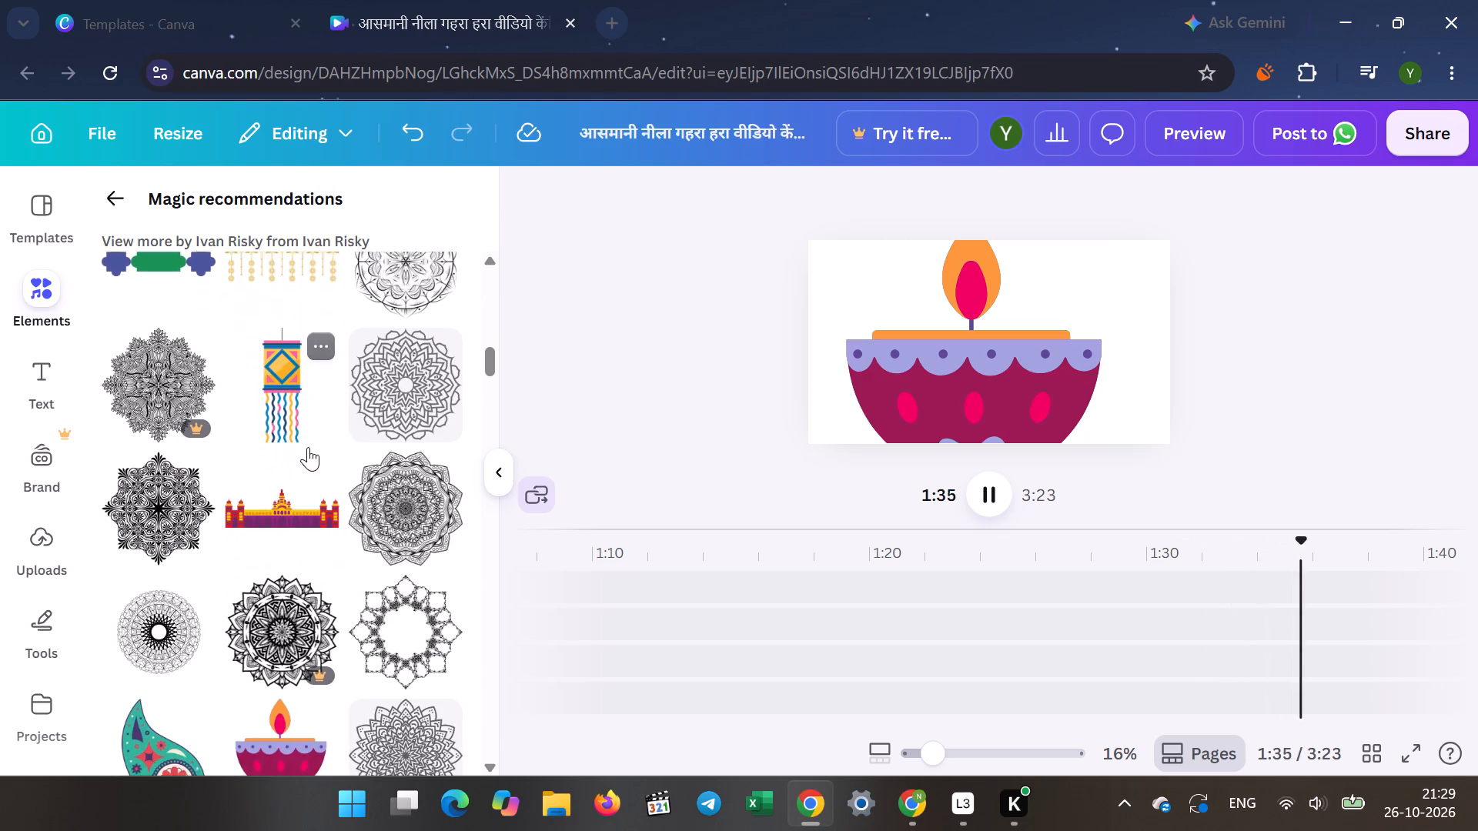
pyautogui.scroll(-3, 308, 447)
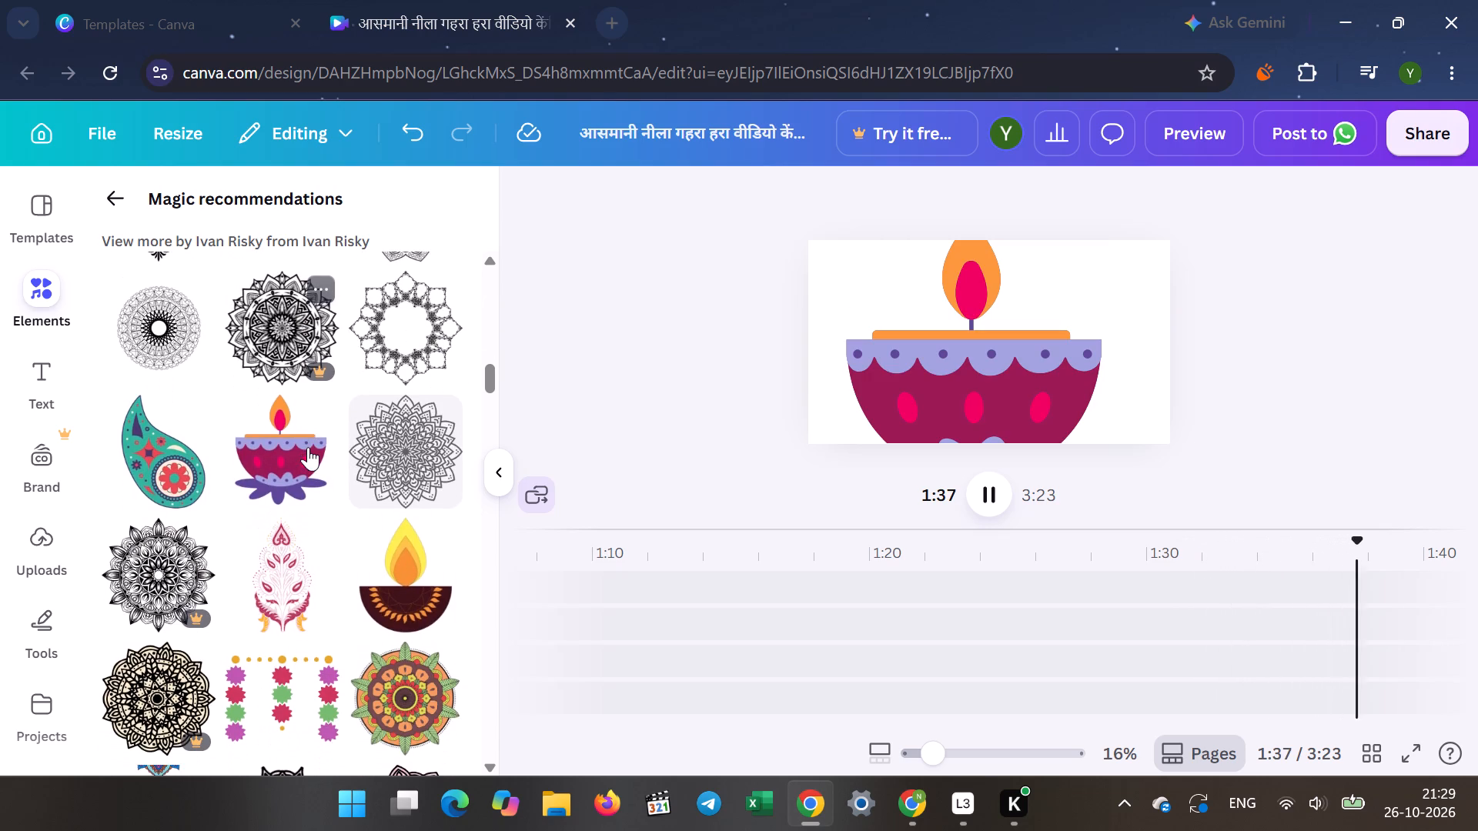
pyautogui.scroll(-1, 308, 447)
pyautogui.click(159, 499)
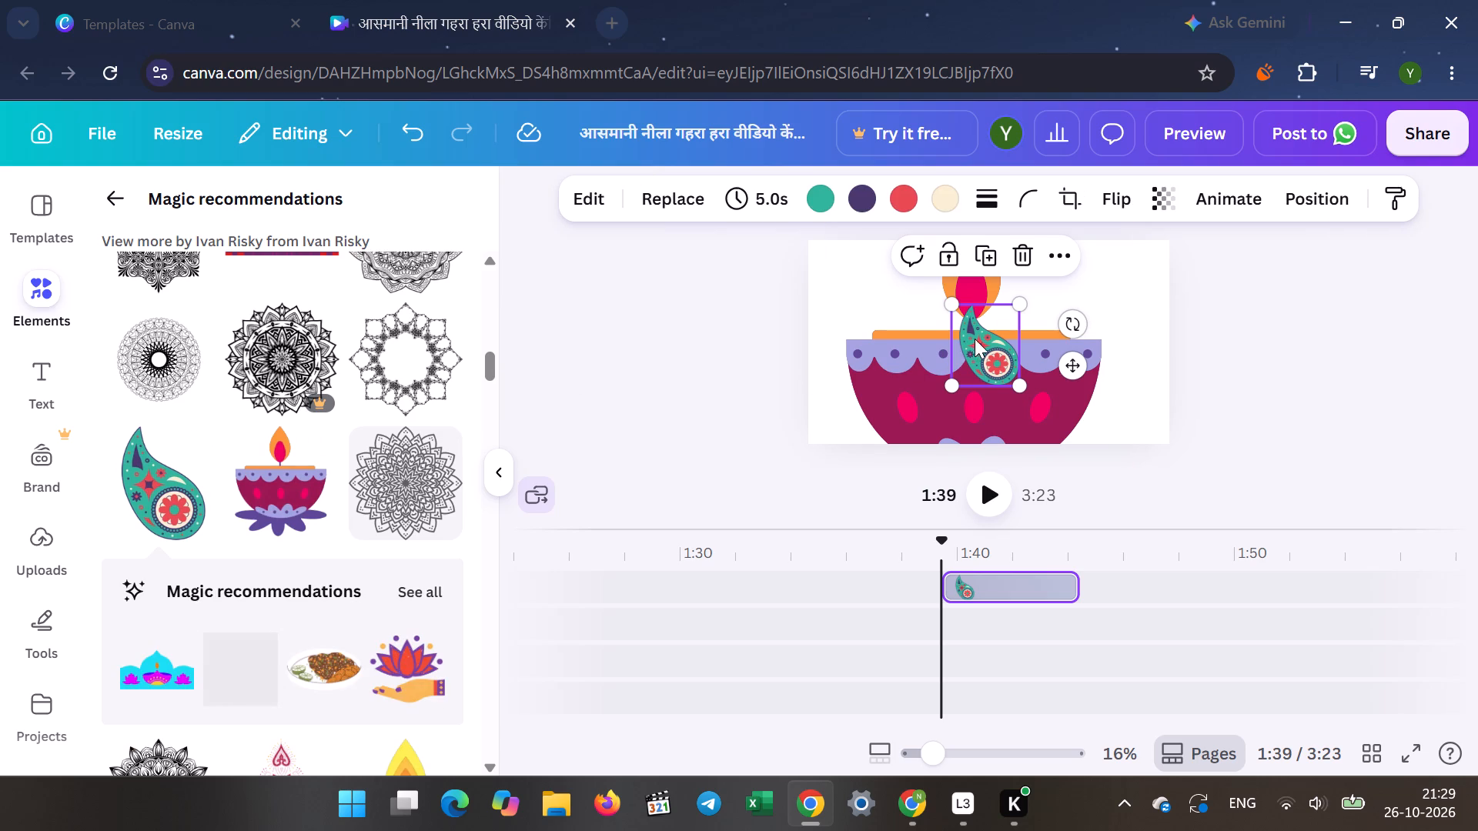
pyautogui.moveTo(971, 341); pyautogui.dragTo(1131, 271)
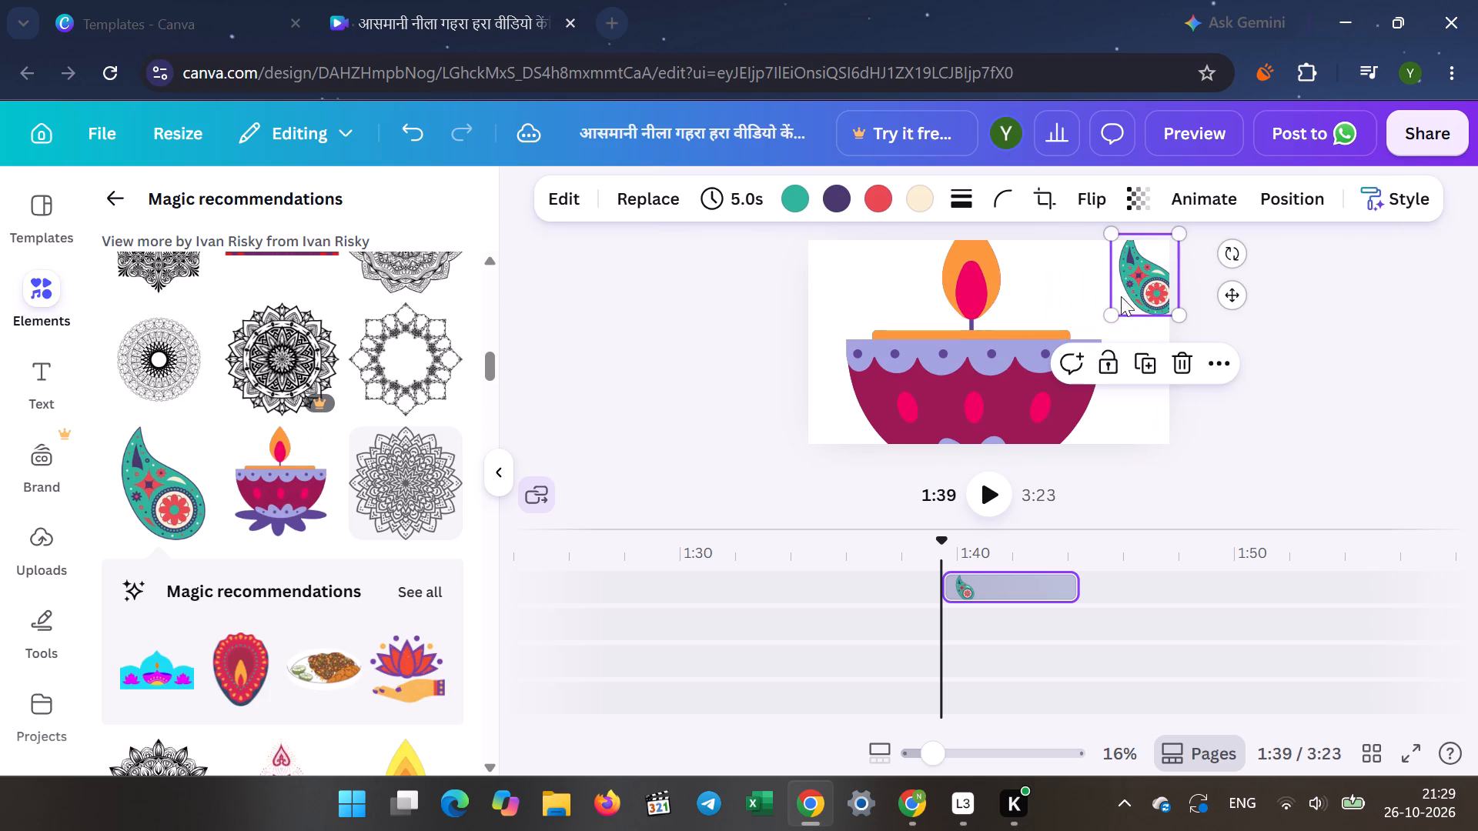
pyautogui.moveTo(1115, 306); pyautogui.dragTo(1093, 352)
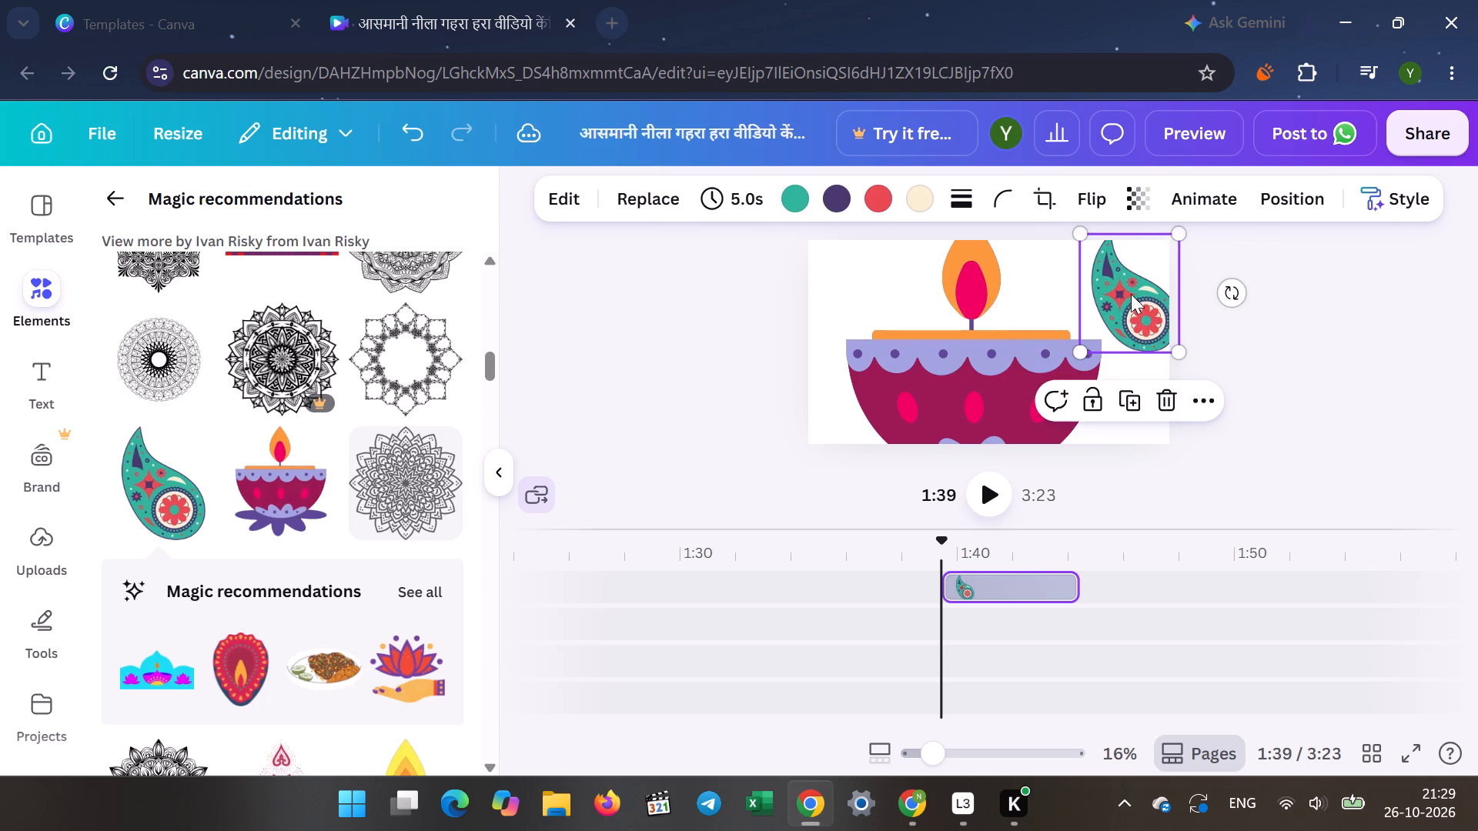
# Add a second teal paisley to the diya page, placed in the top-left corner beside the flame.
pyautogui.click(176, 521)
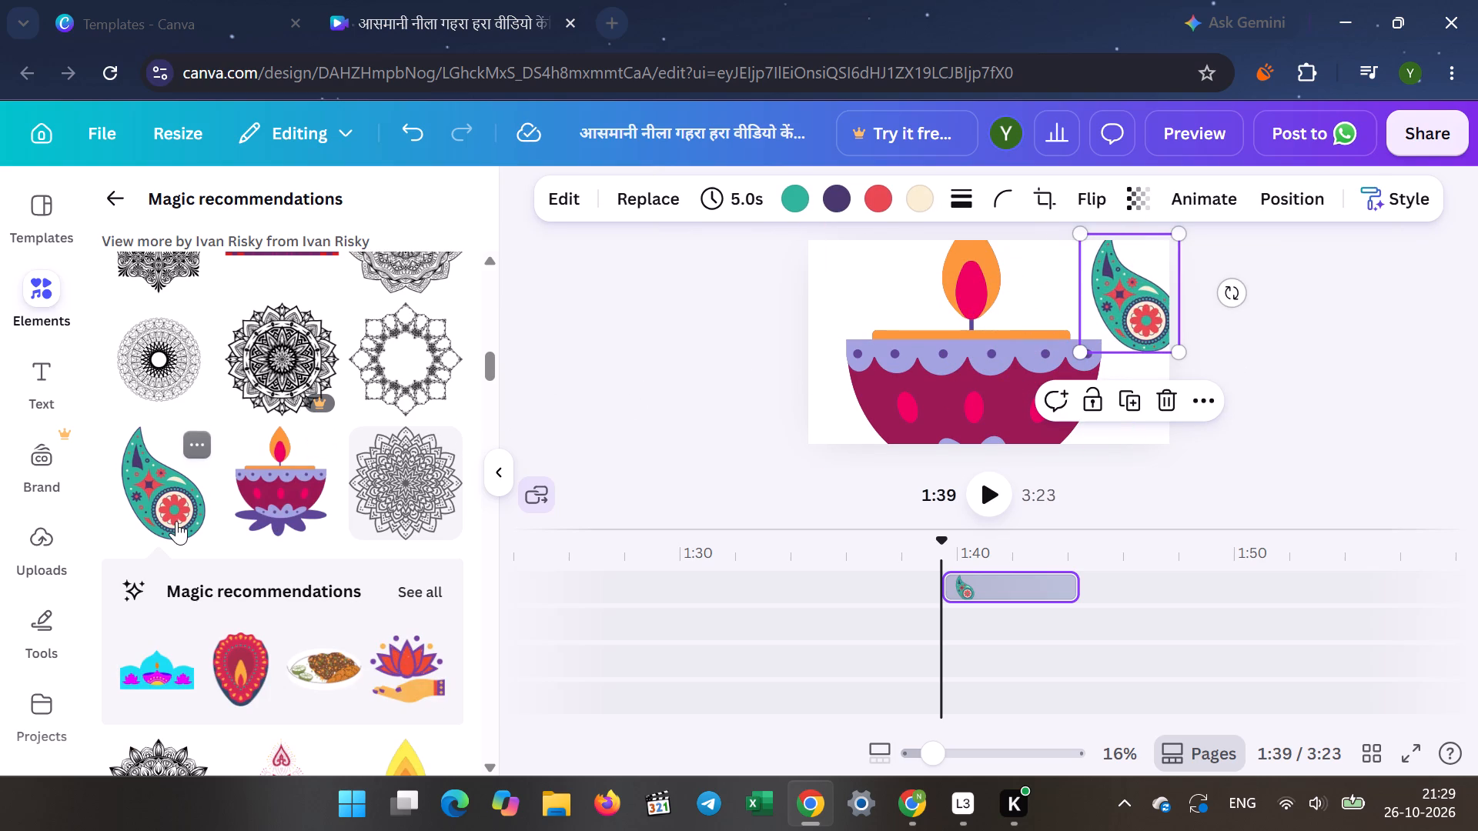
pyautogui.moveTo(978, 345); pyautogui.dragTo(900, 322)
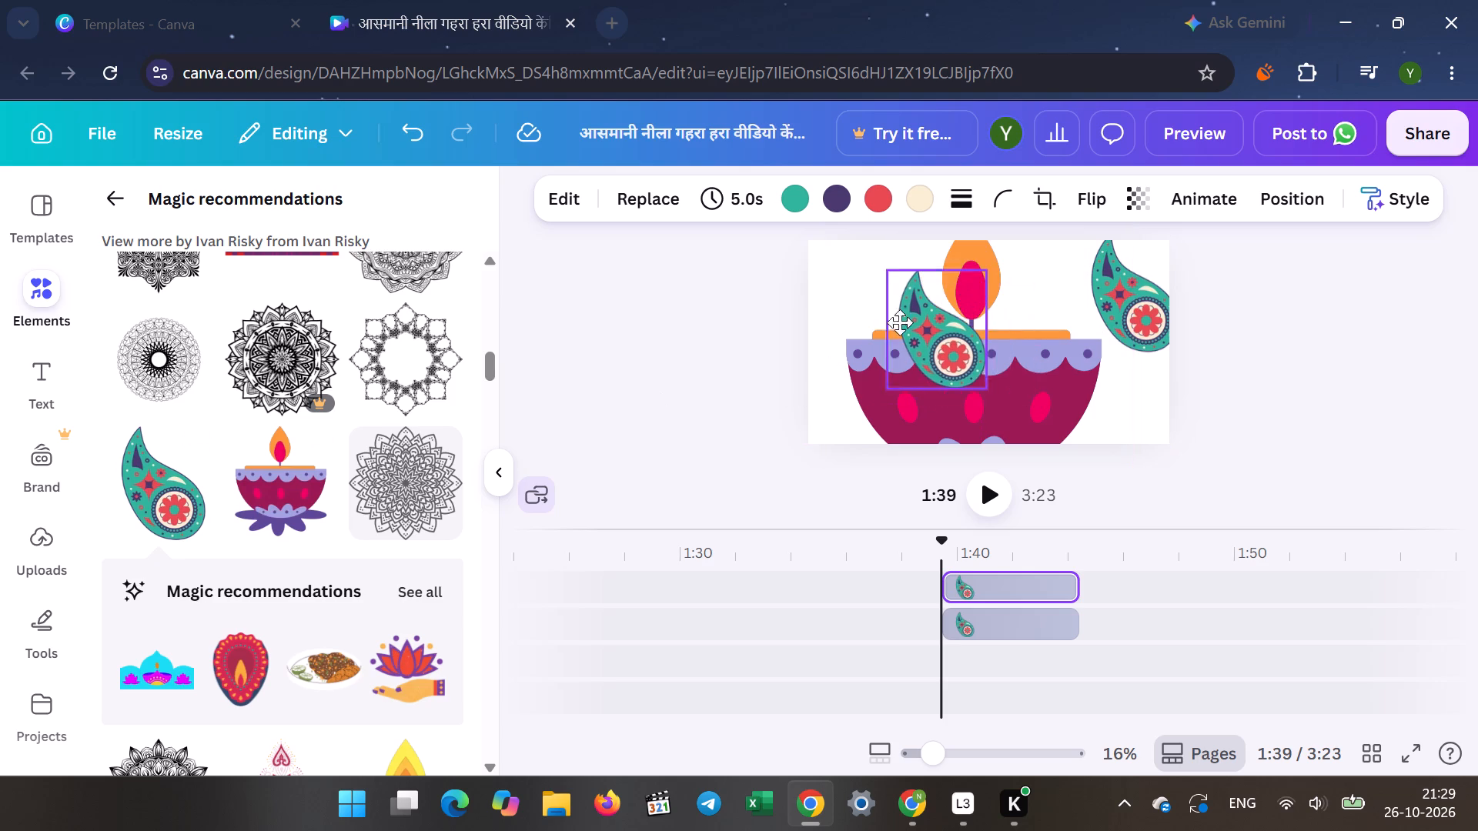
pyautogui.moveTo(900, 322); pyautogui.dragTo(837, 300)
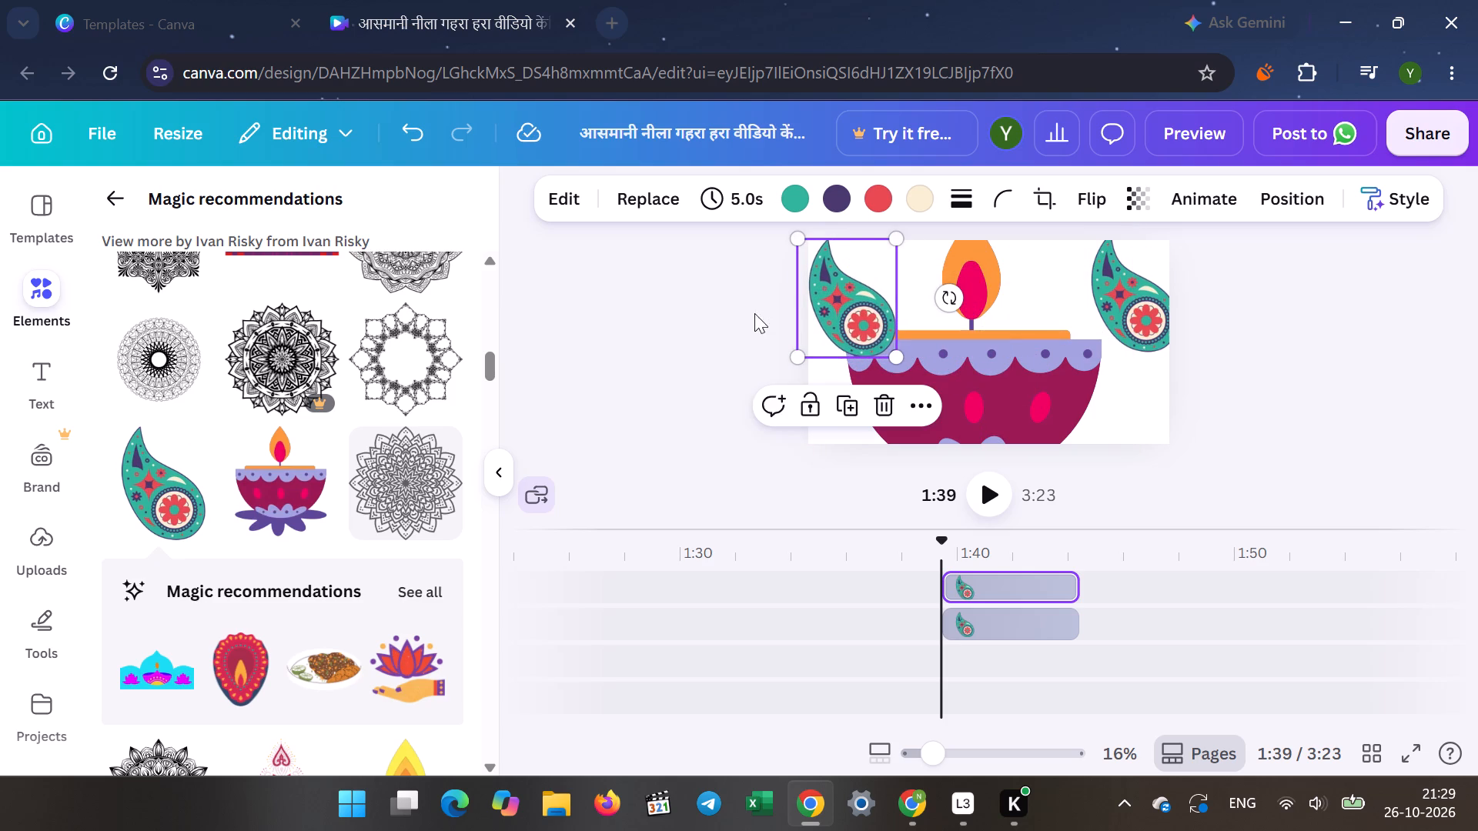
pyautogui.click(739, 312)
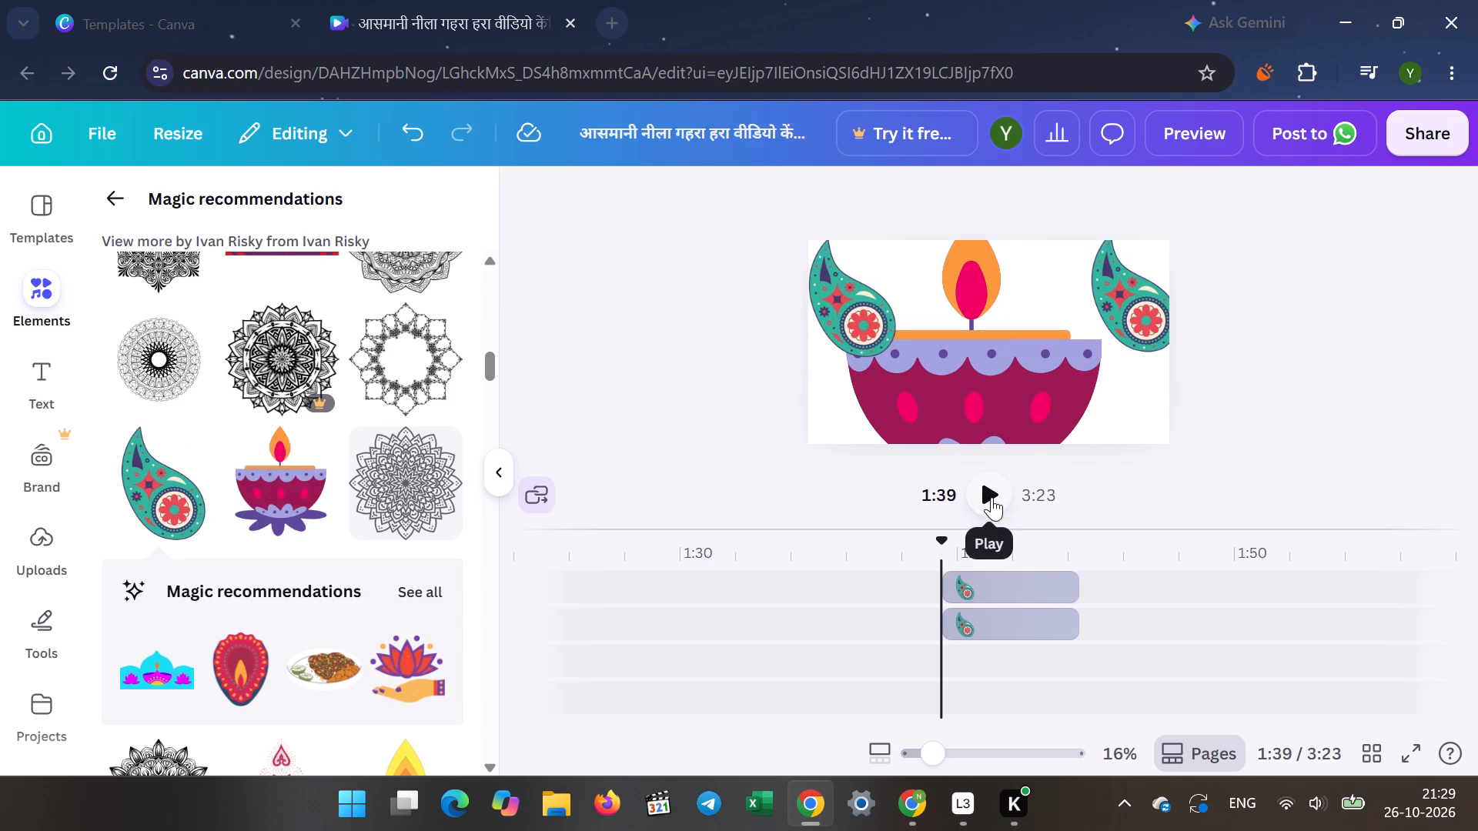
# Add the purple-based diya graphic to the brown mandala page at 2:07, strongly enlarged in the page's lower-right corner.
pyautogui.click(991, 497)
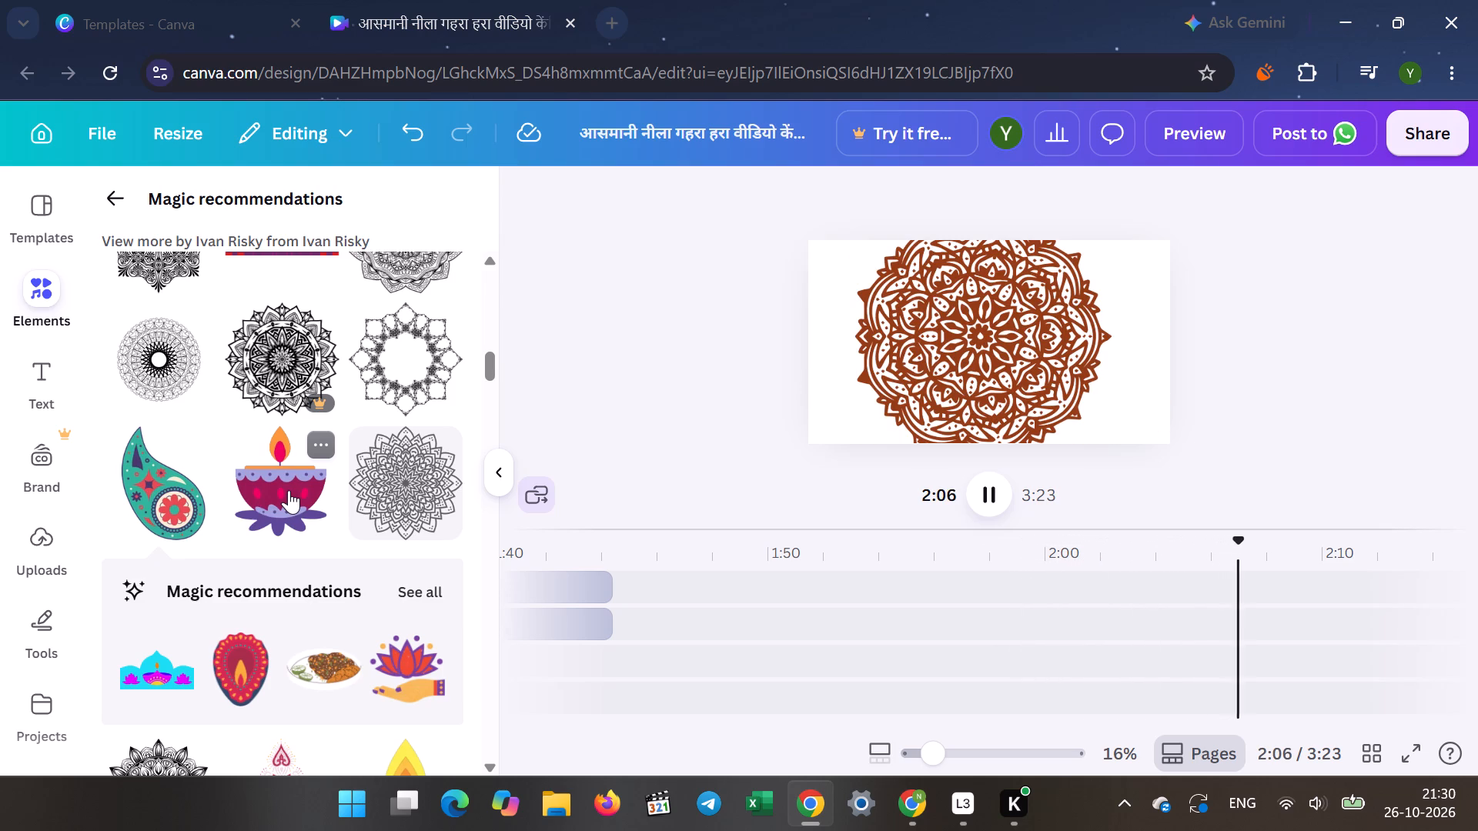
pyautogui.click(289, 490)
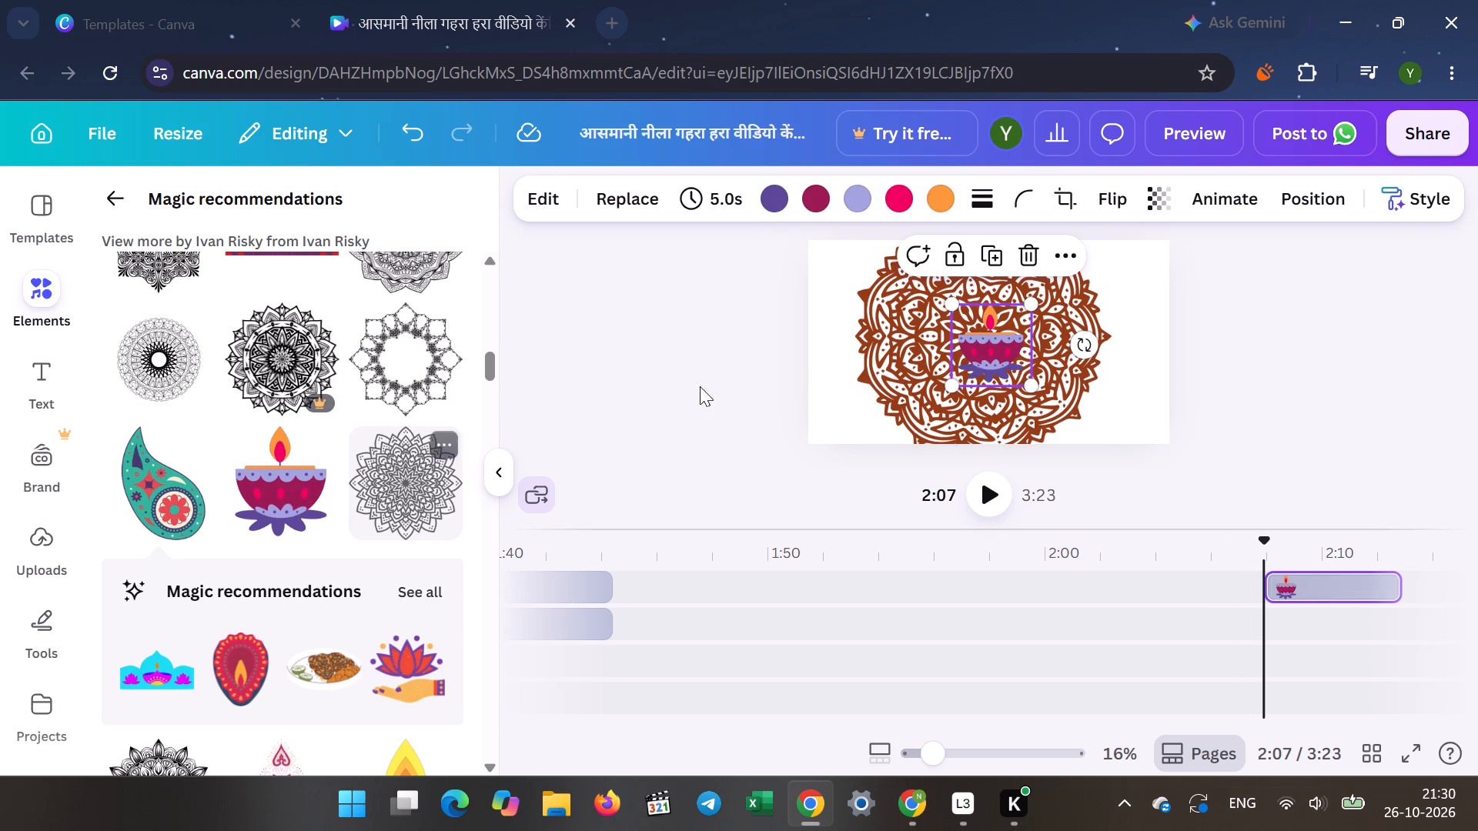
pyautogui.moveTo(957, 357); pyautogui.dragTo(1102, 306)
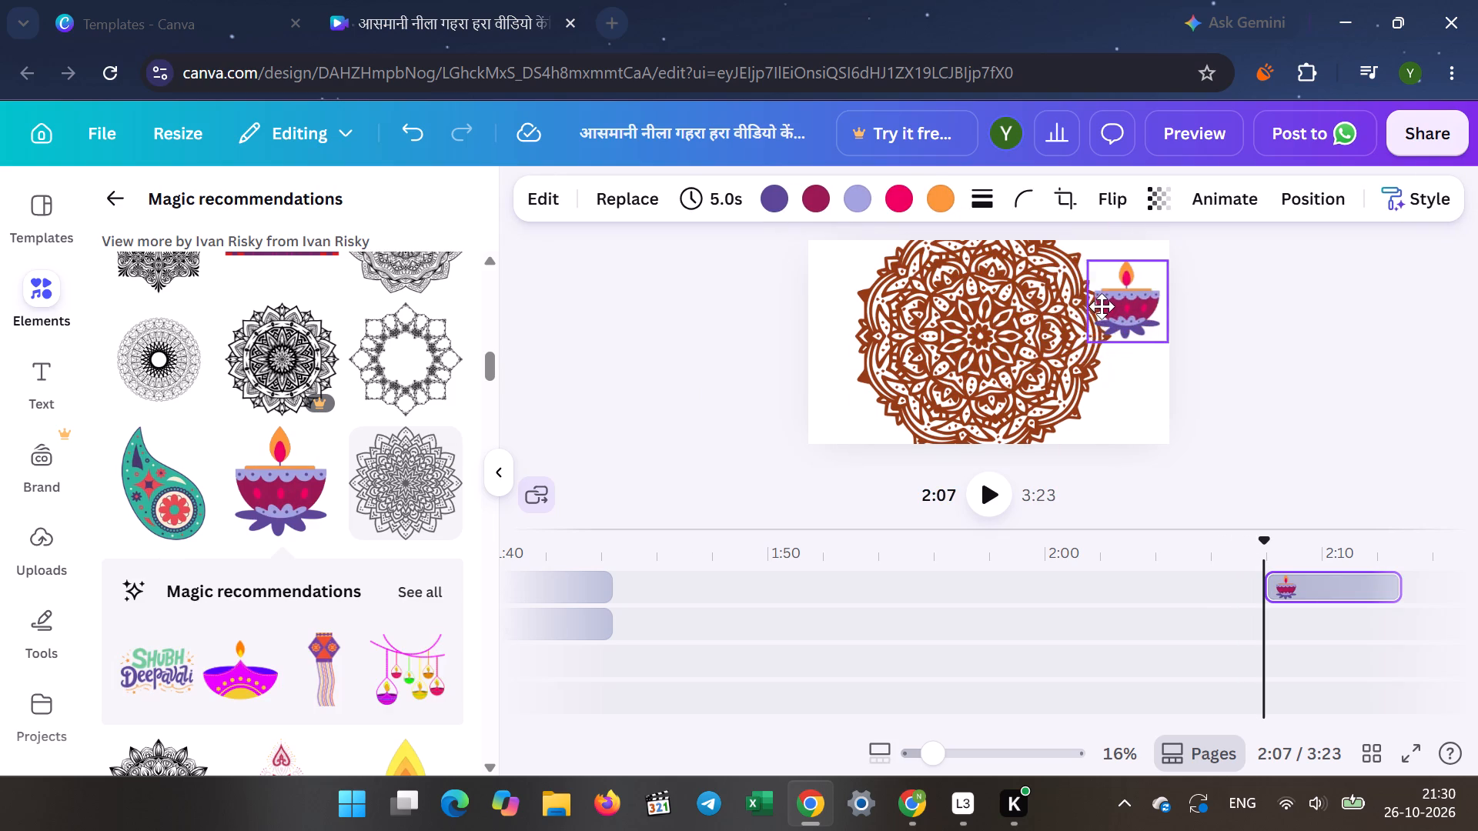
pyautogui.moveTo(1102, 306); pyautogui.dragTo(1105, 291)
pyautogui.moveTo(1097, 315); pyautogui.dragTo(1070, 363)
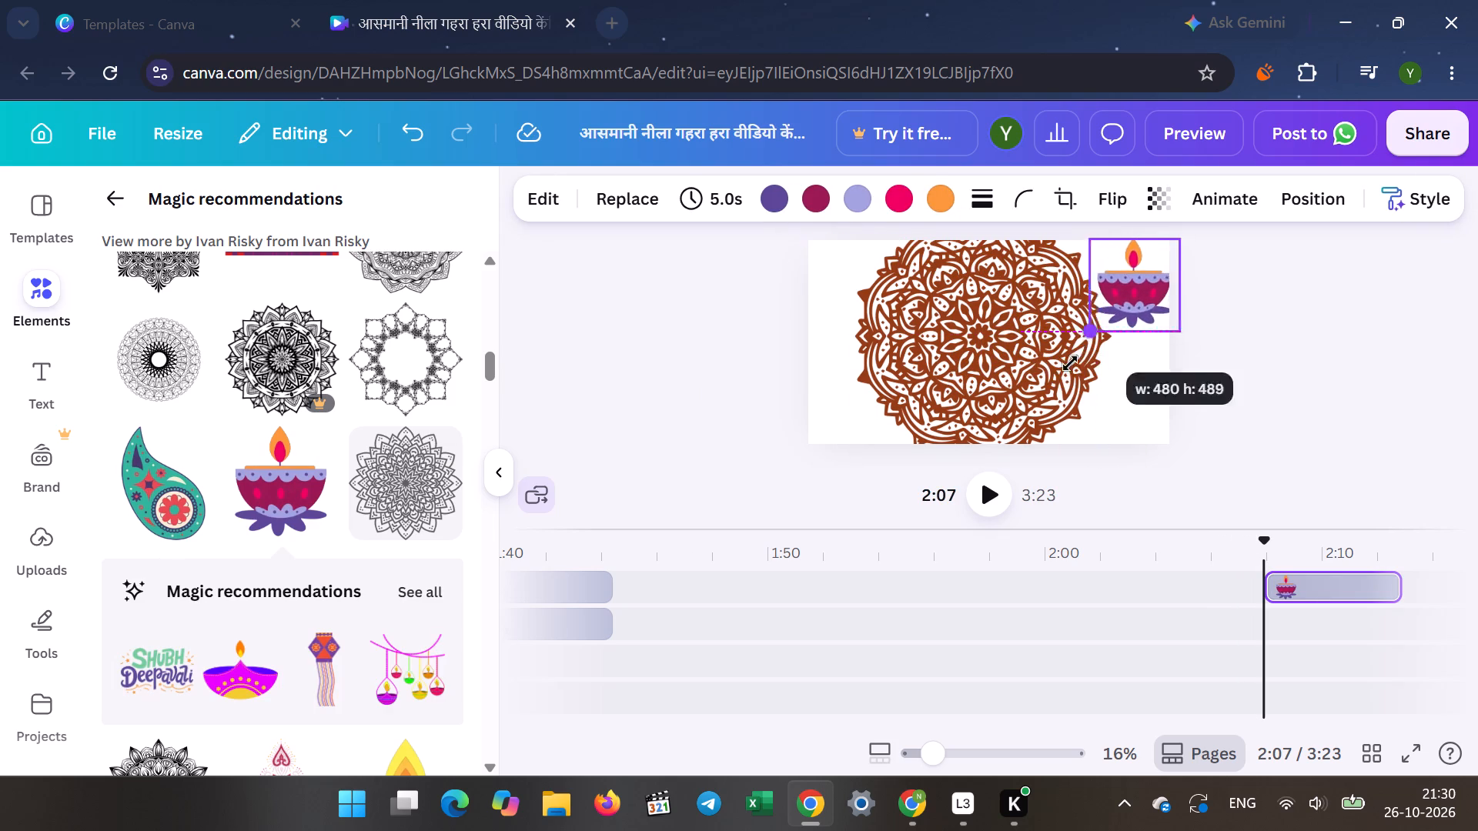
pyautogui.moveTo(1070, 363); pyautogui.dragTo(978, 452)
pyautogui.moveTo(1075, 323); pyautogui.dragTo(1099, 355)
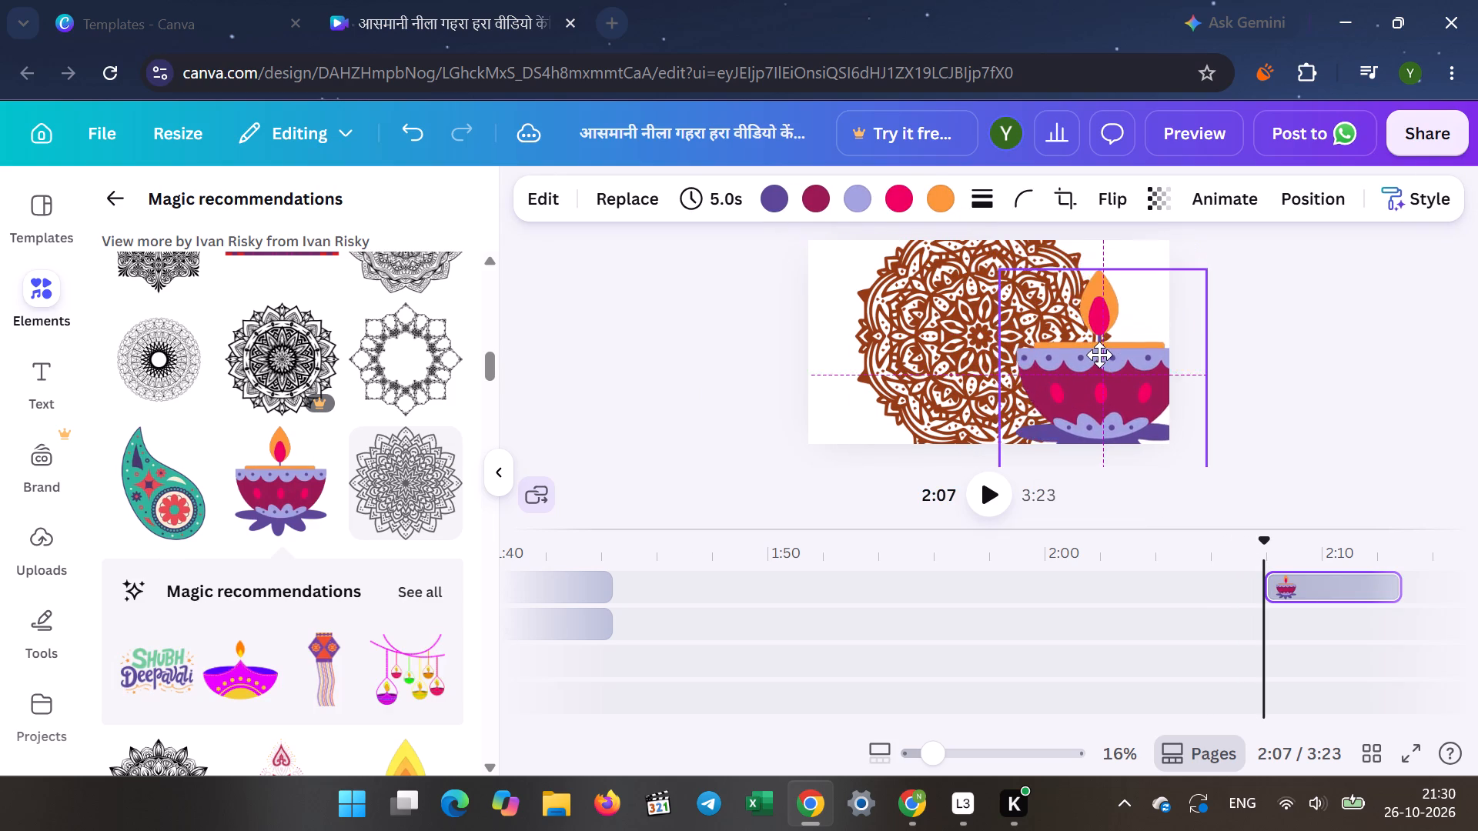
pyautogui.moveTo(1099, 355); pyautogui.dragTo(1094, 355)
pyautogui.click(694, 370)
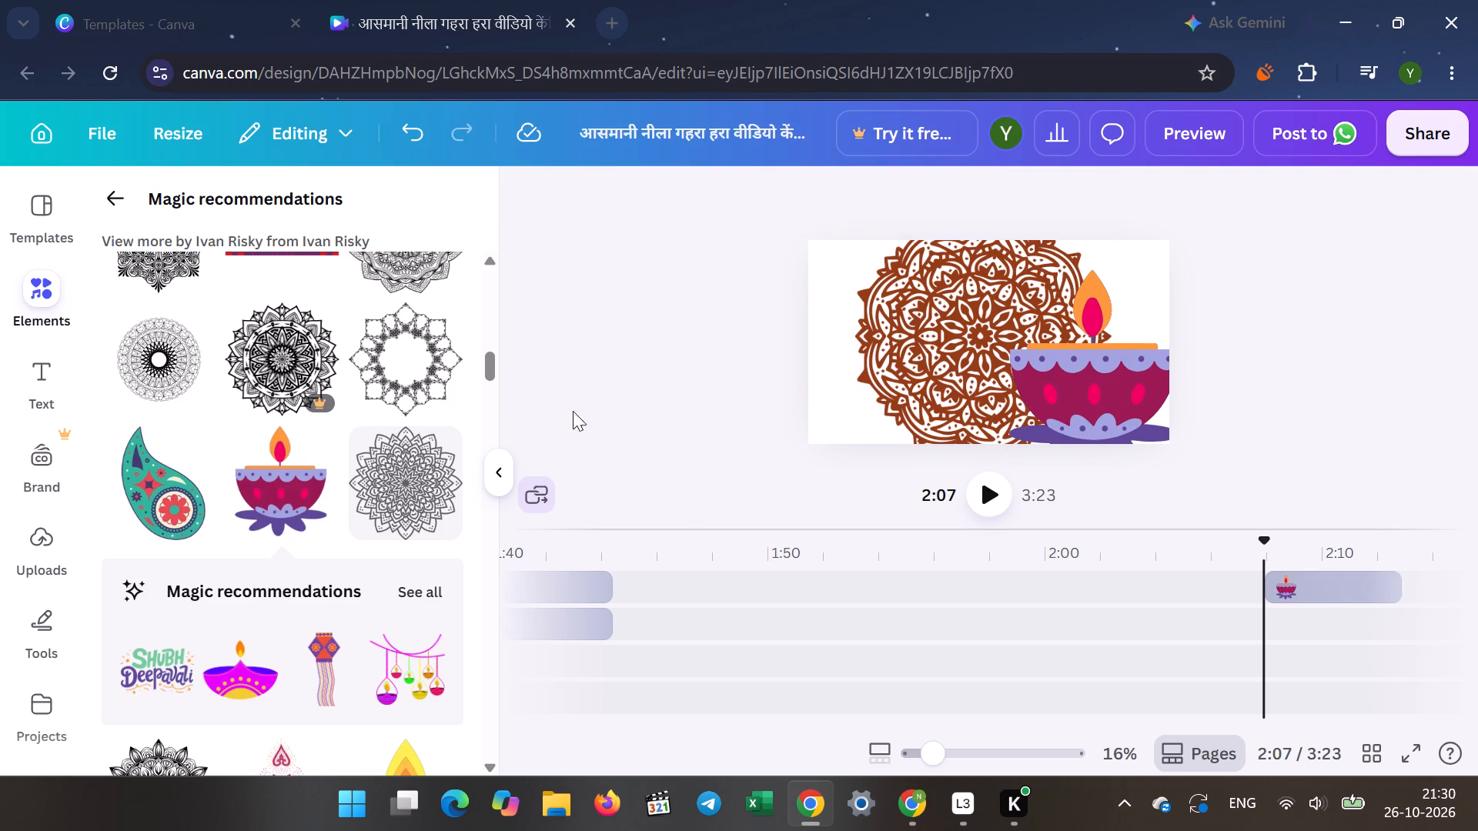
# Add a second enlarged diya to the brown mandala page, placed in the lower-left corner beside the first.
pyautogui.click(259, 506)
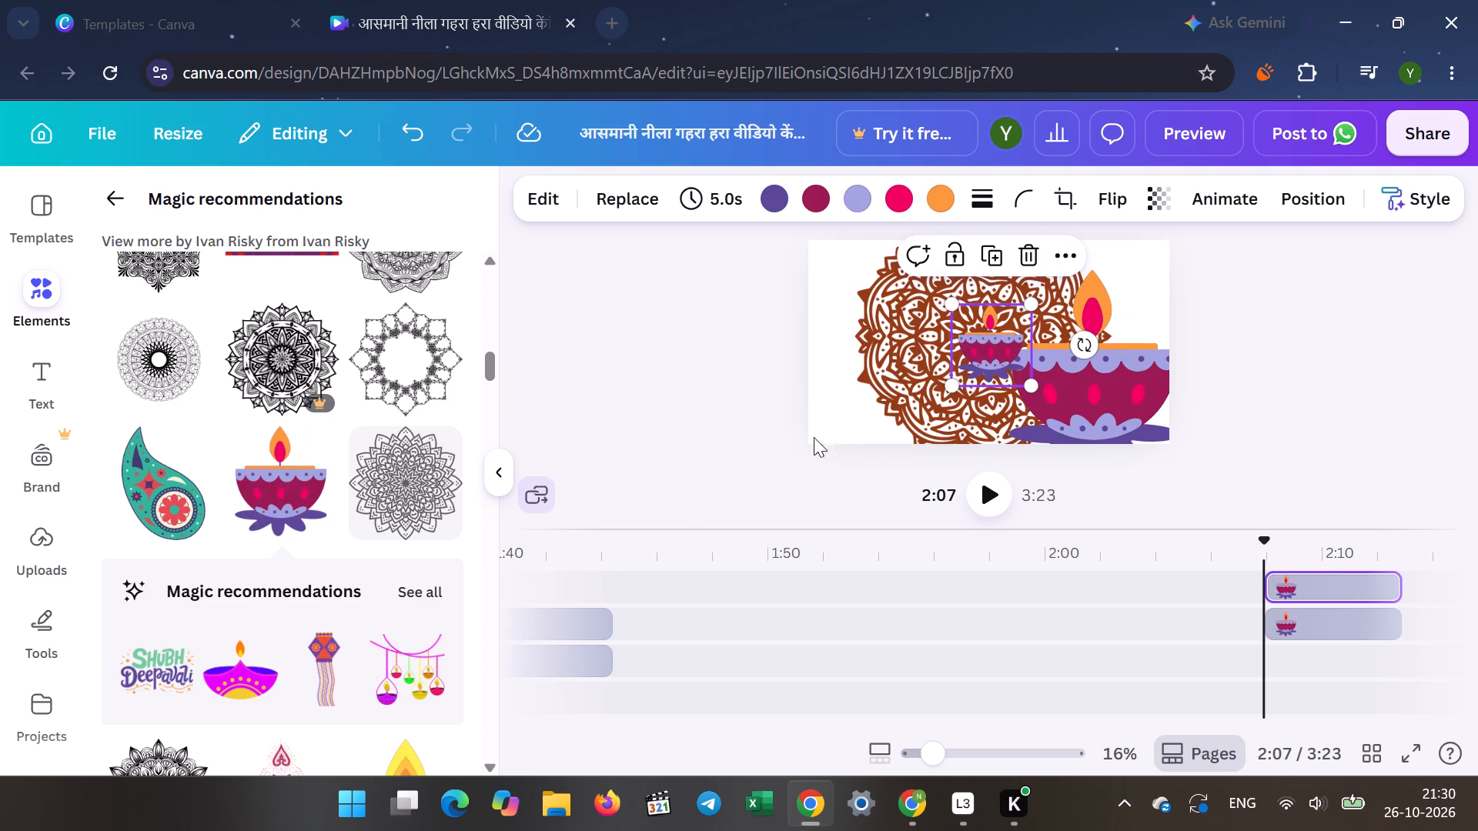
pyautogui.moveTo(955, 378); pyautogui.dragTo(808, 457)
pyautogui.moveTo(942, 422); pyautogui.dragTo(909, 409)
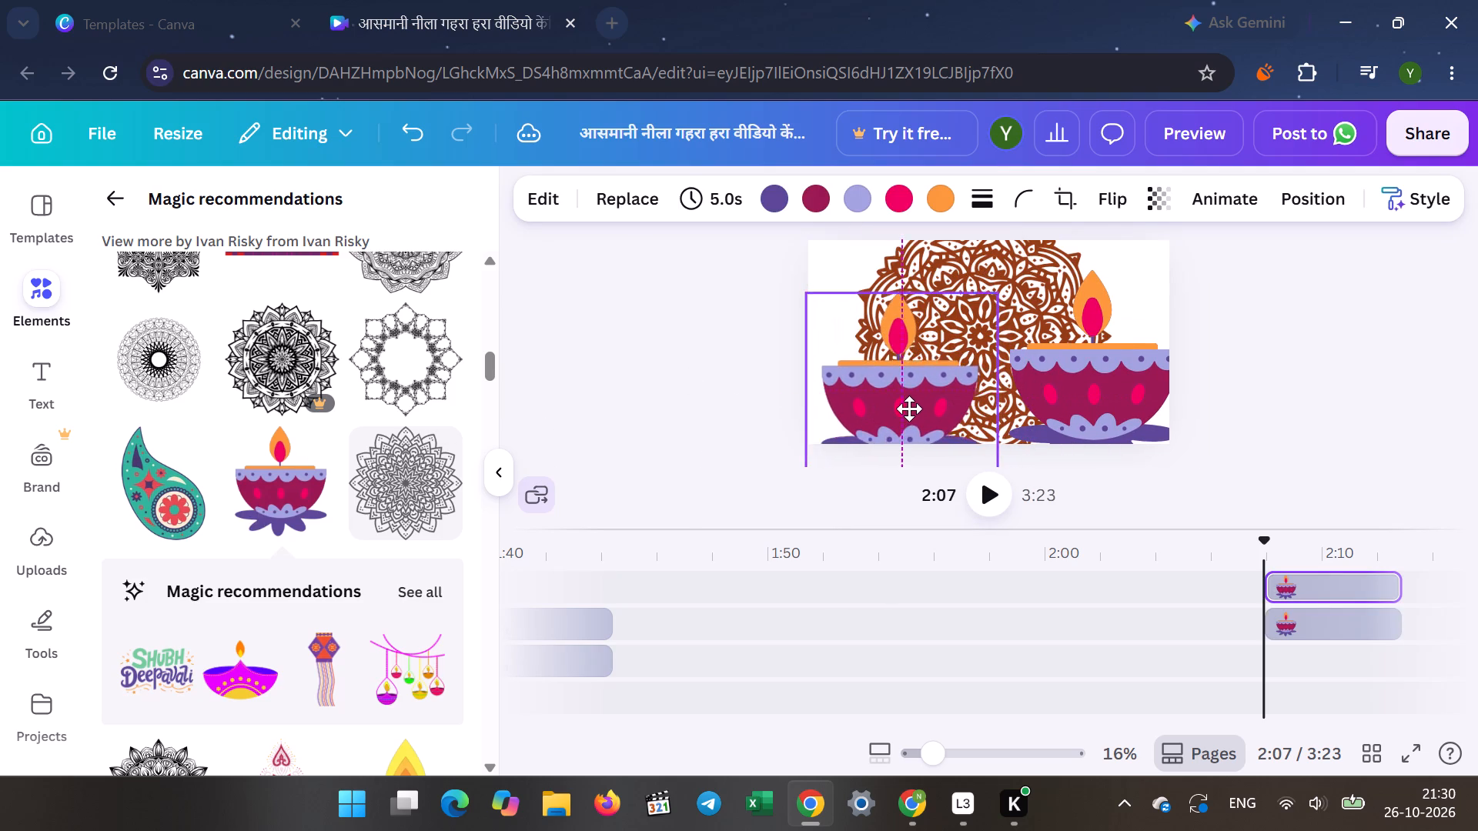
pyautogui.moveTo(909, 409); pyautogui.dragTo(894, 399)
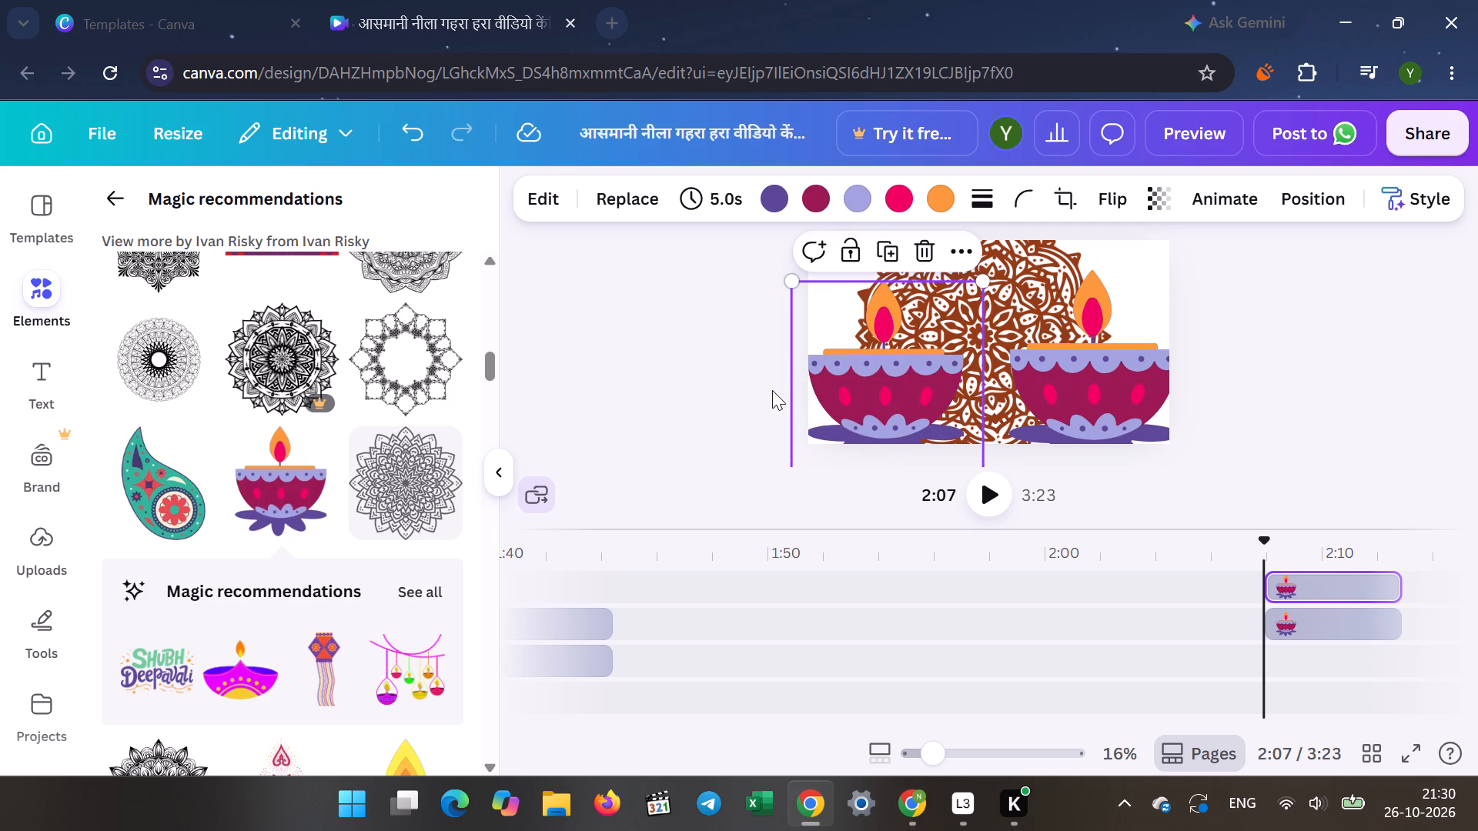
pyautogui.click(772, 390)
# Add a third purple-based diya to the brown mandala page at 2:07, kept small in the page's top-left corner.
pyautogui.click(267, 502)
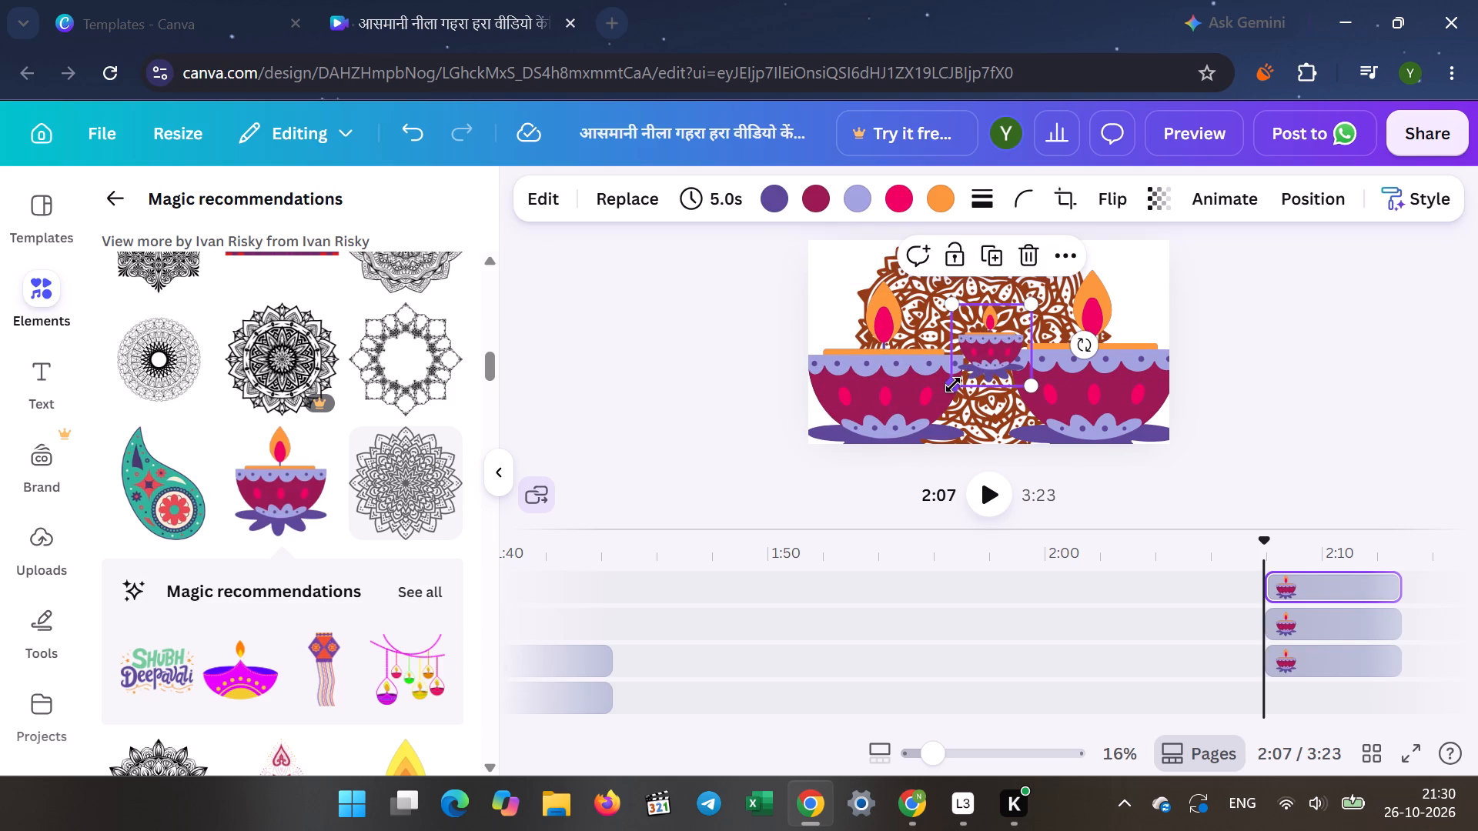
pyautogui.moveTo(958, 382); pyautogui.dragTo(889, 465)
pyautogui.moveTo(925, 395); pyautogui.dragTo(955, 349)
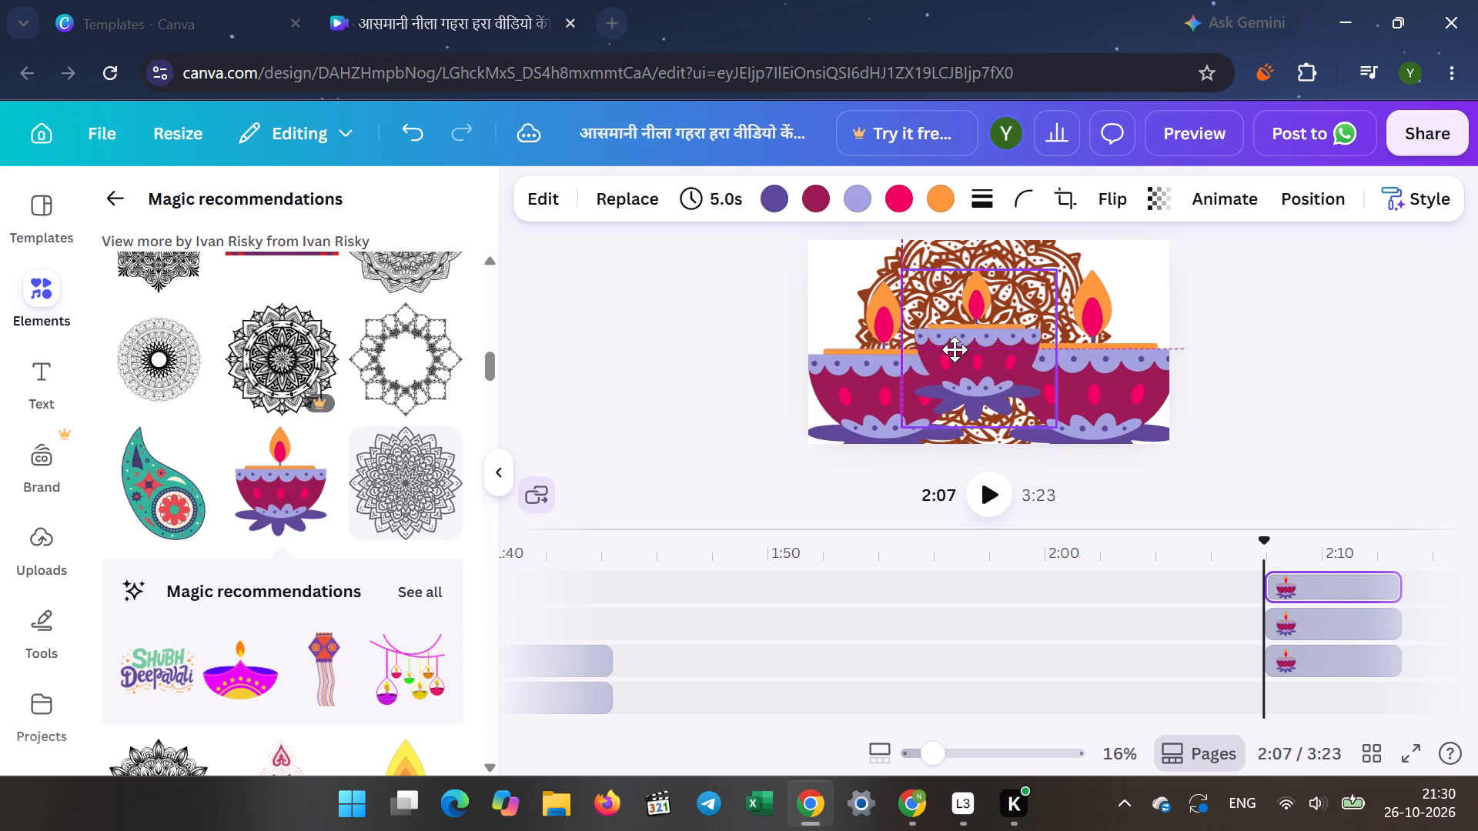
pyautogui.moveTo(955, 349); pyautogui.dragTo(983, 405)
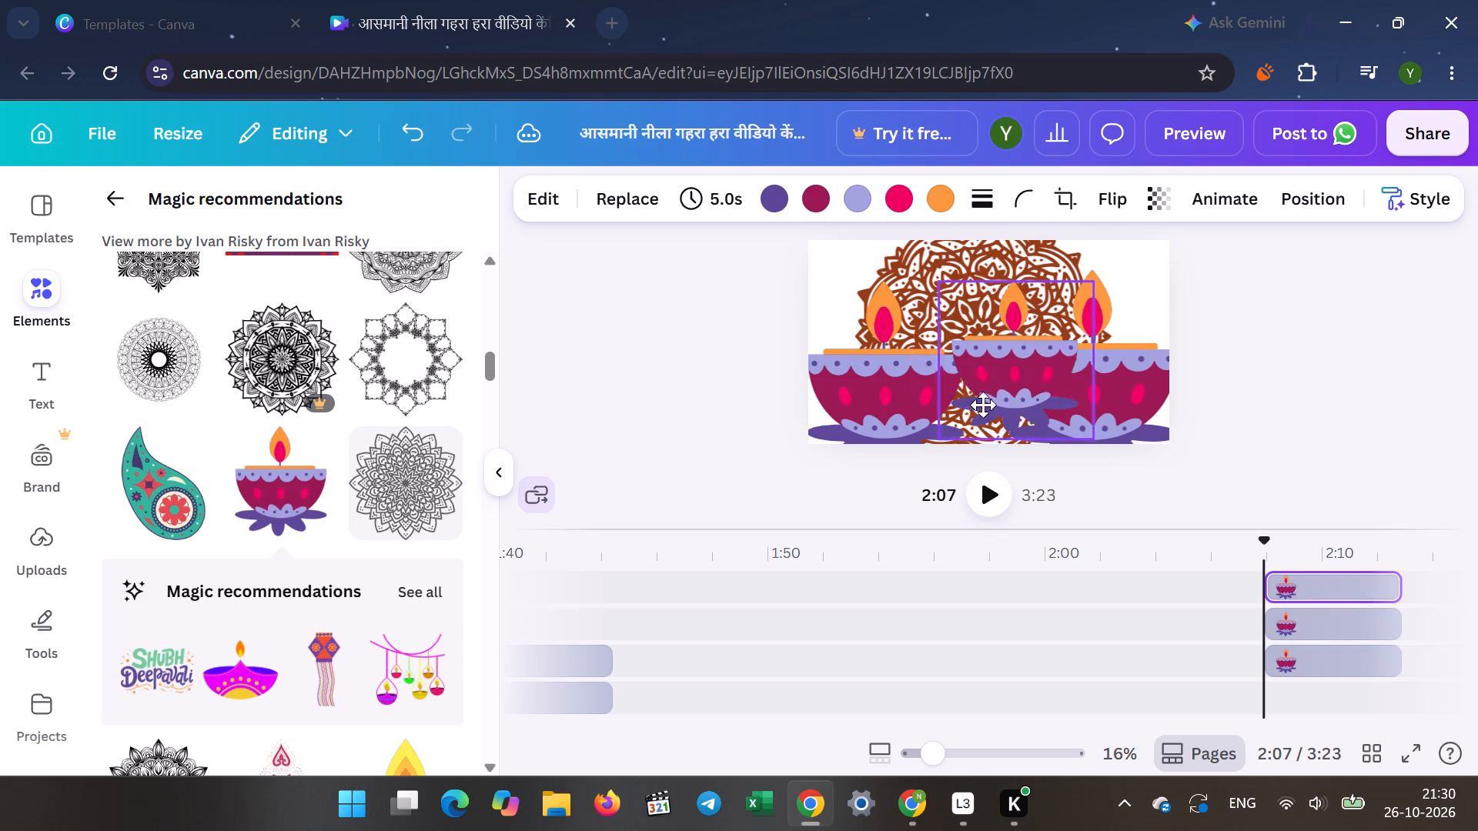
pyautogui.moveTo(983, 405); pyautogui.dragTo(813, 262)
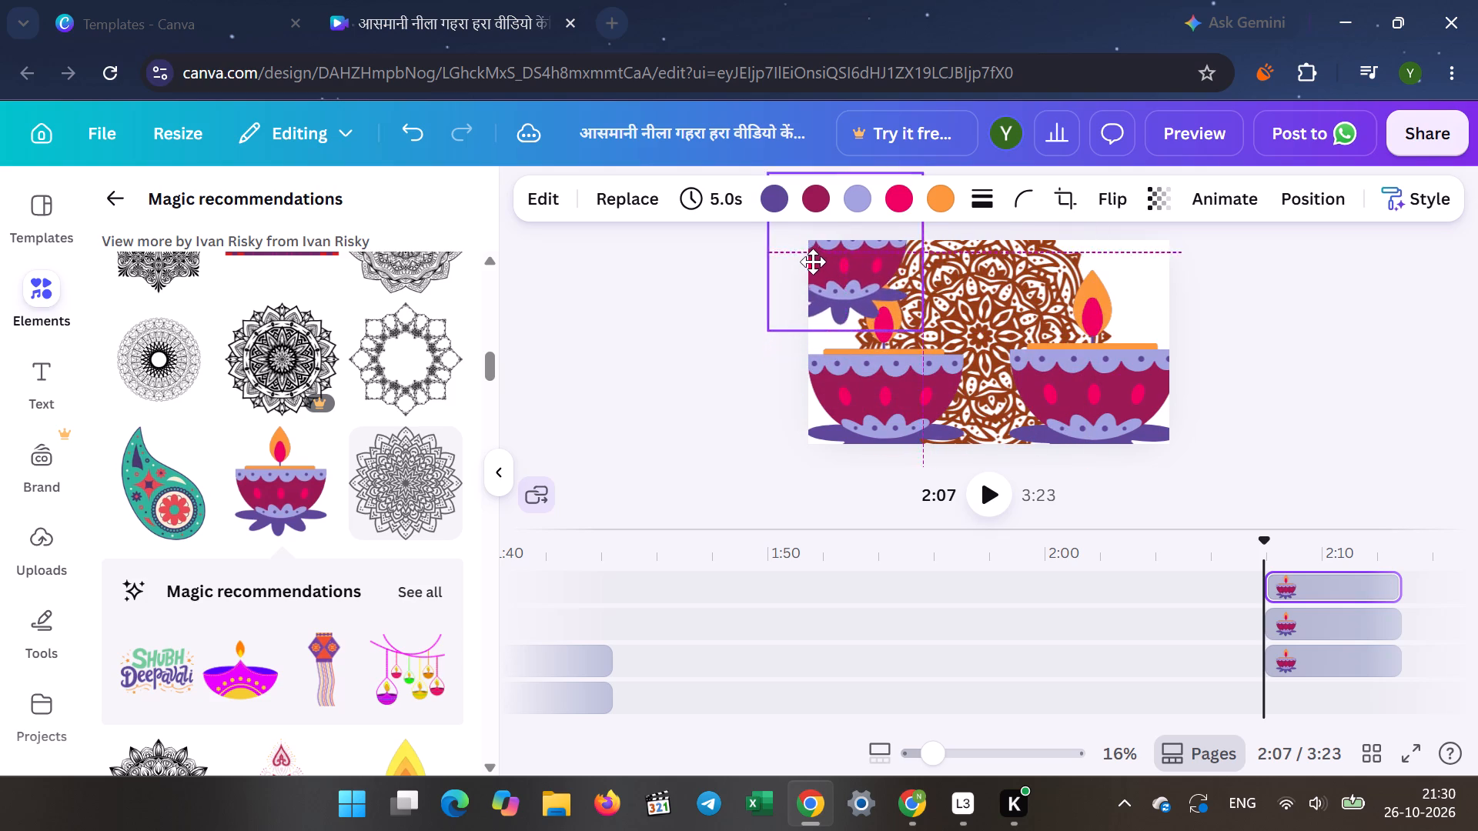
pyautogui.moveTo(813, 262); pyautogui.dragTo(971, 344)
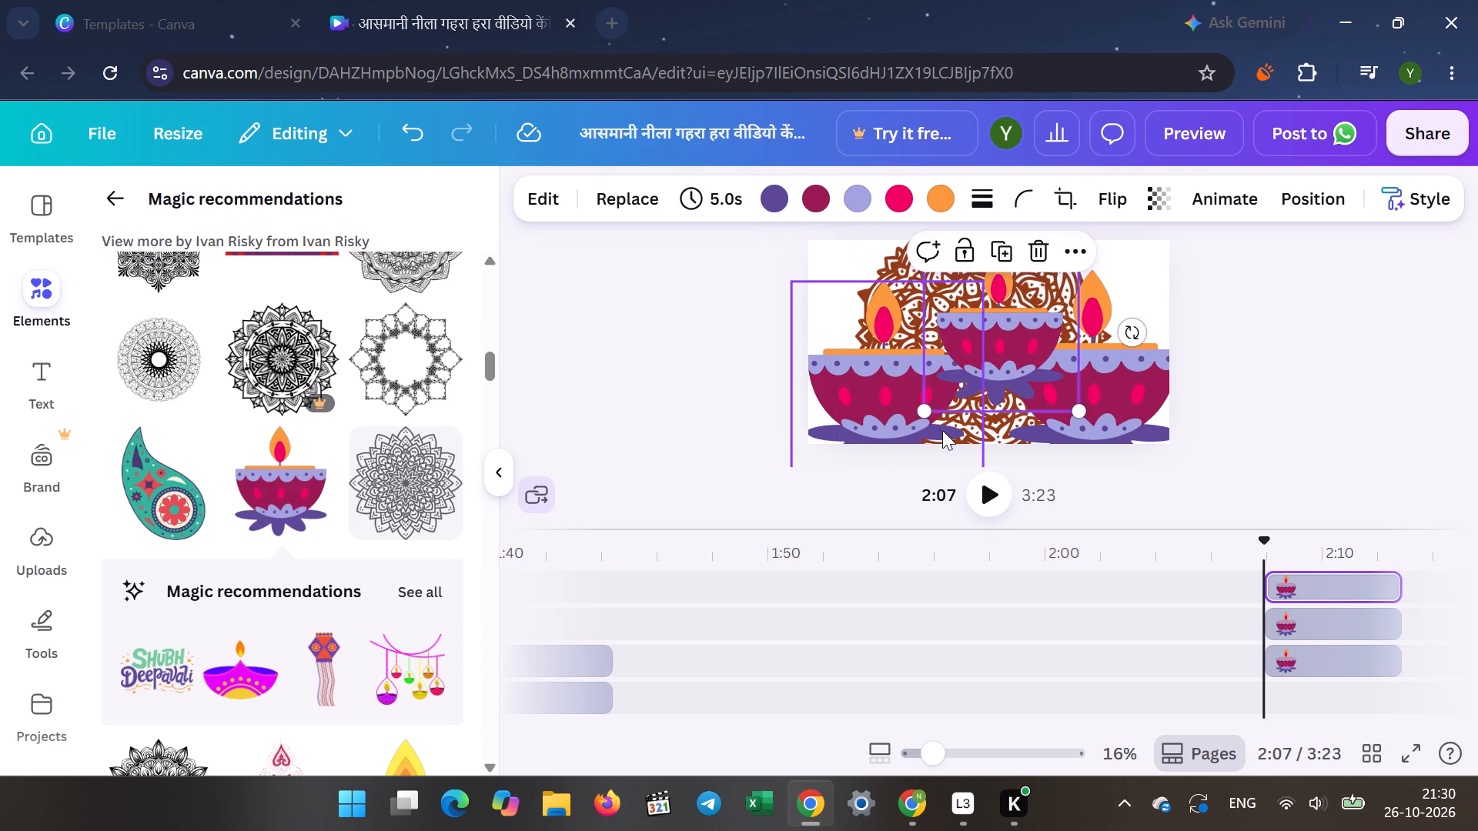
pyautogui.moveTo(929, 410); pyautogui.dragTo(1006, 329)
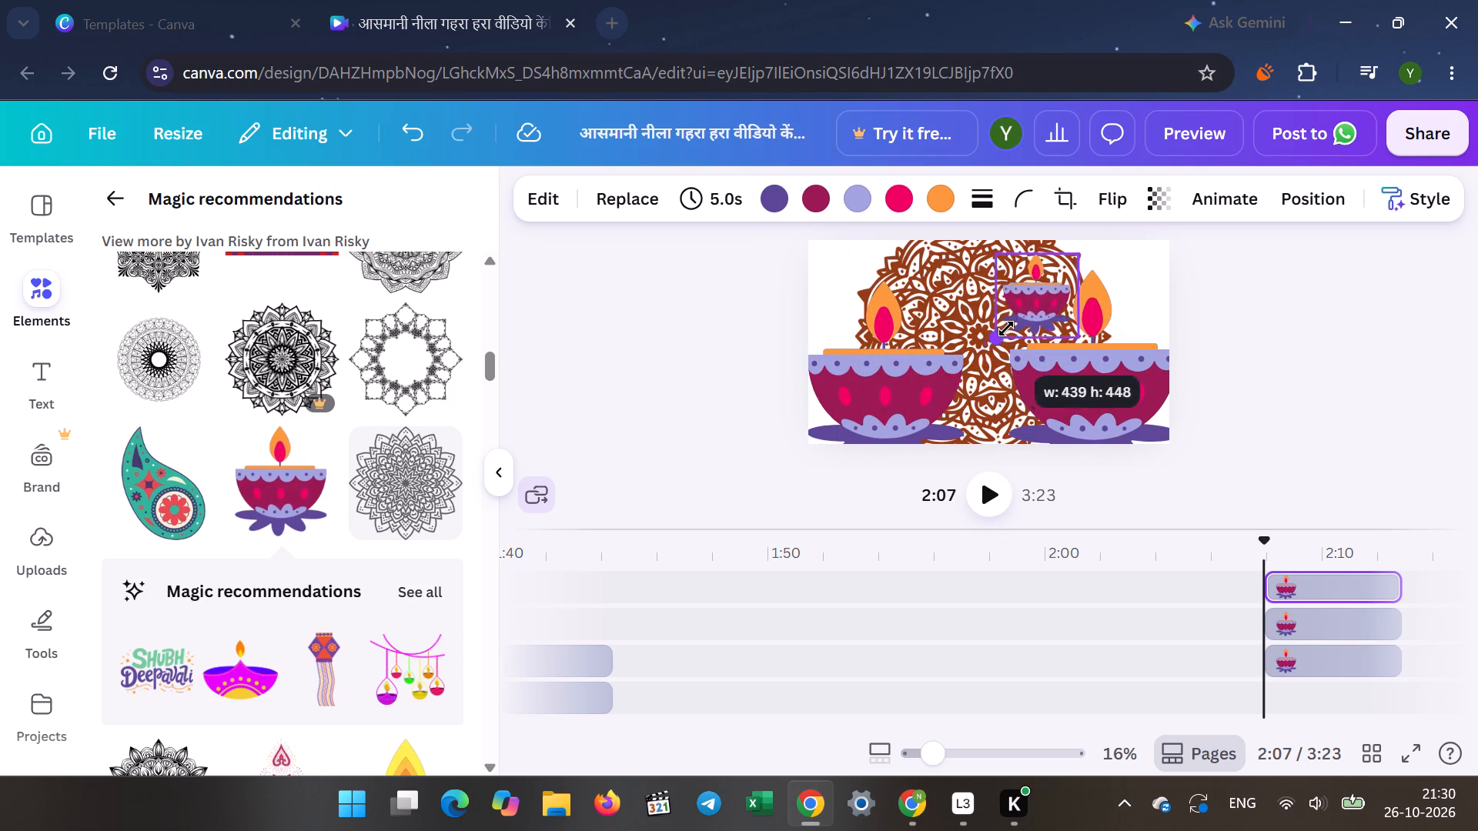
pyautogui.moveTo(1006, 329); pyautogui.dragTo(1006, 328)
pyautogui.moveTo(1038, 285); pyautogui.dragTo(846, 283)
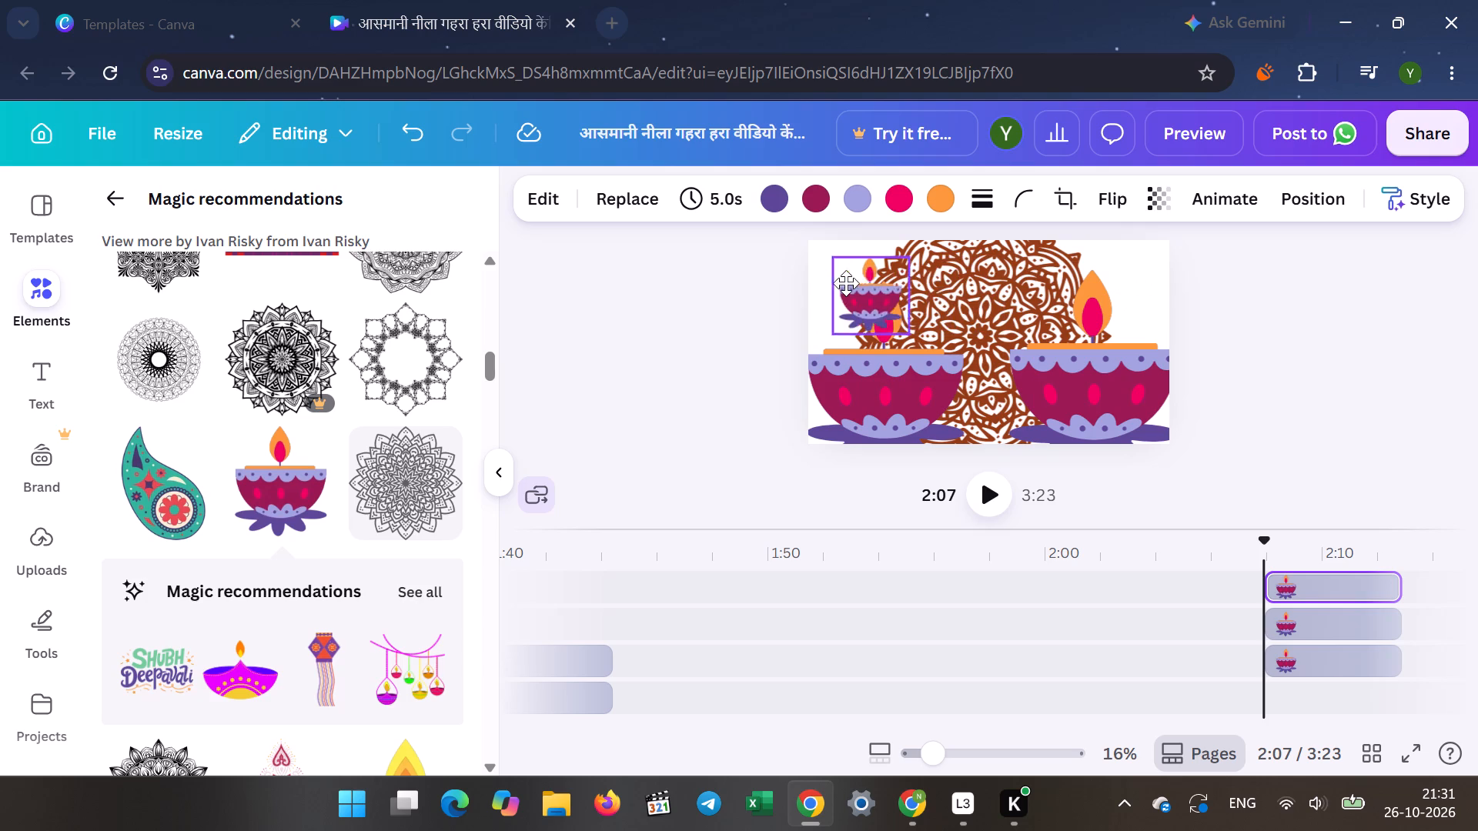
pyautogui.moveTo(846, 283); pyautogui.dragTo(838, 275)
pyautogui.click(750, 279)
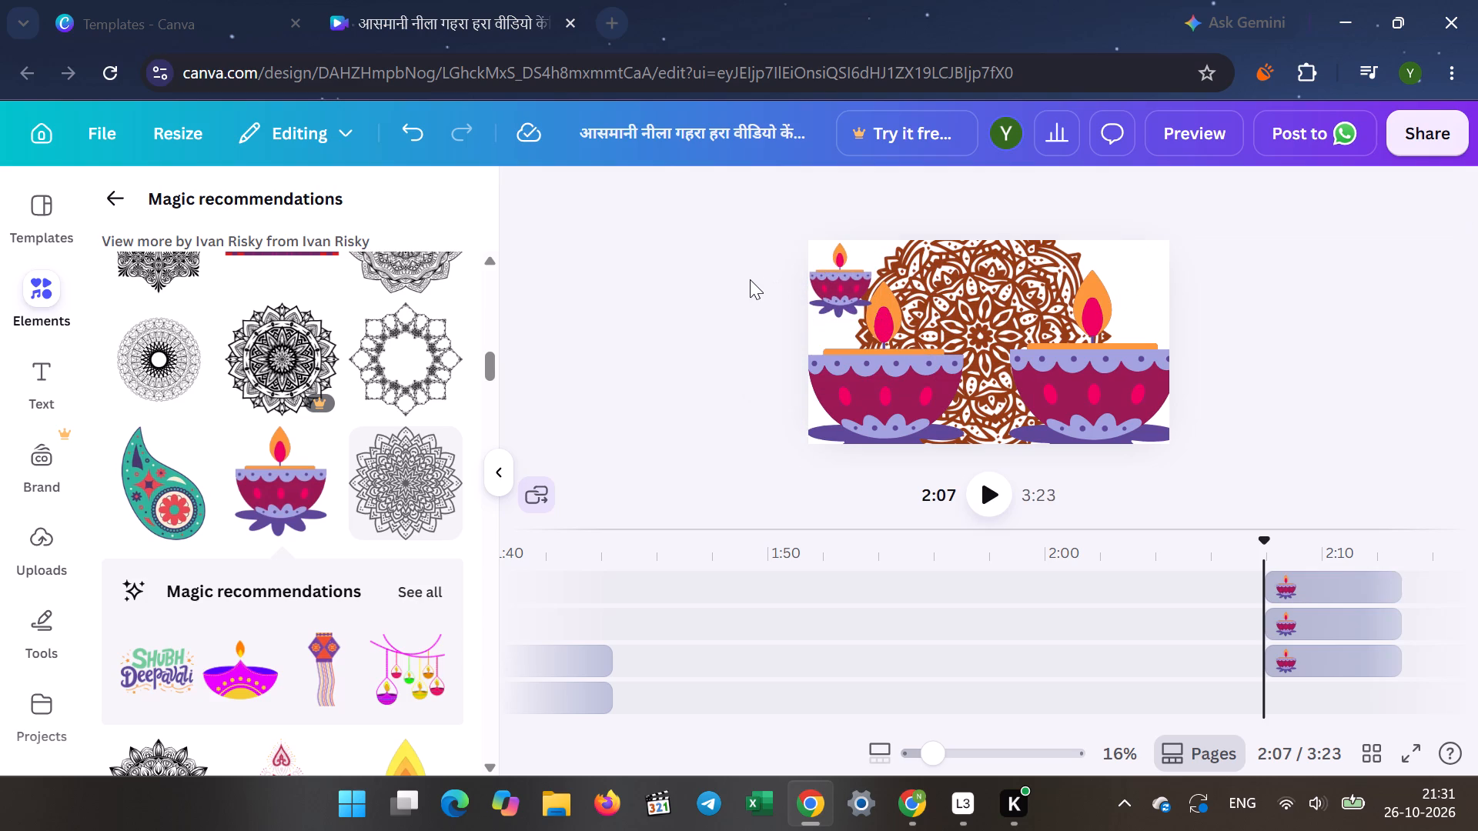
# Add a fourth small diya to the brown mandala page, placed in the page's top-right corner.
pyautogui.click(284, 487)
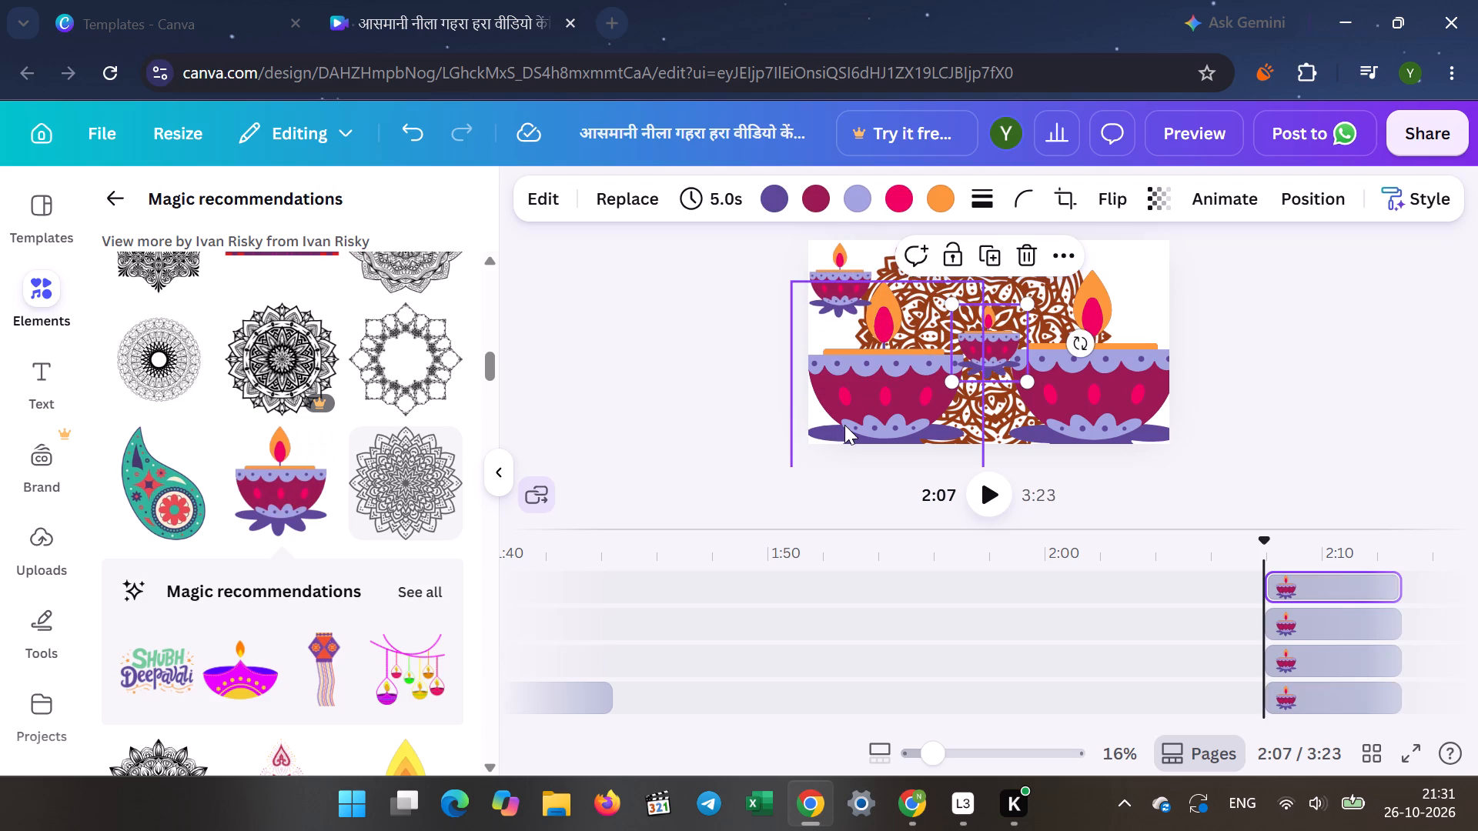
pyautogui.moveTo(988, 335); pyautogui.dragTo(1115, 285)
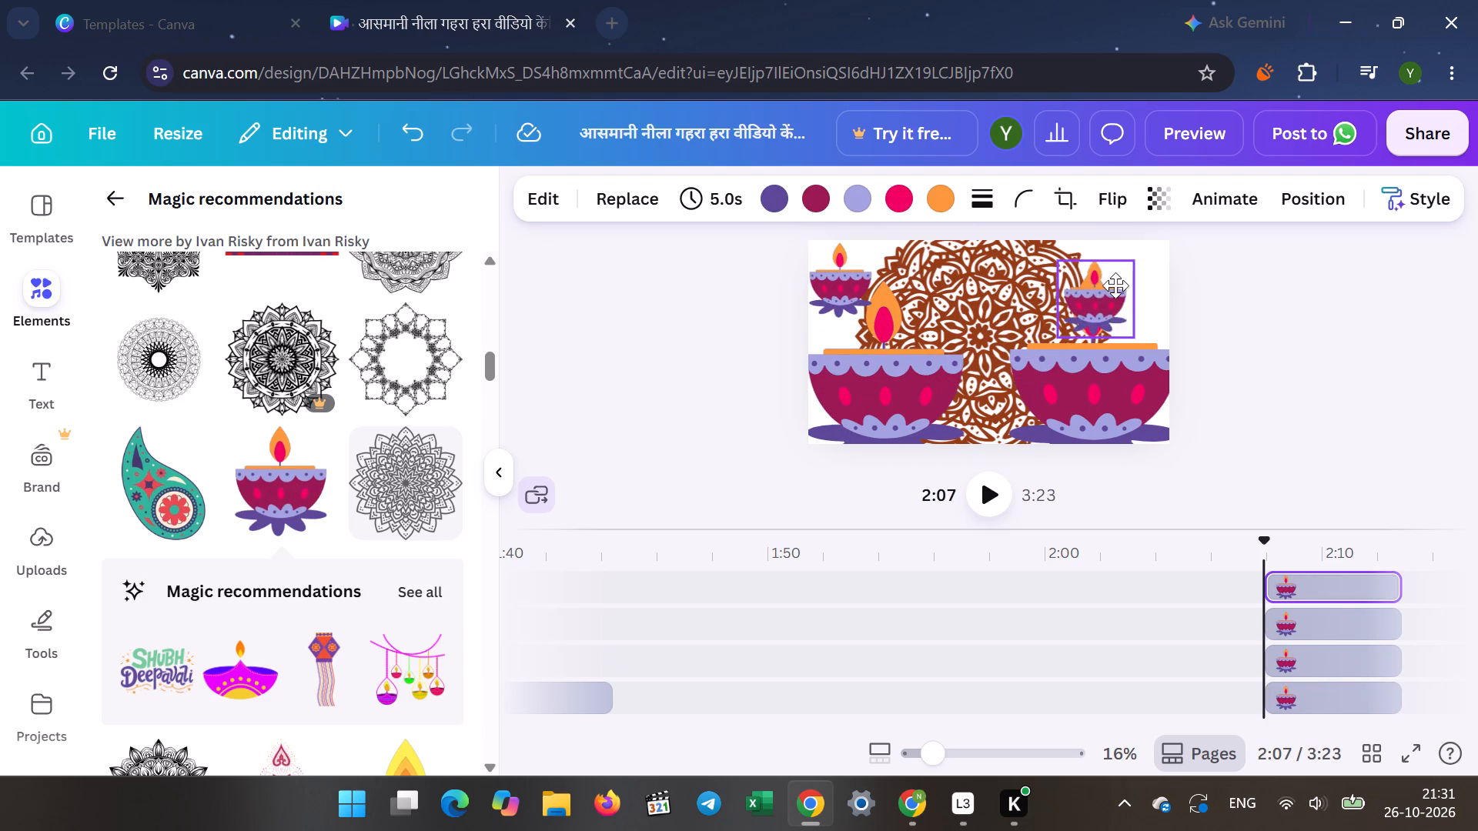
pyautogui.moveTo(1115, 285); pyautogui.dragTo(1136, 269)
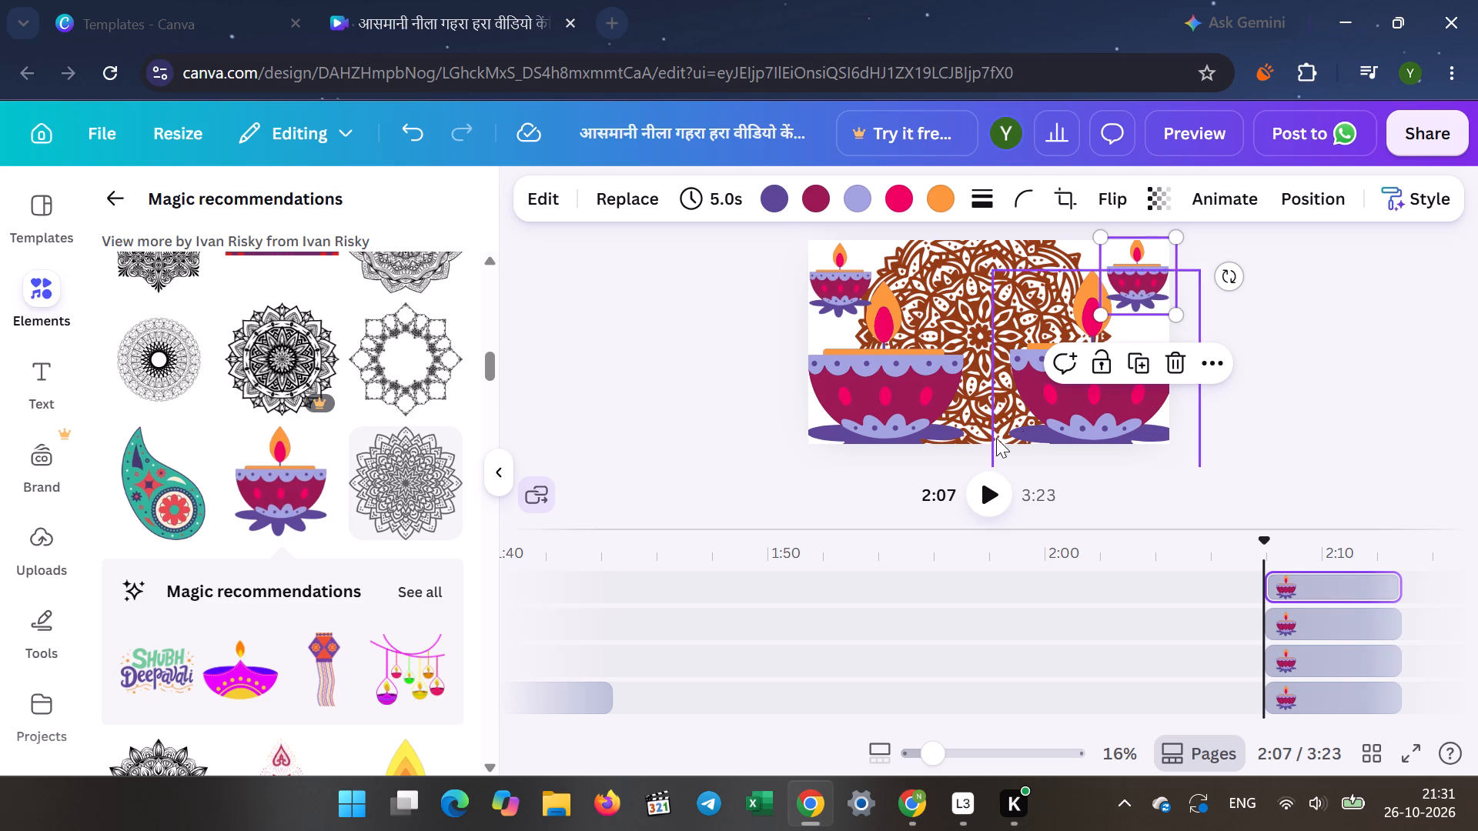
# Play on to the black mandala page at 2:21 and add the orange-and-green mandala, enlarged in the page's lower-left corner.
pyautogui.click(987, 488)
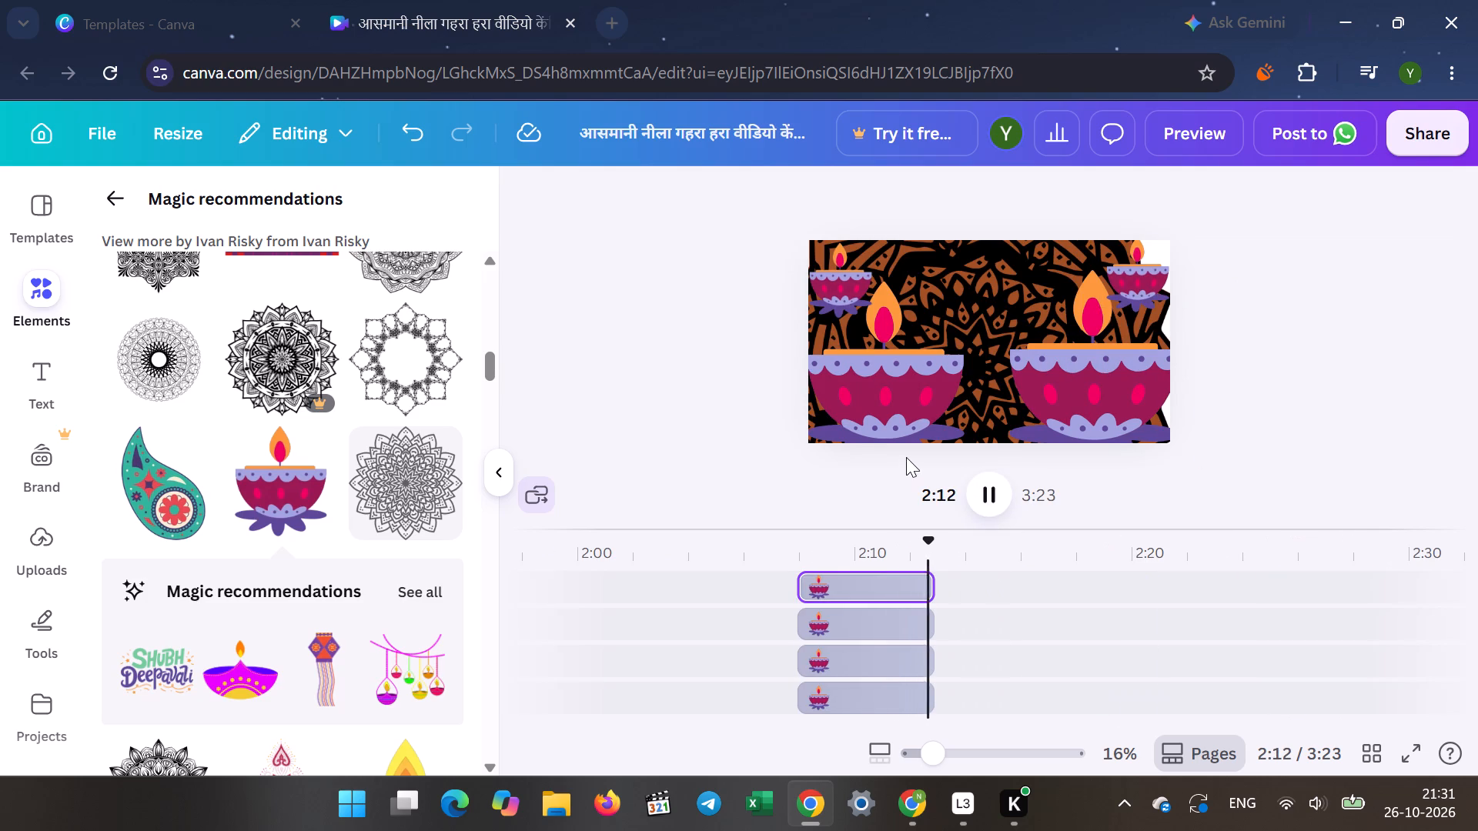
pyautogui.scroll(-1, 279, 539)
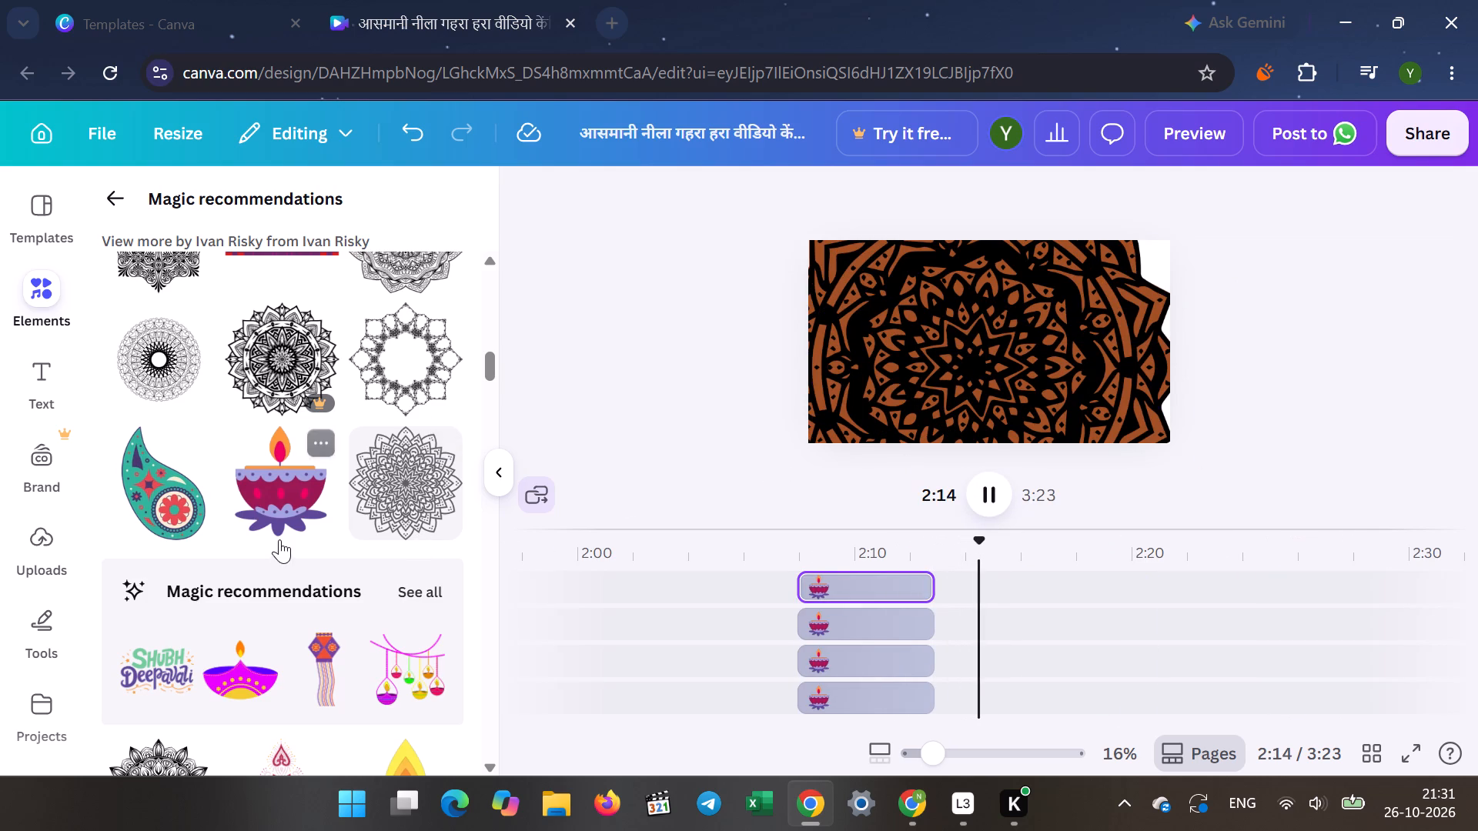
pyautogui.scroll(-3, 279, 539)
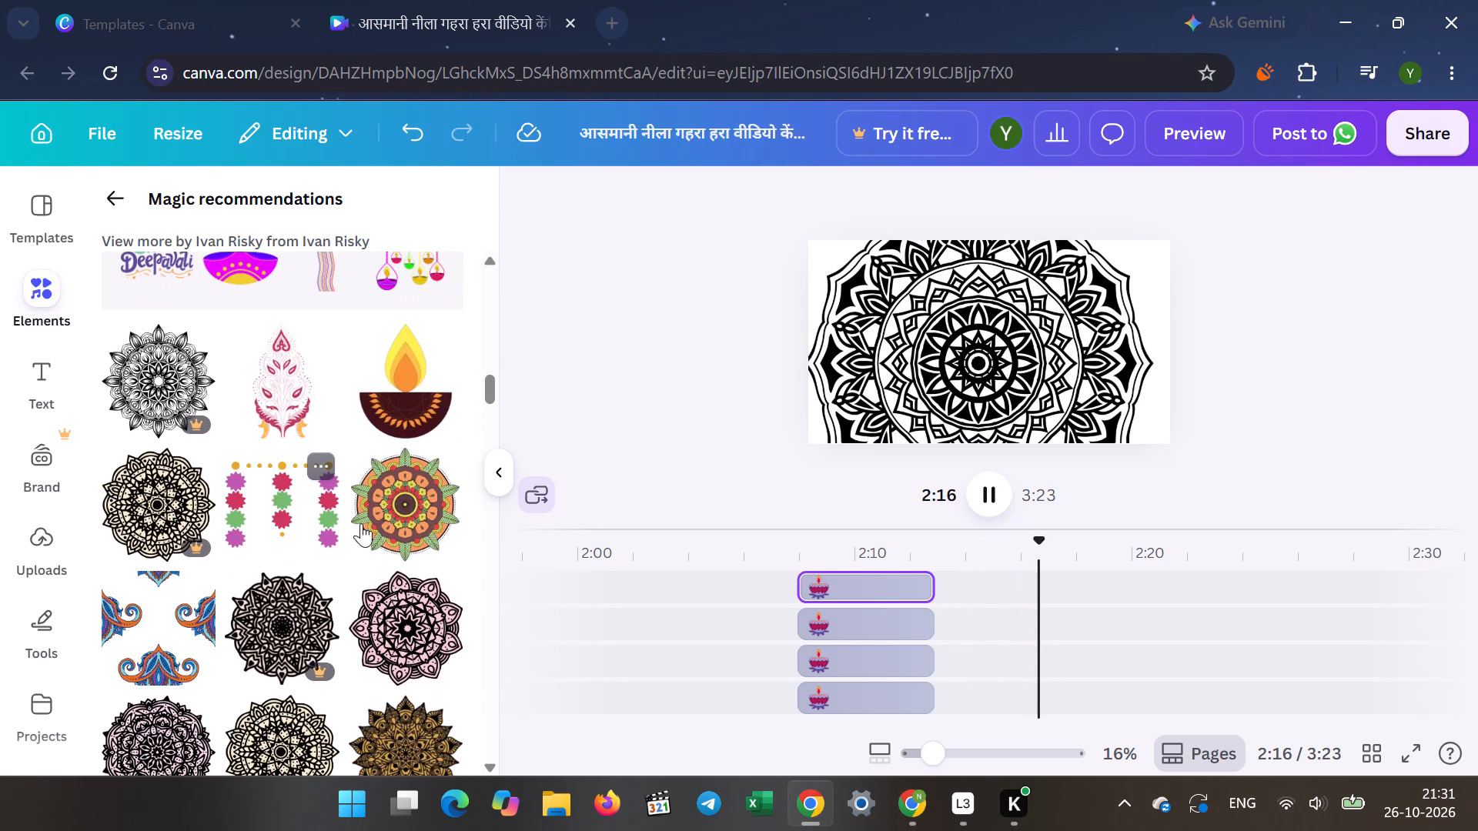
pyautogui.click(409, 513)
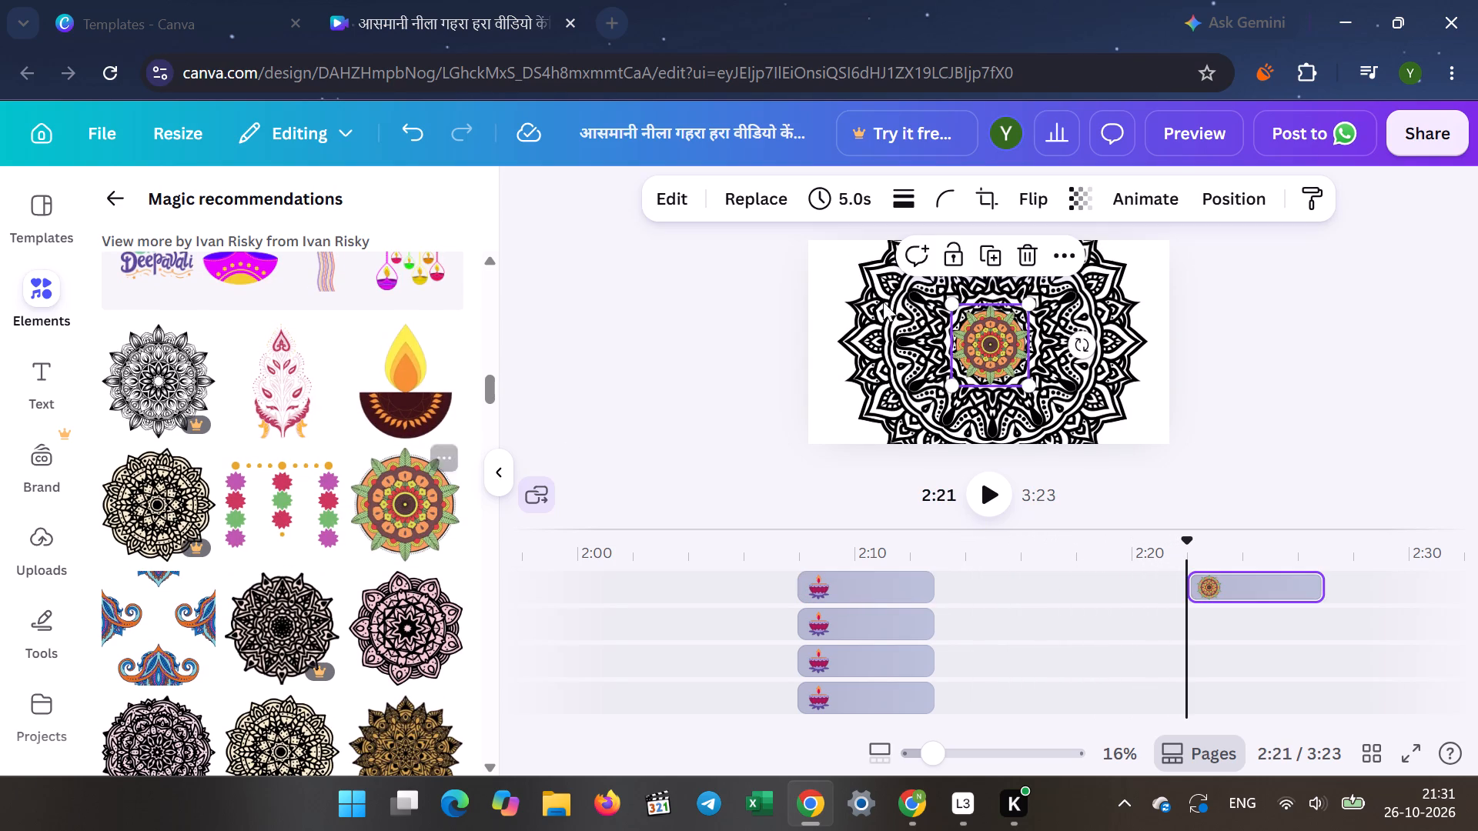
pyautogui.moveTo(957, 374); pyautogui.dragTo(935, 392)
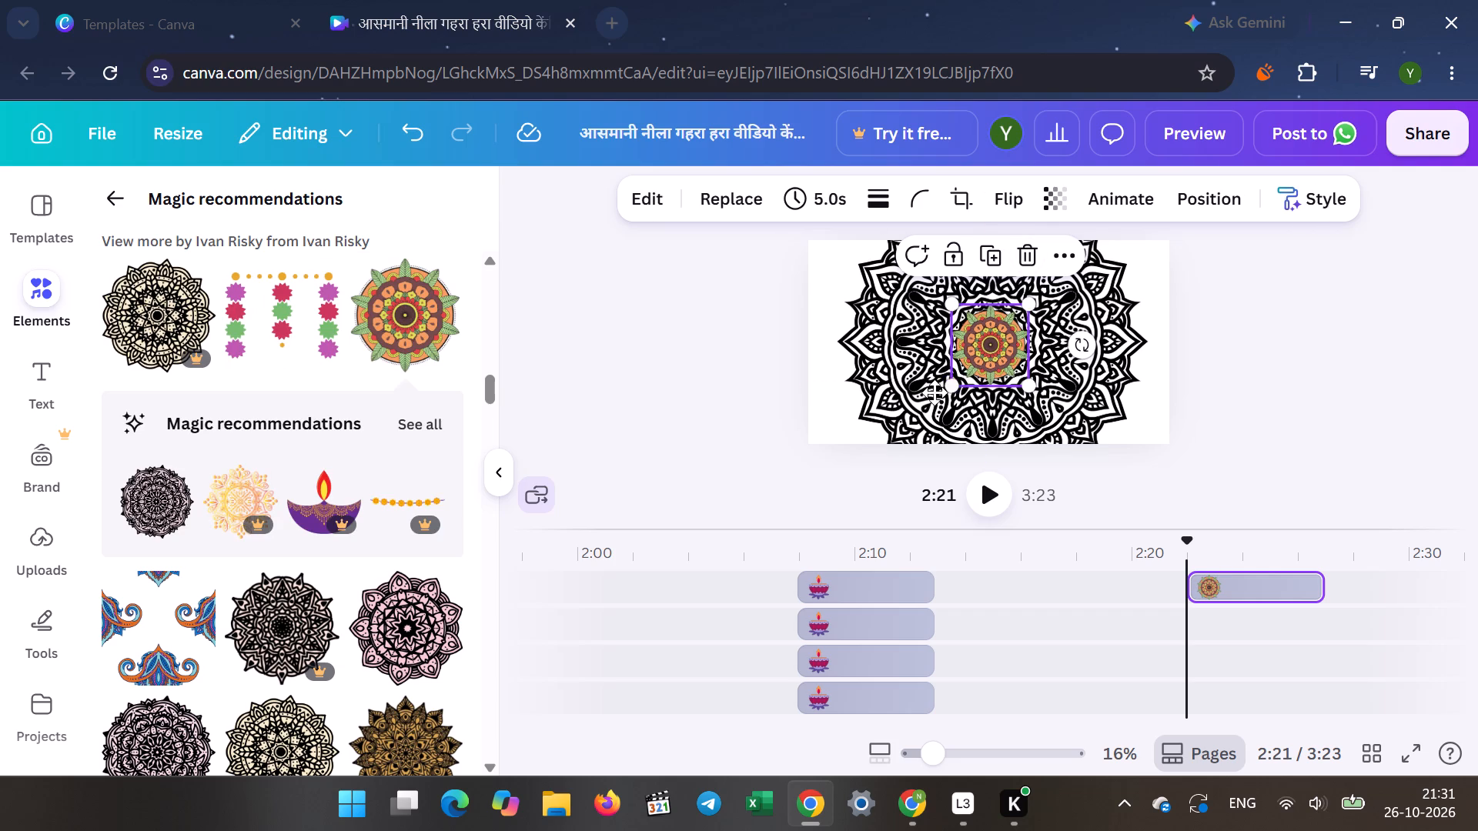
pyautogui.moveTo(935, 392); pyautogui.dragTo(915, 359)
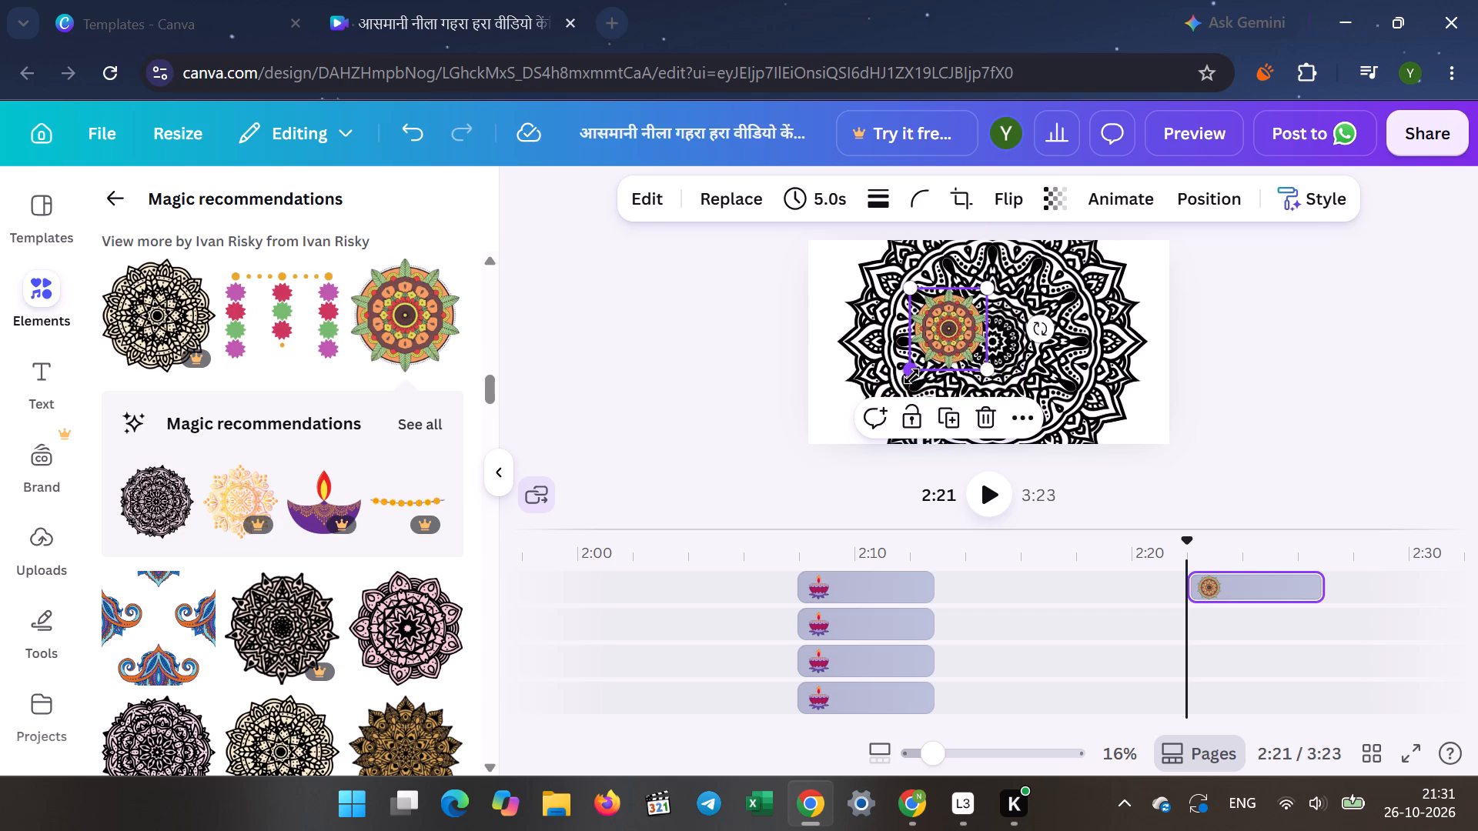
pyautogui.moveTo(911, 372); pyautogui.dragTo(854, 442)
pyautogui.moveTo(905, 354); pyautogui.dragTo(835, 394)
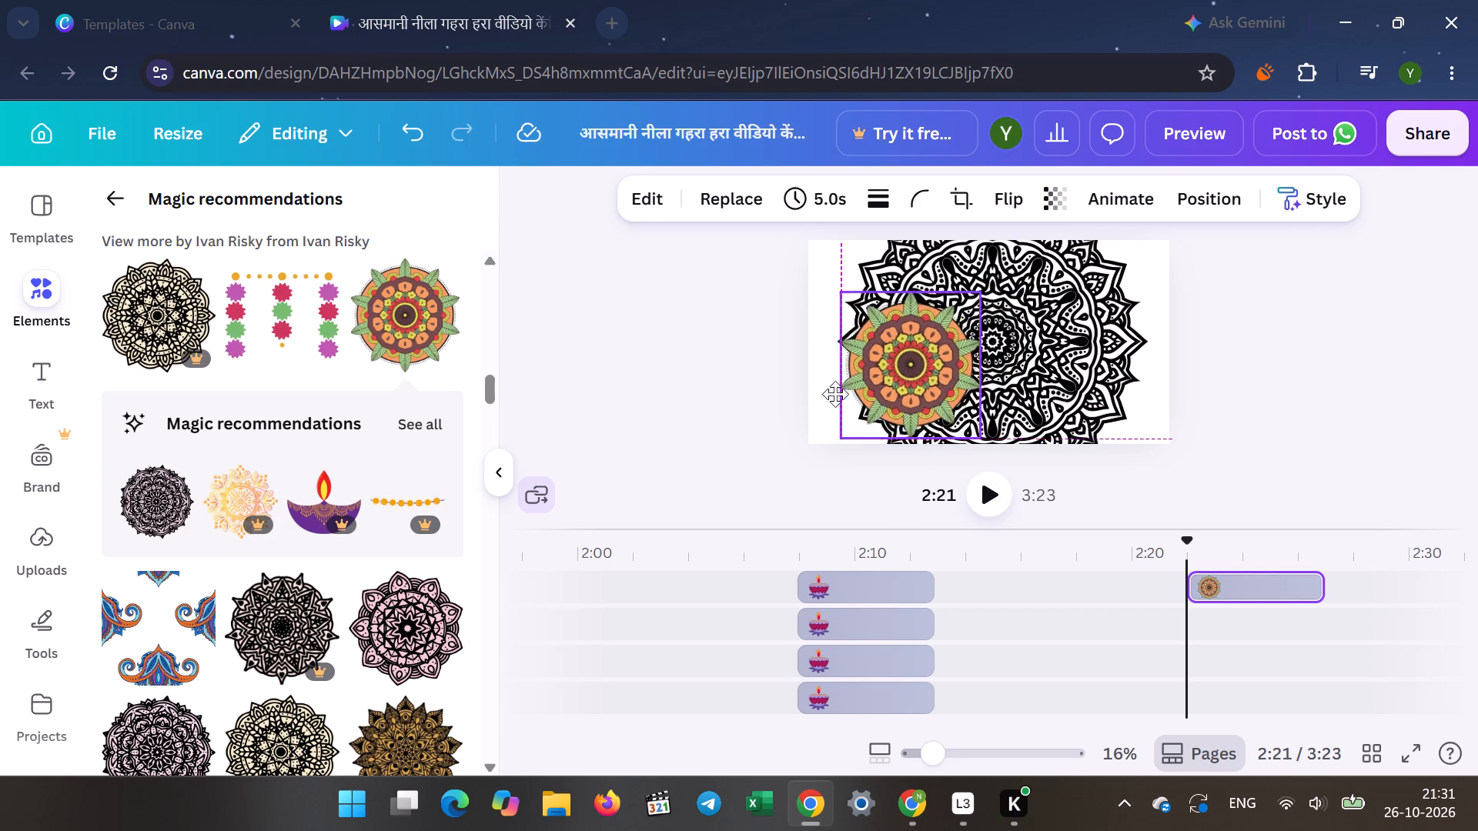
pyautogui.moveTo(835, 394); pyautogui.dragTo(838, 400)
pyautogui.click(691, 399)
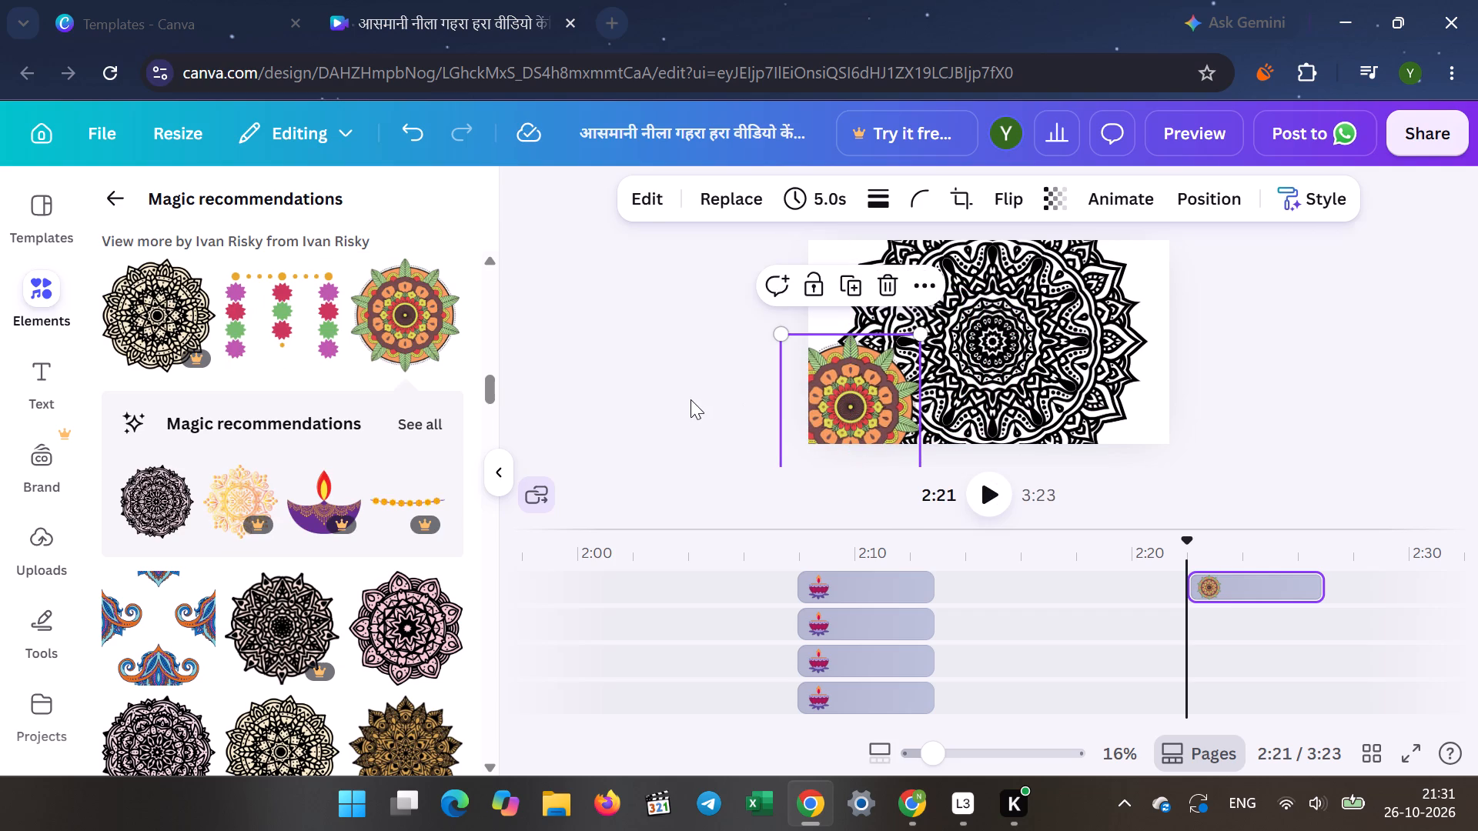
# Add a second enlarged orange-and-green mandala to the black mandala page, placed in the page's lower-right corner.
pyautogui.click(395, 324)
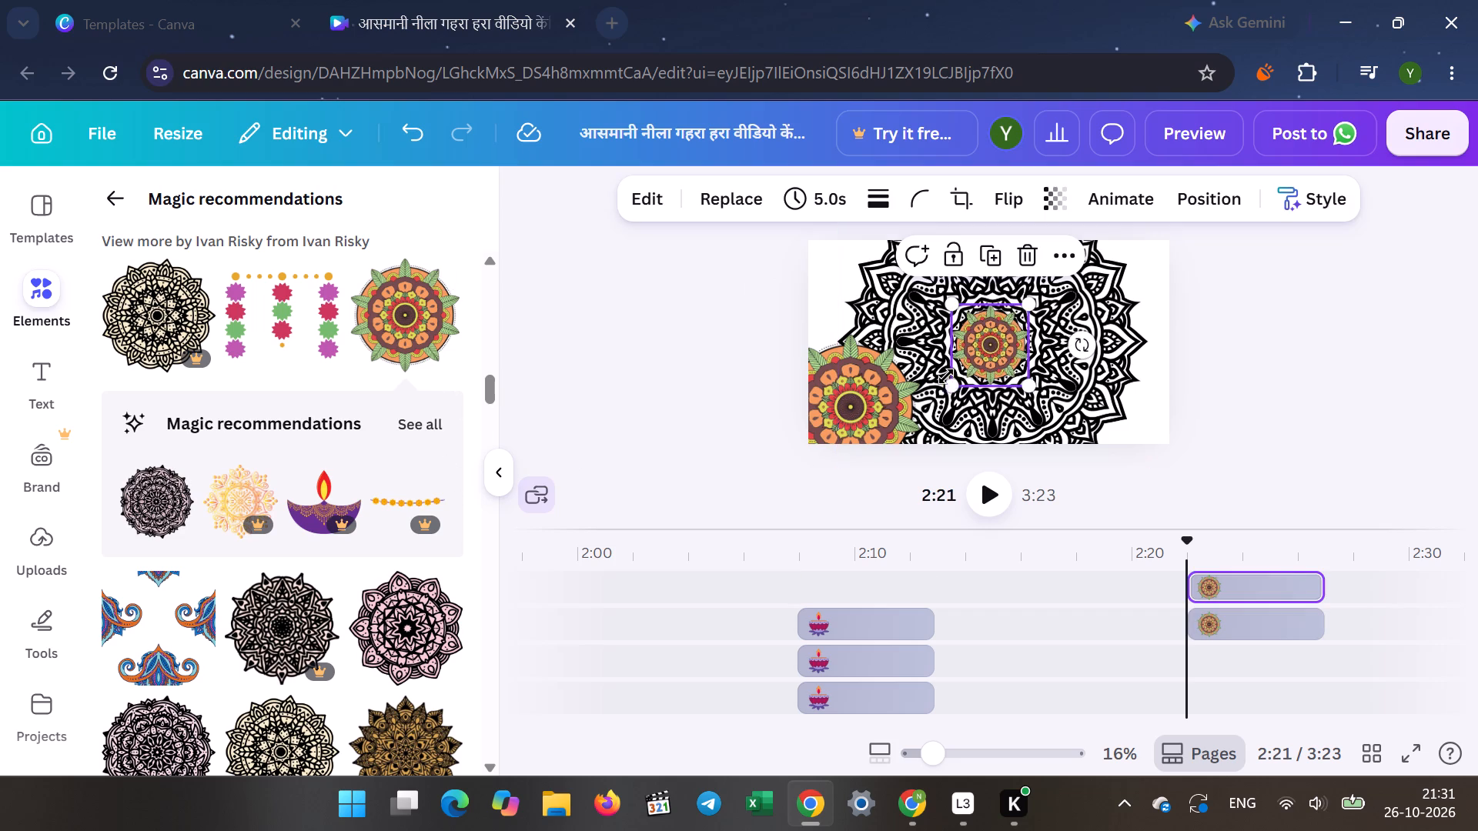
pyautogui.moveTo(946, 376); pyautogui.dragTo(905, 428)
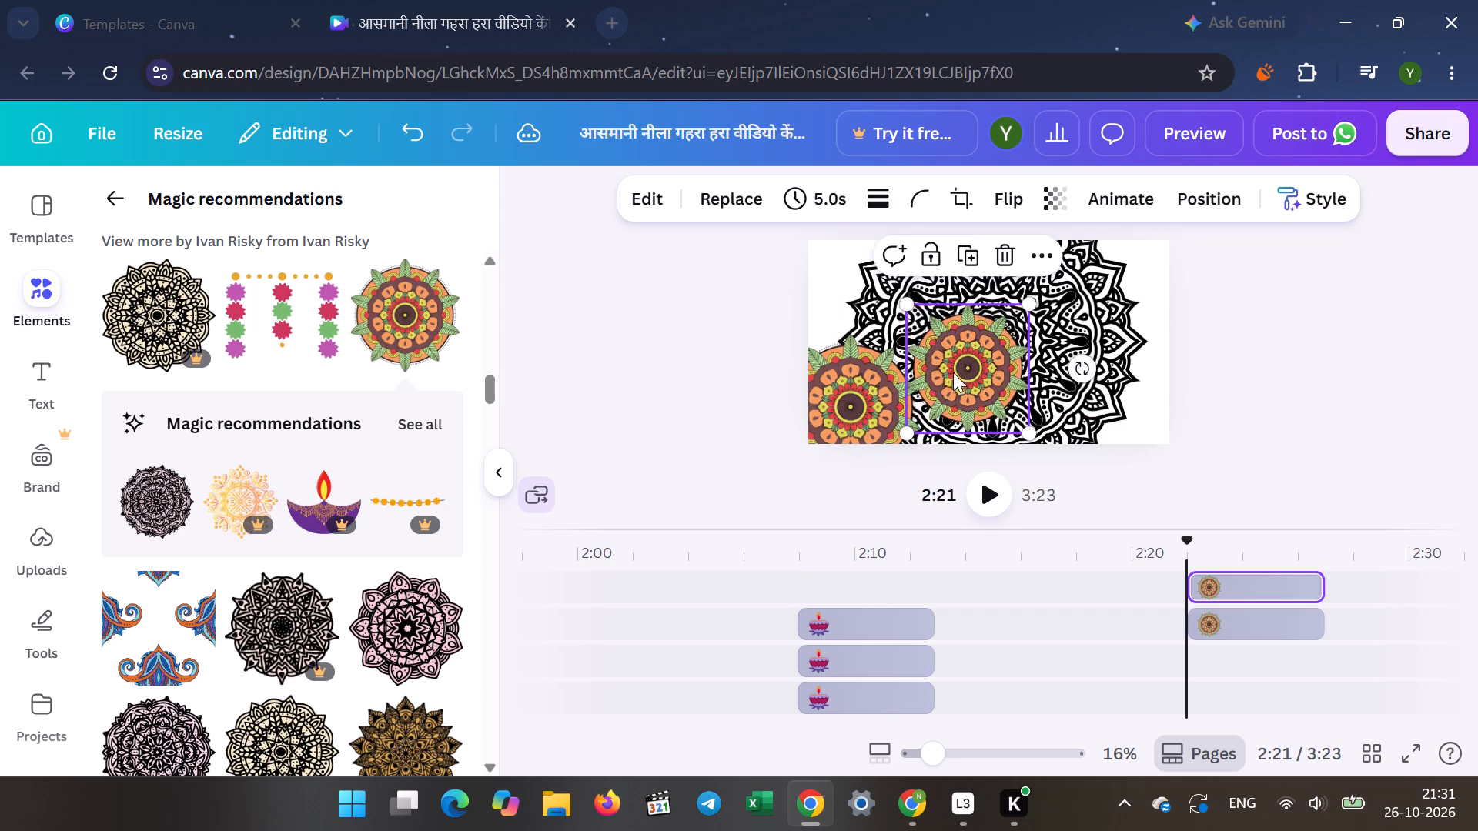
pyautogui.moveTo(949, 365); pyautogui.dragTo(1128, 415)
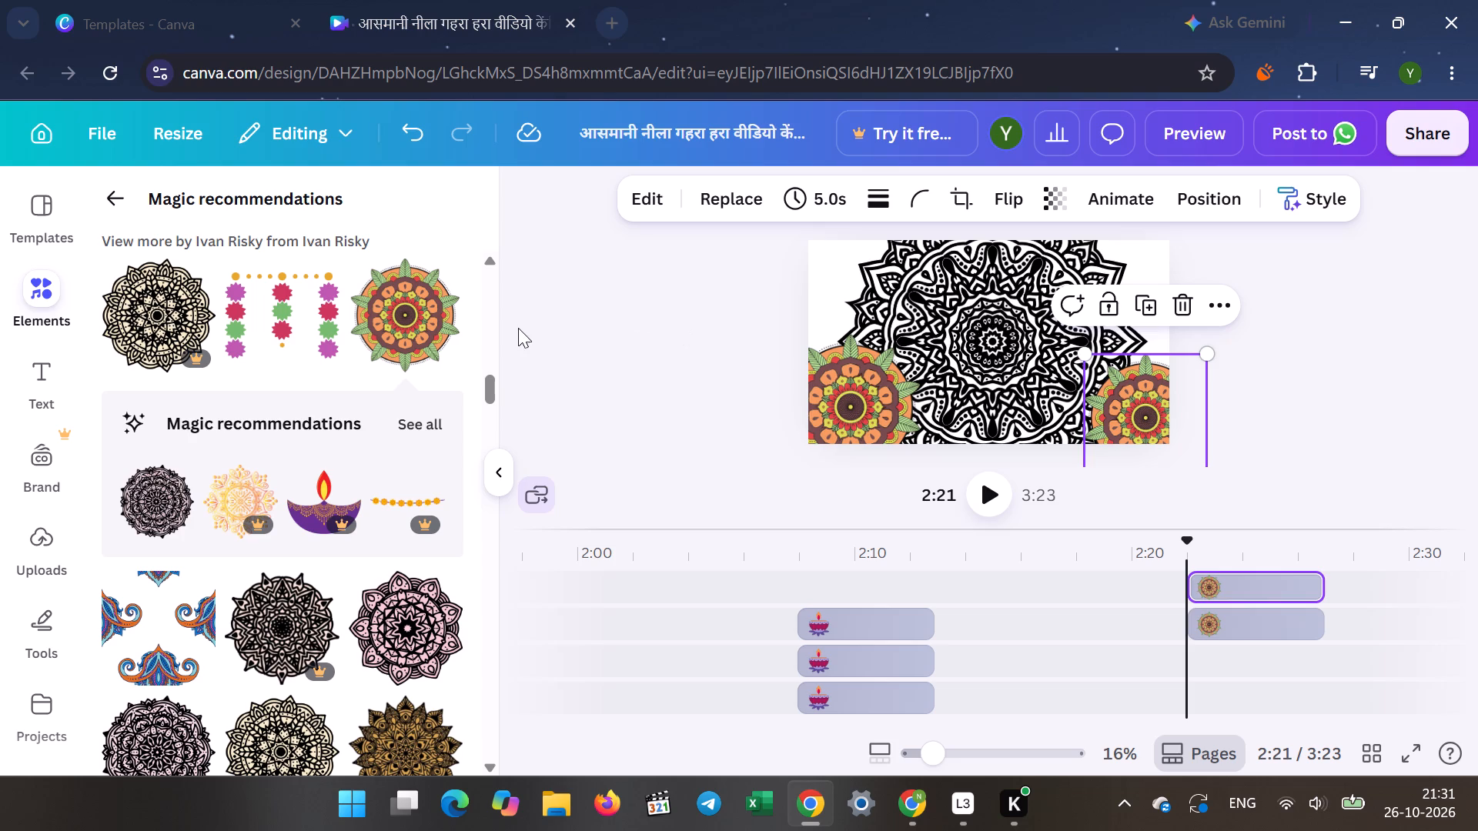
# Add a third orange-and-green mandala to the black mandala page, placed in the page's top-left corner.
pyautogui.click(400, 330)
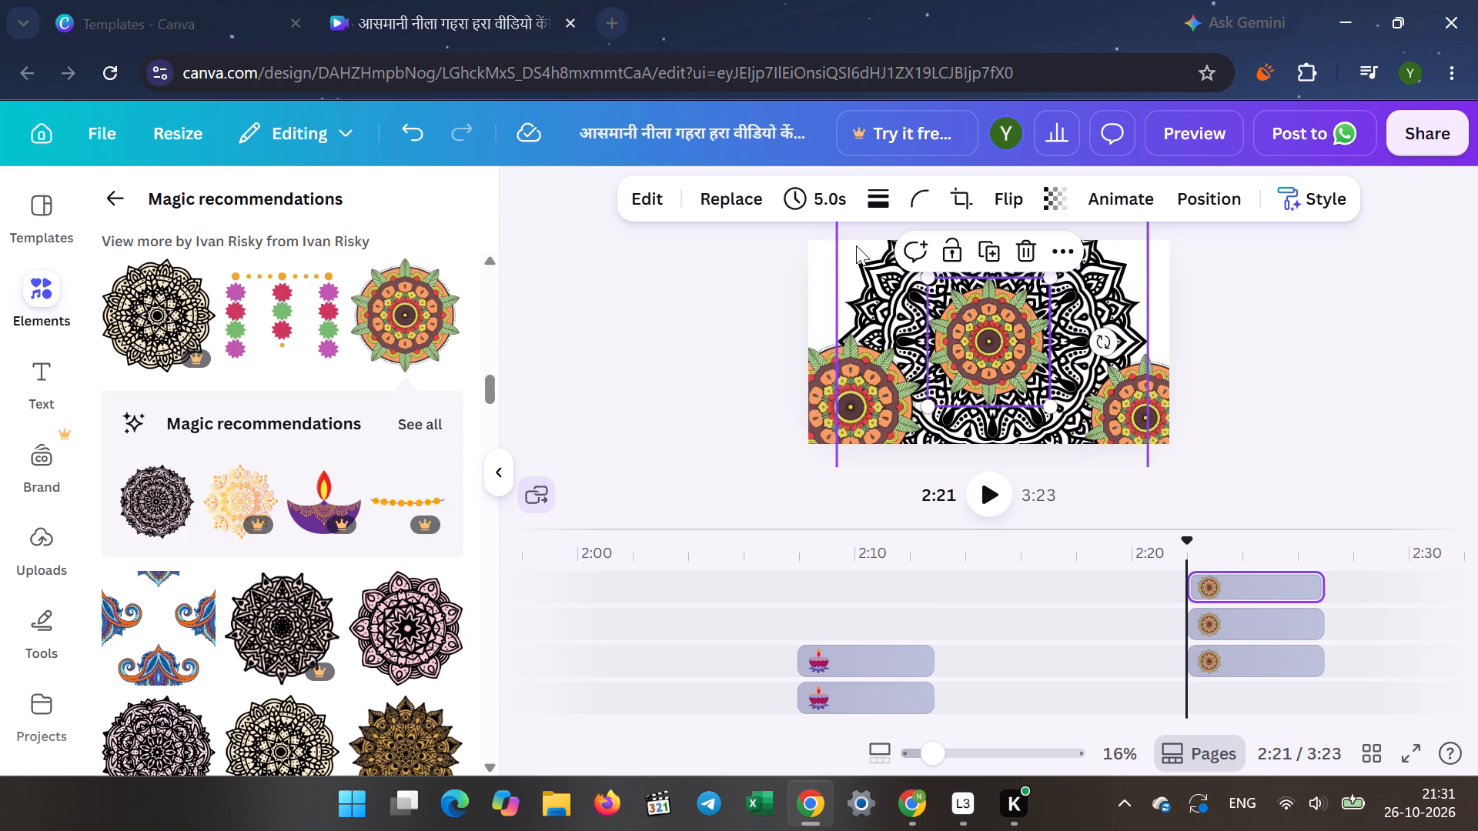
pyautogui.moveTo(981, 325); pyautogui.dragTo(840, 267)
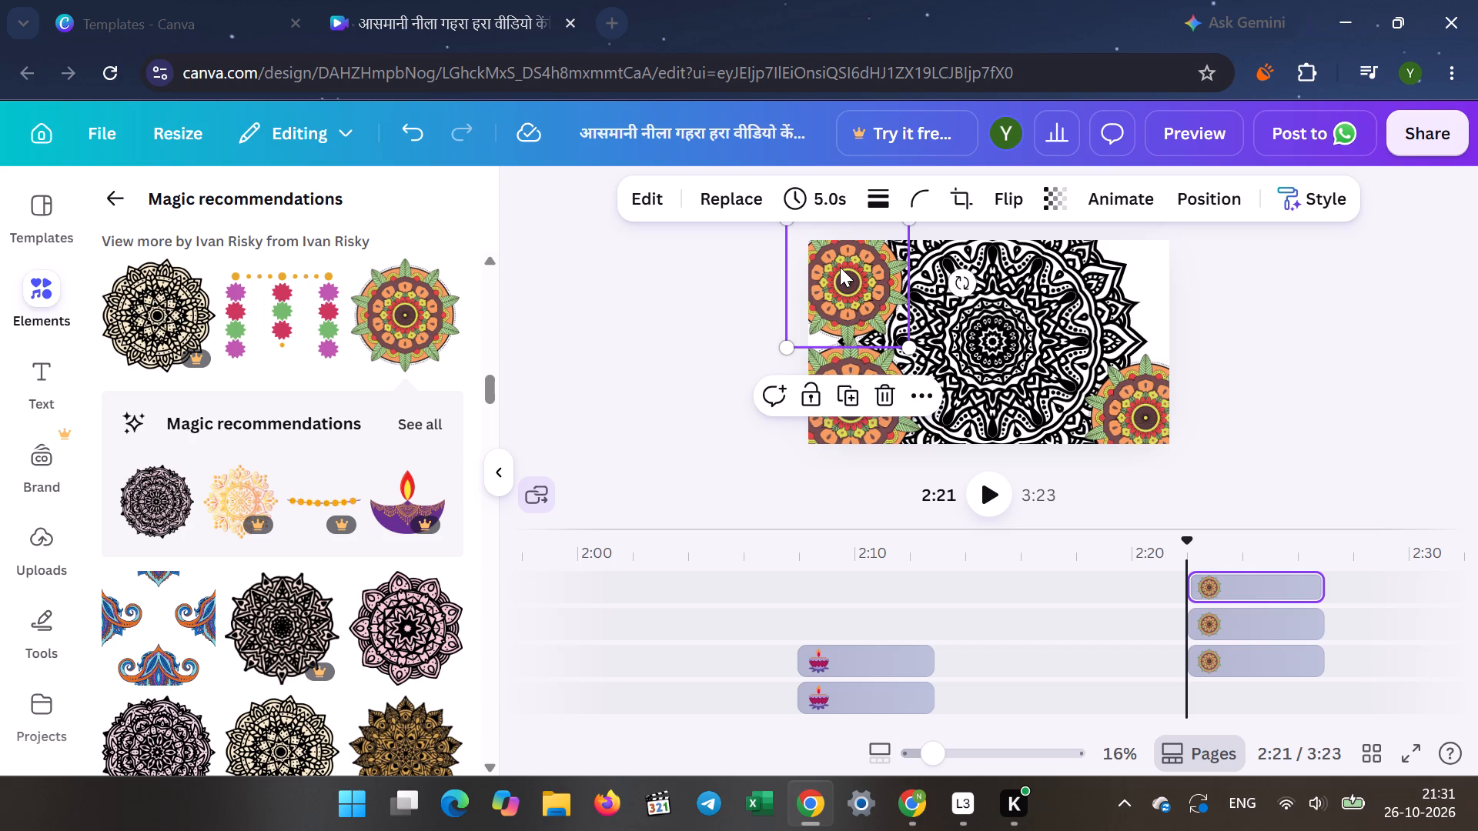
pyautogui.click(840, 267)
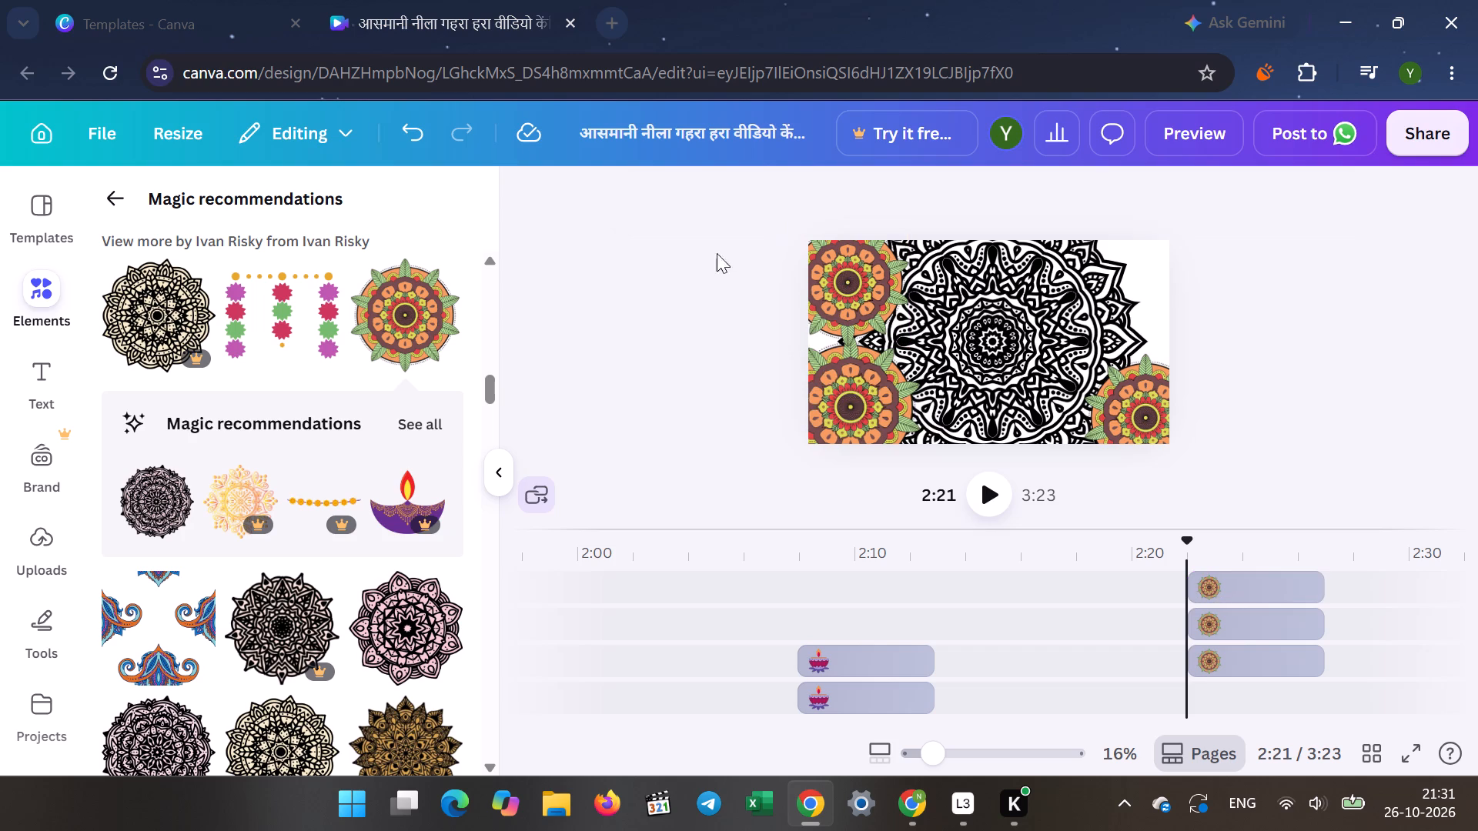
# Add a fourth orange-and-green mandala to the black mandala page, placed in the page's top-right corner.
pyautogui.click(406, 314)
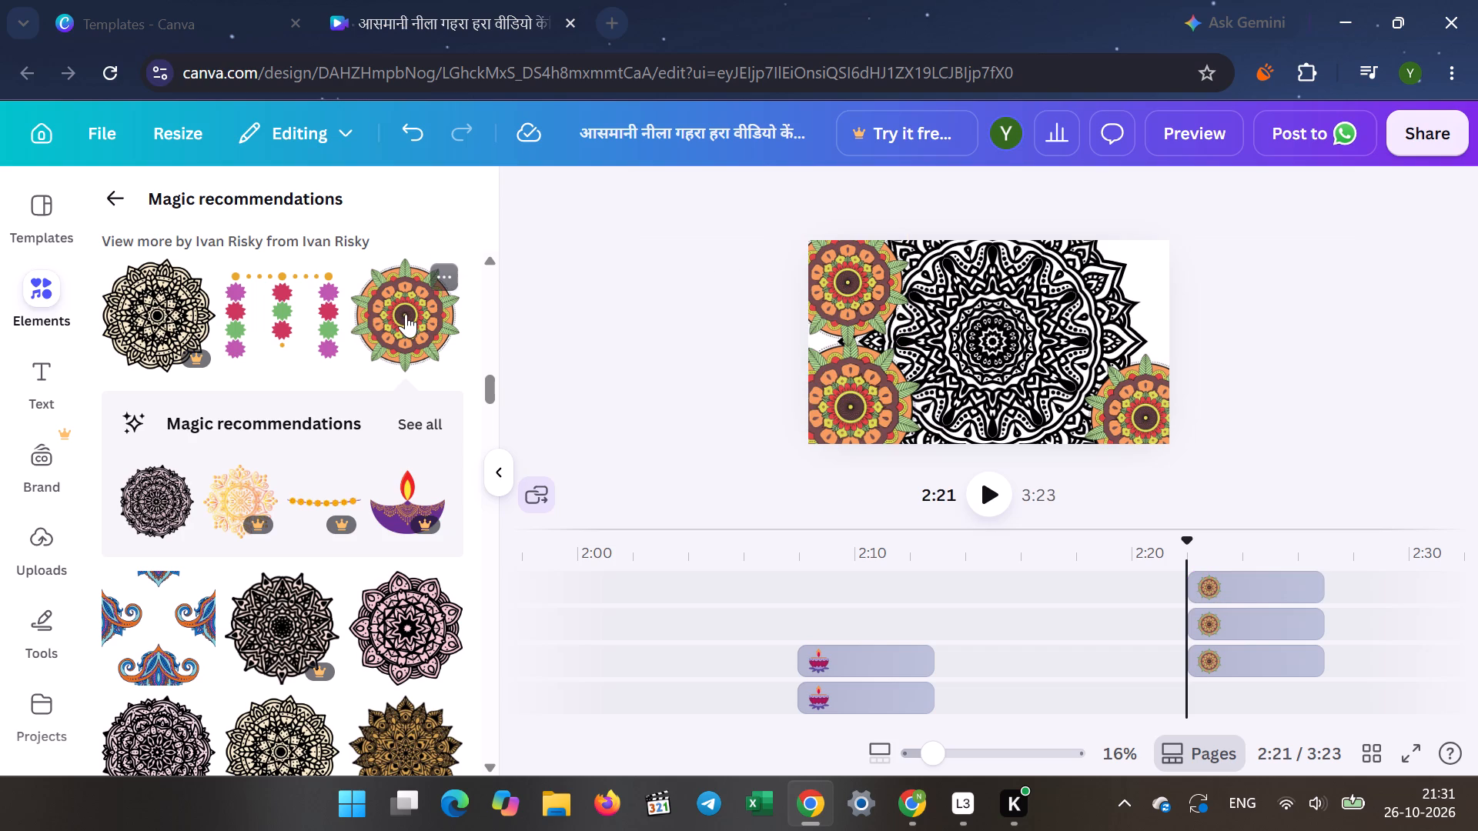
pyautogui.moveTo(989, 343); pyautogui.dragTo(1052, 320)
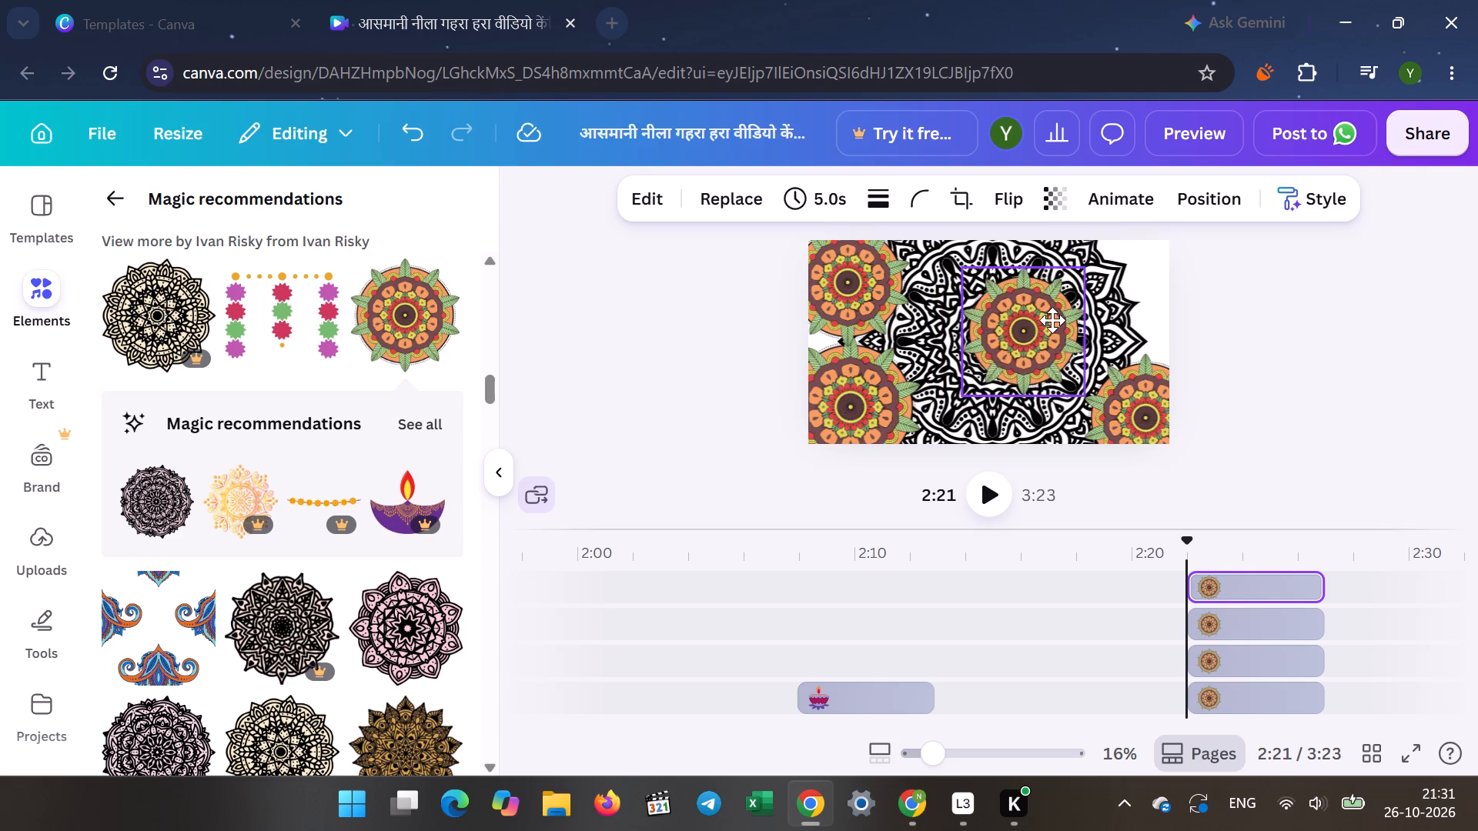
pyautogui.moveTo(1052, 320); pyautogui.dragTo(1138, 272)
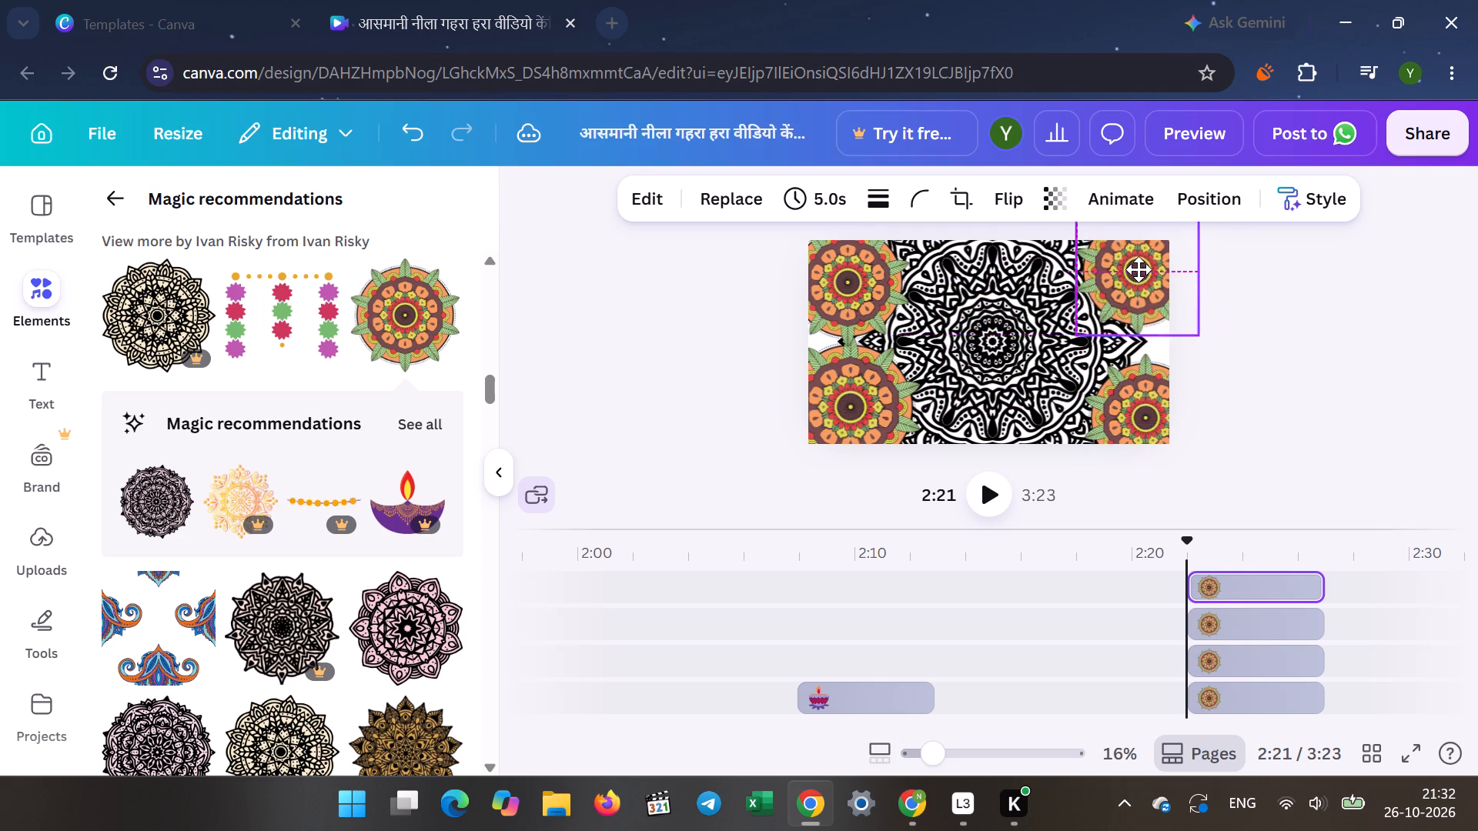
pyautogui.click(714, 323)
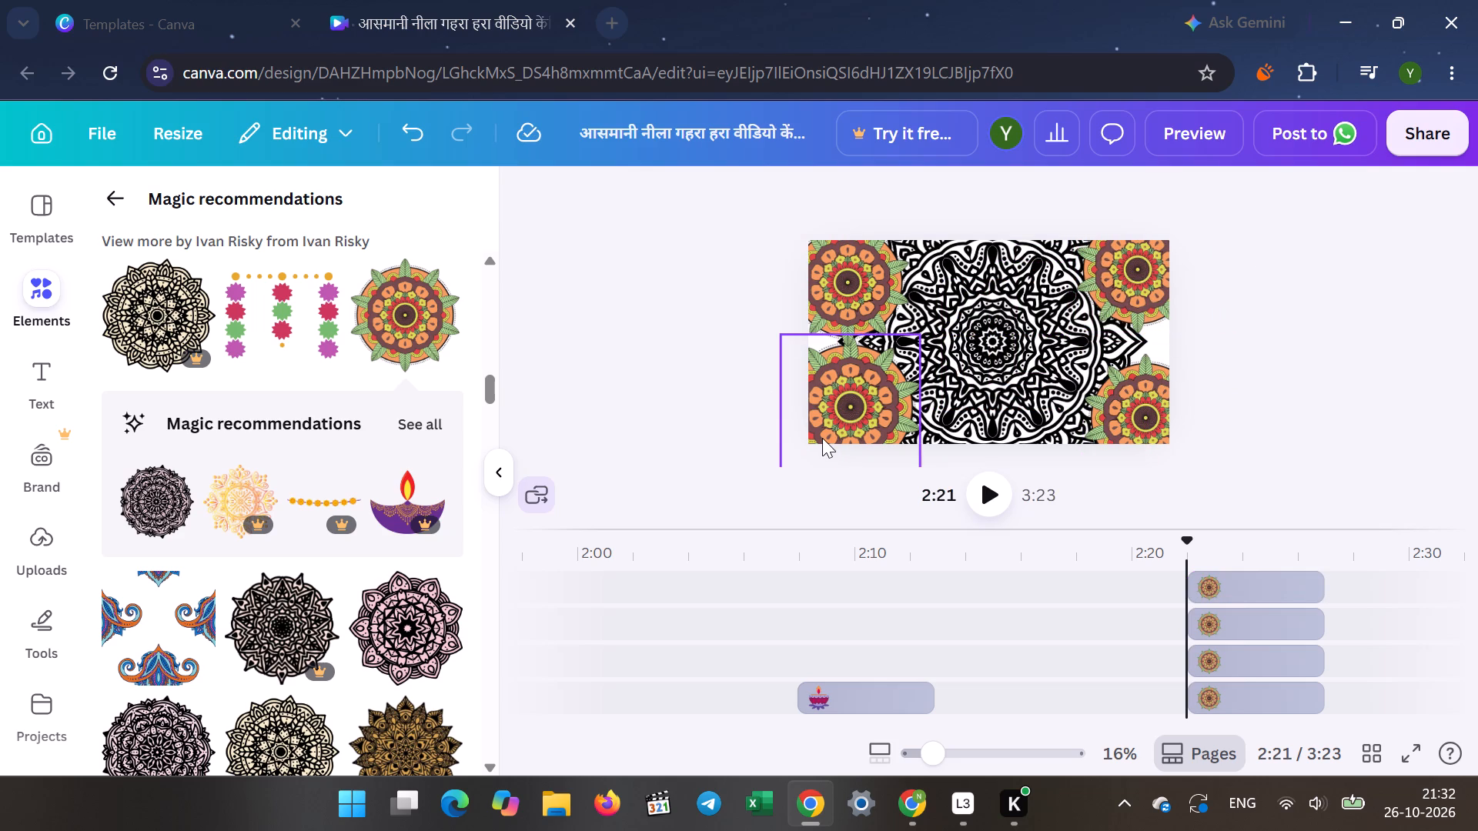
# Play on to the wedding cake page at 2:32 and add the hanging flower garland, enlarged and centred to span nearly the whole page.
pyautogui.click(988, 492)
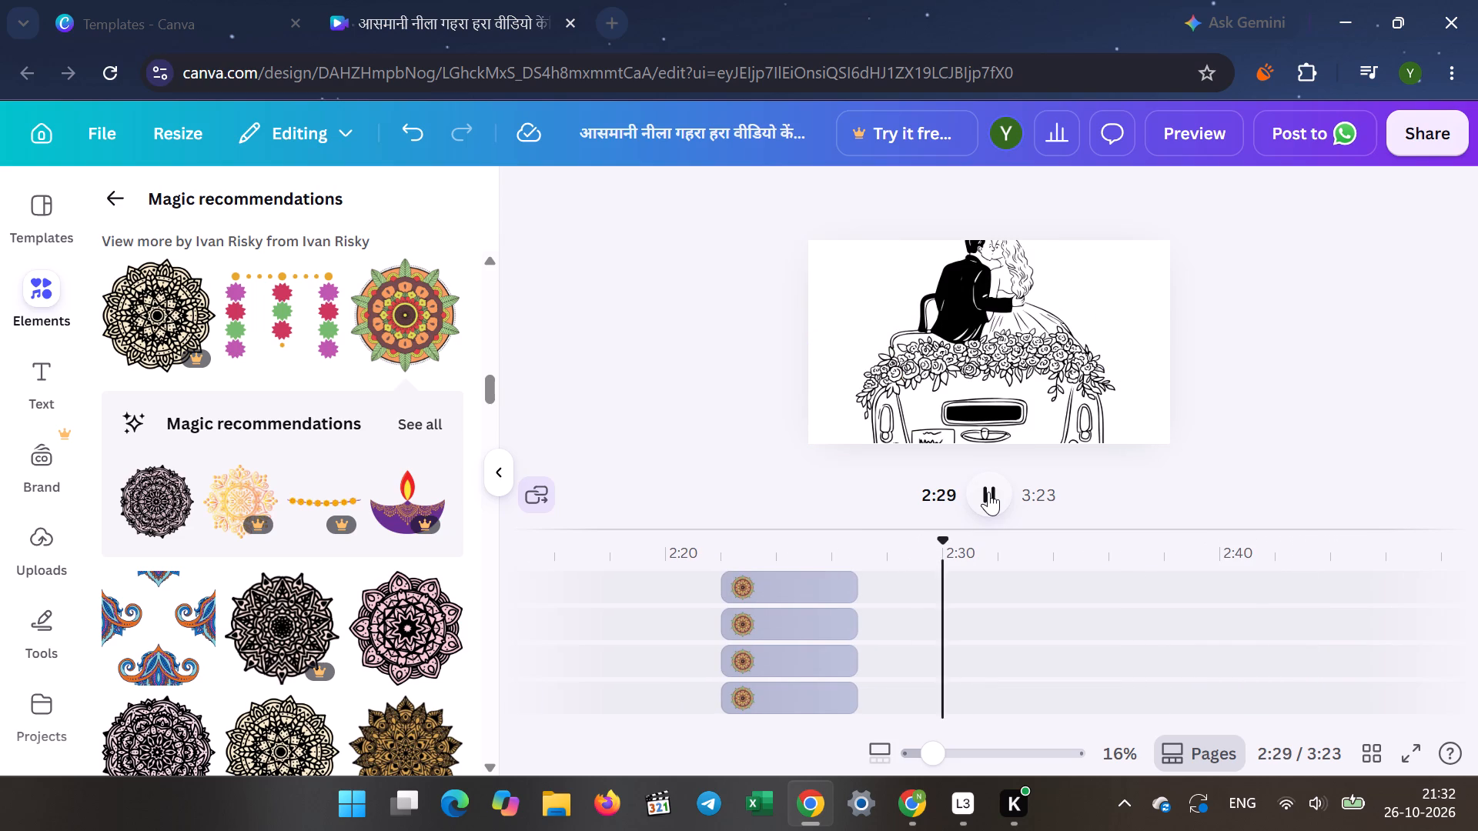
pyautogui.click(988, 492)
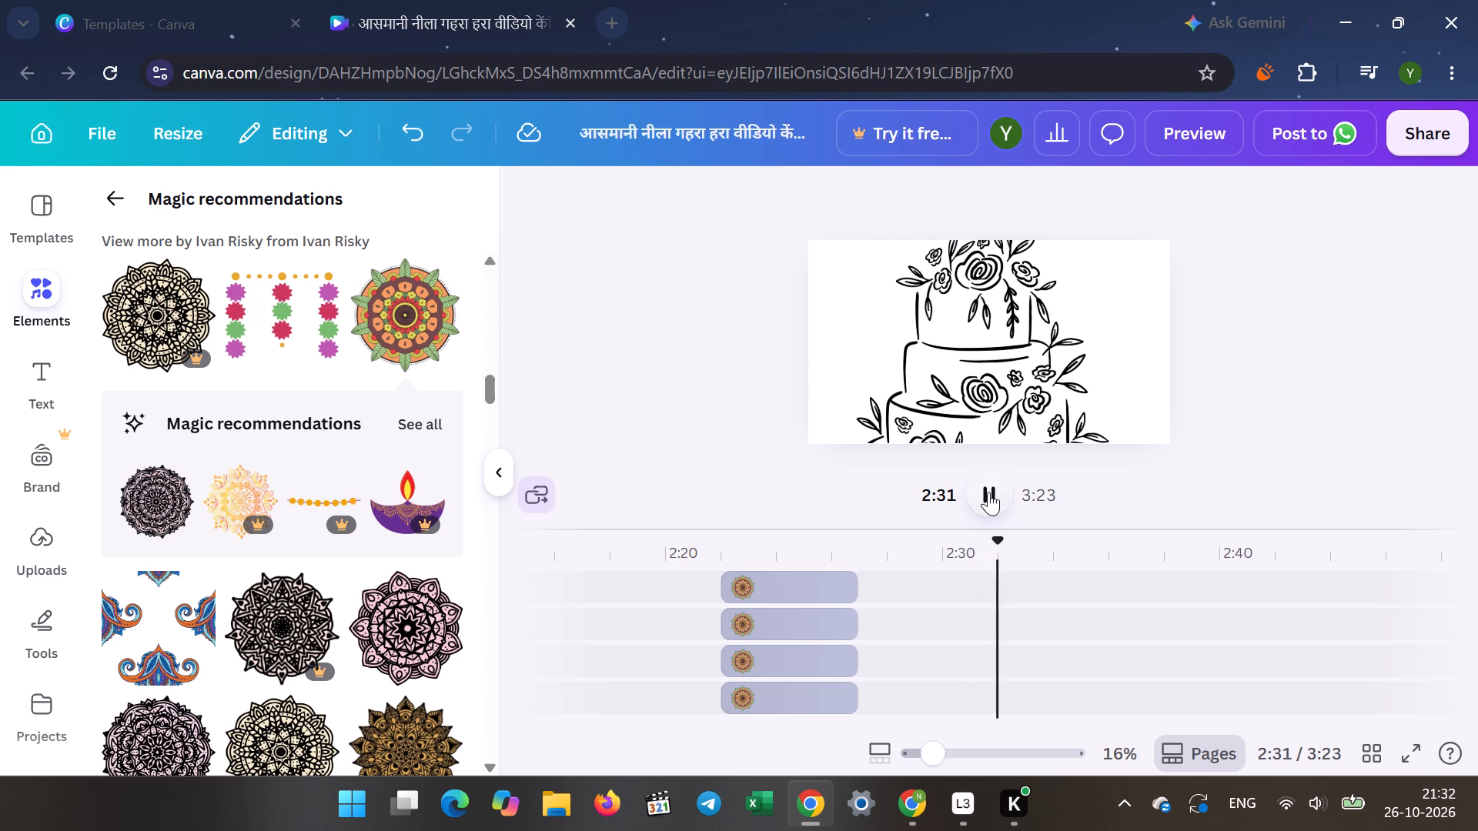
pyautogui.click(289, 333)
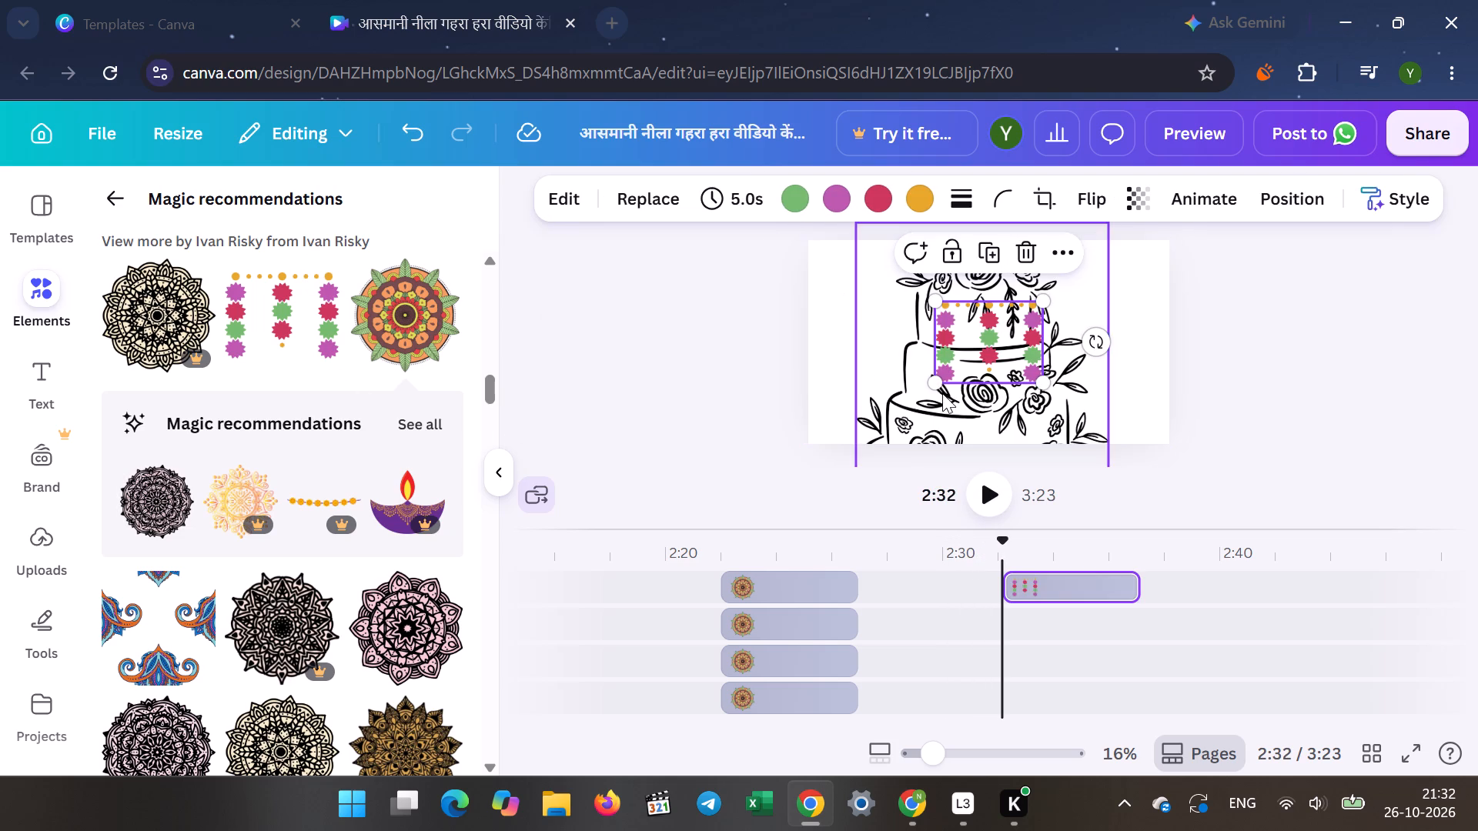
pyautogui.moveTo(938, 384); pyautogui.dragTo(811, 435)
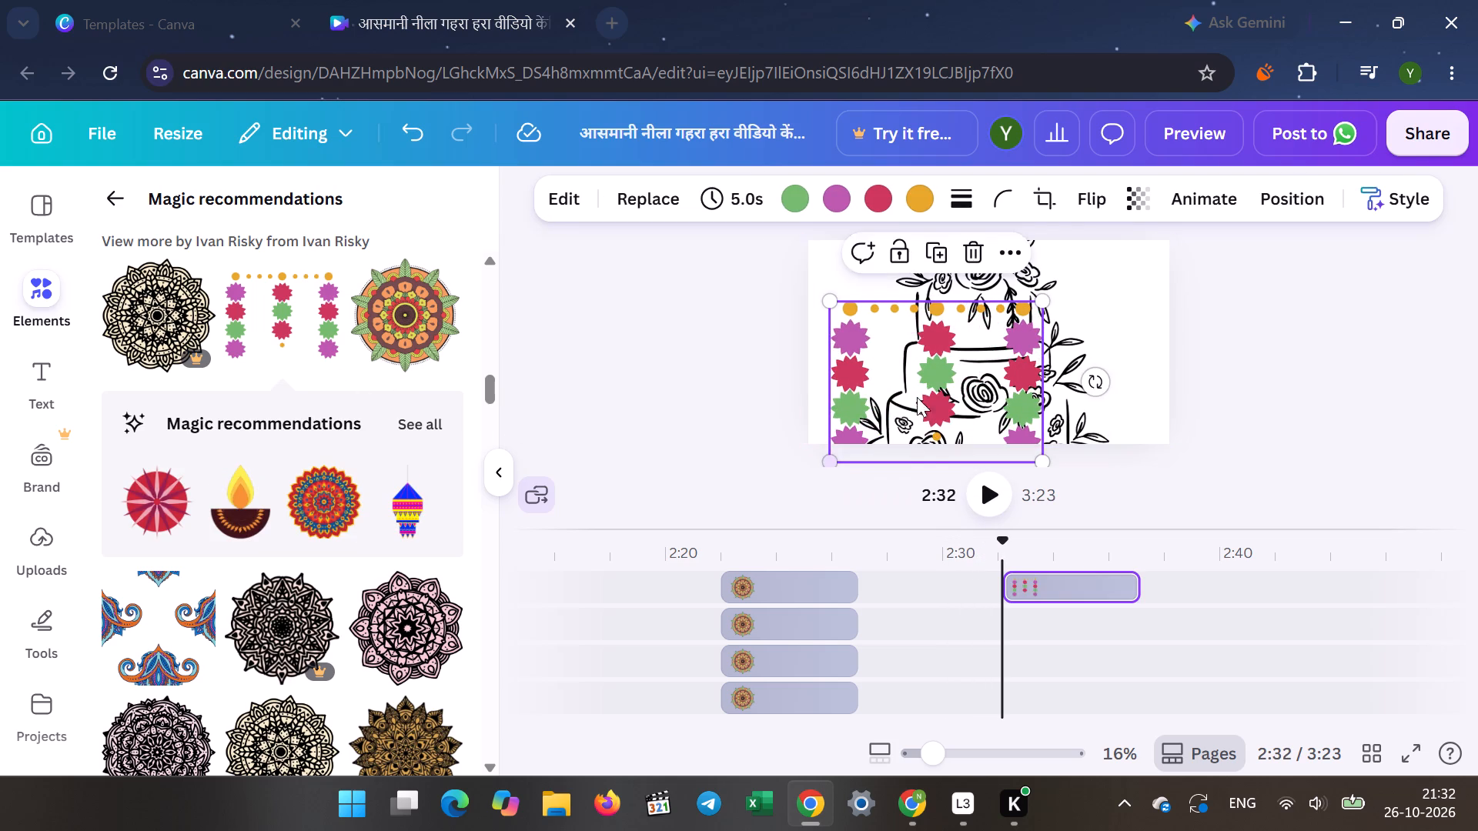
pyautogui.moveTo(941, 387); pyautogui.dragTo(985, 321)
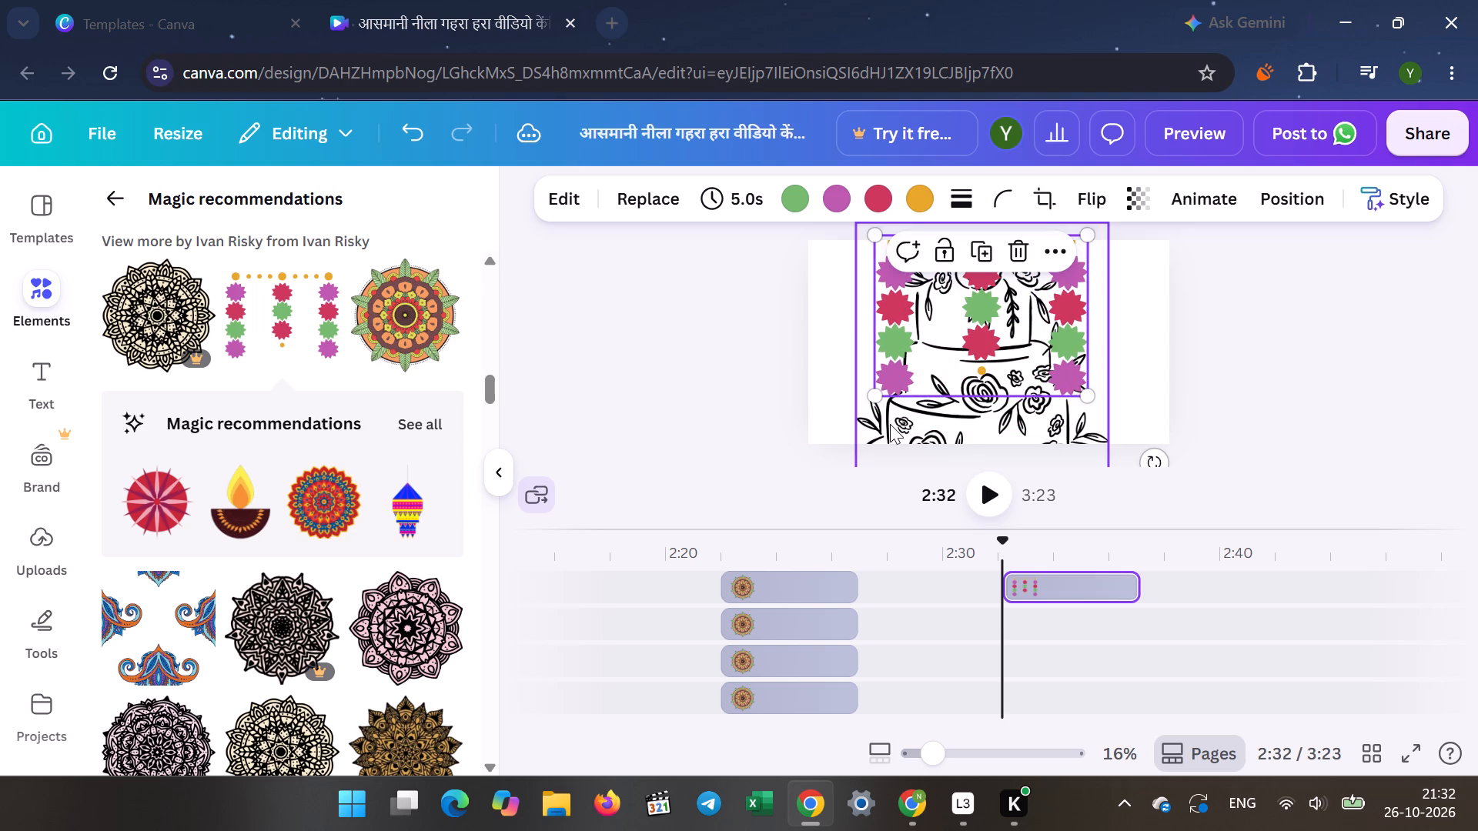
pyautogui.moveTo(874, 399); pyautogui.dragTo(773, 467)
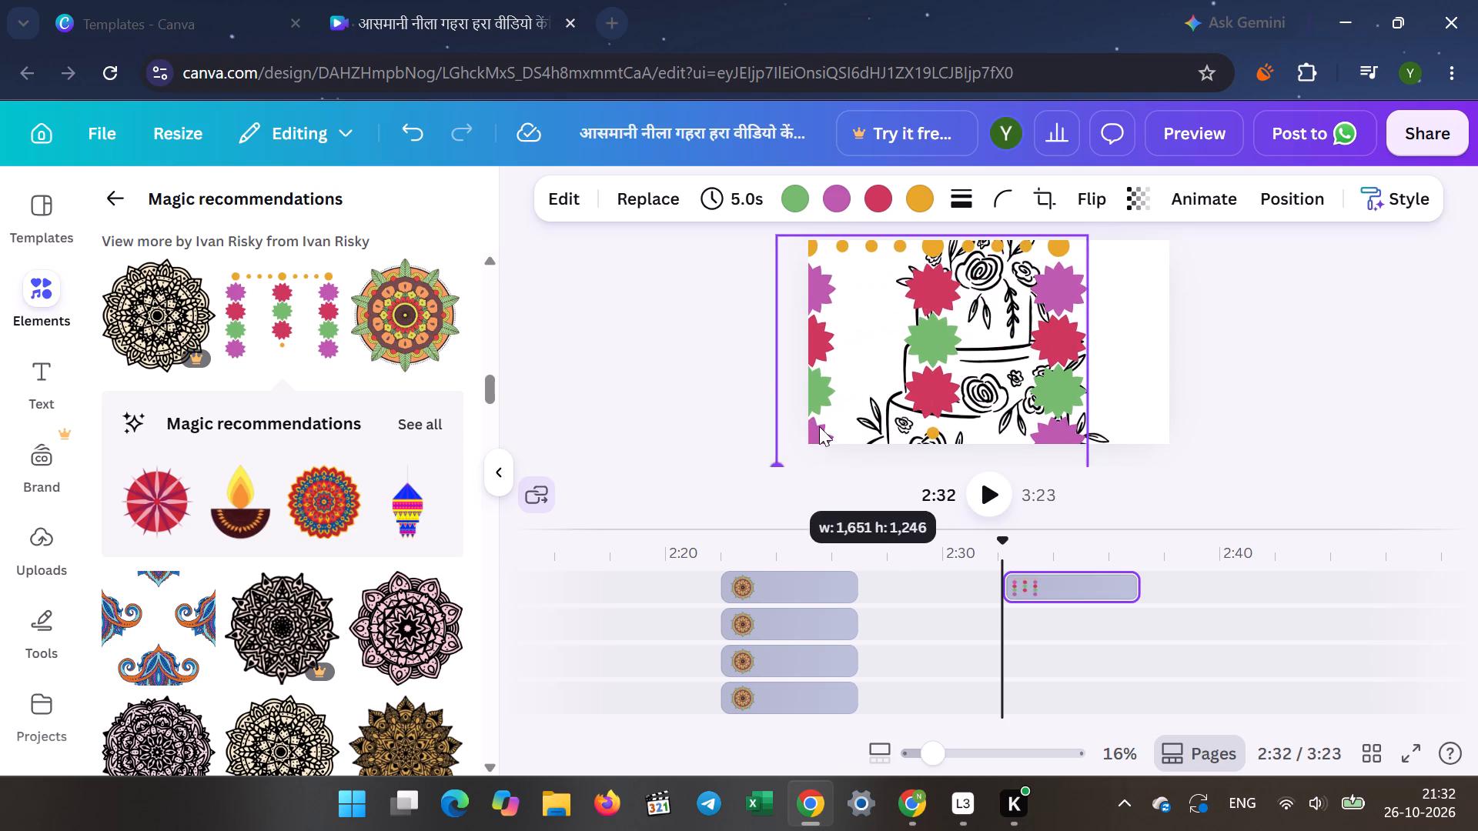
pyautogui.moveTo(881, 355); pyautogui.dragTo(945, 340)
pyautogui.moveTo(844, 449); pyautogui.dragTo(803, 461)
pyautogui.moveTo(885, 389); pyautogui.dragTo(896, 370)
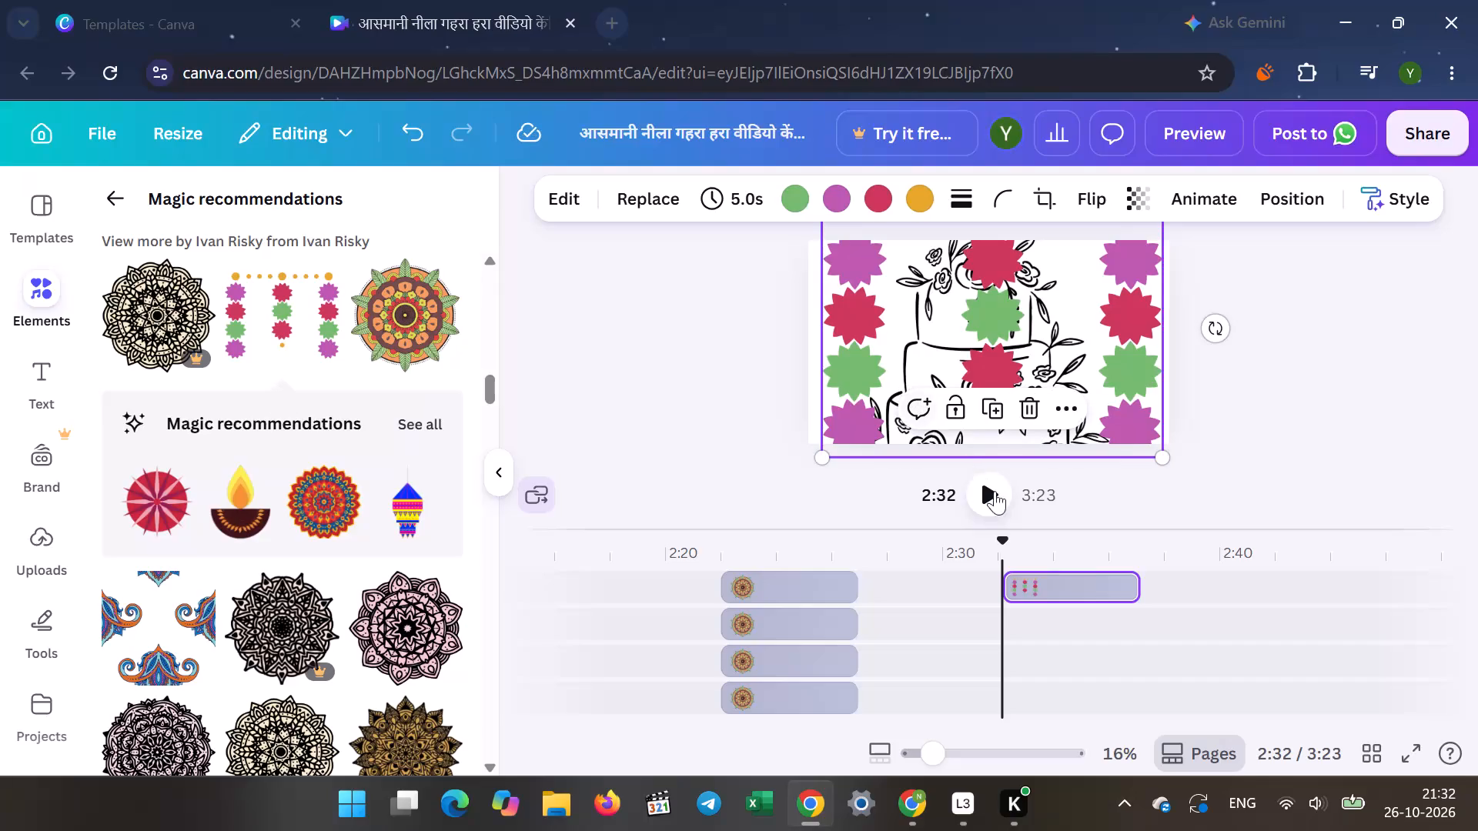
# Play on to the place-setting page at 2:39 and add the orange-and-green mandala, reduced, near the page's top-left corner.
pyautogui.click(989, 492)
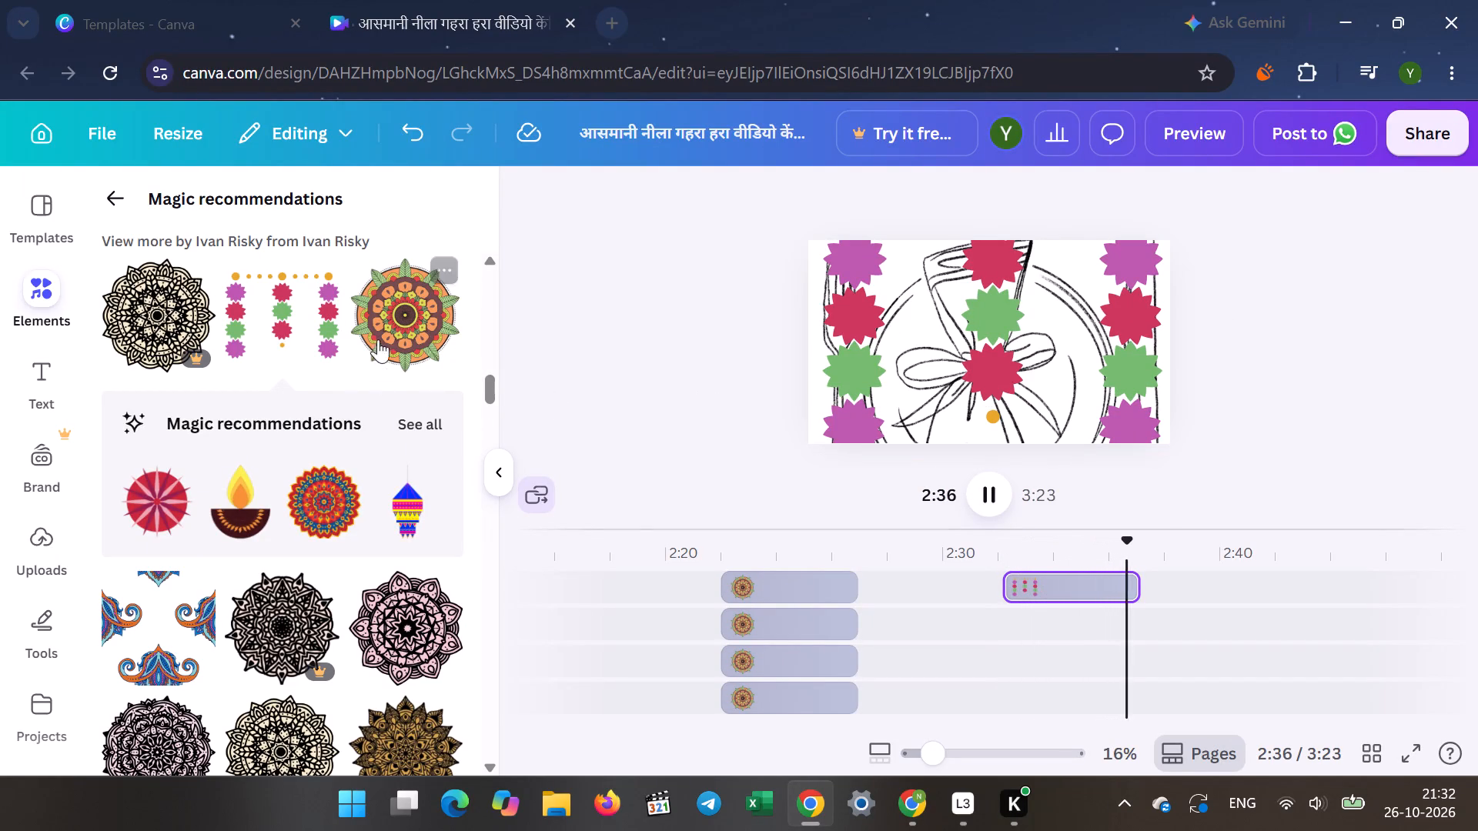
pyautogui.click(393, 322)
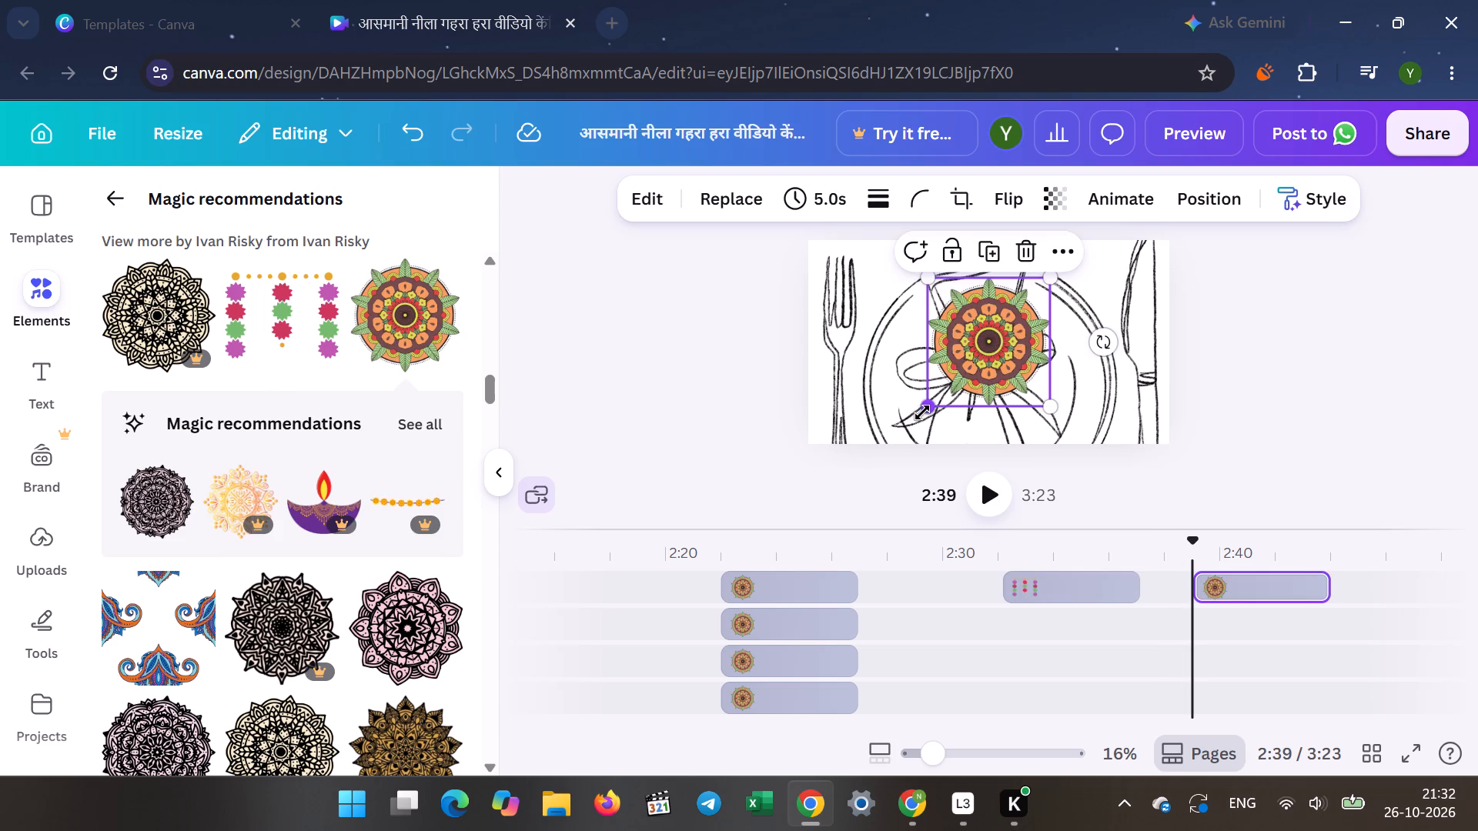
pyautogui.moveTo(922, 412); pyautogui.dragTo(947, 385)
pyautogui.moveTo(988, 344); pyautogui.dragTo(953, 329)
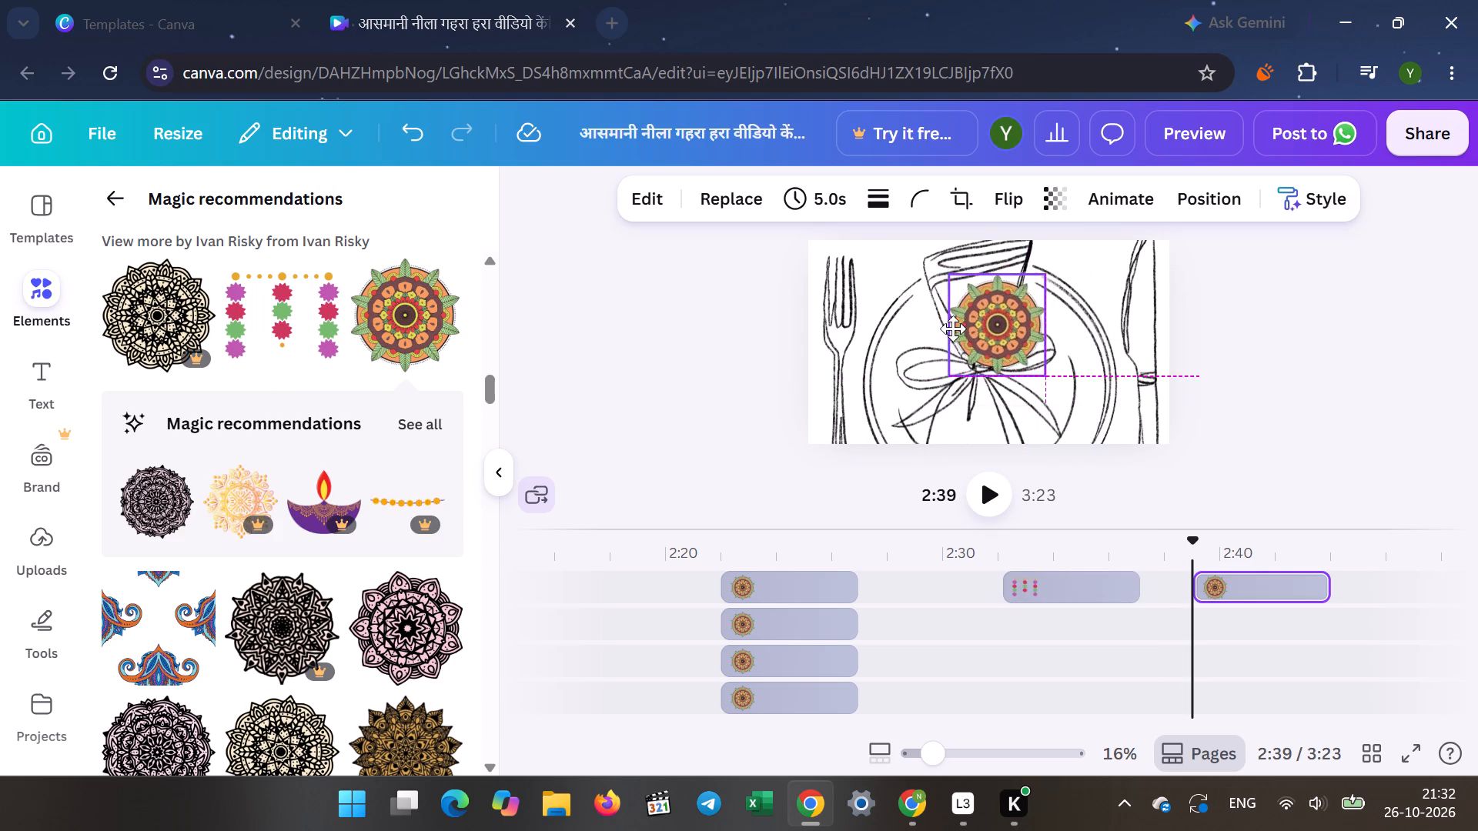
pyautogui.moveTo(953, 329); pyautogui.dragTo(890, 305)
pyautogui.click(735, 287)
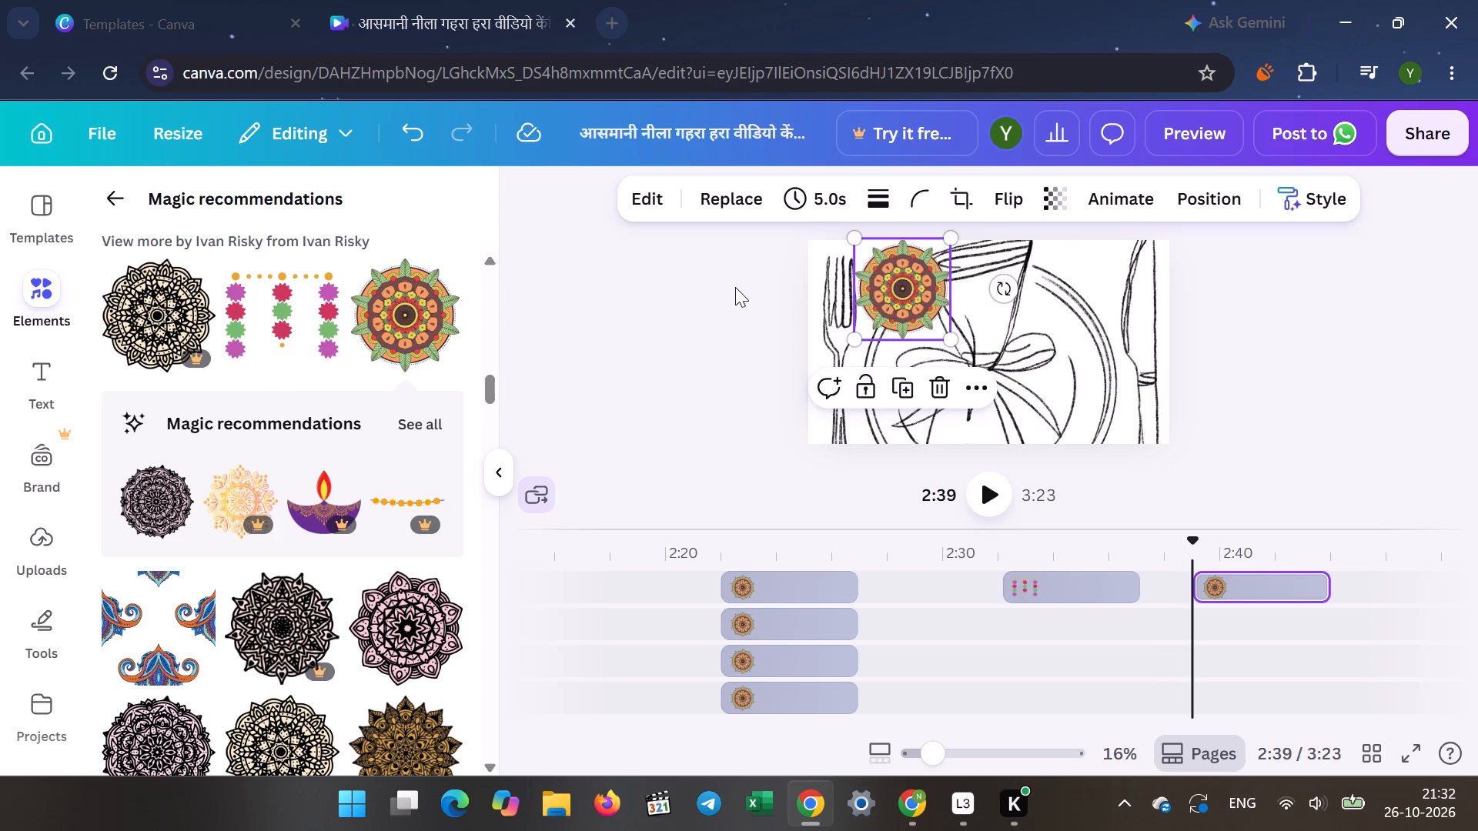
# Add a second orange-and-green mandala to the place-setting page, slightly enlarged near the page's top-right corner.
pyautogui.click(409, 337)
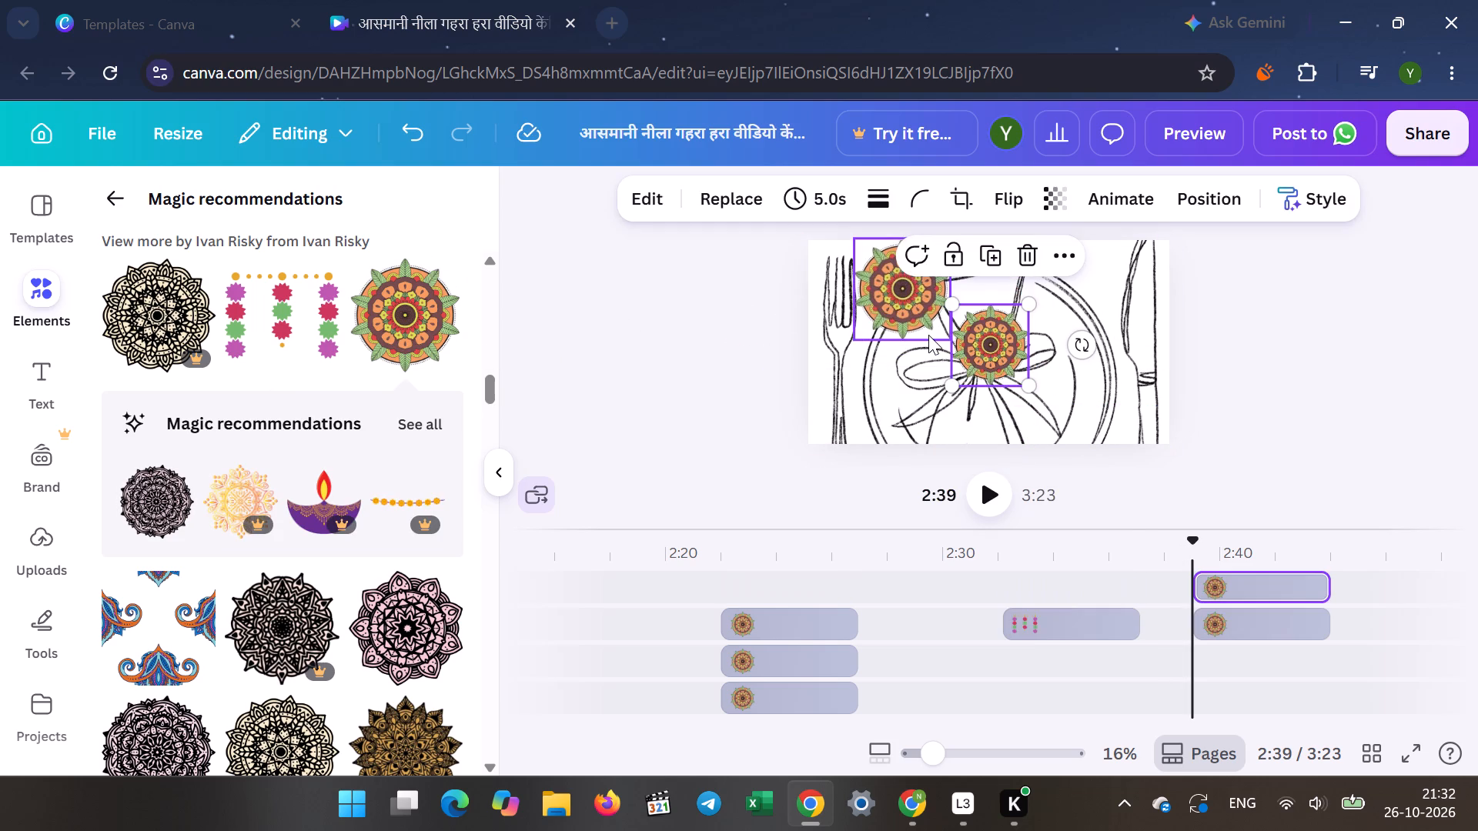
pyautogui.moveTo(980, 353); pyautogui.dragTo(1076, 285)
pyautogui.moveTo(1053, 313); pyautogui.dragTo(1048, 320)
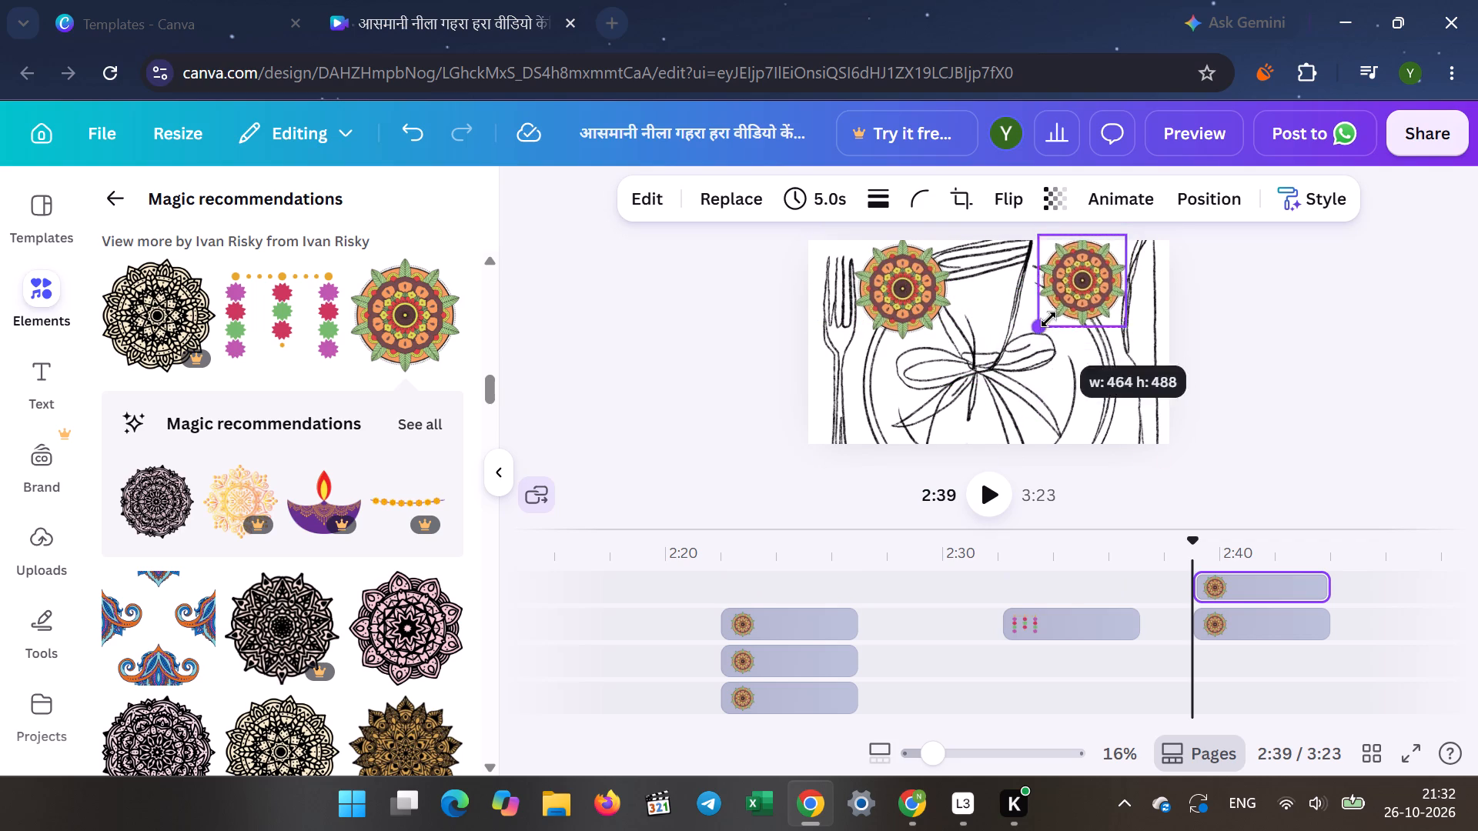
pyautogui.click(617, 340)
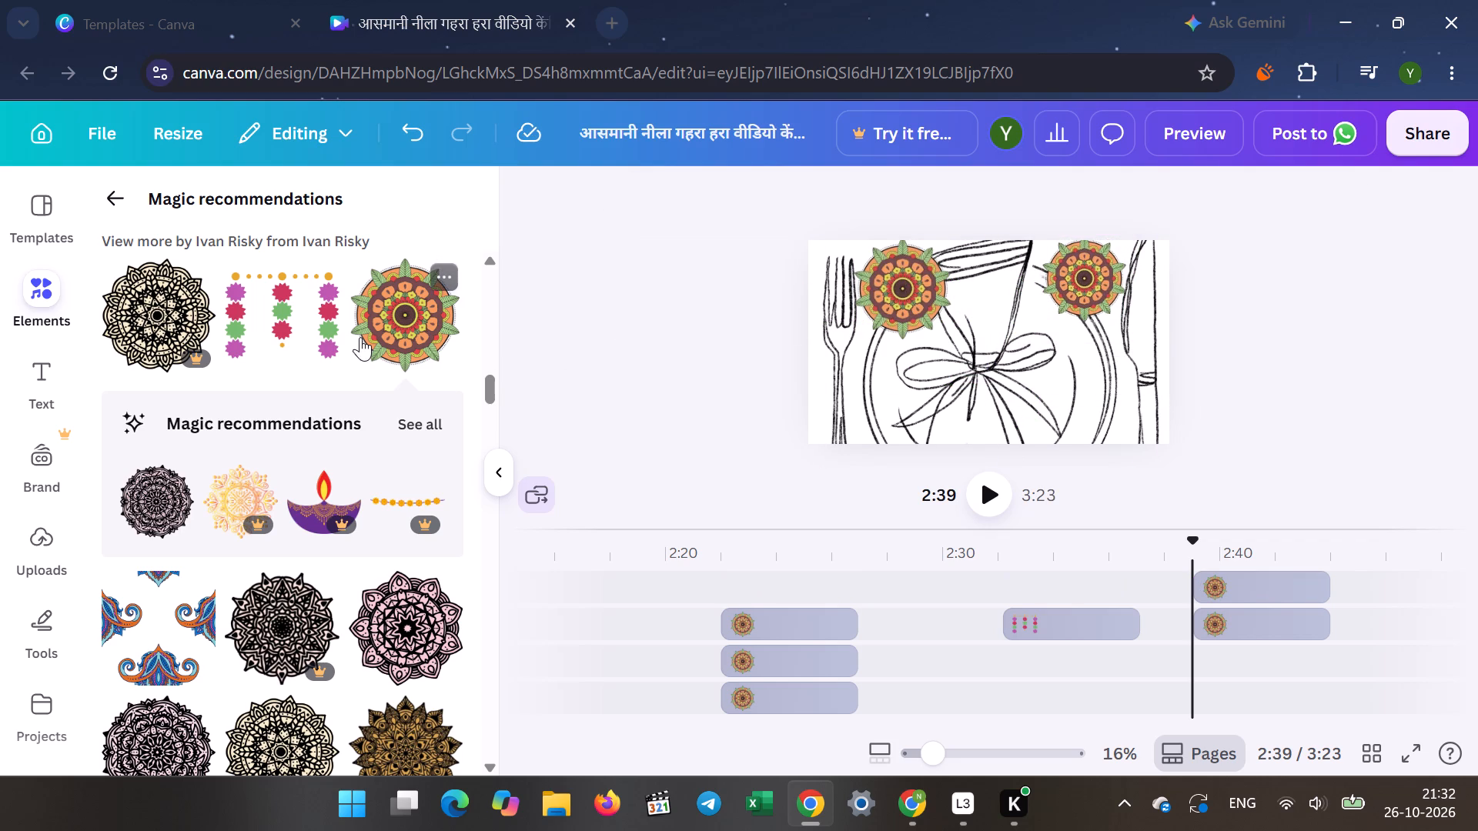
# Add a third orange-and-green mandala to the place-setting page, enlarged in the page's lower-left corner.
pyautogui.click(360, 337)
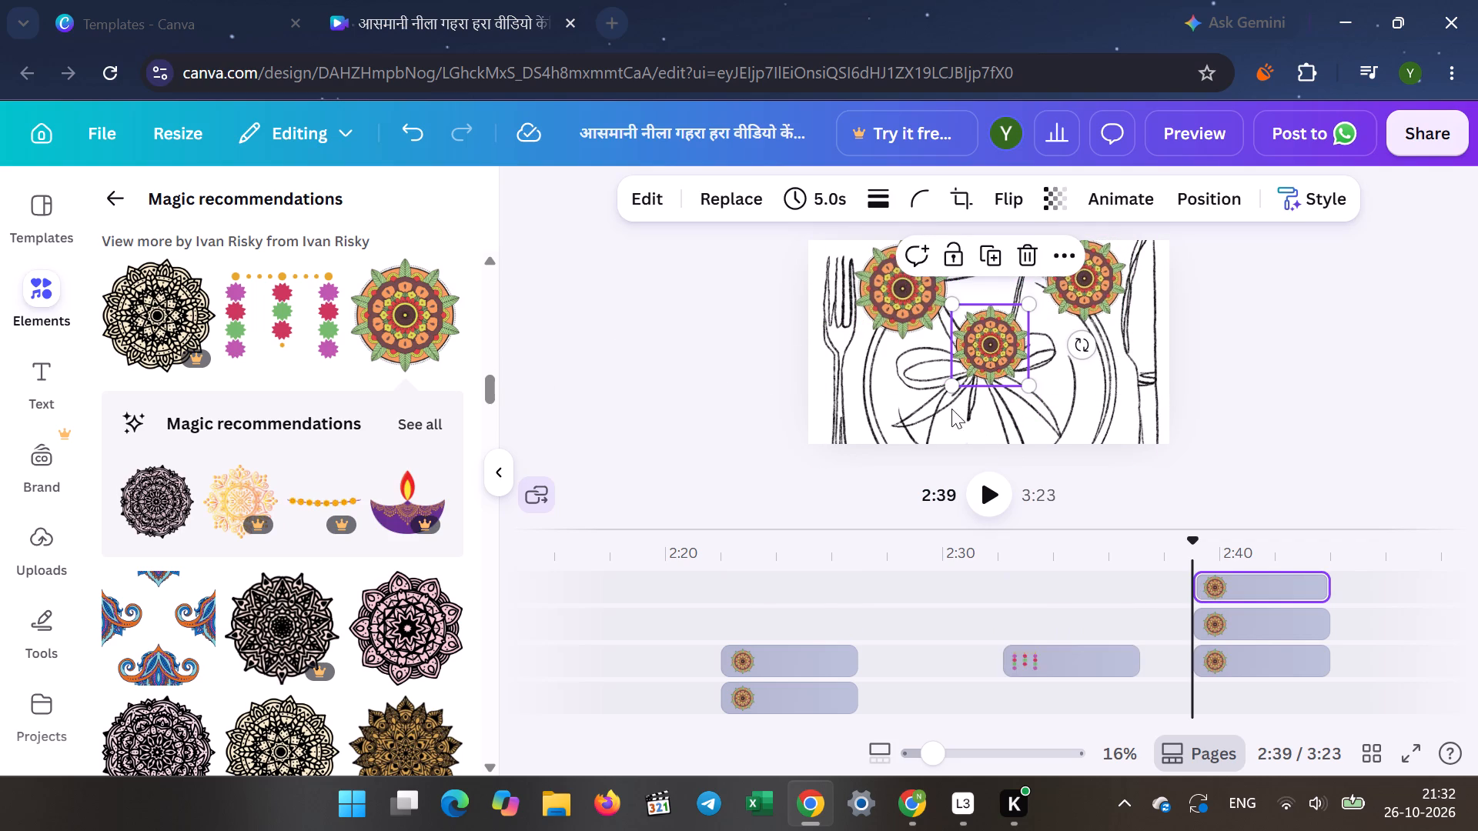
pyautogui.moveTo(948, 389); pyautogui.dragTo(906, 434)
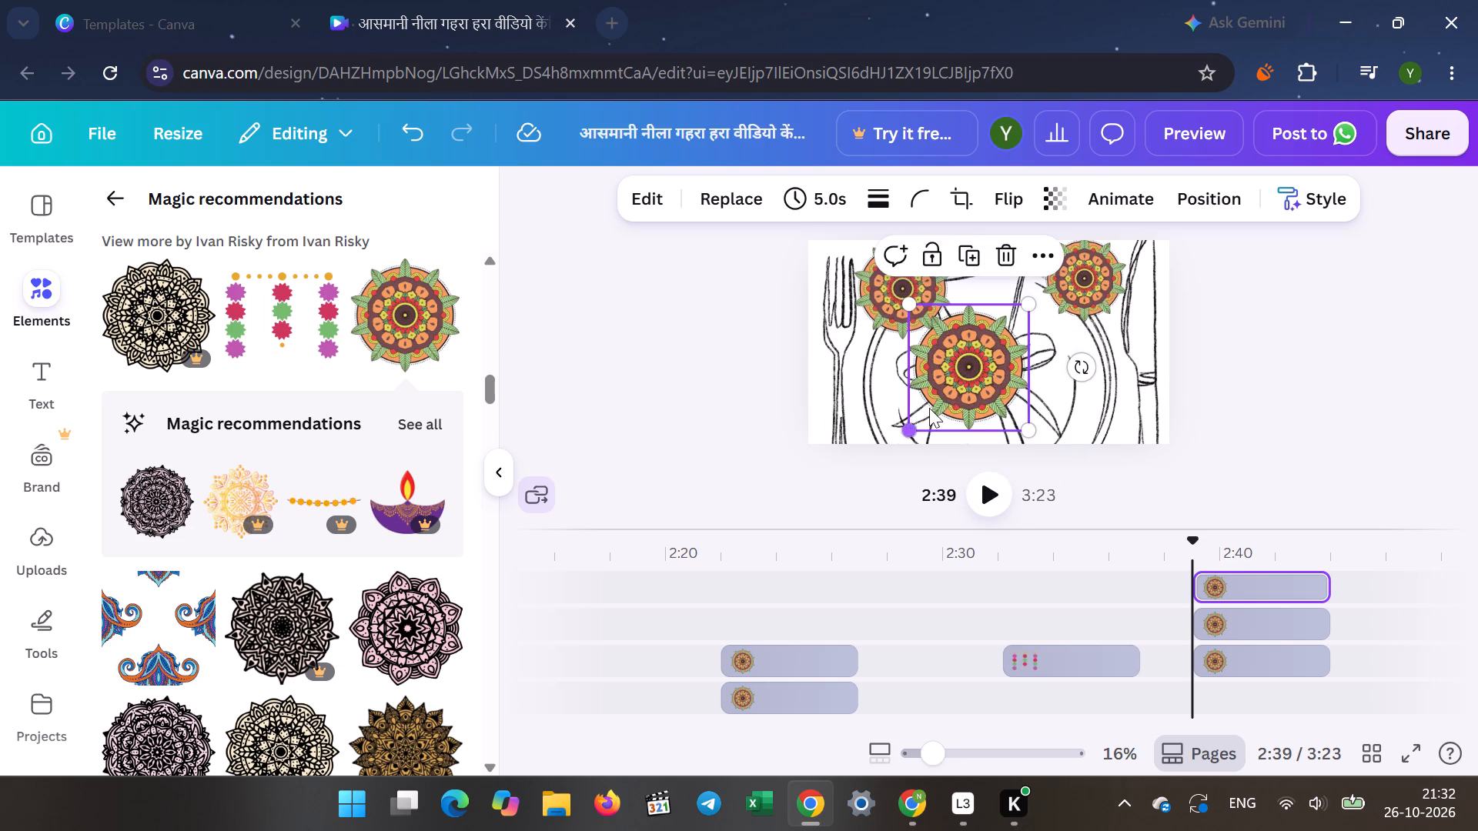
pyautogui.moveTo(975, 356); pyautogui.dragTo(899, 399)
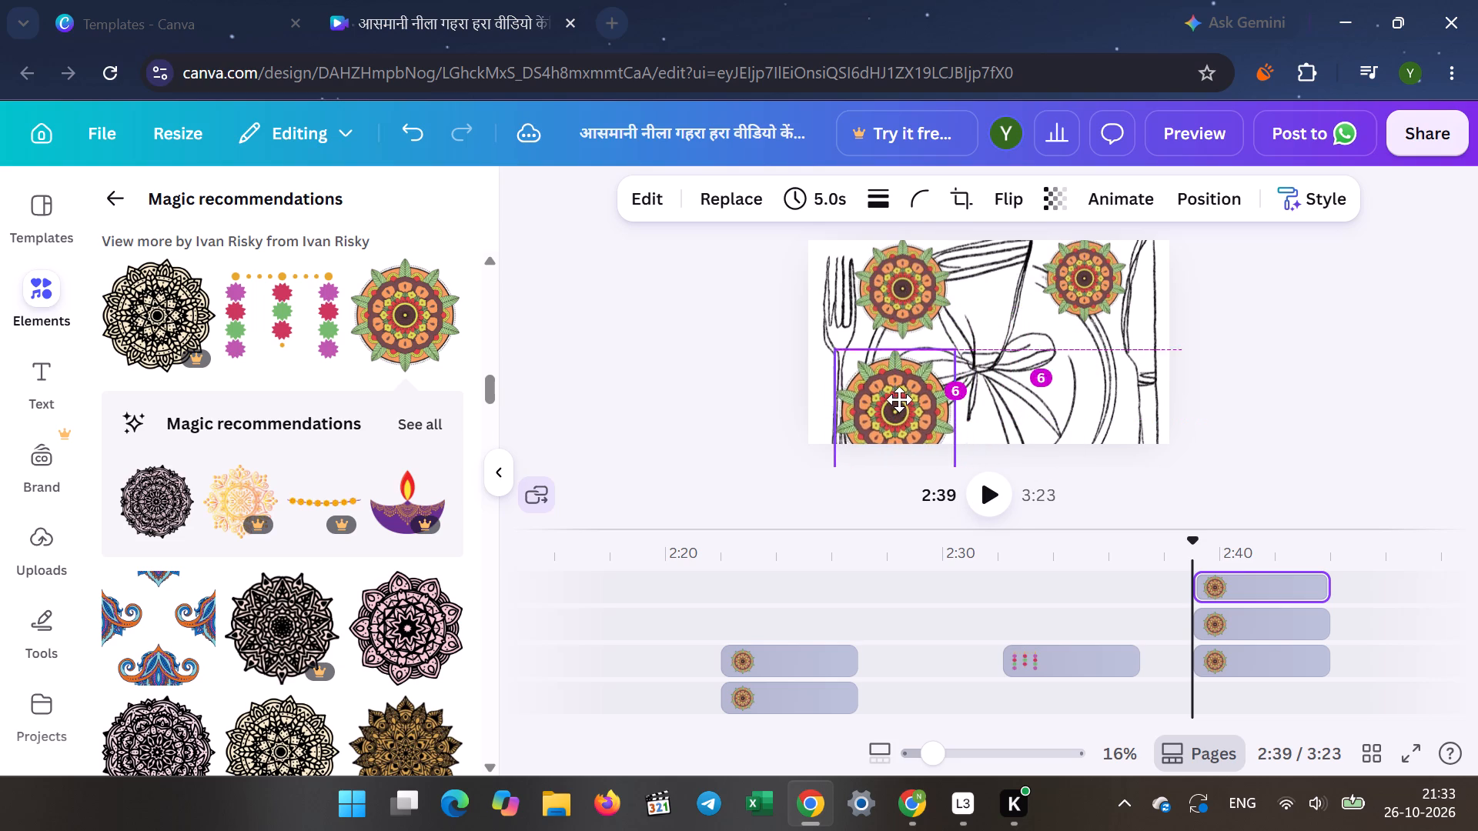
pyautogui.moveTo(899, 399); pyautogui.dragTo(884, 392)
pyautogui.click(761, 392)
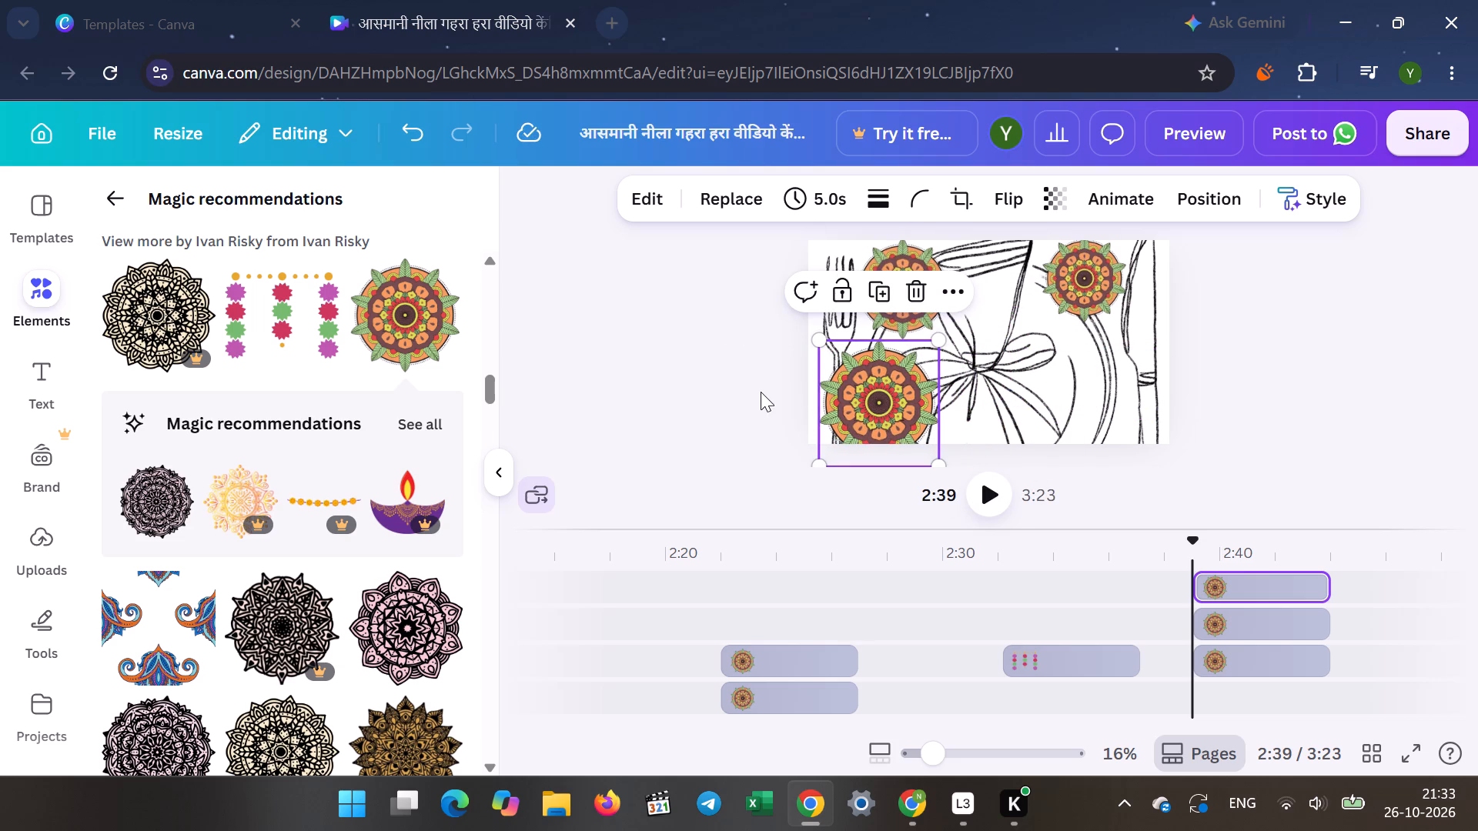
# Add a fourth orange-and-green mandala to the place-setting page, placed in the page's lower-right corner.
pyautogui.click(406, 326)
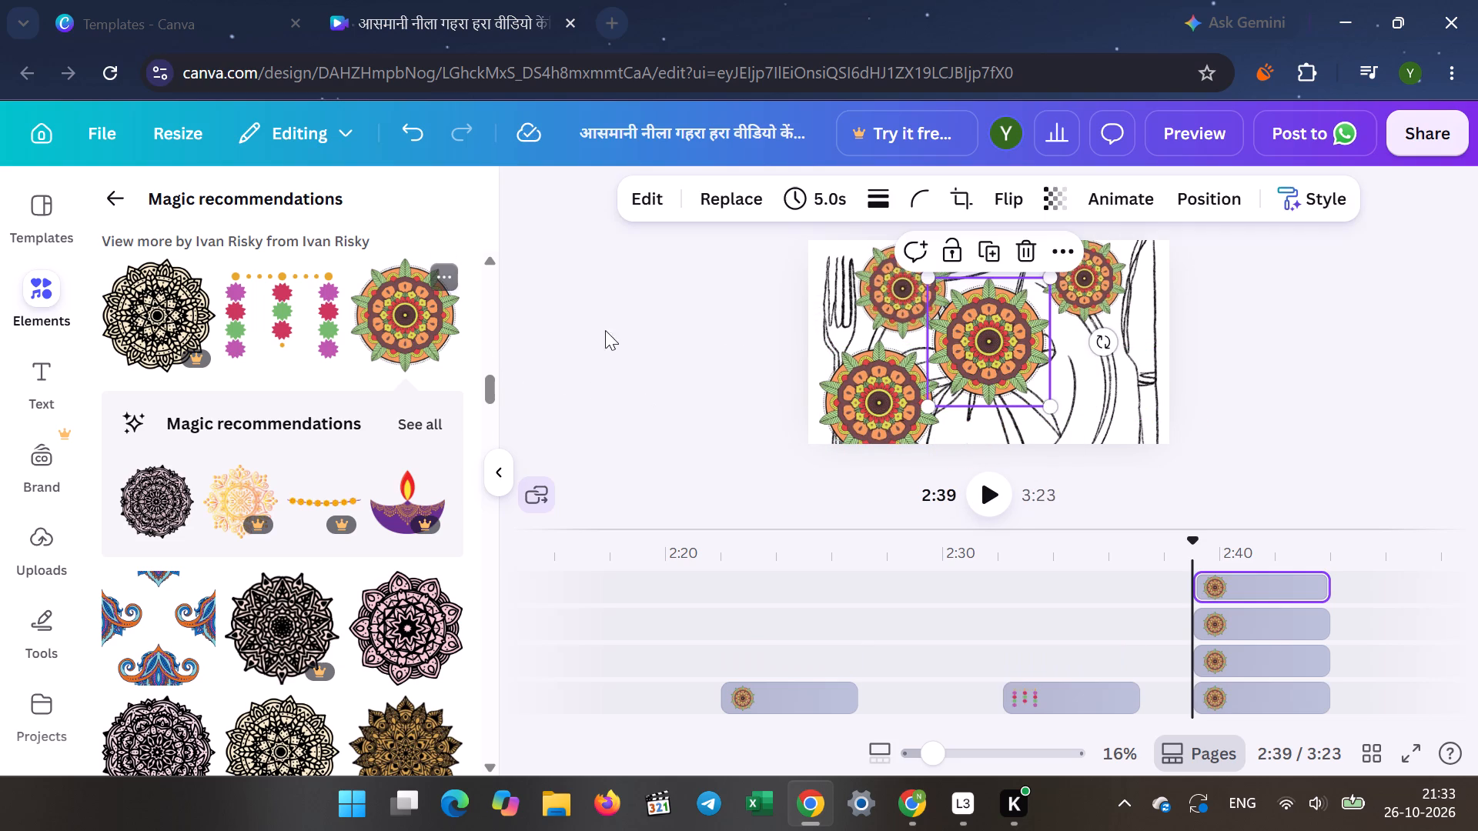
pyautogui.moveTo(995, 347); pyautogui.dragTo(1090, 399)
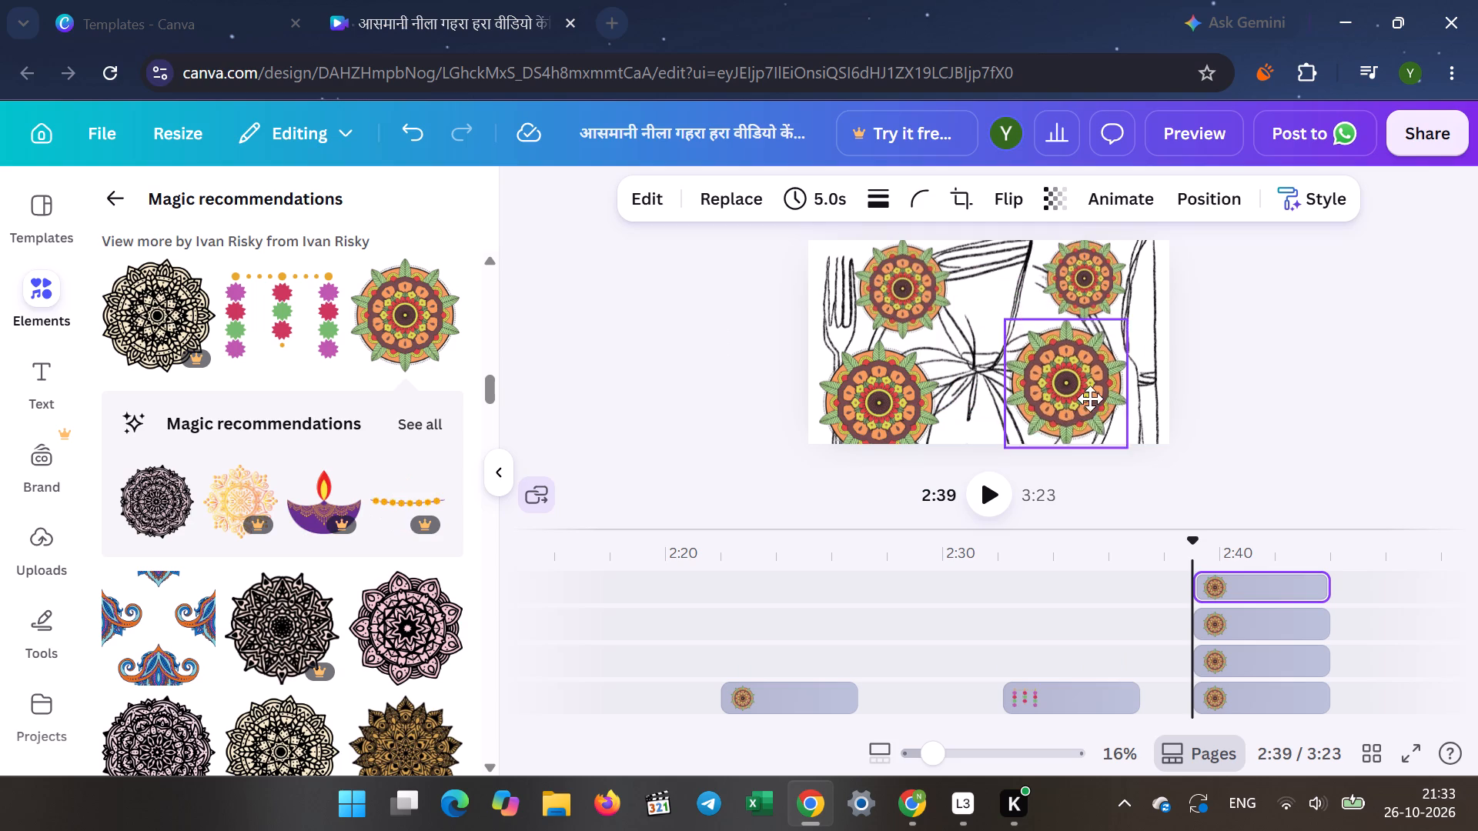
pyautogui.moveTo(1090, 399); pyautogui.dragTo(1129, 406)
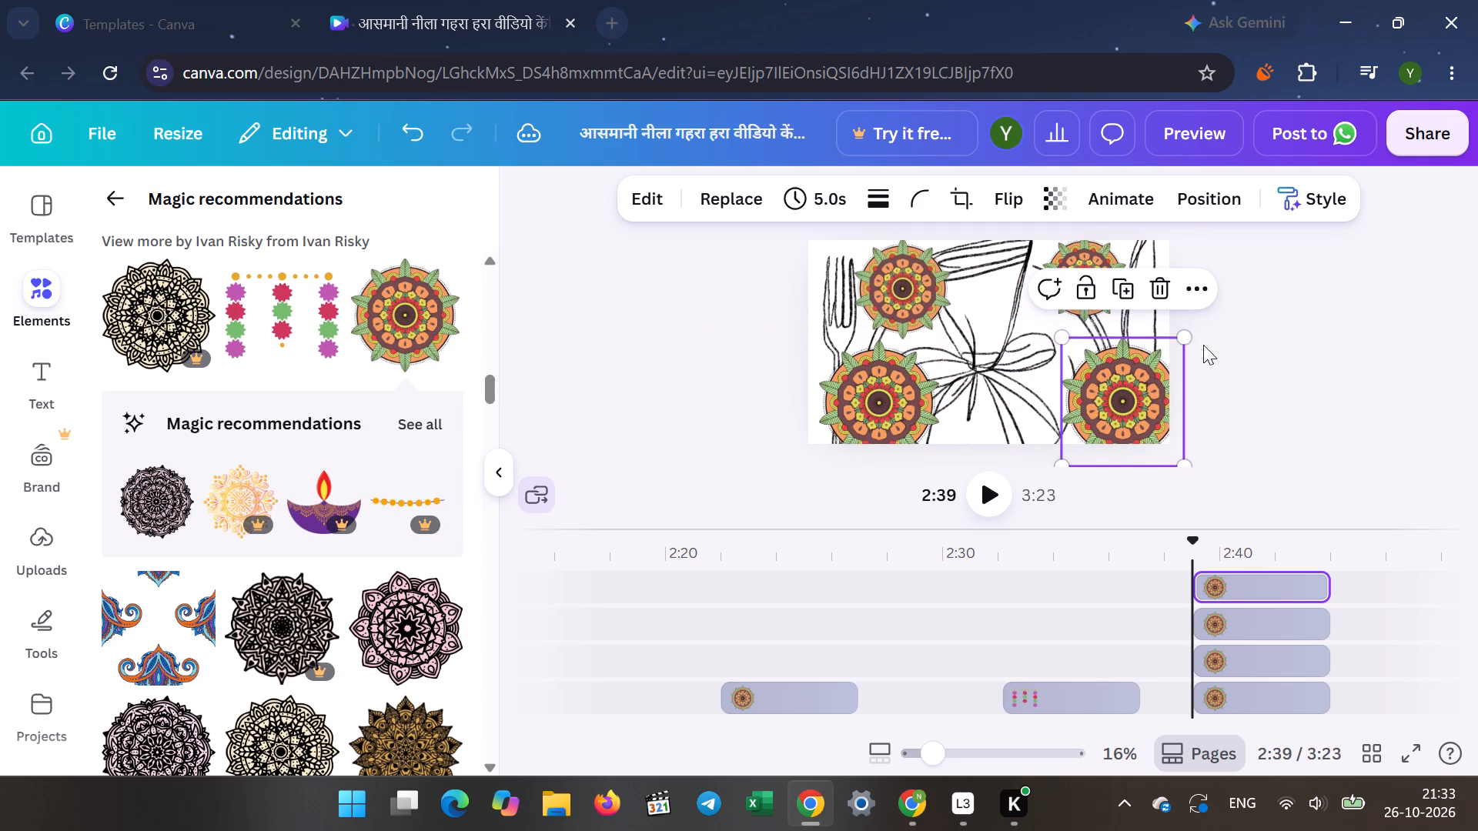
pyautogui.click(1270, 305)
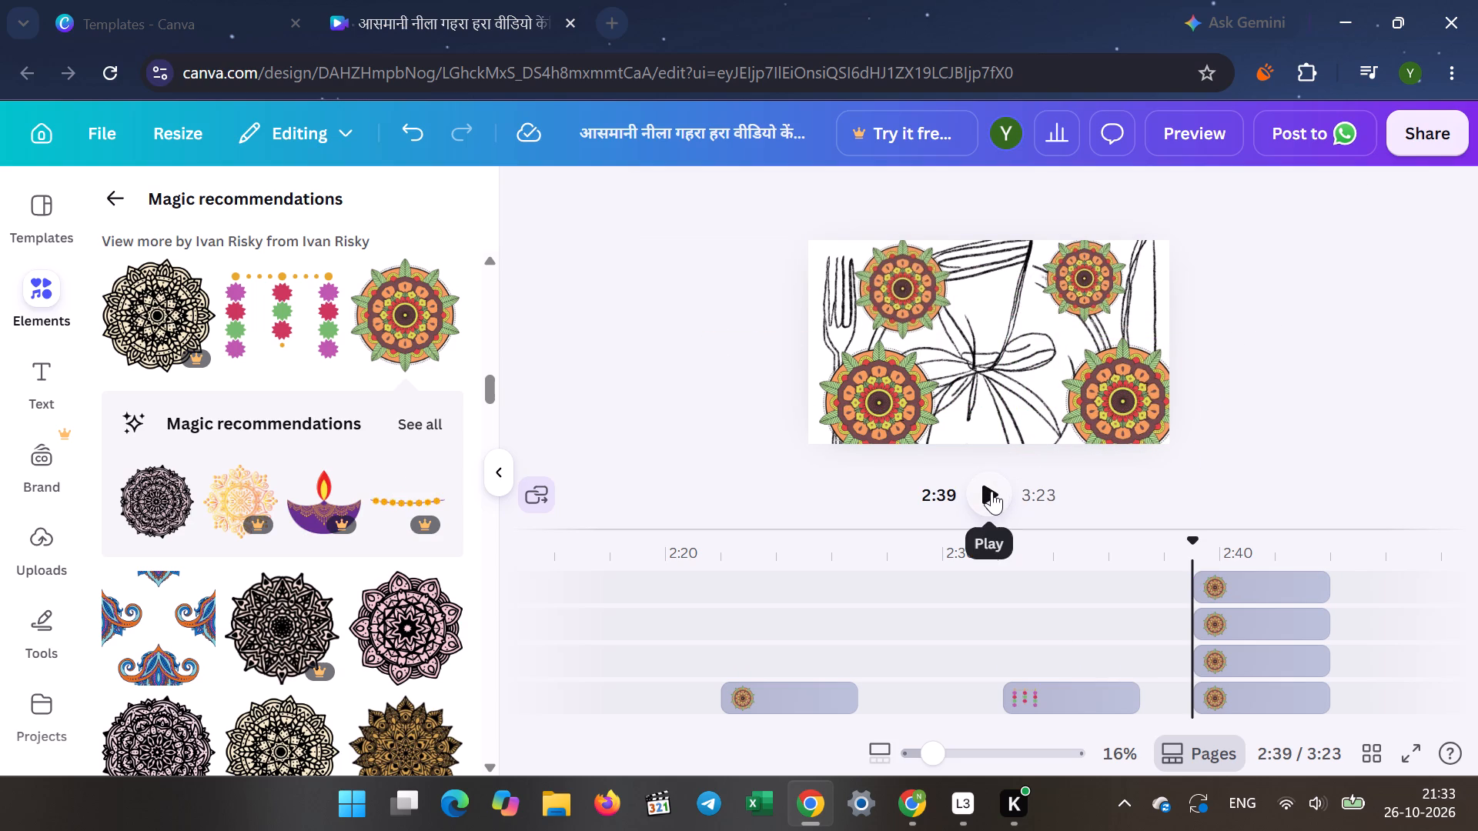
# Play on to the draped floral arches page at 2:50 and add the orange-and-green mandala beneath the left arch.
pyautogui.click(990, 492)
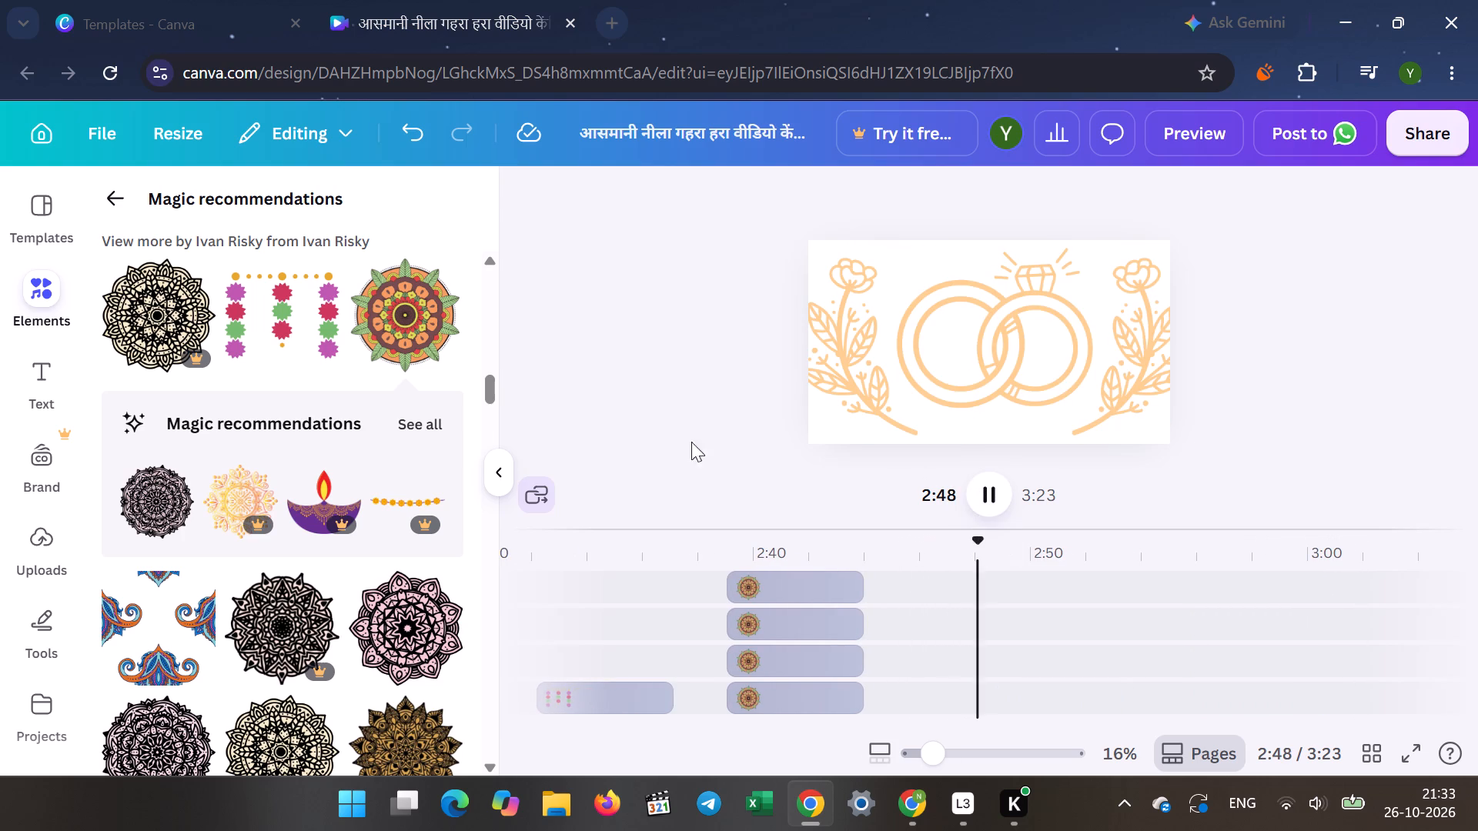
pyautogui.click(401, 332)
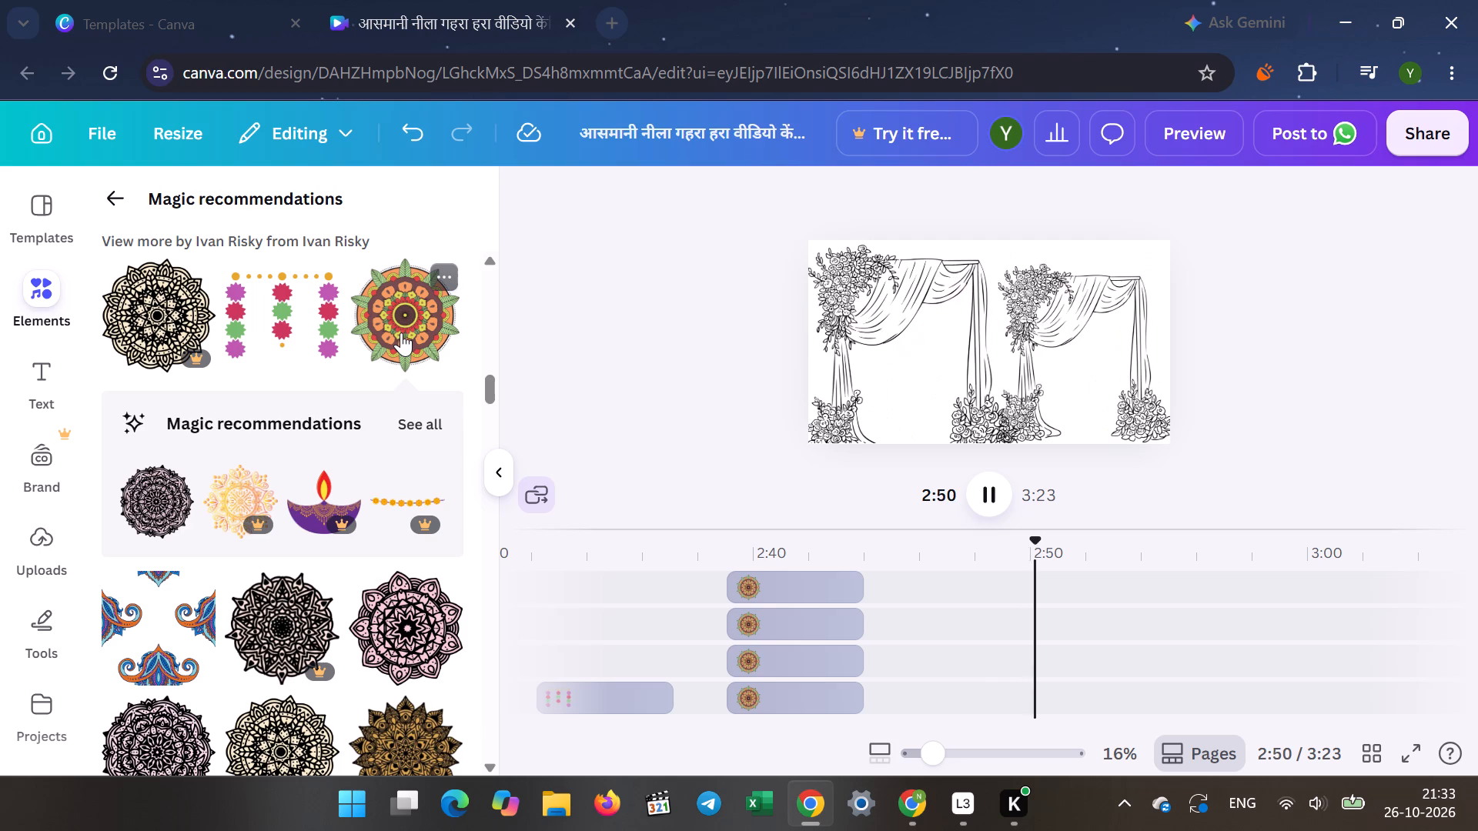
pyautogui.moveTo(952, 353); pyautogui.dragTo(917, 375)
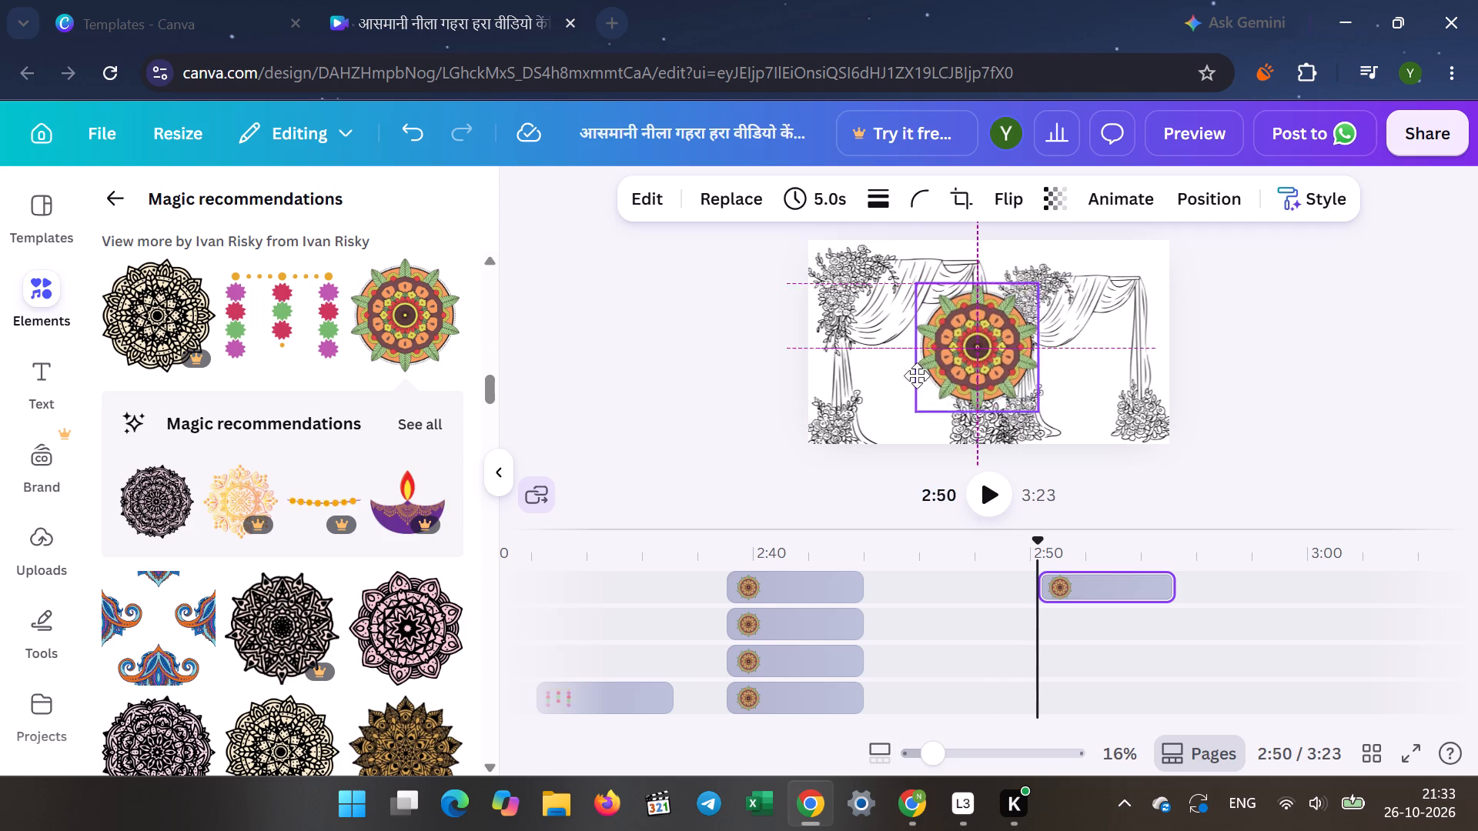
pyautogui.moveTo(917, 375); pyautogui.dragTo(867, 389)
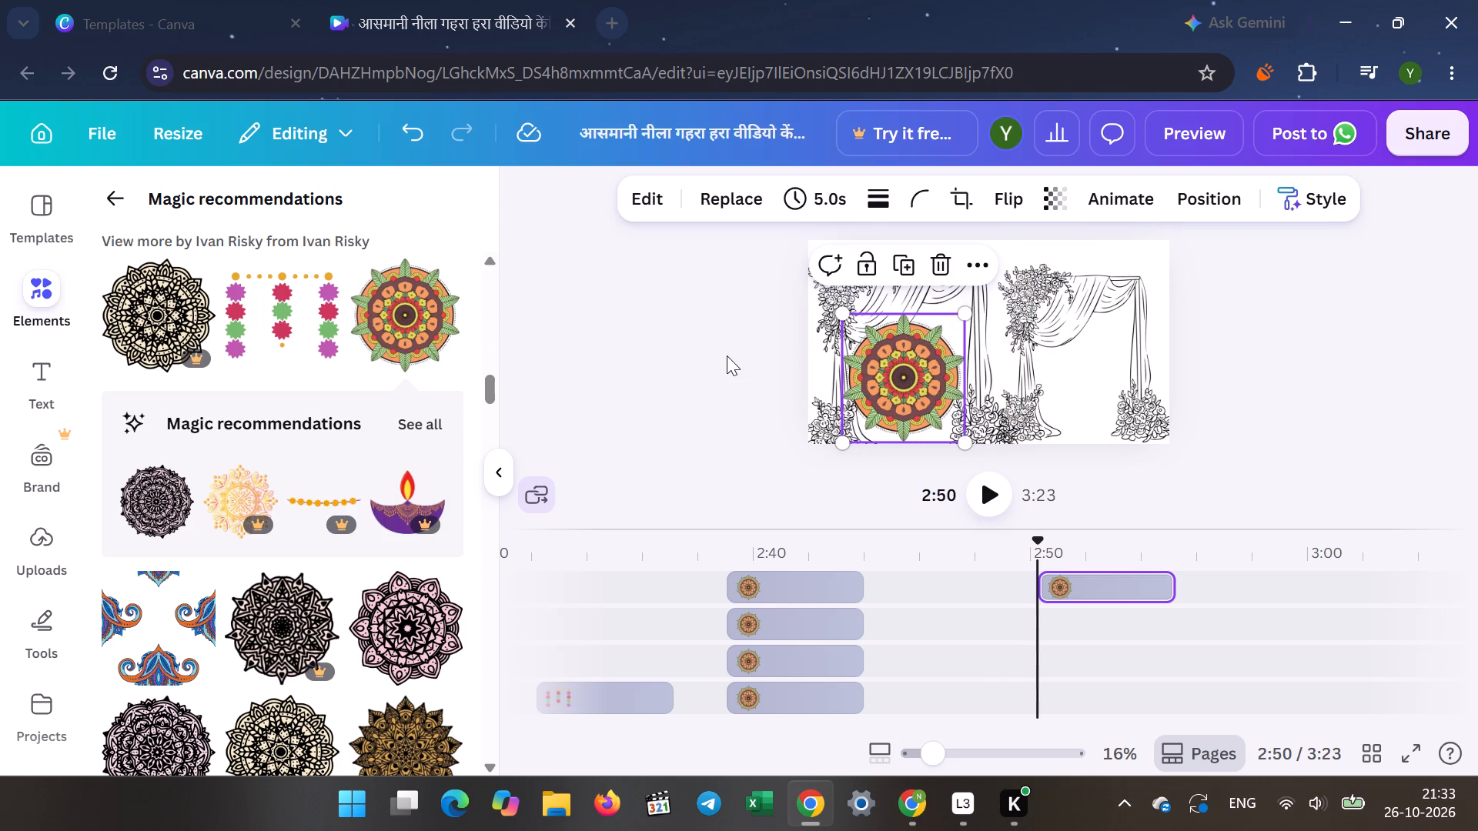
pyautogui.click(727, 355)
# Add a second orange-and-green mandala to the floral arches page, moved toward the right arch.
pyautogui.click(407, 327)
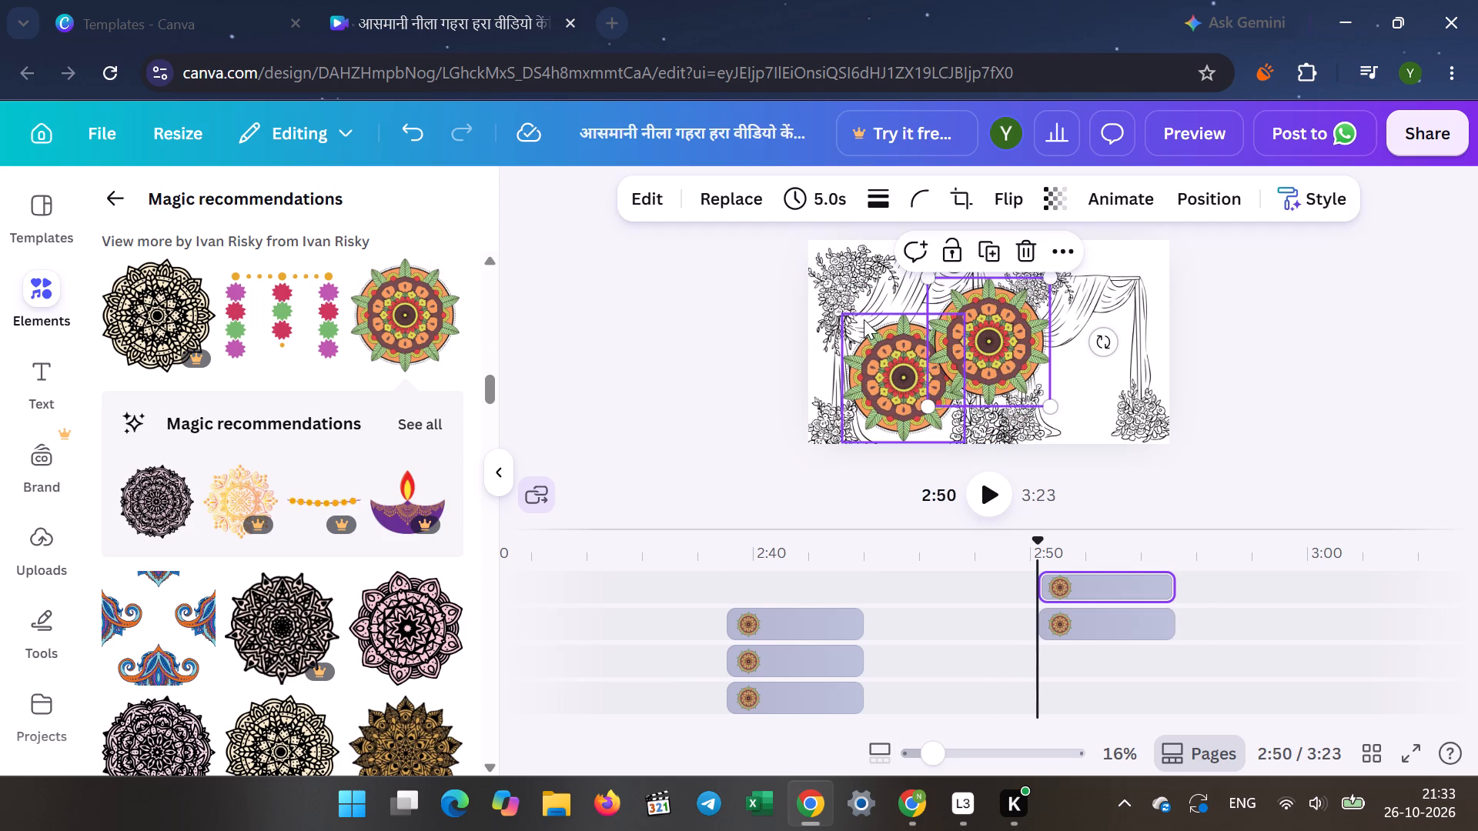
pyautogui.moveTo(971, 322); pyautogui.dragTo(1063, 359)
# Play on to the page with two wedding couples at 2:56 and add the orange-and-green mandala, enlarged above and between the couples.
pyautogui.click(992, 491)
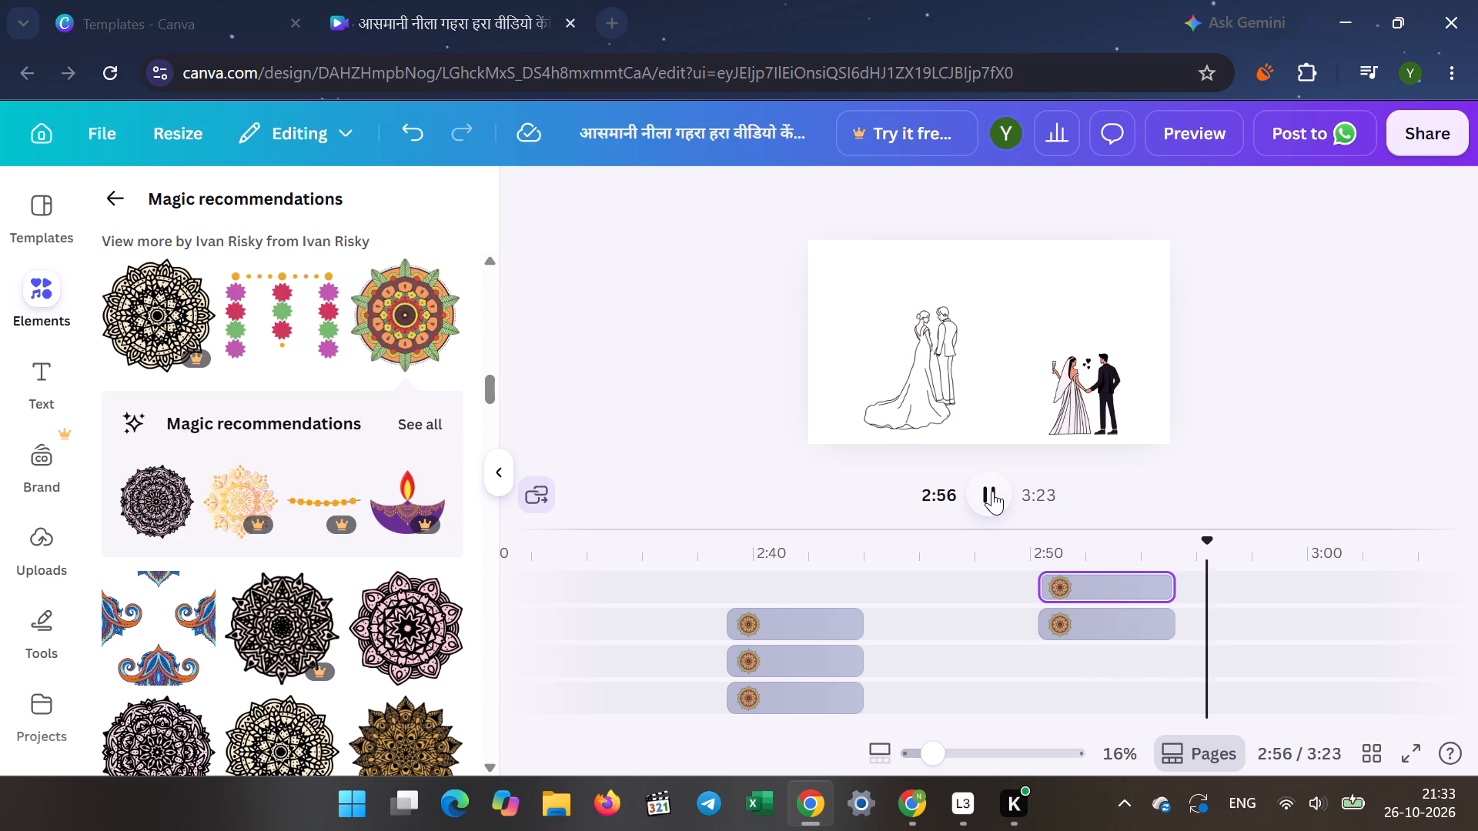
pyautogui.click(992, 491)
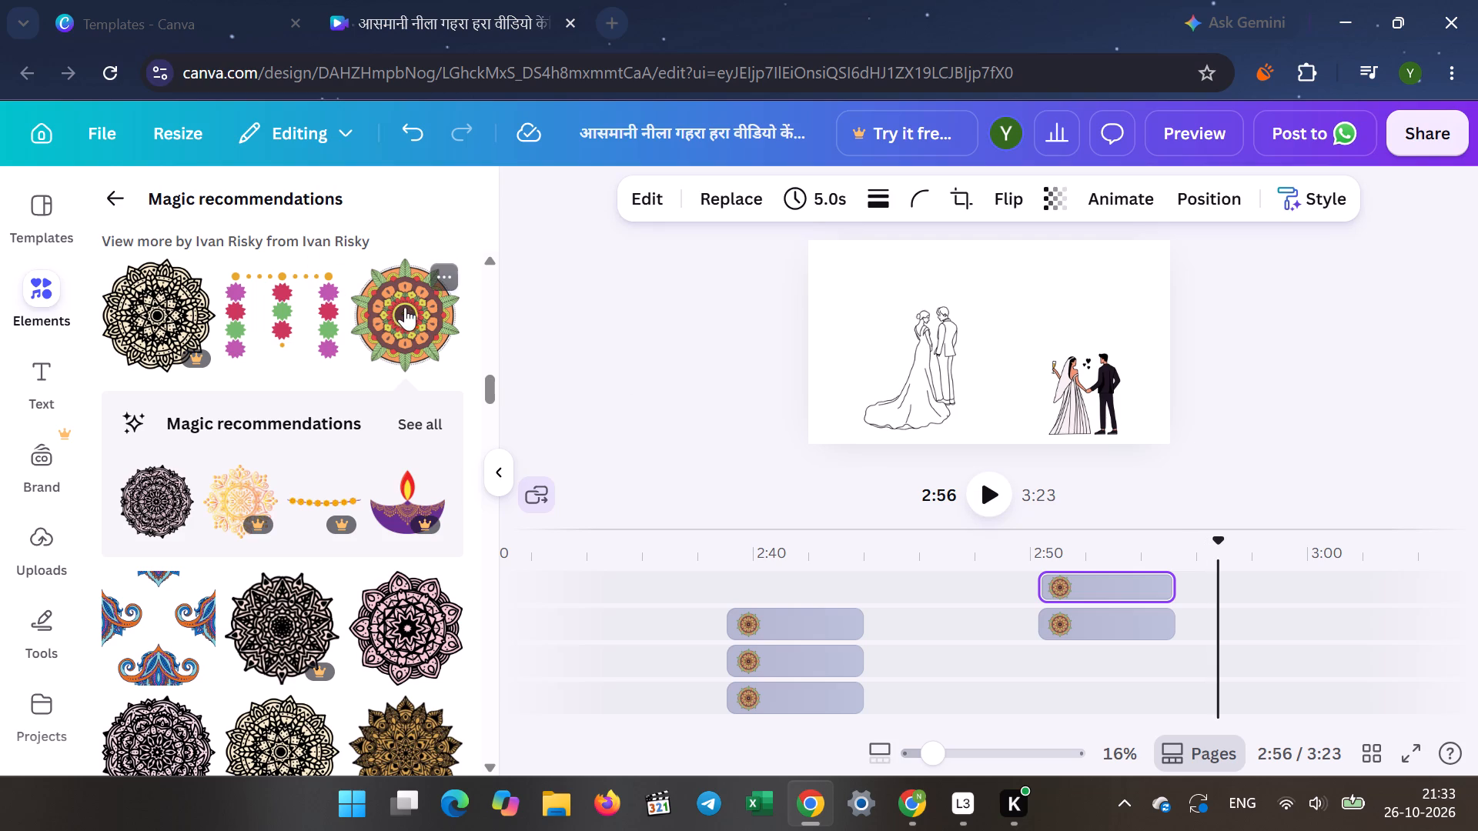
pyautogui.click(407, 310)
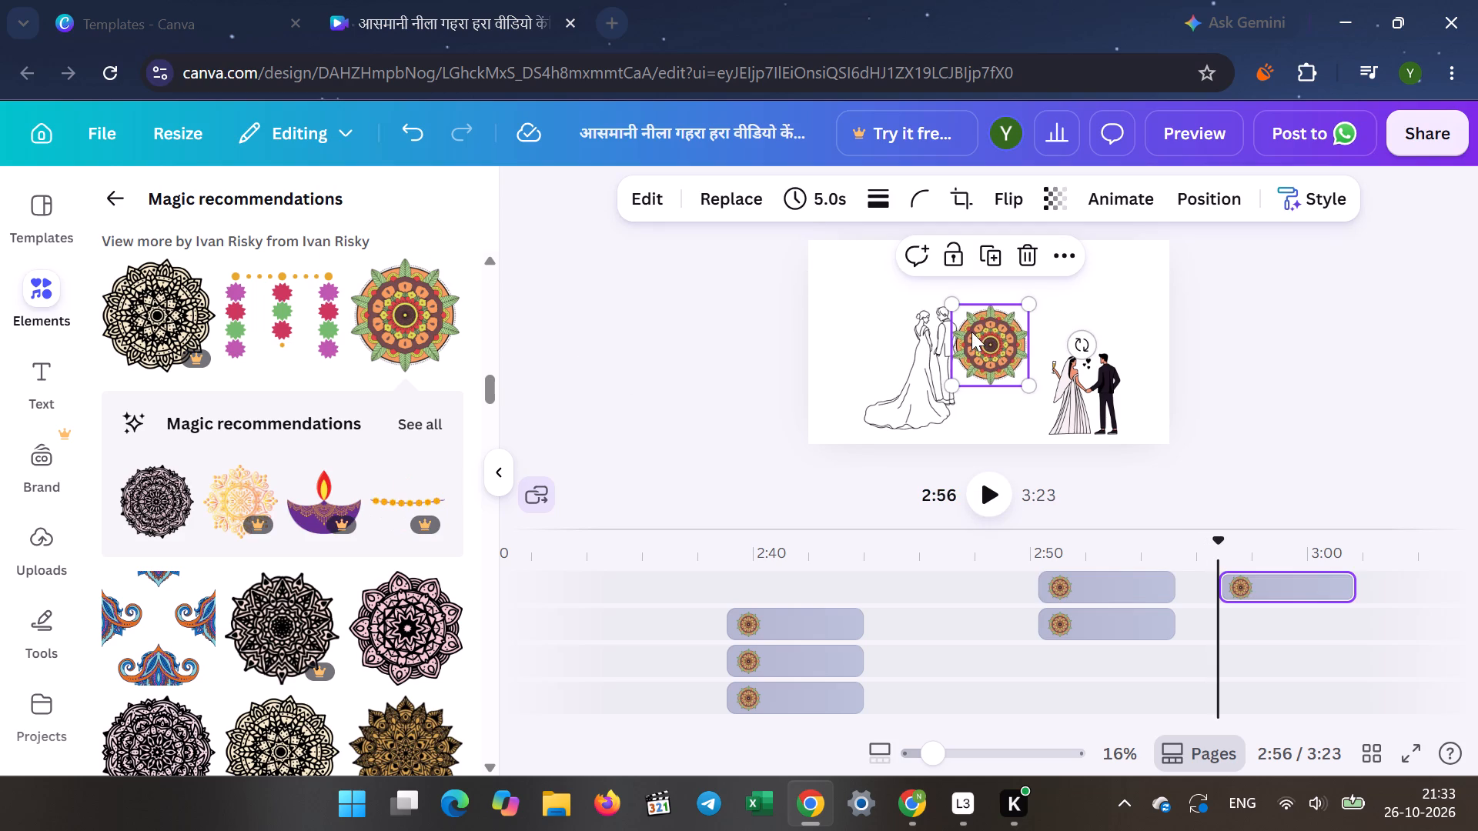
pyautogui.moveTo(971, 332); pyautogui.dragTo(1029, 235)
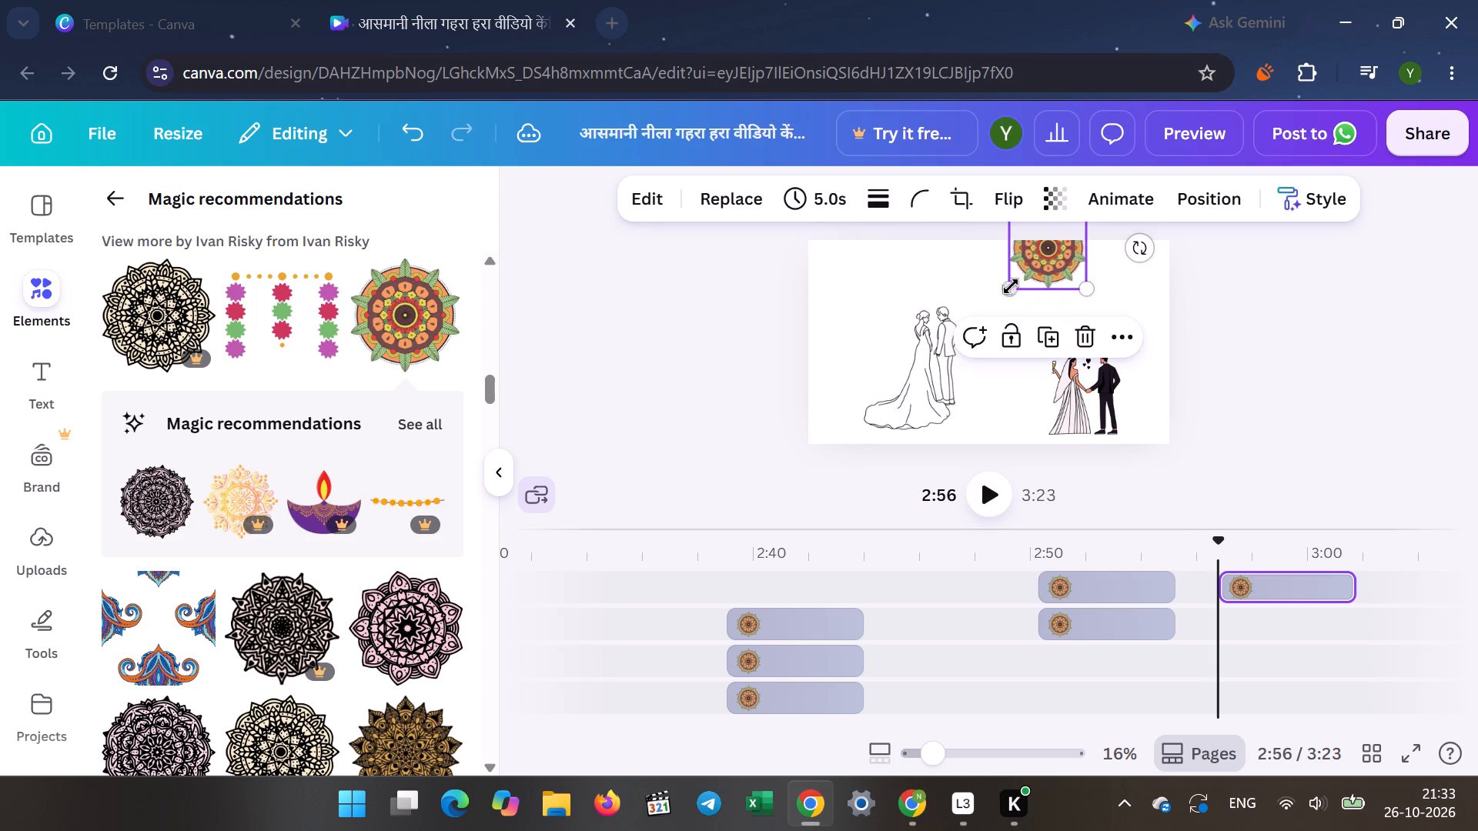
pyautogui.moveTo(1009, 285); pyautogui.dragTo(982, 375)
pyautogui.moveTo(1029, 263); pyautogui.dragTo(1033, 278)
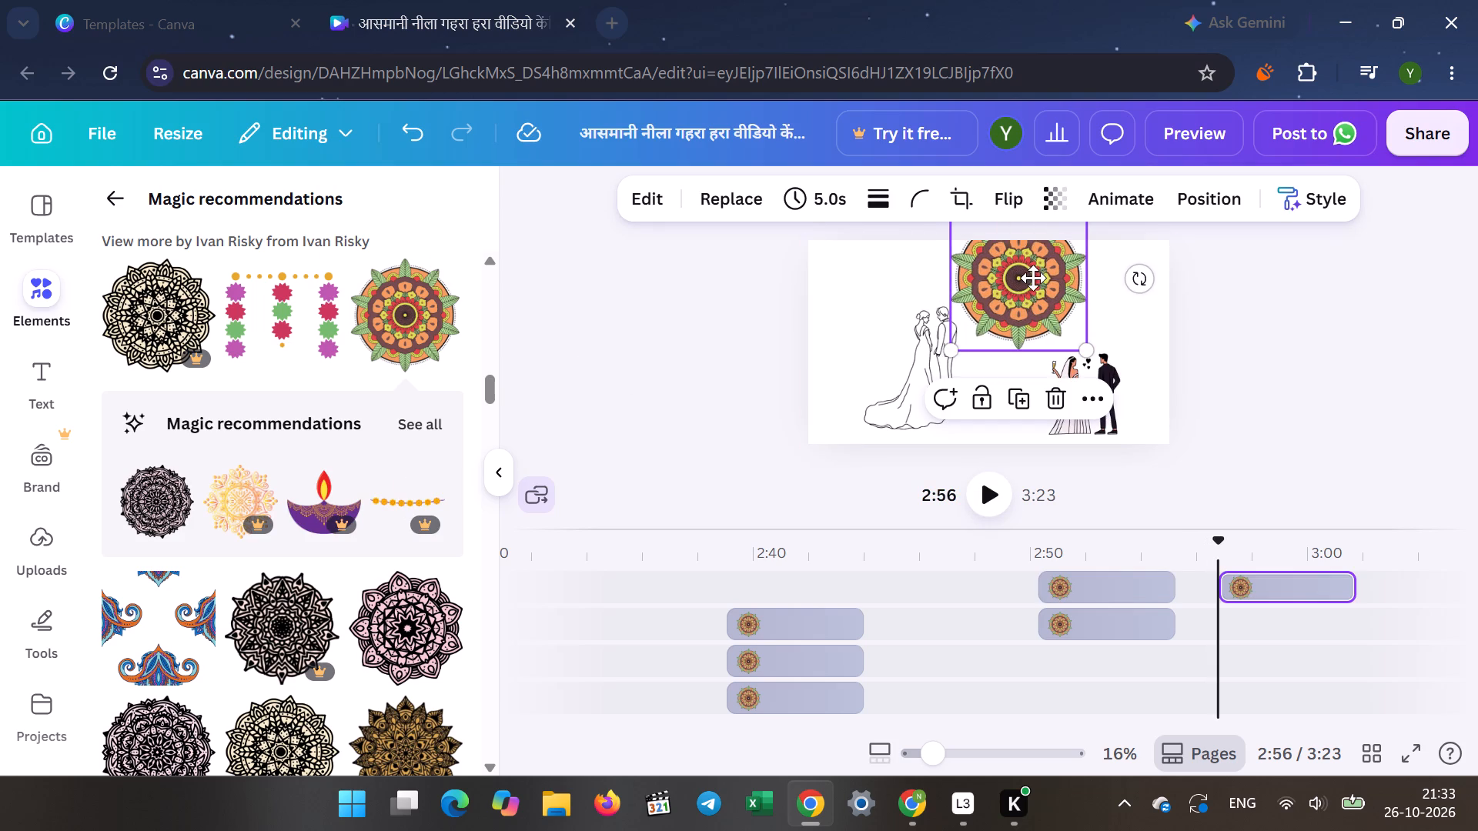
pyautogui.moveTo(1033, 278); pyautogui.dragTo(1031, 283)
pyautogui.click(743, 282)
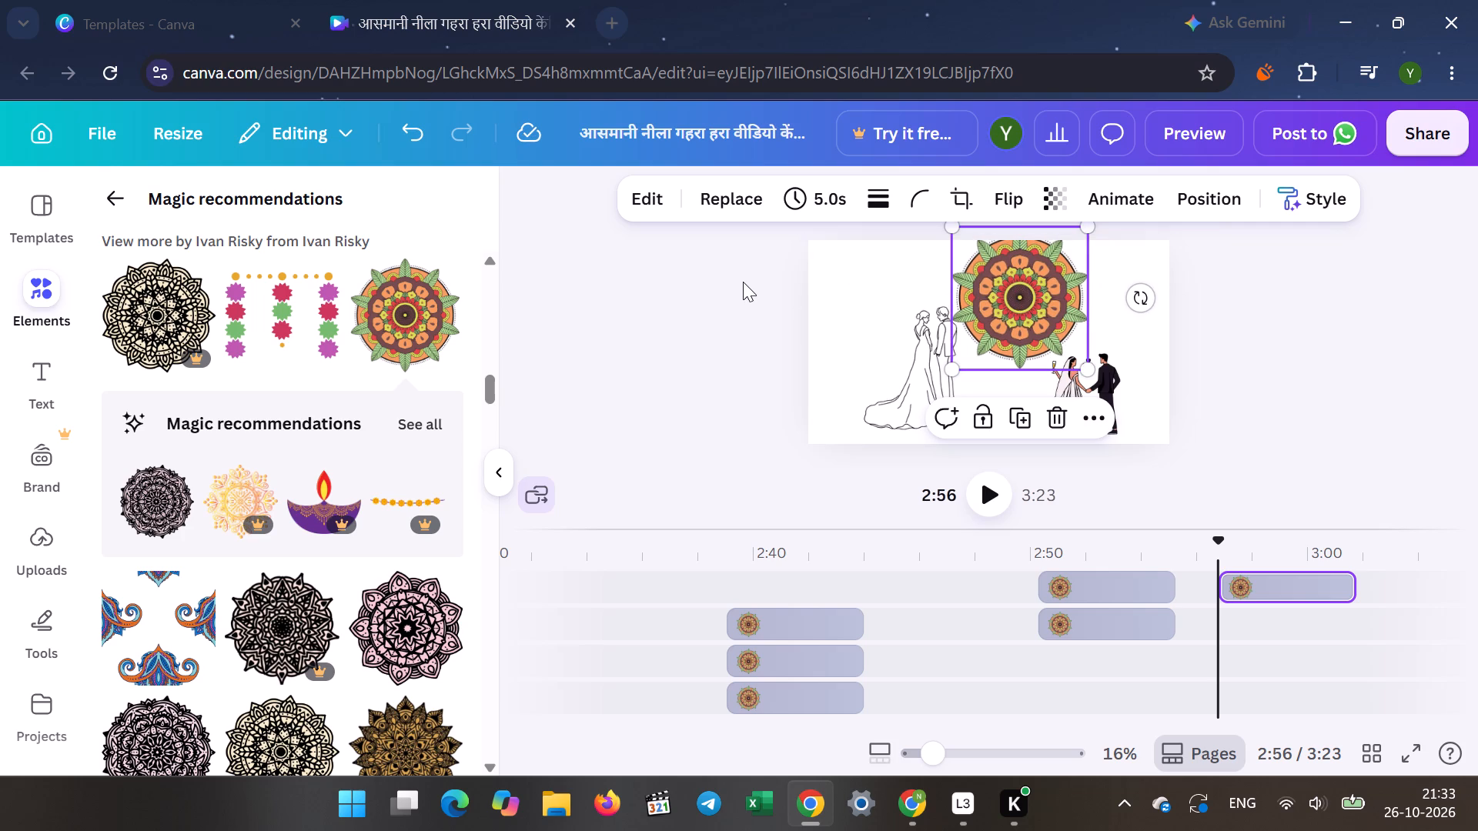
# Add a second orange-and-green mandala to the two-couples page, placed in the page's upper-left corner.
pyautogui.click(399, 321)
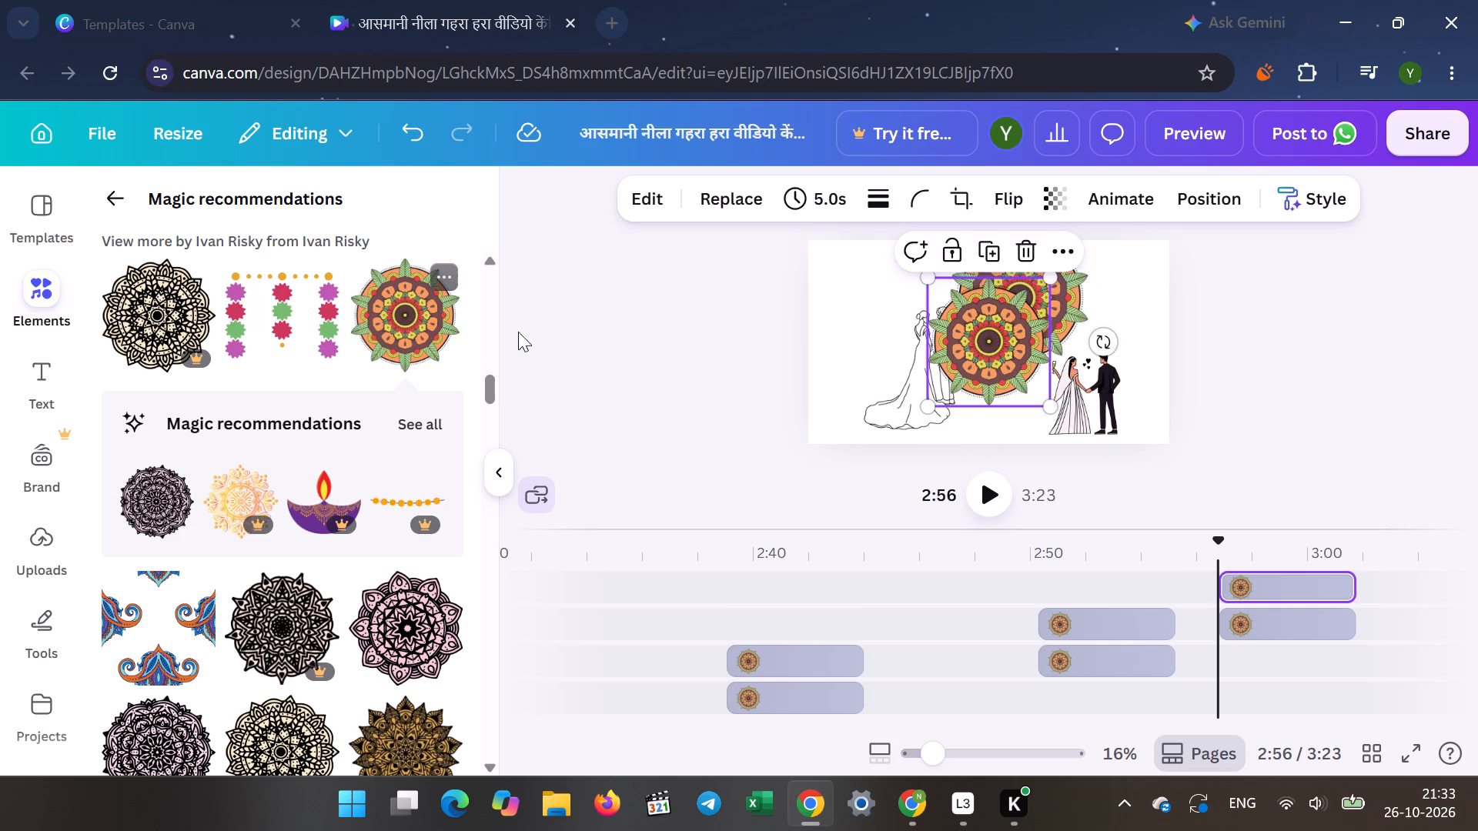
pyautogui.moveTo(987, 335); pyautogui.dragTo(860, 299)
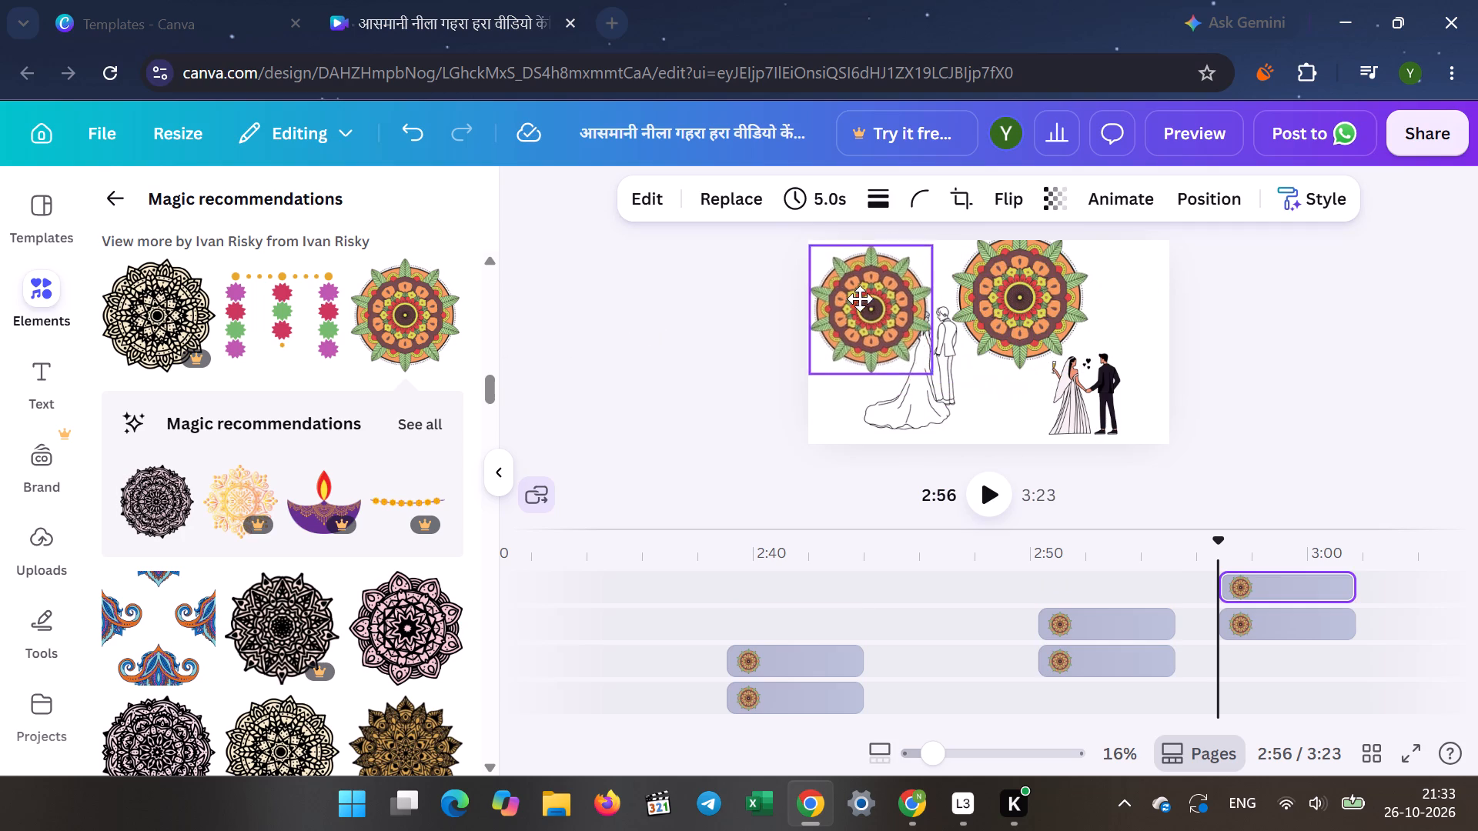
pyautogui.moveTo(860, 299); pyautogui.dragTo(854, 279)
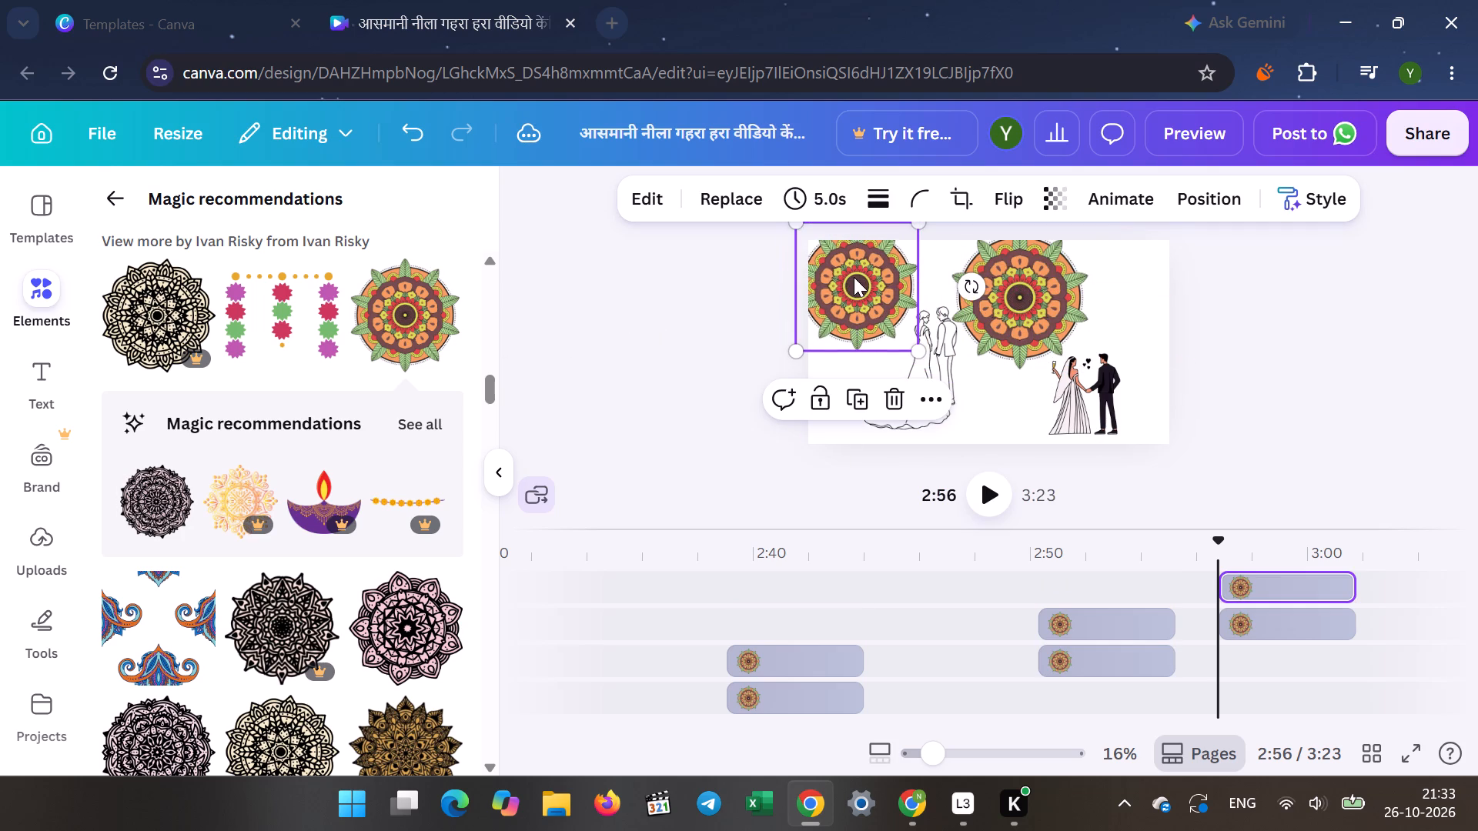
pyautogui.click(698, 283)
# Add a third orange-and-green mandala to the two-couples page, placed in the page's upper-right corner.
pyautogui.click(412, 306)
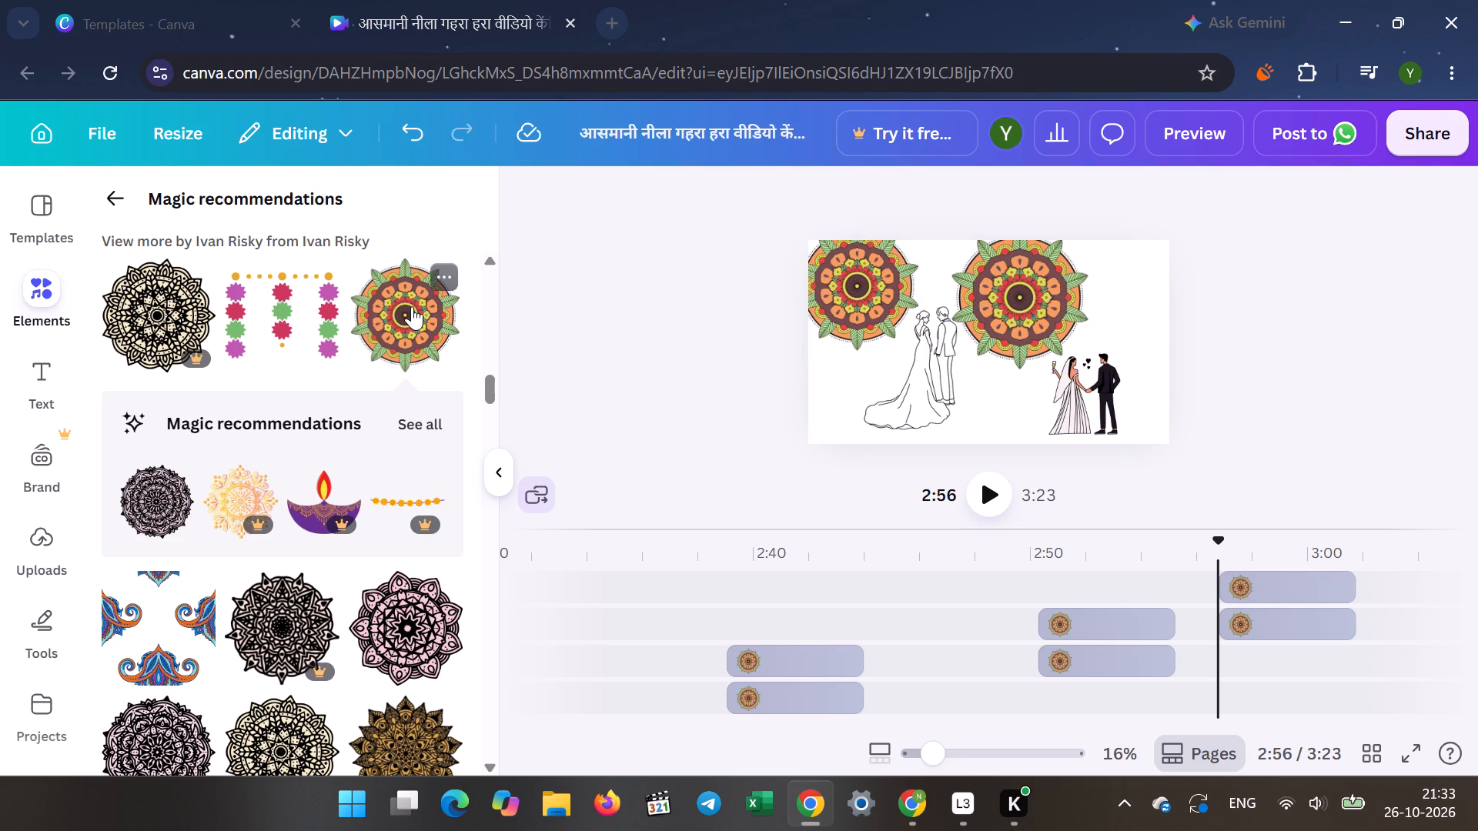
pyautogui.moveTo(993, 333); pyautogui.dragTo(1131, 283)
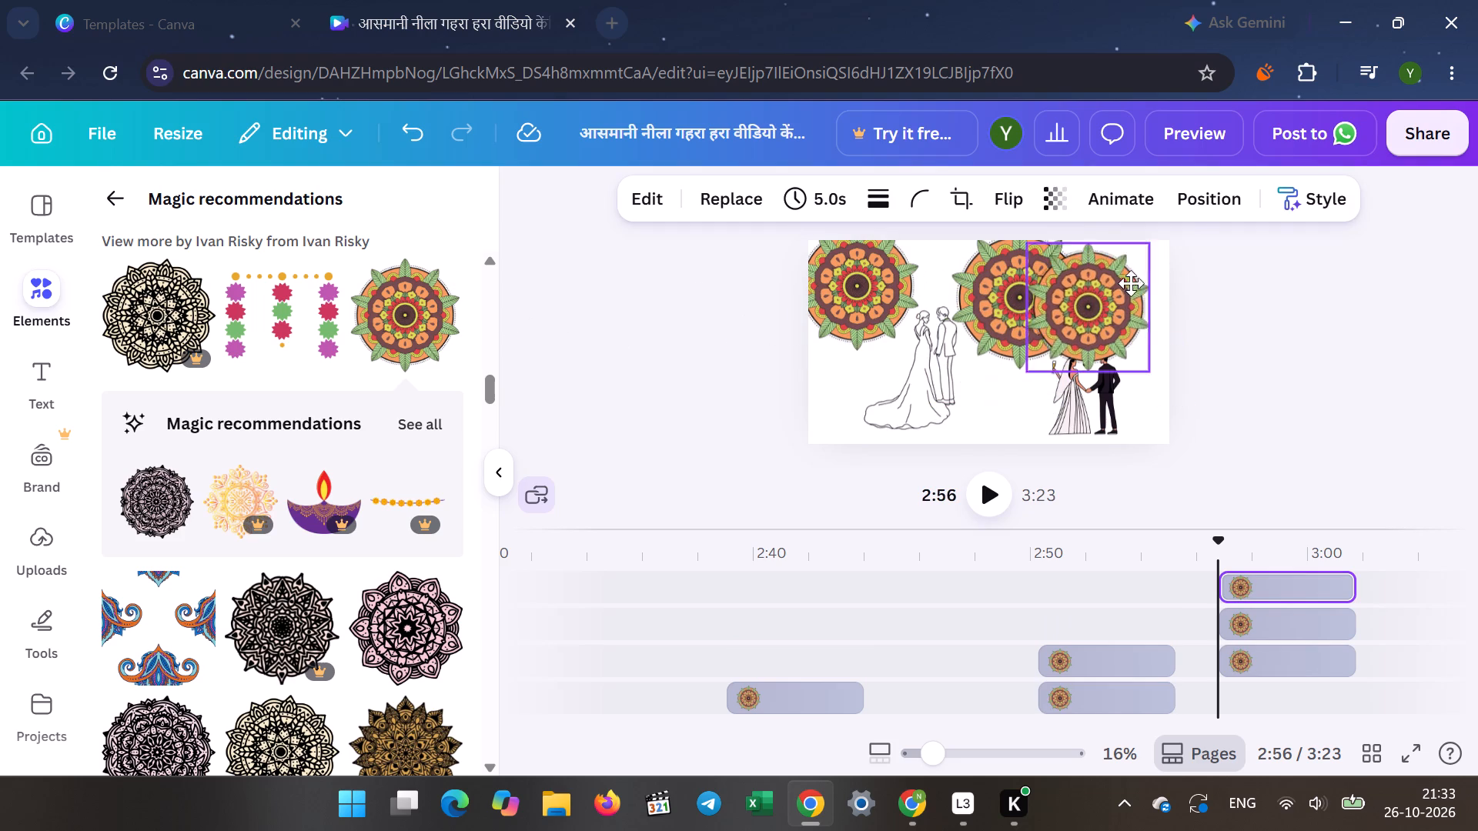
pyautogui.moveTo(1131, 283); pyautogui.dragTo(1152, 279)
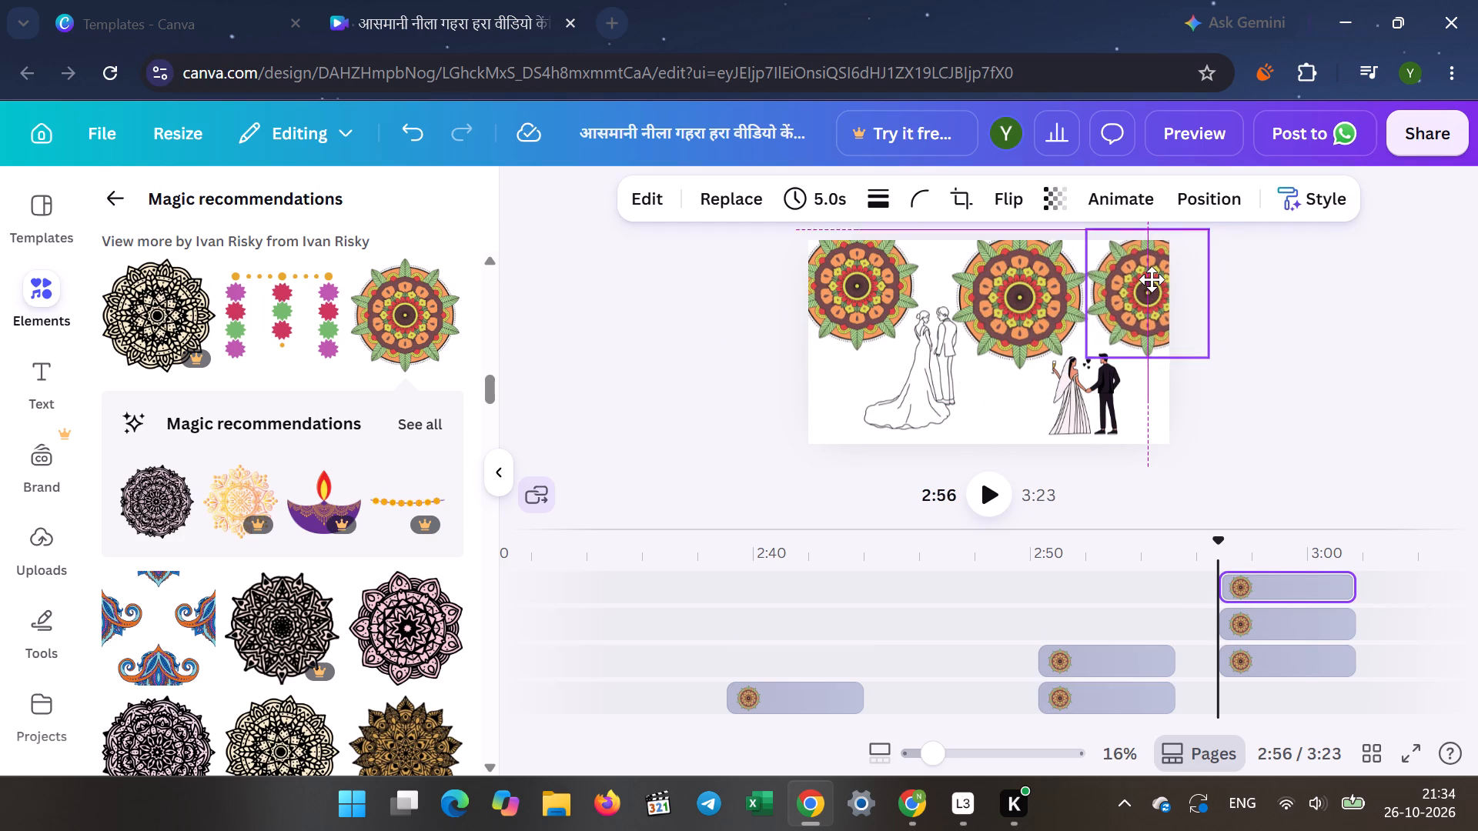
pyautogui.moveTo(1152, 279); pyautogui.dragTo(1152, 271)
pyautogui.moveTo(1152, 271); pyautogui.dragTo(1142, 273)
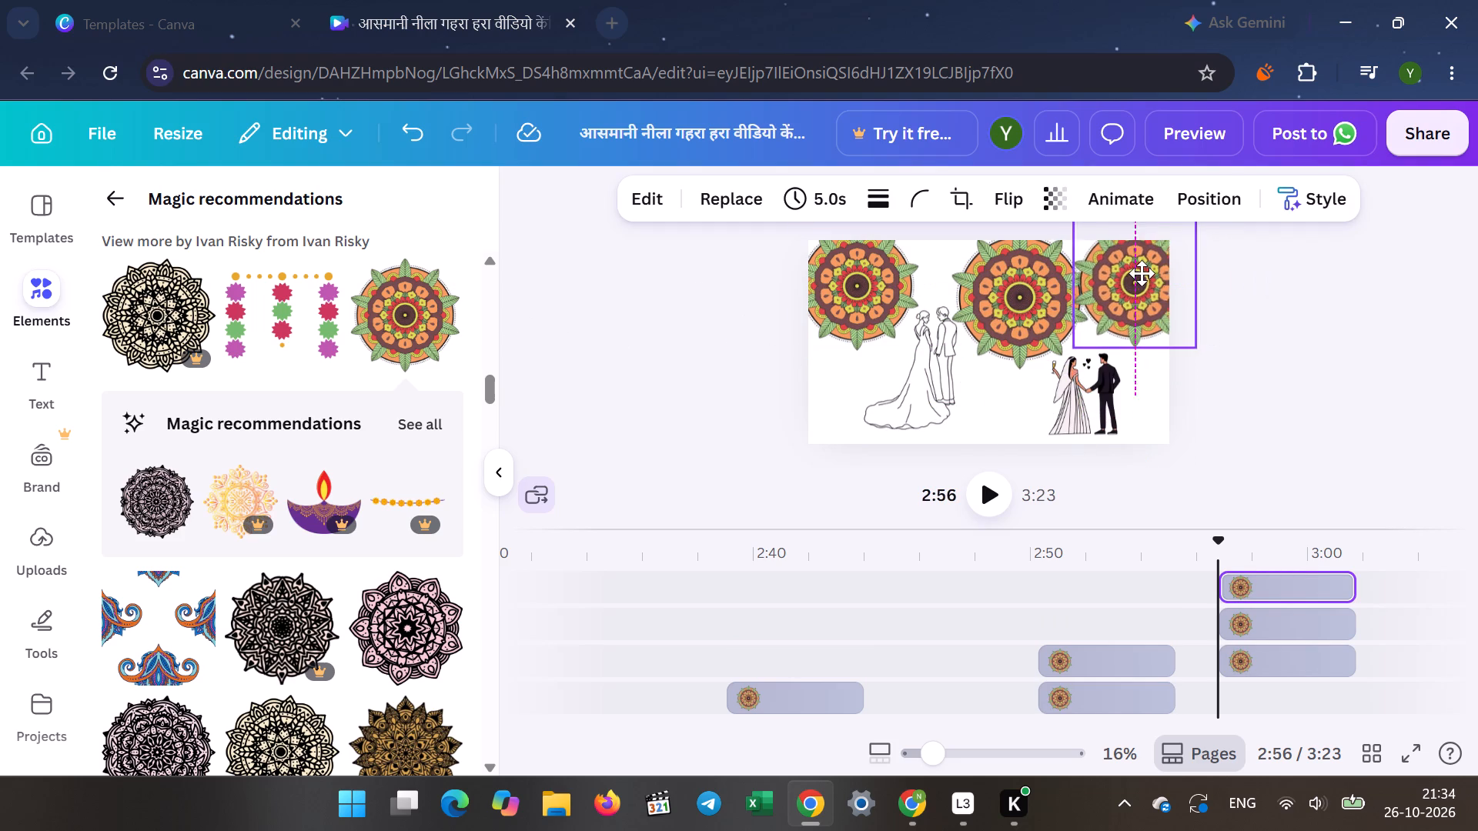
pyautogui.moveTo(1142, 273); pyautogui.dragTo(1143, 271)
pyautogui.click(617, 324)
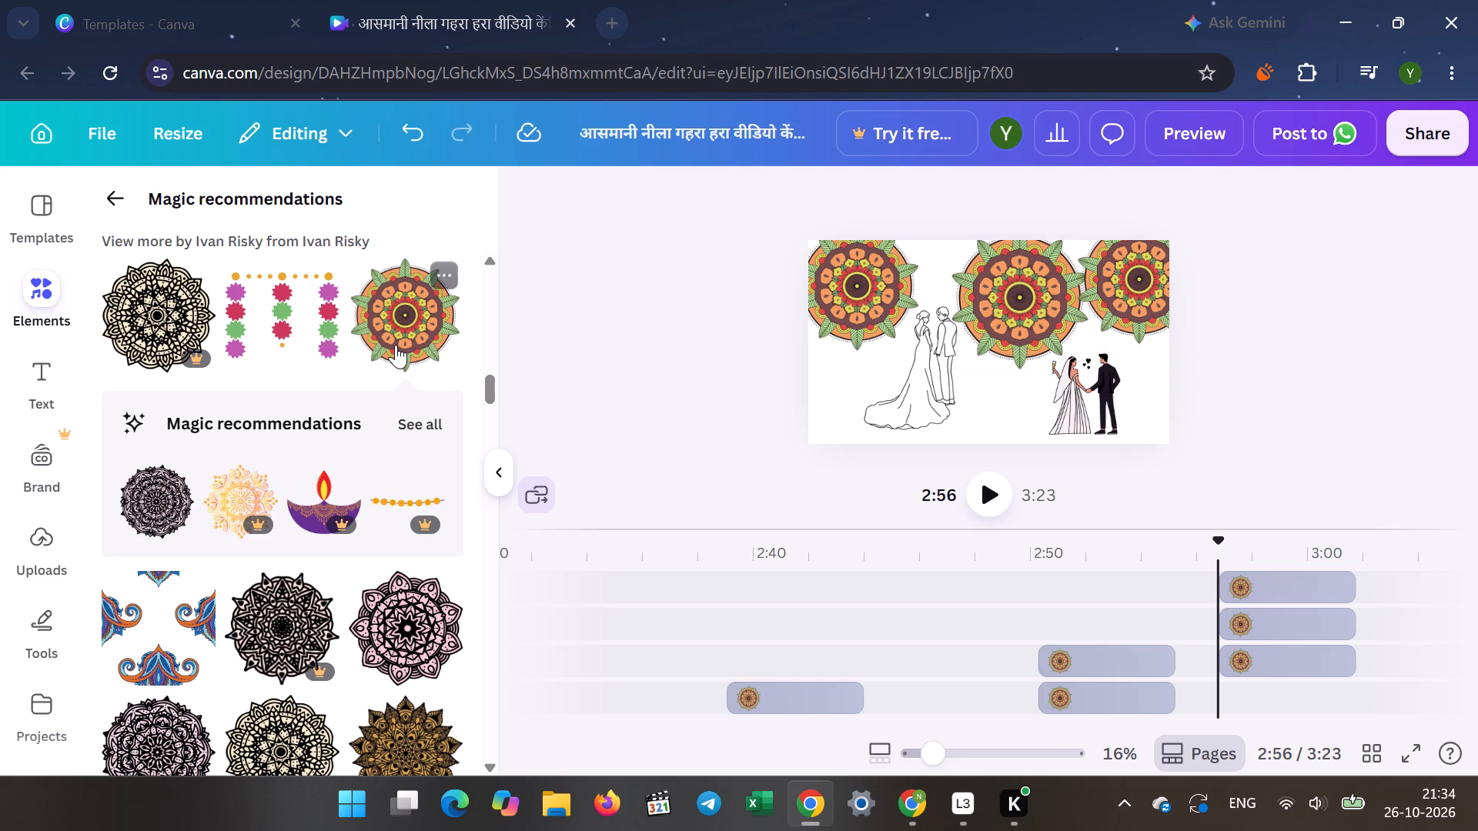
# Add a fourth orange-and-green mandala to the two-couples page, placed in the page's lower-left corner.
pyautogui.click(396, 341)
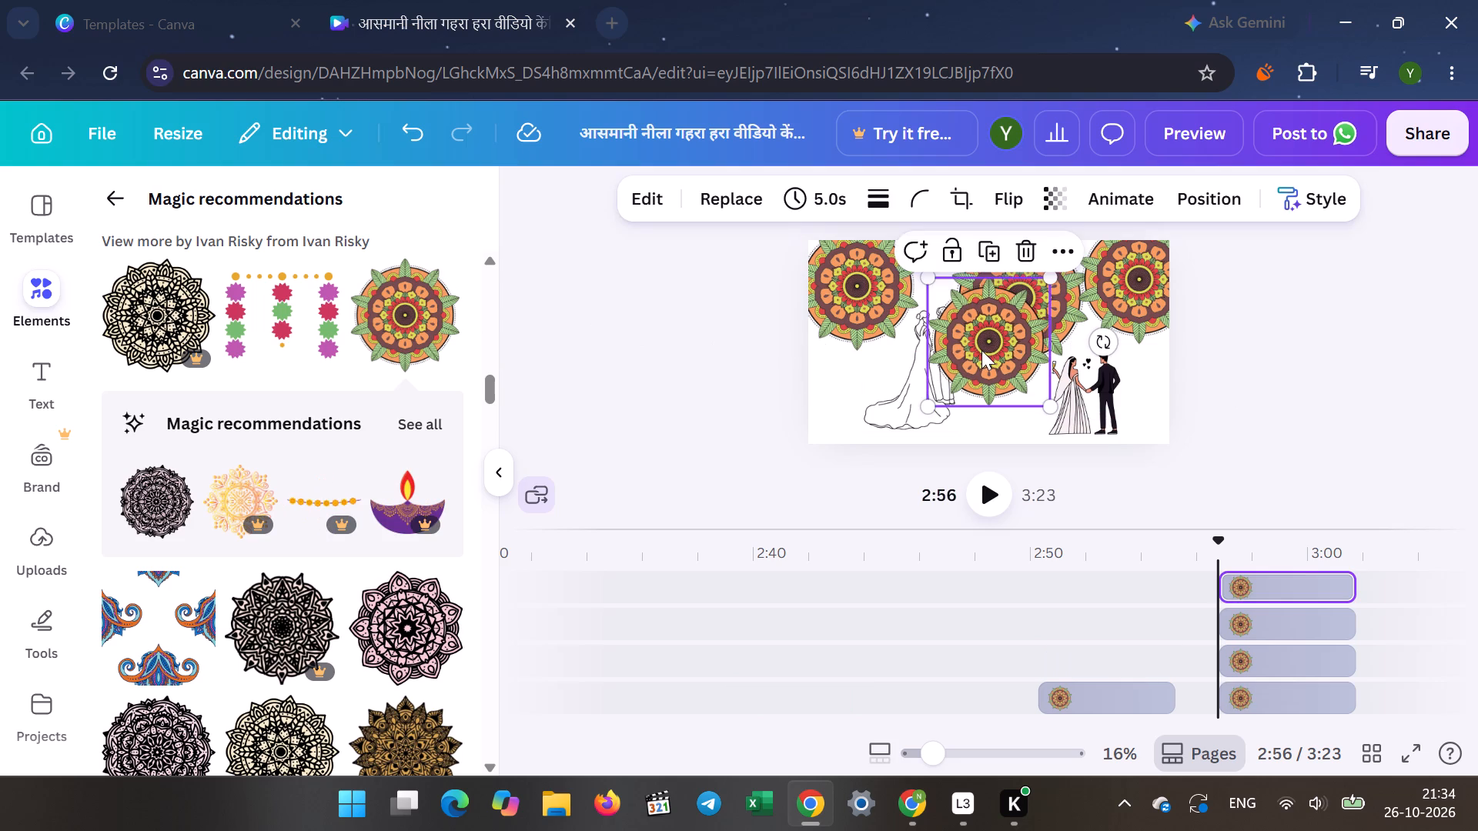
pyautogui.moveTo(981, 350); pyautogui.dragTo(843, 402)
pyautogui.click(704, 376)
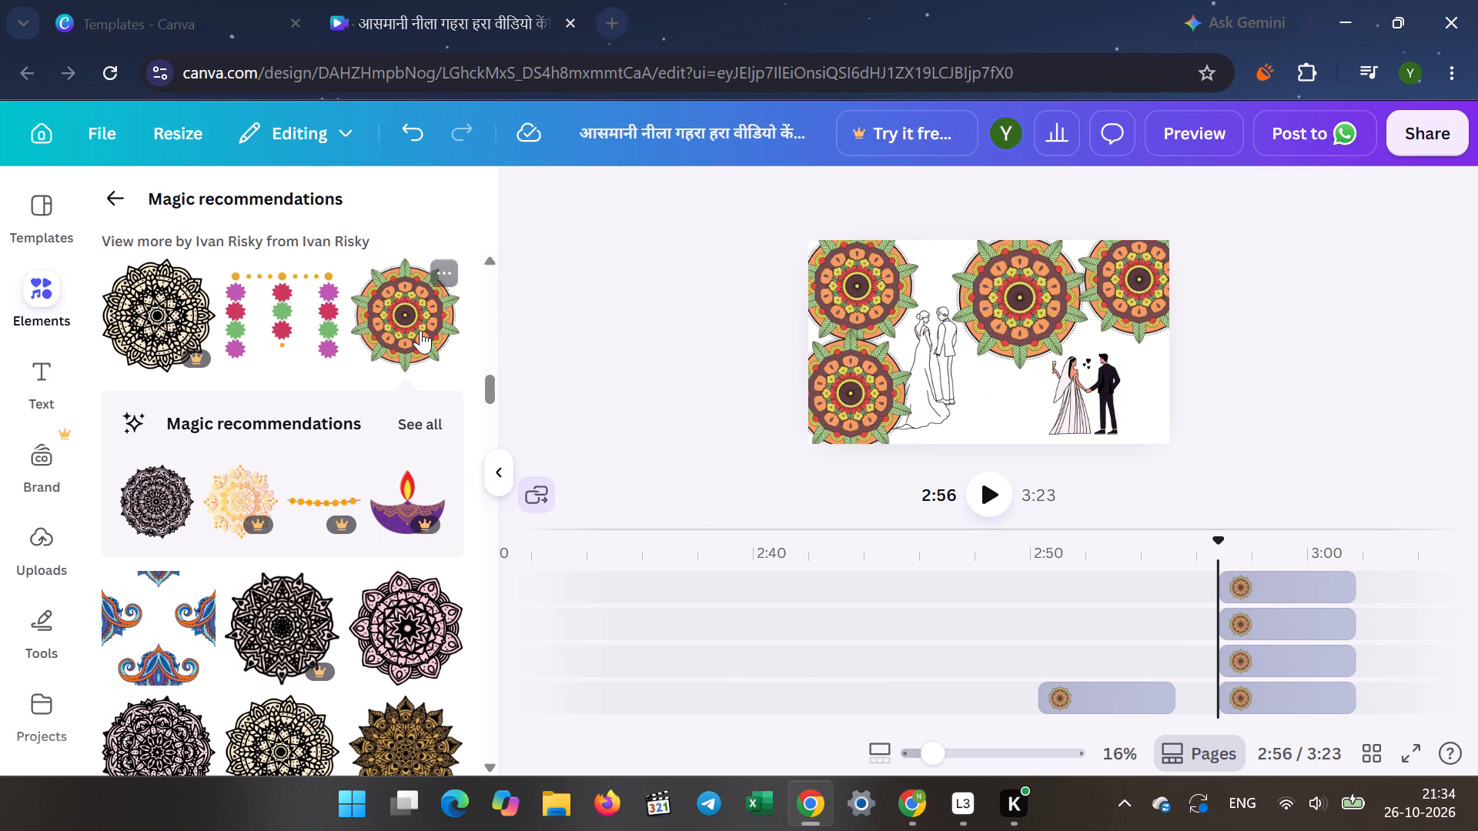
# Add a fifth orange-and-green mandala to the two-couples page, placed at the bottom edge between the couples.
pyautogui.click(421, 326)
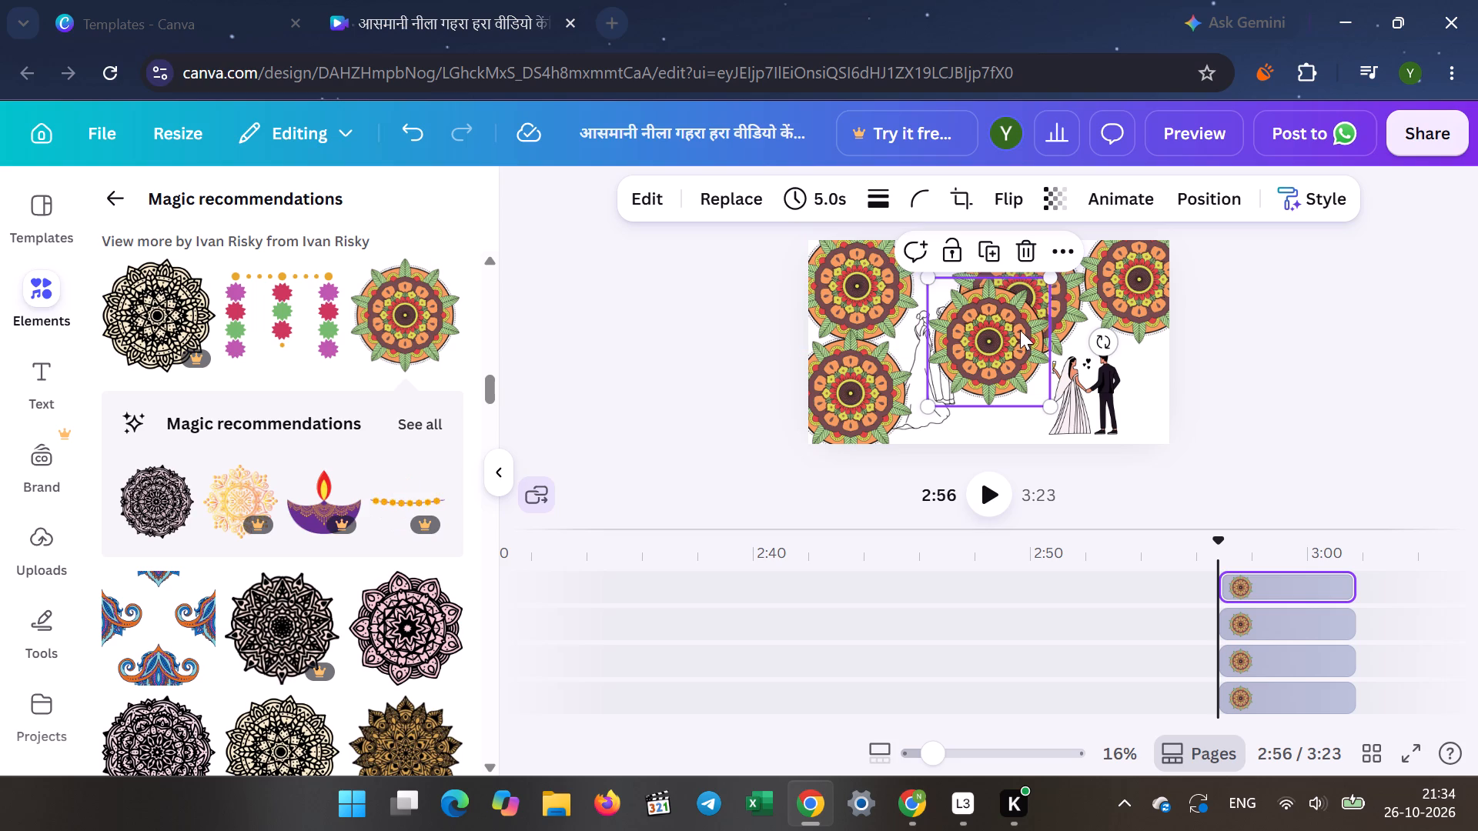
pyautogui.moveTo(1007, 330); pyautogui.dragTo(1018, 416)
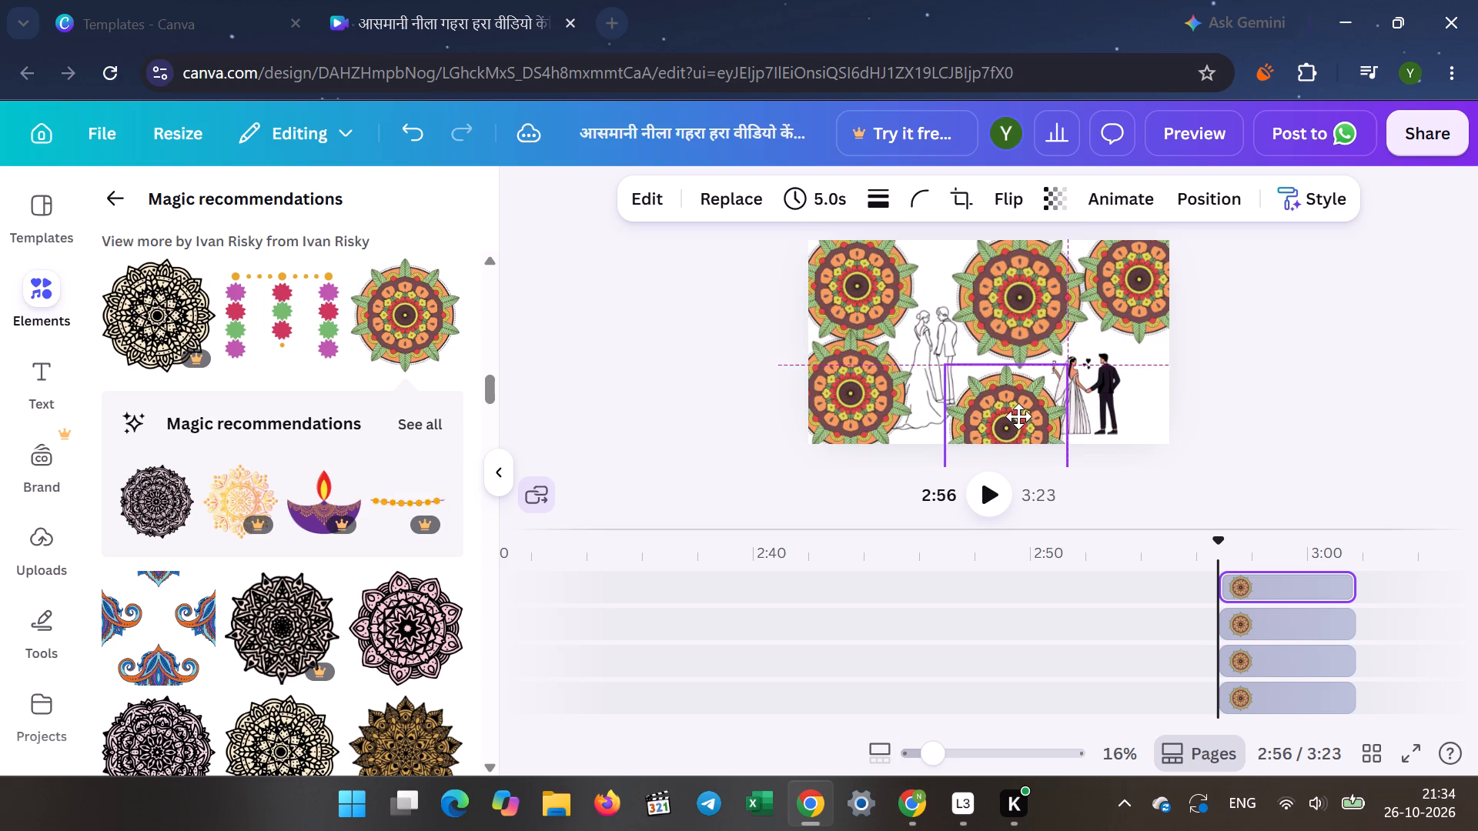
pyautogui.moveTo(1018, 416); pyautogui.dragTo(1017, 409)
pyautogui.click(691, 353)
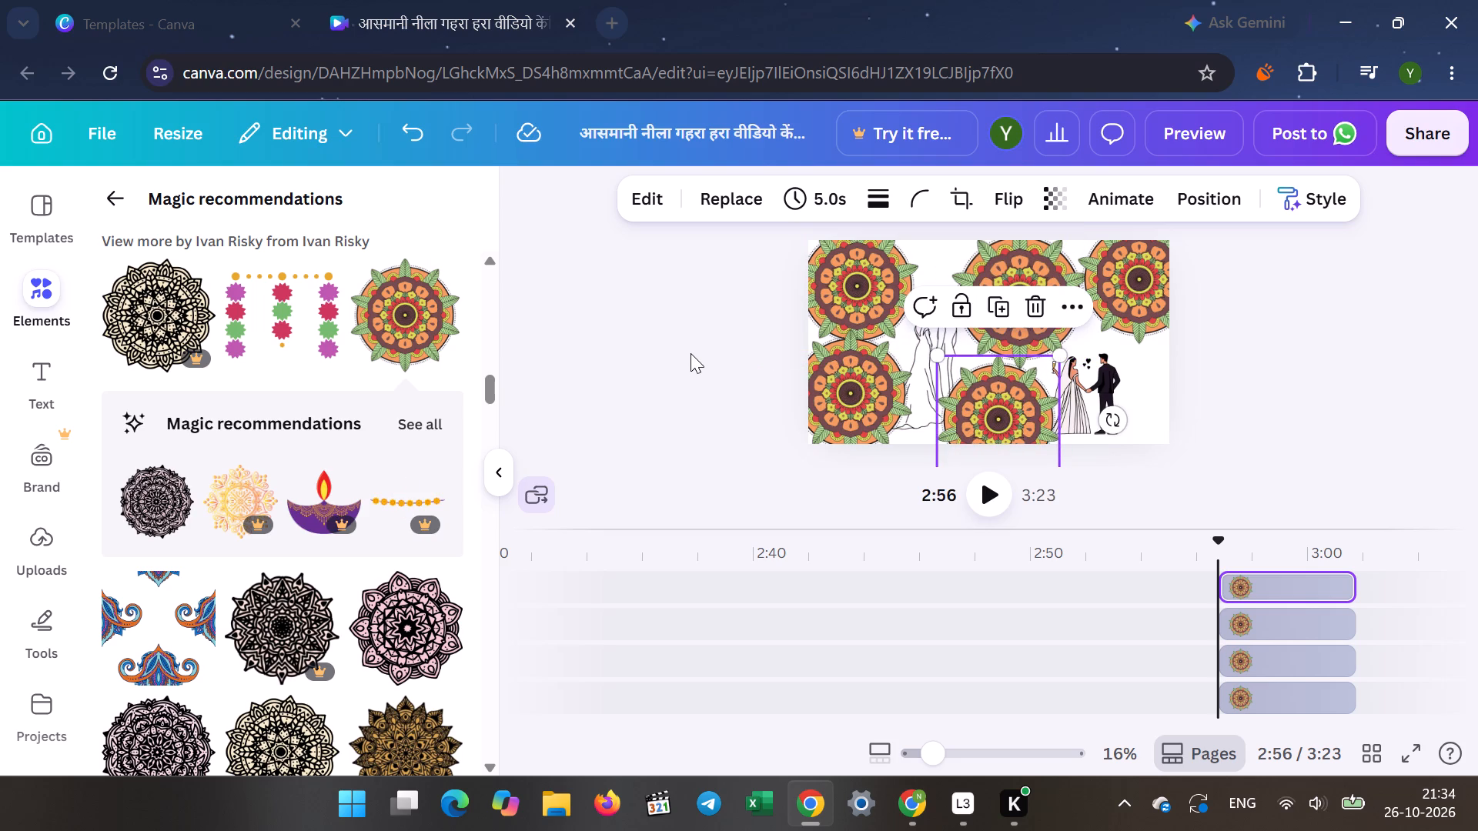
# Add a sixth, smaller orange-and-green mandala to the two-couples page, placed in the page's lower-right corner.
pyautogui.click(406, 311)
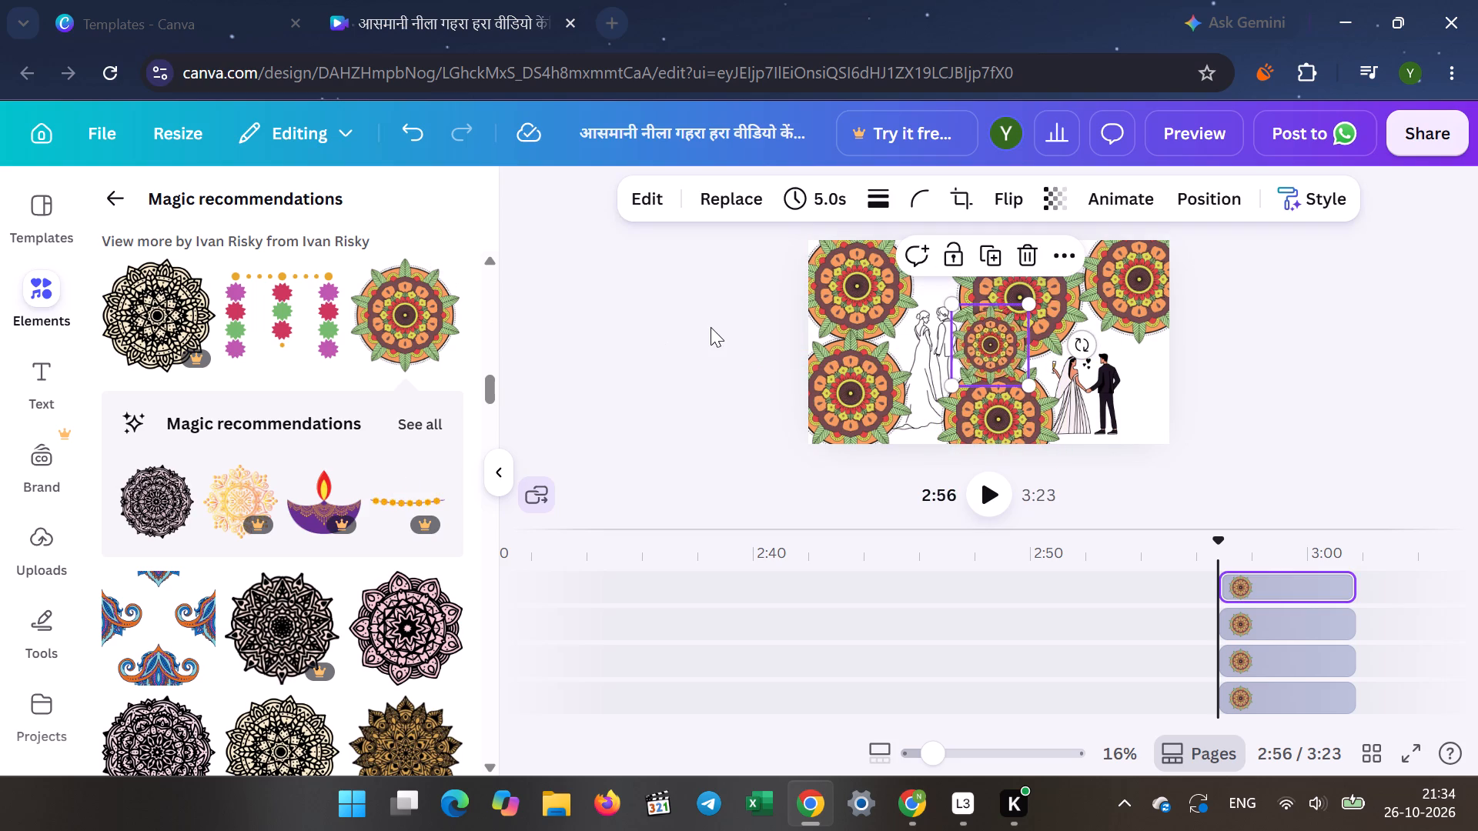
pyautogui.moveTo(981, 341); pyautogui.dragTo(1061, 353)
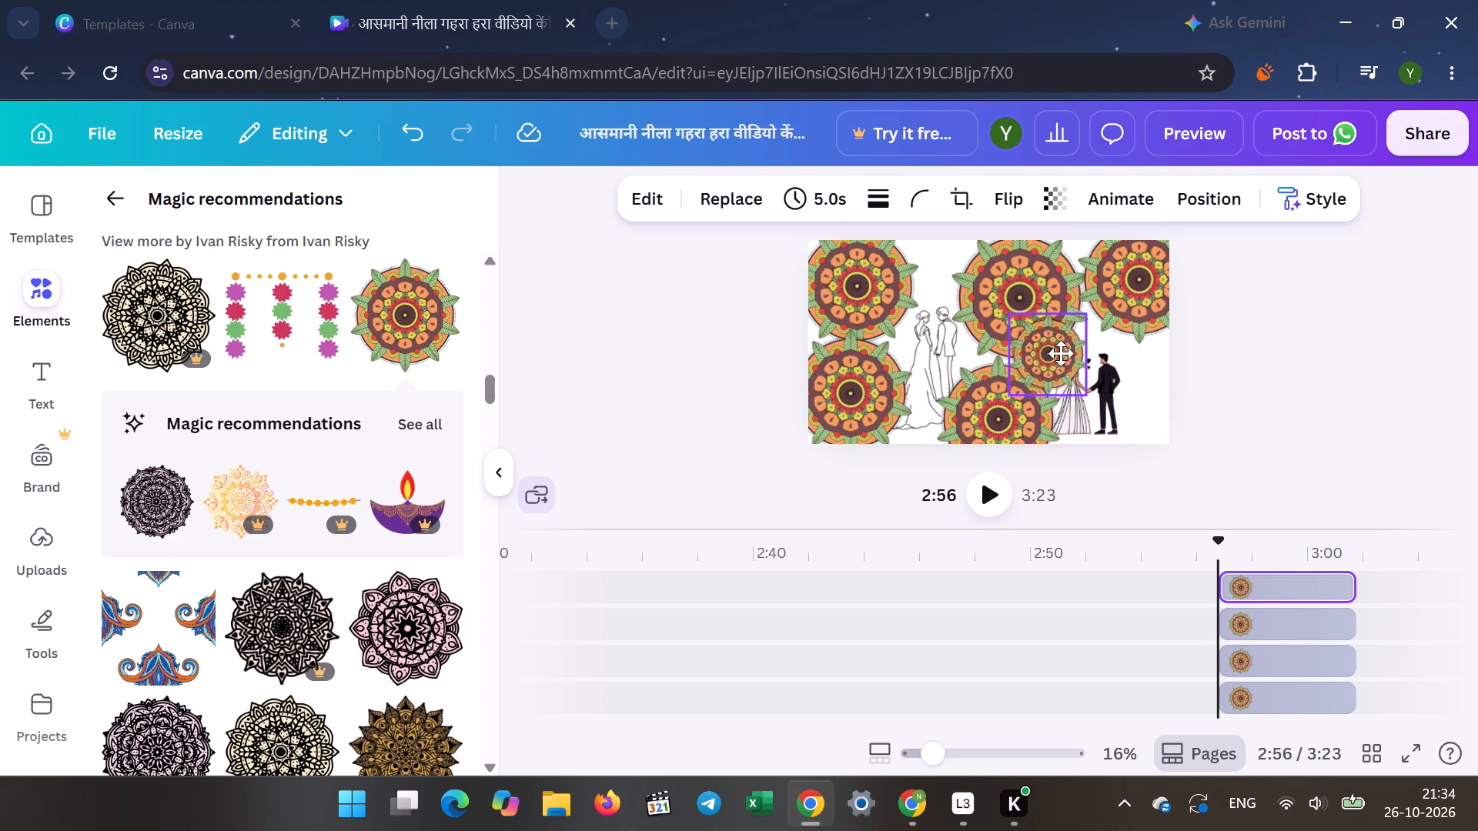
pyautogui.moveTo(1061, 353); pyautogui.dragTo(1133, 405)
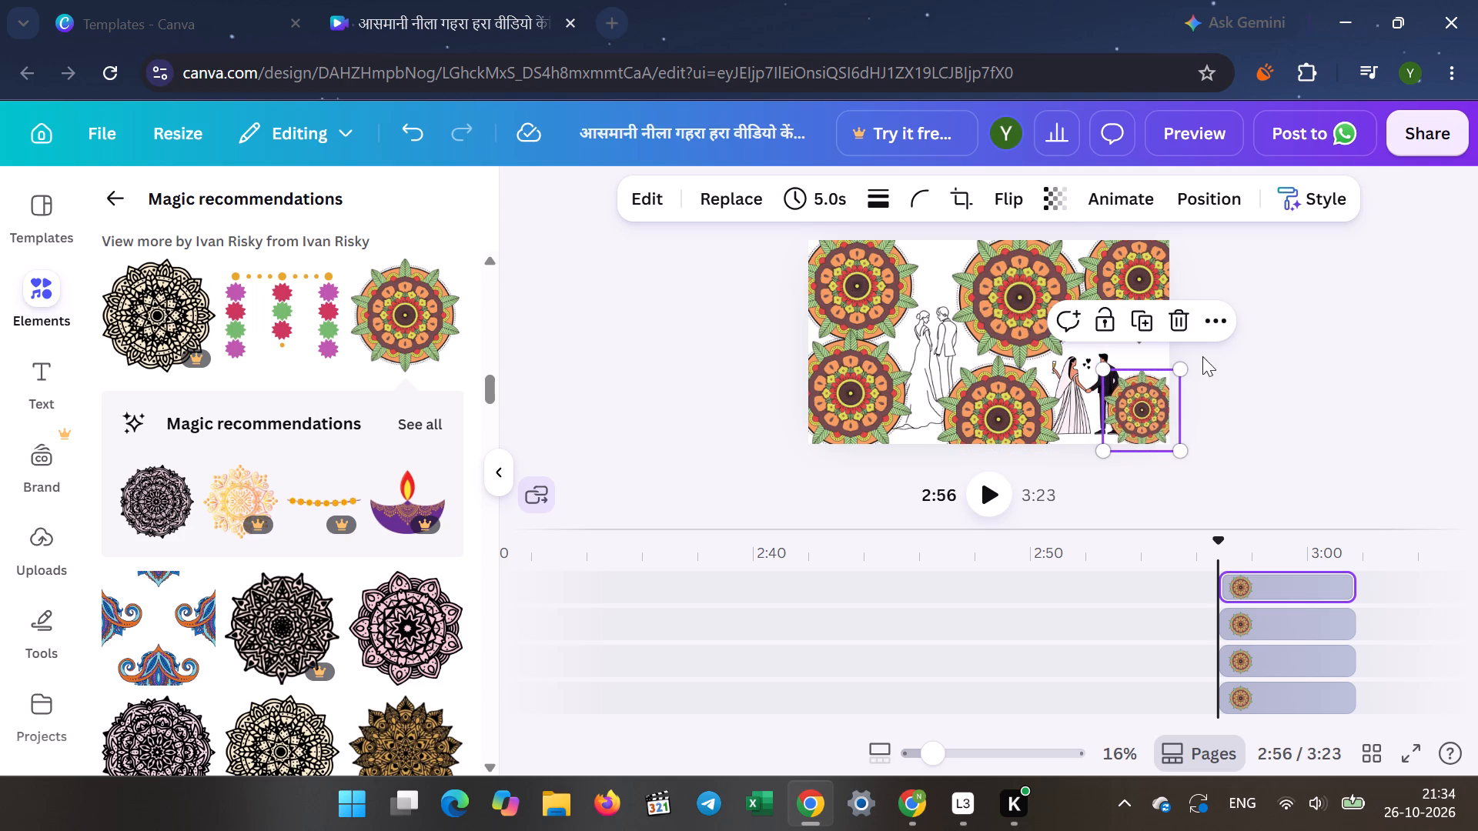
# Play on to the large outline mandala page at 3:05 and add the orange-and-green mandala, enlarged over the page's left half.
pyautogui.click(994, 493)
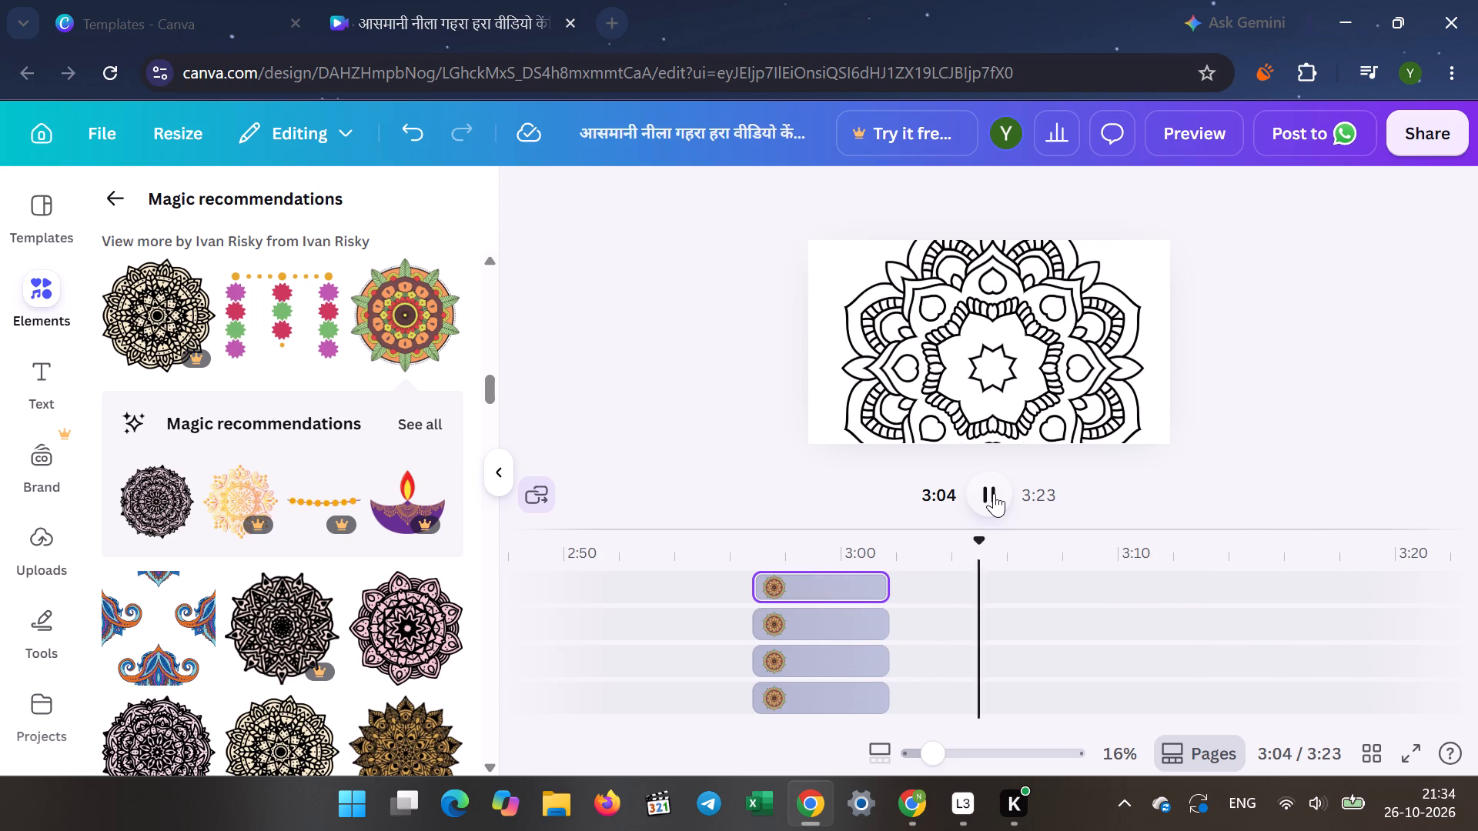
pyautogui.click(994, 493)
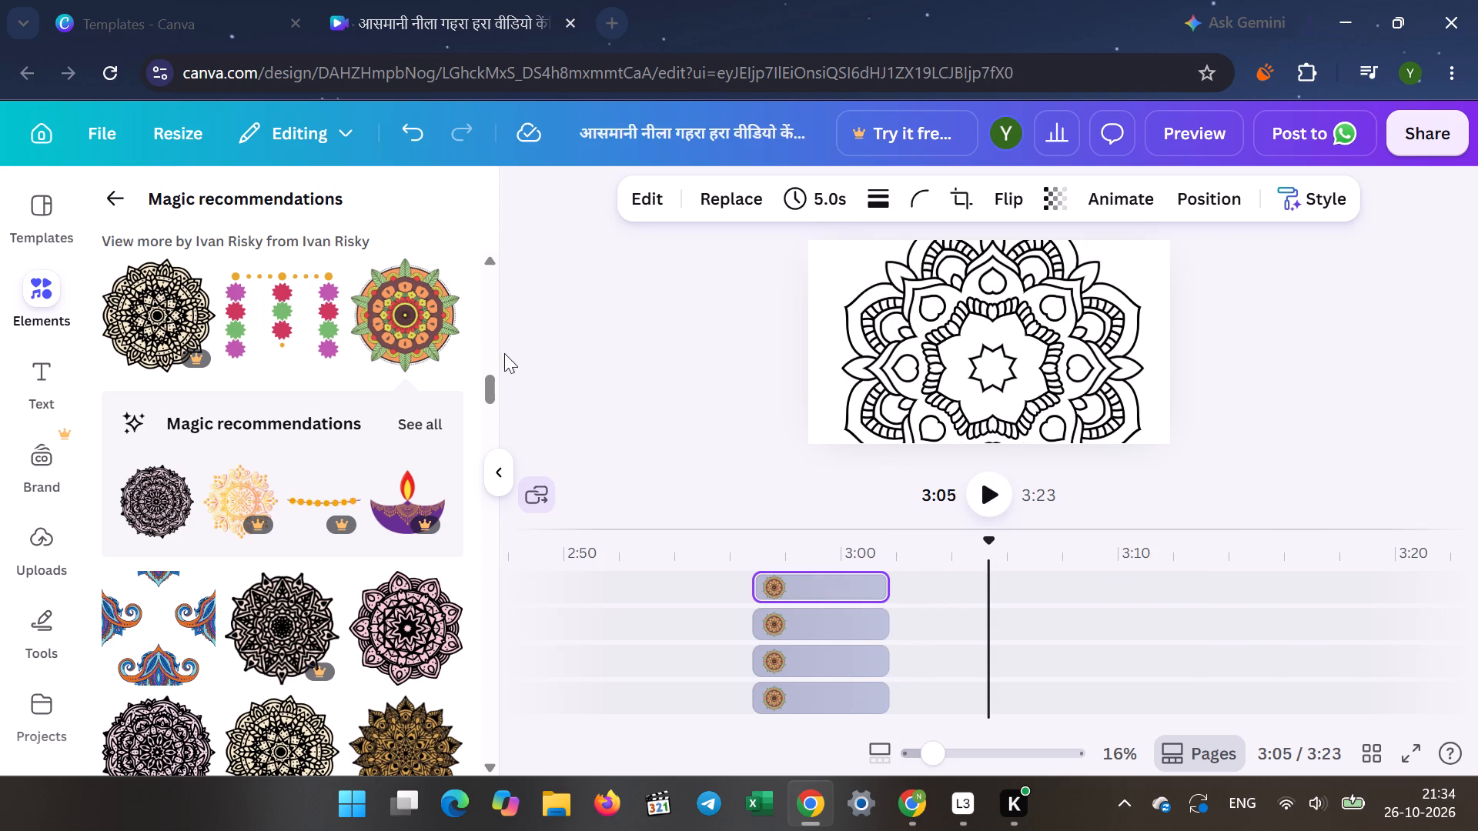
pyautogui.click(382, 328)
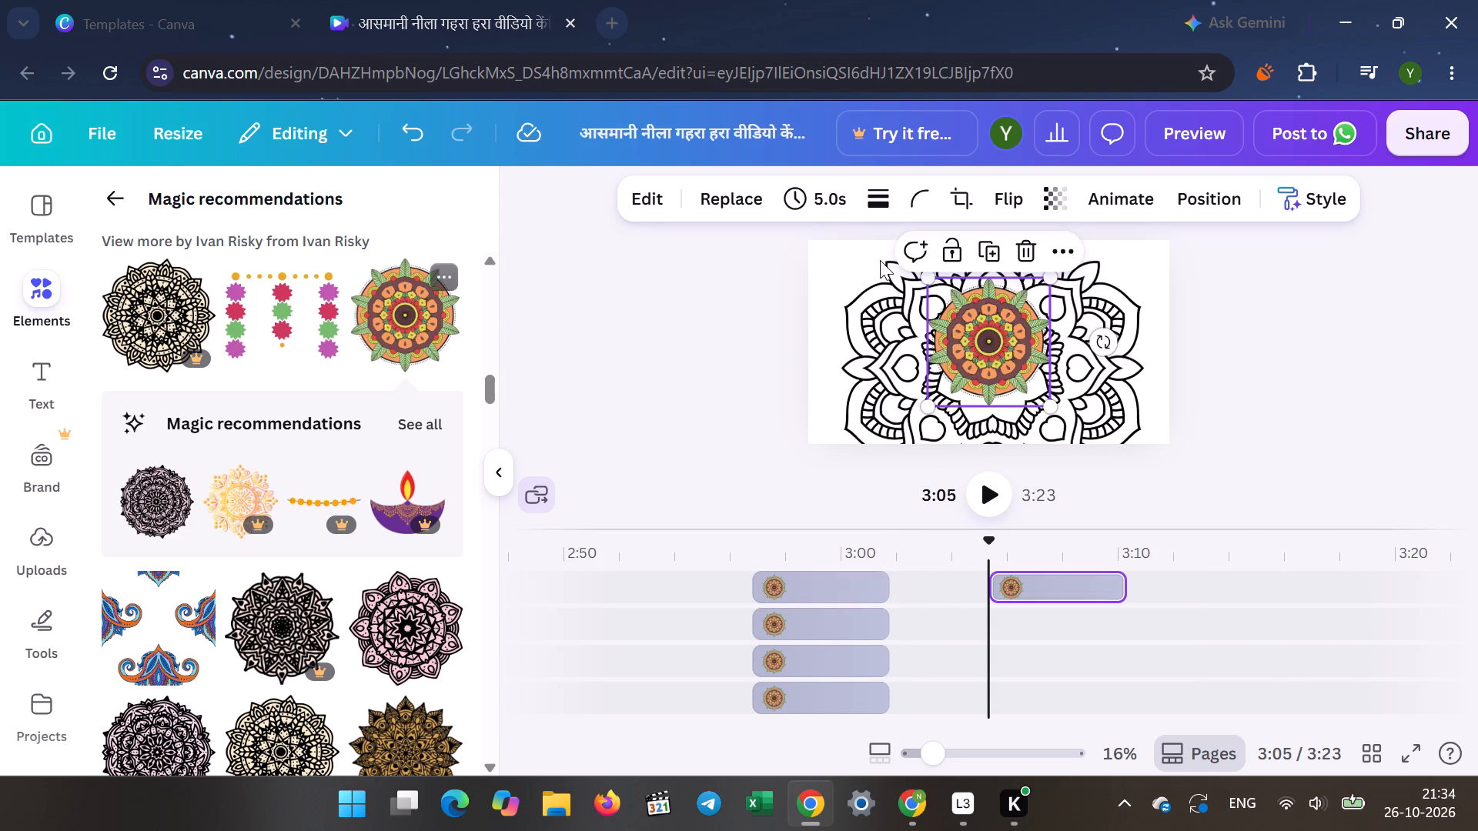
pyautogui.moveTo(920, 409); pyautogui.dragTo(905, 421)
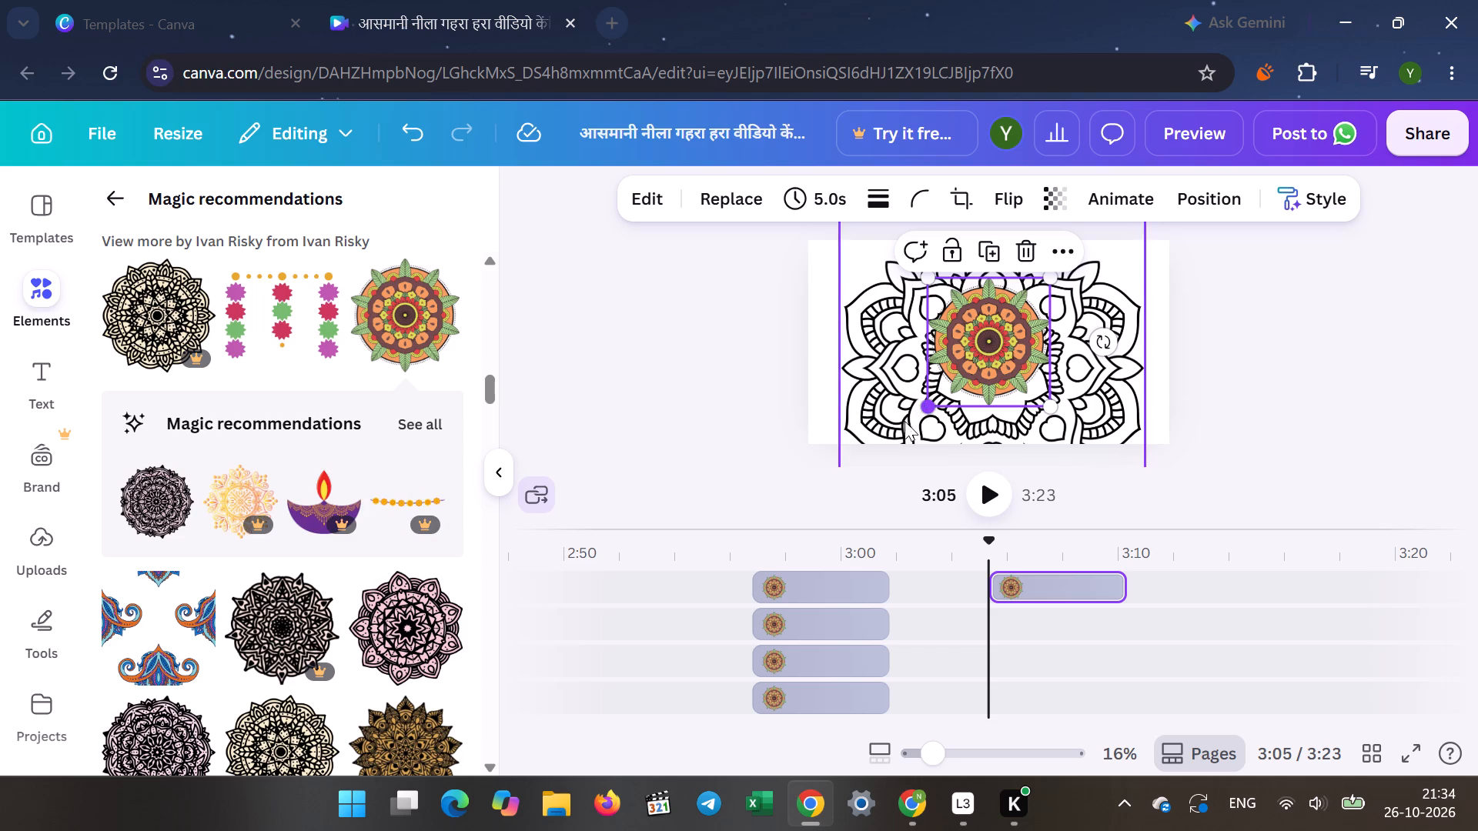
pyautogui.moveTo(905, 421); pyautogui.dragTo(711, 508)
pyautogui.moveTo(921, 424); pyautogui.dragTo(879, 351)
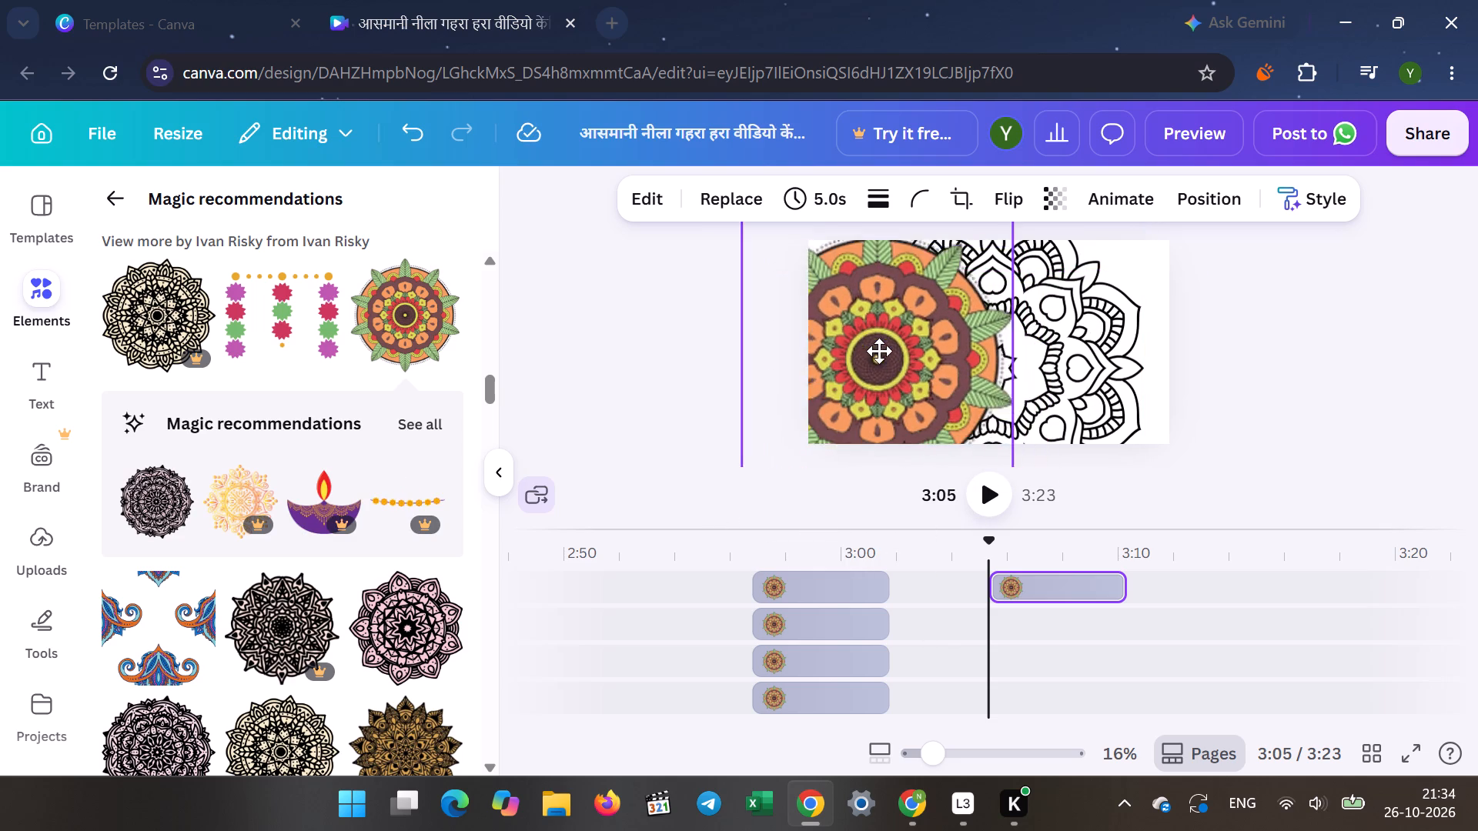
pyautogui.moveTo(879, 351); pyautogui.dragTo(868, 339)
pyautogui.click(680, 342)
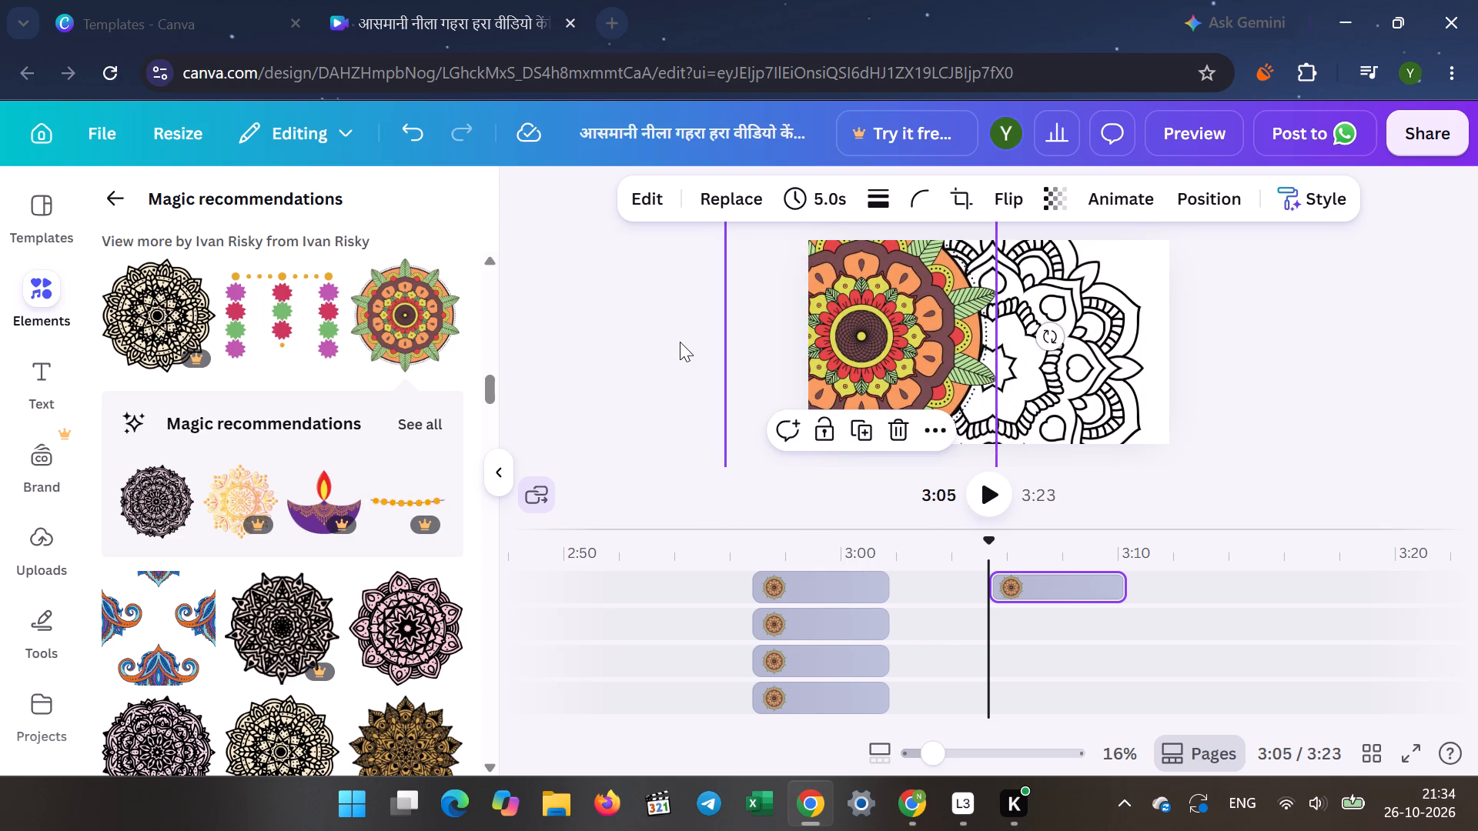
# Add a second orange-and-green mandala to the outline mandala page, enlarged over the page's right side.
pyautogui.click(400, 342)
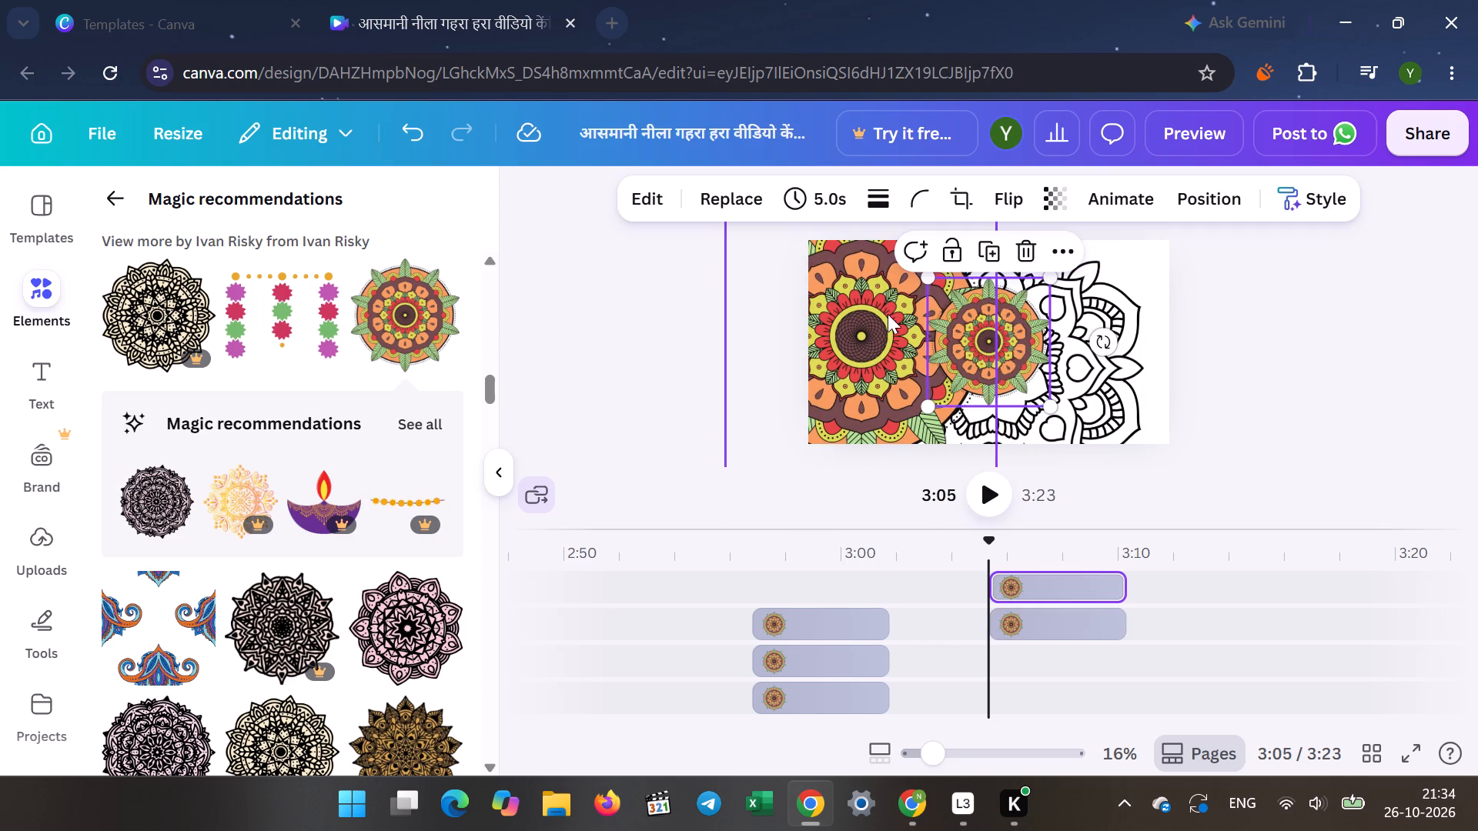
pyautogui.moveTo(995, 355); pyautogui.dragTo(1139, 305)
pyautogui.moveTo(1068, 359); pyautogui.dragTo(1062, 372)
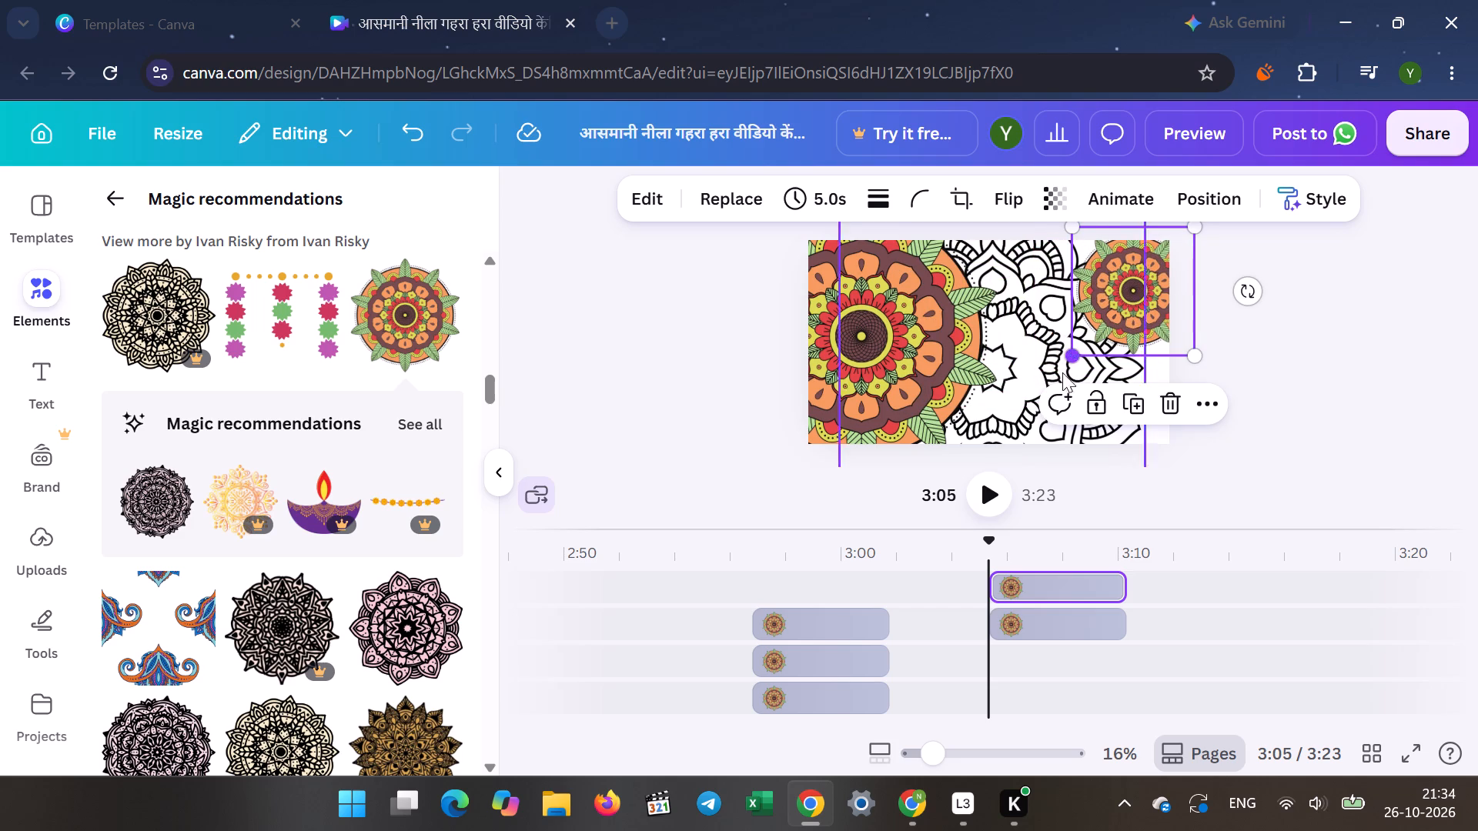
pyautogui.moveTo(1062, 372); pyautogui.dragTo(1002, 491)
pyautogui.moveTo(1056, 320); pyautogui.dragTo(1085, 322)
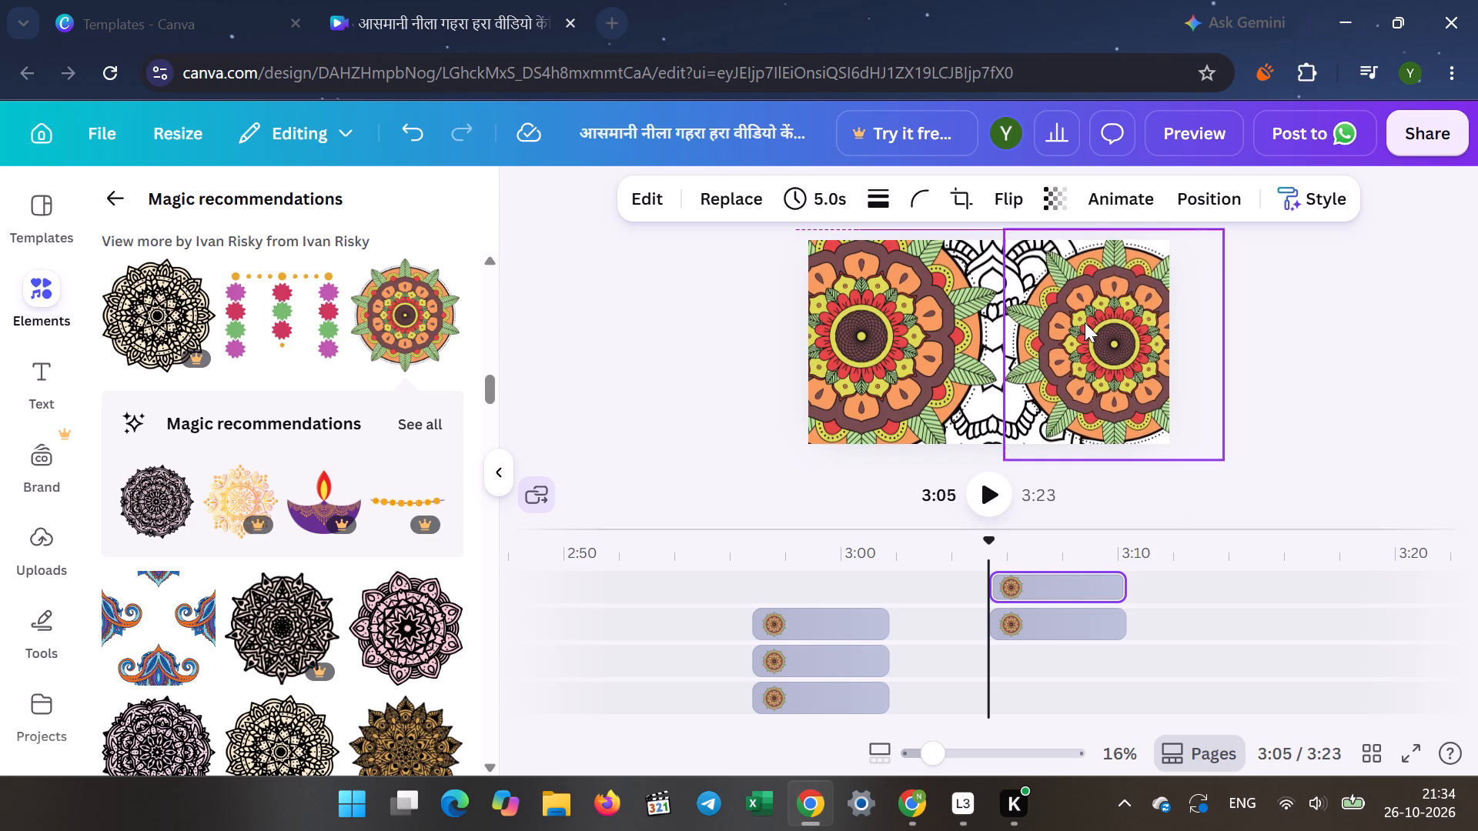
# Play on to the video's end at 3:23 and add the black-and-cream mandala on a new page, enlarged over its left part.
pyautogui.click(995, 489)
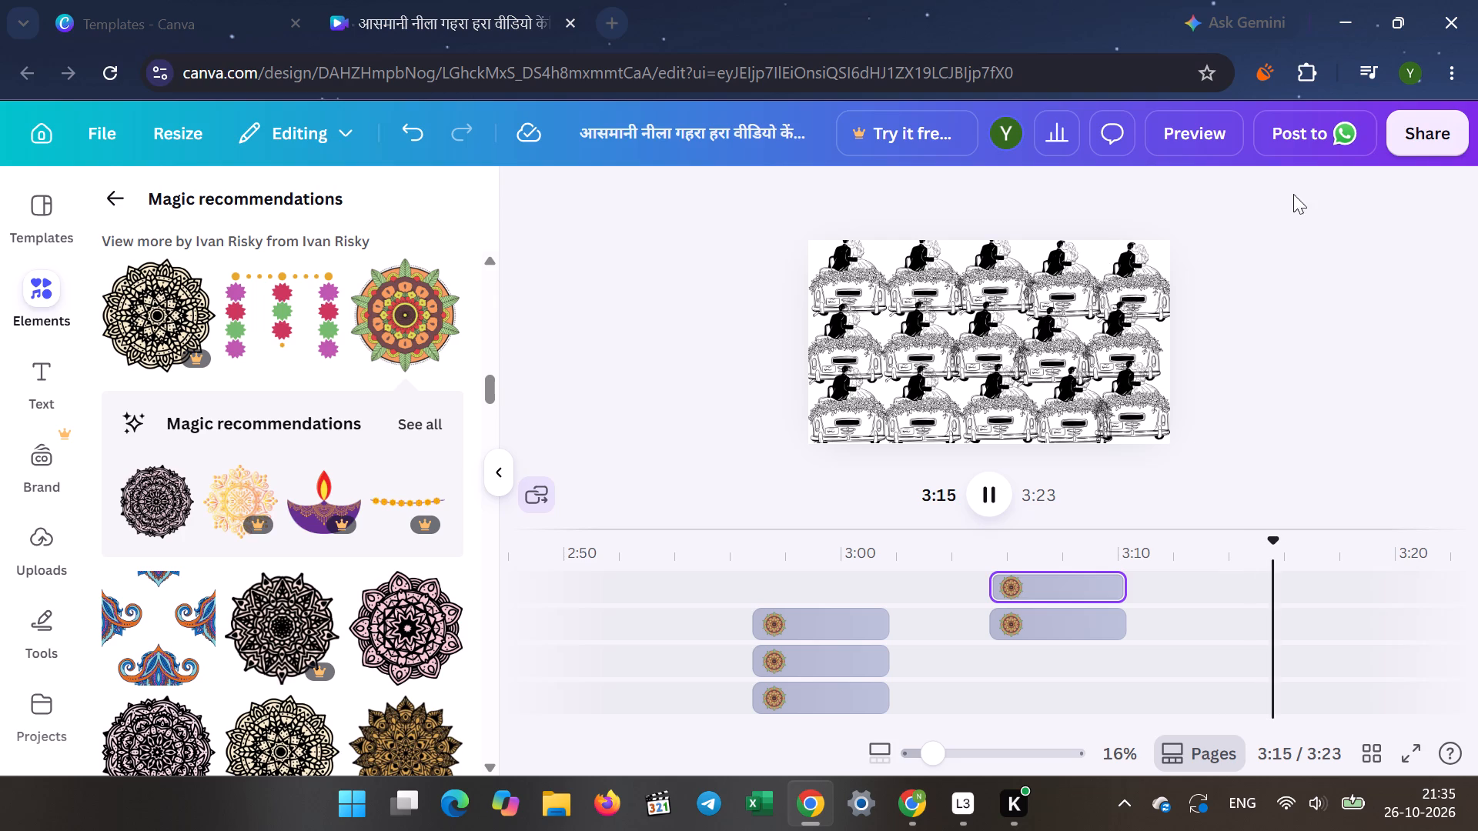
pyautogui.click(962, 803)
pyautogui.click(962, 803)
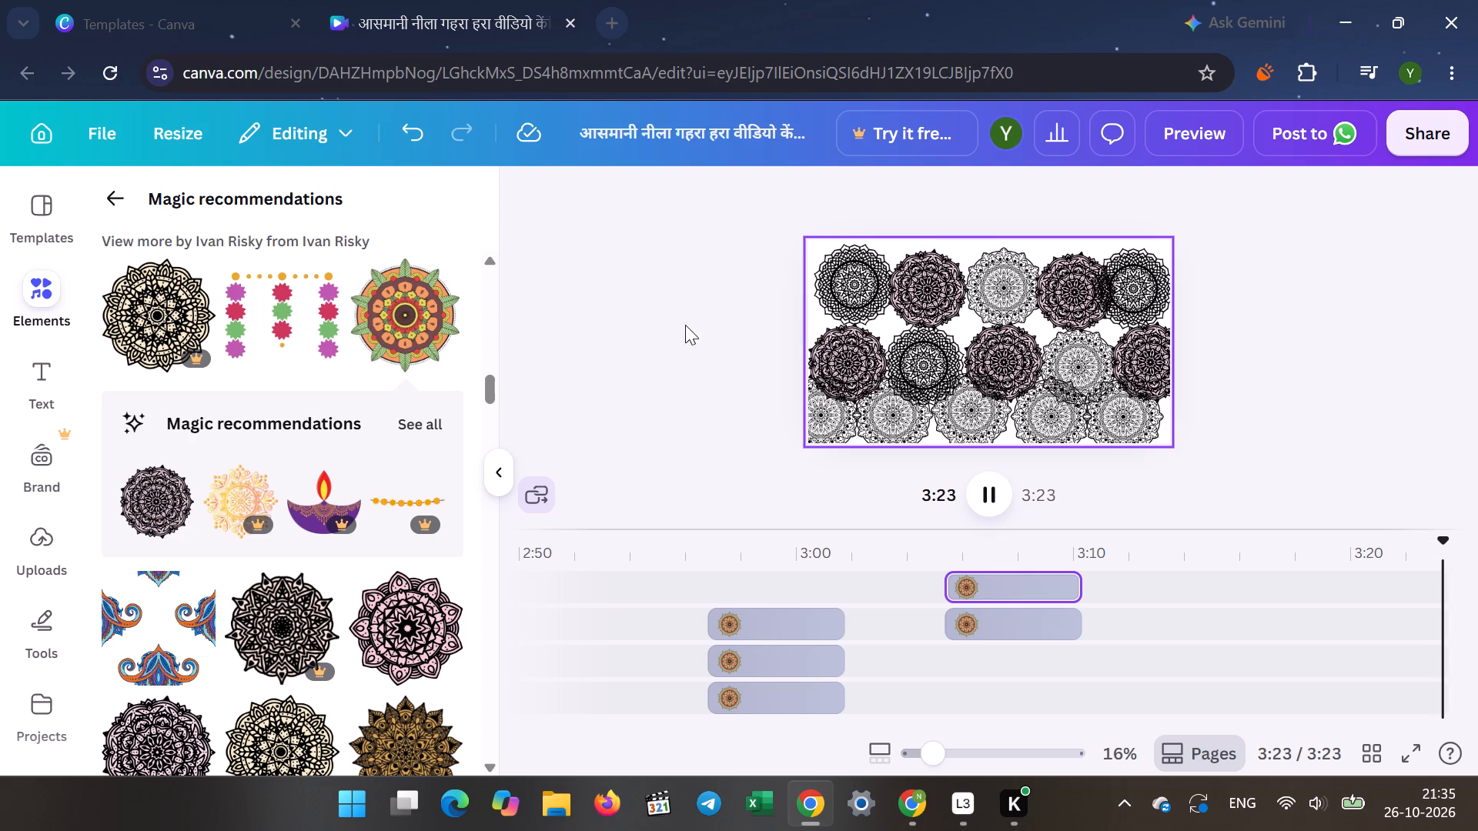
pyautogui.scroll(-4, 237, 355)
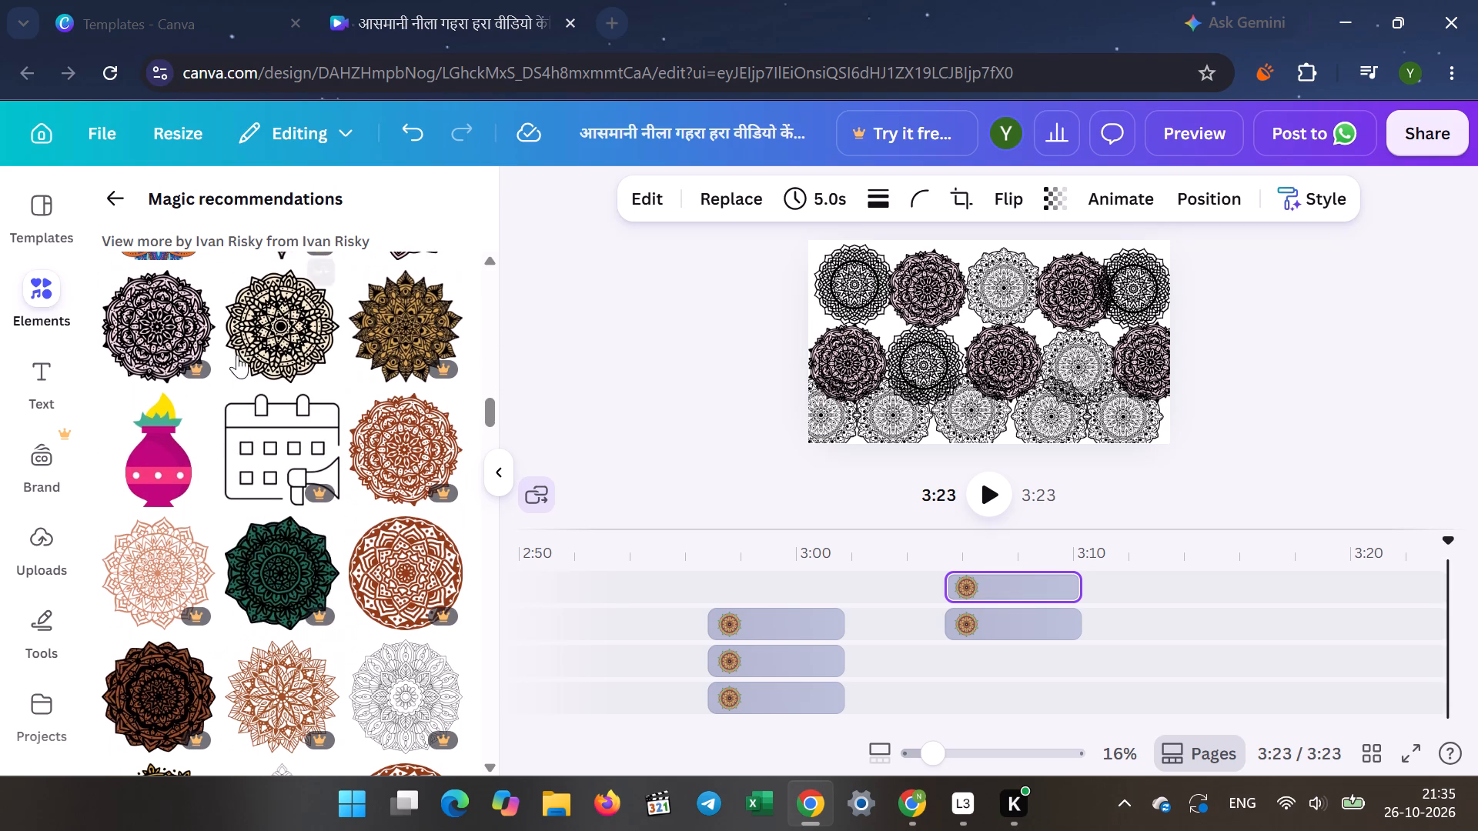
pyautogui.click(286, 332)
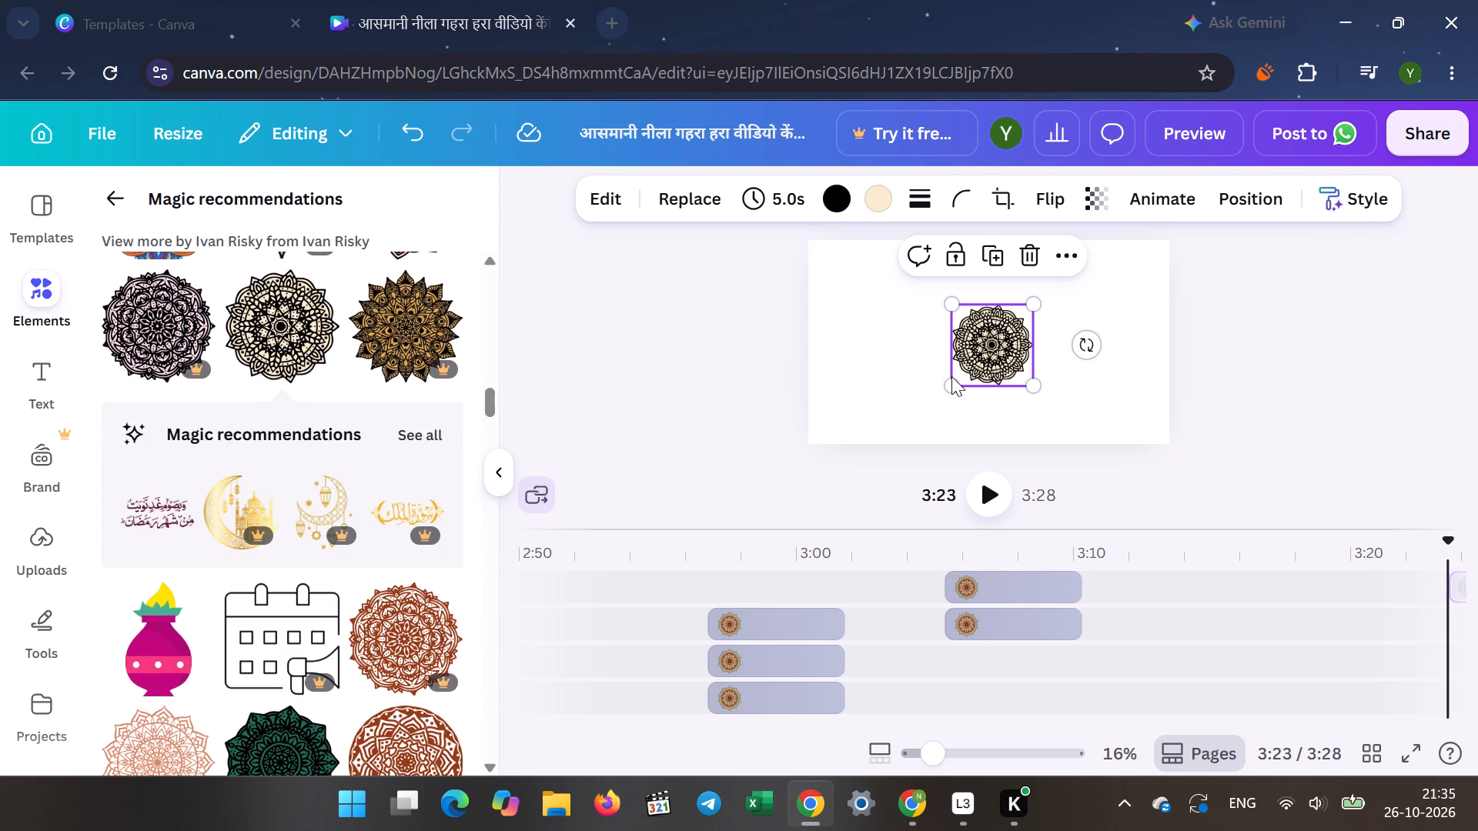
pyautogui.moveTo(951, 376); pyautogui.dragTo(595, 479)
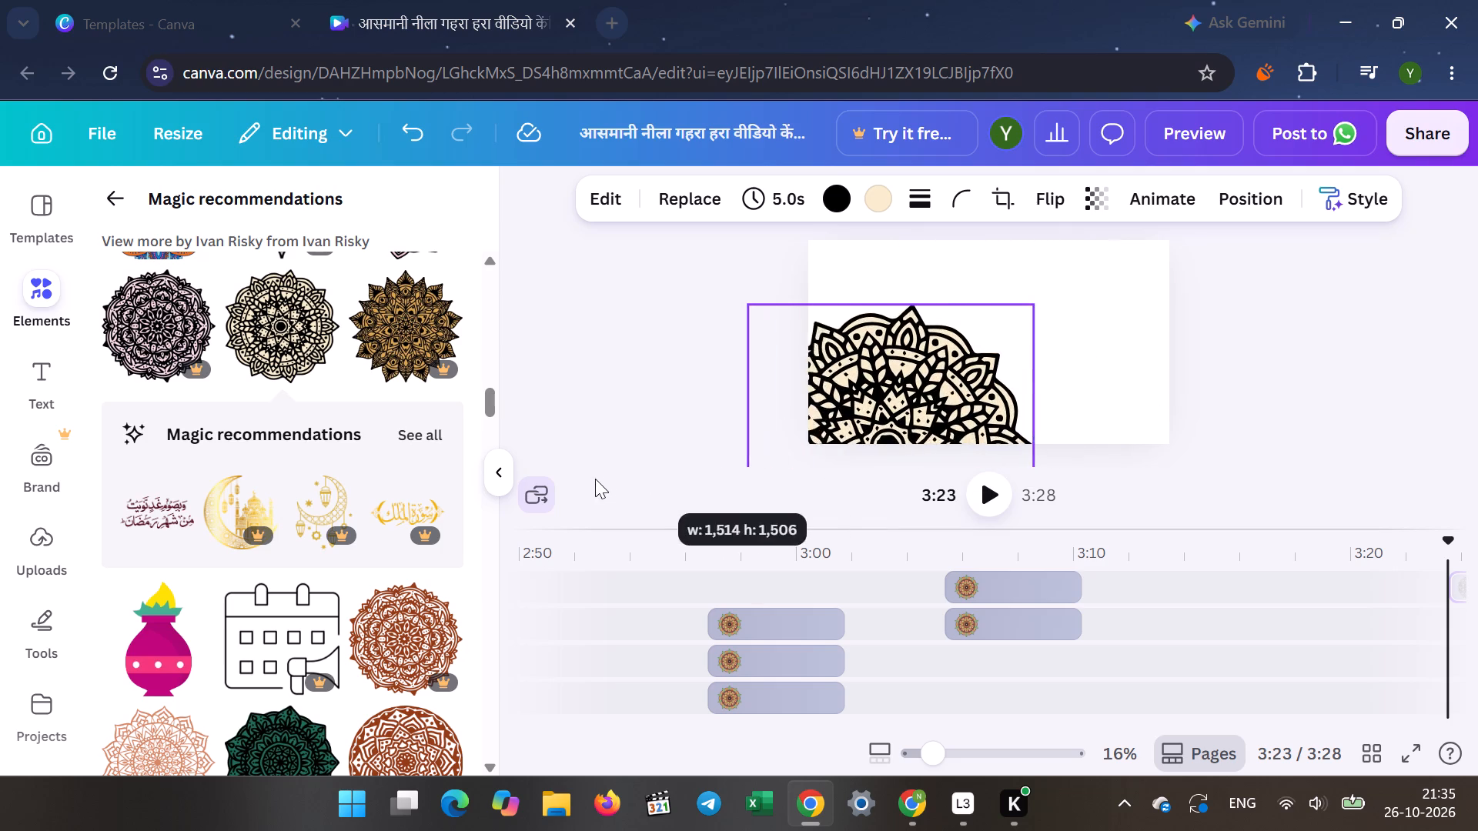
pyautogui.moveTo(595, 479); pyautogui.dragTo(594, 479)
pyautogui.moveTo(930, 392); pyautogui.dragTo(988, 286)
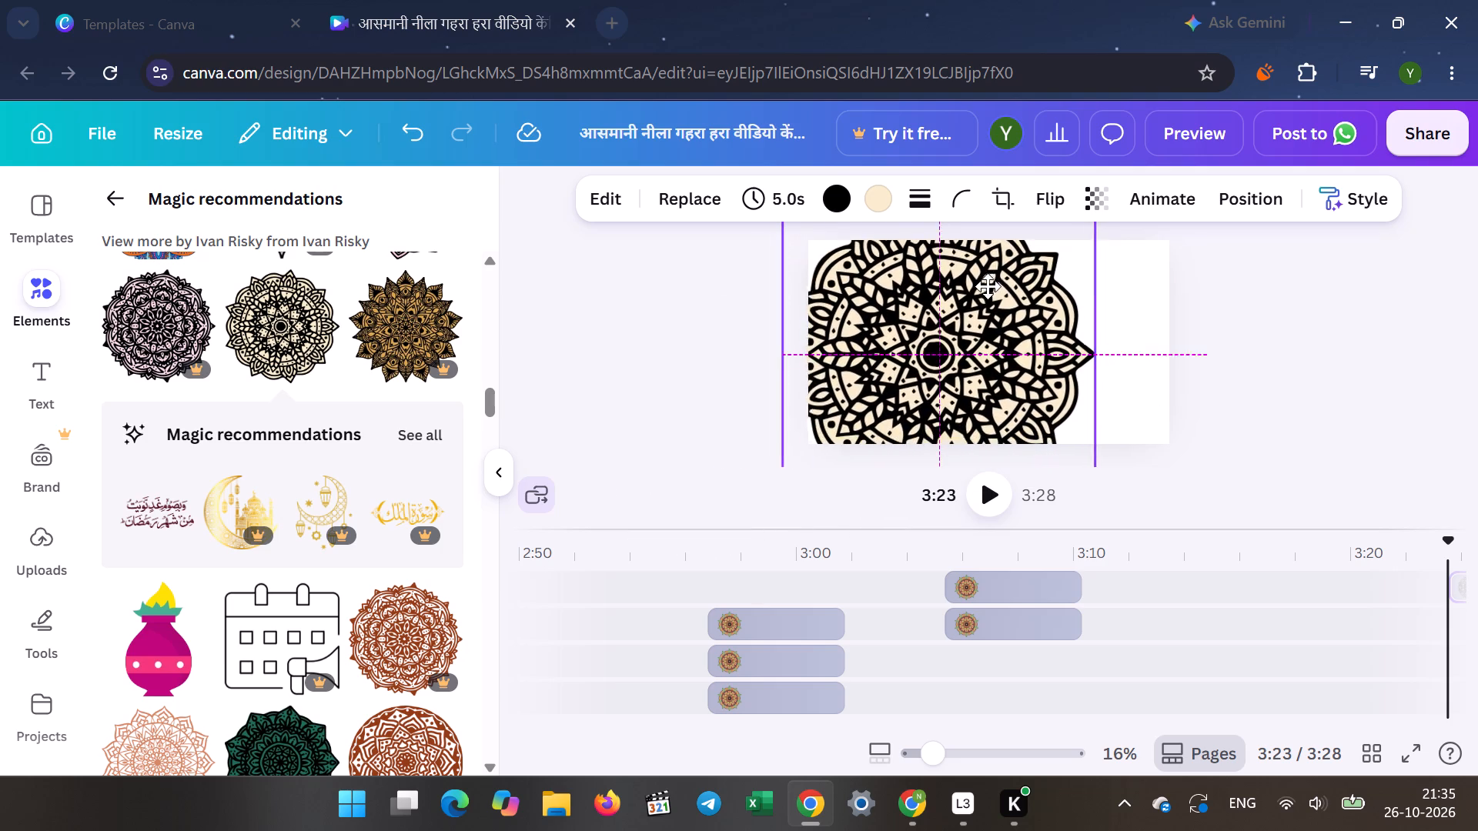
pyautogui.moveTo(988, 286); pyautogui.dragTo(972, 282)
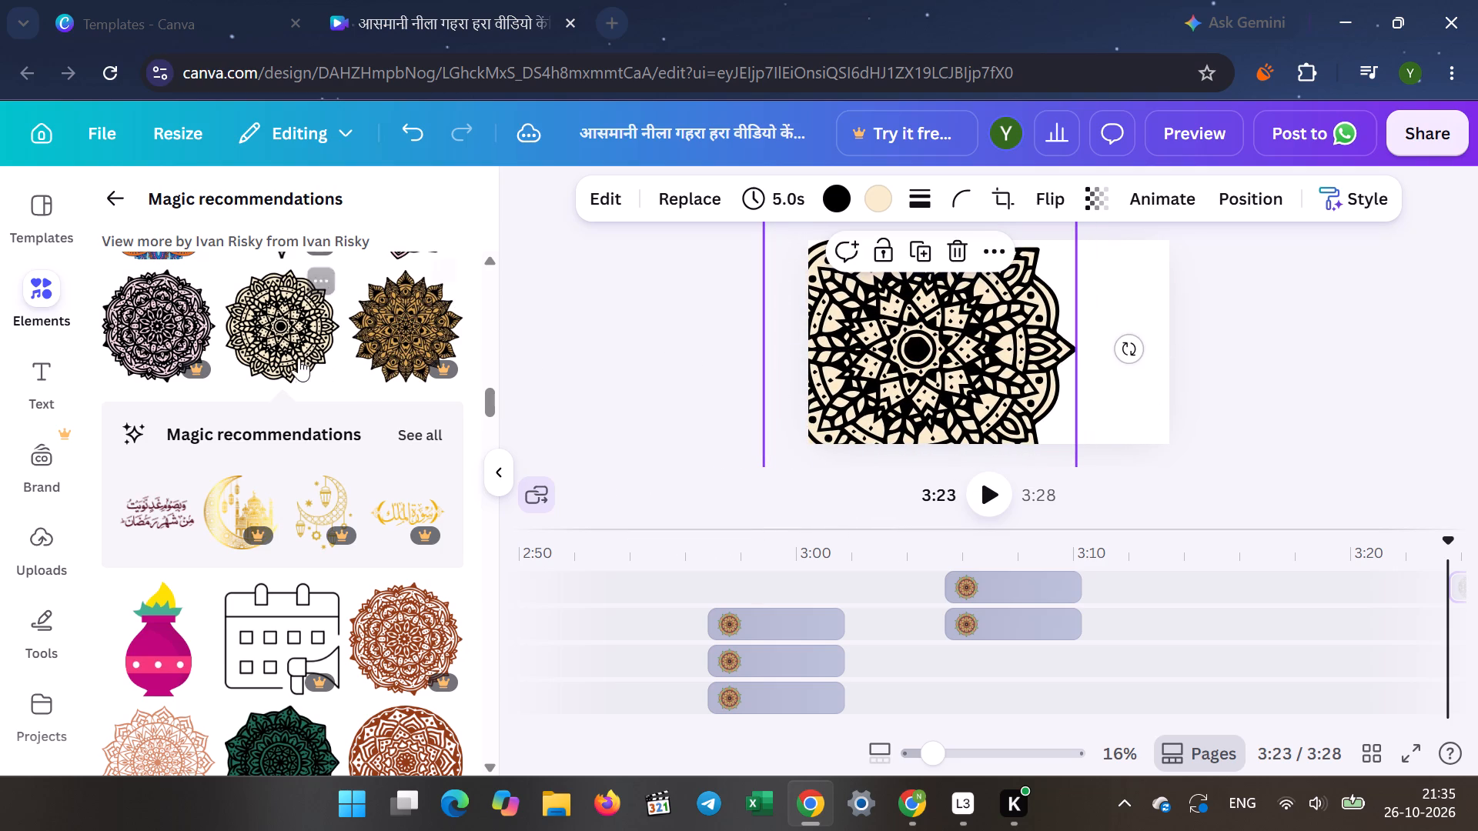
# Add a second black-and-cream mandala to the new last page, enlarged over the page's right part.
pyautogui.click(297, 354)
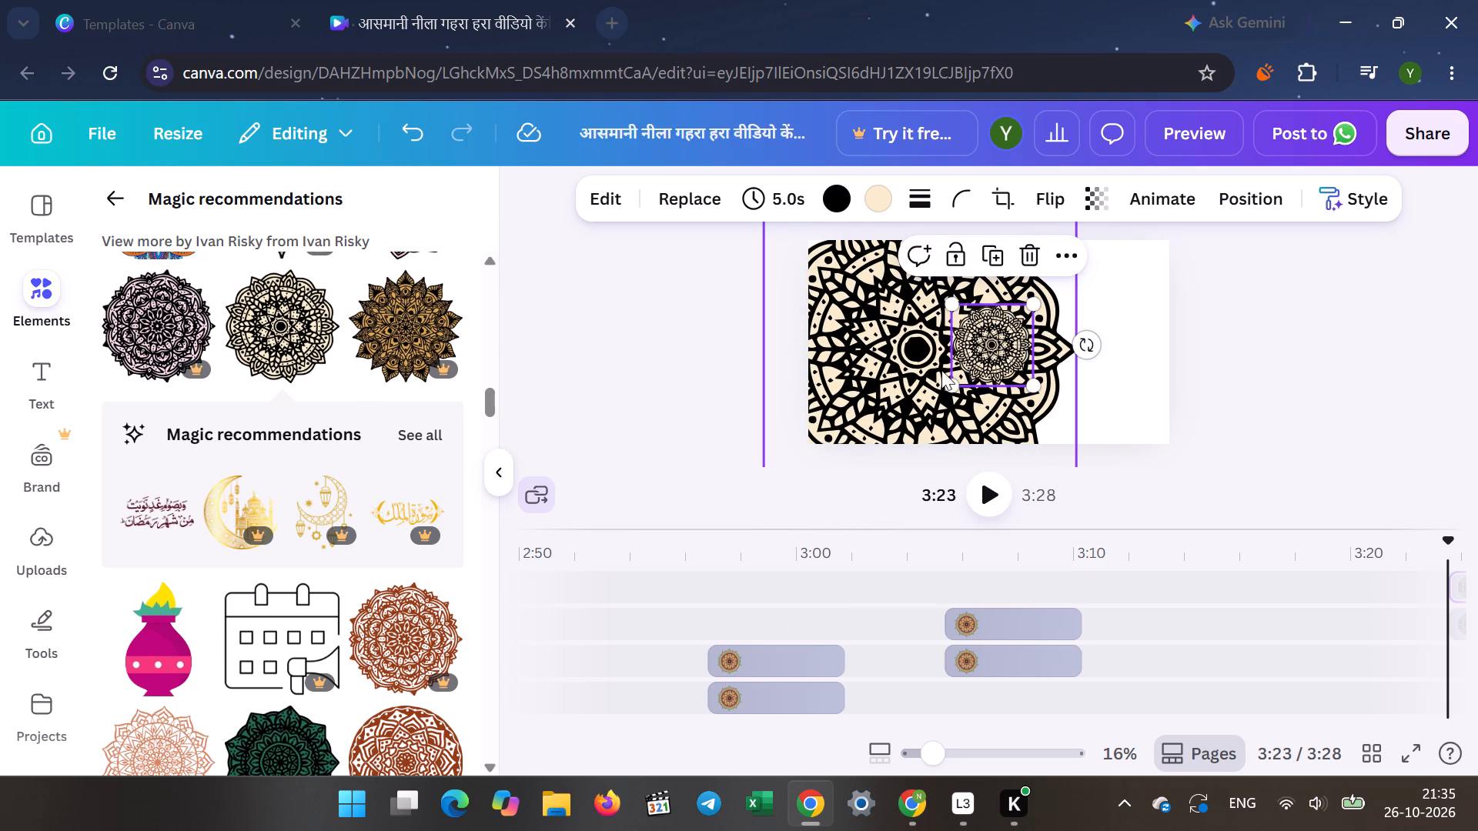
pyautogui.moveTo(951, 380); pyautogui.dragTo(682, 520)
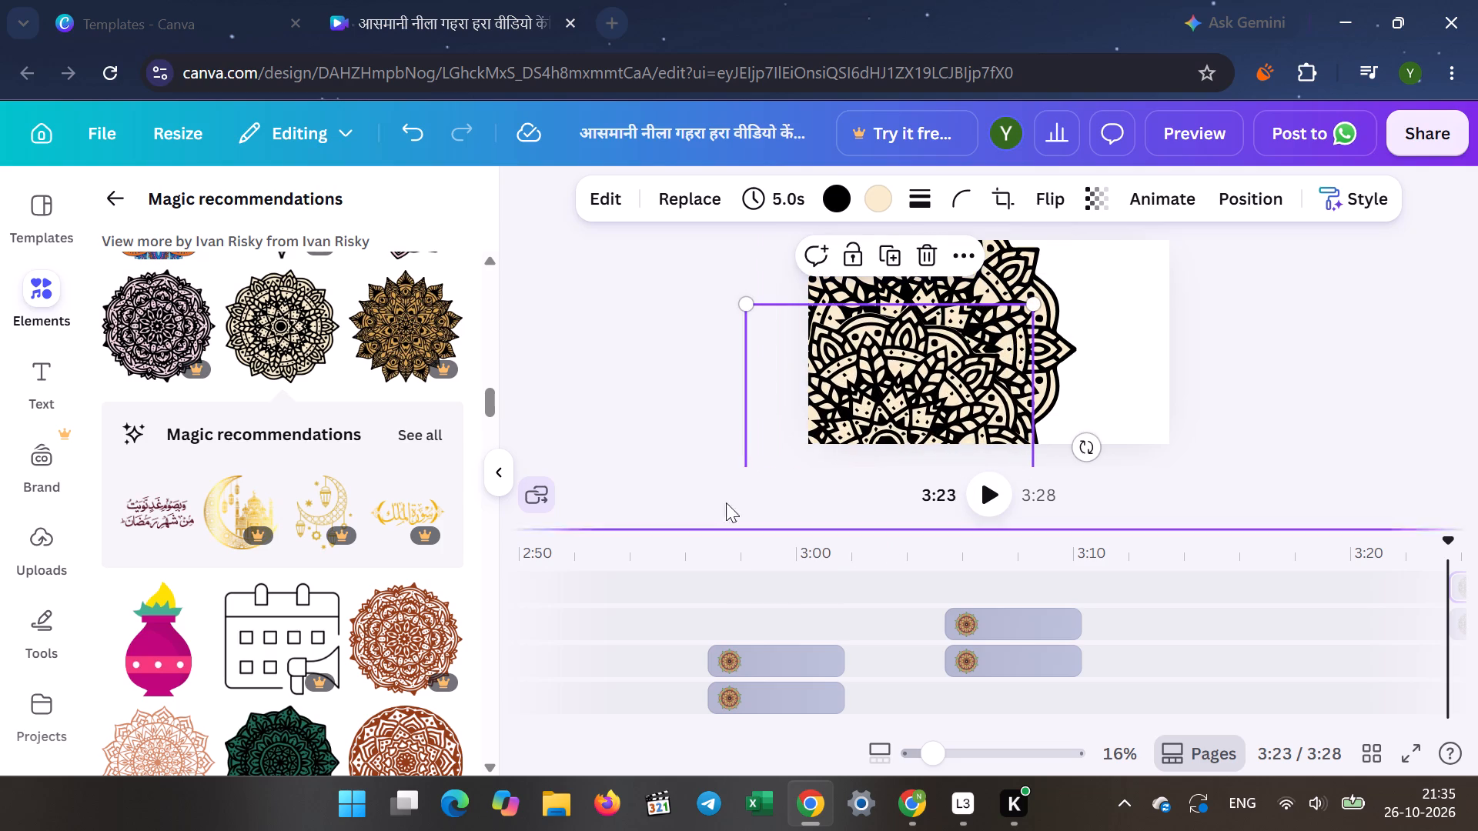
pyautogui.moveTo(908, 422); pyautogui.dragTo(1138, 307)
# Play the new page through to the end of the video at 3:28.
pyautogui.click(991, 495)
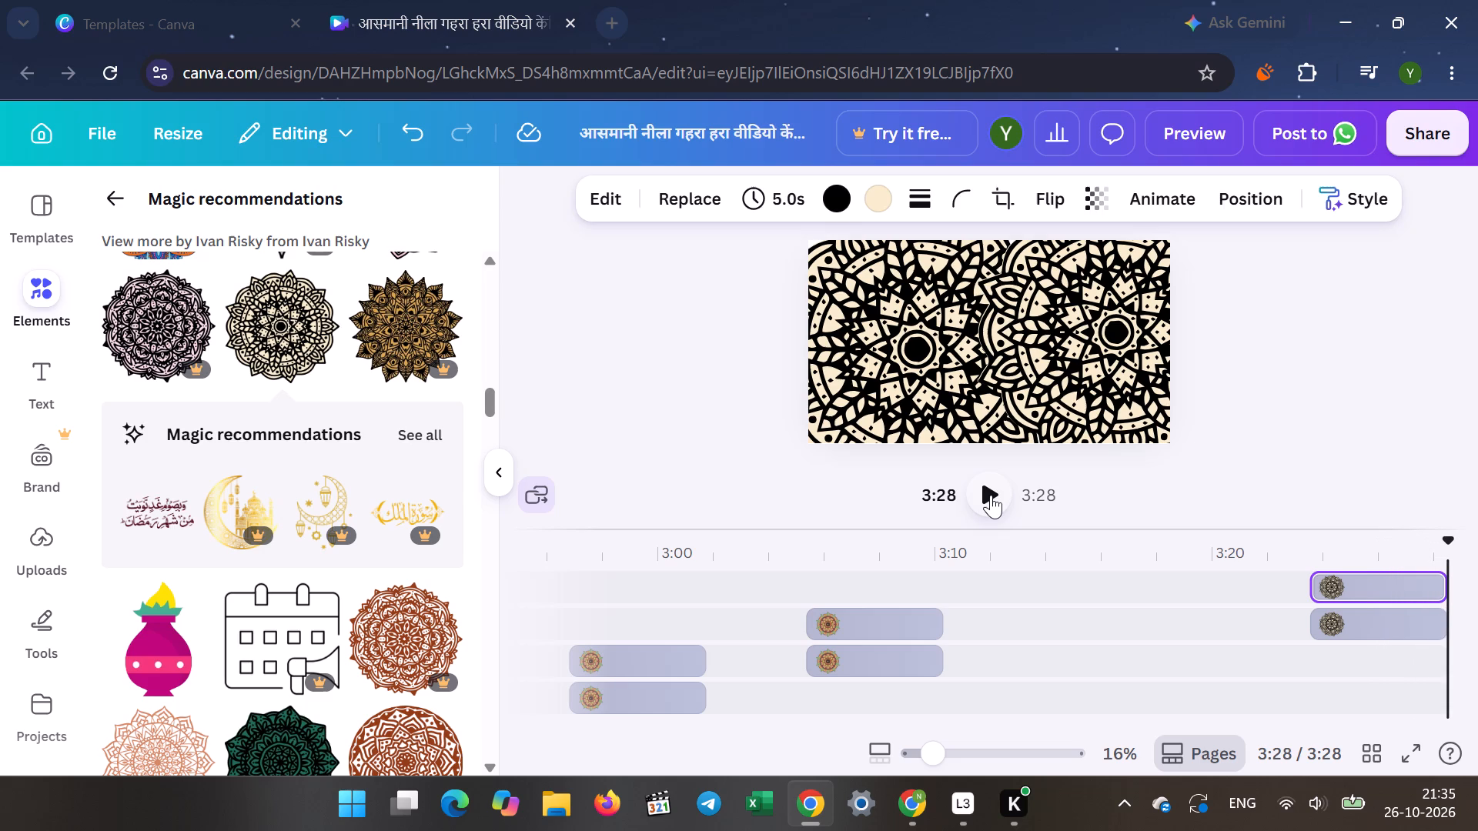
# Add the pink kalash pot graphic on a new page after 3:28, enlarged over the page's left part.
pyautogui.scroll(-1, 129, 328)
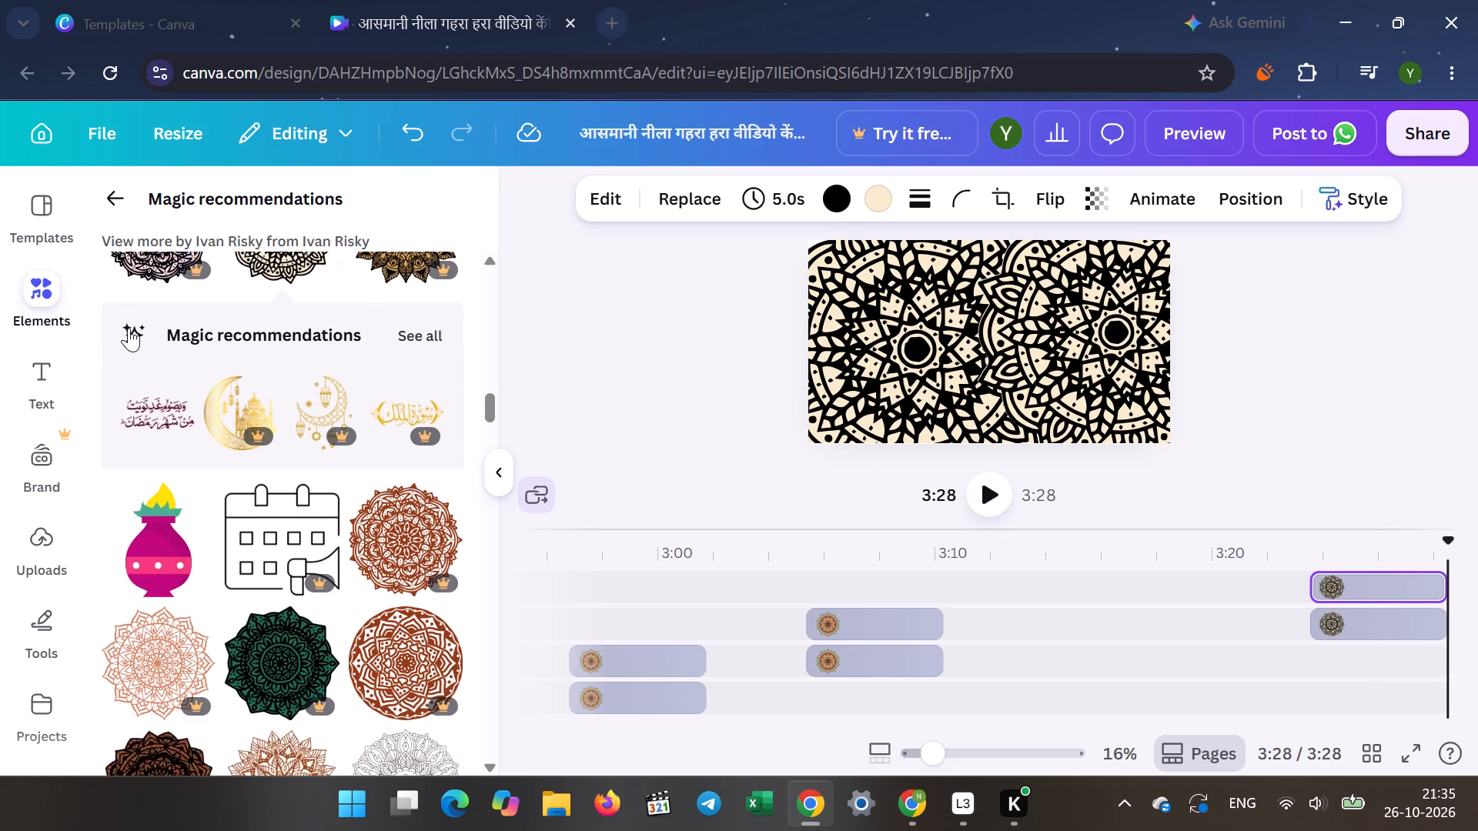
pyautogui.scroll(-2, 129, 328)
pyautogui.click(156, 348)
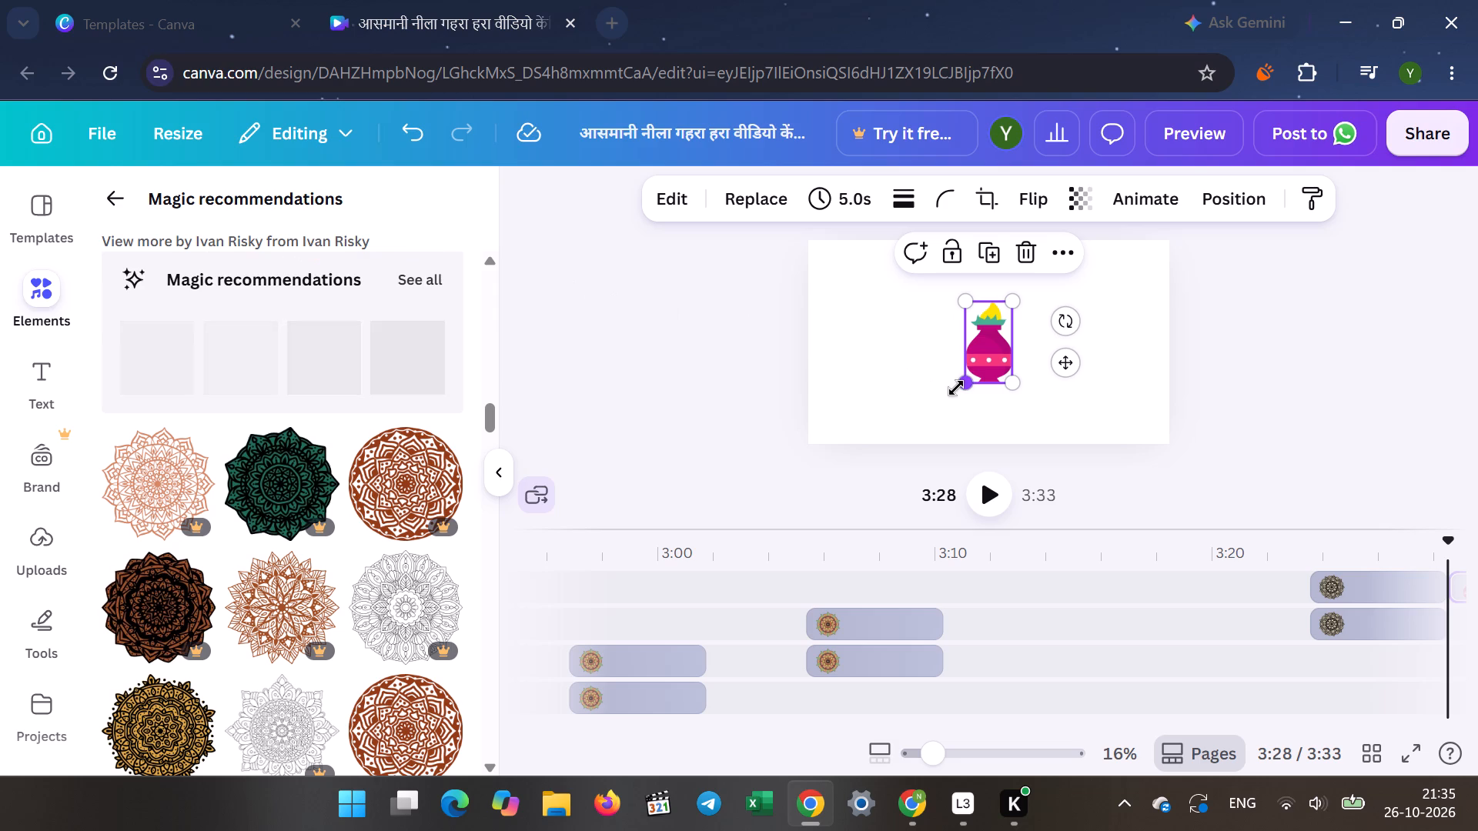
pyautogui.moveTo(956, 388); pyautogui.dragTo(881, 407)
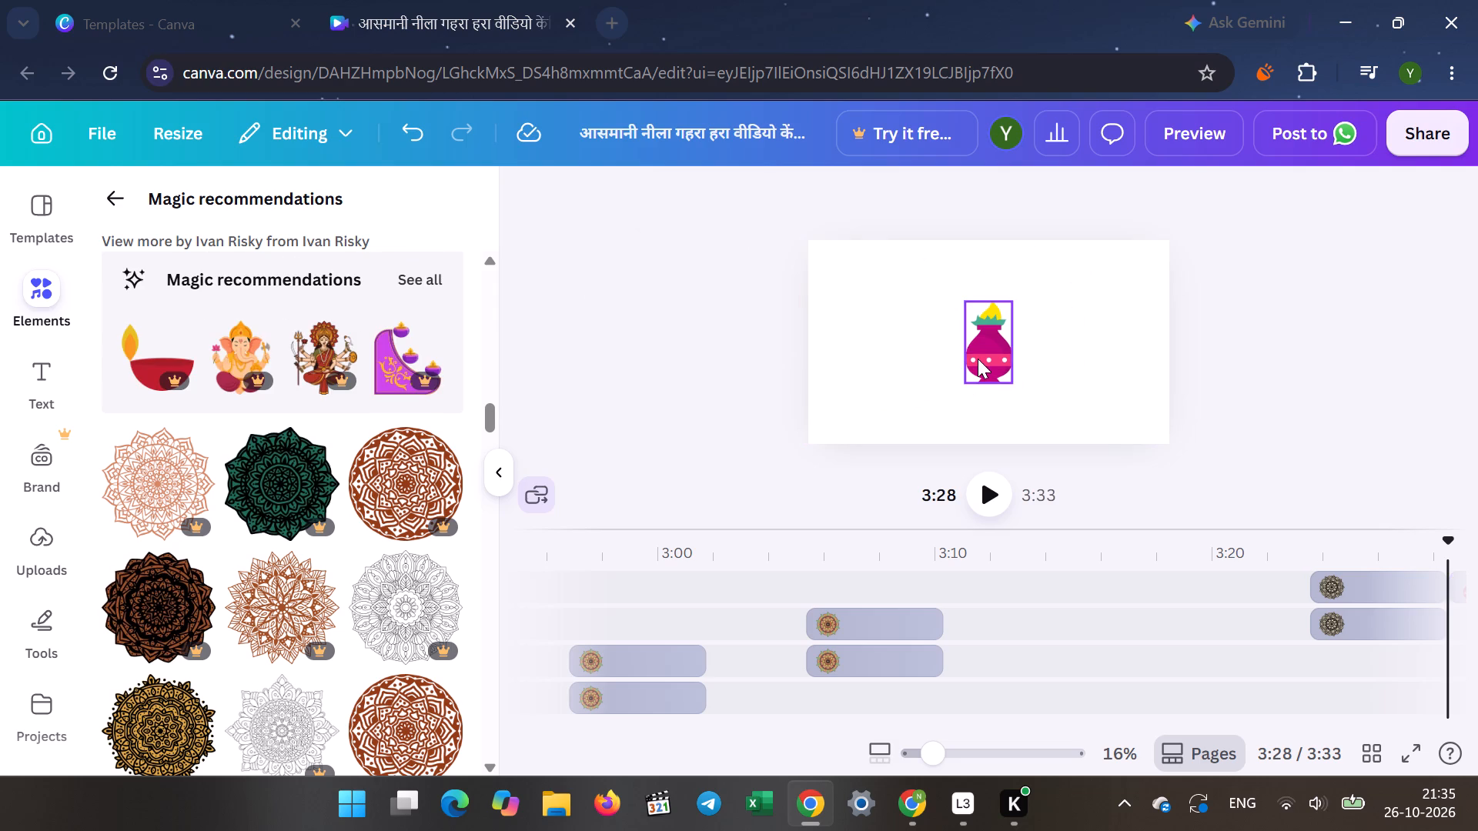
pyautogui.click(978, 359)
pyautogui.moveTo(969, 383); pyautogui.dragTo(899, 417)
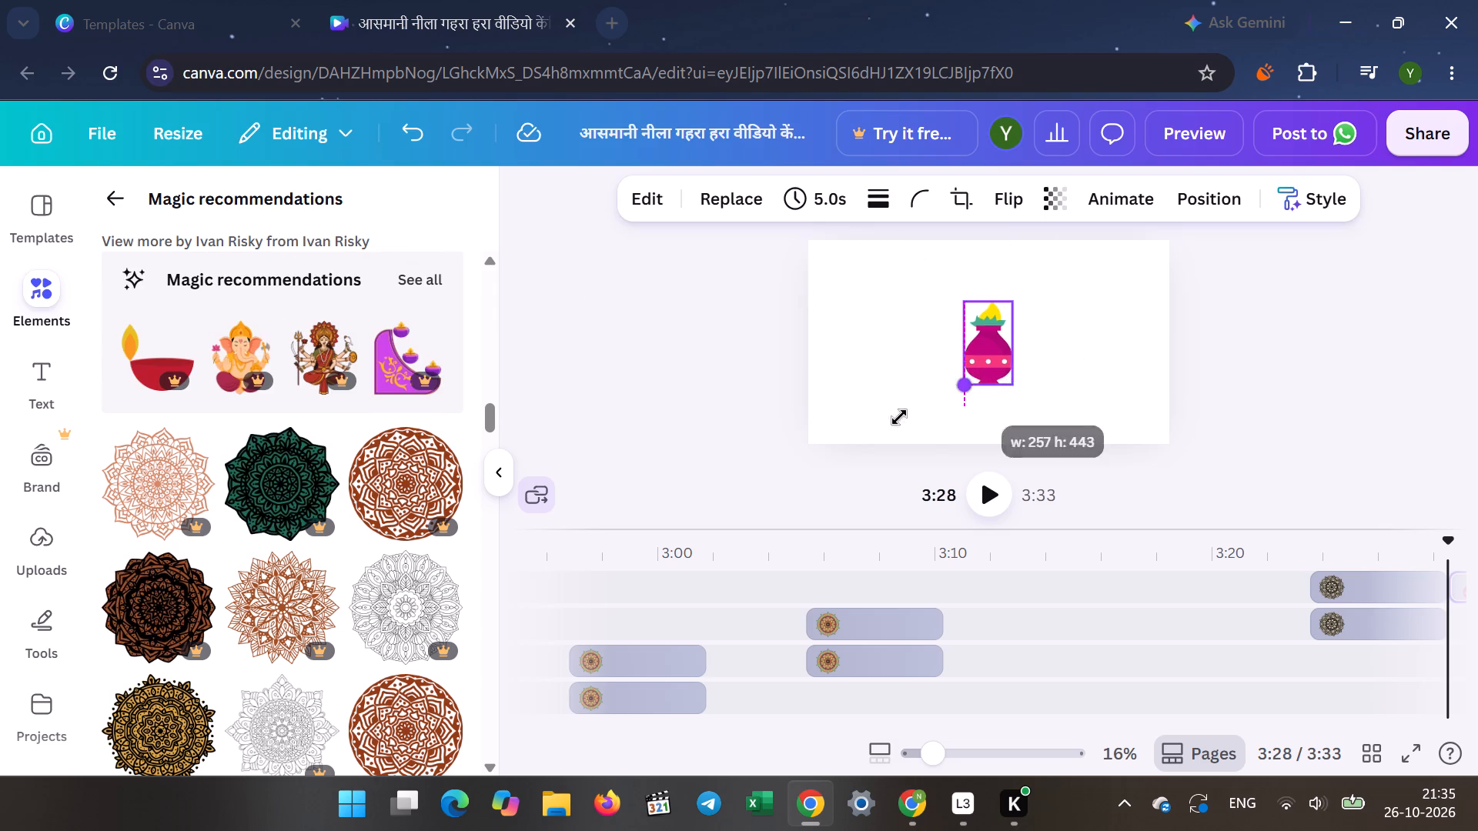
pyautogui.moveTo(899, 417); pyautogui.dragTo(635, 504)
pyautogui.moveTo(958, 392); pyautogui.dragTo(917, 312)
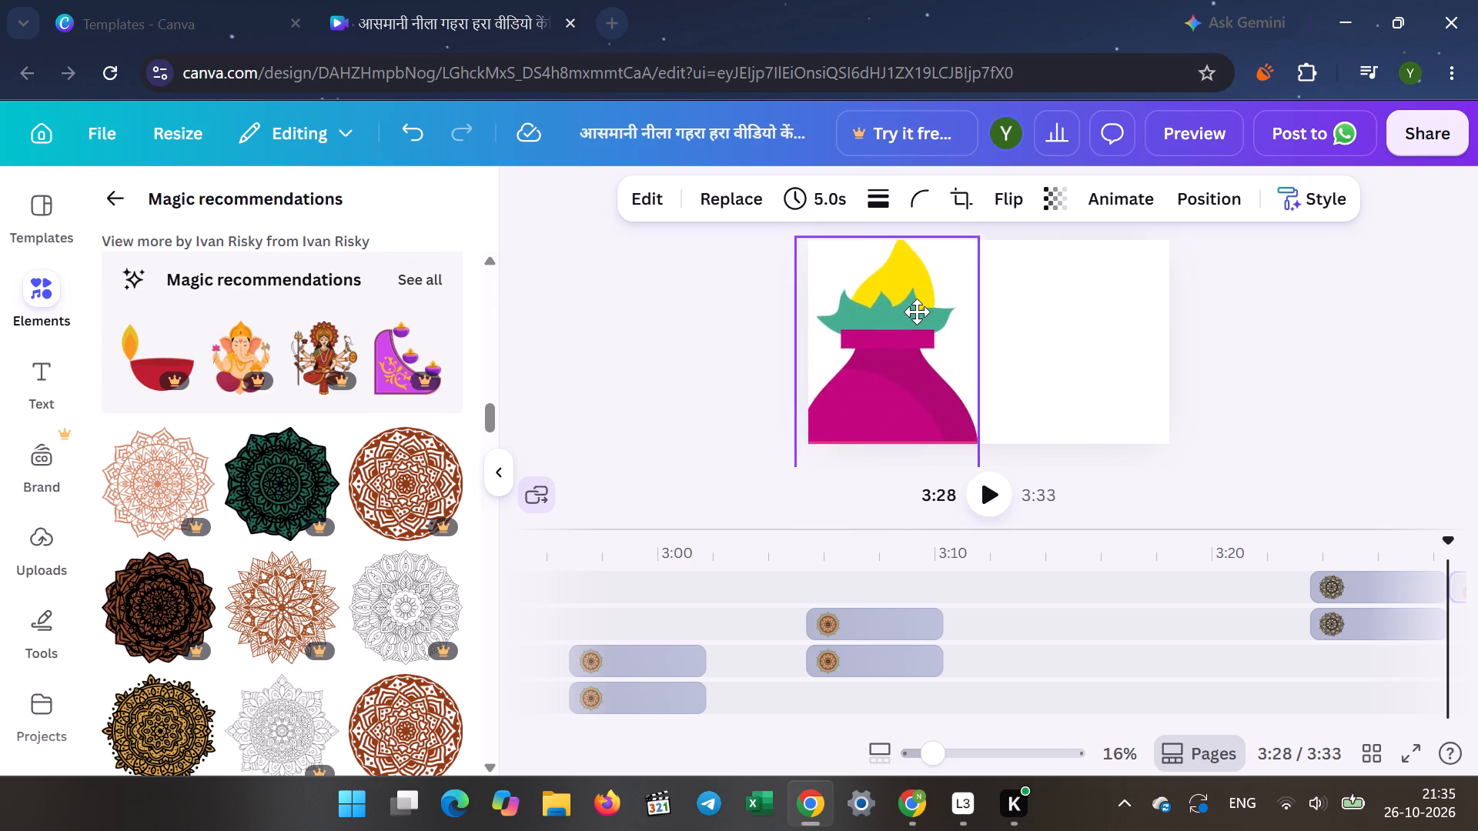
pyautogui.moveTo(917, 312); pyautogui.dragTo(923, 269)
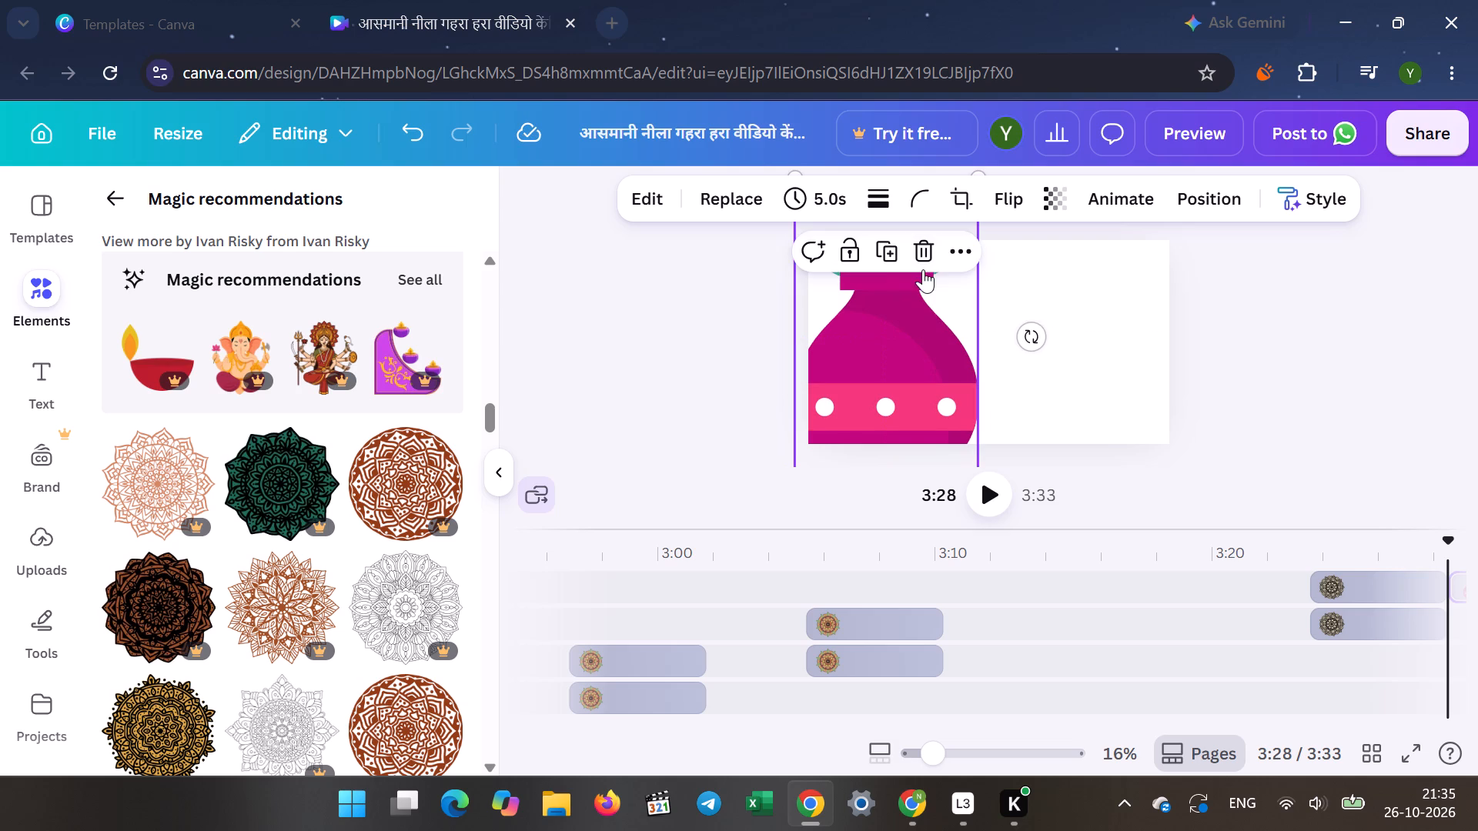
pyautogui.click(687, 307)
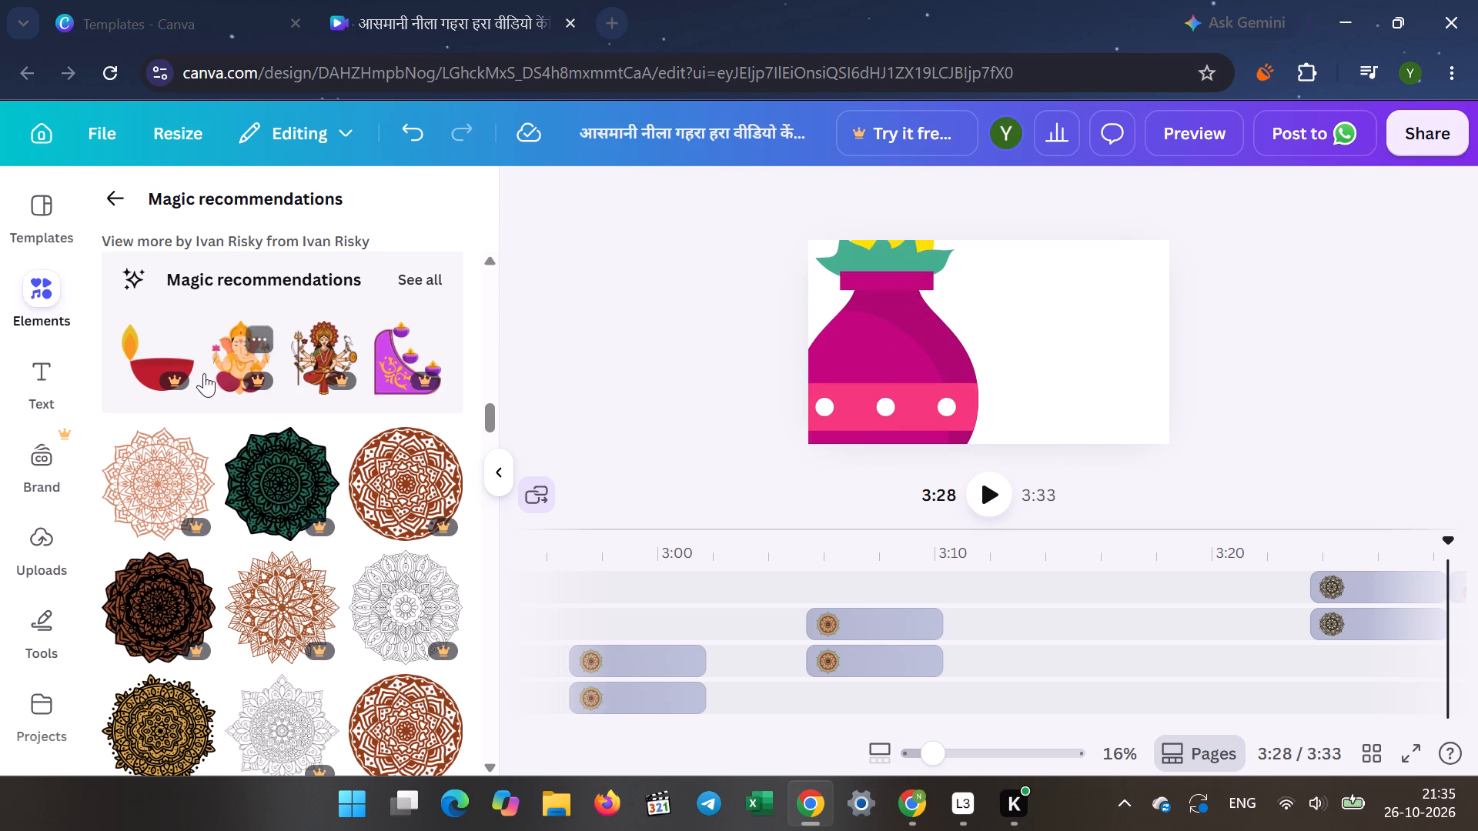
# Add a black round mandala with a dark ring beside the pink pot, enlarged over the page's right part.
pyautogui.scroll(-1, 252, 551)
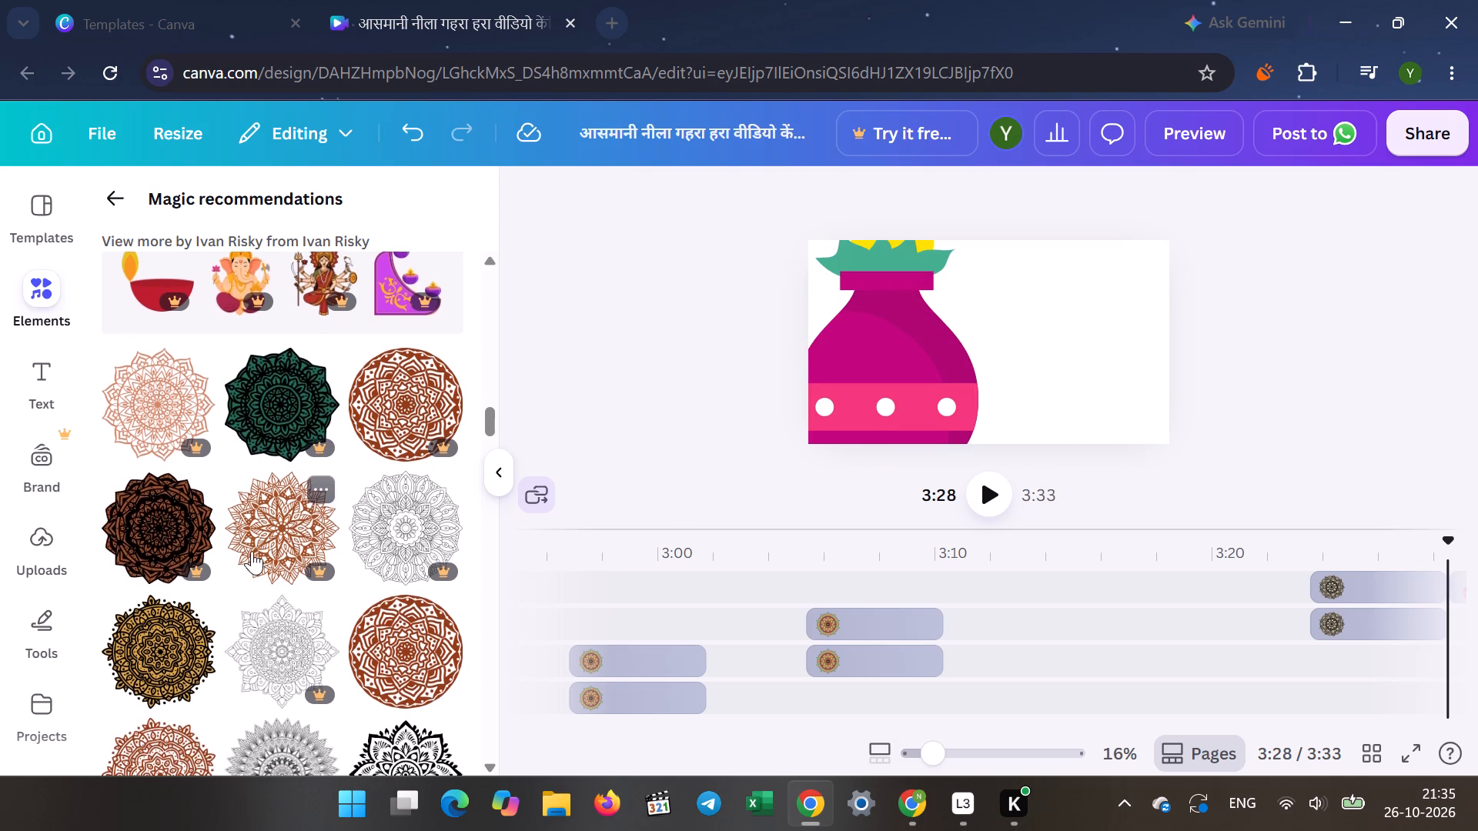
pyautogui.scroll(-2, 252, 551)
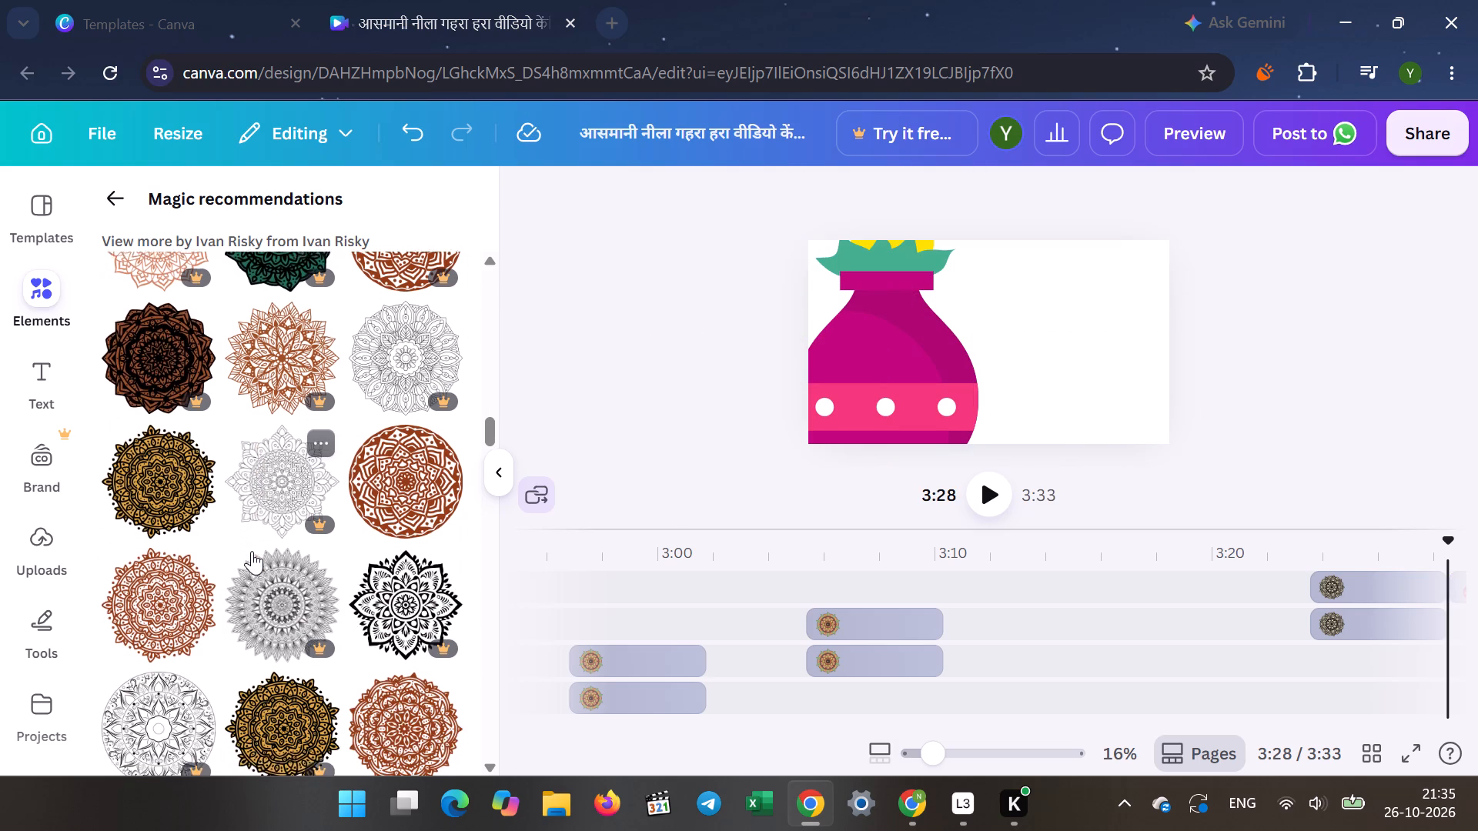
pyautogui.scroll(-4, 252, 551)
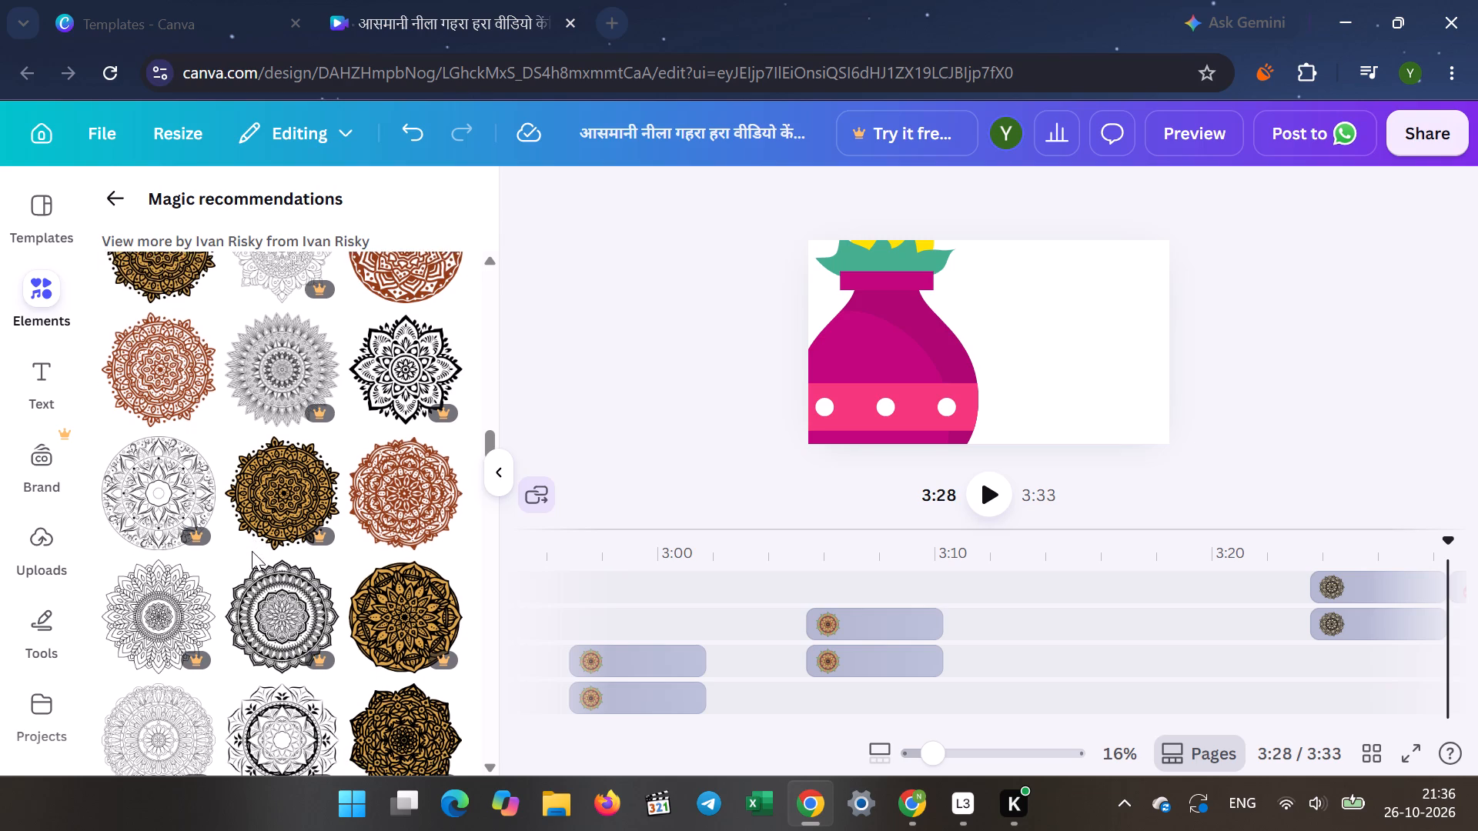
pyautogui.scroll(-4, 252, 551)
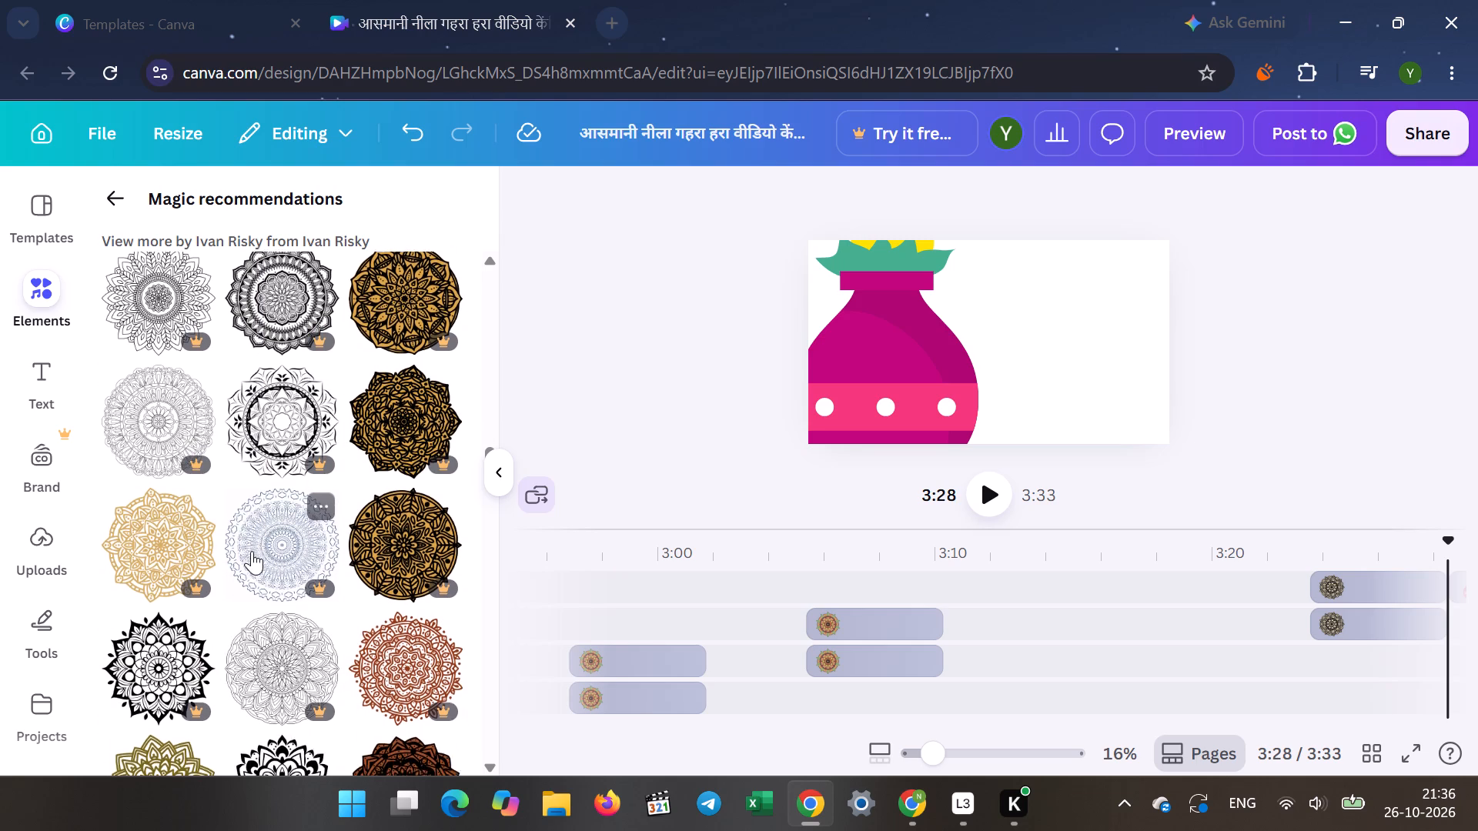
pyautogui.scroll(-4, 252, 551)
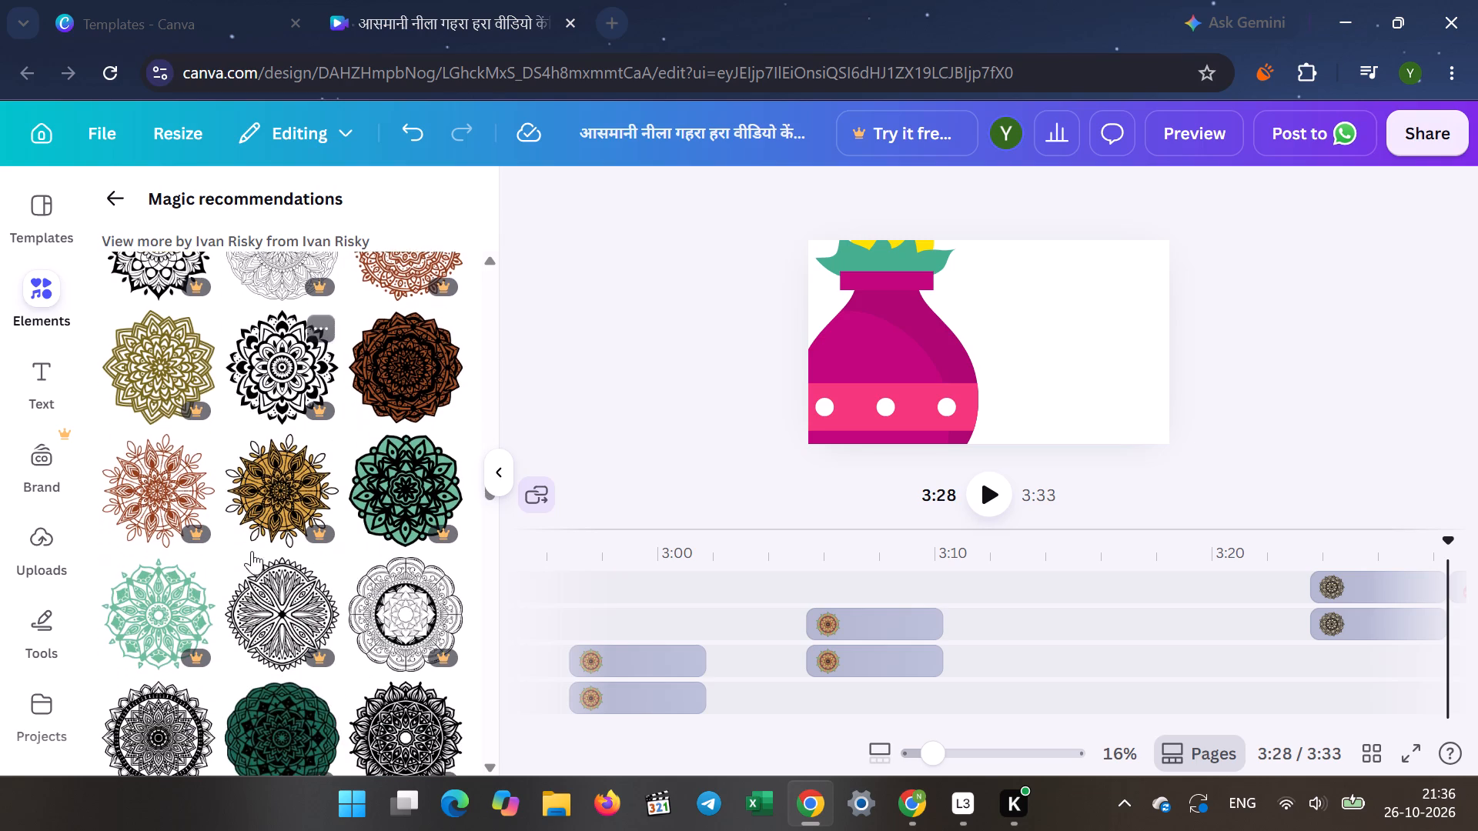
pyautogui.scroll(-1, 252, 551)
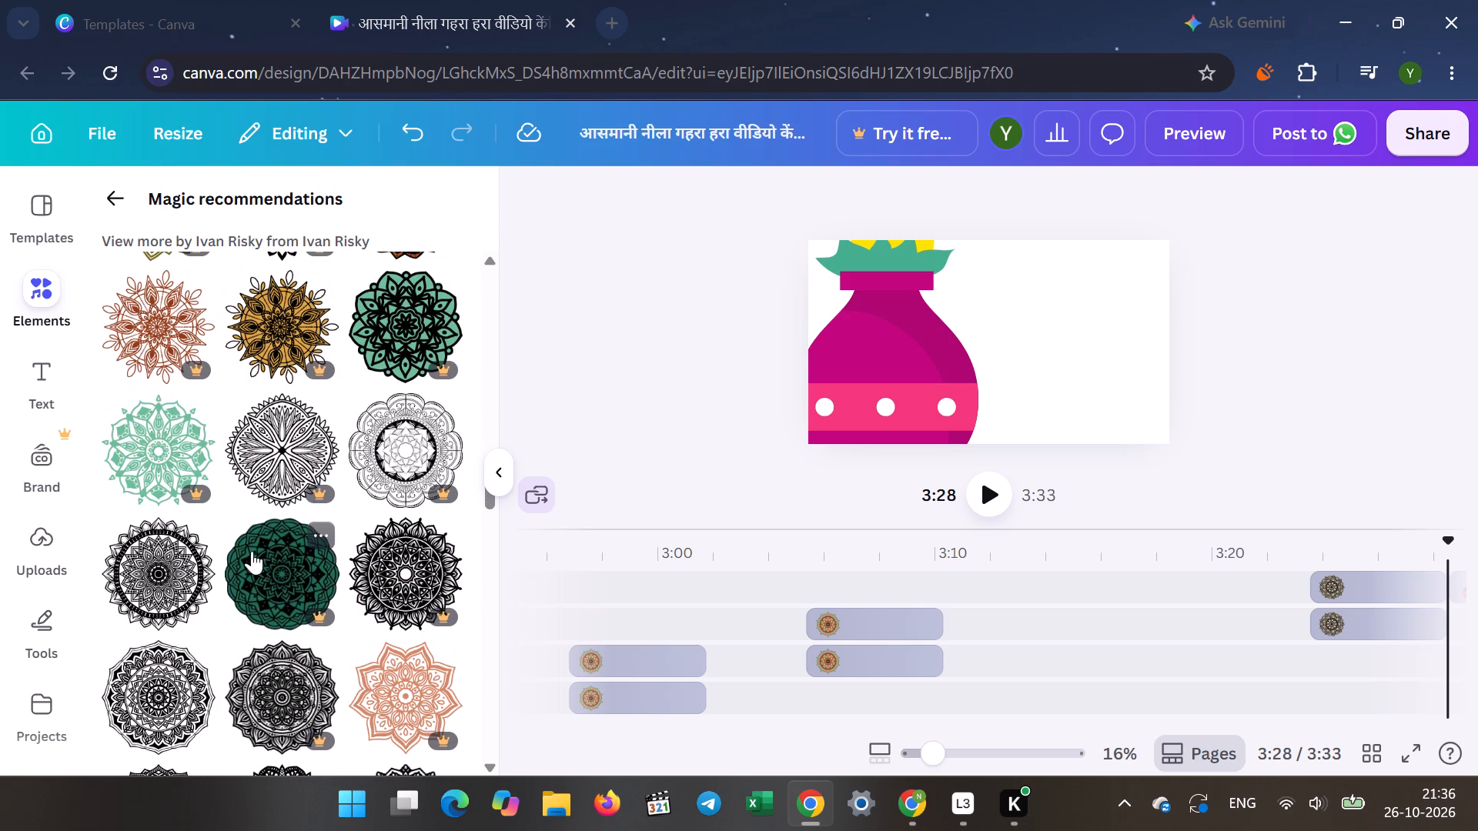
pyautogui.click(157, 575)
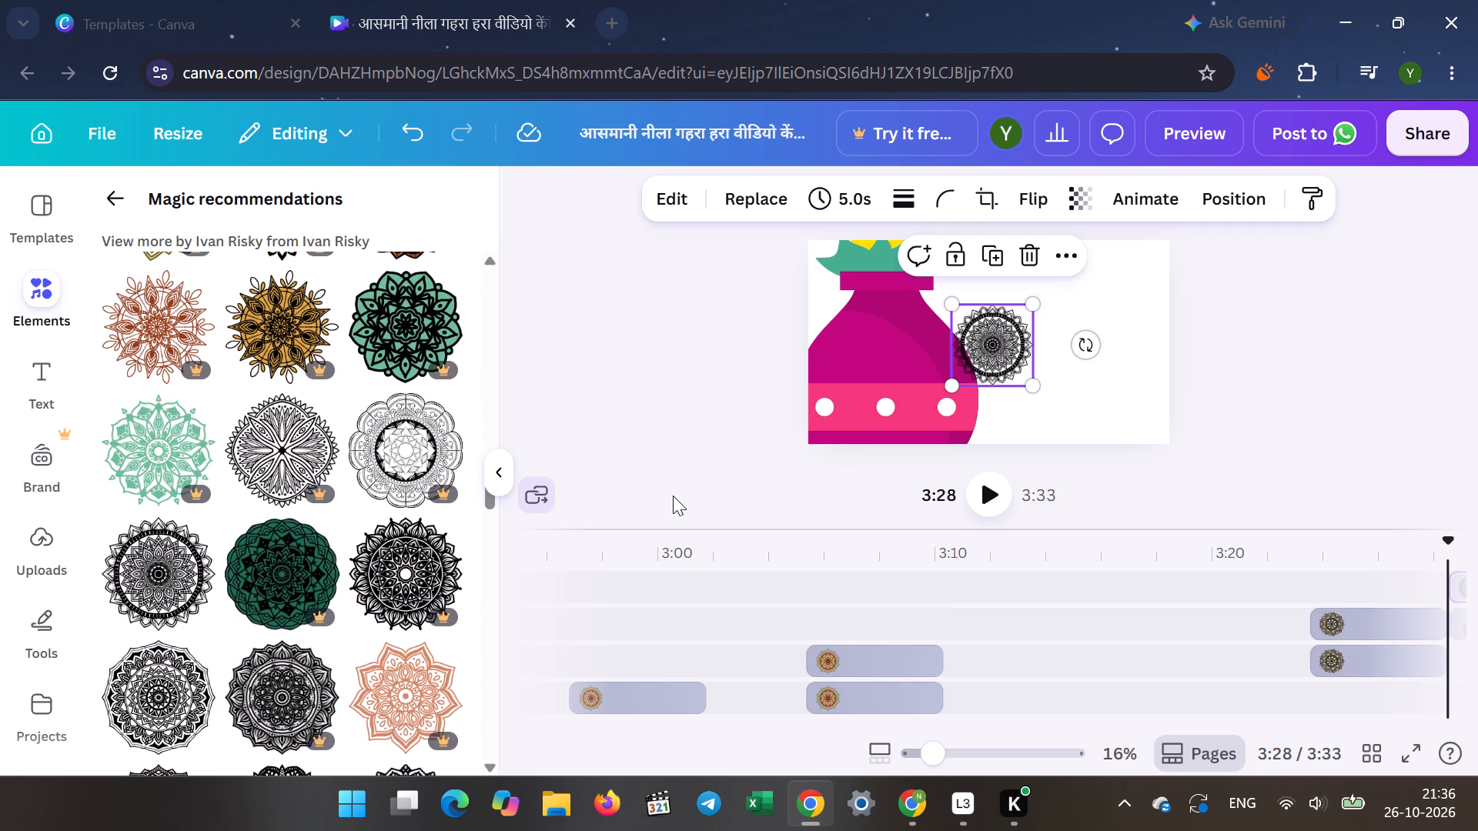
pyautogui.moveTo(979, 339); pyautogui.dragTo(1084, 294)
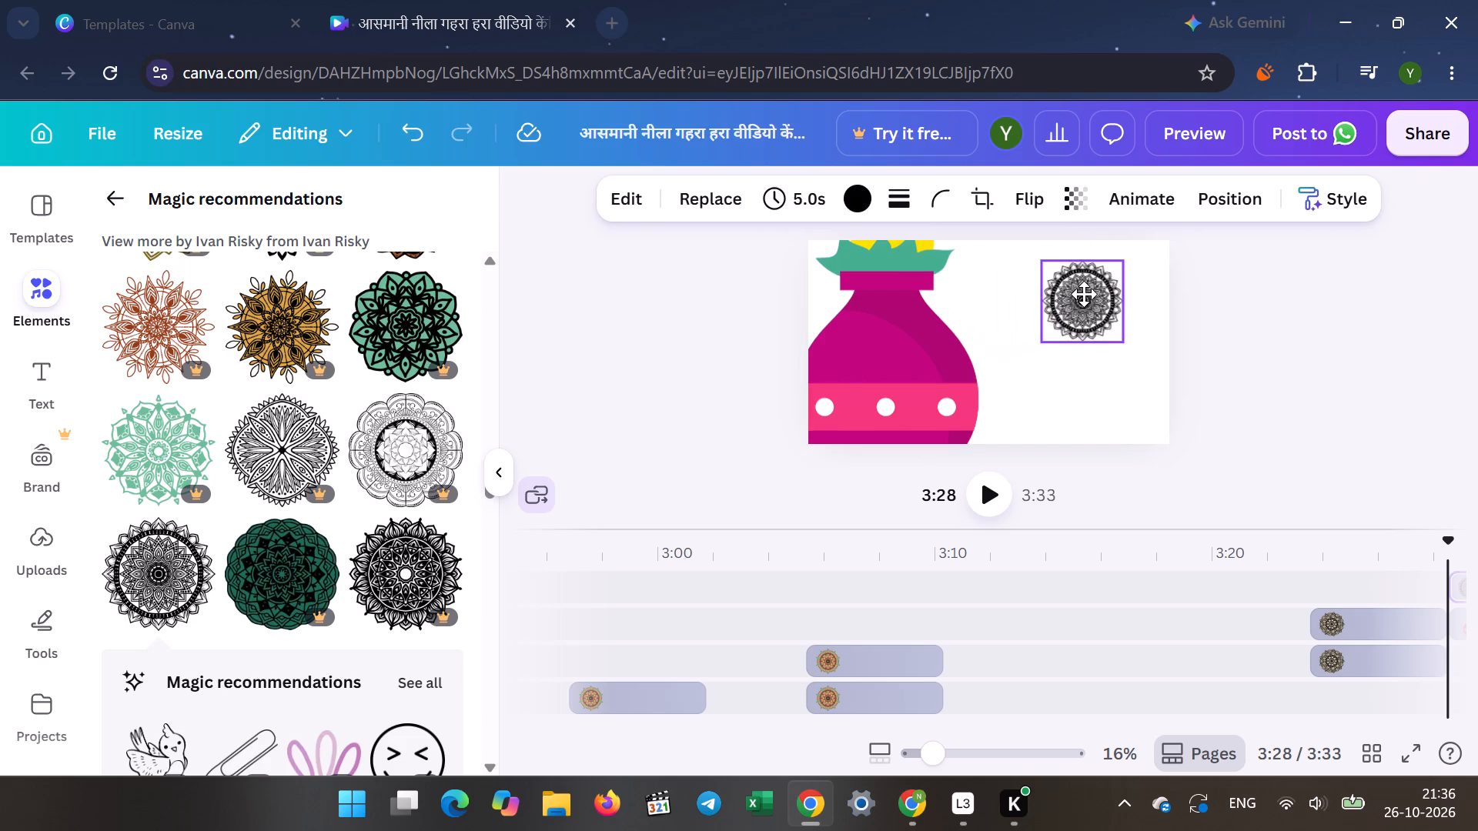
pyautogui.moveTo(1084, 294); pyautogui.dragTo(1117, 278)
pyautogui.moveTo(1091, 322); pyautogui.dragTo(1085, 332)
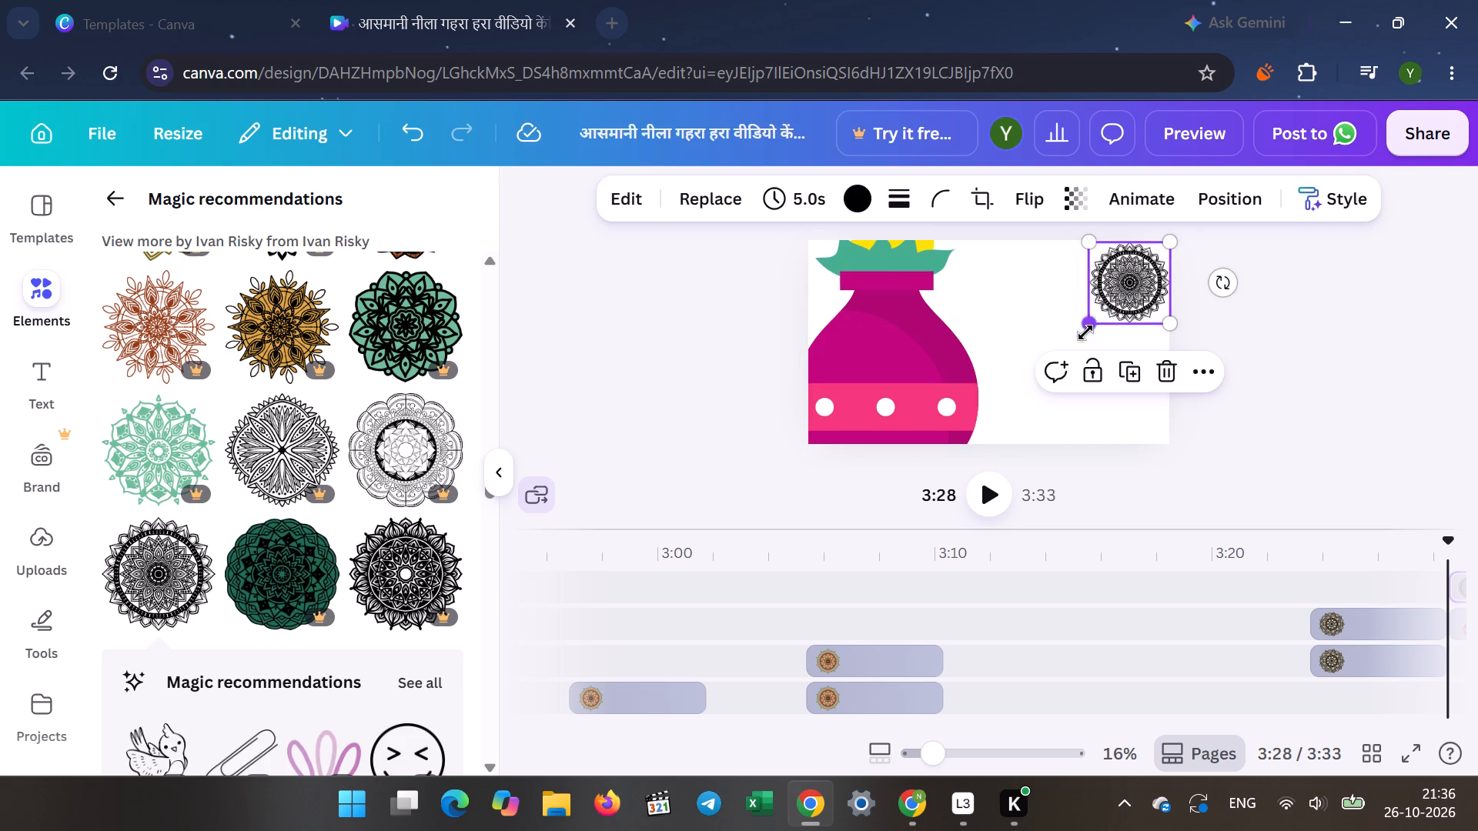
pyautogui.moveTo(1085, 332); pyautogui.dragTo(975, 498)
pyautogui.moveTo(1048, 335); pyautogui.dragTo(1064, 334)
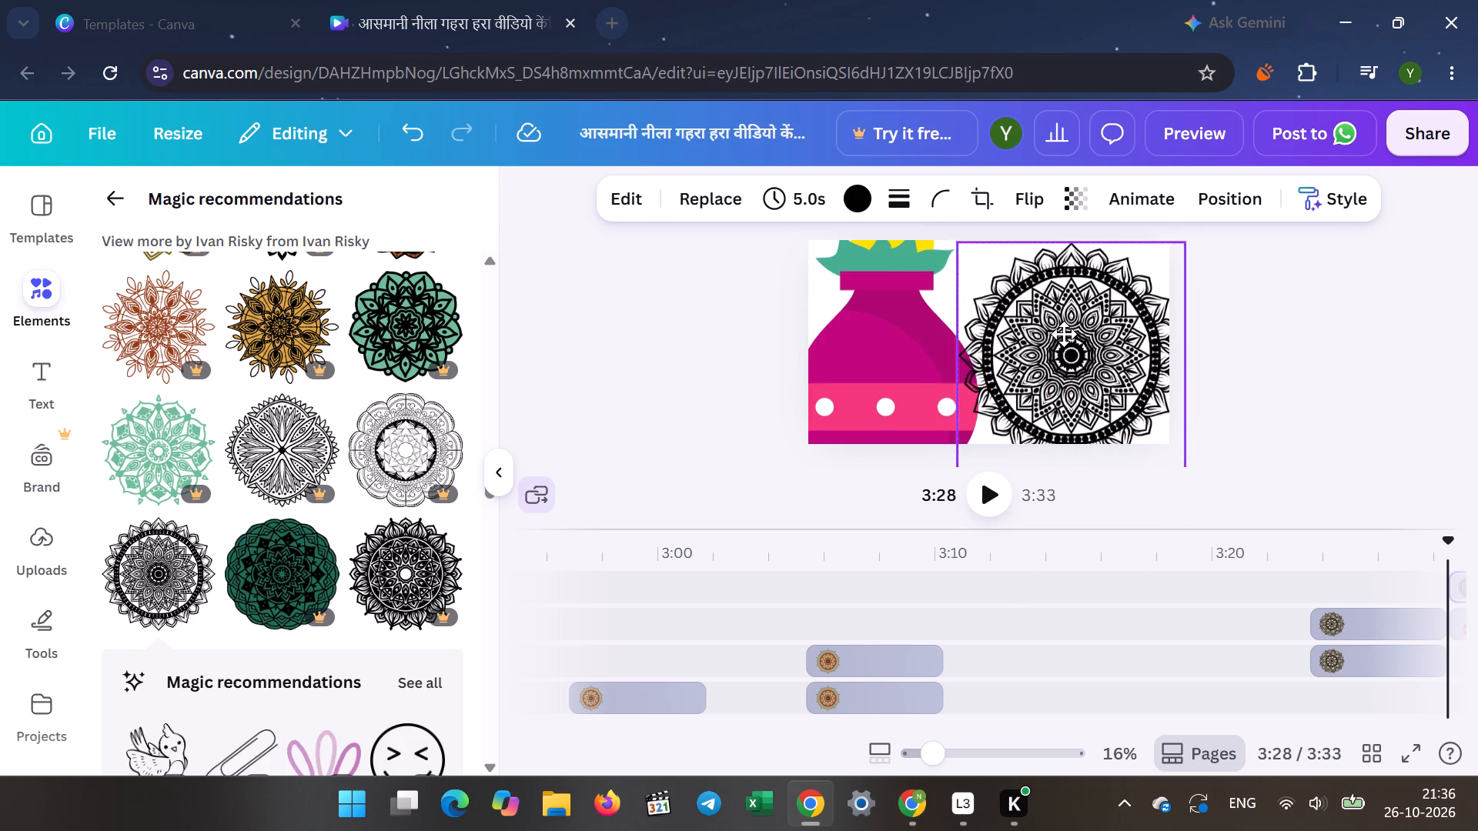
pyautogui.moveTo(1064, 334); pyautogui.dragTo(1064, 331)
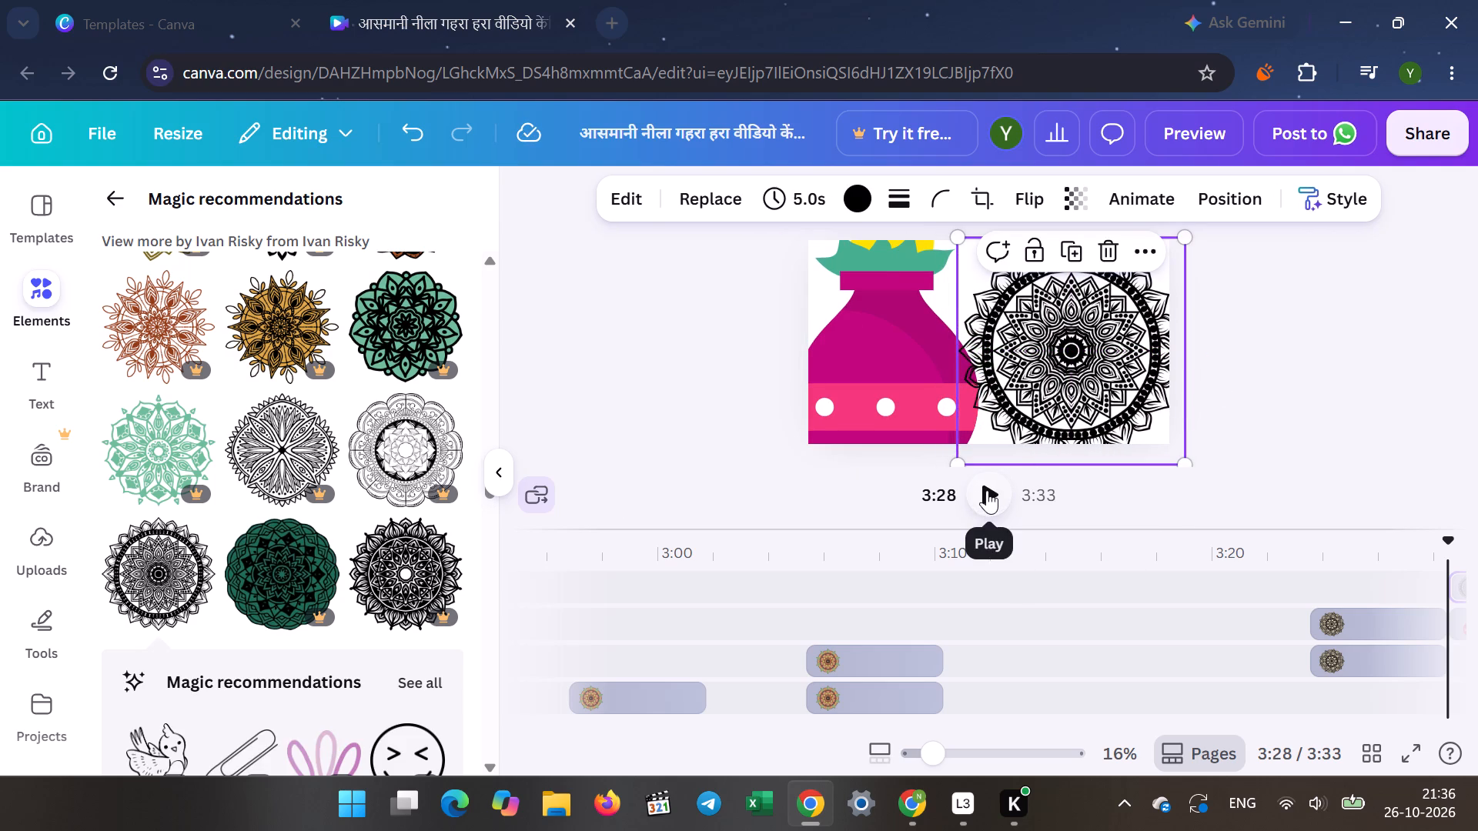
# Play on to the video's end at 3:33 and add a black-and-white mandala on a new page, enlarged over its left part.
pyautogui.click(987, 490)
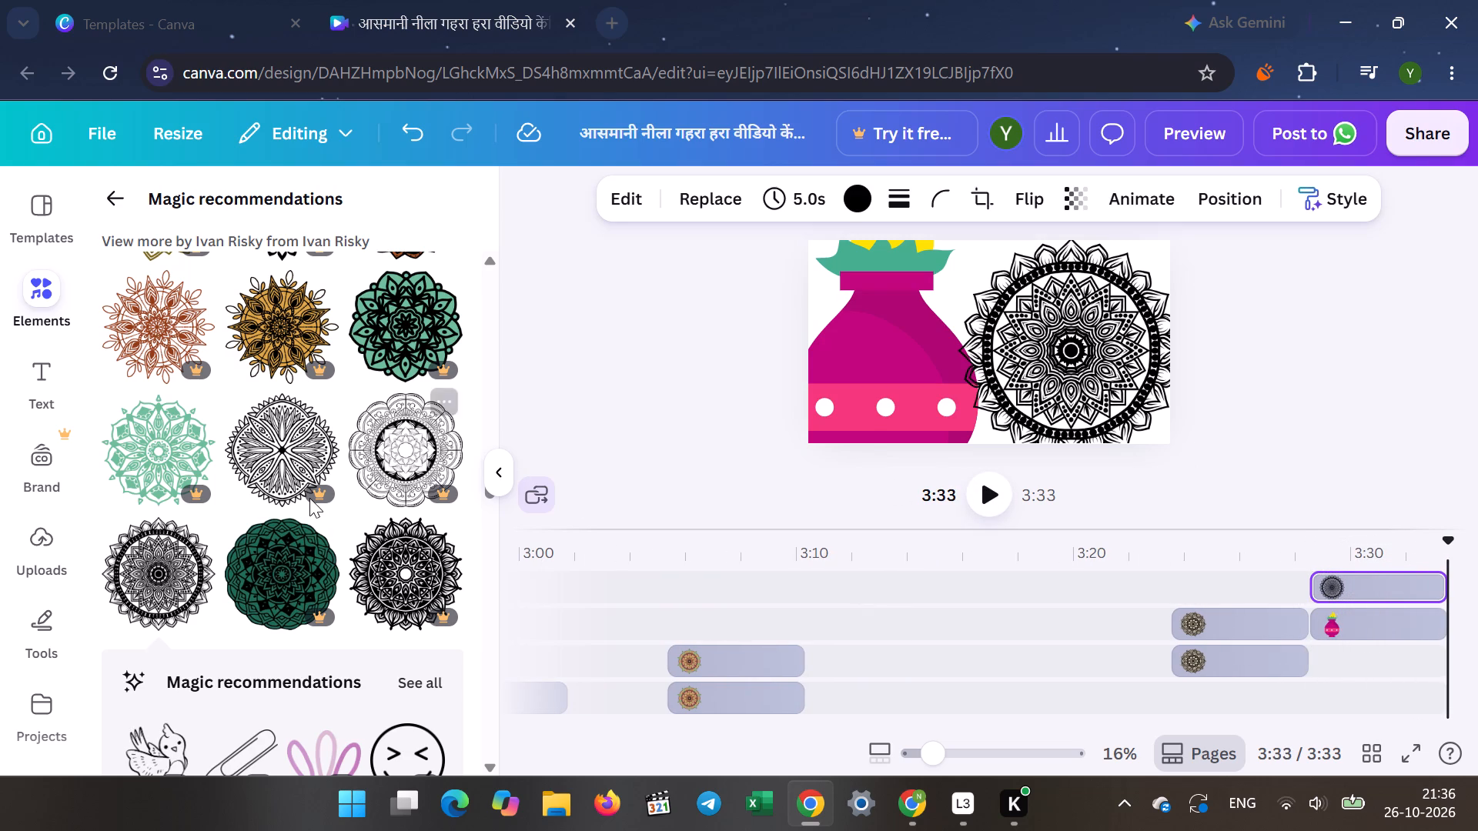
pyautogui.scroll(-3, 314, 495)
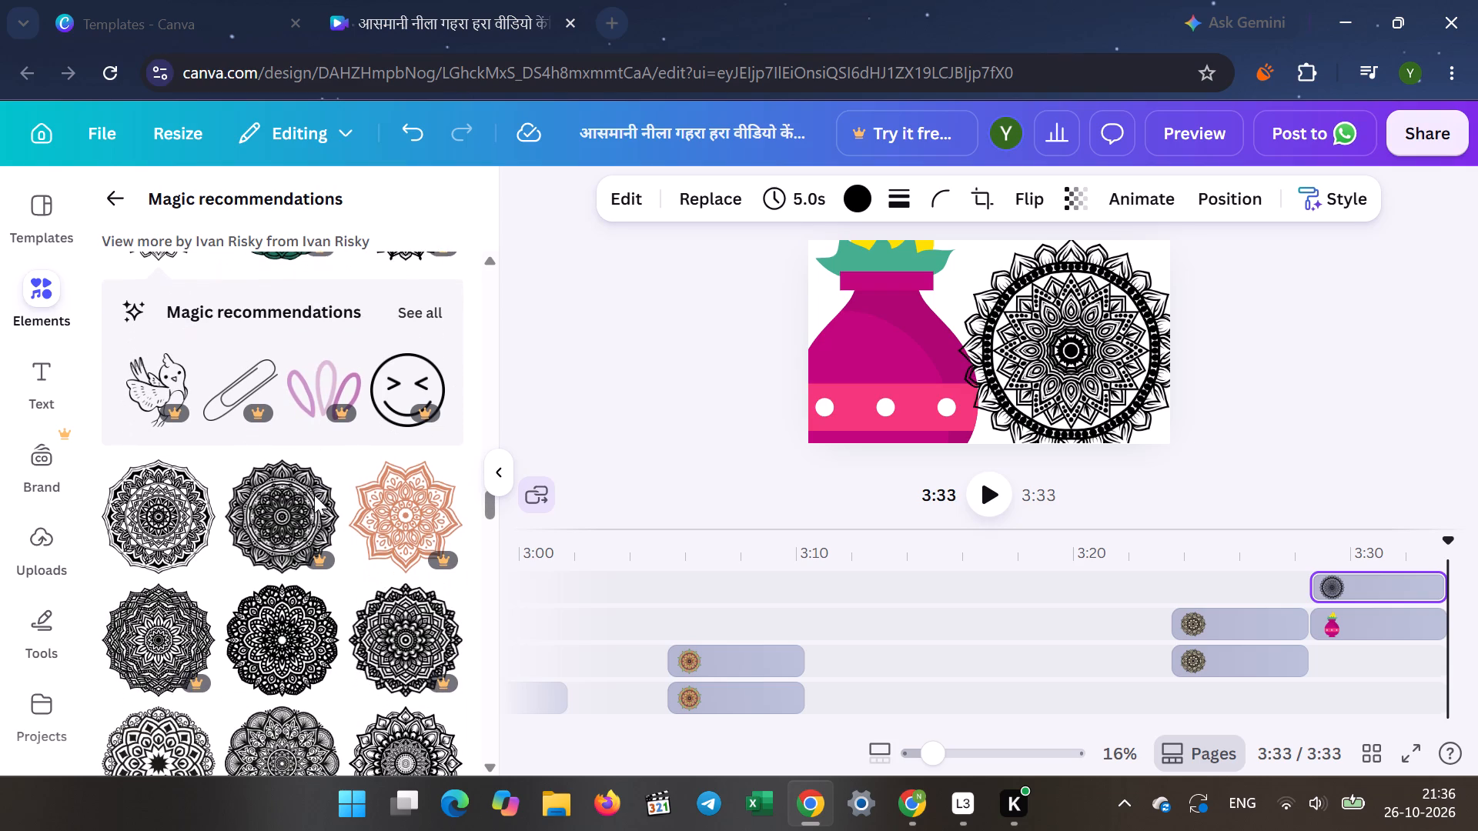
pyautogui.scroll(-1, 314, 495)
pyautogui.click(142, 524)
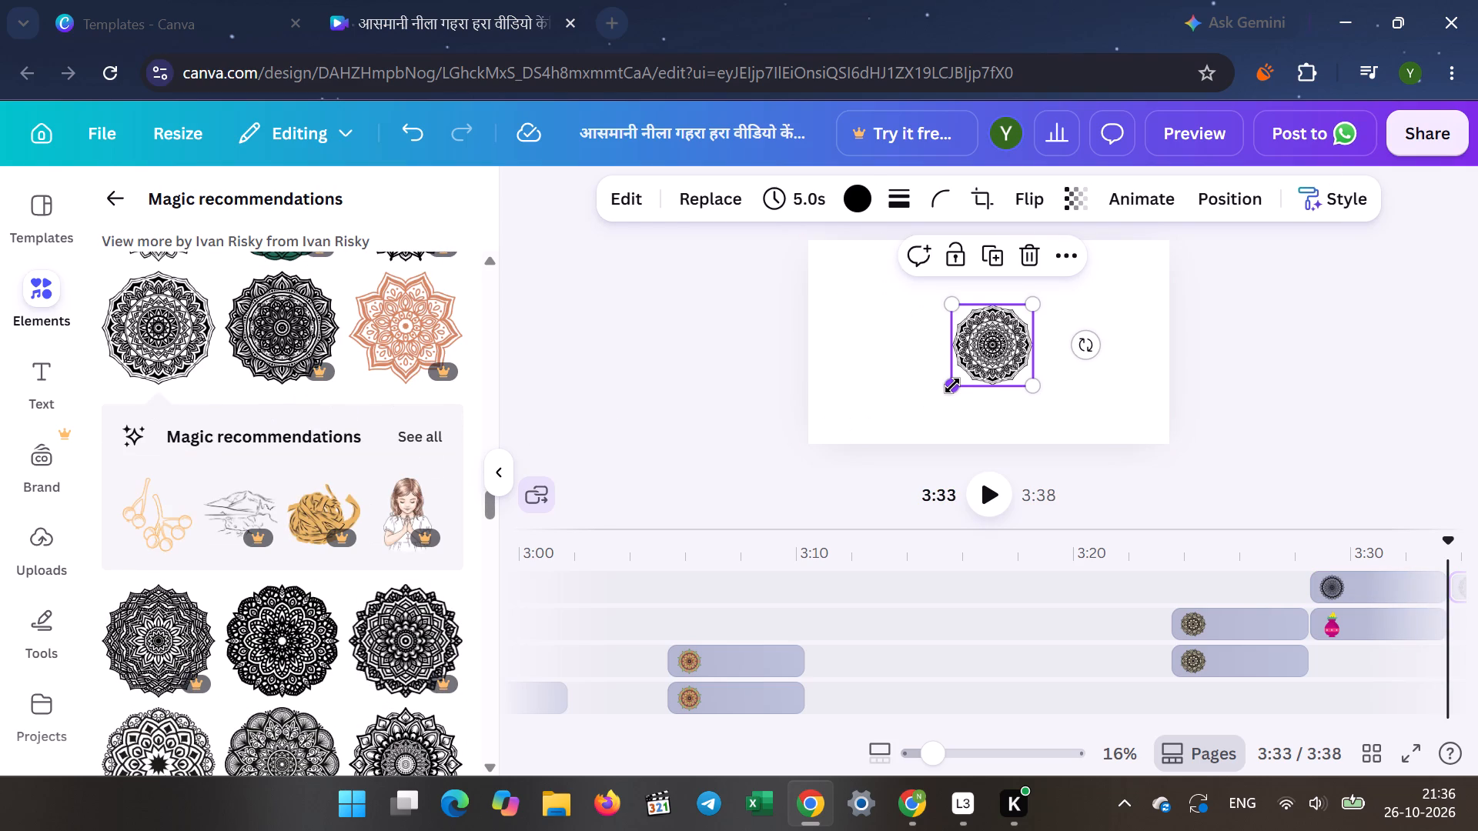
pyautogui.moveTo(952, 385); pyautogui.dragTo(873, 401)
pyautogui.moveTo(968, 373); pyautogui.dragTo(952, 344)
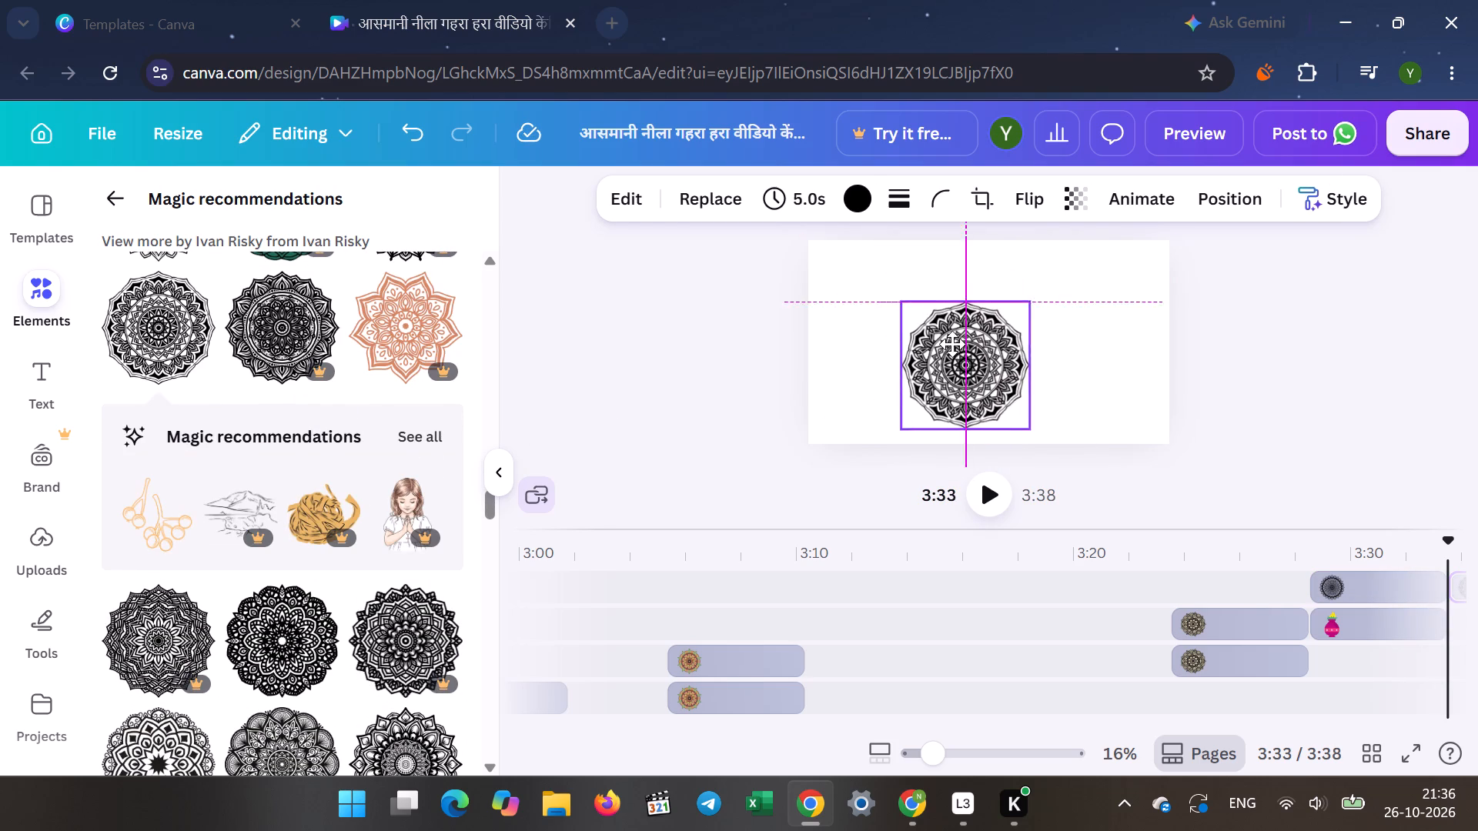
pyautogui.moveTo(952, 344); pyautogui.dragTo(941, 311)
pyautogui.moveTo(874, 366); pyautogui.dragTo(860, 379)
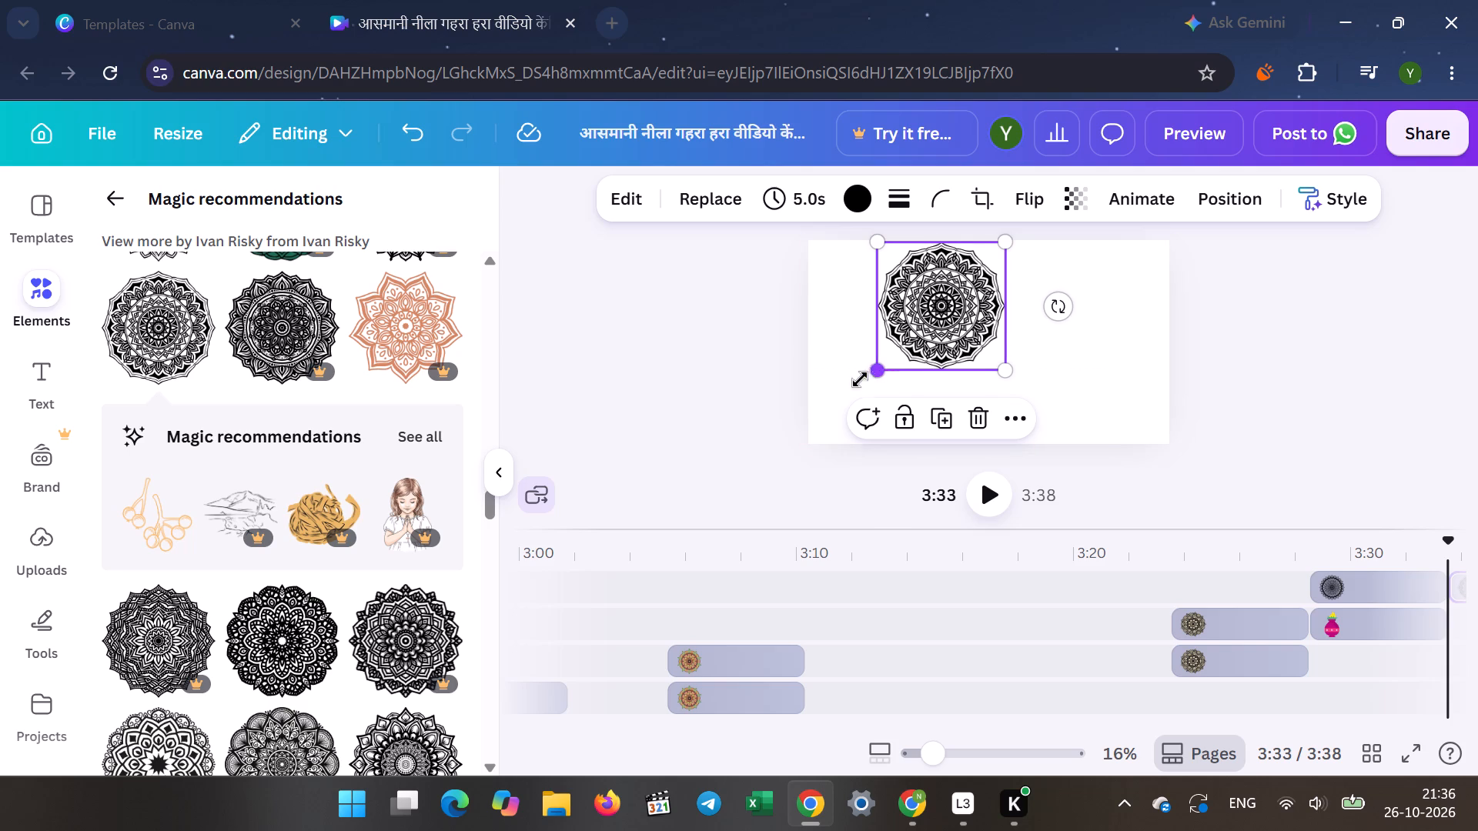
pyautogui.moveTo(860, 379); pyautogui.dragTo(808, 478)
pyautogui.moveTo(874, 349); pyautogui.dragTo(865, 355)
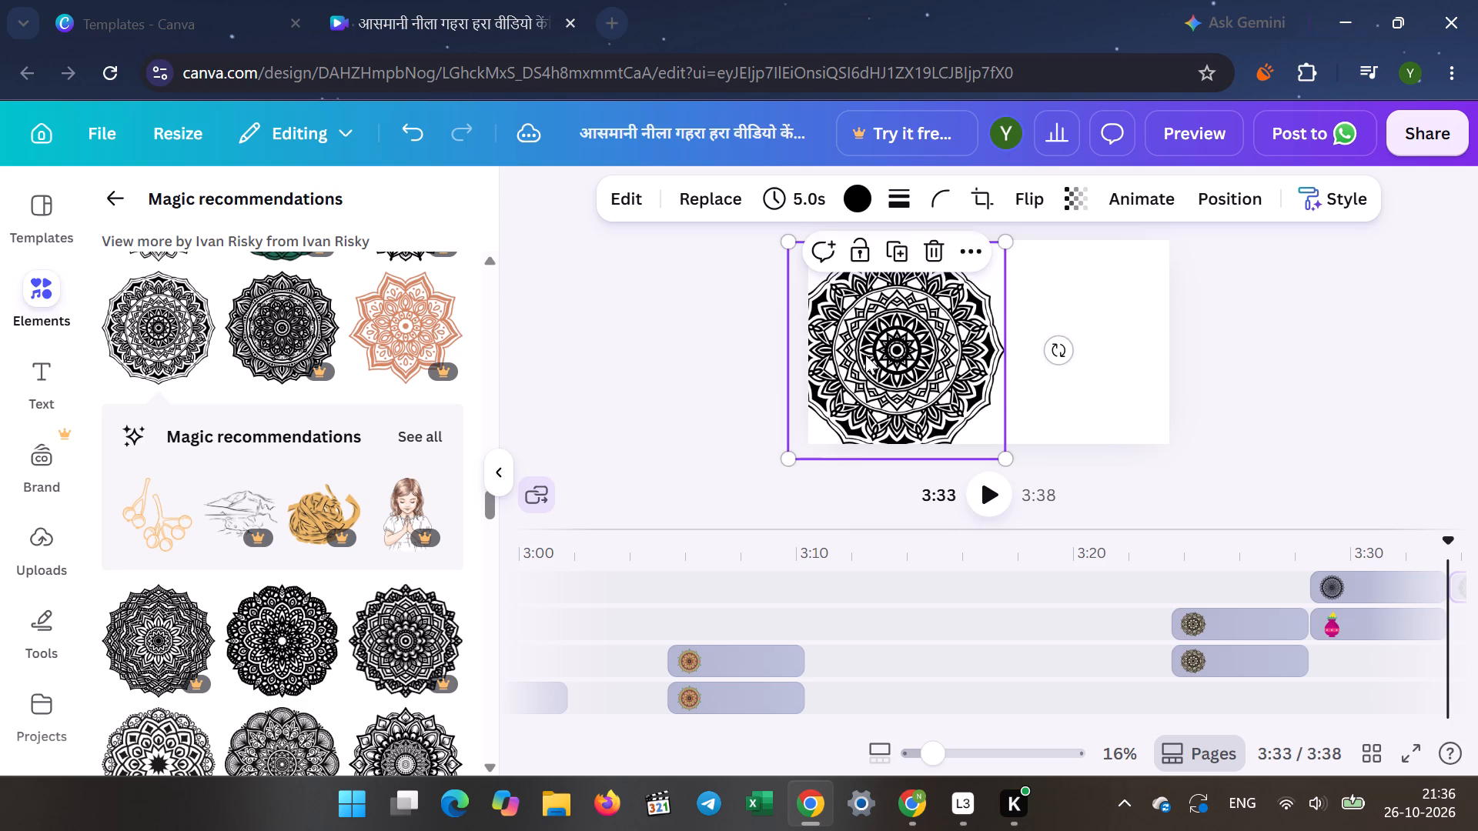
pyautogui.moveTo(865, 355); pyautogui.dragTo(857, 357)
pyautogui.click(675, 345)
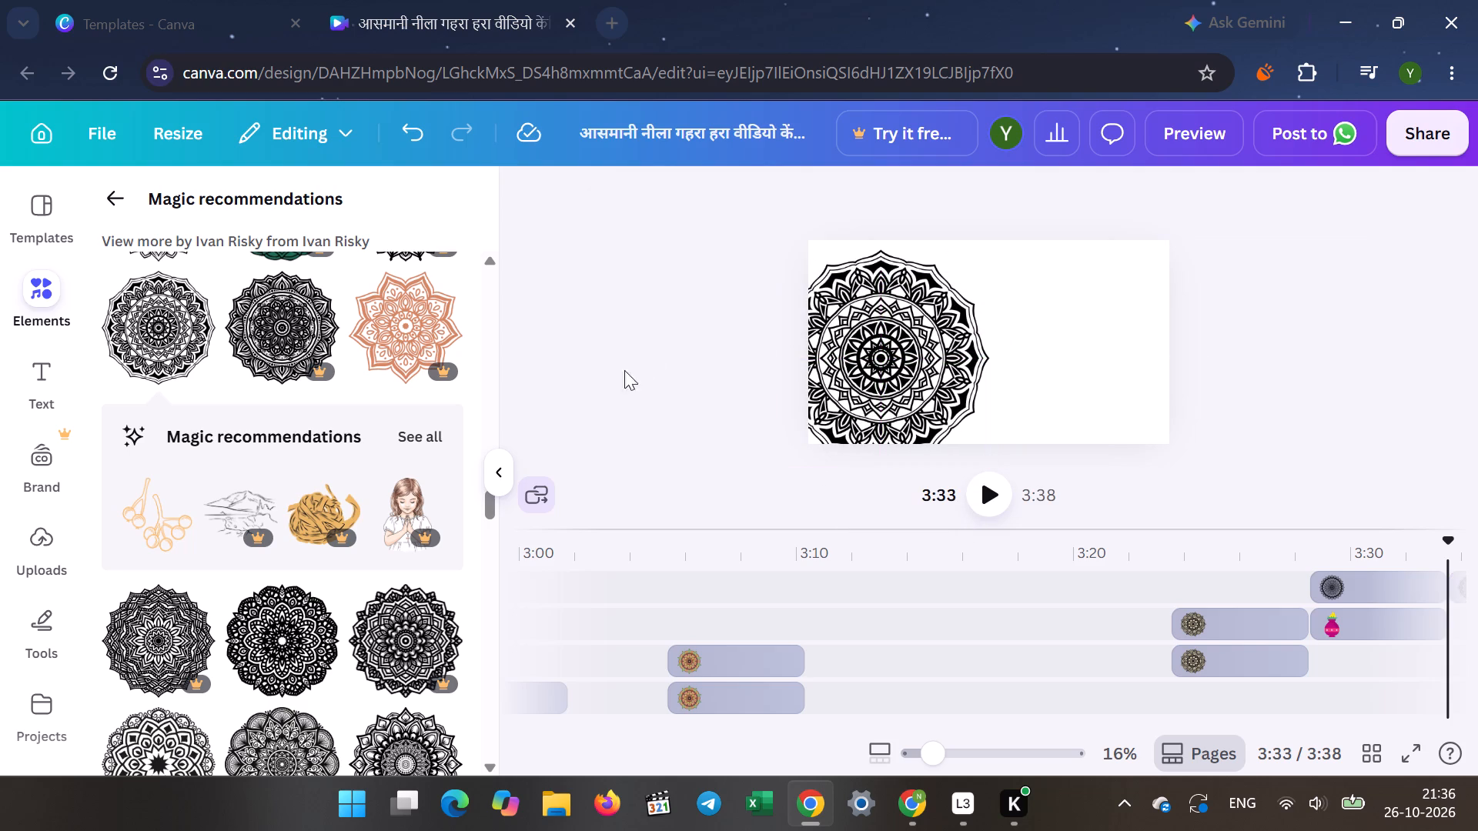
# Add a second copy of the same black-and-white mandala to the new page, enlarged over the page's right part.
pyautogui.click(149, 352)
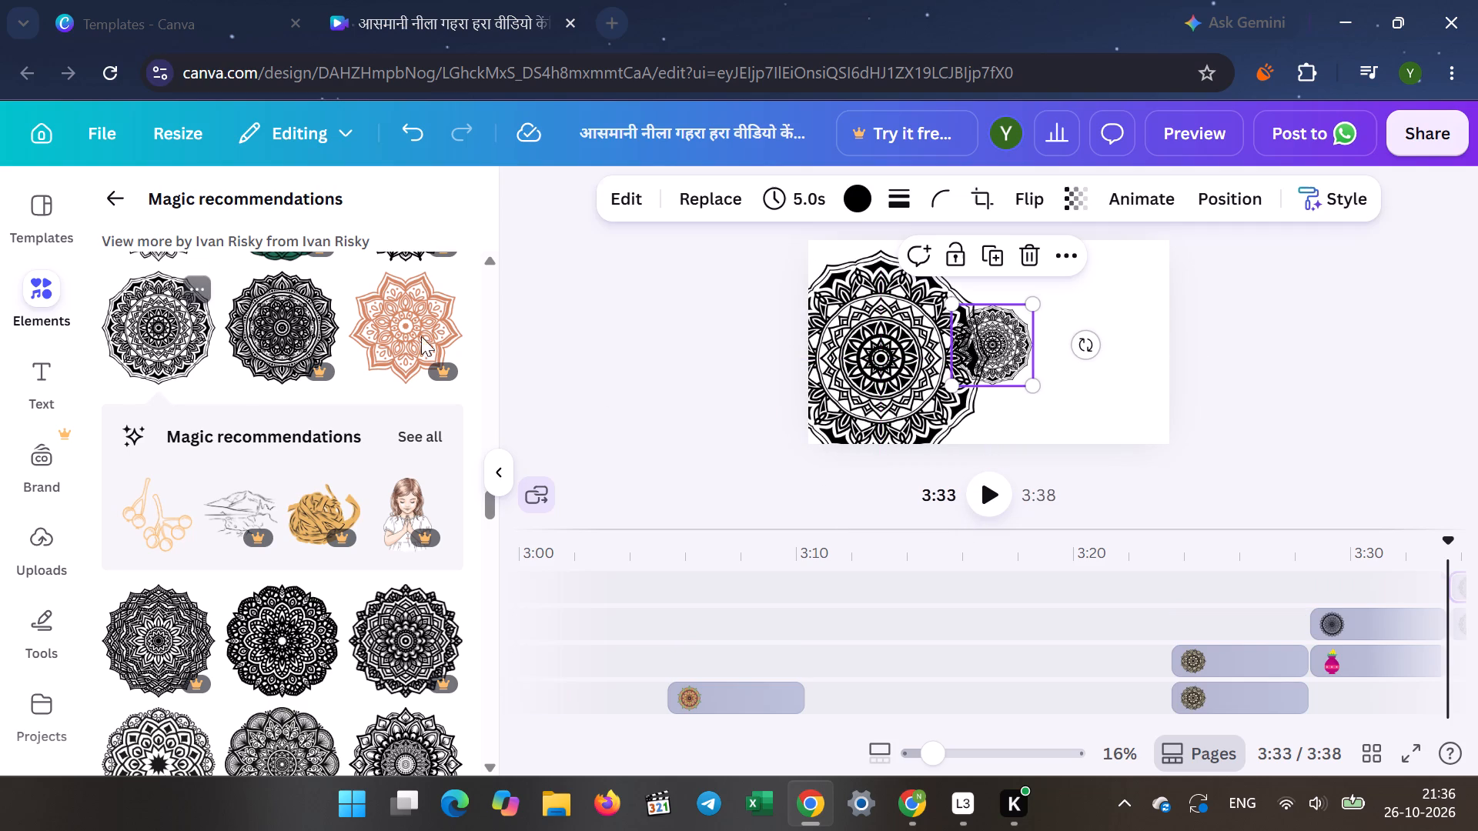
pyautogui.moveTo(974, 340); pyautogui.dragTo(1055, 317)
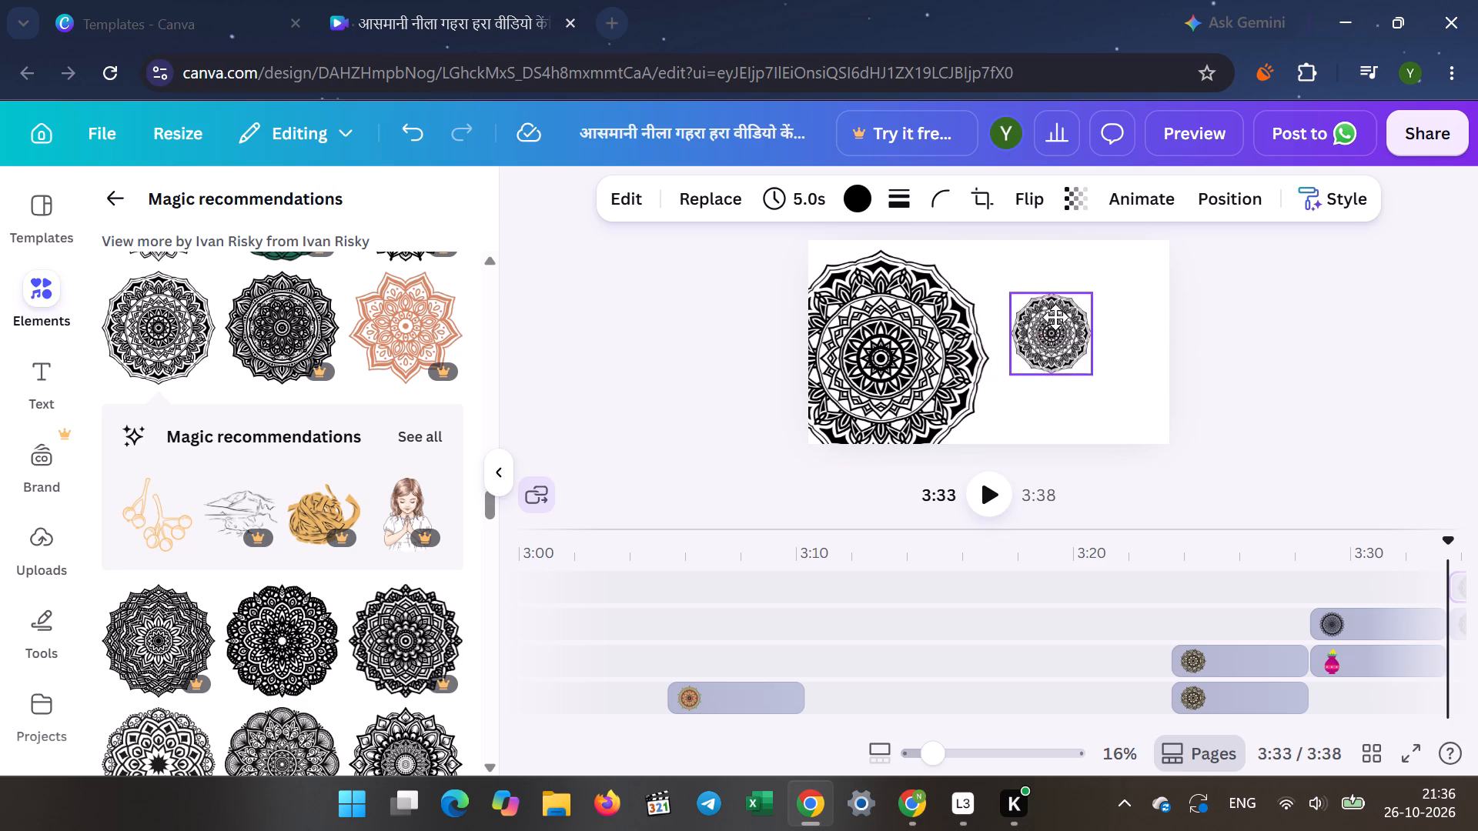
pyautogui.moveTo(1055, 317); pyautogui.dragTo(1112, 266)
pyautogui.moveTo(1092, 305); pyautogui.dragTo(1073, 330)
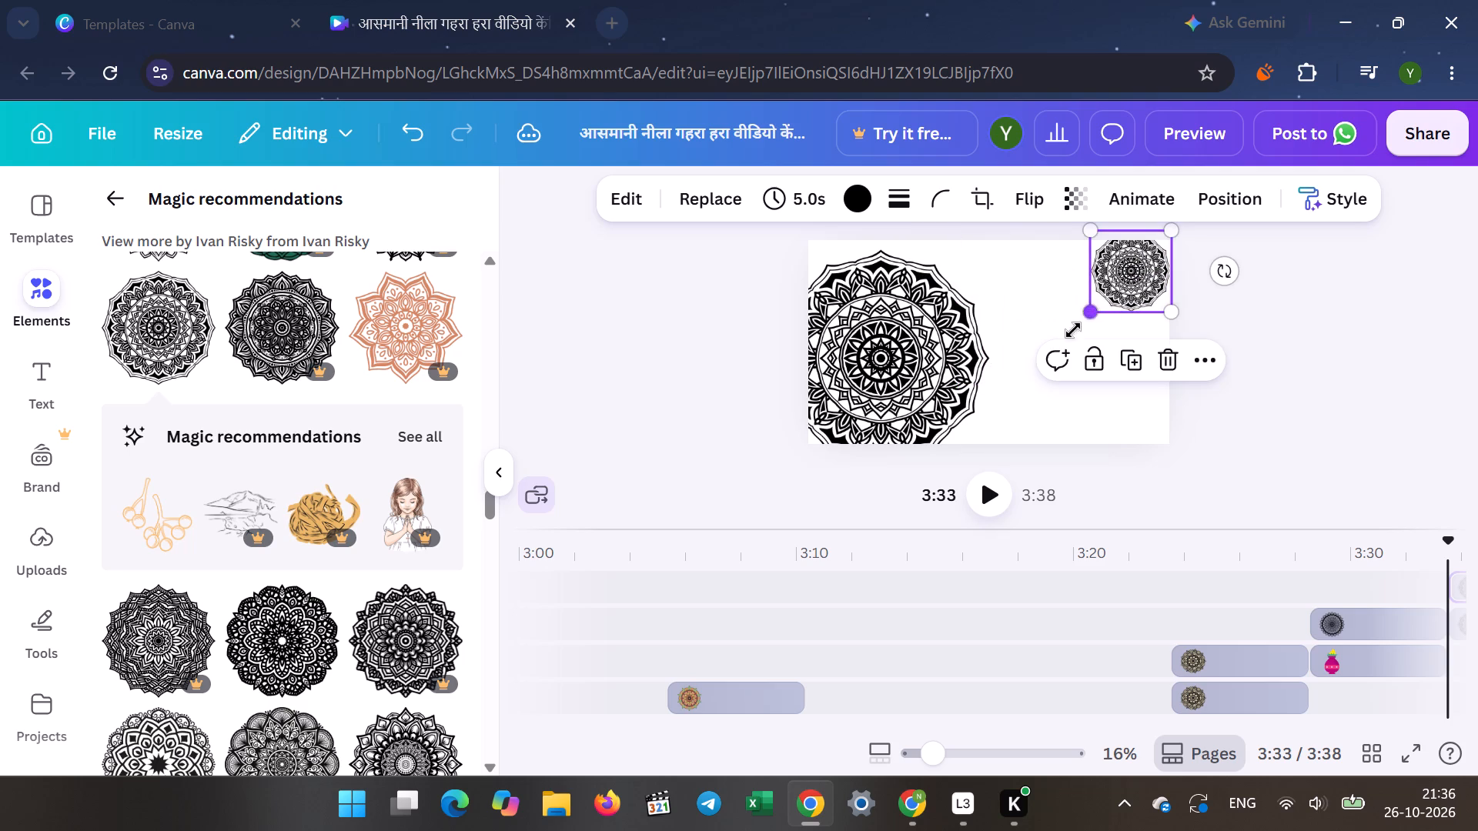
pyautogui.moveTo(1073, 330); pyautogui.dragTo(990, 465)
pyautogui.moveTo(1095, 285); pyautogui.dragTo(1102, 302)
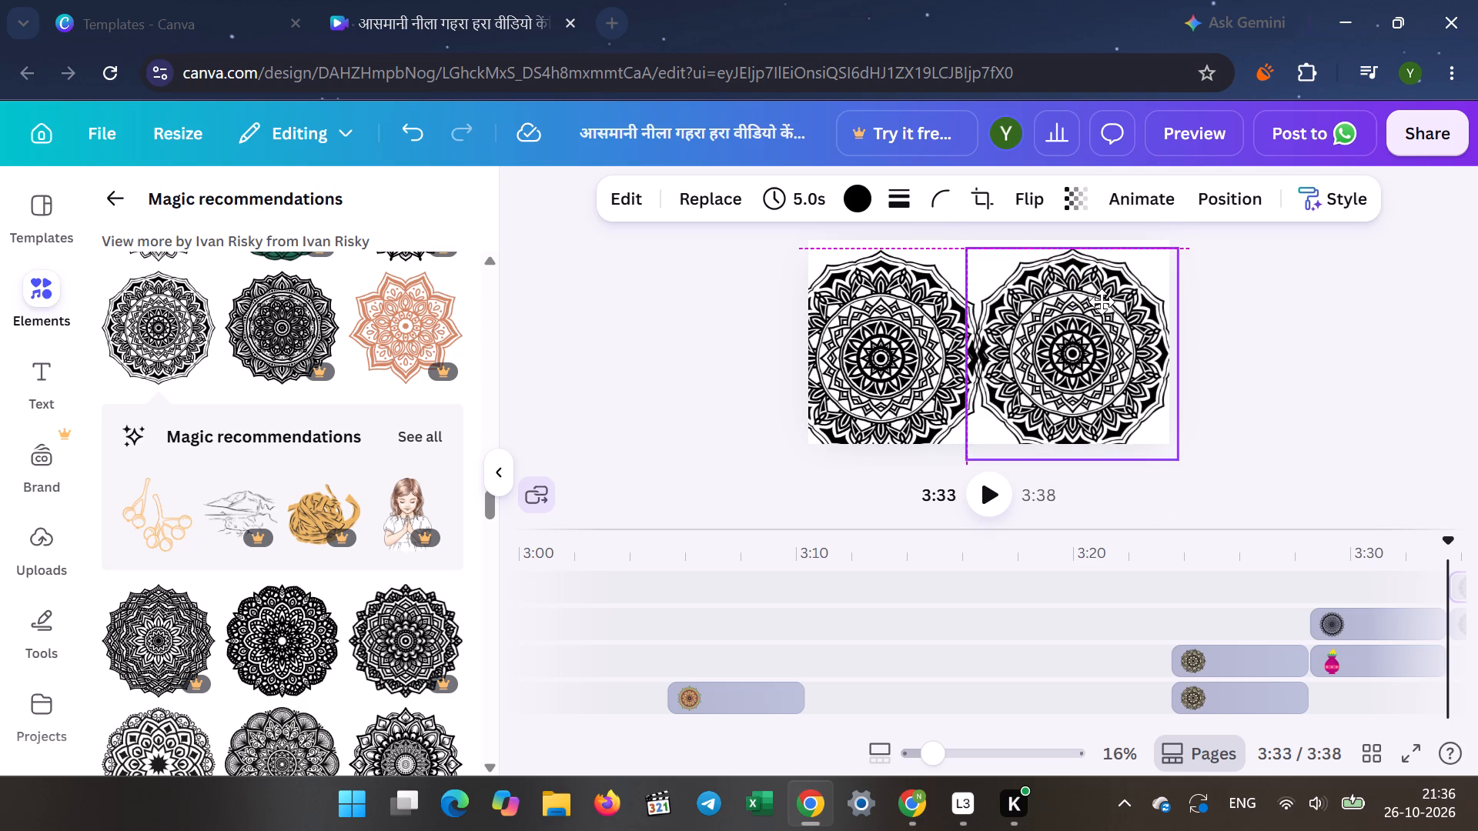
pyautogui.moveTo(1102, 302); pyautogui.dragTo(1103, 302)
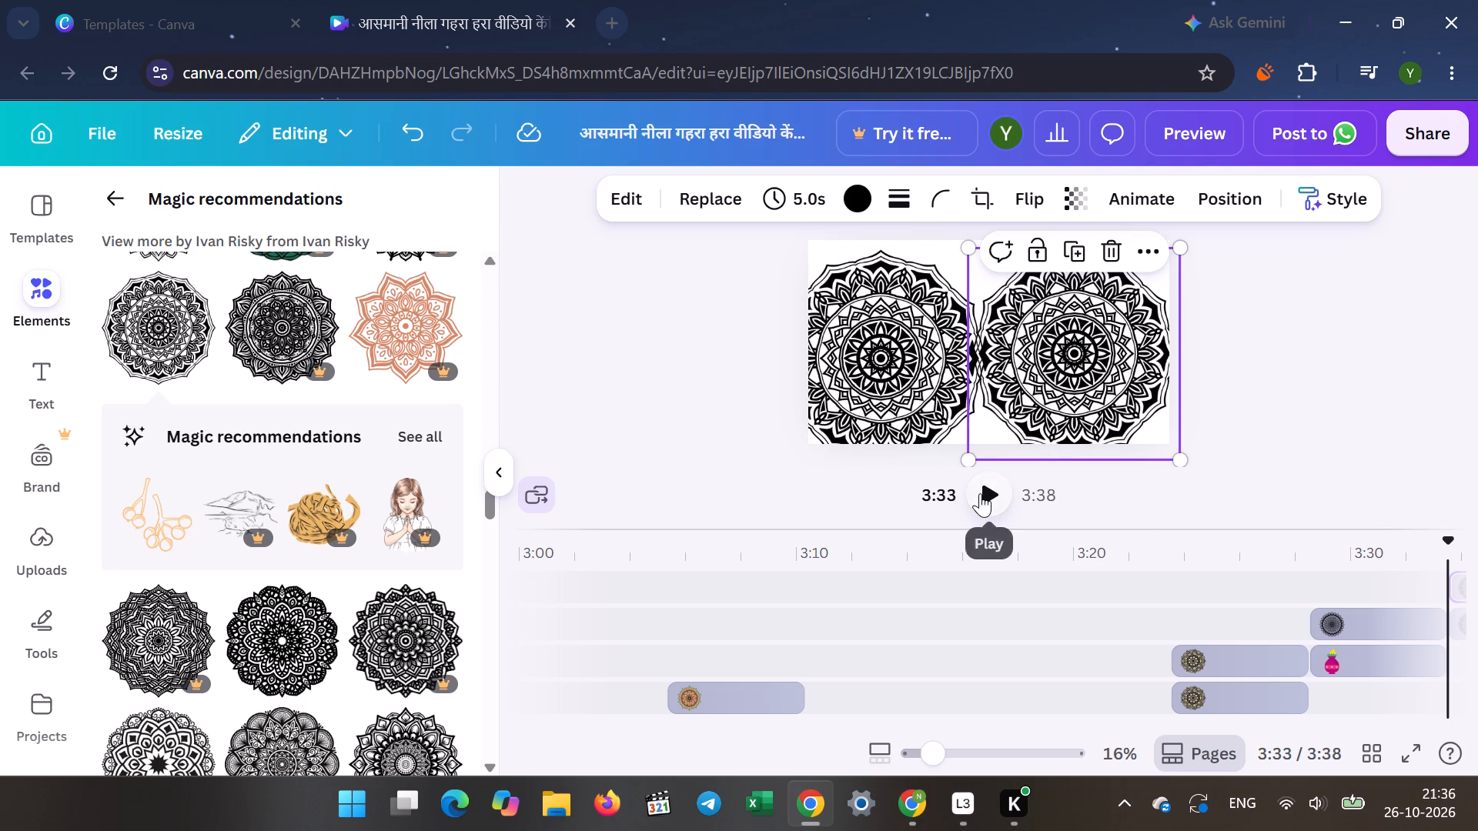
# Play on to the video's end at 3:38 and add a thin-lined, dotted mandala on a new page, enlarged across nearly its full width.
pyautogui.click(980, 493)
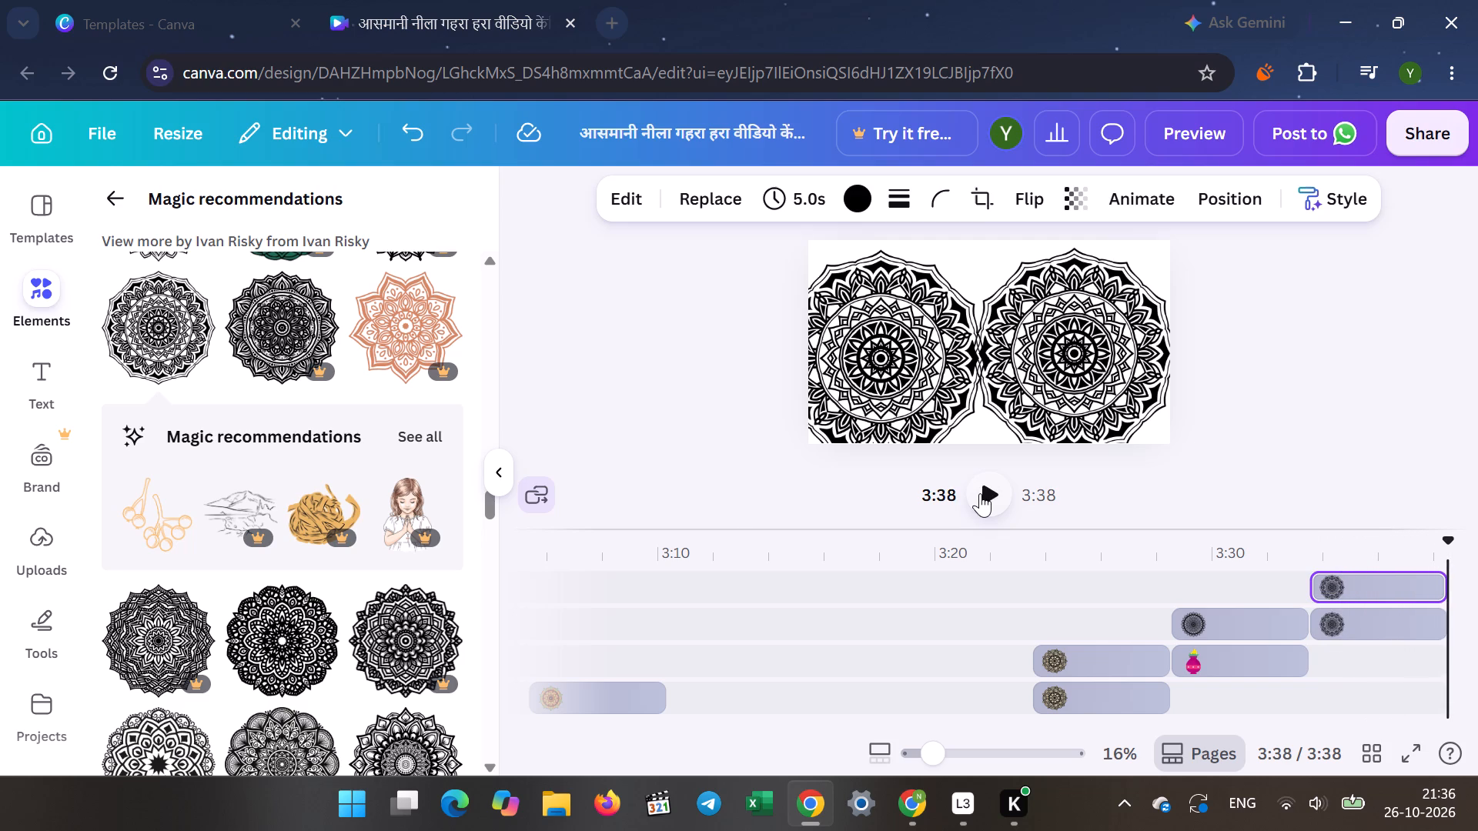
pyautogui.scroll(-1, 224, 477)
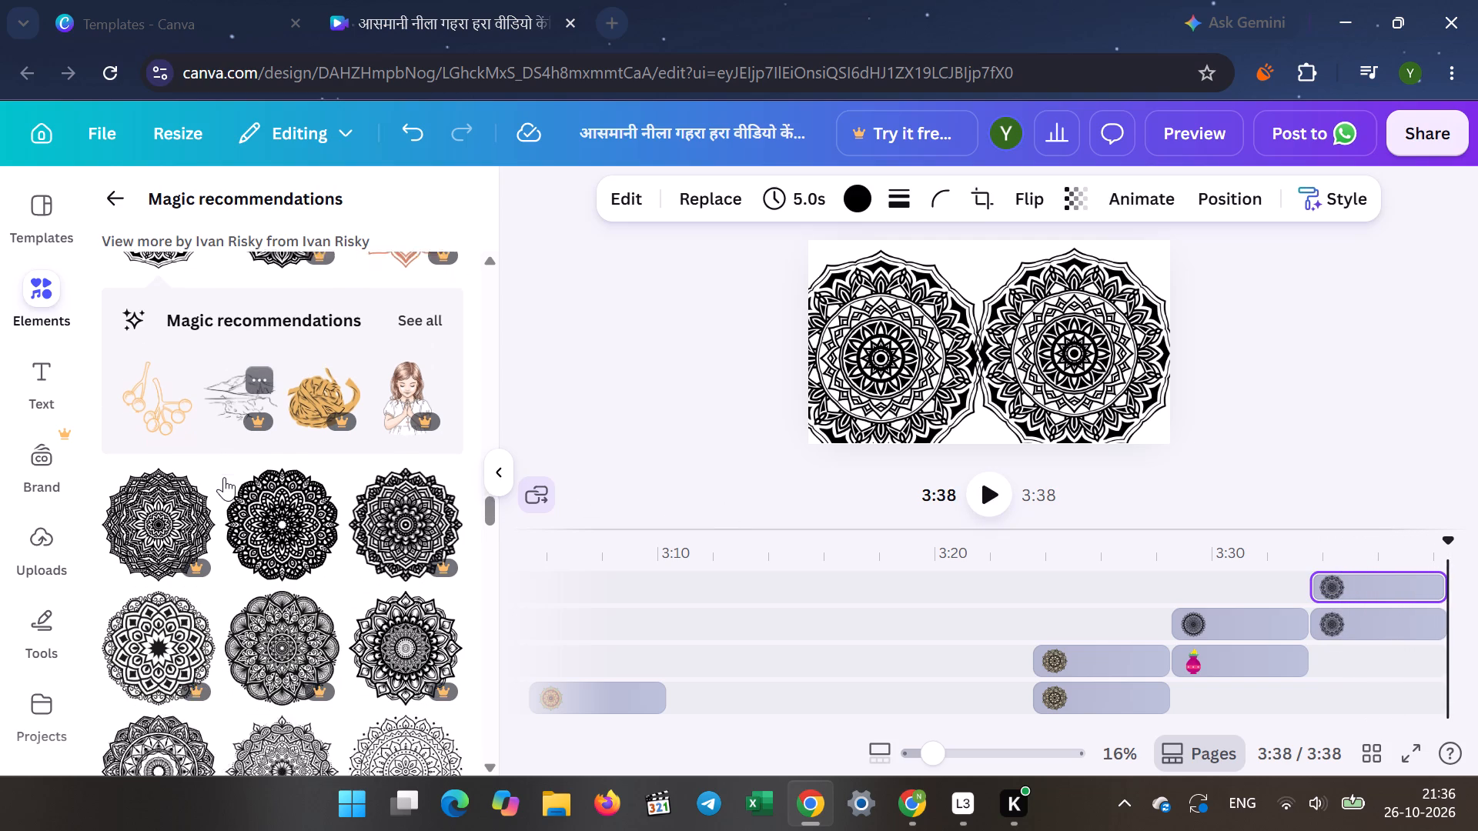
pyautogui.scroll(-3, 224, 477)
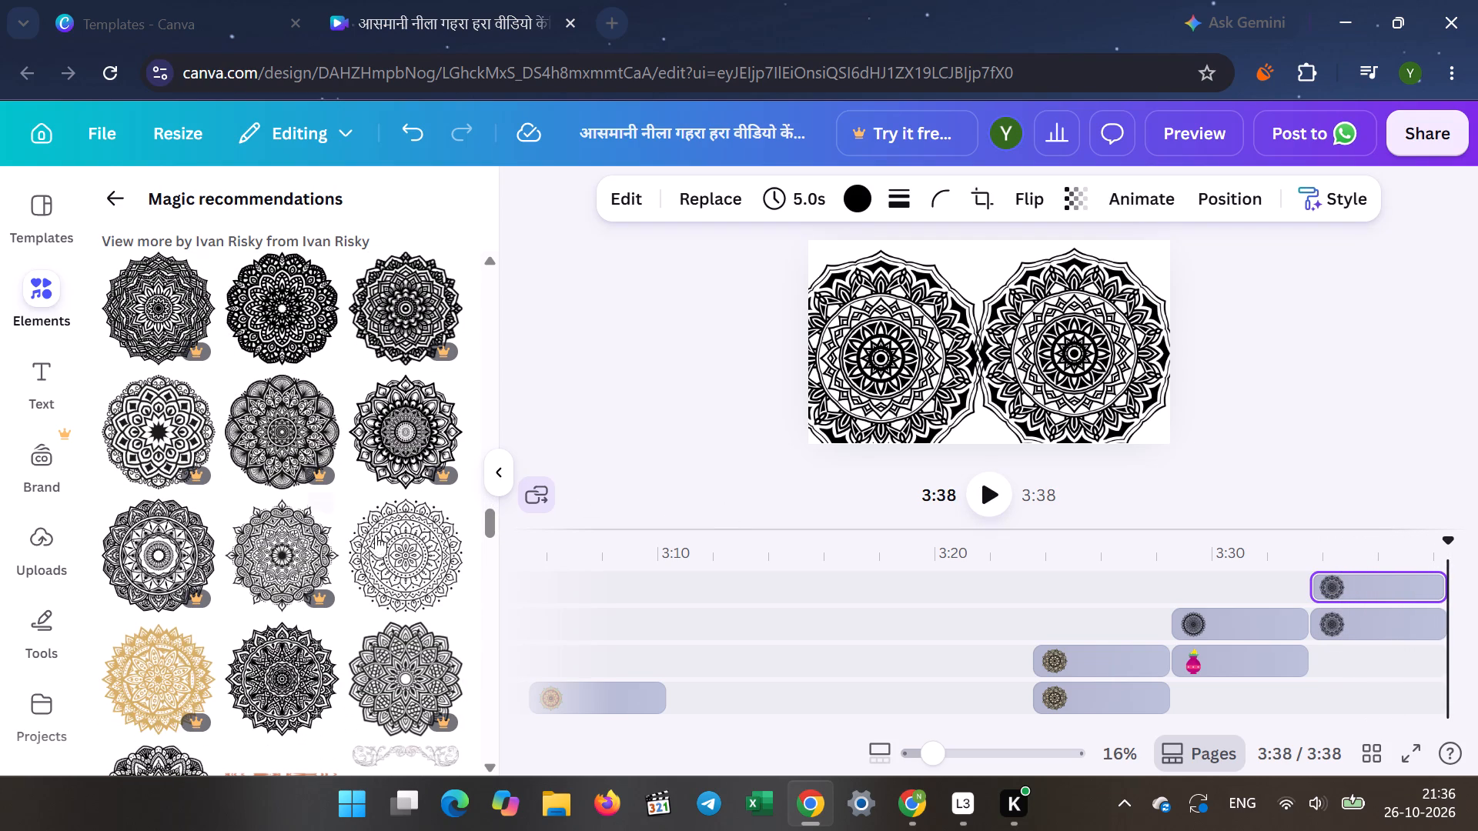
pyautogui.click(400, 547)
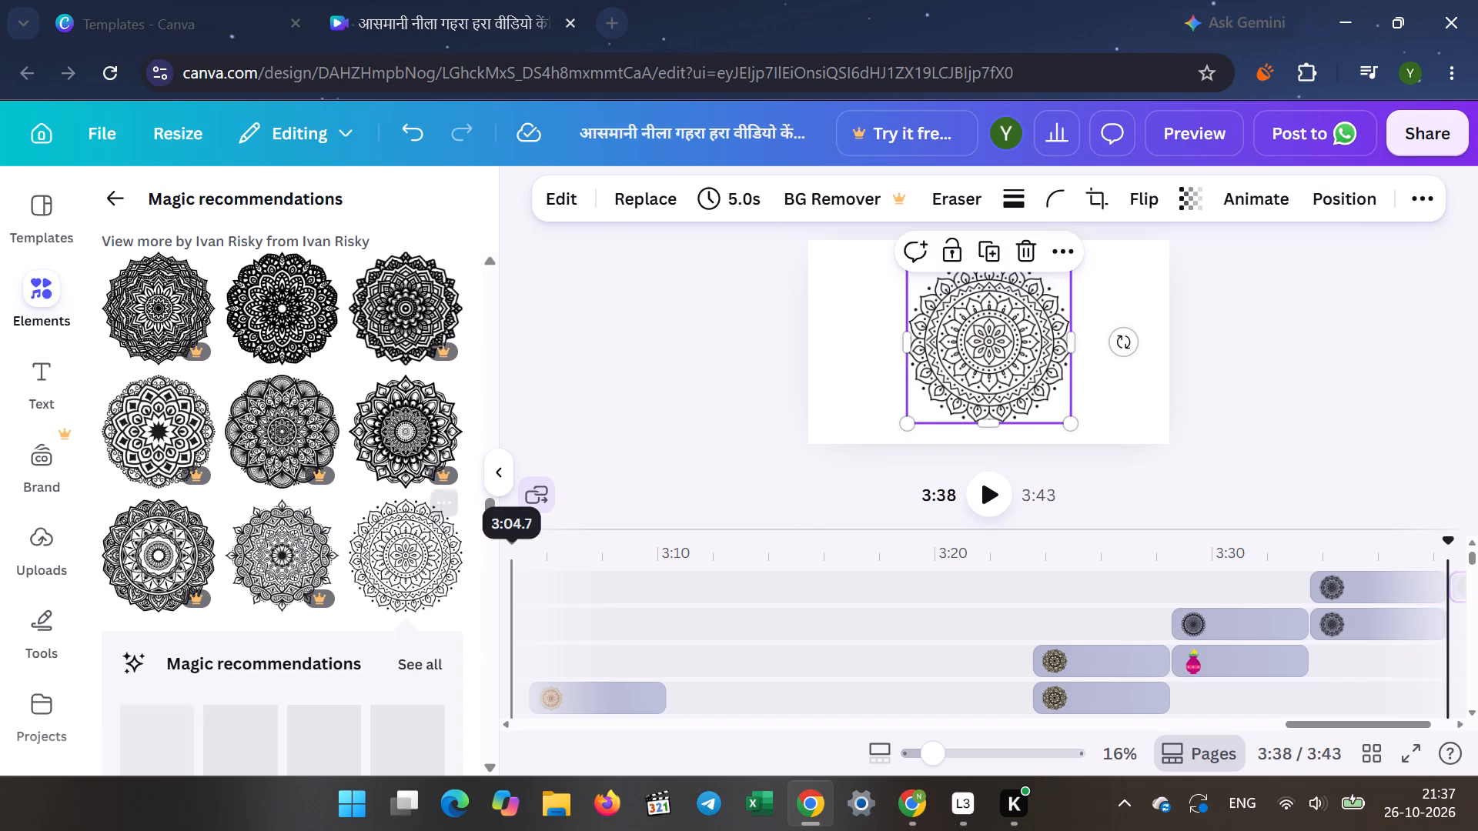
pyautogui.moveTo(907, 426); pyautogui.dragTo(836, 458)
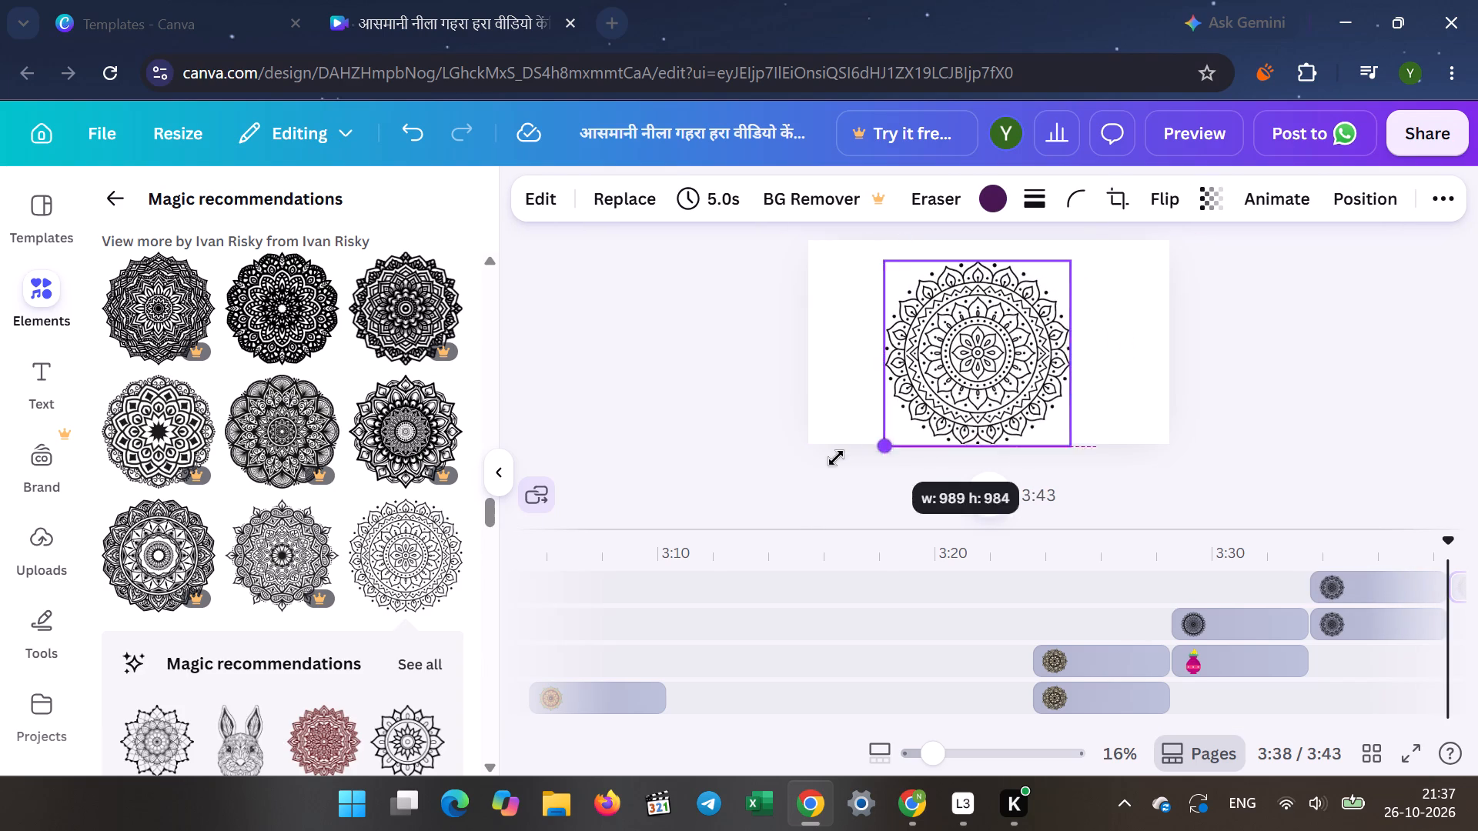
pyautogui.moveTo(836, 458); pyautogui.dragTo(617, 522)
pyautogui.moveTo(873, 385); pyautogui.dragTo(874, 385)
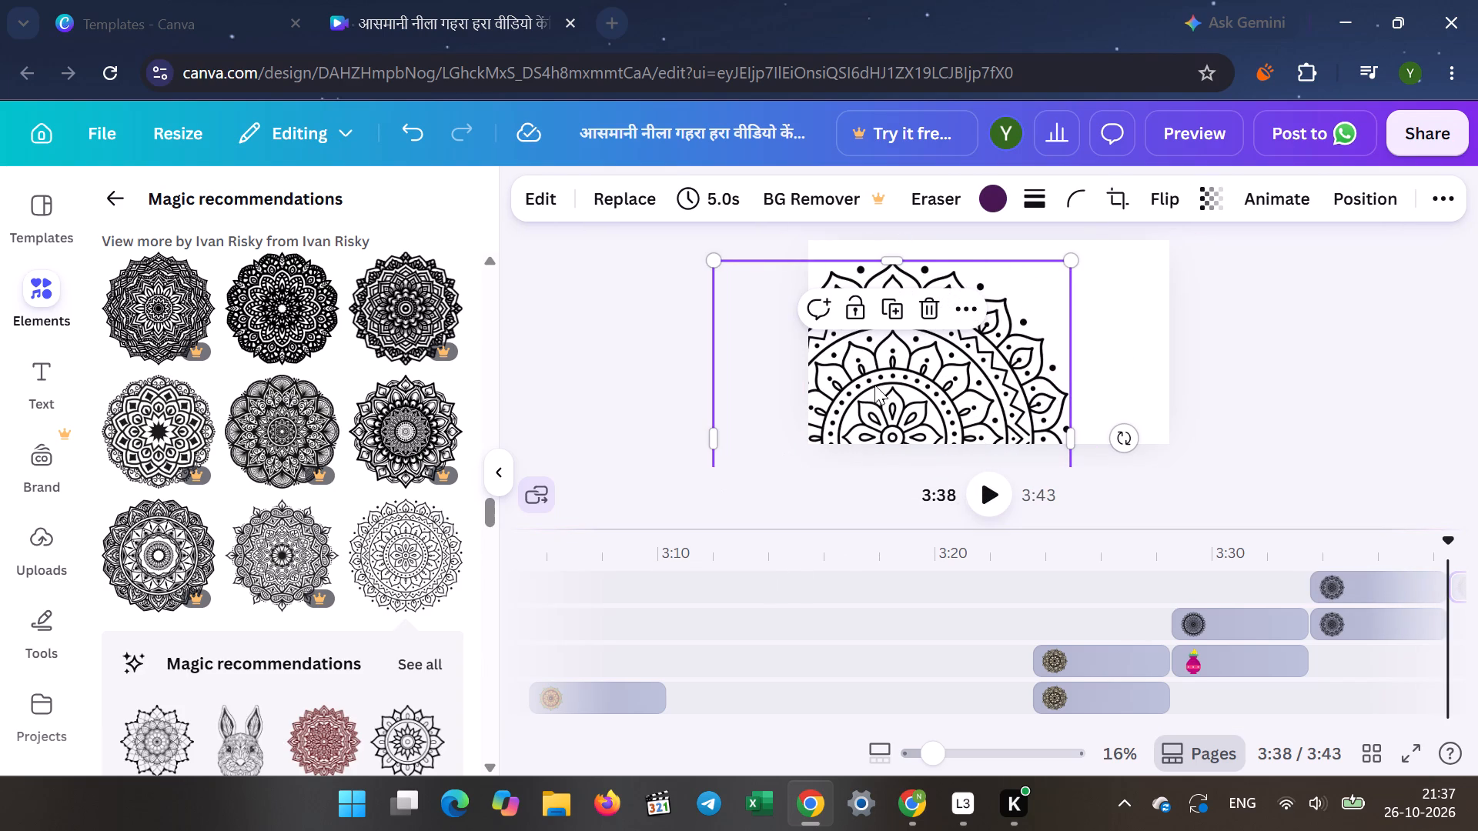
pyautogui.moveTo(874, 385); pyautogui.dragTo(982, 313)
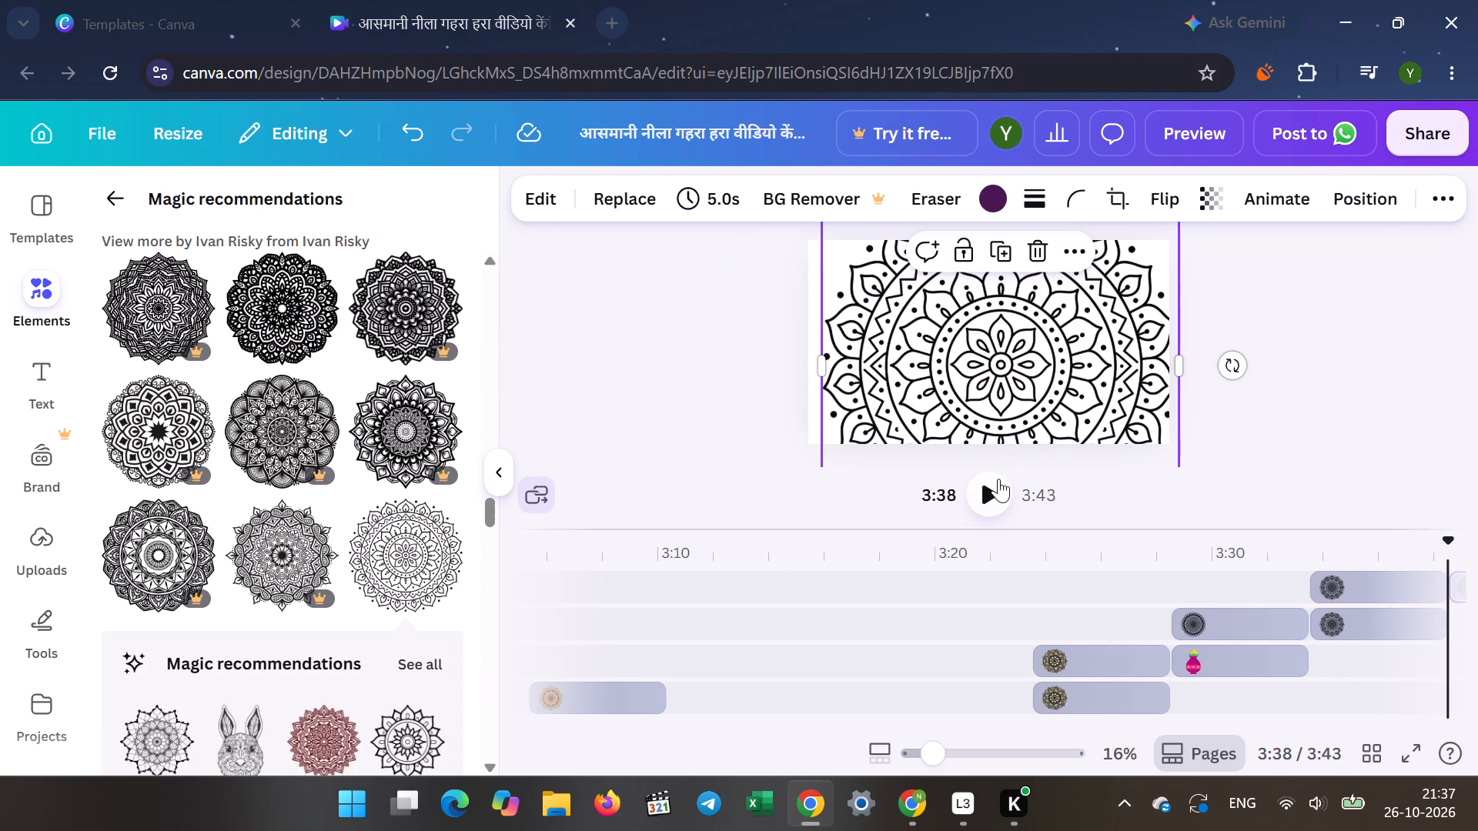
# Play on to the video's end at 3:43 and add a black pointed-petal mandala on a new page, enlarged in its upper-left corner.
pyautogui.click(983, 495)
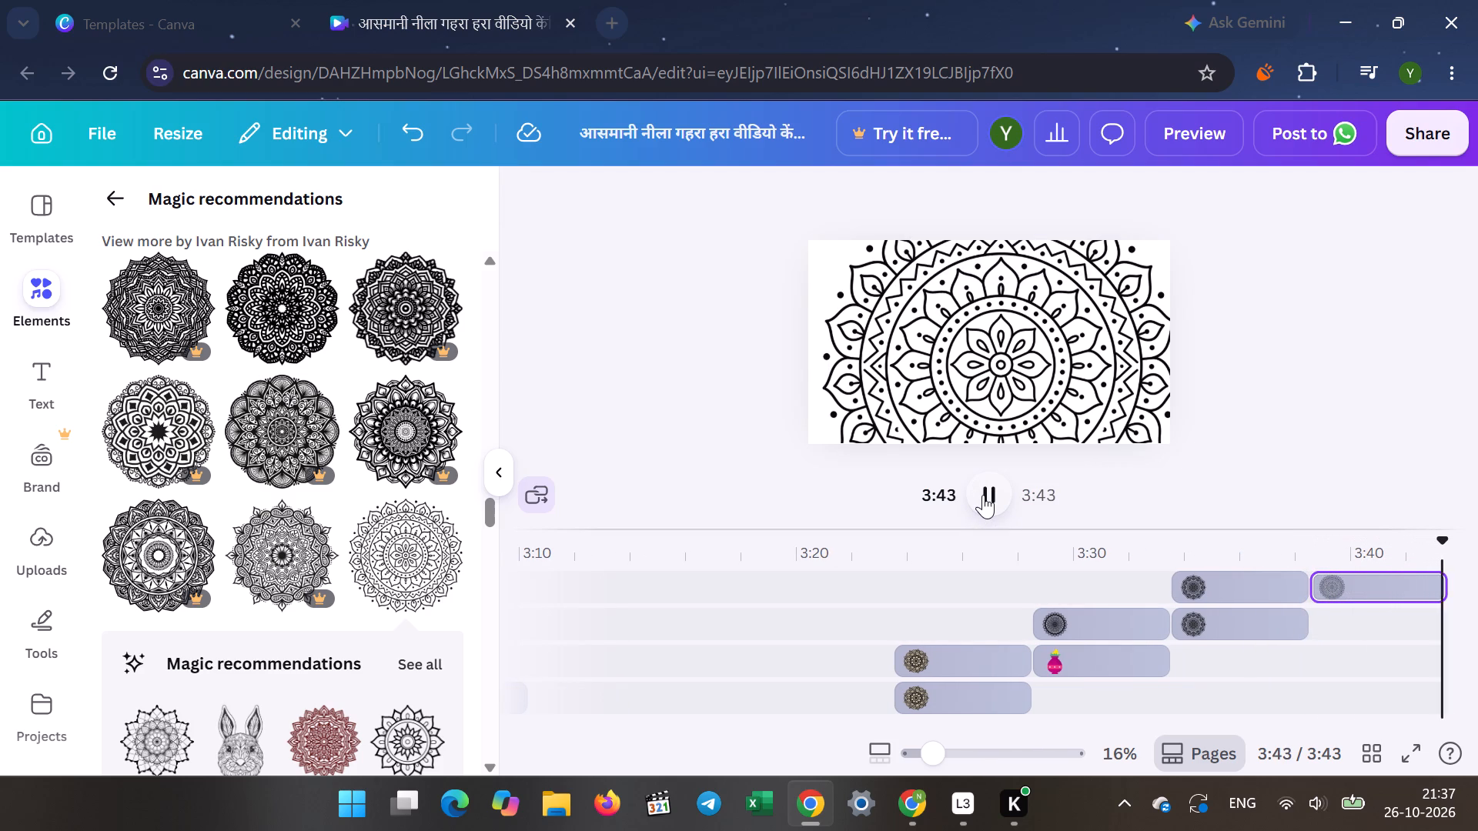
pyautogui.scroll(-3, 400, 563)
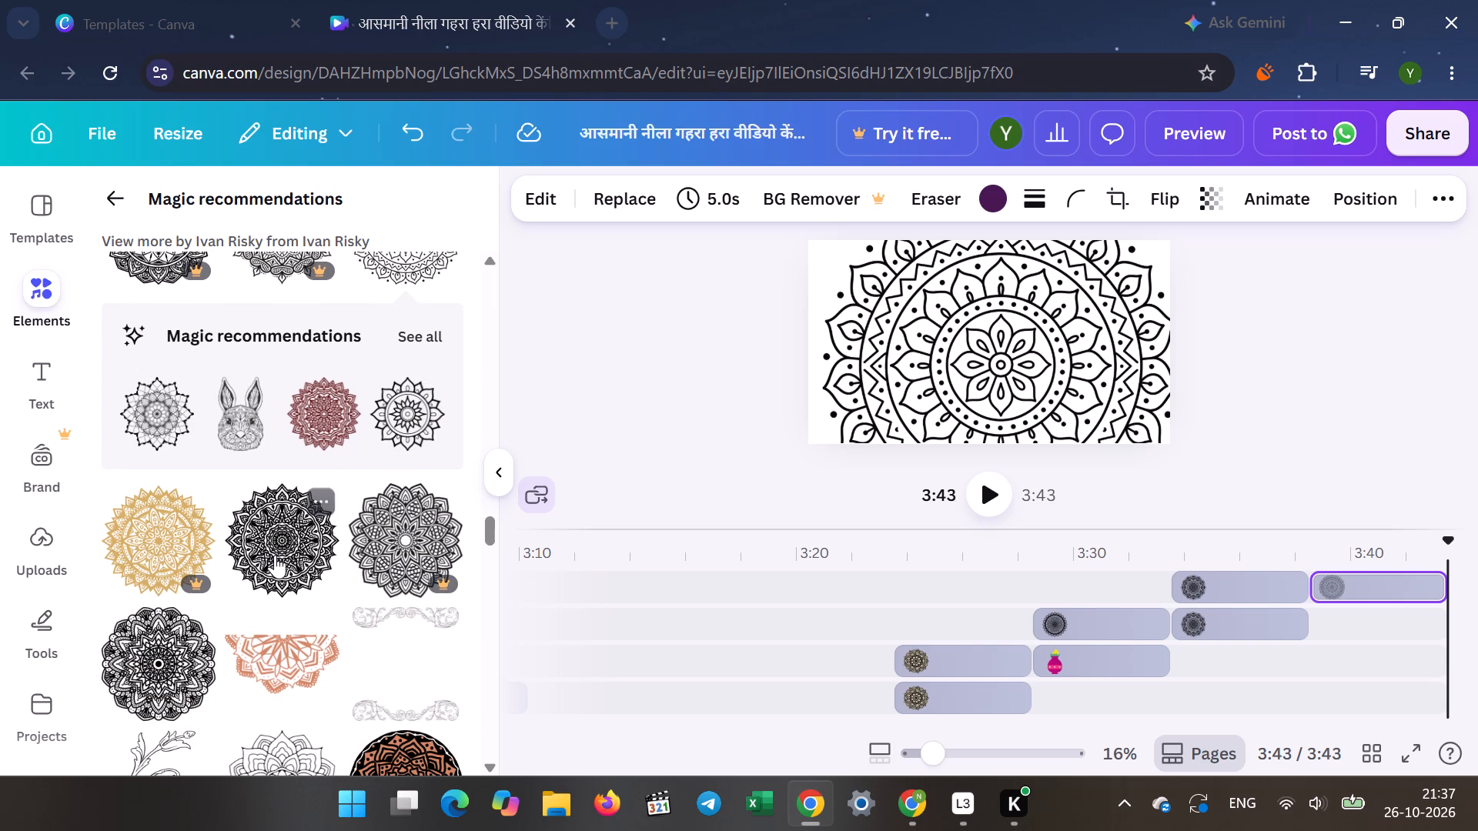
pyautogui.click(275, 552)
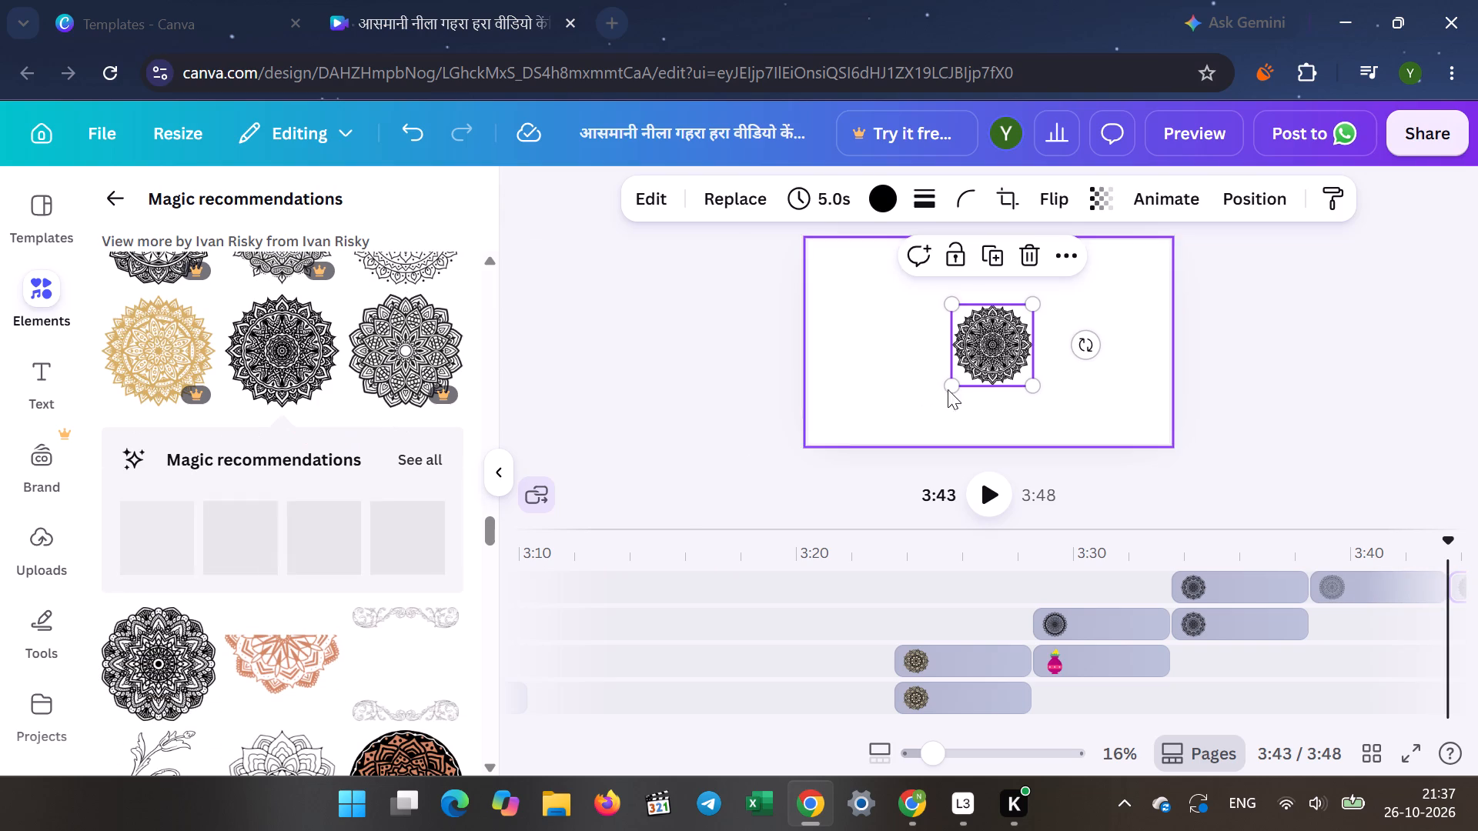
pyautogui.moveTo(949, 386); pyautogui.dragTo(821, 468)
pyautogui.moveTo(924, 395); pyautogui.dragTo(901, 384)
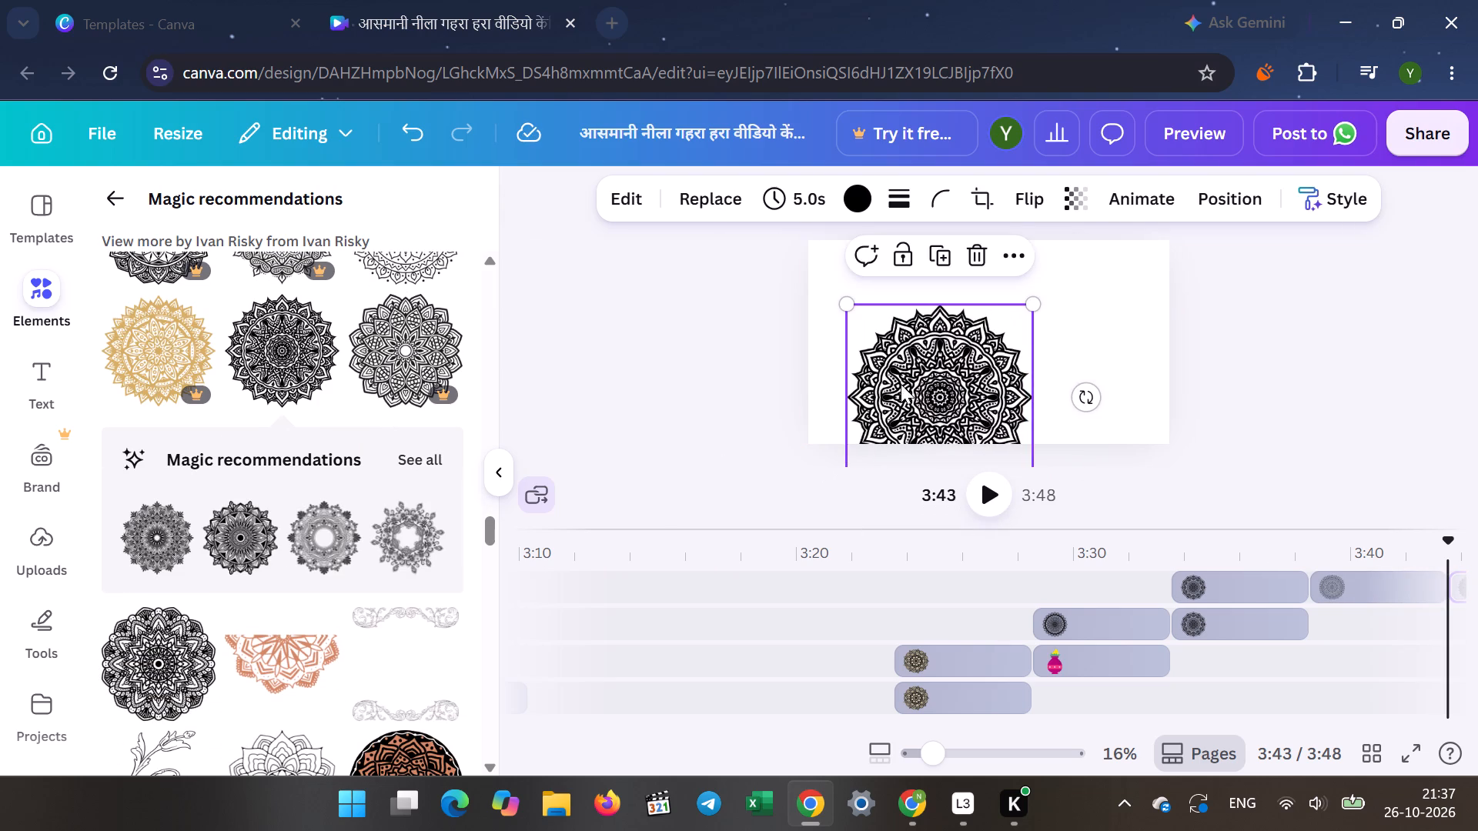
pyautogui.moveTo(901, 384); pyautogui.dragTo(854, 310)
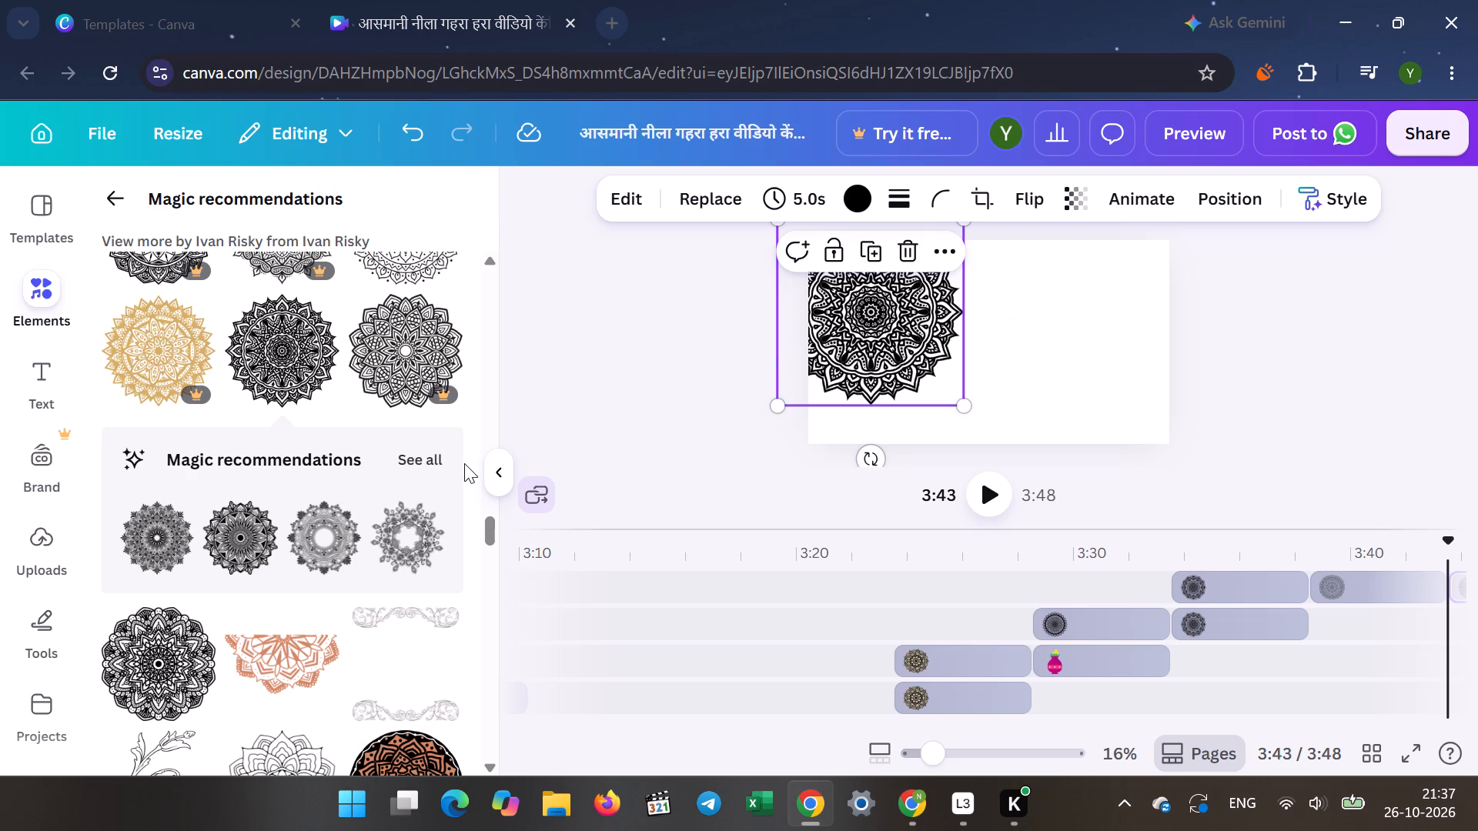
# Add a second copy of the same black mandala, enlarged at the page's top centre and overlapping the first.
pyautogui.click(275, 367)
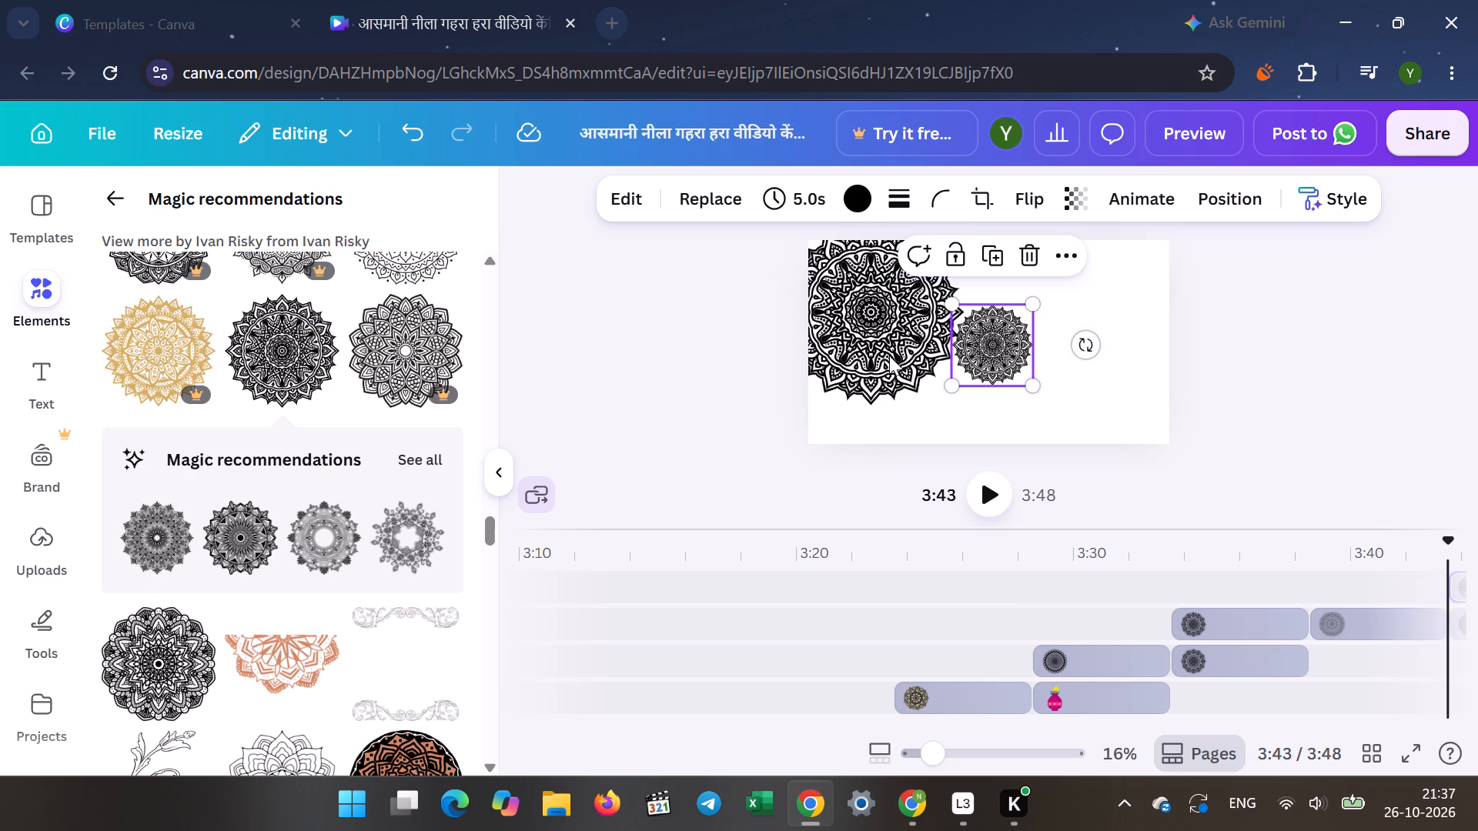
pyautogui.moveTo(952, 389); pyautogui.dragTo(831, 497)
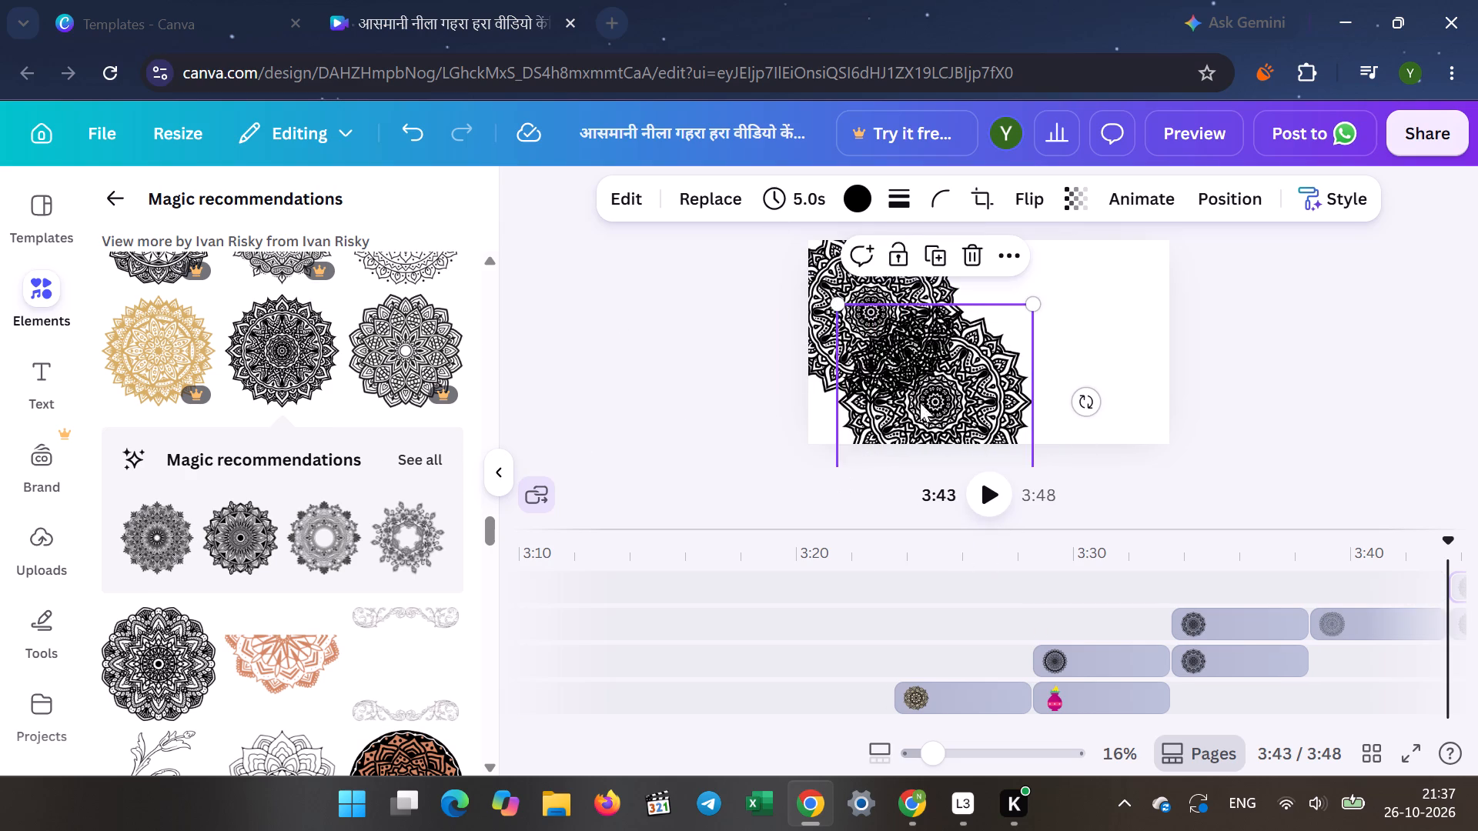
pyautogui.moveTo(933, 381); pyautogui.dragTo(1001, 289)
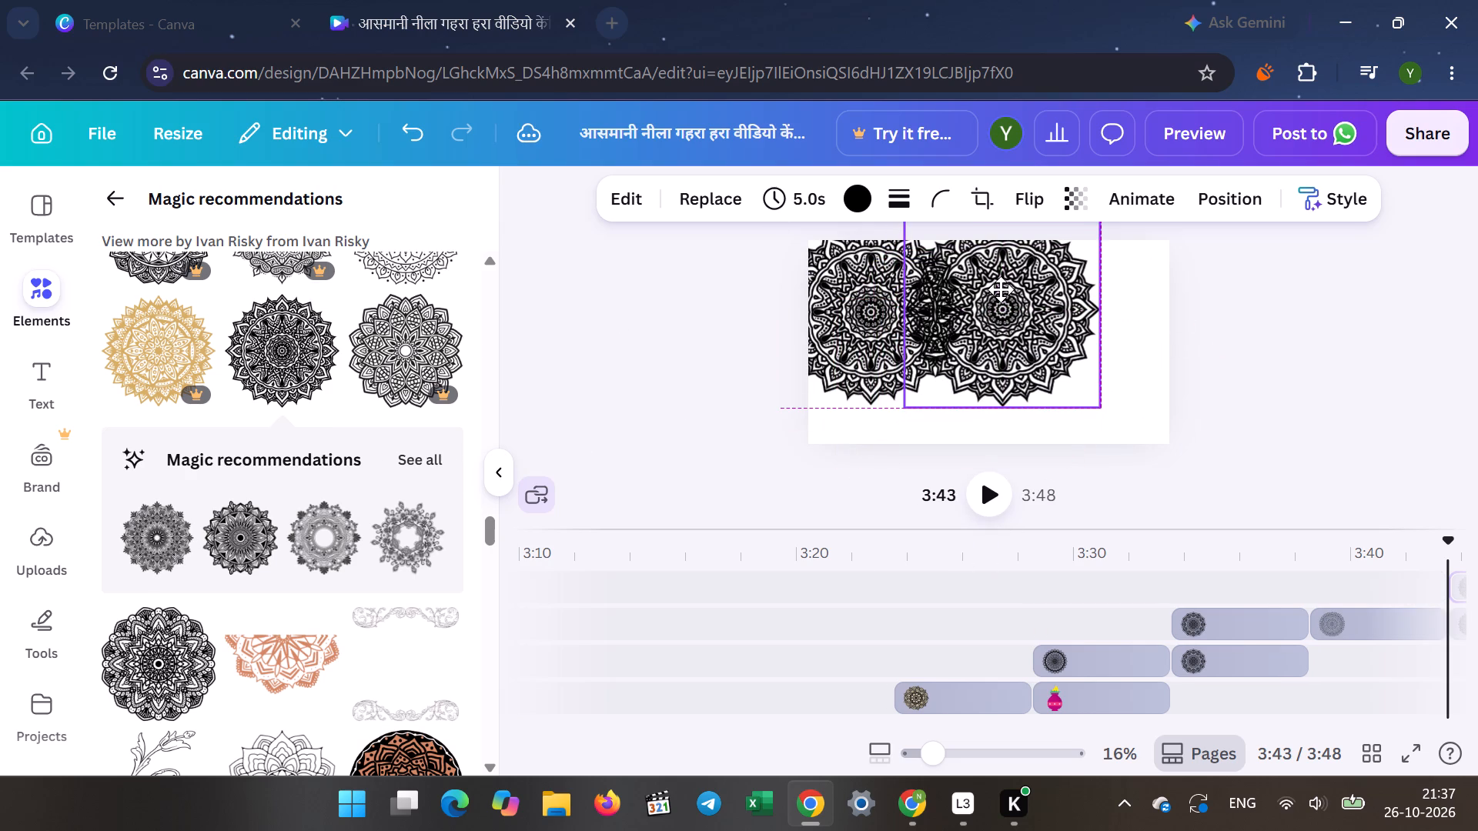
pyautogui.moveTo(1001, 289); pyautogui.dragTo(990, 292)
pyautogui.click(684, 327)
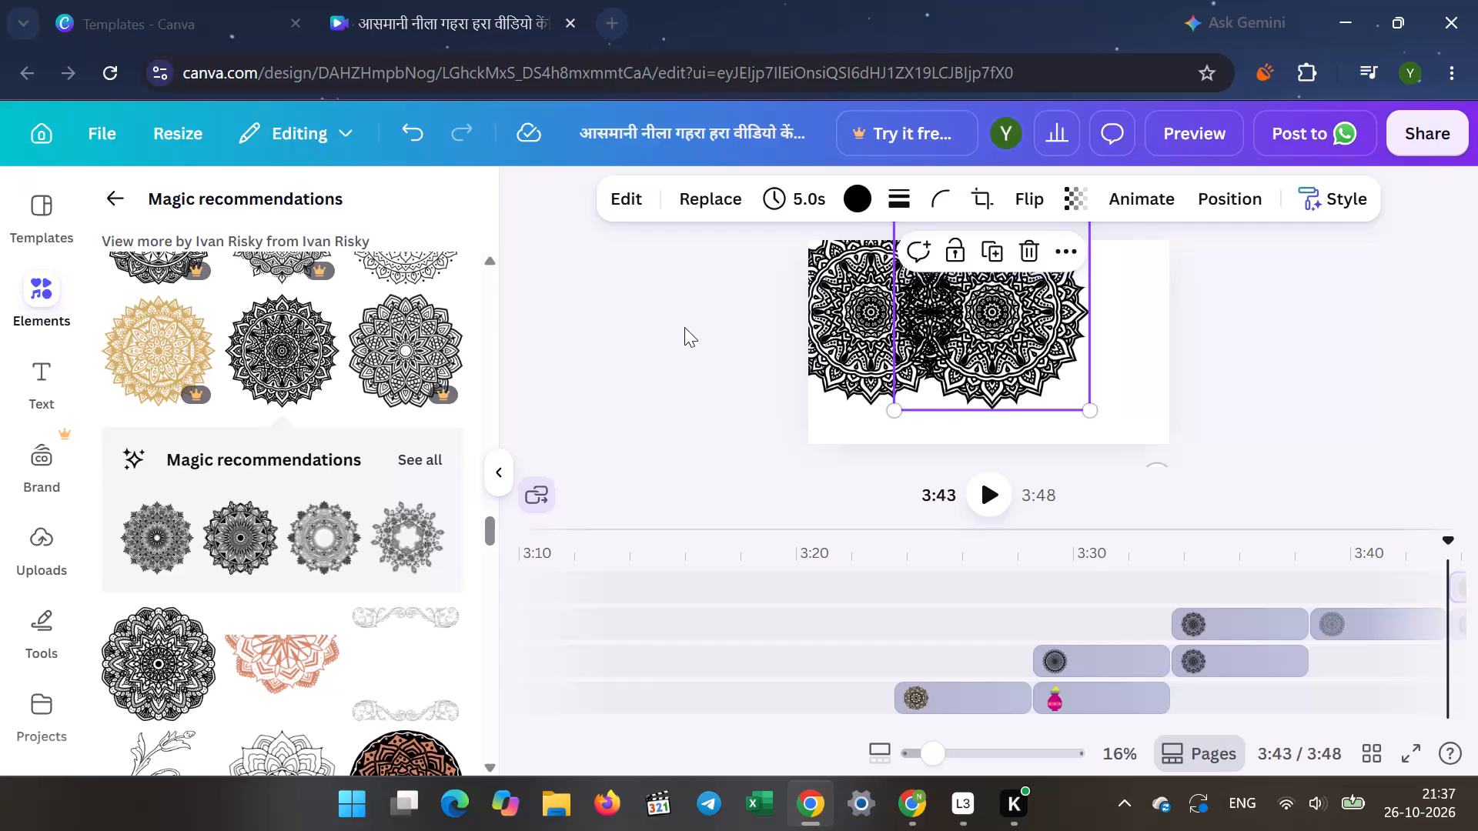
# Add a third copy of the black mandala, enlarged in the page's upper-right corner in line with the other two.
pyautogui.click(268, 361)
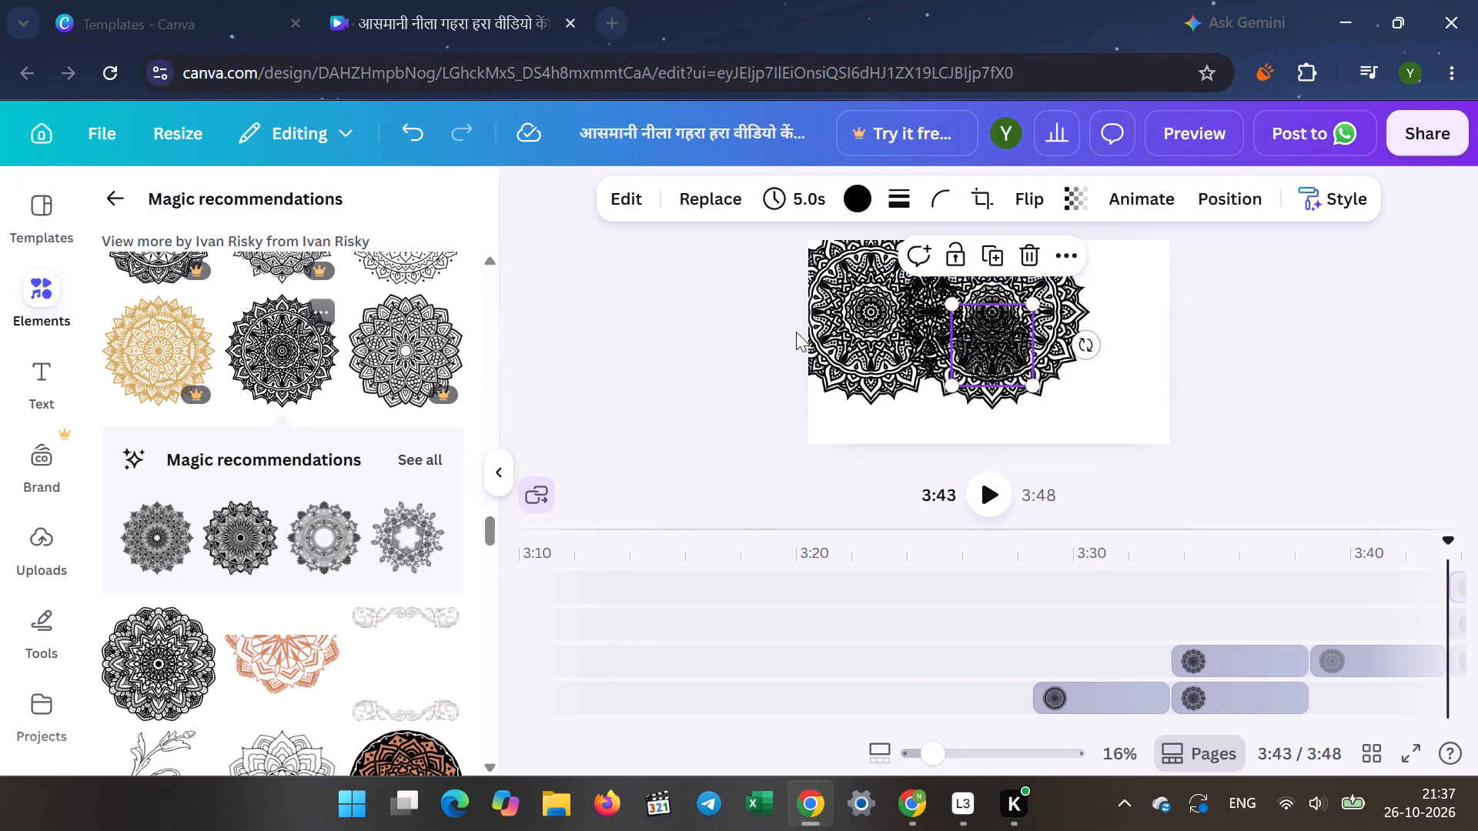
pyautogui.moveTo(951, 389); pyautogui.dragTo(891, 431)
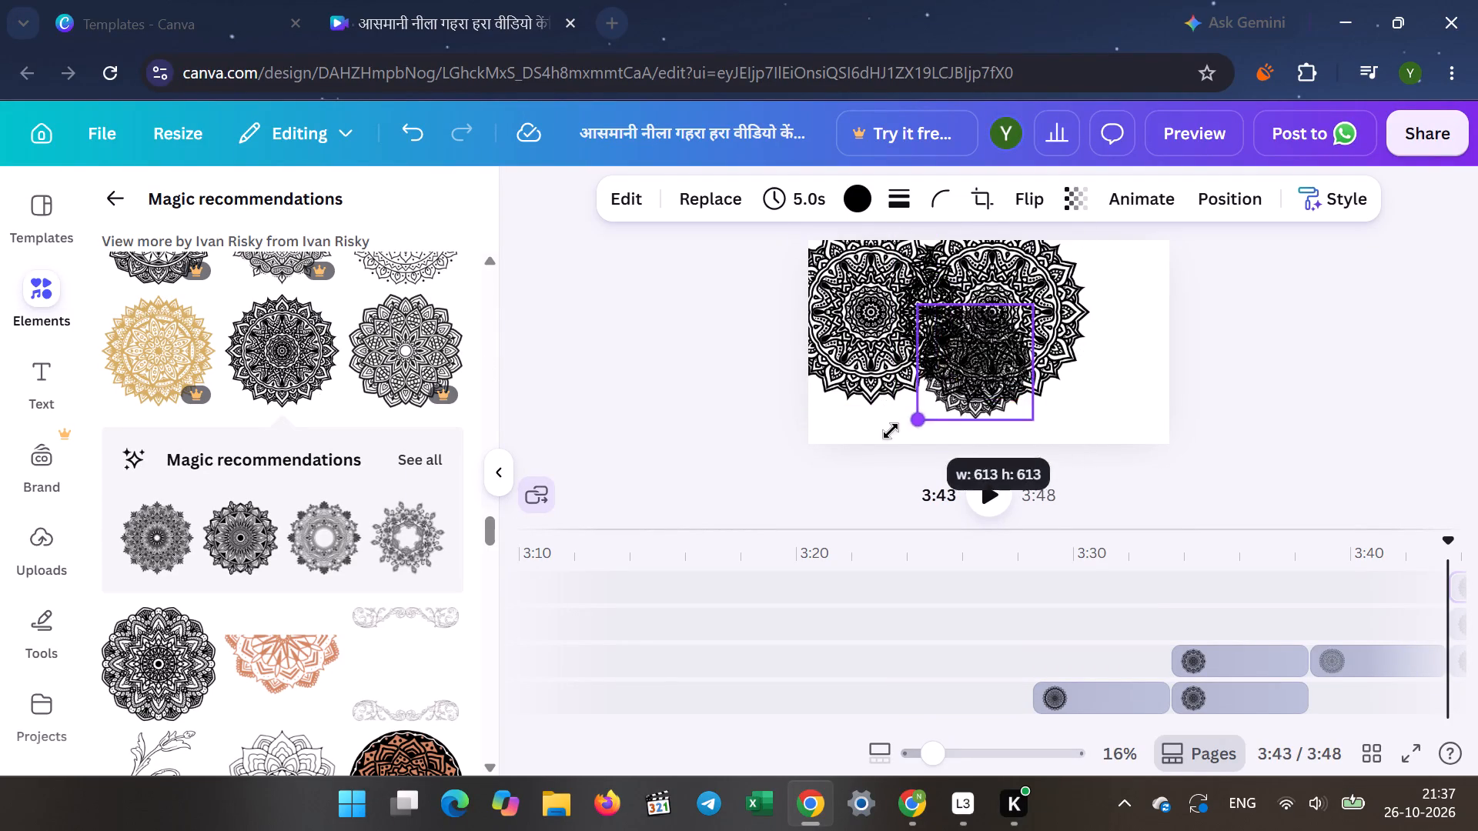
pyautogui.moveTo(891, 431); pyautogui.dragTo(861, 449)
pyautogui.moveTo(951, 388); pyautogui.dragTo(1105, 315)
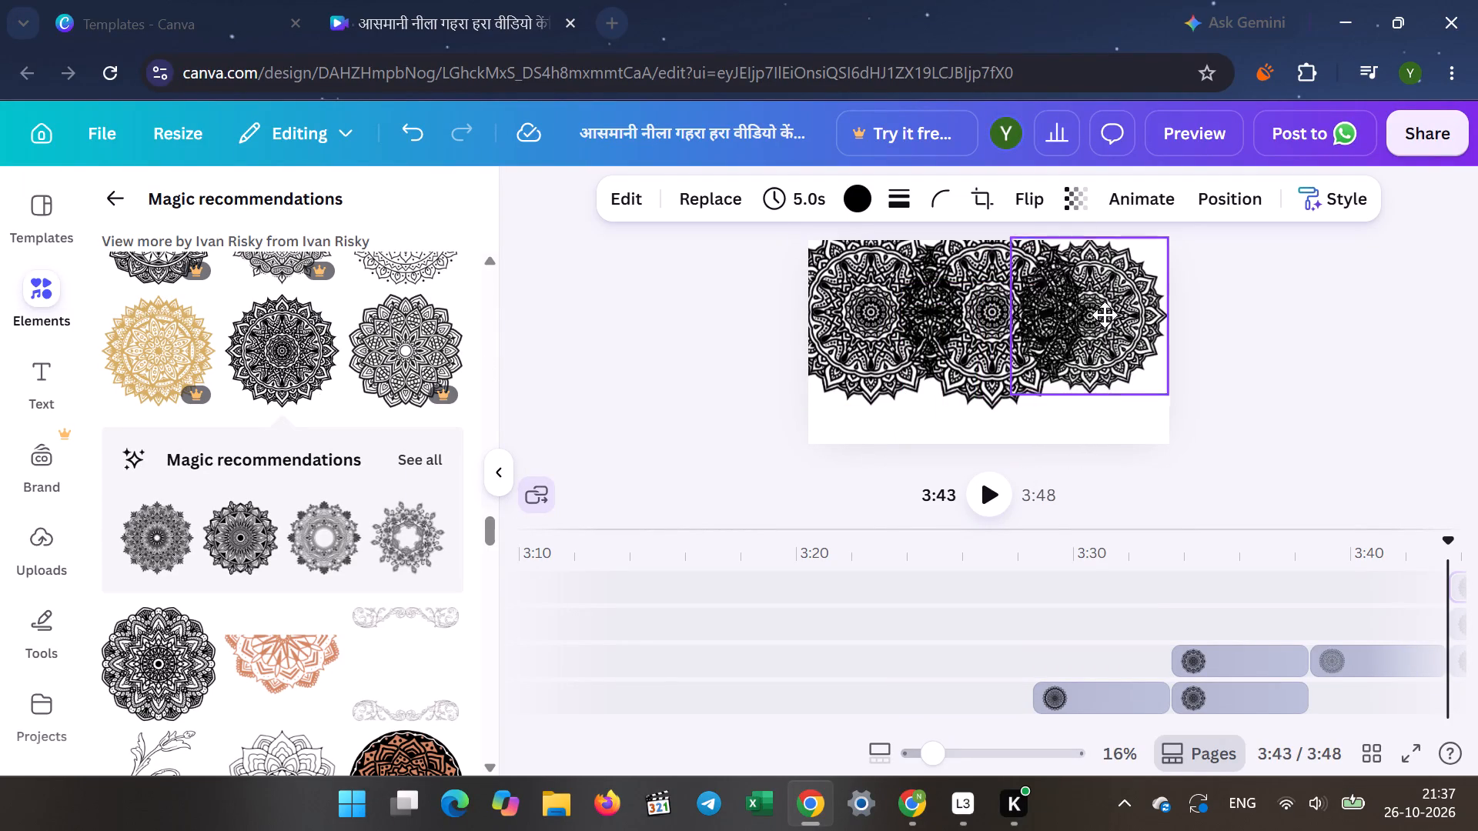
pyautogui.moveTo(1105, 315); pyautogui.dragTo(1117, 309)
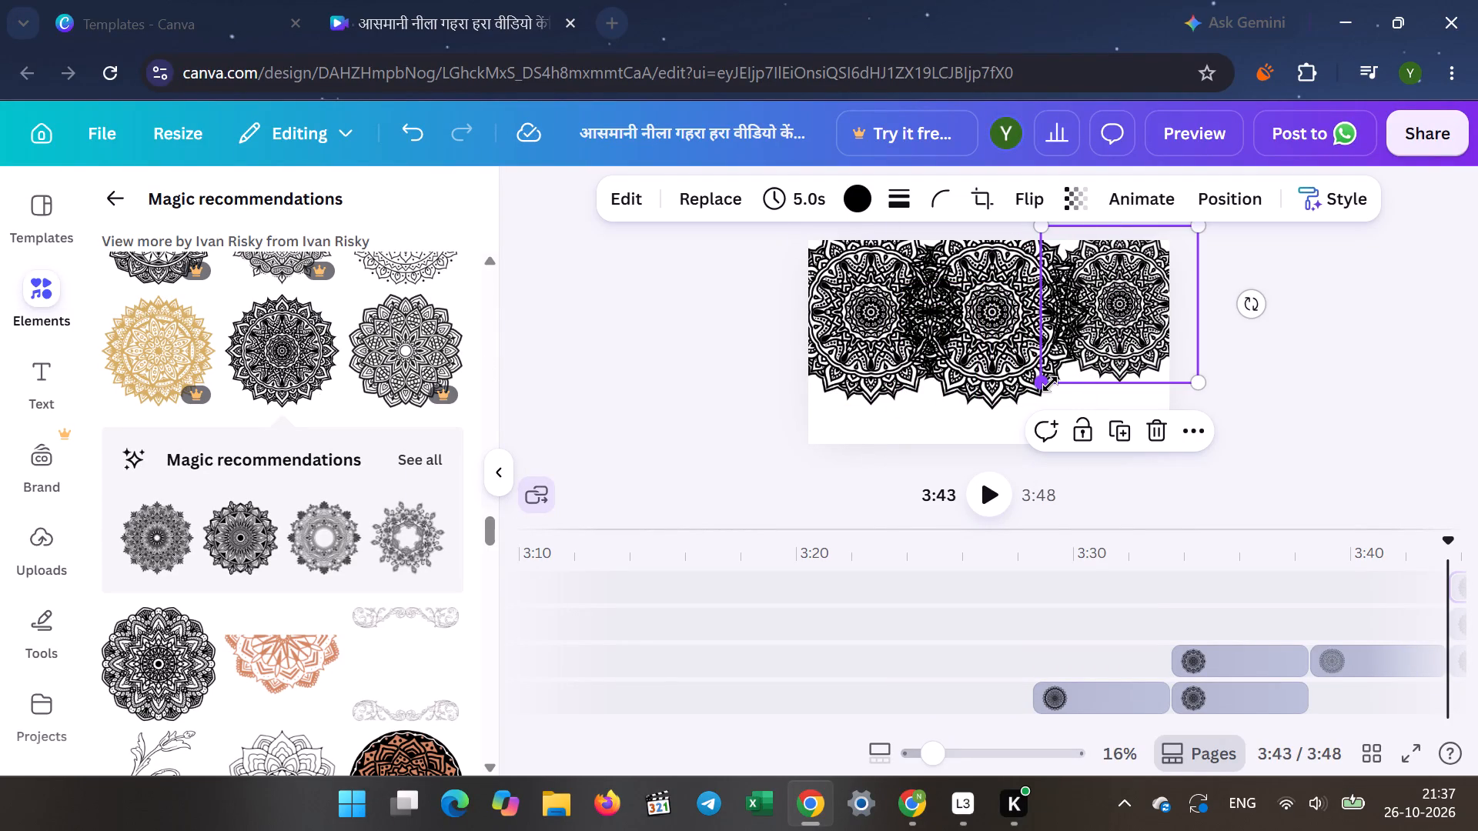
pyautogui.moveTo(1050, 384); pyautogui.dragTo(1025, 426)
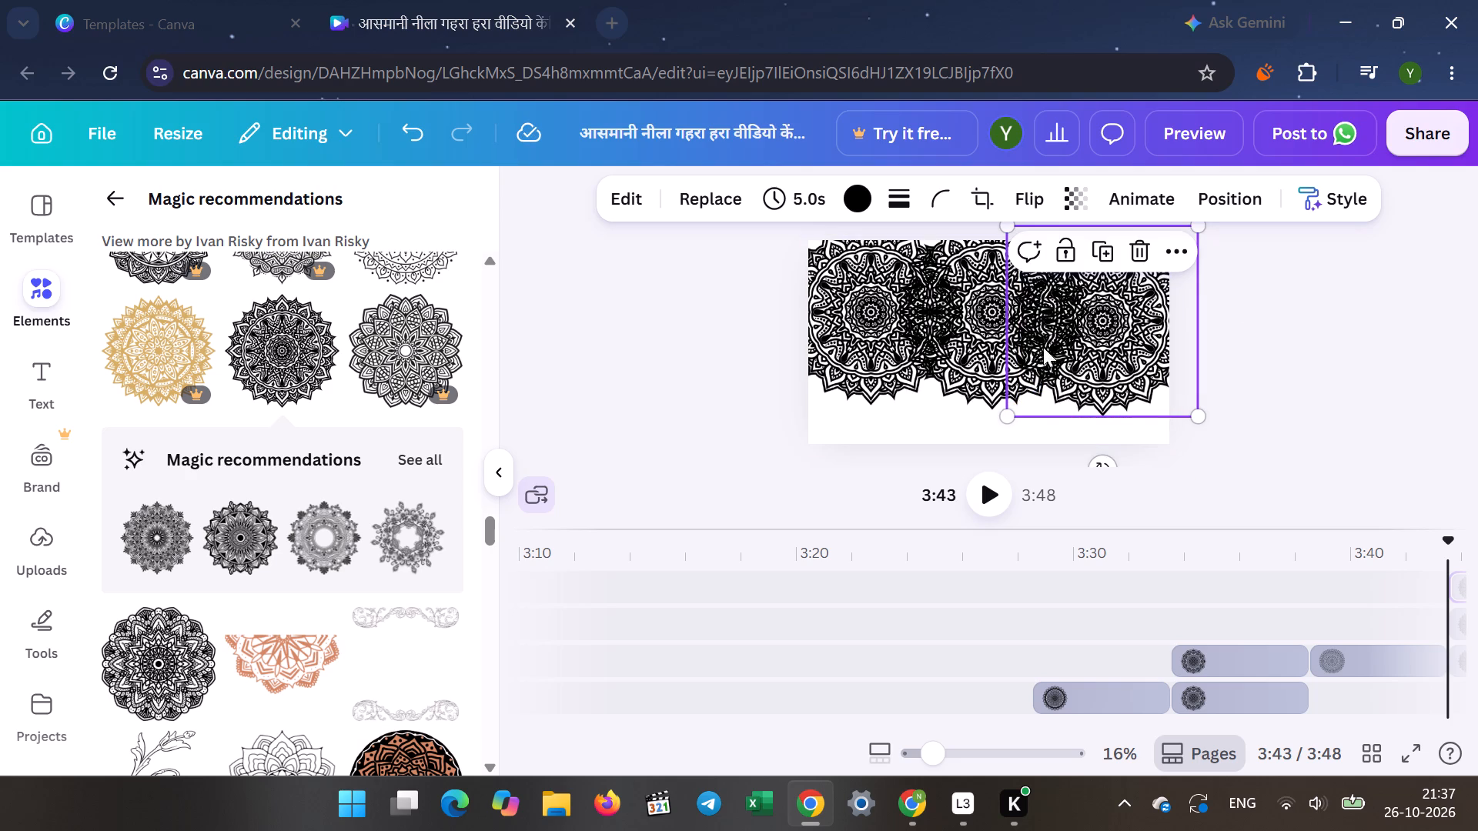
pyautogui.click(760, 350)
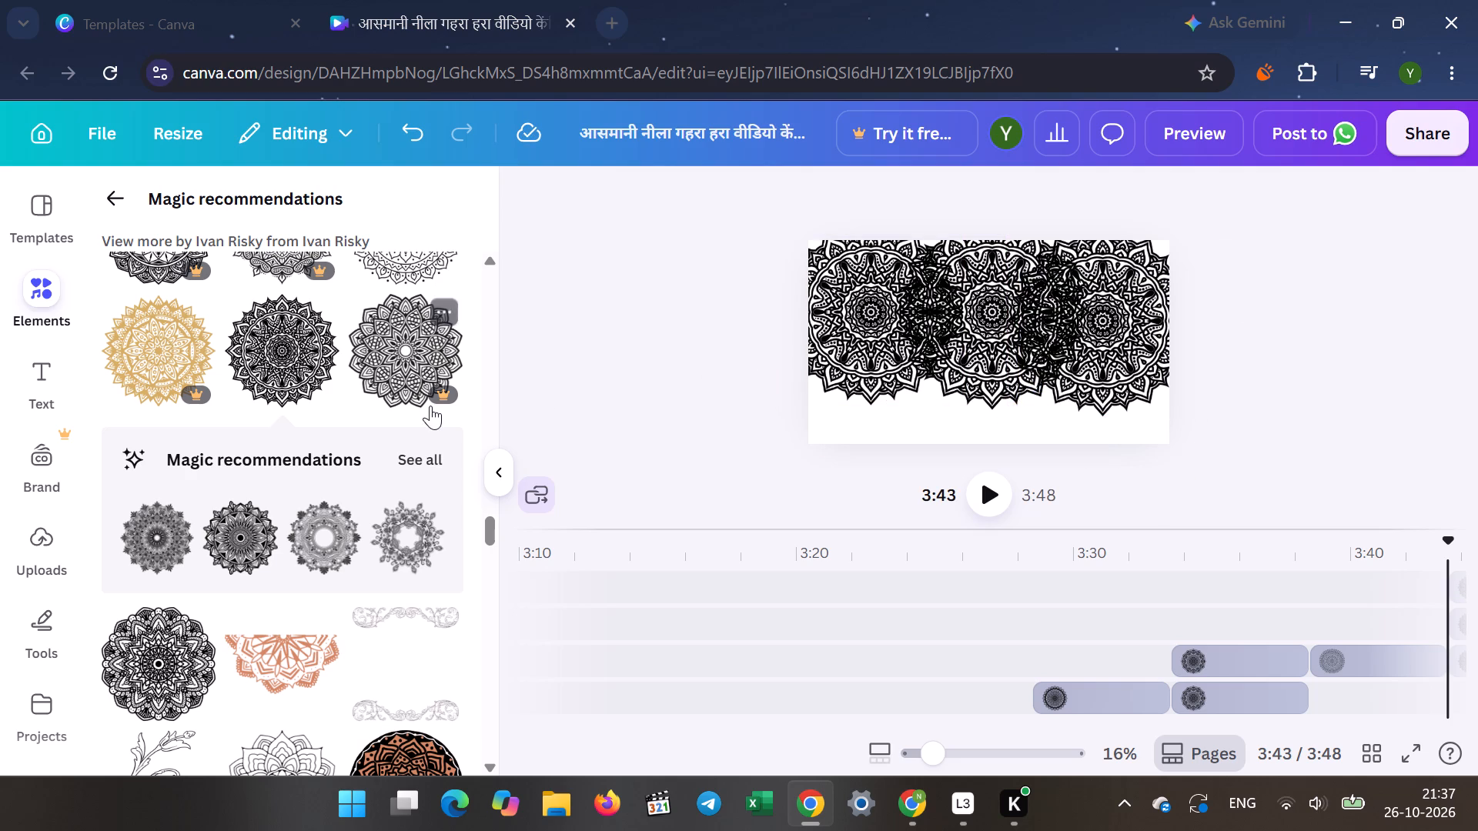
# Add a fourth copy of the black mandala, enlarged over the page's lower-left corner and running past its edges.
pyautogui.click(287, 376)
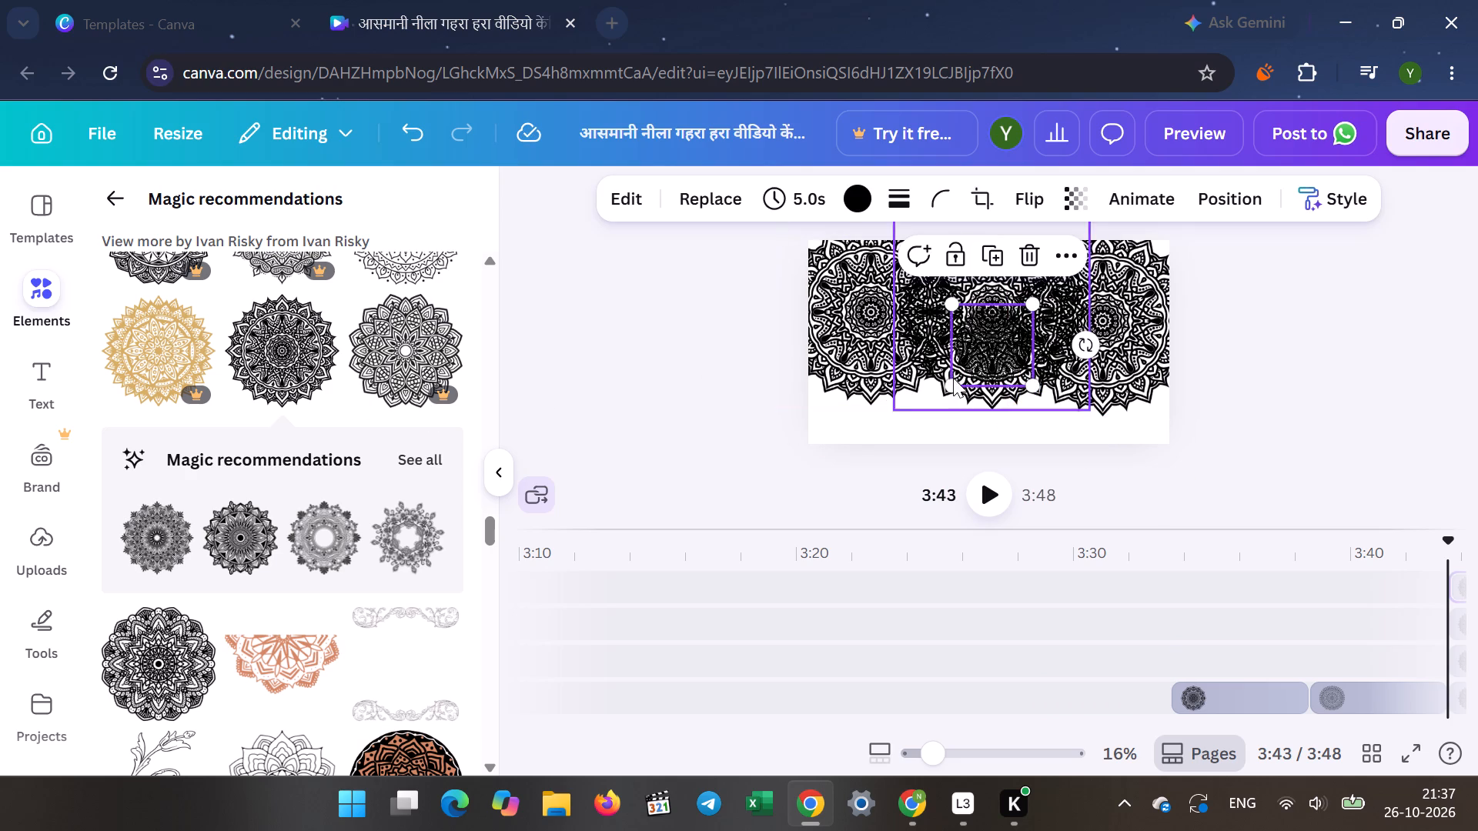
pyautogui.moveTo(950, 389); pyautogui.dragTo(764, 495)
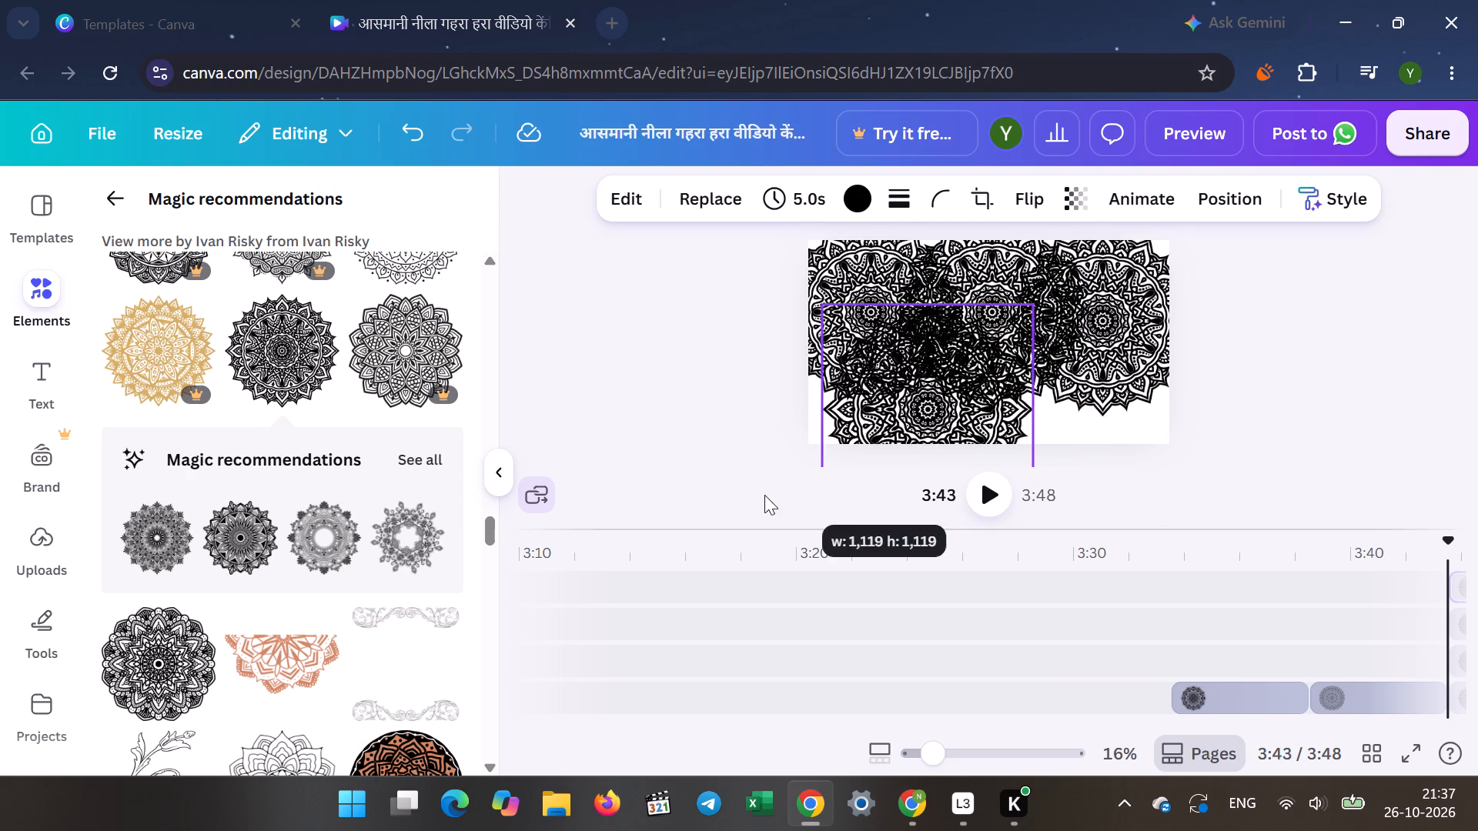
pyautogui.moveTo(764, 495); pyautogui.dragTo(765, 493)
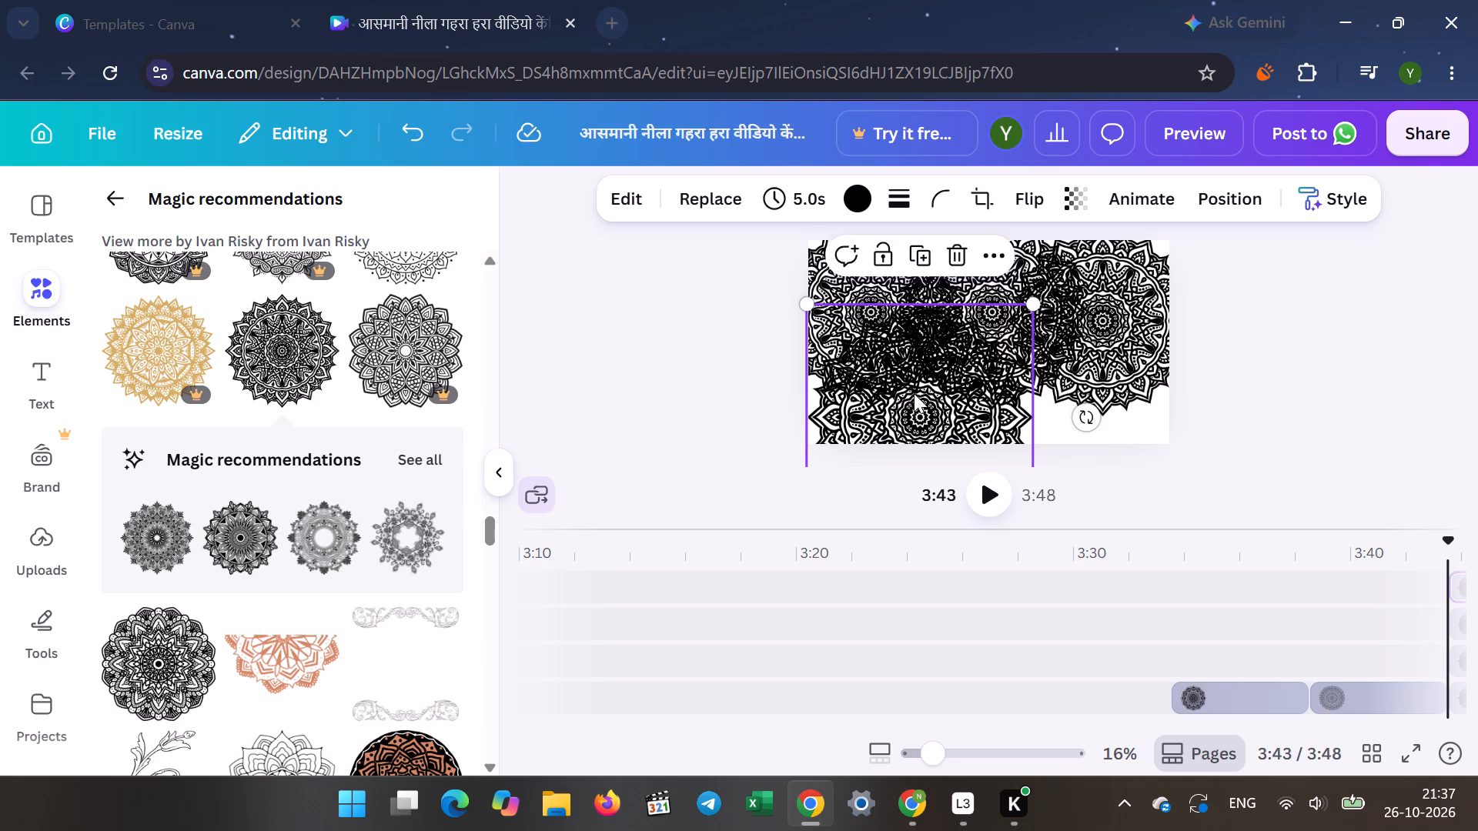
pyautogui.moveTo(904, 381); pyautogui.dragTo(867, 389)
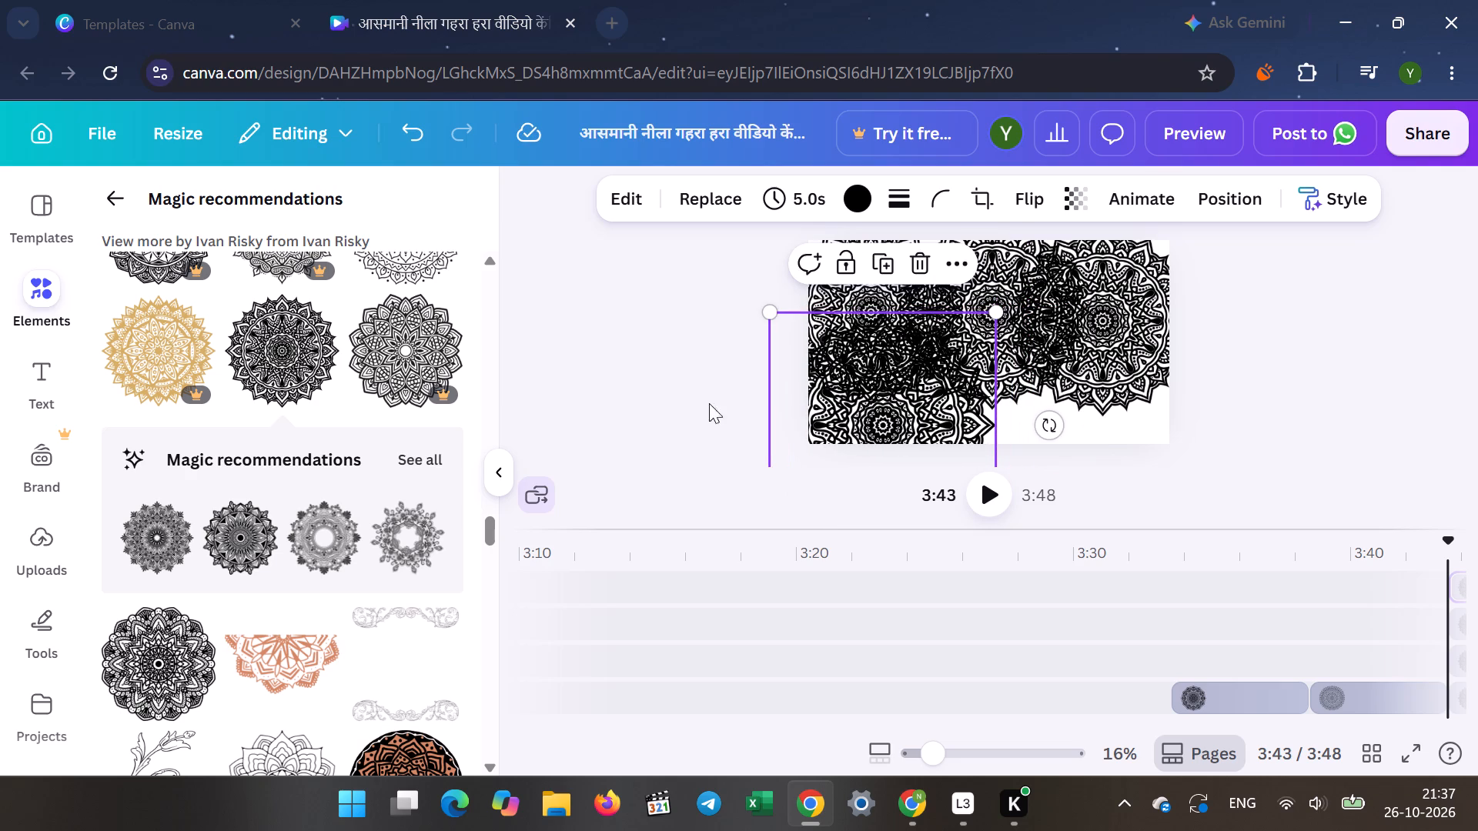
pyautogui.click(620, 395)
# Add a fifth copy of the black mandala, enlarged over the page's lower middle beside the lower-left one.
pyautogui.click(293, 377)
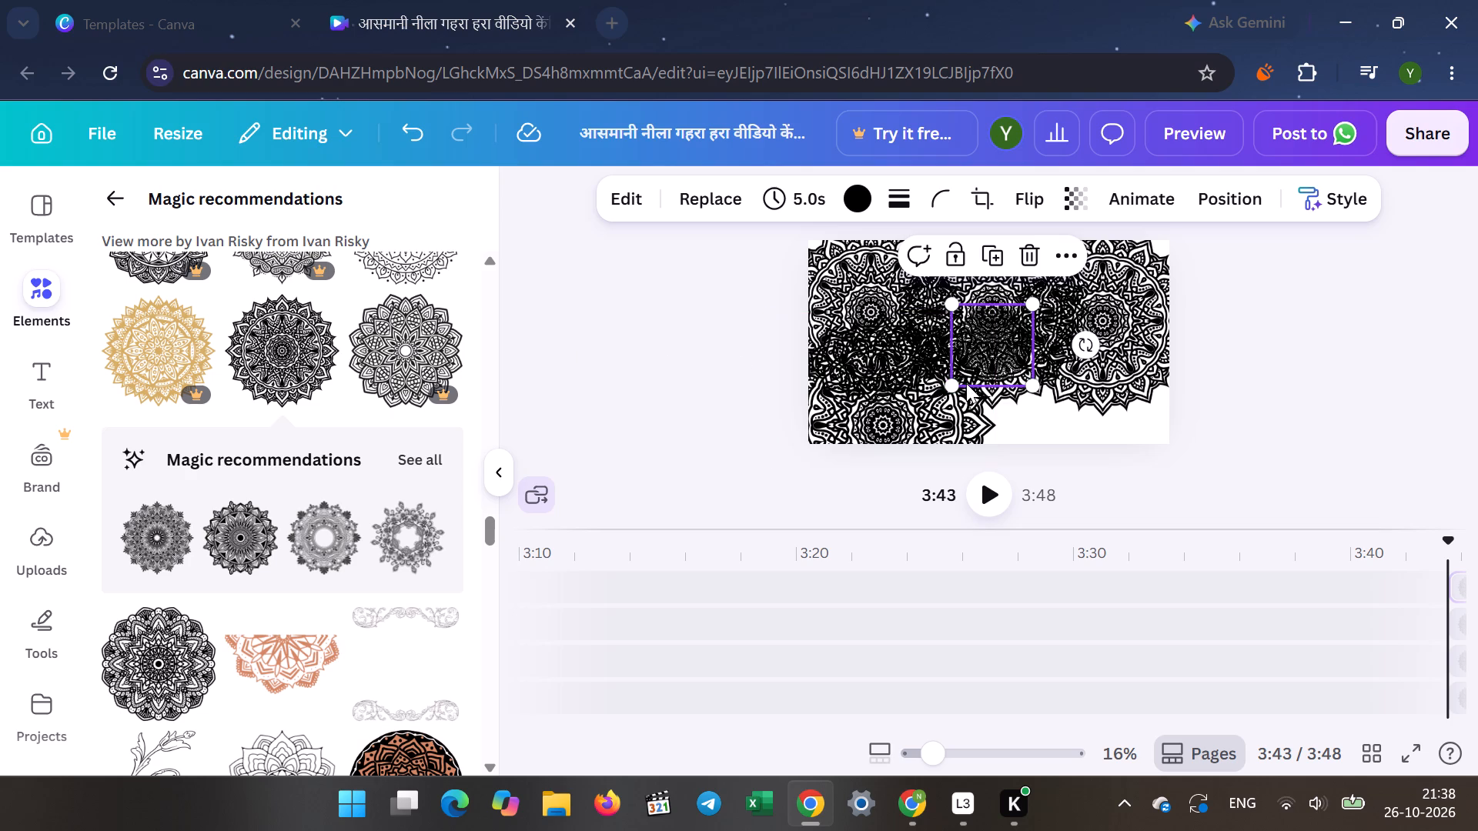
pyautogui.moveTo(950, 389); pyautogui.dragTo(916, 419)
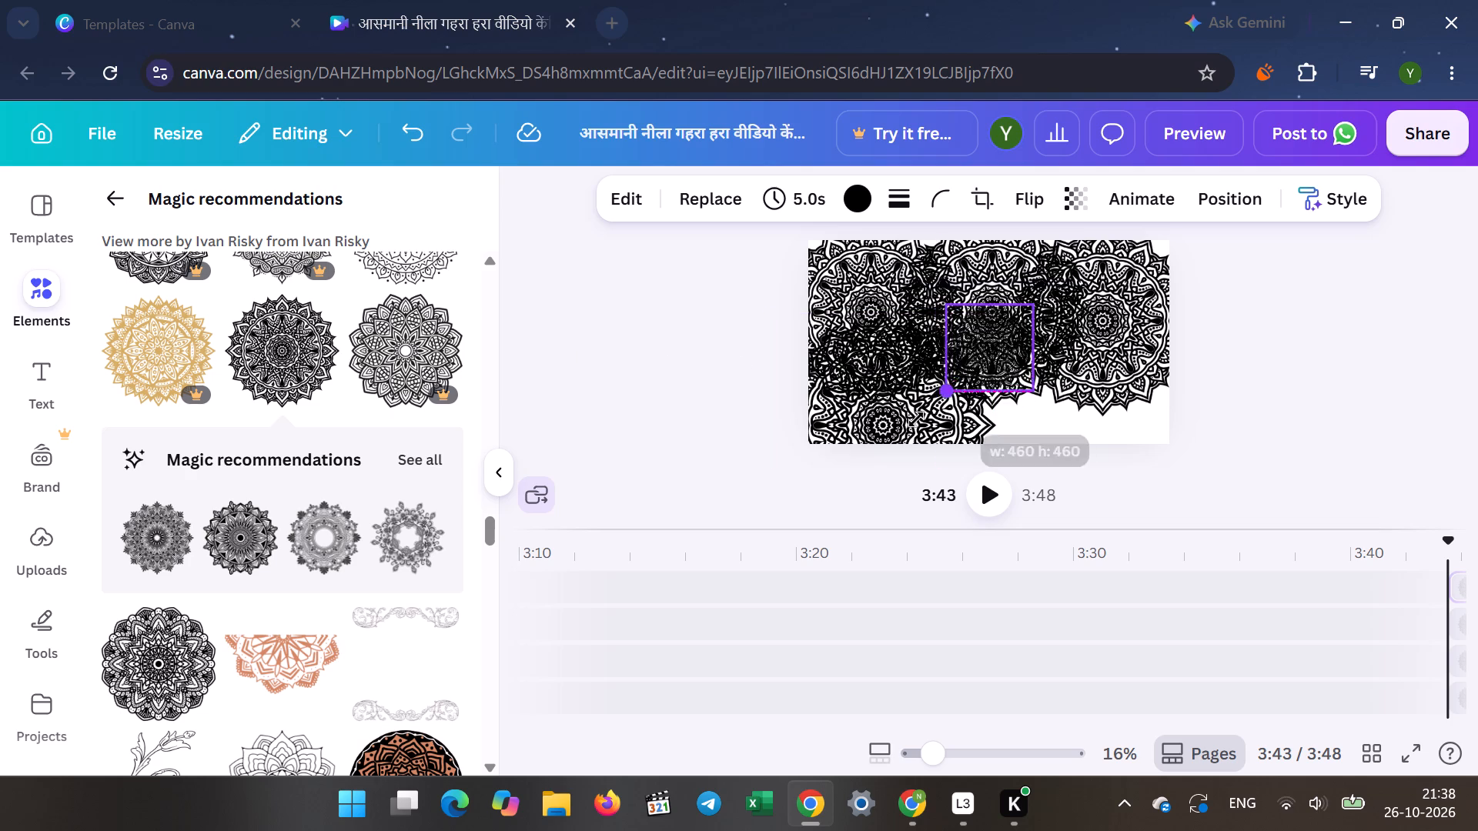
pyautogui.moveTo(916, 419); pyautogui.dragTo(779, 527)
pyautogui.moveTo(925, 381); pyautogui.dragTo(1032, 370)
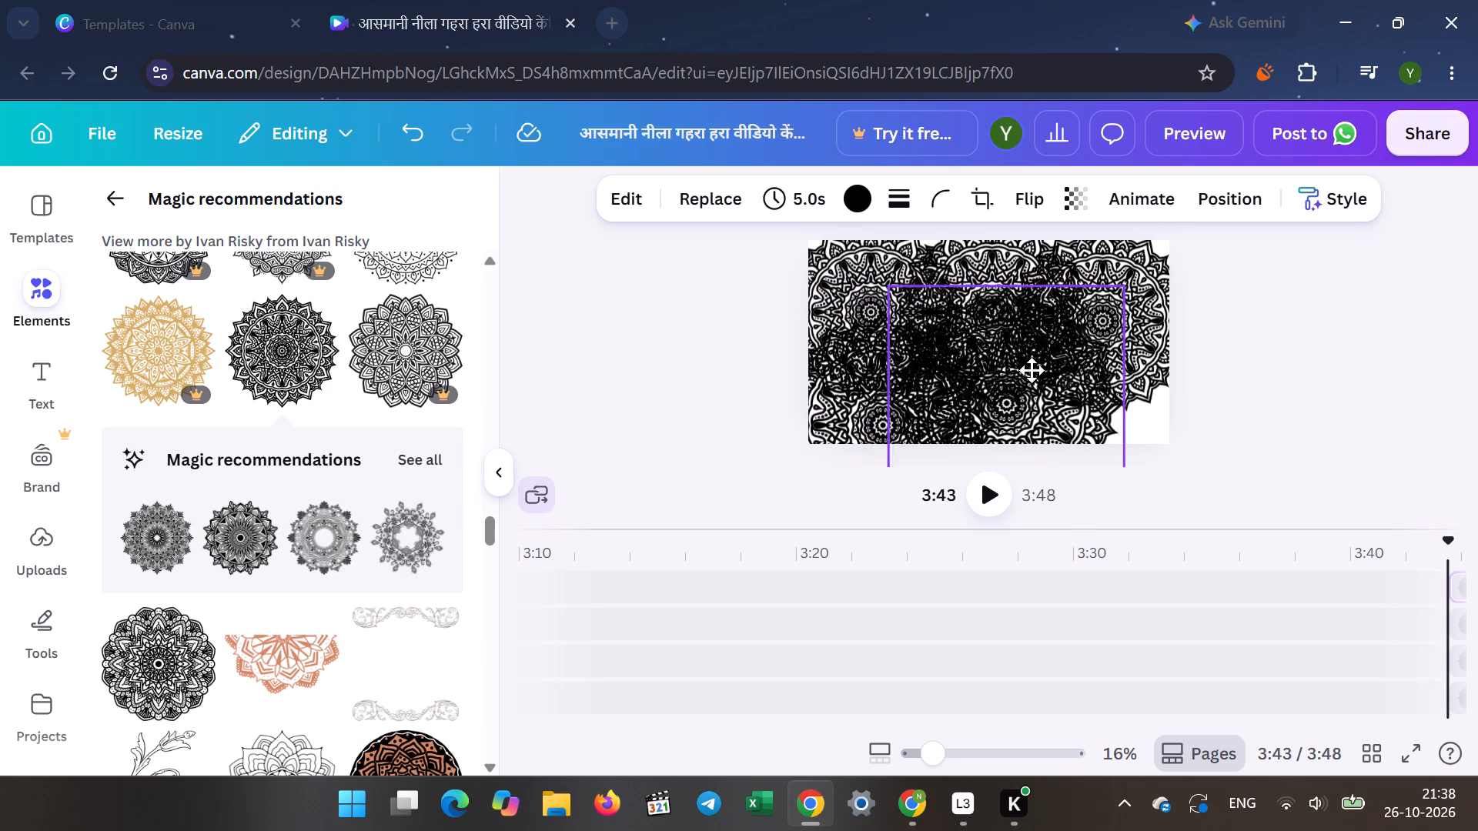
pyautogui.moveTo(1032, 370); pyautogui.dragTo(1032, 375)
pyautogui.click(711, 352)
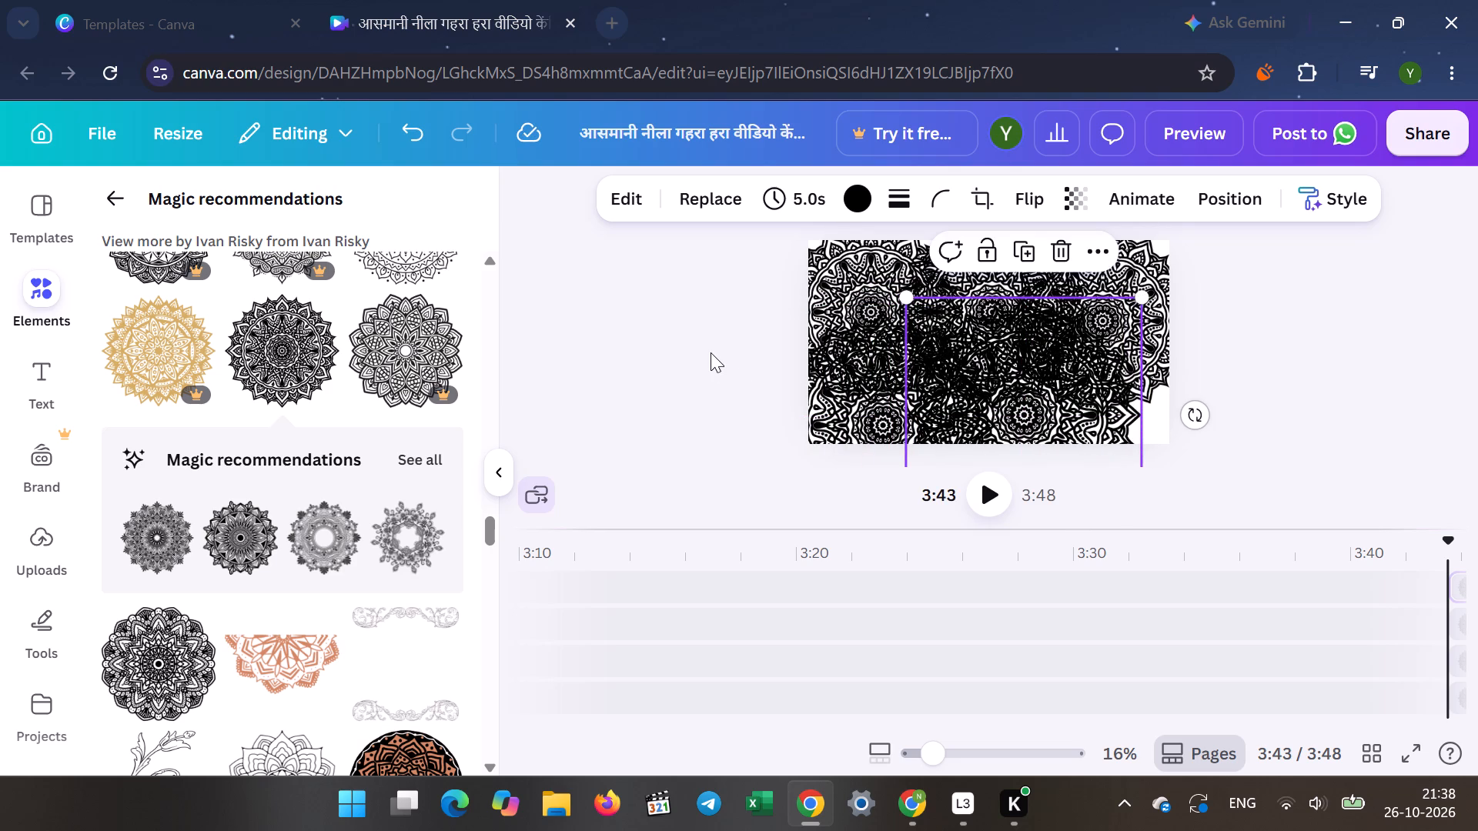
# Add a sixth copy of the black mandala at its original small size in the page's lower-right corner.
pyautogui.click(267, 369)
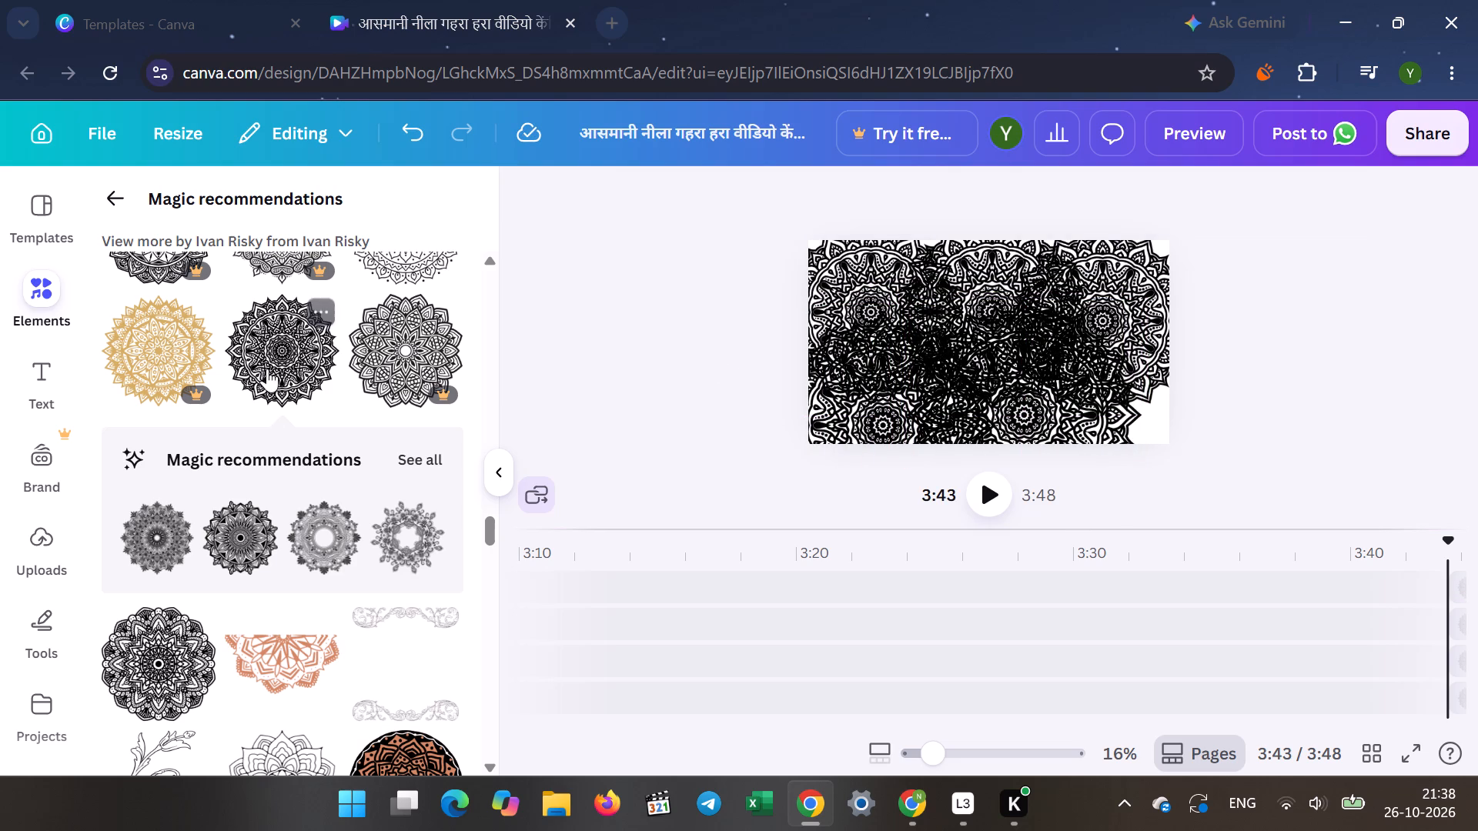
pyautogui.moveTo(994, 341); pyautogui.dragTo(1105, 372)
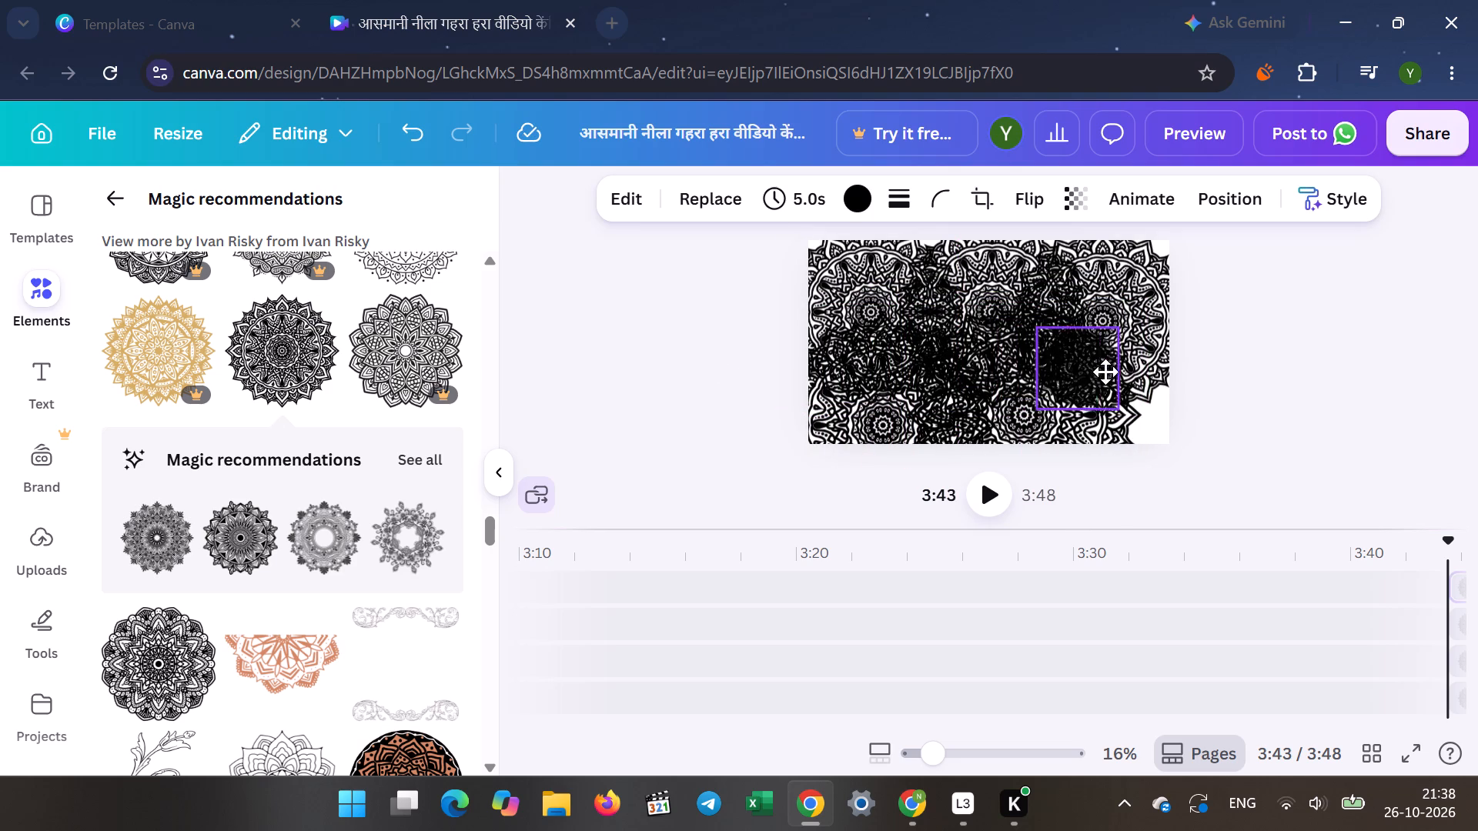
pyautogui.moveTo(1105, 372); pyautogui.dragTo(1143, 412)
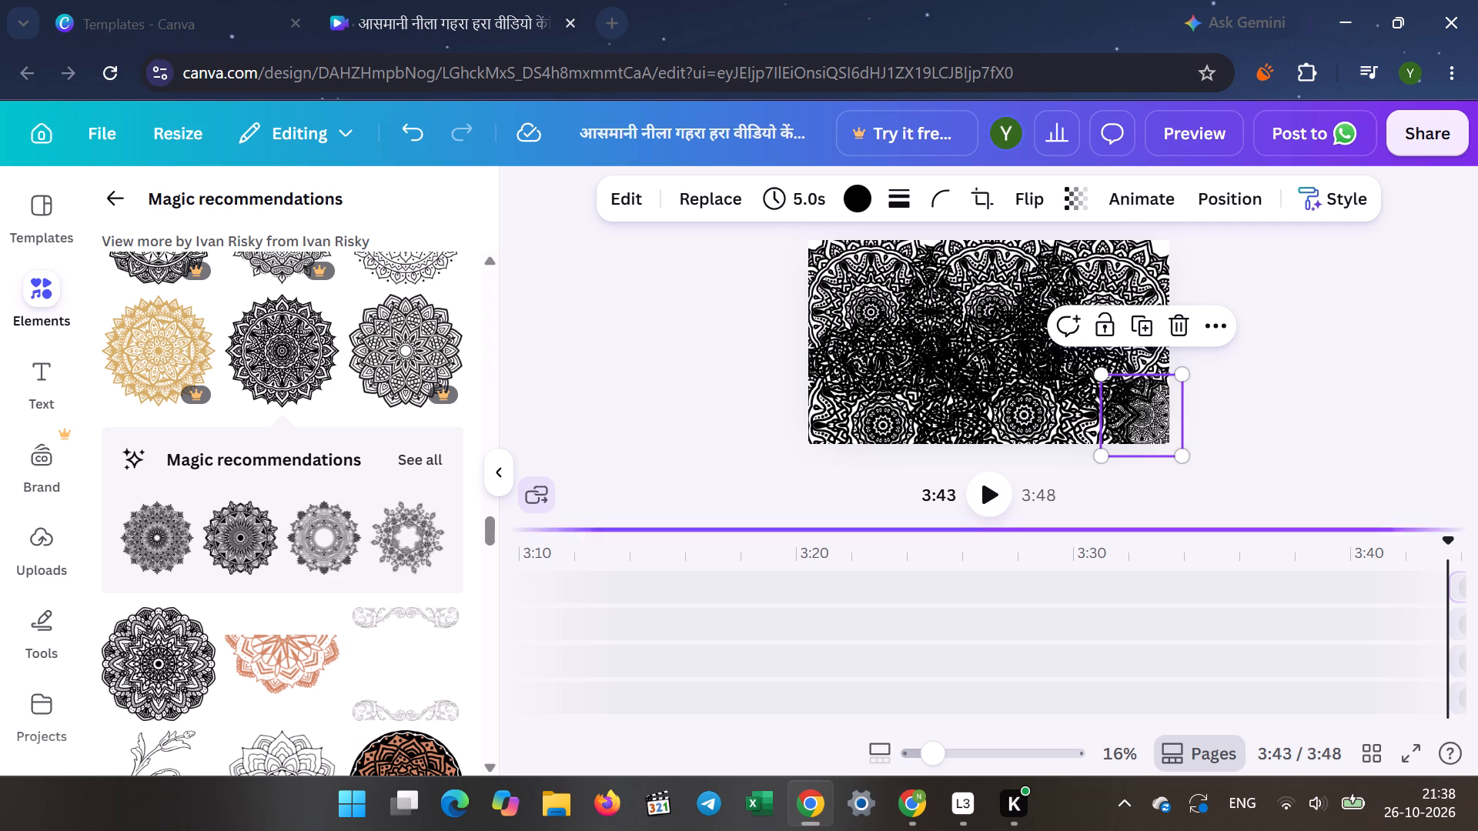
# Add a round black mandala on a new page at the video's end, enlarged over the page's left half and past its edges.
pyautogui.click(987, 500)
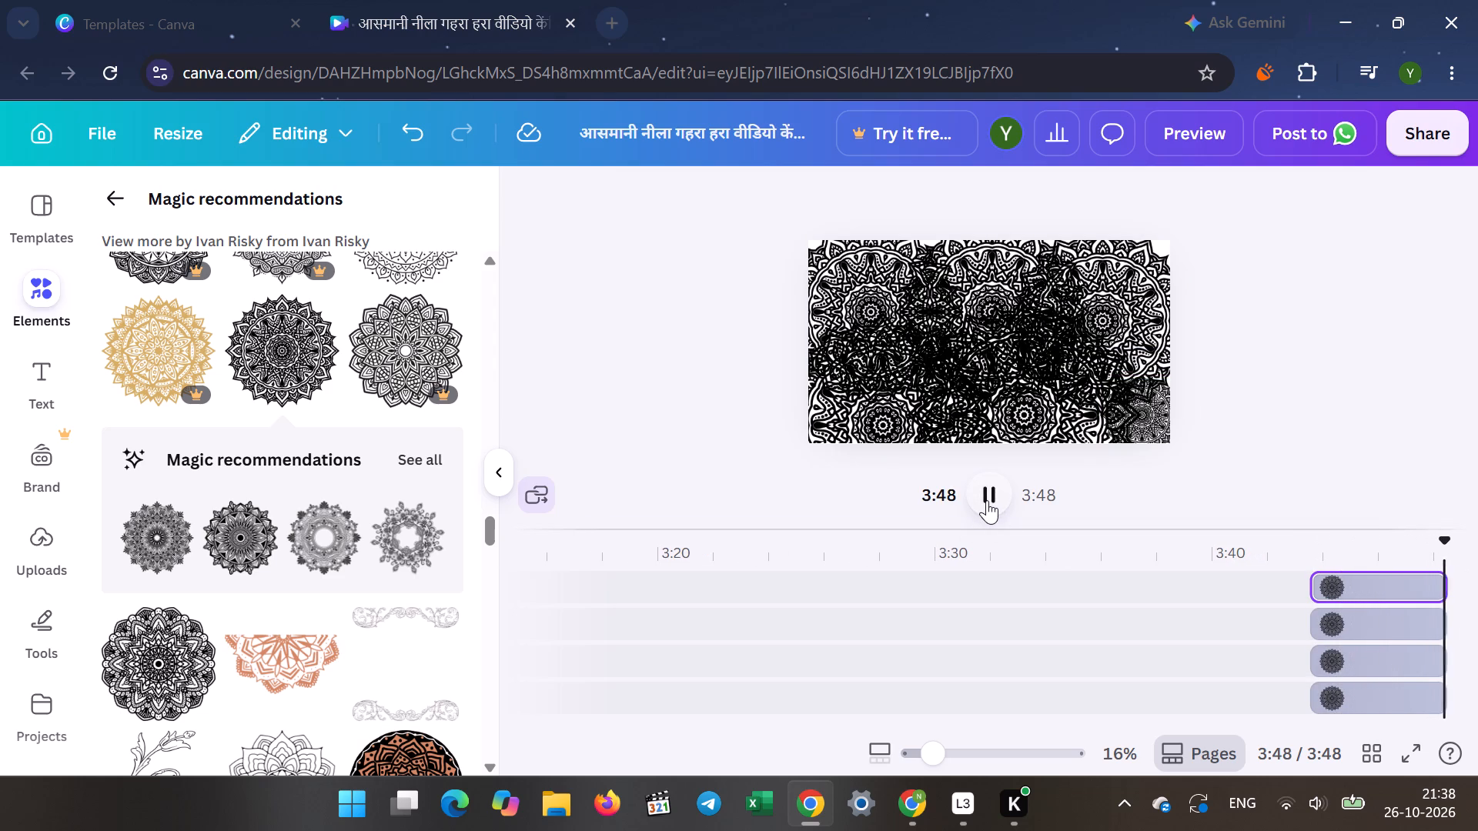
pyautogui.scroll(-1, 353, 427)
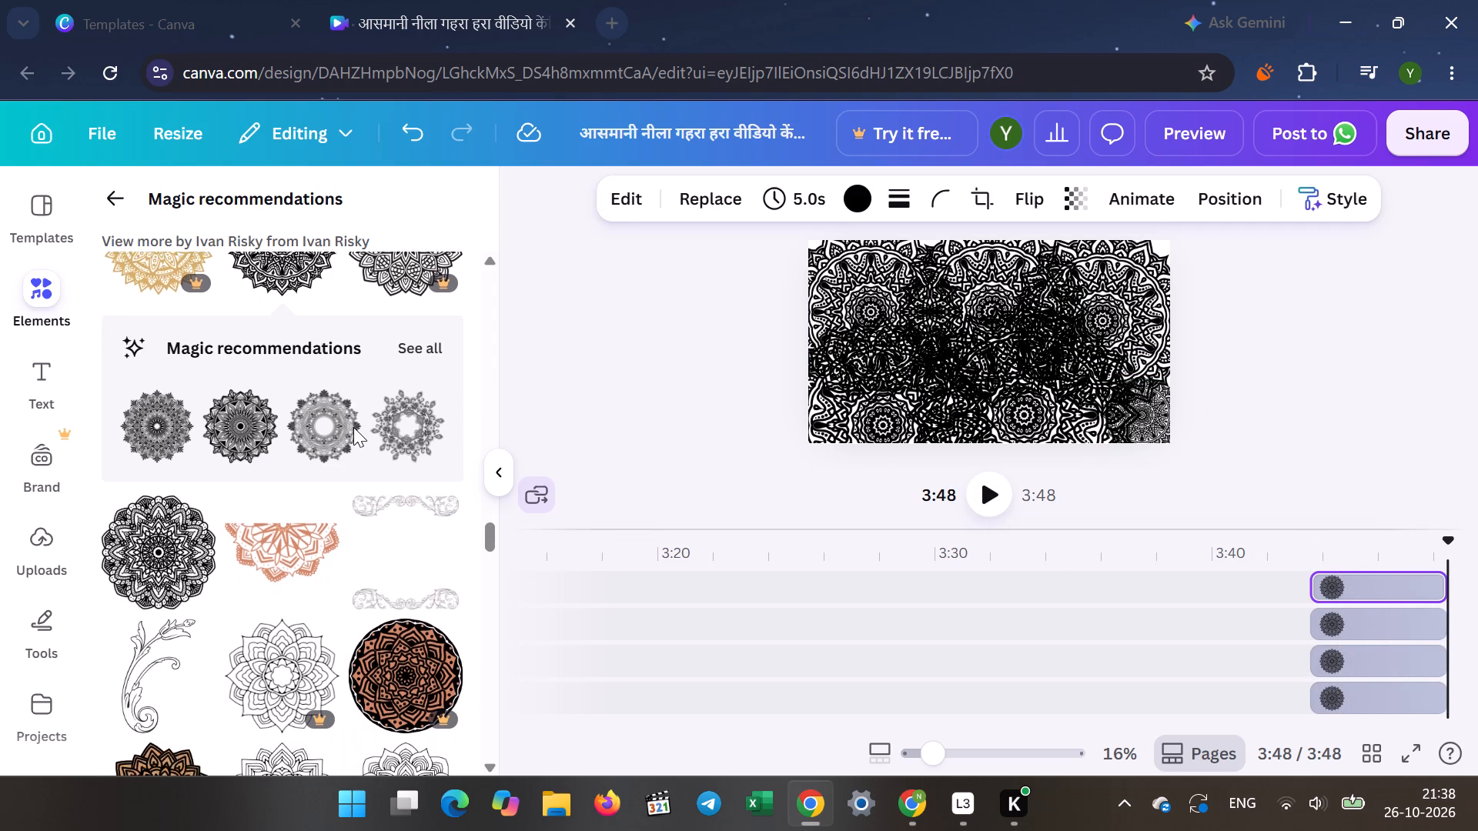
pyautogui.scroll(-2, 353, 427)
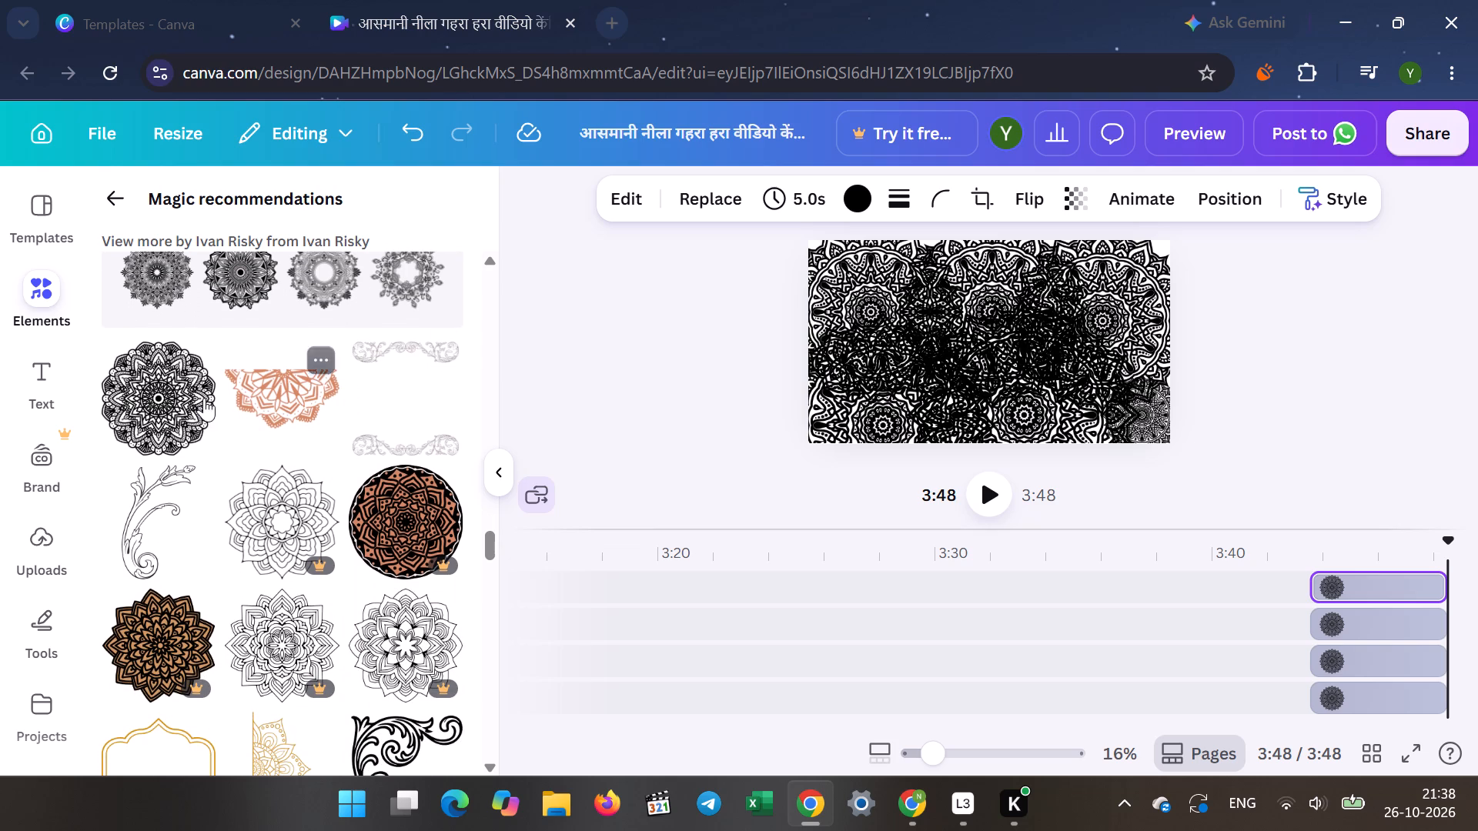
pyautogui.click(155, 395)
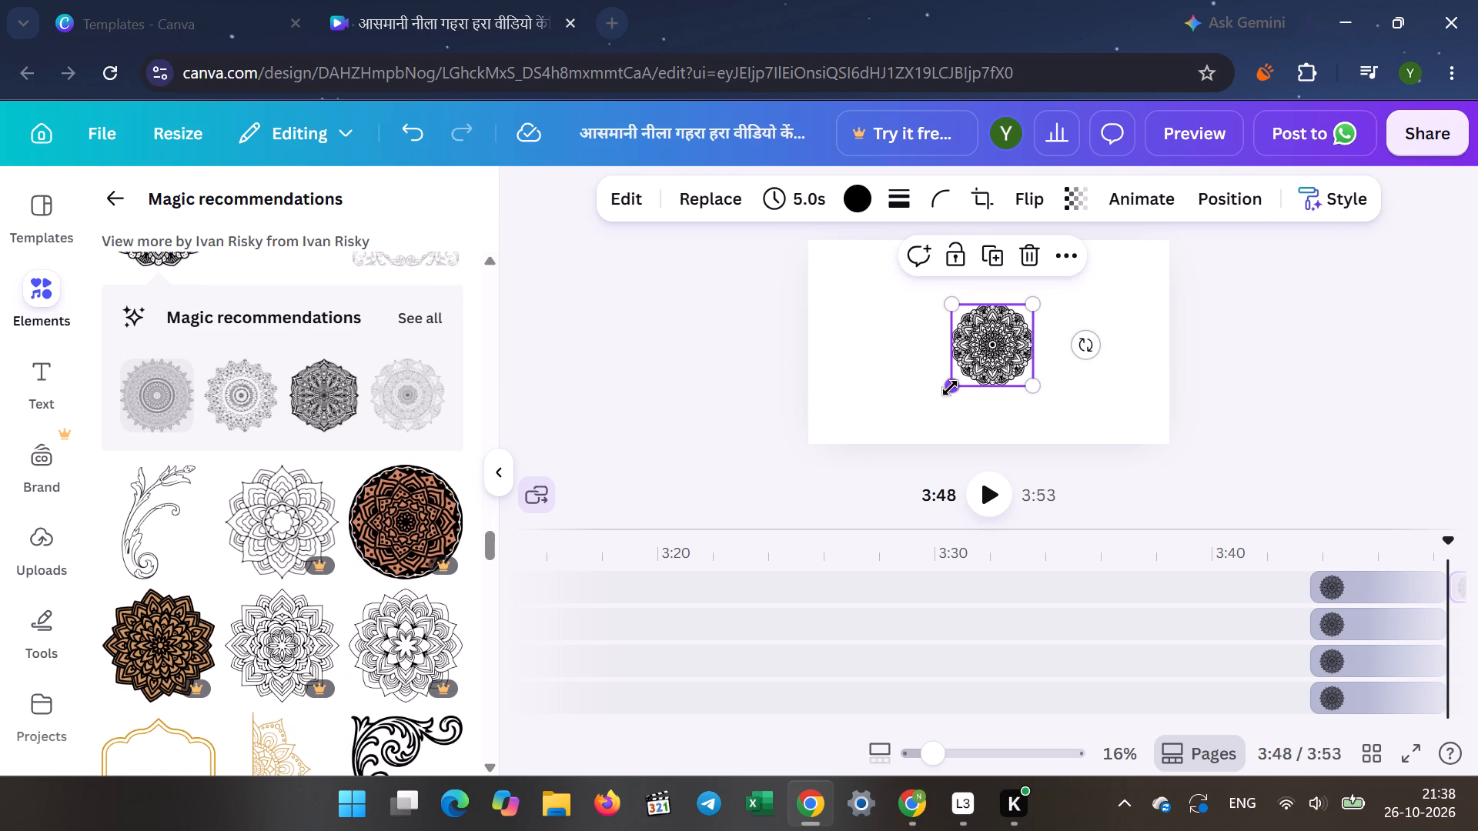
pyautogui.moveTo(950, 388); pyautogui.dragTo(589, 501)
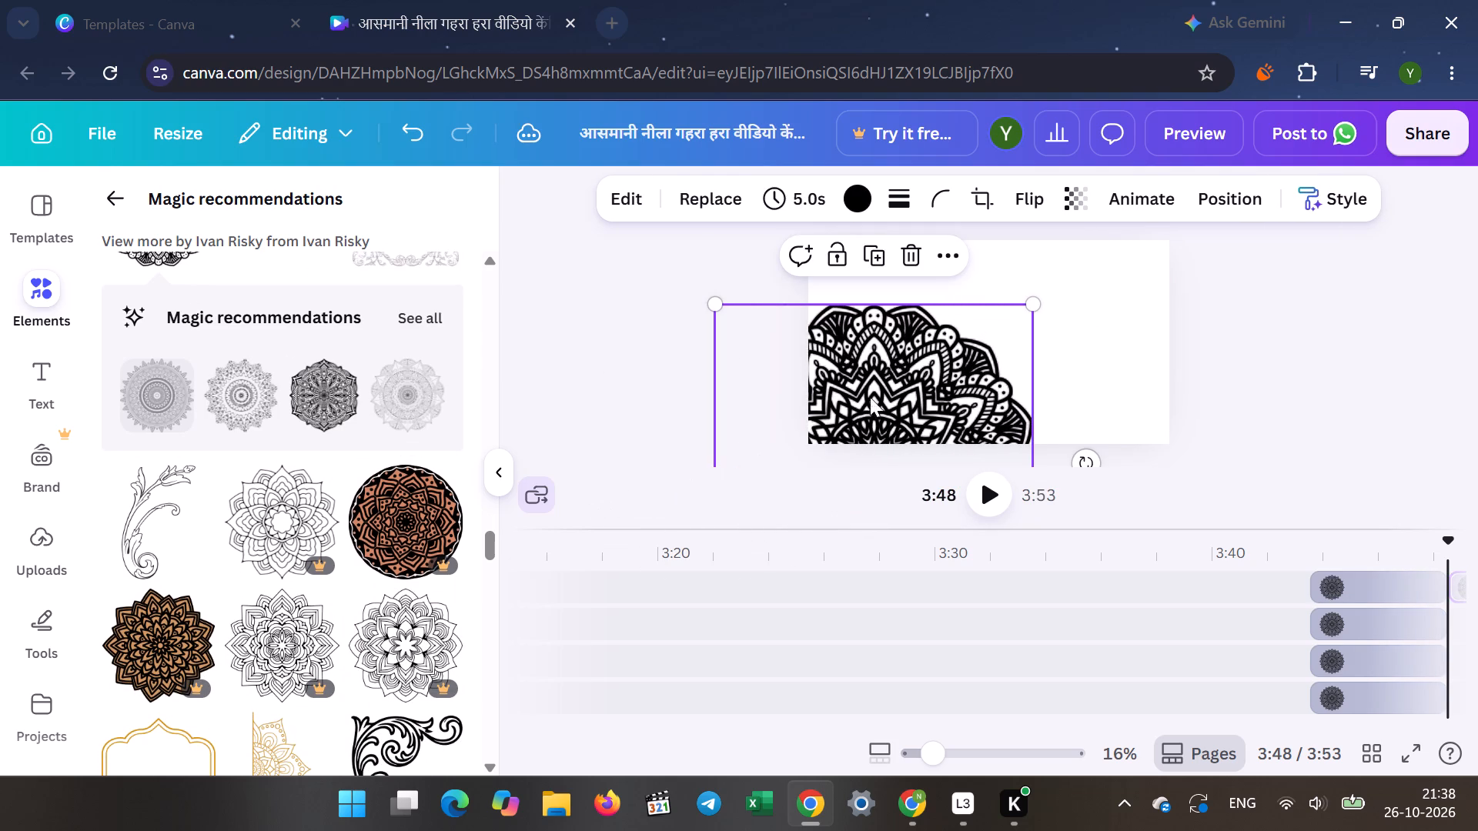
pyautogui.moveTo(874, 390); pyautogui.dragTo(855, 298)
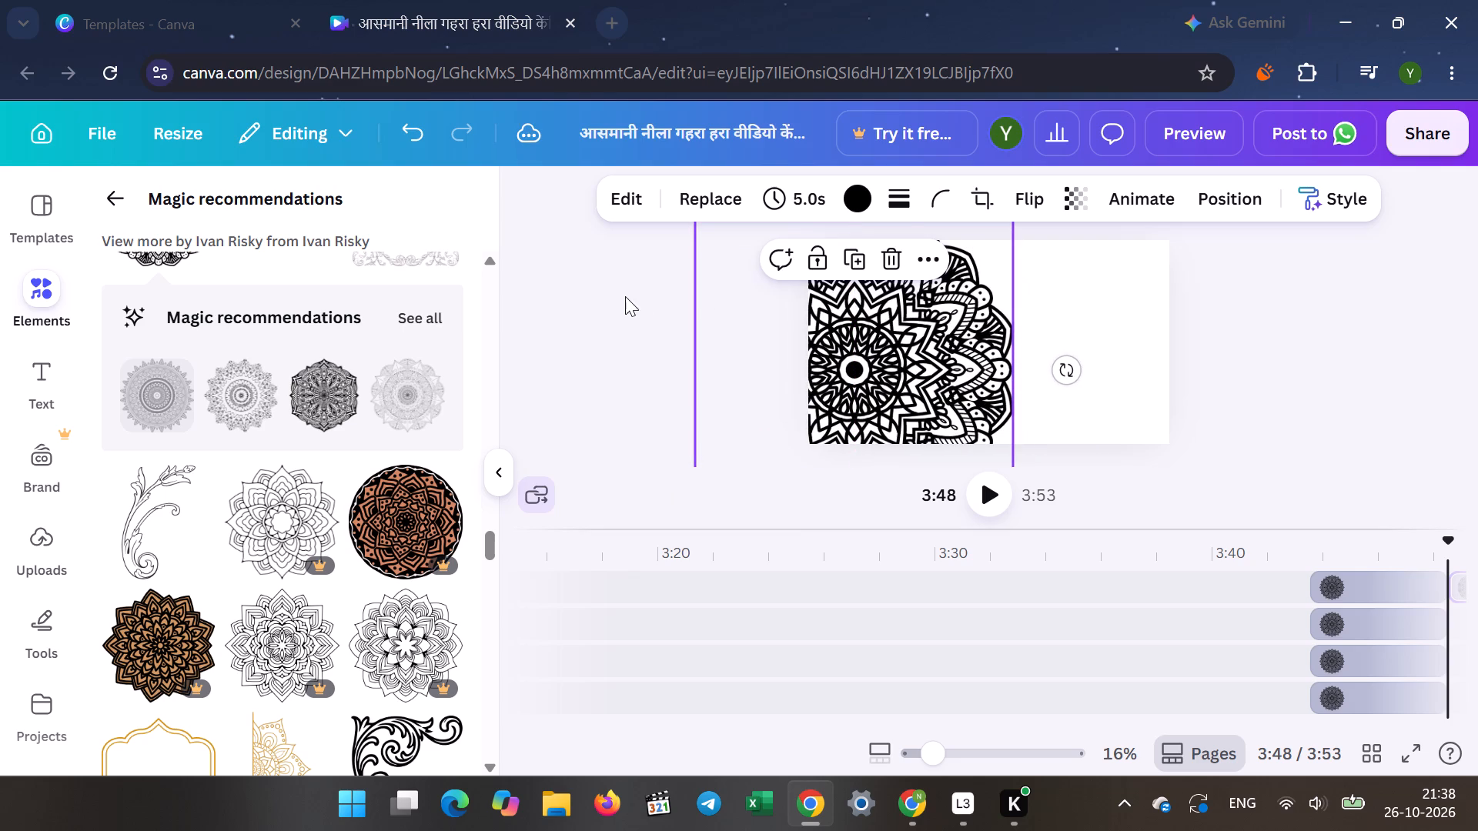
pyautogui.click(632, 293)
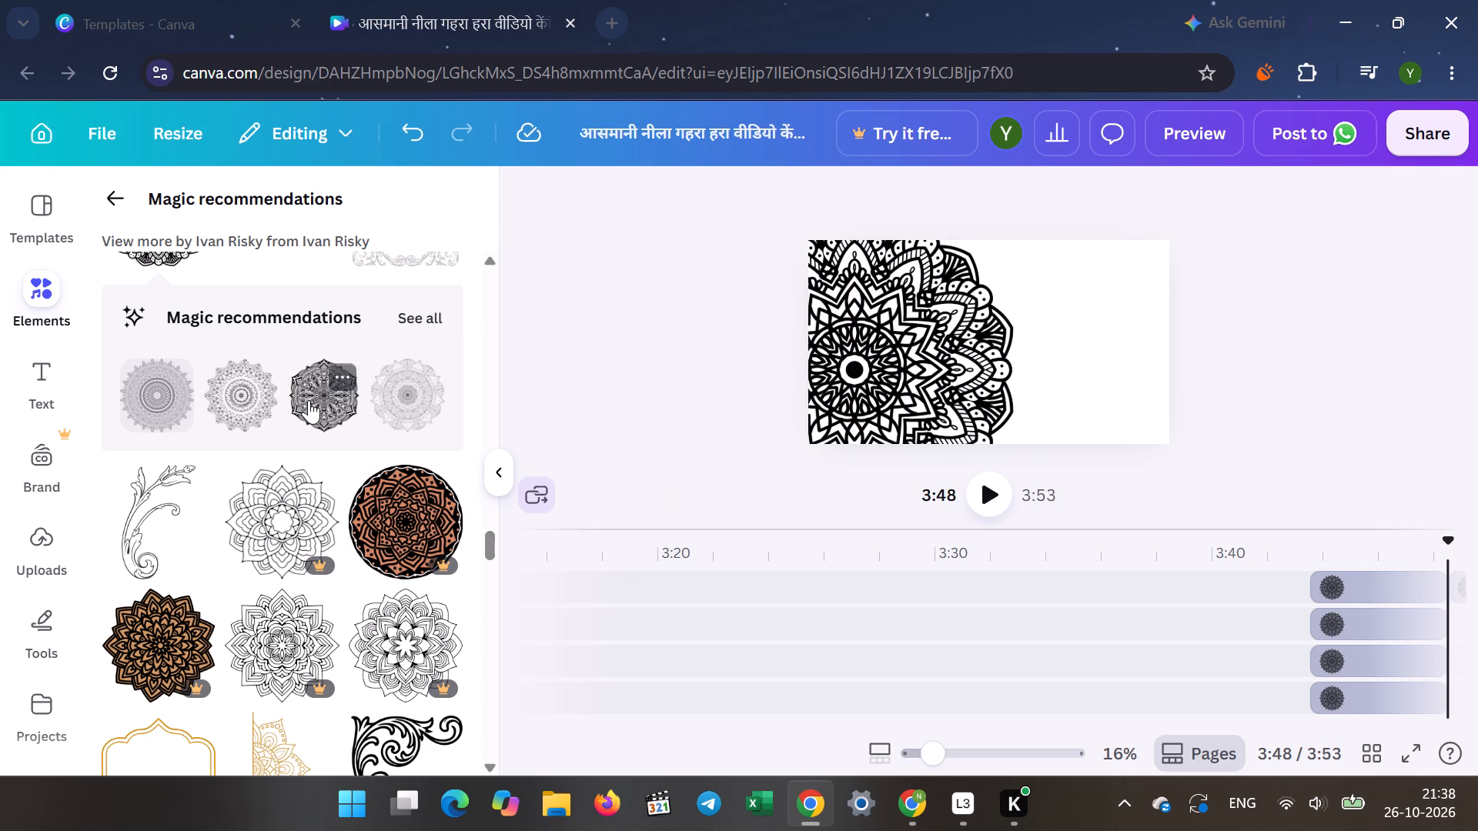
# Add the dark hexagonal mandala to the same page, enlarged over its right half and running past the edges.
pyautogui.click(309, 400)
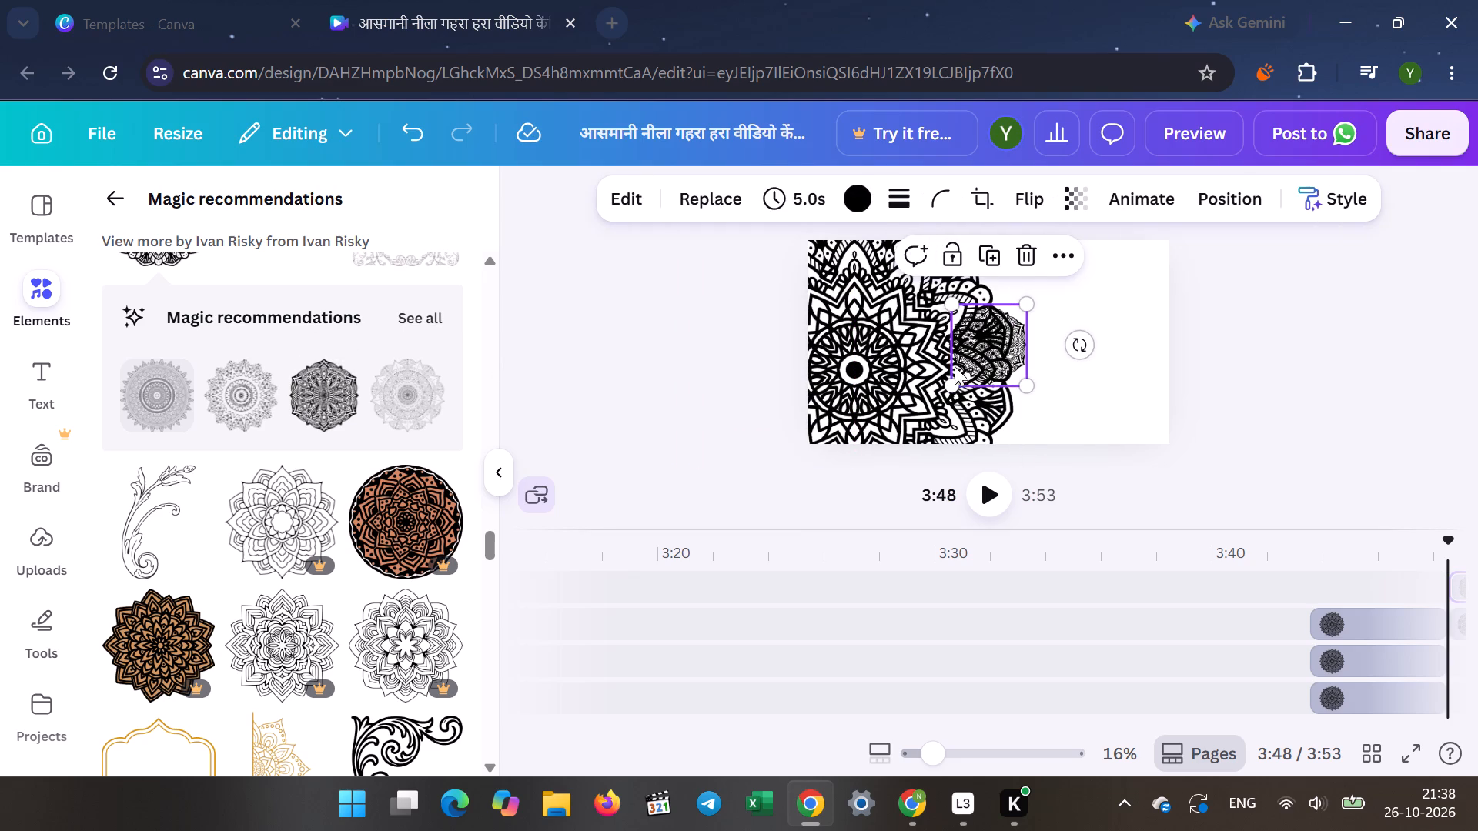
pyautogui.moveTo(951, 377); pyautogui.dragTo(598, 531)
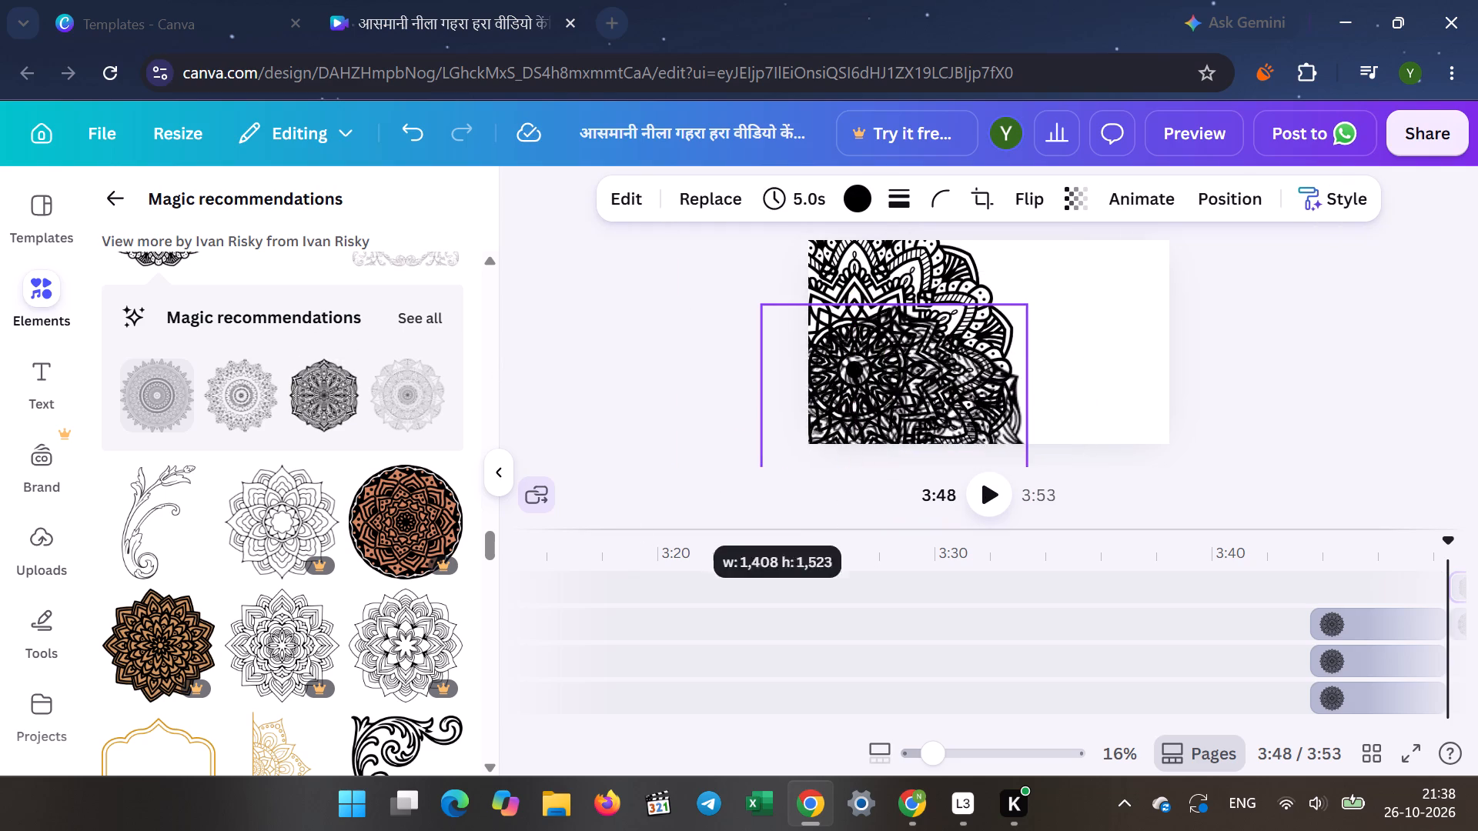
pyautogui.moveTo(598, 531); pyautogui.dragTo(578, 534)
pyautogui.moveTo(866, 397); pyautogui.dragTo(1027, 299)
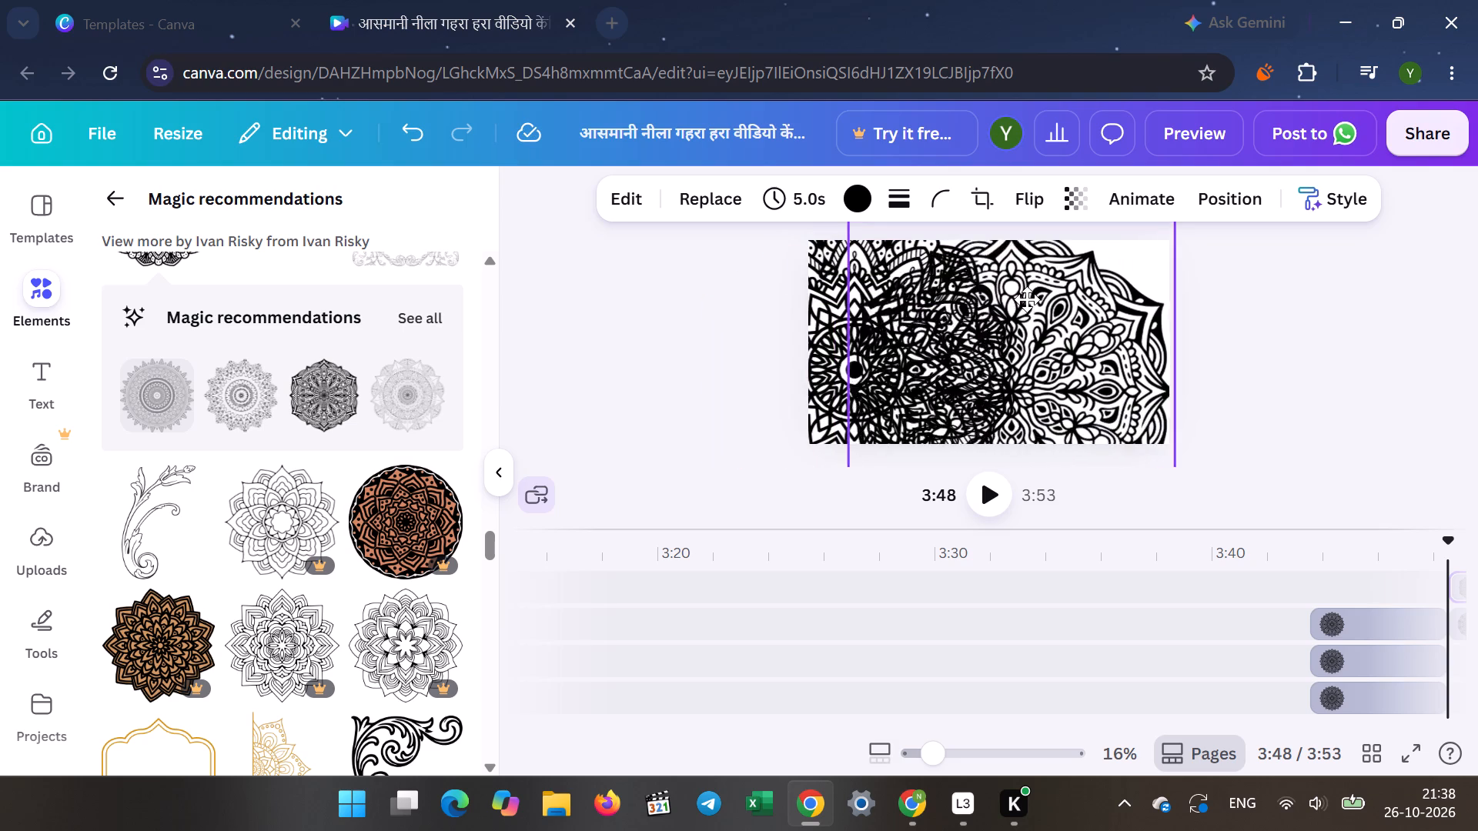
pyautogui.moveTo(1027, 299); pyautogui.dragTo(1065, 271)
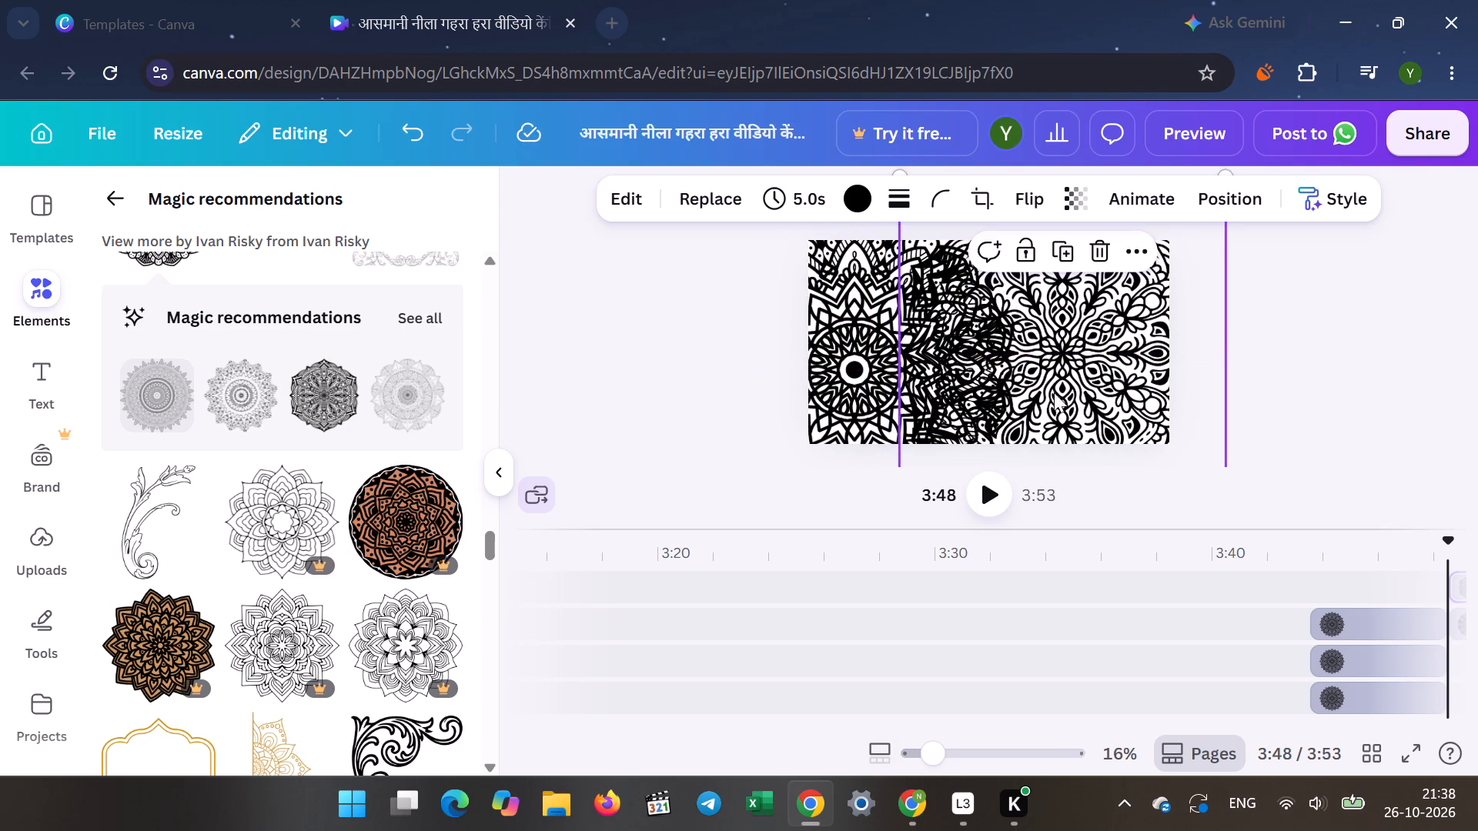
# Add the hexagonal mandala to the bride-and-groom page around 0:27, slightly enlarged at the upper edge beside the bride's head.
pyautogui.click(988, 487)
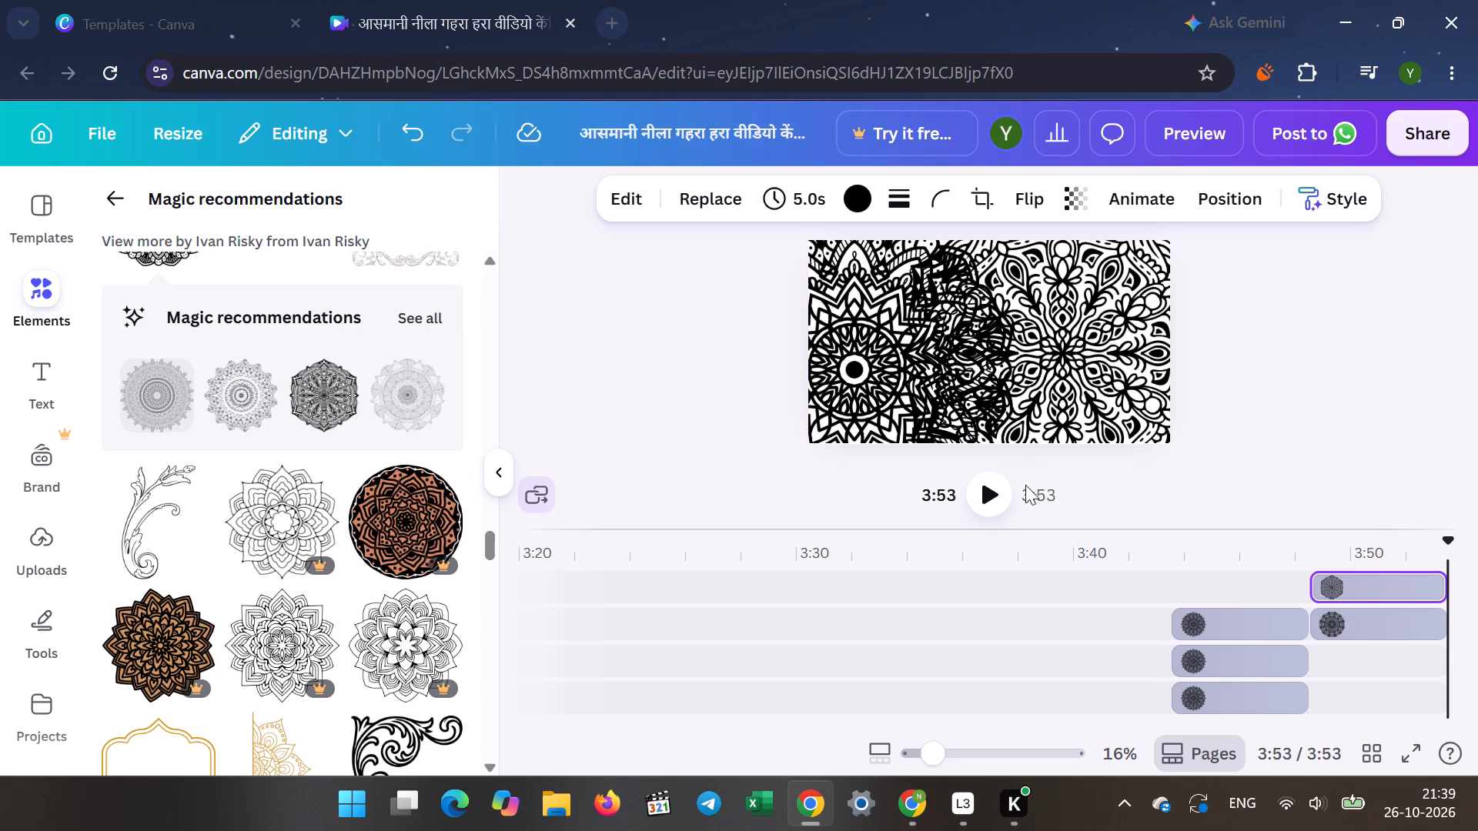
pyautogui.click(990, 490)
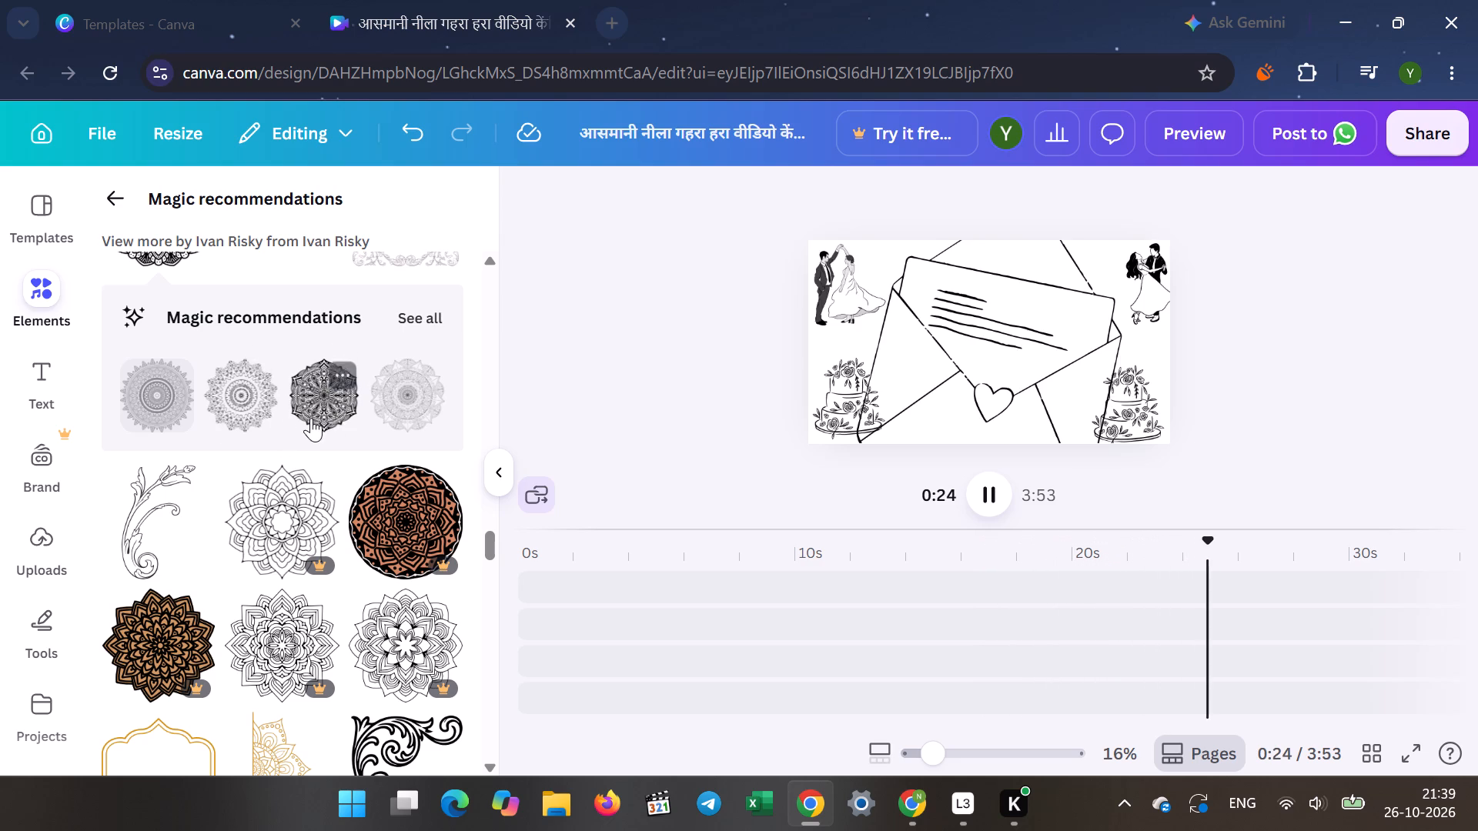
pyautogui.click(312, 401)
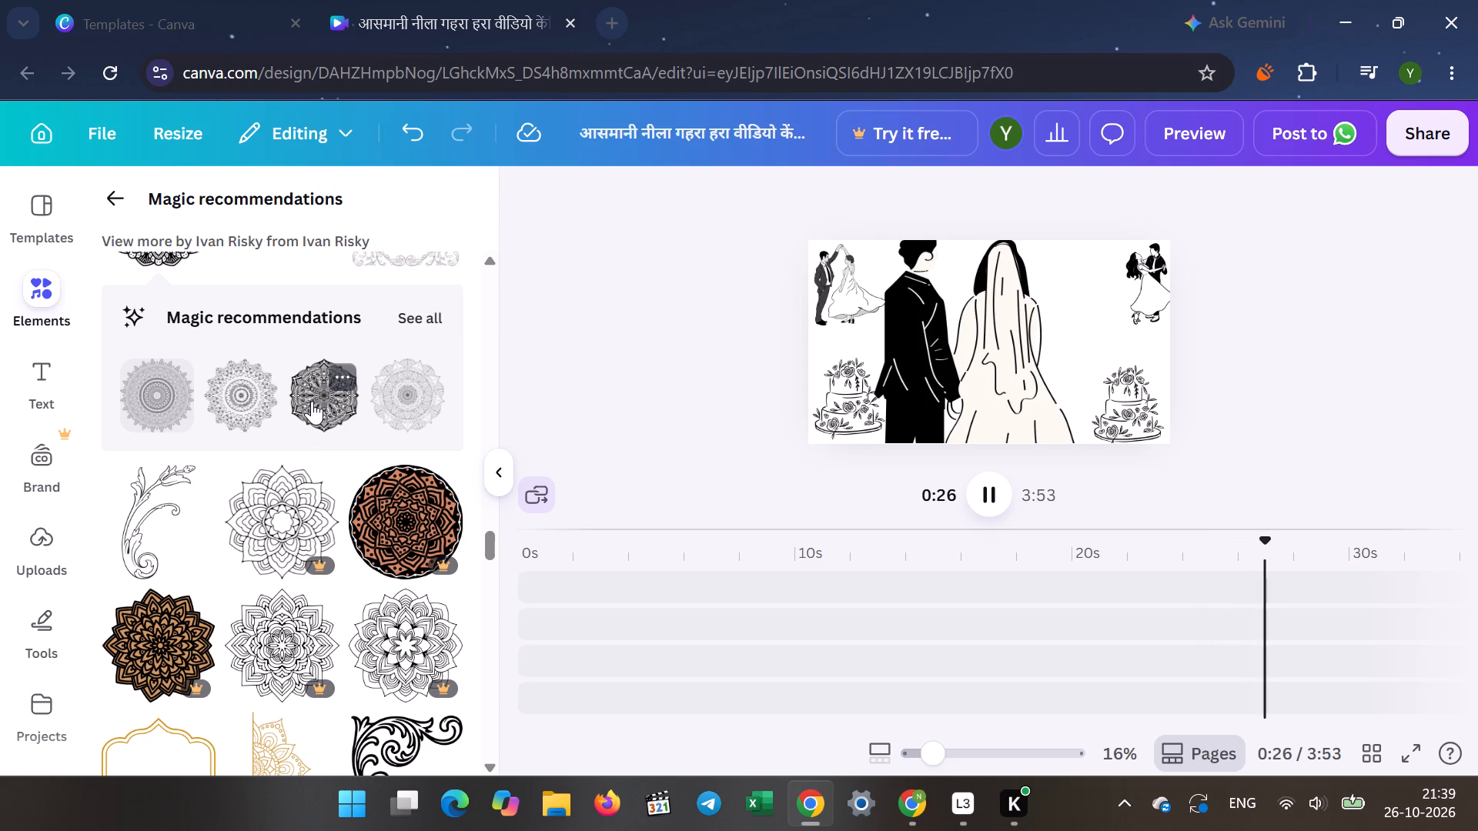
pyautogui.moveTo(977, 345); pyautogui.dragTo(978, 345)
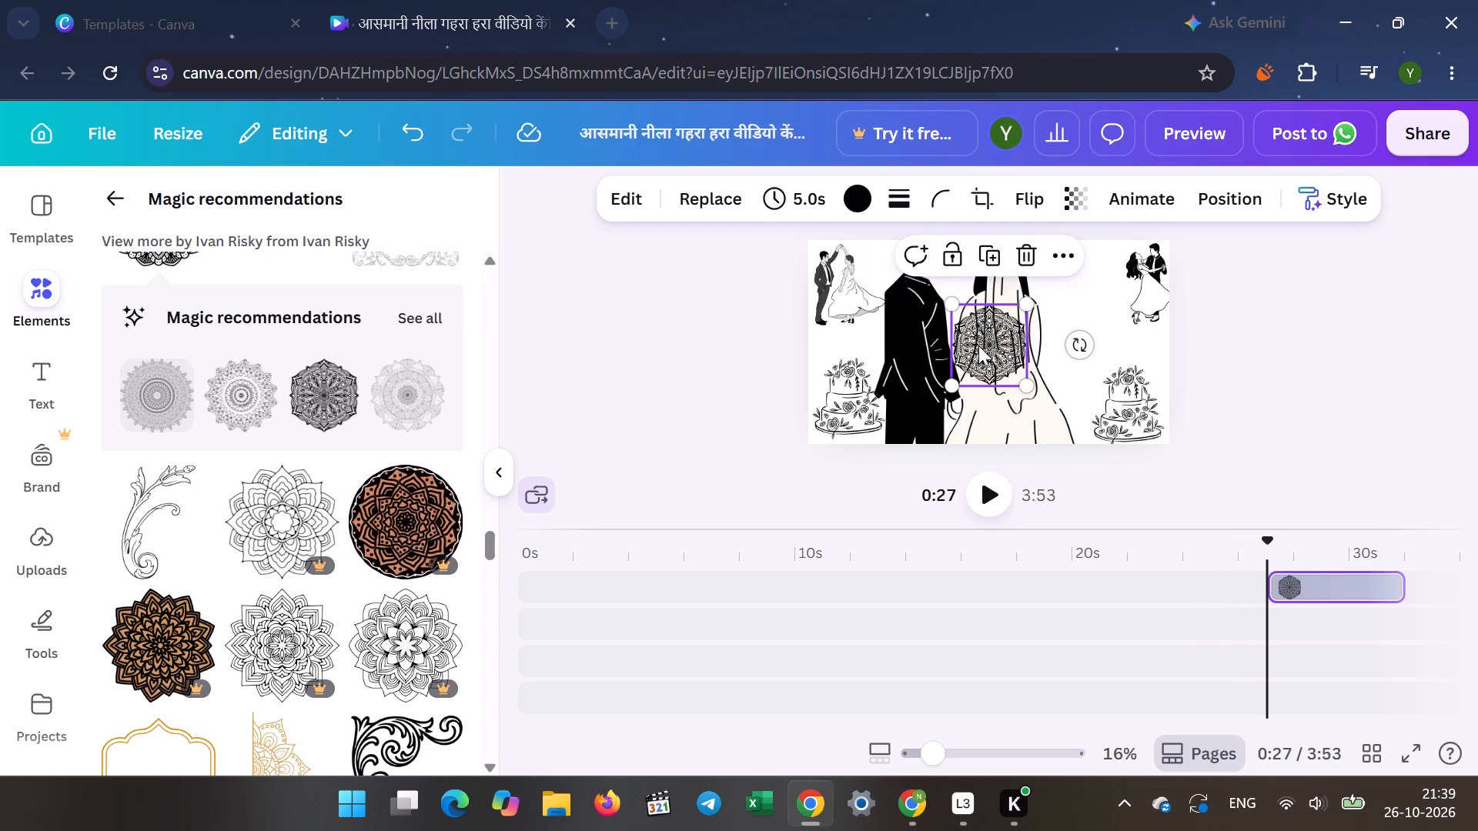
pyautogui.moveTo(978, 345); pyautogui.dragTo(1089, 273)
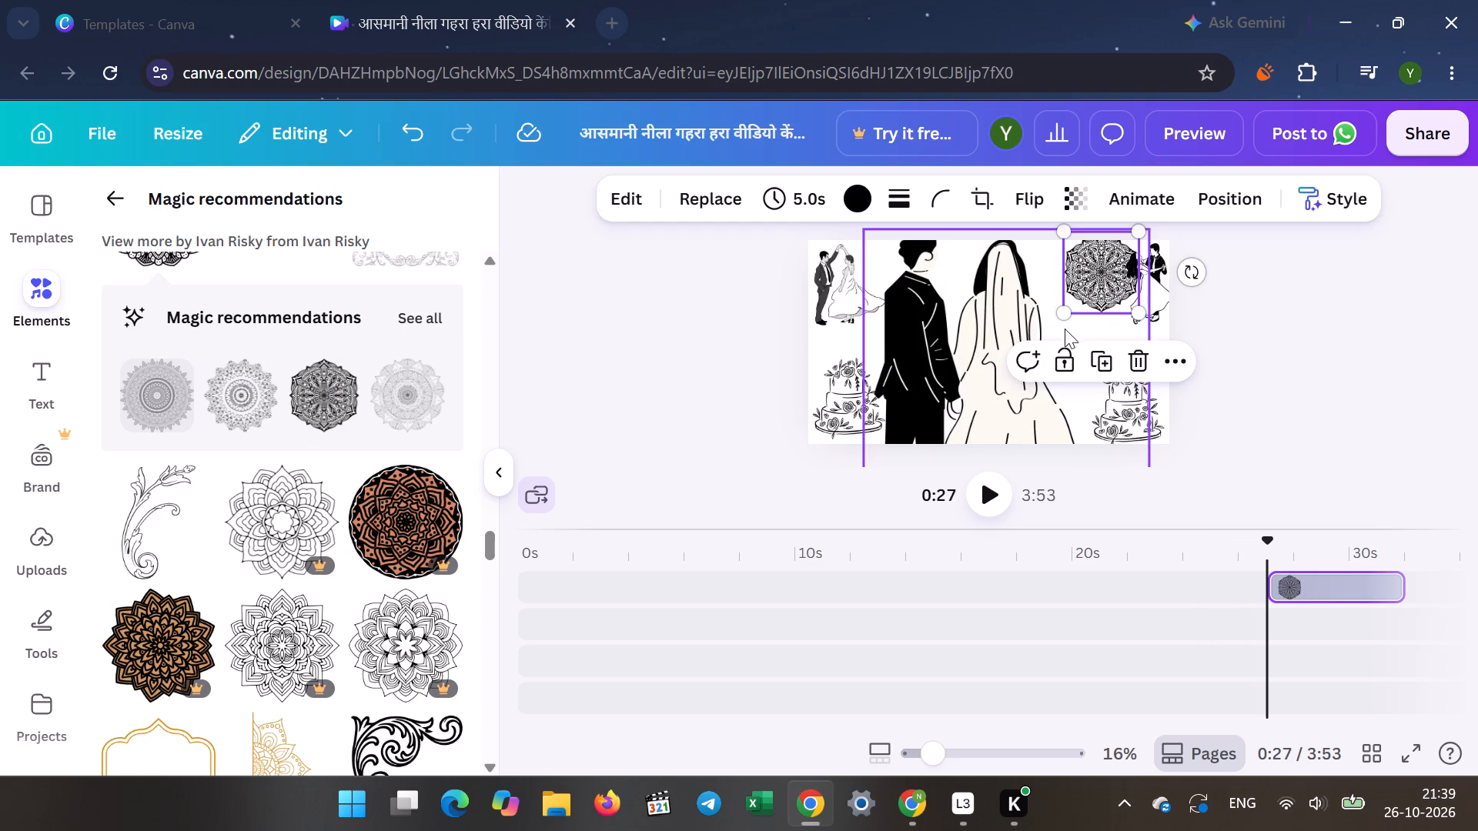
pyautogui.moveTo(1065, 316); pyautogui.dragTo(1054, 369)
pyautogui.moveTo(1082, 280); pyautogui.dragTo(1078, 280)
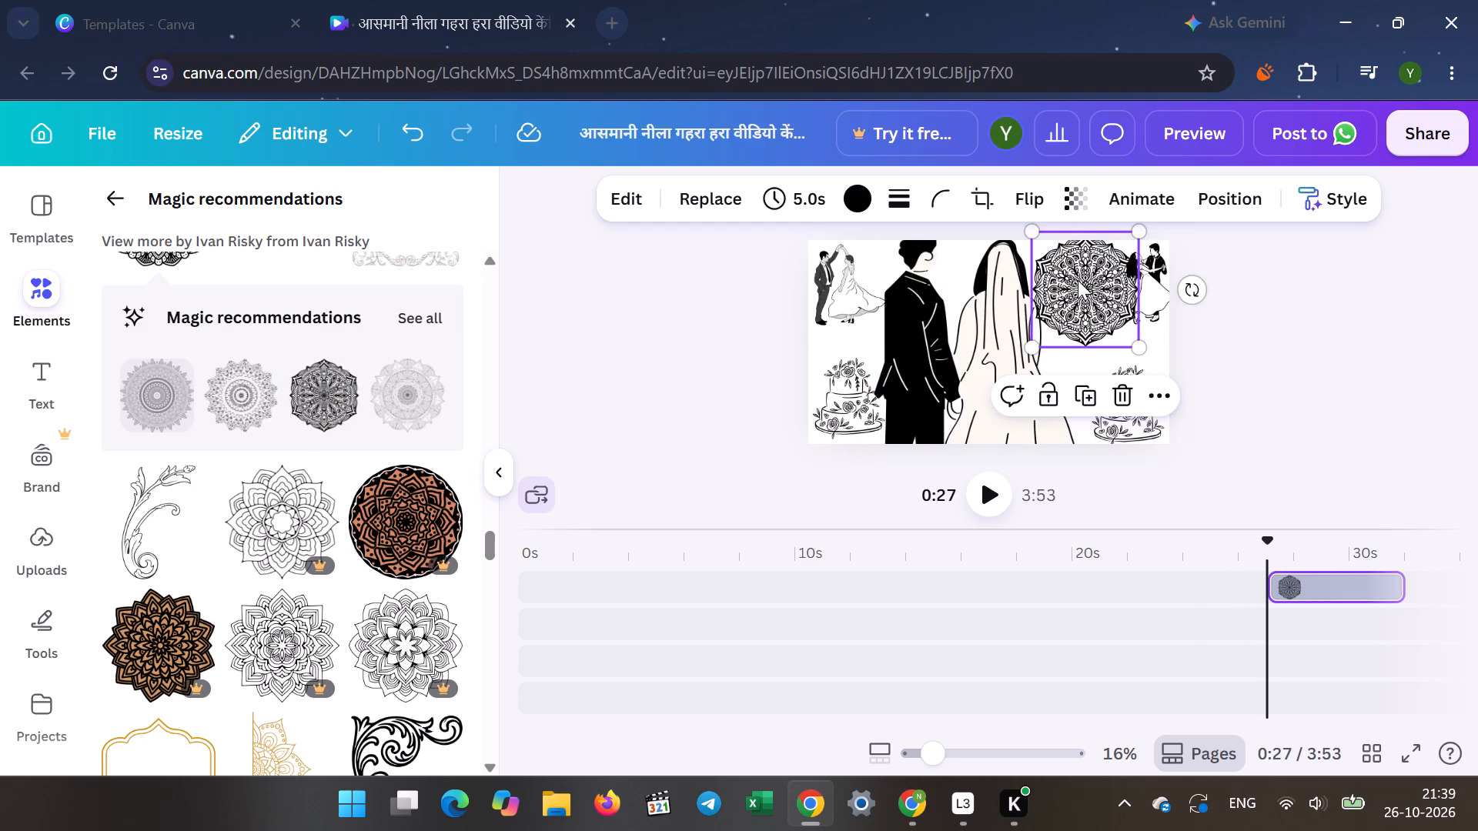
pyautogui.moveTo(1078, 280); pyautogui.dragTo(1075, 272)
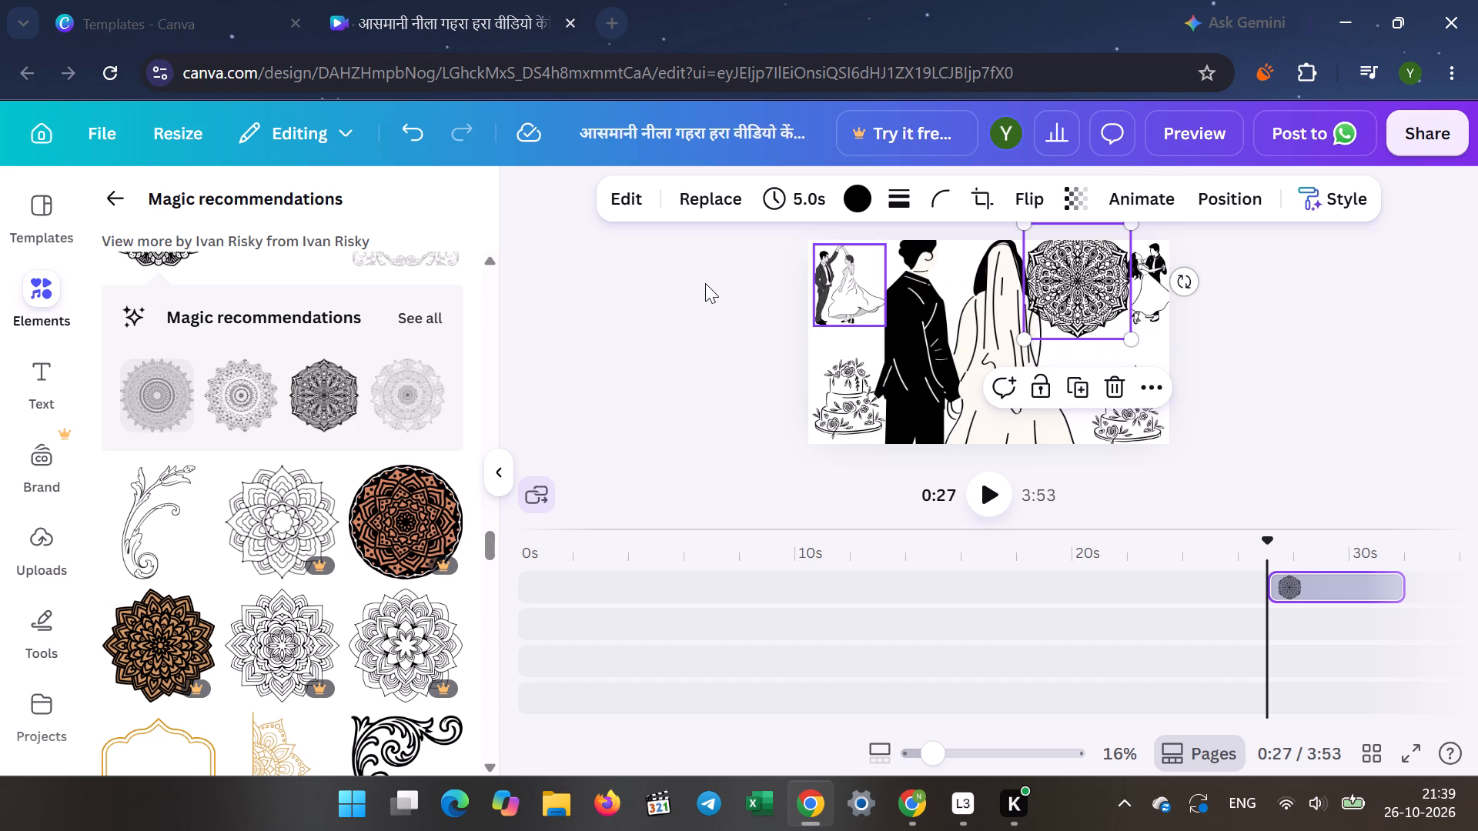
pyautogui.click(705, 283)
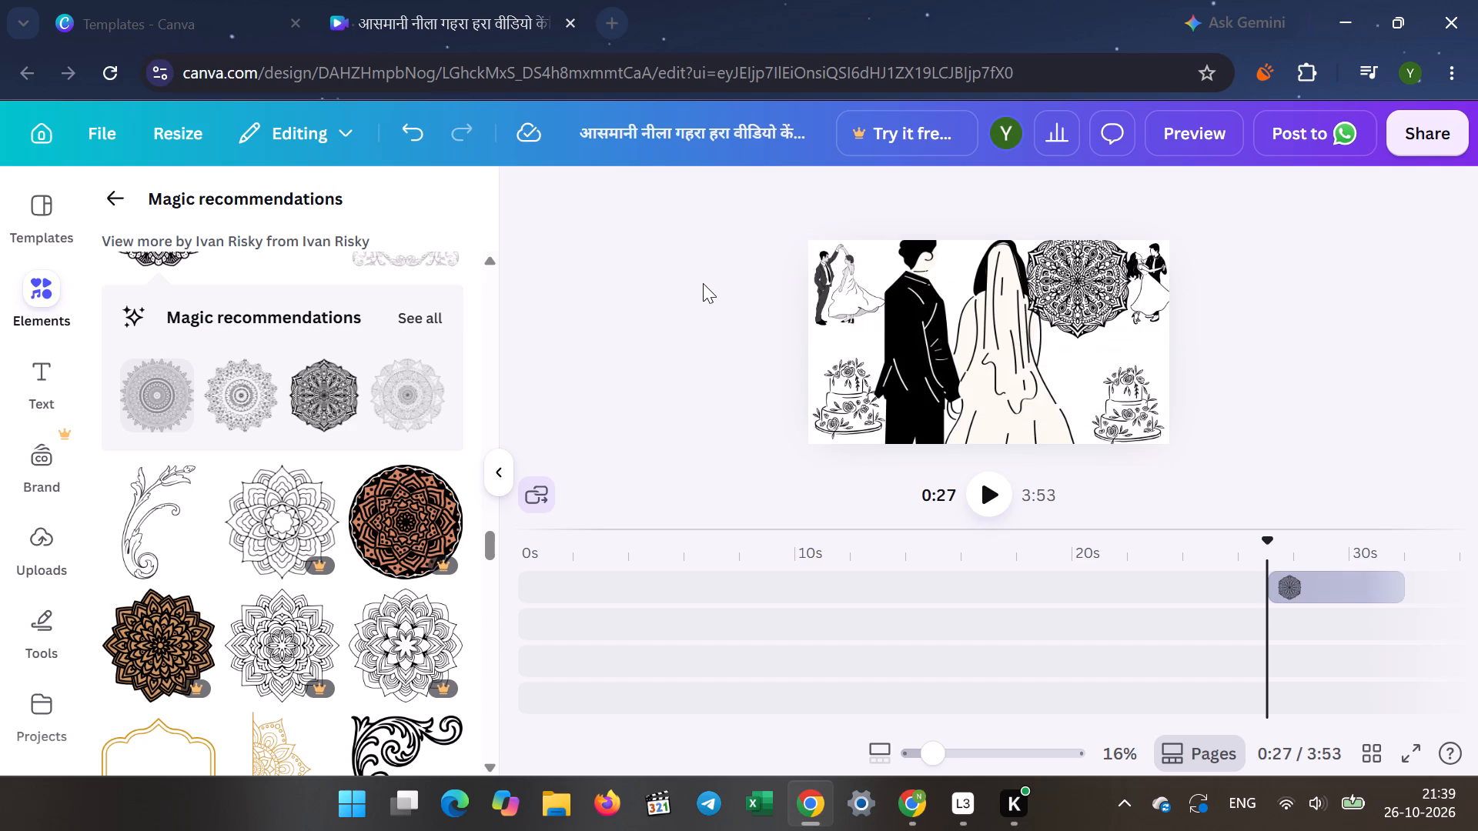
# Add a second hexagonal mandala at the couple page's right edge, halfway down and partly past the edge.
pyautogui.click(311, 419)
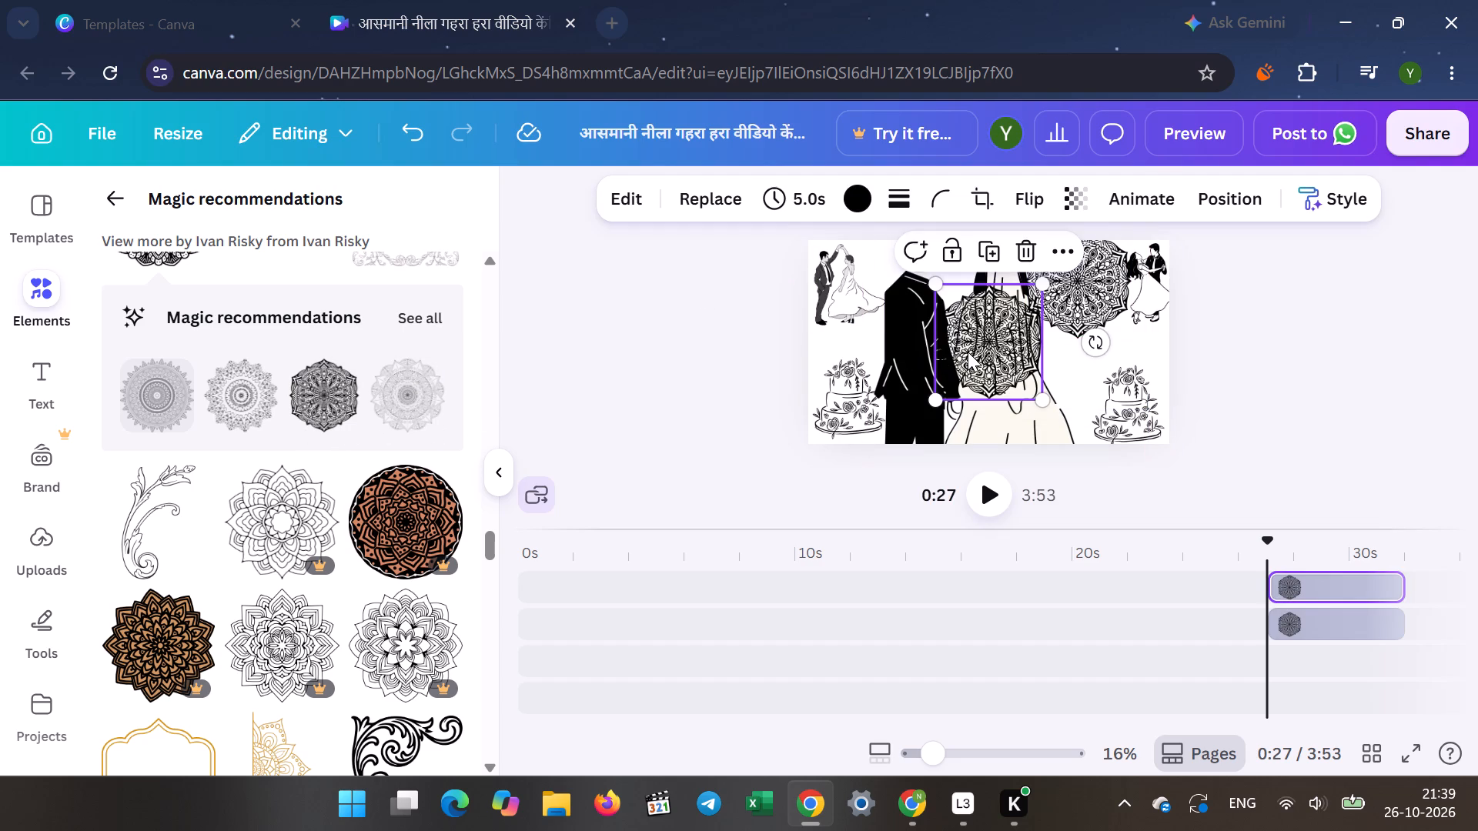
pyautogui.moveTo(968, 352); pyautogui.dragTo(1081, 364)
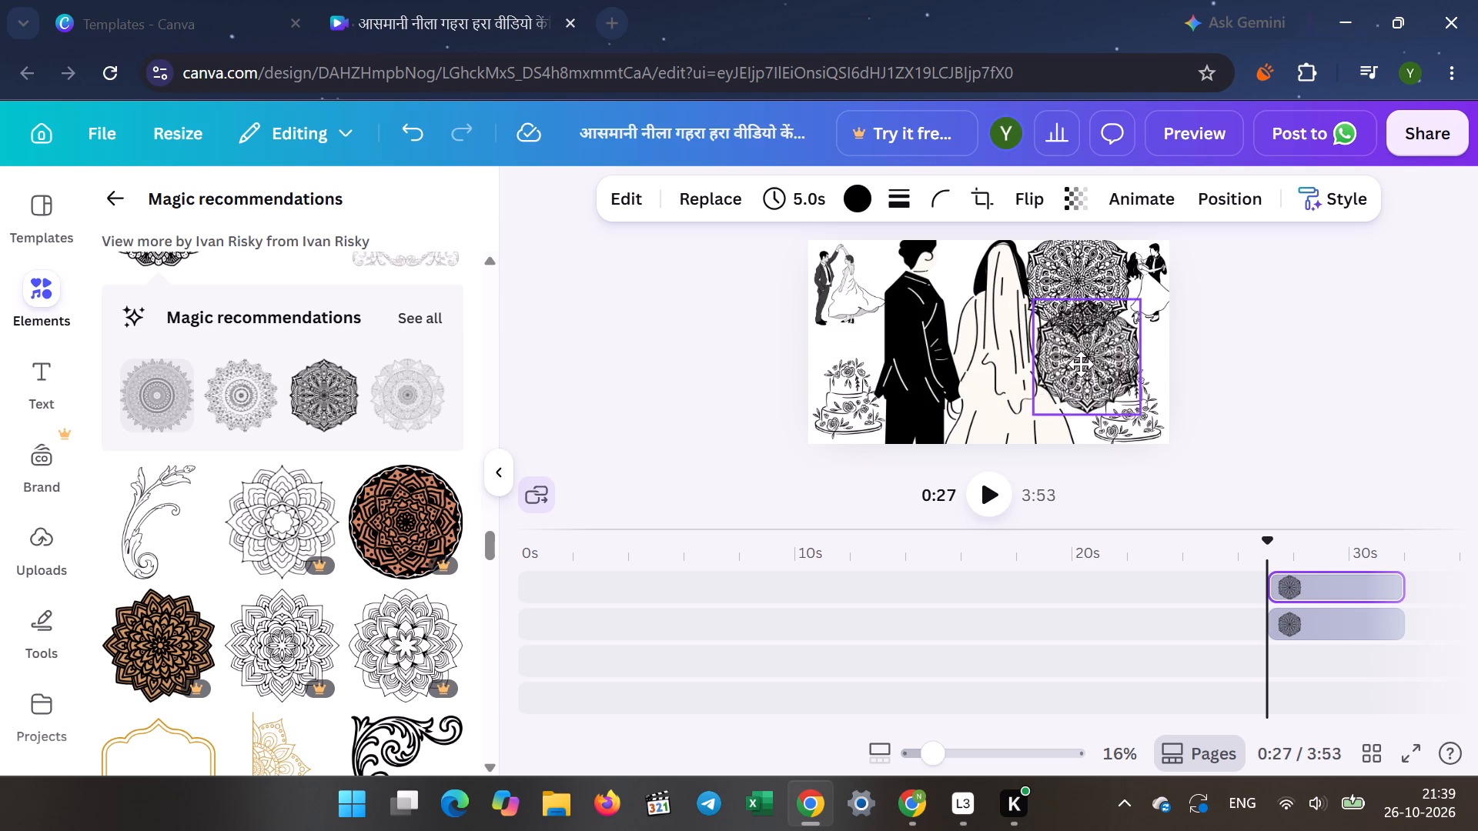
pyautogui.moveTo(1081, 364); pyautogui.dragTo(1122, 355)
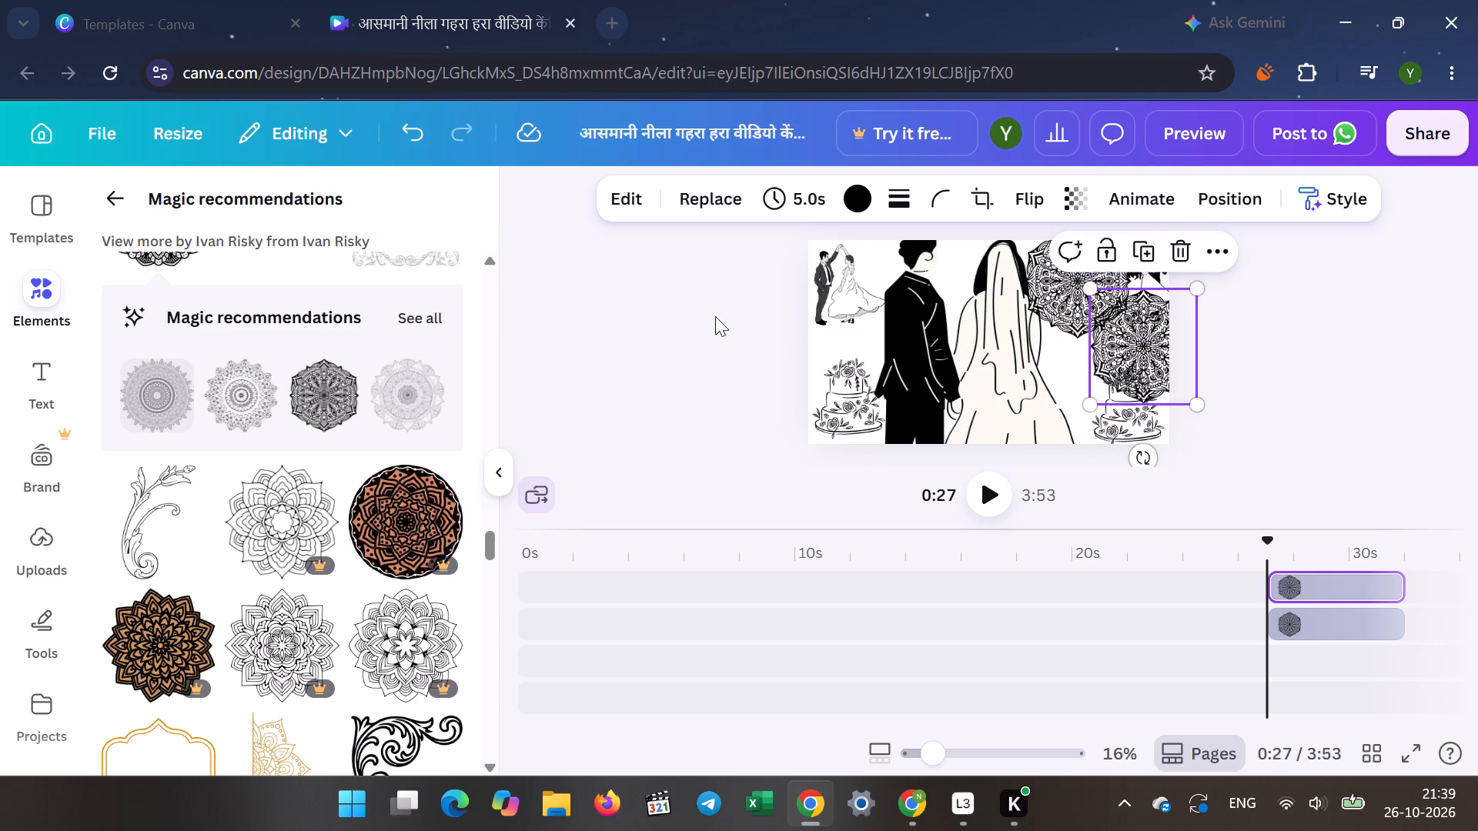
pyautogui.click(715, 316)
# Add a third hexagonal mandala at the couple page's bottom edge, beside the bride's skirt.
pyautogui.click(313, 397)
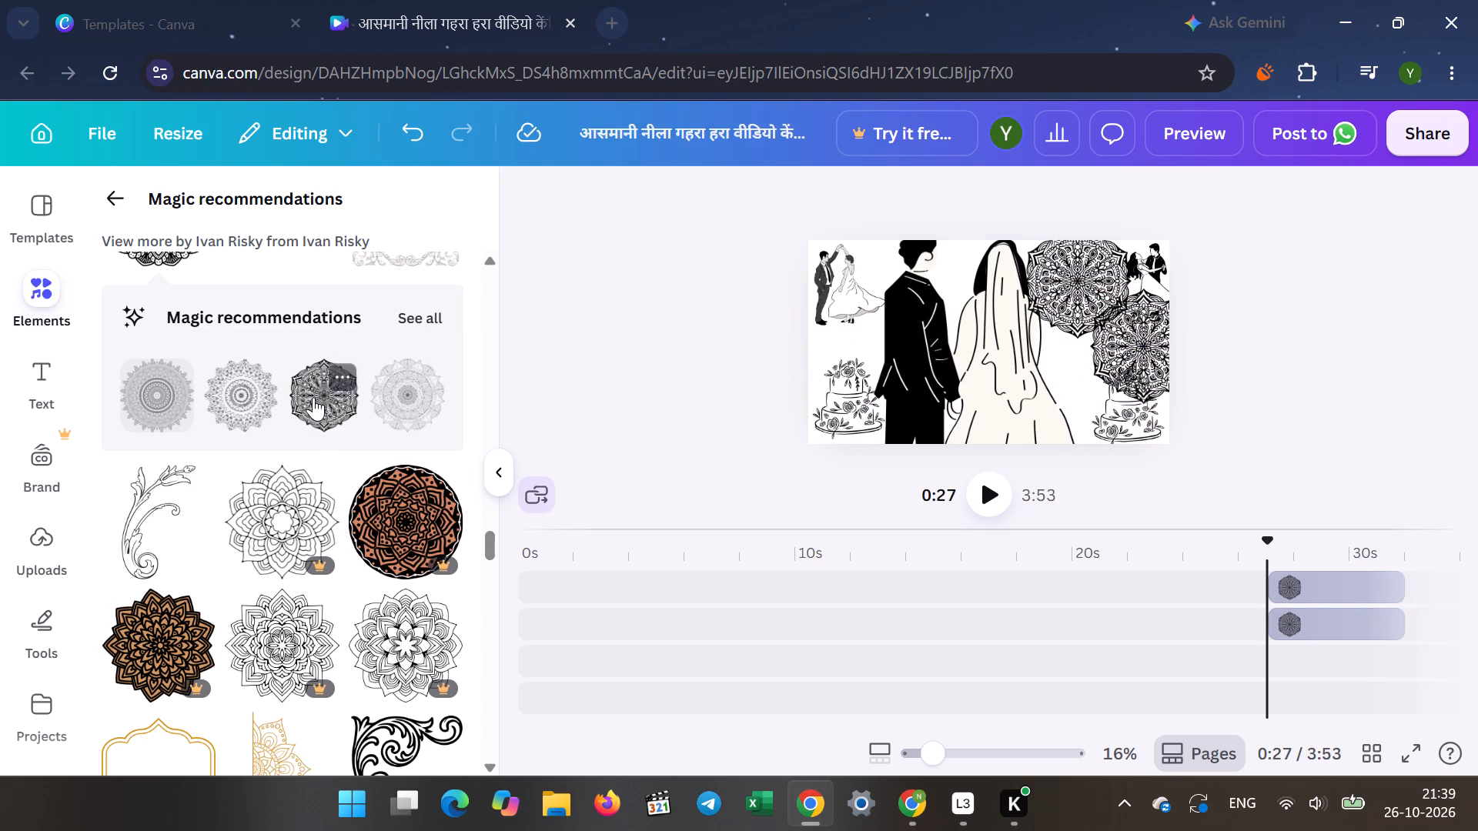
pyautogui.moveTo(974, 339); pyautogui.dragTo(1005, 362)
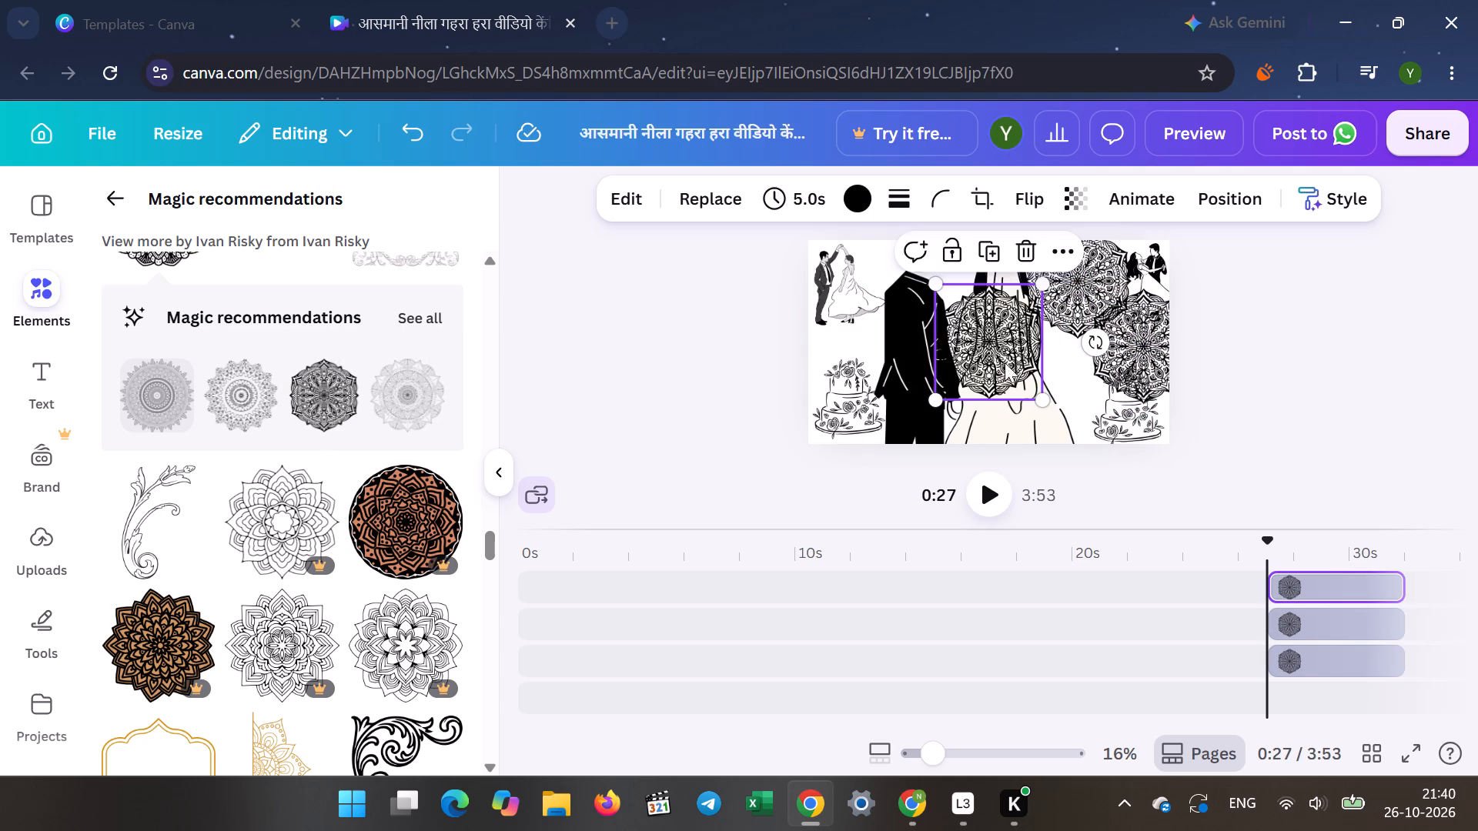
pyautogui.moveTo(1005, 362); pyautogui.dragTo(1050, 417)
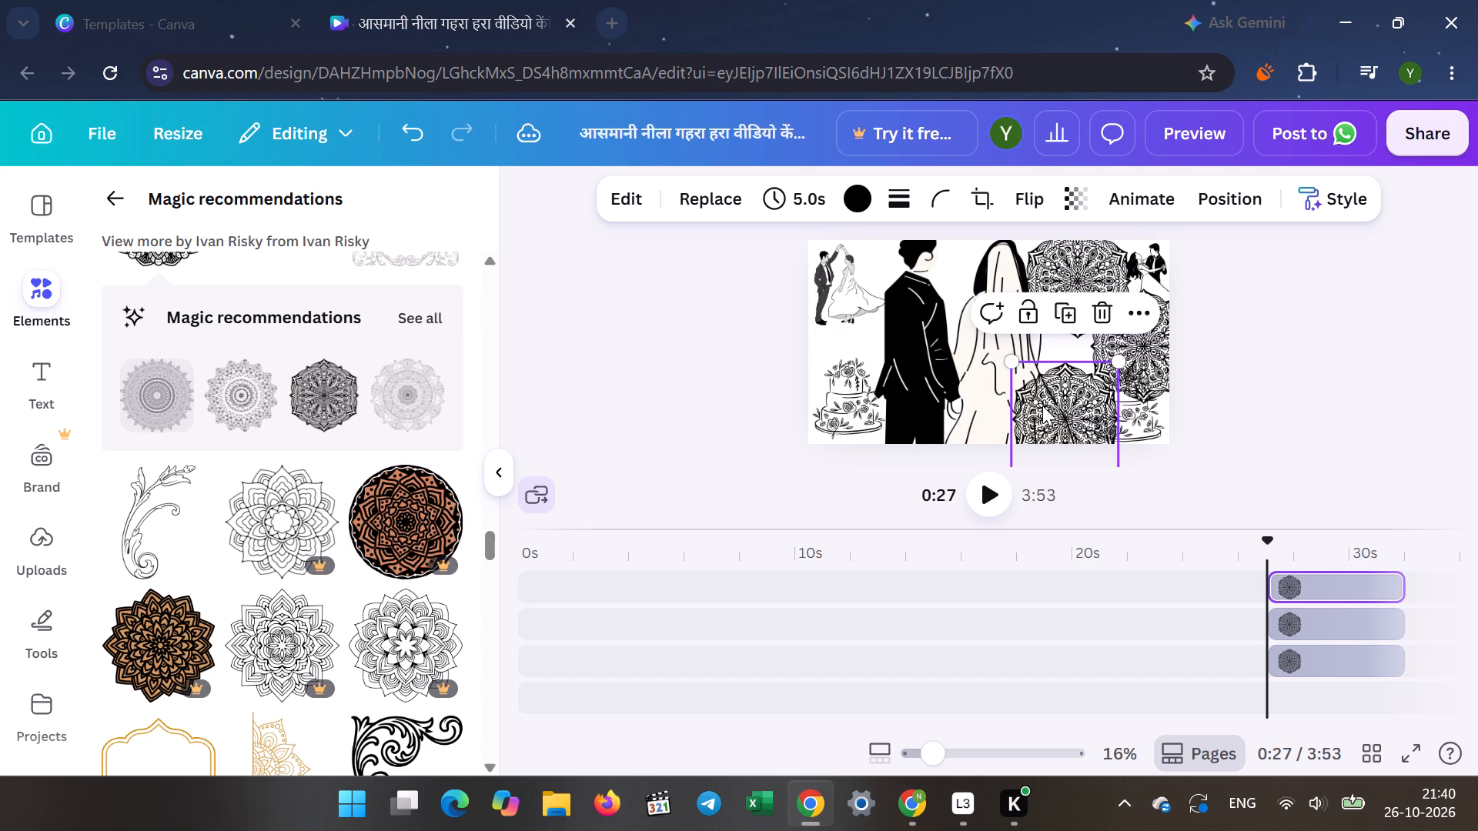
# Advance the video to 0:29 and add a fourth hexagonal mandala in the couple page's upper-left corner.
pyautogui.click(997, 492)
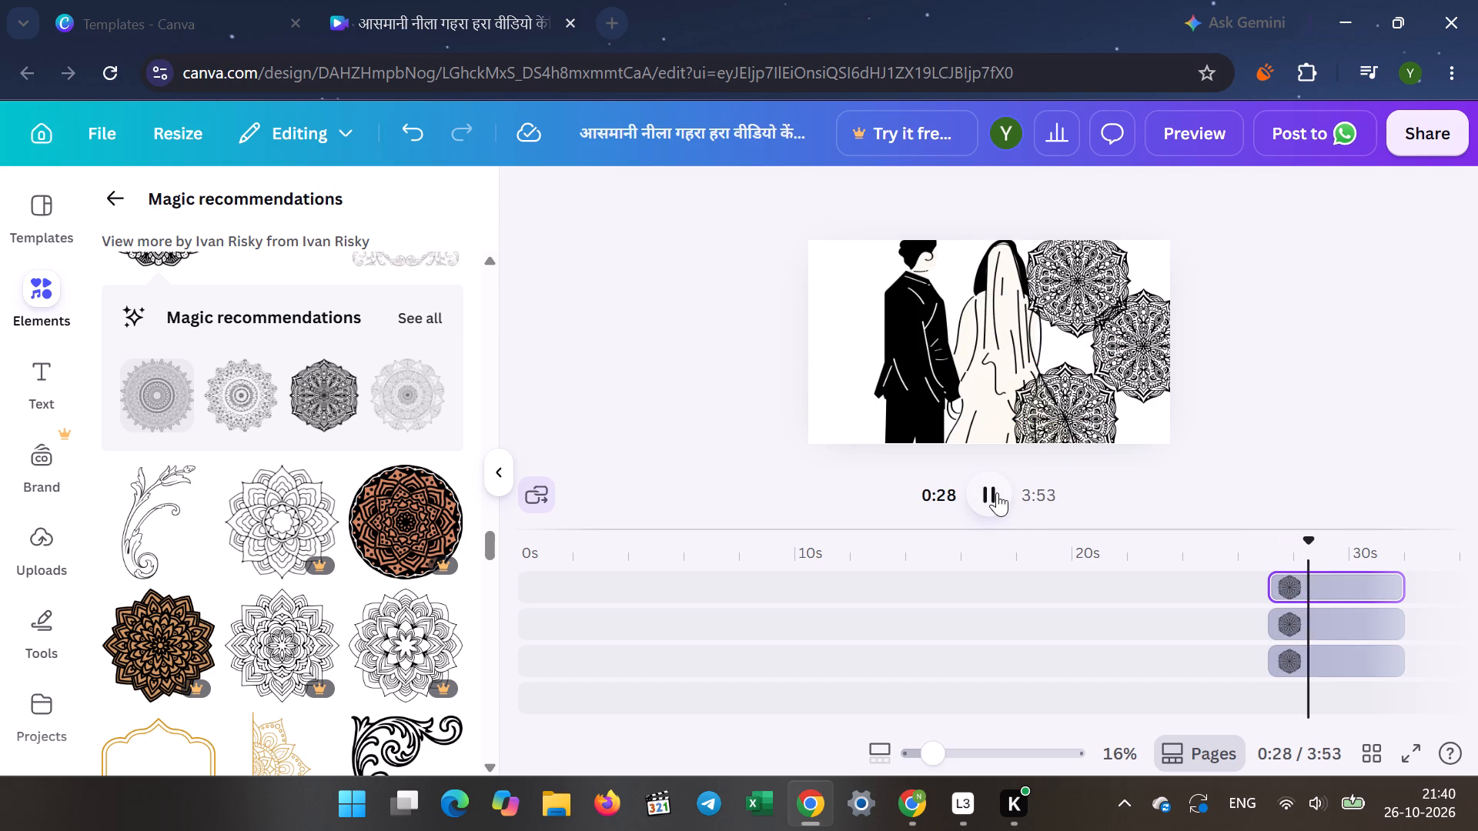
pyautogui.click(997, 492)
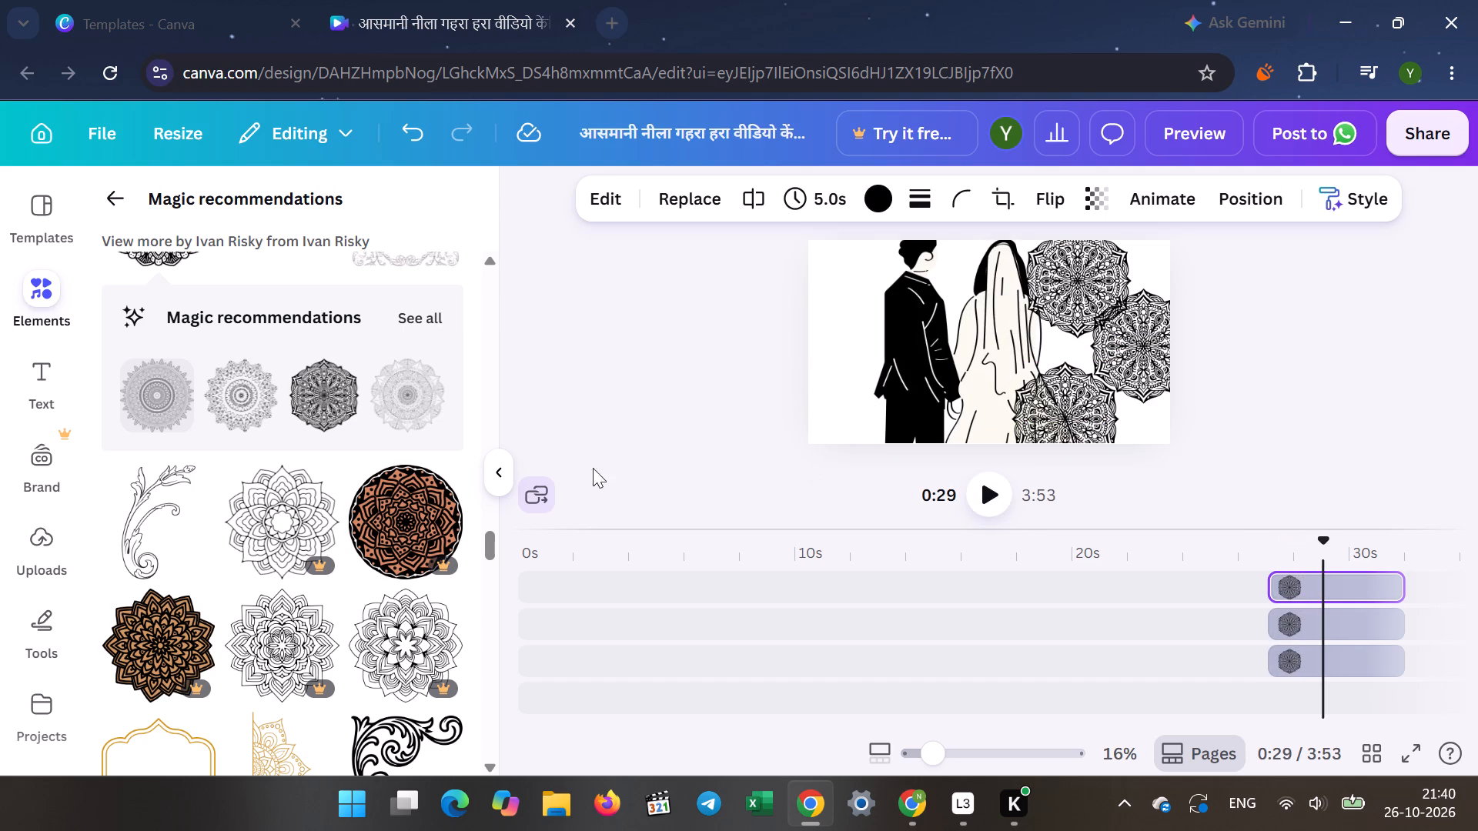
pyautogui.click(322, 408)
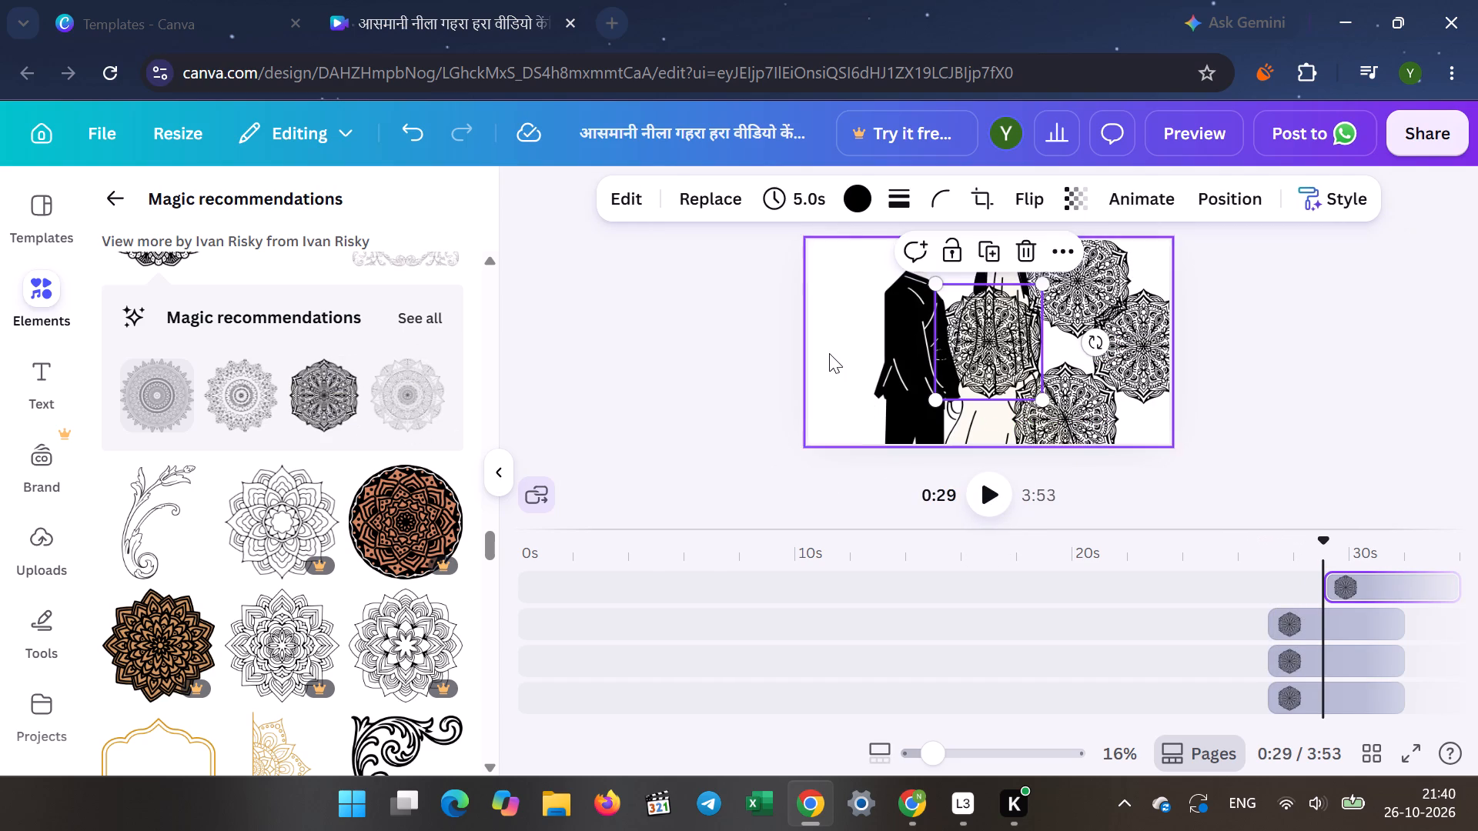
pyautogui.moveTo(974, 340); pyautogui.dragTo(825, 269)
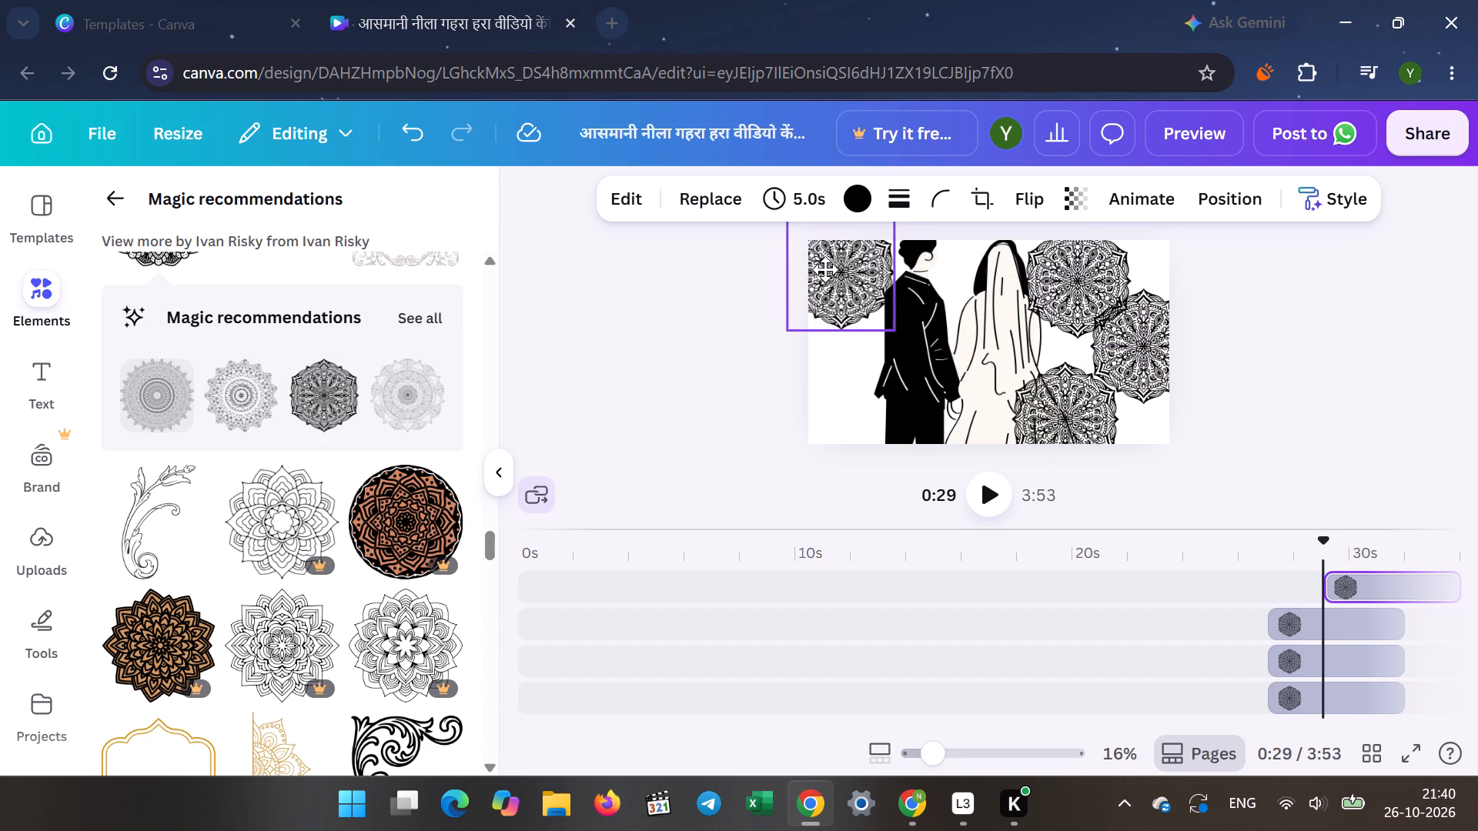
pyautogui.moveTo(825, 269); pyautogui.dragTo(828, 268)
pyautogui.click(677, 292)
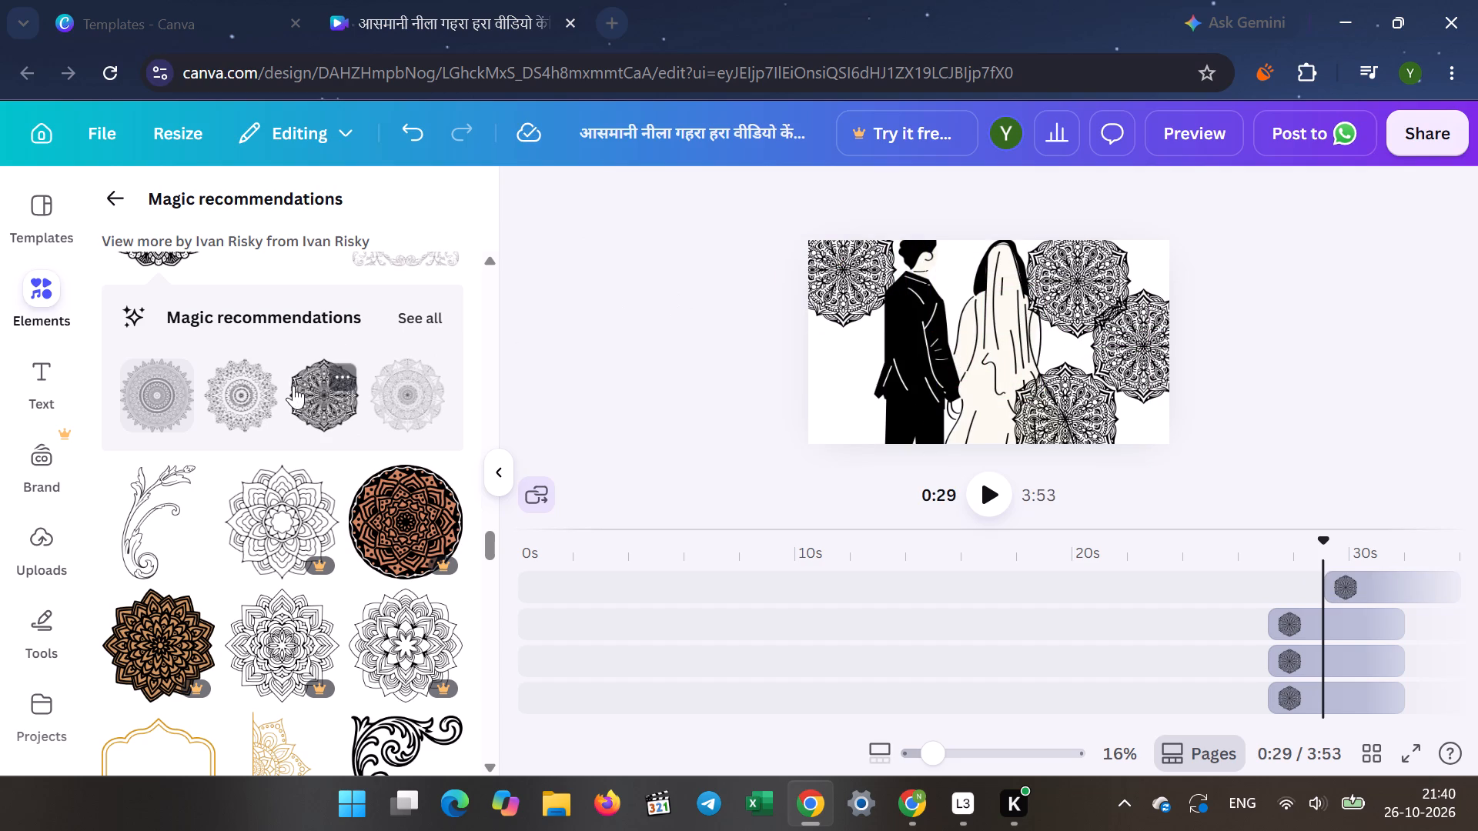
# Add a fifth hexagonal mandala at the couple page's left edge, directly below the upper-left one and slightly overlapping it.
pyautogui.click(318, 394)
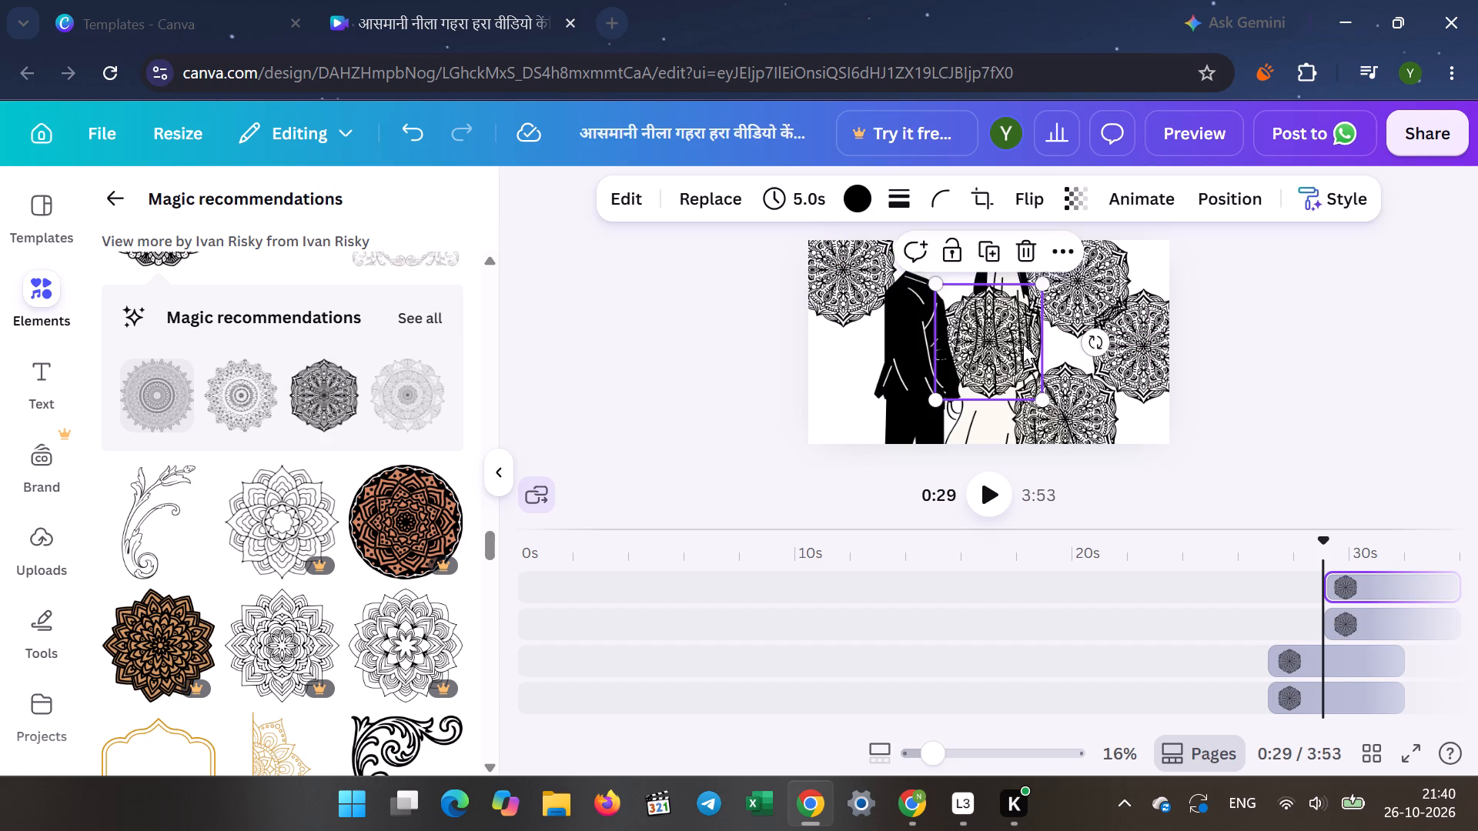
pyautogui.moveTo(1023, 344); pyautogui.dragTo(883, 371)
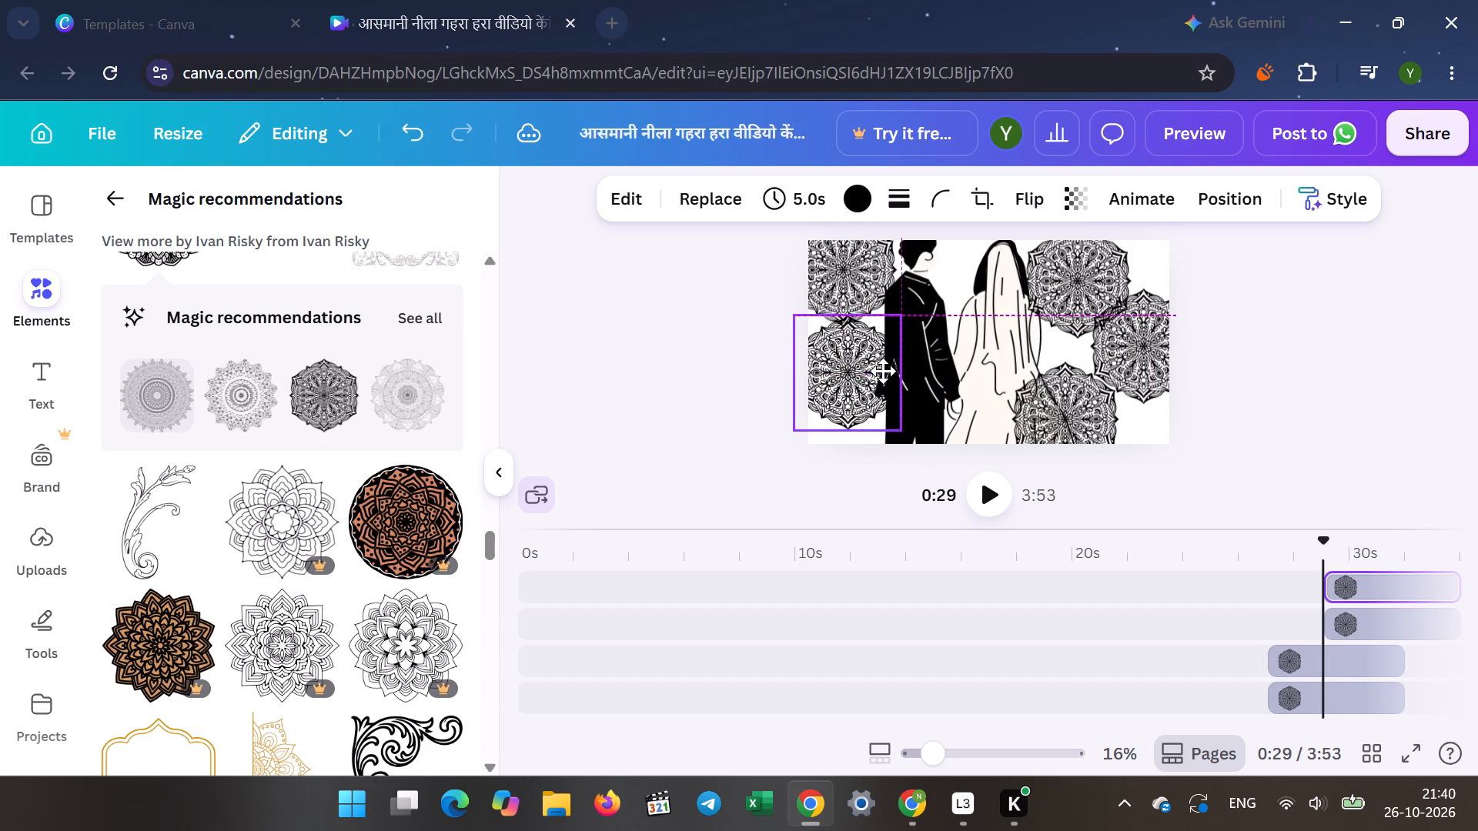
pyautogui.moveTo(883, 371); pyautogui.dragTo(875, 355)
pyautogui.click(735, 345)
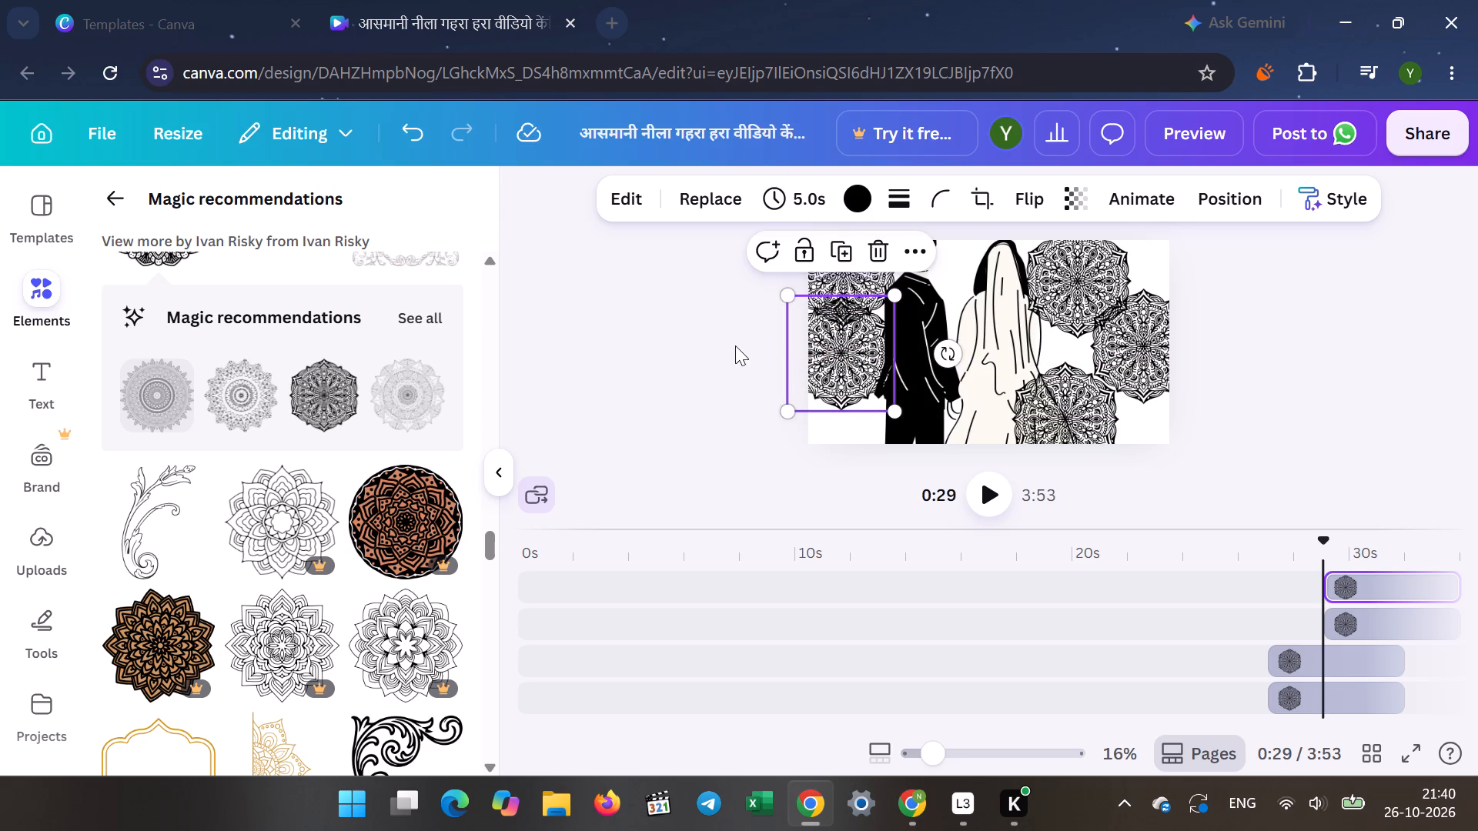
# Add a sixth hexagonal mandala in the couple page's lower-left corner, partly past the edges and overlapping the one above it.
pyautogui.click(318, 392)
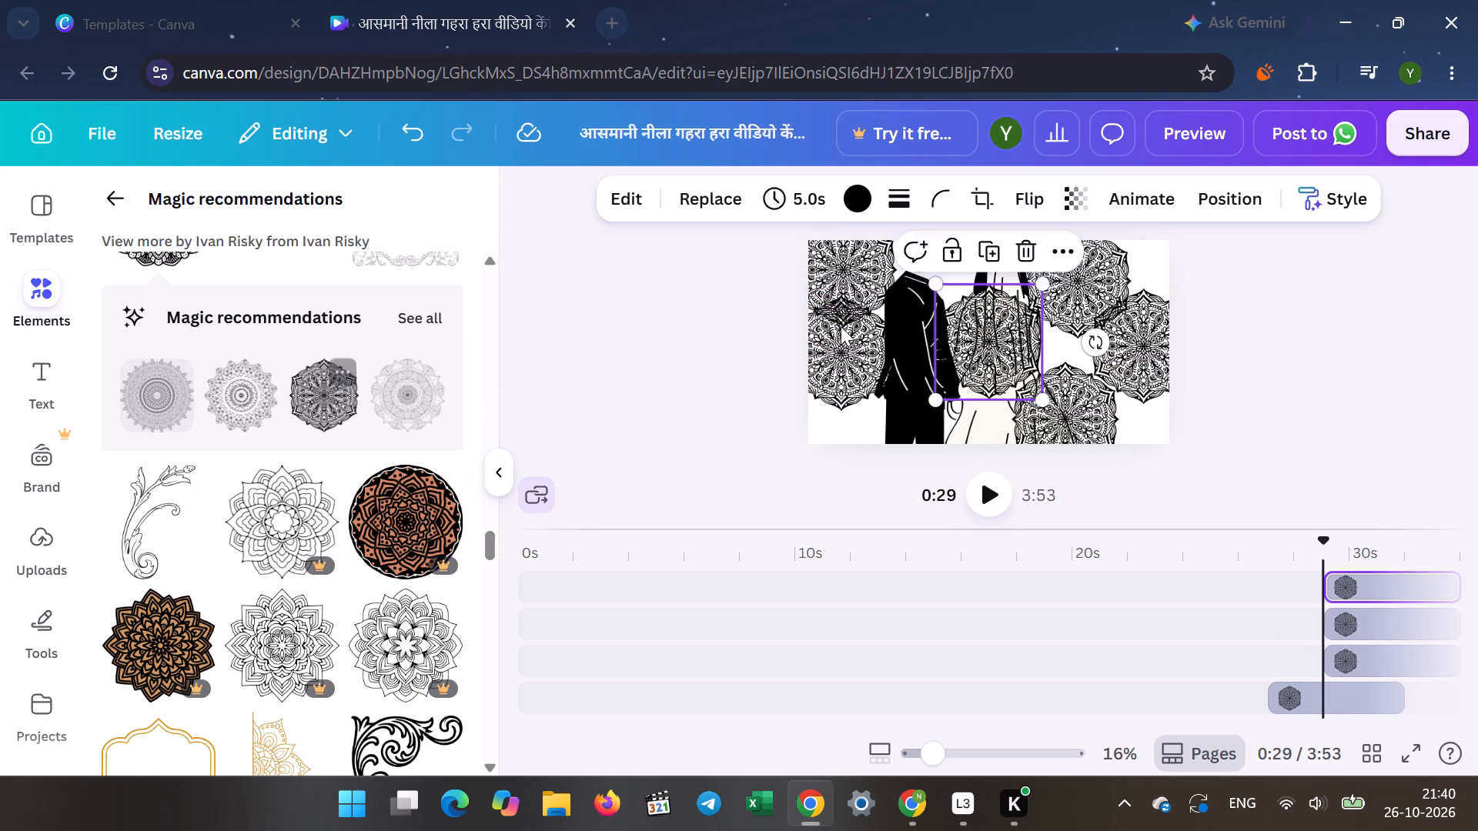
pyautogui.moveTo(983, 340); pyautogui.dragTo(819, 452)
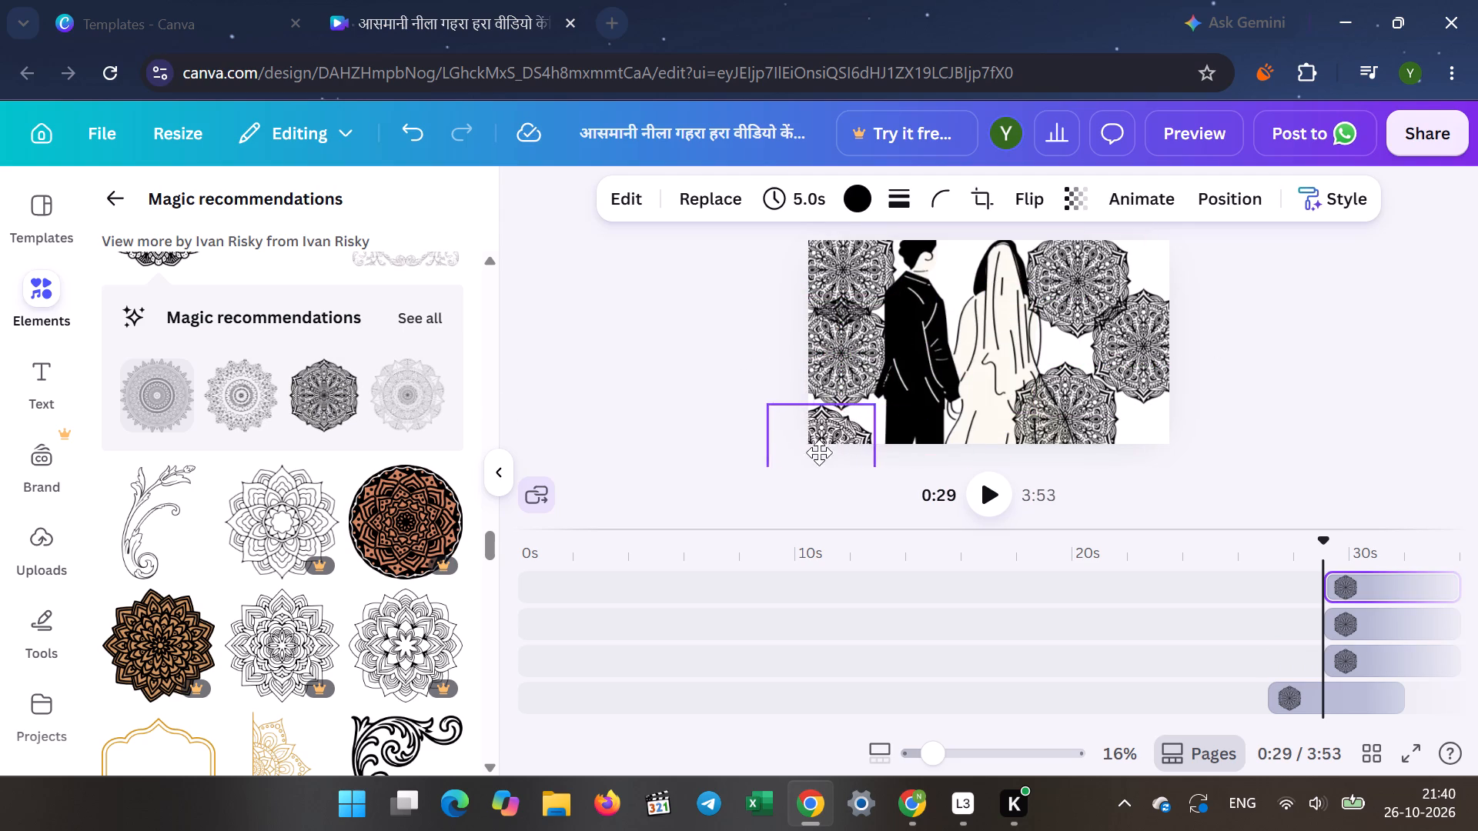
pyautogui.moveTo(819, 452); pyautogui.dragTo(841, 426)
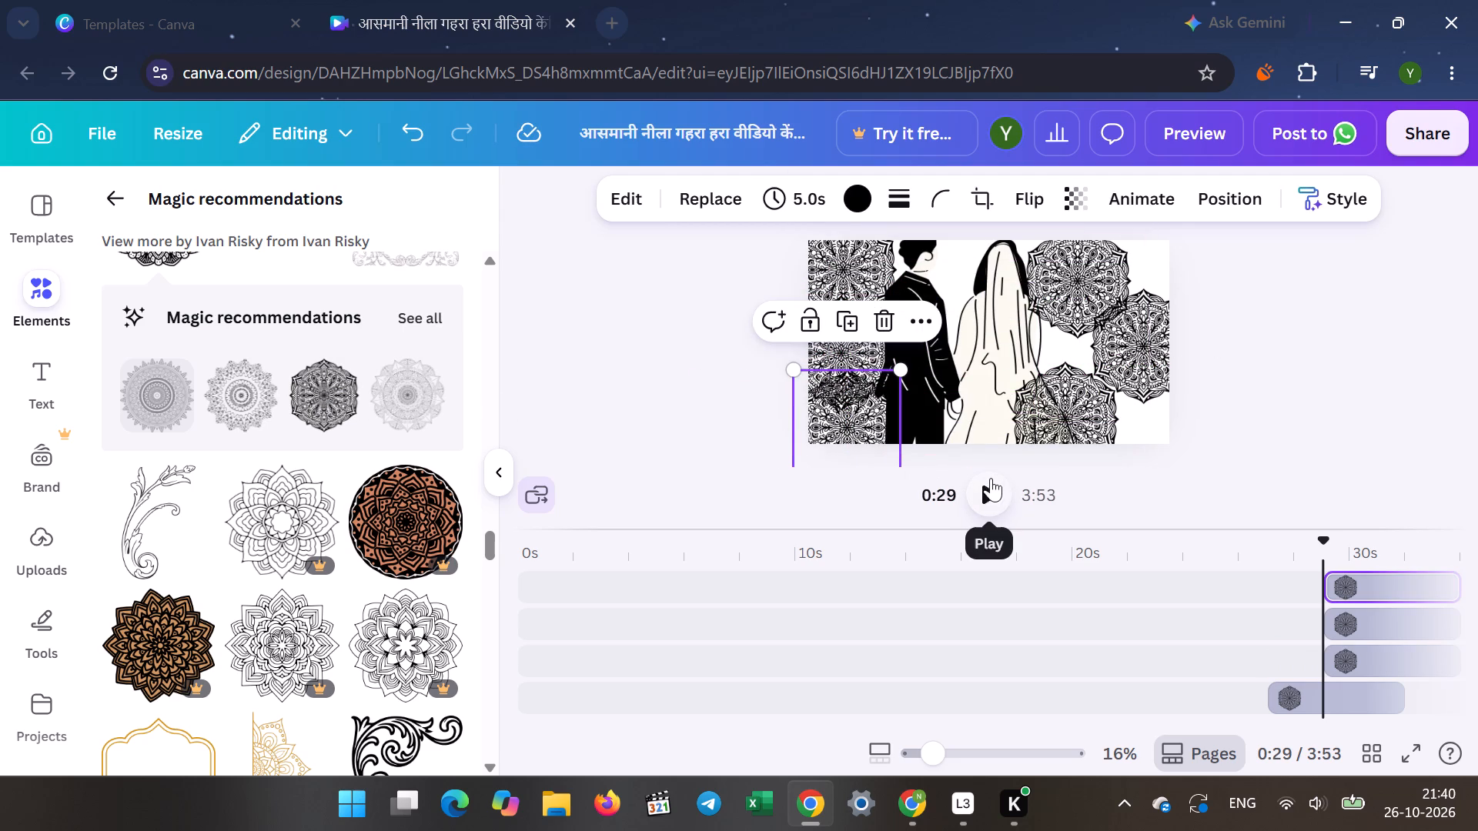
# Advance the video to 0:37 and add a hexagonal mandala in the Just Married car page's upper-left corner.
pyautogui.click(981, 485)
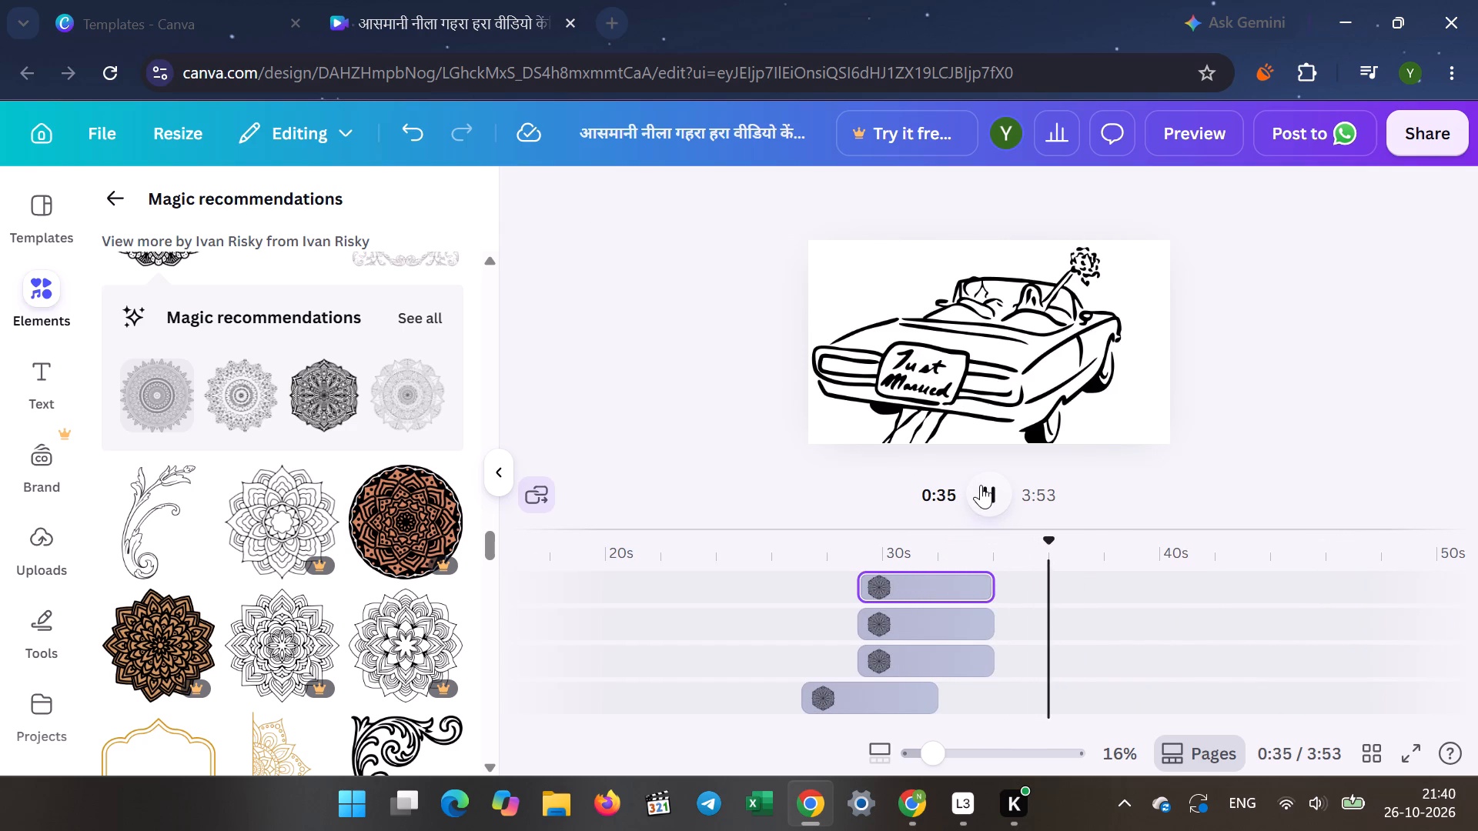
pyautogui.click(981, 485)
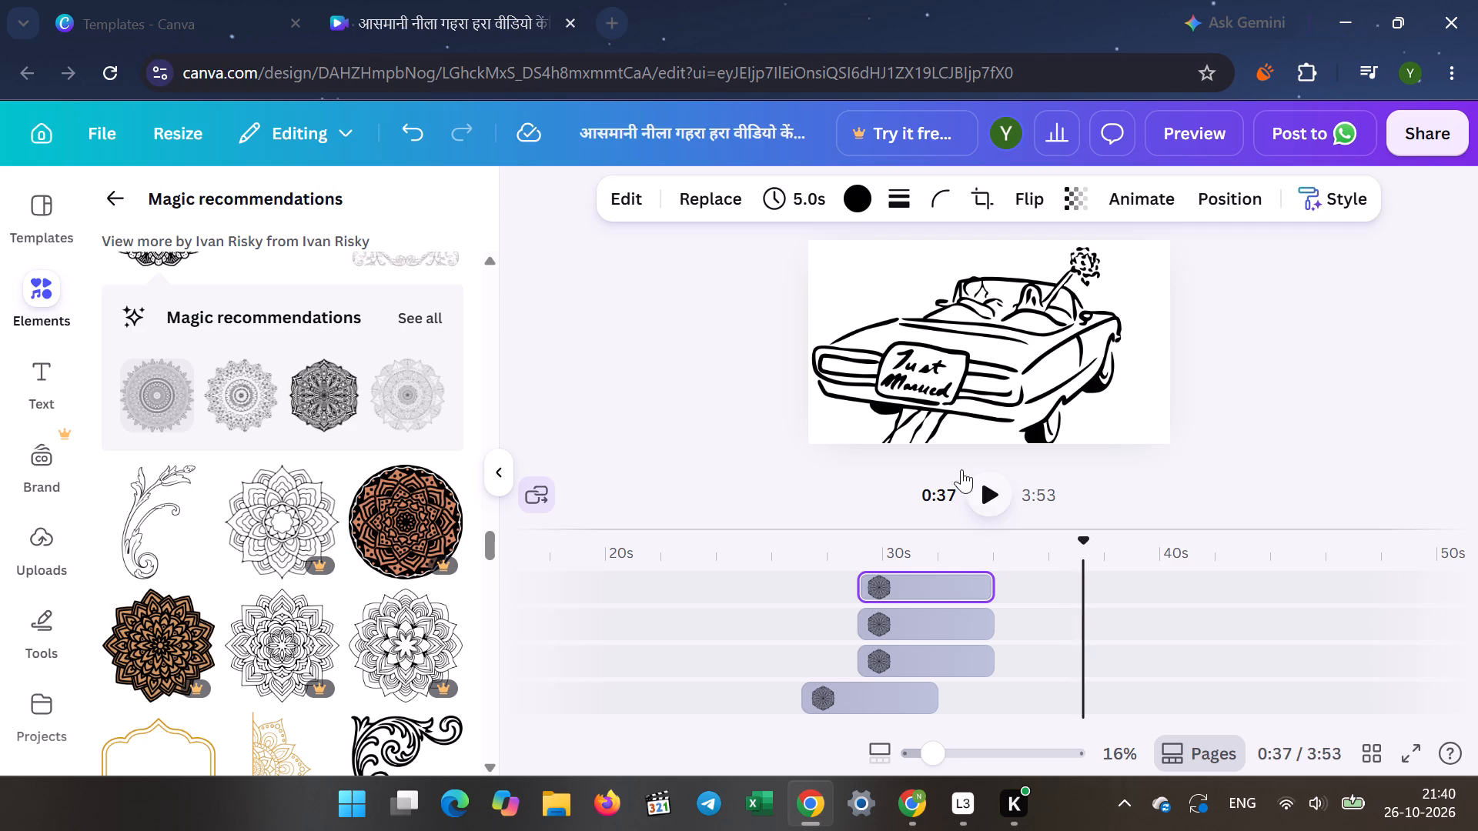
pyautogui.click(331, 415)
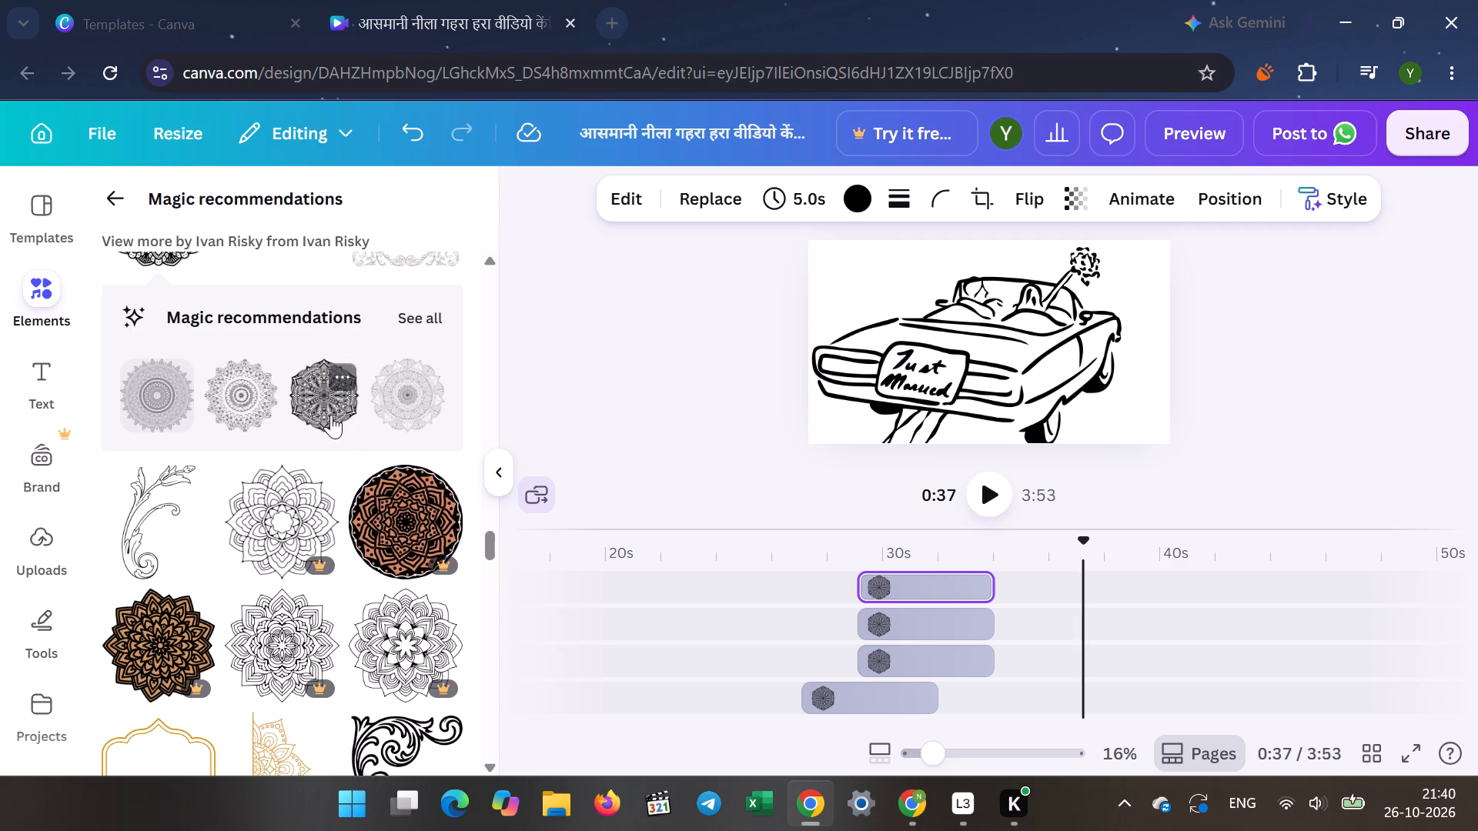
pyautogui.moveTo(975, 332); pyautogui.dragTo(868, 254)
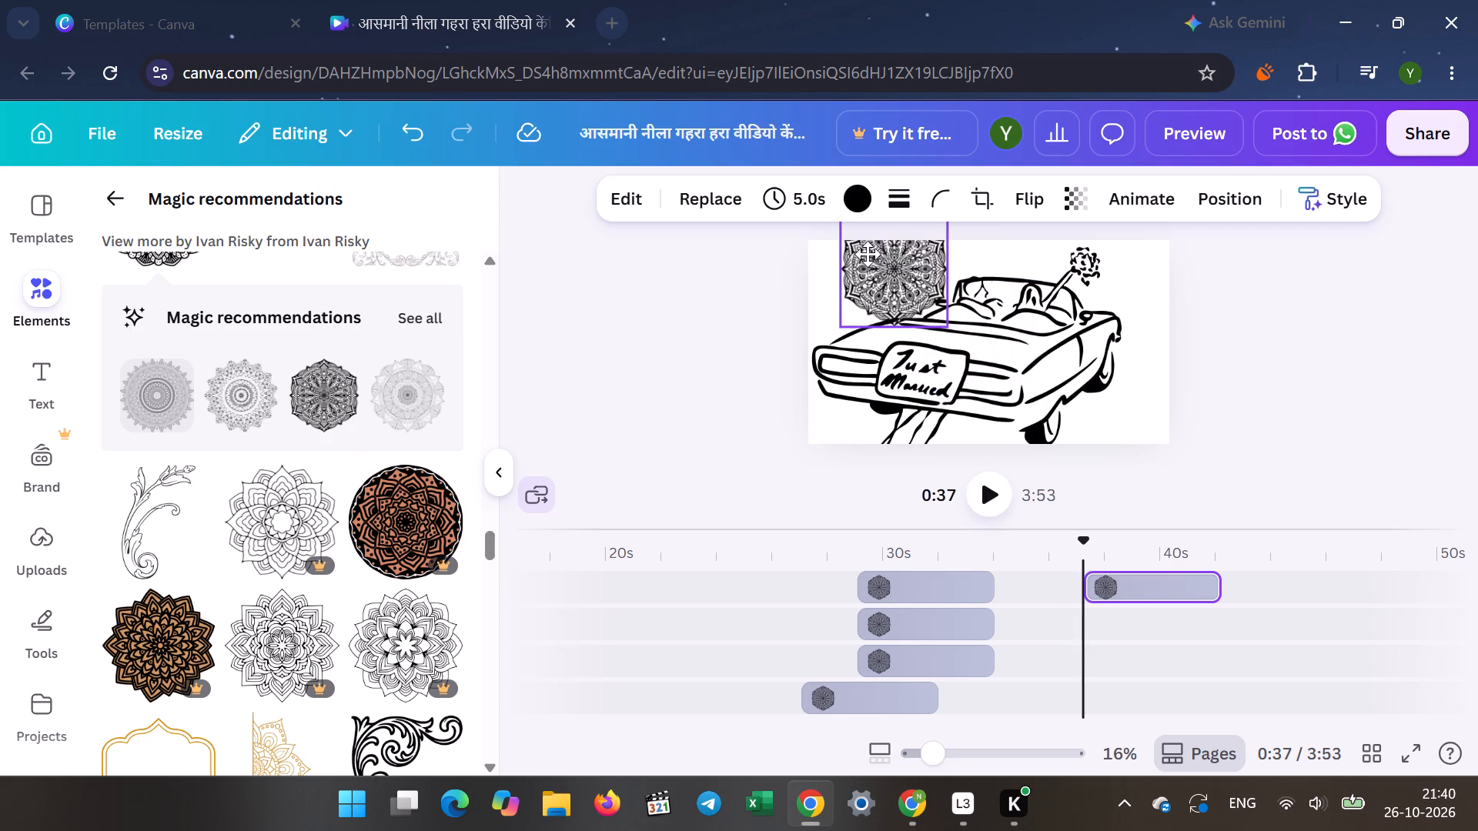
pyautogui.moveTo(868, 254); pyautogui.dragTo(848, 265)
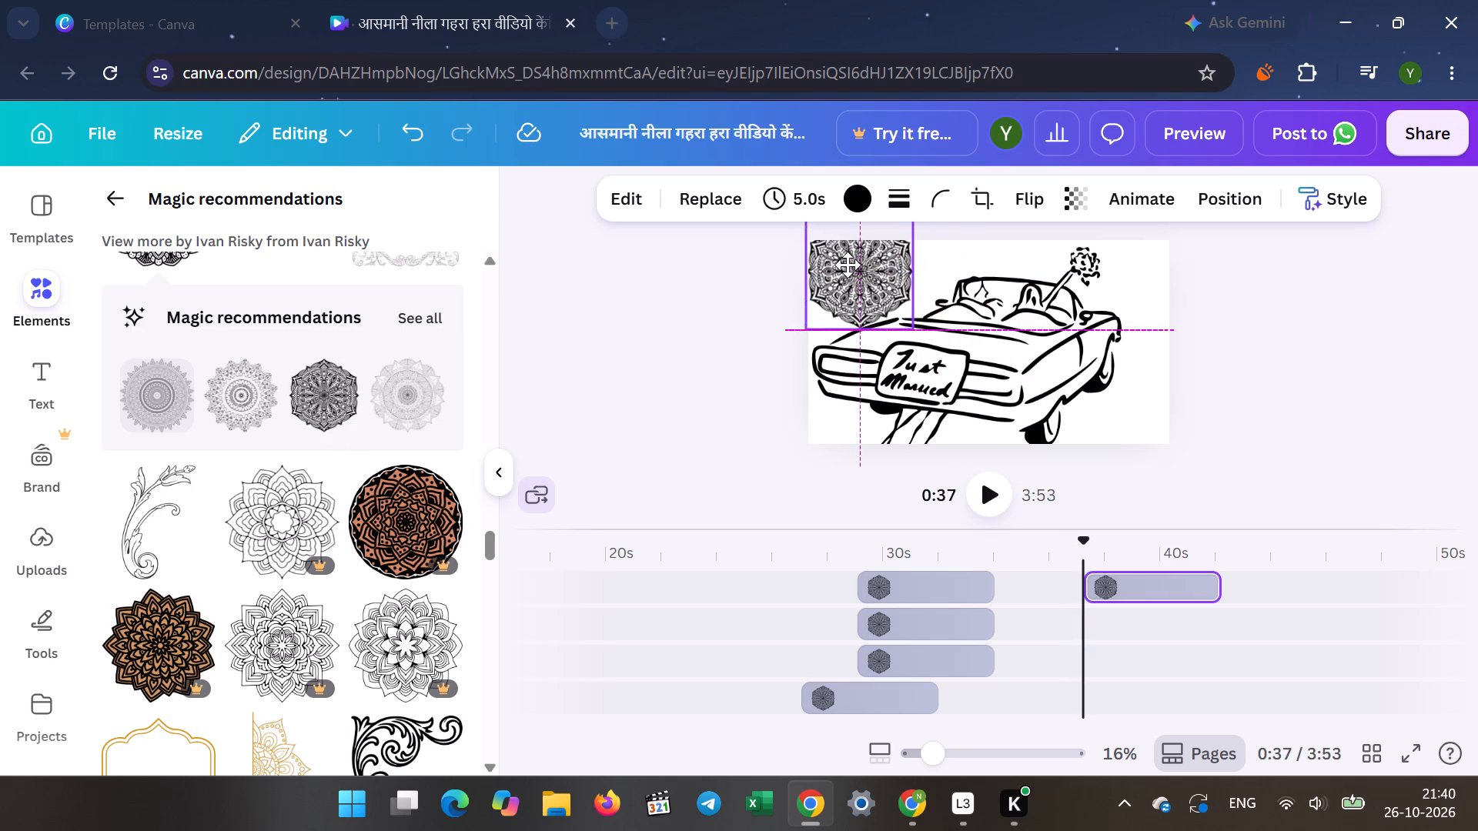
pyautogui.moveTo(848, 265); pyautogui.dragTo(849, 259)
pyautogui.click(726, 281)
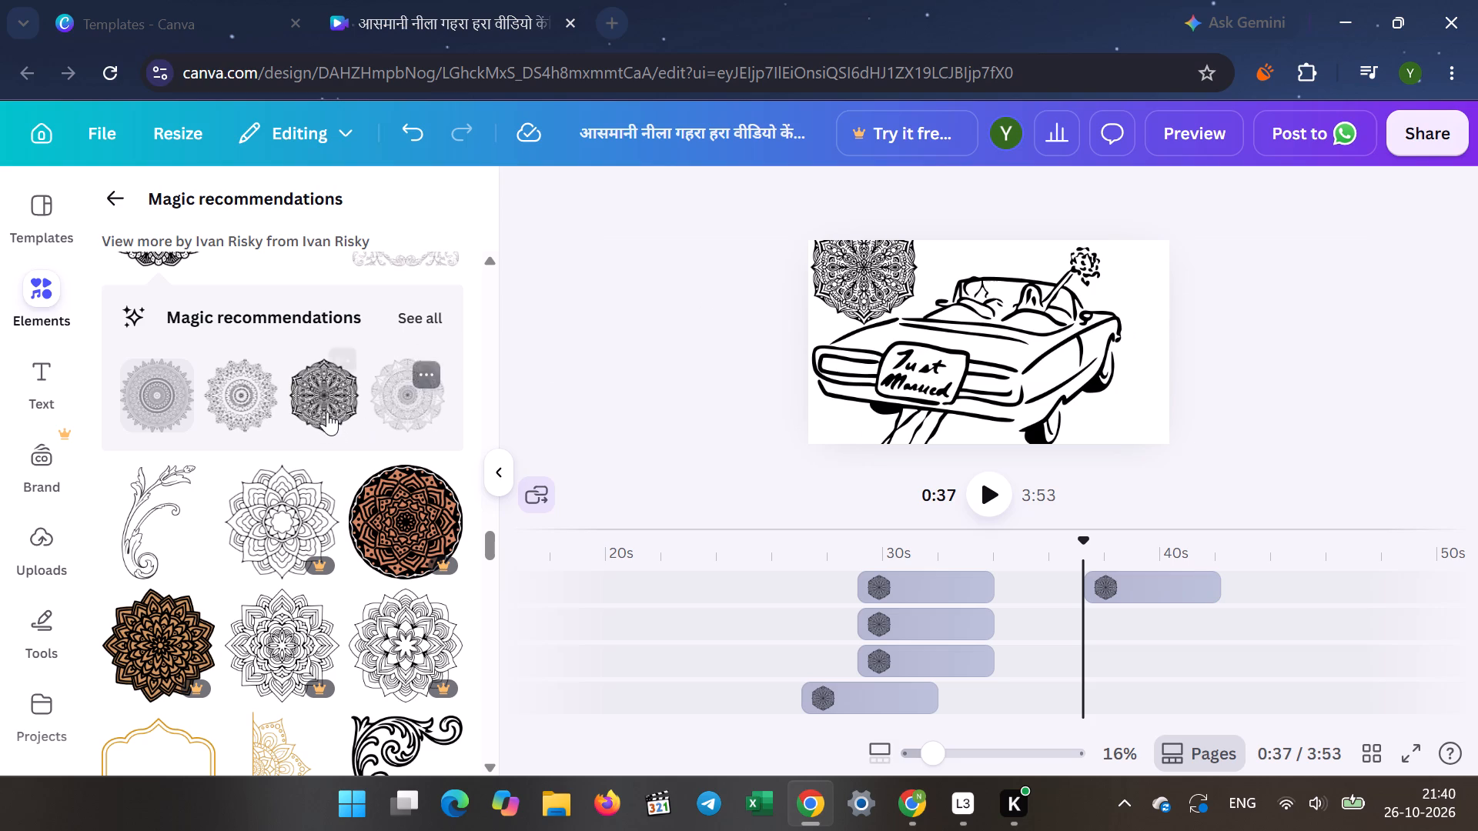
# Add a second hexagonal mandala in the car page's lower-right corner, partly past the page edges.
pyautogui.click(327, 412)
pyautogui.moveTo(977, 332); pyautogui.dragTo(977, 331)
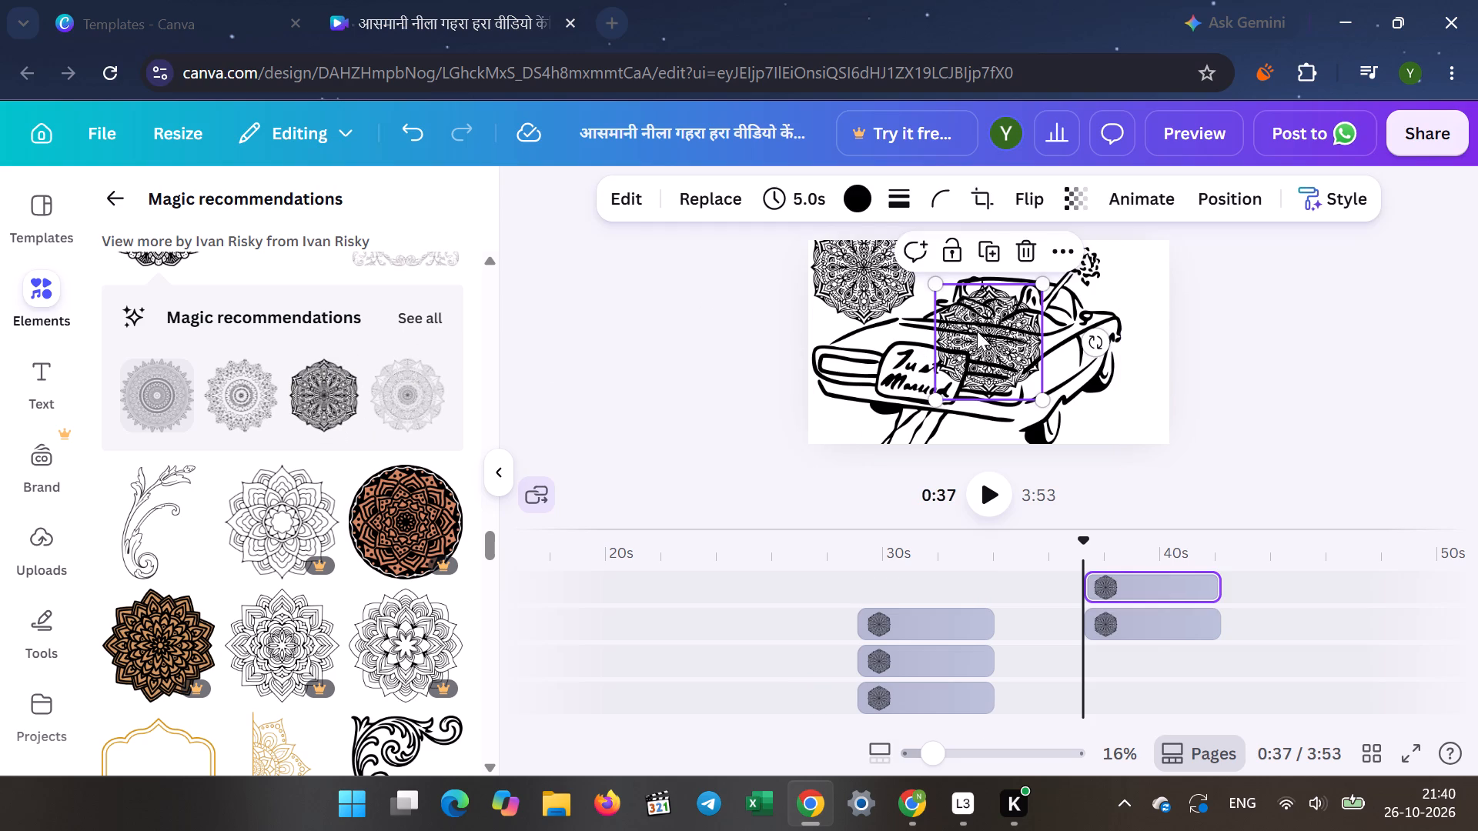
pyautogui.moveTo(977, 331); pyautogui.dragTo(1121, 408)
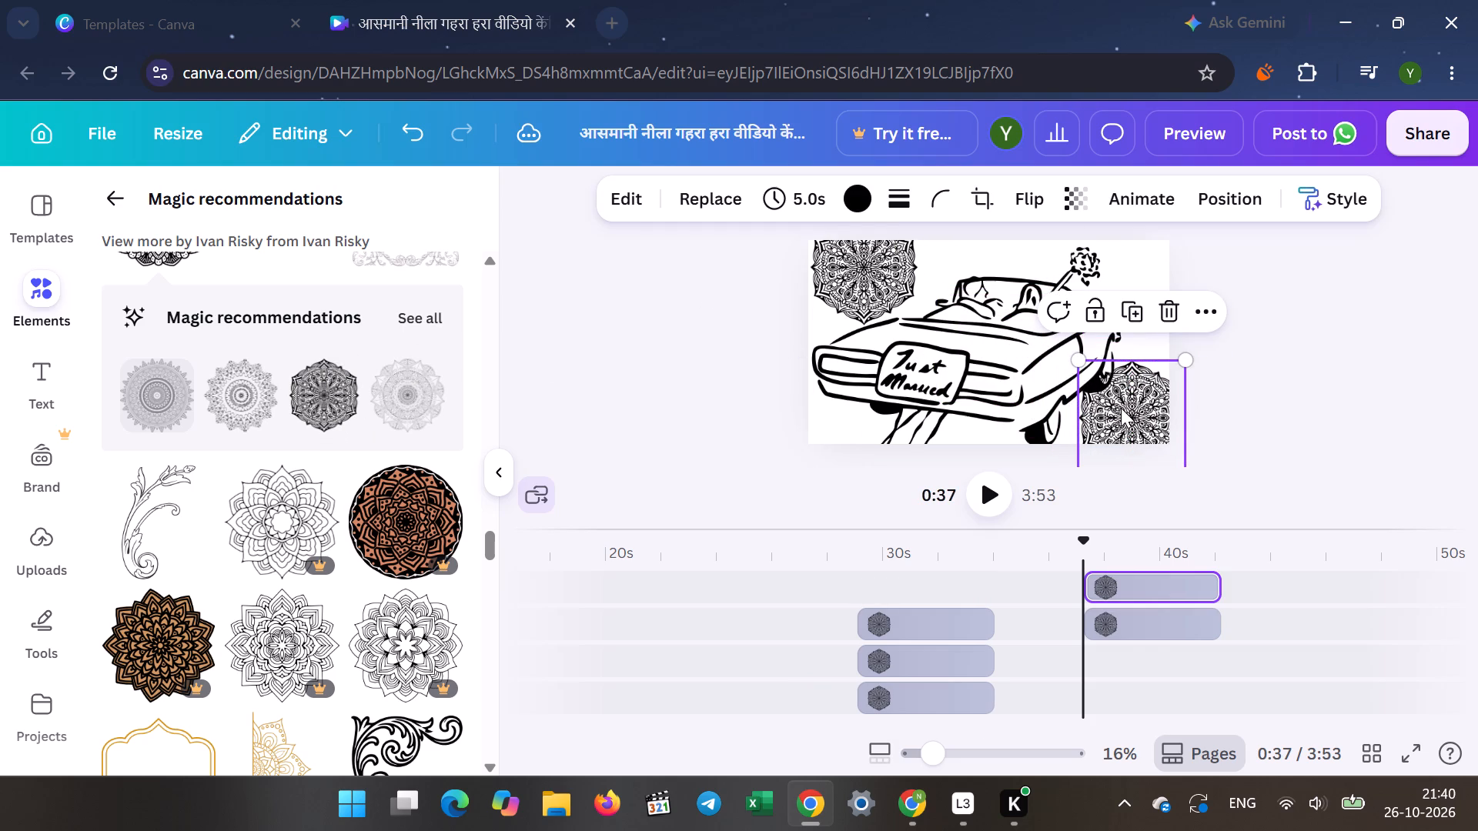
pyautogui.click(704, 379)
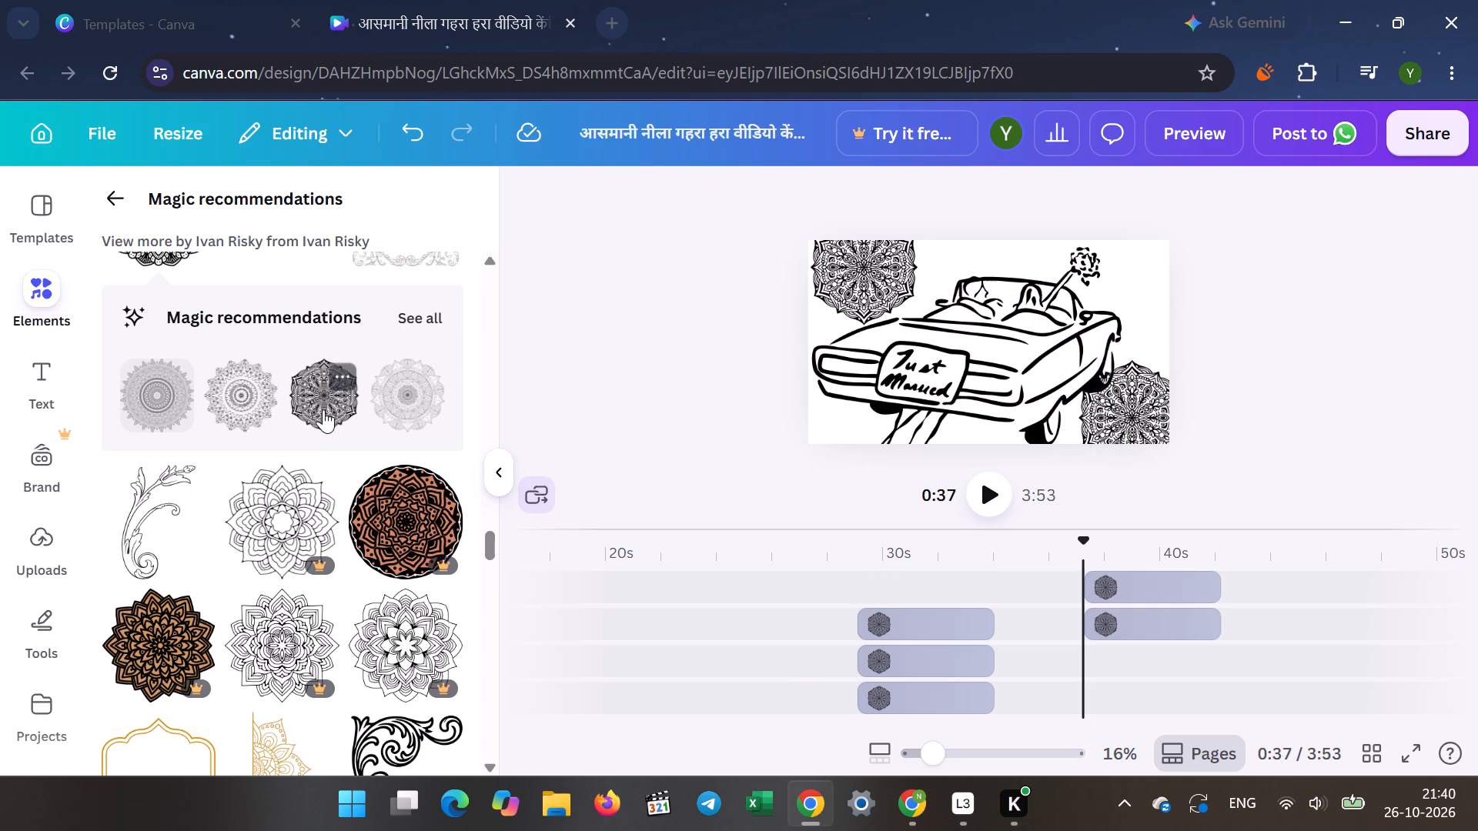
# Add a third hexagonal mandala in the car page's lower-left corner, partly past the page edges.
pyautogui.click(322, 407)
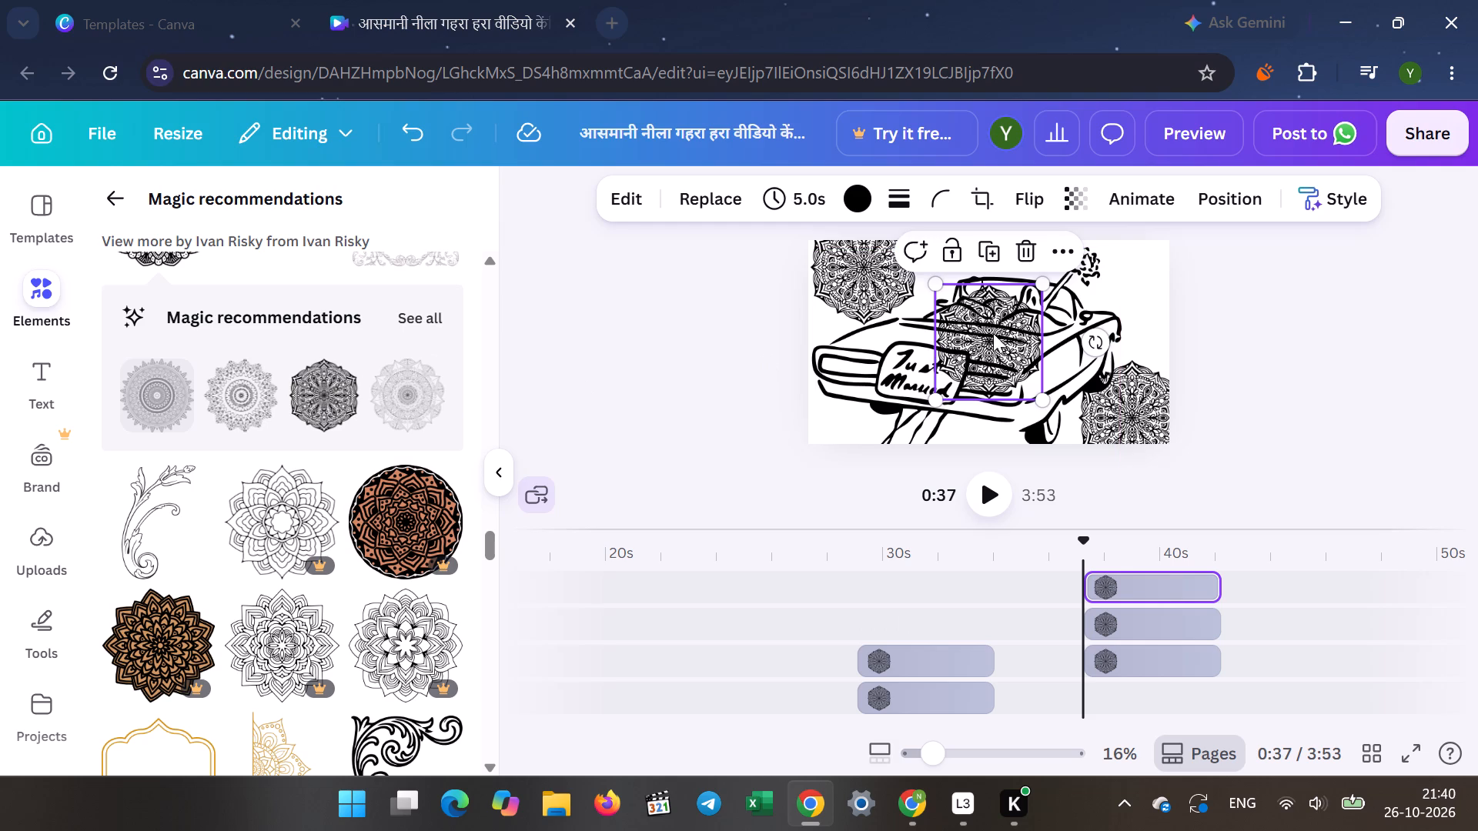
pyautogui.moveTo(995, 332); pyautogui.dragTo(845, 399)
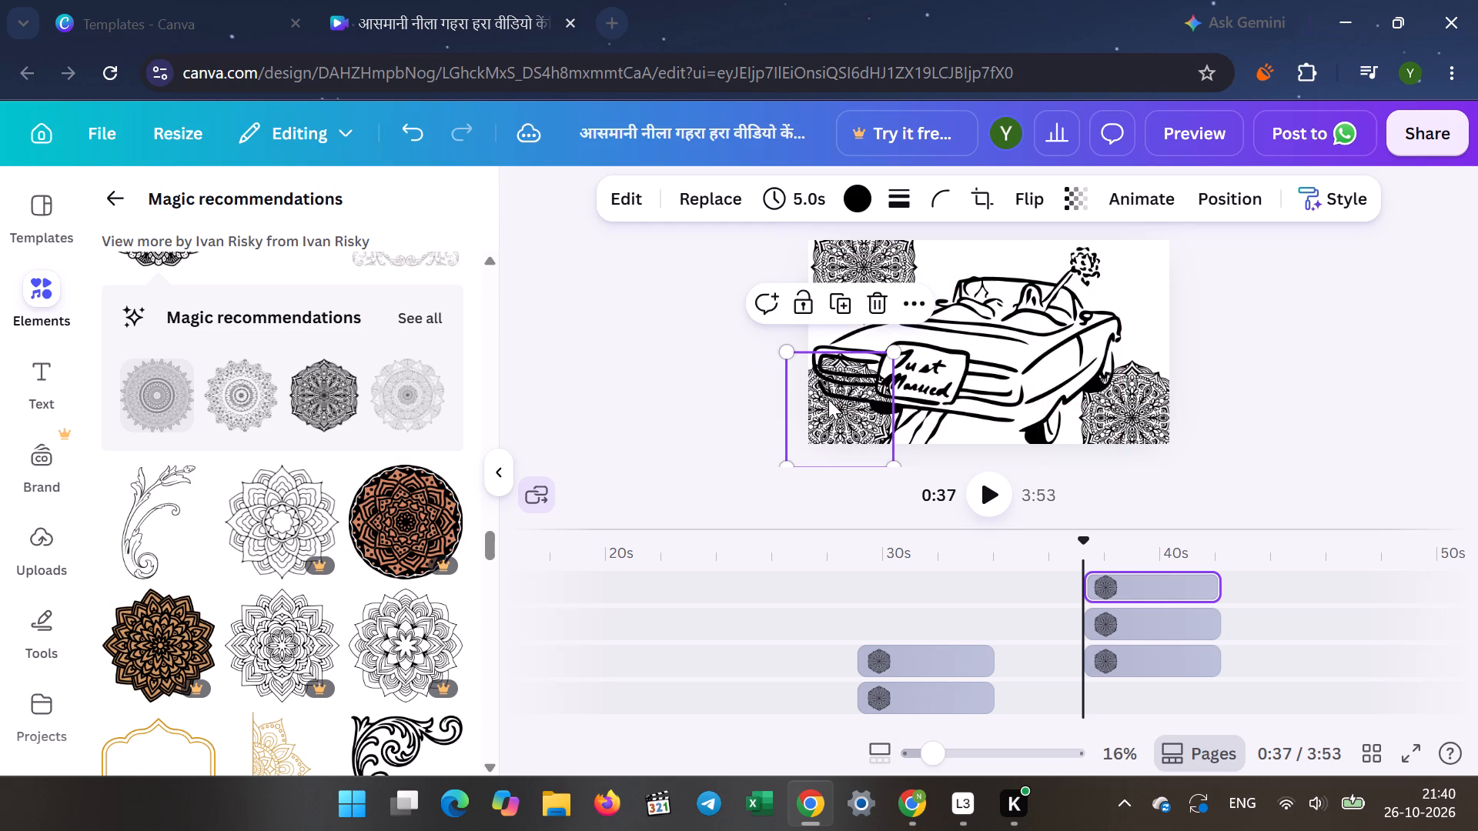
pyautogui.click(666, 389)
# Add a fourth hexagonal mandala in the car page's upper-right corner, partly past the page edges.
pyautogui.click(337, 398)
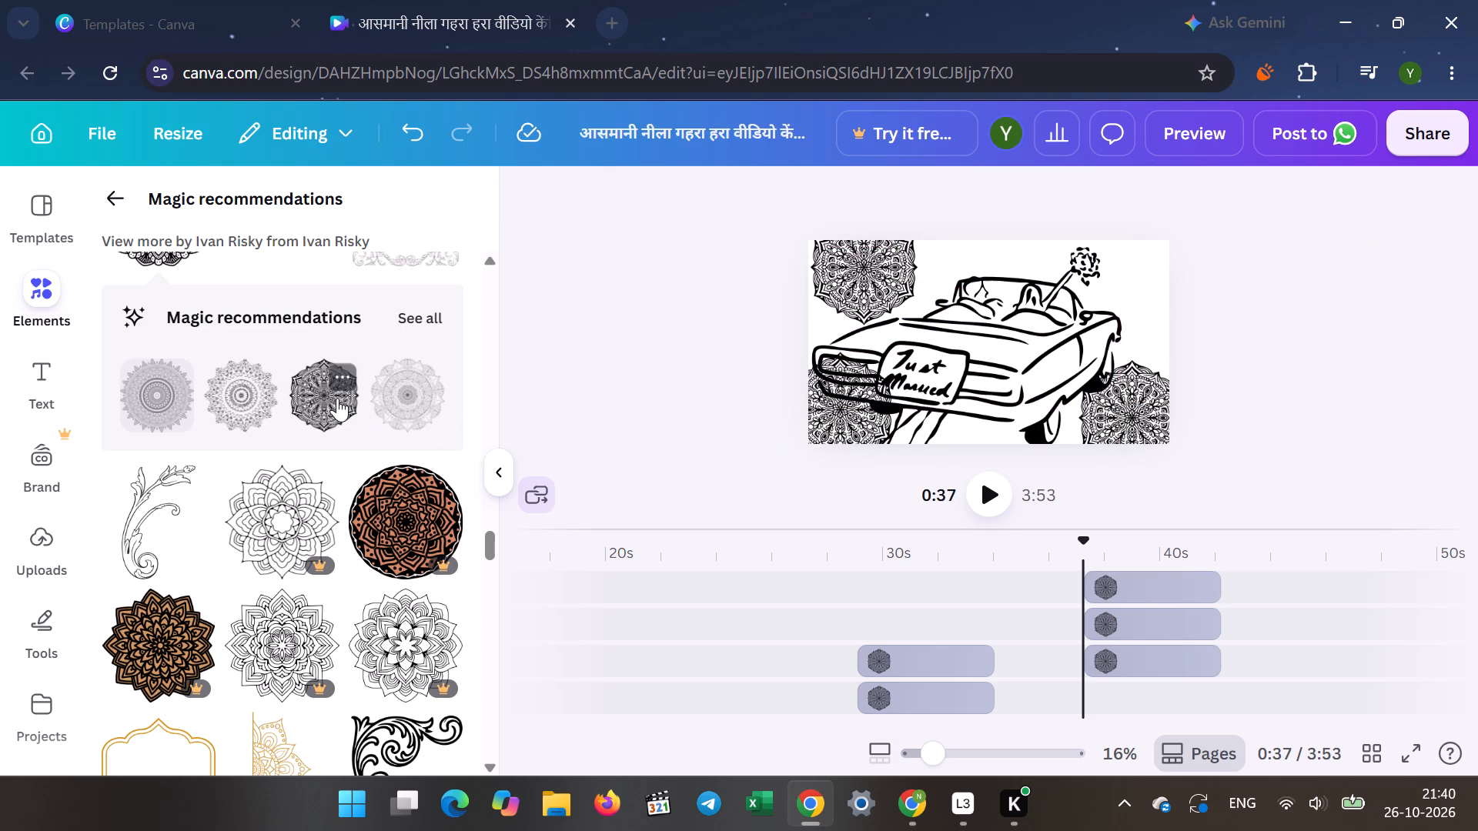
pyautogui.moveTo(1012, 340); pyautogui.dragTo(1146, 279)
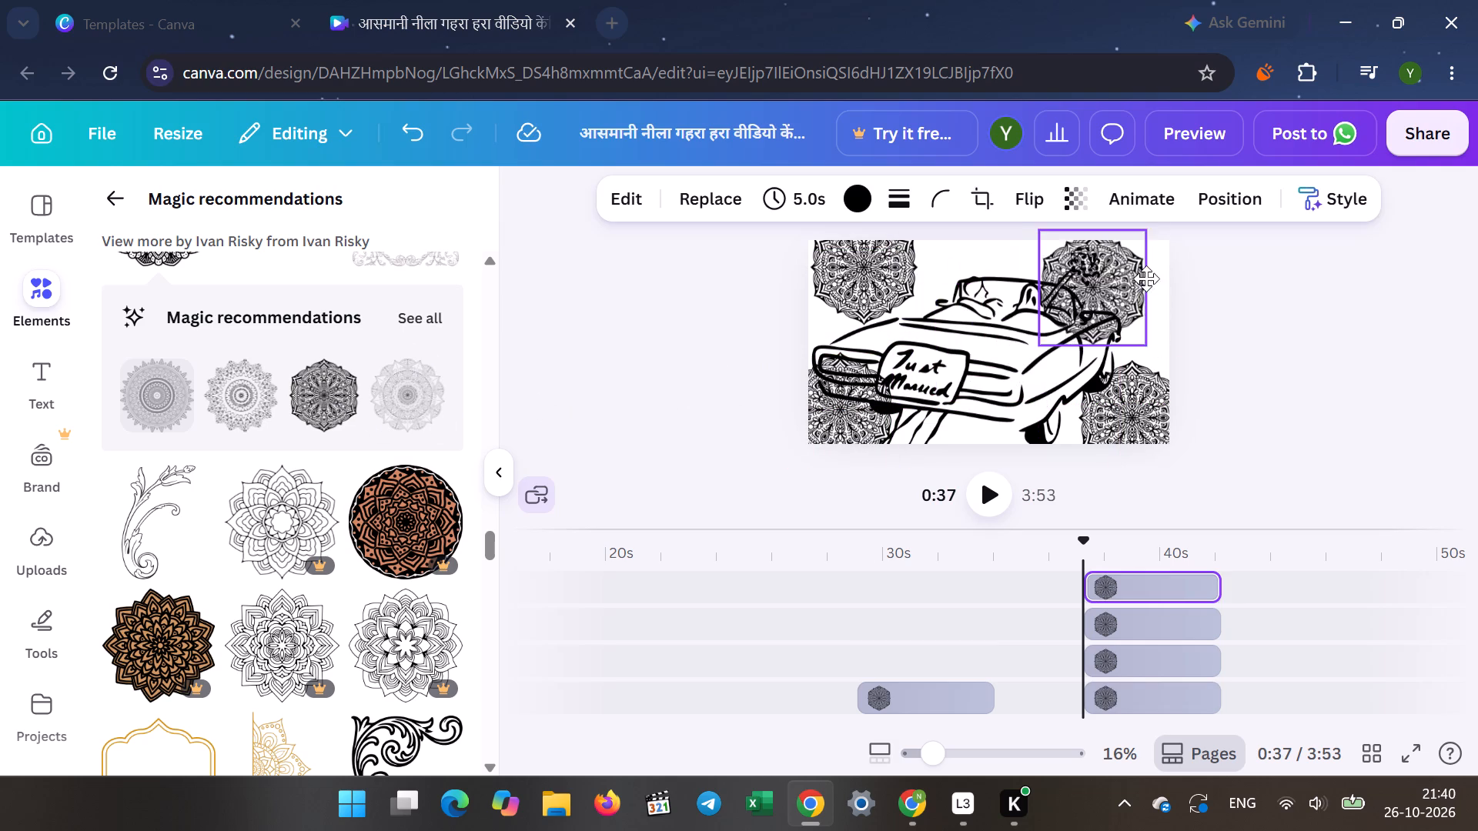
pyautogui.moveTo(1146, 279); pyautogui.dragTo(1165, 275)
pyautogui.click(751, 333)
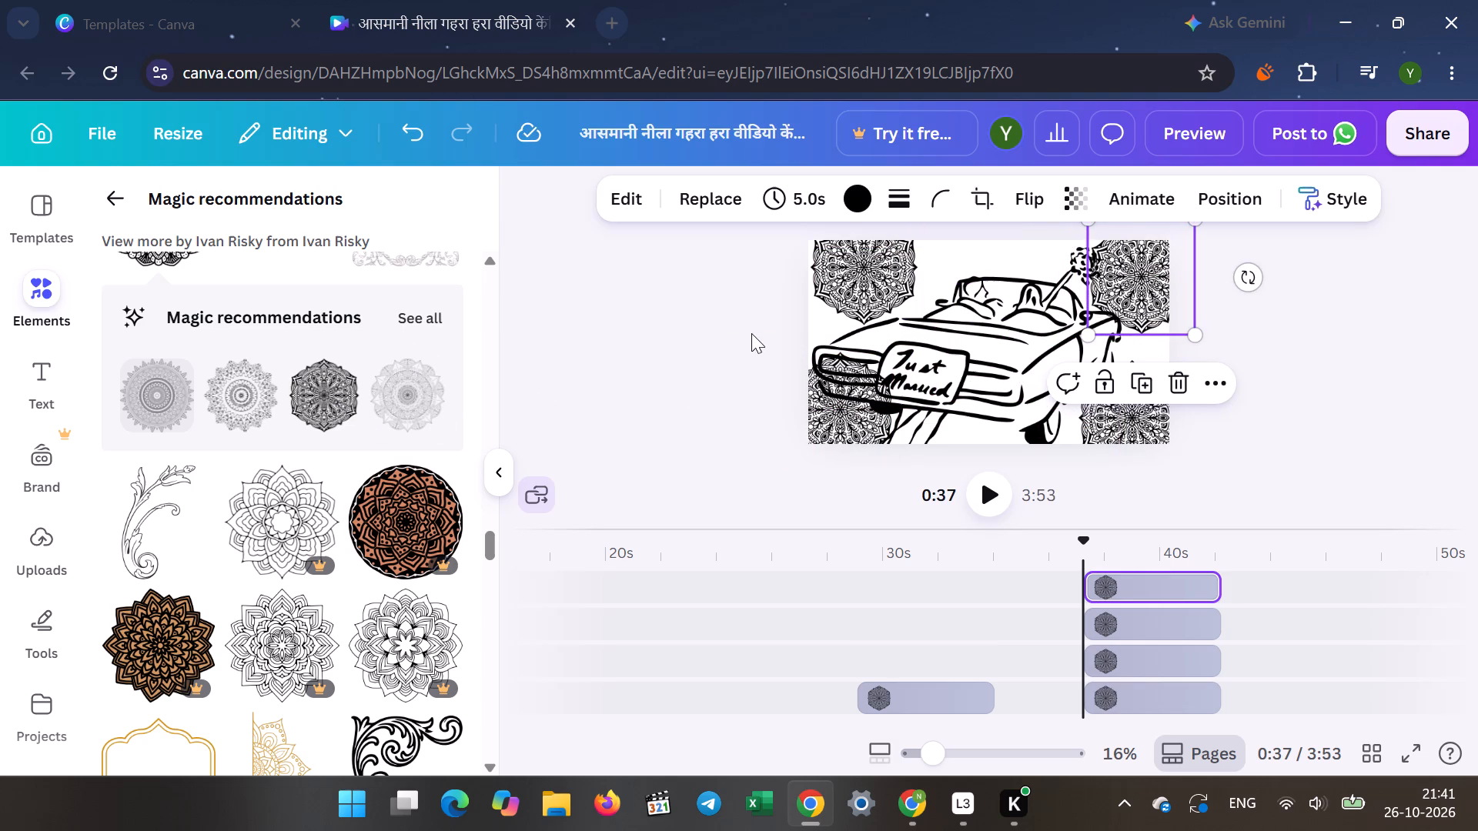
# Add a fifth hexagonal mandala at the middle of the car page's bottom edge, partly past the edge.
pyautogui.click(328, 406)
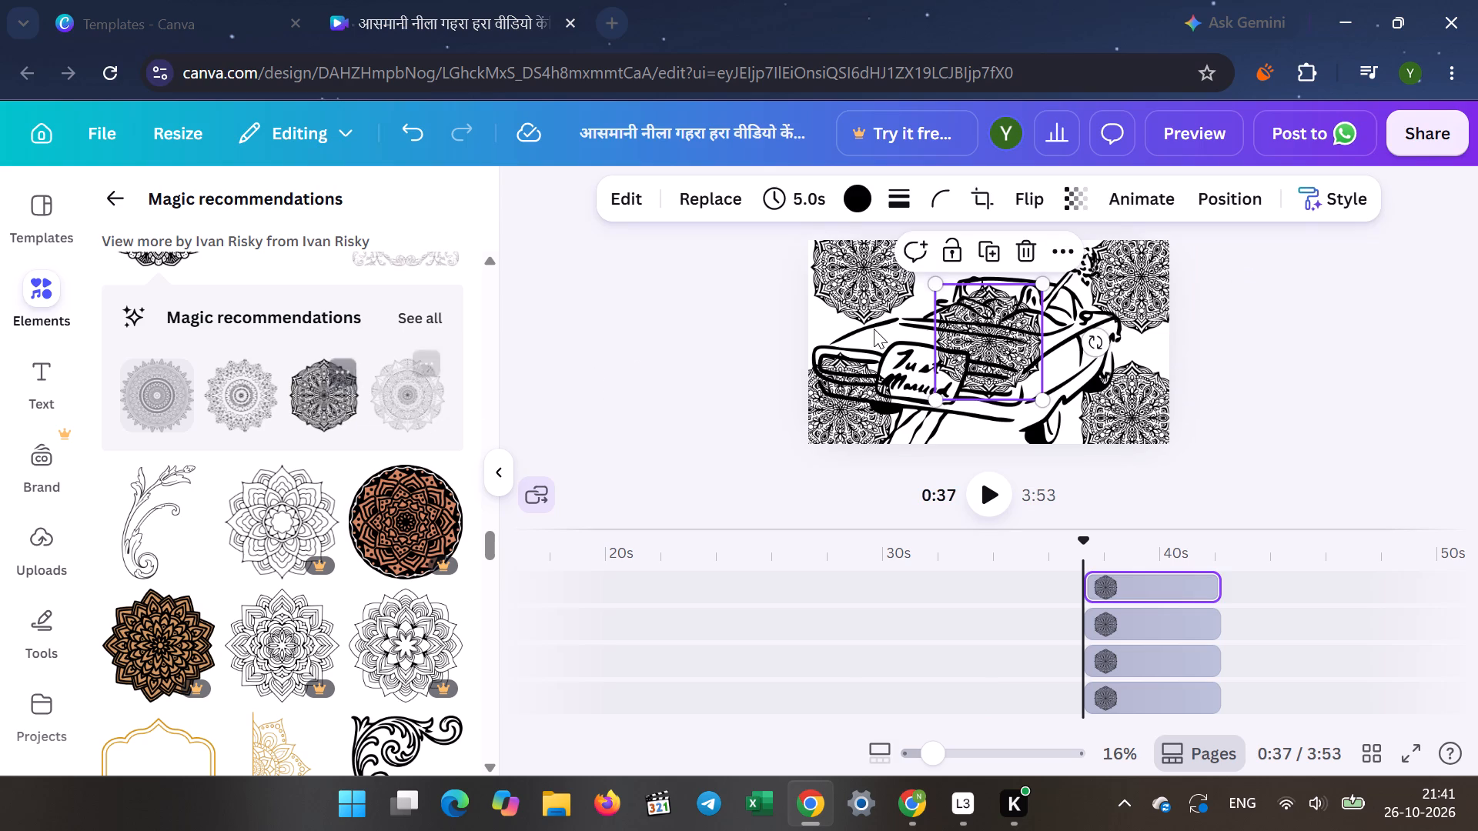
pyautogui.moveTo(970, 329); pyautogui.dragTo(965, 410)
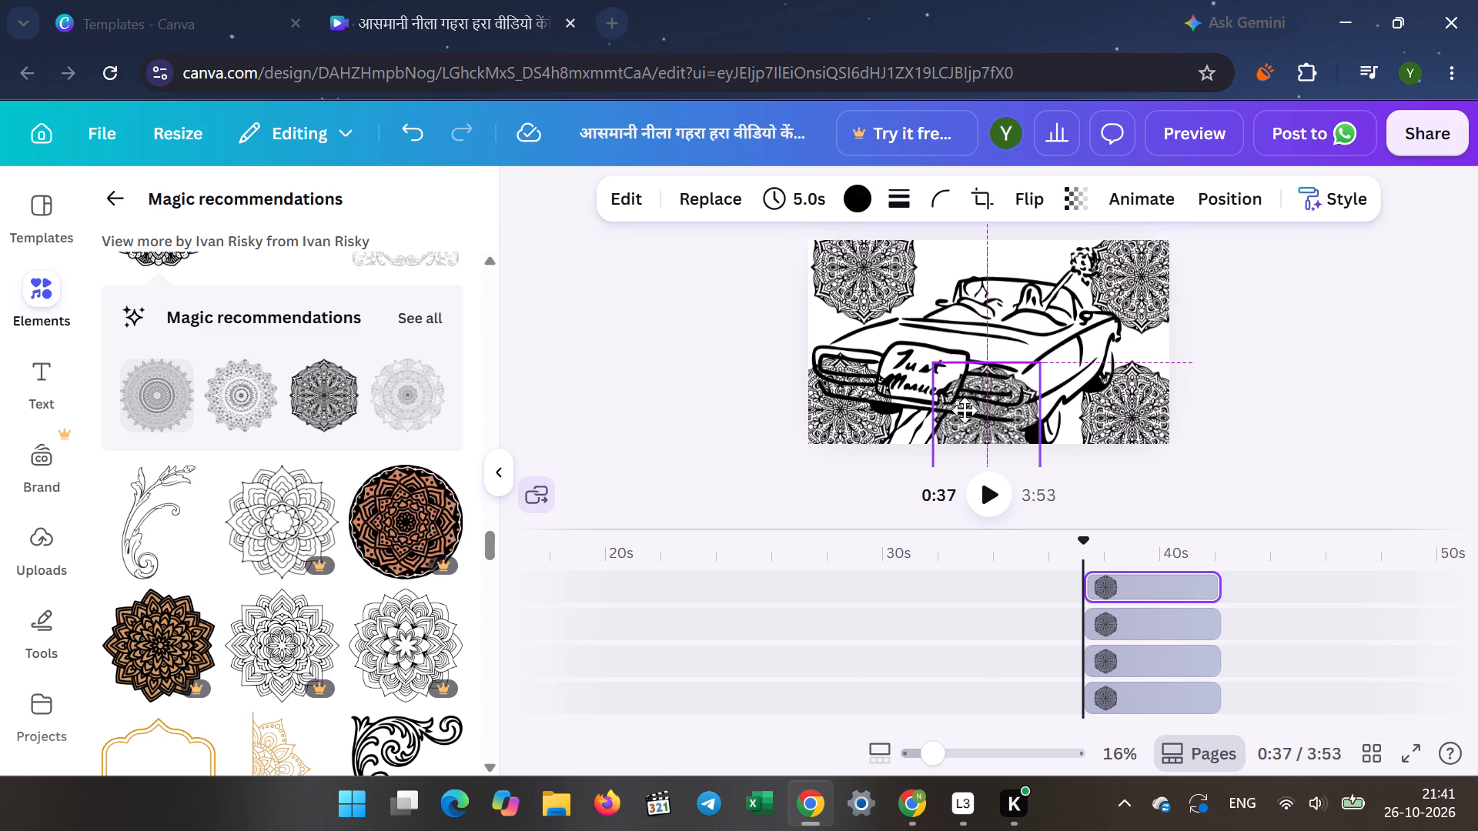
pyautogui.moveTo(965, 410); pyautogui.dragTo(962, 415)
pyautogui.click(595, 394)
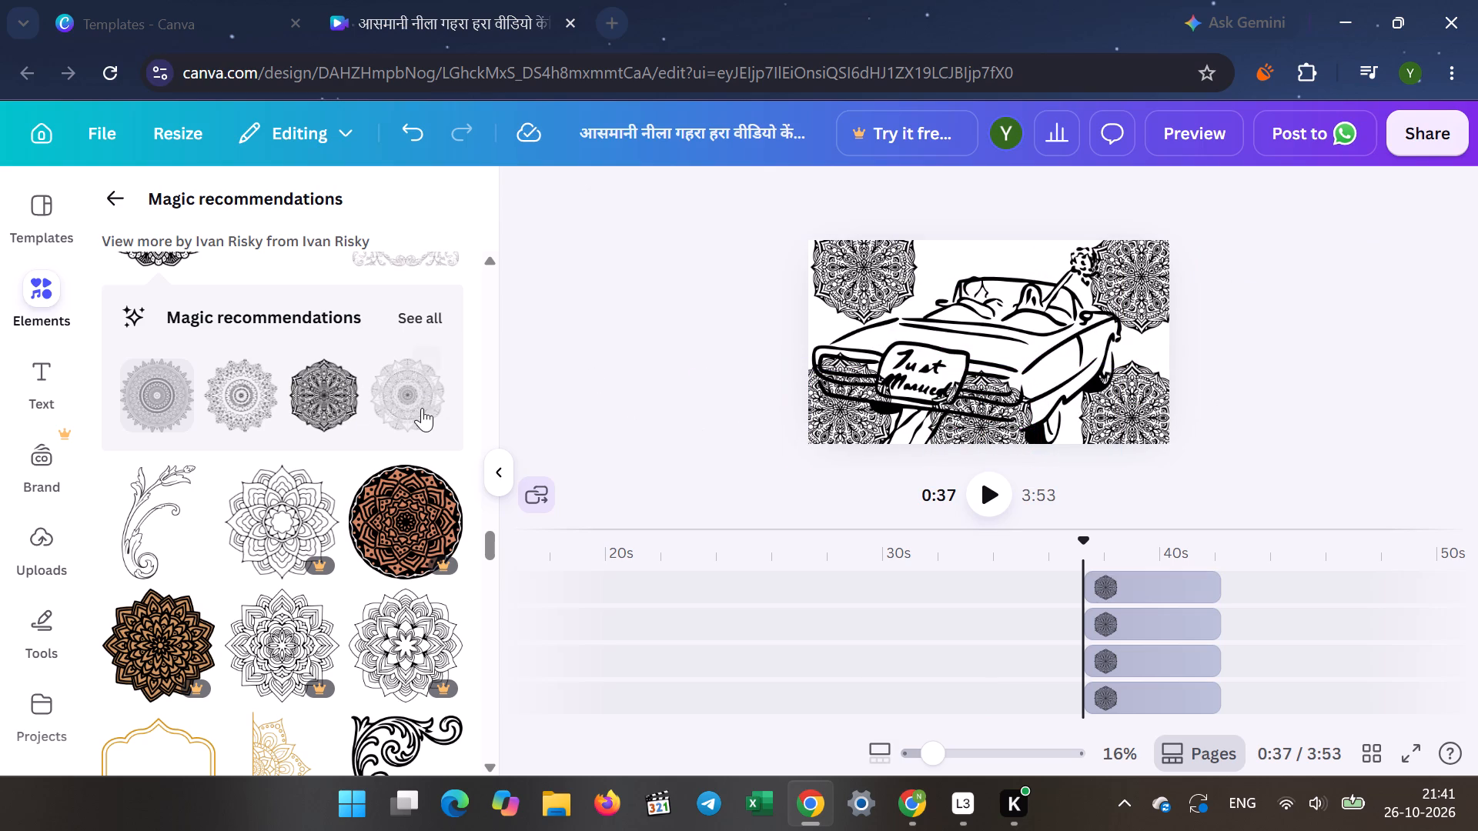
# Add a sixth hexagonal mandala at the middle of the car page's top edge, between the two upper corner mandalas.
pyautogui.click(325, 399)
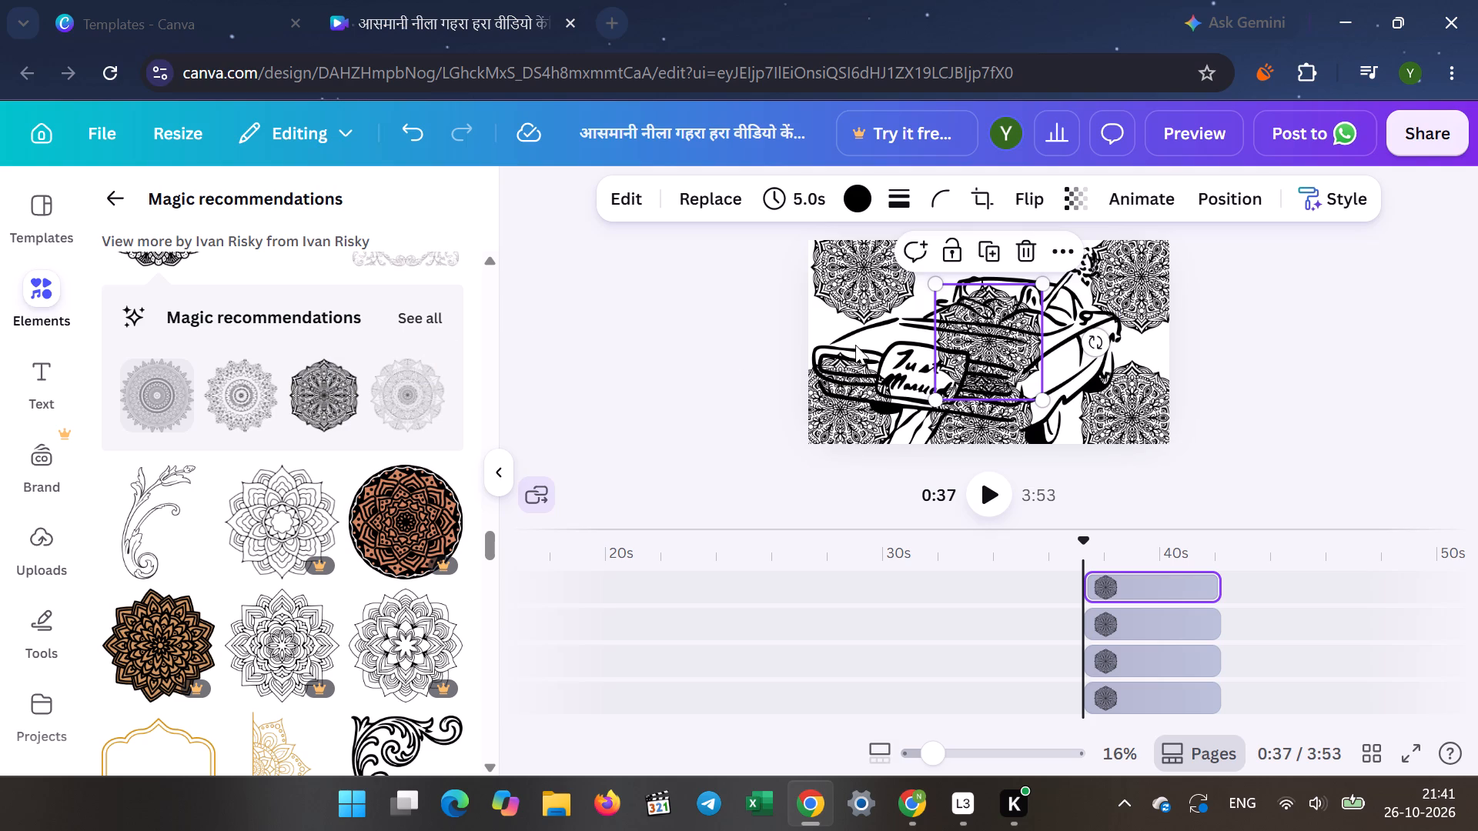
pyautogui.moveTo(987, 332); pyautogui.dragTo(981, 268)
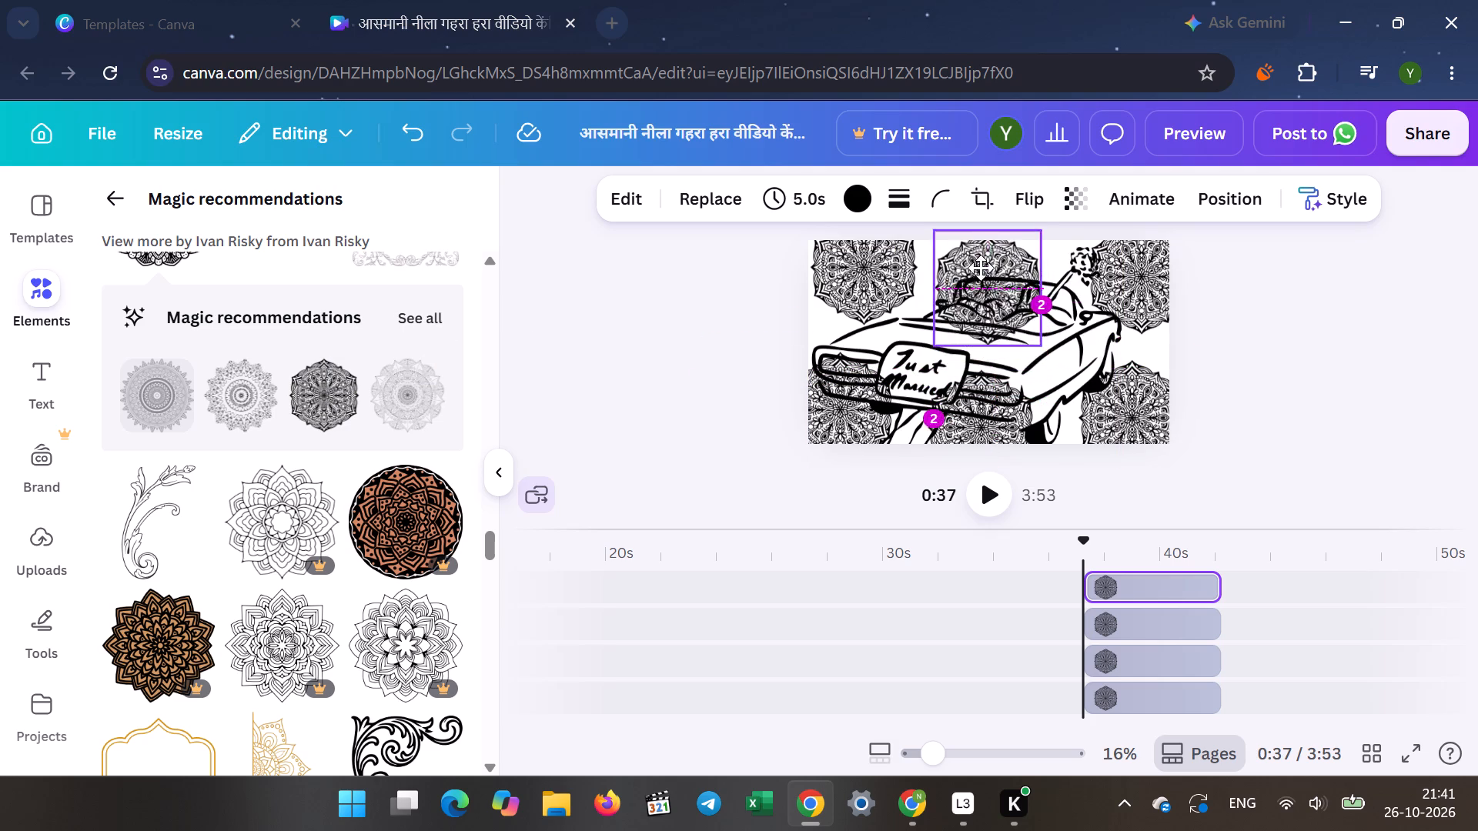
pyautogui.moveTo(981, 268); pyautogui.dragTo(980, 263)
pyautogui.moveTo(975, 265); pyautogui.dragTo(988, 258)
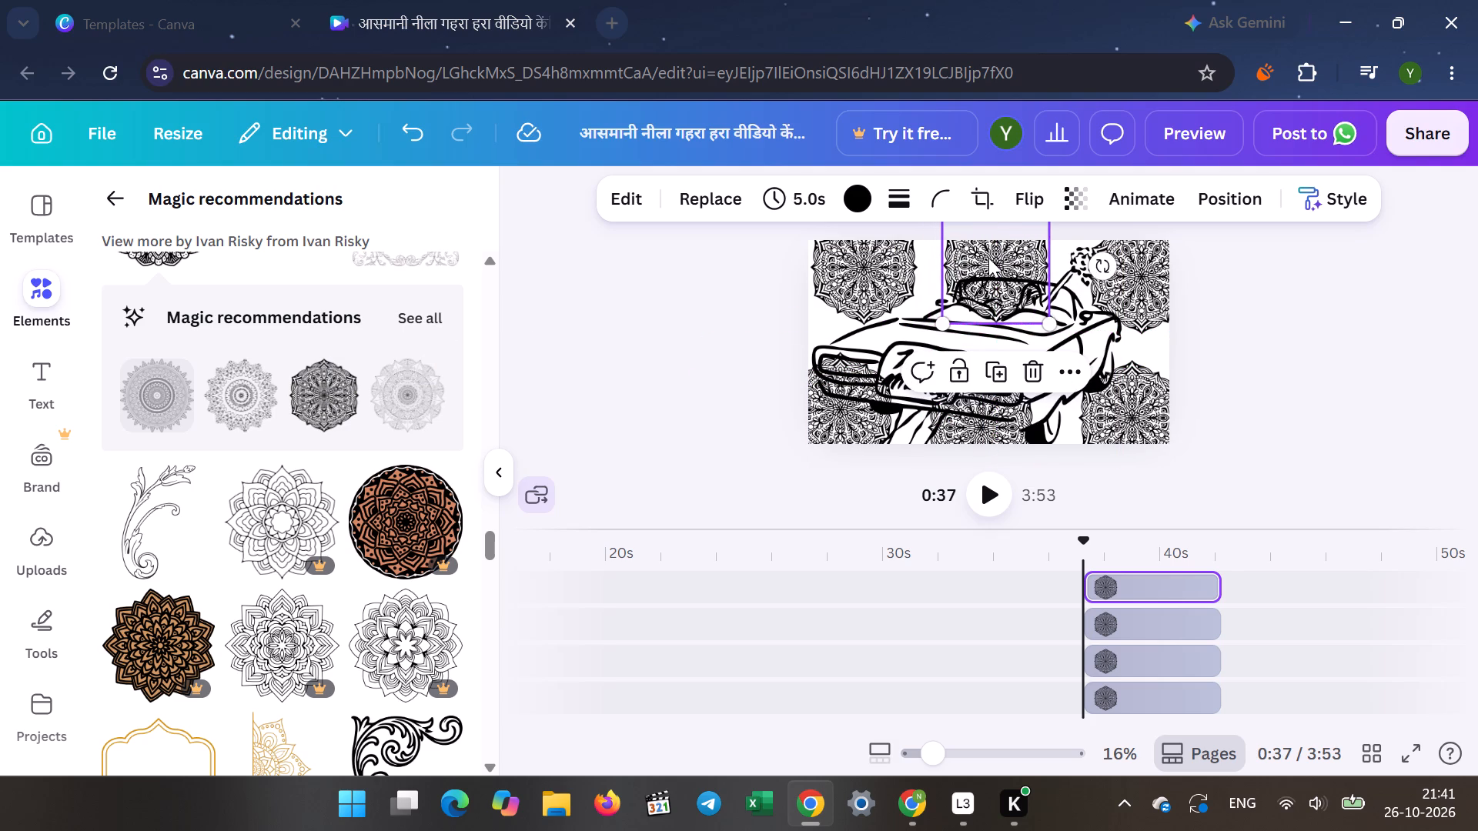
# Advance the video to 0:42 and add an enlarged hexagonal mandala inside the right-hand ring, over the right plate.
pyautogui.click(989, 492)
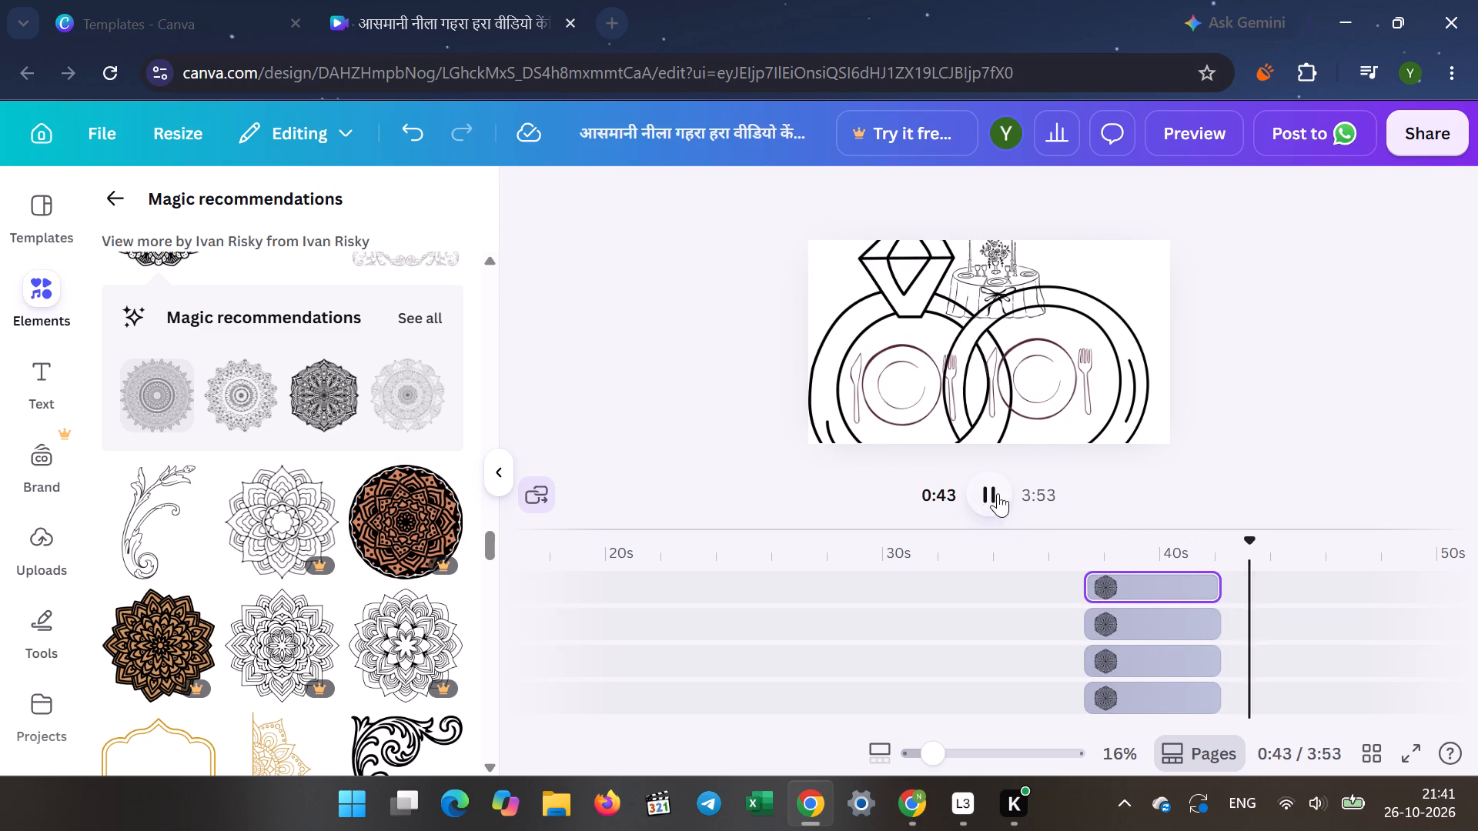
pyautogui.click(1129, 610)
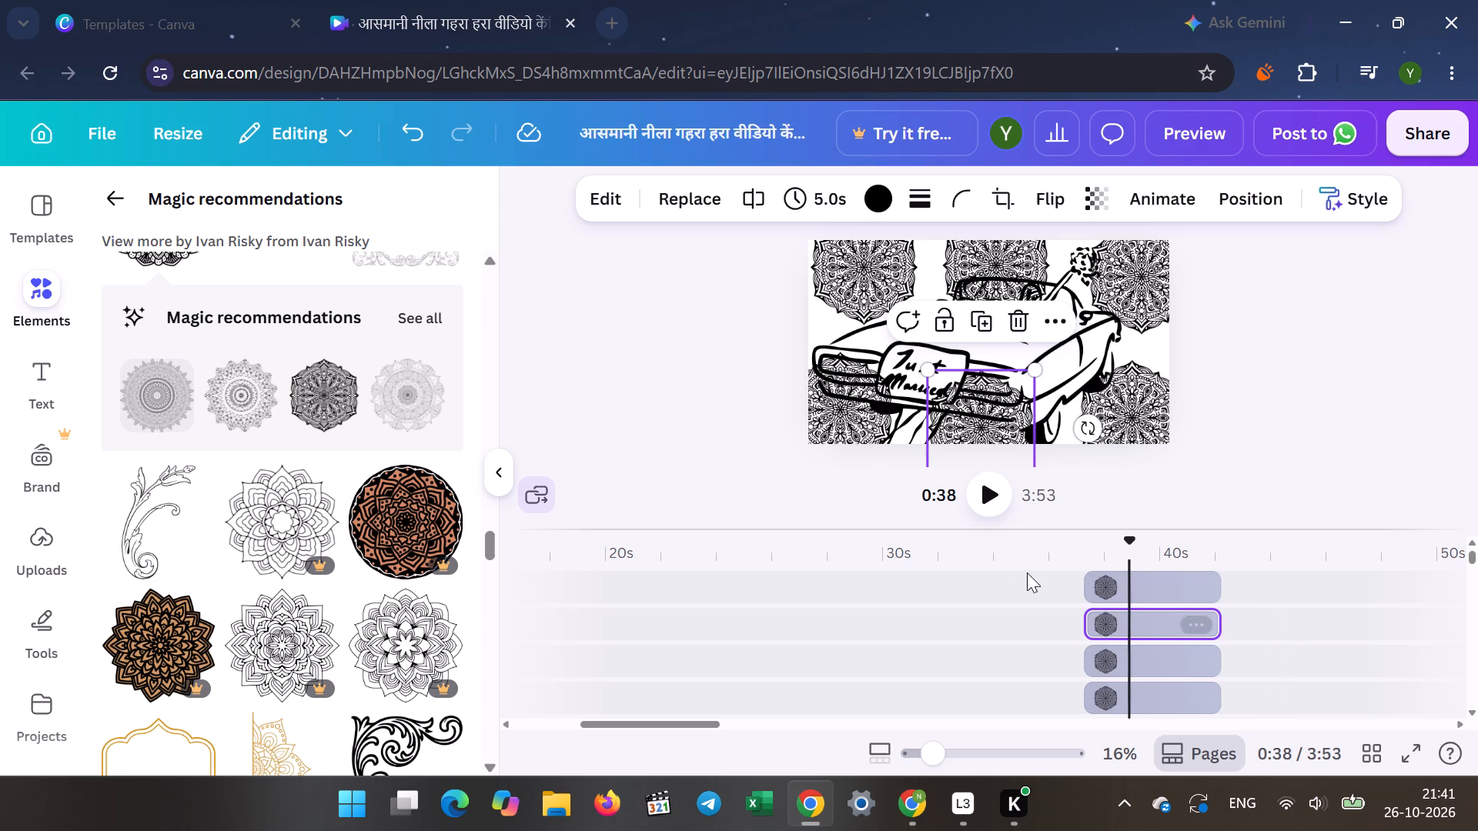
pyautogui.click(1078, 609)
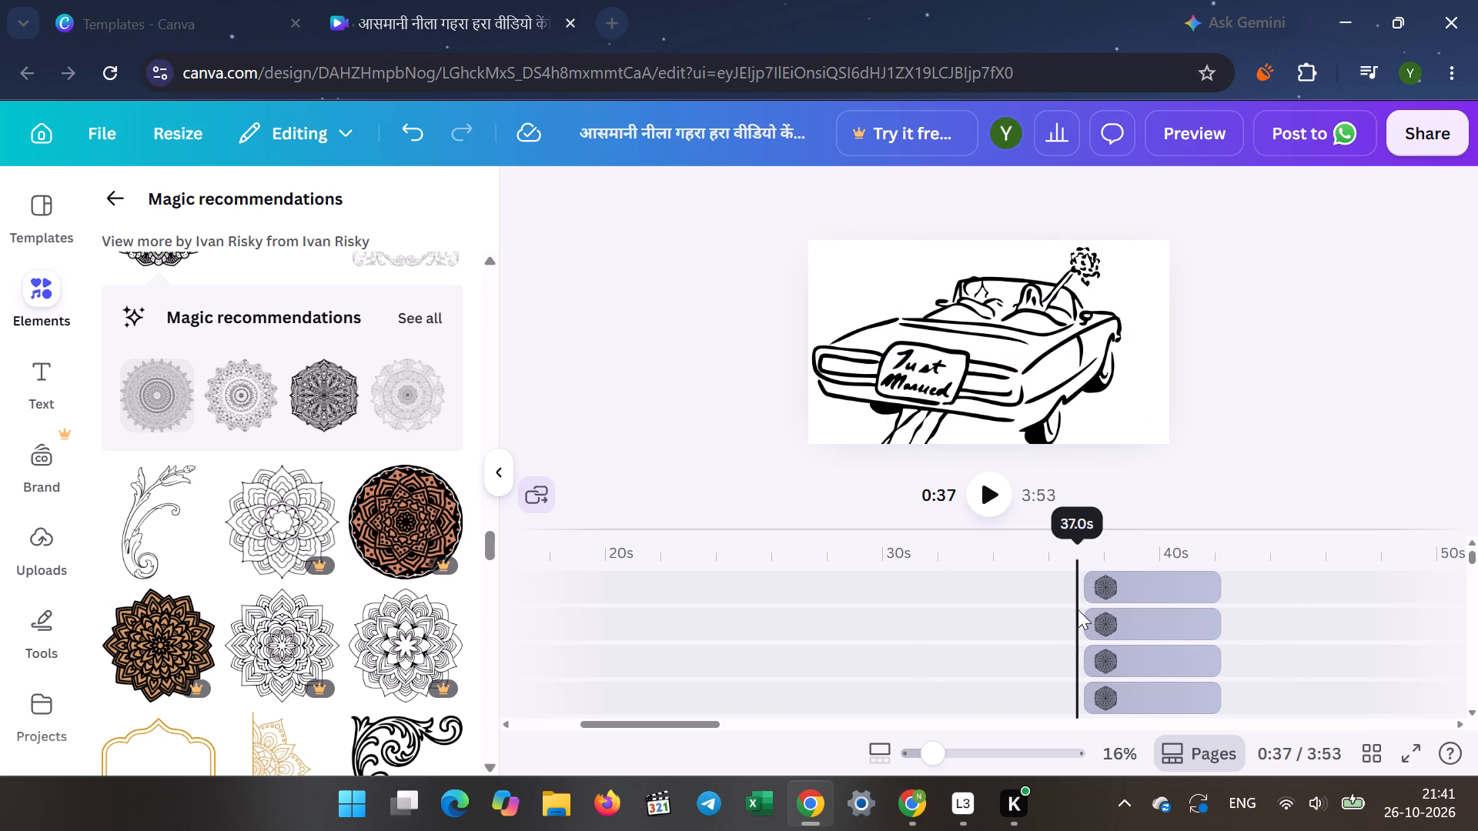
pyautogui.click(986, 500)
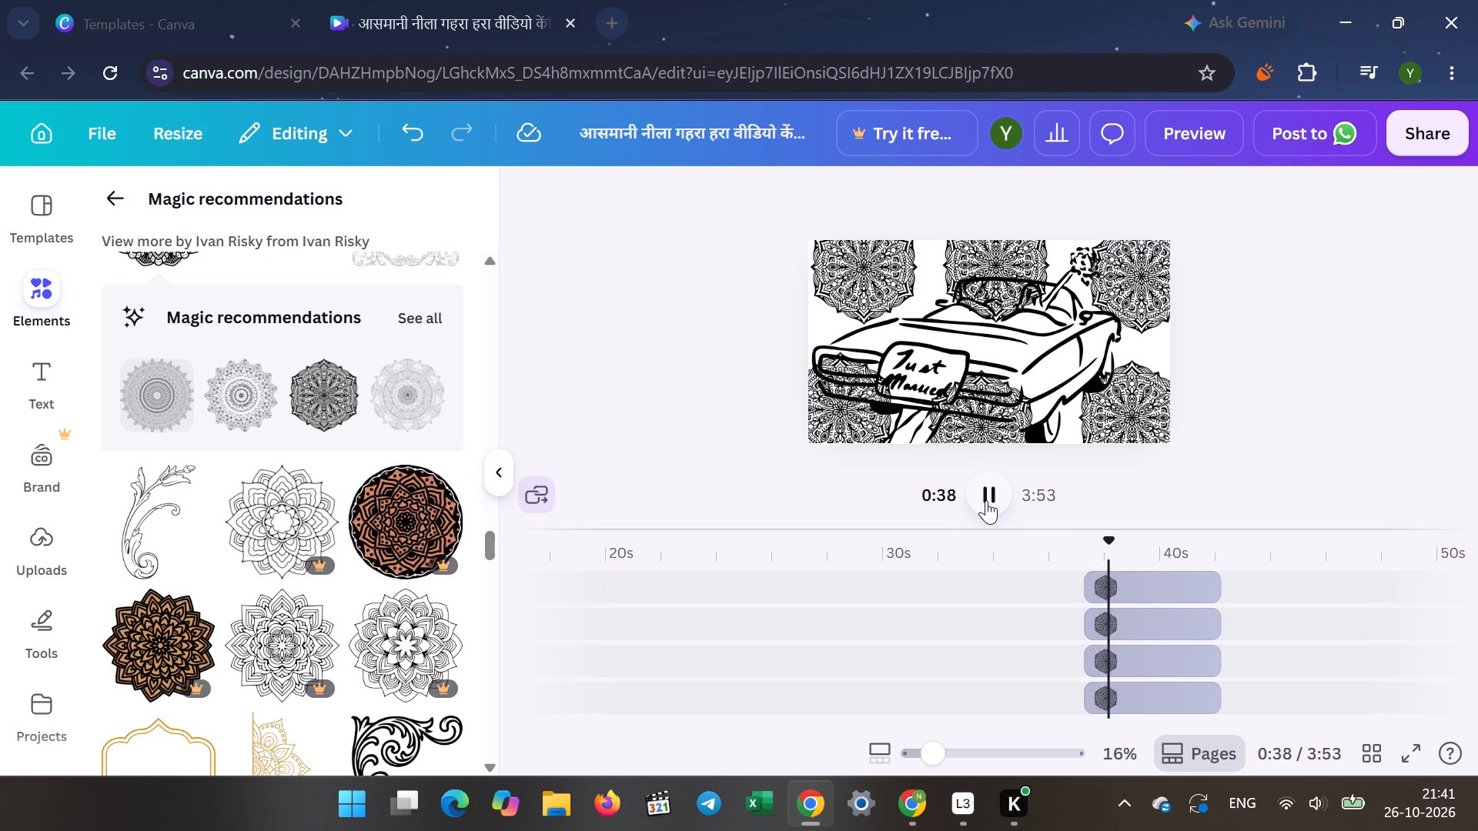
pyautogui.click(986, 500)
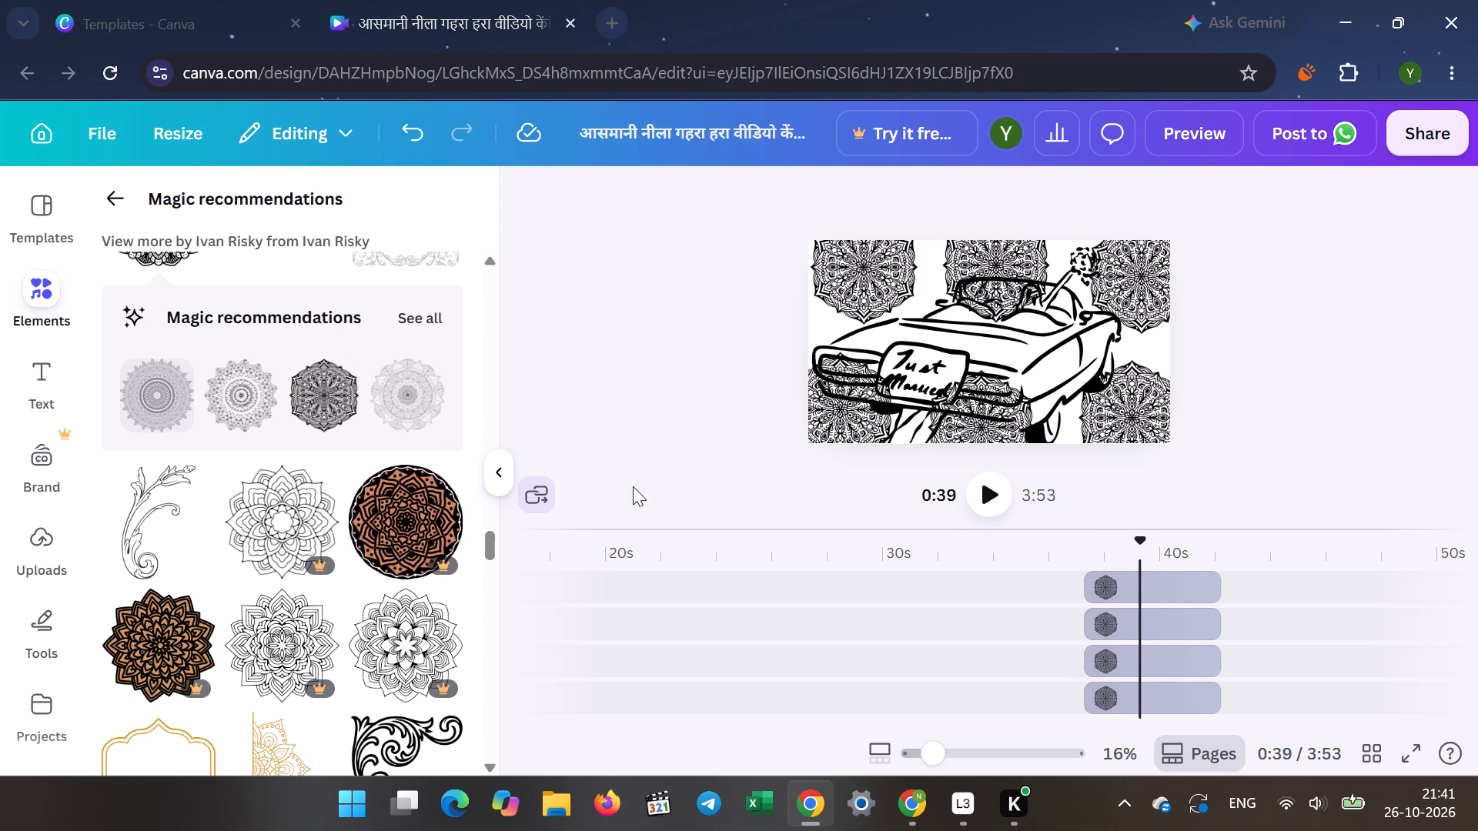
pyautogui.click(987, 487)
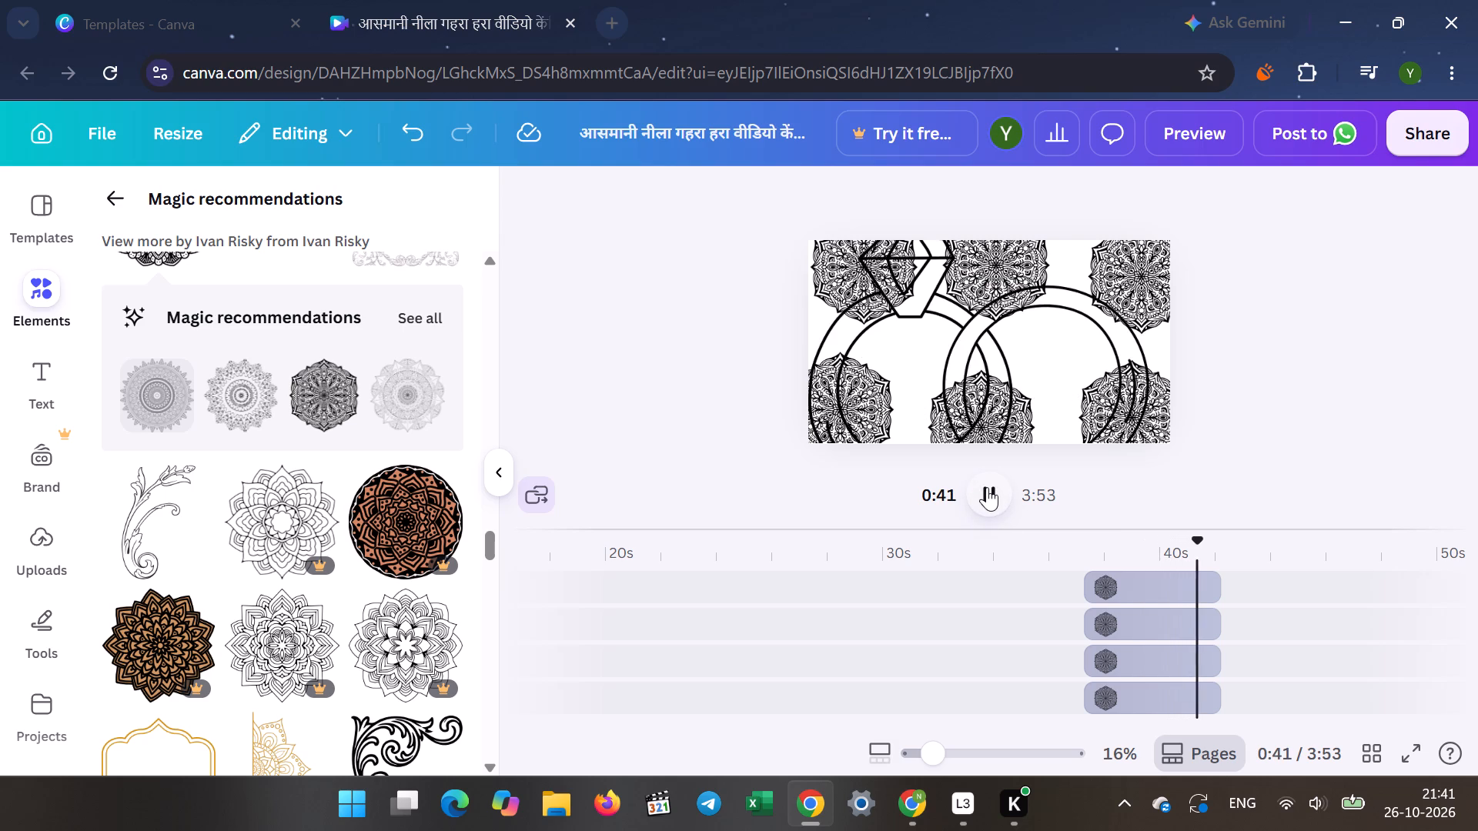
pyautogui.click(987, 487)
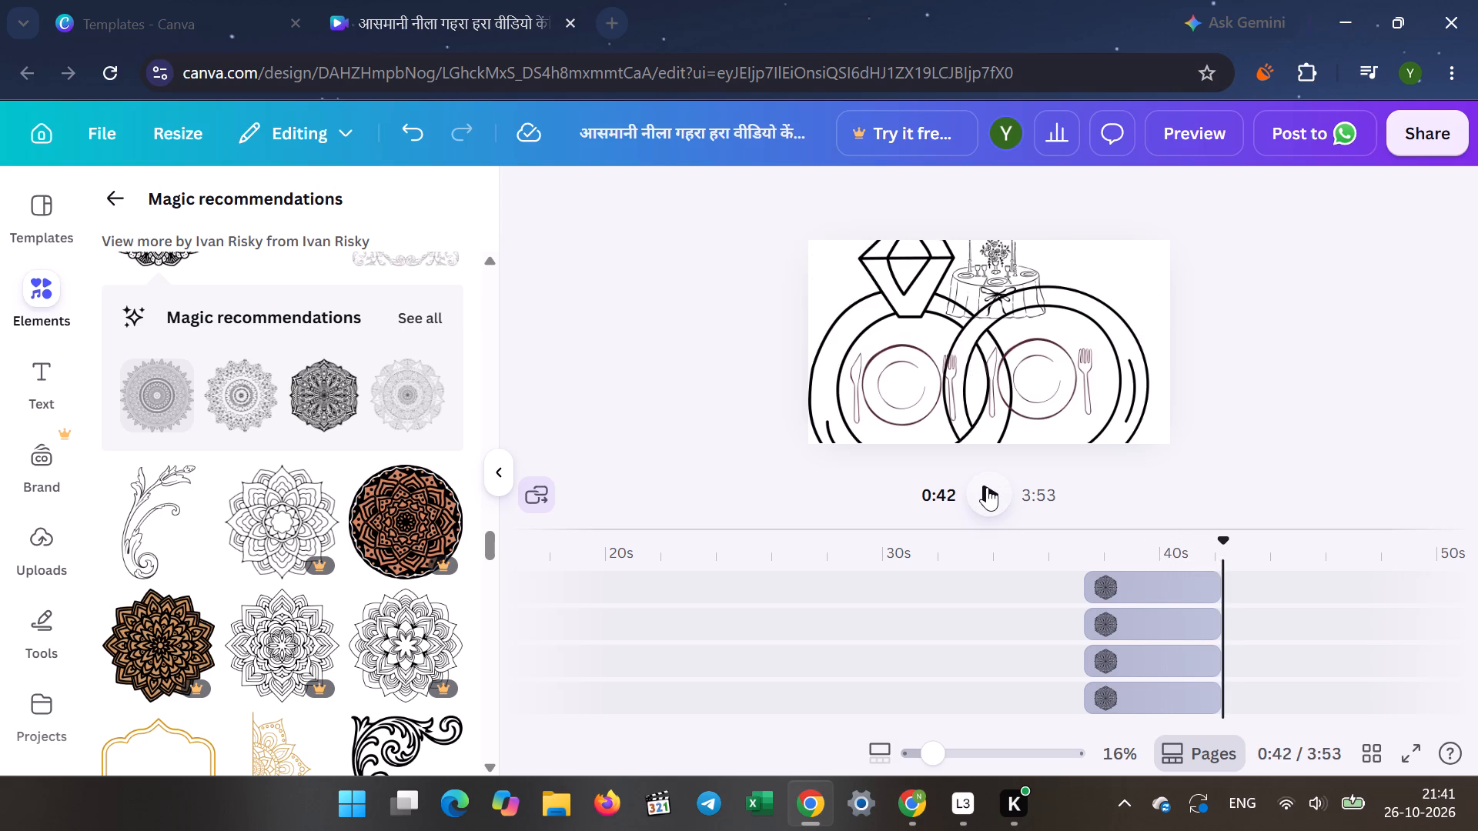
pyautogui.click(325, 409)
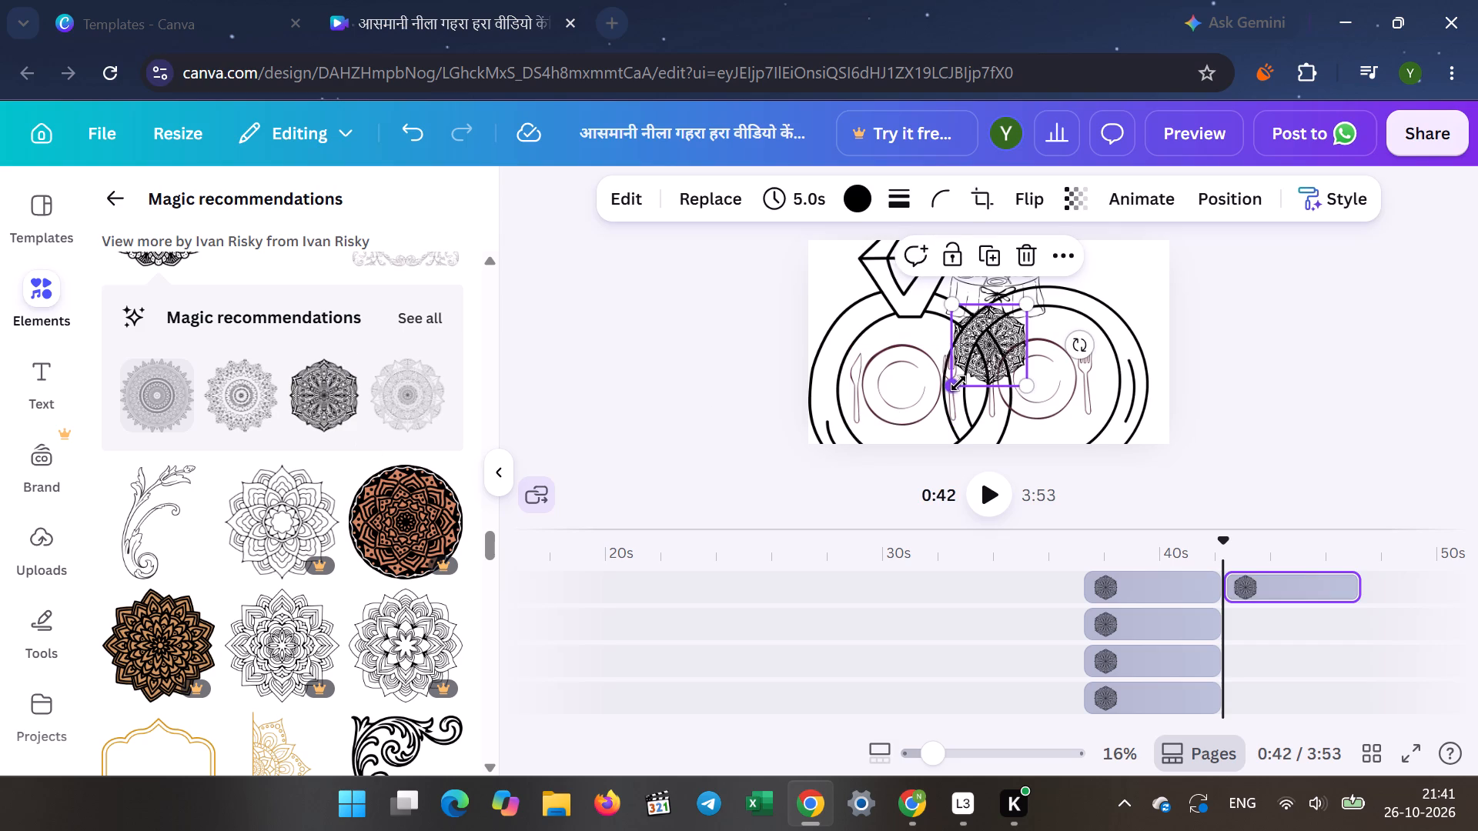
pyautogui.moveTo(957, 382); pyautogui.dragTo(867, 448)
pyautogui.moveTo(932, 369); pyautogui.dragTo(964, 369)
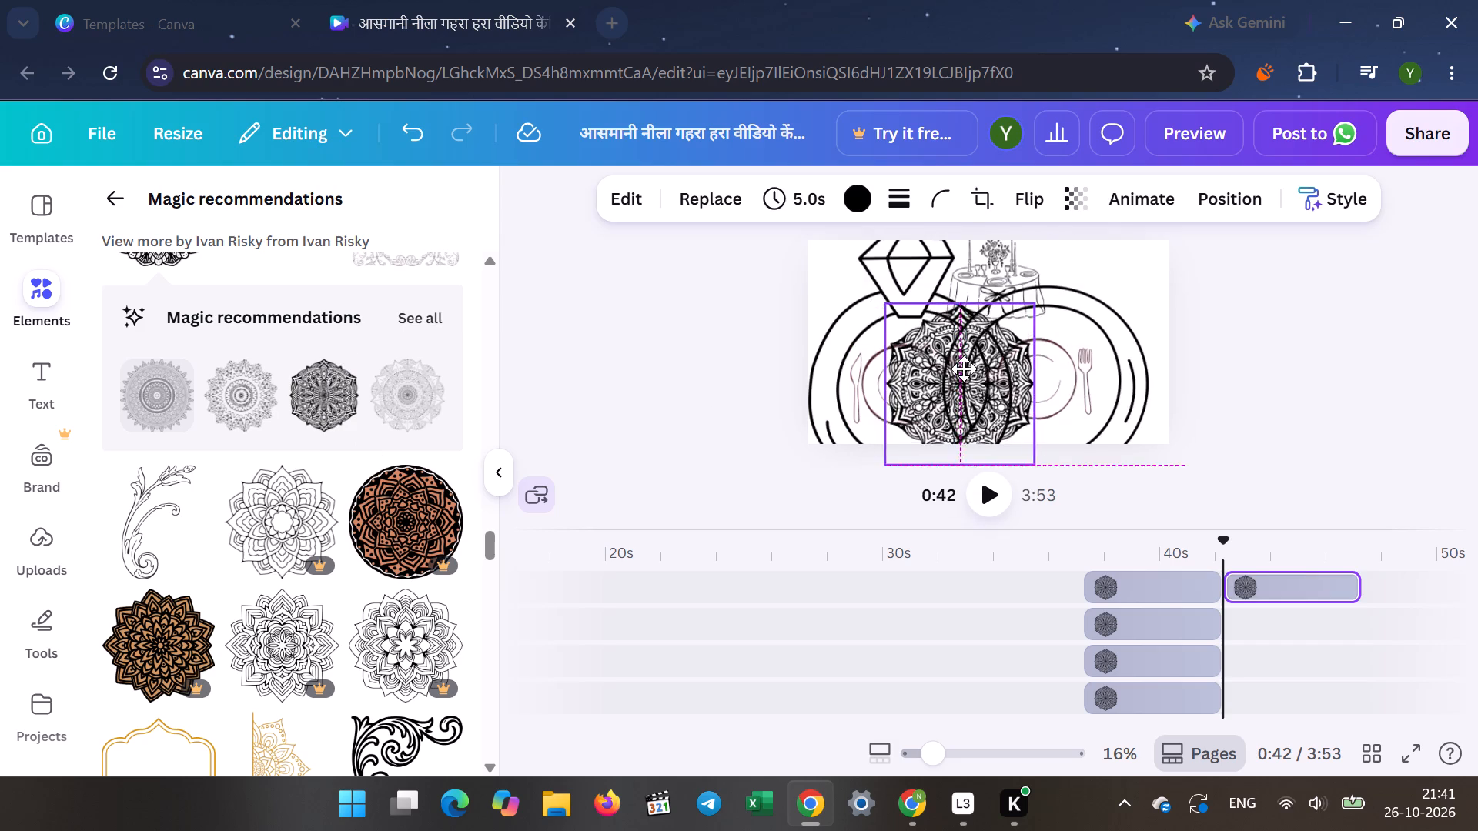
pyautogui.moveTo(964, 369); pyautogui.dragTo(1017, 366)
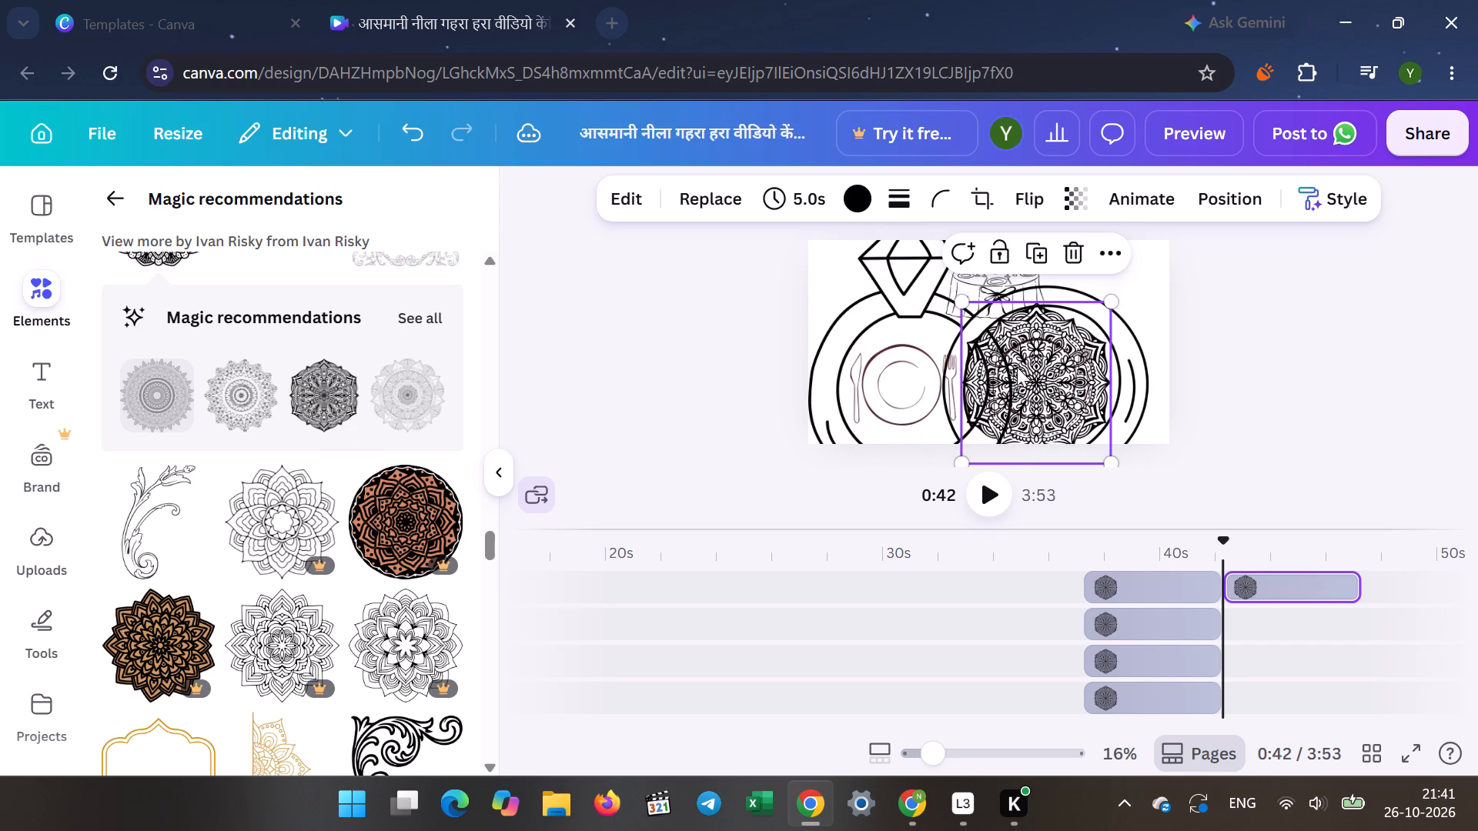
# Advance the video to 0:47 and add a hexagonal mandala in the hands page's upper-left corner, around the heart and partly past the edges.
pyautogui.click(986, 495)
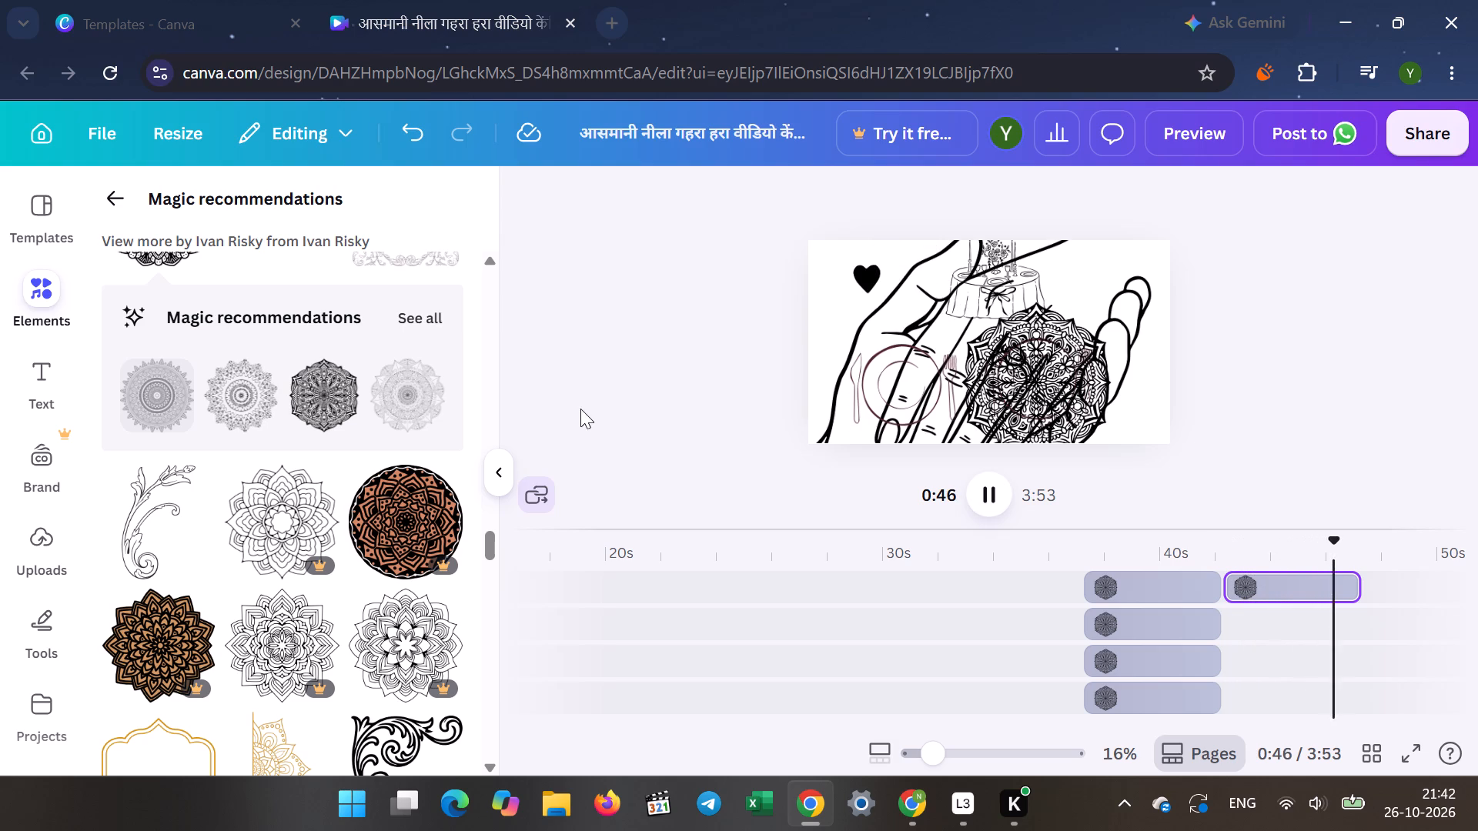
pyautogui.click(325, 405)
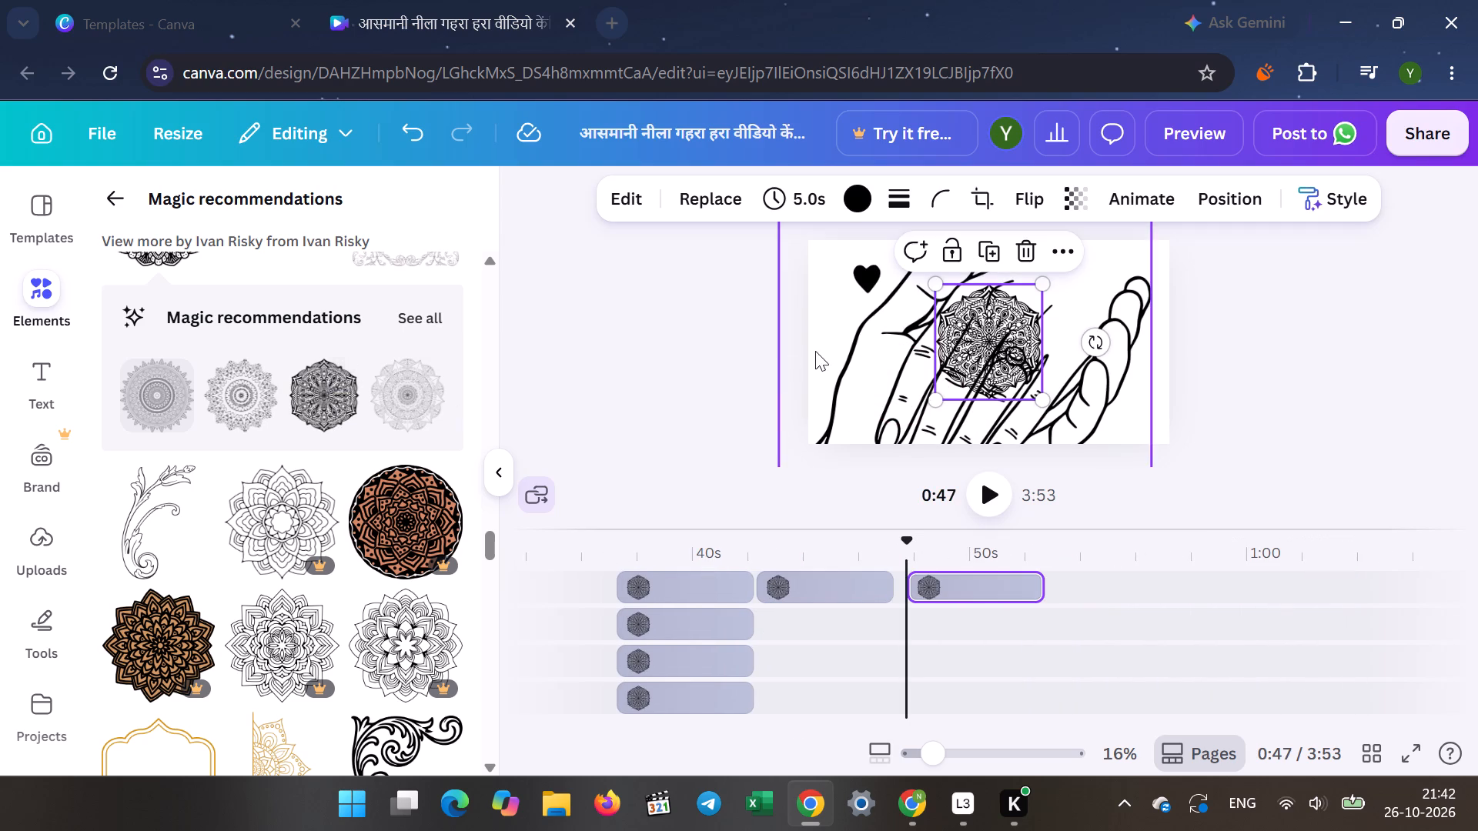
pyautogui.moveTo(977, 339); pyautogui.dragTo(1114, 390)
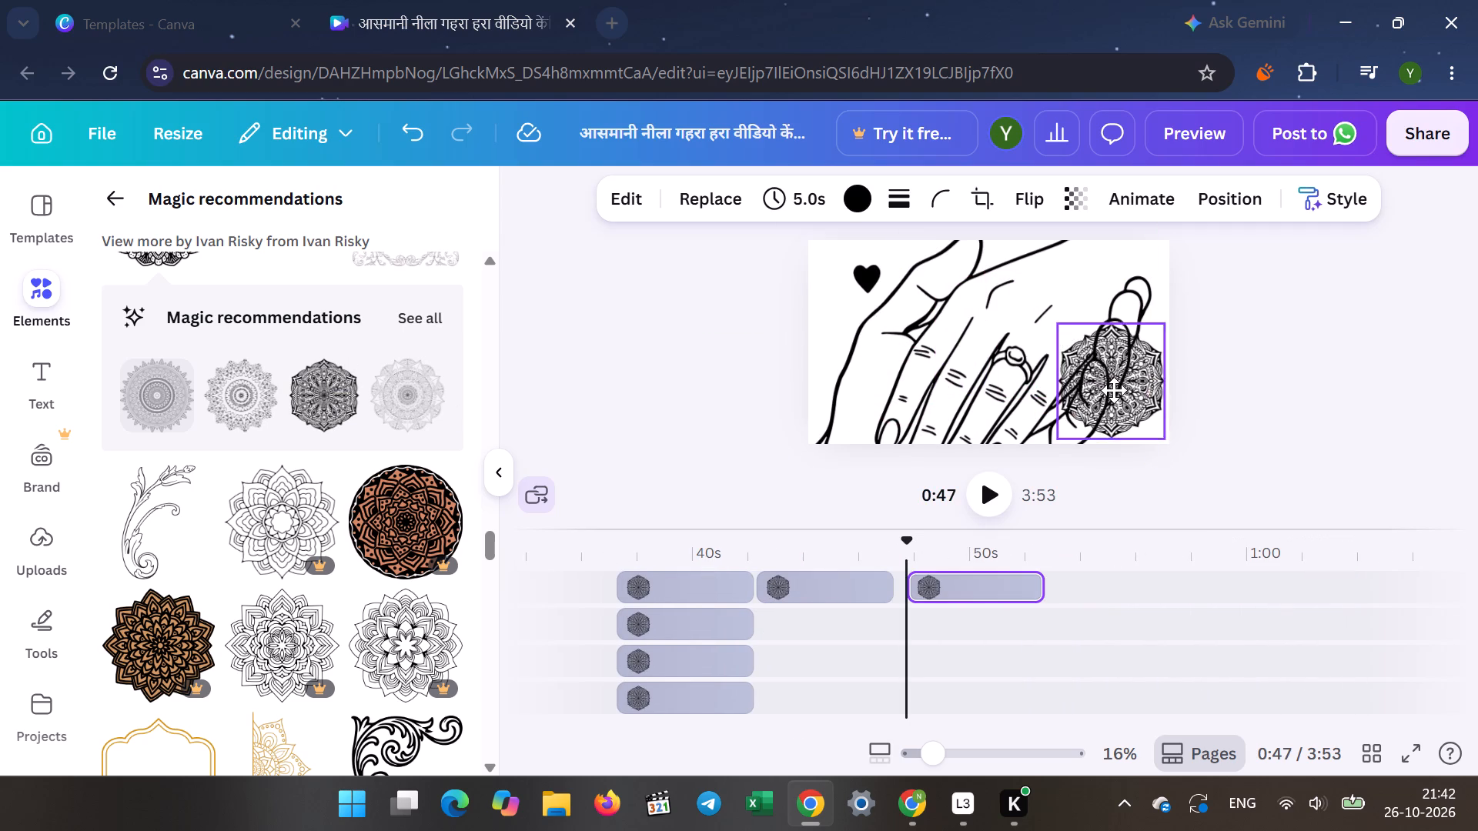
pyautogui.moveTo(1114, 390); pyautogui.dragTo(845, 303)
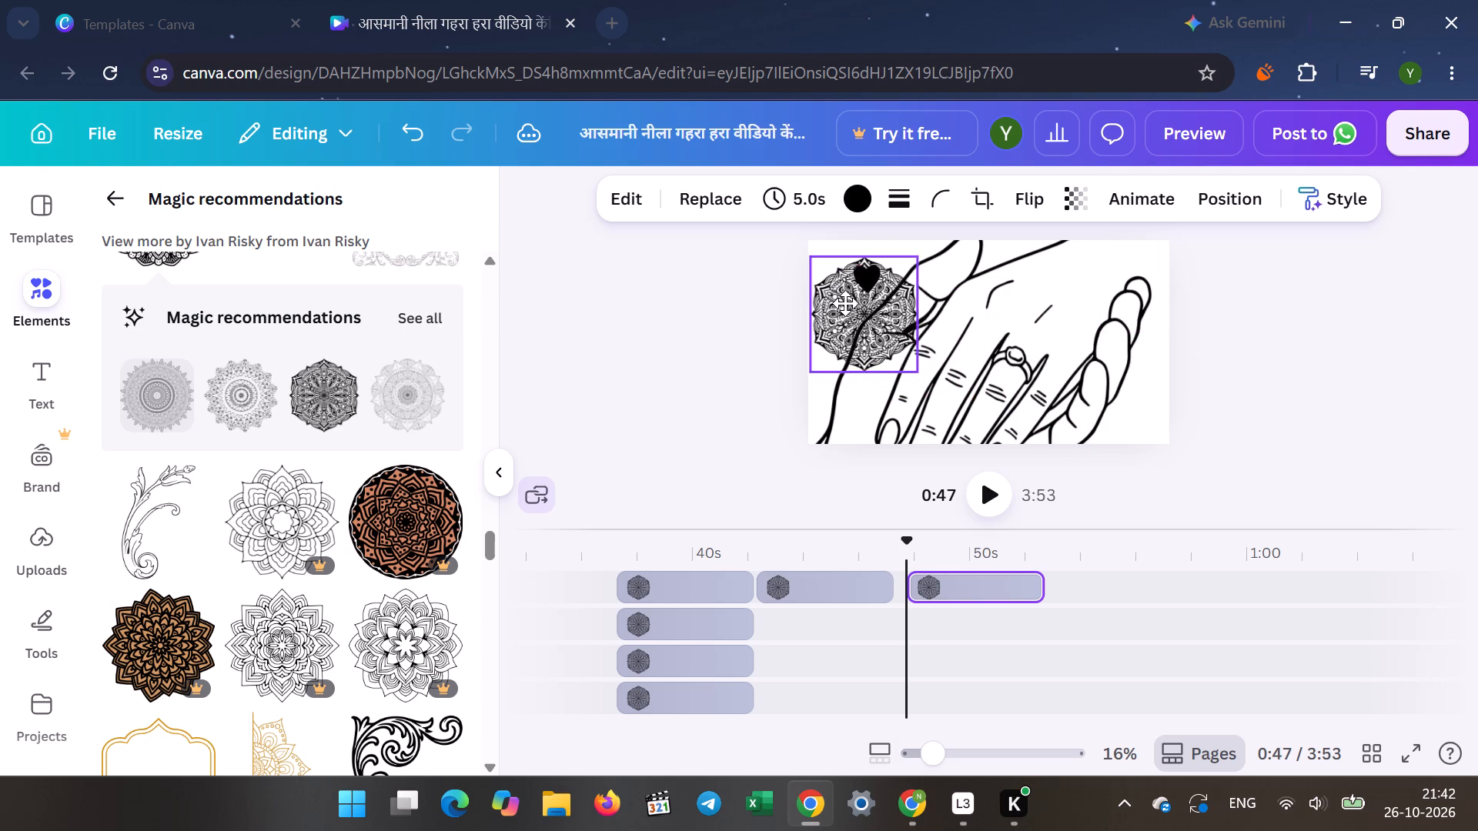
pyautogui.moveTo(845, 303); pyautogui.dragTo(838, 276)
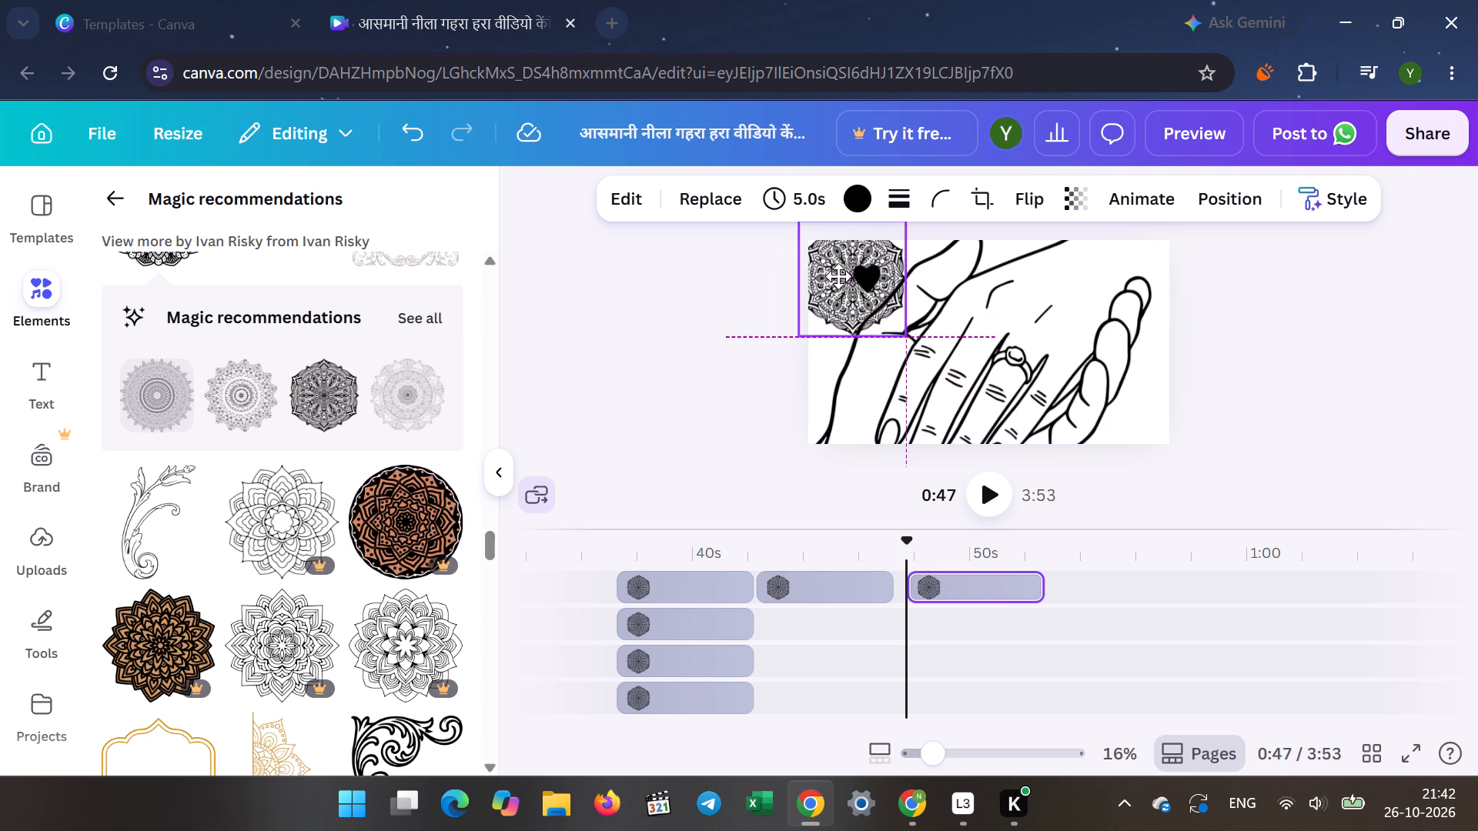
pyautogui.moveTo(838, 276); pyautogui.dragTo(838, 276)
pyautogui.click(680, 289)
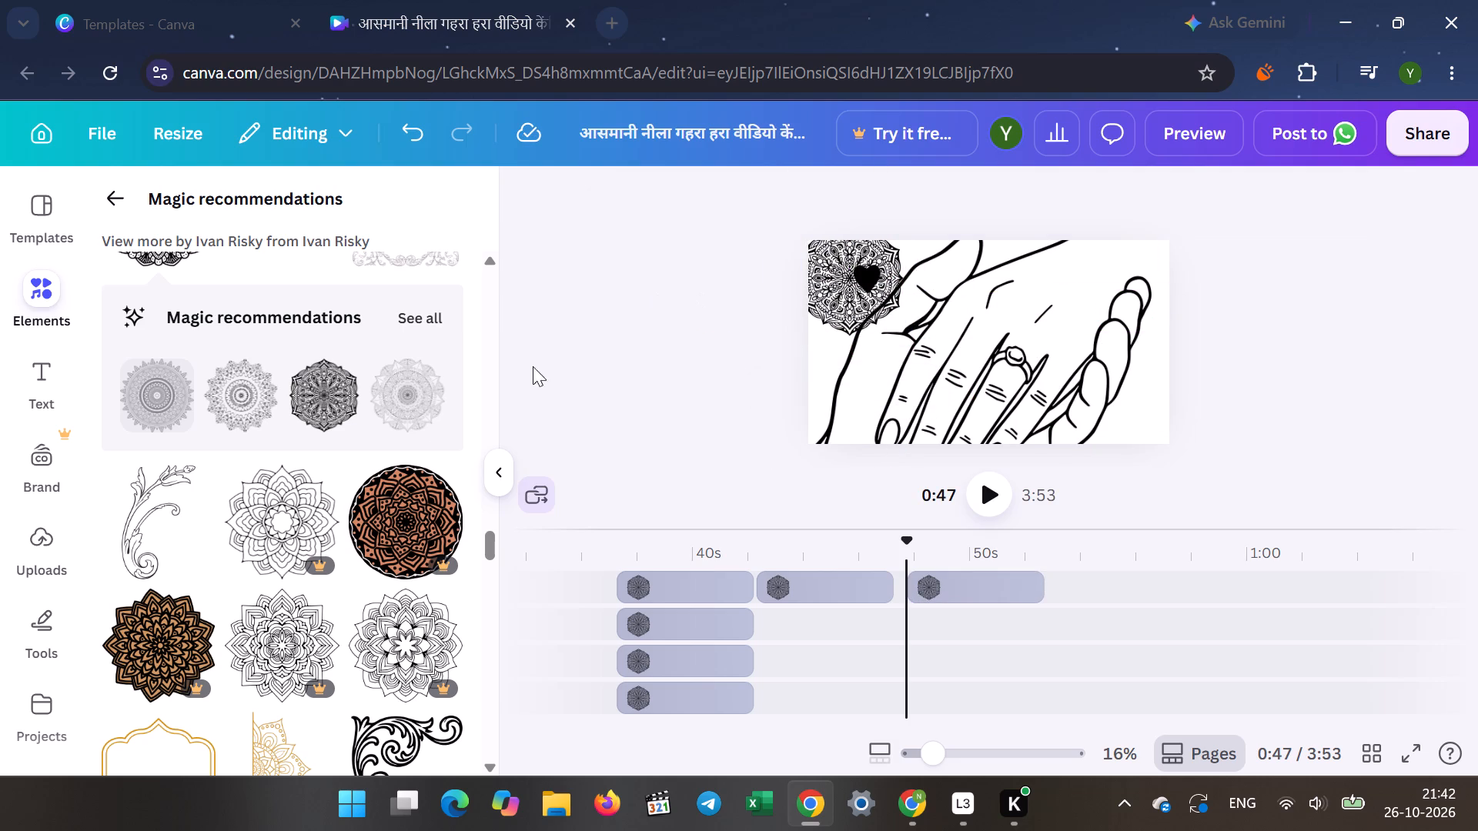
# Add a second hexagonal mandala in the hands page's lower-right corner, partly past the page edges.
pyautogui.click(309, 396)
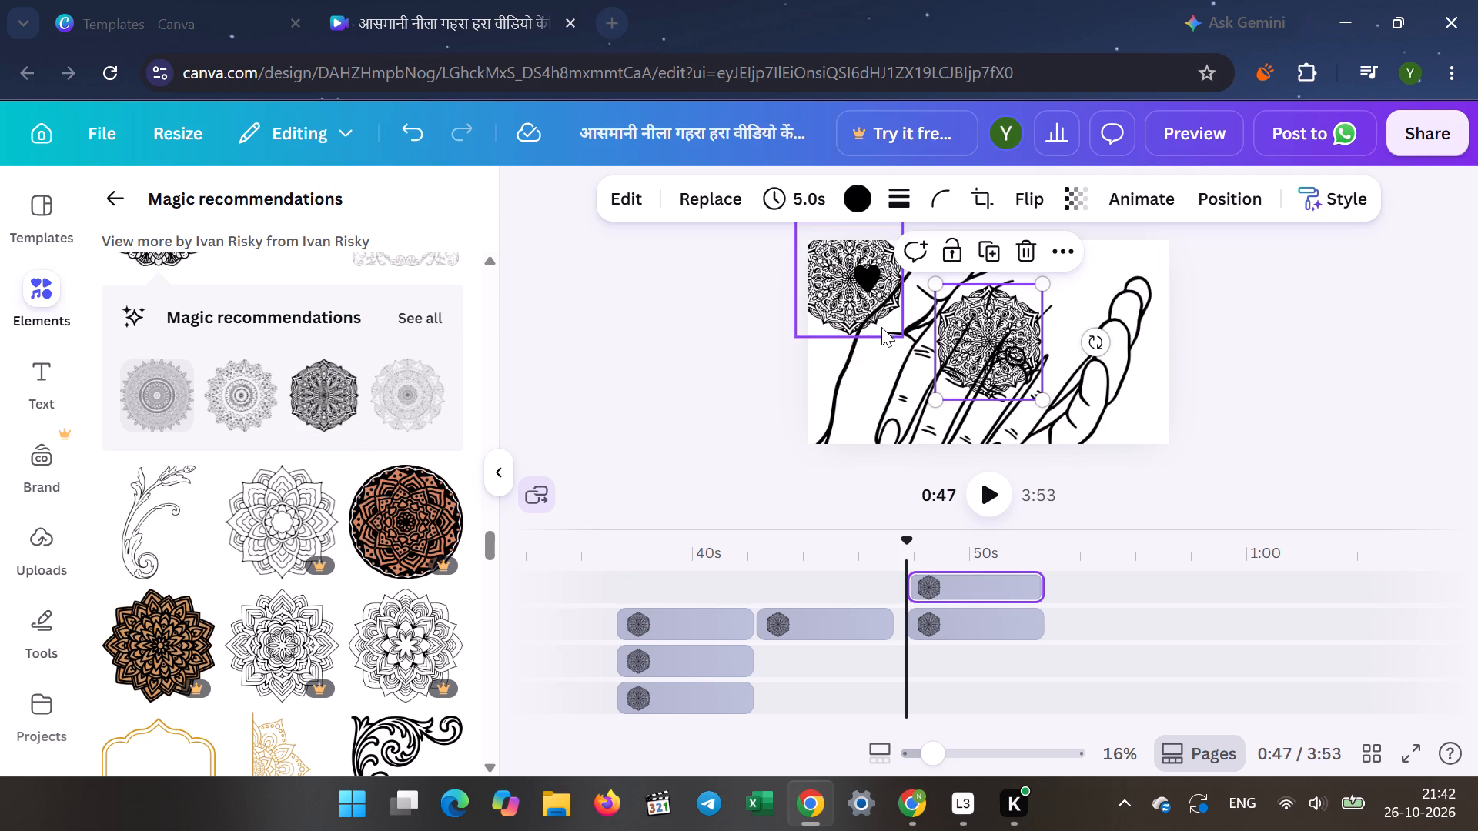
pyautogui.moveTo(998, 334); pyautogui.dragTo(1182, 412)
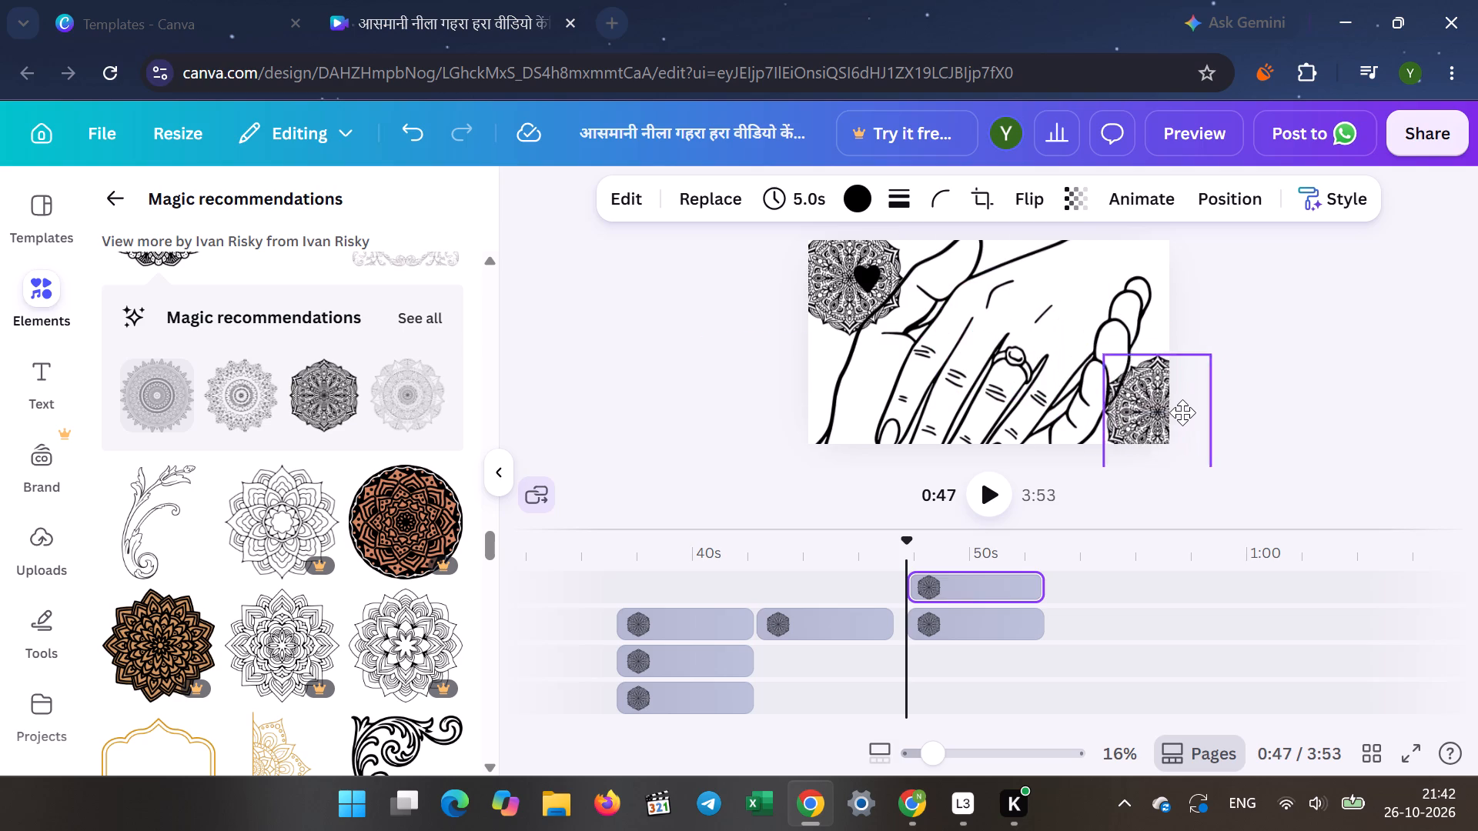
pyautogui.moveTo(1182, 412); pyautogui.dragTo(1161, 397)
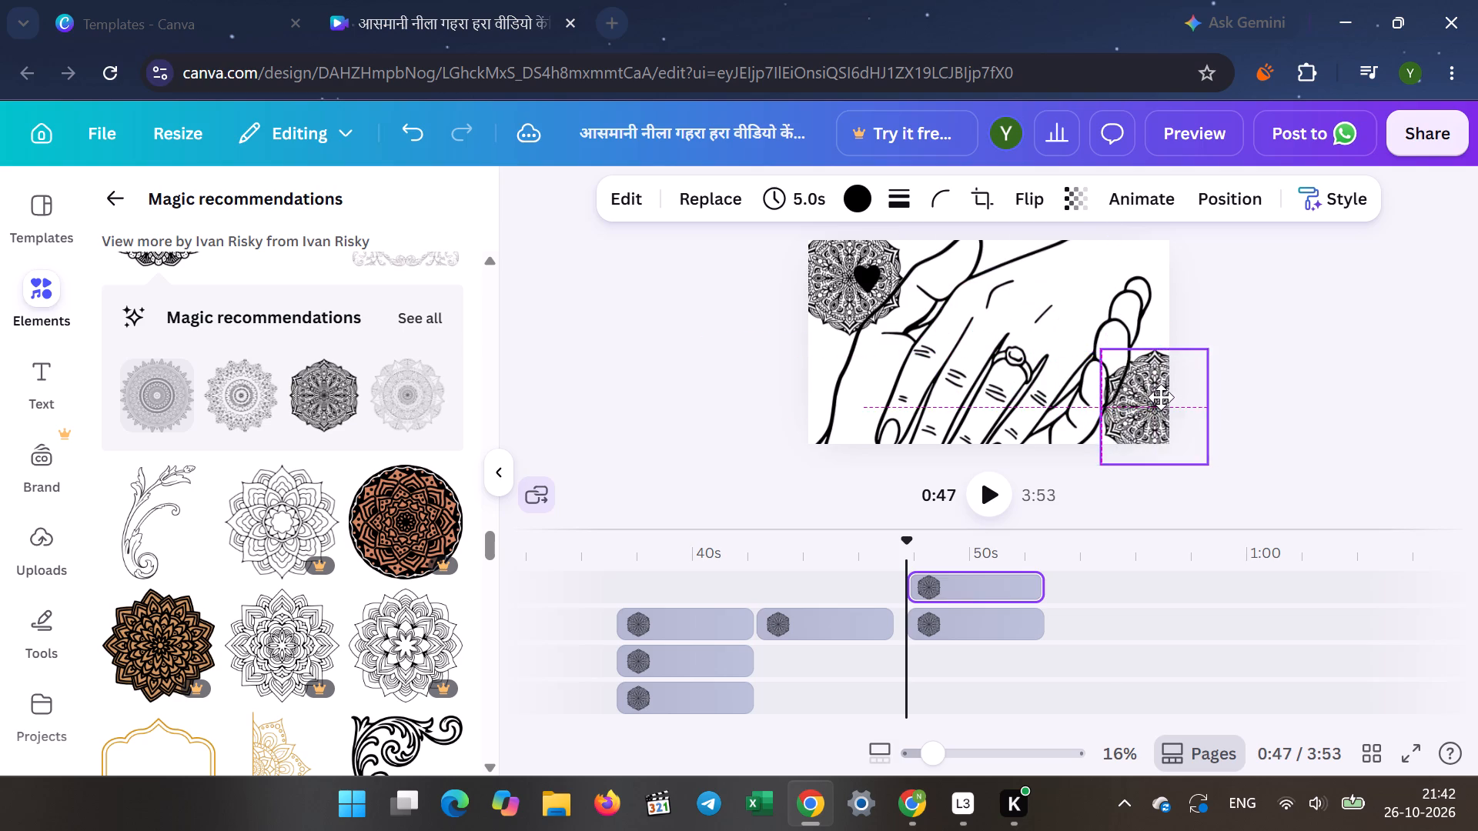
pyautogui.moveTo(1161, 397); pyautogui.dragTo(1145, 392)
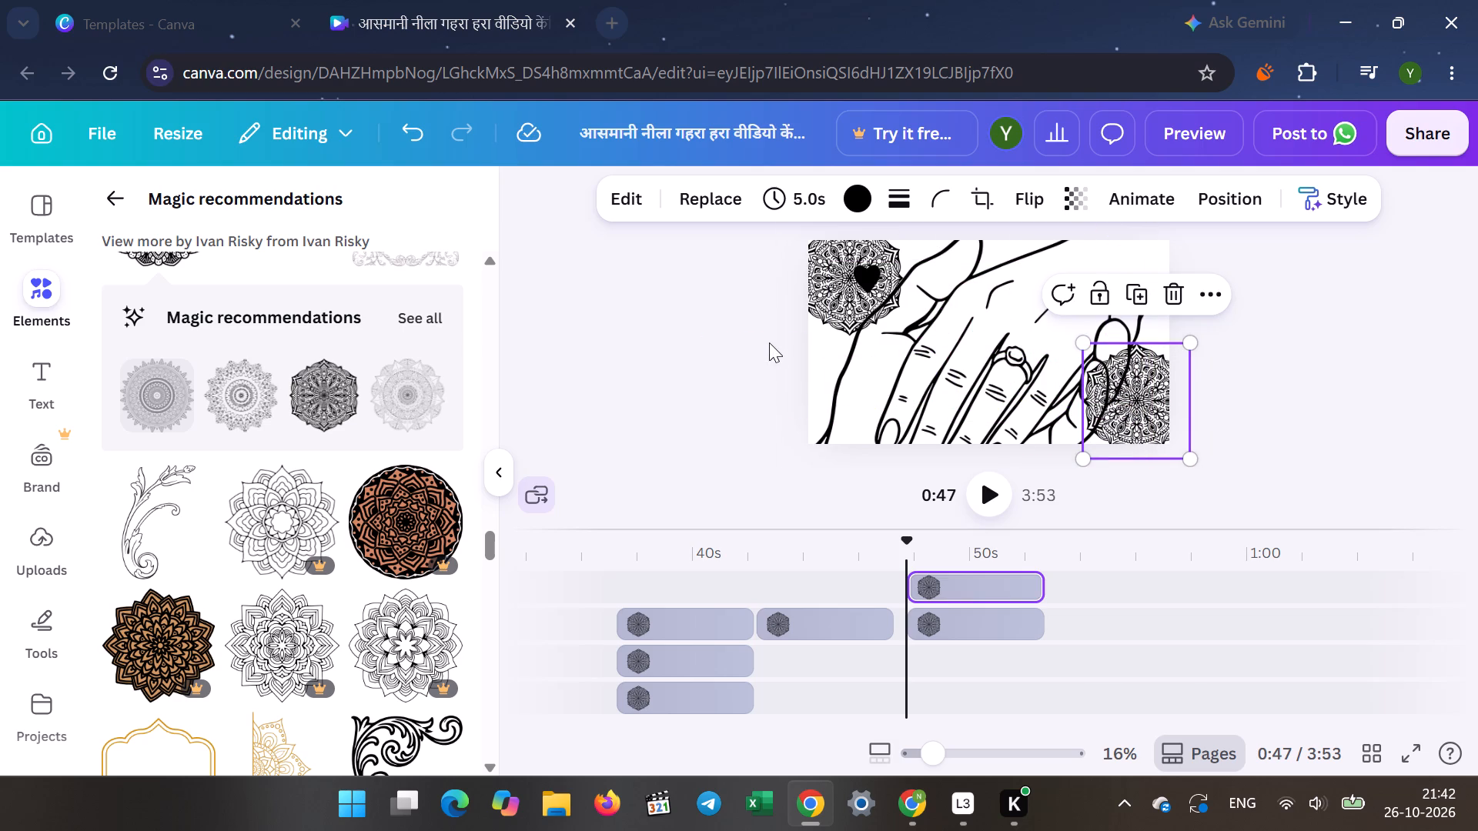
pyautogui.click(769, 342)
# Add a third hexagonal mandala in the hands page's lower-left corner, partly past the page edges.
pyautogui.click(316, 409)
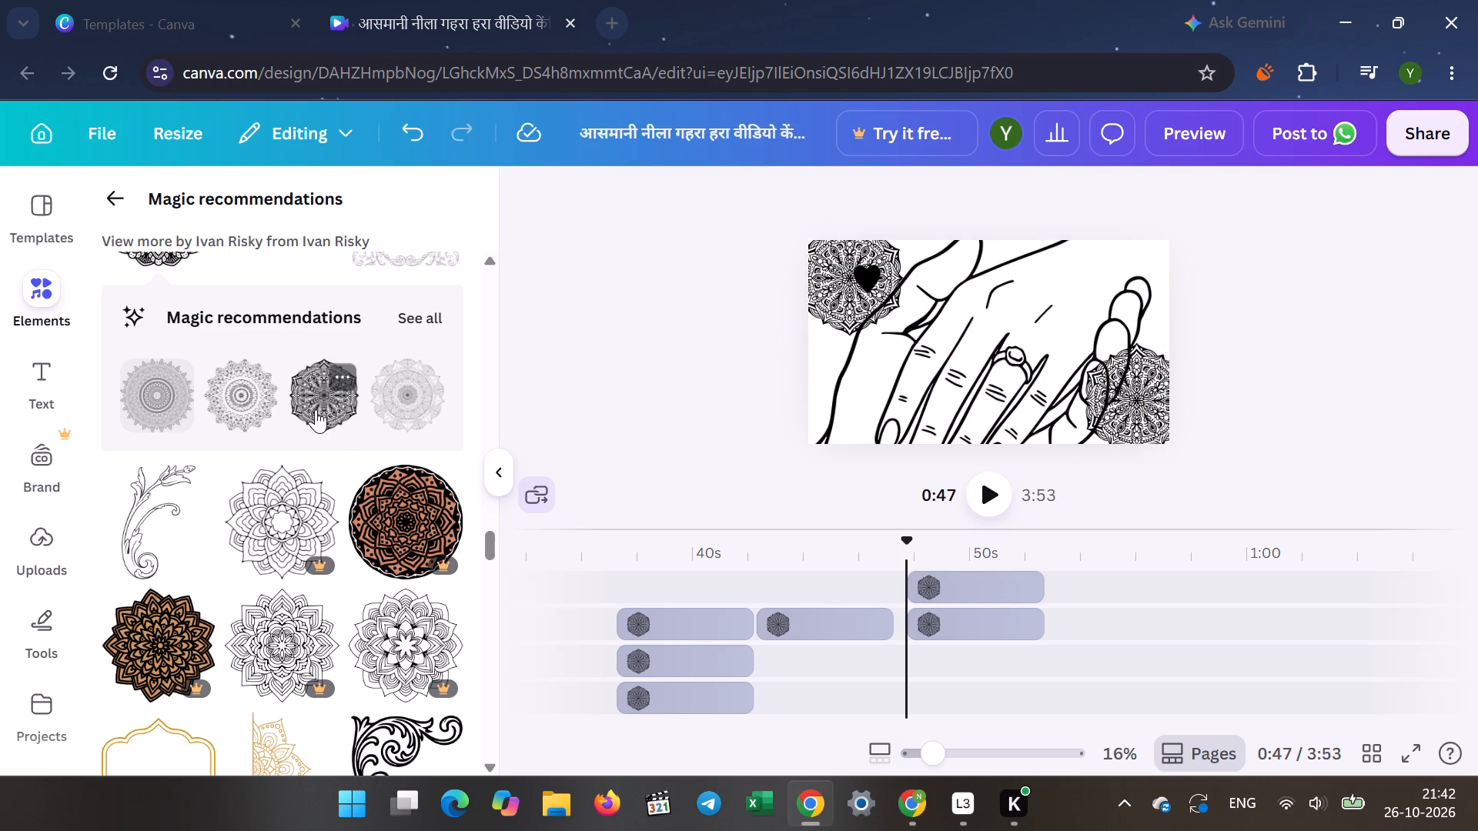
pyautogui.moveTo(982, 329); pyautogui.dragTo(963, 345)
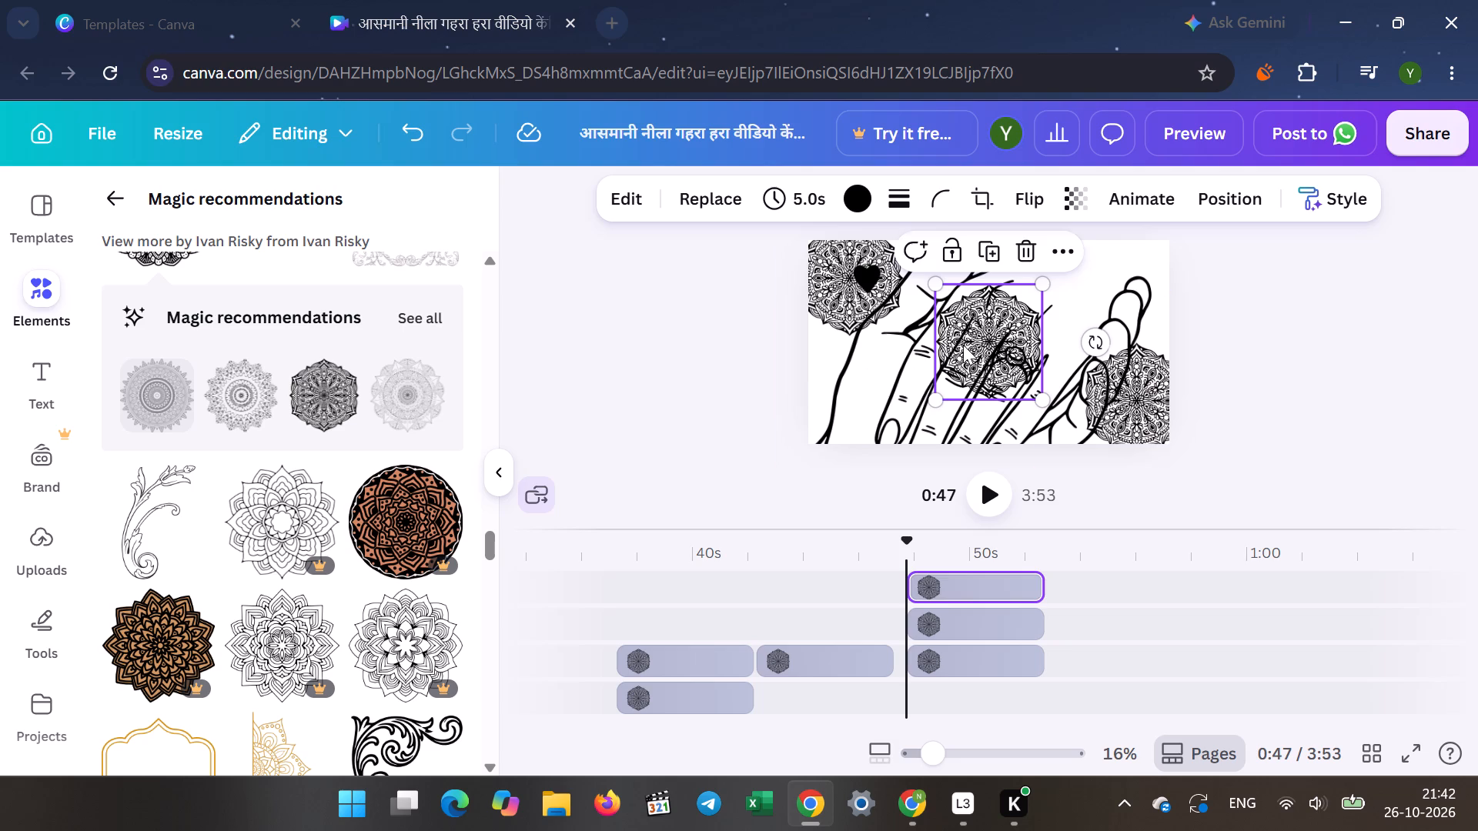
pyautogui.moveTo(963, 345); pyautogui.dragTo(841, 395)
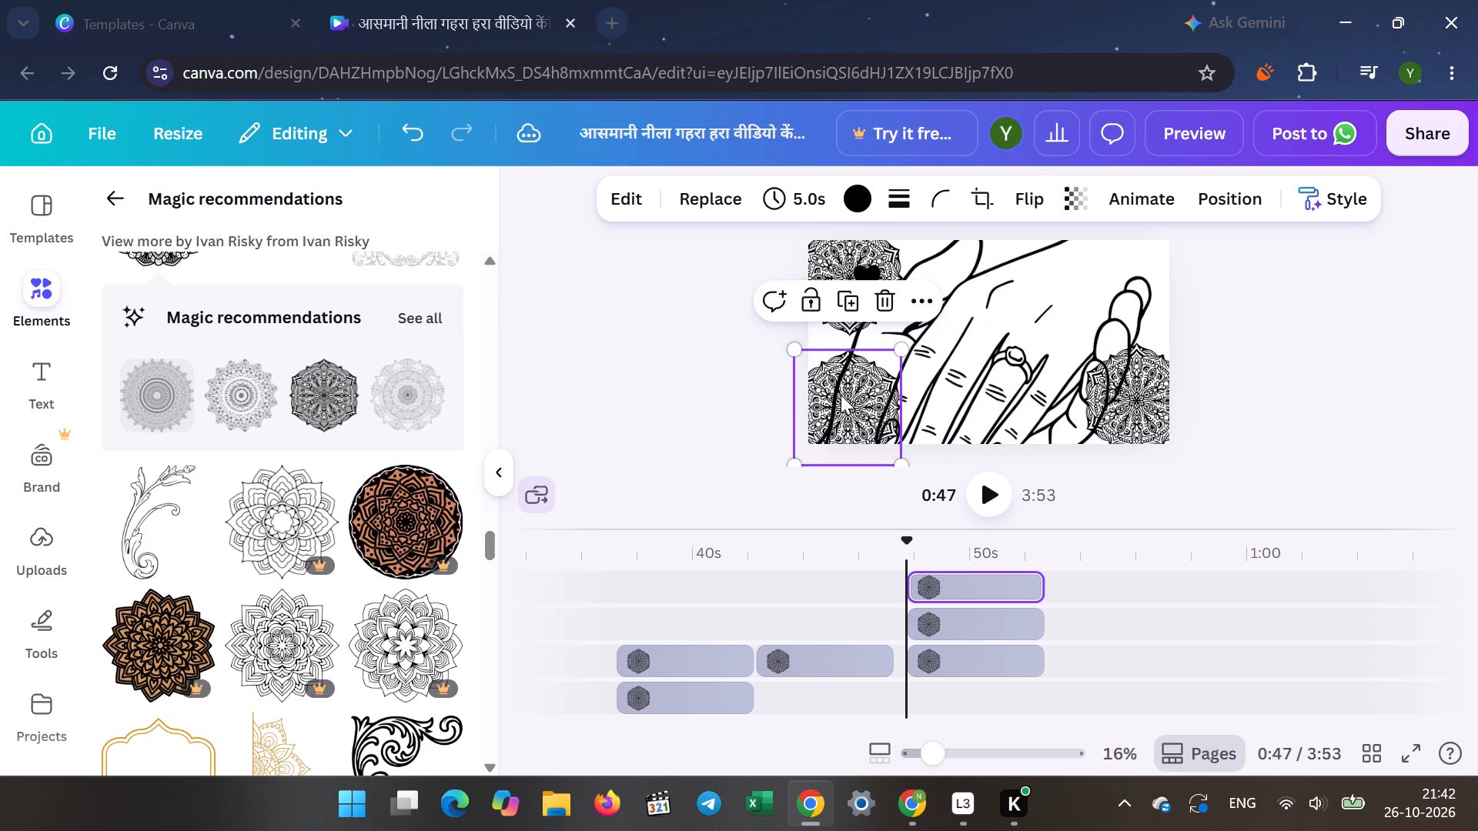
pyautogui.click(720, 371)
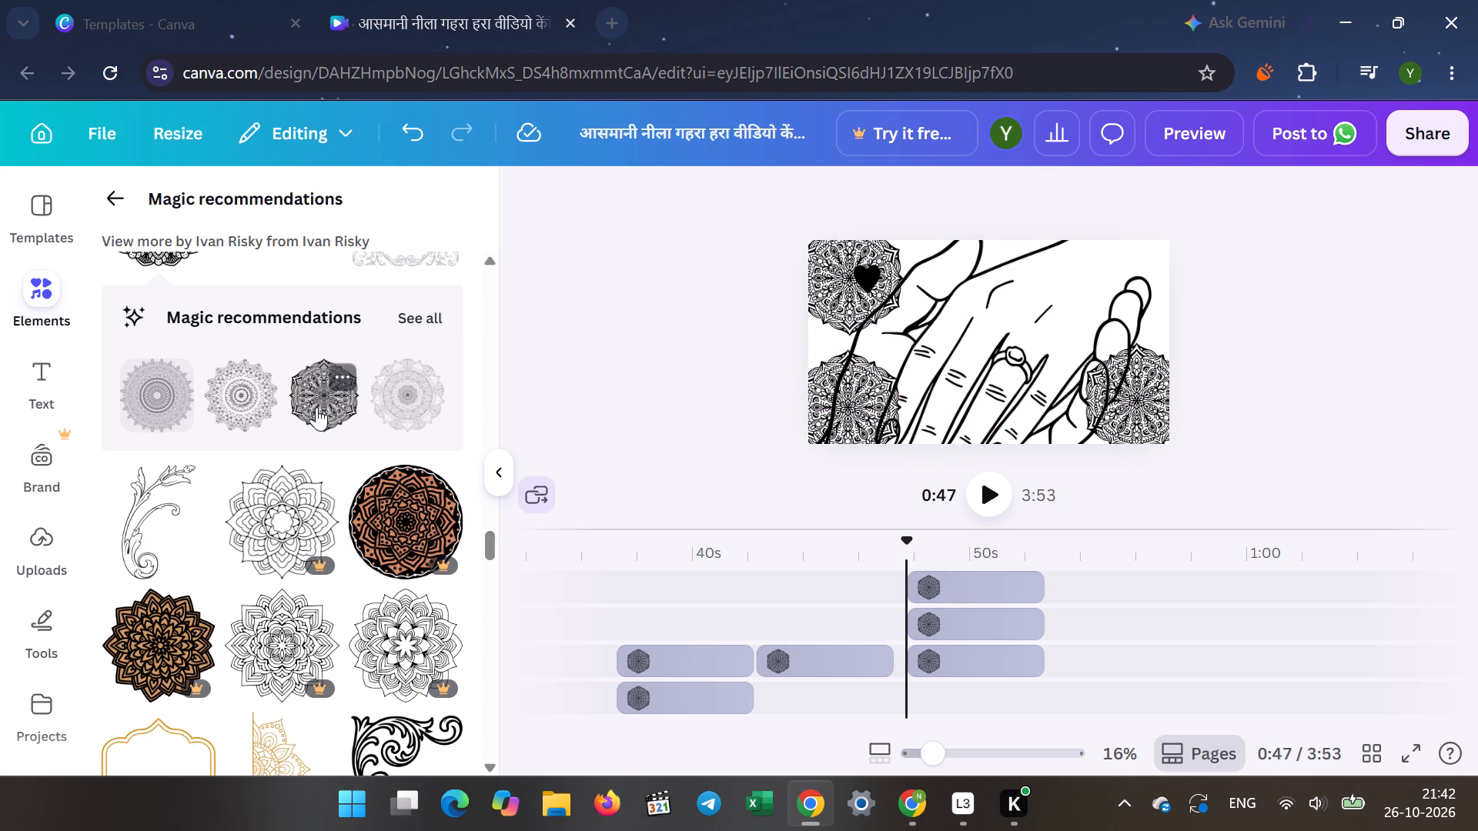
# Add a fourth hexagonal mandala in the hands page's upper-right corner, partly past the page edges.
pyautogui.click(316, 407)
pyautogui.moveTo(967, 330); pyautogui.dragTo(981, 323)
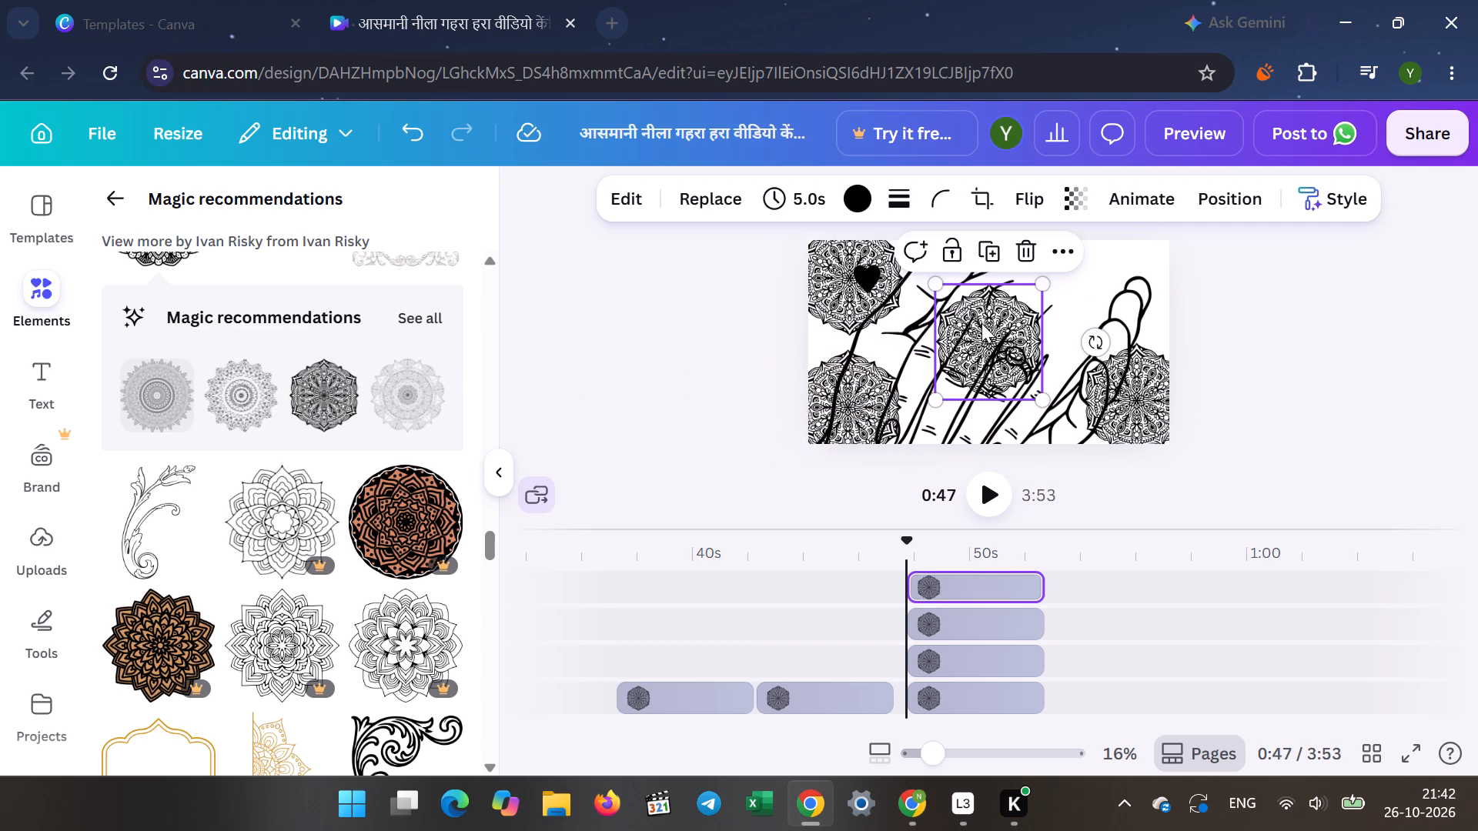
pyautogui.moveTo(981, 323); pyautogui.dragTo(1099, 256)
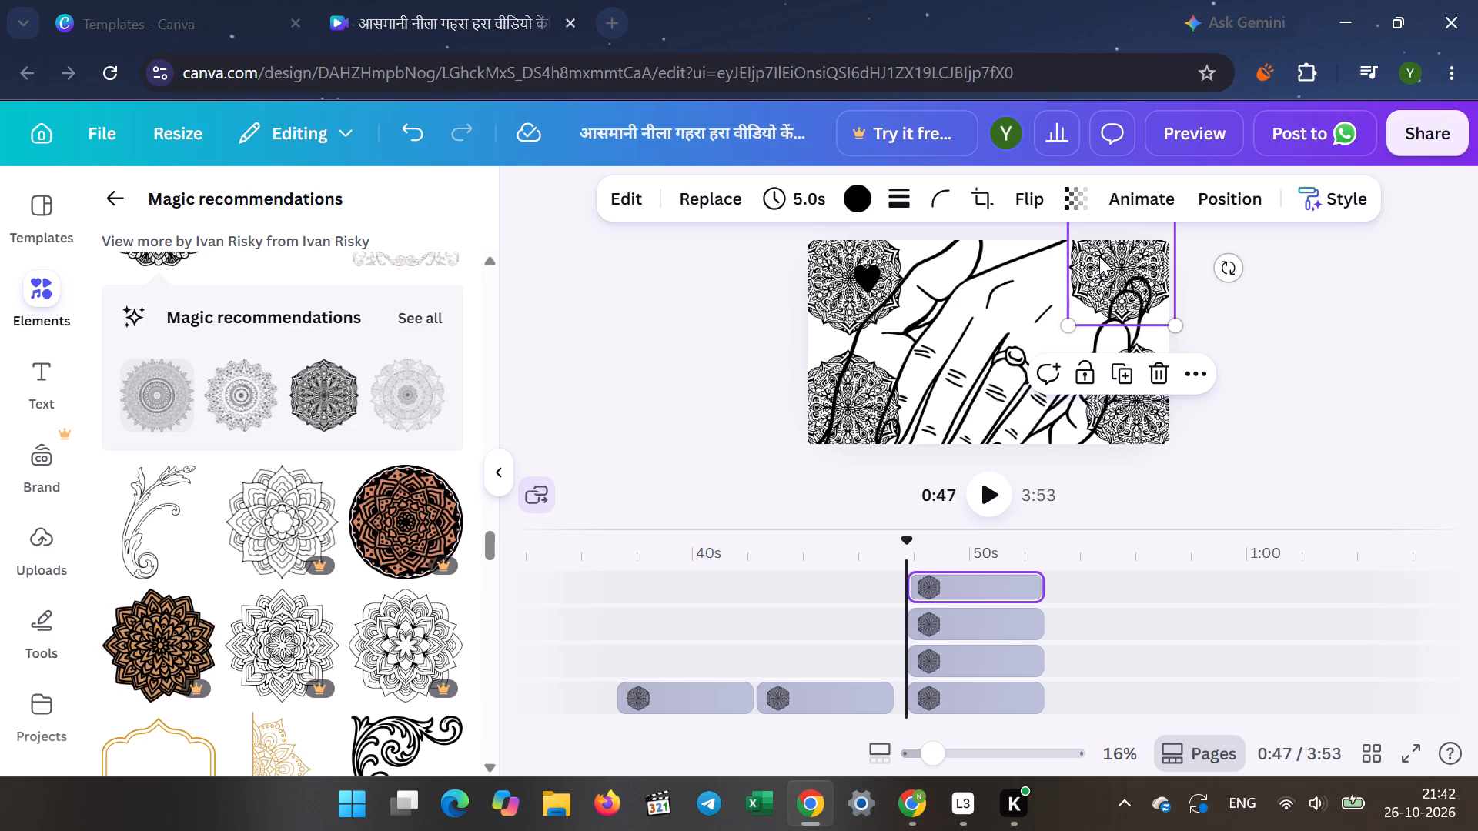
pyautogui.click(758, 318)
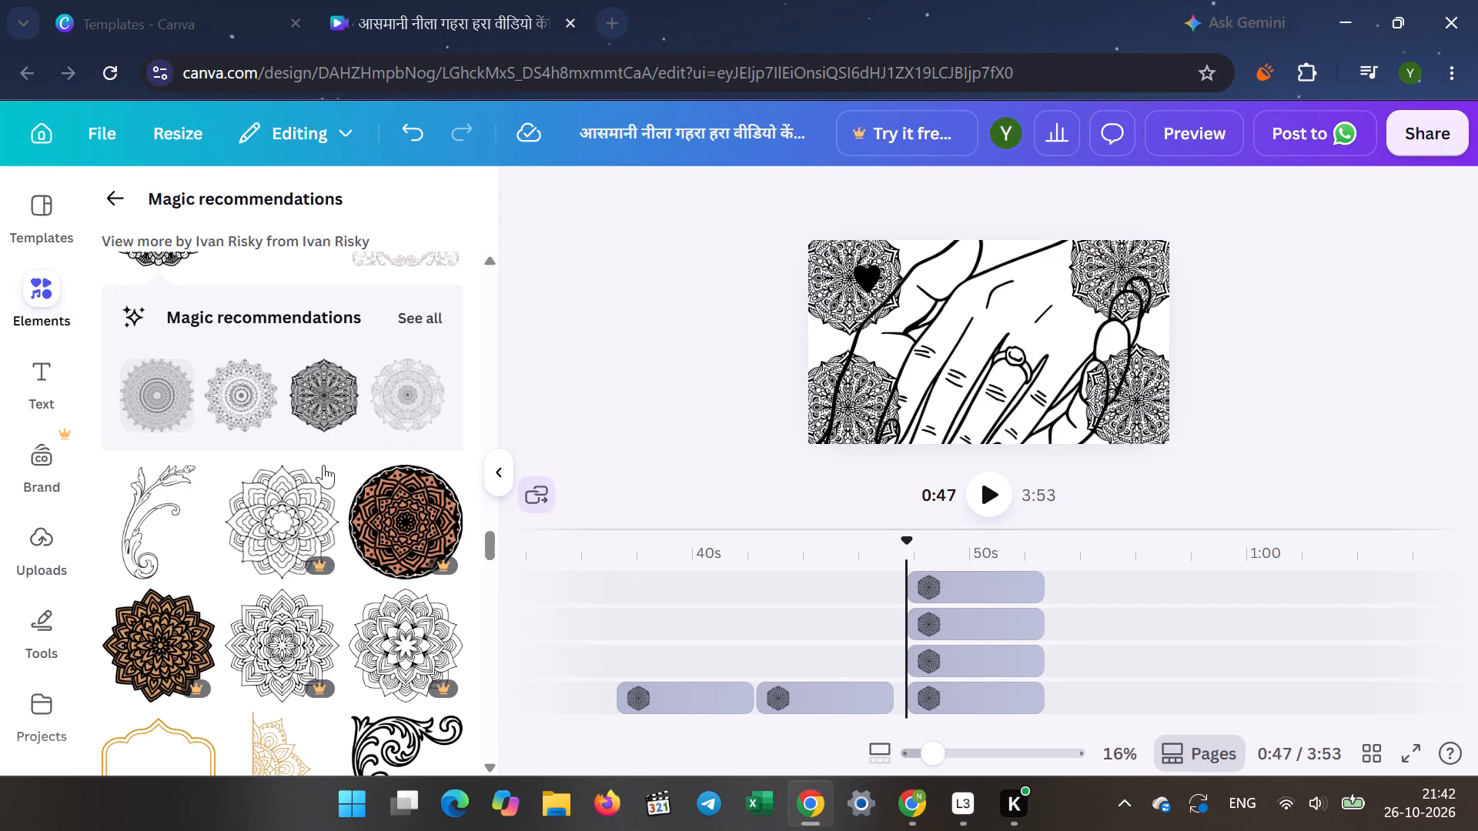
# Add a fifth hexagonal mandala, enlarged to about 803 by 868, at the middle of the hands page's bottom edge, partly past it.
pyautogui.click(310, 415)
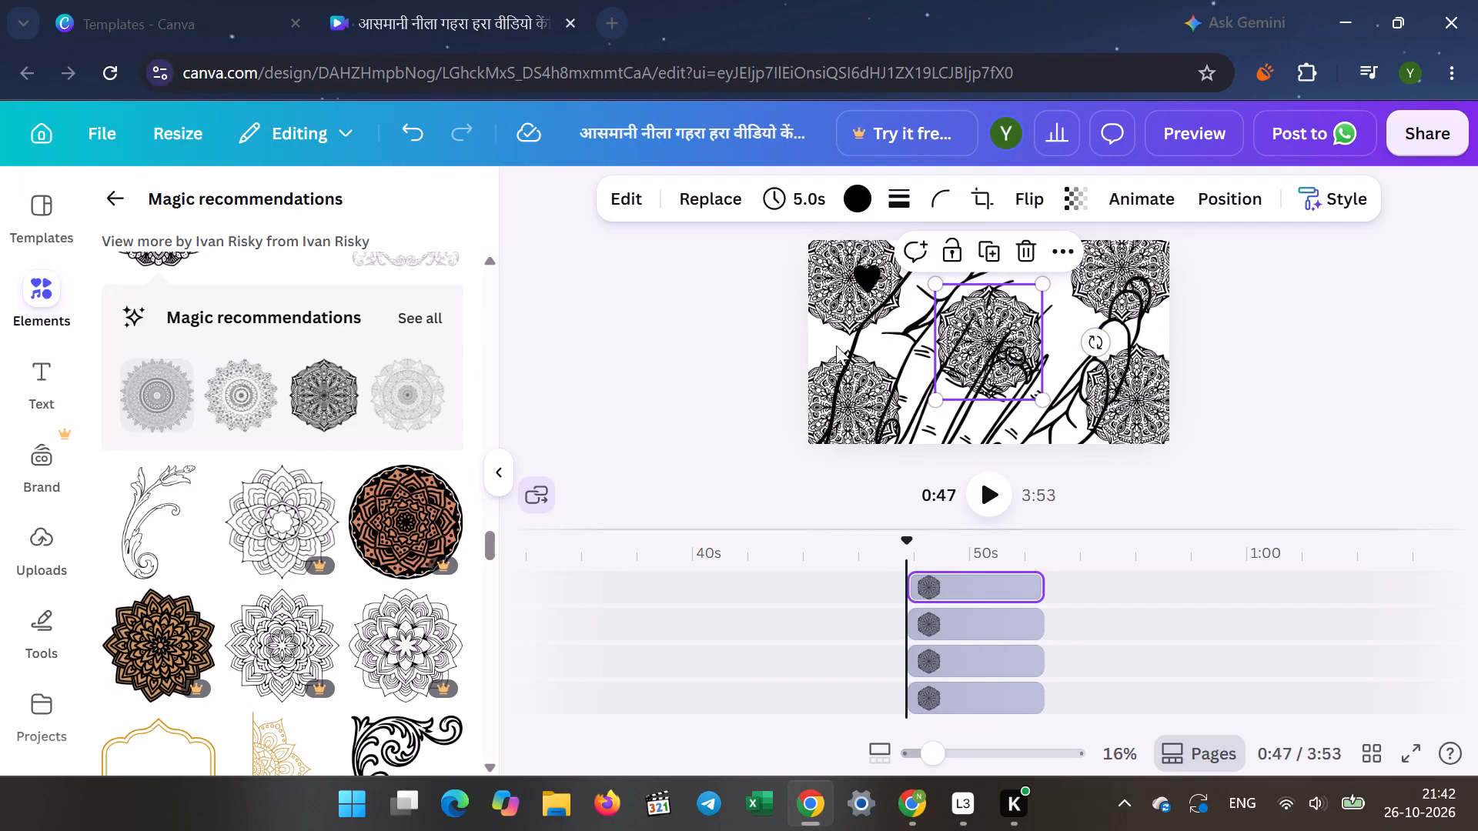
pyautogui.moveTo(963, 327); pyautogui.dragTo(976, 319)
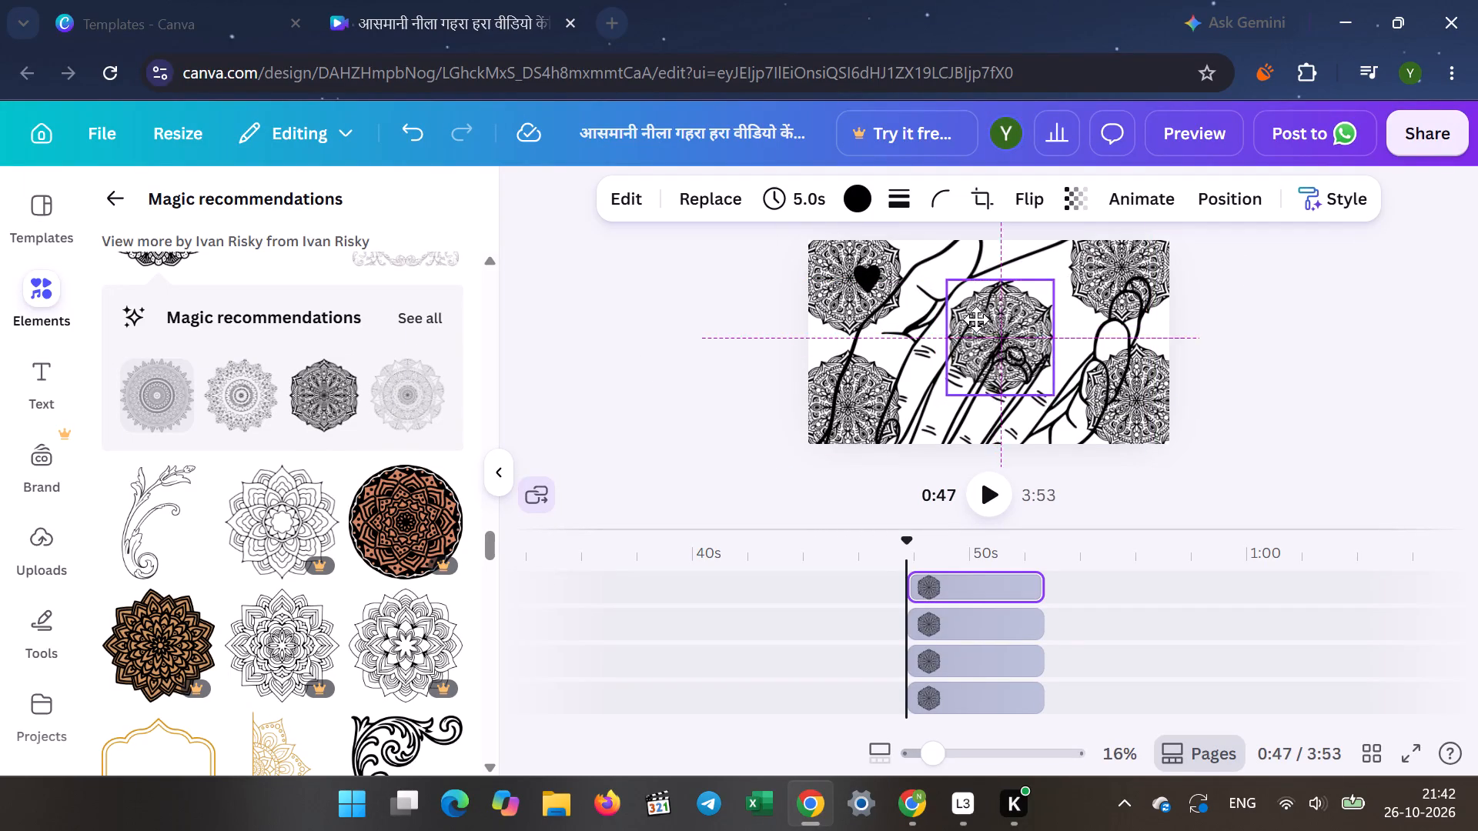
pyautogui.moveTo(976, 319); pyautogui.dragTo(976, 318)
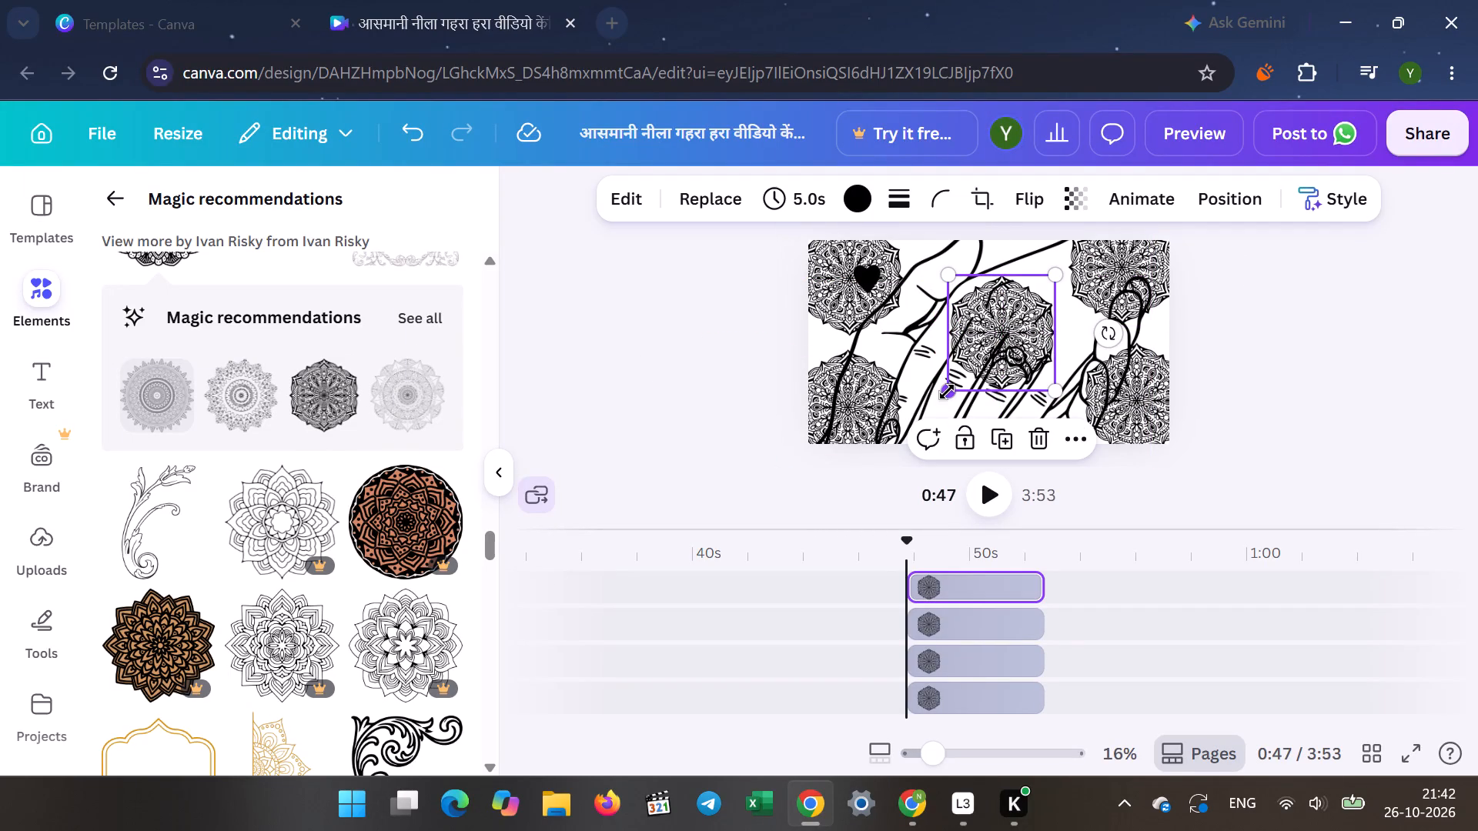
pyautogui.moveTo(947, 392); pyautogui.dragTo(893, 426)
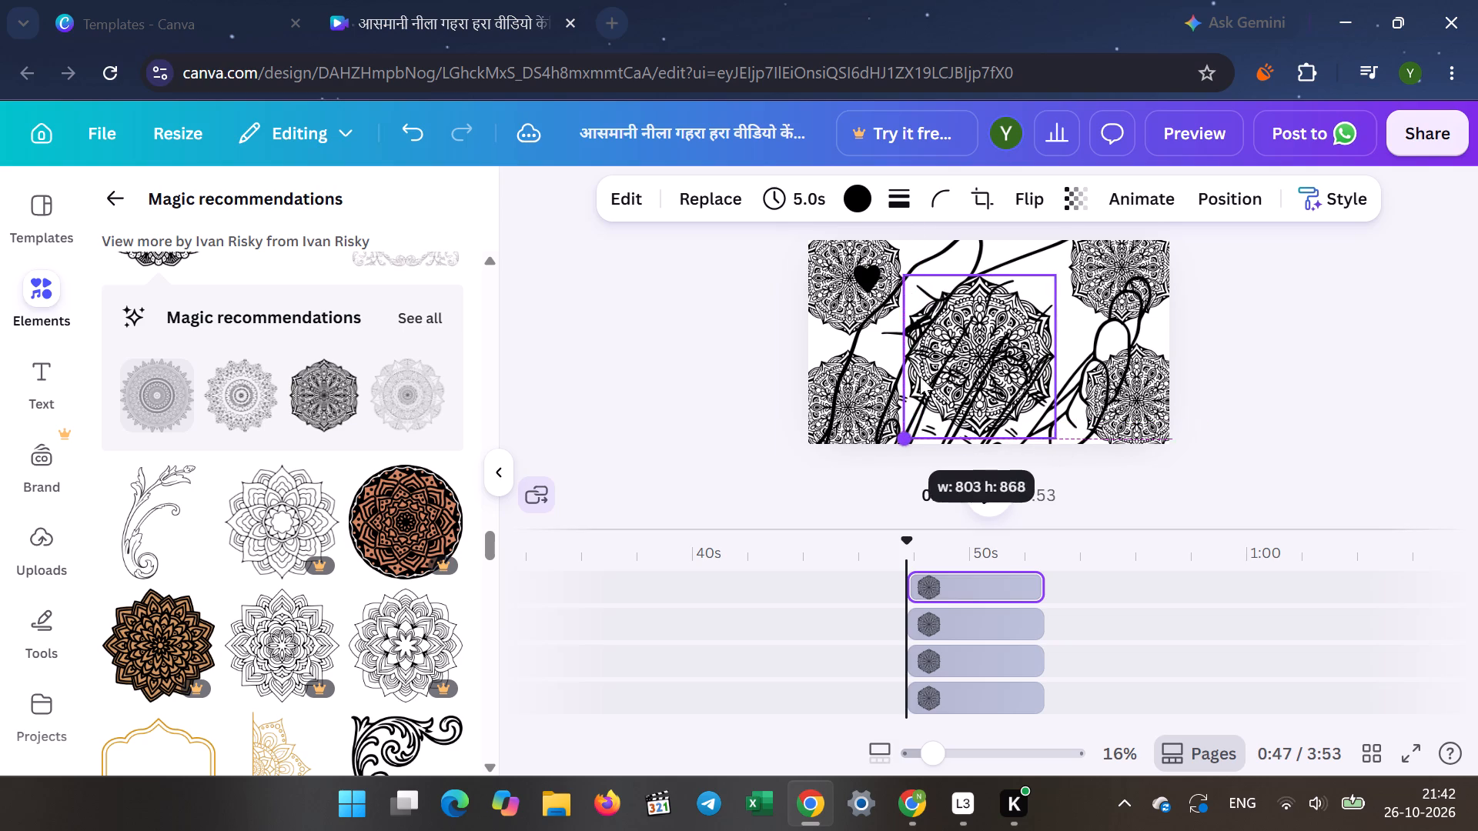
pyautogui.moveTo(961, 339); pyautogui.dragTo(992, 349)
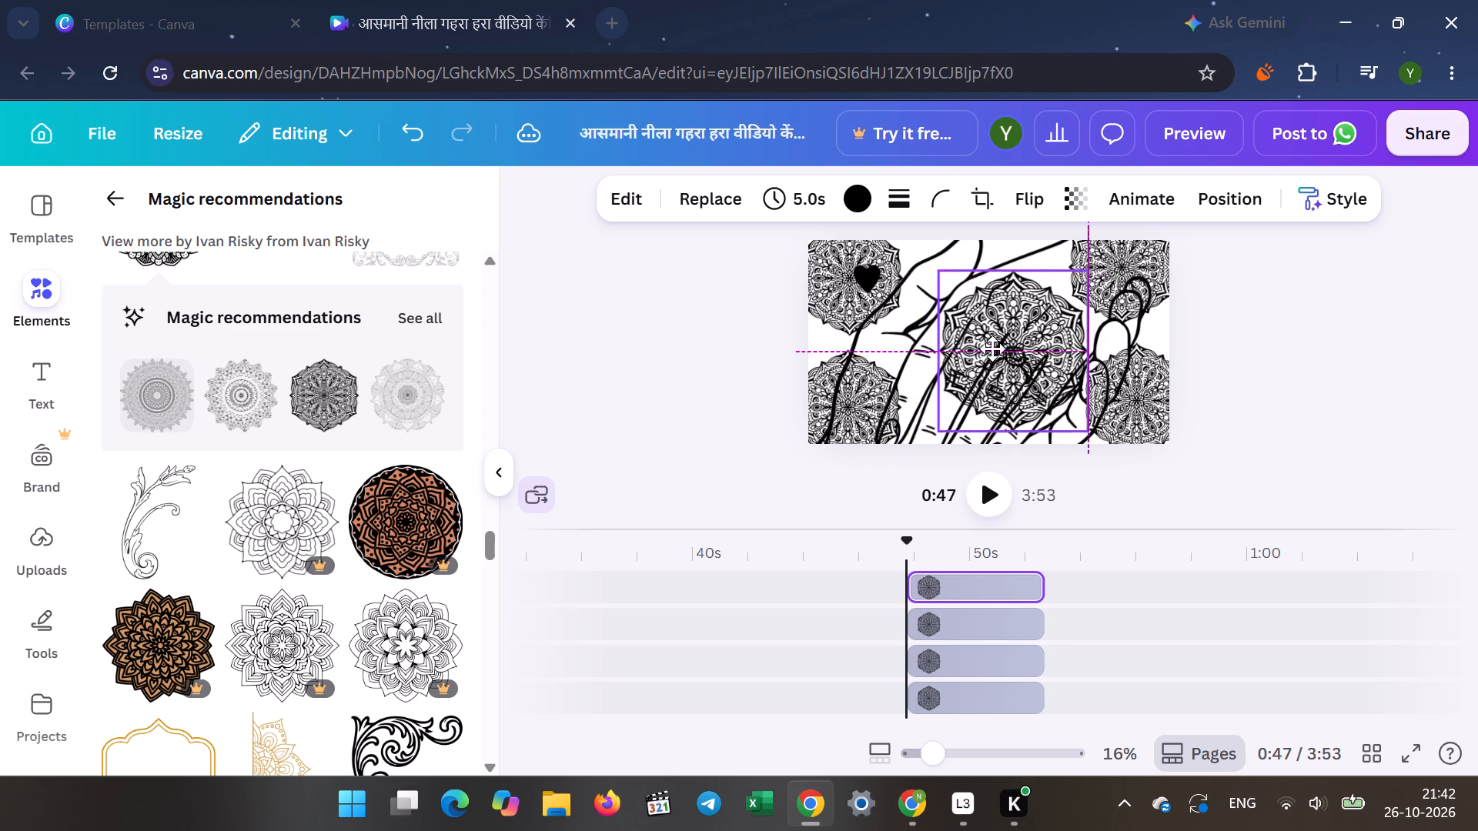
pyautogui.moveTo(992, 349); pyautogui.dragTo(976, 389)
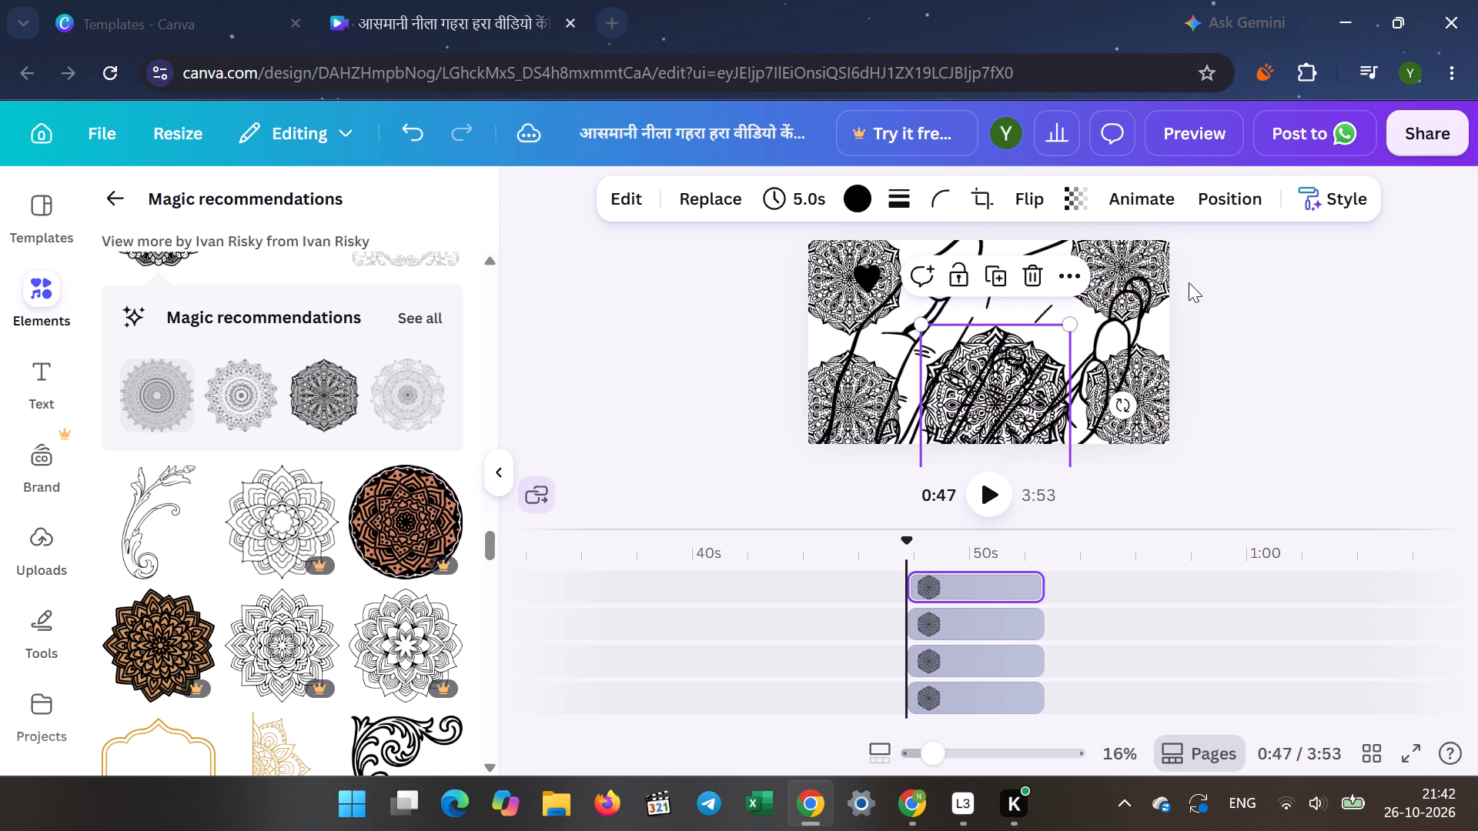
pyautogui.click(1209, 288)
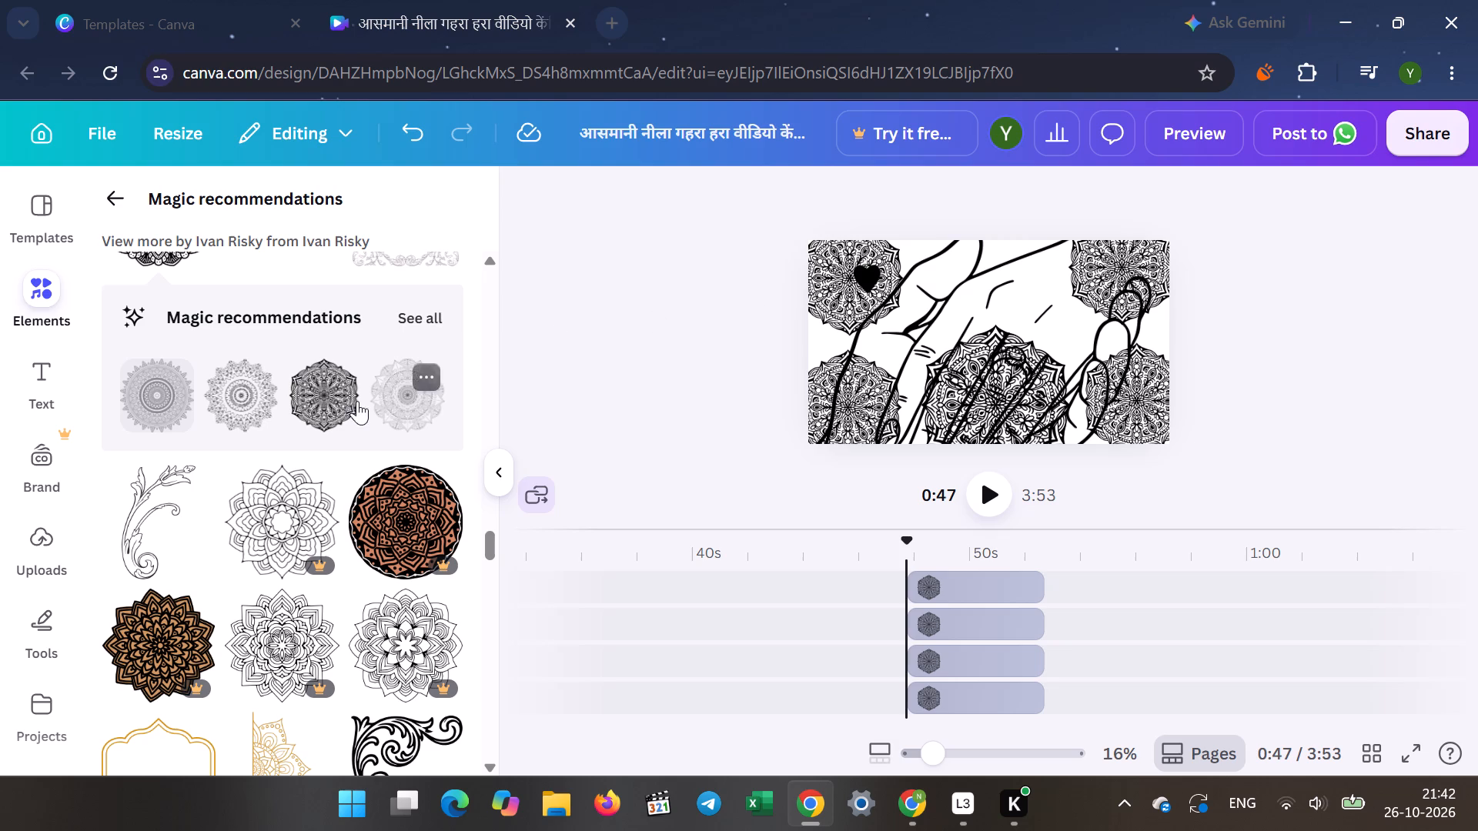
# Add a sixth hexagonal mandala at the middle of the hands page's top edge, between the two upper corner mandalas.
pyautogui.click(332, 414)
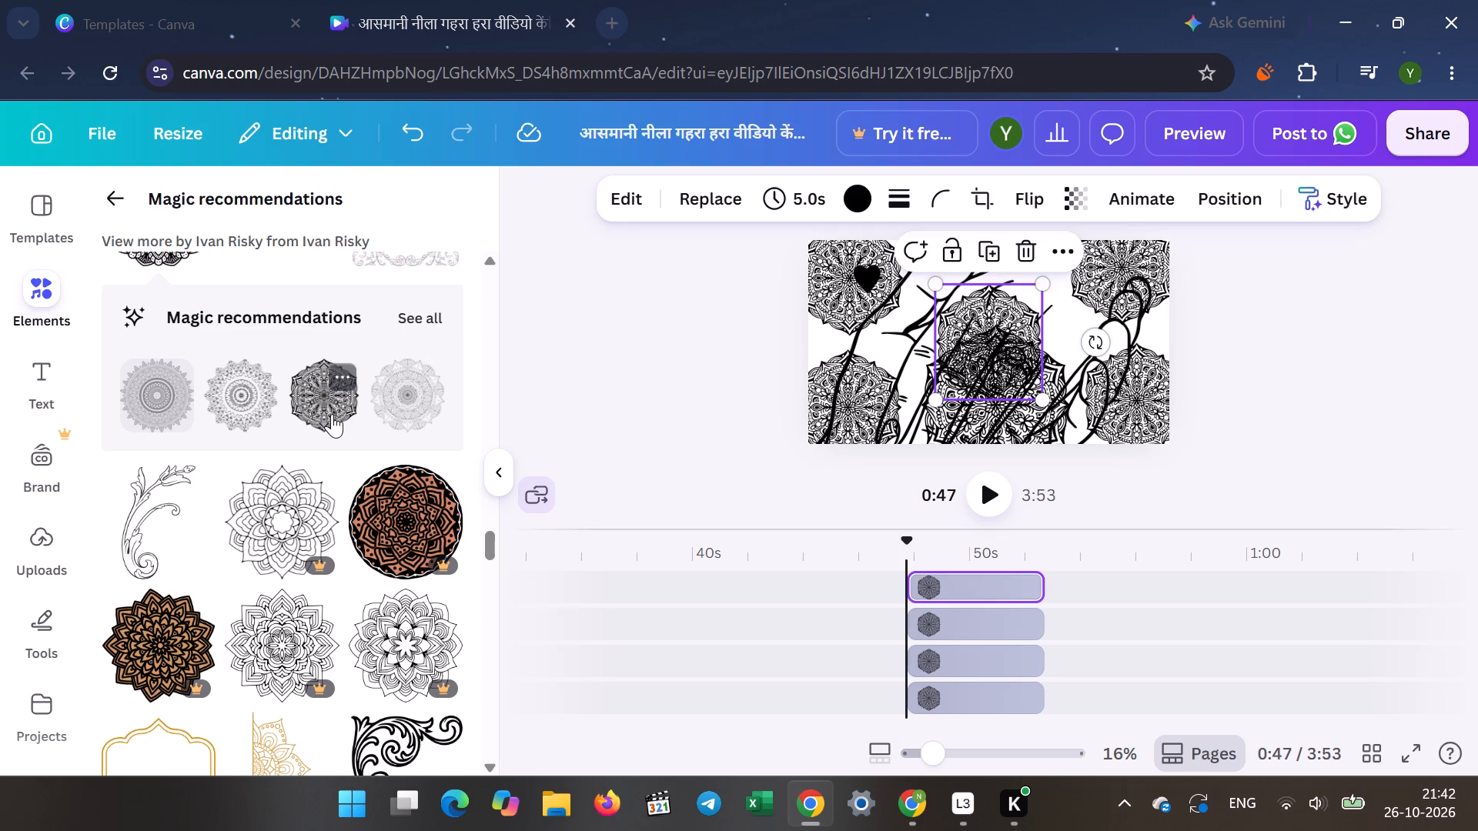
pyautogui.moveTo(976, 329); pyautogui.dragTo(991, 299)
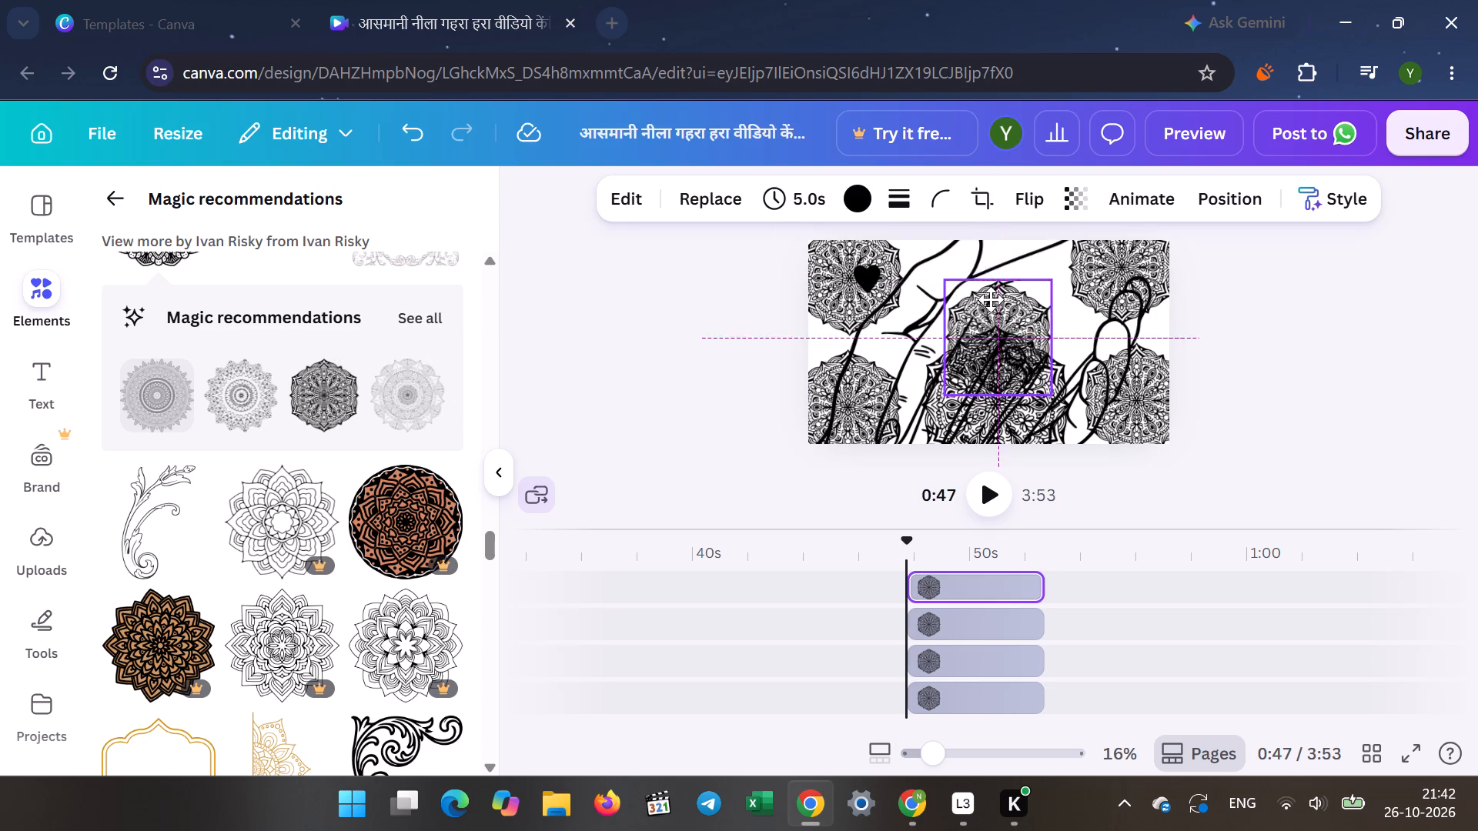
pyautogui.moveTo(991, 299); pyautogui.dragTo(988, 278)
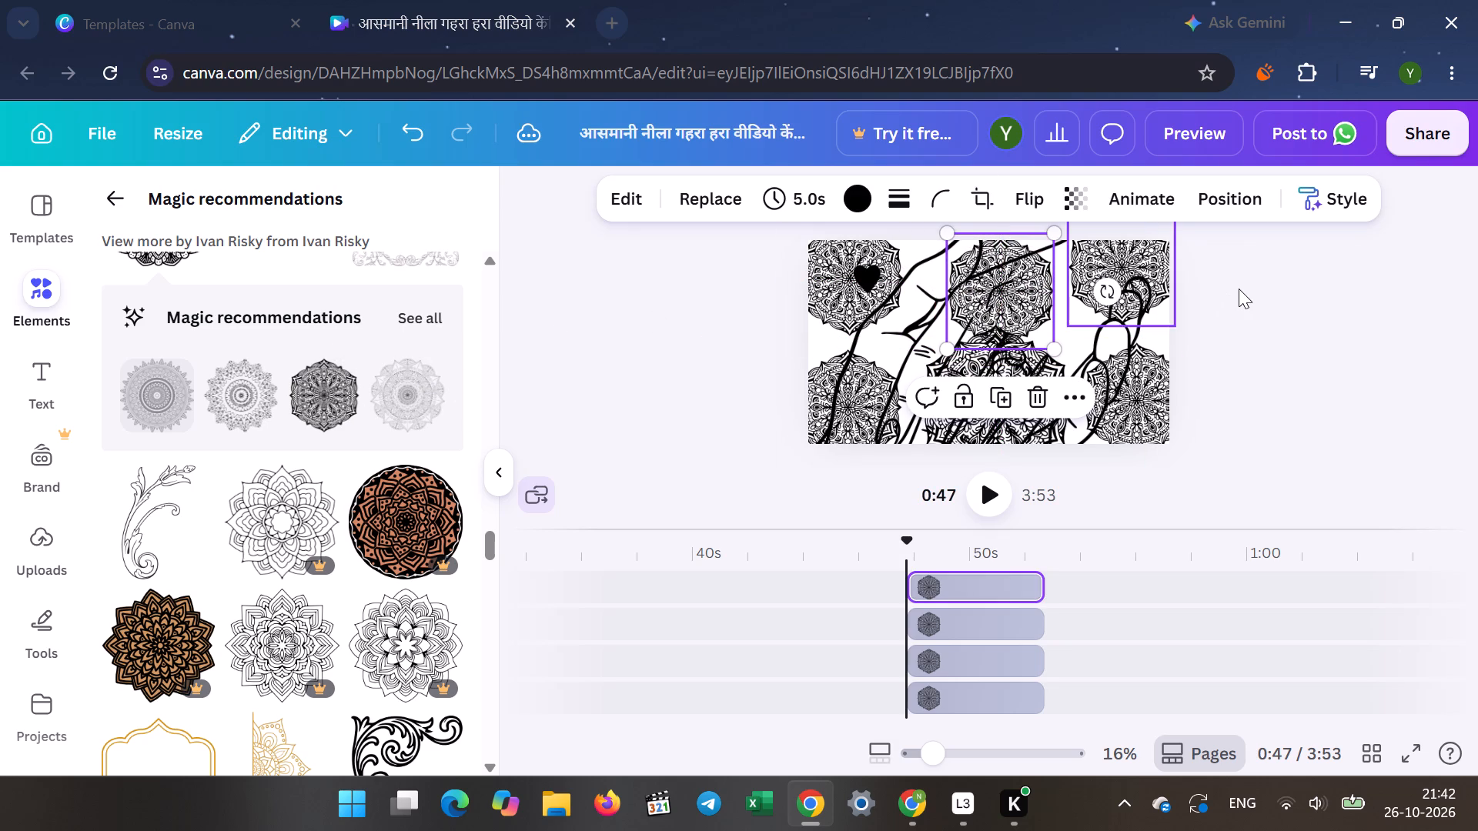
pyautogui.click(1239, 289)
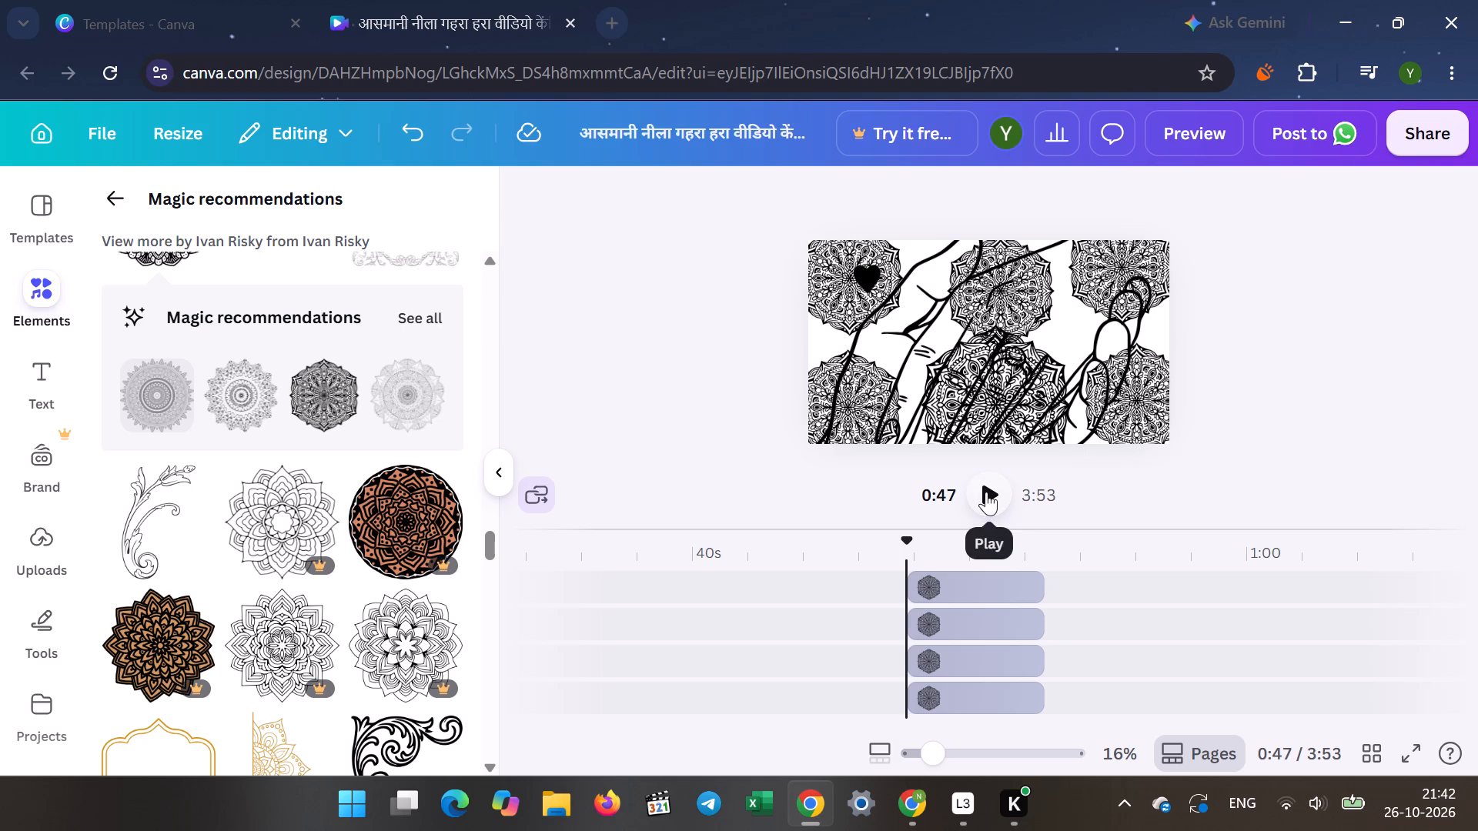
# Advance the video to 1:02 and add a black-outline floral mandala in the large mandala page's upper-right corner, partly past the edges.
pyautogui.click(986, 492)
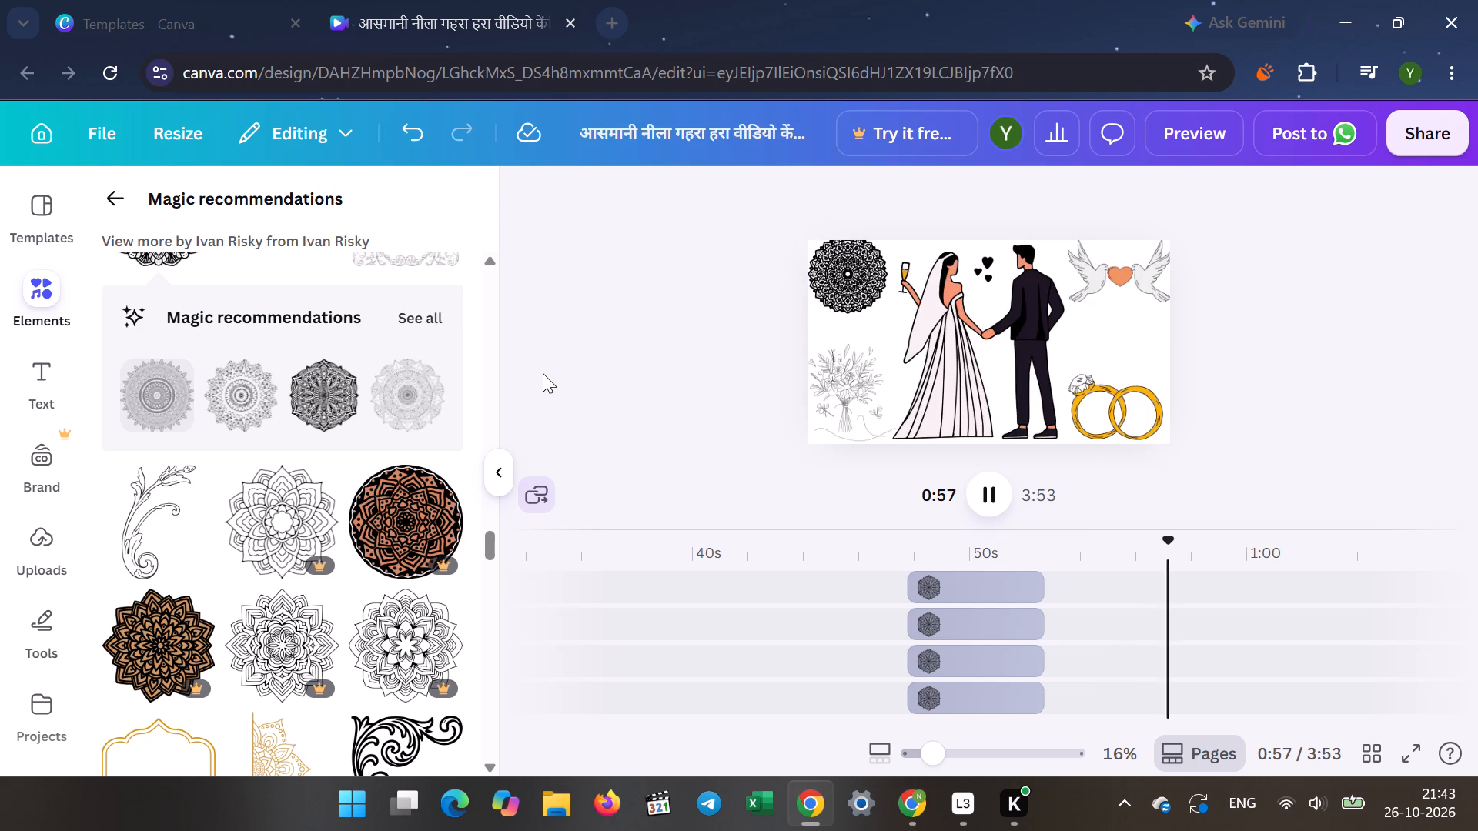
pyautogui.scroll(-2, 342, 419)
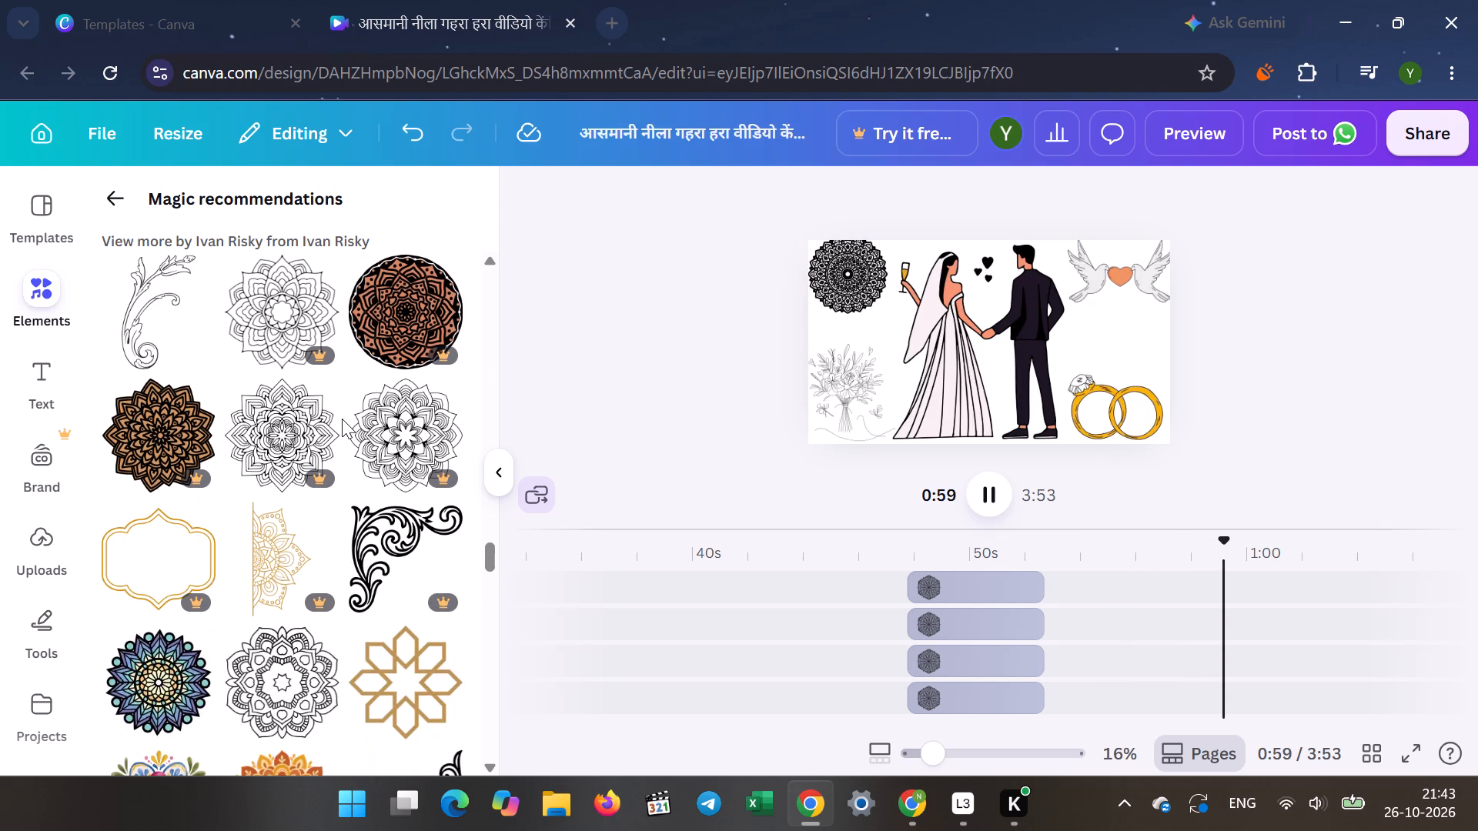
pyautogui.scroll(-3, 342, 419)
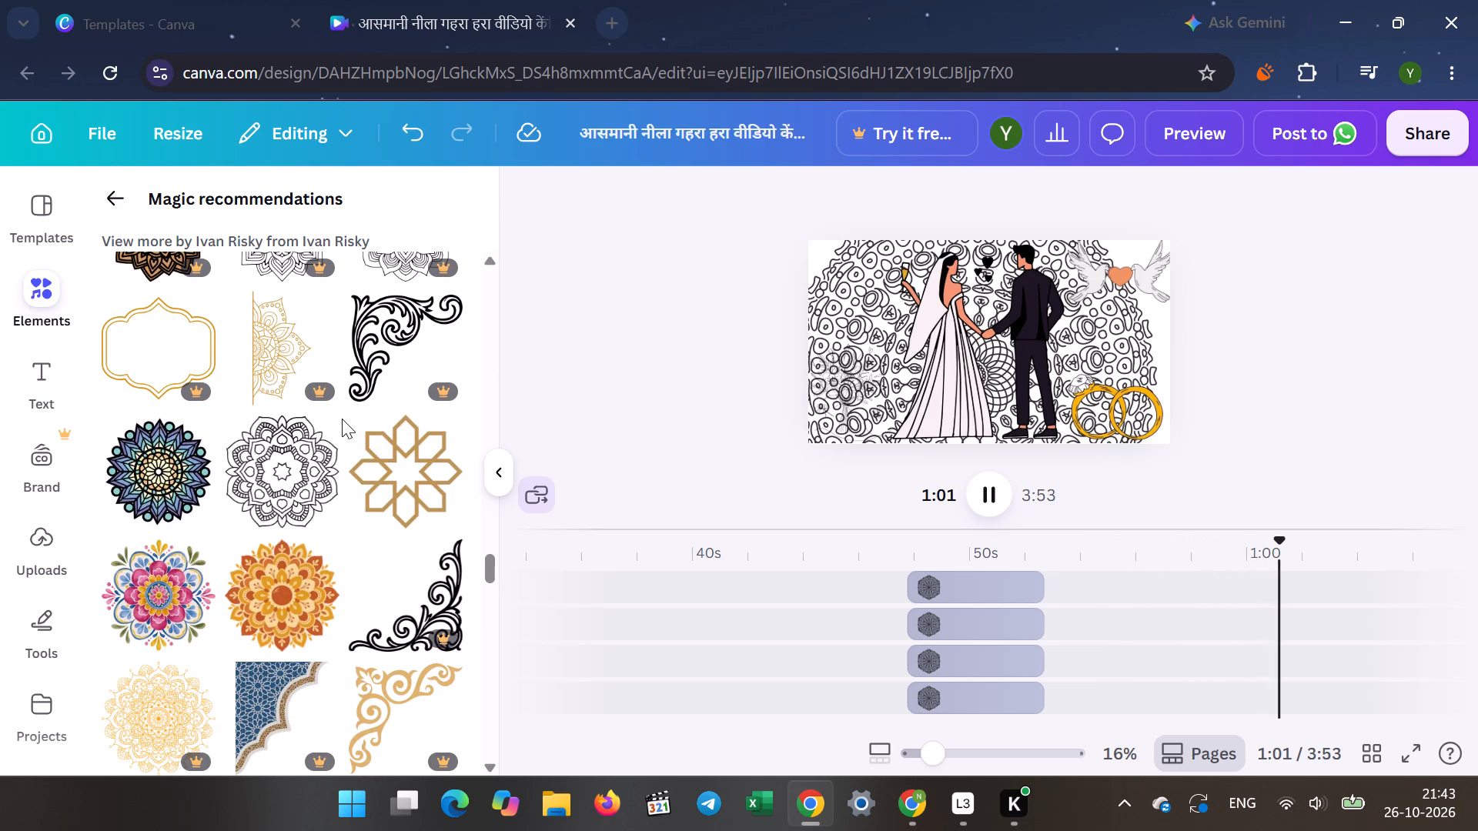
pyautogui.click(310, 472)
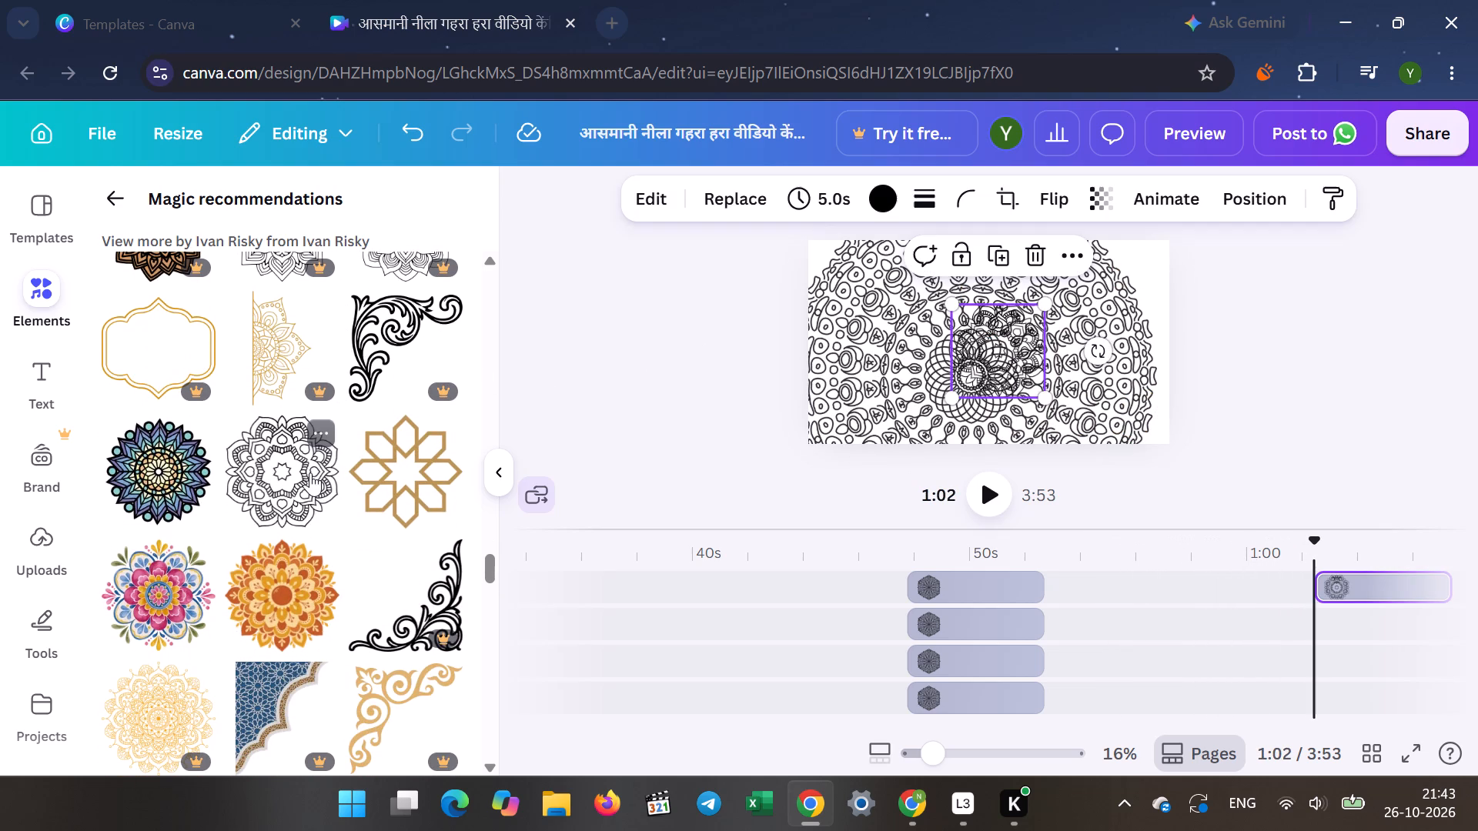
pyautogui.moveTo(1006, 344); pyautogui.dragTo(1109, 273)
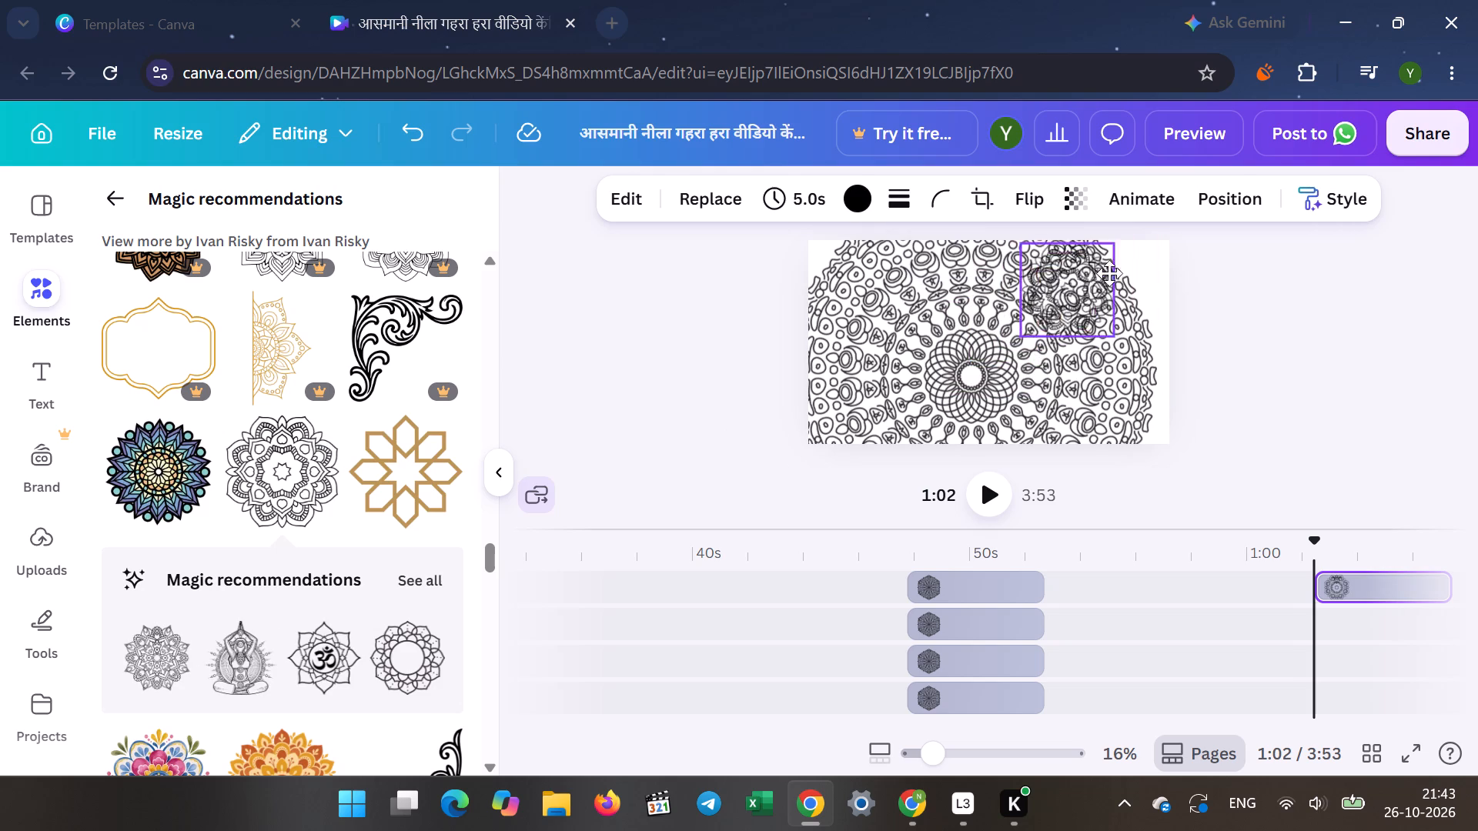
pyautogui.moveTo(1109, 273); pyautogui.dragTo(1149, 268)
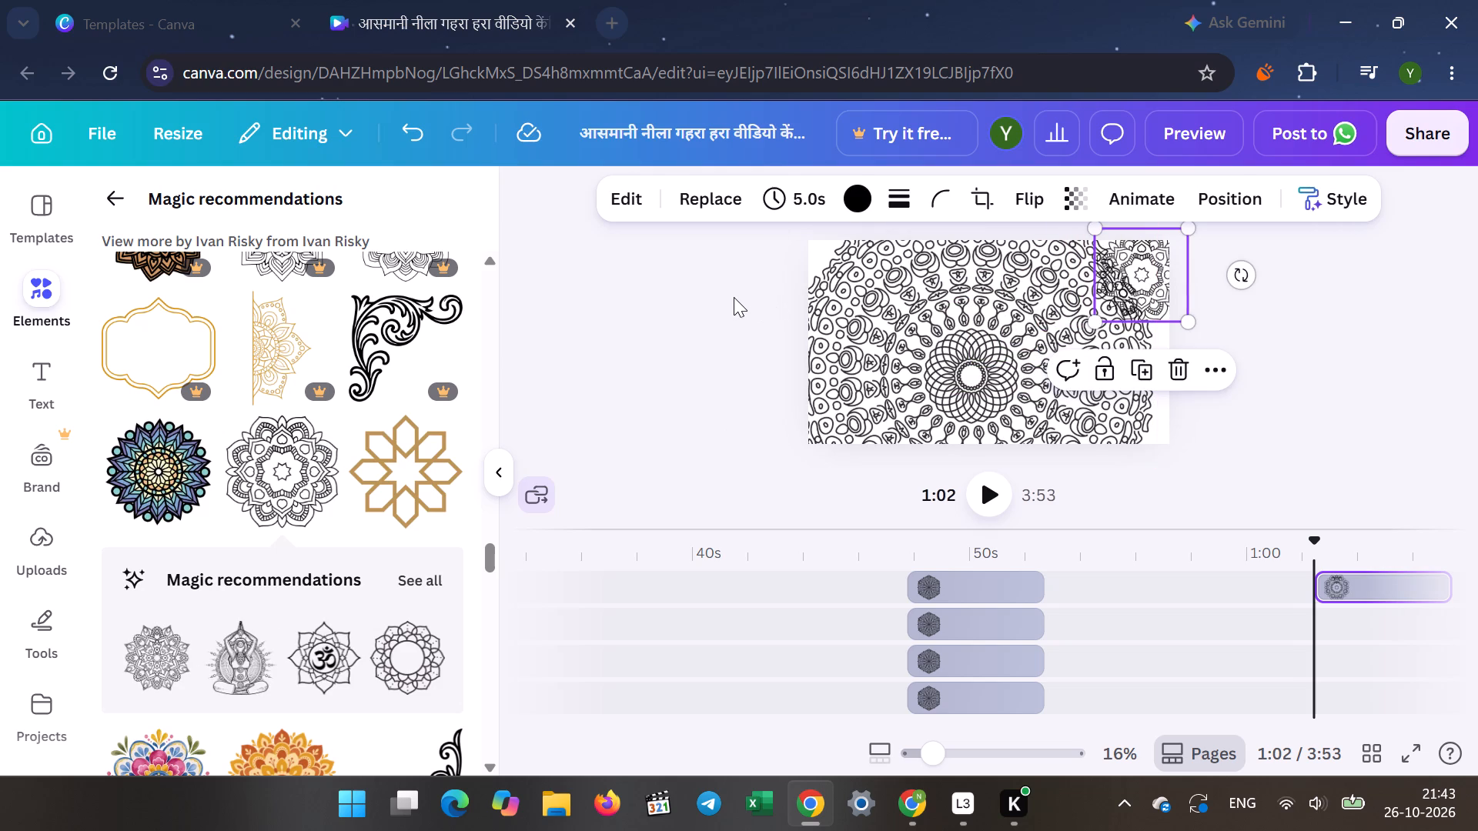
pyautogui.click(734, 297)
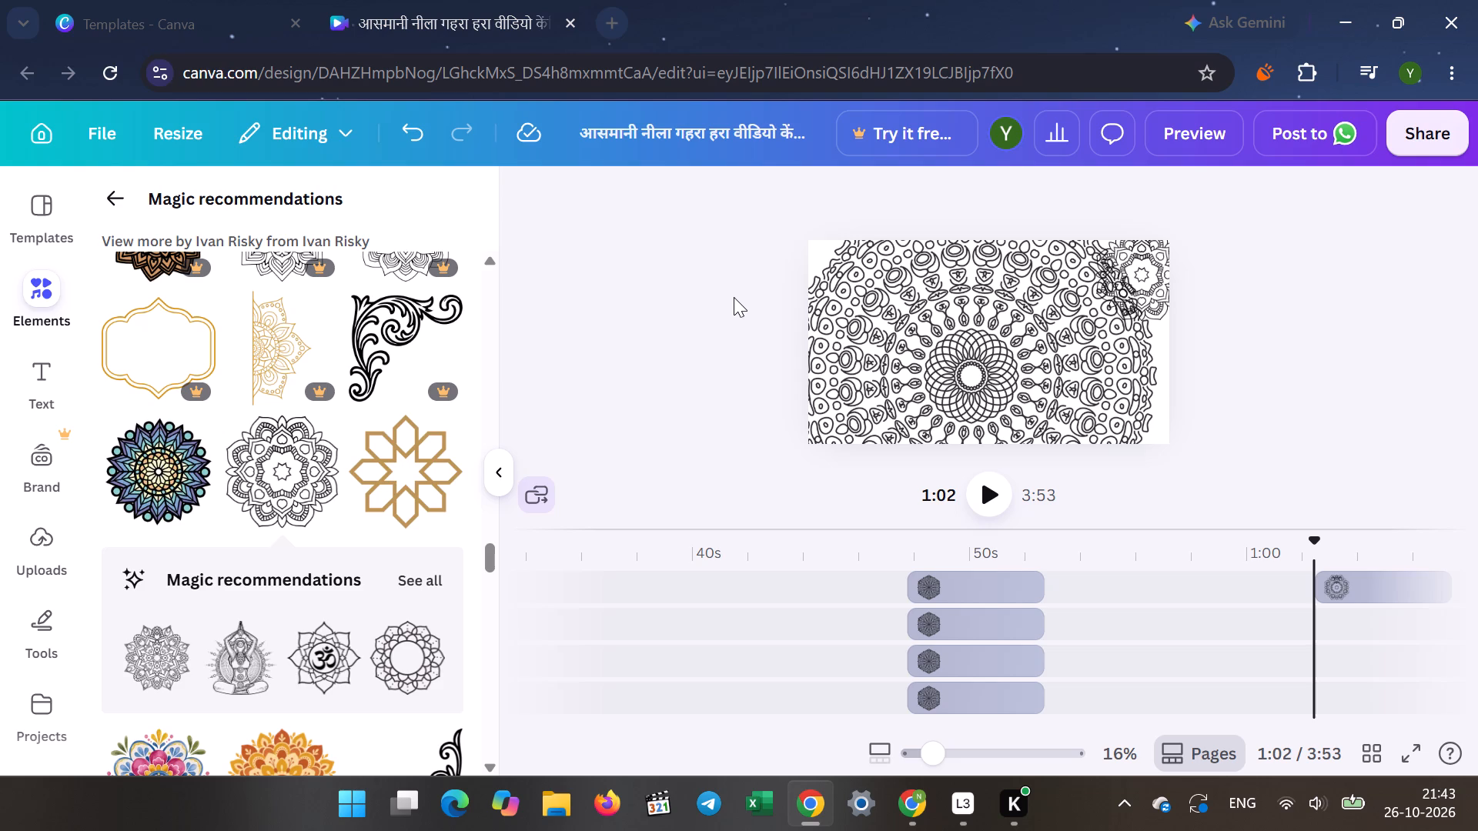
# Add a second black-outline floral mandala, enlarged, in the large mandala page's lower-right corner, partly past the page edges.
pyautogui.click(284, 481)
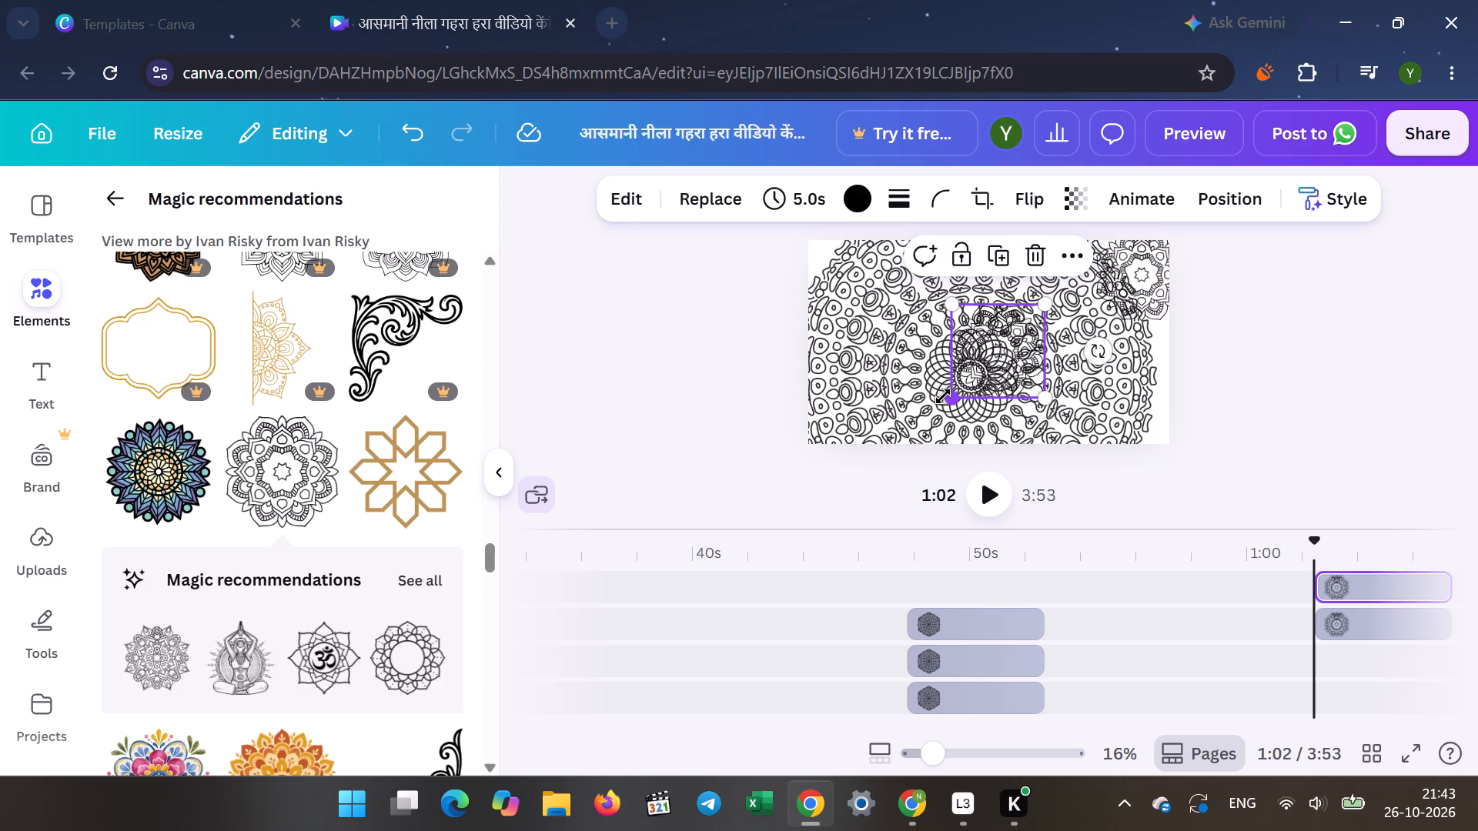
pyautogui.moveTo(948, 401); pyautogui.dragTo(805, 443)
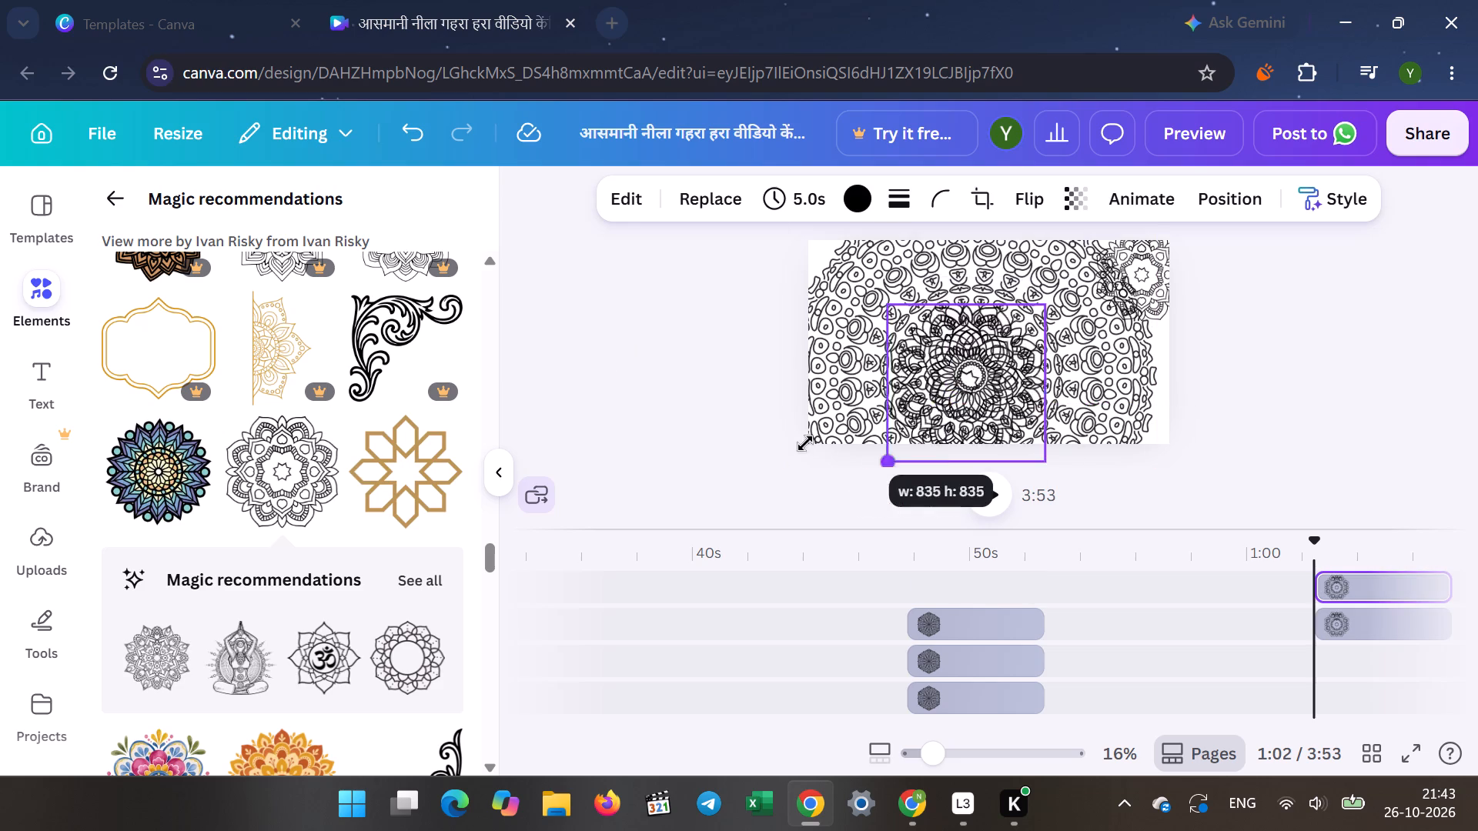
pyautogui.moveTo(977, 375); pyautogui.dragTo(1250, 394)
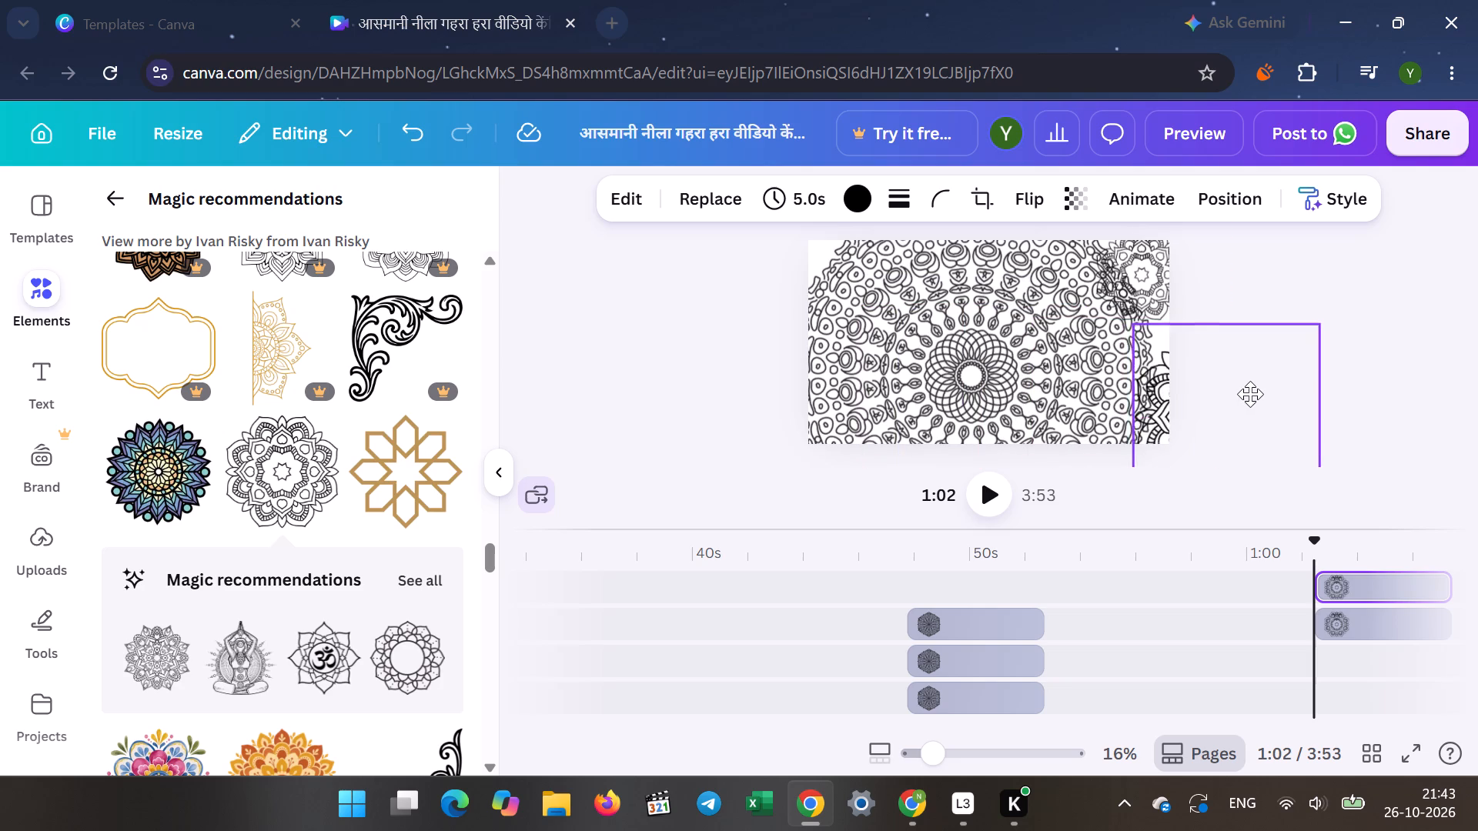
pyautogui.moveTo(1250, 394); pyautogui.dragTo(1188, 382)
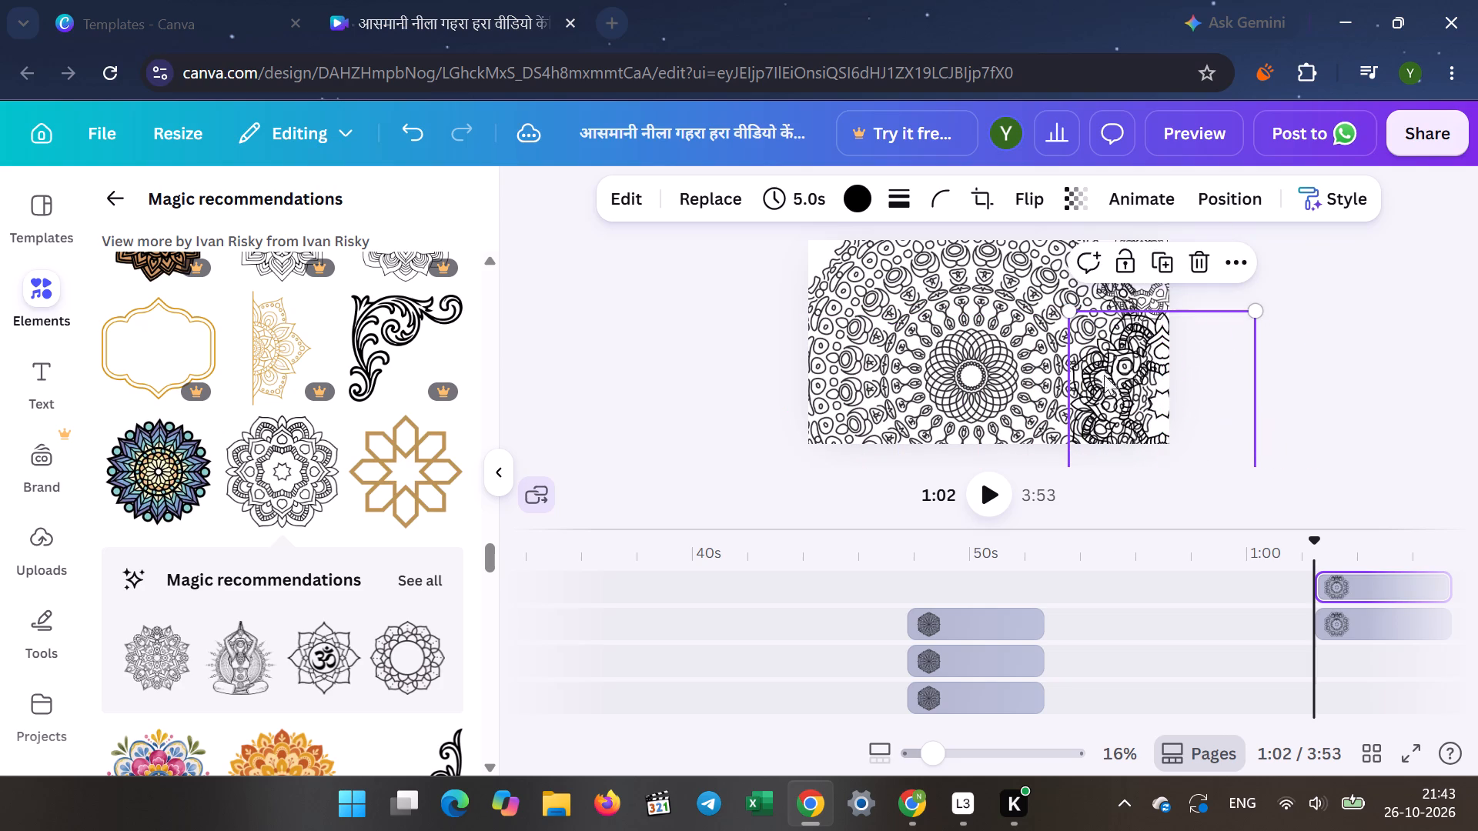
pyautogui.click(675, 317)
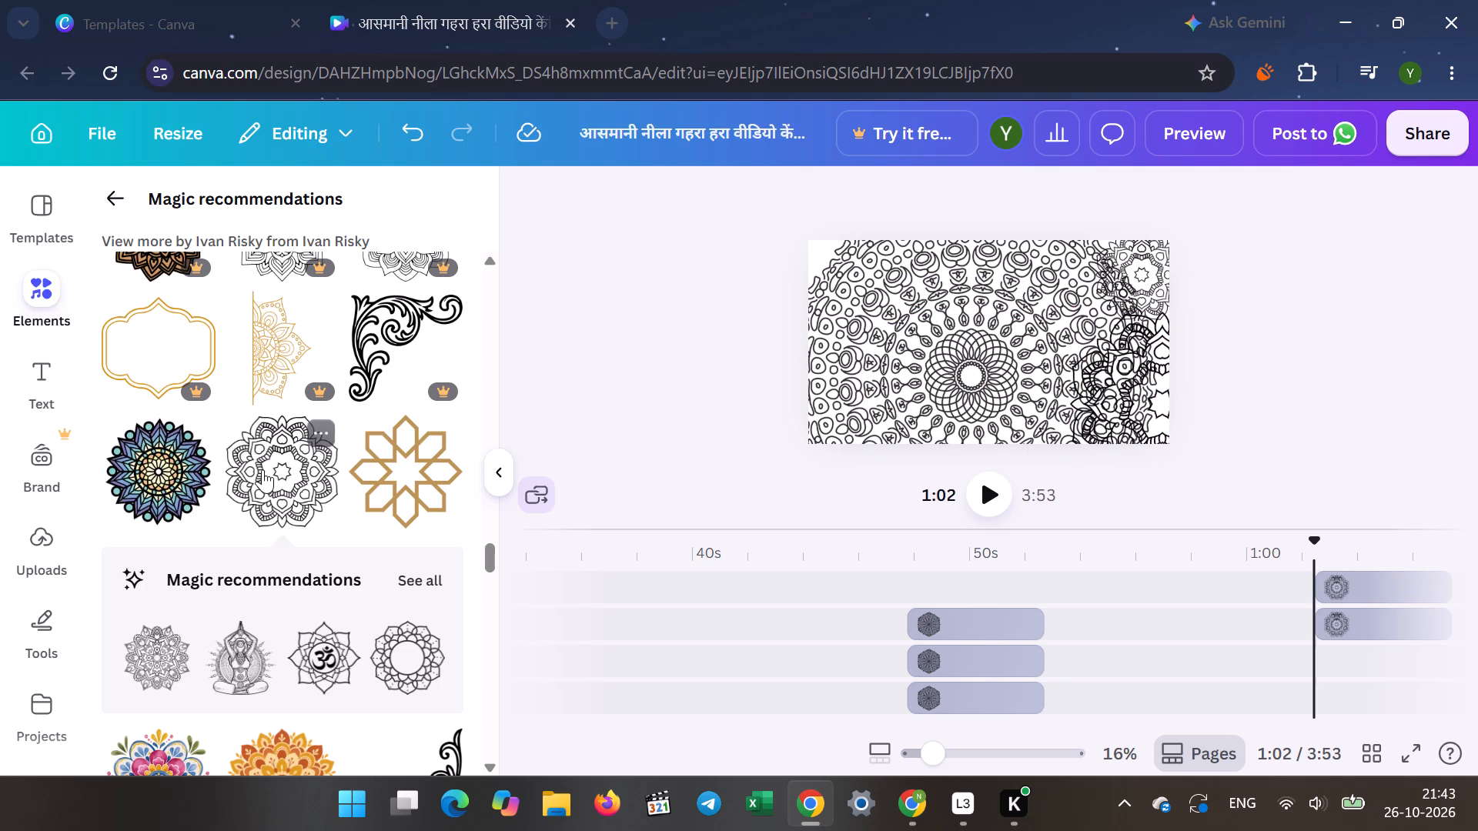
# Add a third black-outline floral mandala, enlarged, in the large mandala page's upper-left corner, partly past the page edges.
pyautogui.click(262, 469)
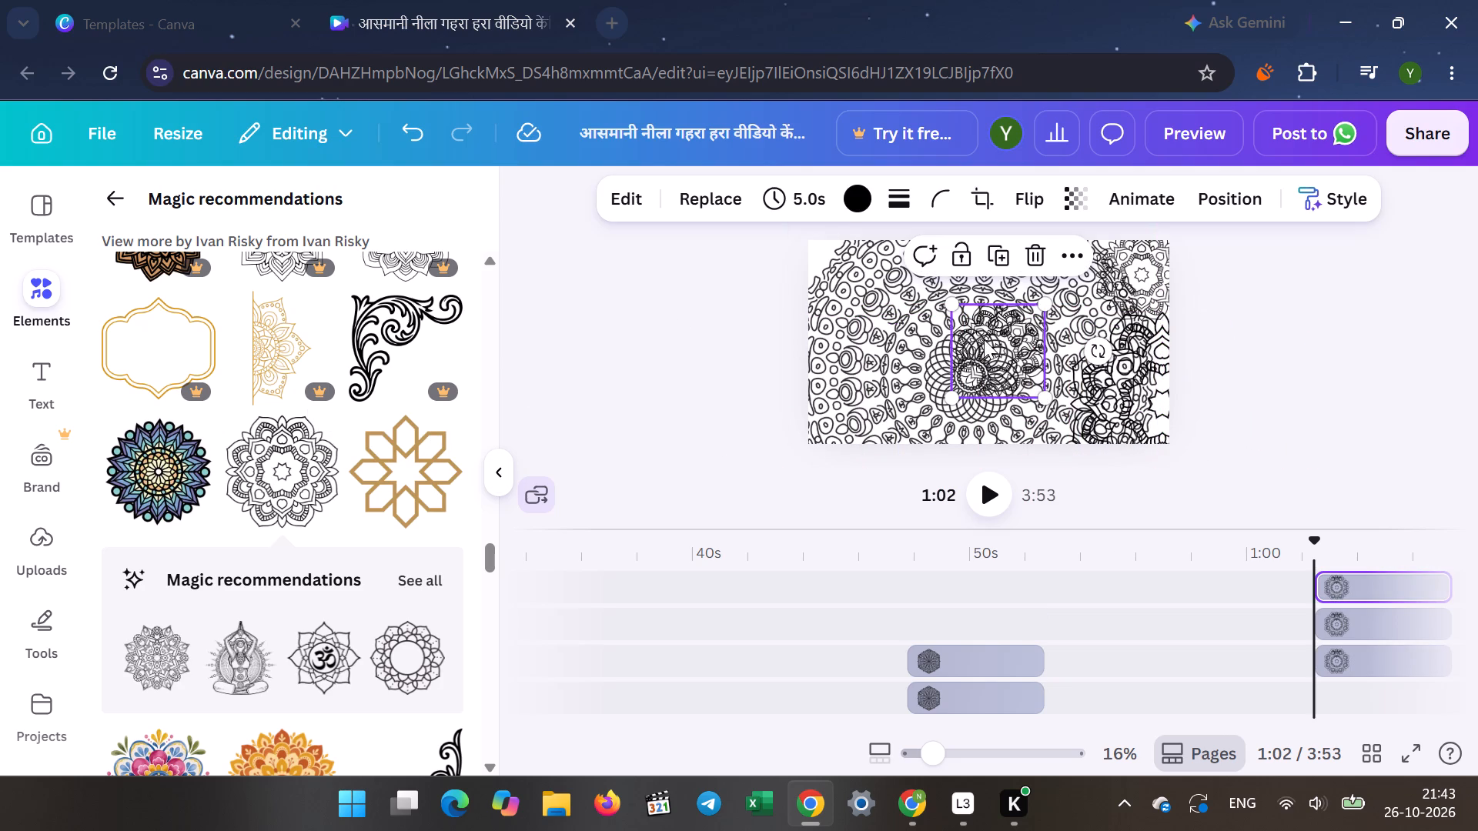
pyautogui.moveTo(984, 339); pyautogui.dragTo(829, 264)
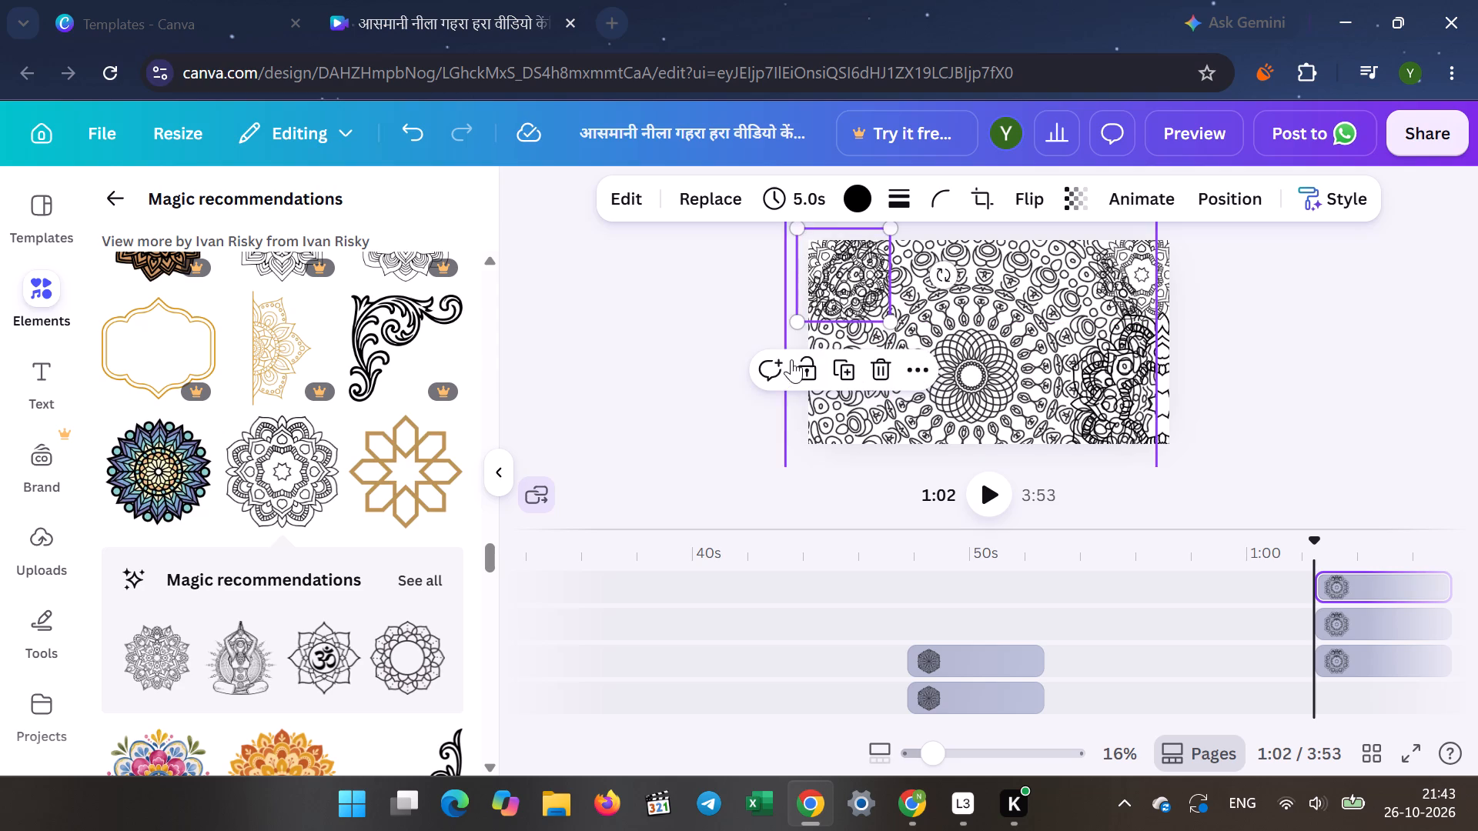
pyautogui.moveTo(796, 320); pyautogui.dragTo(757, 392)
pyautogui.moveTo(812, 295); pyautogui.dragTo(835, 292)
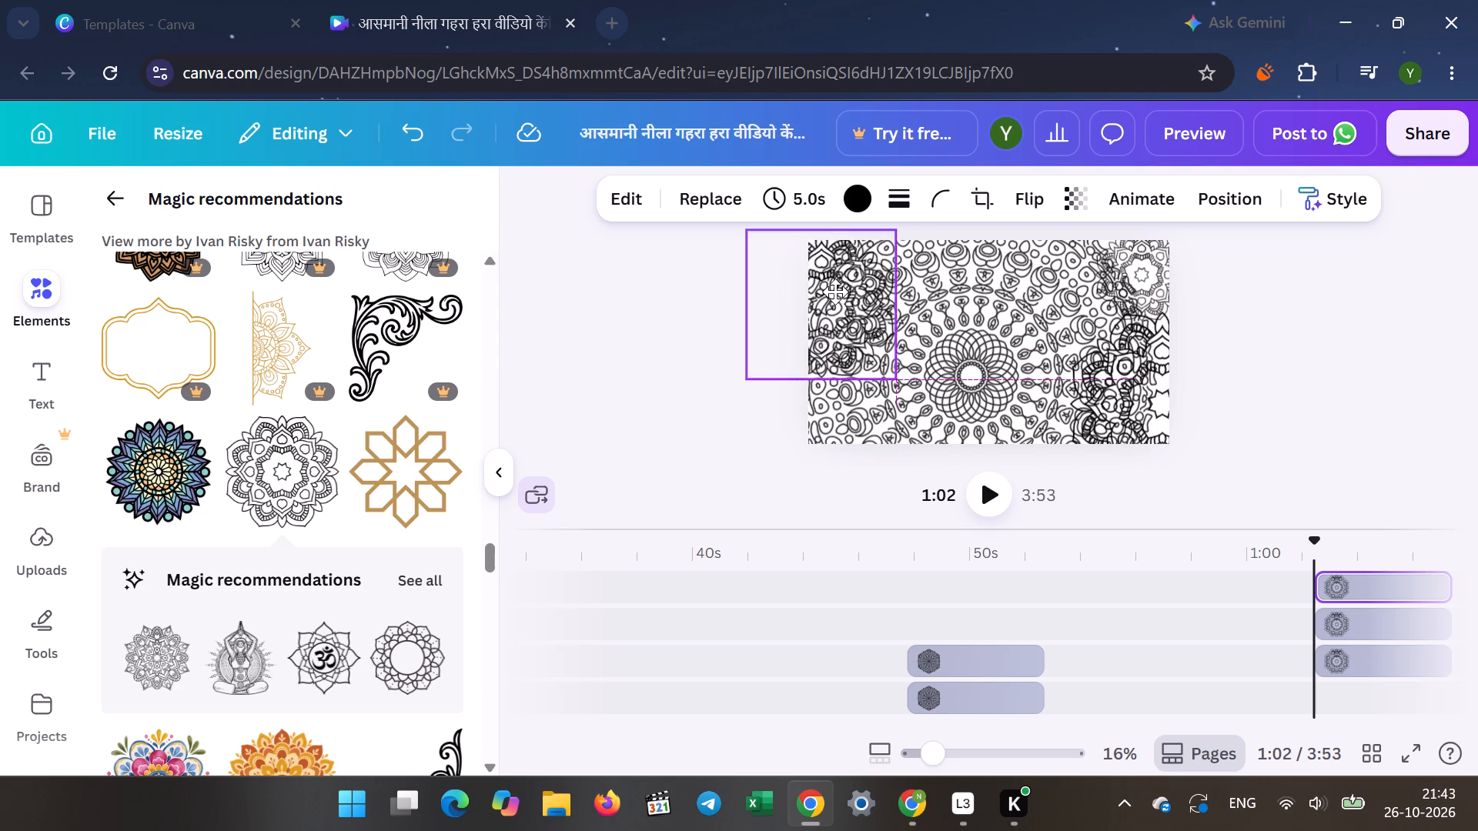
pyautogui.moveTo(835, 292); pyautogui.dragTo(845, 287)
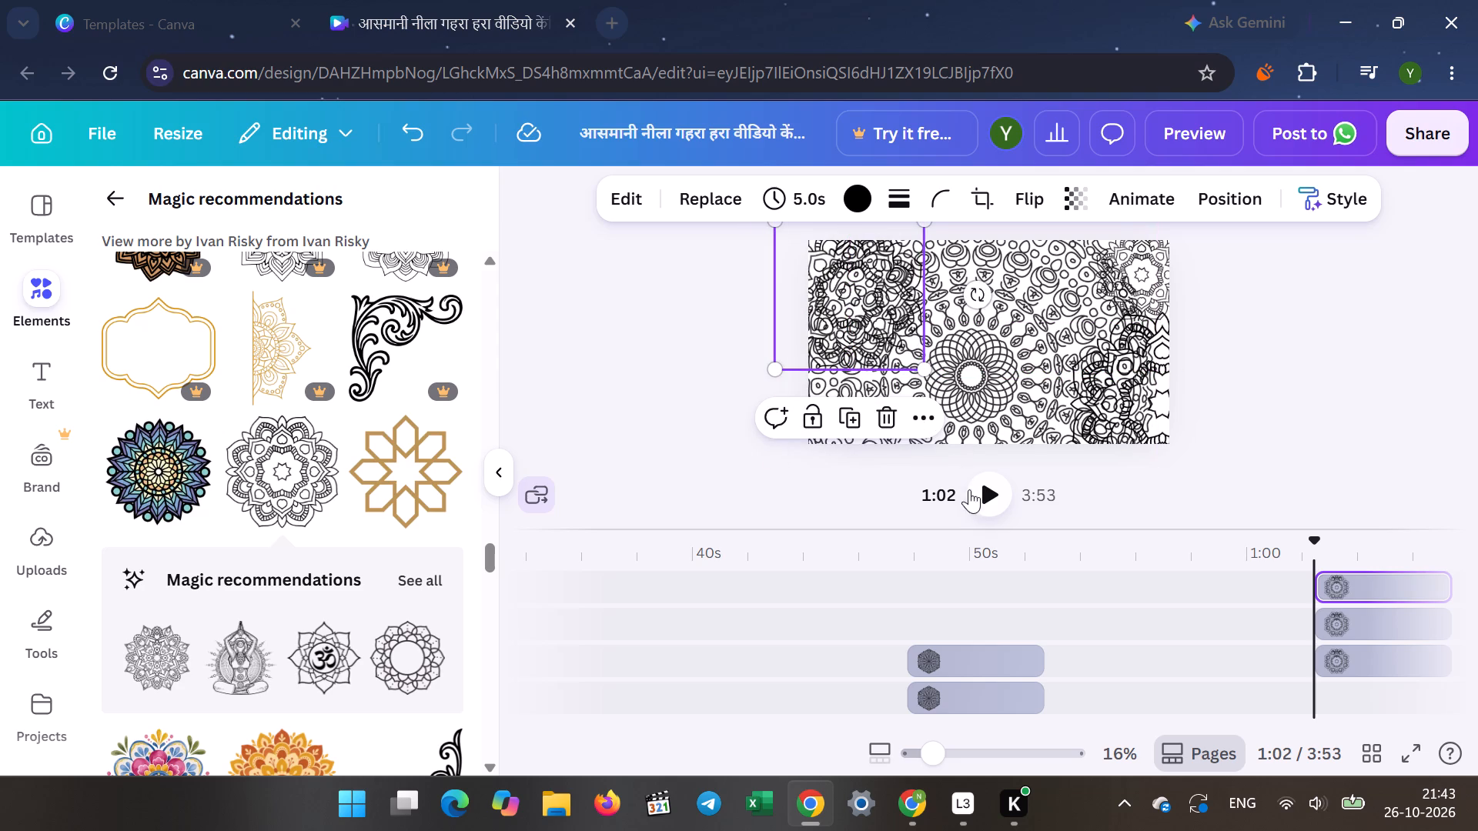
# Advance the video to 1:08 and add an enlarged black-outline floral mandala in the draped-curtain page's upper-right corner.
pyautogui.click(983, 489)
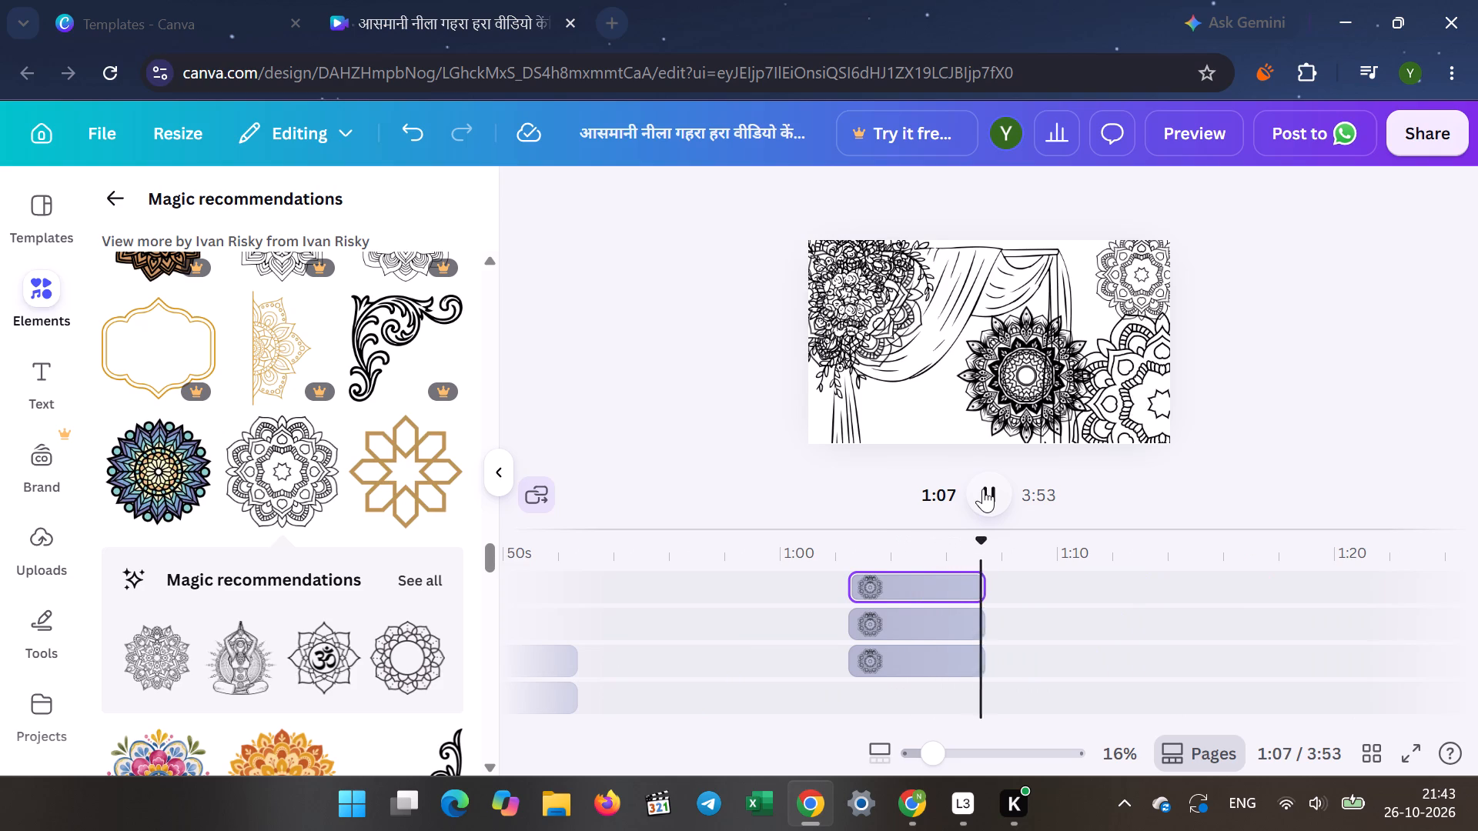
pyautogui.click(983, 489)
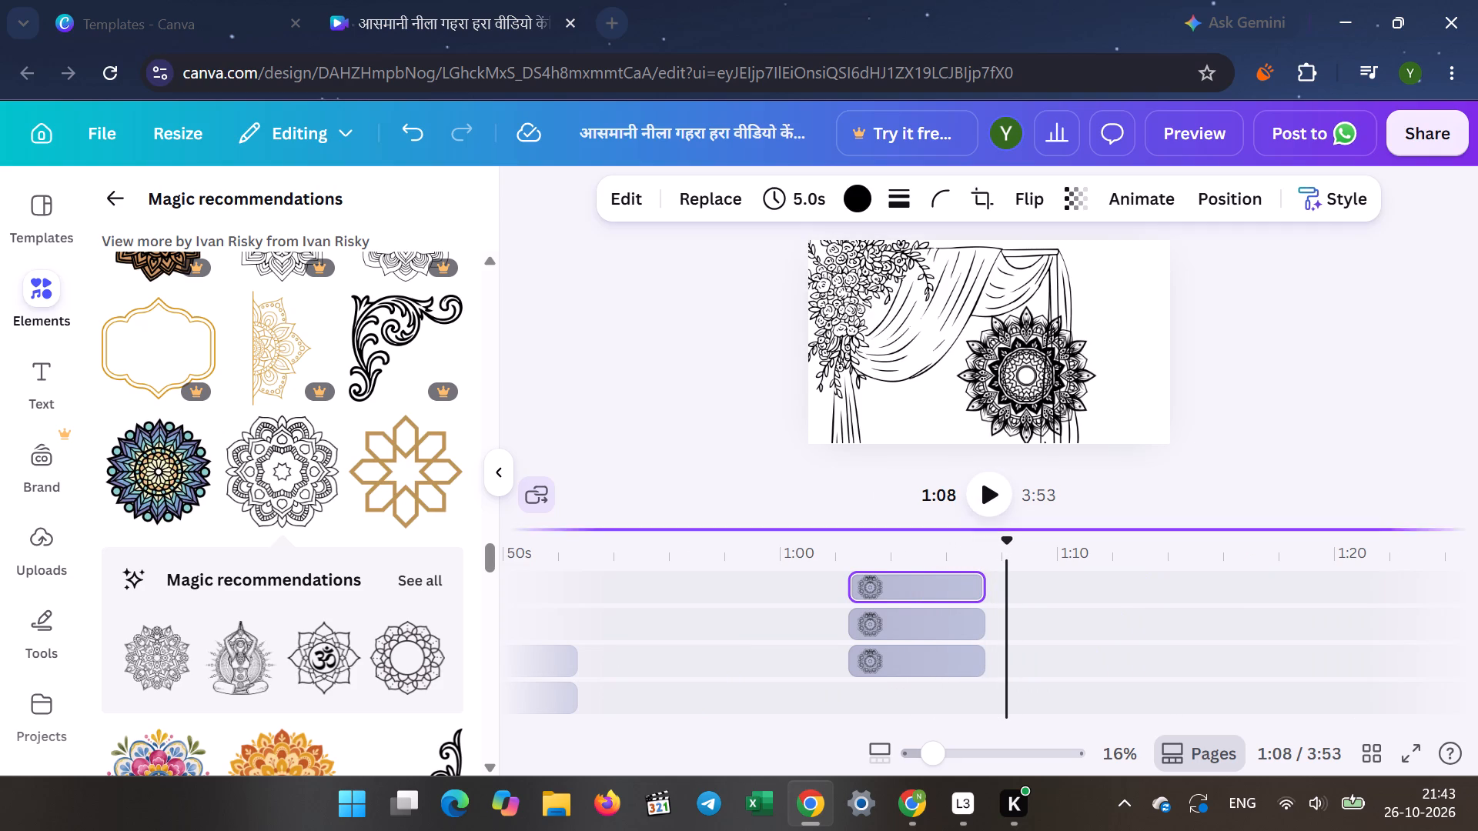
pyautogui.click(272, 499)
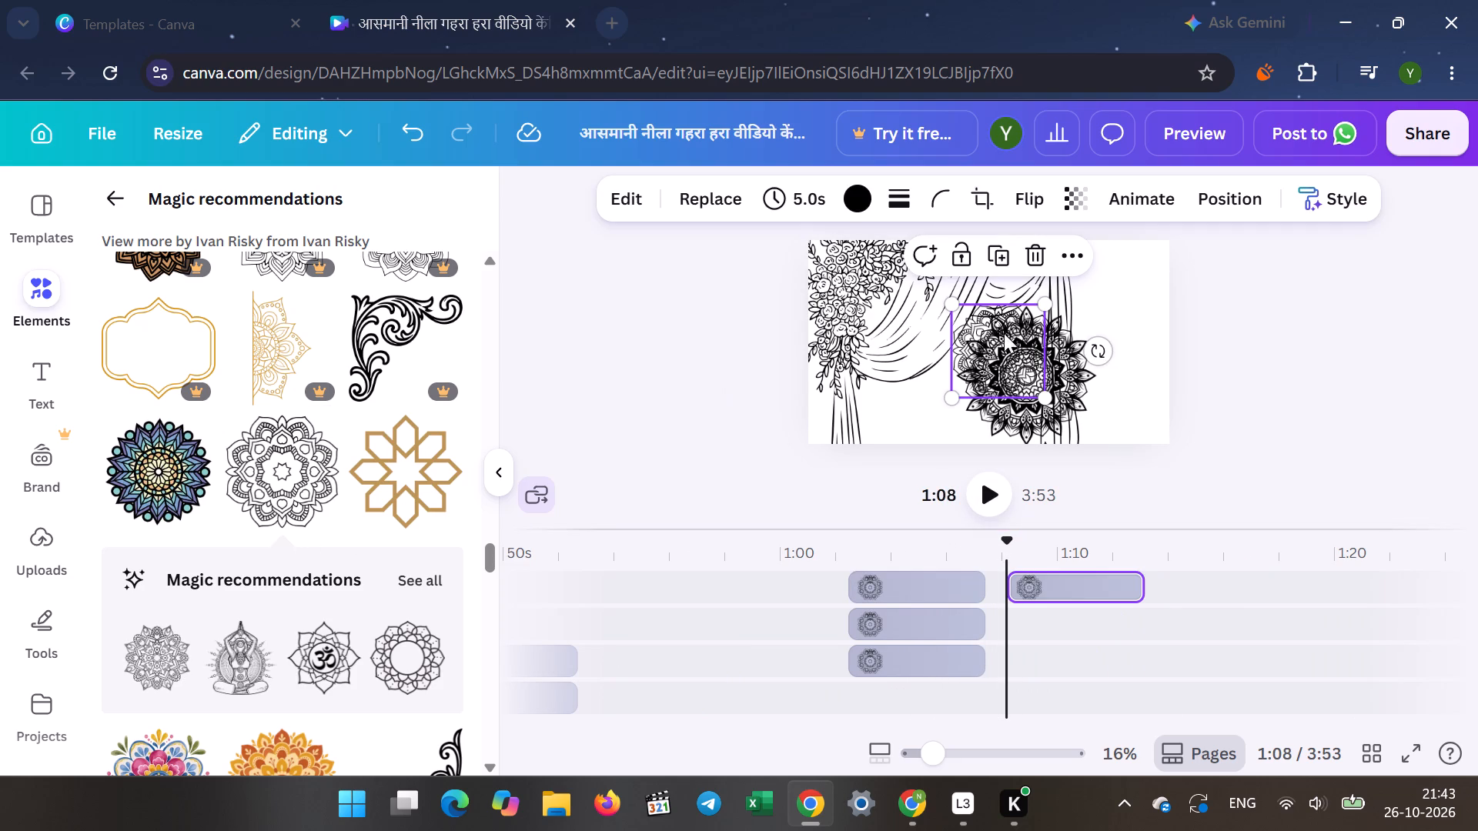
pyautogui.moveTo(1013, 345); pyautogui.dragTo(1143, 279)
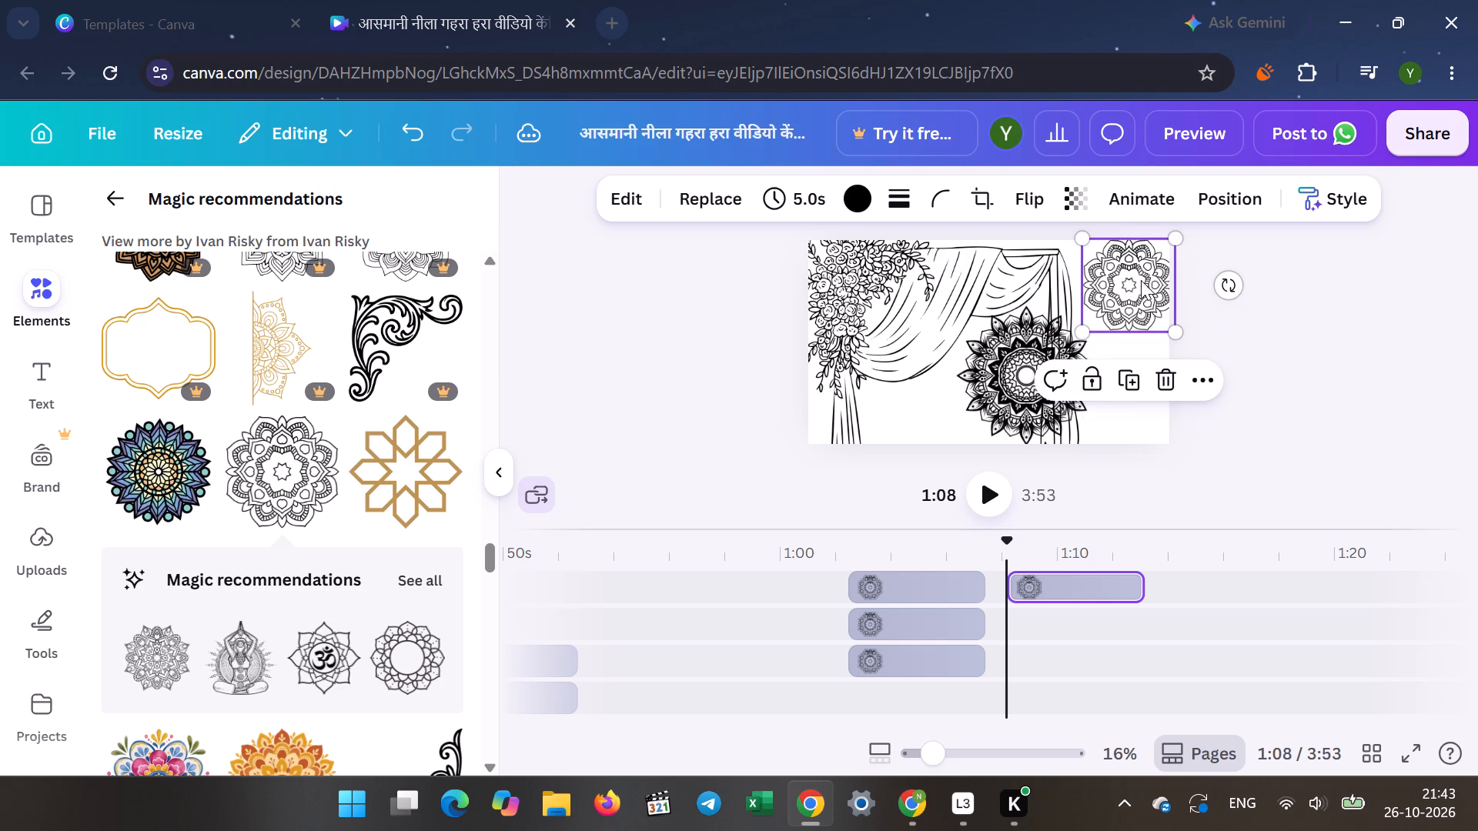
pyautogui.moveTo(1085, 332); pyautogui.dragTo(1056, 378)
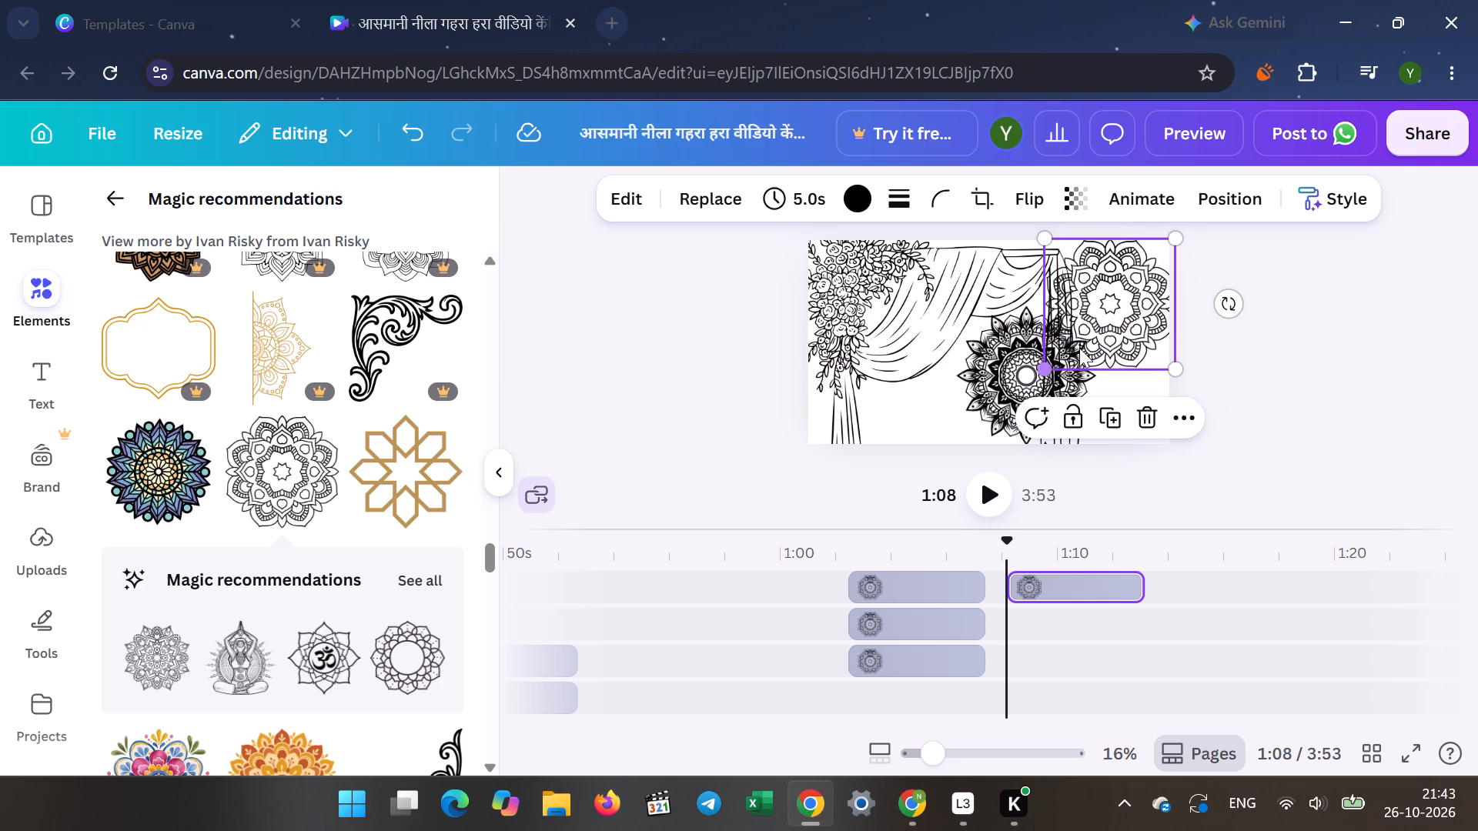
pyautogui.click(1102, 308)
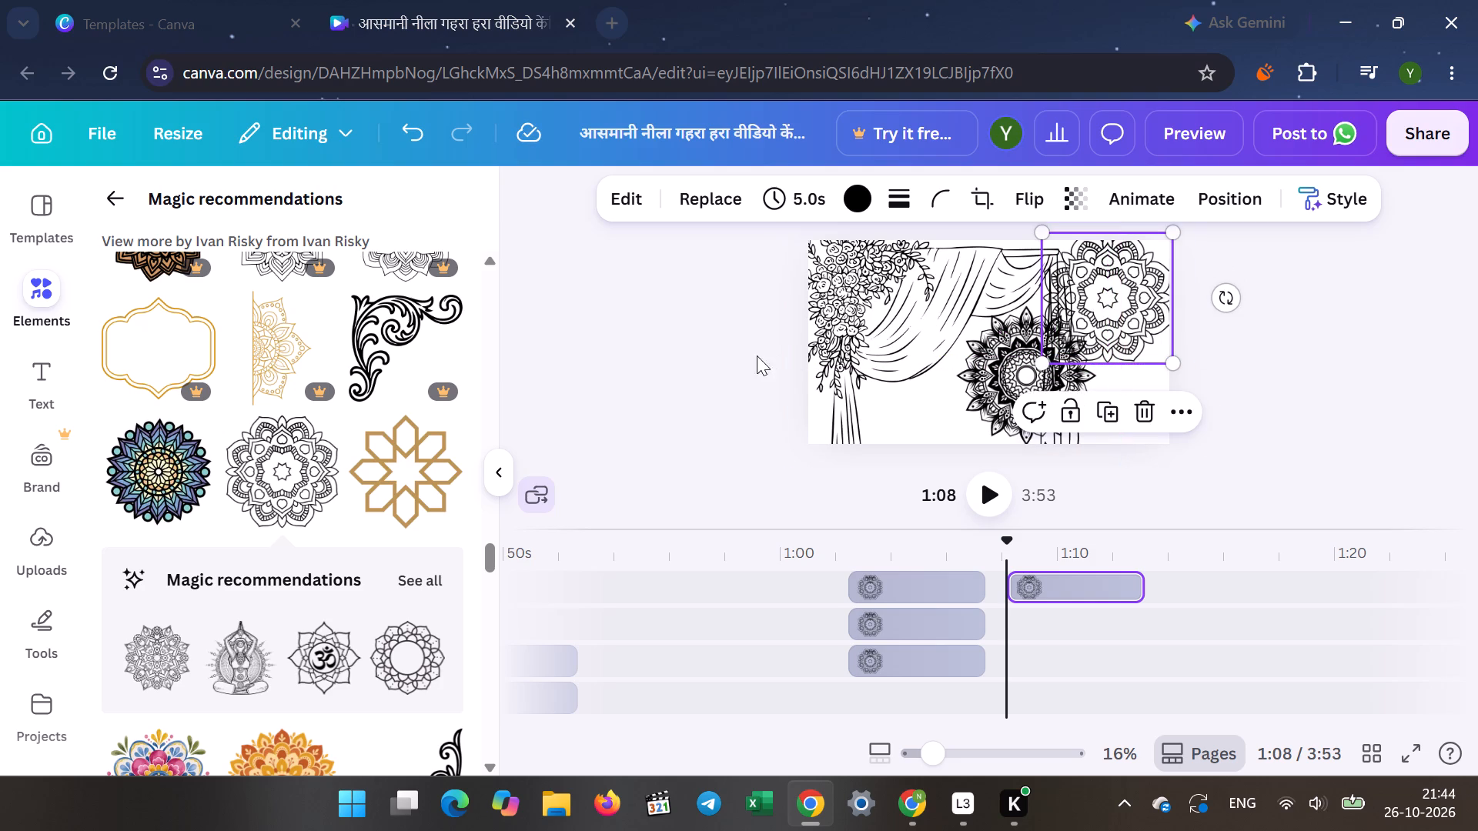
pyautogui.click(754, 348)
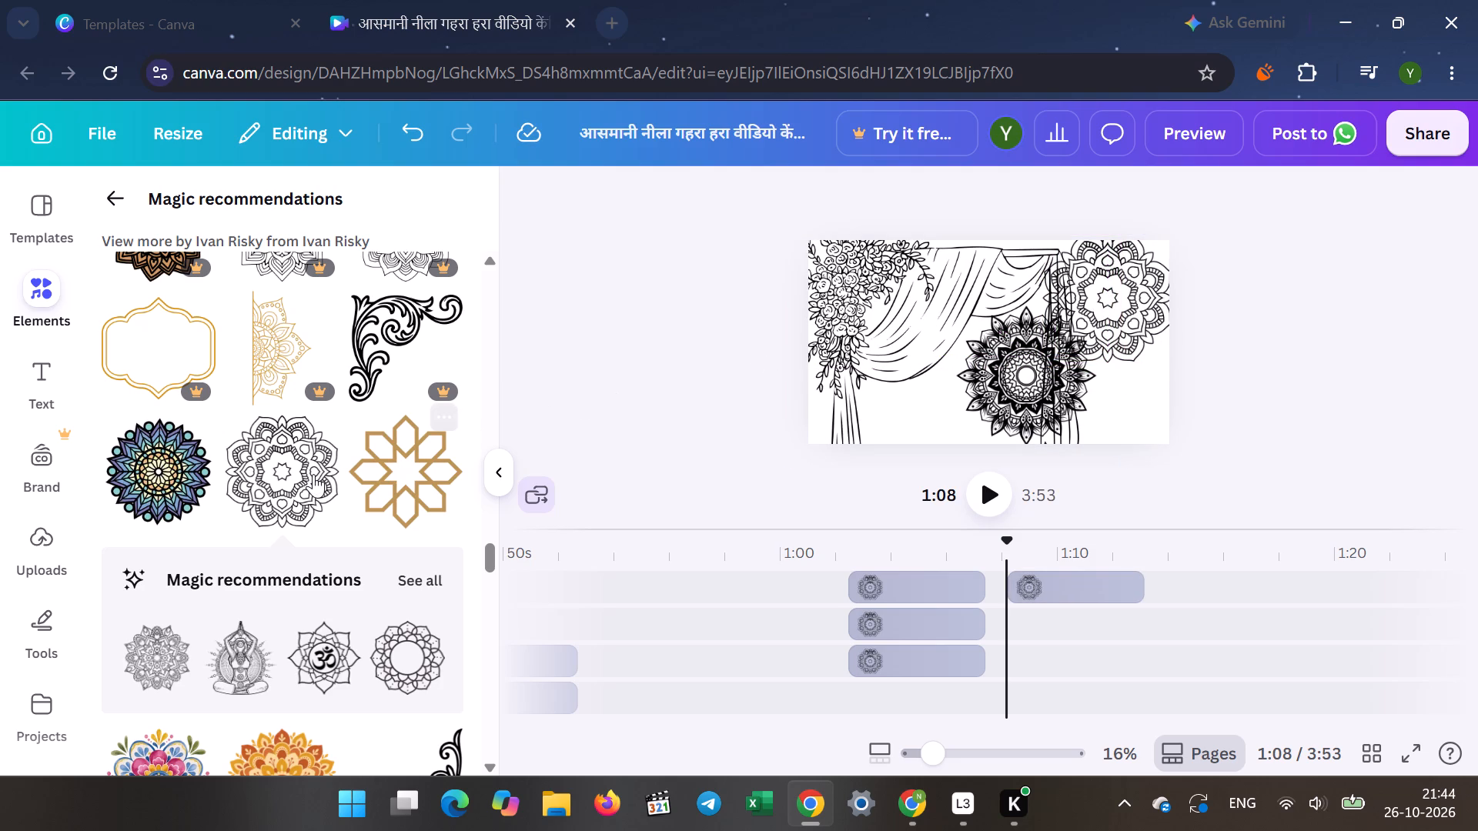
# Add a second floral mandala to the curtain page, enlarged, beside the dark mandala on its left and partly past the bottom edge.
pyautogui.click(300, 471)
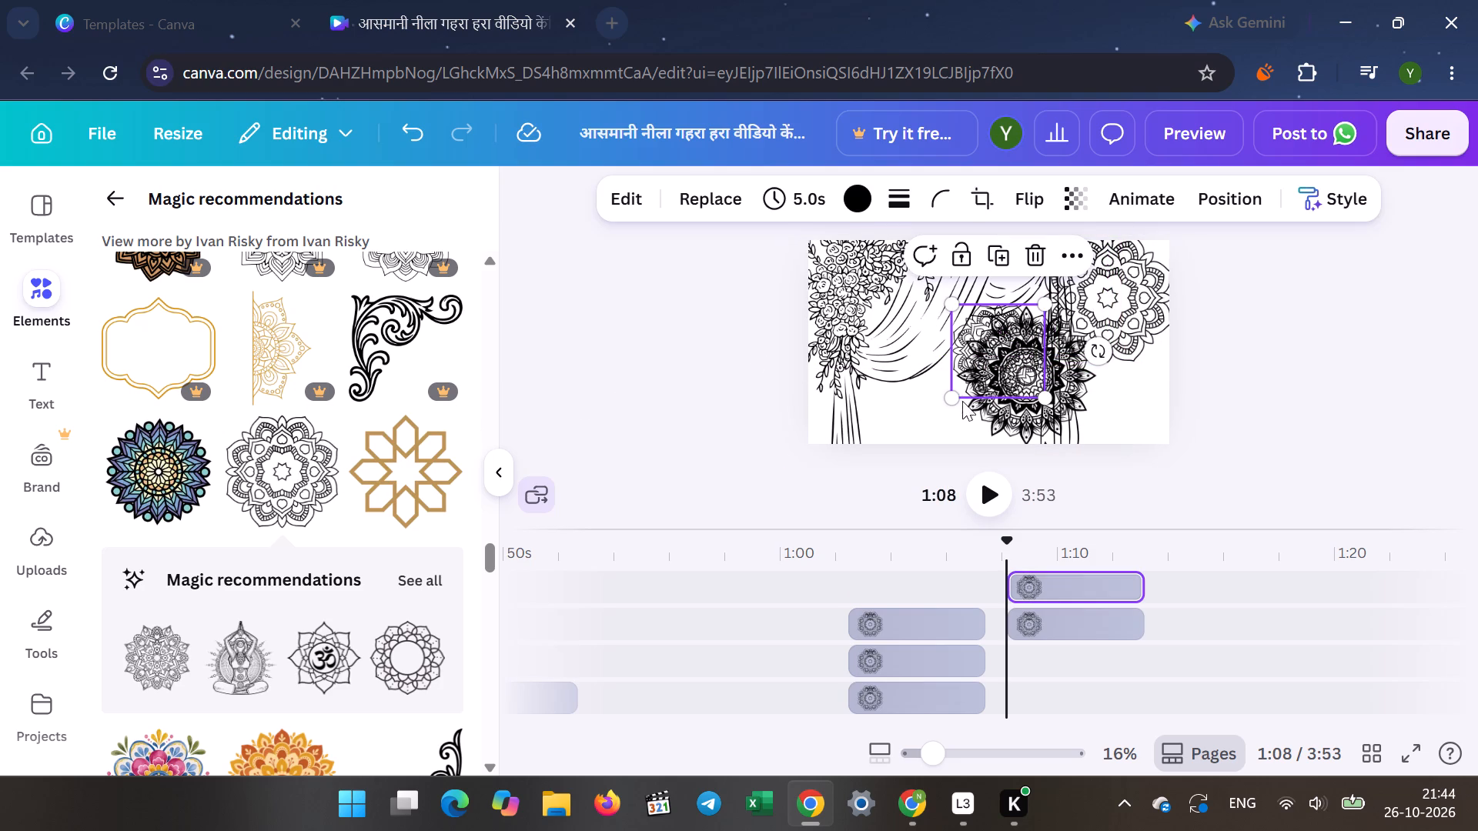
pyautogui.moveTo(953, 395); pyautogui.dragTo(878, 438)
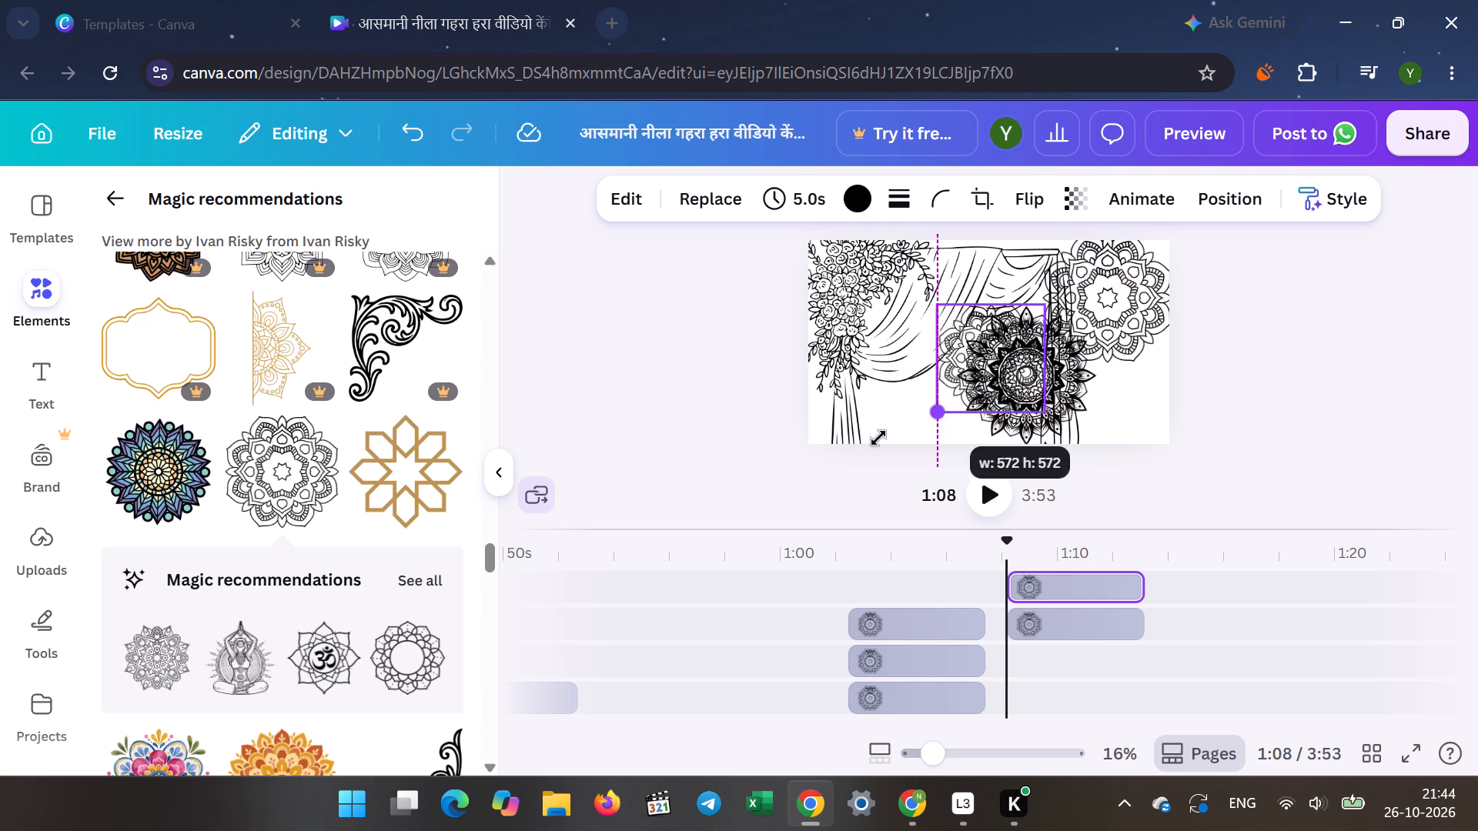
pyautogui.moveTo(878, 438); pyautogui.dragTo(862, 447)
pyautogui.moveTo(955, 383); pyautogui.dragTo(924, 379)
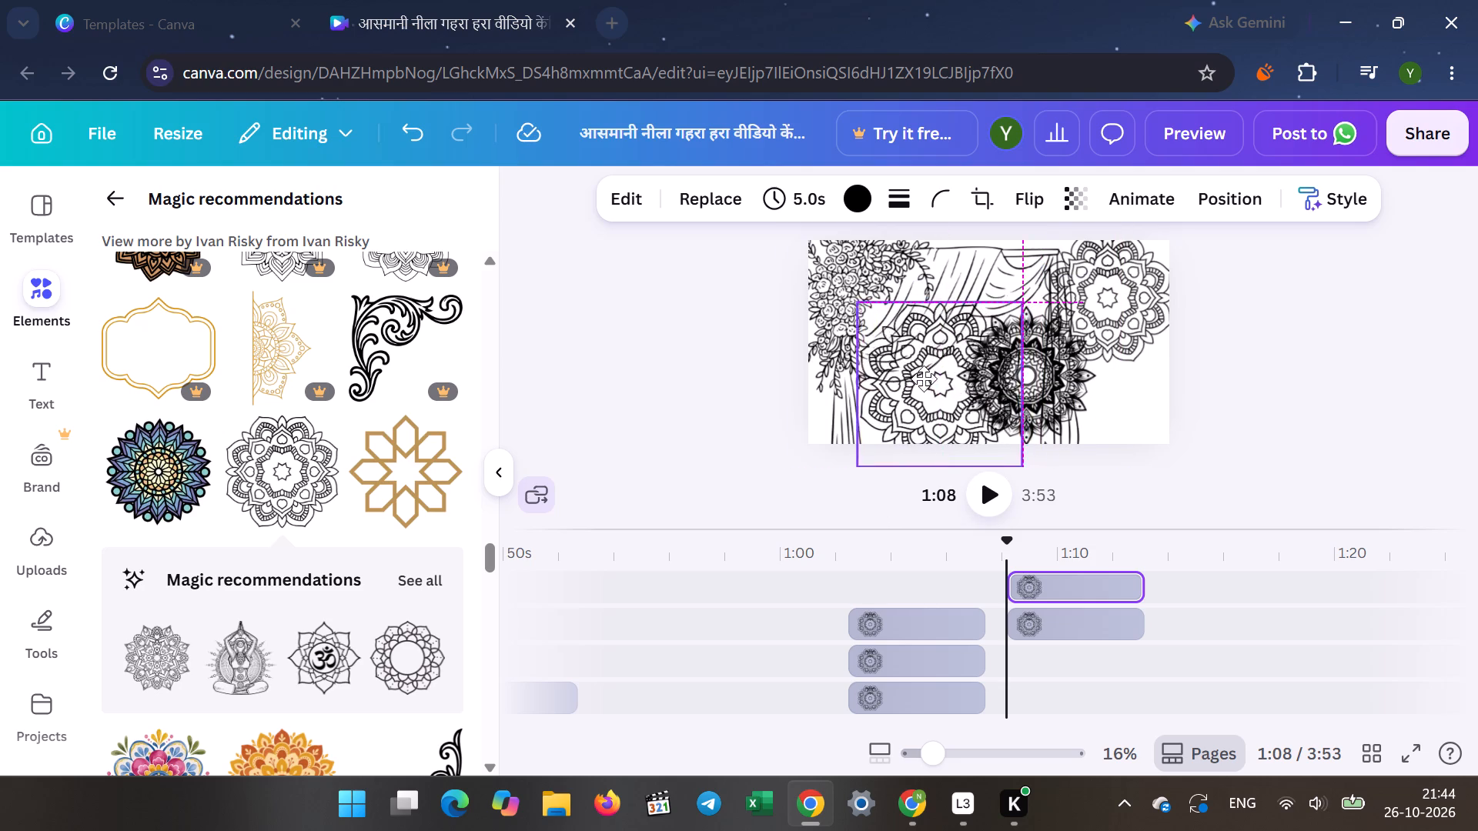
pyautogui.moveTo(924, 379); pyautogui.dragTo(911, 376)
pyautogui.click(709, 352)
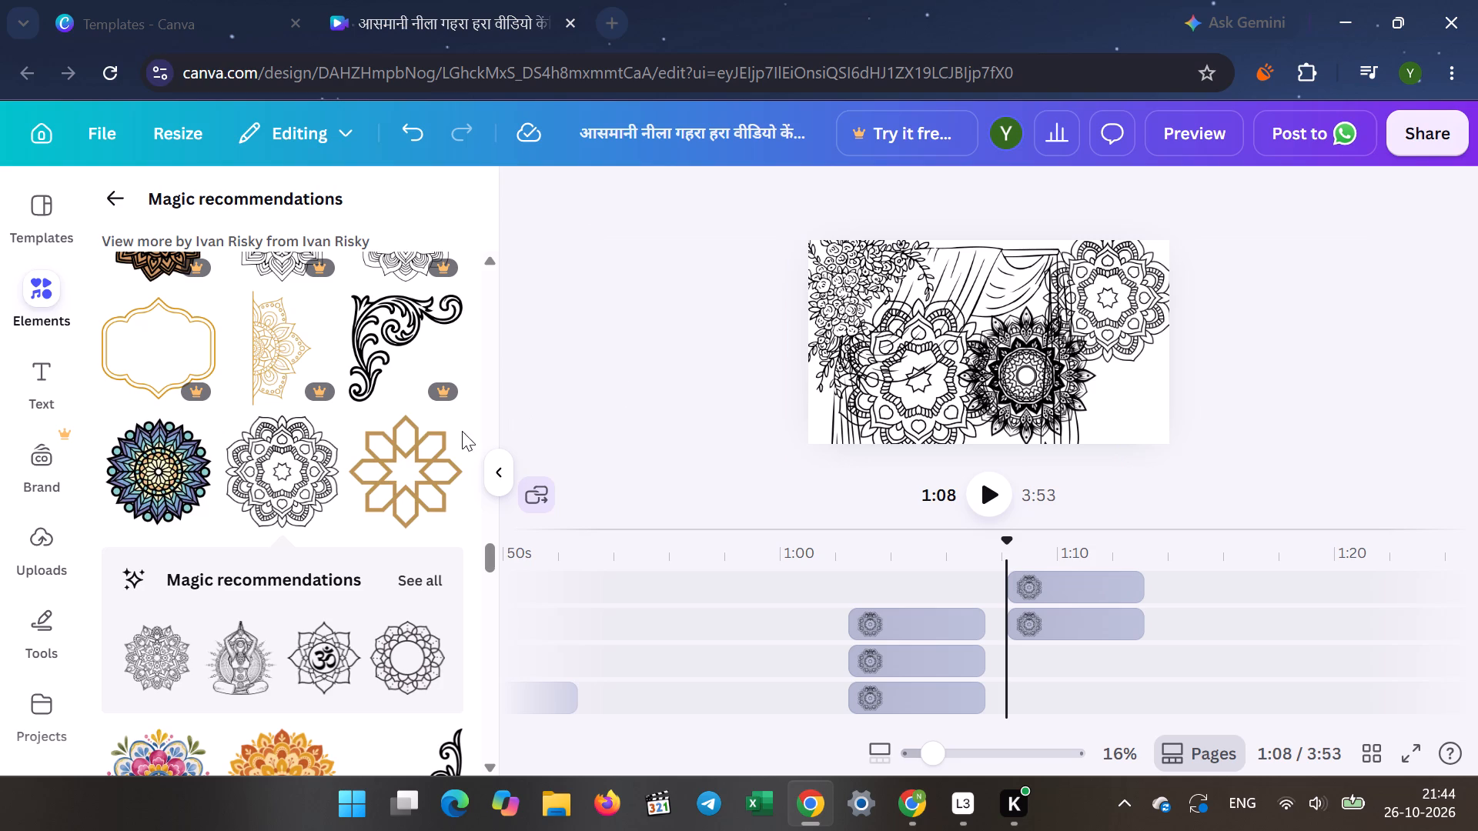
# Add a third floral mandala at its default size in the curtain page's lower-right corner, below the upper-right mandala.
pyautogui.click(279, 476)
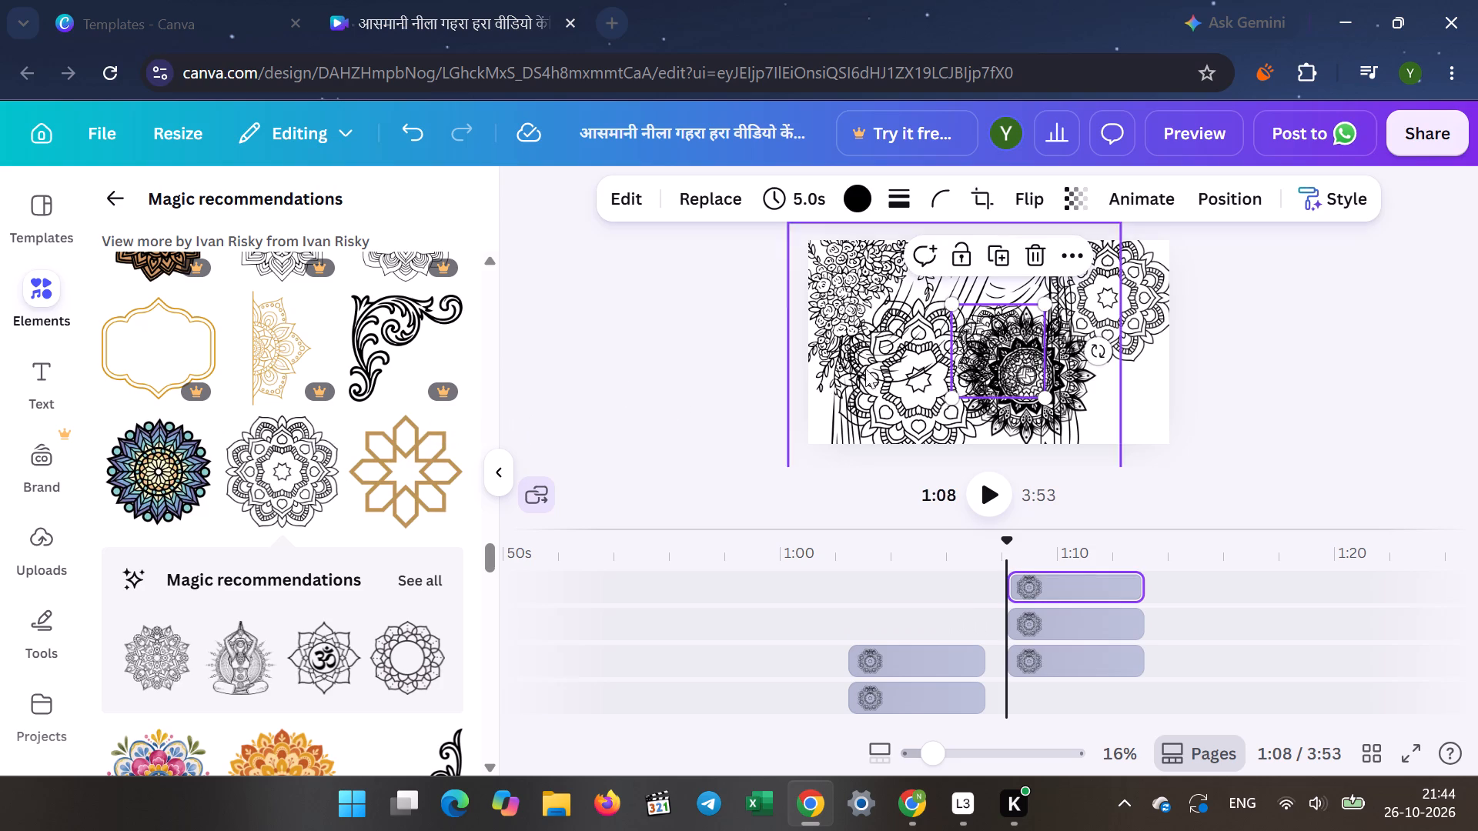
pyautogui.moveTo(985, 358); pyautogui.dragTo(1105, 407)
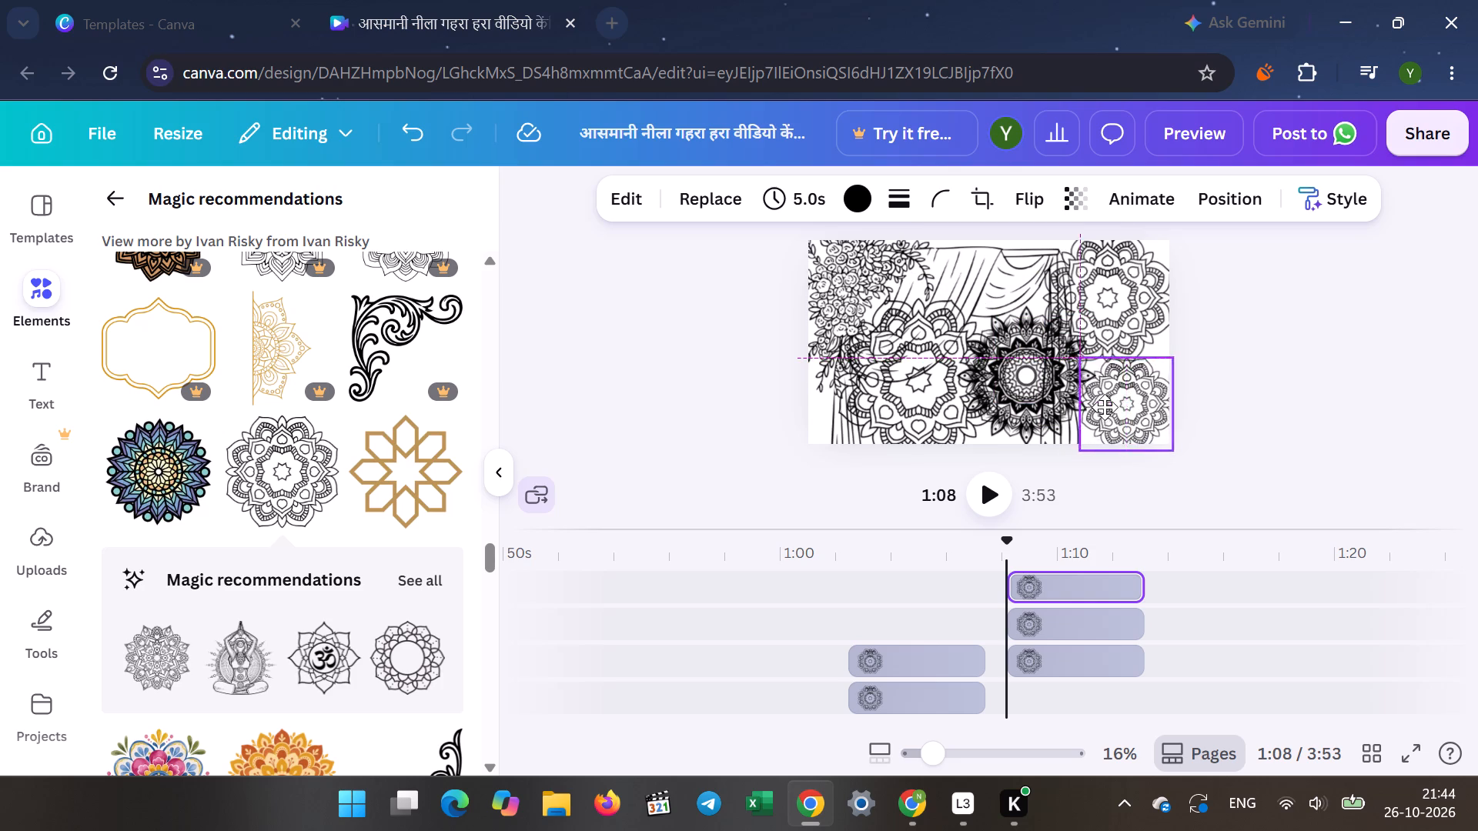
pyautogui.moveTo(1105, 407); pyautogui.dragTo(1105, 404)
pyautogui.click(654, 363)
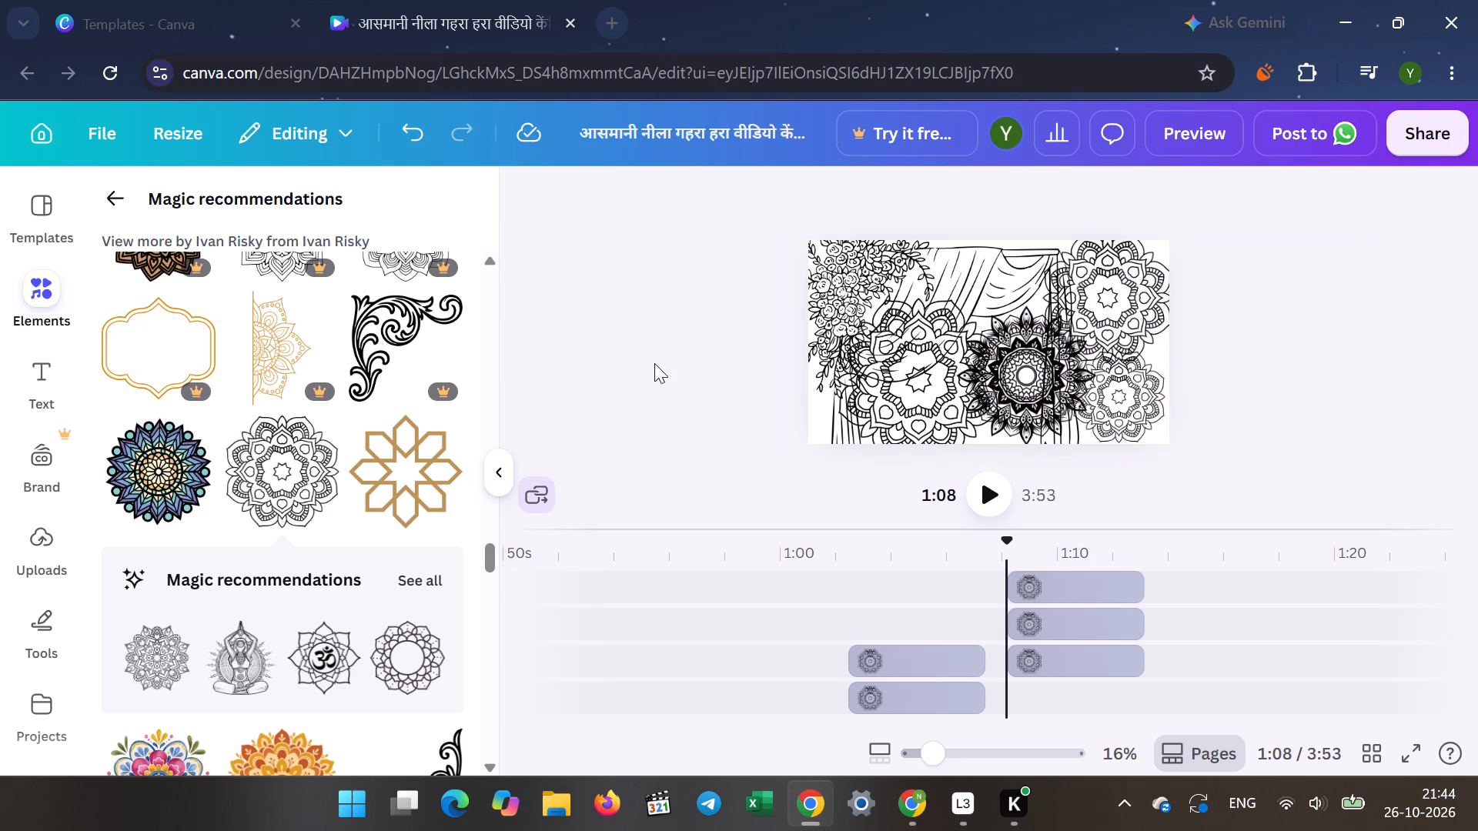
# Play the video onward from 1:08 and briefly check the Loggy3 window while it runs.
pyautogui.click(989, 491)
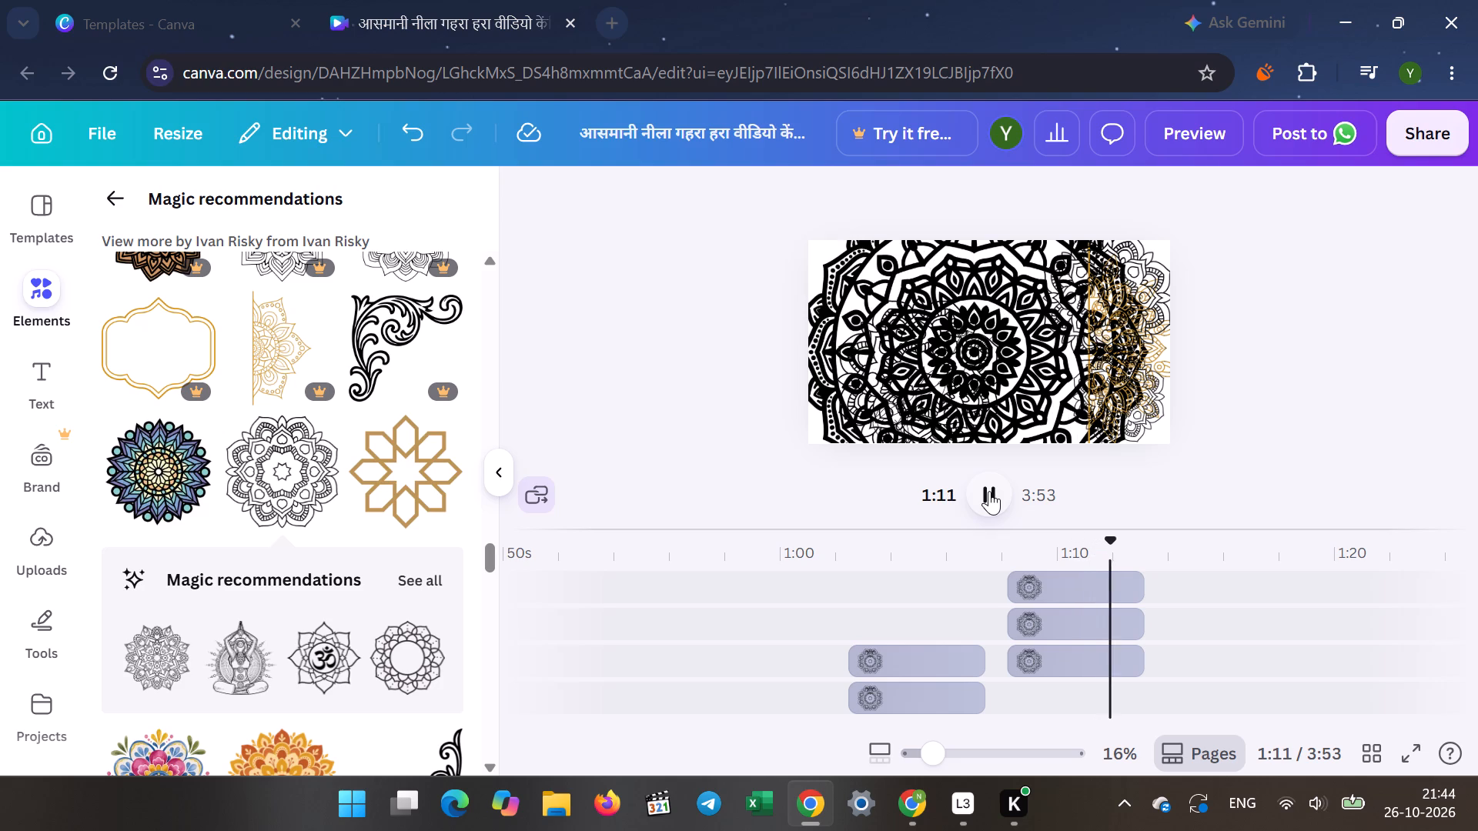
pyautogui.click(957, 795)
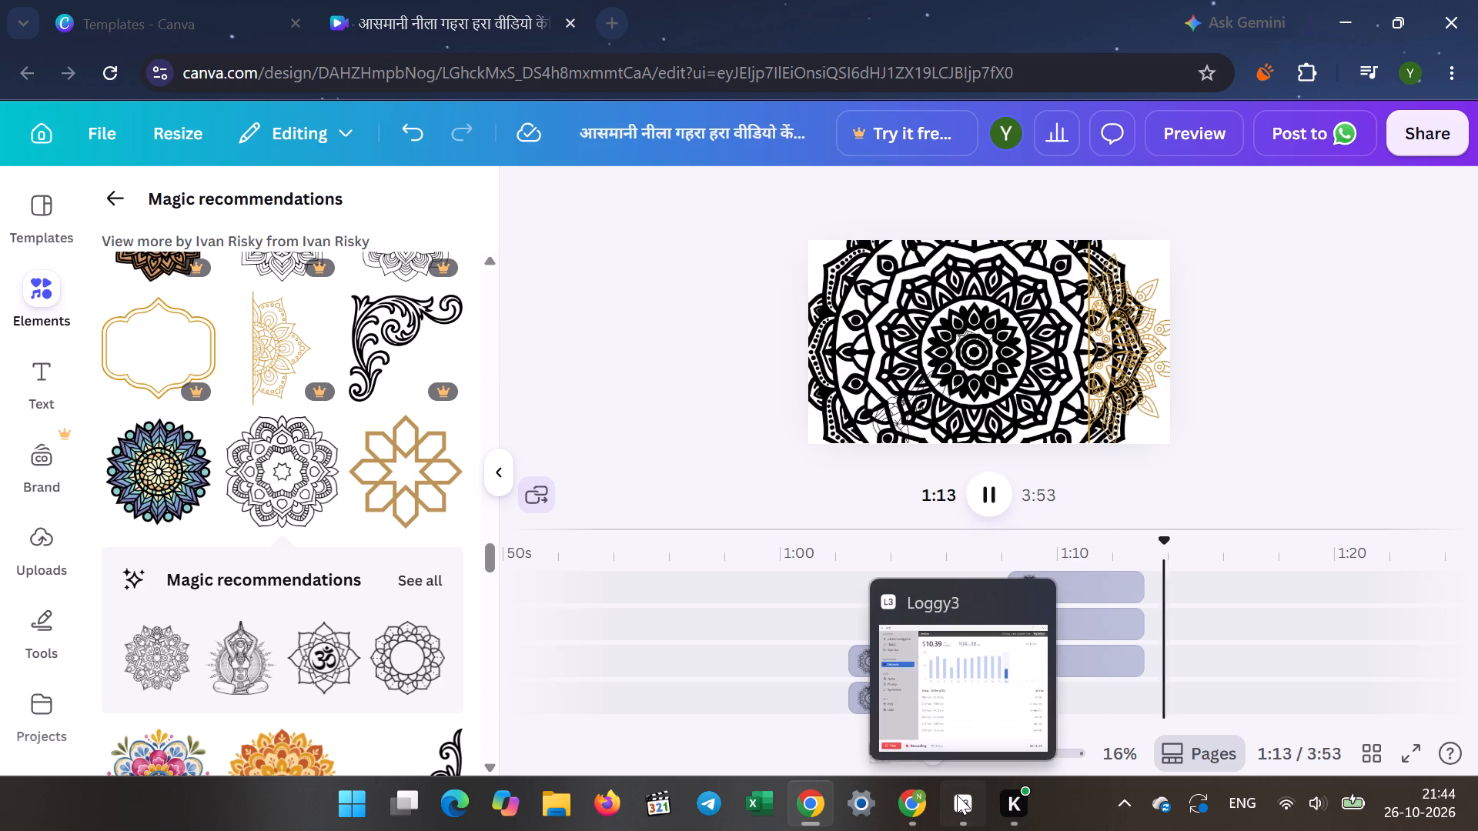
pyautogui.click(957, 795)
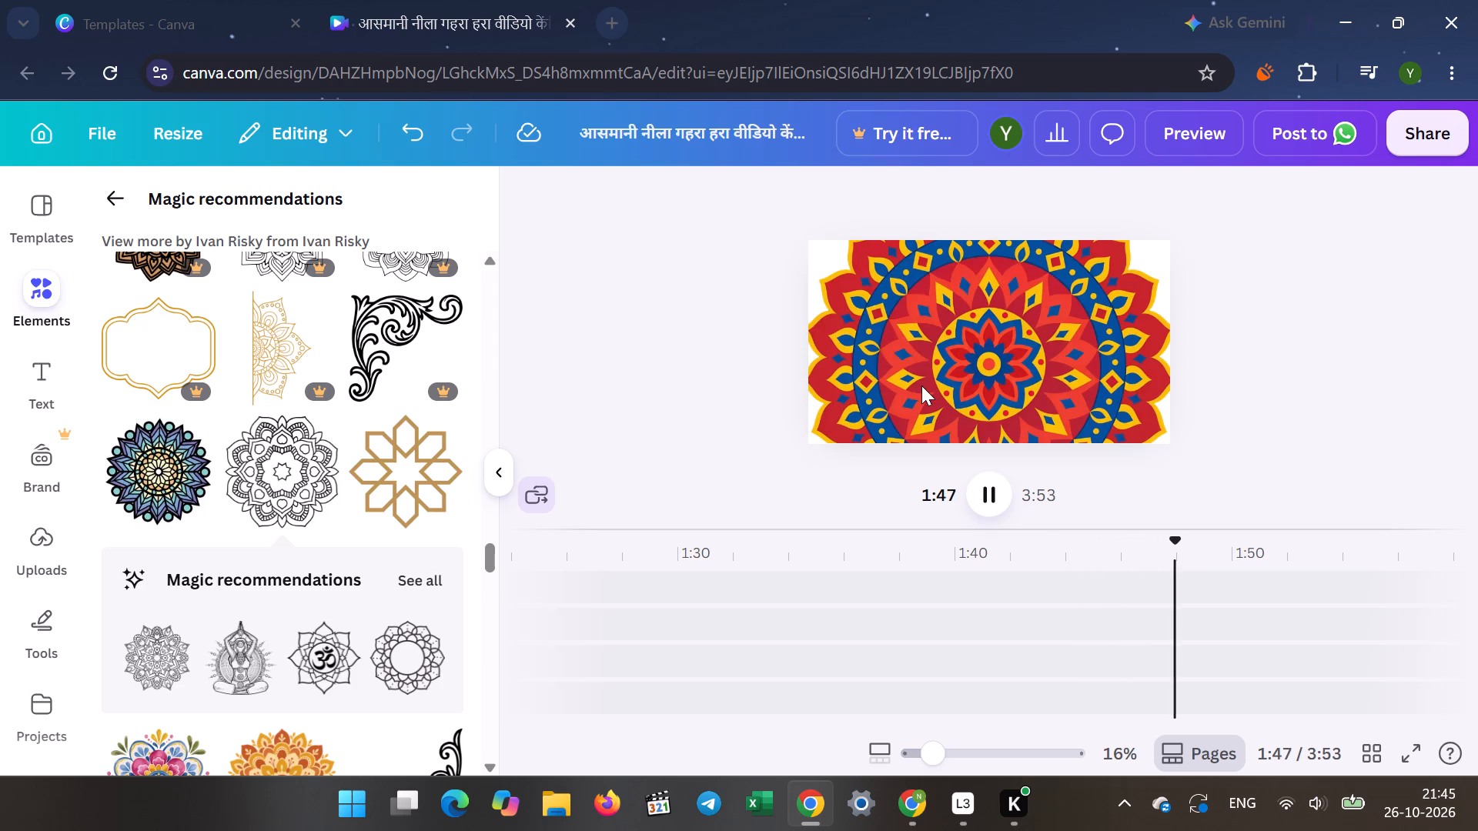
# Add the round line mandala with a dark spiky ring centre to the brown mandala page at 2:01, enlarged past the page's upper-right edges.
pyautogui.scroll(-1, 312, 514)
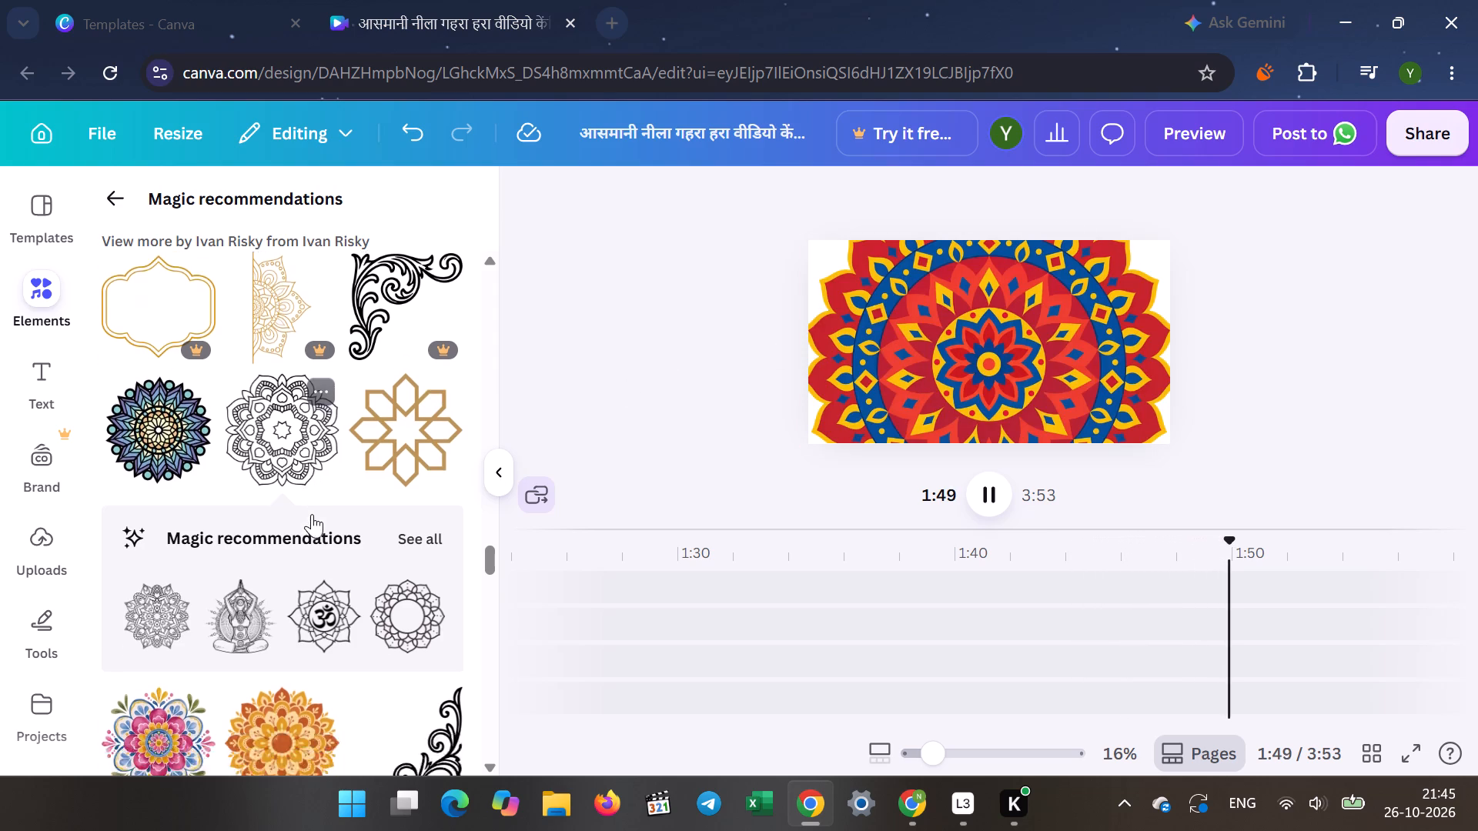
pyautogui.scroll(-3, 312, 514)
pyautogui.scroll(1, 312, 514)
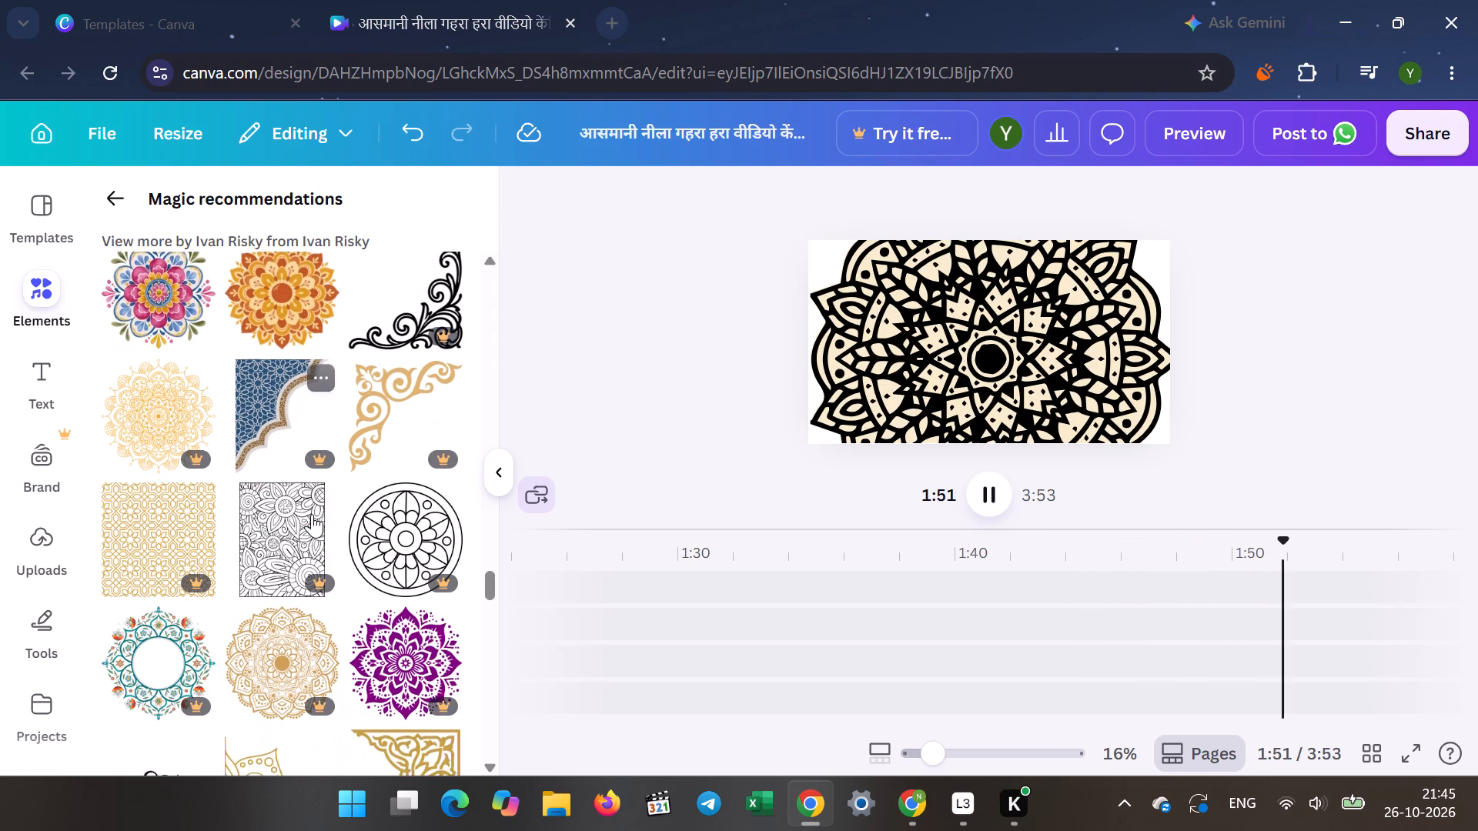
pyautogui.scroll(1, 312, 514)
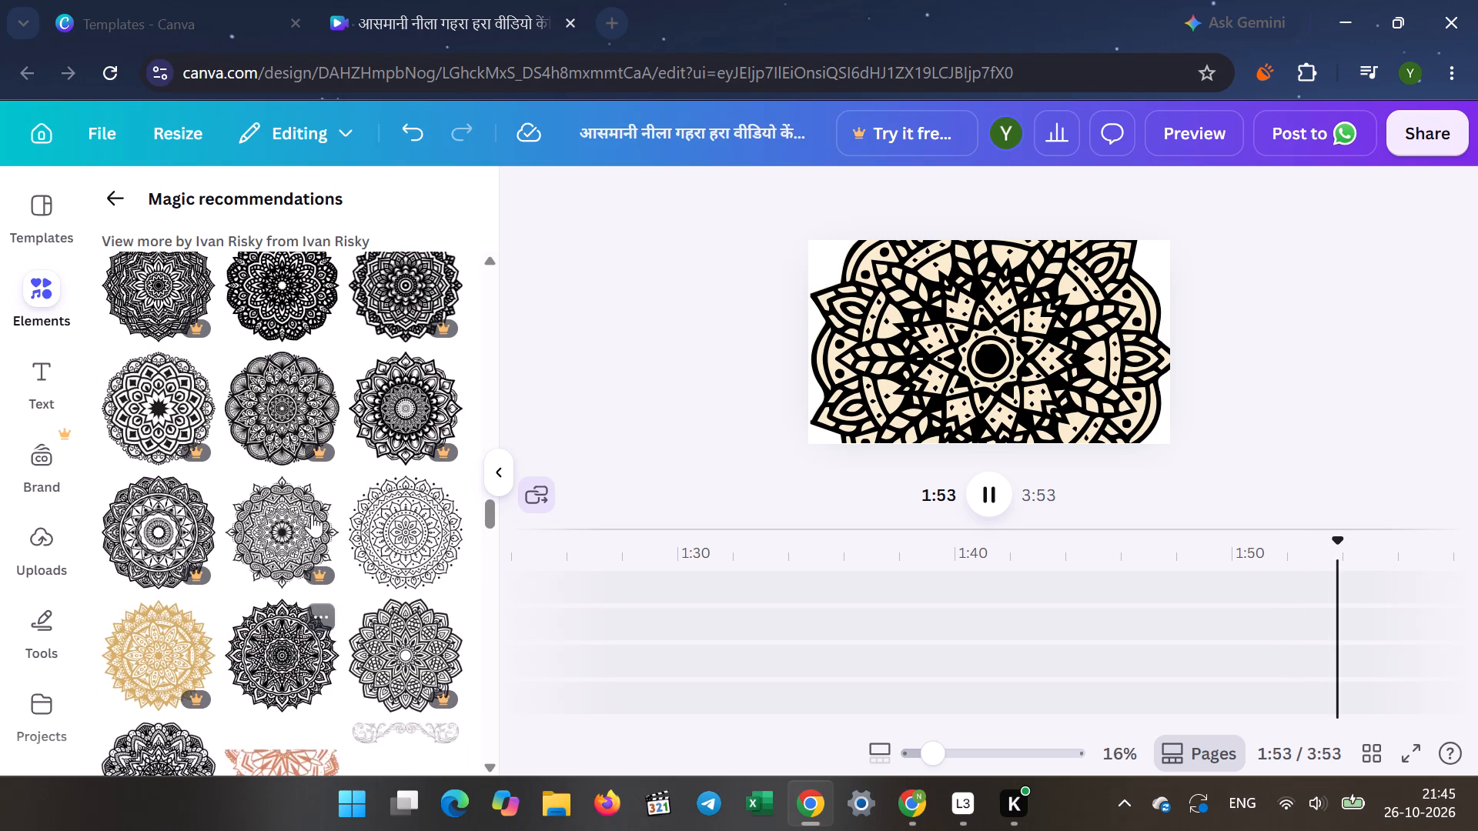
pyautogui.scroll(4, 312, 514)
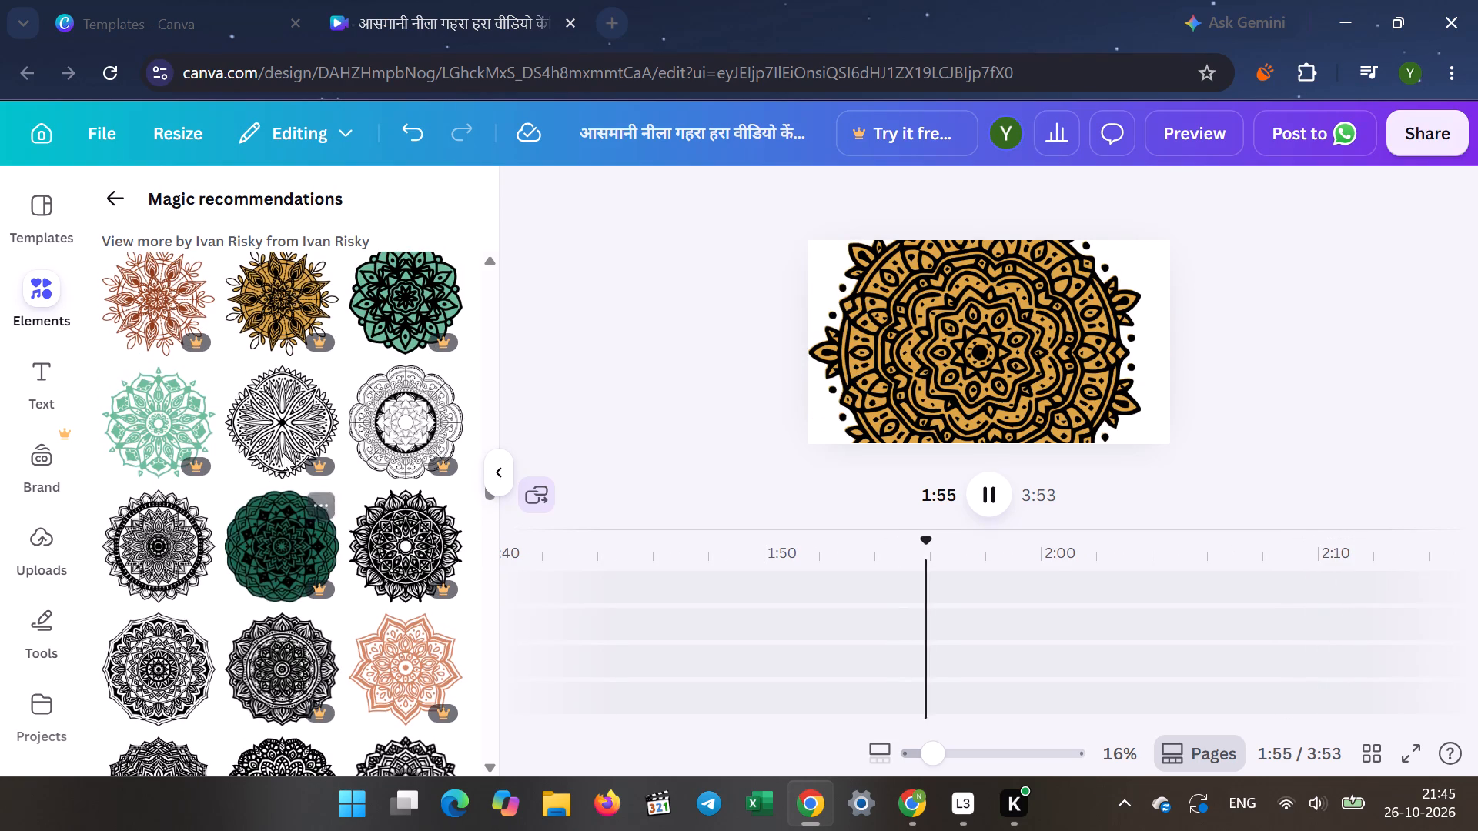
pyautogui.scroll(8, 216, 379)
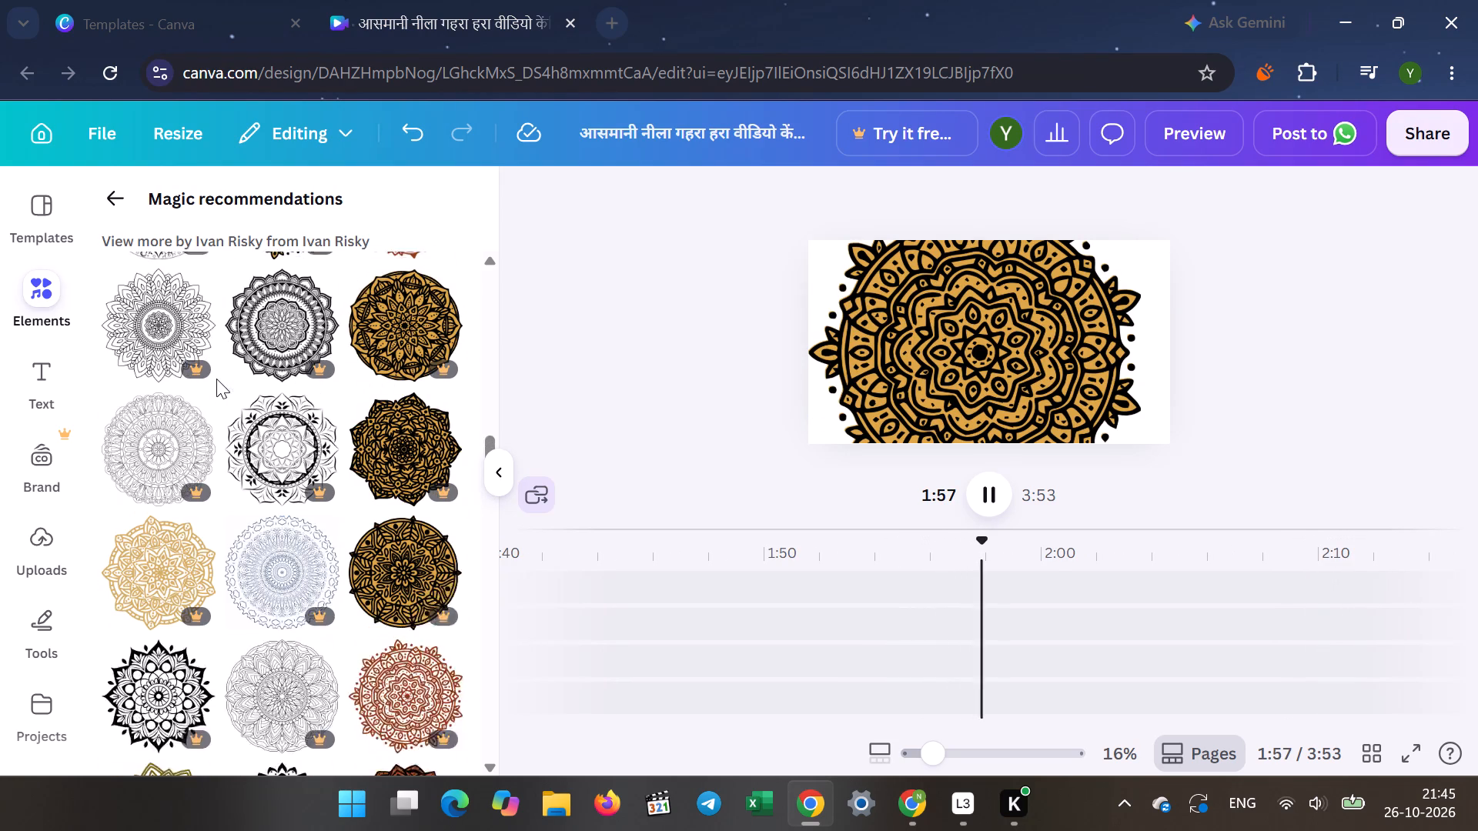
pyautogui.scroll(6, 216, 379)
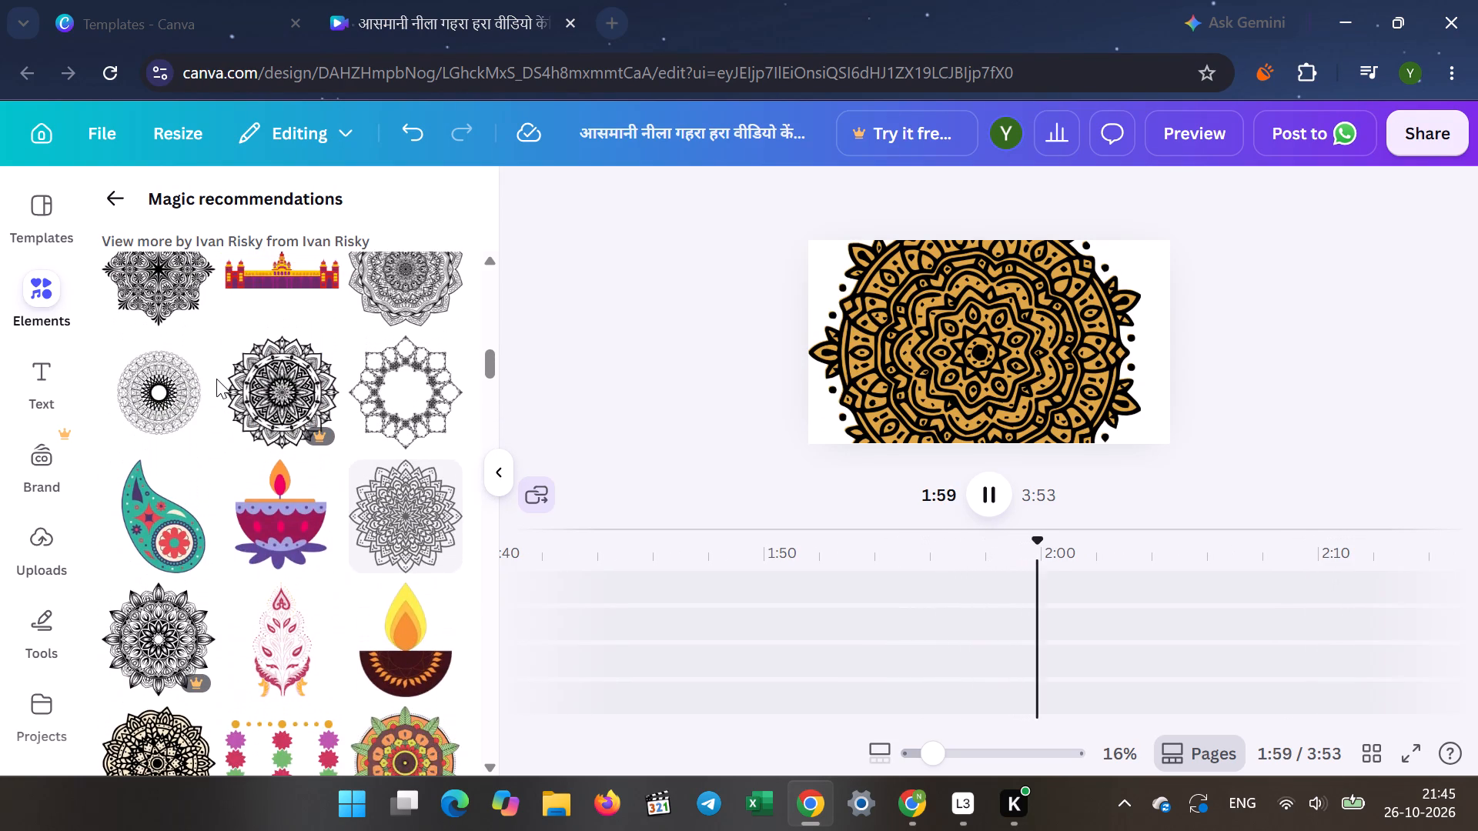
pyautogui.click(154, 437)
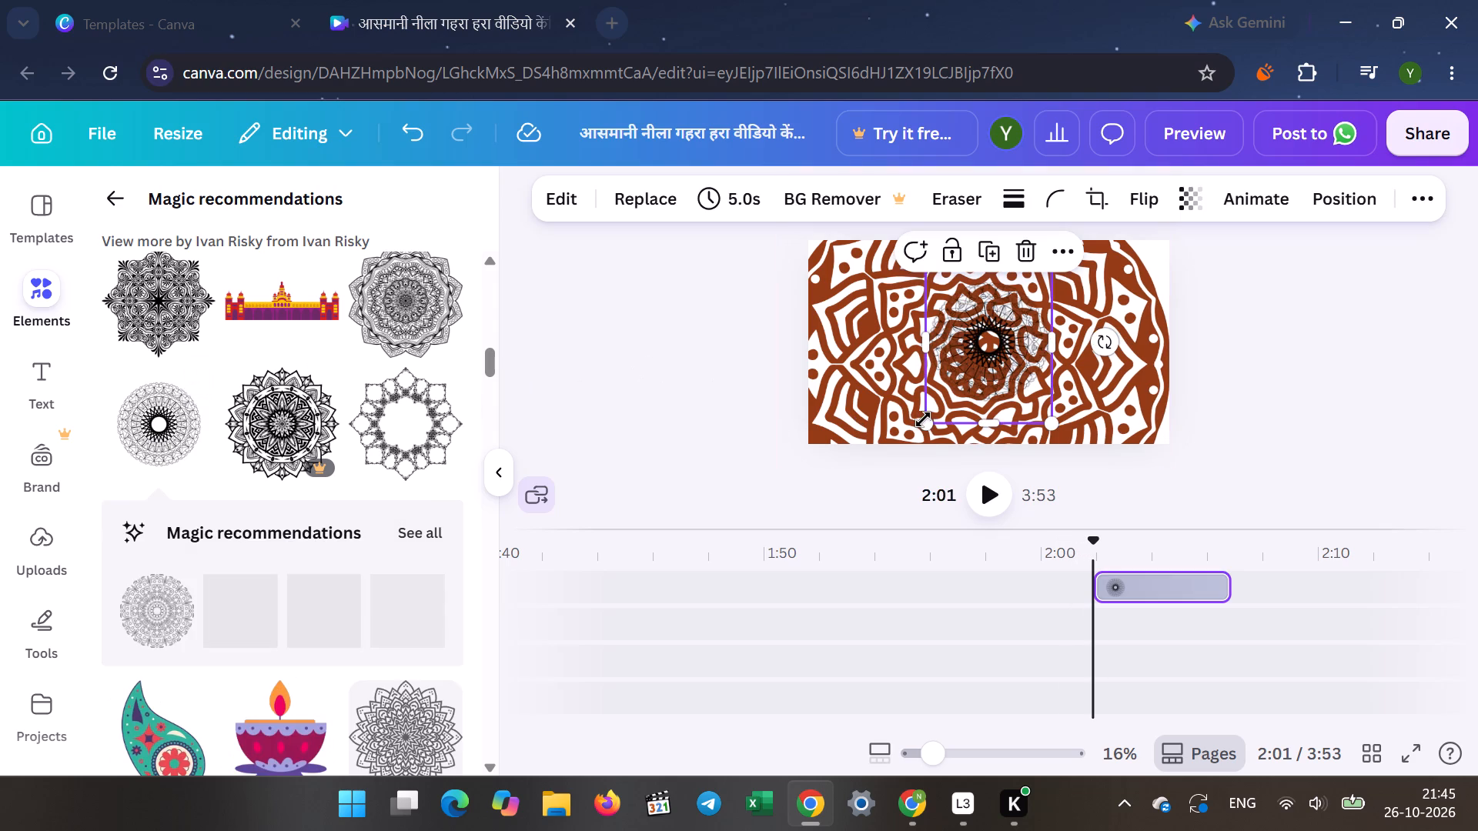
pyautogui.moveTo(921, 419); pyautogui.dragTo(573, 489)
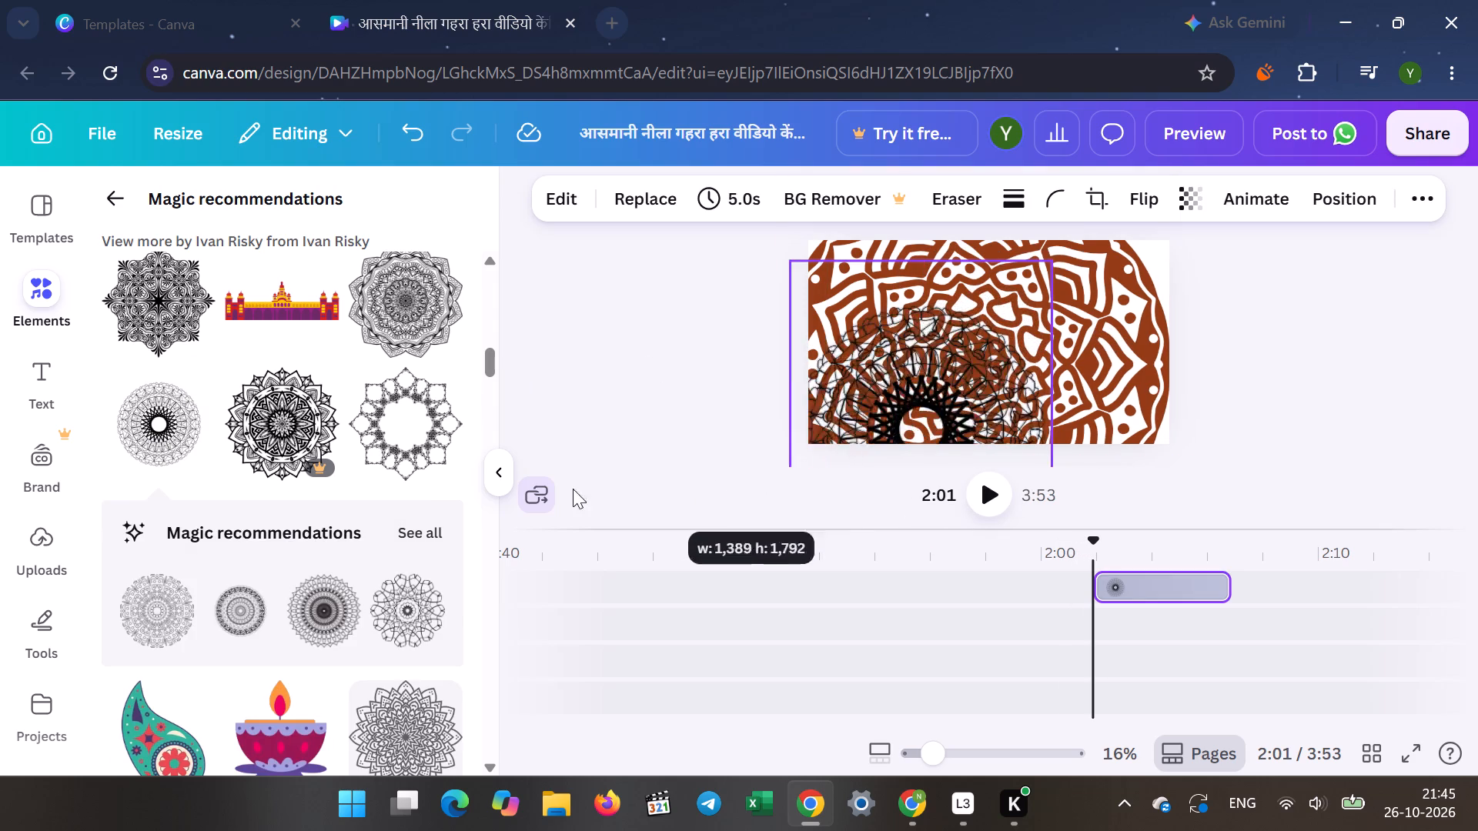
pyautogui.moveTo(573, 489); pyautogui.dragTo(517, 487)
pyautogui.moveTo(961, 383); pyautogui.dragTo(1092, 267)
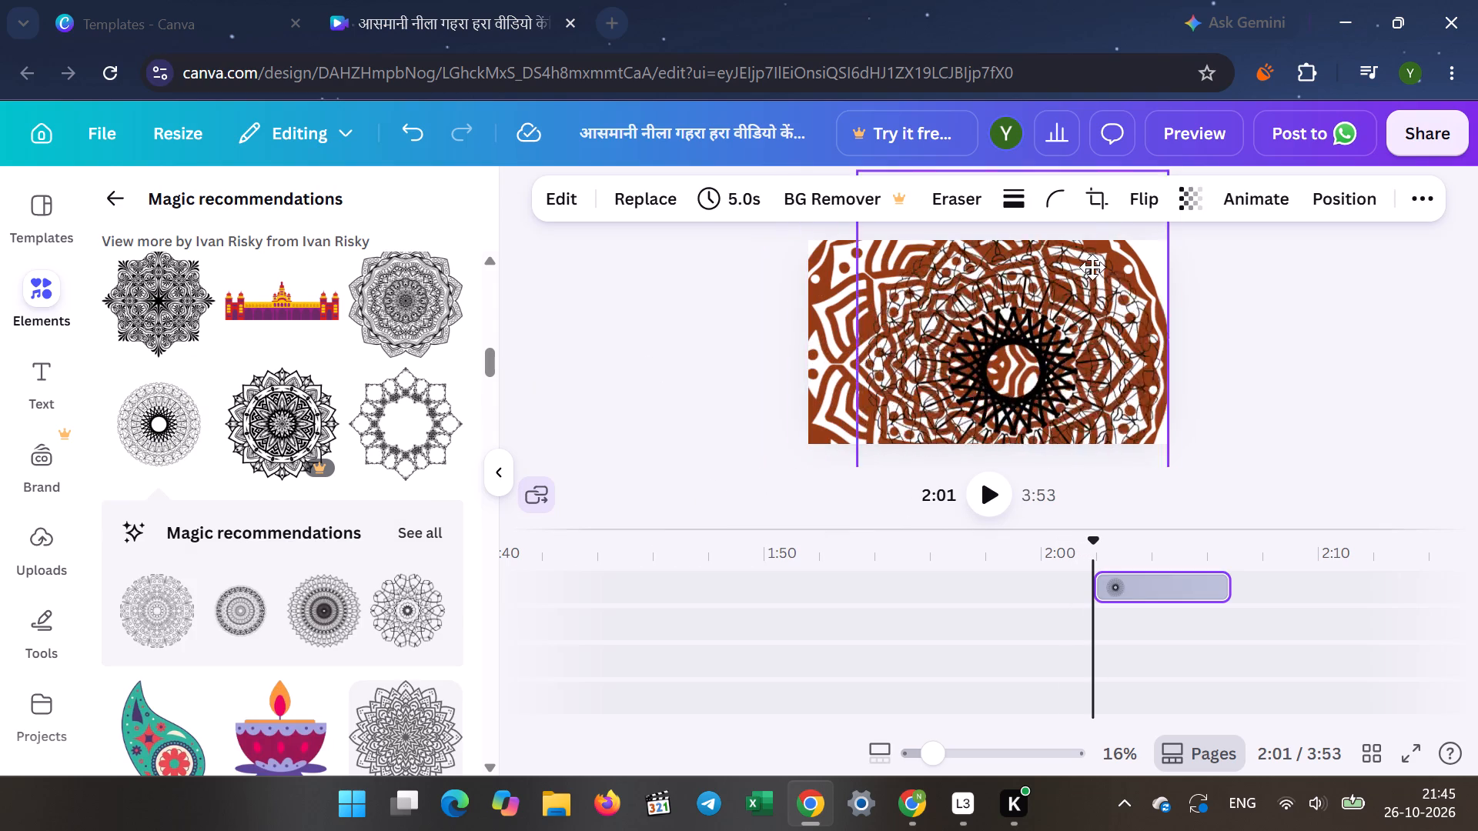
pyautogui.moveTo(1092, 267); pyautogui.dragTo(1170, 247)
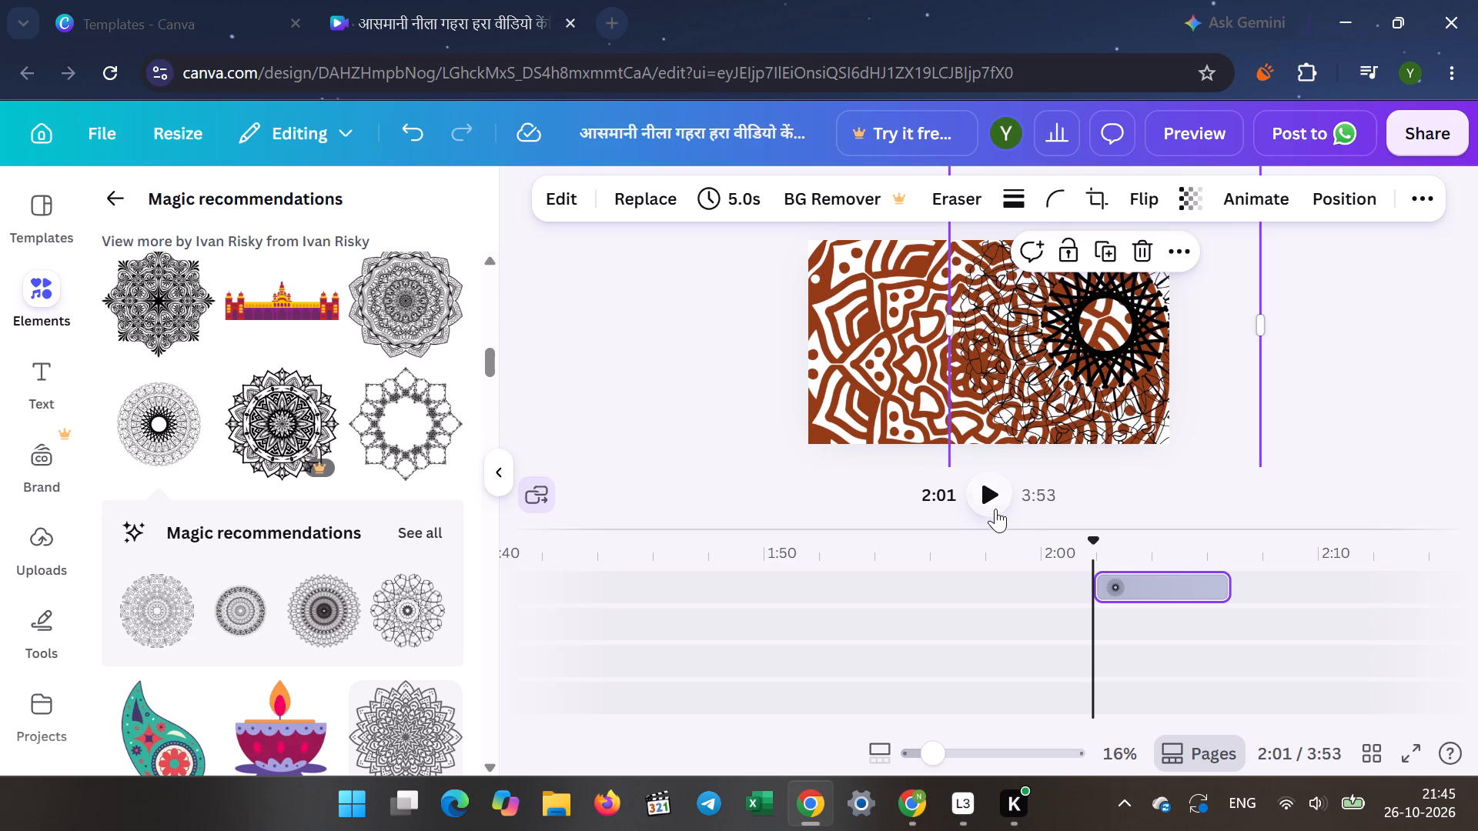
# Advance the video to 2:06 and add the detailed grey-black petal mandala, enlarged, over the left side of the brown mandala page.
pyautogui.click(996, 501)
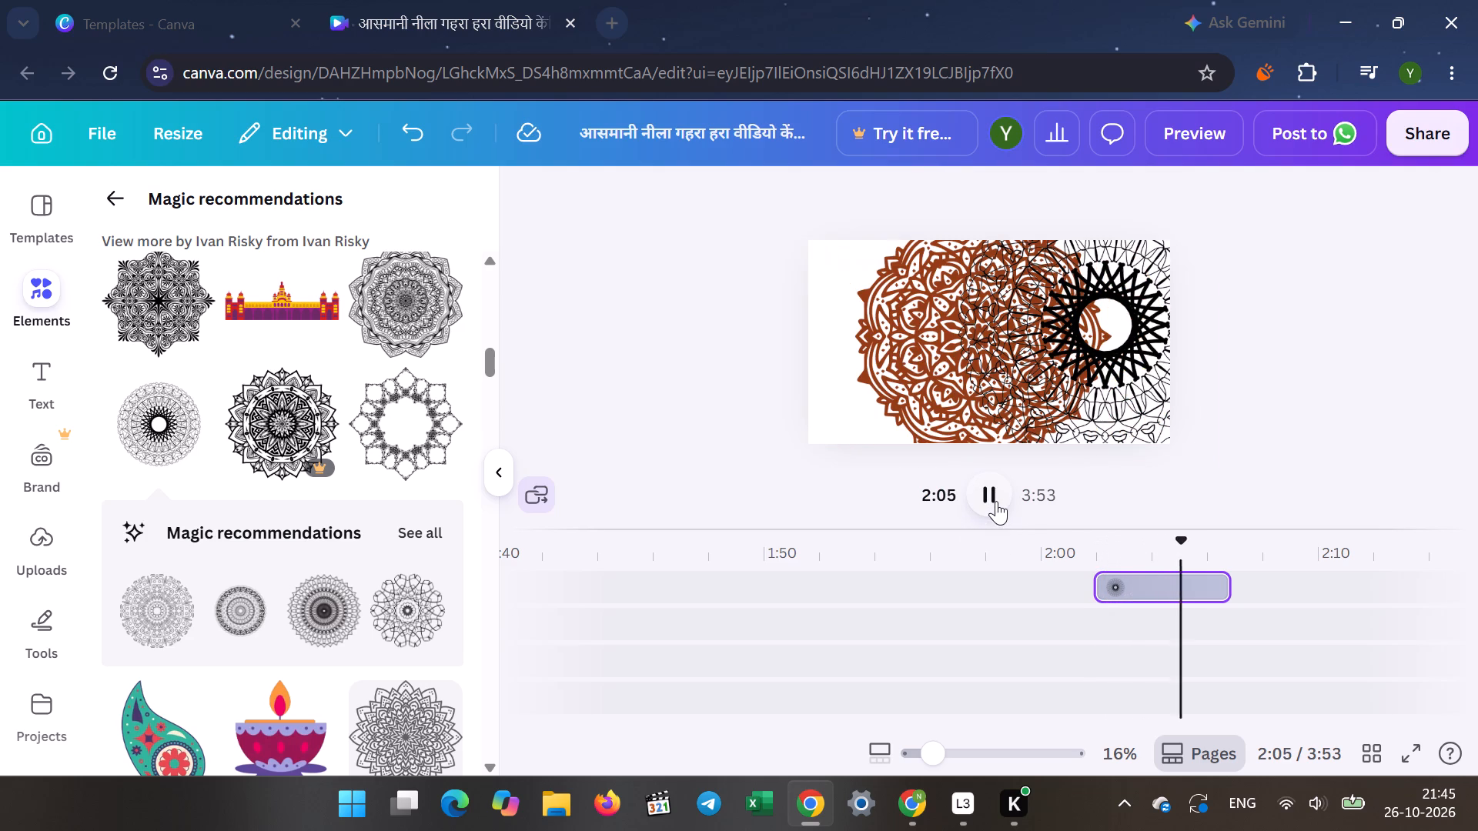
pyautogui.click(996, 501)
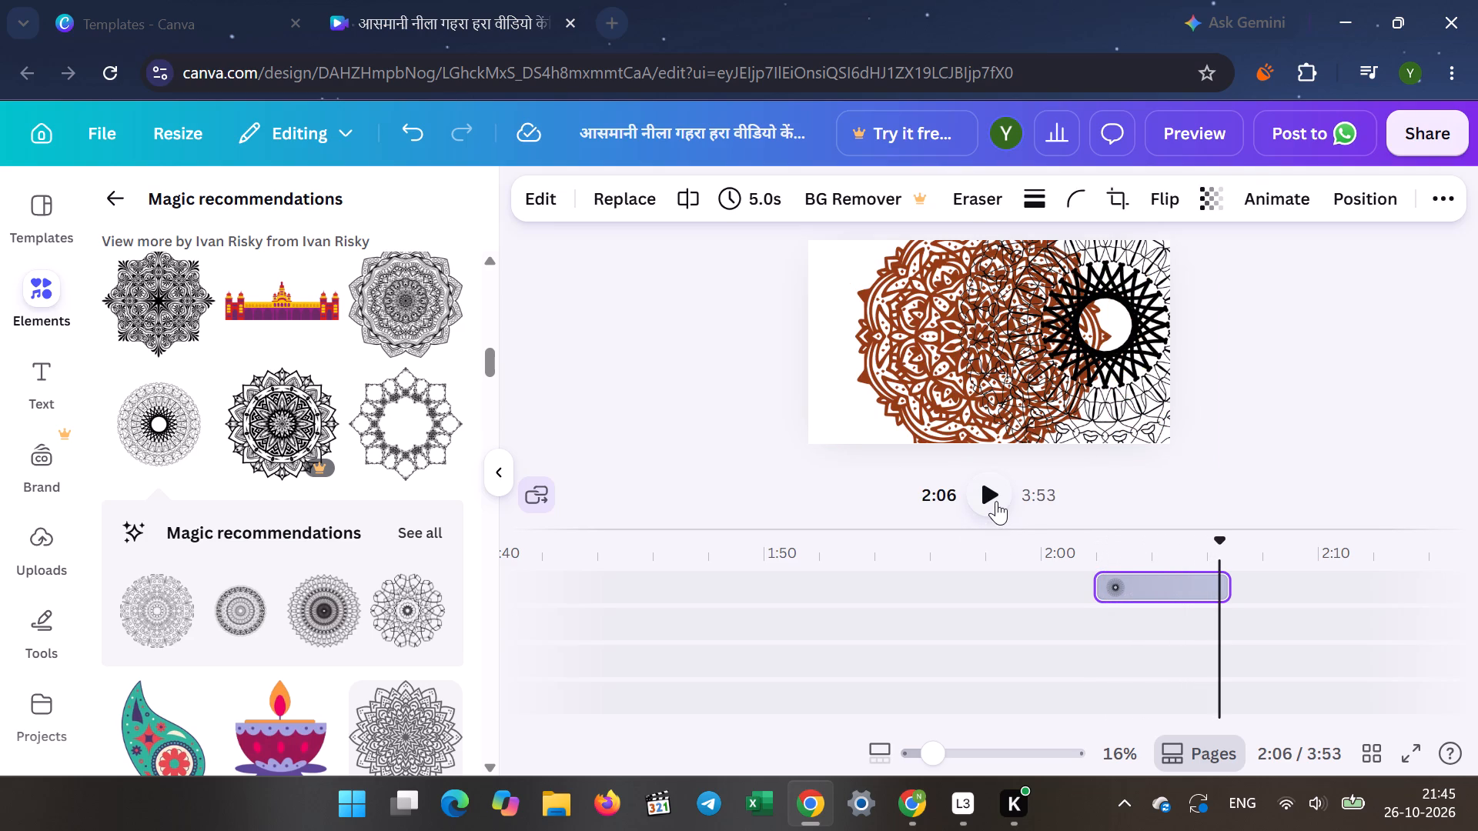
pyautogui.click(383, 326)
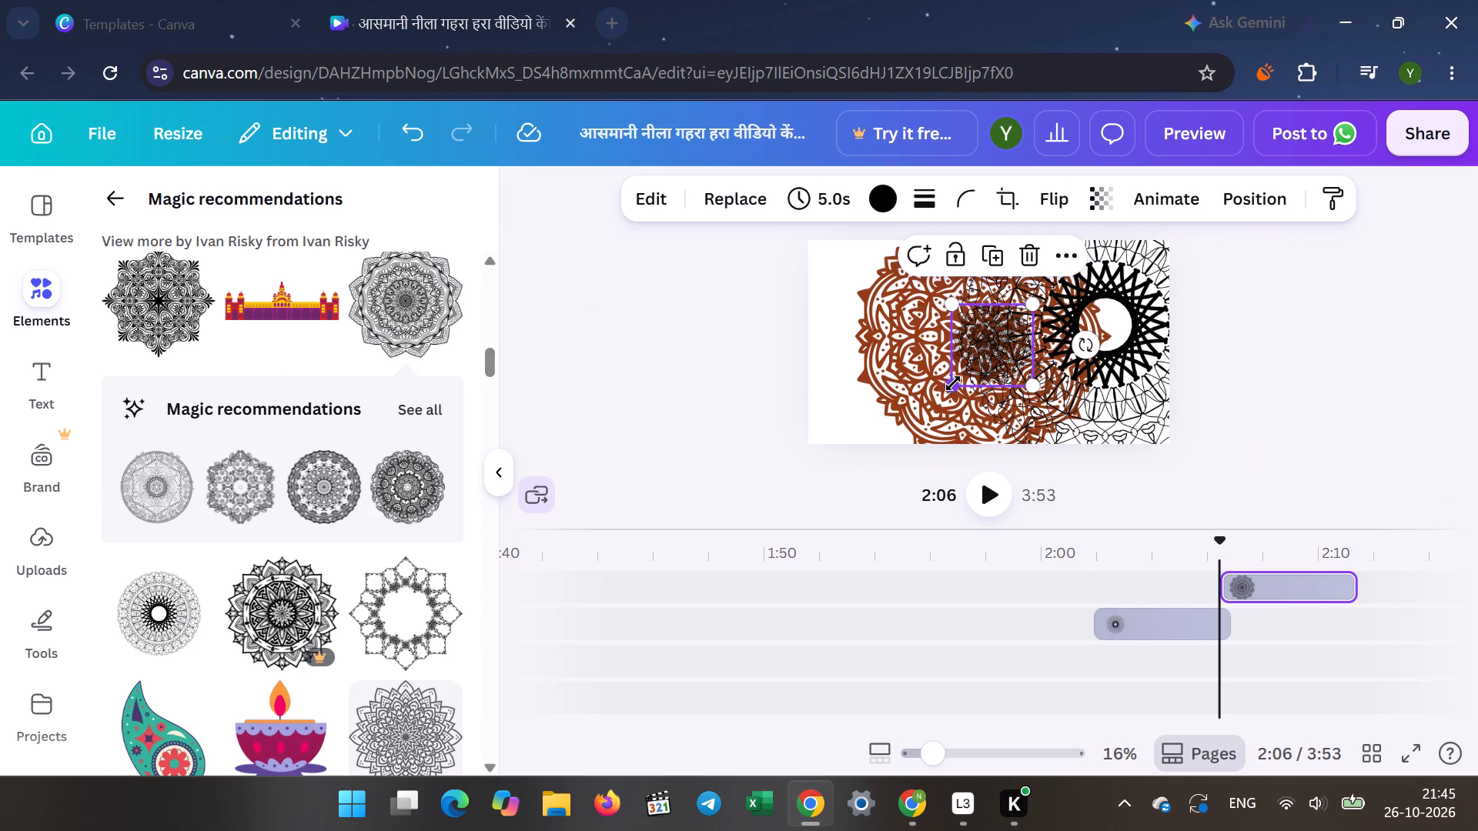
pyautogui.moveTo(953, 383); pyautogui.dragTo(699, 463)
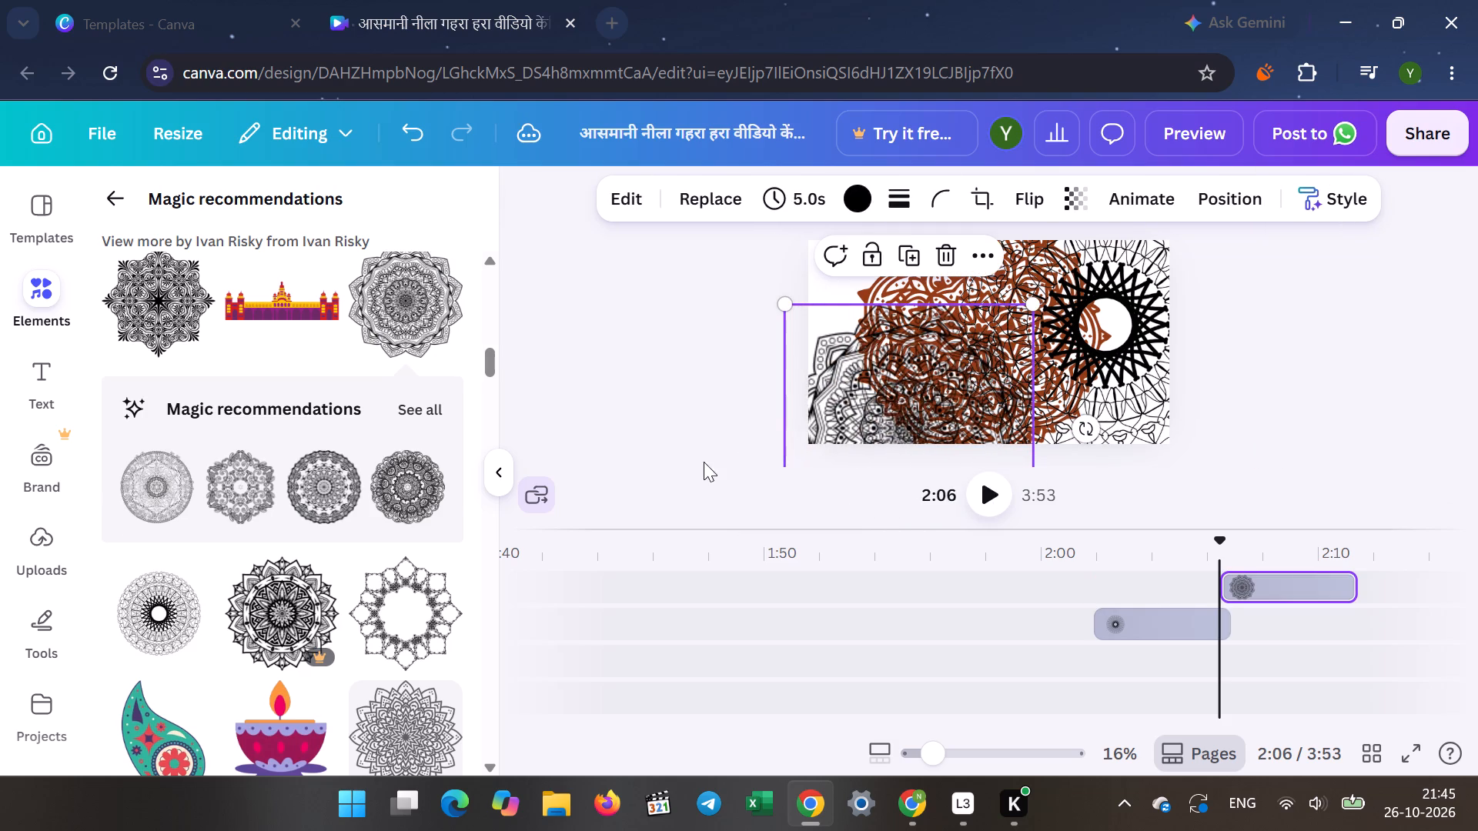
pyautogui.moveTo(888, 400); pyautogui.dragTo(845, 315)
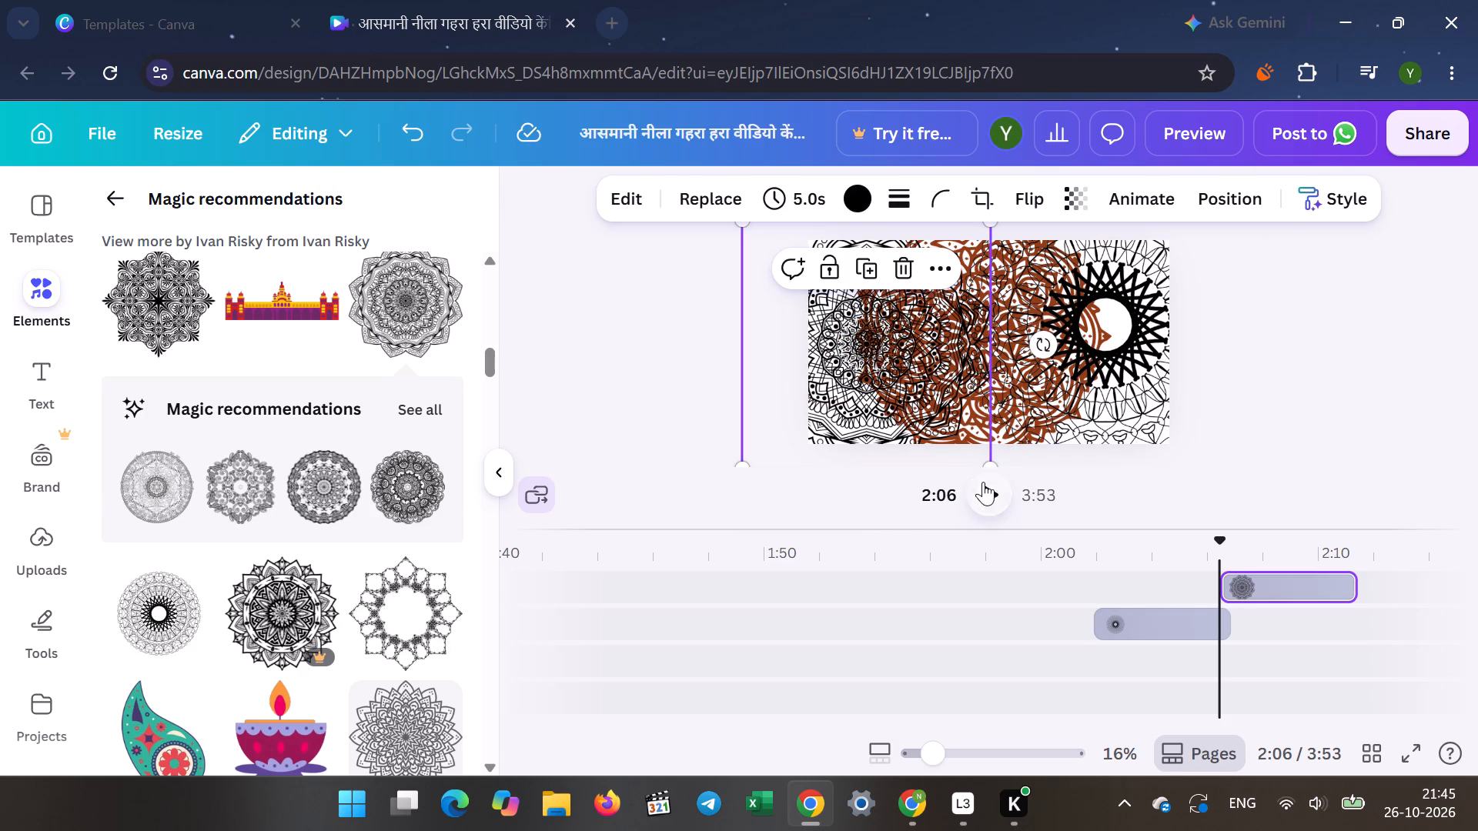
# Play on to 2:17 and add the same petal mandala, enlarged, over the right side of the black-and-white mandala page.
pyautogui.click(983, 482)
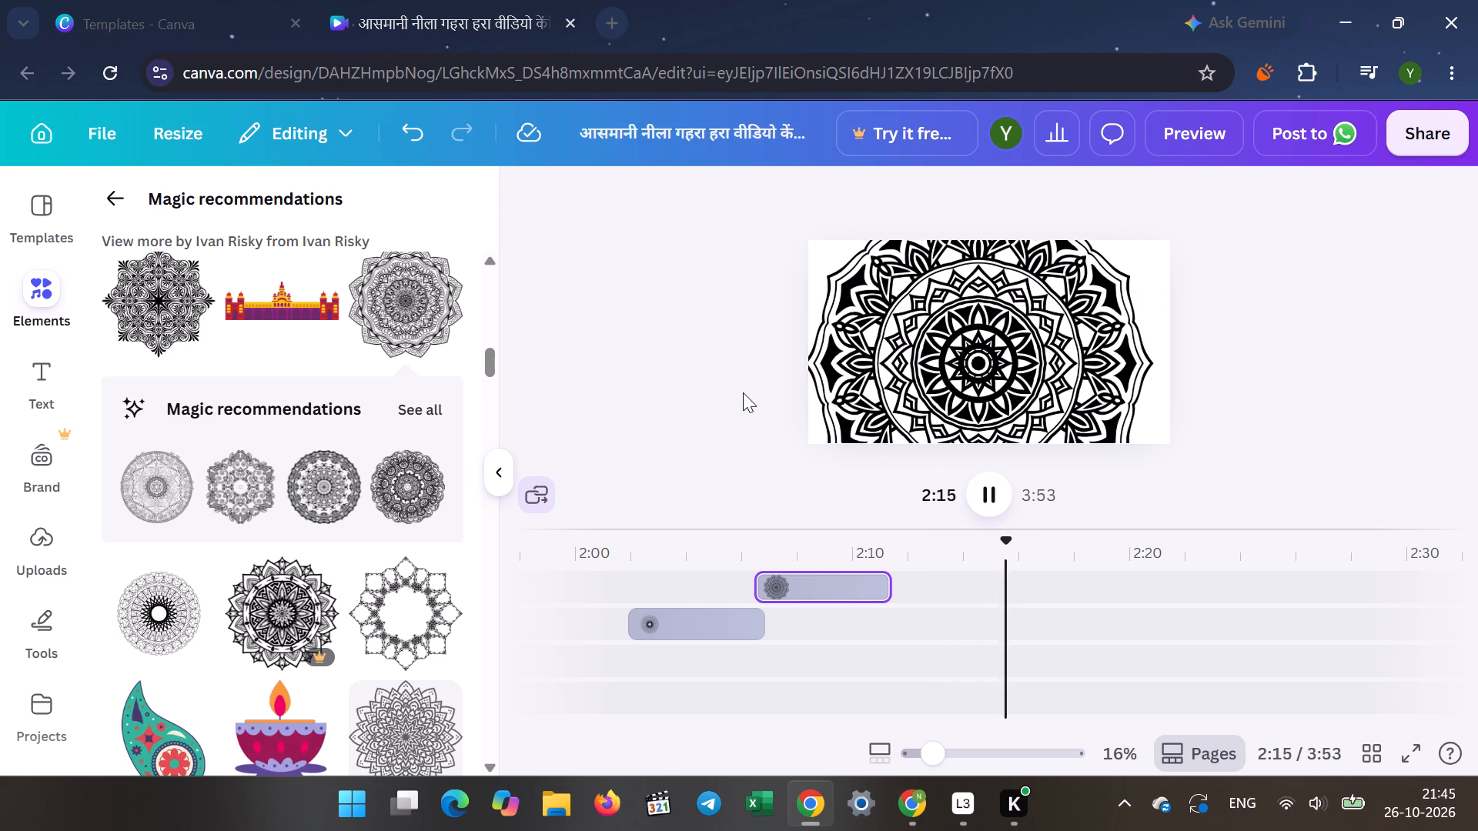
pyautogui.click(429, 312)
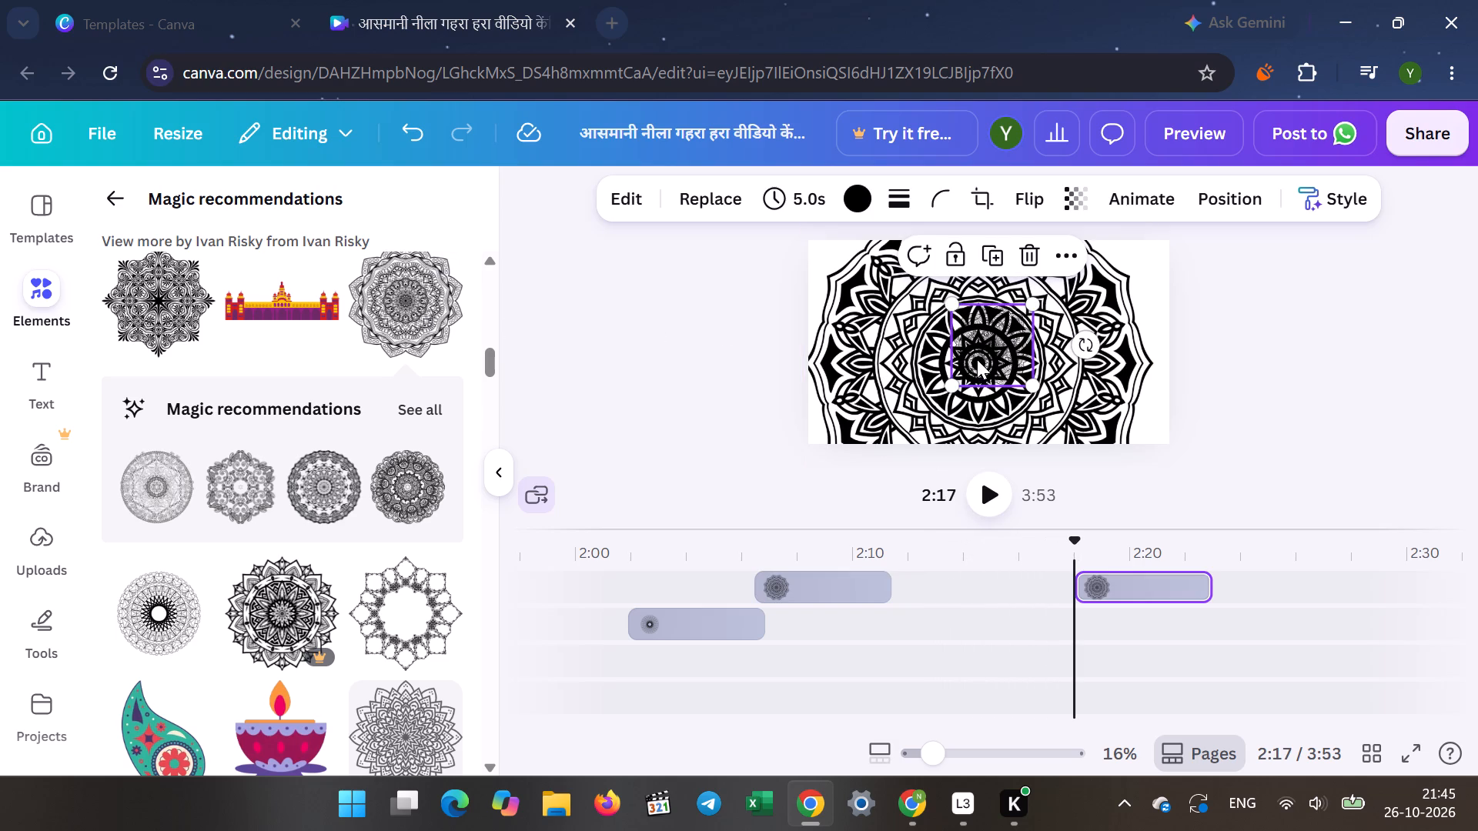
pyautogui.moveTo(977, 359); pyautogui.dragTo(1118, 279)
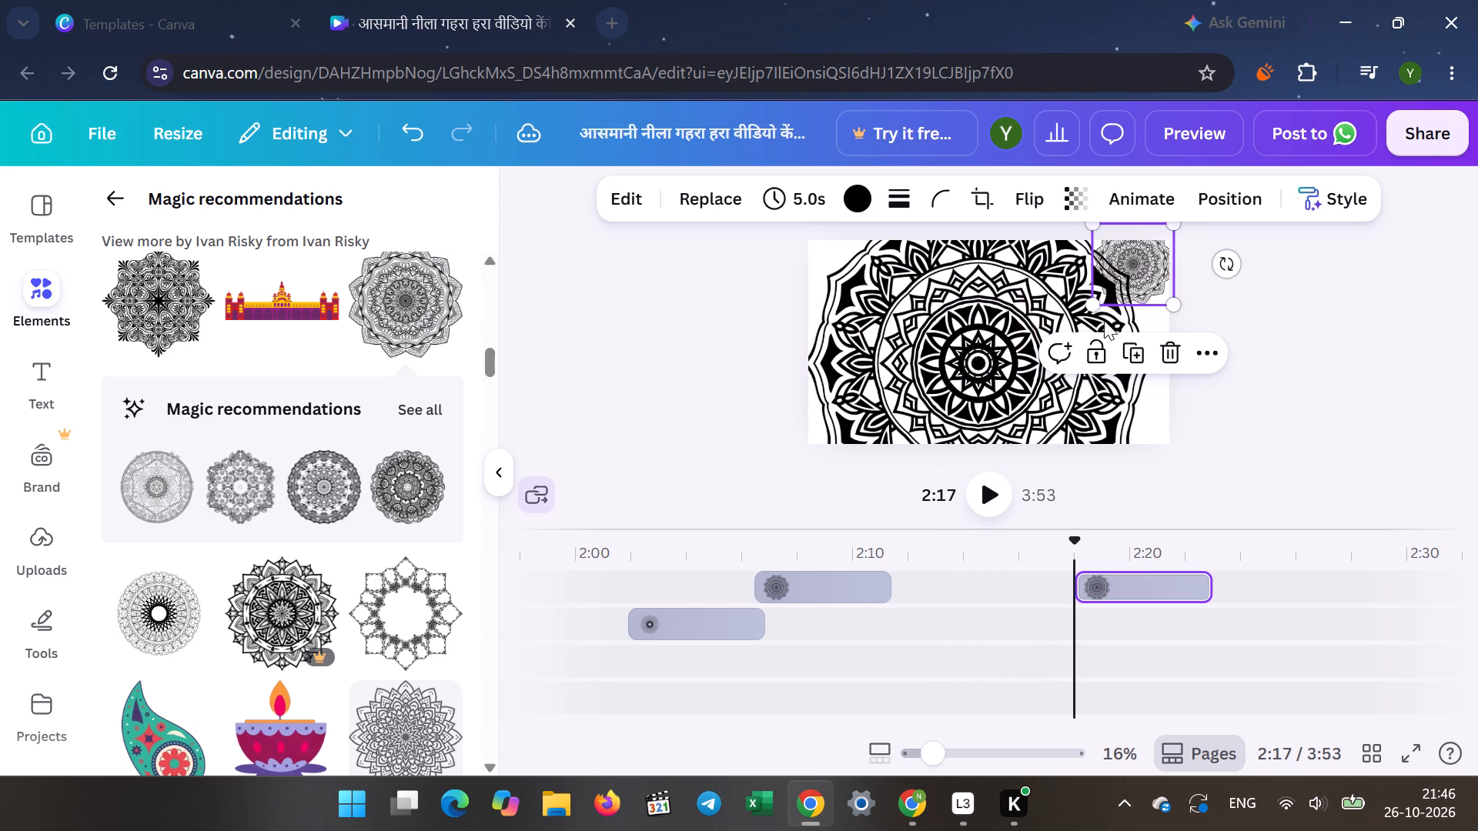
pyautogui.moveTo(1090, 304); pyautogui.dragTo(976, 409)
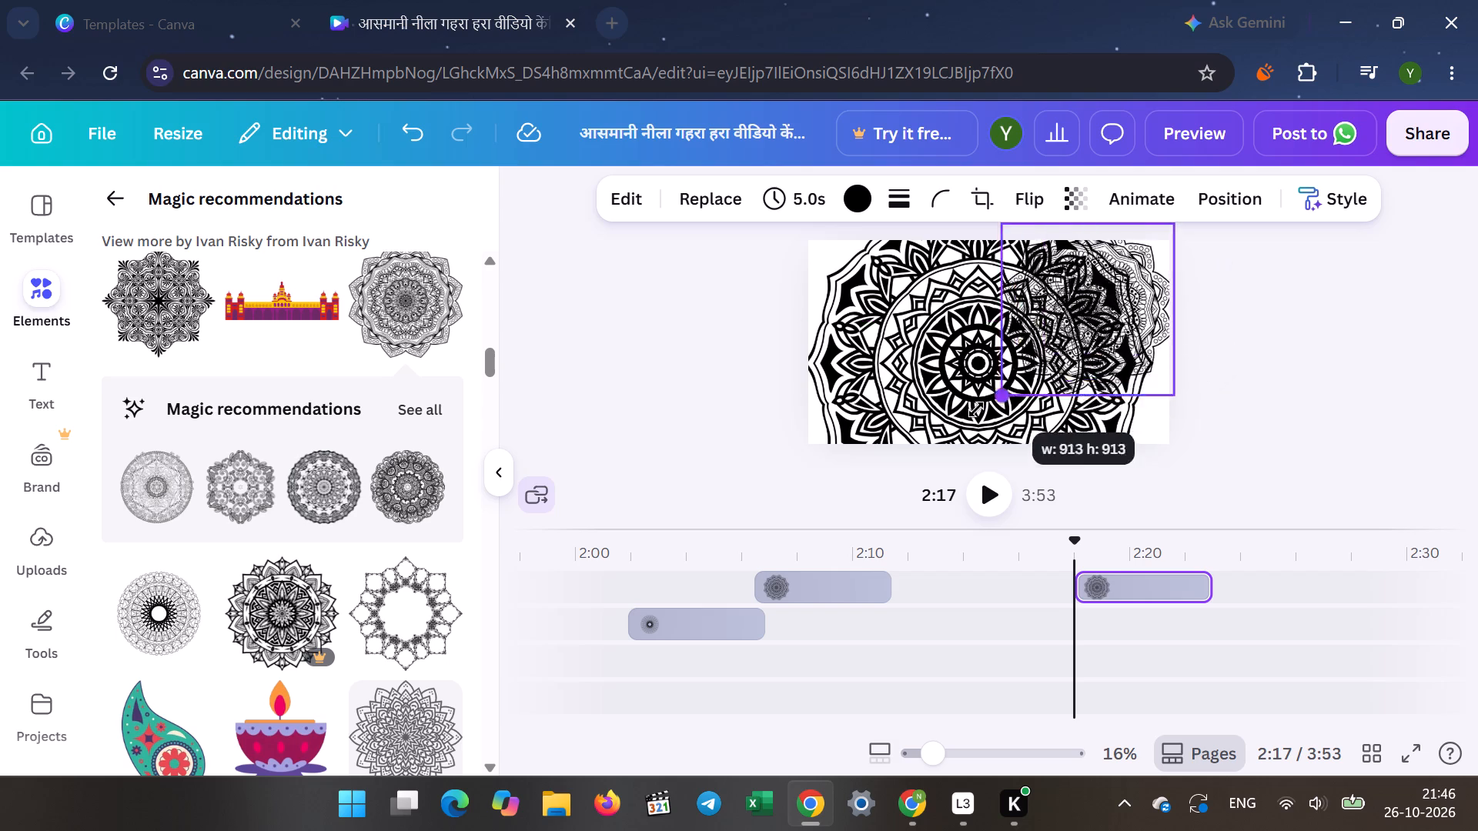
pyautogui.moveTo(976, 409); pyautogui.dragTo(818, 459)
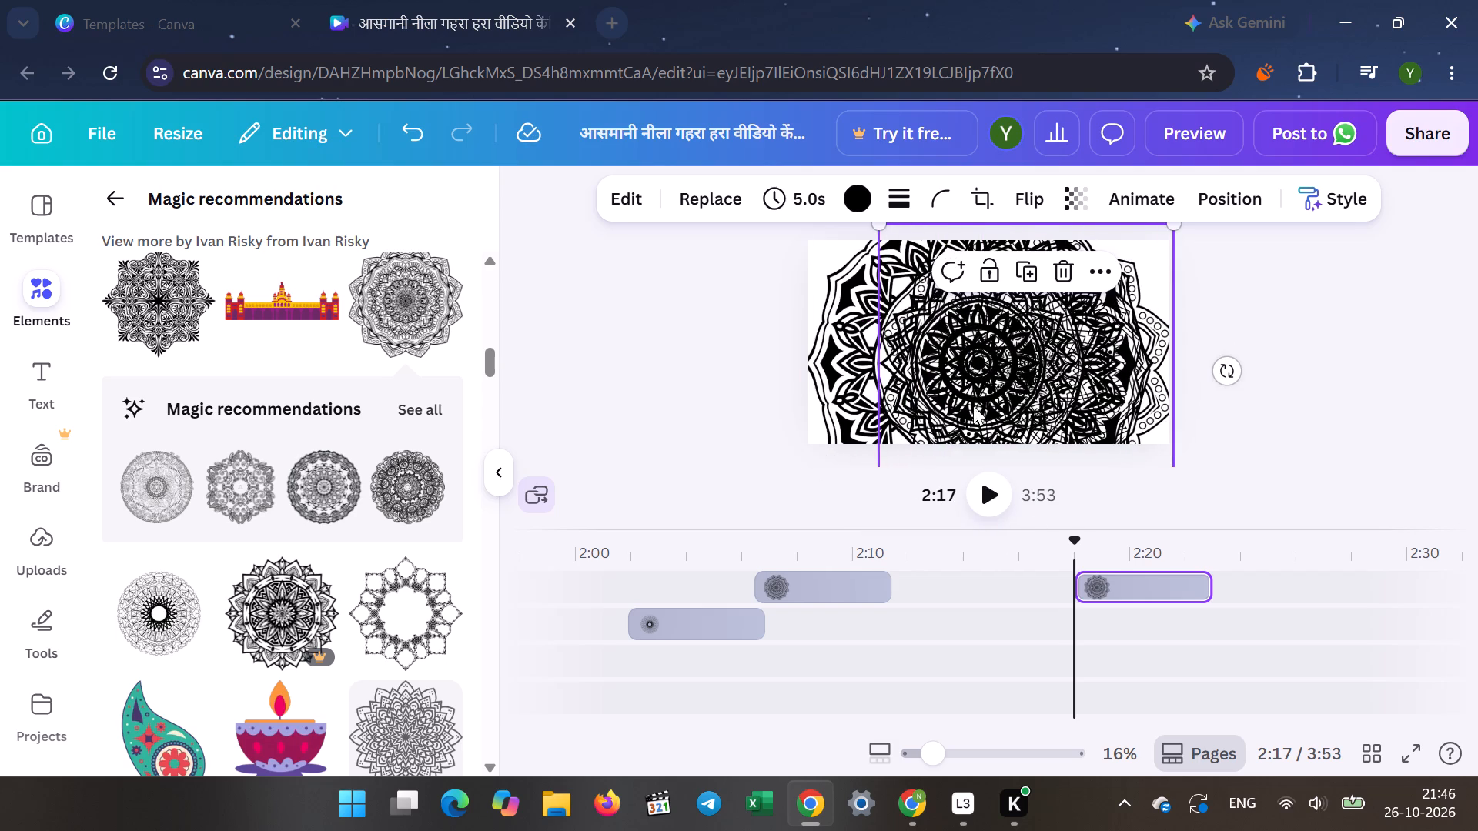
pyautogui.moveTo(984, 389); pyautogui.dragTo(1058, 353)
pyautogui.click(1347, 275)
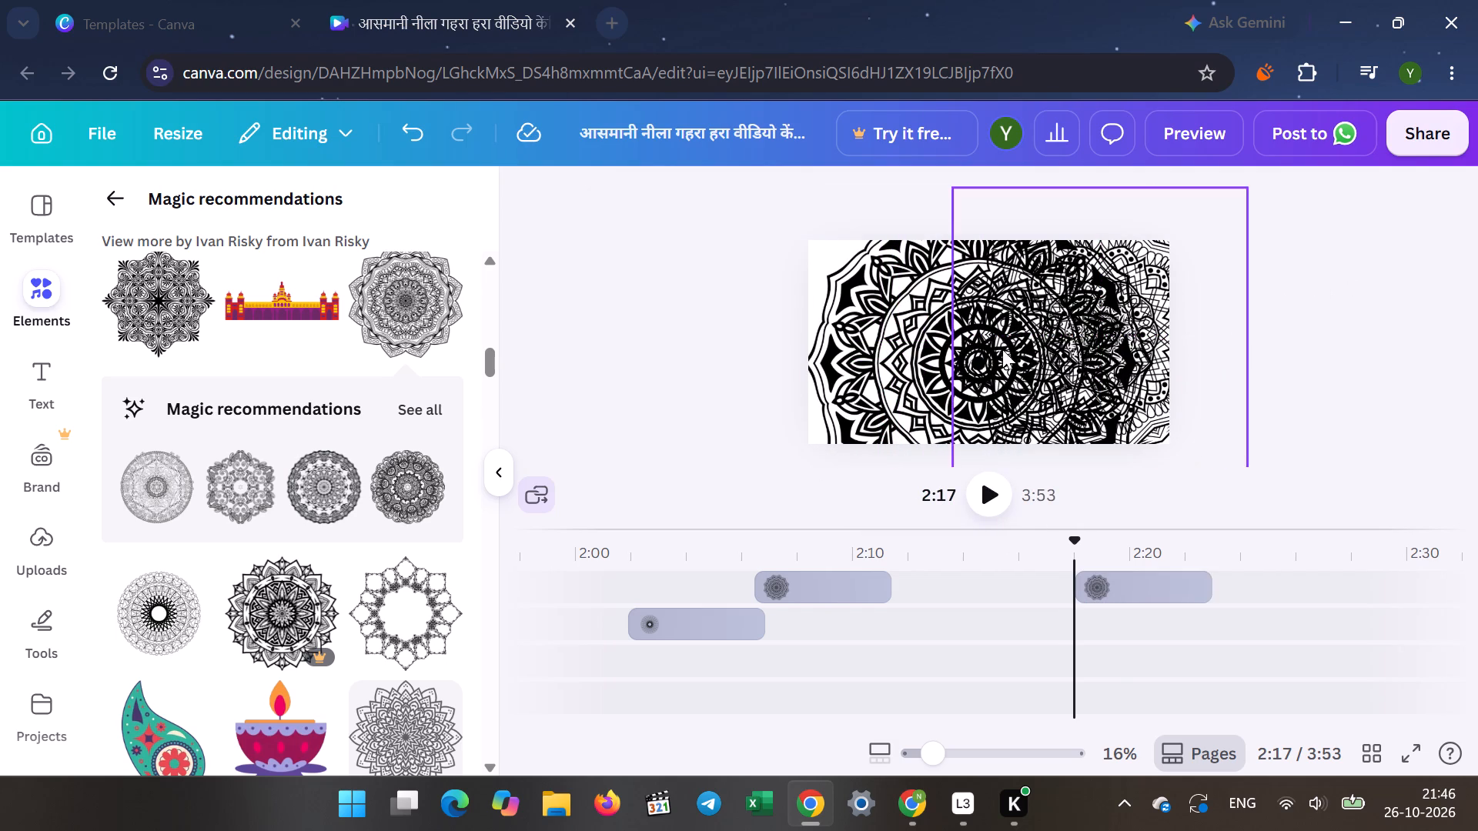
# Add a second petal mandala to the black-and-white mandala page, enlarged to about 1,474 by 1,474, over its left side.
pyautogui.click(376, 305)
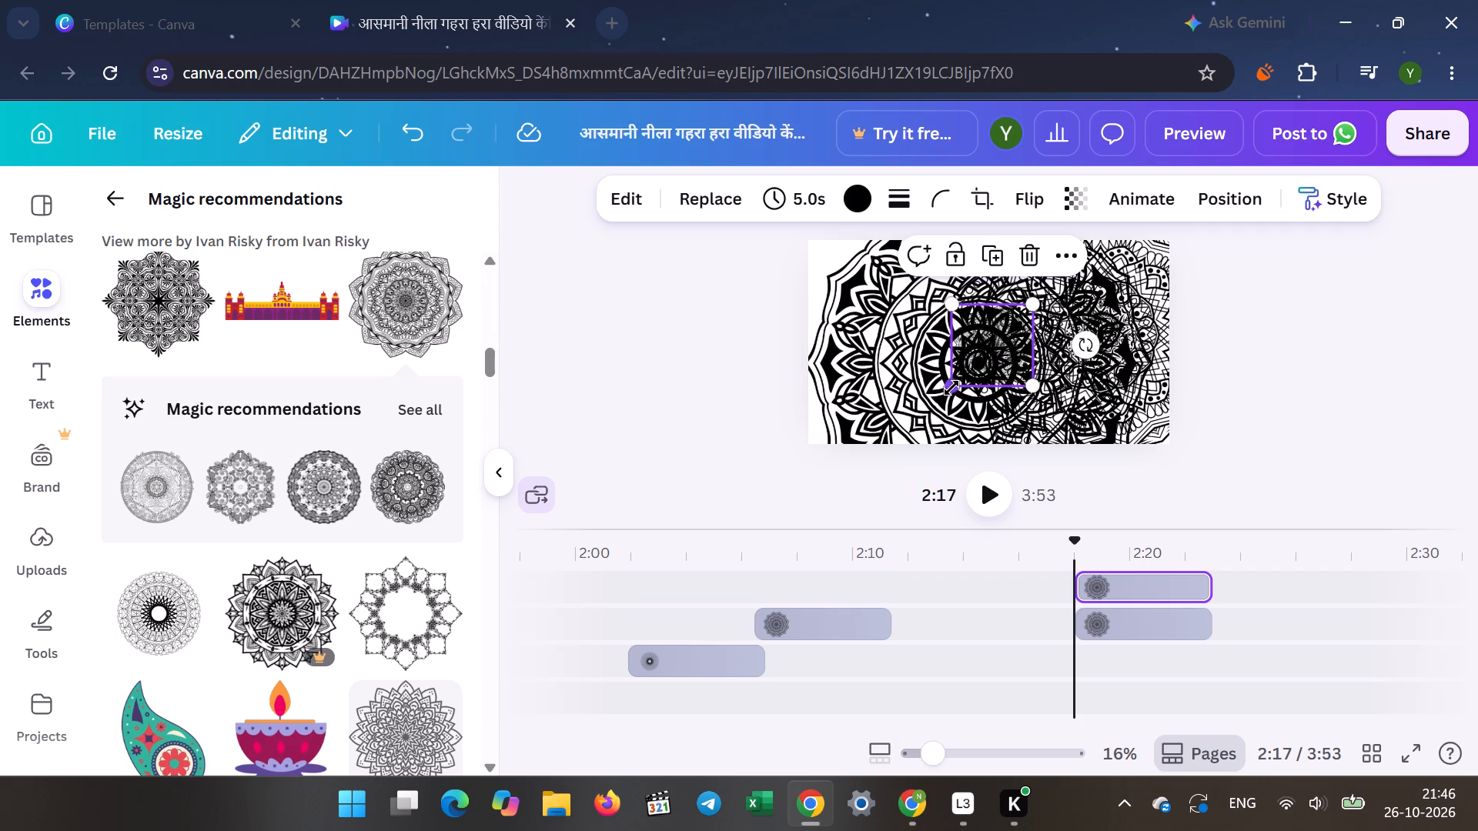
pyautogui.moveTo(949, 385); pyautogui.dragTo(605, 434)
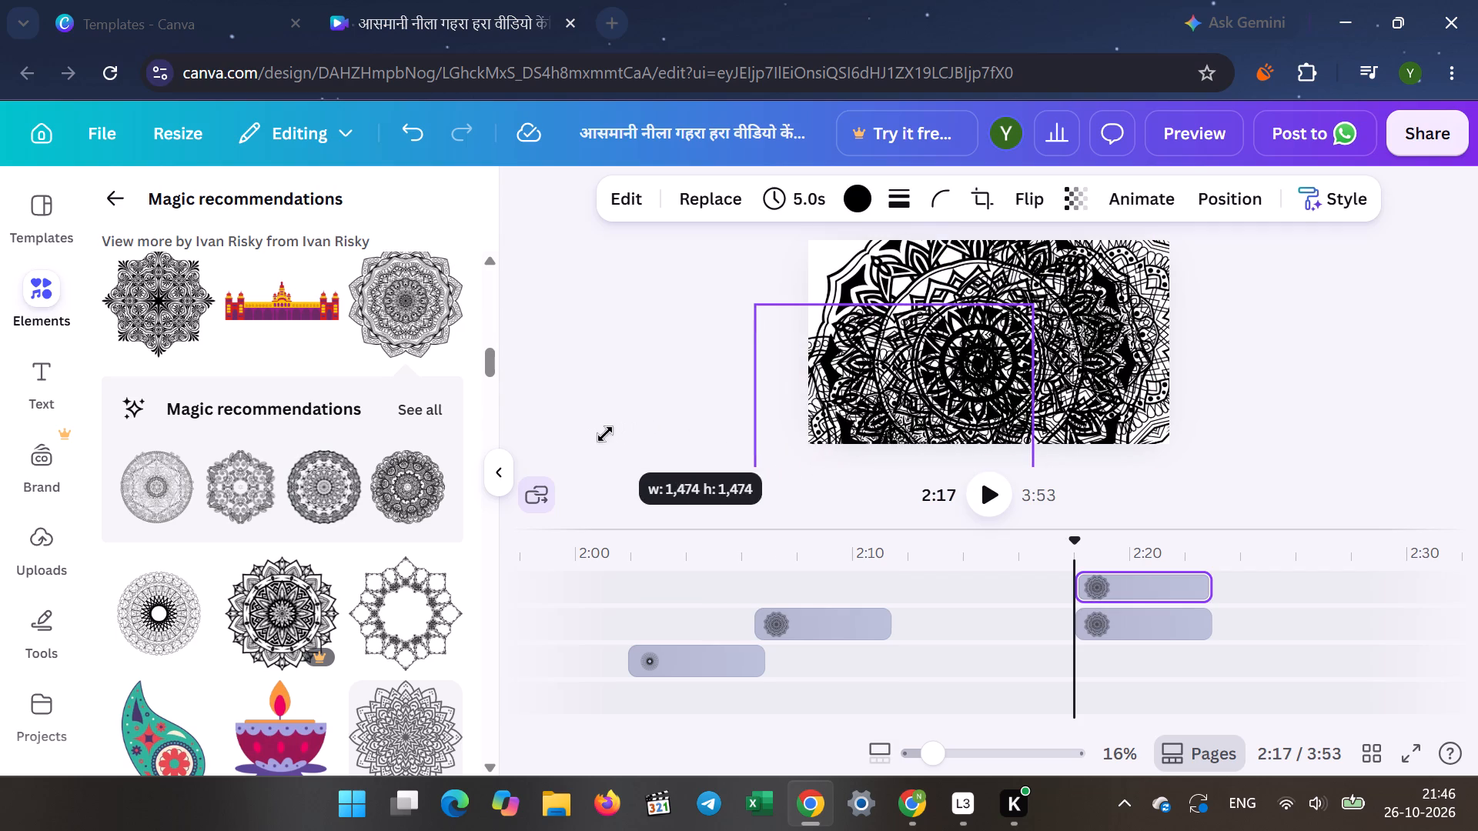
pyautogui.moveTo(605, 434); pyautogui.dragTo(600, 432)
pyautogui.moveTo(871, 387); pyautogui.dragTo(827, 324)
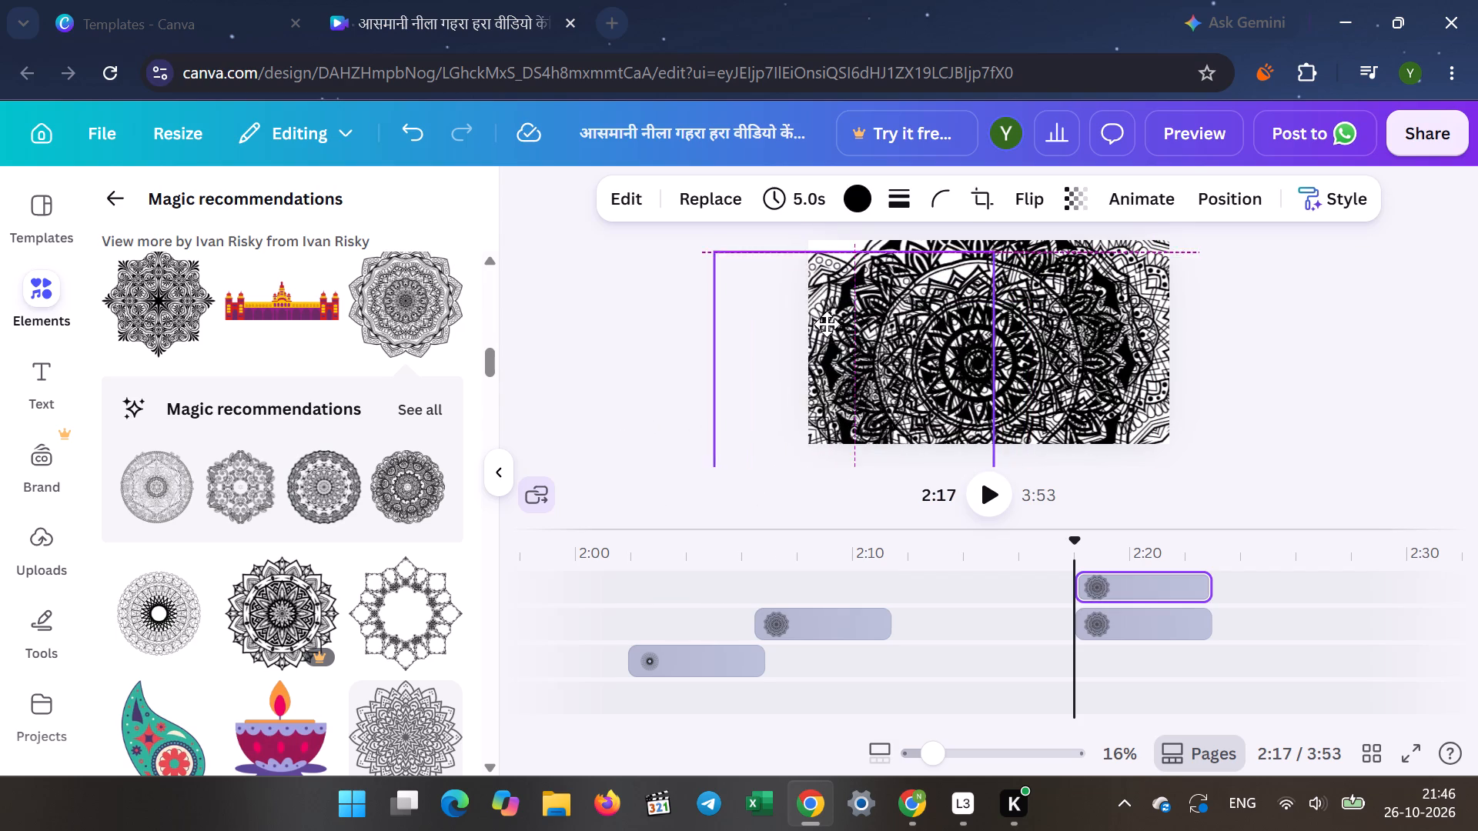
pyautogui.moveTo(827, 324); pyautogui.dragTo(820, 295)
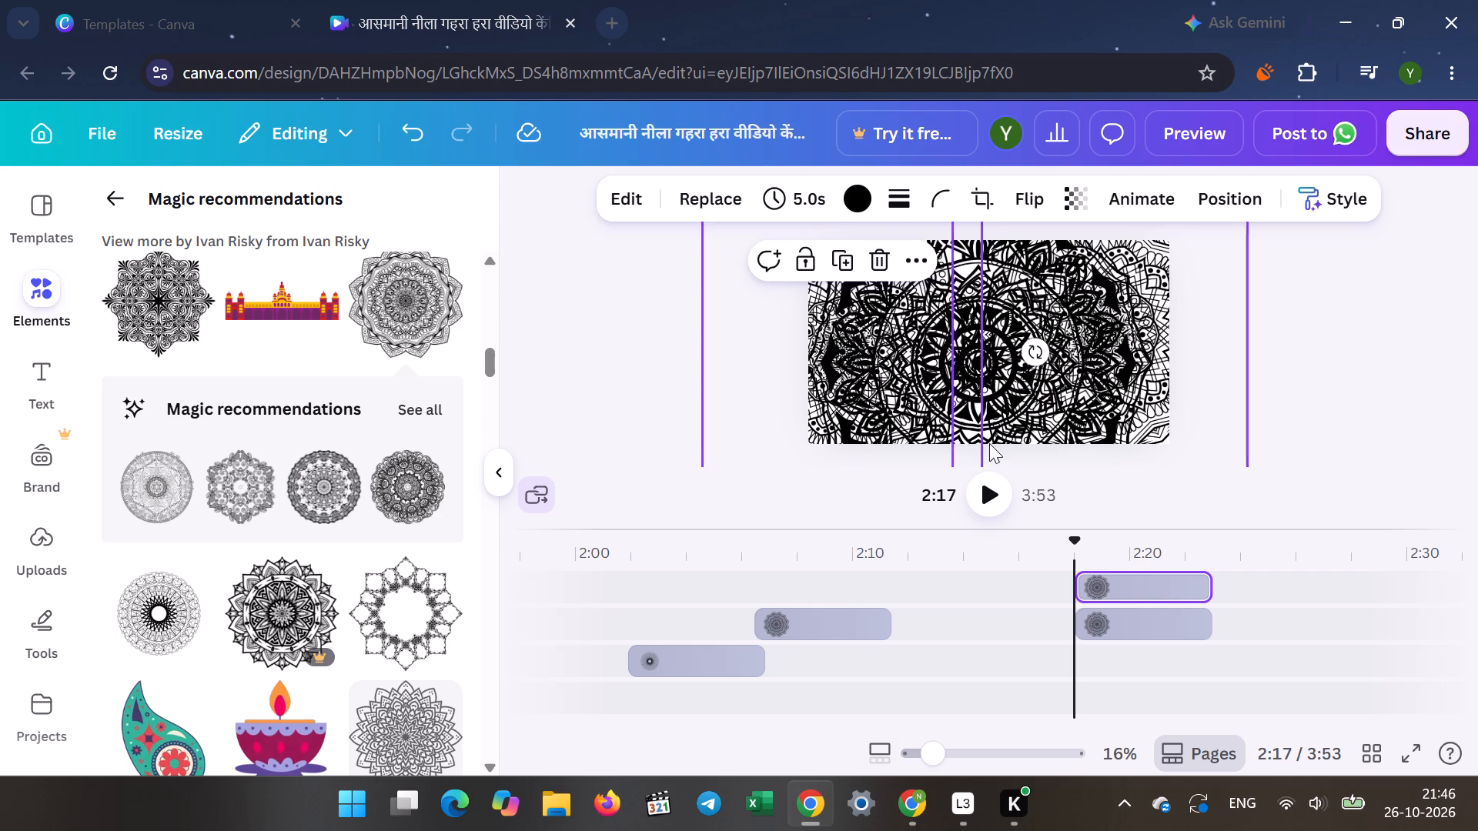
# Play on to 2:32 and add the petal mandala, enlarged, in the upper-right corner of the floral wedding cake page.
pyautogui.click(988, 489)
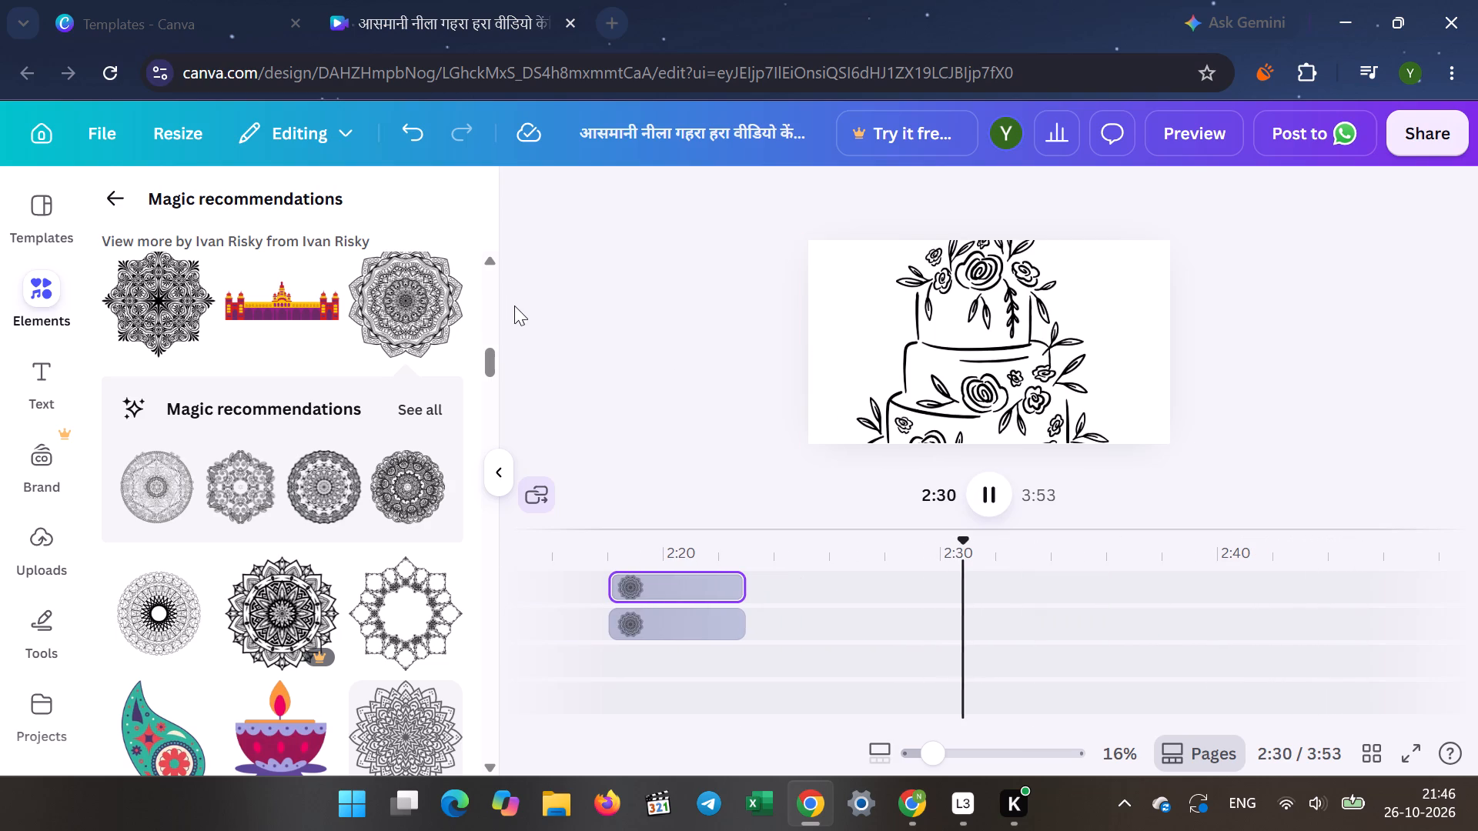
pyautogui.click(391, 311)
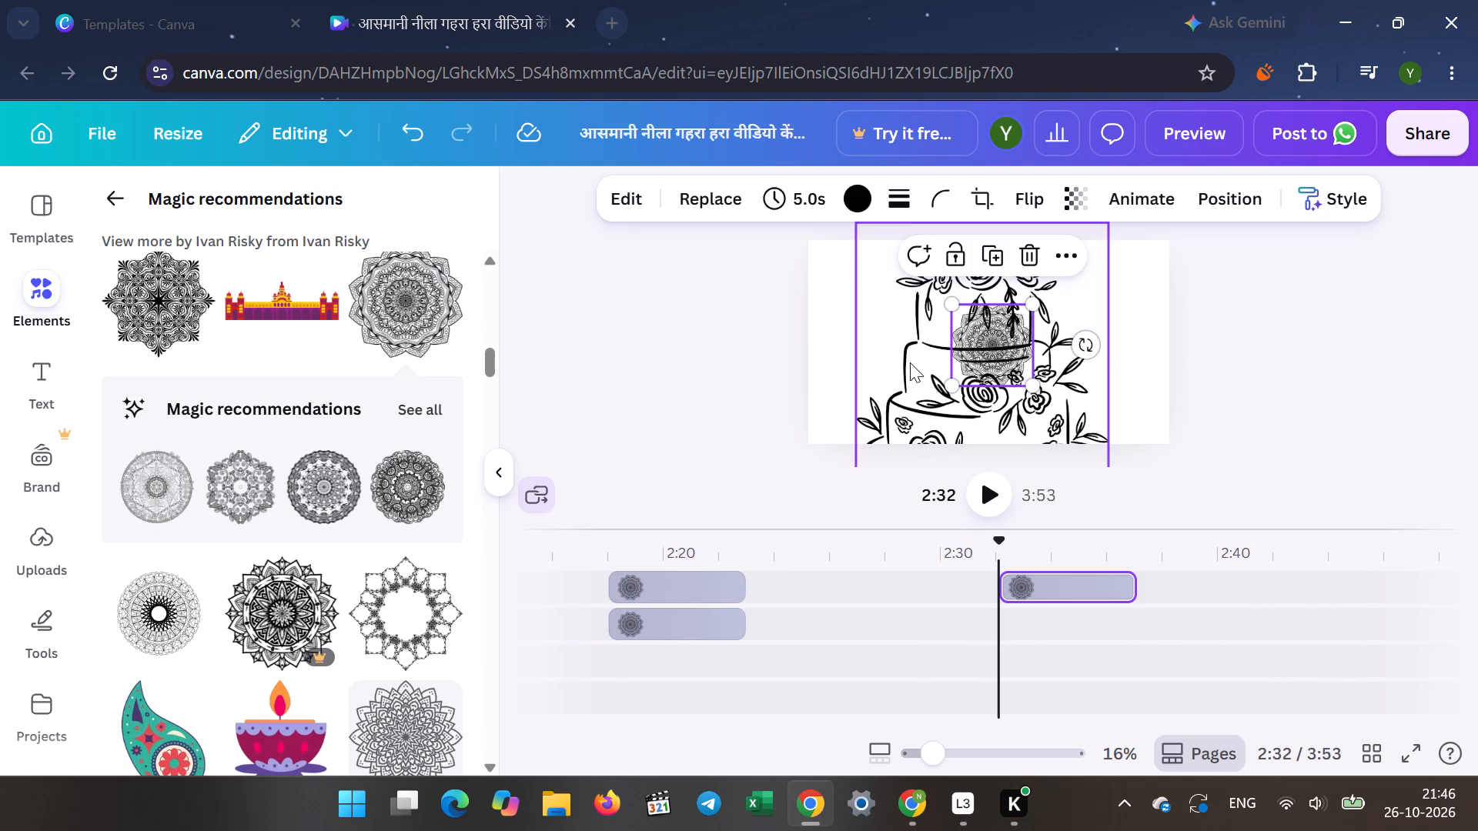
pyautogui.moveTo(953, 385); pyautogui.dragTo(948, 386)
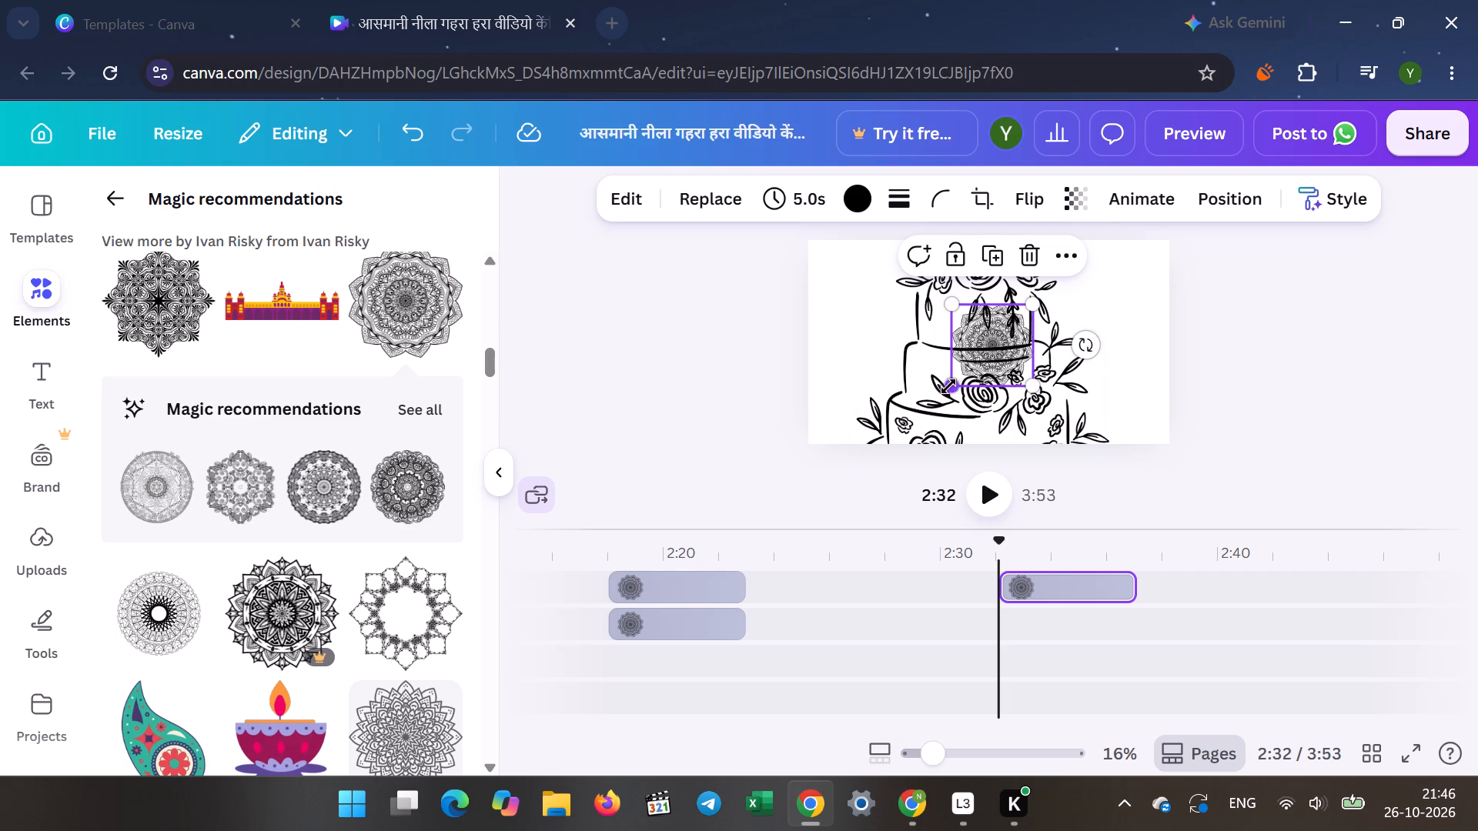
pyautogui.moveTo(948, 386); pyautogui.dragTo(798, 469)
pyautogui.moveTo(923, 388); pyautogui.dragTo(965, 360)
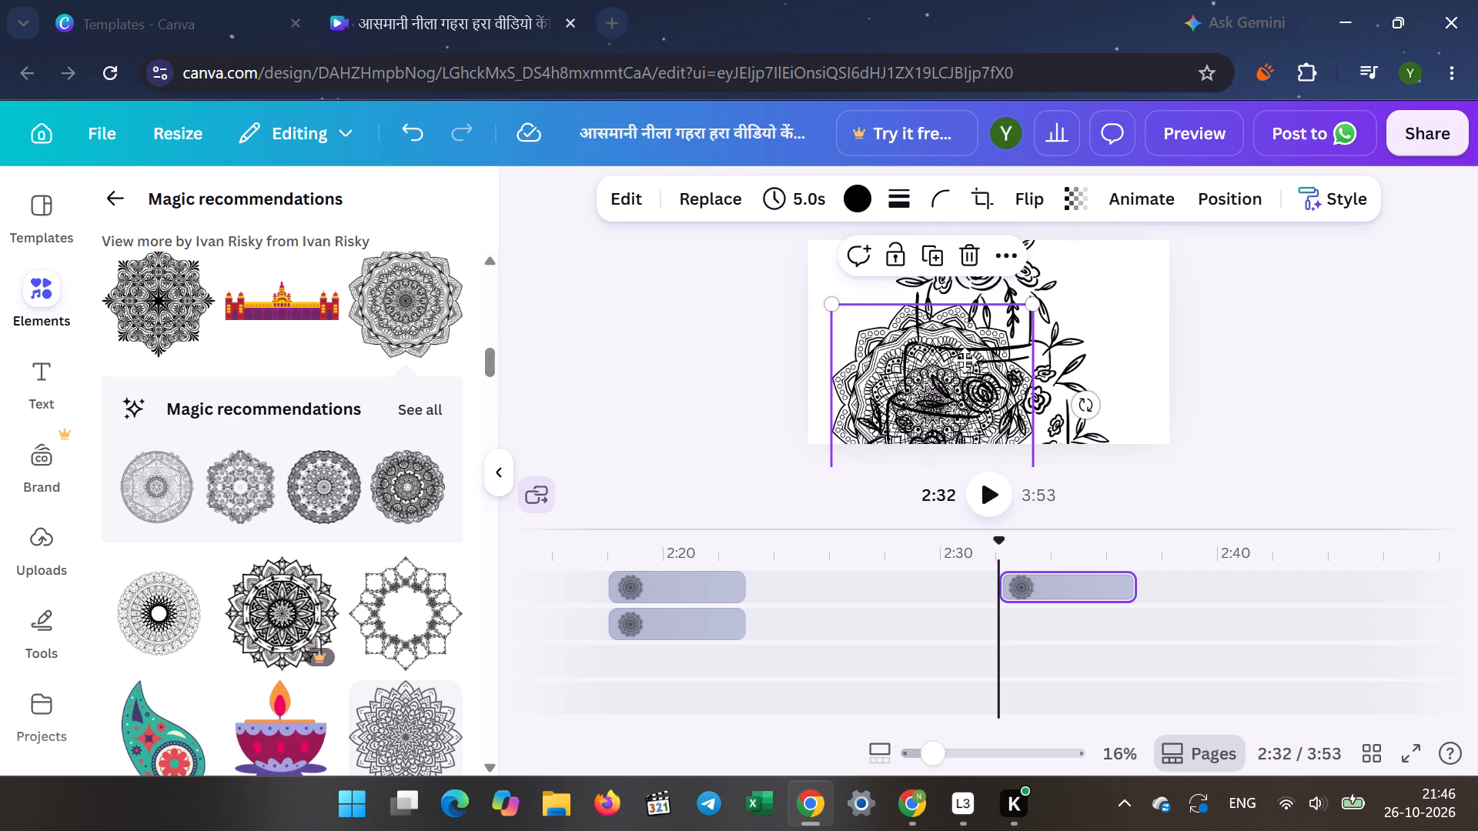
pyautogui.moveTo(965, 360); pyautogui.dragTo(1114, 286)
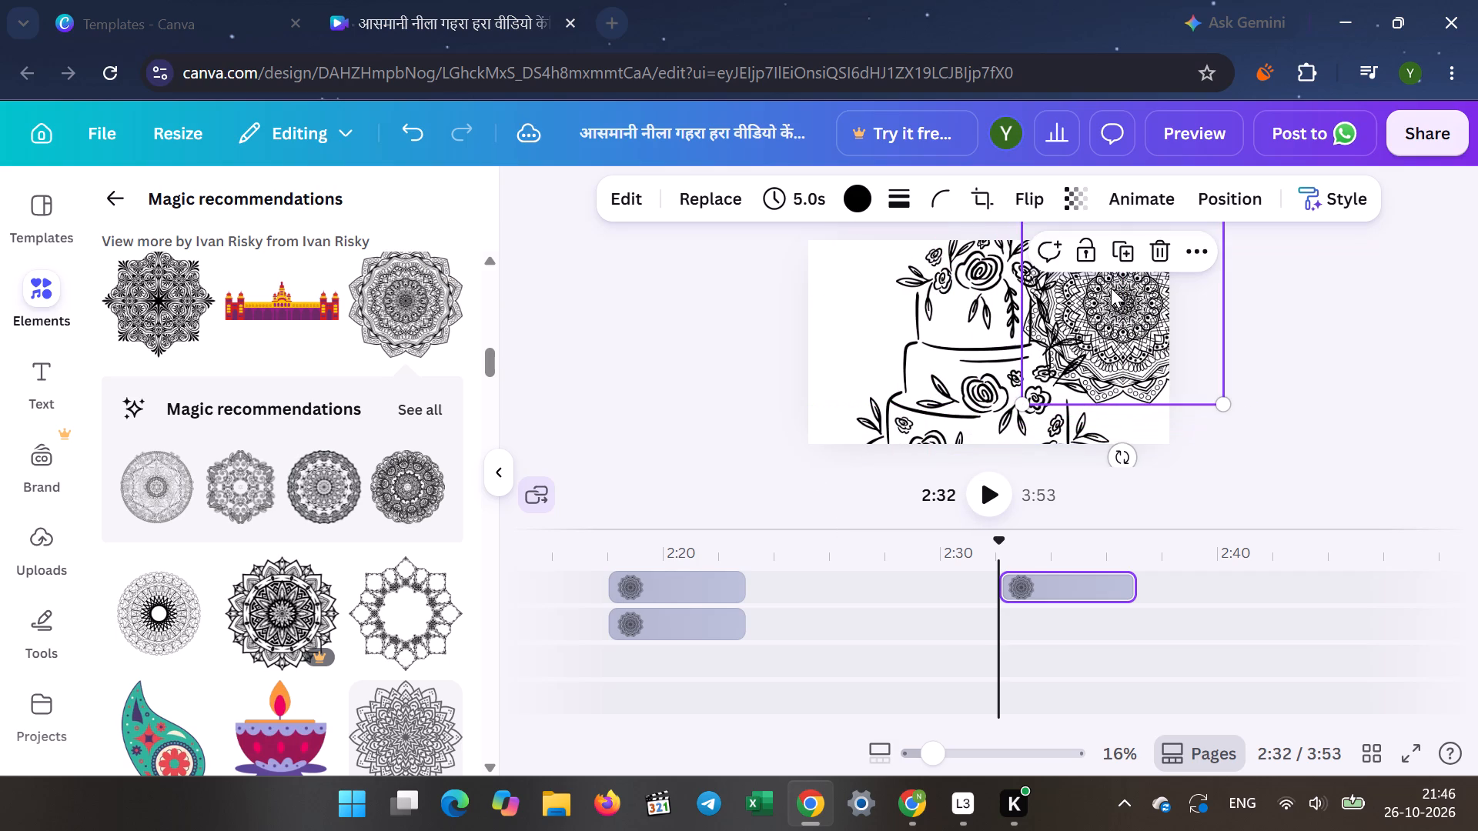
pyautogui.click(721, 355)
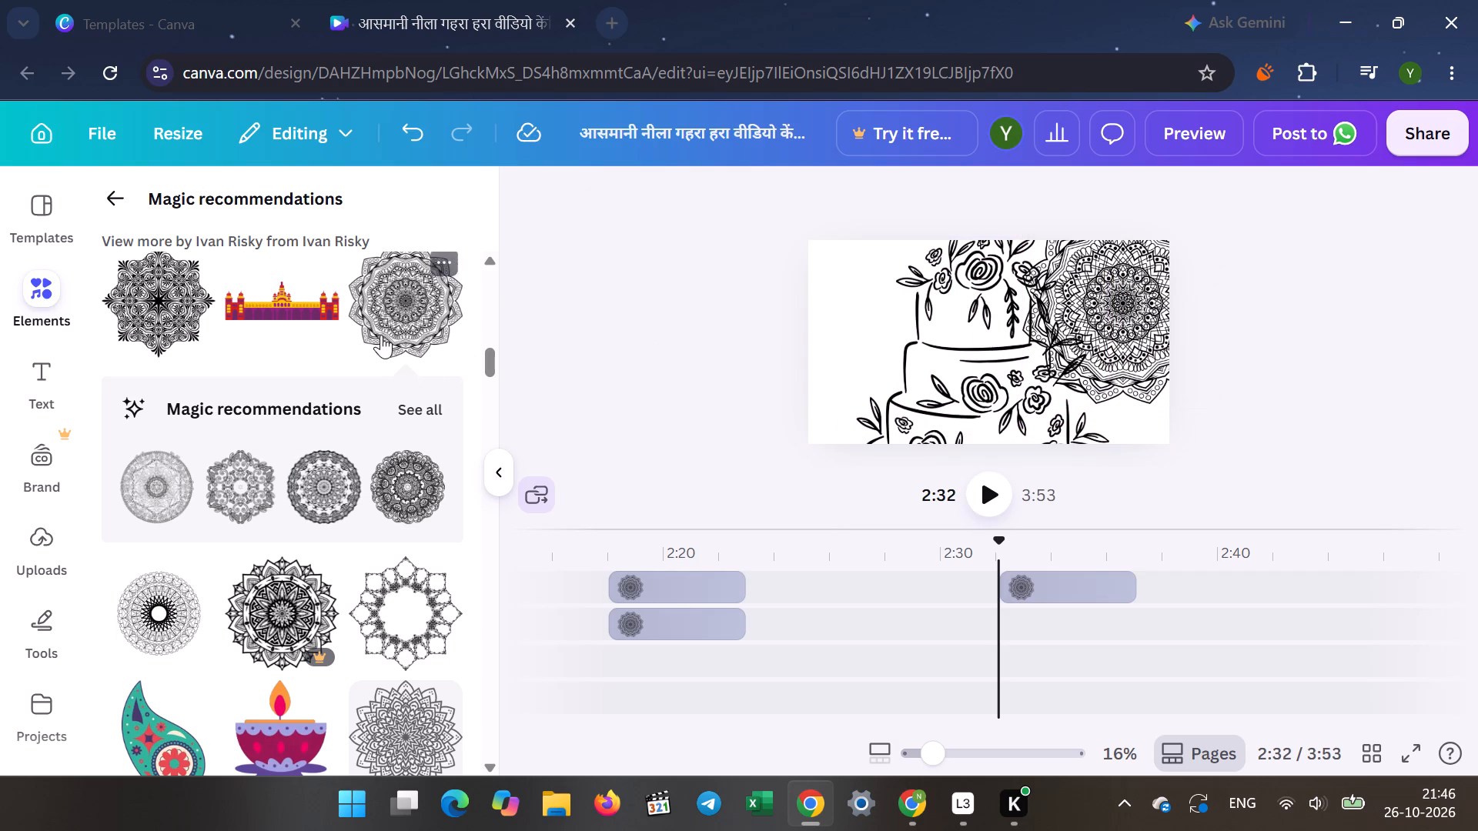
# Add a second enlarged petal mandala to the wedding cake page, partly past the left edge beside the cake.
pyautogui.click(381, 325)
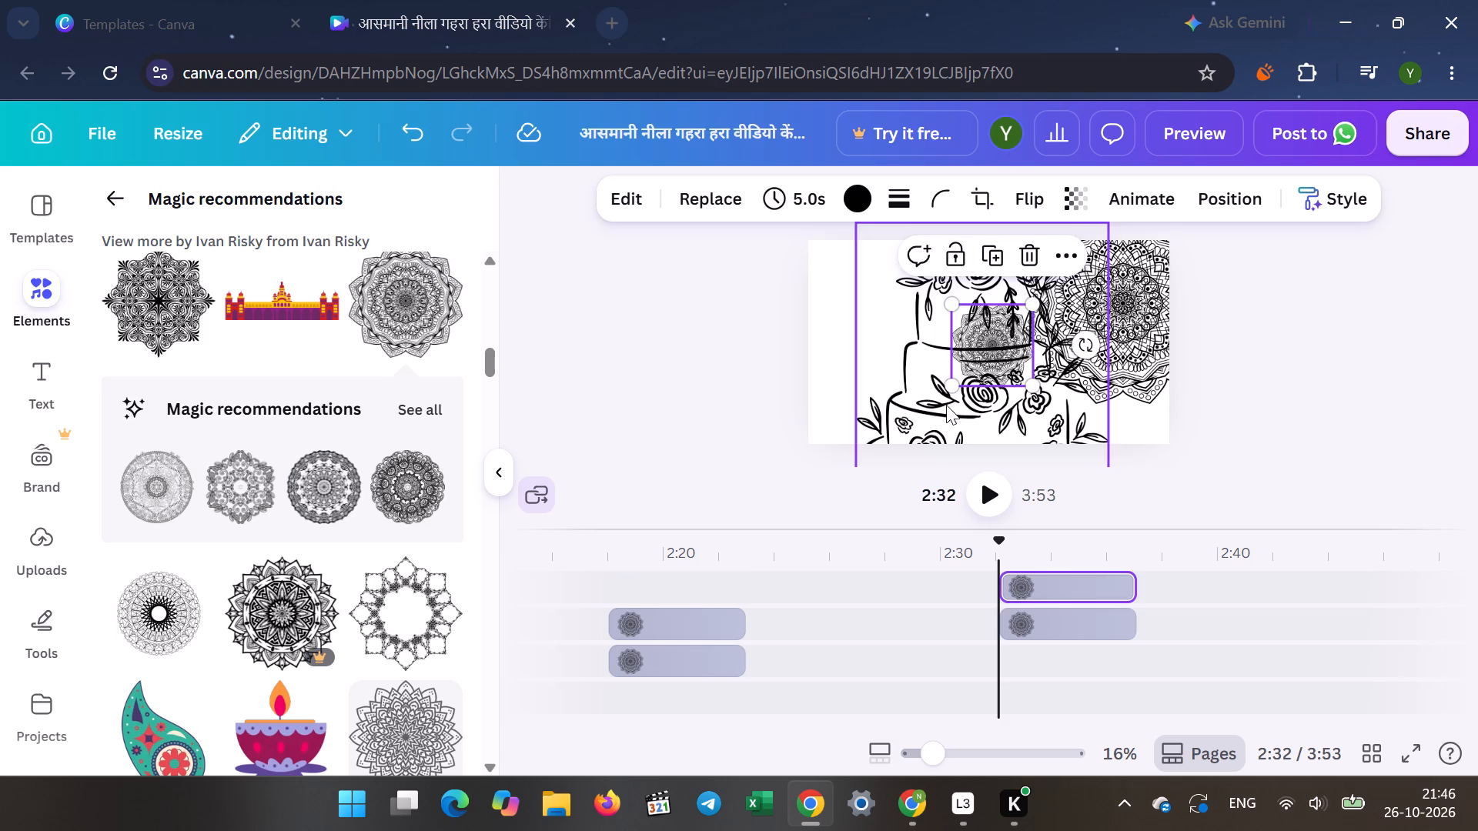
pyautogui.moveTo(948, 388); pyautogui.dragTo(817, 467)
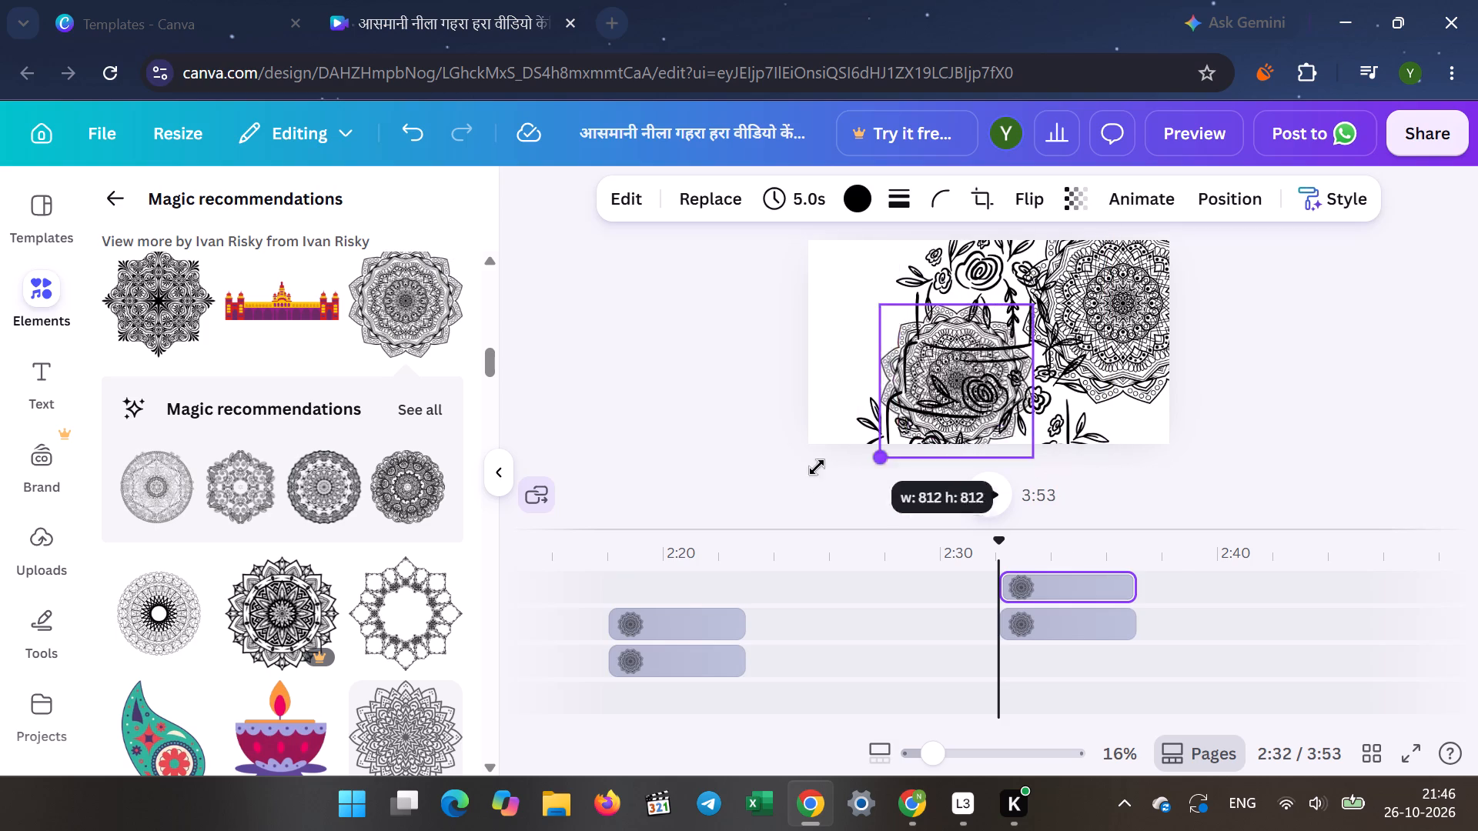
pyautogui.moveTo(817, 467); pyautogui.dragTo(776, 492)
pyautogui.moveTo(920, 368); pyautogui.dragTo(860, 330)
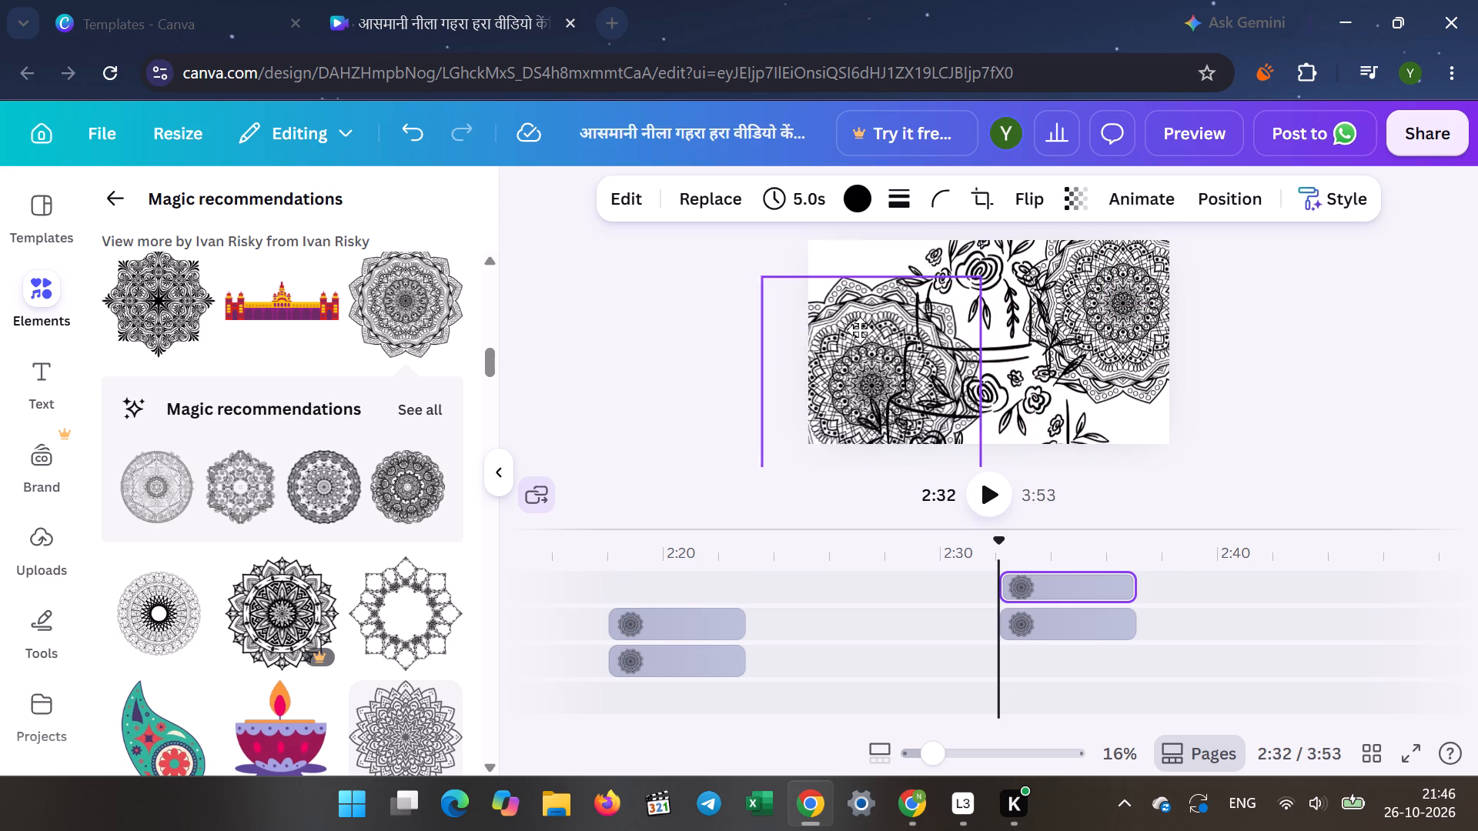
pyautogui.moveTo(860, 330); pyautogui.dragTo(846, 276)
pyautogui.click(655, 309)
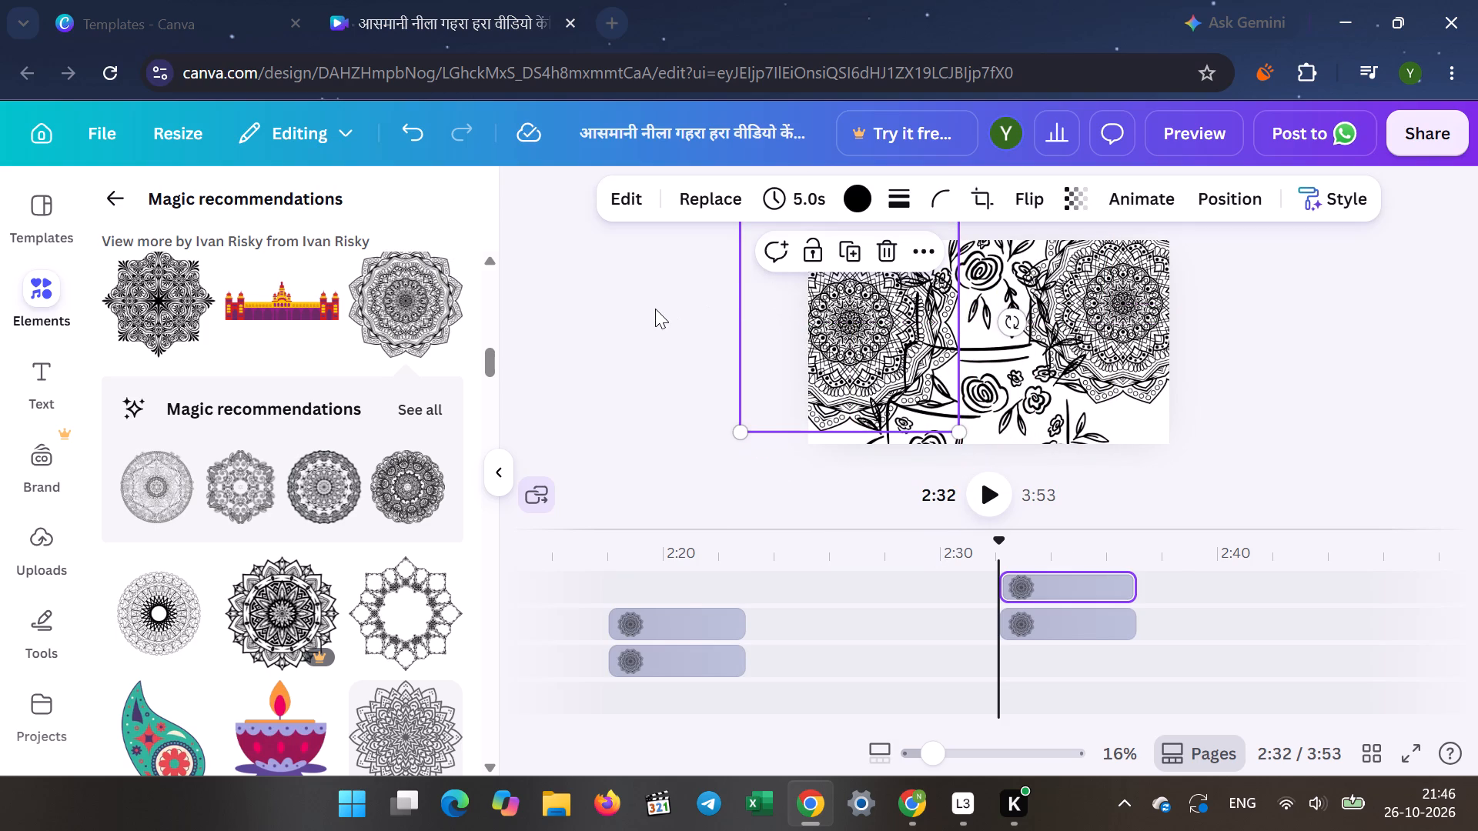
# Add a third petal mandala to the wedding cake page, enlarged, over the cake's lower centre.
pyautogui.click(394, 302)
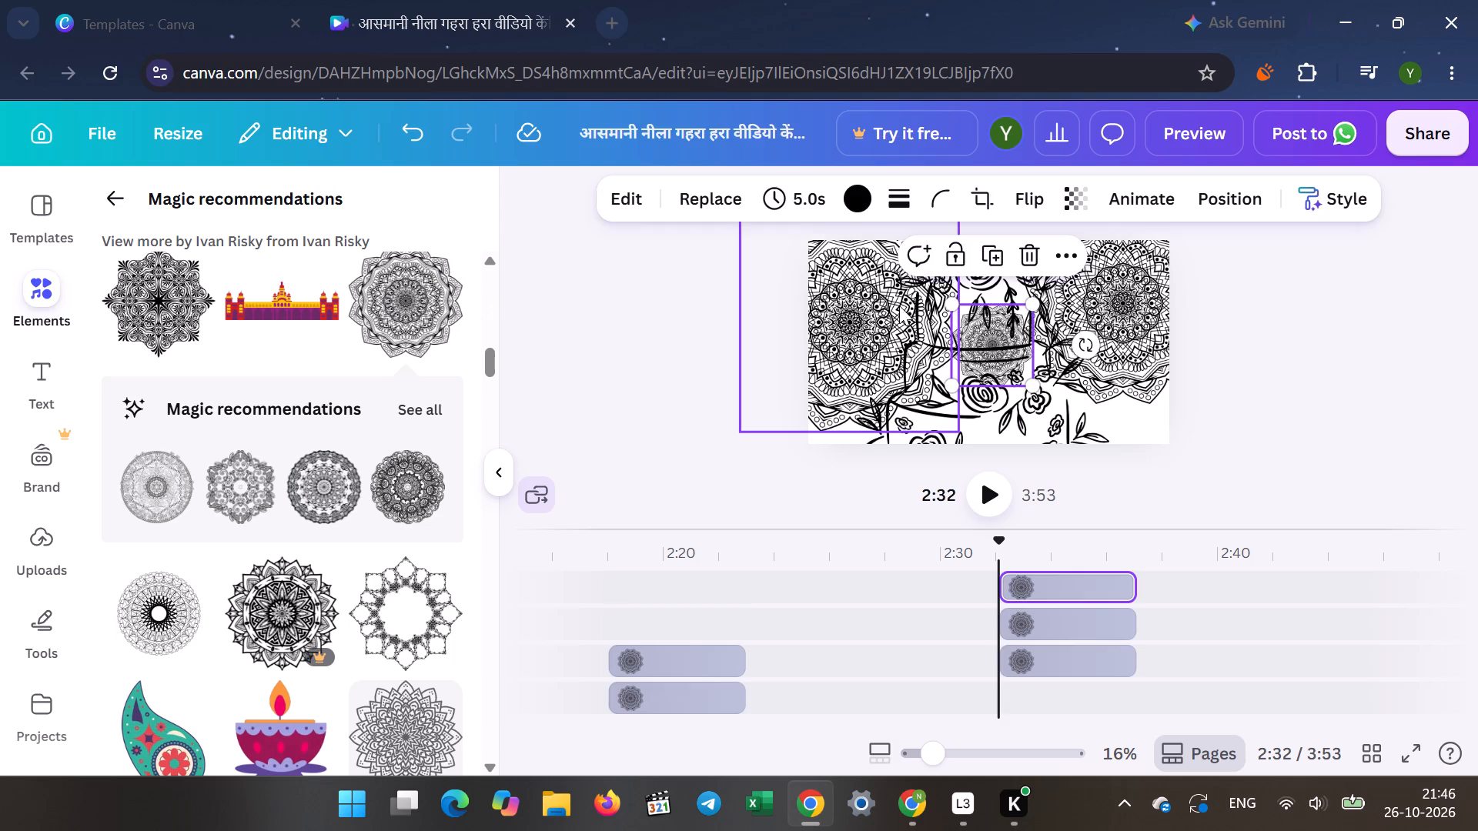
pyautogui.moveTo(993, 335); pyautogui.dragTo(1118, 398)
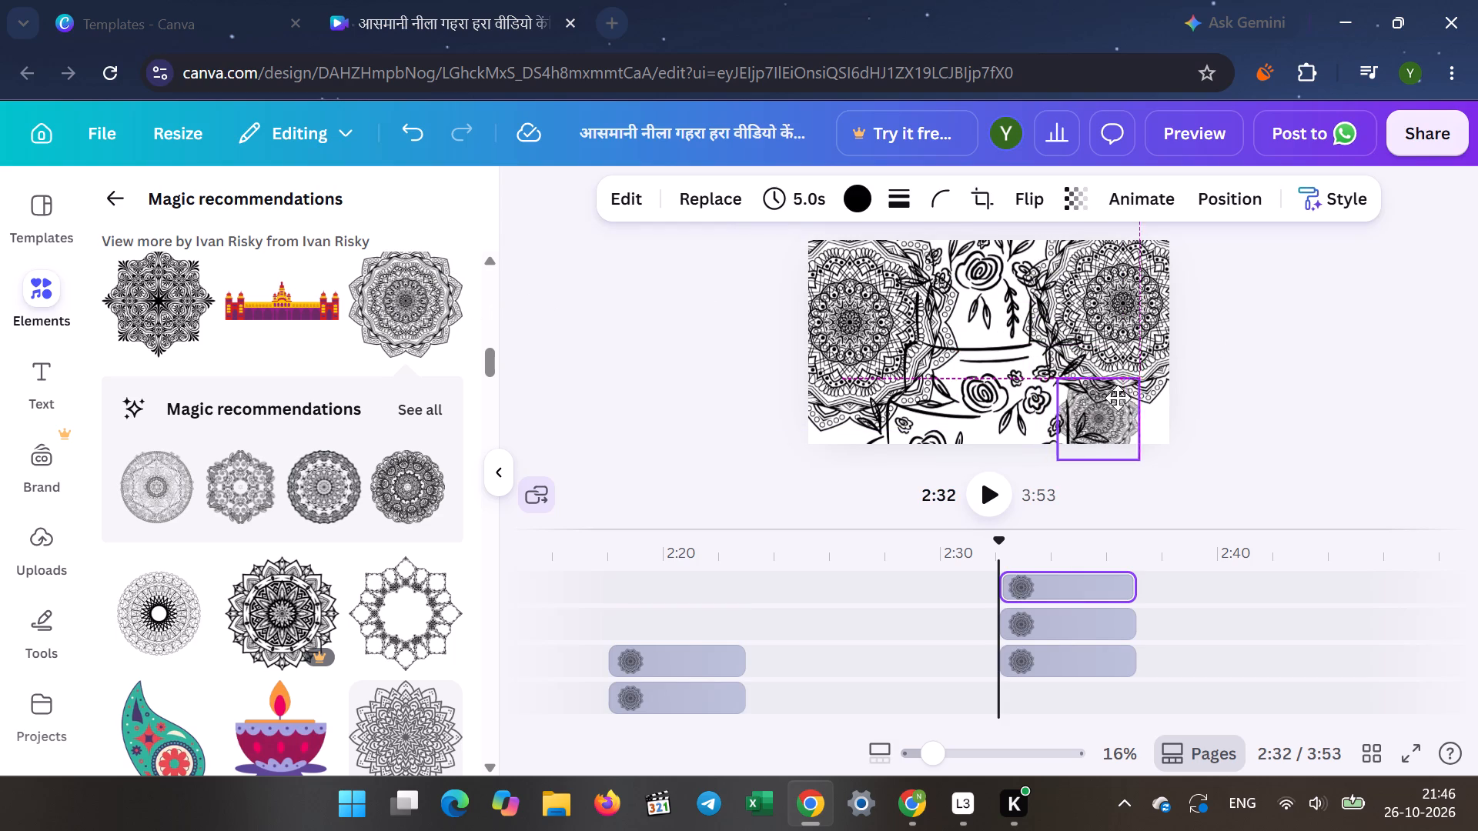
pyautogui.moveTo(1118, 398); pyautogui.dragTo(1134, 359)
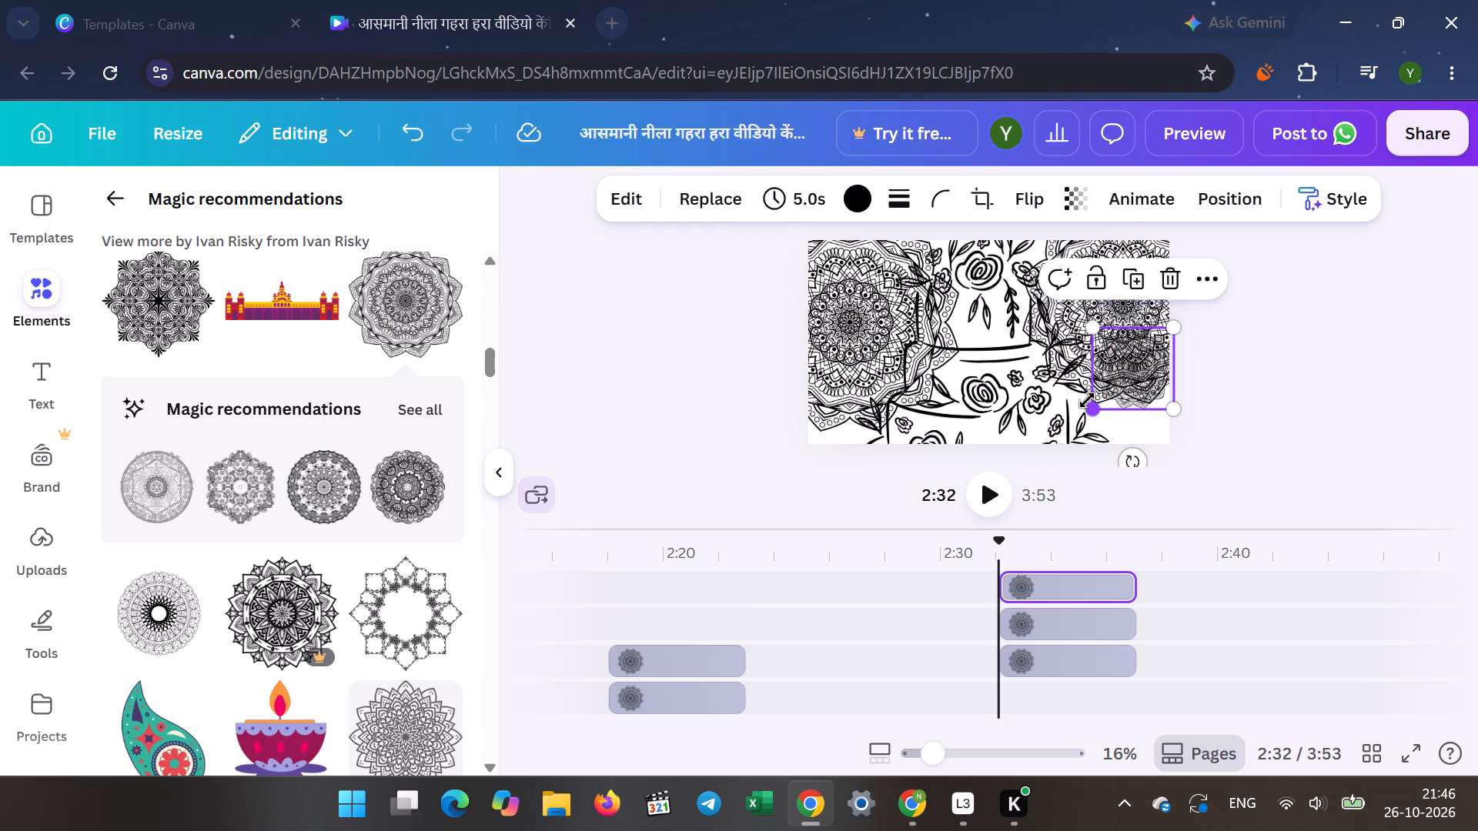
pyautogui.moveTo(1087, 400); pyautogui.dragTo(966, 456)
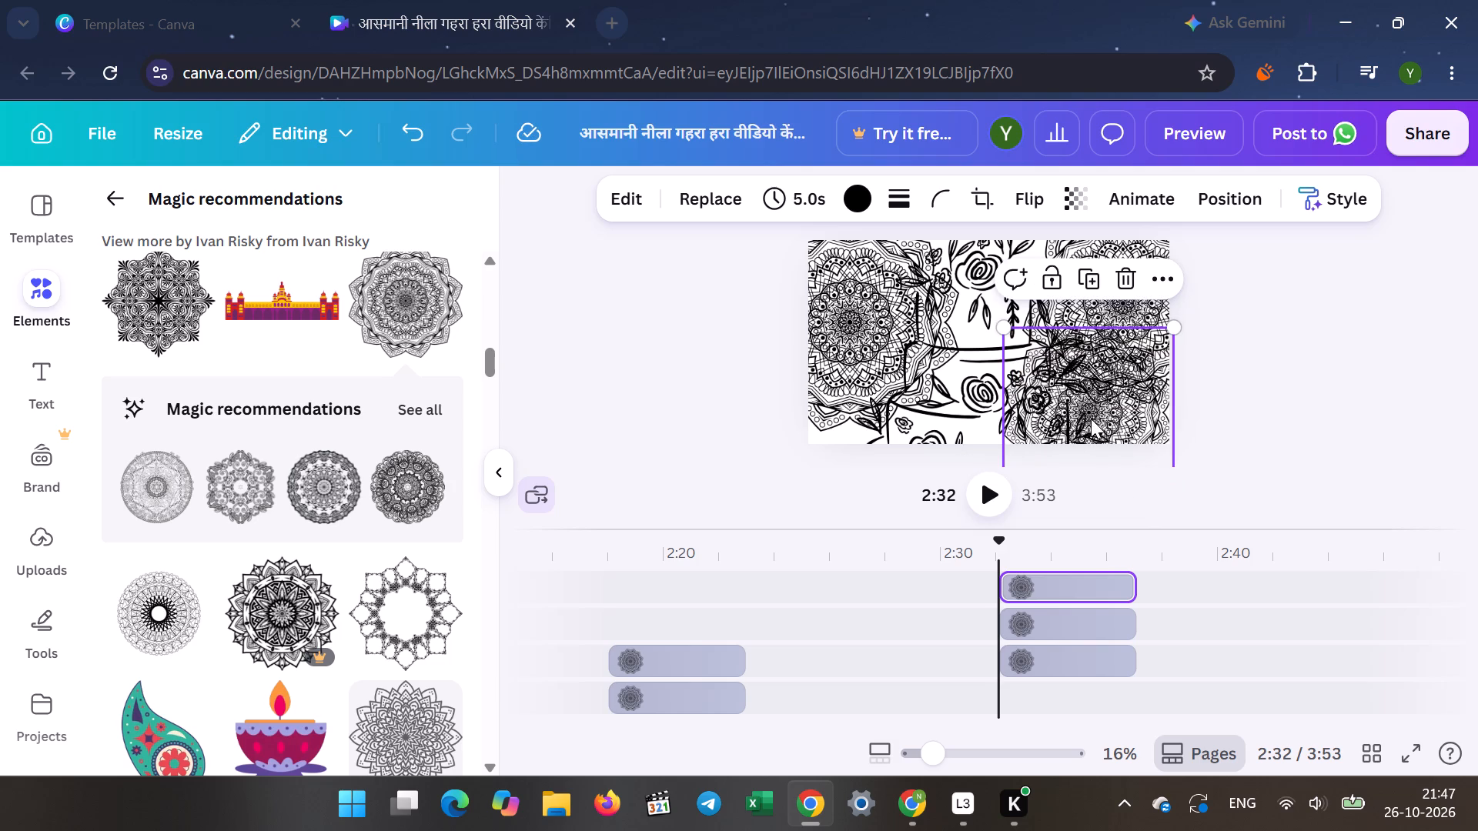
pyautogui.moveTo(1091, 419); pyautogui.dragTo(1011, 393)
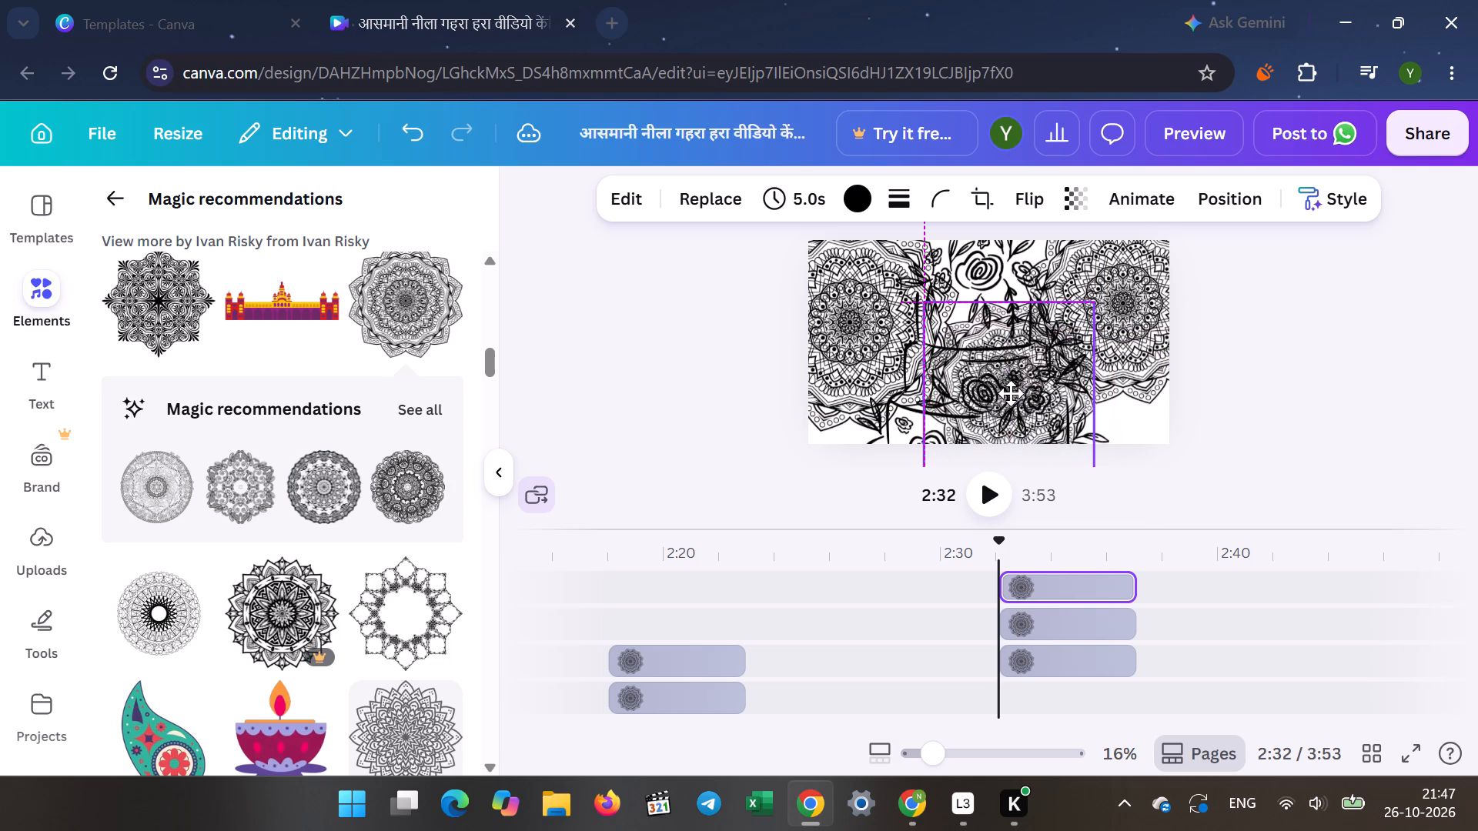
pyautogui.moveTo(1011, 393); pyautogui.dragTo(1001, 382)
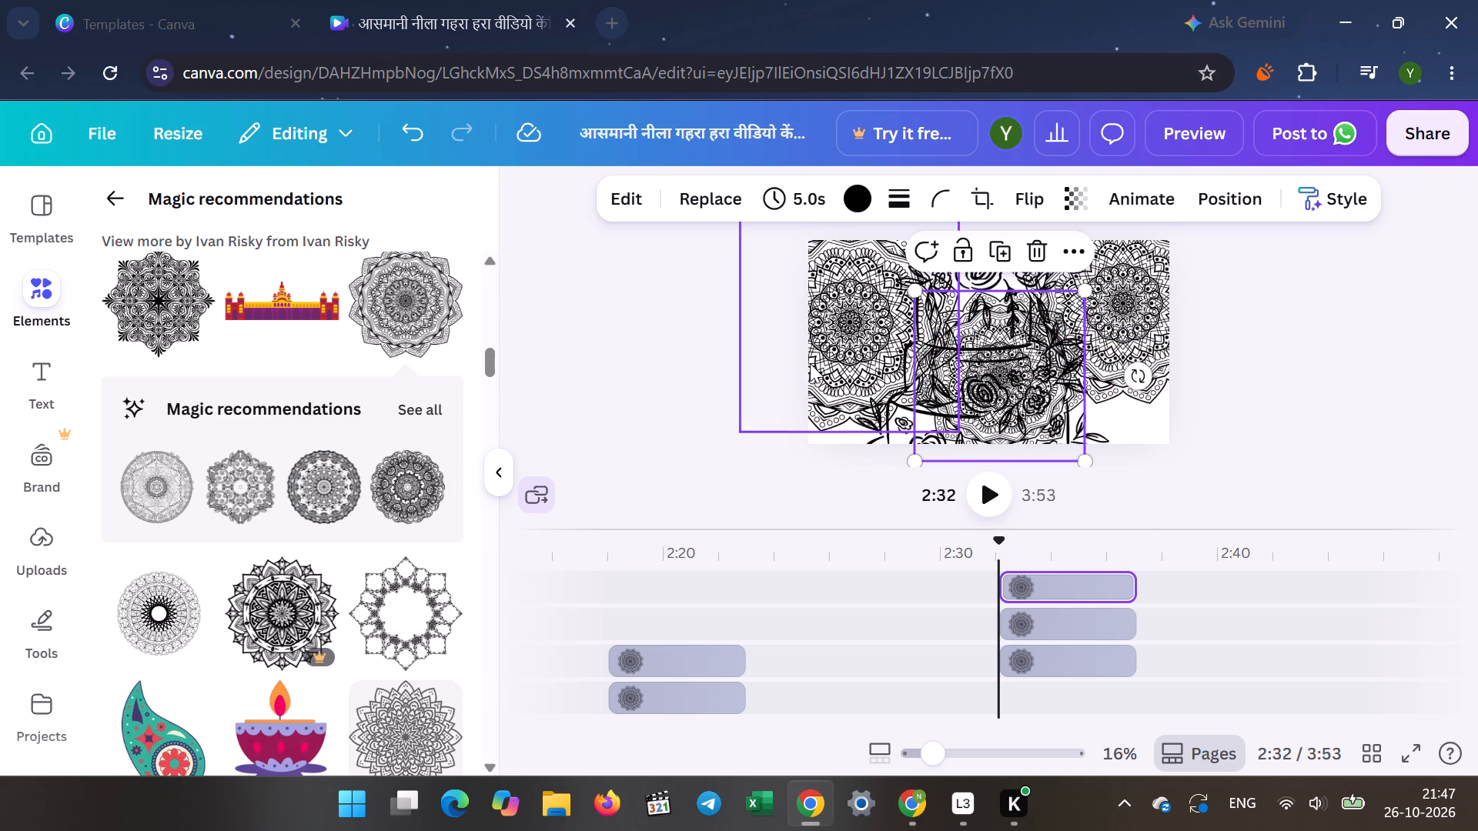
pyautogui.click(785, 362)
# Add two more enlarged petal mandalas to the wedding cake page, over its lower-left and lower-right corners.
pyautogui.click(397, 315)
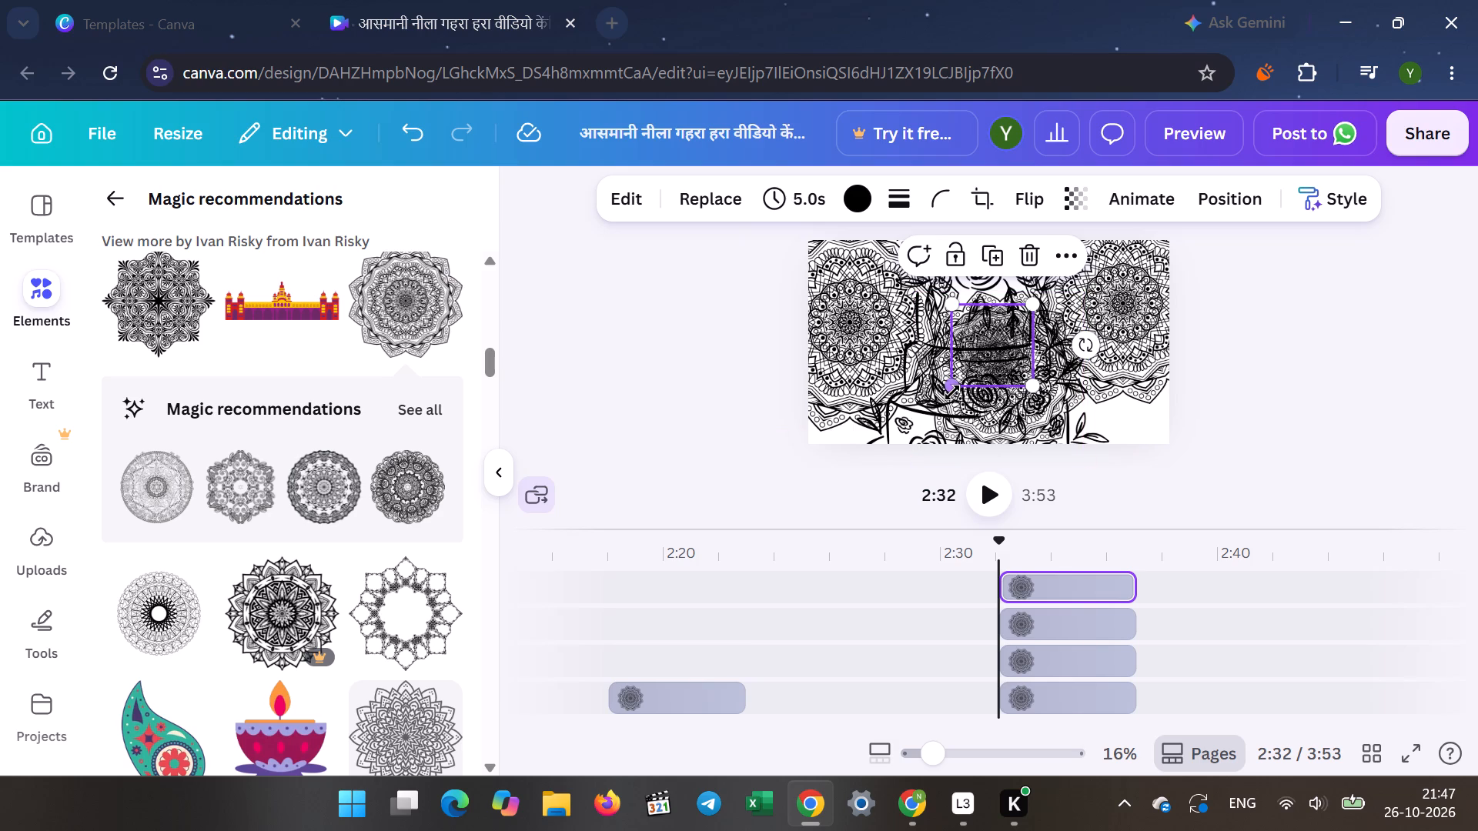
pyautogui.moveTo(955, 385); pyautogui.dragTo(860, 430)
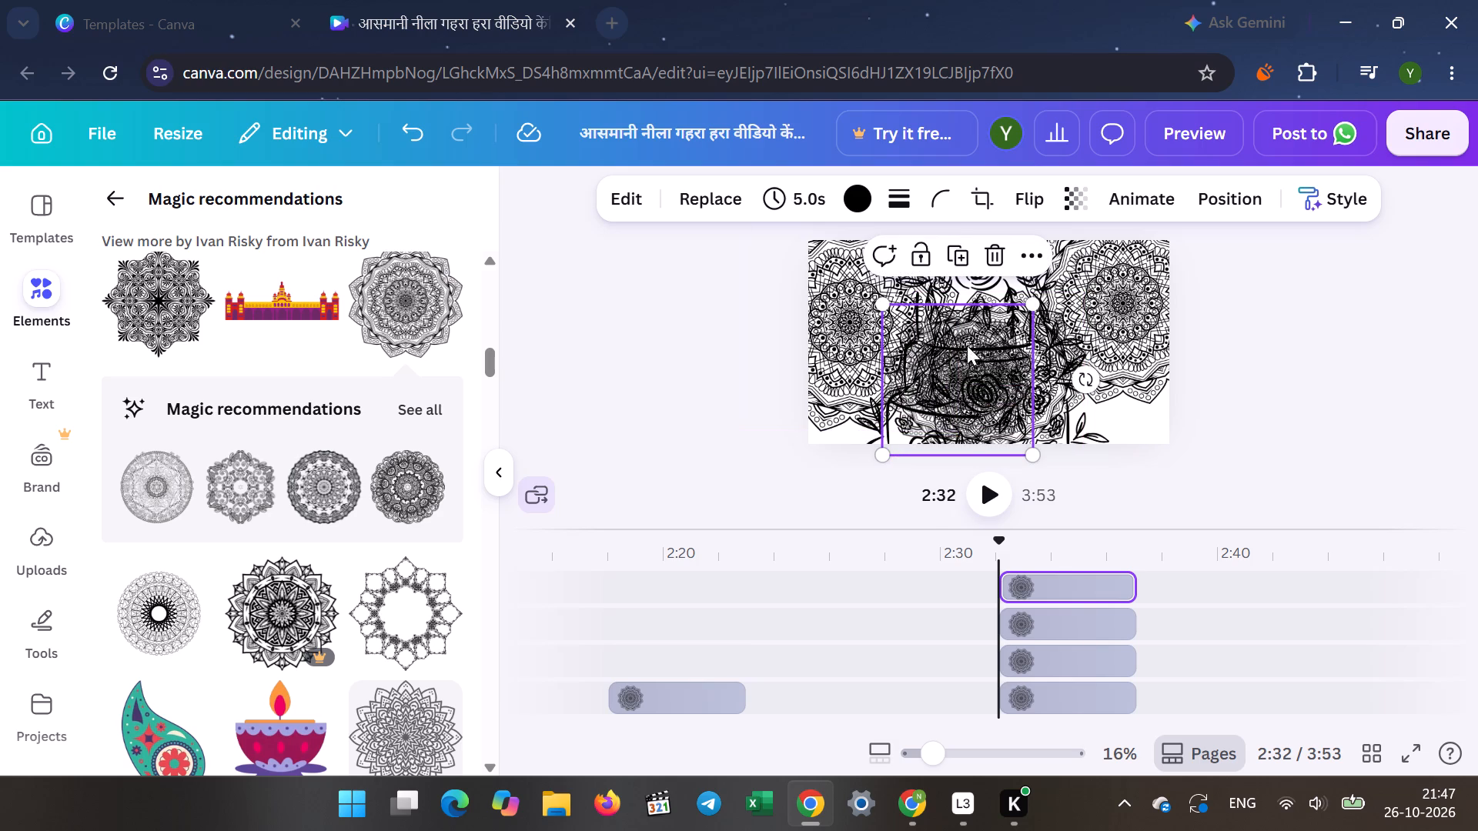
pyautogui.moveTo(962, 349); pyautogui.dragTo(851, 386)
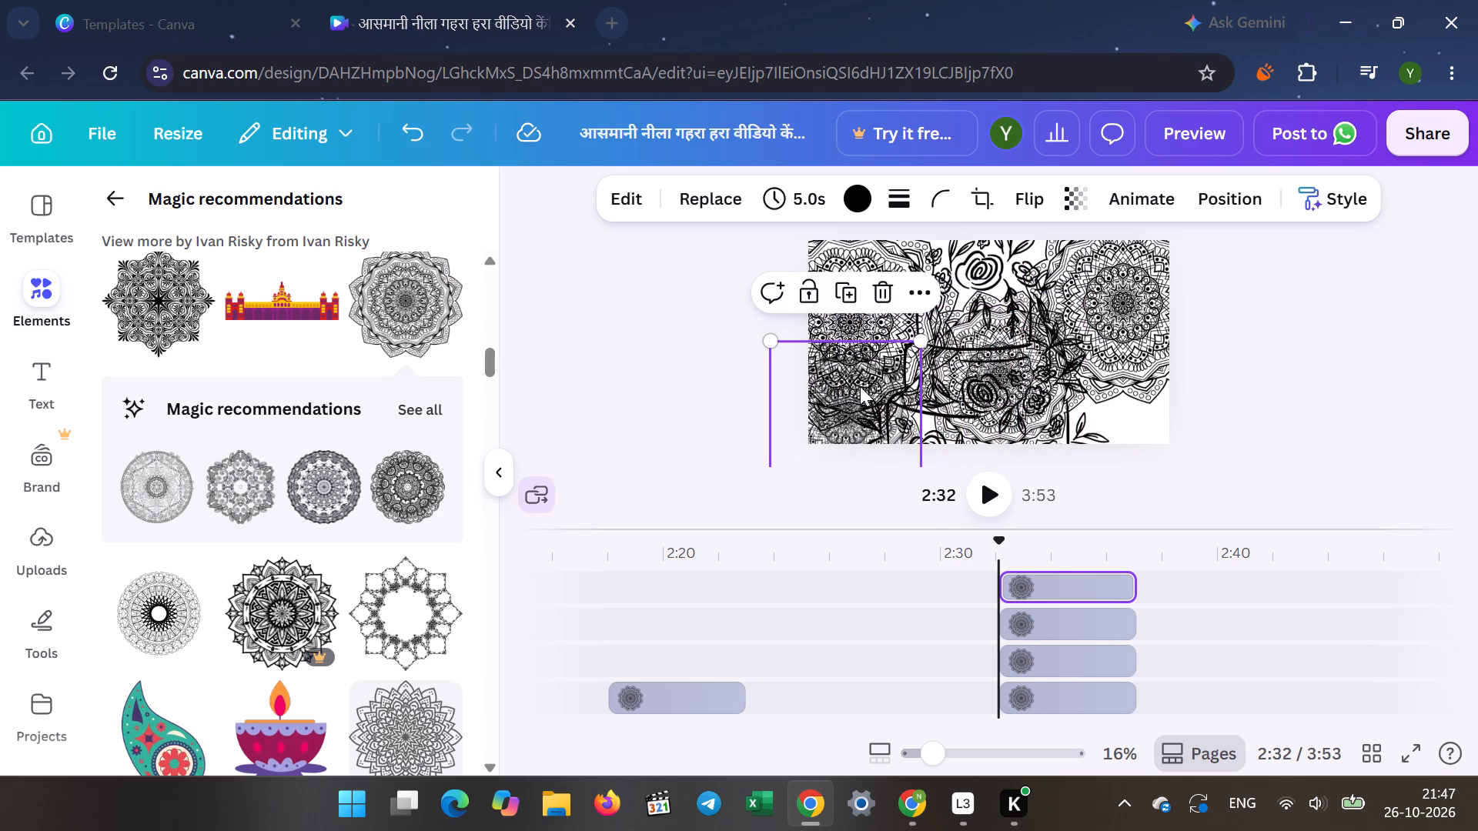
pyautogui.click(687, 344)
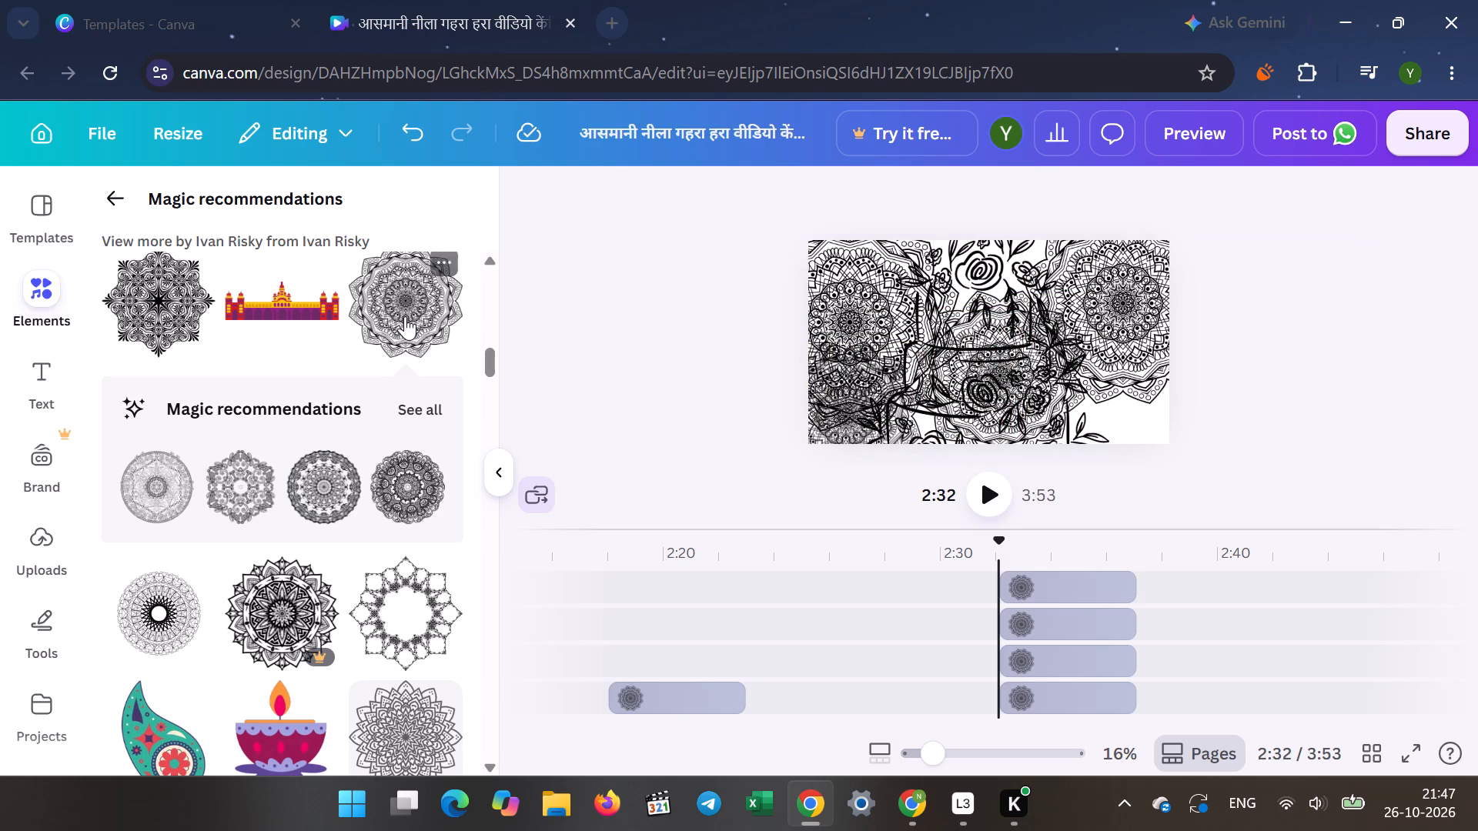
pyautogui.click(405, 316)
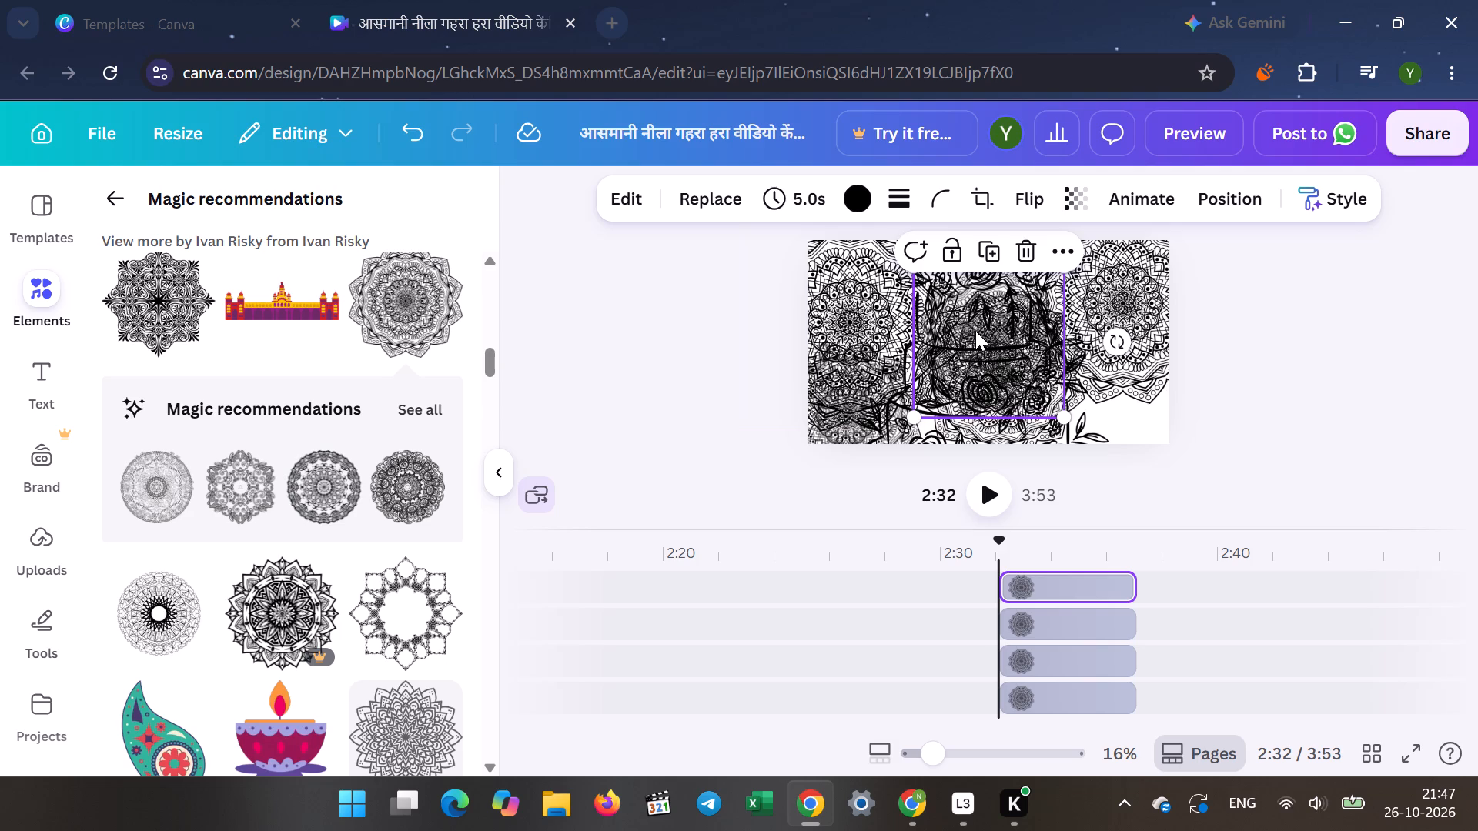
pyautogui.moveTo(1003, 327); pyautogui.dragTo(1139, 381)
pyautogui.click(733, 318)
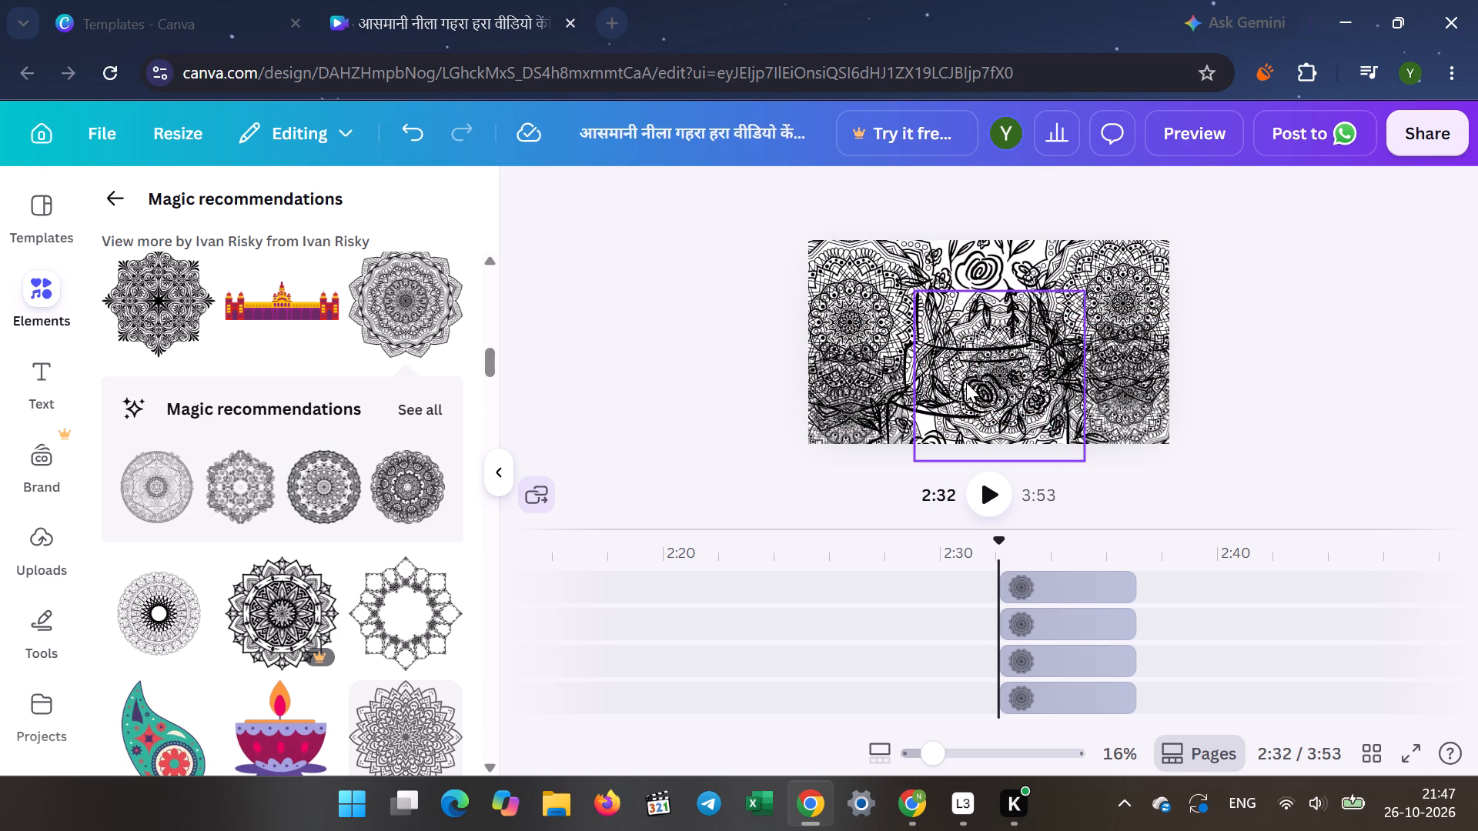
# Play on to 2:39 and add the petal mandala, enlarged, at the upper centre of the plate and cutlery page.
pyautogui.click(981, 498)
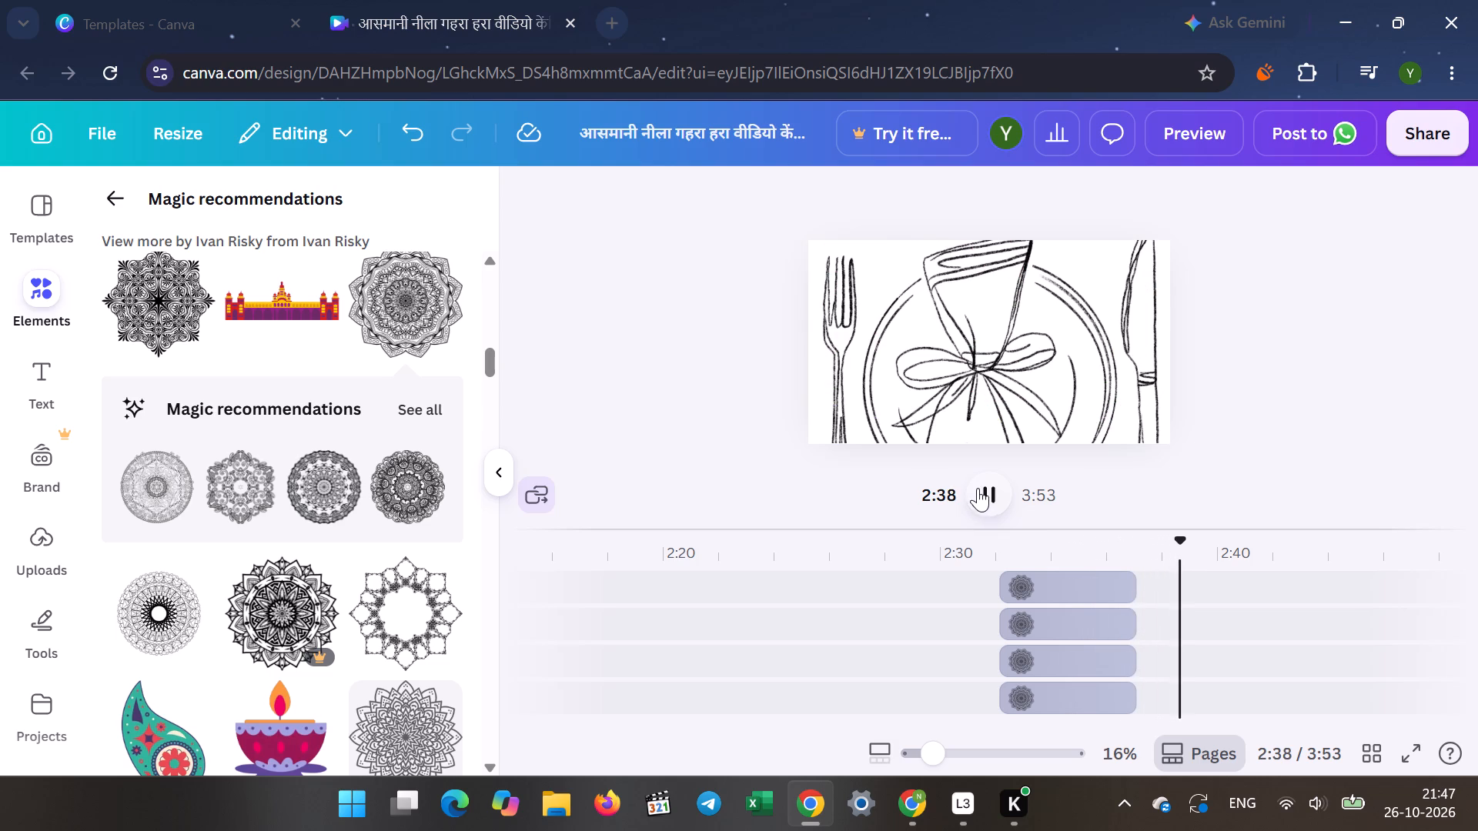
pyautogui.click(985, 488)
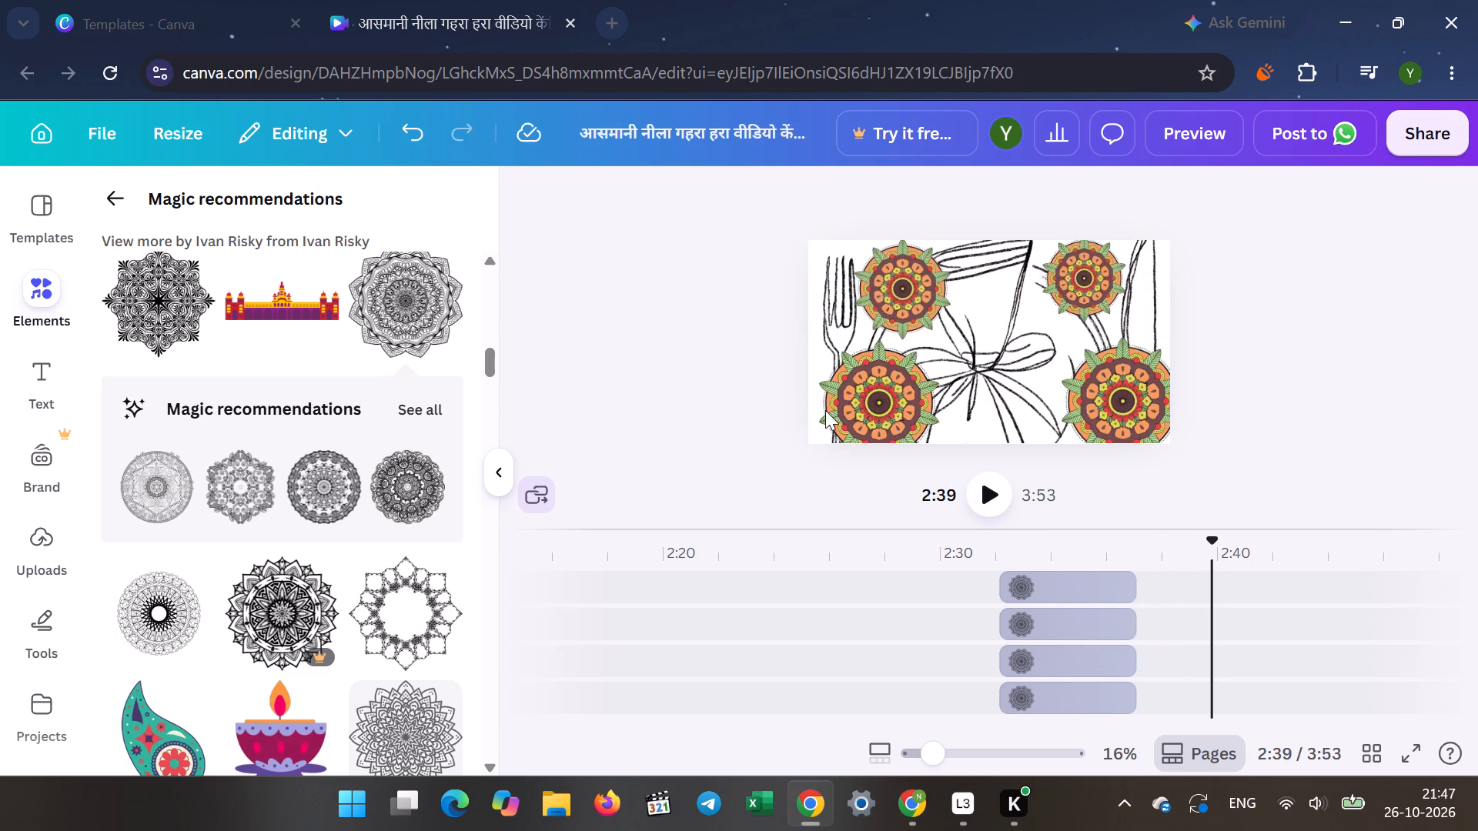
pyautogui.click(429, 322)
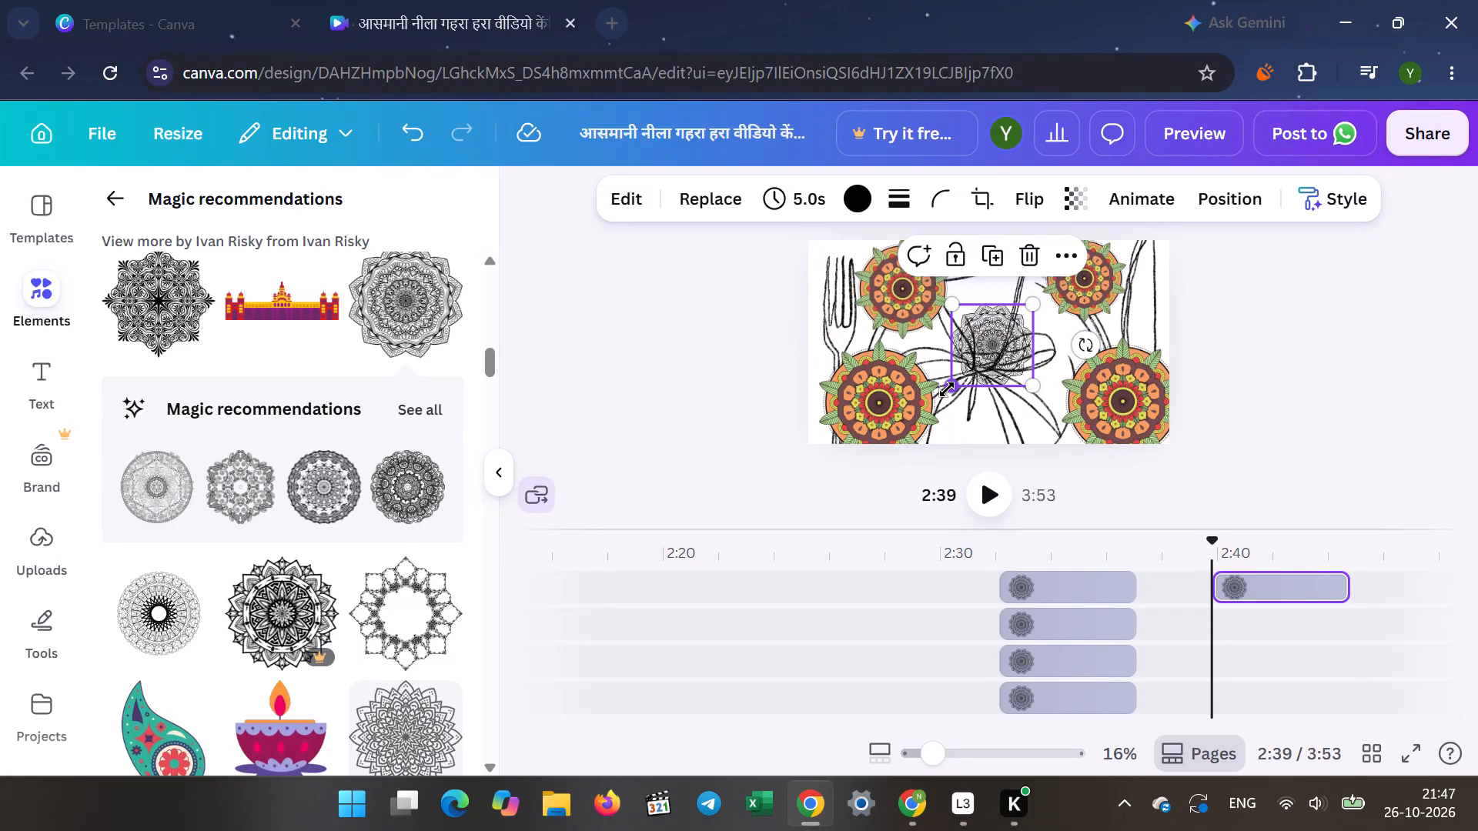
pyautogui.moveTo(947, 389); pyautogui.dragTo(796, 433)
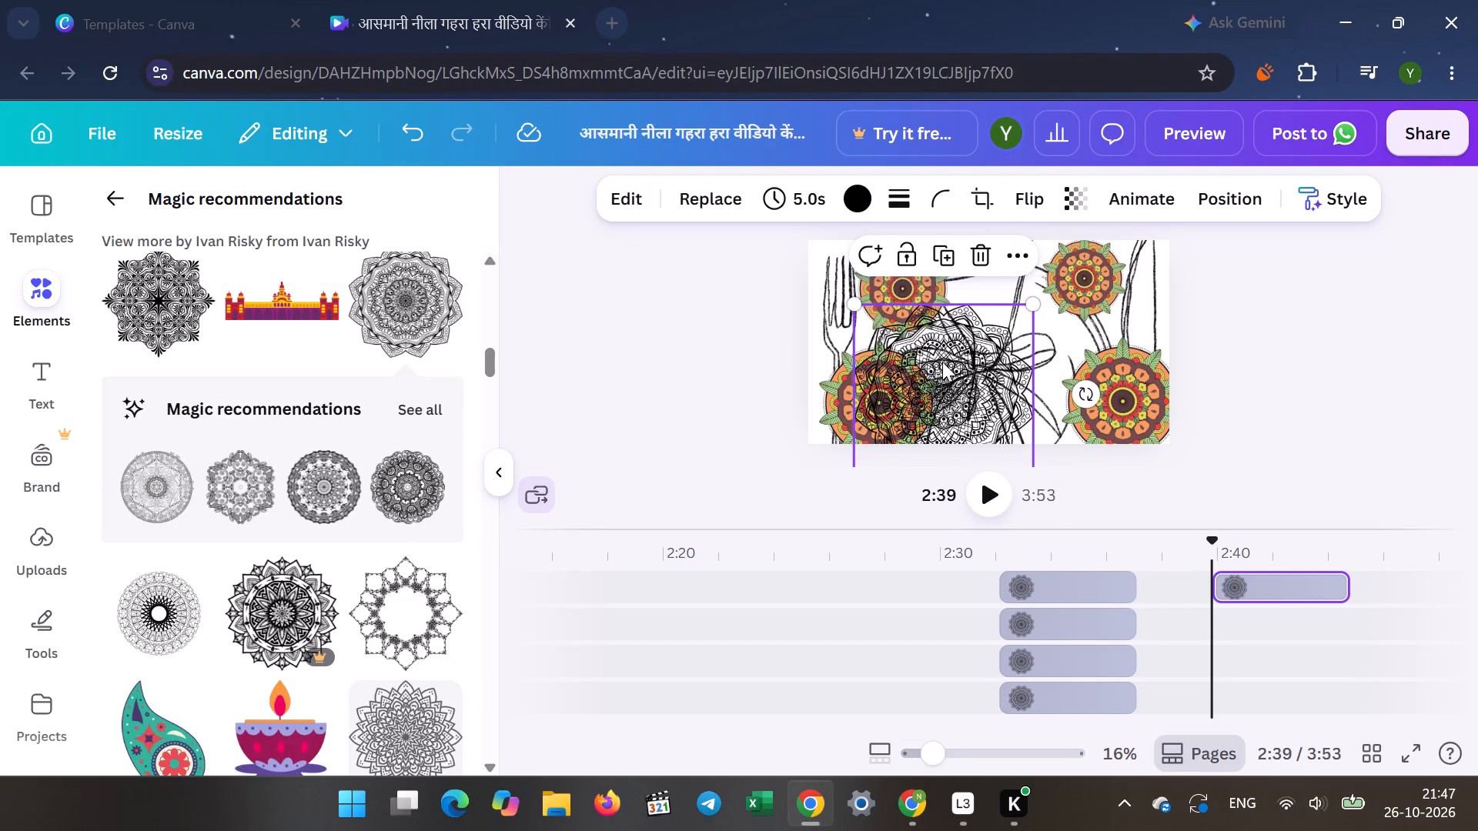
pyautogui.moveTo(940, 362); pyautogui.dragTo(993, 284)
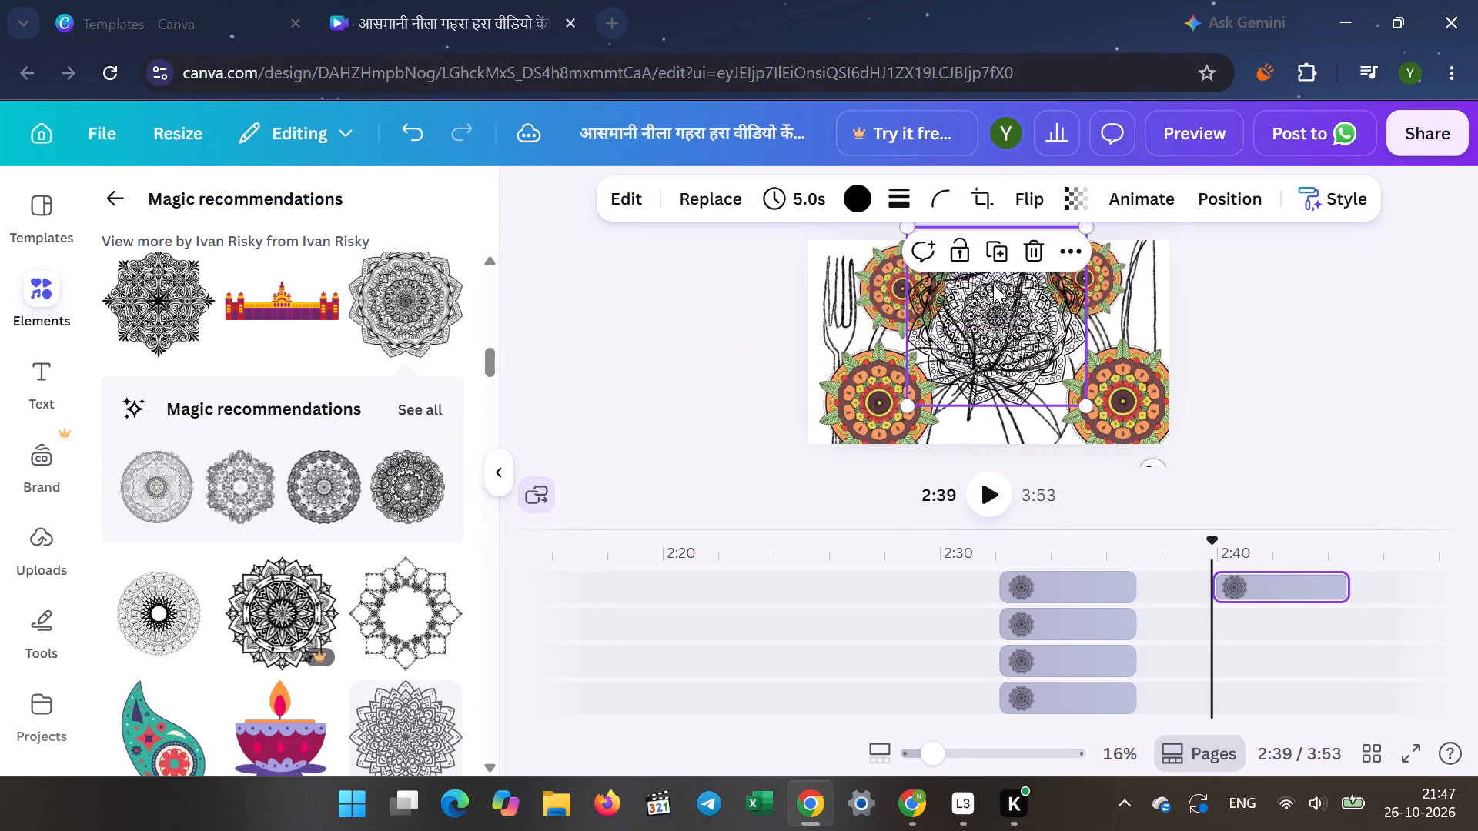
pyautogui.click(731, 321)
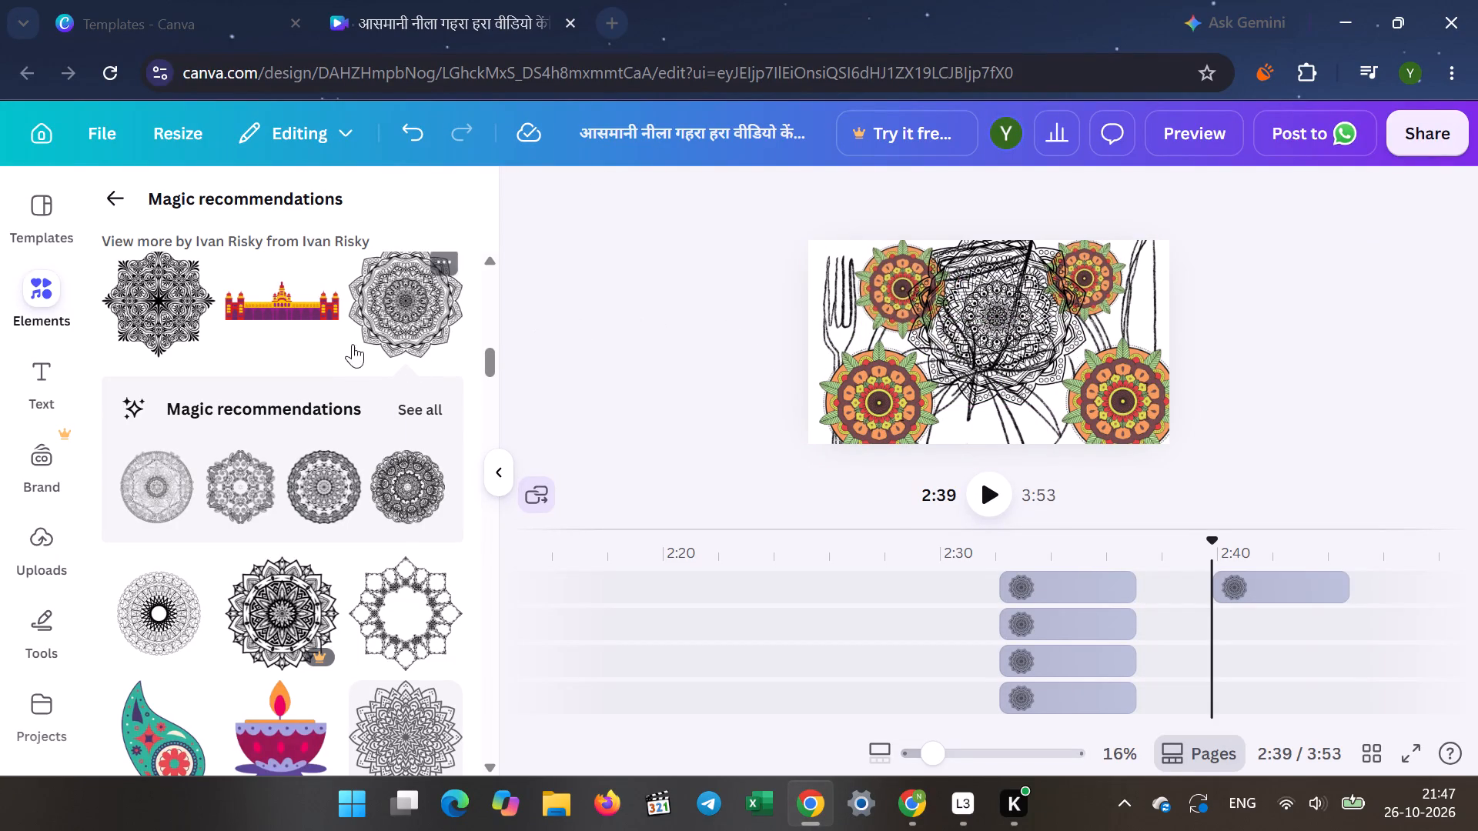
# Add two more petal mandalas to the cutlery page, over the upper-left and lower-left coloured mandalas.
pyautogui.click(369, 319)
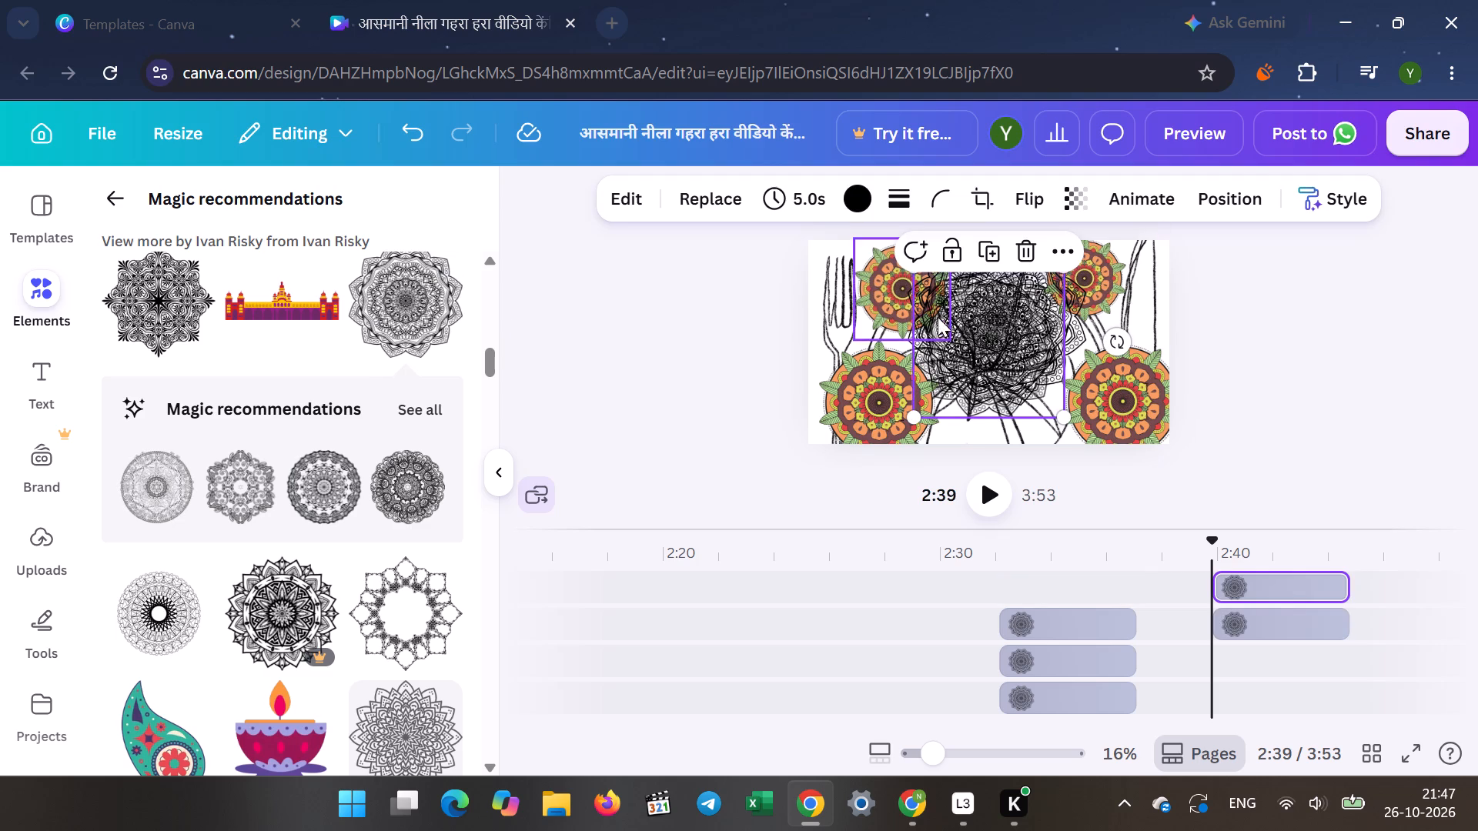
pyautogui.moveTo(948, 316); pyautogui.dragTo(840, 283)
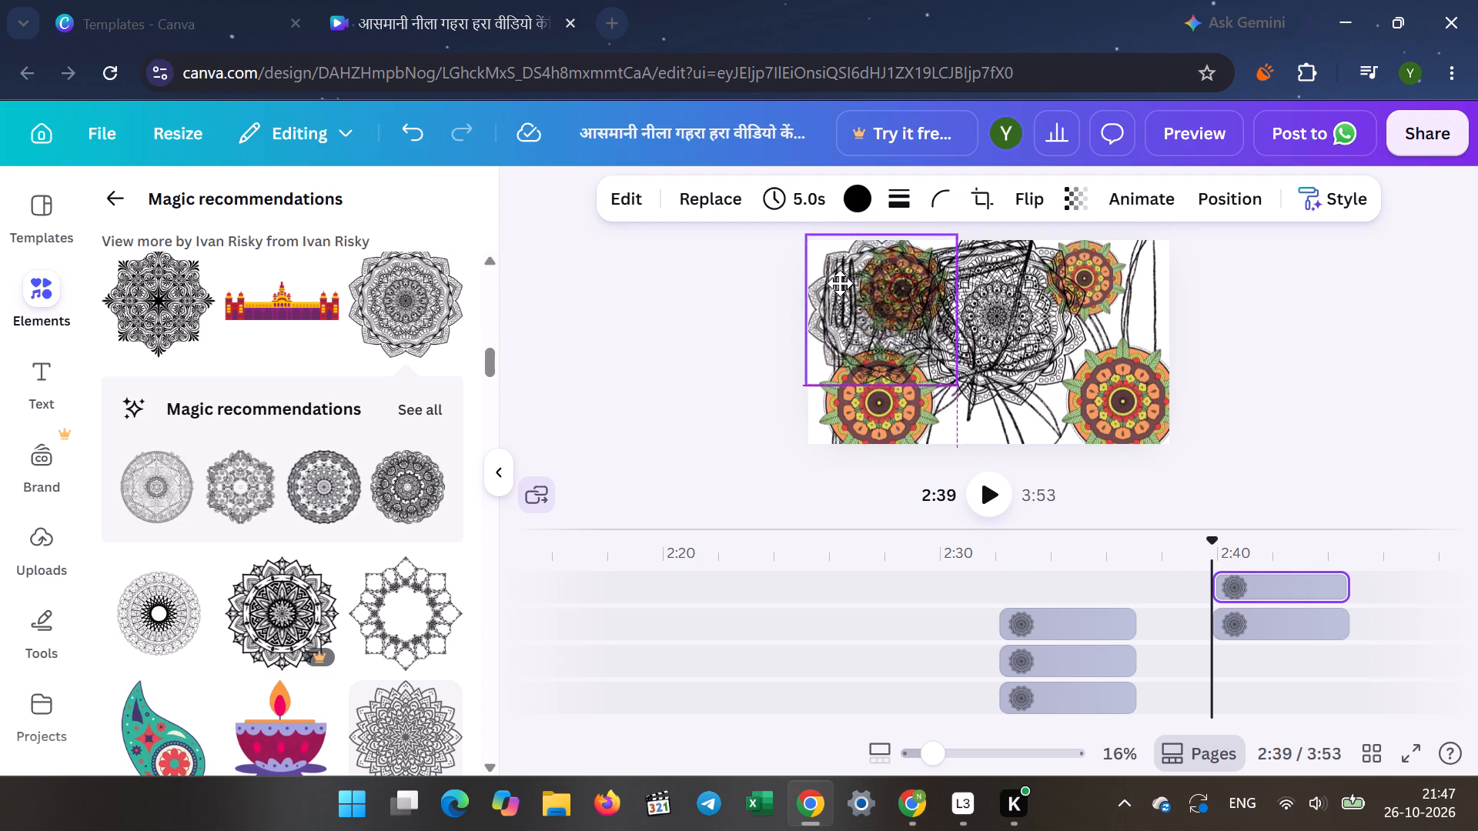
pyautogui.moveTo(840, 283); pyautogui.dragTo(836, 276)
pyautogui.click(688, 298)
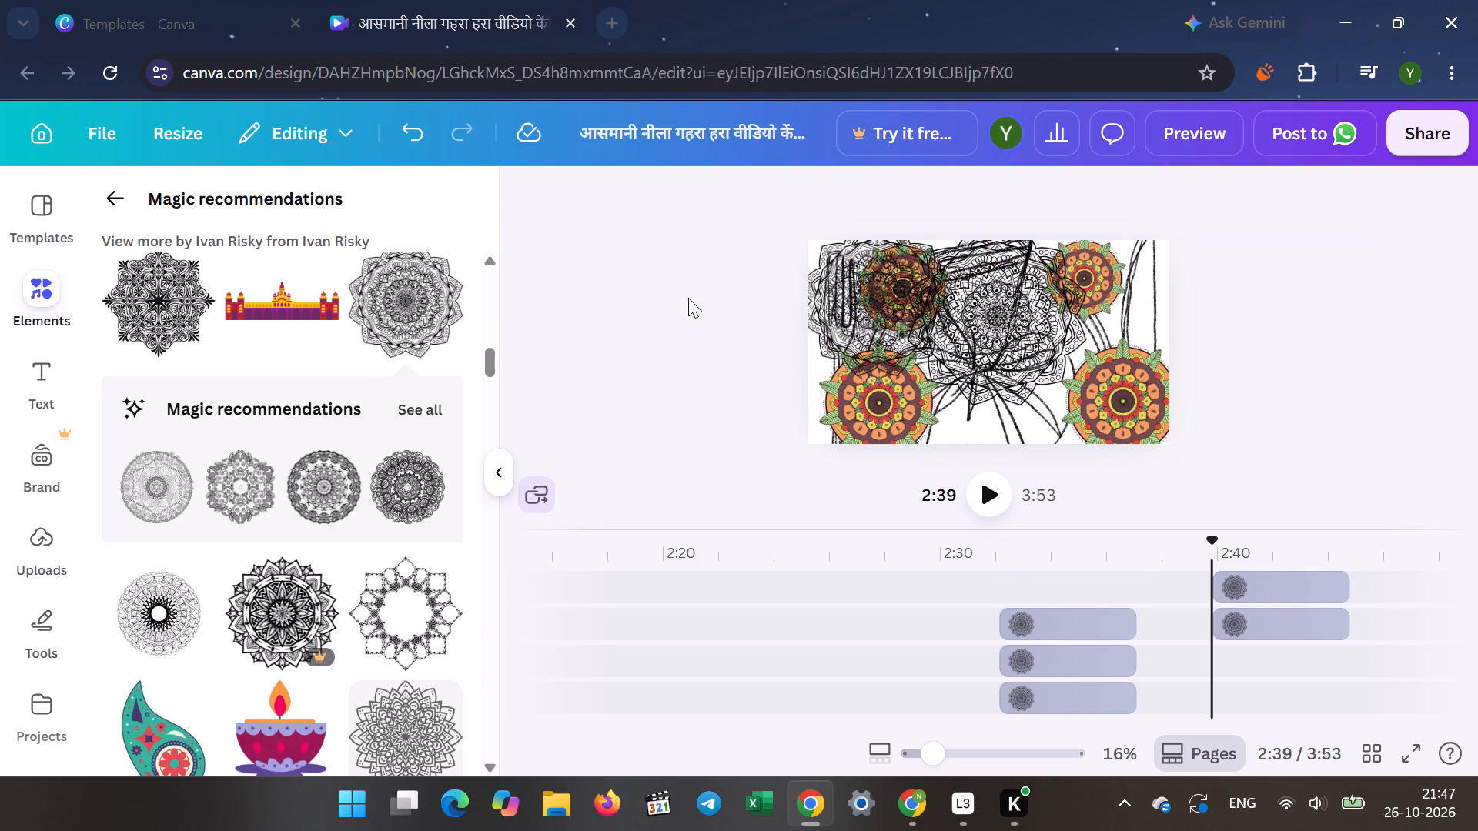
pyautogui.click(396, 315)
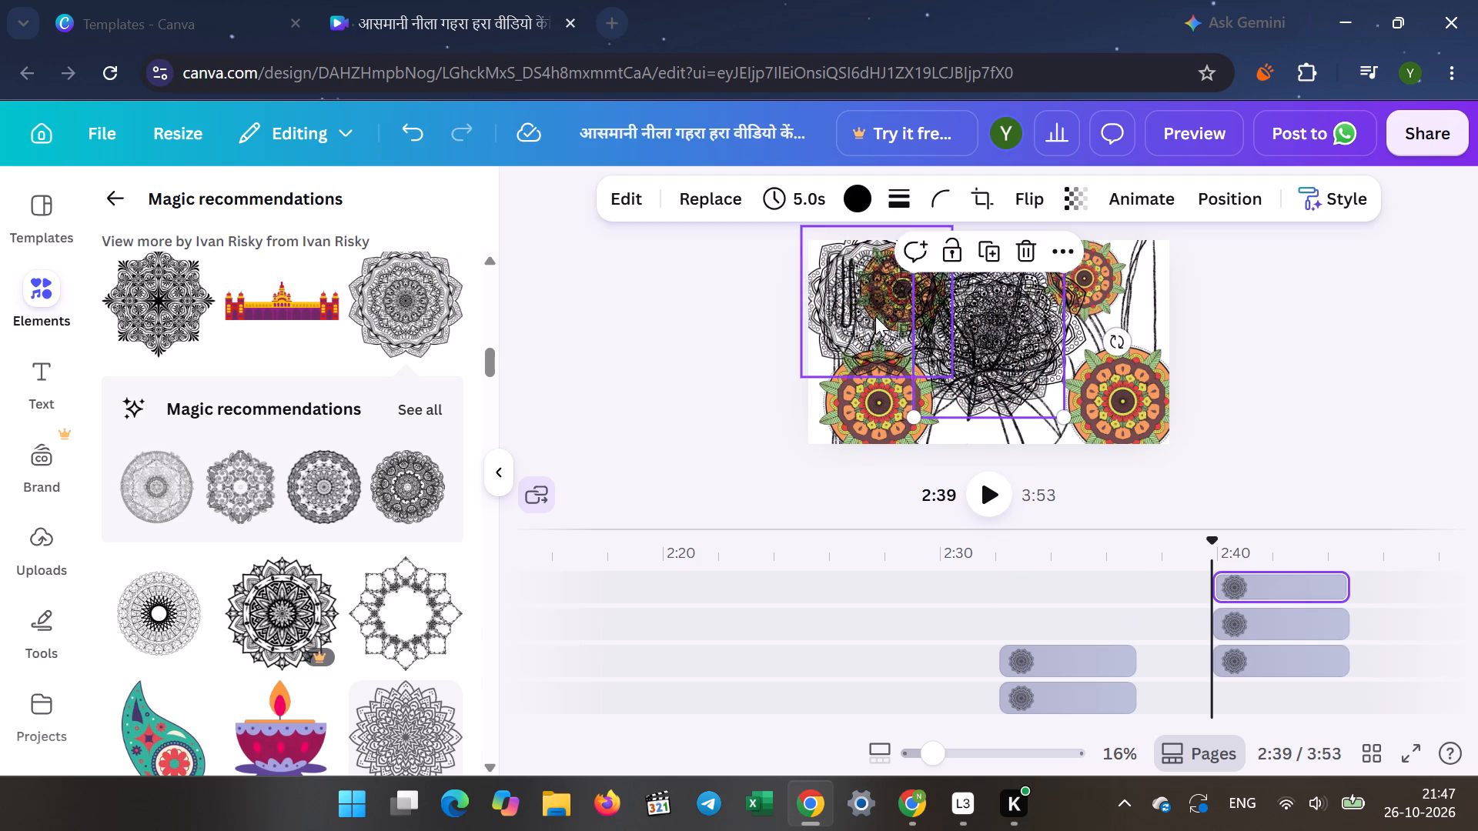
pyautogui.moveTo(981, 332); pyautogui.dragTo(878, 409)
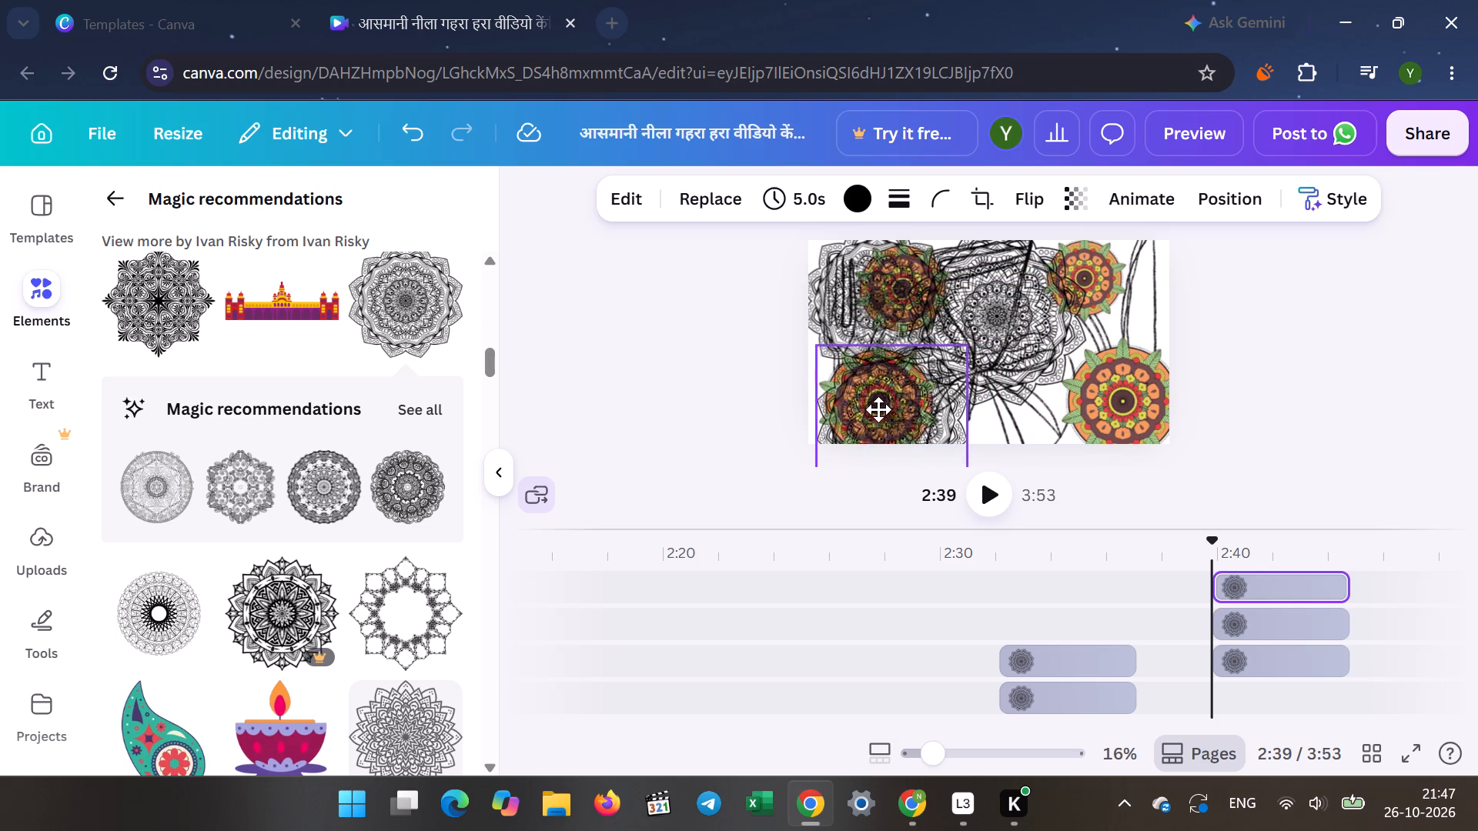
pyautogui.moveTo(878, 409); pyautogui.dragTo(871, 394)
pyautogui.click(670, 370)
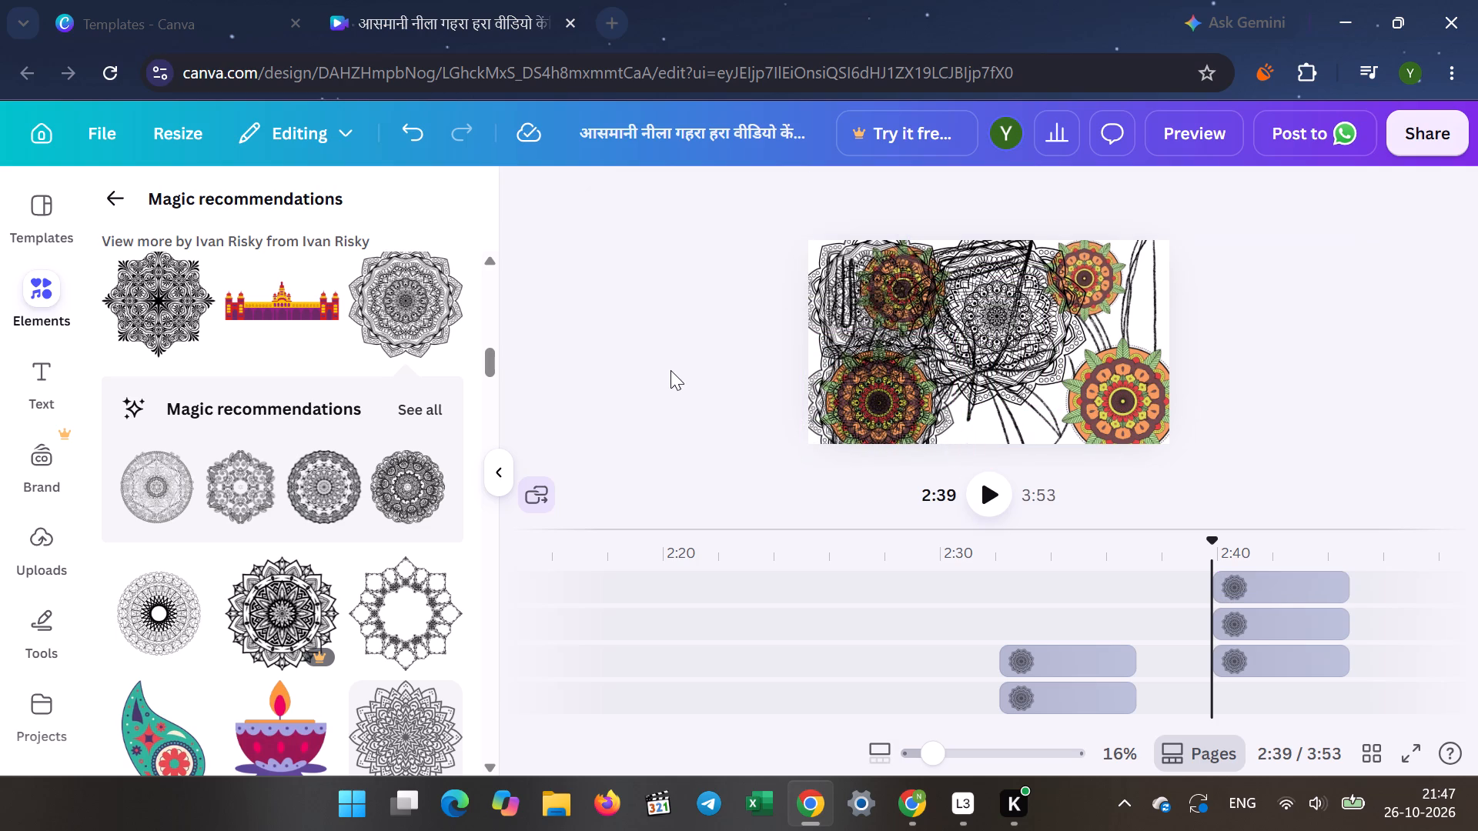
# Add another petal mandala to the cutlery page, enlarged over the coloured mandala in the upper-right corner.
pyautogui.click(410, 300)
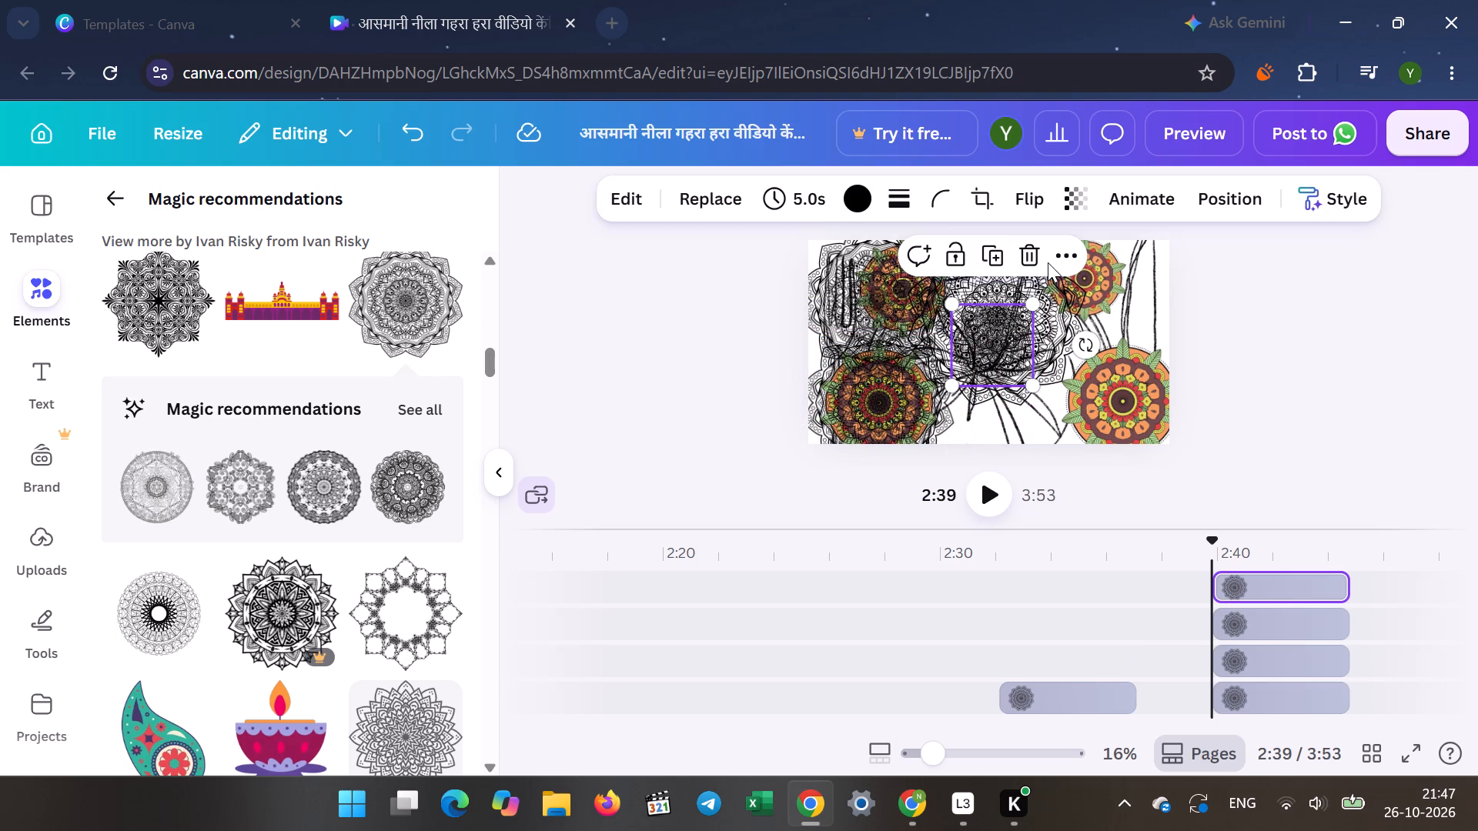
pyautogui.moveTo(993, 352); pyautogui.dragTo(1133, 270)
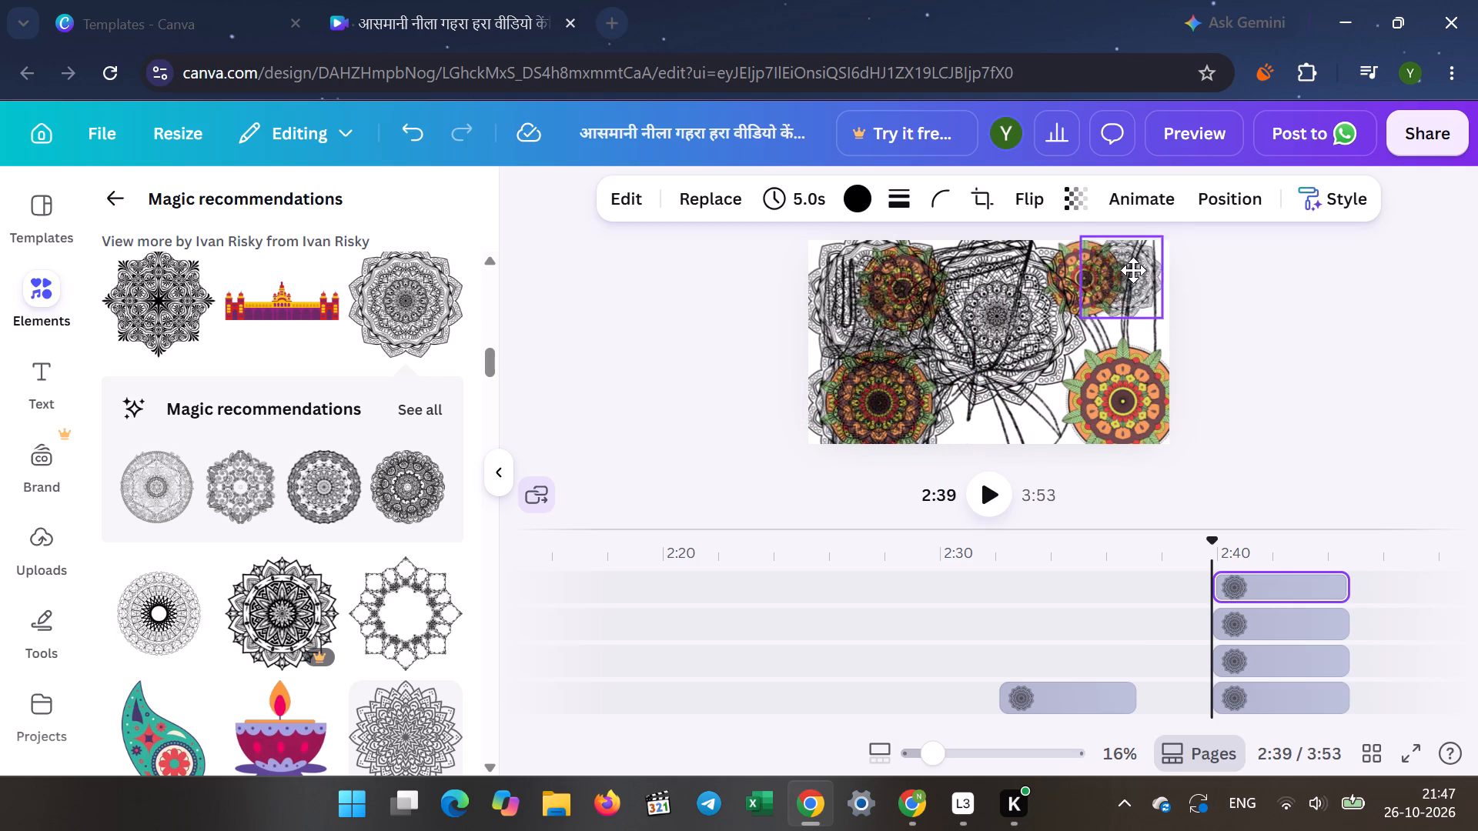
pyautogui.moveTo(1133, 270); pyautogui.dragTo(1133, 269)
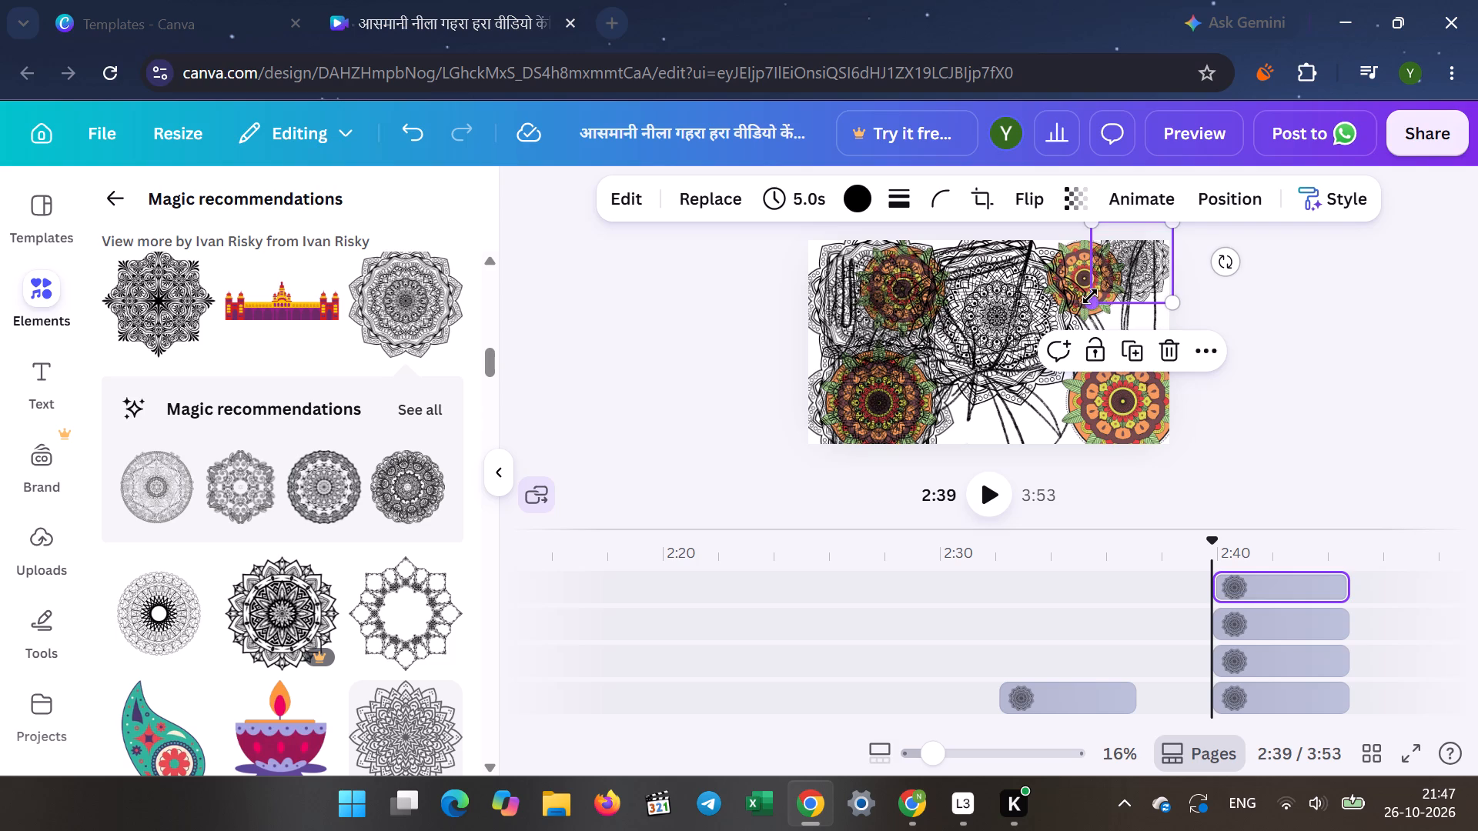
pyautogui.moveTo(1090, 296); pyautogui.dragTo(1029, 352)
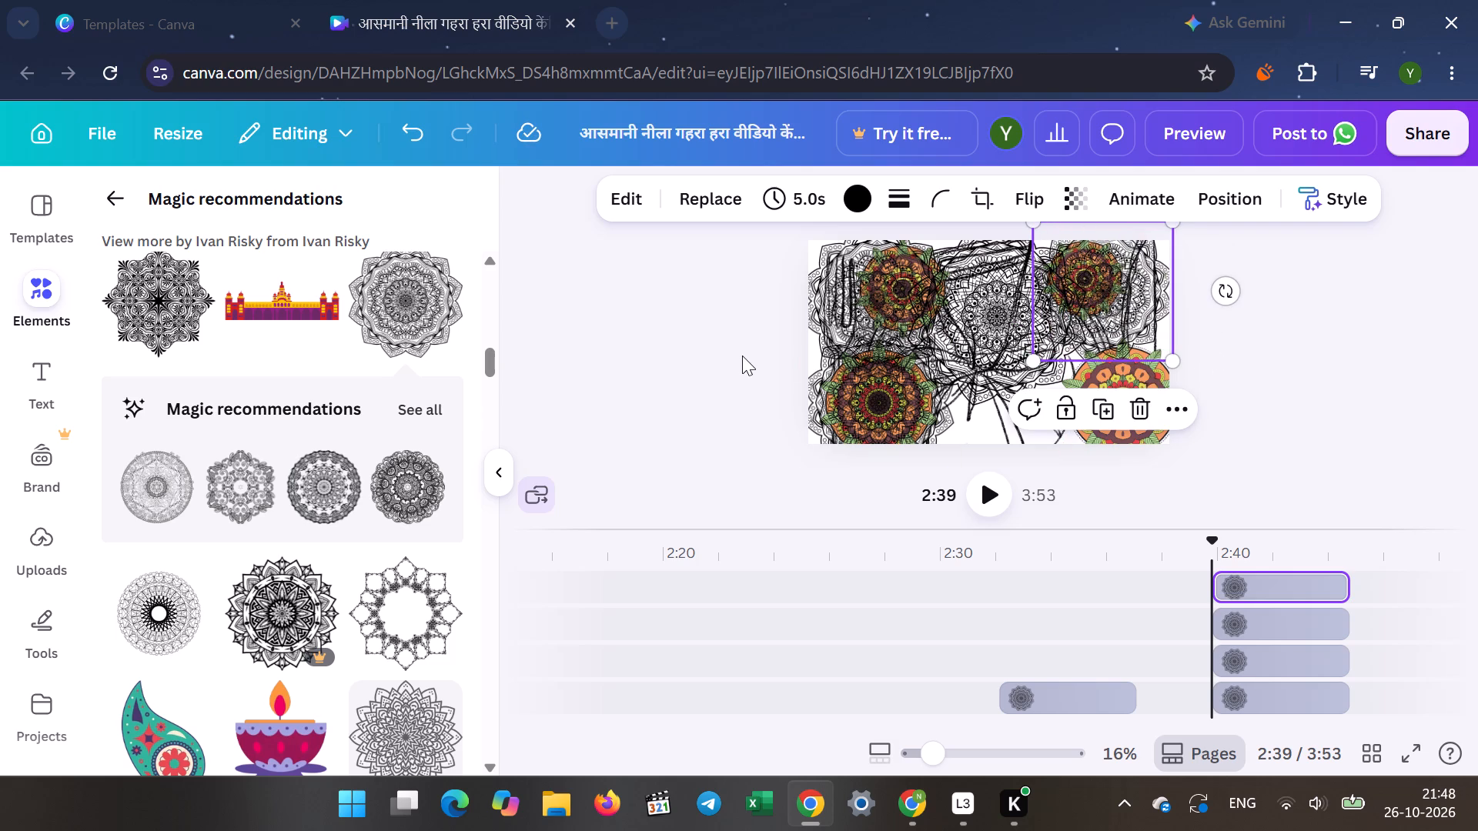
pyautogui.click(742, 355)
# Add another petal mandala to the cutlery page, enlarged past the bottom edge, right of the page's lower centre.
pyautogui.click(413, 317)
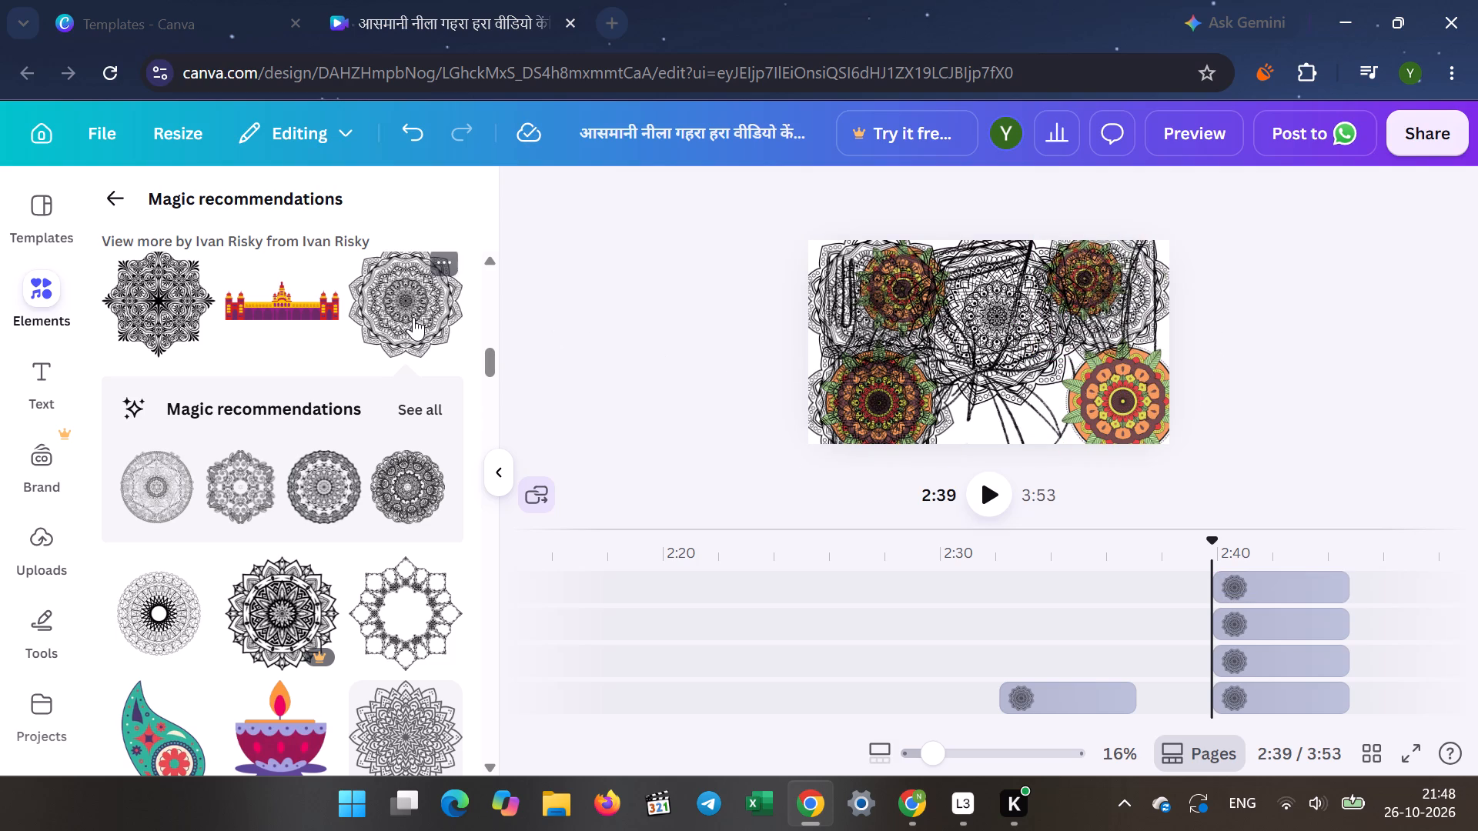
pyautogui.moveTo(952, 383); pyautogui.dragTo(807, 482)
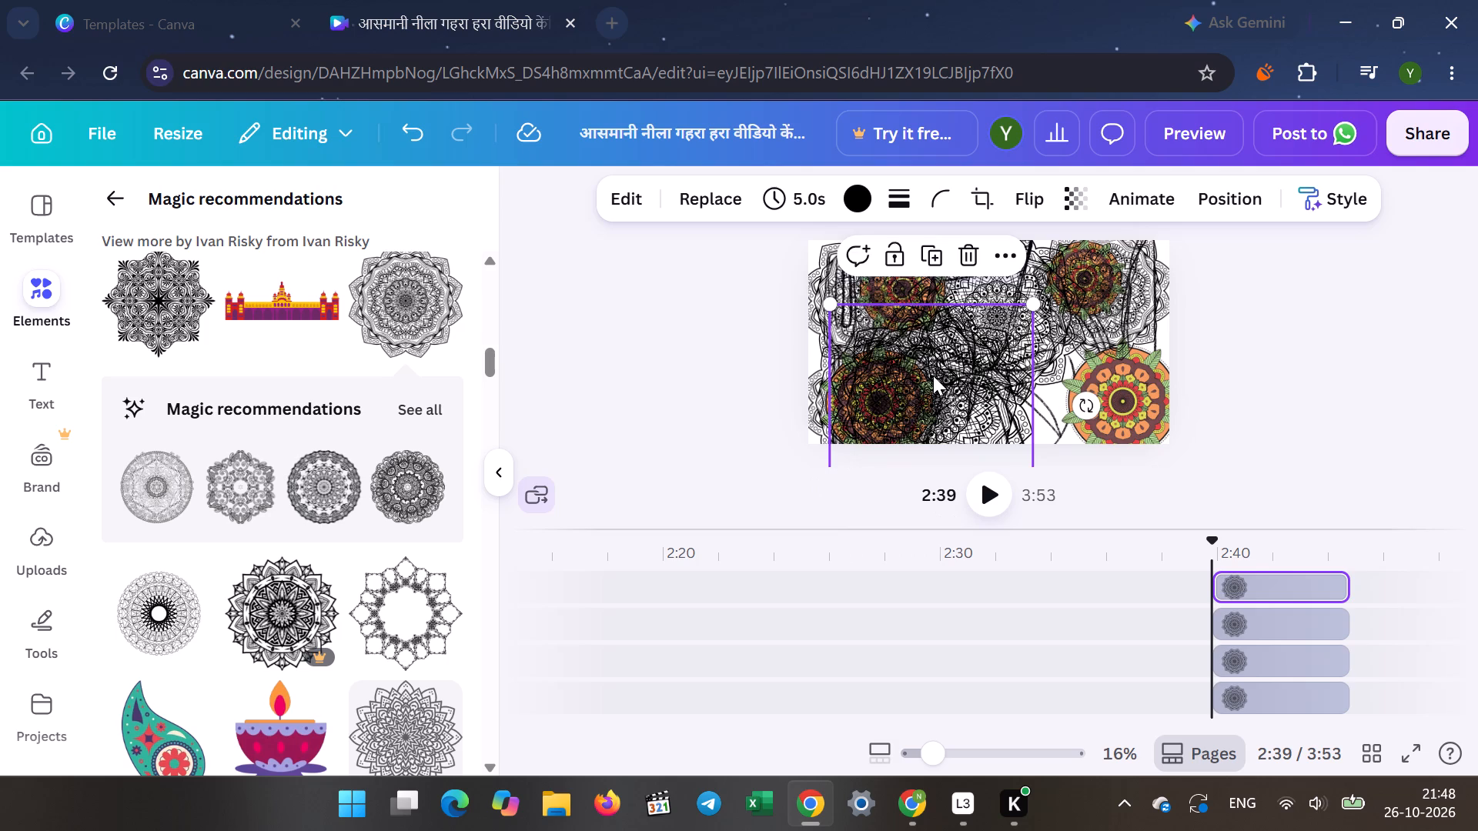
pyautogui.moveTo(933, 375); pyautogui.dragTo(1082, 369)
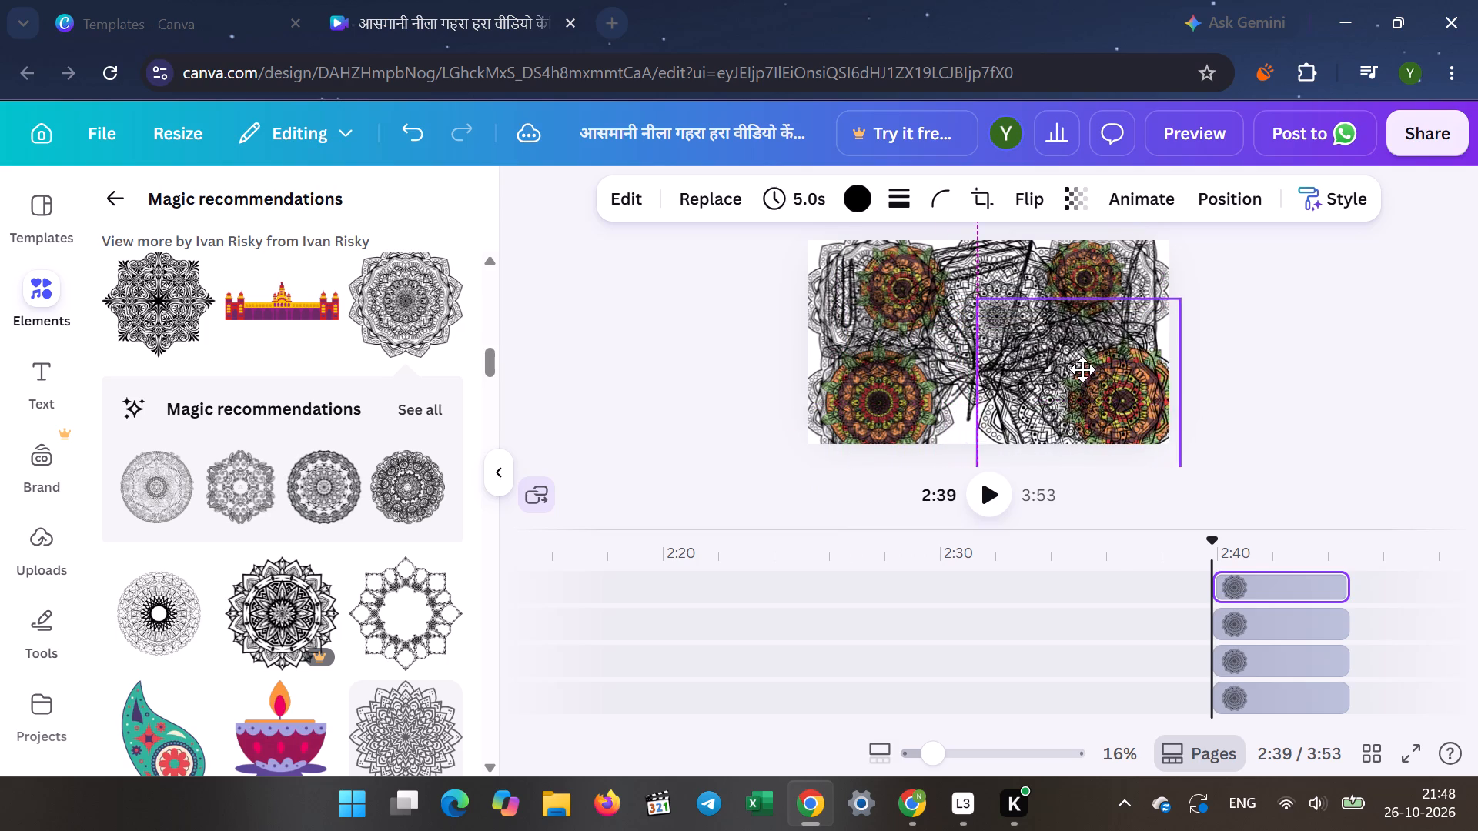
pyautogui.moveTo(1082, 369); pyautogui.dragTo(1048, 370)
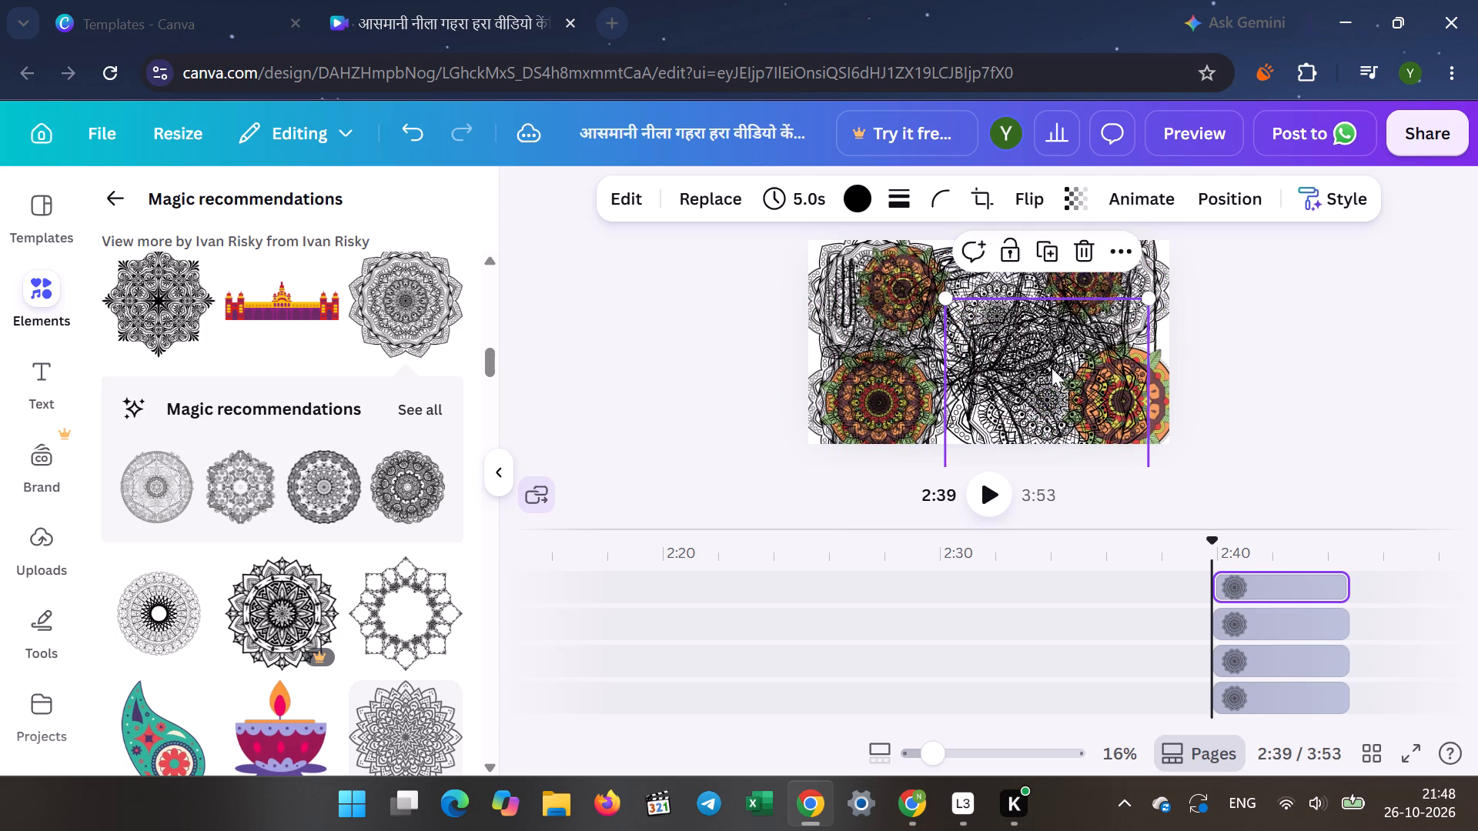
# Play on to 2:47, add the petal mandala enlarged over the centre of the wedding rings page, and resume playback.
pyautogui.click(984, 494)
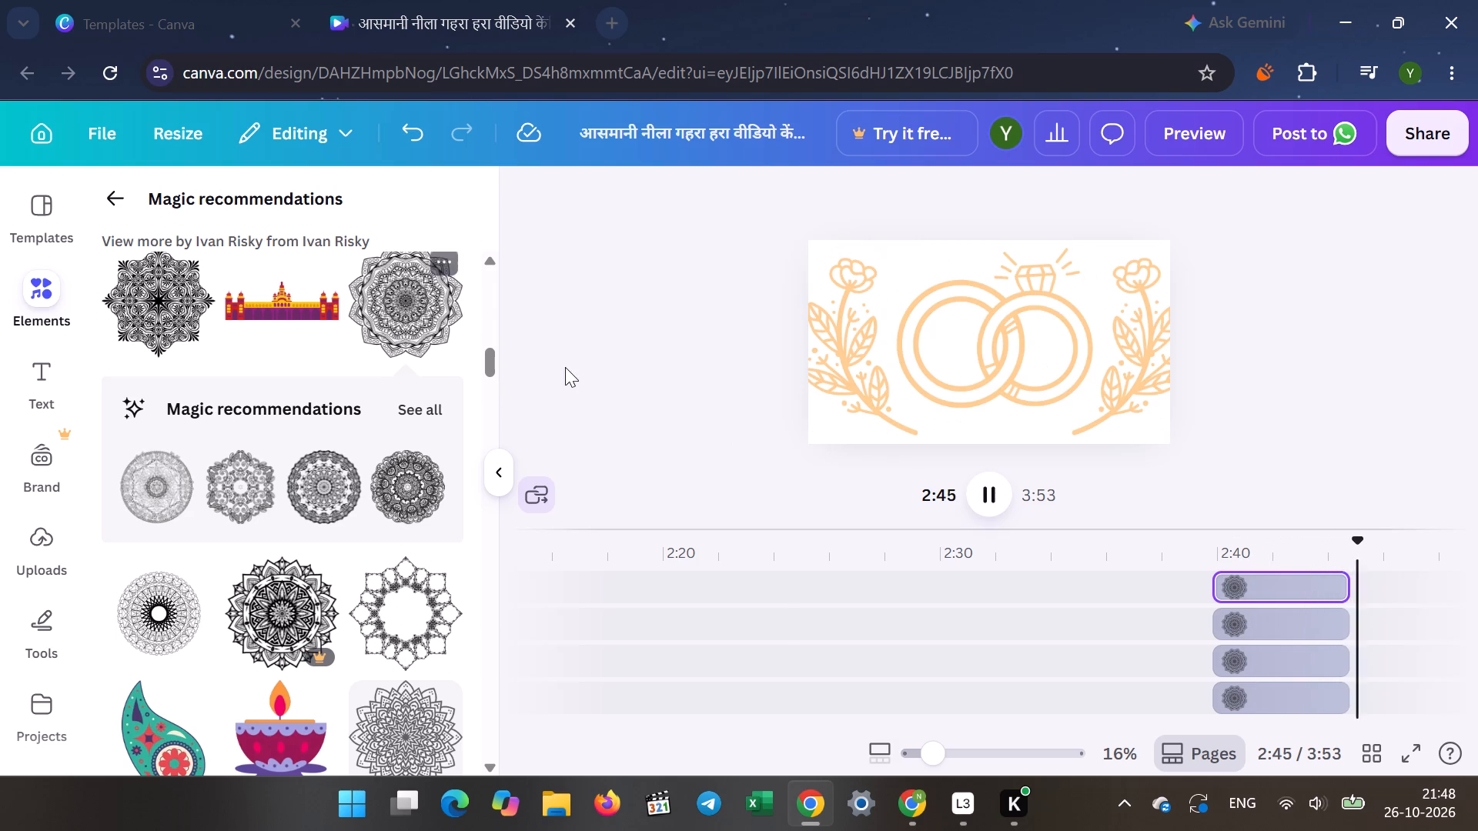
pyautogui.click(415, 319)
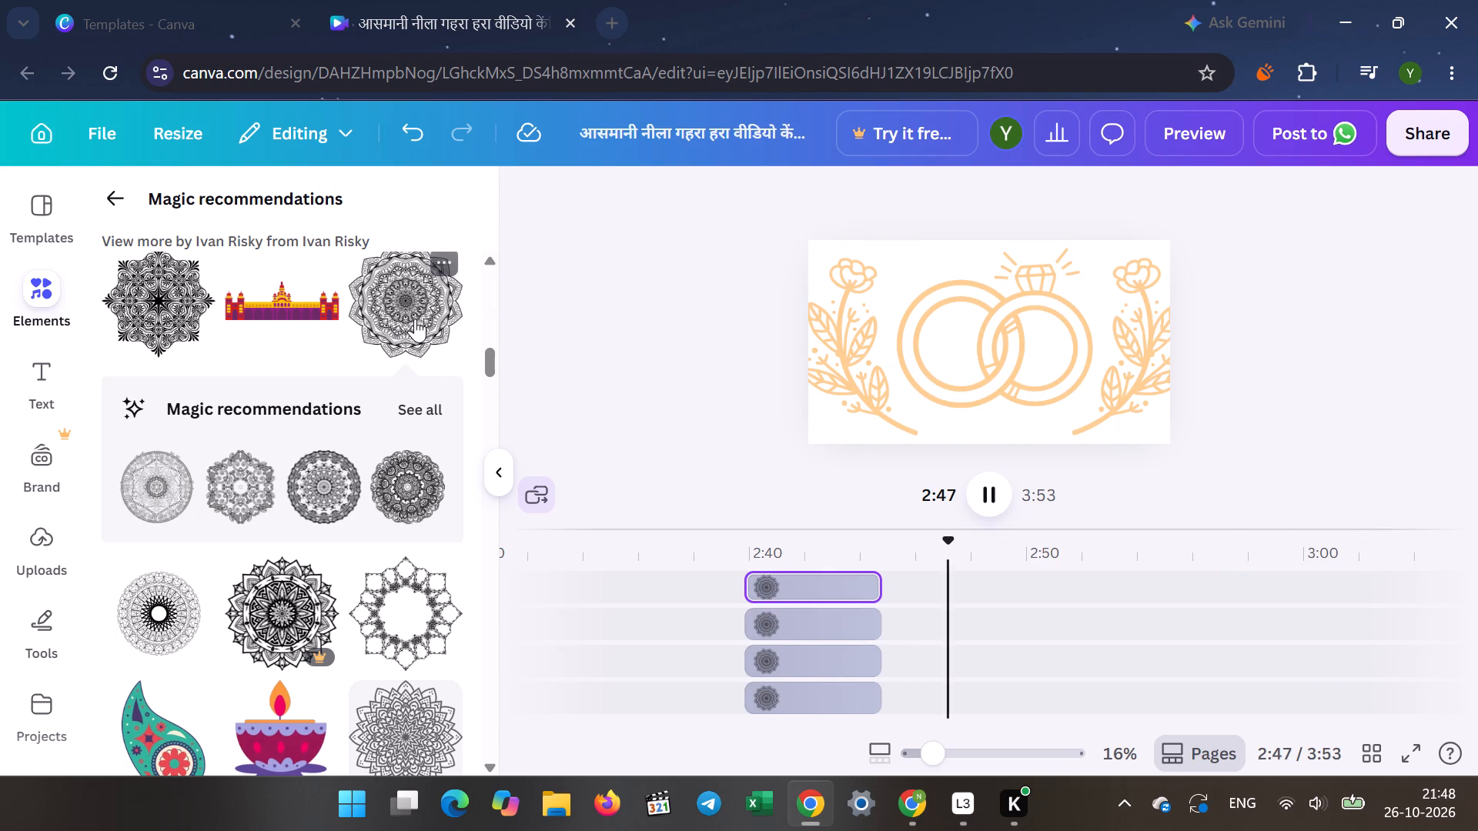
pyautogui.moveTo(950, 380); pyautogui.dragTo(801, 391)
pyautogui.moveTo(928, 391); pyautogui.dragTo(949, 338)
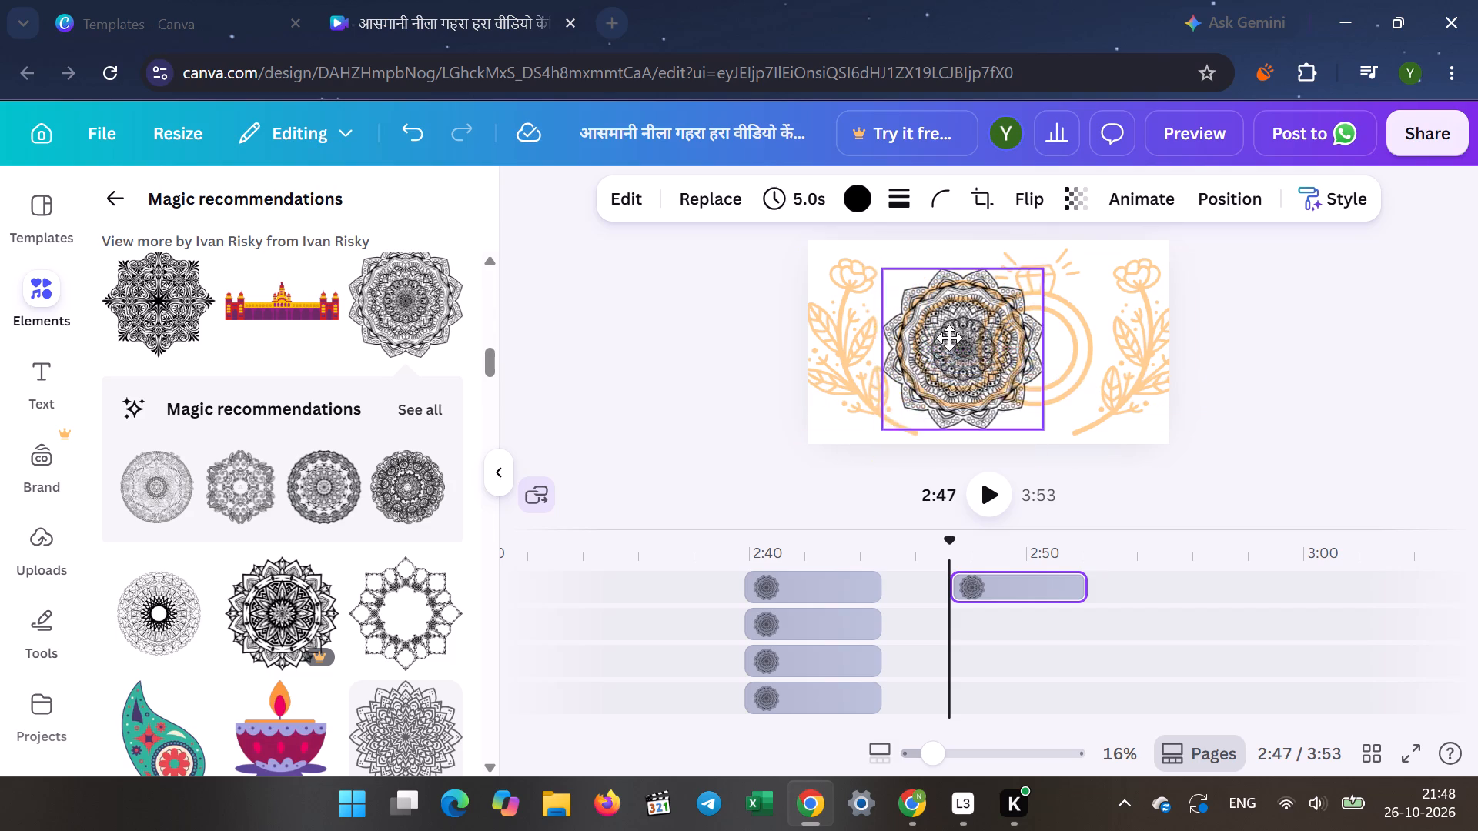
pyautogui.moveTo(949, 338); pyautogui.dragTo(965, 349)
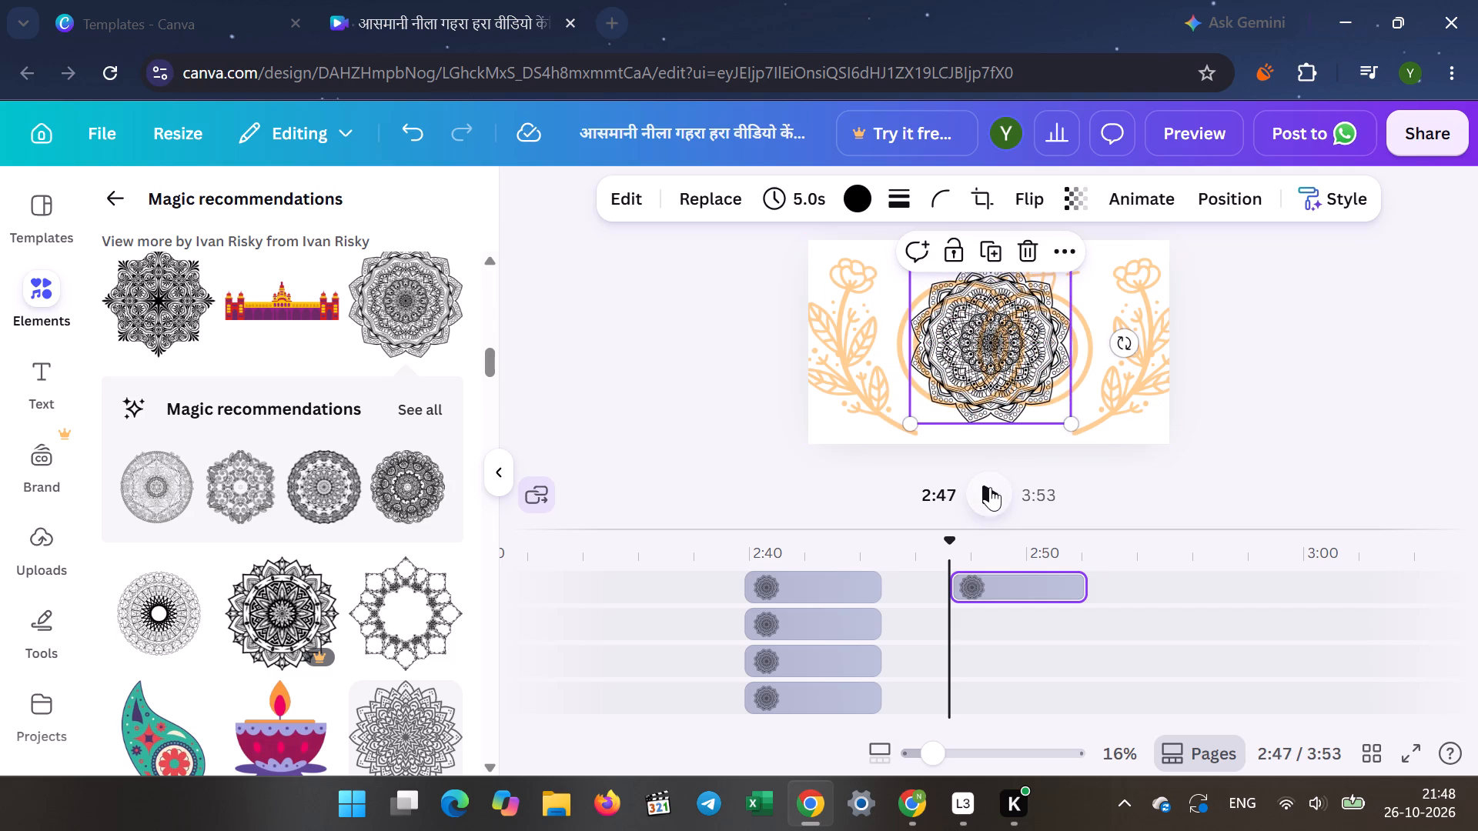
pyautogui.click(987, 491)
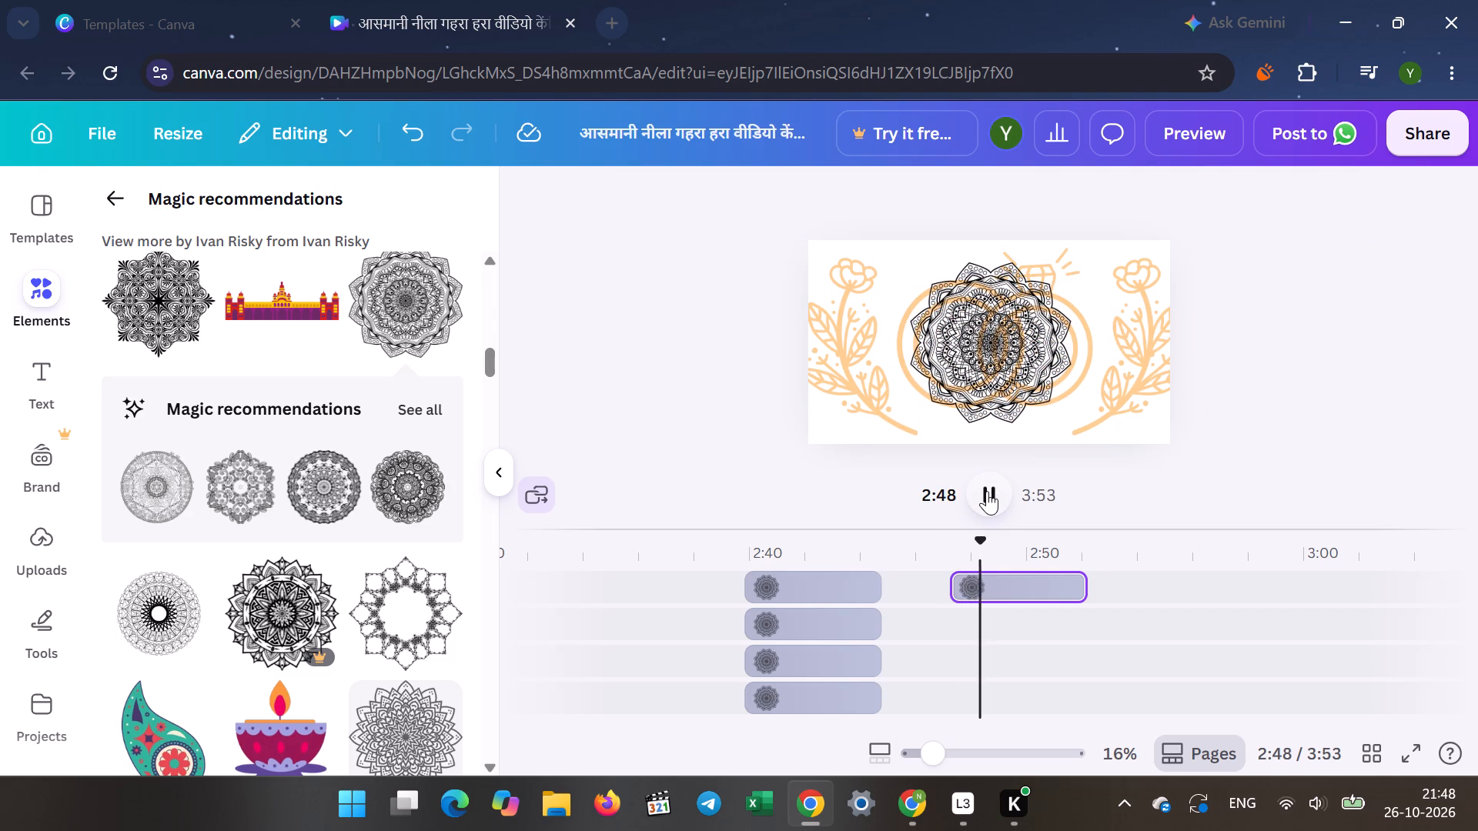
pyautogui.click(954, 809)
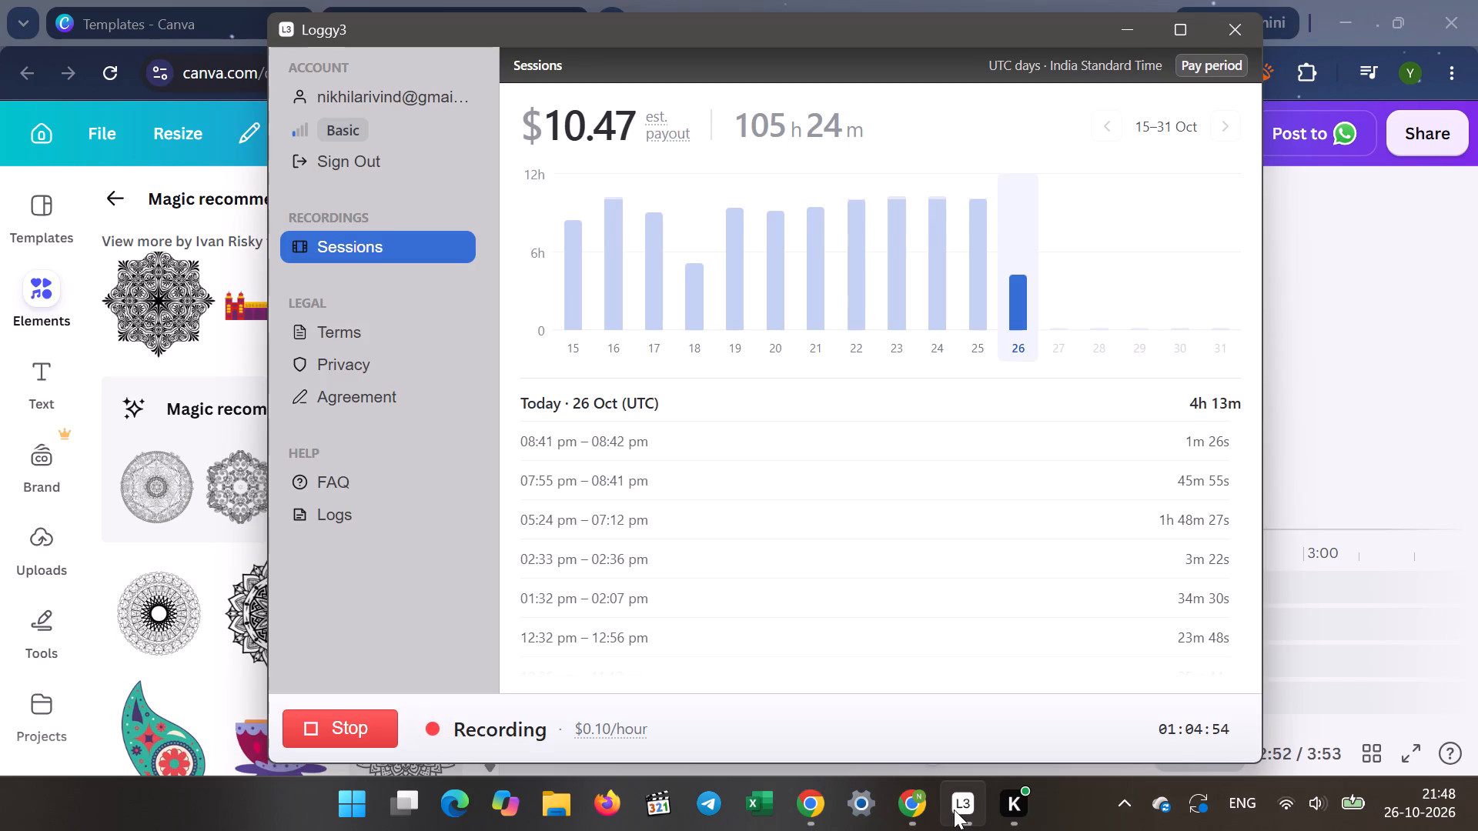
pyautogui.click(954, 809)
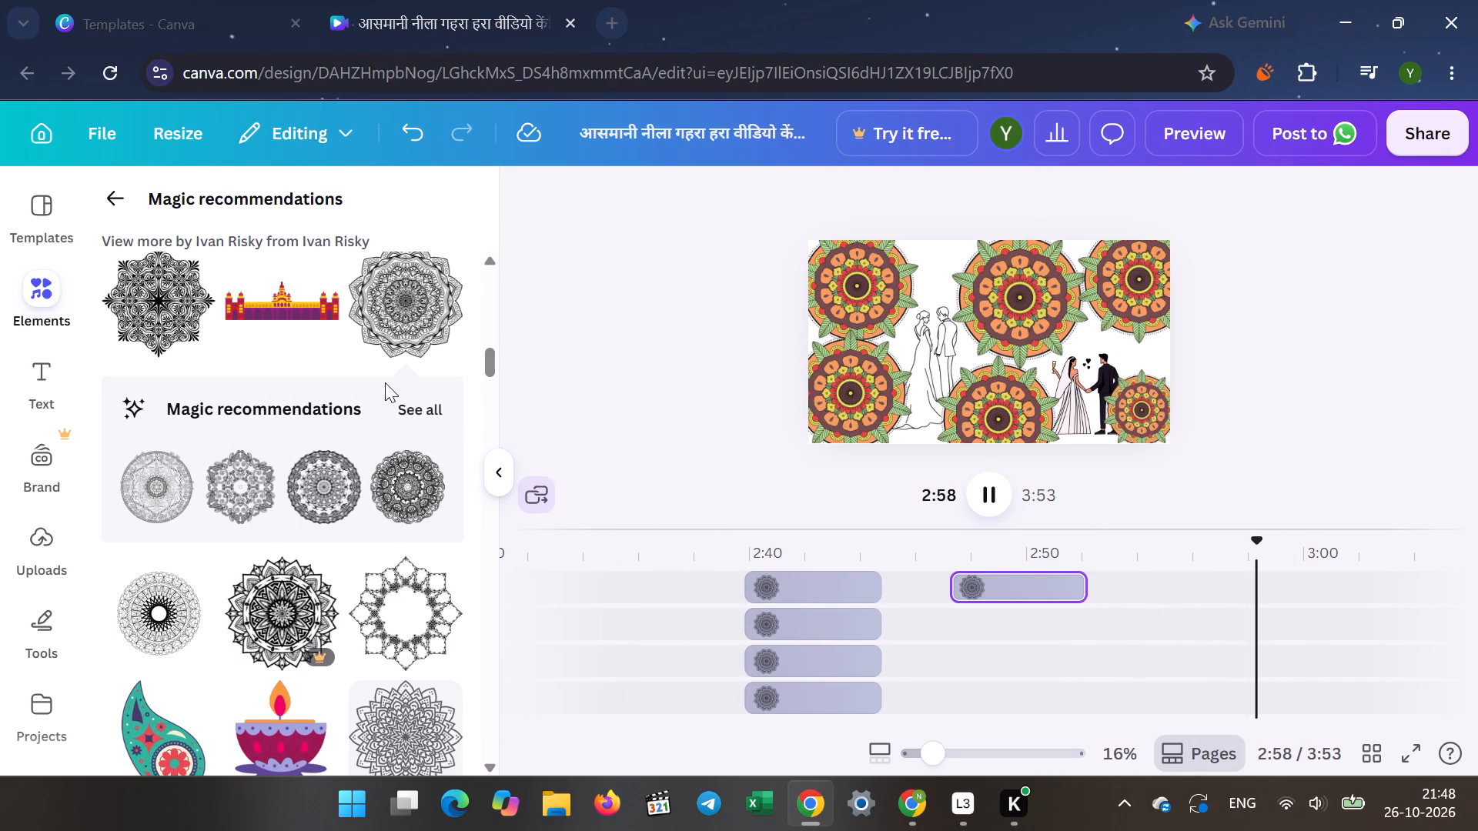
# At 3:03, add the grey layered-petal mandala to the gold star lattice page, enlarged past the upper-left corner.
pyautogui.scroll(-3, 385, 382)
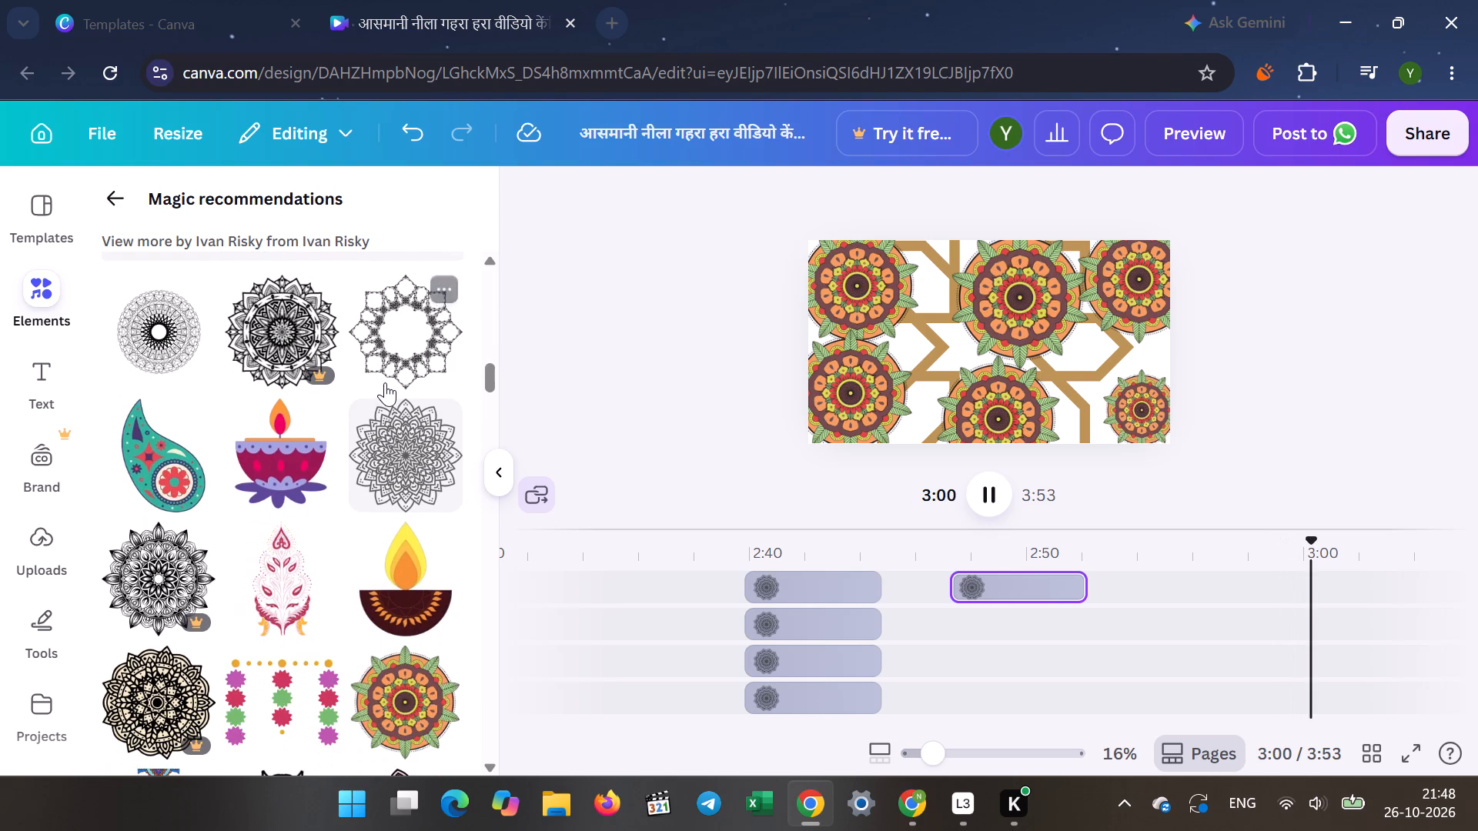
pyautogui.scroll(-1, 385, 382)
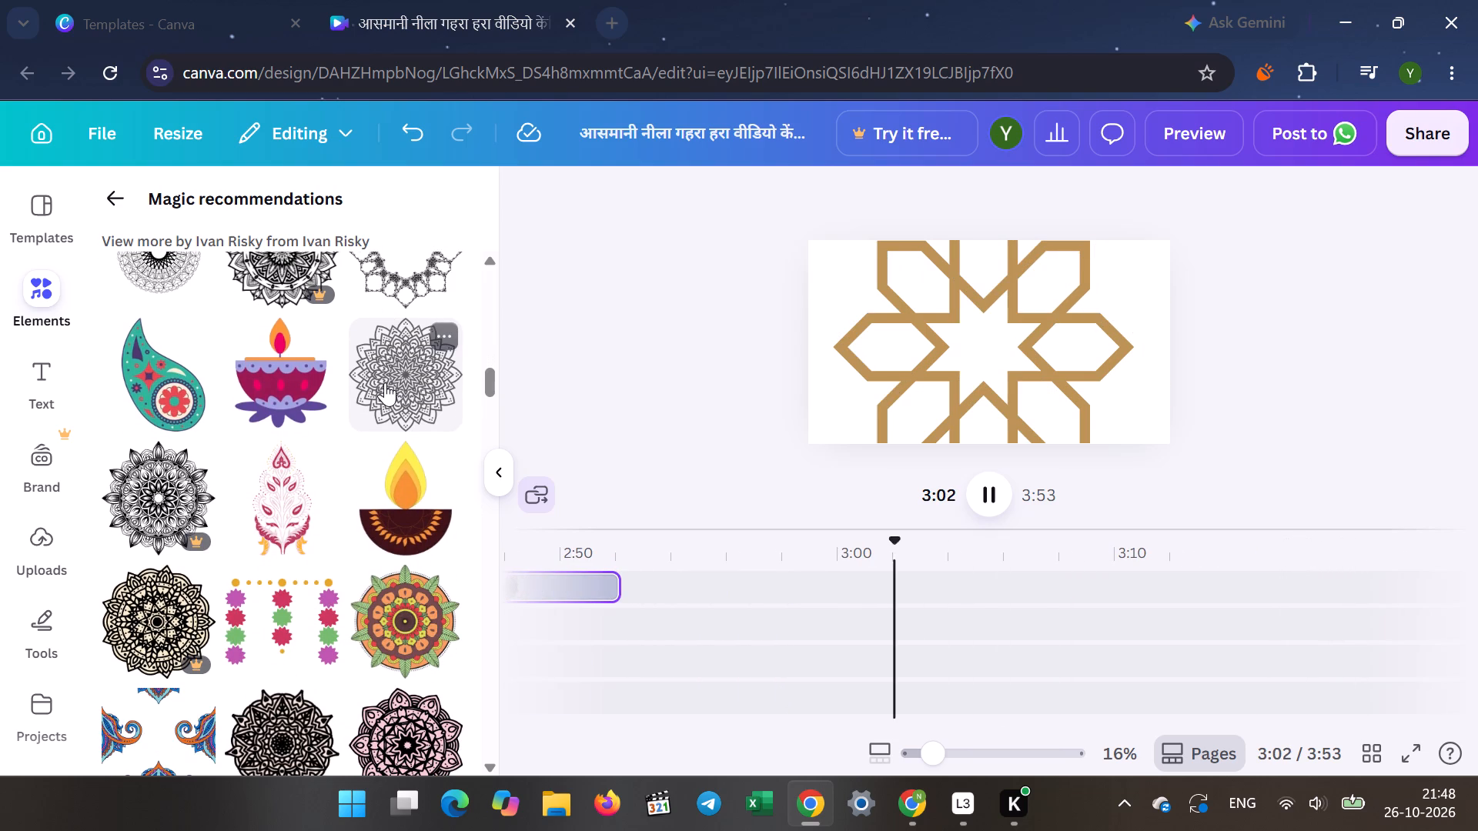
pyautogui.click(385, 382)
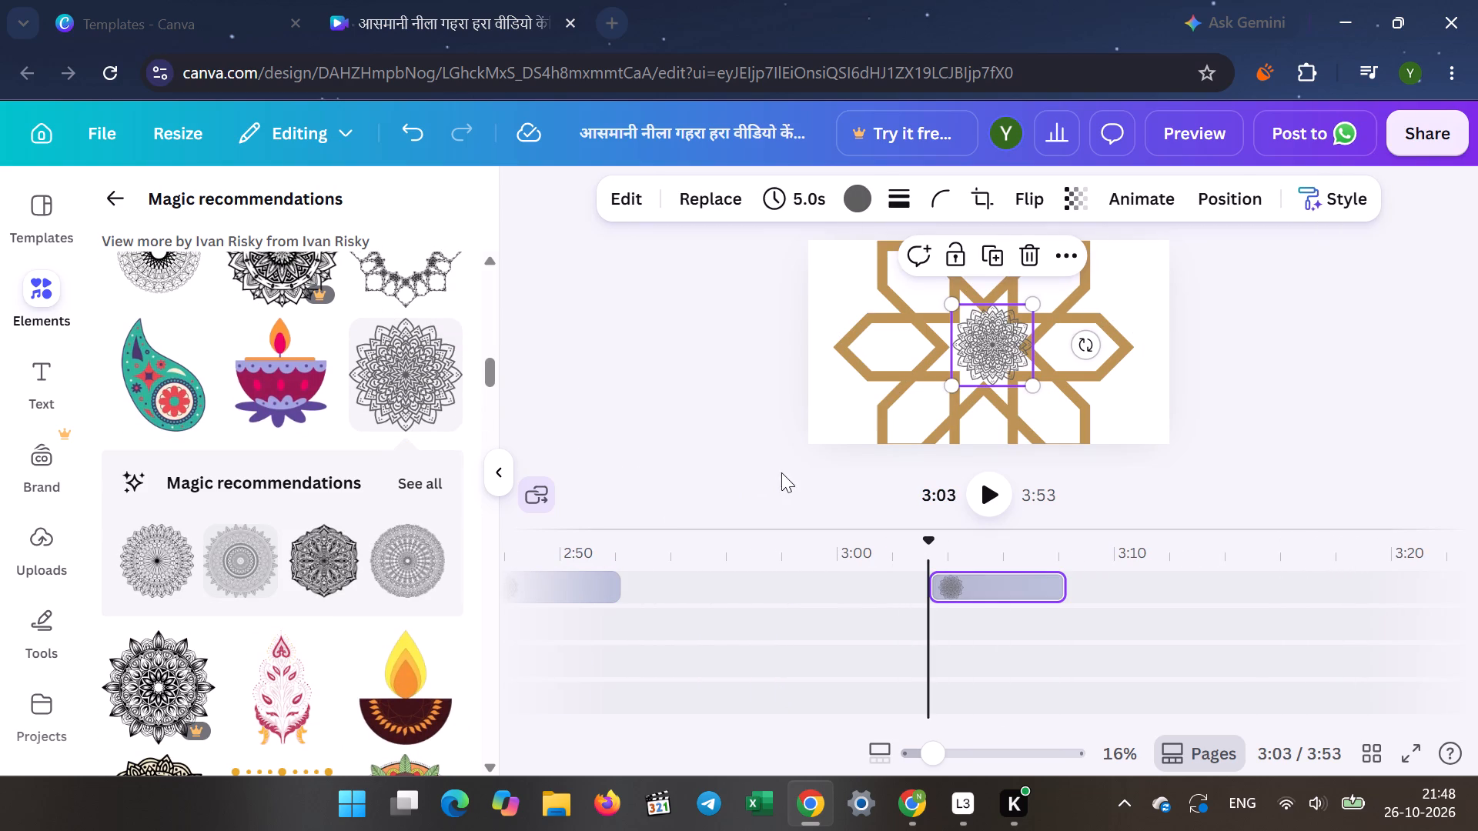
pyautogui.moveTo(949, 384); pyautogui.dragTo(814, 453)
pyautogui.moveTo(945, 364); pyautogui.dragTo(932, 353)
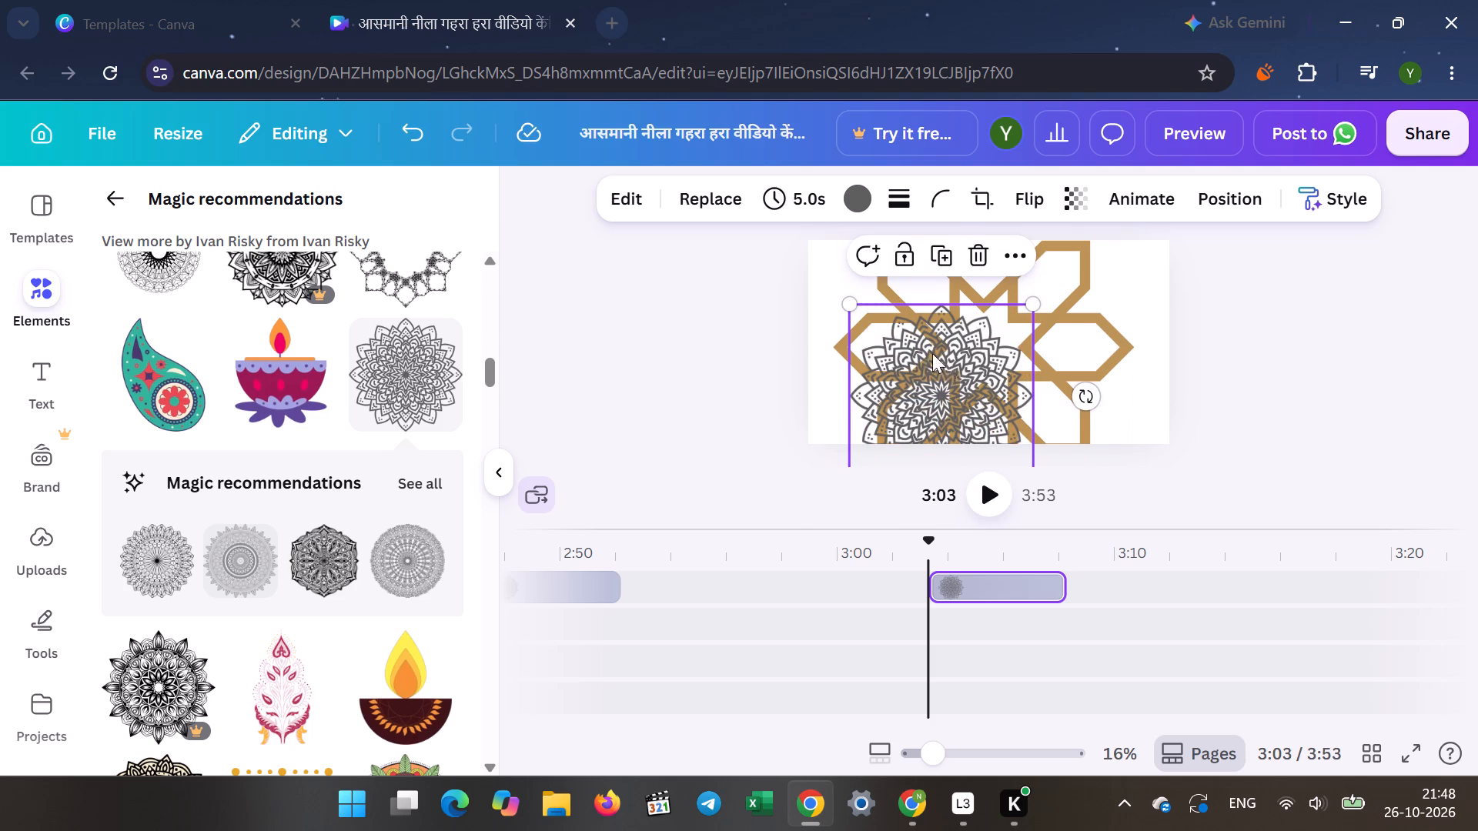
pyautogui.moveTo(932, 353); pyautogui.dragTo(868, 271)
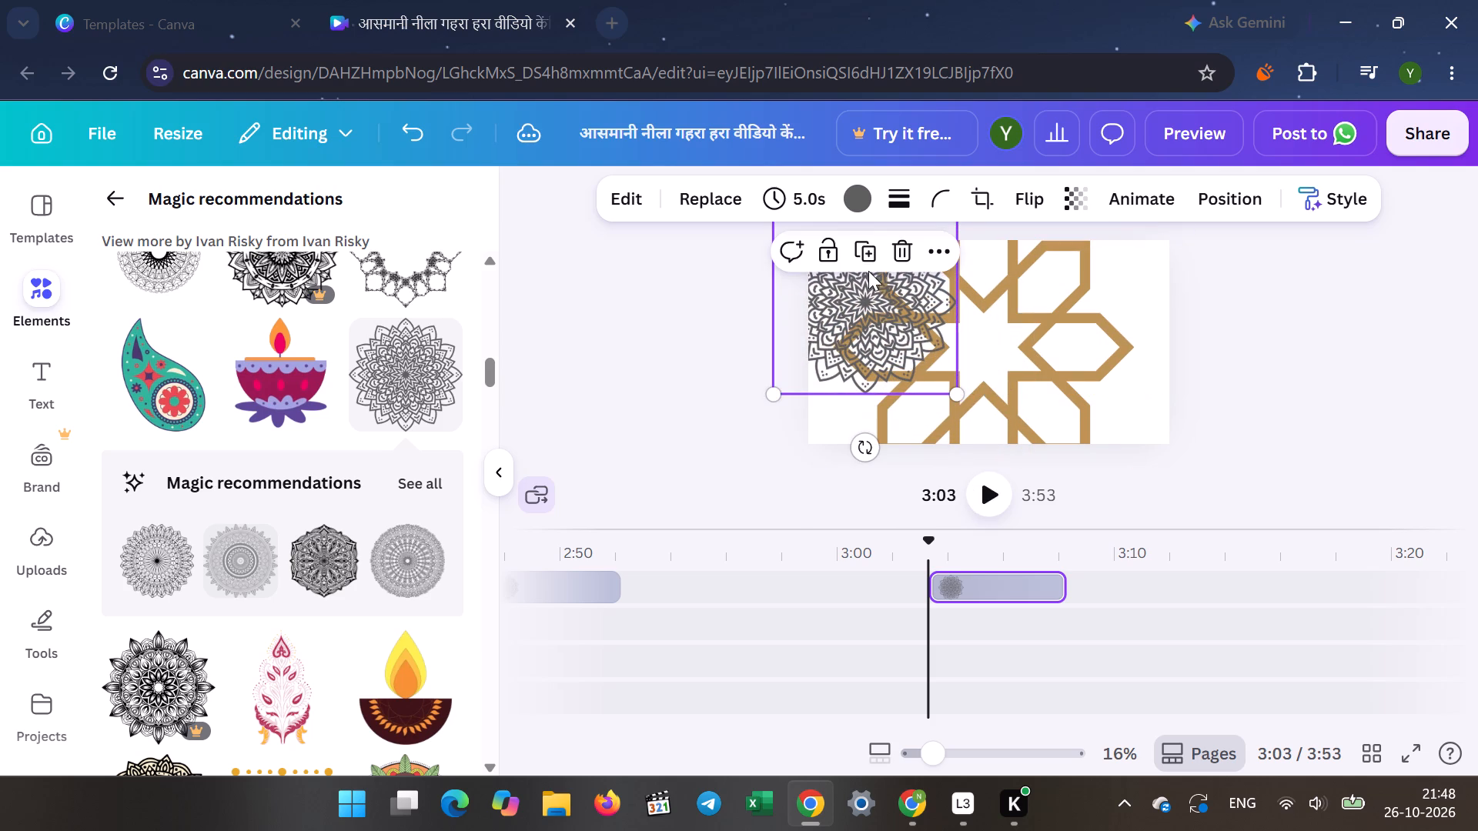
pyautogui.click(704, 311)
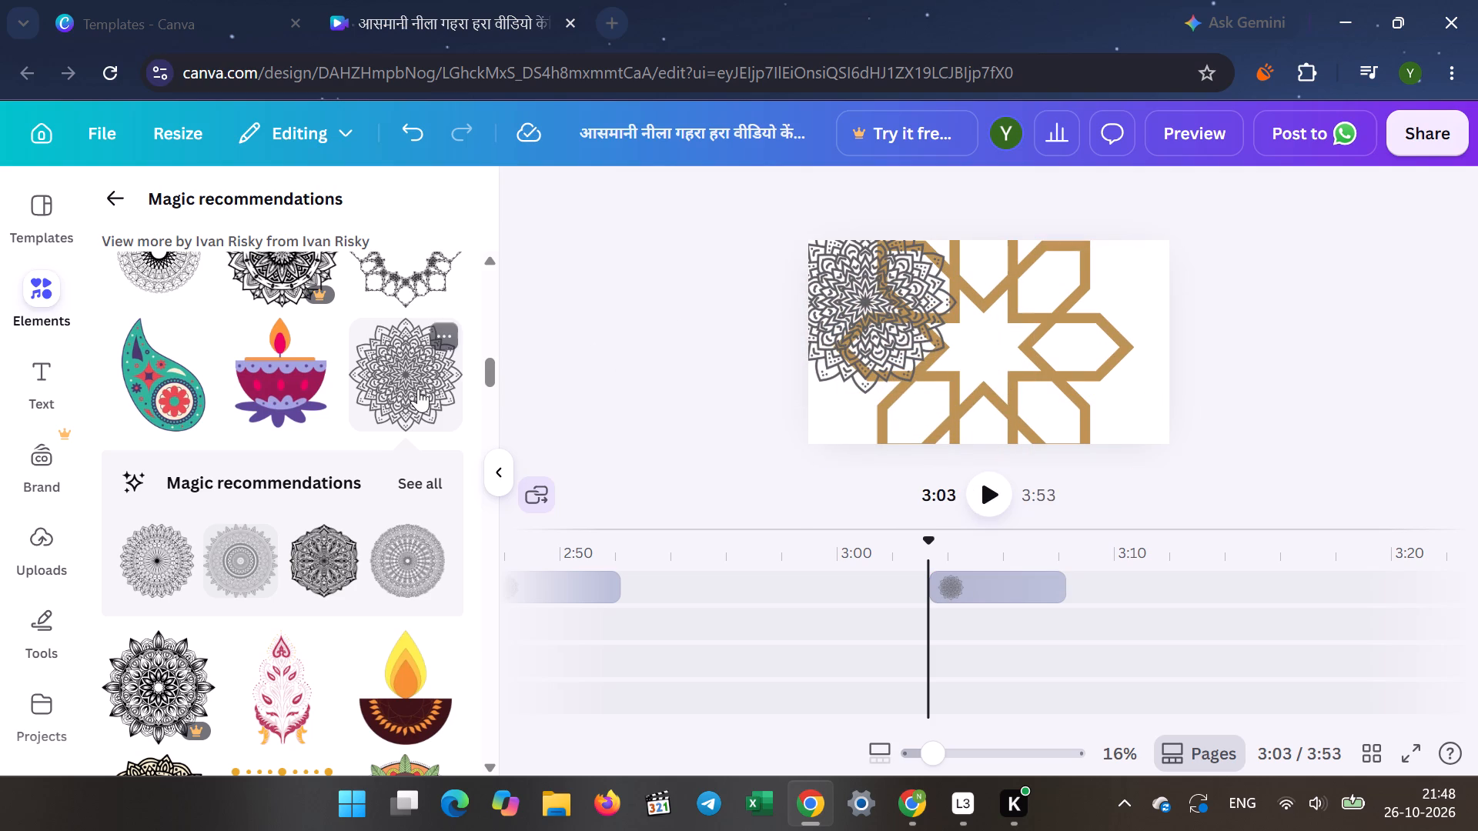
# Add a second grey petal mandala to the star lattice page, enlarged past the upper-right corner.
pyautogui.click(418, 389)
pyautogui.moveTo(977, 345); pyautogui.dragTo(985, 340)
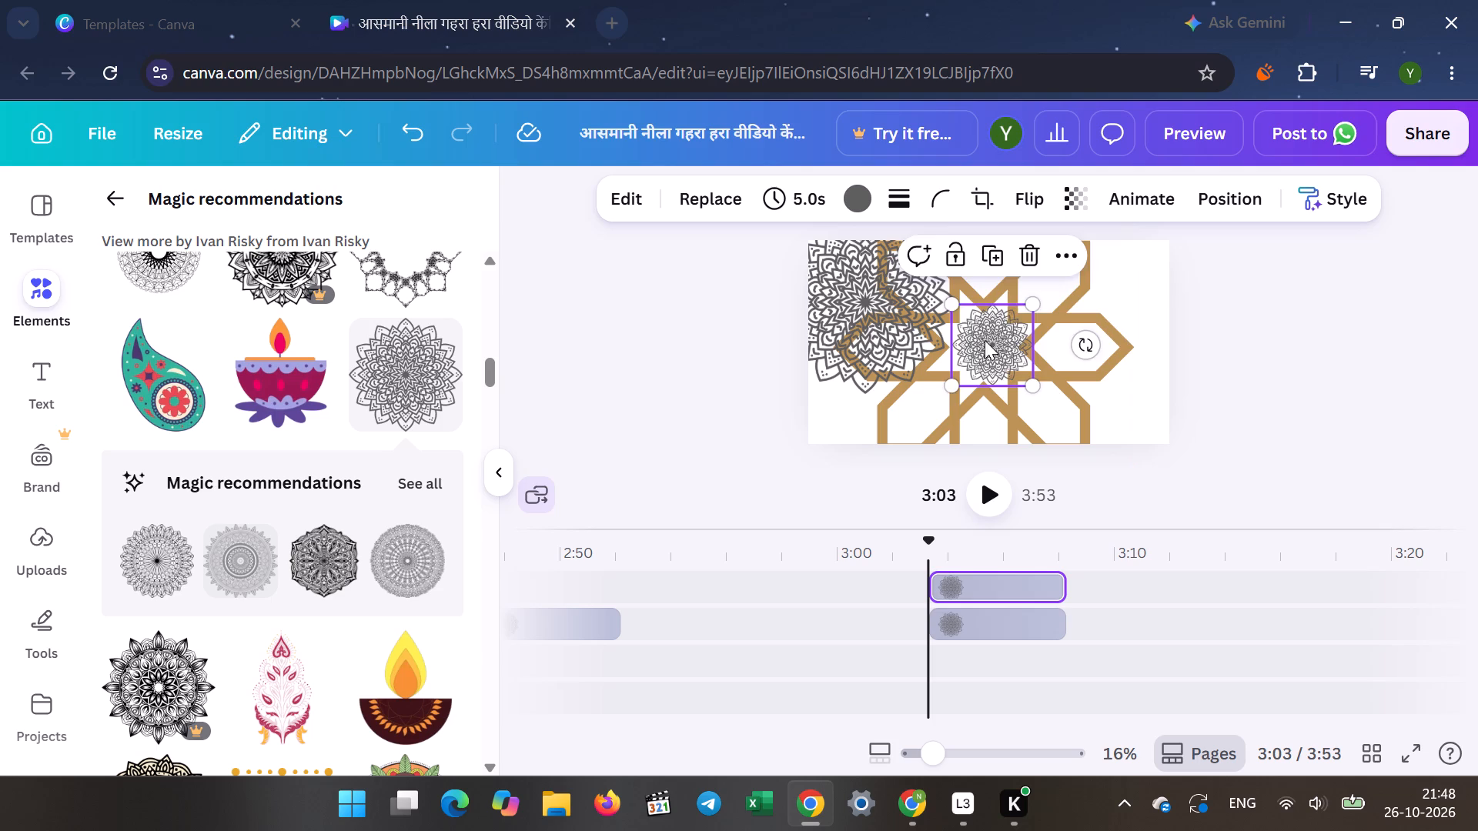
pyautogui.moveTo(985, 340); pyautogui.dragTo(1111, 283)
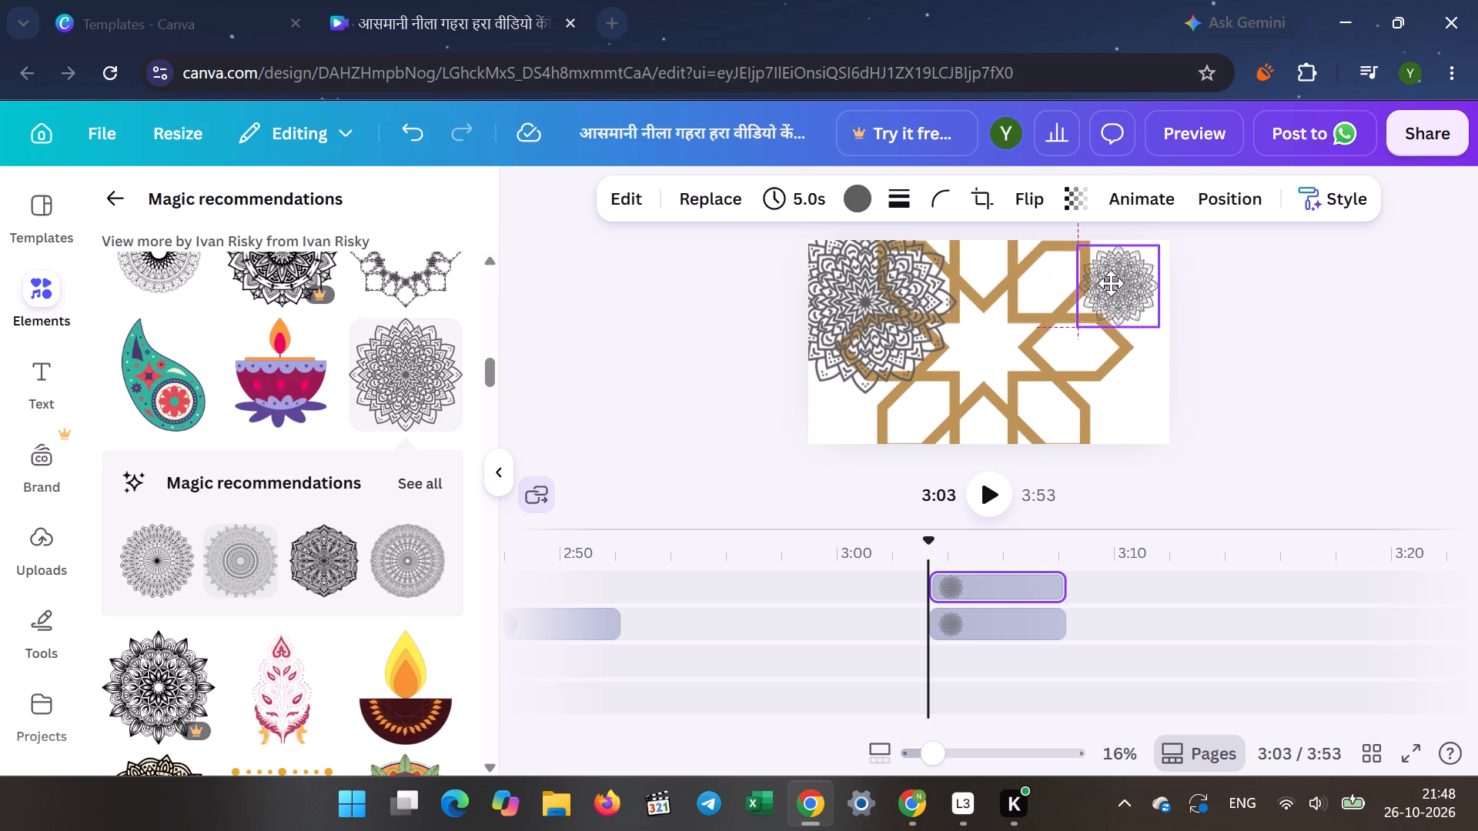
pyautogui.moveTo(1111, 283); pyautogui.dragTo(1116, 278)
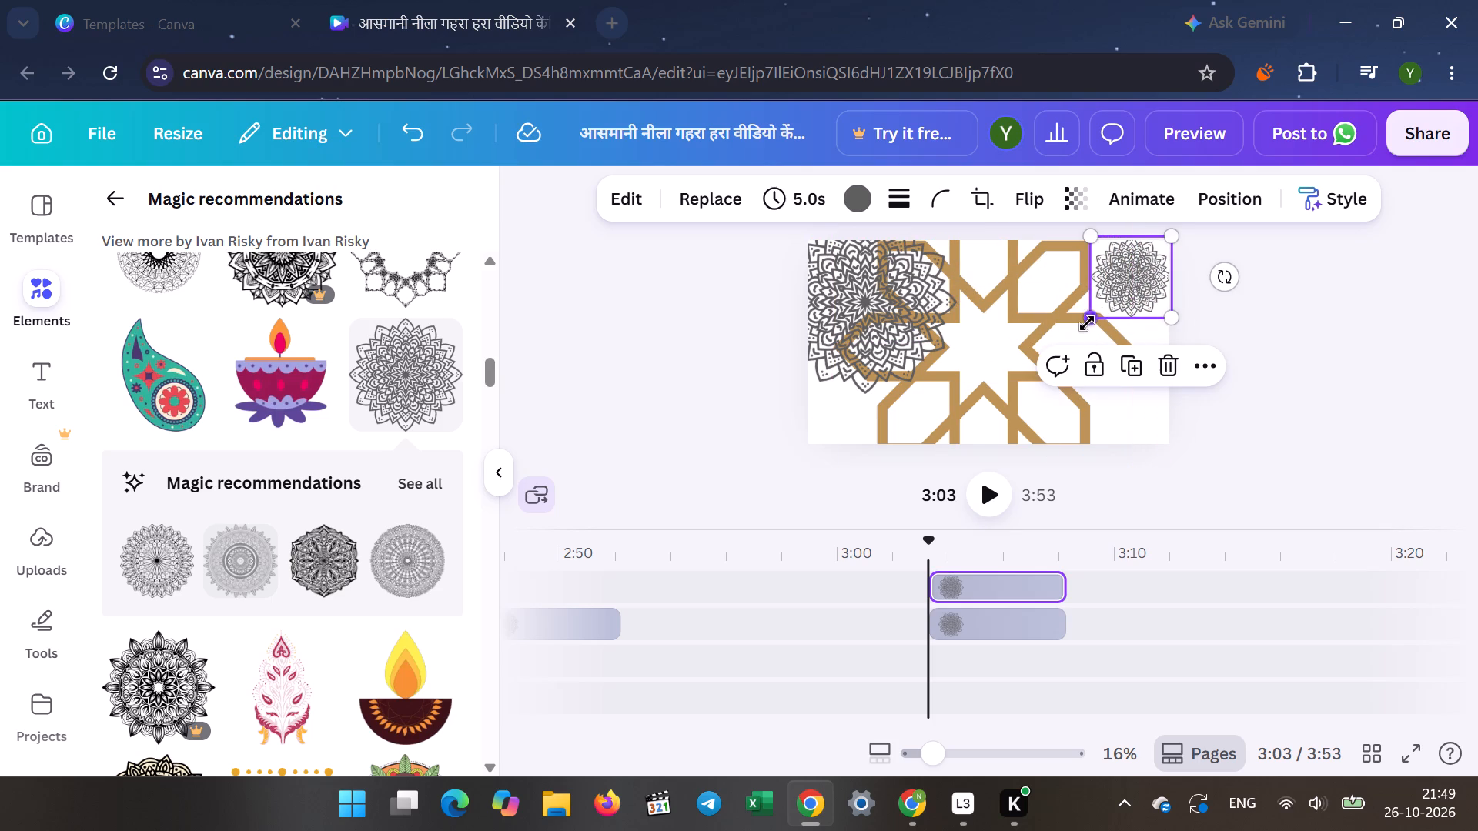
pyautogui.moveTo(1091, 315); pyautogui.dragTo(961, 382)
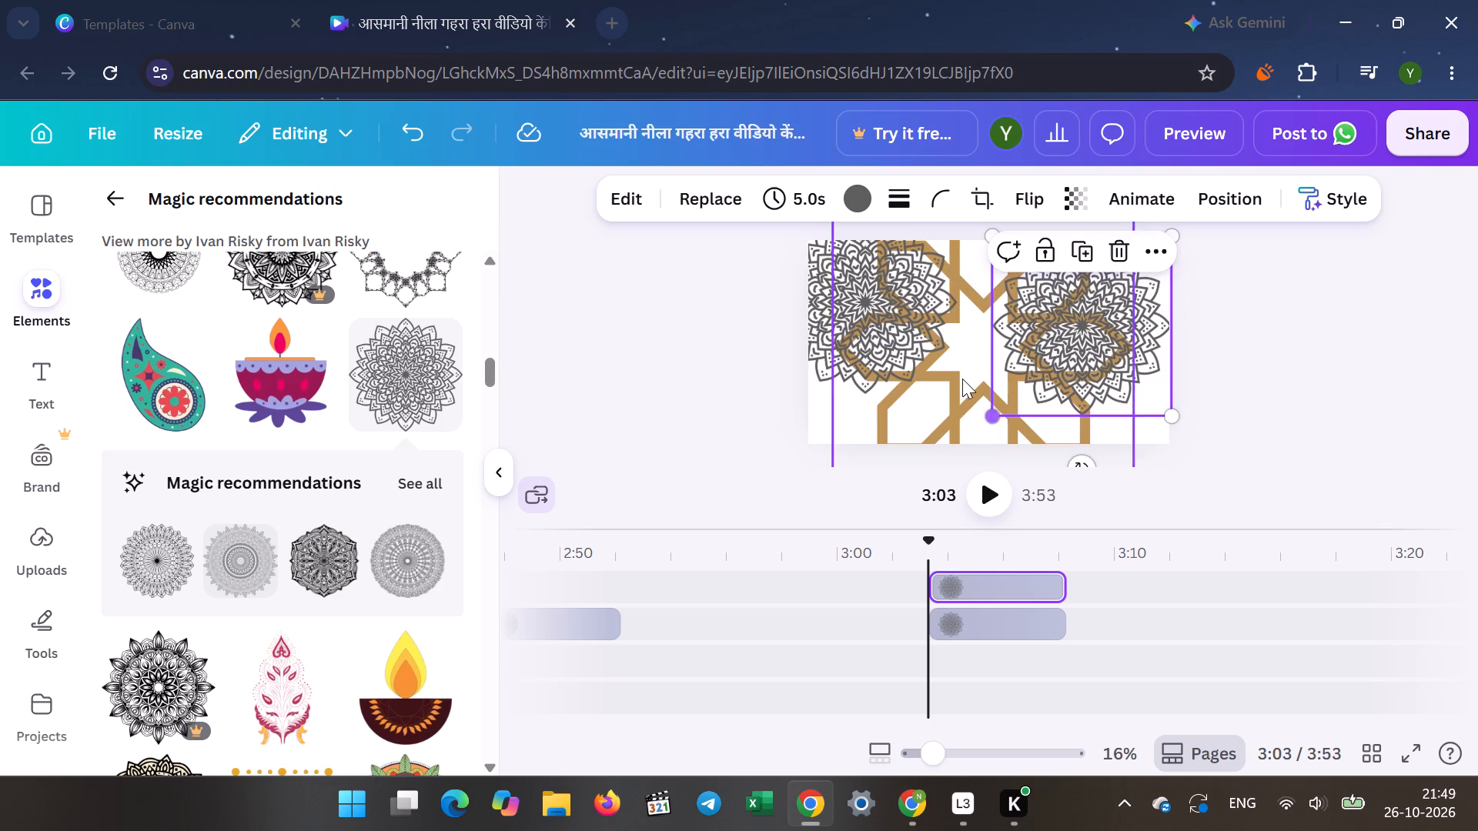
pyautogui.moveTo(1086, 299); pyautogui.dragTo(1108, 286)
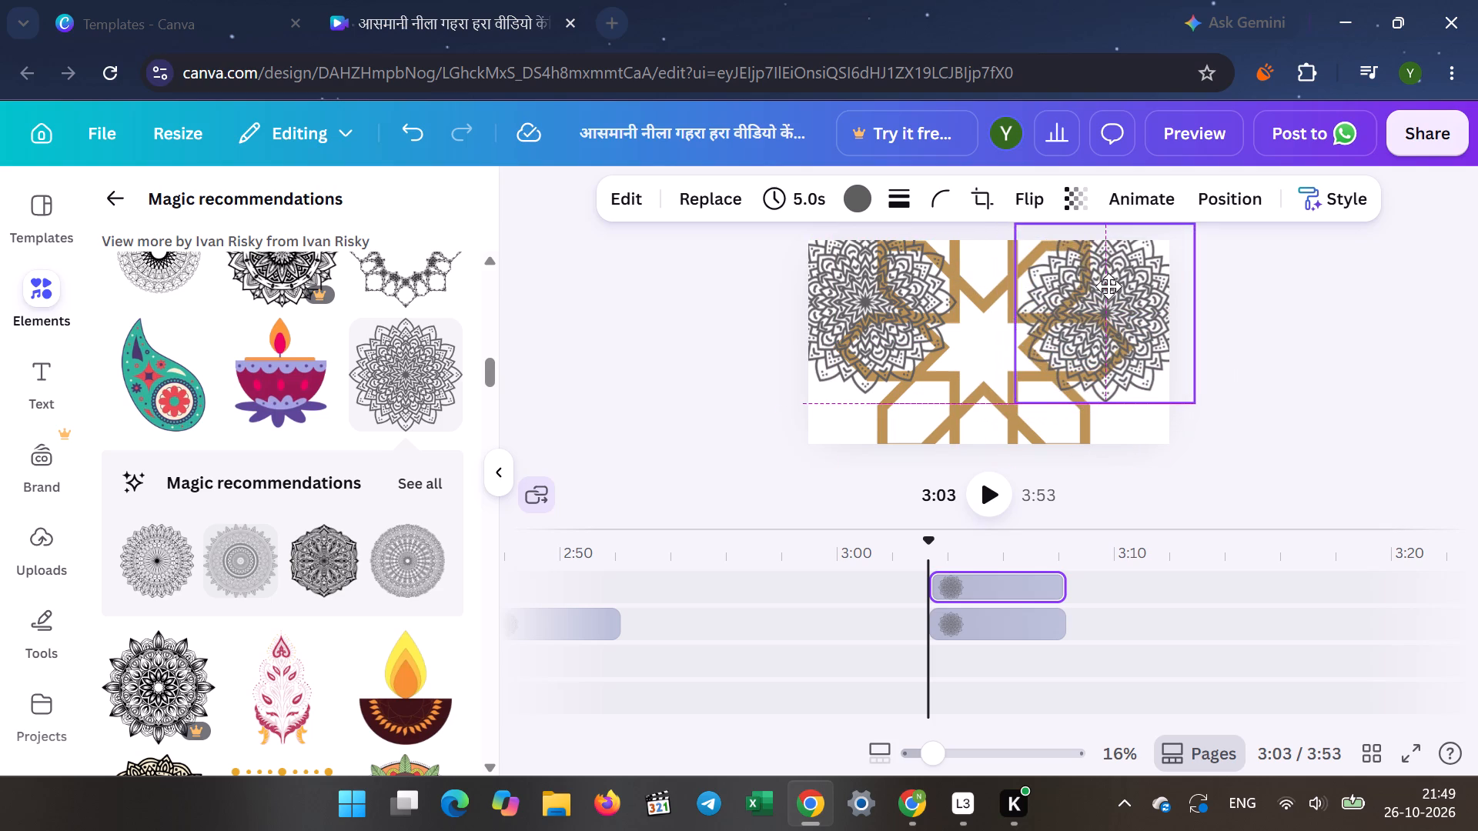
pyautogui.moveTo(1108, 286); pyautogui.dragTo(1109, 285)
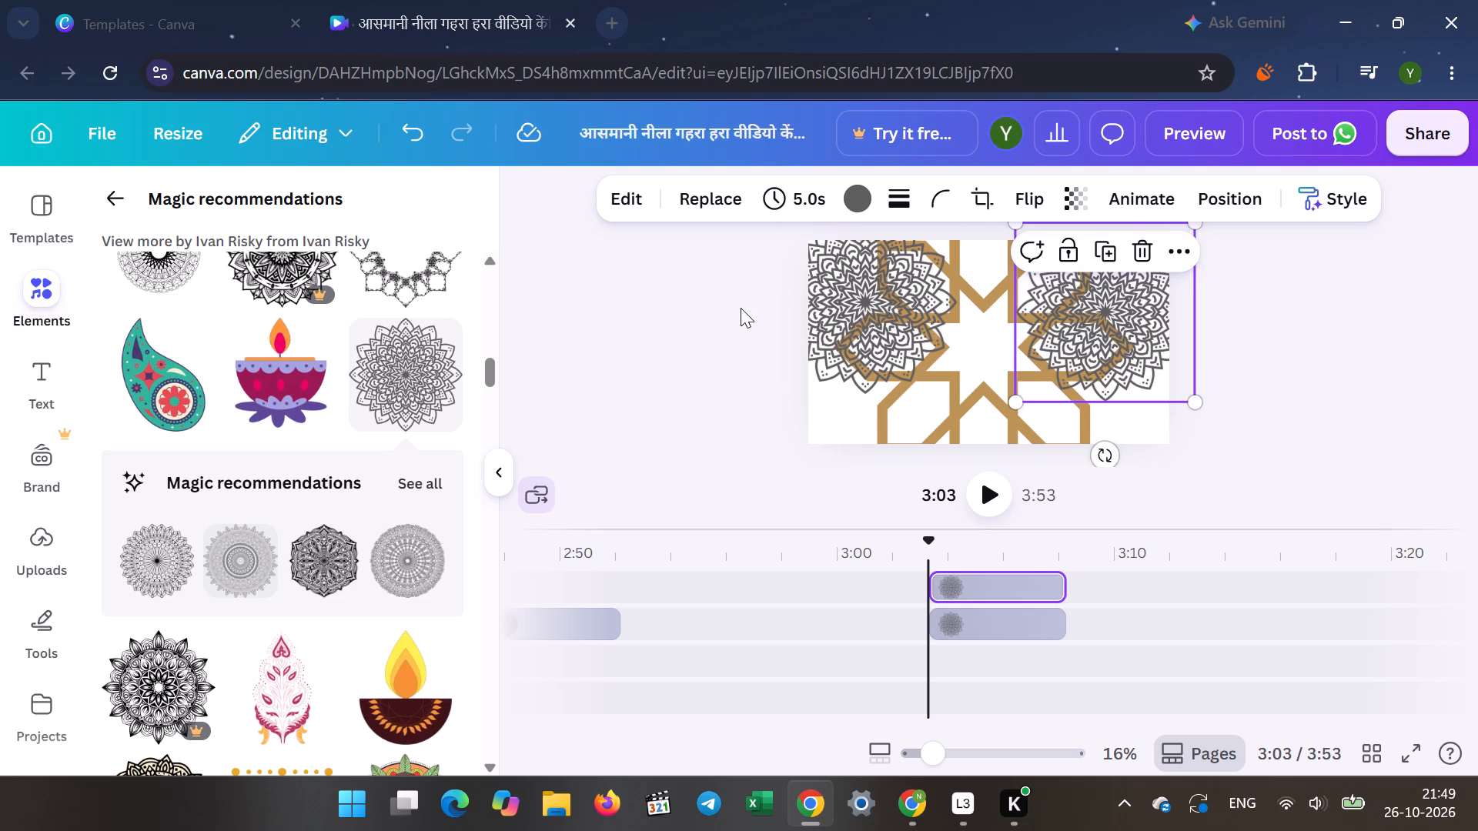
pyautogui.click(676, 341)
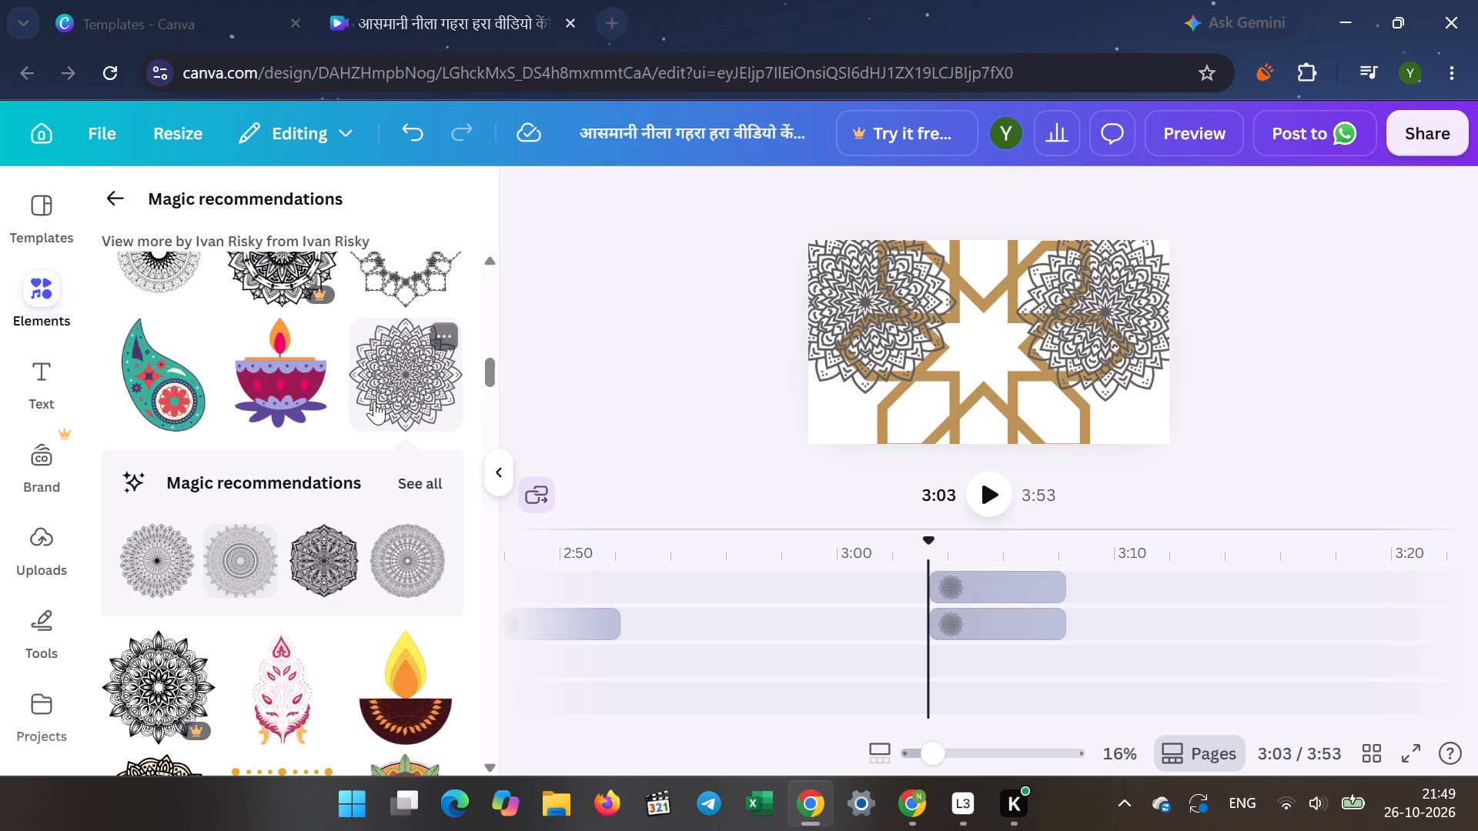
# Add two more grey petal mandalas to the star lattice page, at the upper centre and over the lower-left corner.
pyautogui.click(385, 393)
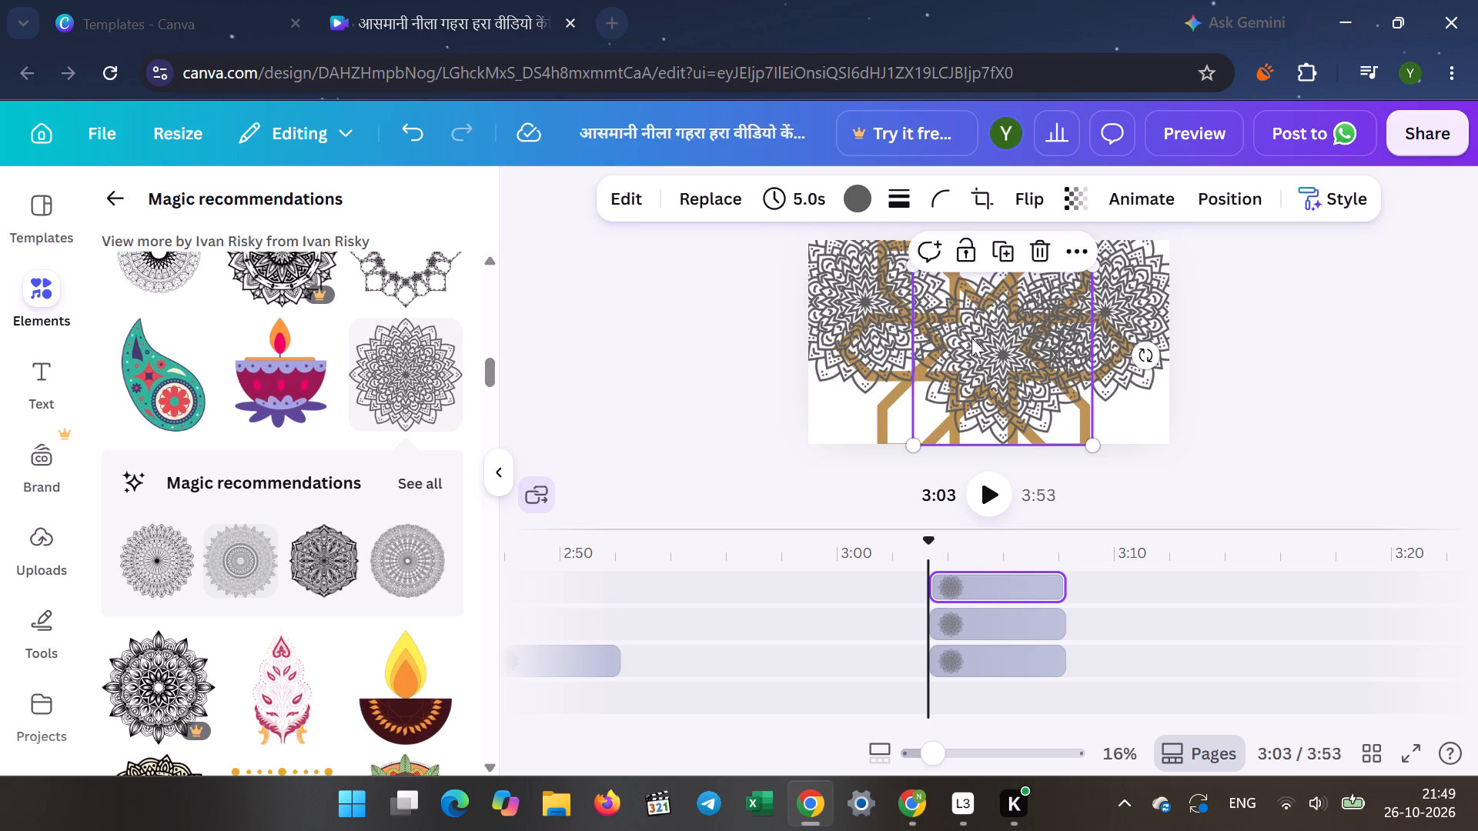
pyautogui.moveTo(973, 335); pyautogui.dragTo(959, 288)
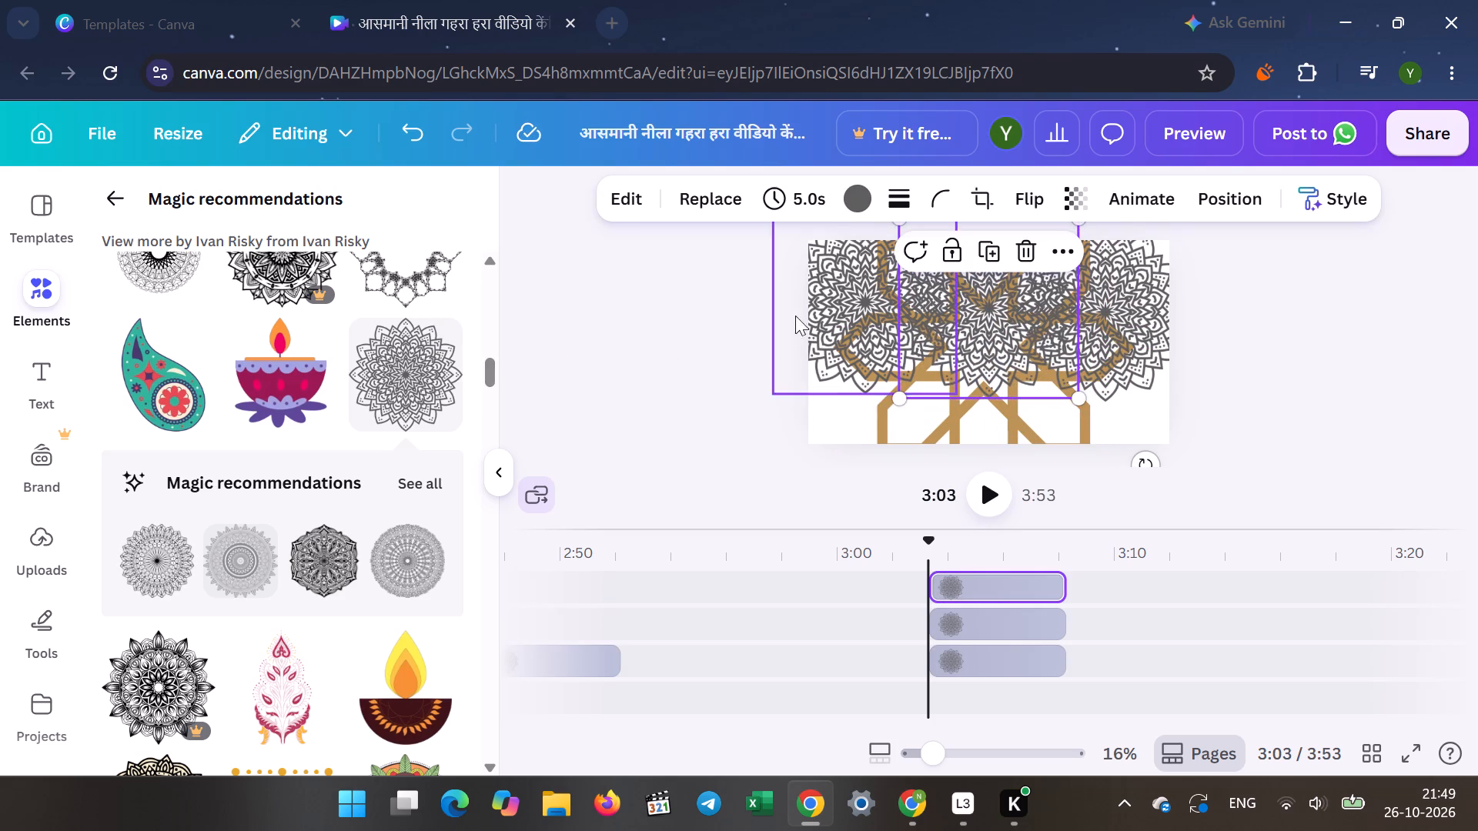
pyautogui.click(771, 313)
pyautogui.click(430, 395)
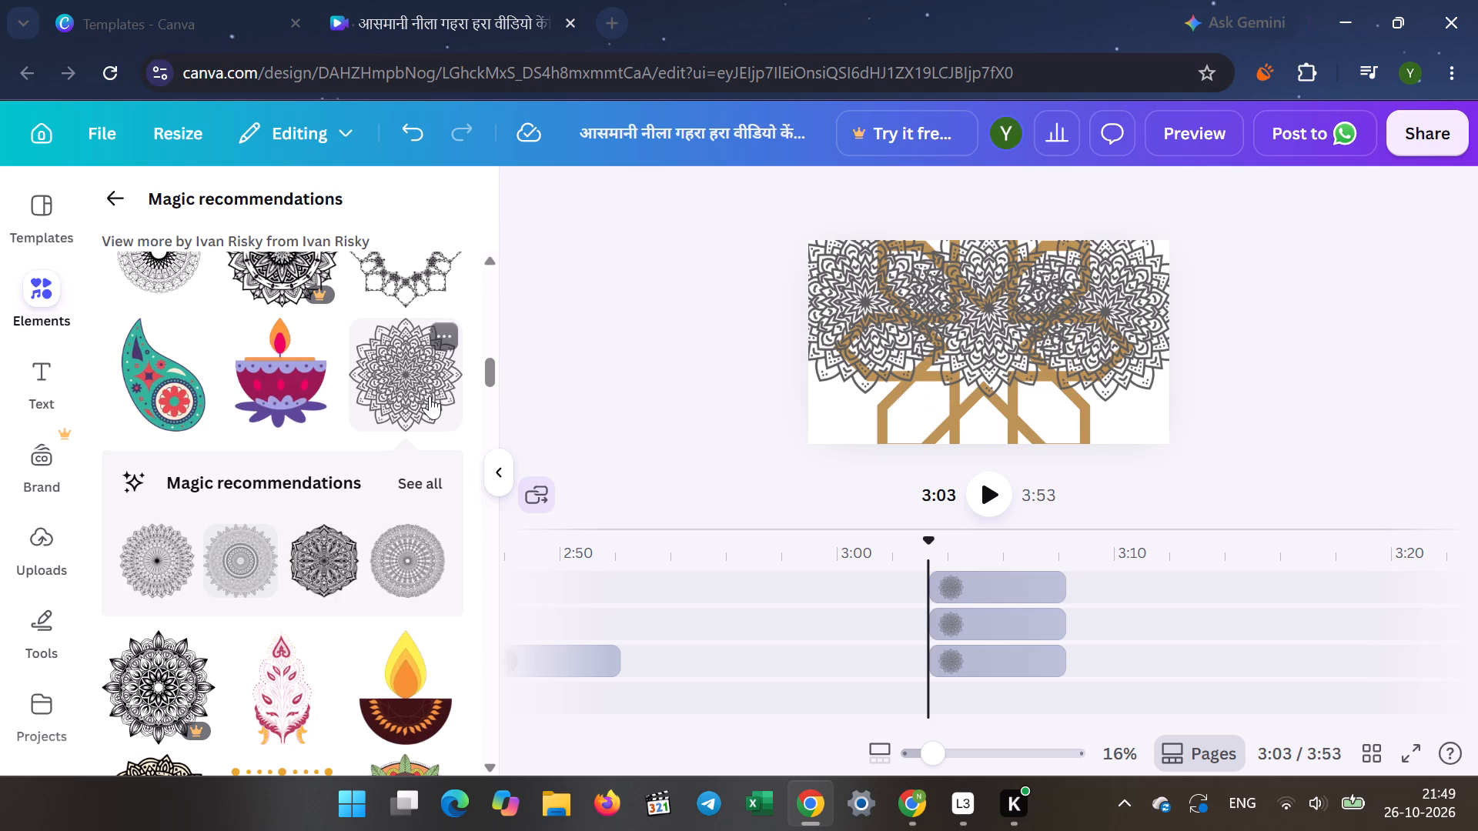
pyautogui.moveTo(1031, 344); pyautogui.dragTo(993, 344)
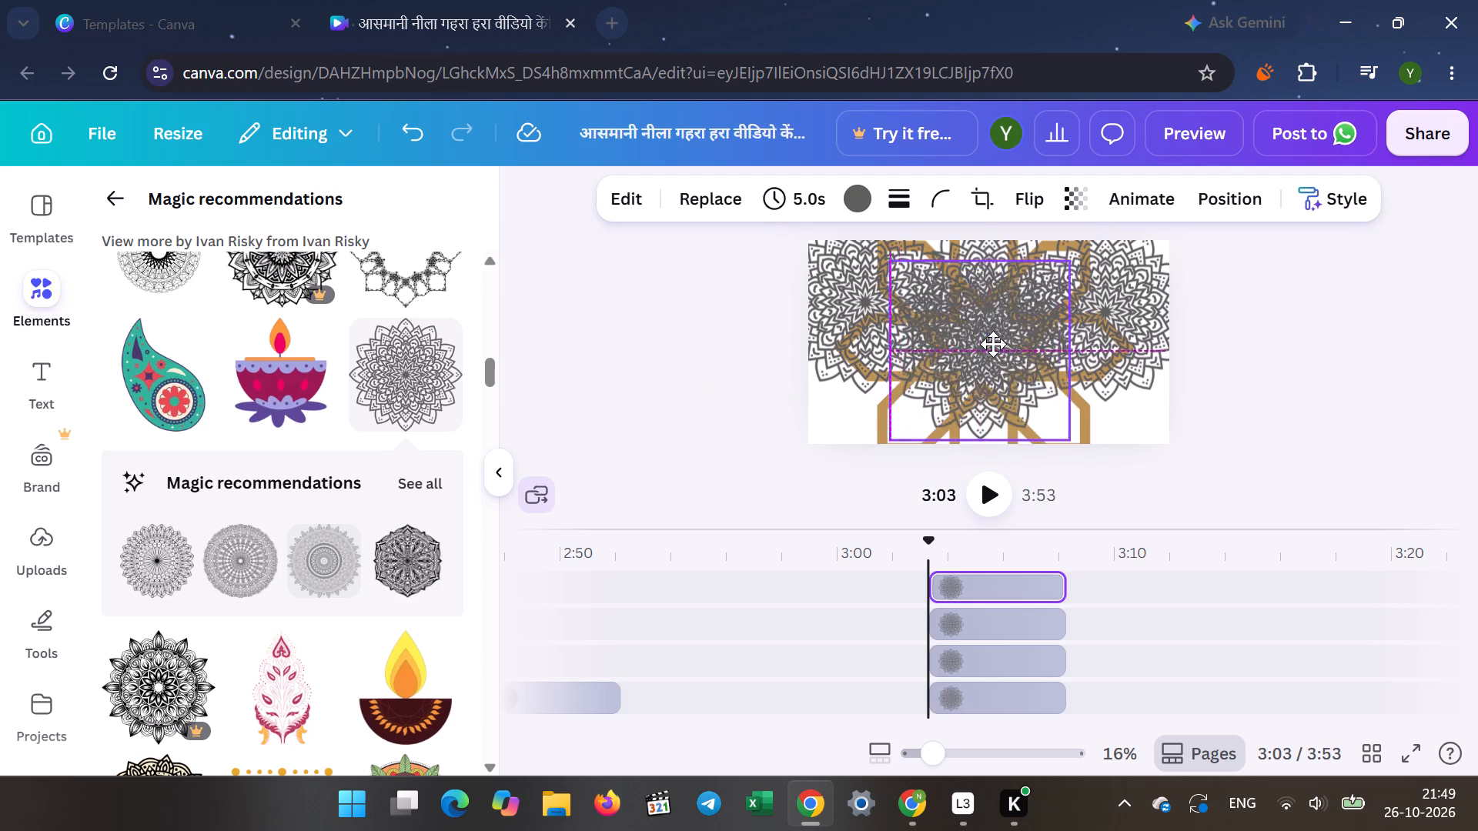
pyautogui.moveTo(993, 344); pyautogui.dragTo(903, 382)
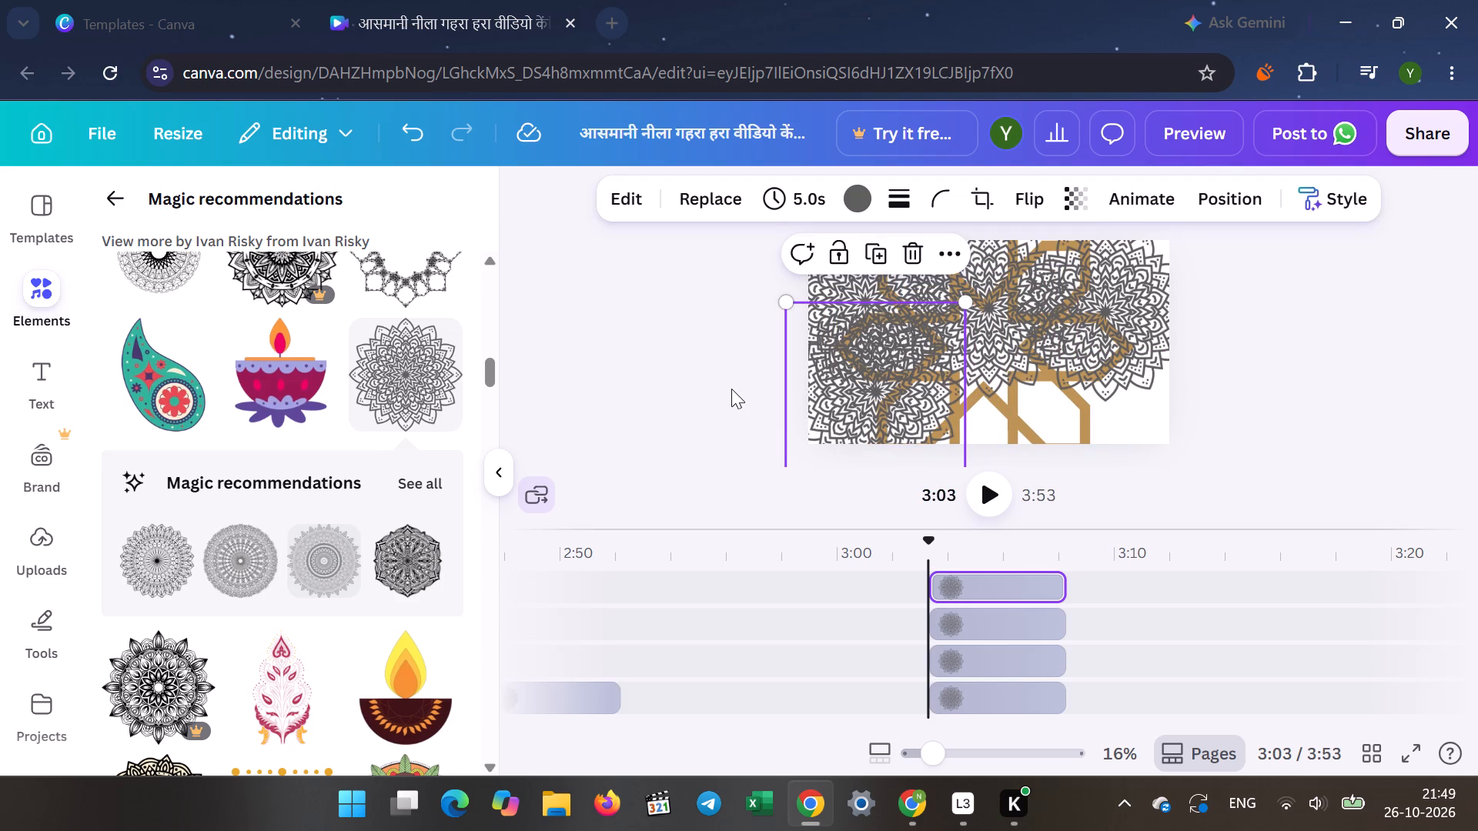
pyautogui.click(731, 389)
# Add two more grey petal mandalas to the star lattice page, over the lower-right corner and past the bottom centre.
pyautogui.click(437, 389)
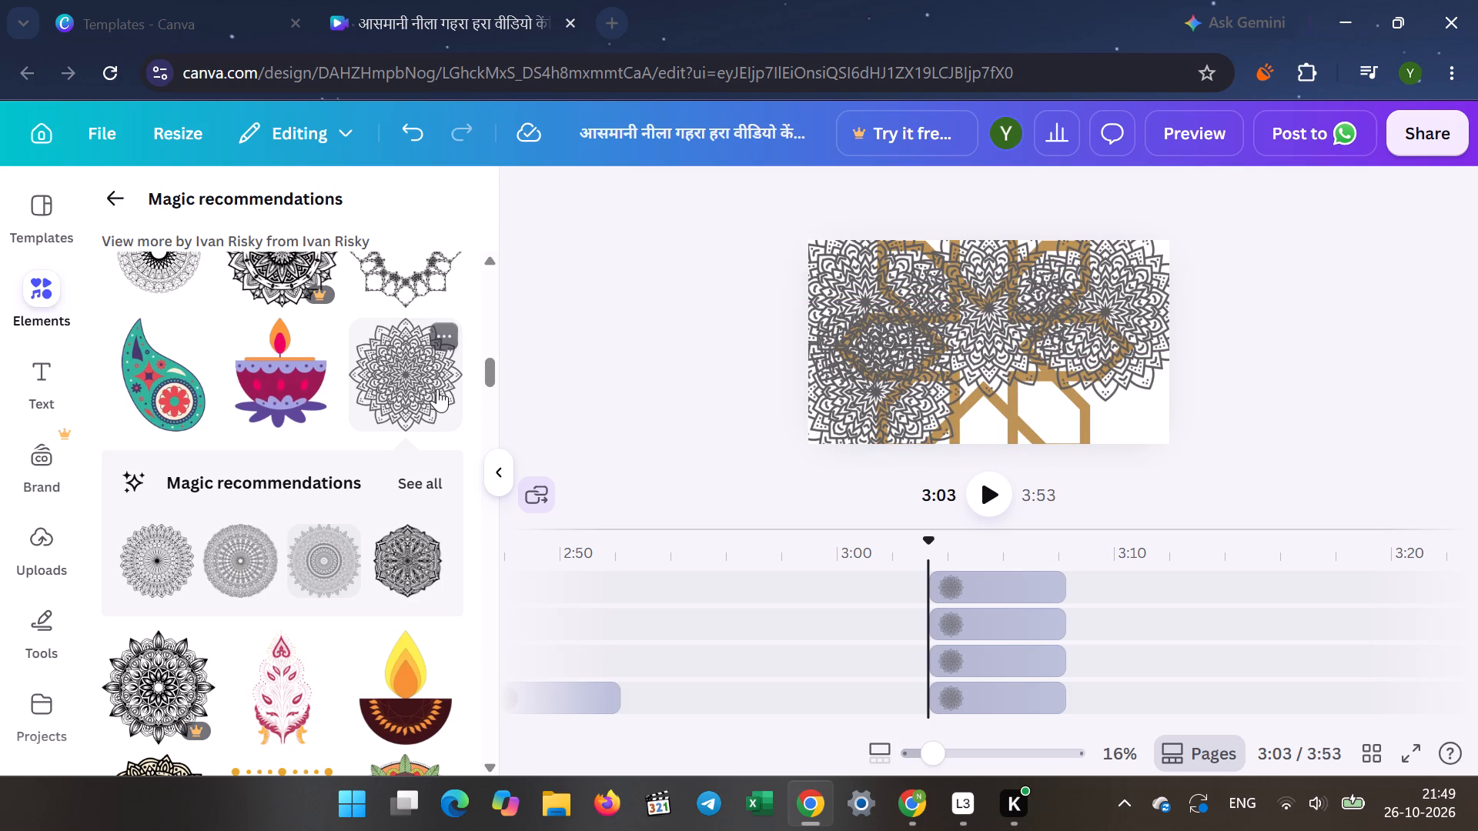
pyautogui.moveTo(1014, 352); pyautogui.dragTo(1112, 373)
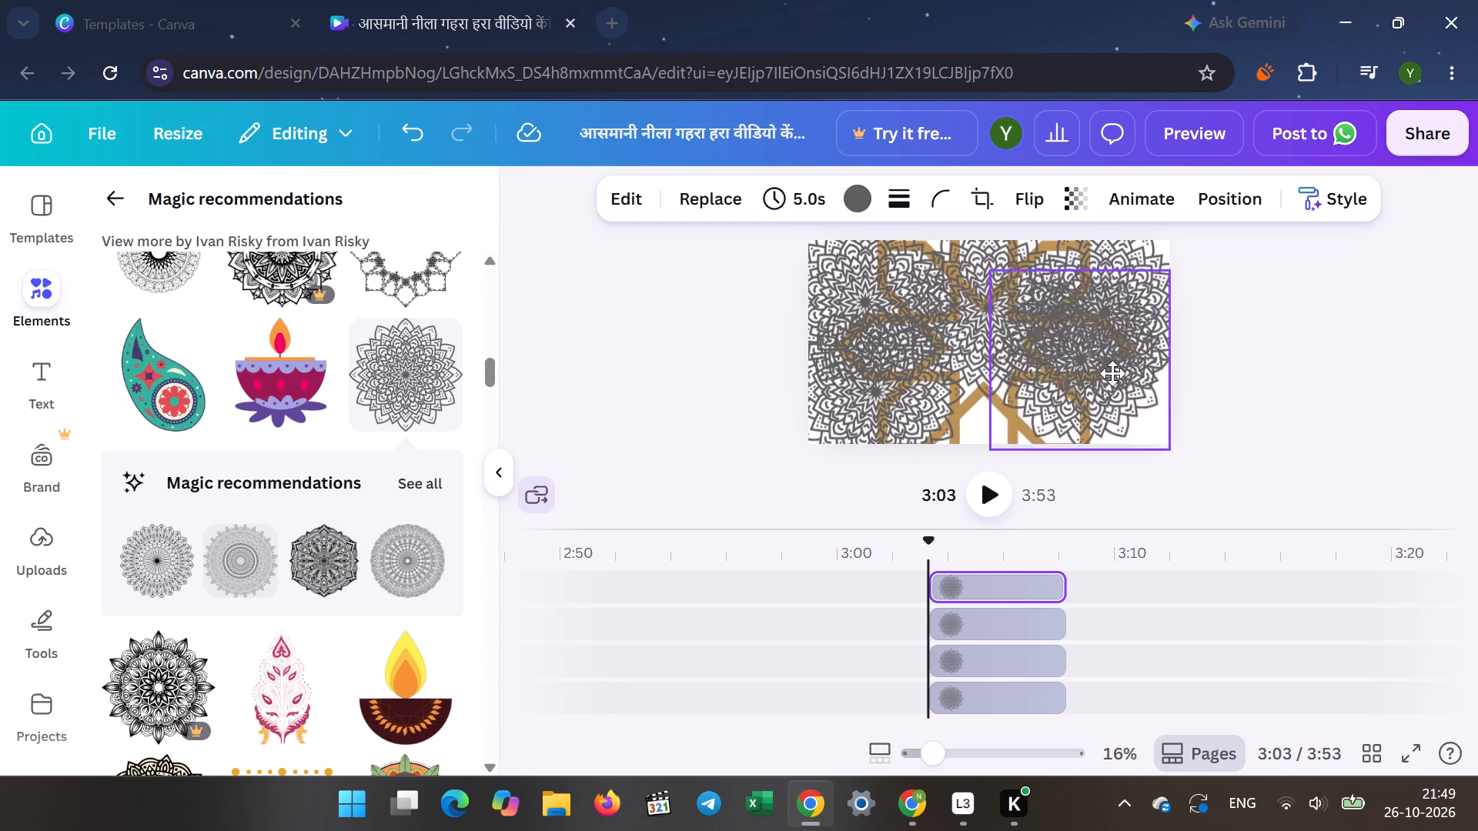
pyautogui.moveTo(1112, 373); pyautogui.dragTo(1131, 389)
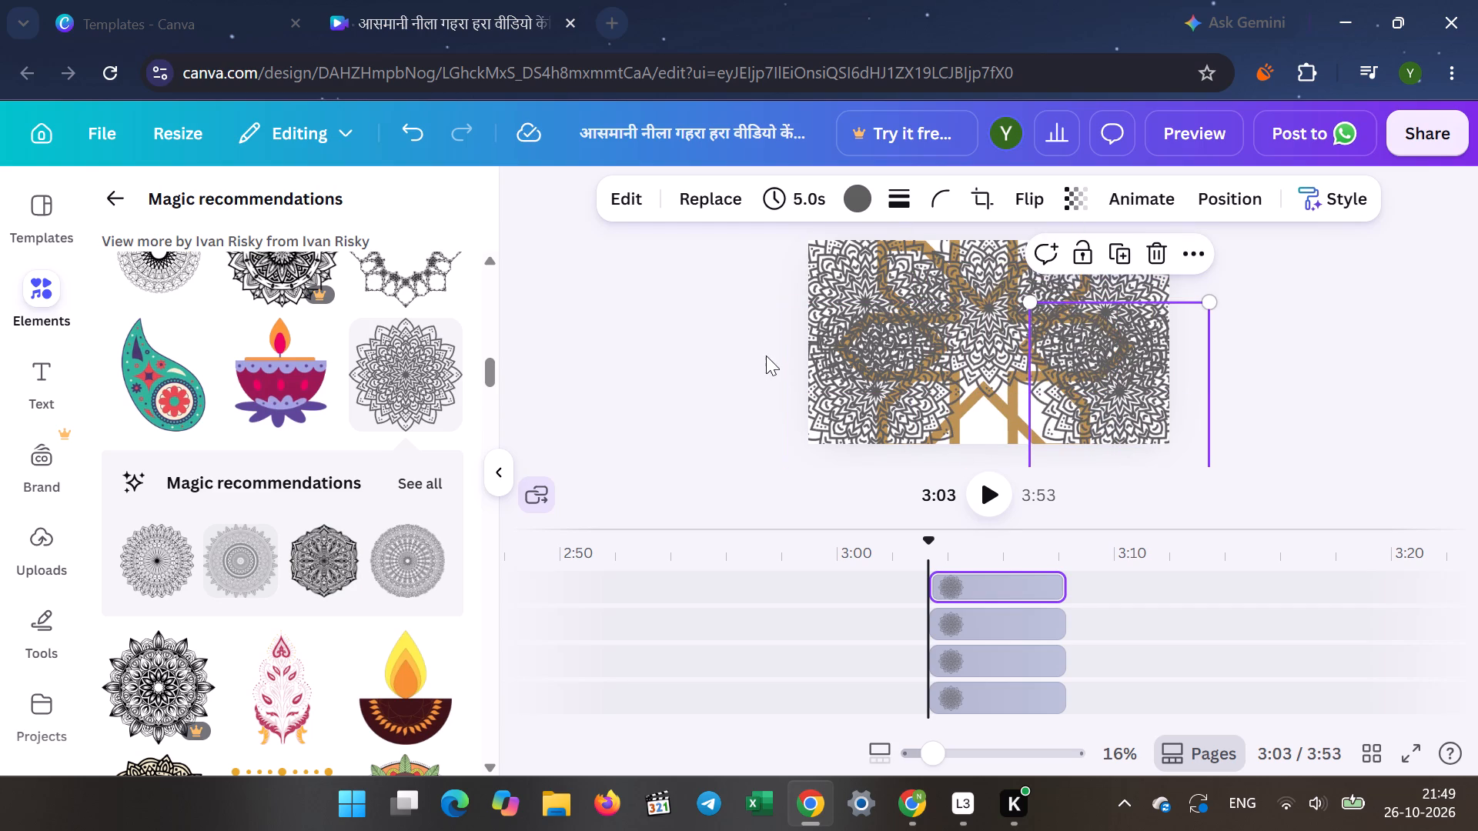
pyautogui.click(766, 355)
pyautogui.click(394, 395)
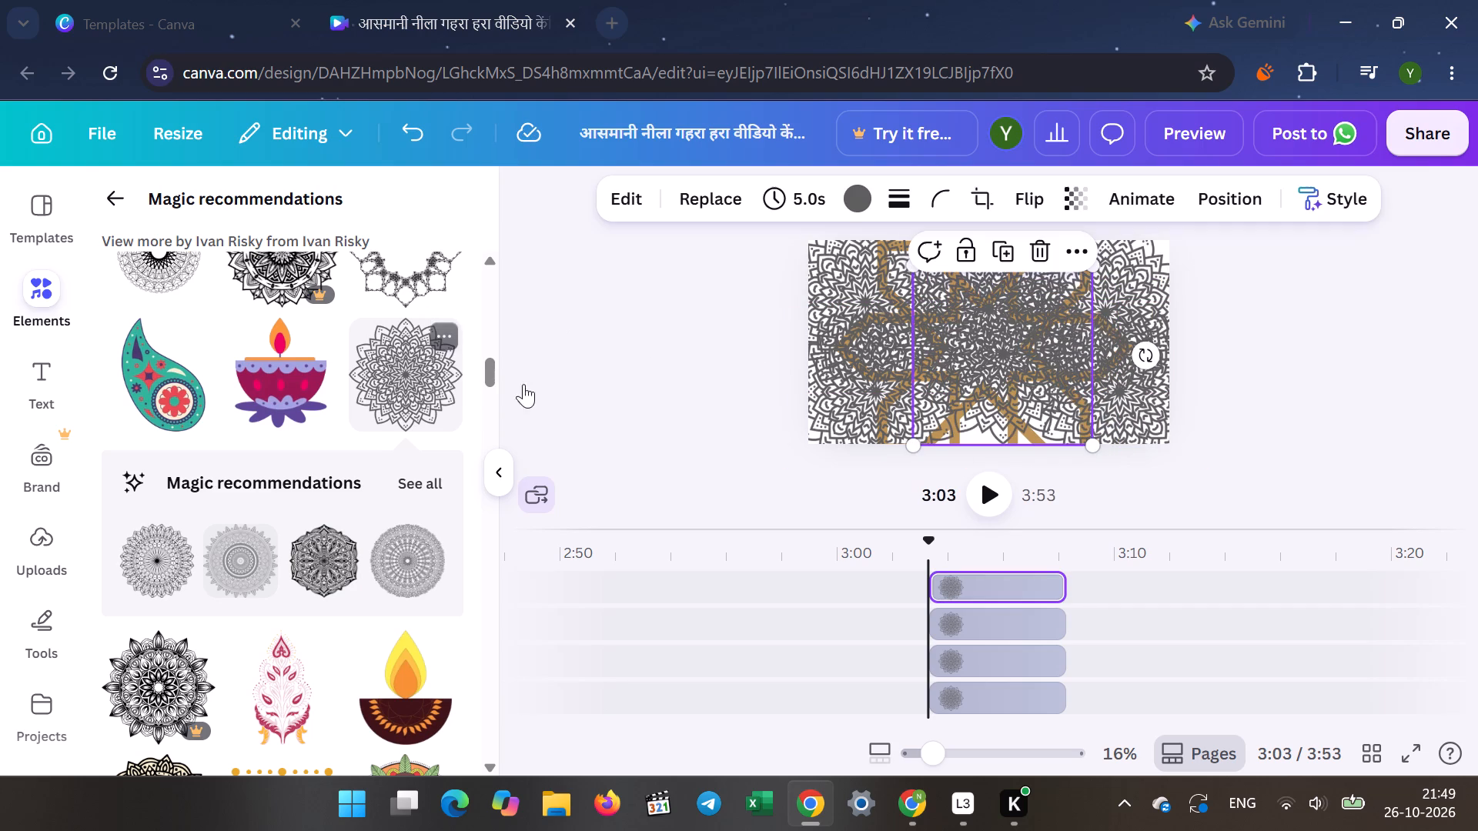
pyautogui.moveTo(945, 351); pyautogui.dragTo(948, 425)
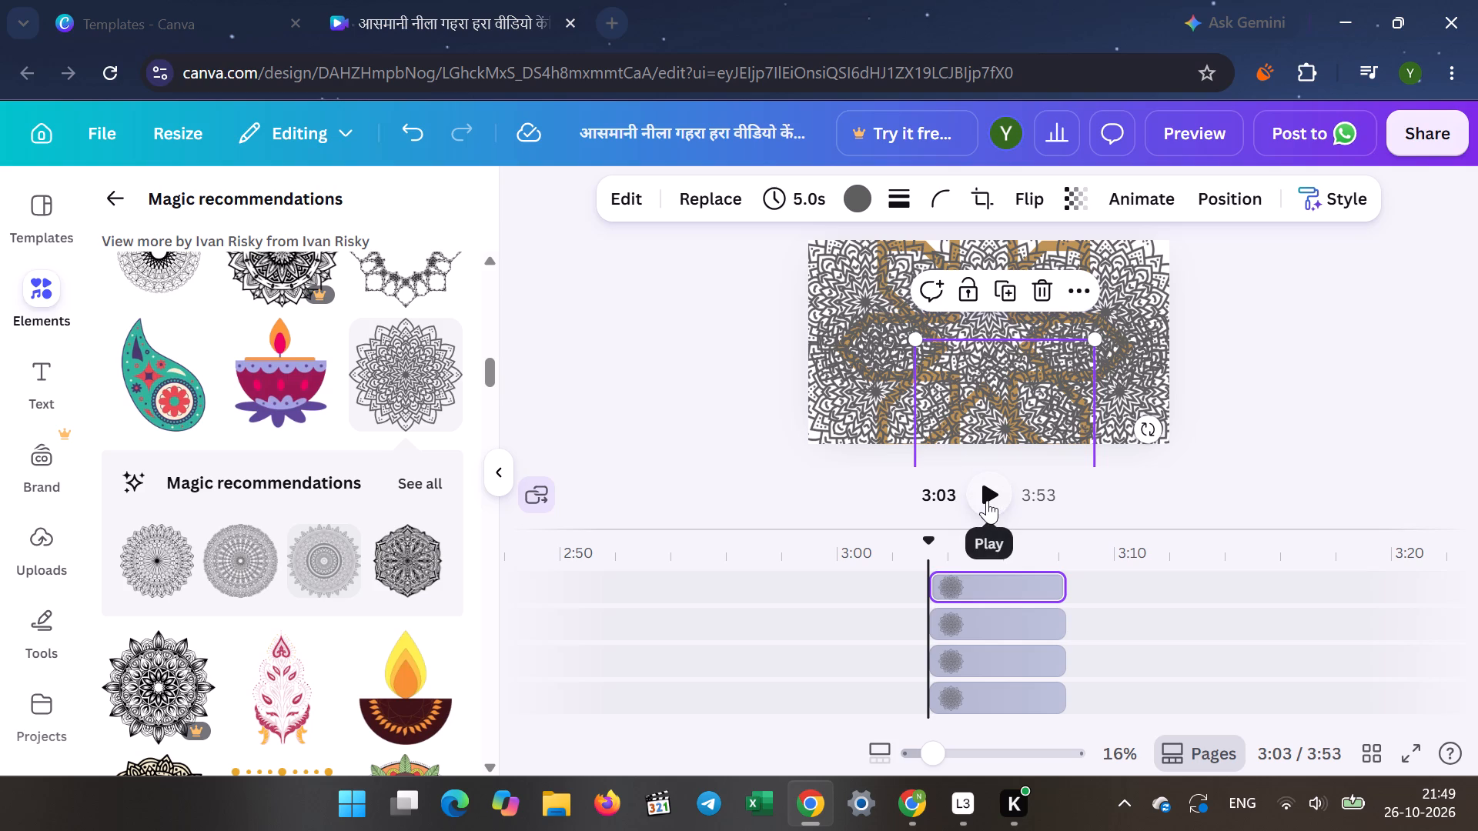
# Play the video through to 0:23 and add an enlarged grey petal mandala over the upper left of the envelope page.
pyautogui.click(987, 500)
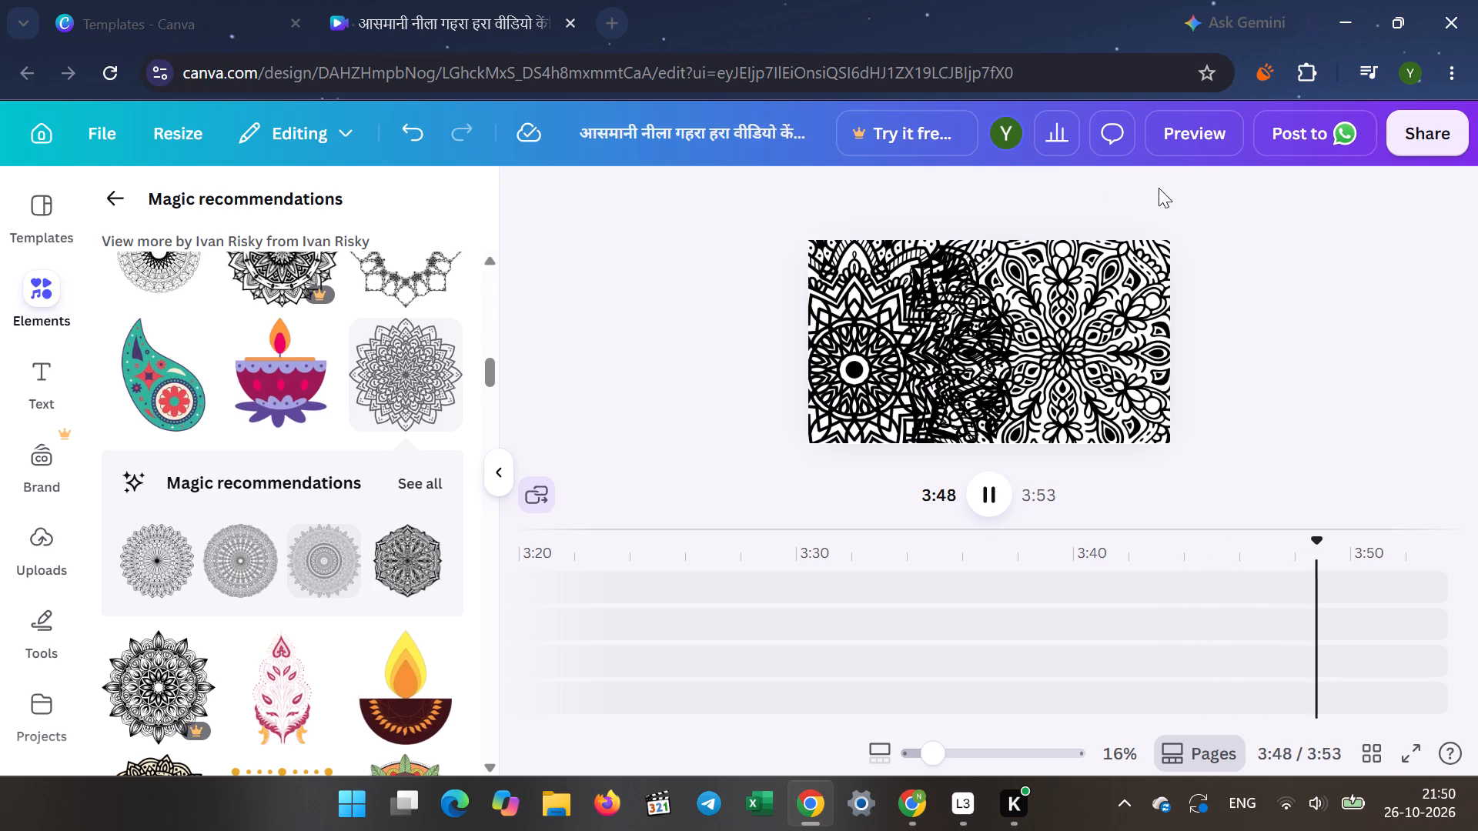
pyautogui.click(995, 501)
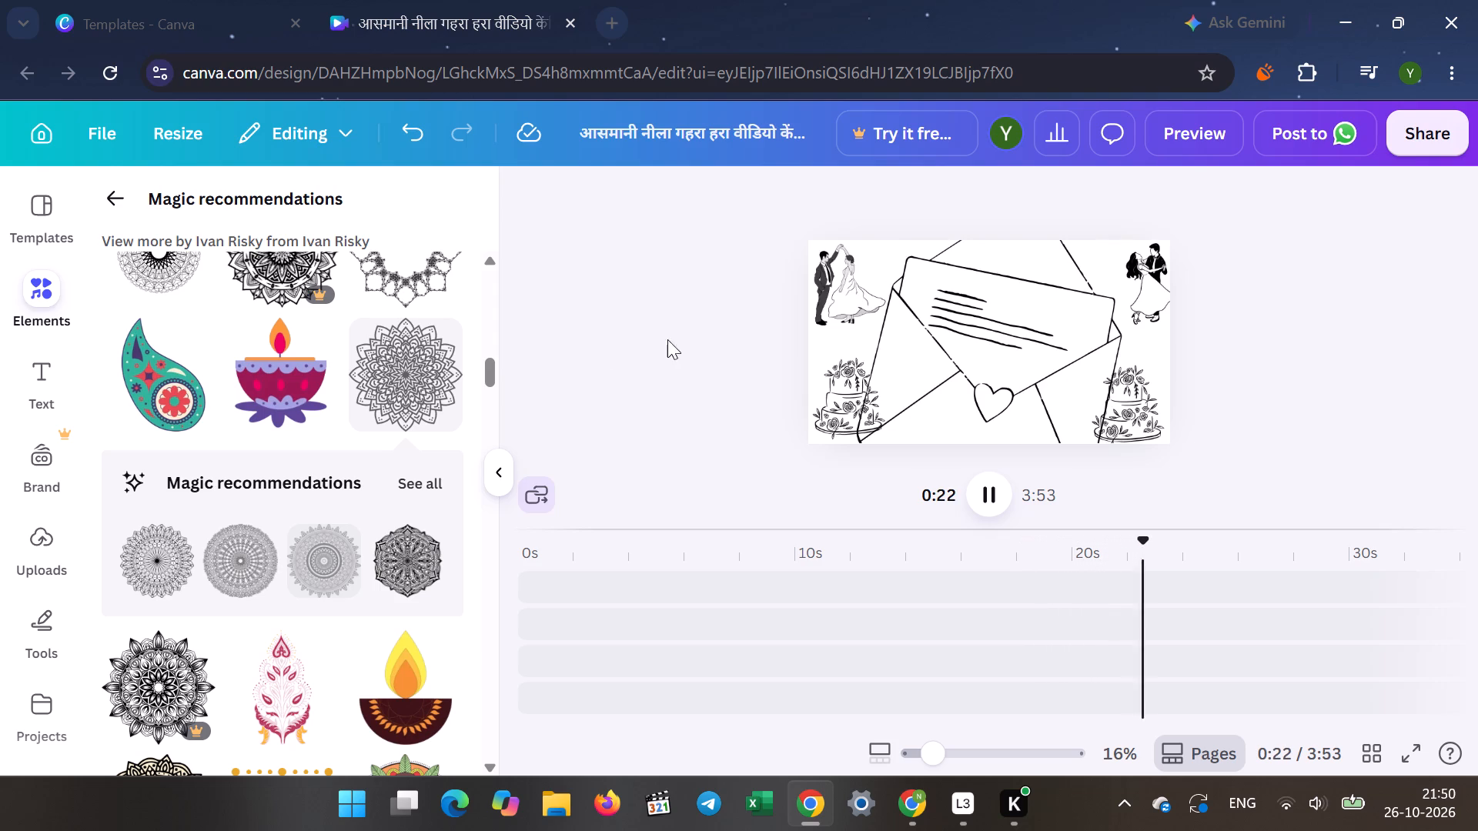
pyautogui.click(418, 385)
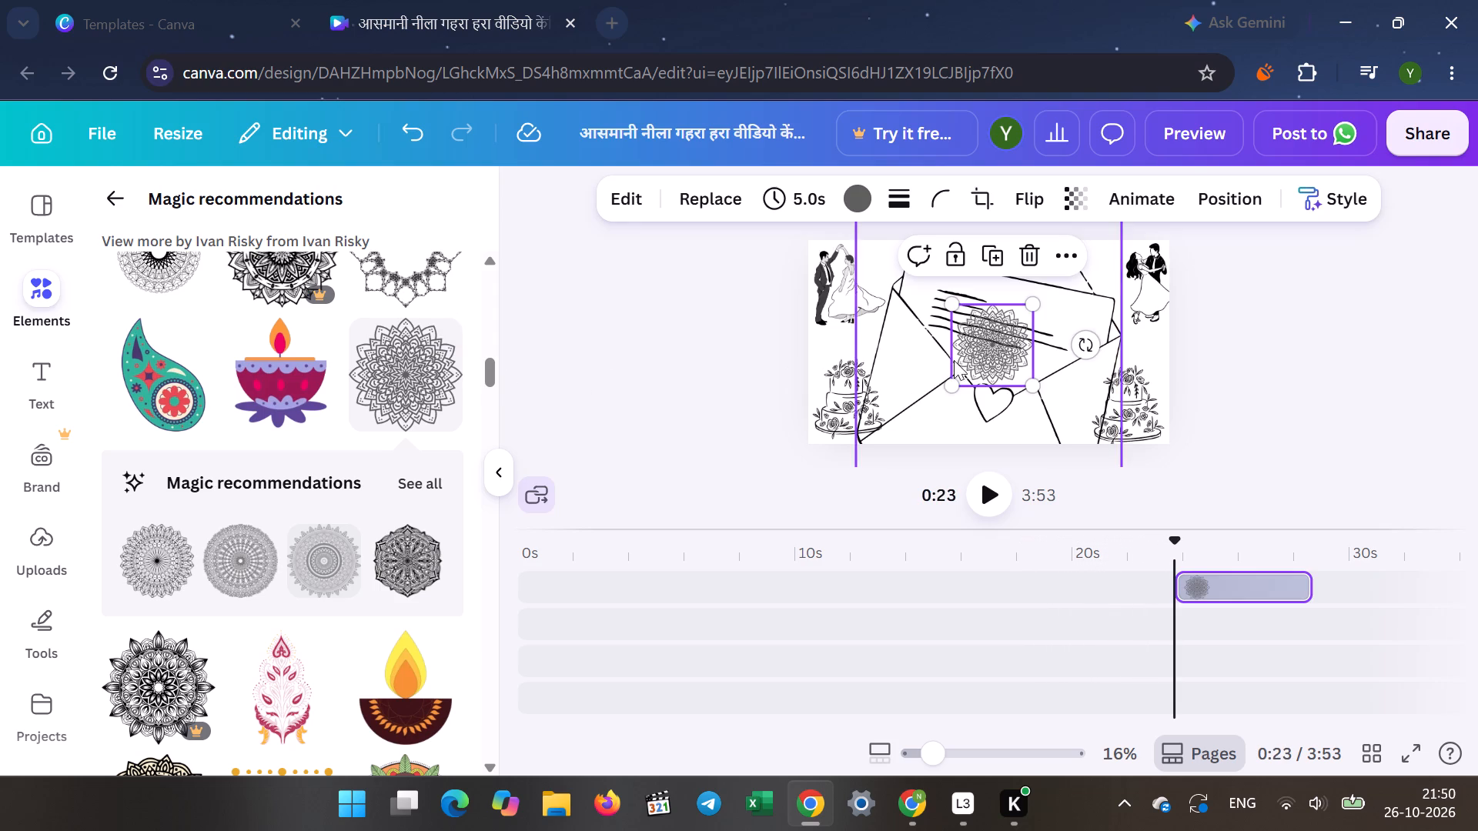
pyautogui.moveTo(952, 380); pyautogui.dragTo(872, 430)
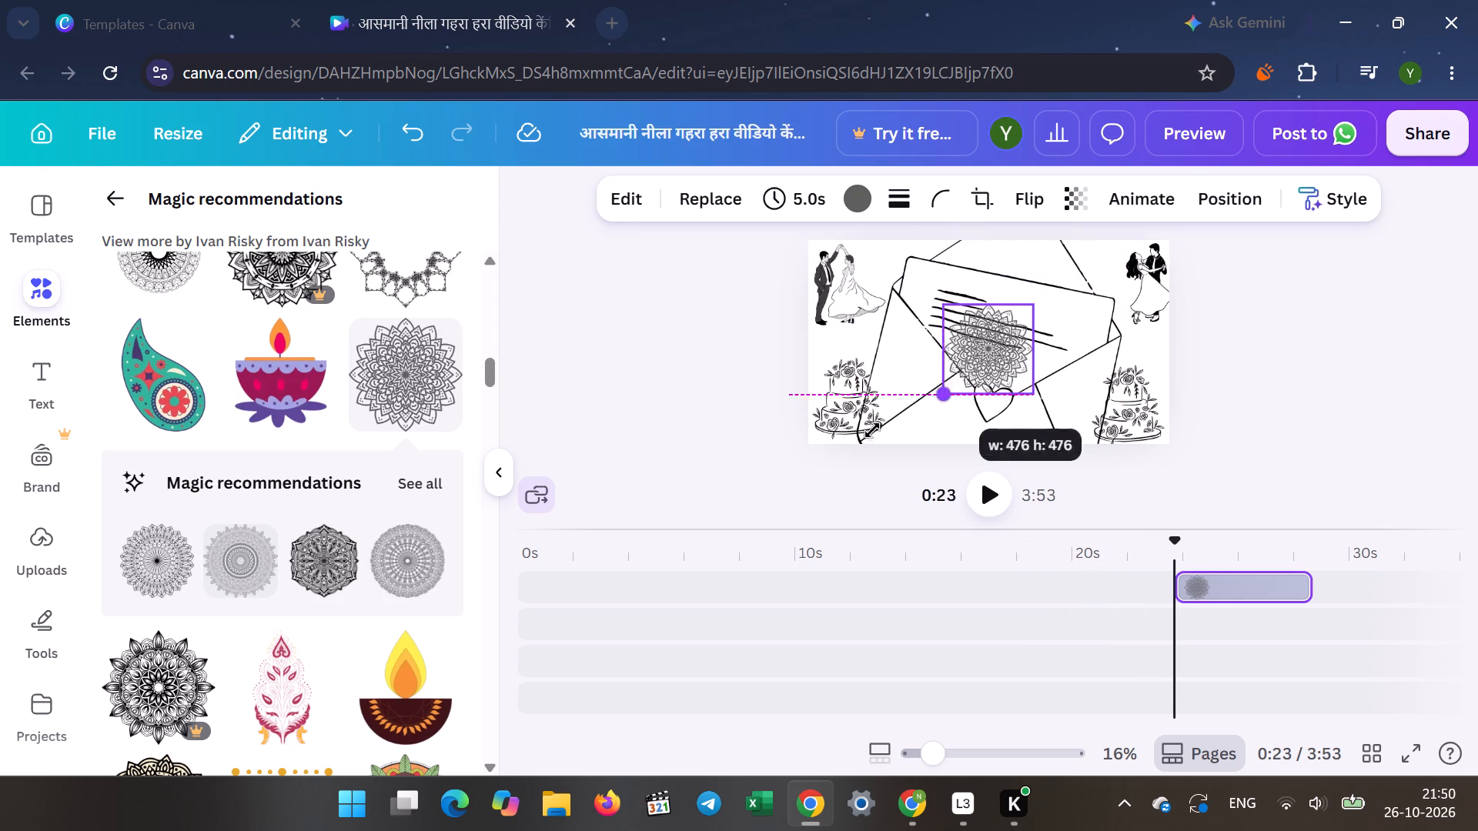
pyautogui.moveTo(872, 430); pyautogui.dragTo(832, 450)
pyautogui.moveTo(935, 382); pyautogui.dragTo(958, 342)
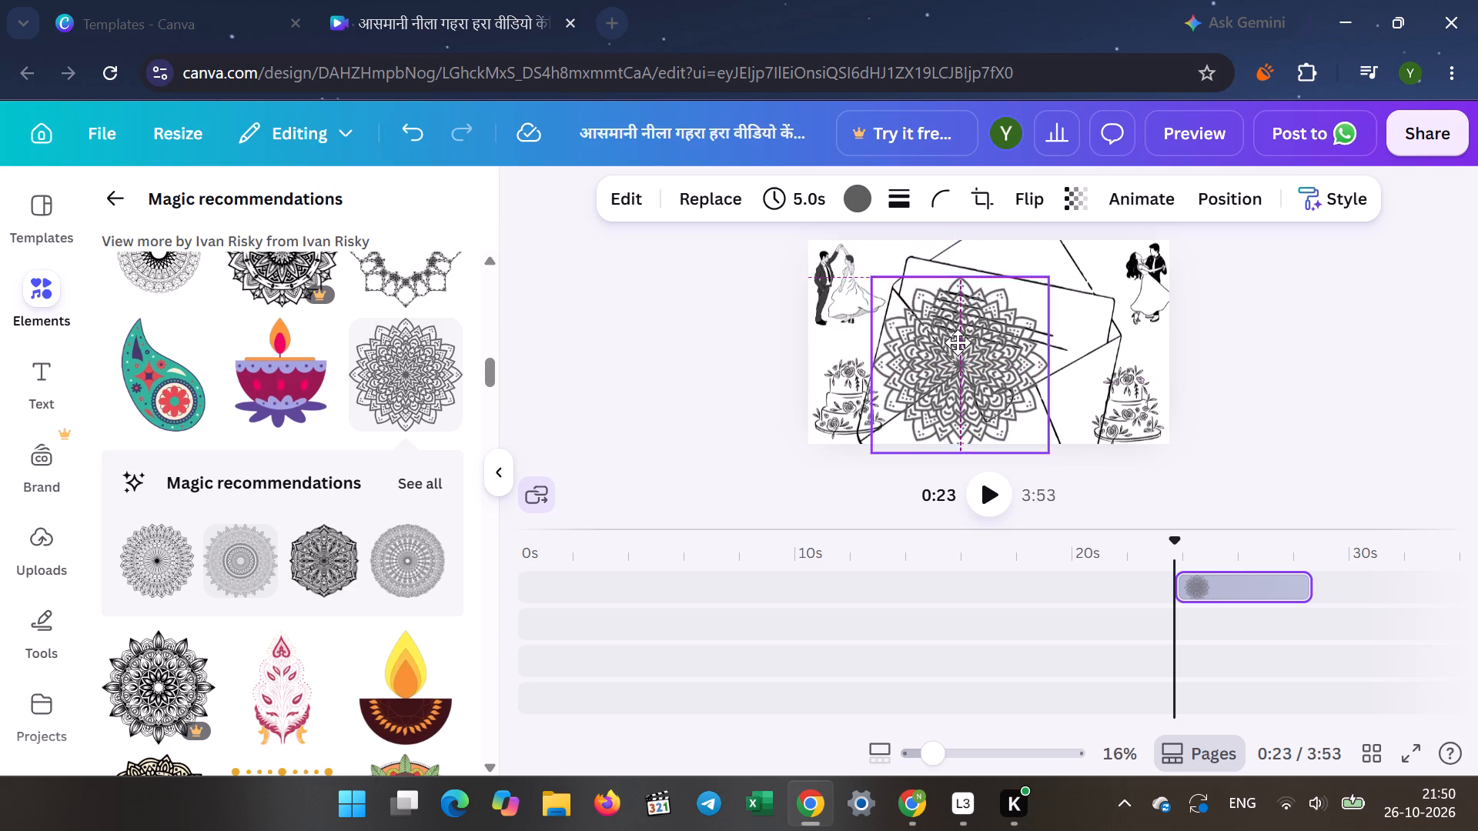
pyautogui.moveTo(958, 342); pyautogui.dragTo(918, 283)
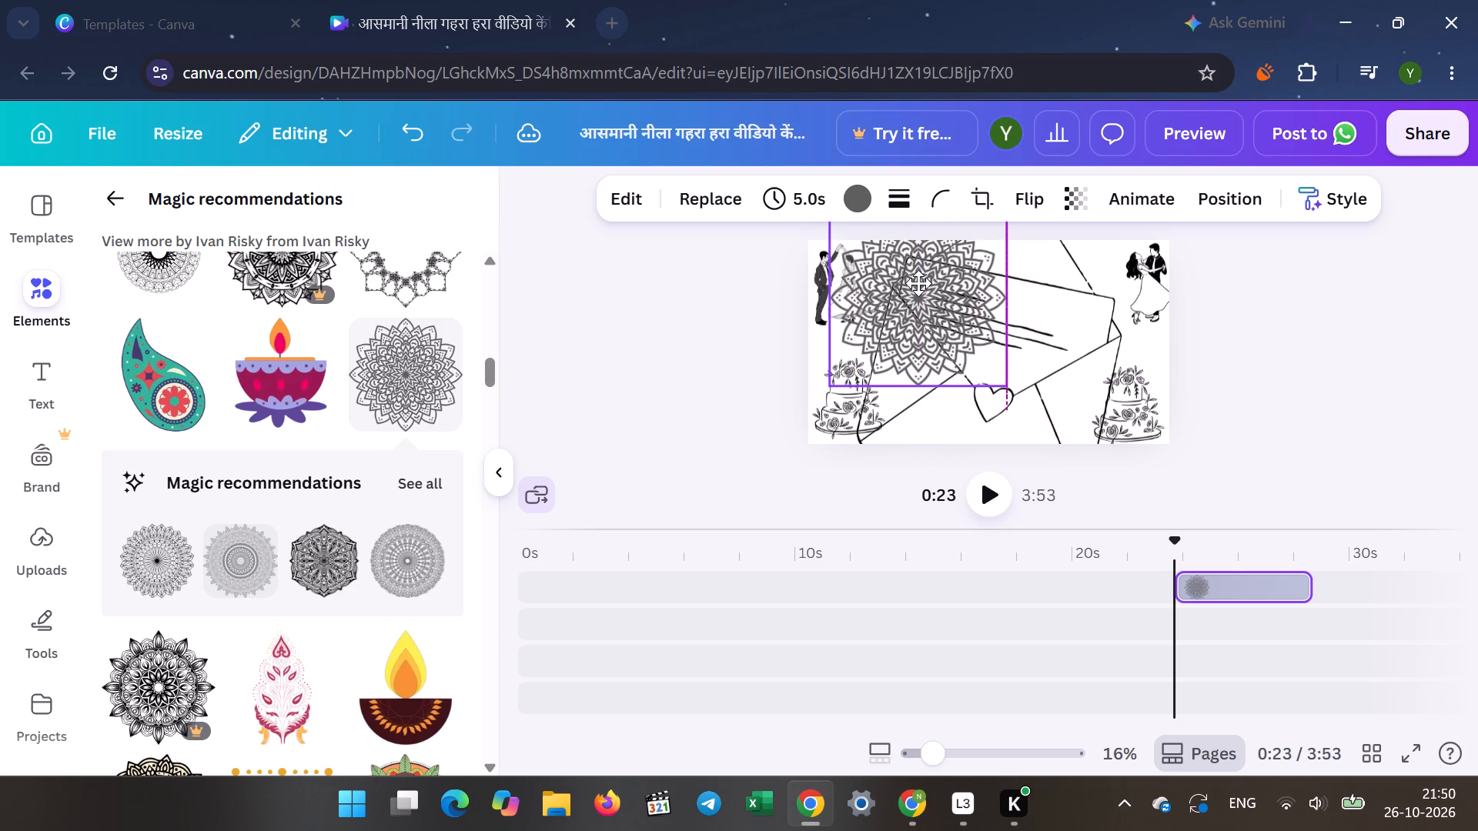
pyautogui.moveTo(918, 283); pyautogui.dragTo(919, 276)
pyautogui.click(708, 319)
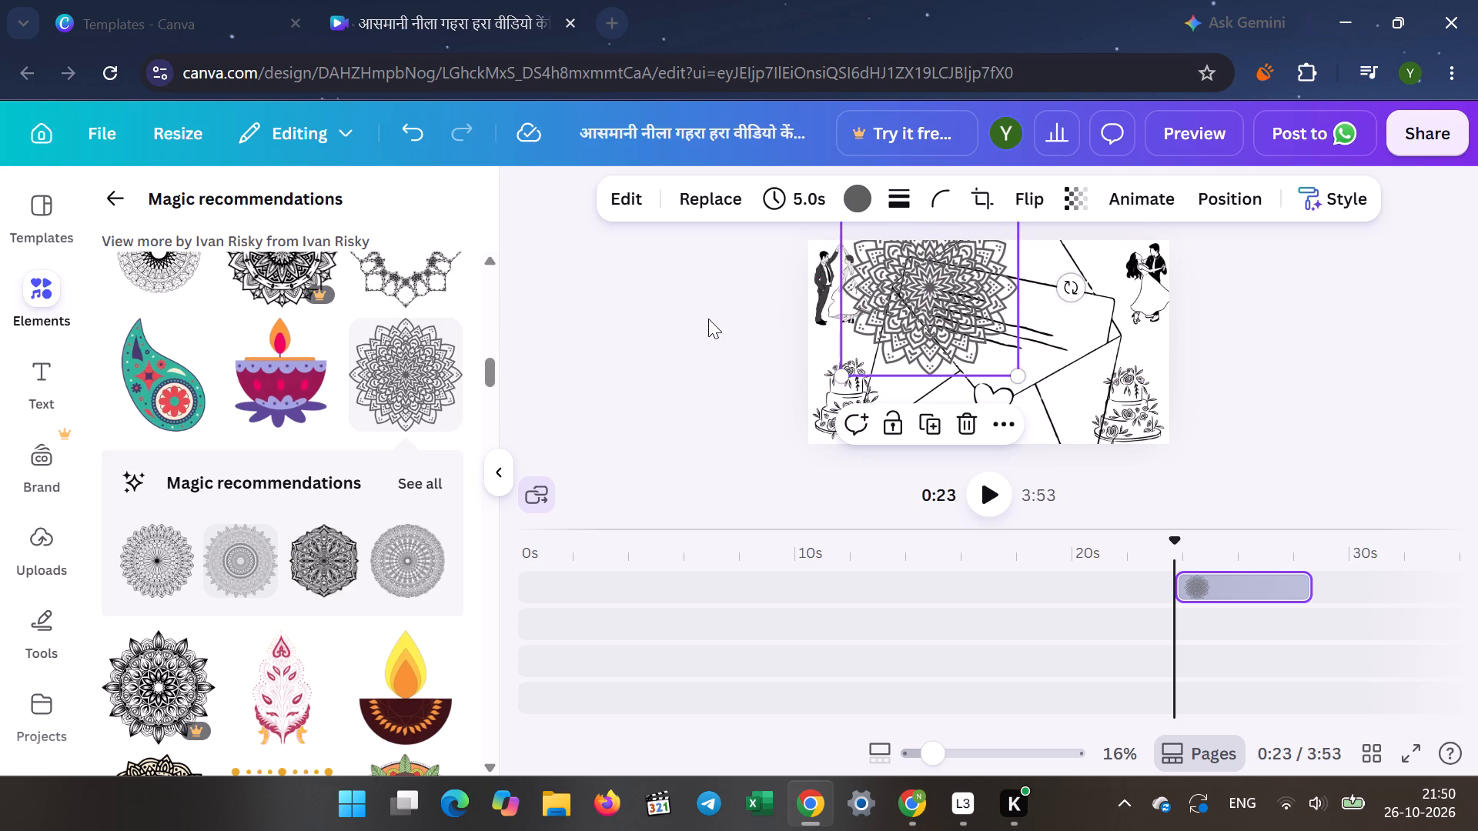
# Add three more grey petal mandalas to the envelope page, at the lower right, lower left and upper right of centre.
pyautogui.click(415, 396)
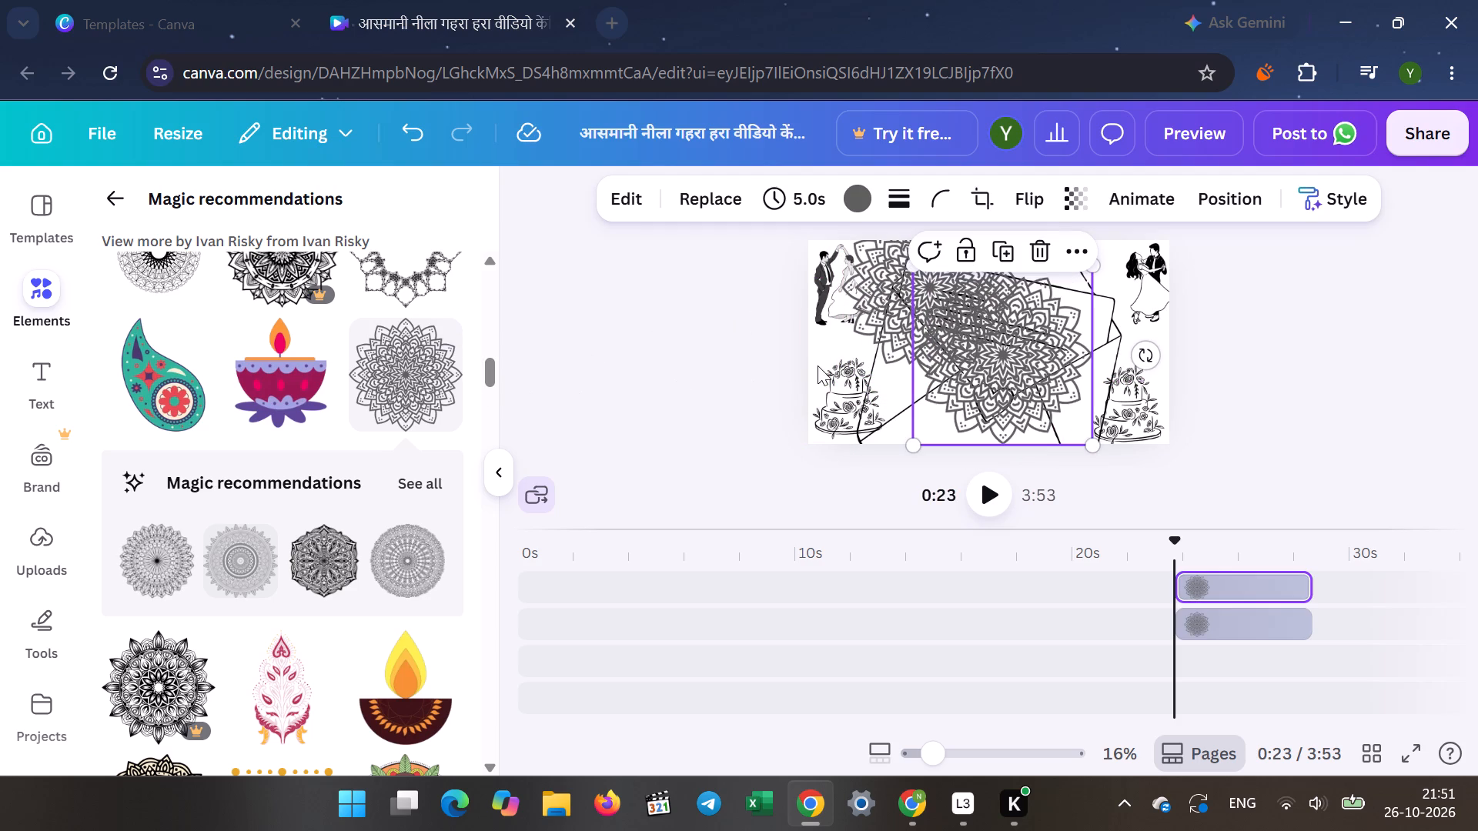
pyautogui.moveTo(990, 363); pyautogui.dragTo(1036, 393)
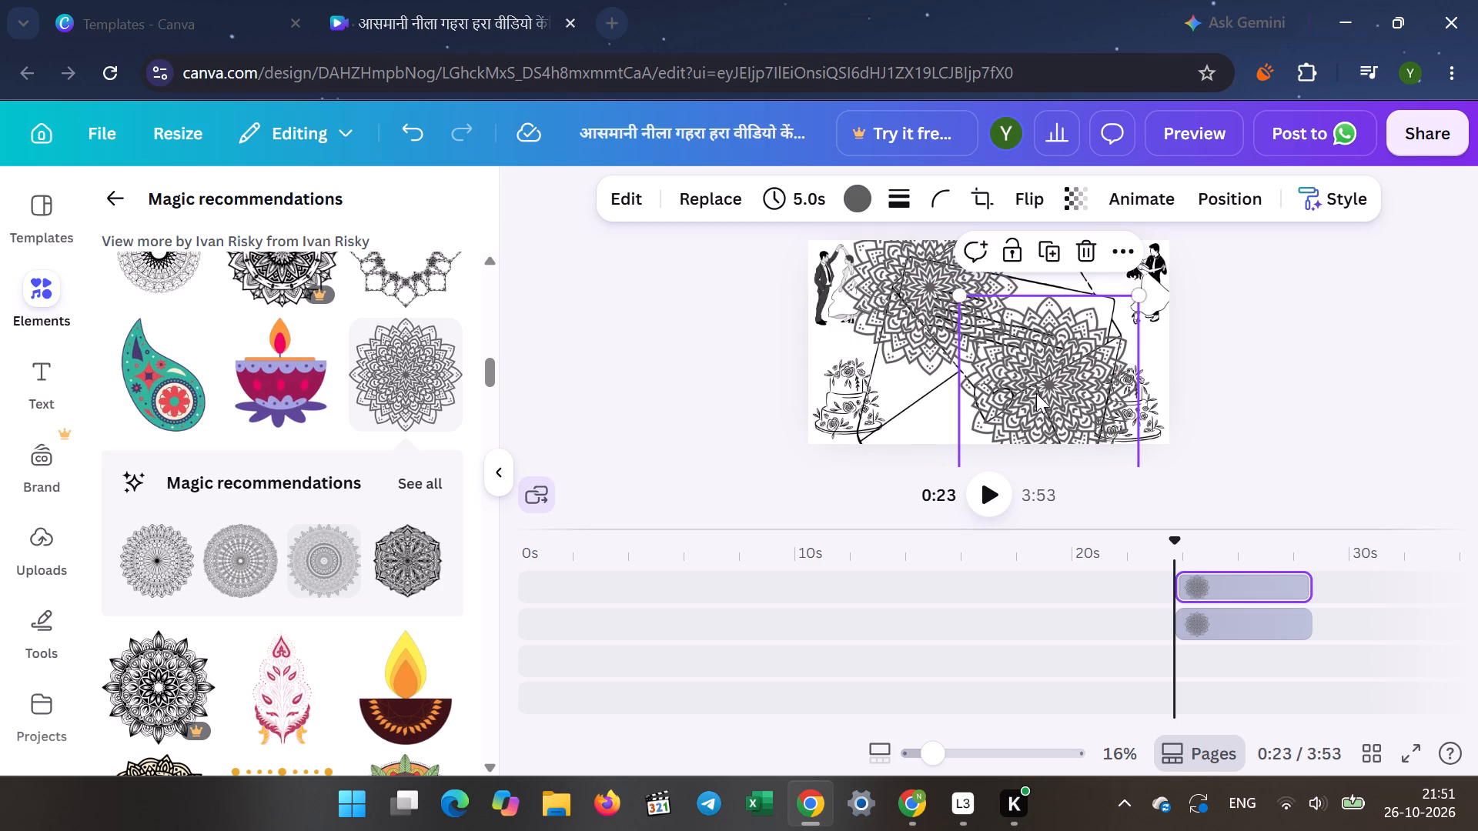
pyautogui.click(741, 358)
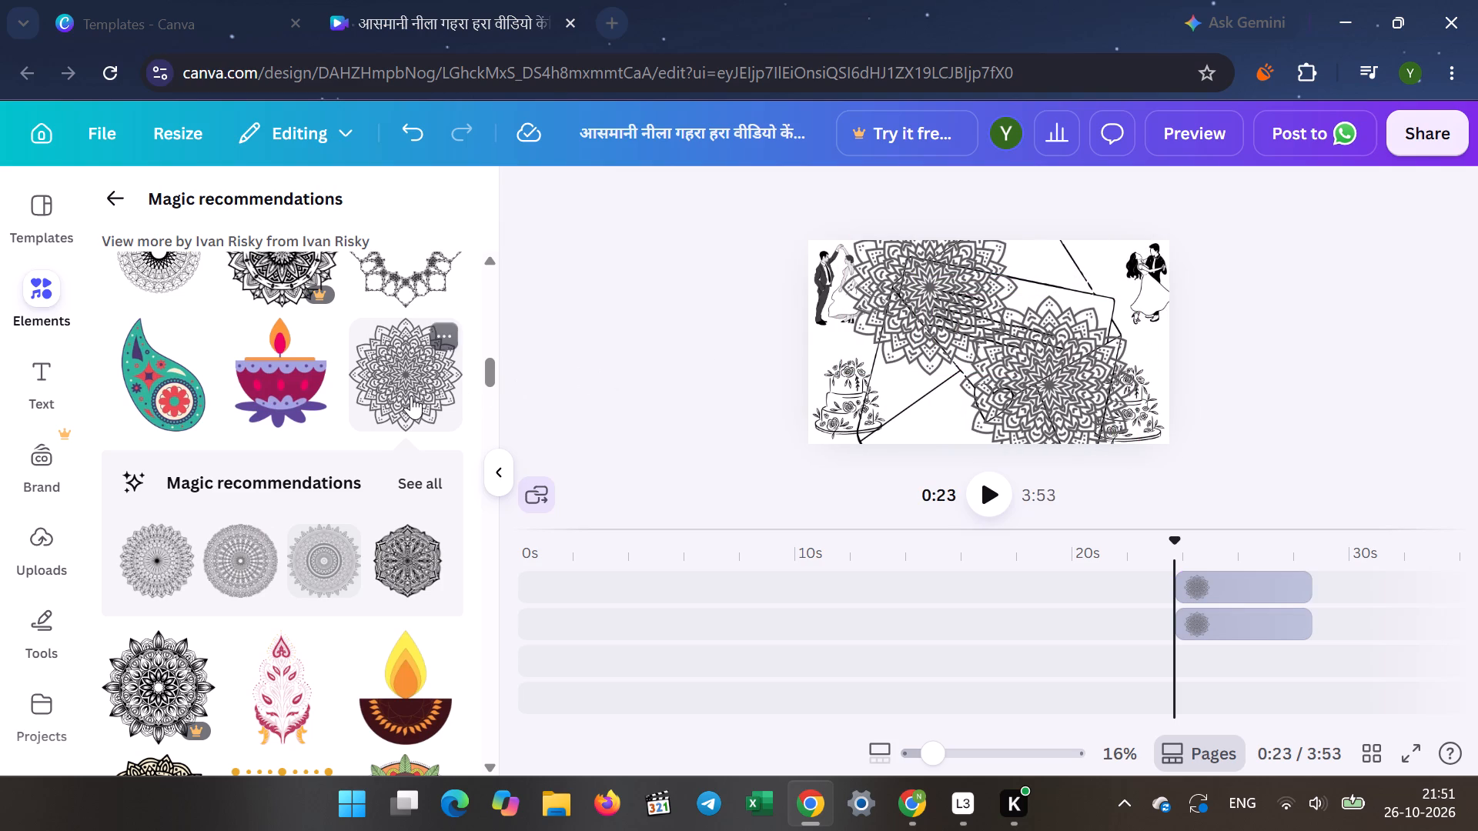
pyautogui.click(411, 395)
pyautogui.moveTo(1001, 325); pyautogui.dragTo(996, 341)
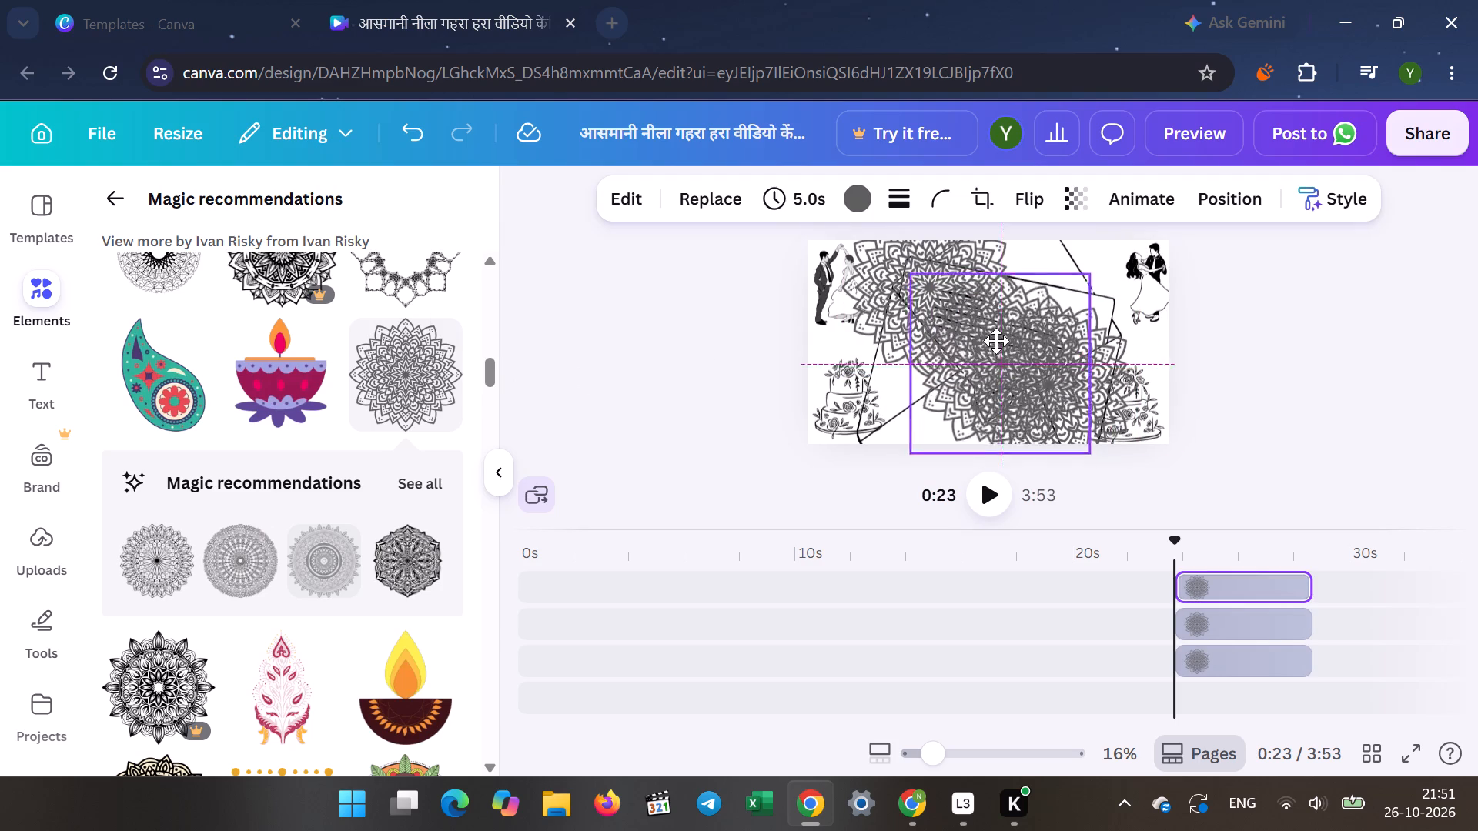
pyautogui.moveTo(996, 341); pyautogui.dragTo(892, 373)
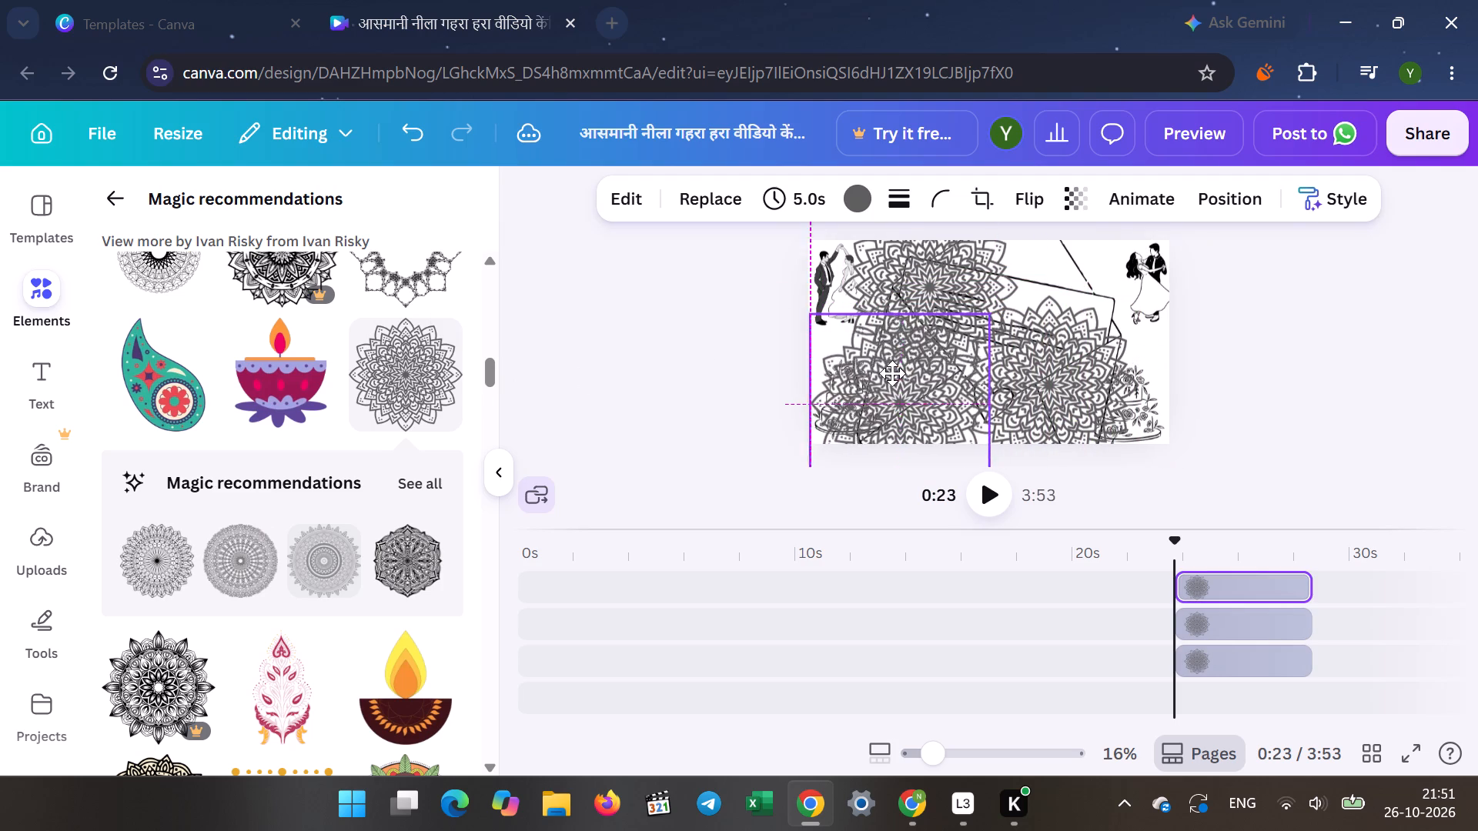
pyautogui.moveTo(892, 373); pyautogui.dragTo(887, 373)
pyautogui.click(627, 332)
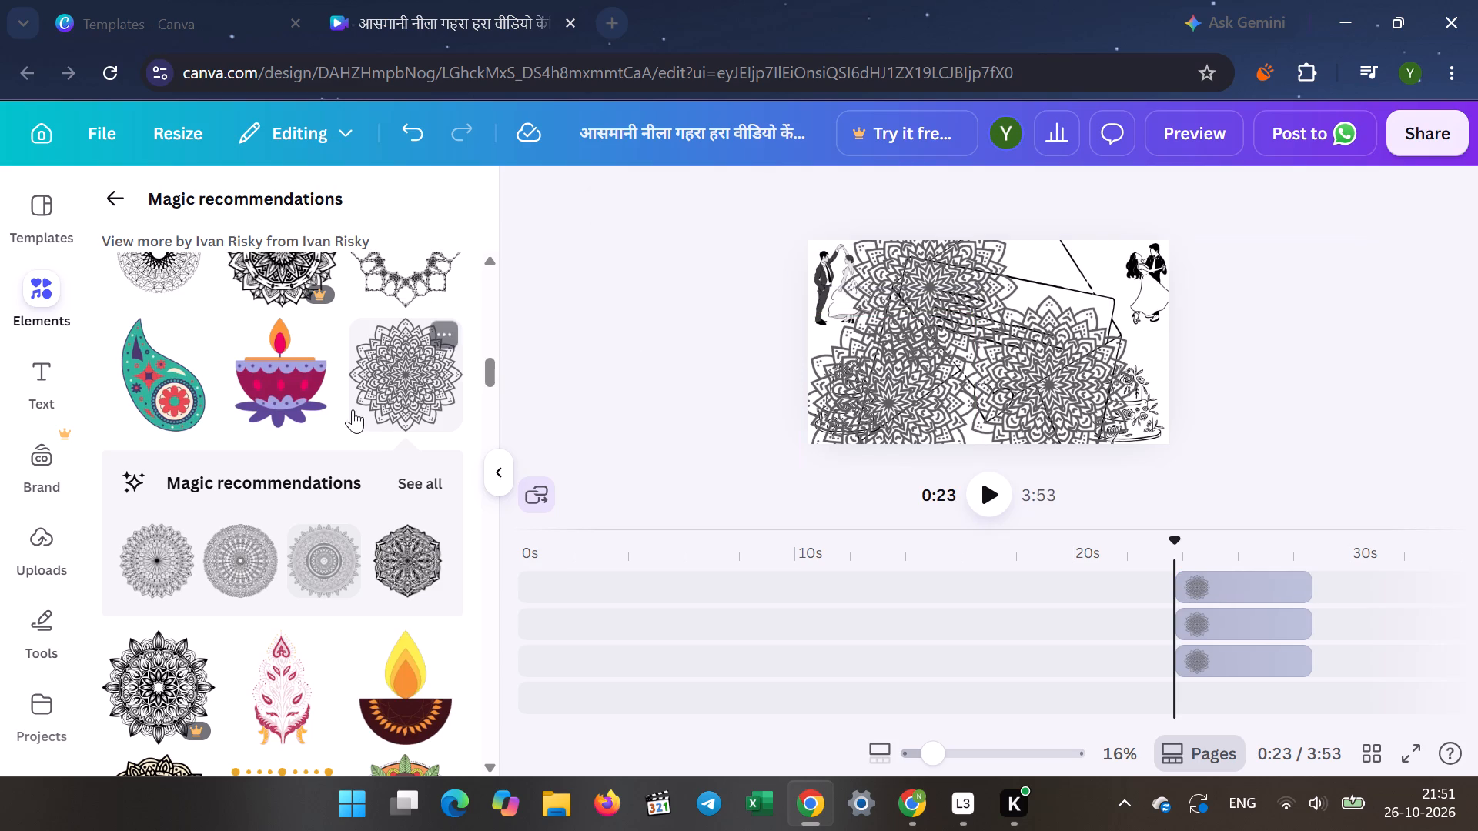
pyautogui.click(380, 387)
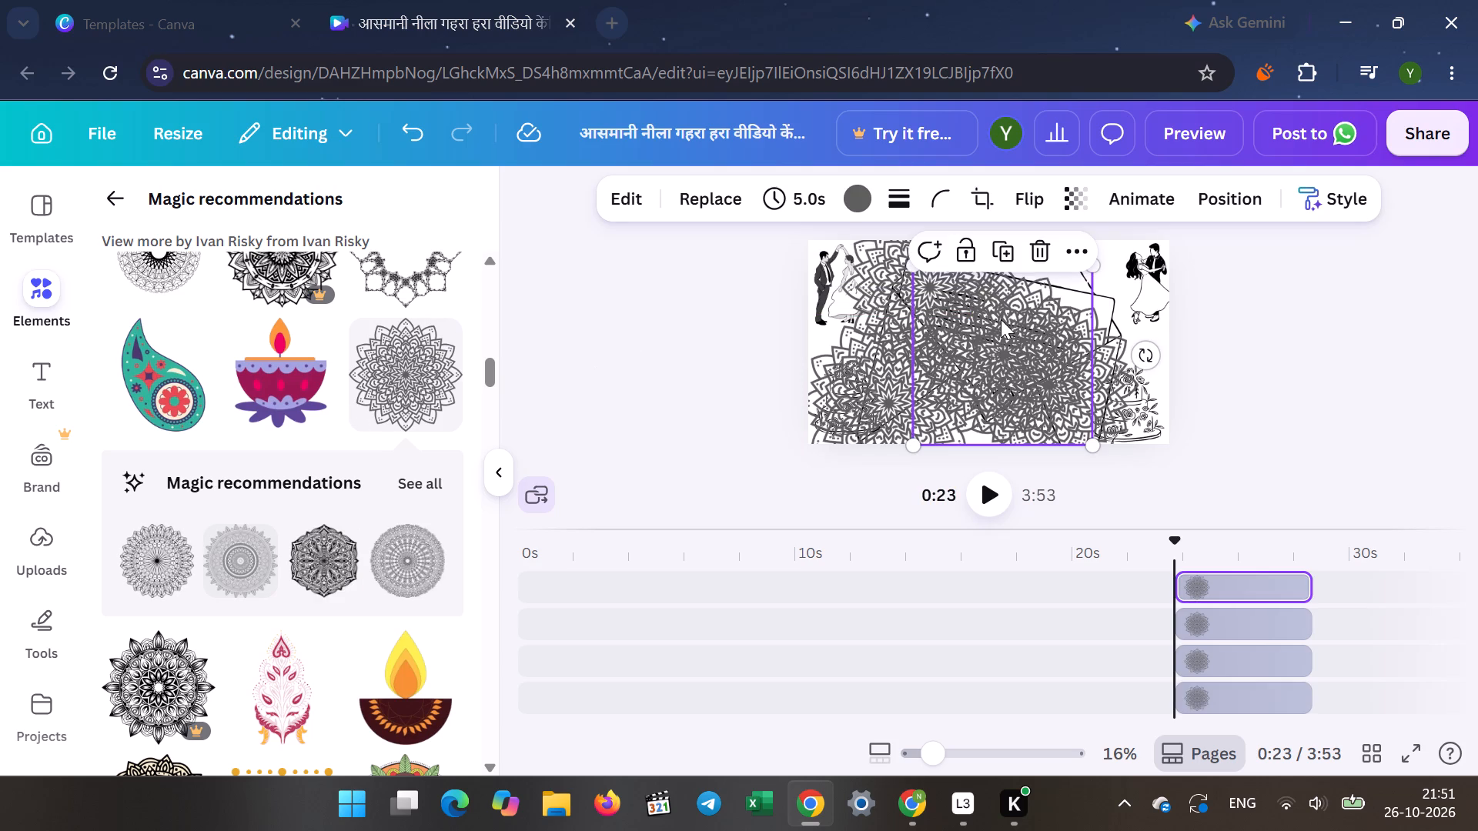
pyautogui.moveTo(1001, 319); pyautogui.dragTo(1030, 245)
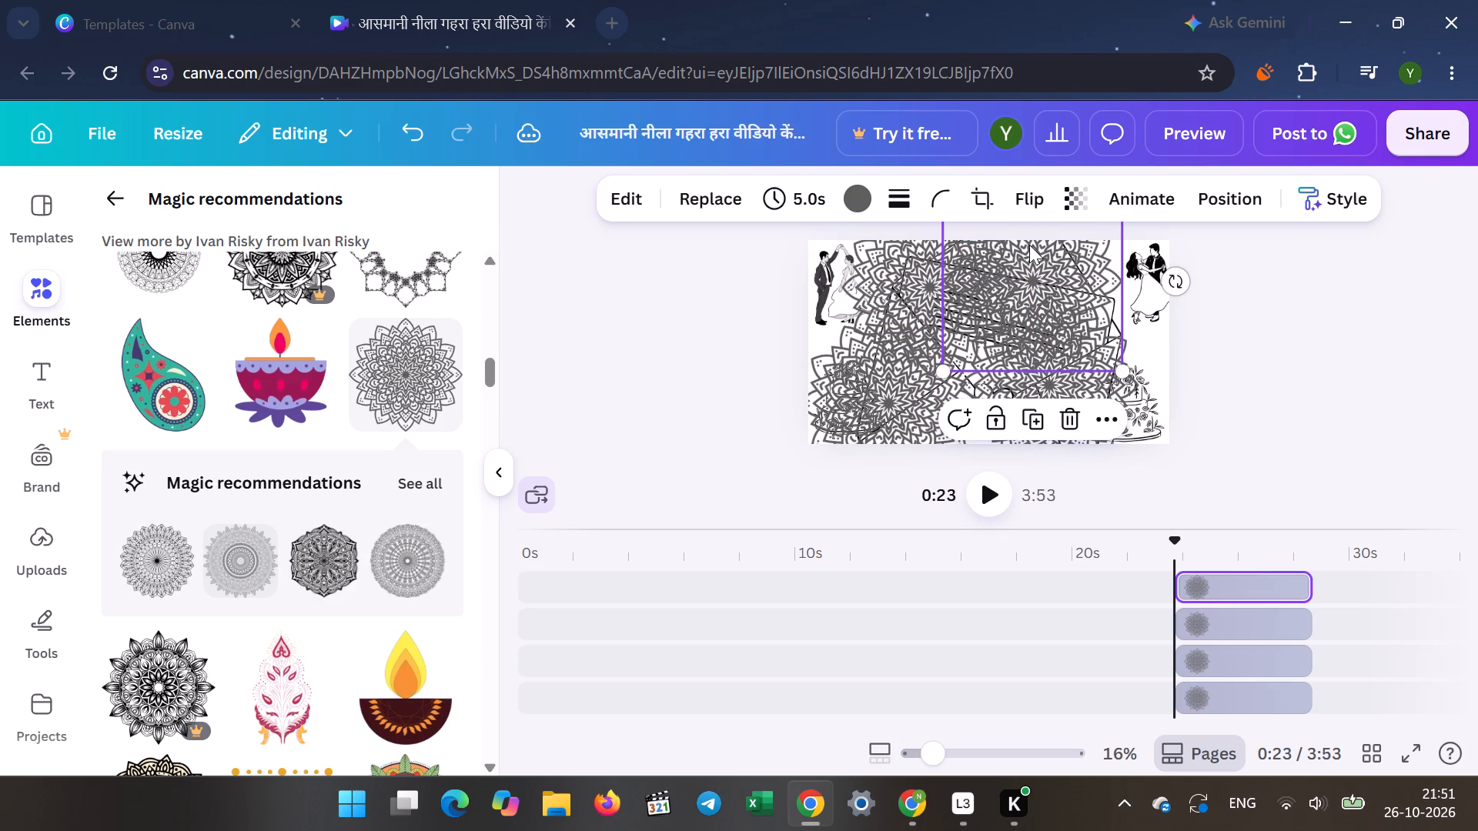
# At 0:37, add two grey petal mandalas to the Just Married car page, extending past its left and right edges.
pyautogui.click(984, 492)
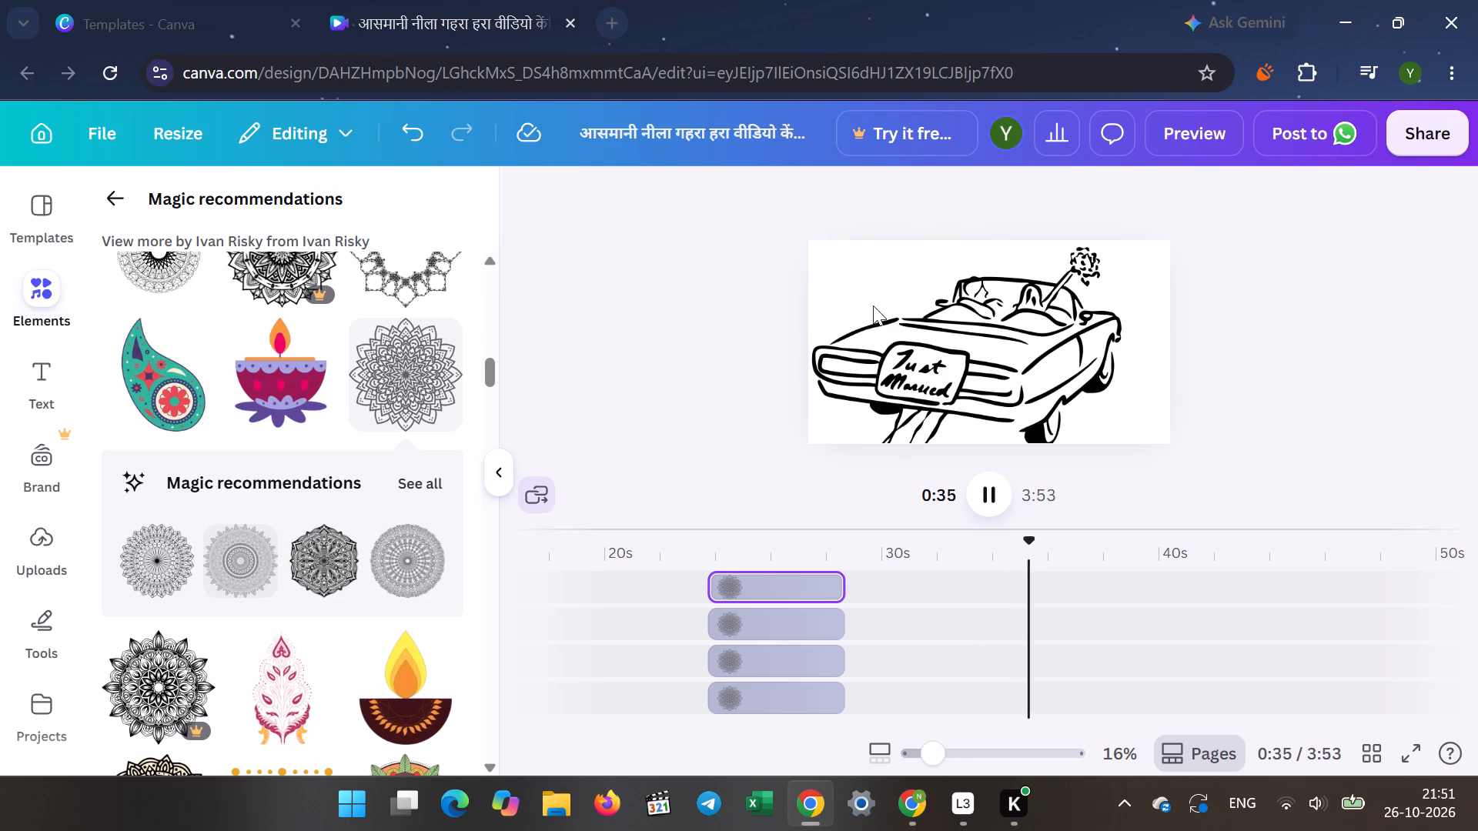
pyautogui.click(982, 487)
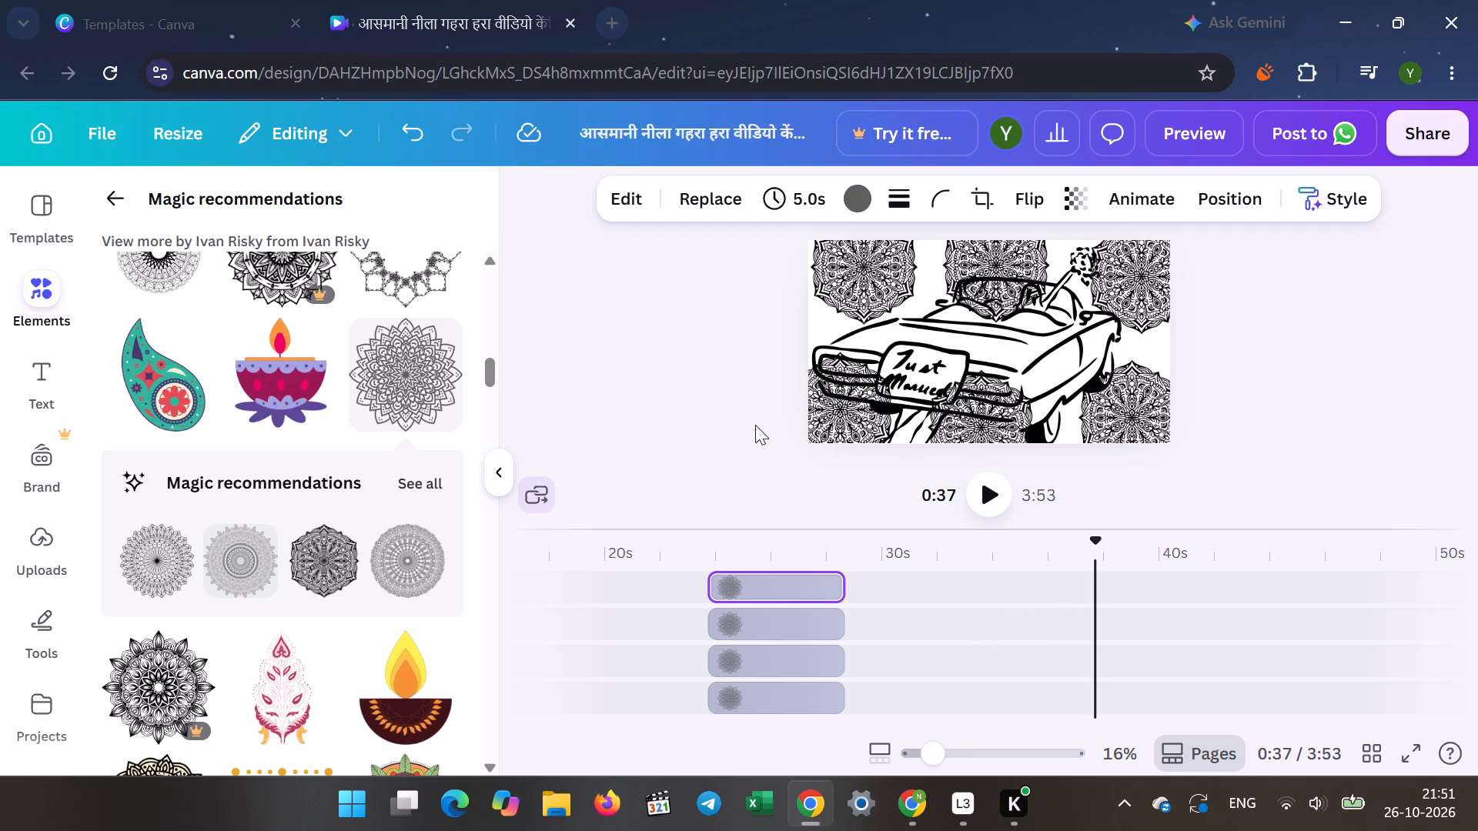
pyautogui.click(423, 380)
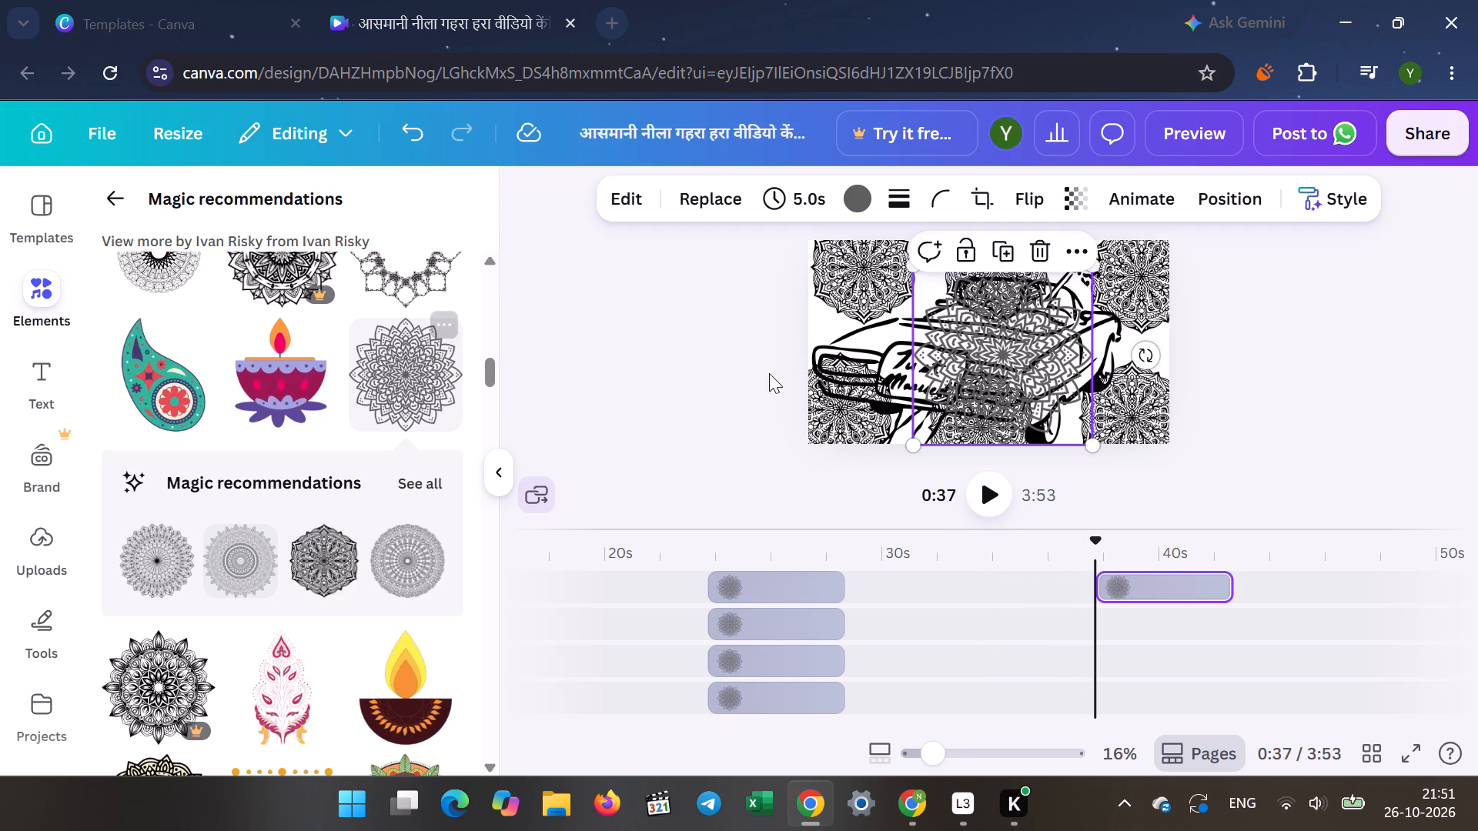
pyautogui.moveTo(973, 341); pyautogui.dragTo(921, 326)
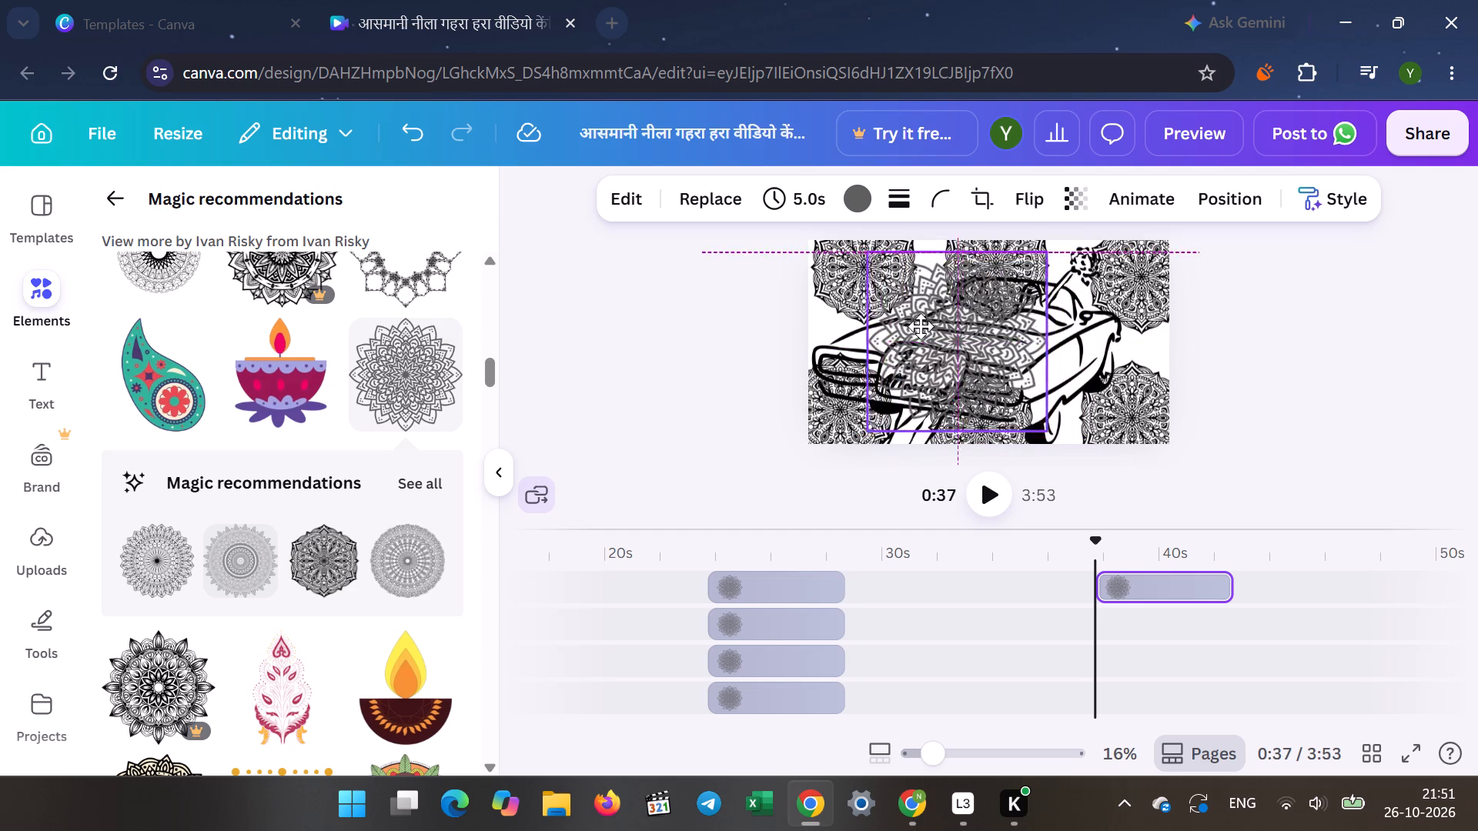
pyautogui.moveTo(921, 326); pyautogui.dragTo(759, 316)
pyautogui.click(618, 324)
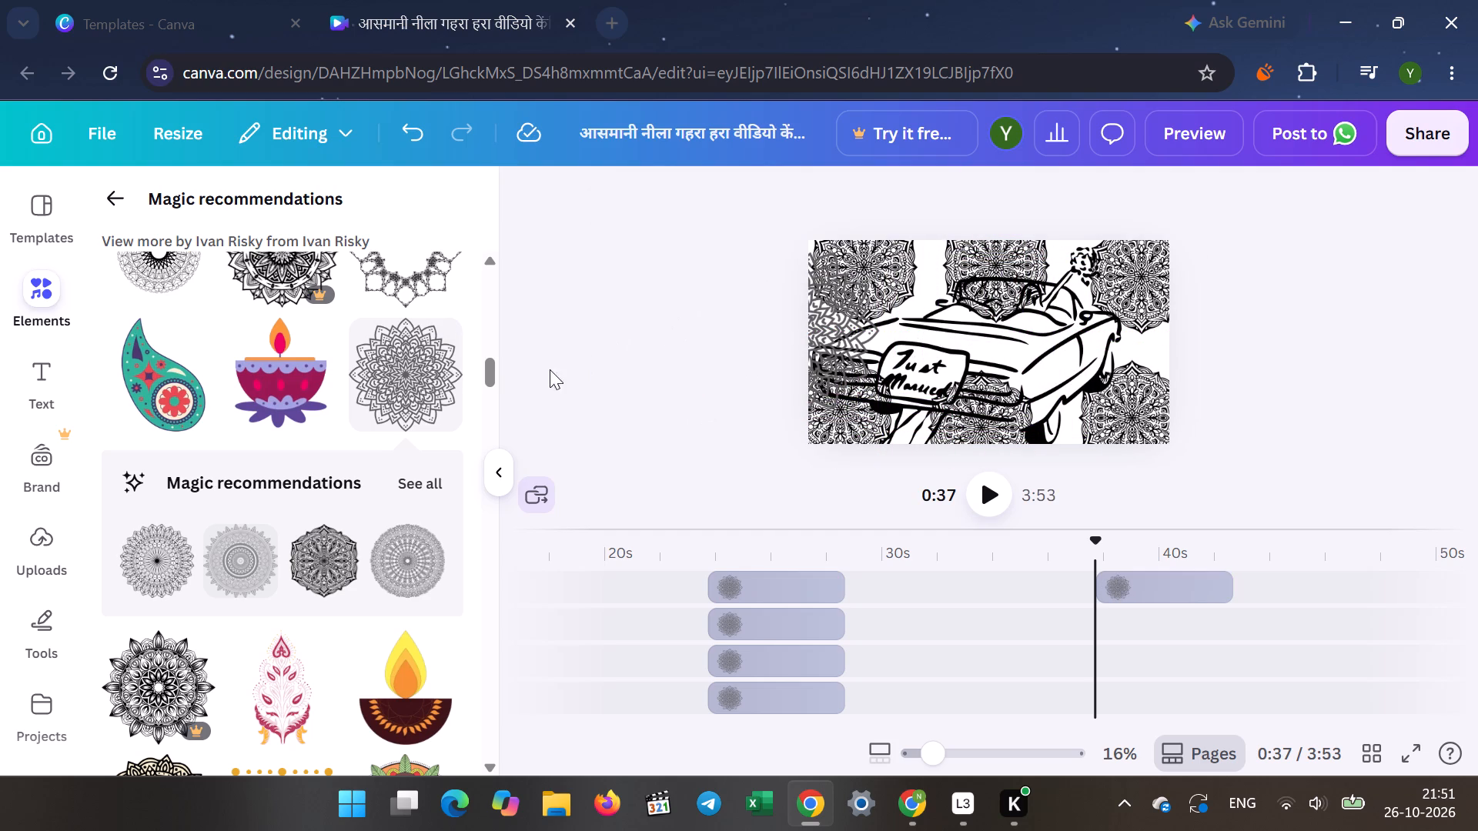
pyautogui.click(414, 391)
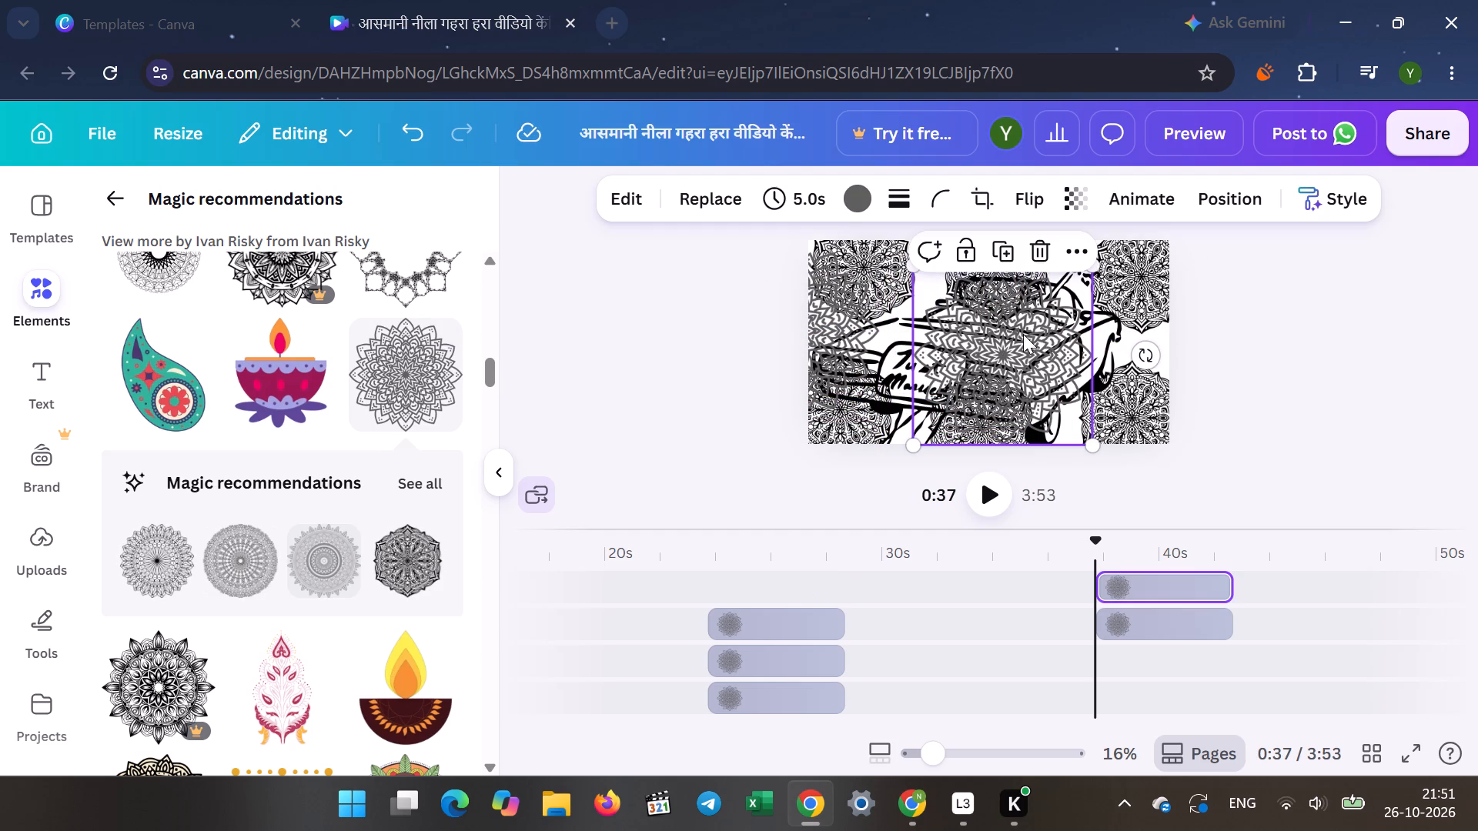
pyautogui.moveTo(1023, 334); pyautogui.dragTo(1200, 321)
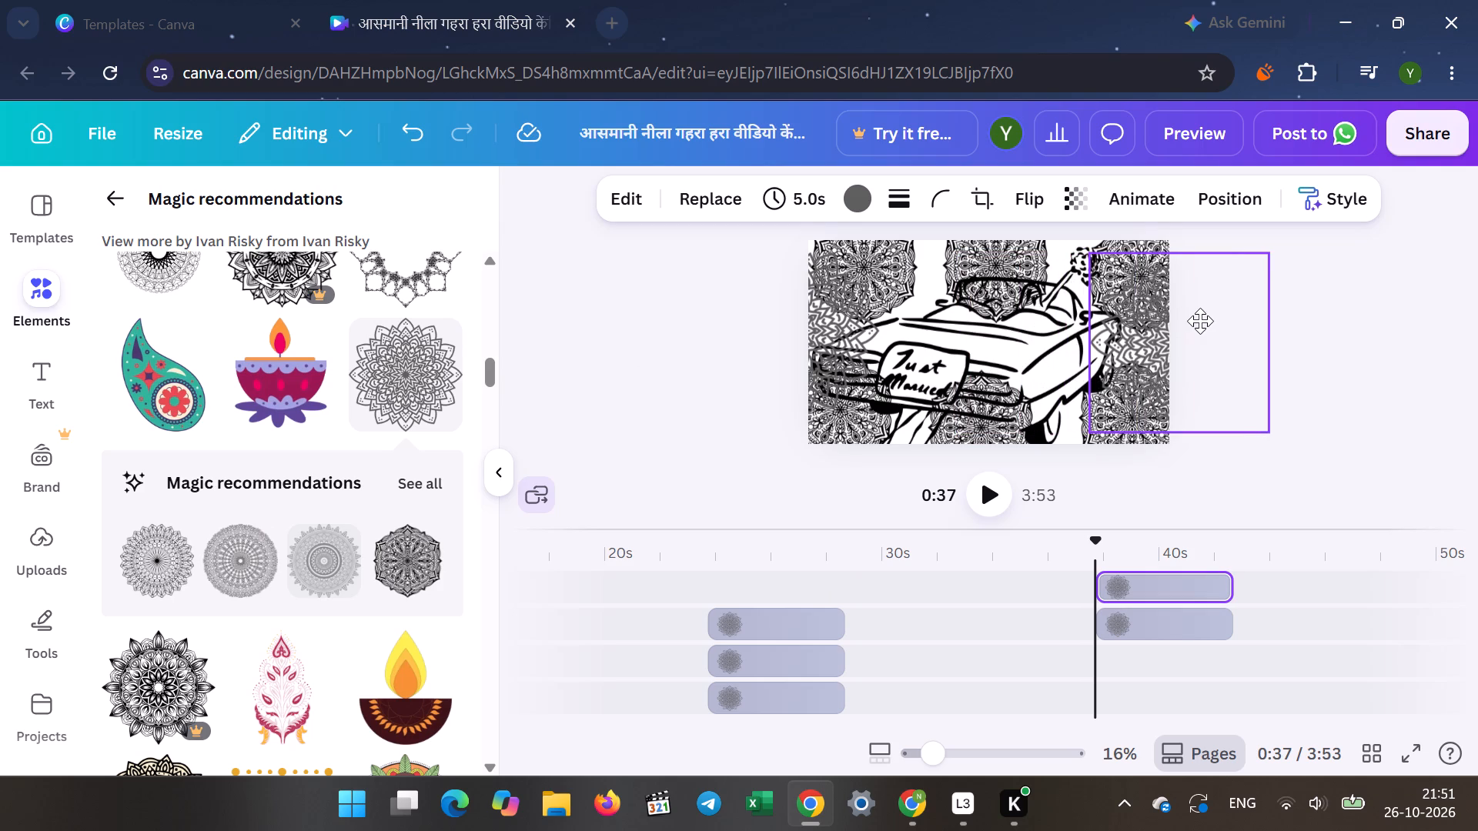
pyautogui.moveTo(1200, 321); pyautogui.dragTo(1205, 319)
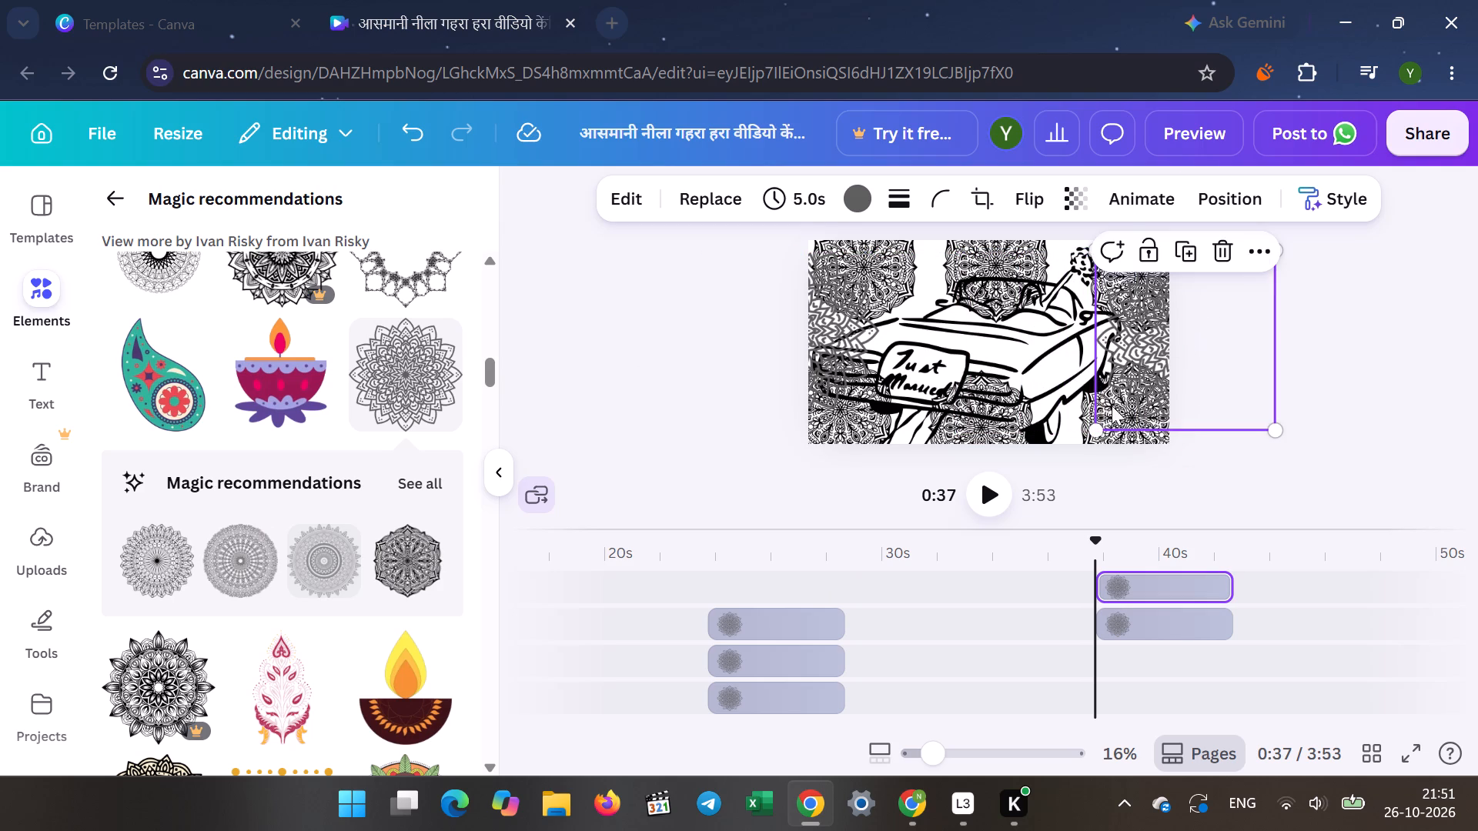
# At 0:43, add a grey petal mandala to the place-setting page, shrunk and placed over the plate left of the black mandala.
pyautogui.click(986, 500)
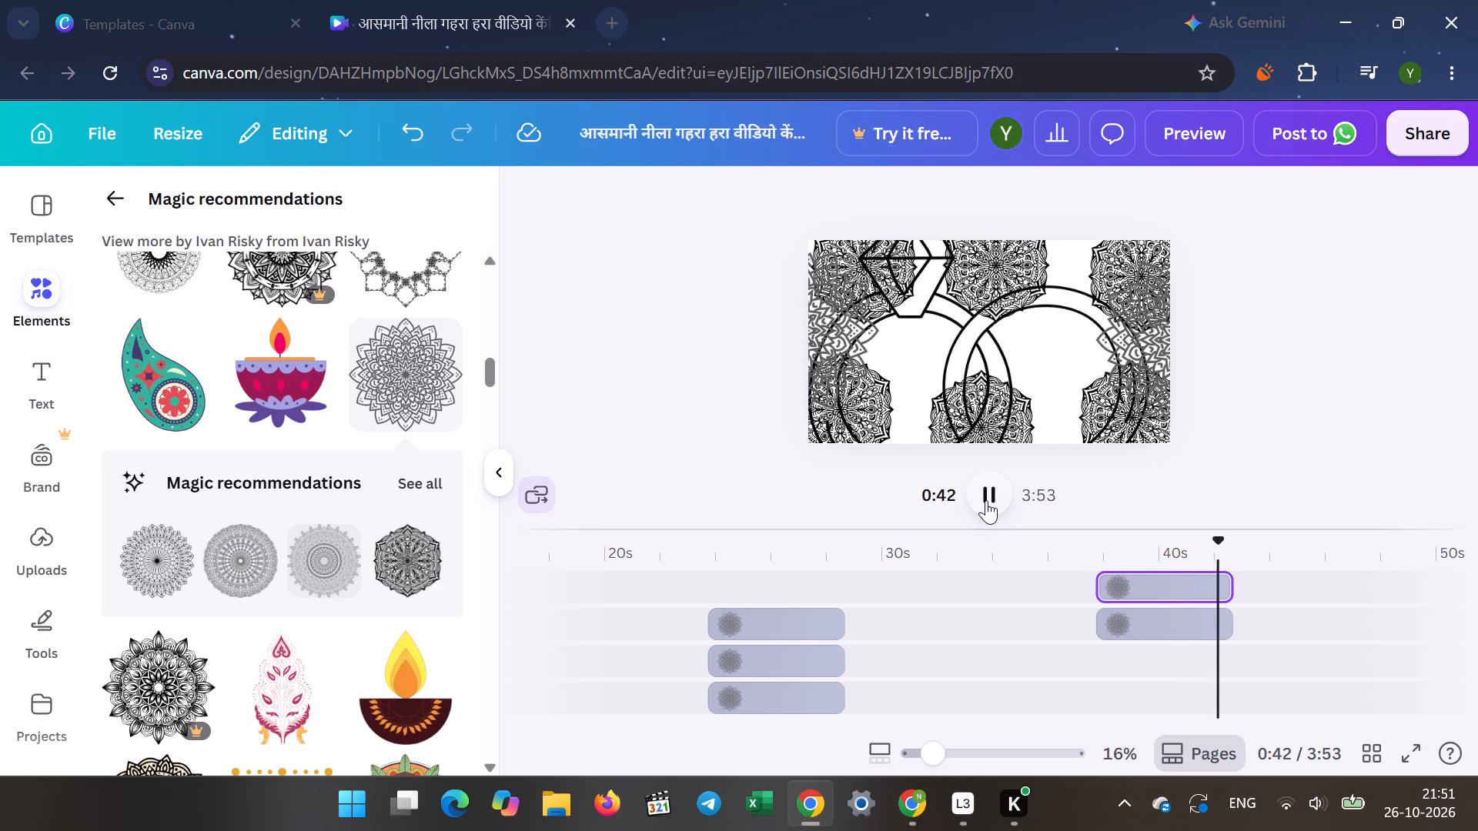
pyautogui.click(986, 500)
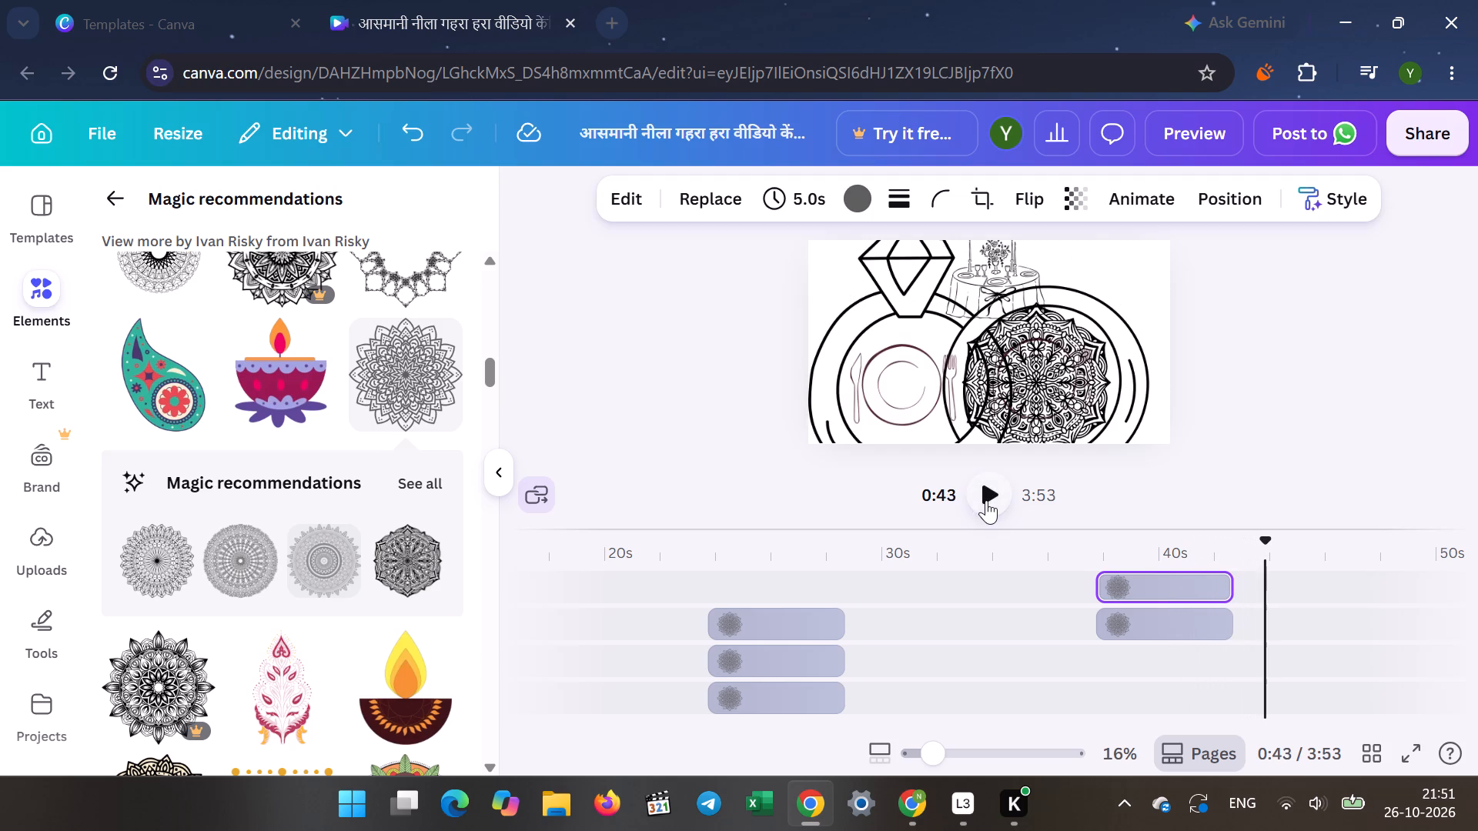
pyautogui.click(390, 385)
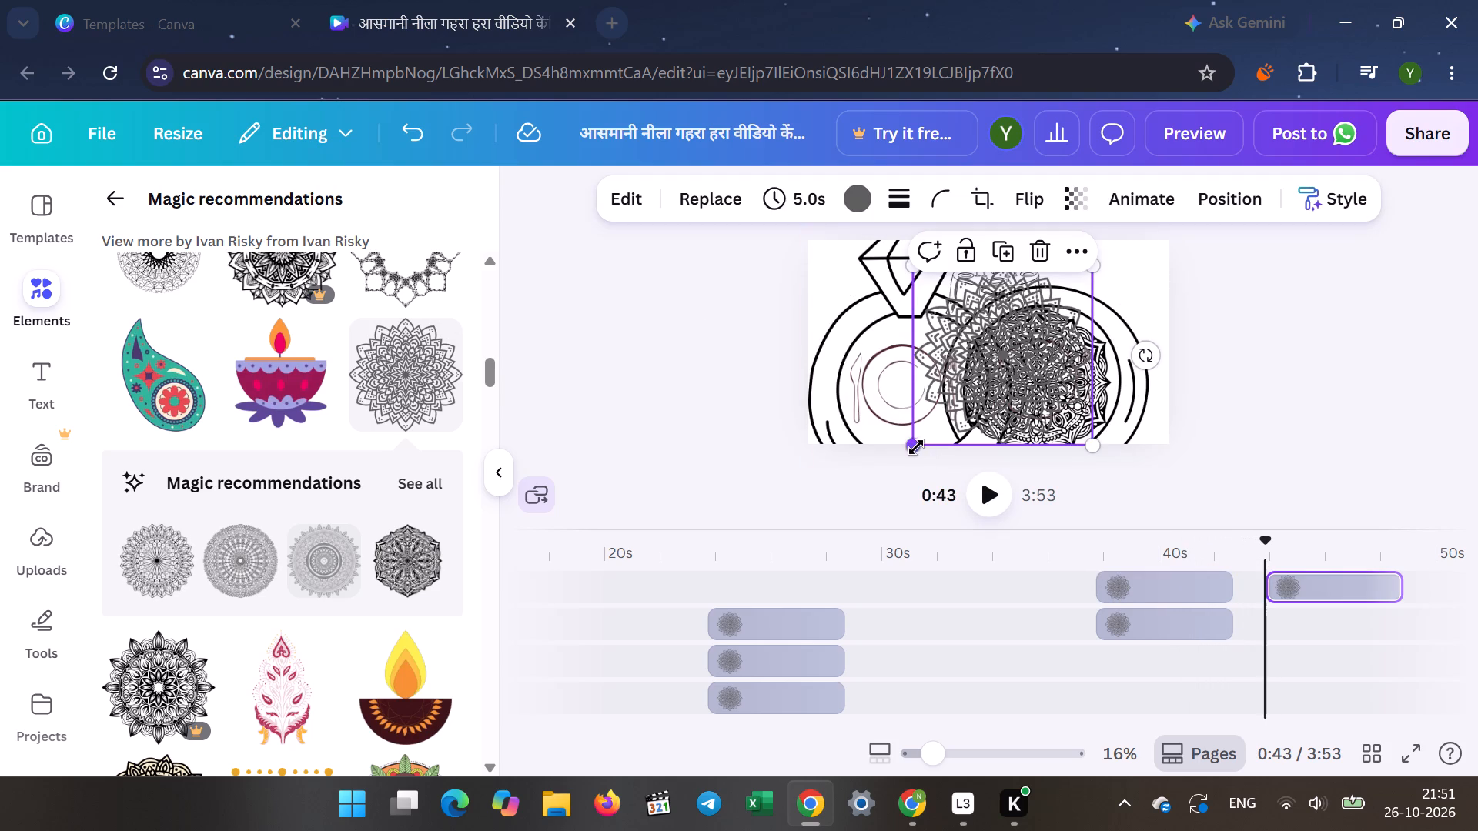
pyautogui.moveTo(920, 444); pyautogui.dragTo(971, 390)
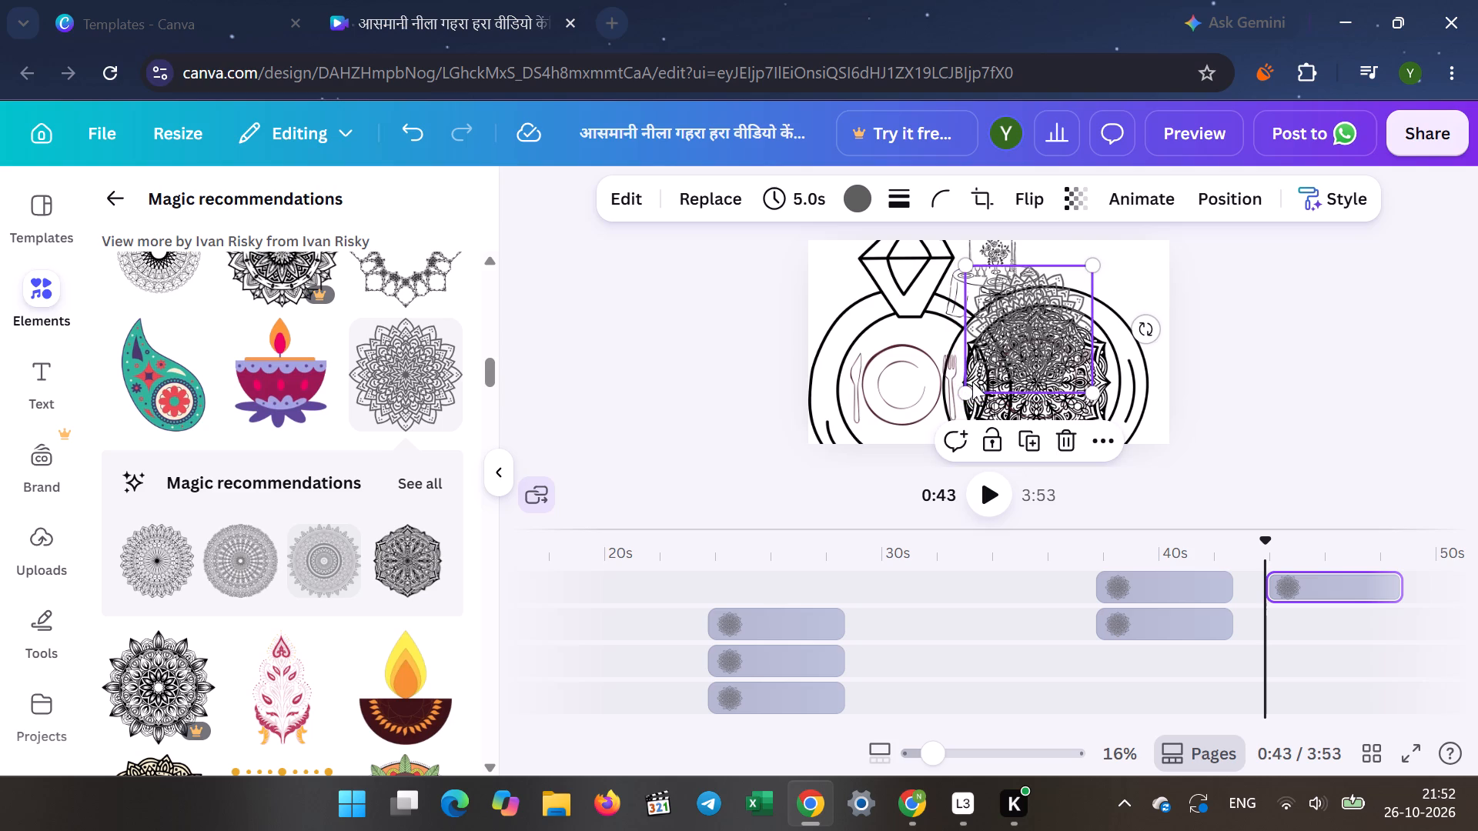
pyautogui.moveTo(1042, 323); pyautogui.dragTo(968, 367)
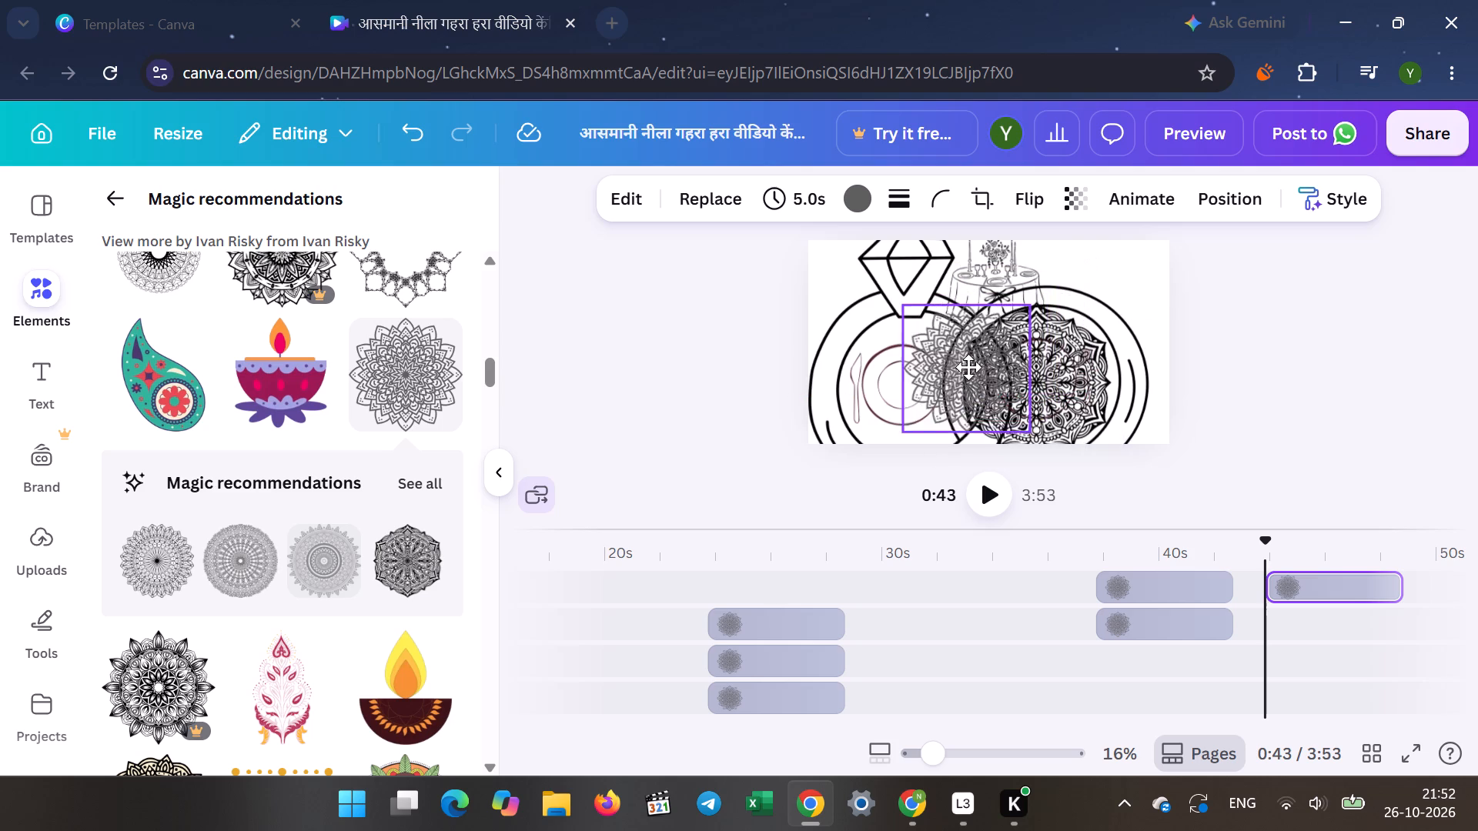
pyautogui.moveTo(968, 367); pyautogui.dragTo(924, 372)
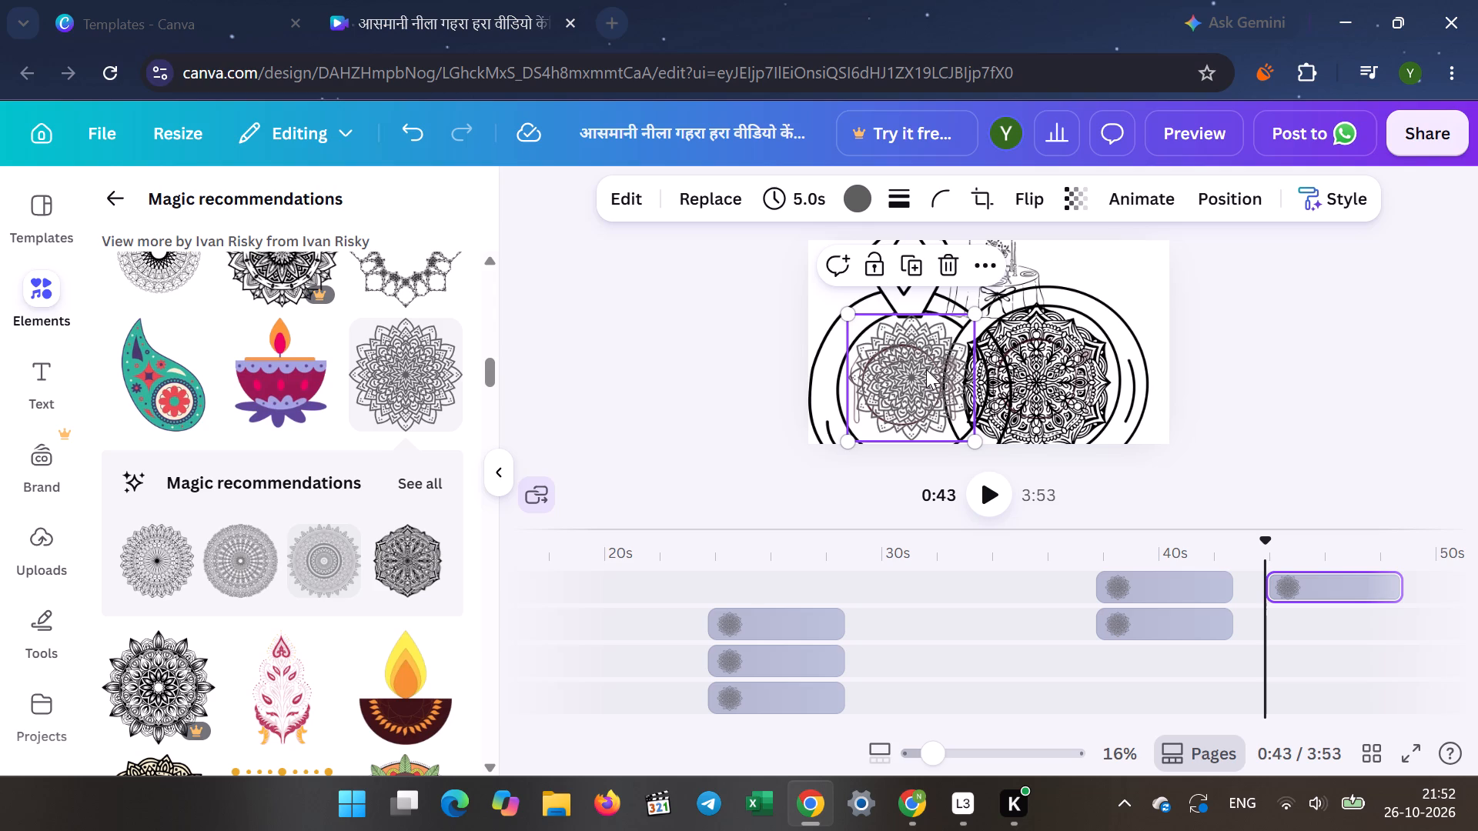
# At 0:50, add two grey petal mandalas to the looping-line page, past the top edge left of centre and past the right edge.
pyautogui.click(991, 486)
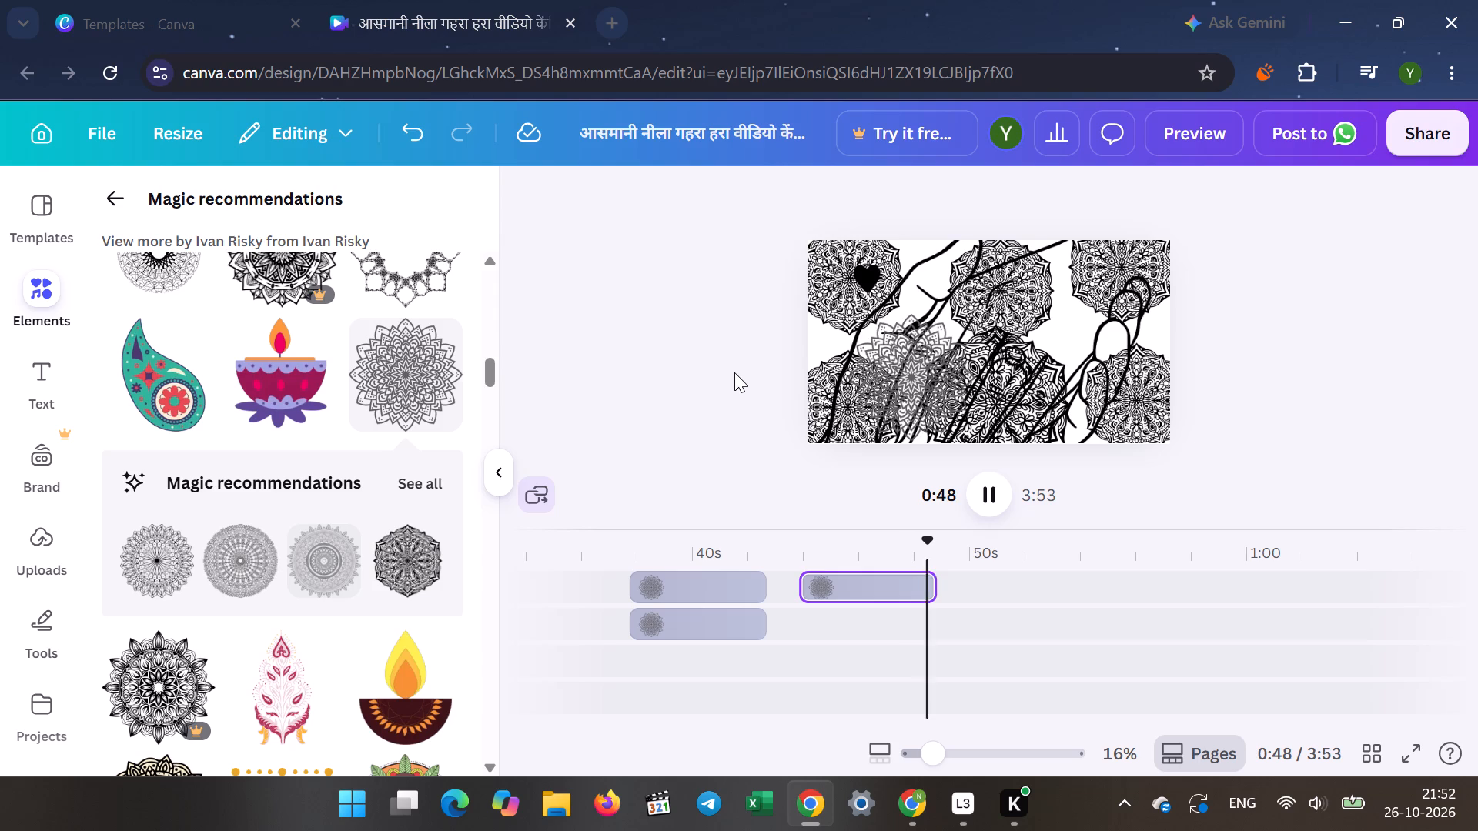
pyautogui.click(433, 382)
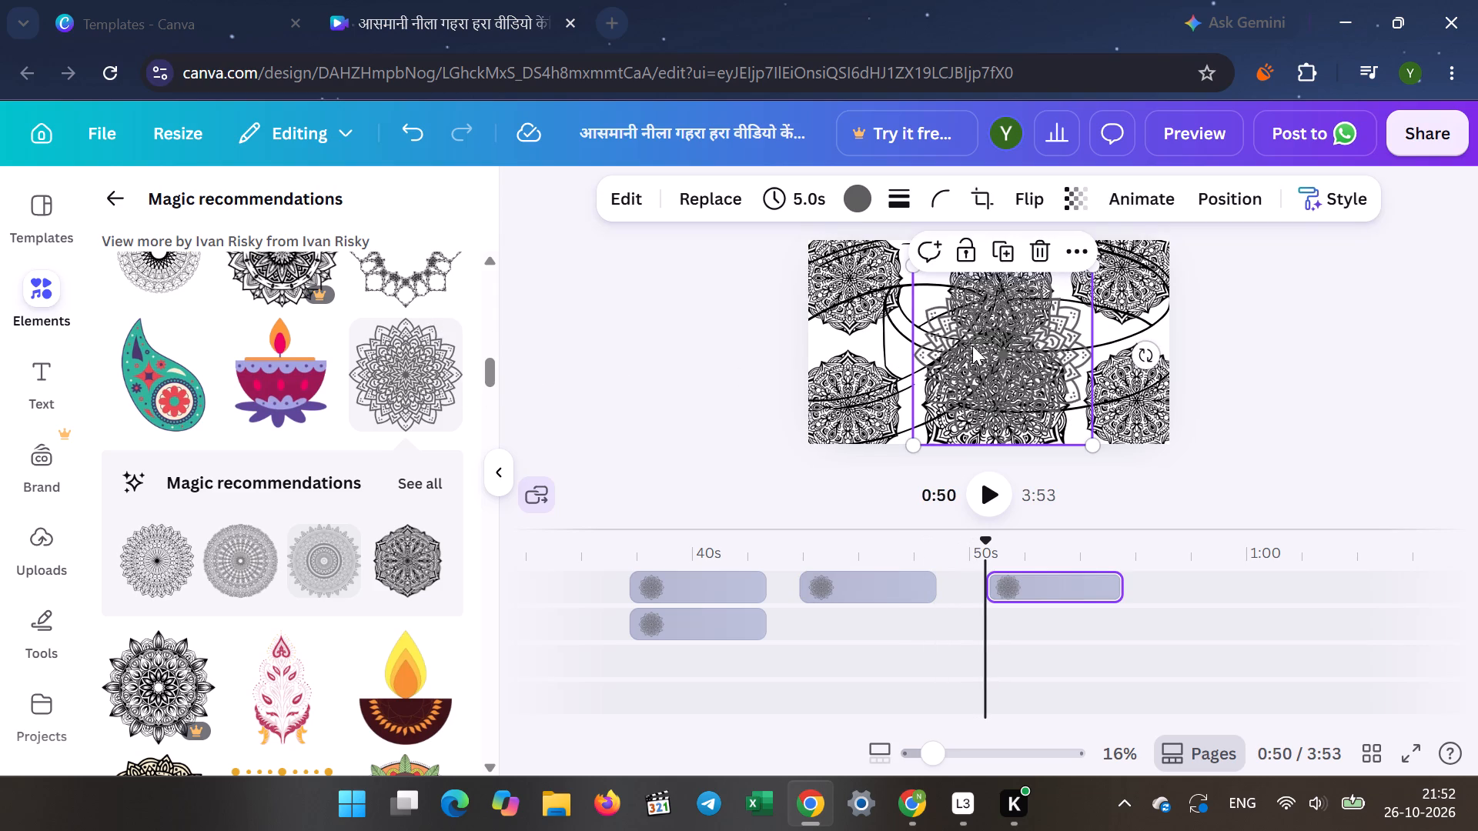
pyautogui.moveTo(972, 345); pyautogui.dragTo(909, 282)
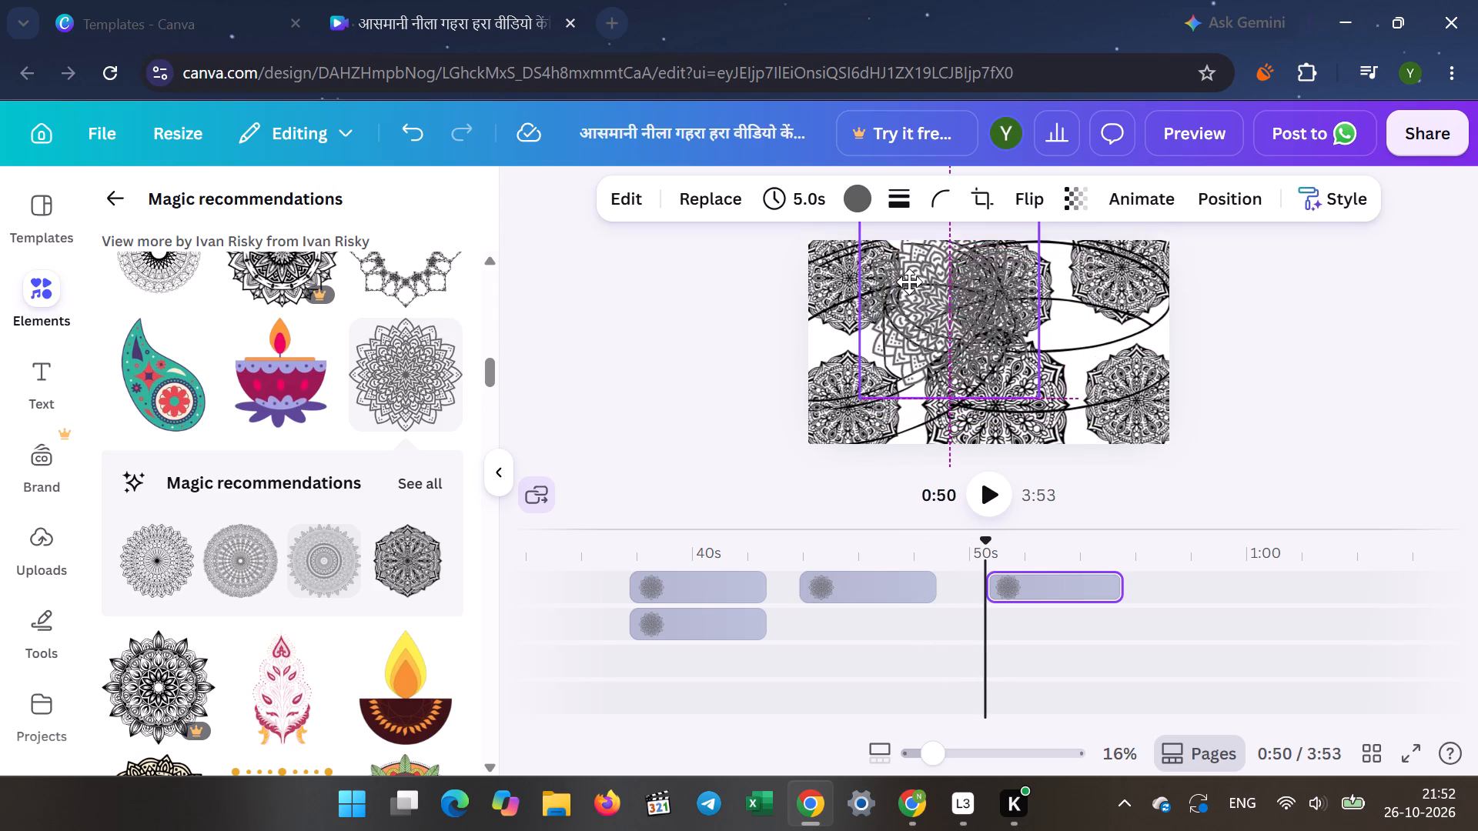
pyautogui.moveTo(909, 282); pyautogui.dragTo(892, 228)
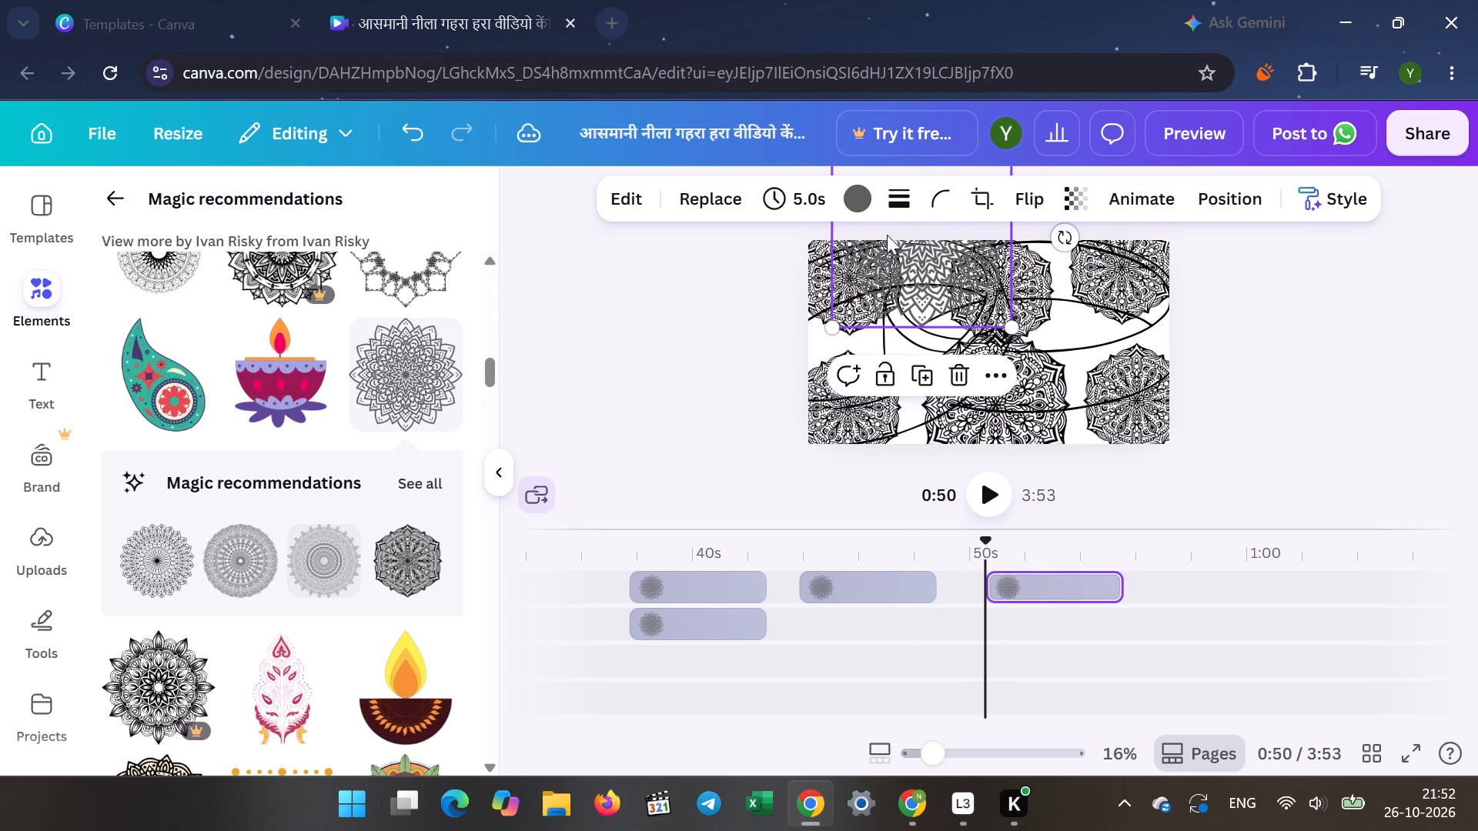
pyautogui.click(704, 348)
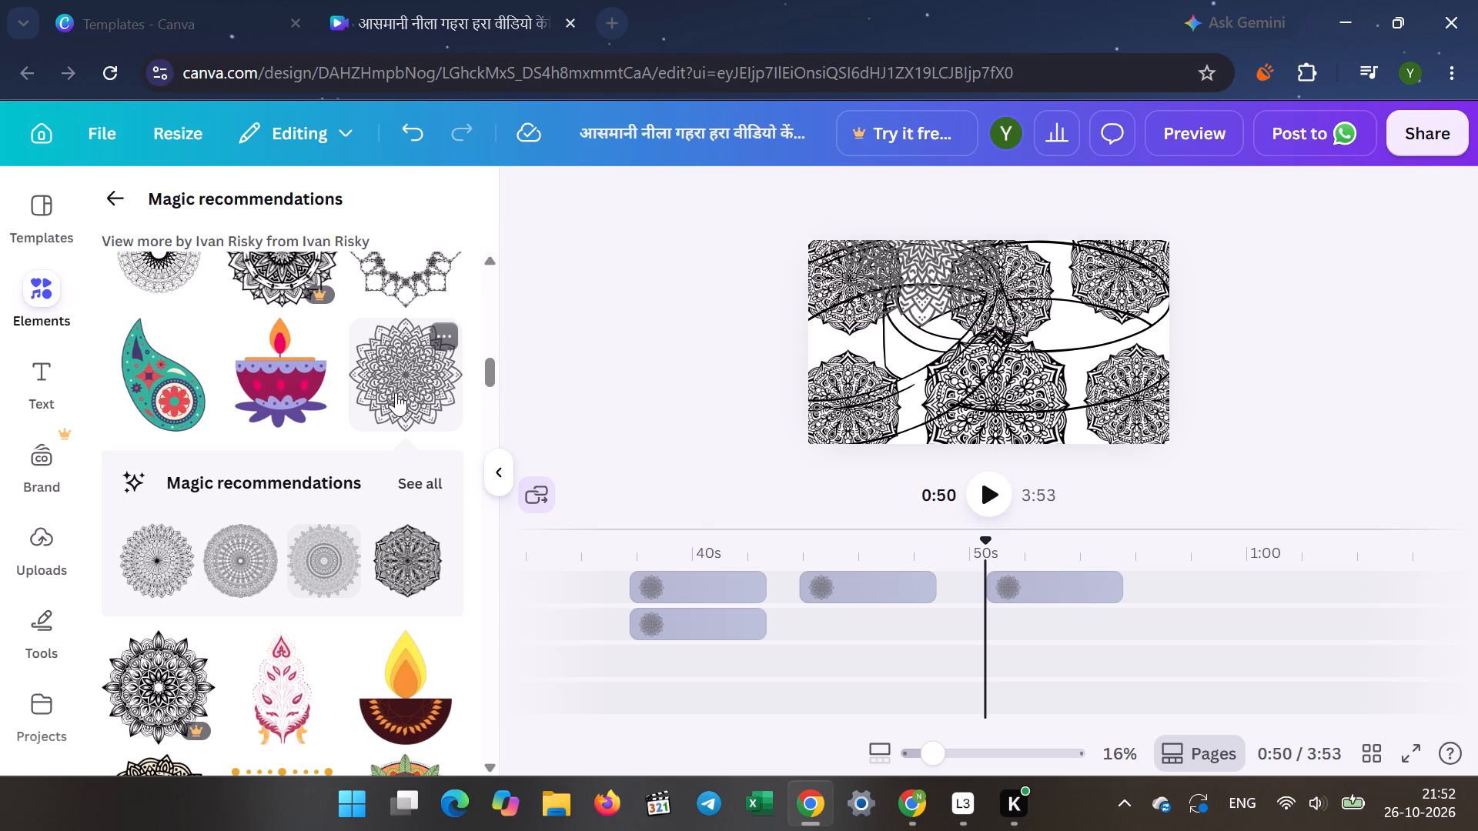
pyautogui.click(396, 392)
pyautogui.moveTo(996, 333); pyautogui.dragTo(1066, 305)
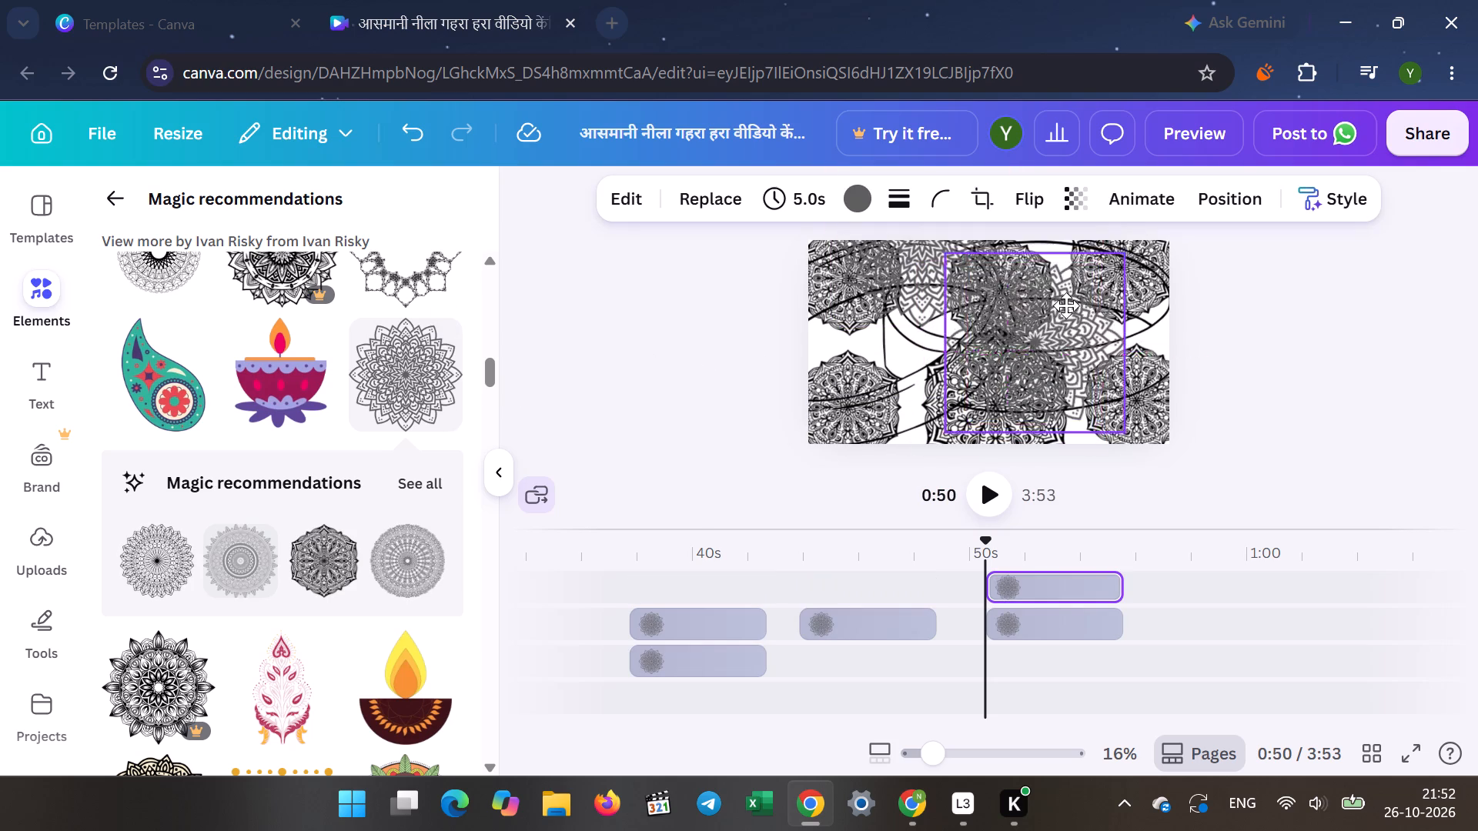
pyautogui.moveTo(1066, 305); pyautogui.dragTo(1183, 291)
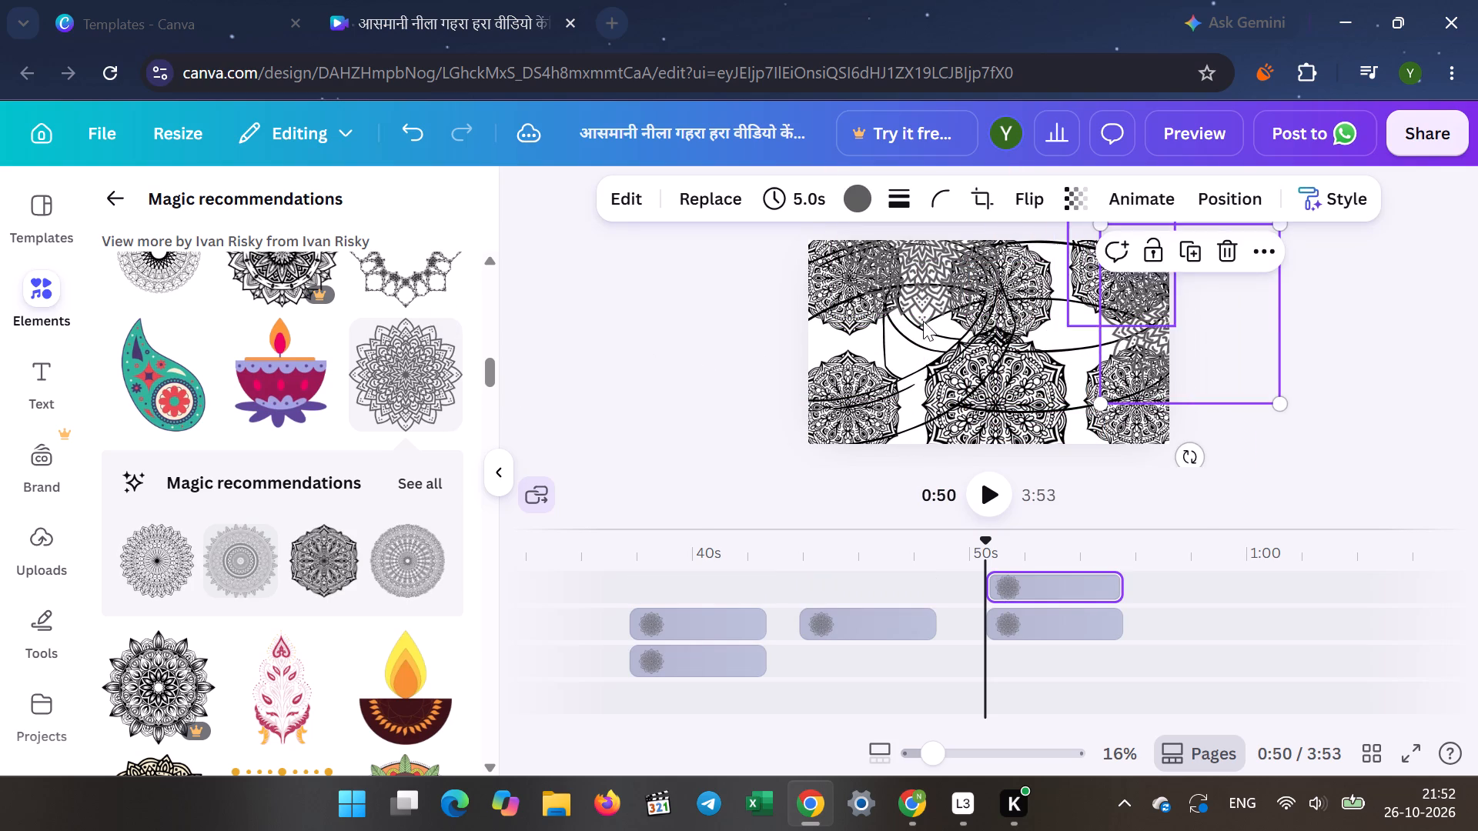
pyautogui.click(717, 368)
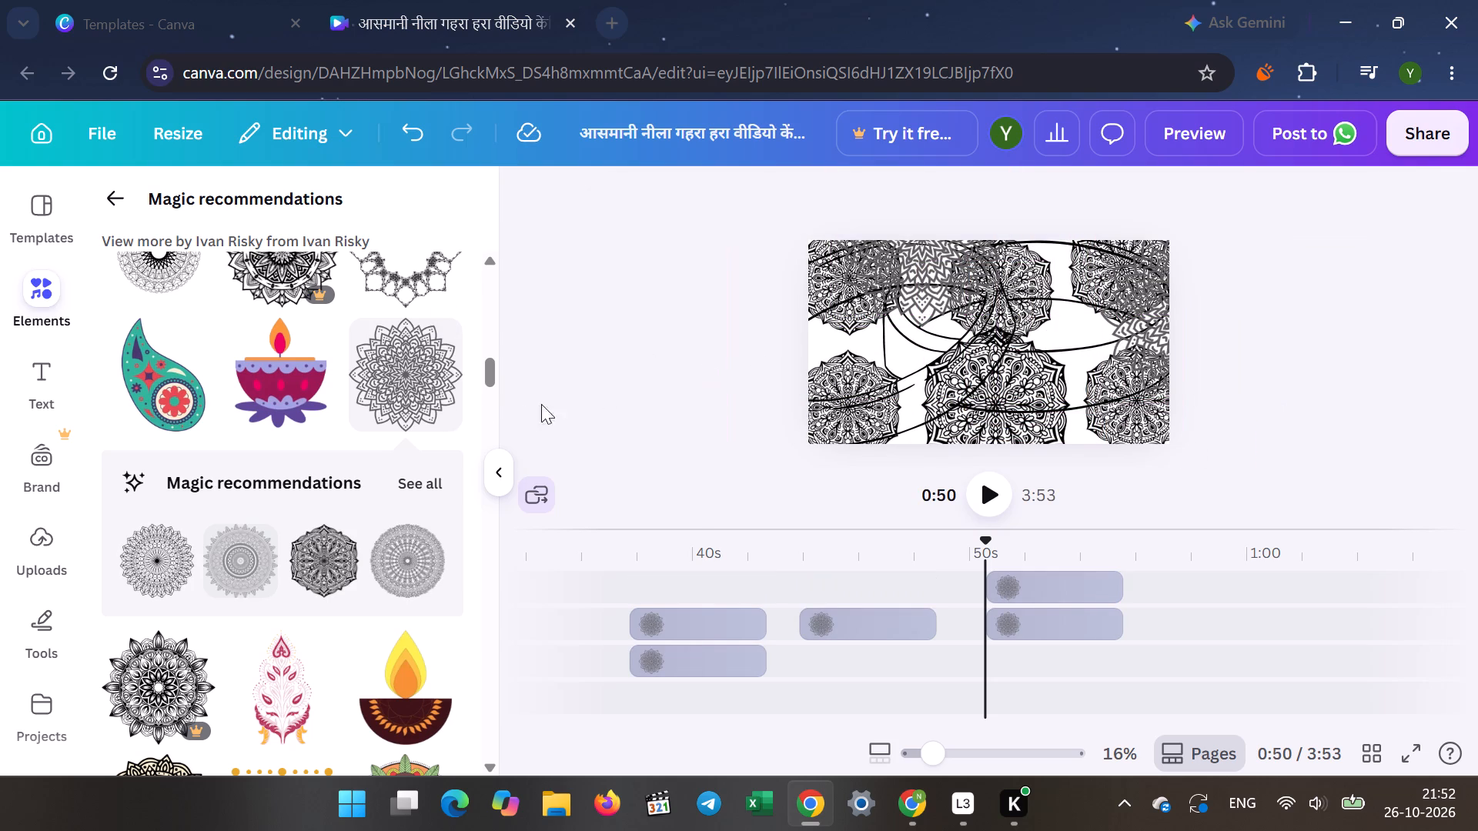
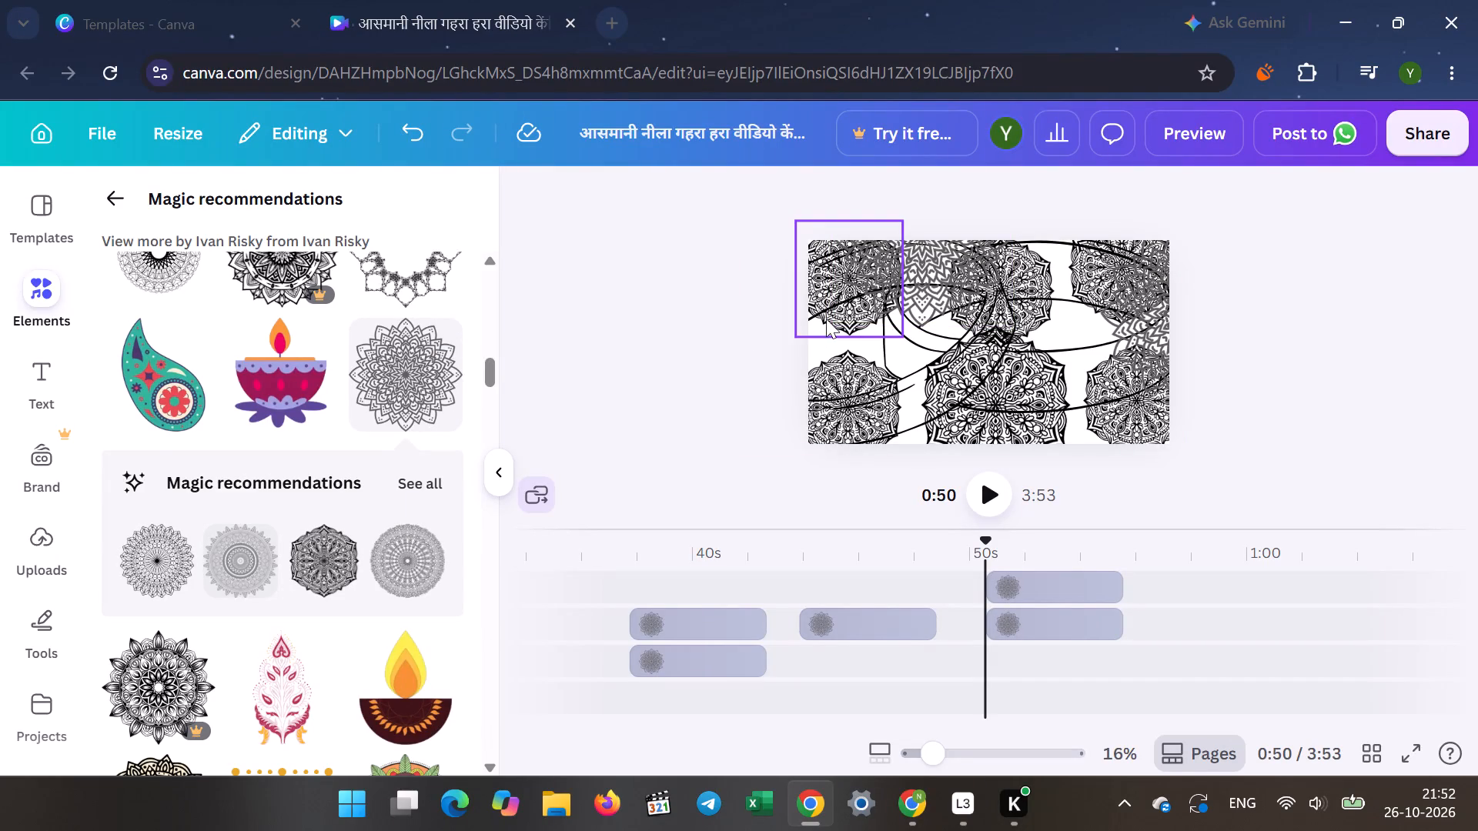
# Add the selected petalled mandala graphic at 0:50 and place it in the gap midway down the frame's left edge.
pyautogui.click(410, 398)
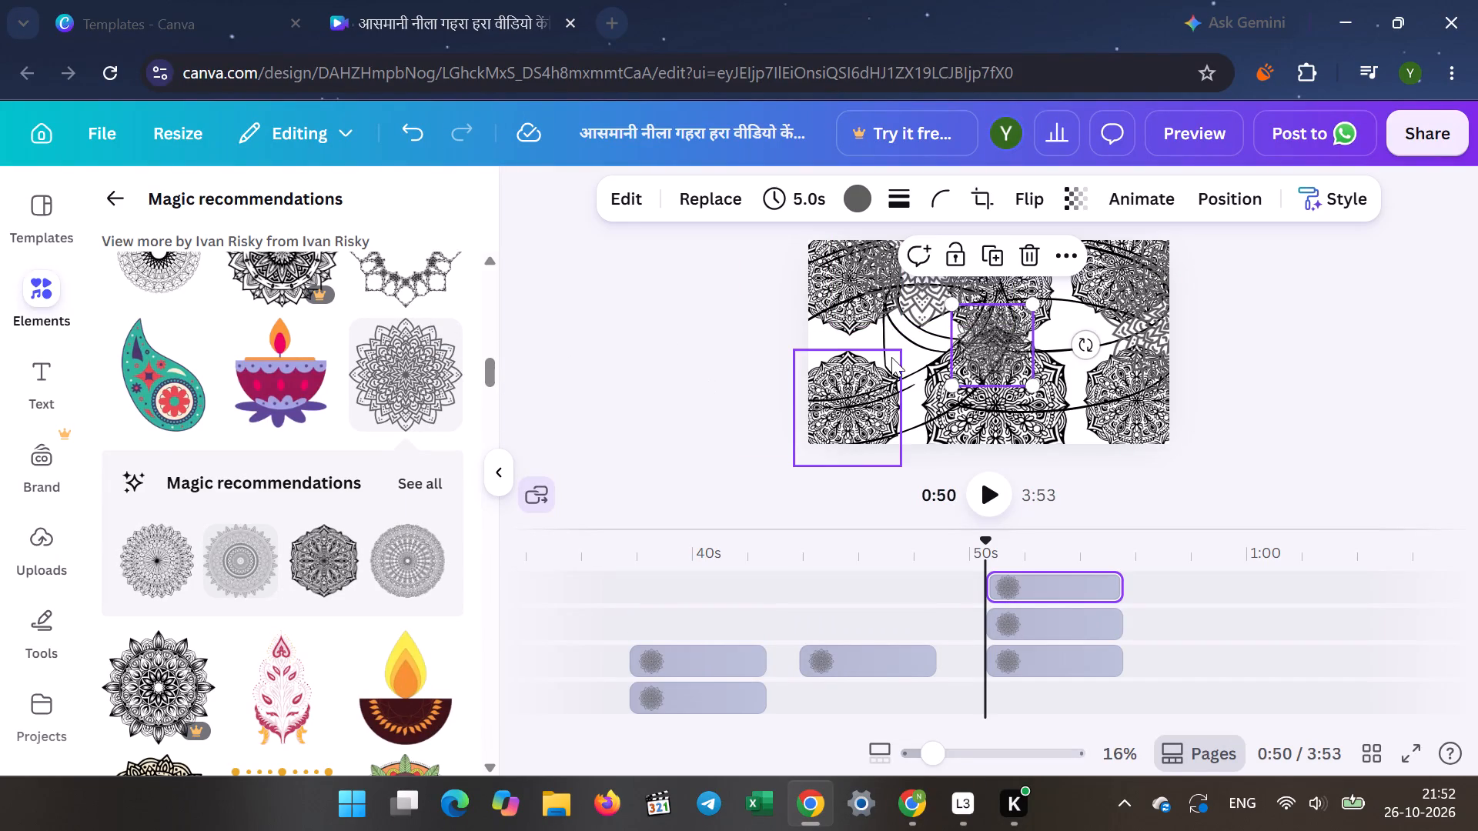
pyautogui.moveTo(991, 335); pyautogui.dragTo(871, 347)
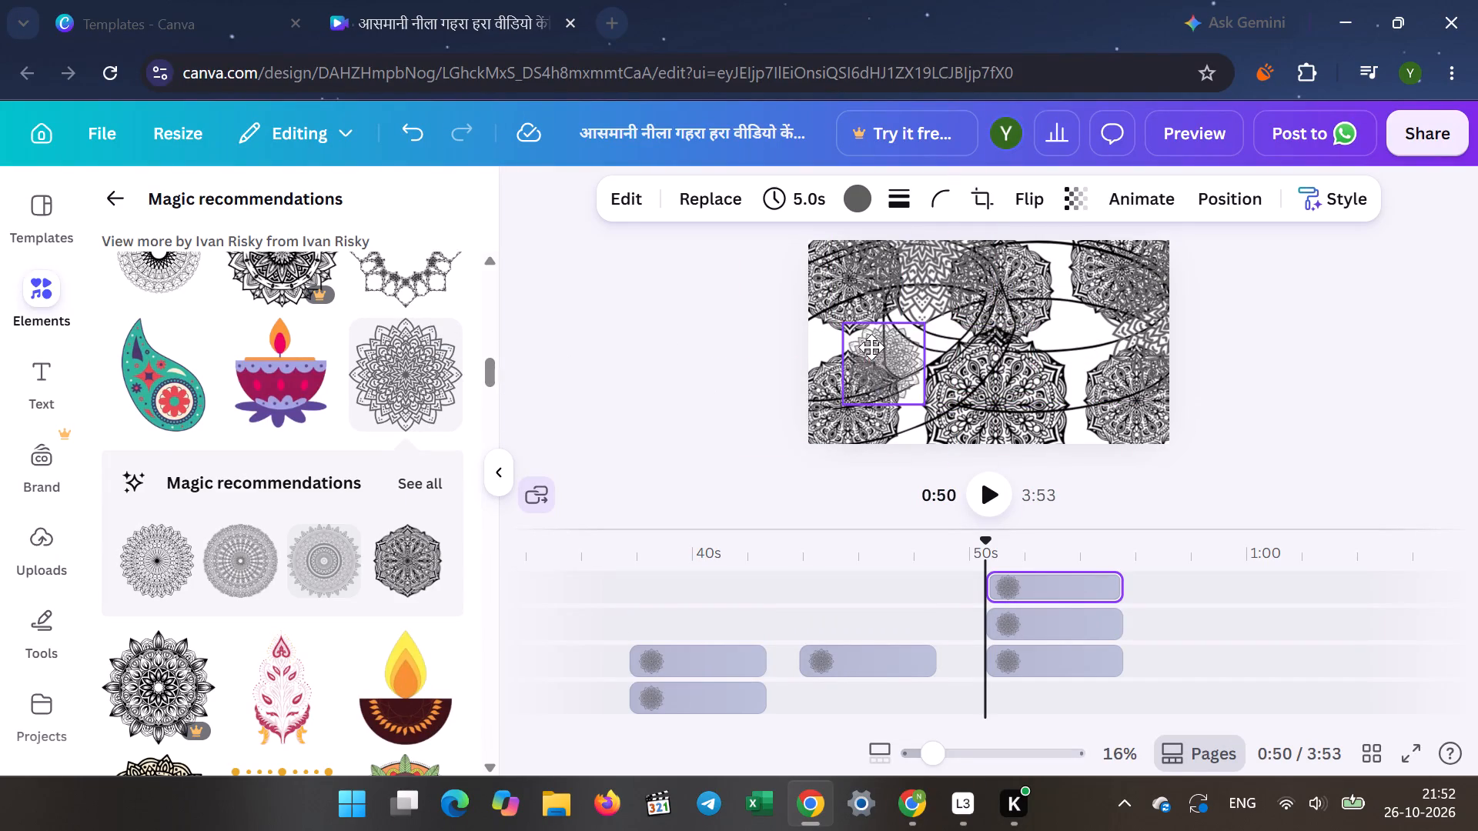
pyautogui.moveTo(871, 347); pyautogui.dragTo(842, 328)
pyautogui.click(663, 342)
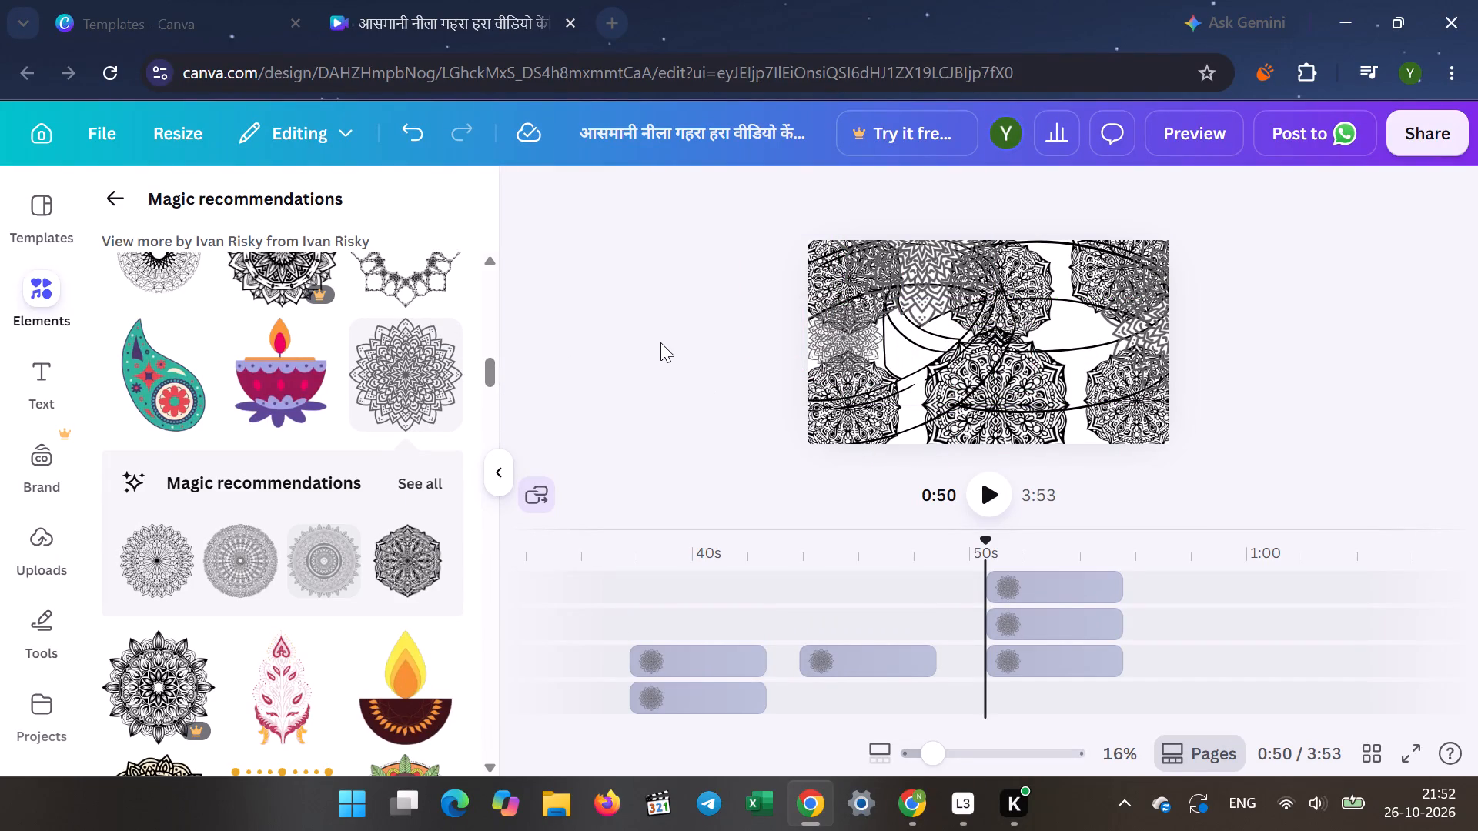
# Add another small petalled mandala at 0:50, placed along the frame's top edge between the centre and right-hand mandalas.
pyautogui.click(393, 388)
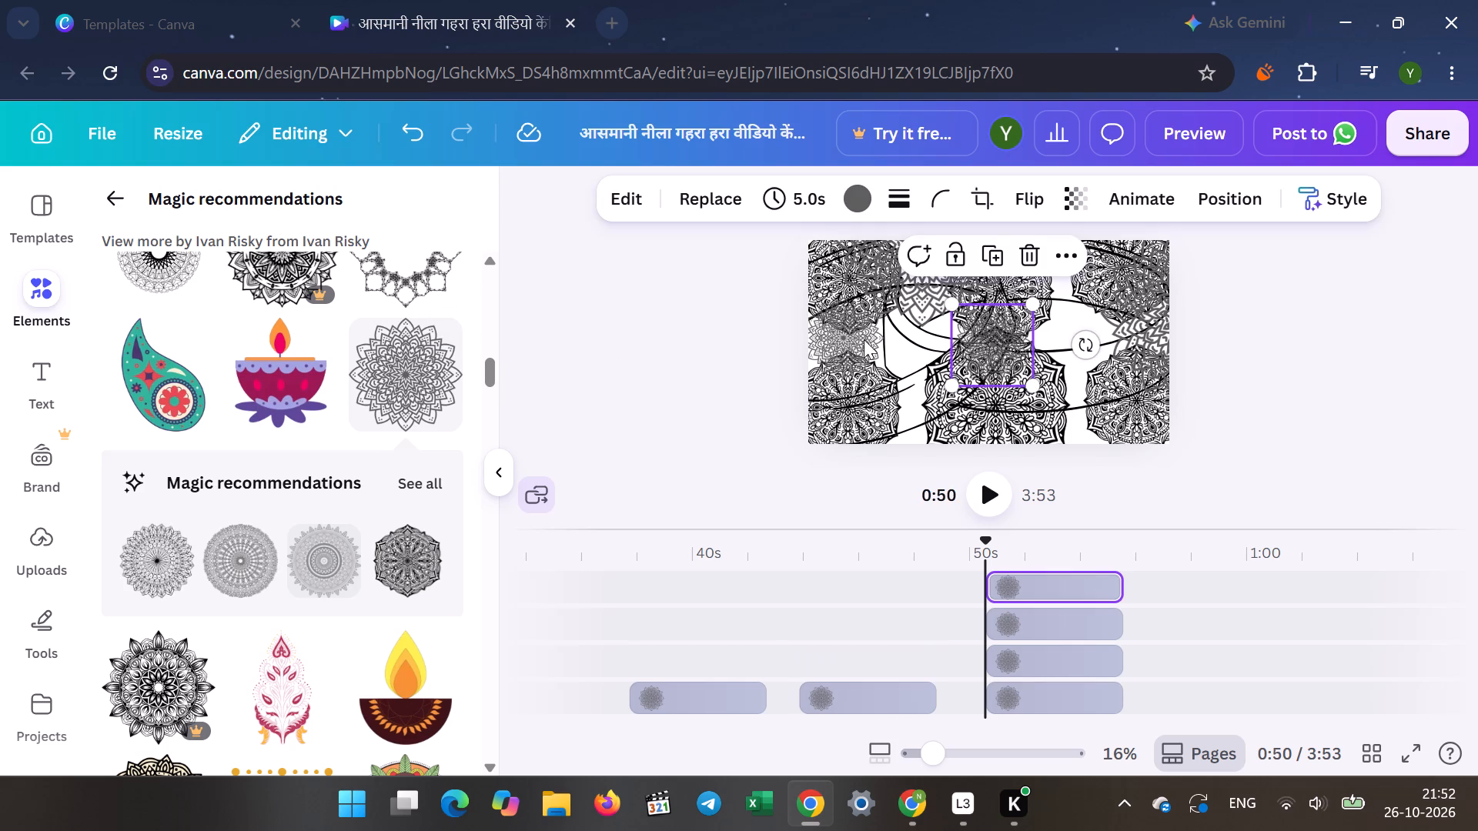
pyautogui.moveTo(981, 339); pyautogui.dragTo(1053, 262)
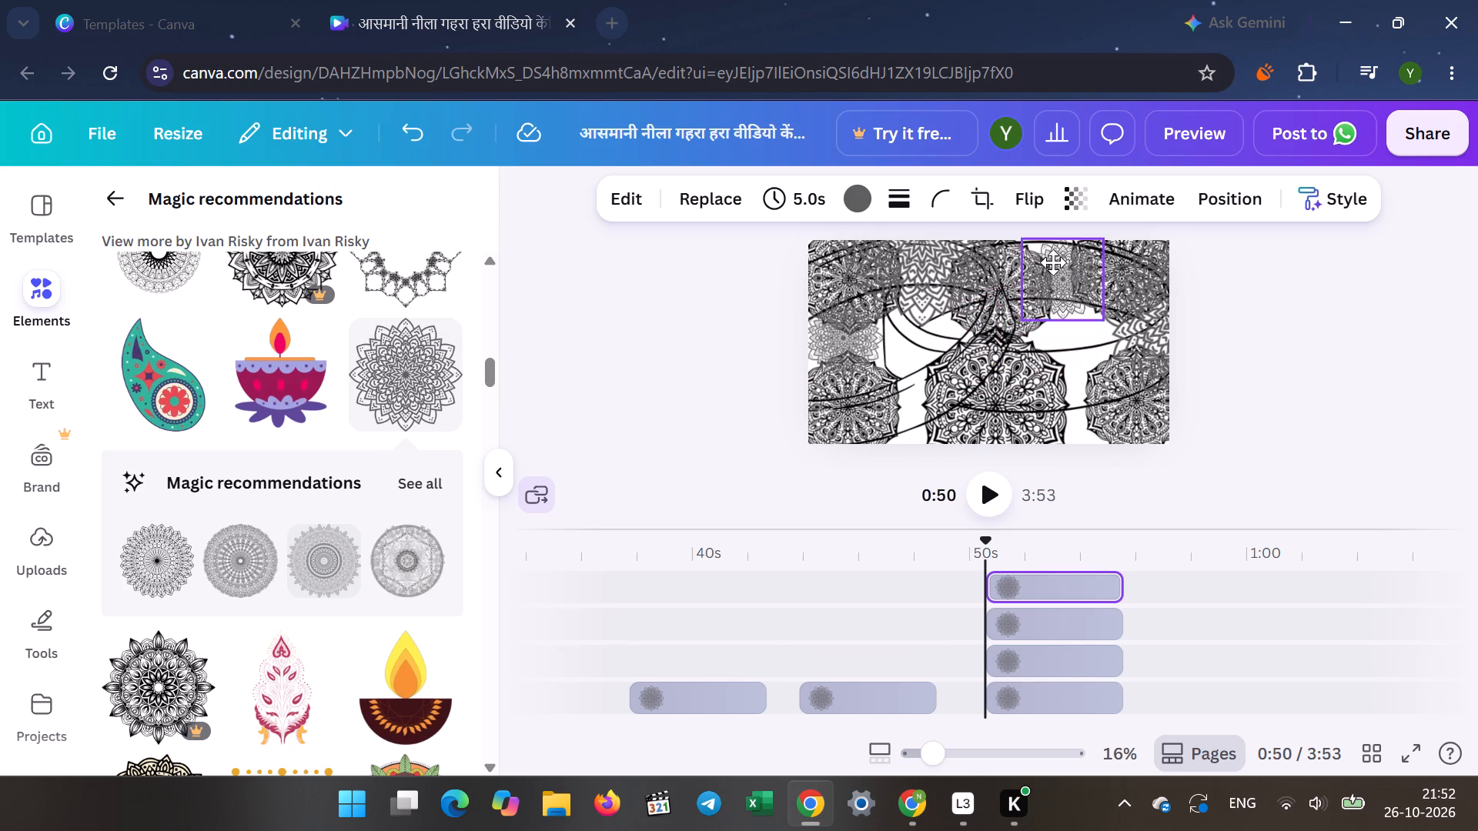
pyautogui.moveTo(1053, 262); pyautogui.dragTo(1045, 255)
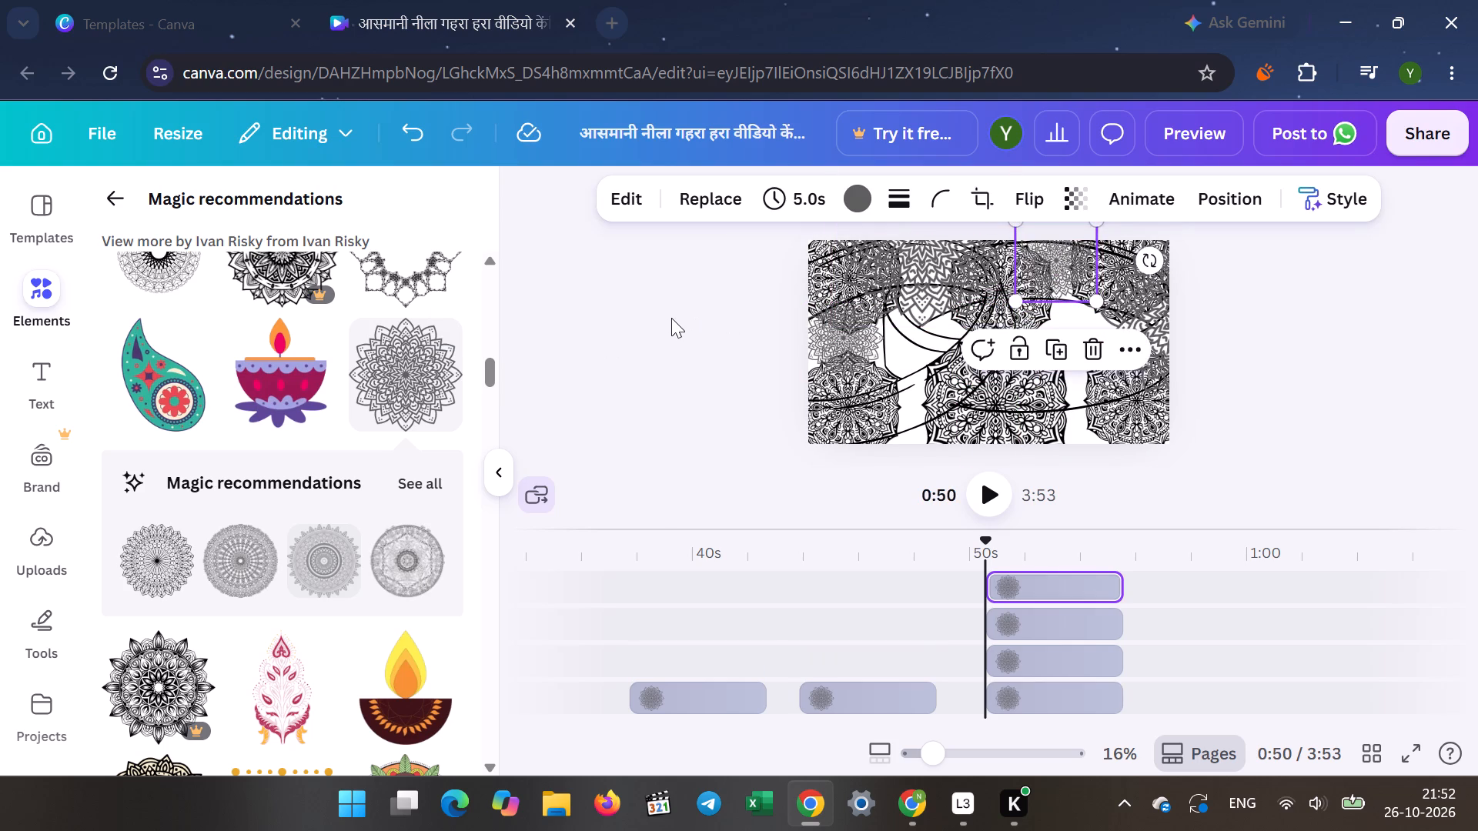
pyautogui.click(671, 318)
# Add another small petalled mandala at 0:50, filling the bottom-edge gap between the lower-left and central mandalas.
pyautogui.click(357, 399)
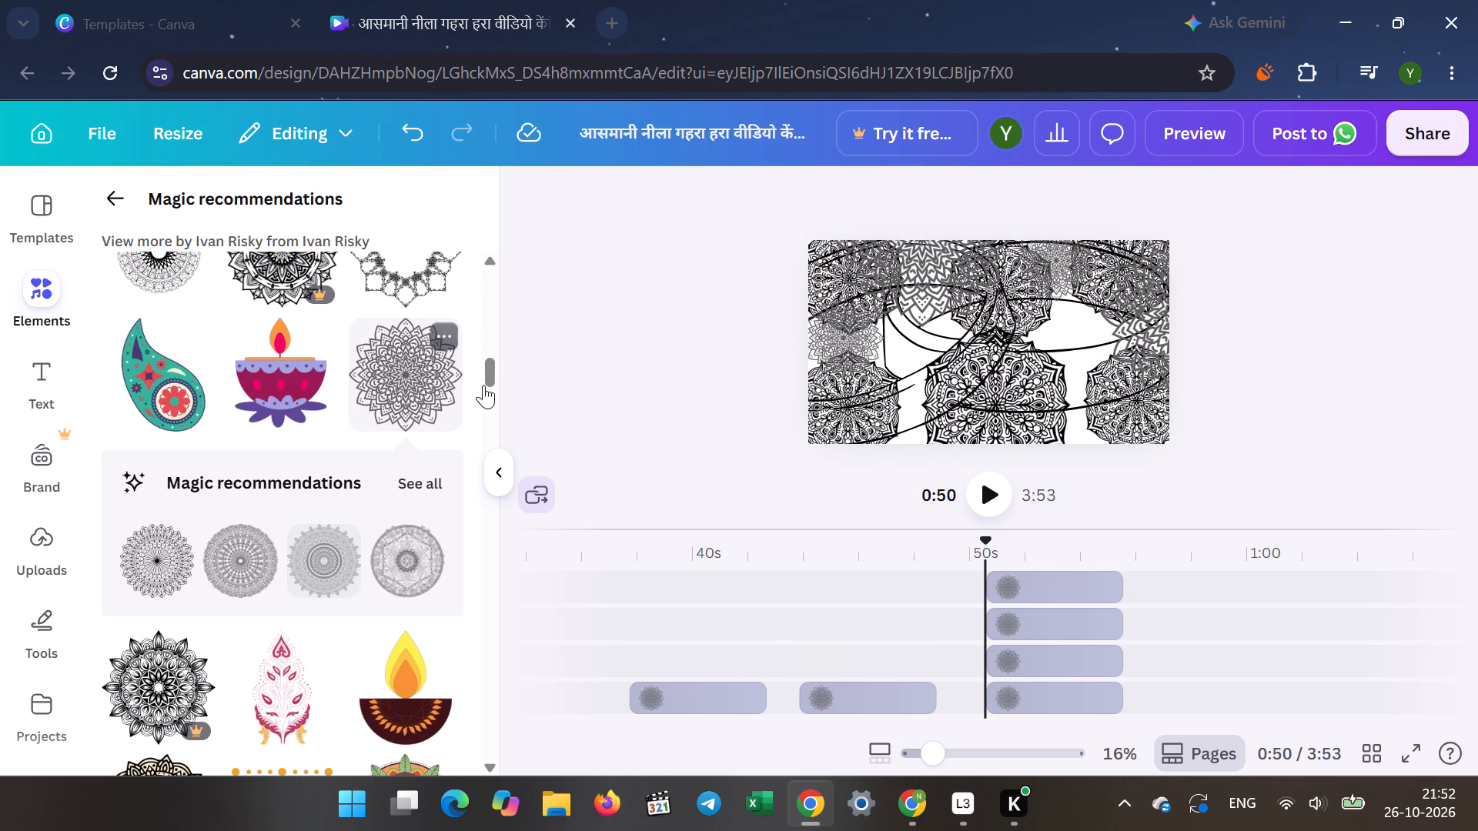
pyautogui.moveTo(997, 337); pyautogui.dragTo(957, 362)
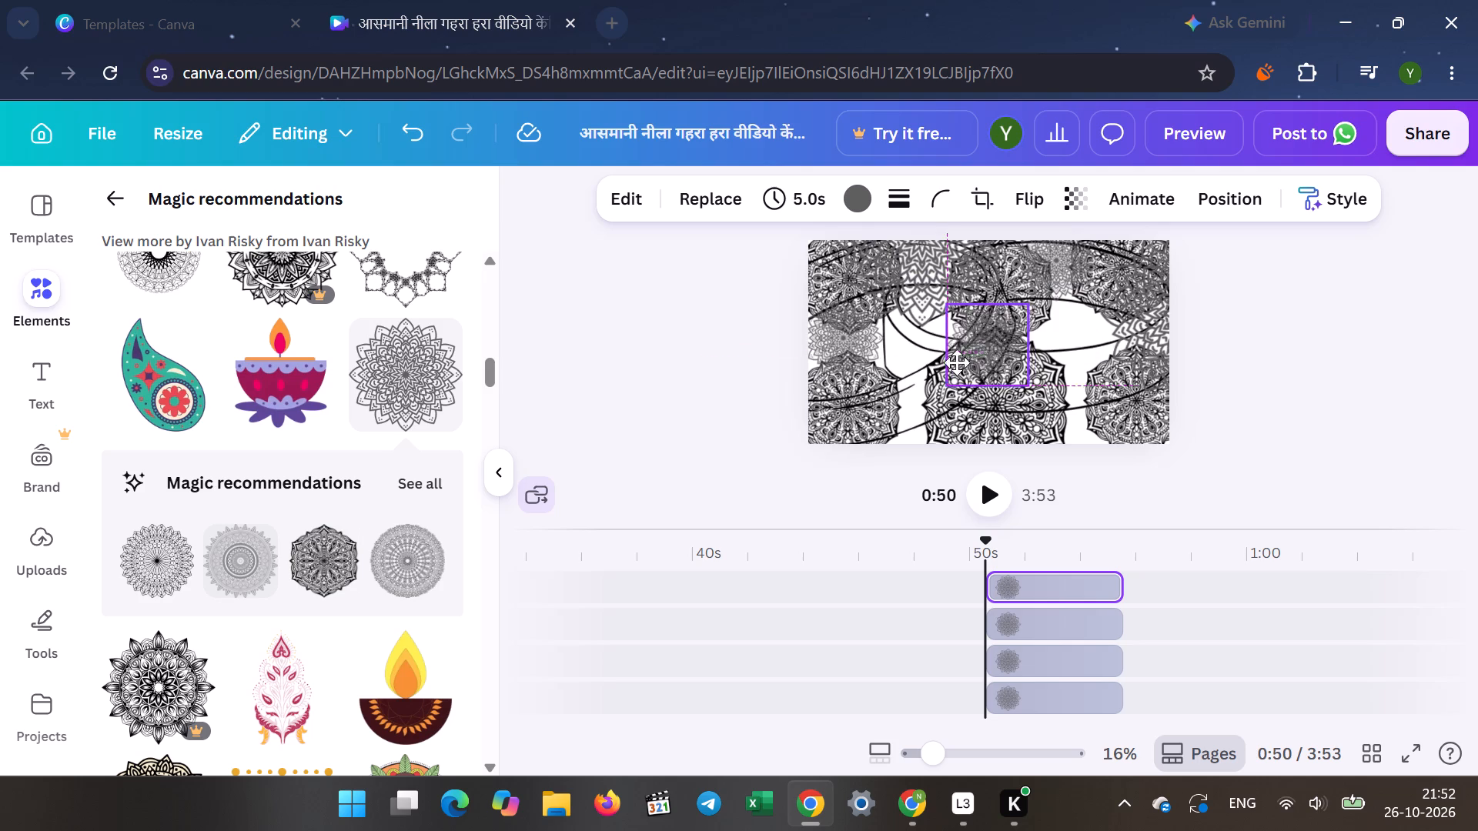
pyautogui.moveTo(957, 362); pyautogui.dragTo(923, 409)
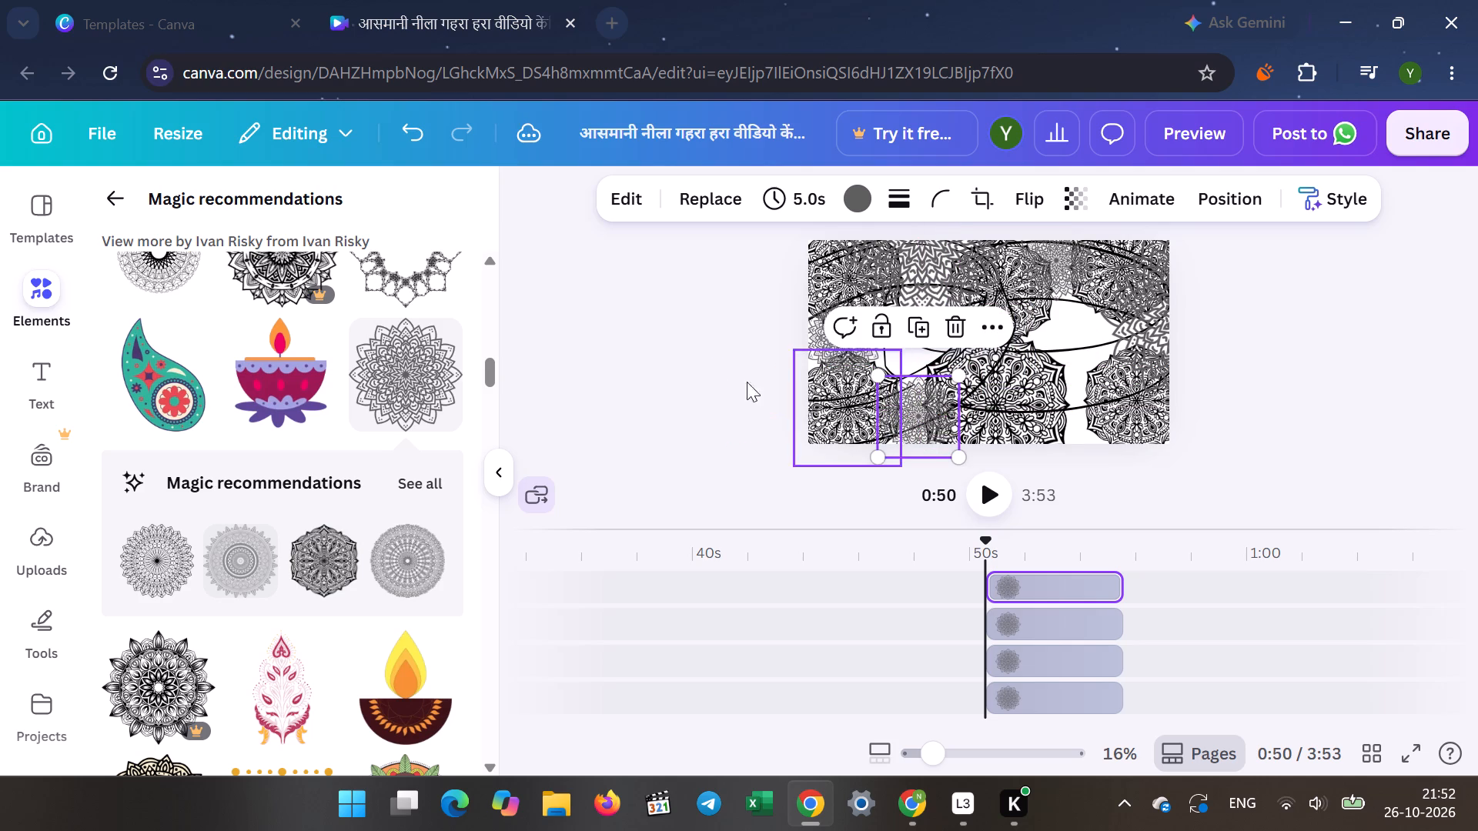
pyautogui.click(711, 373)
# Add a larger copy of the petalled mandala at 0:50 and position it over the frame's lower-right corner.
pyautogui.click(423, 386)
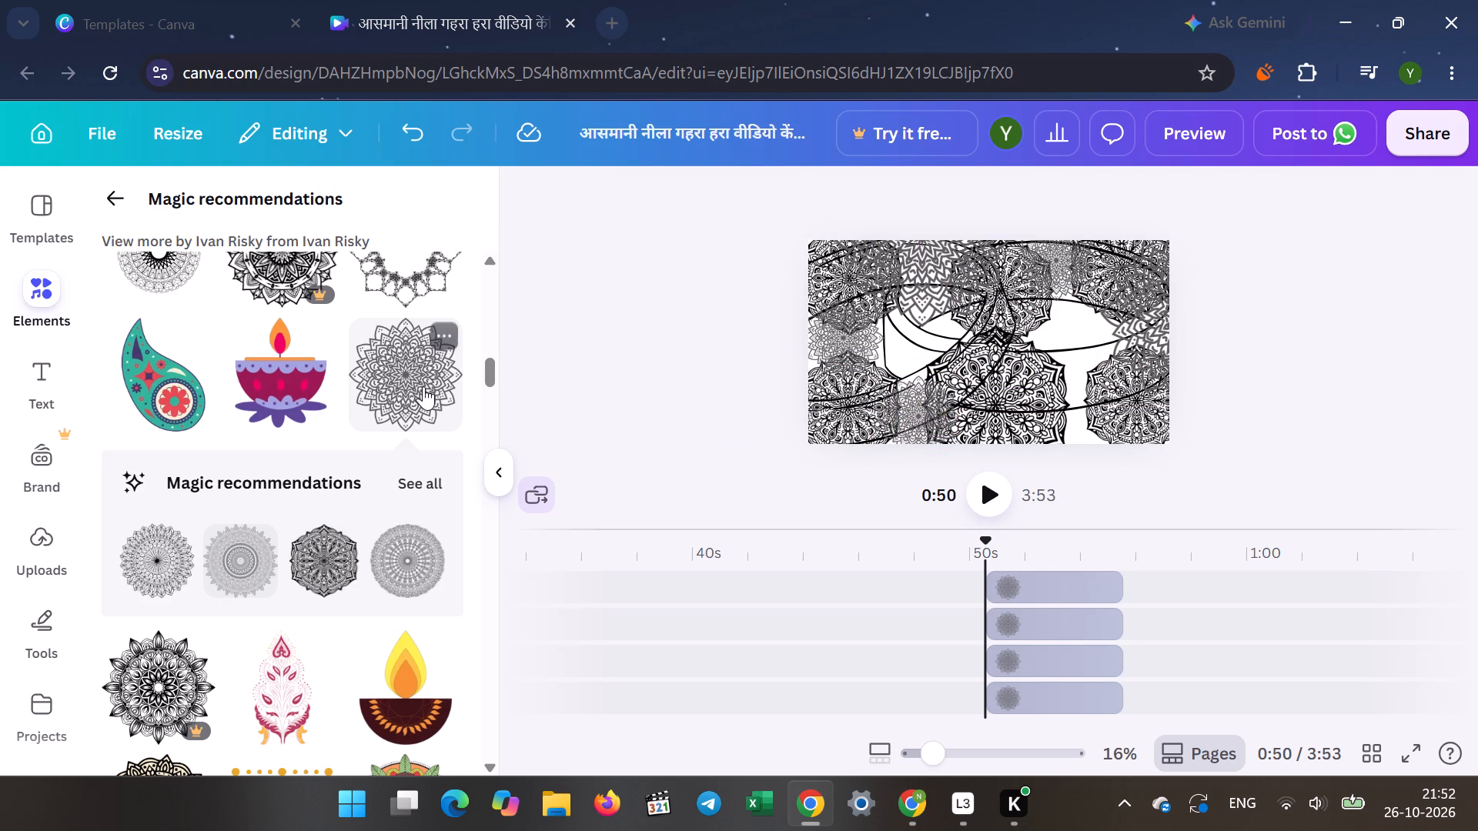
pyautogui.moveTo(995, 346); pyautogui.dragTo(1044, 366)
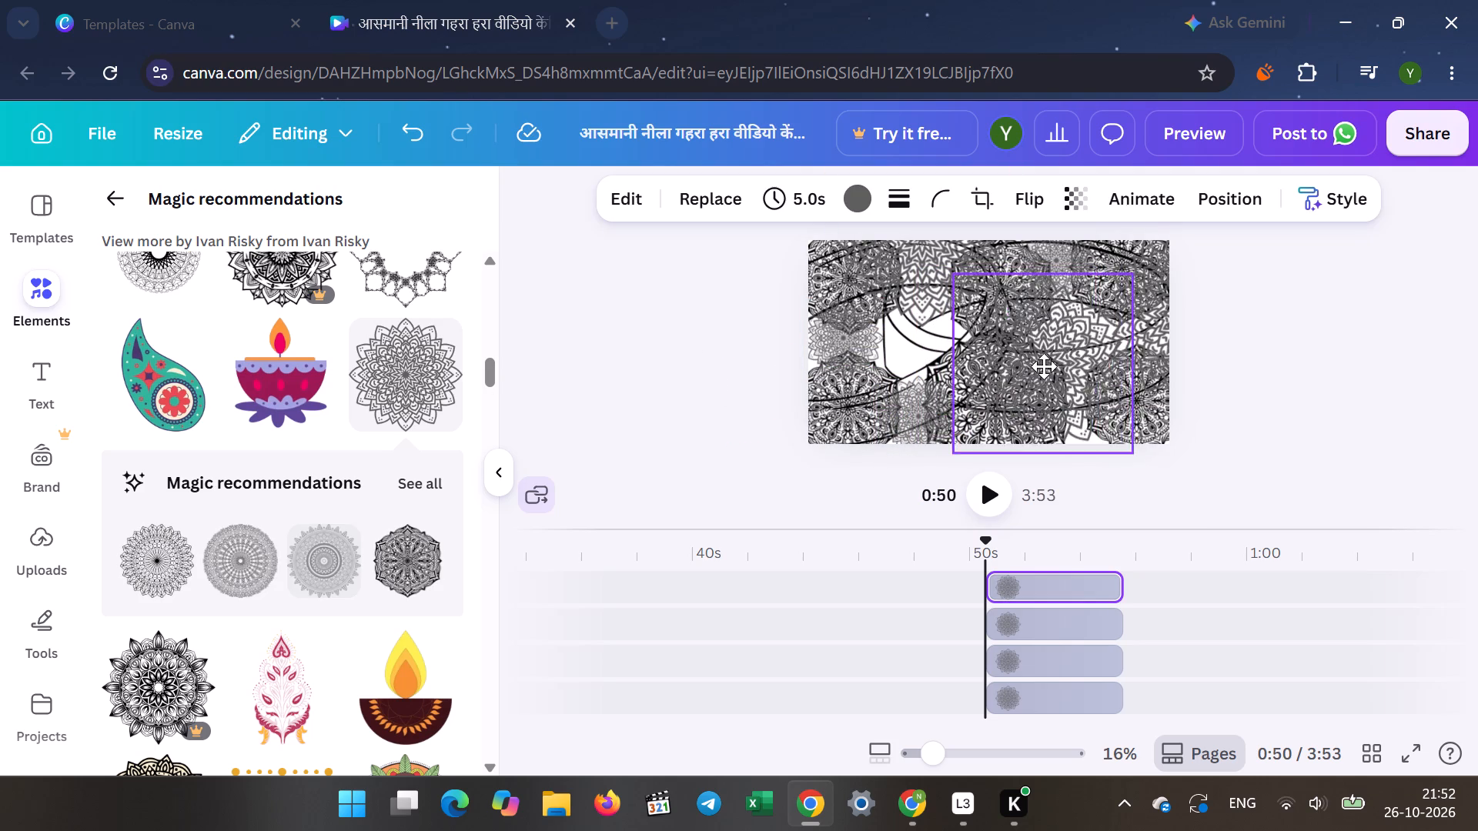
pyautogui.moveTo(1044, 366); pyautogui.dragTo(1059, 383)
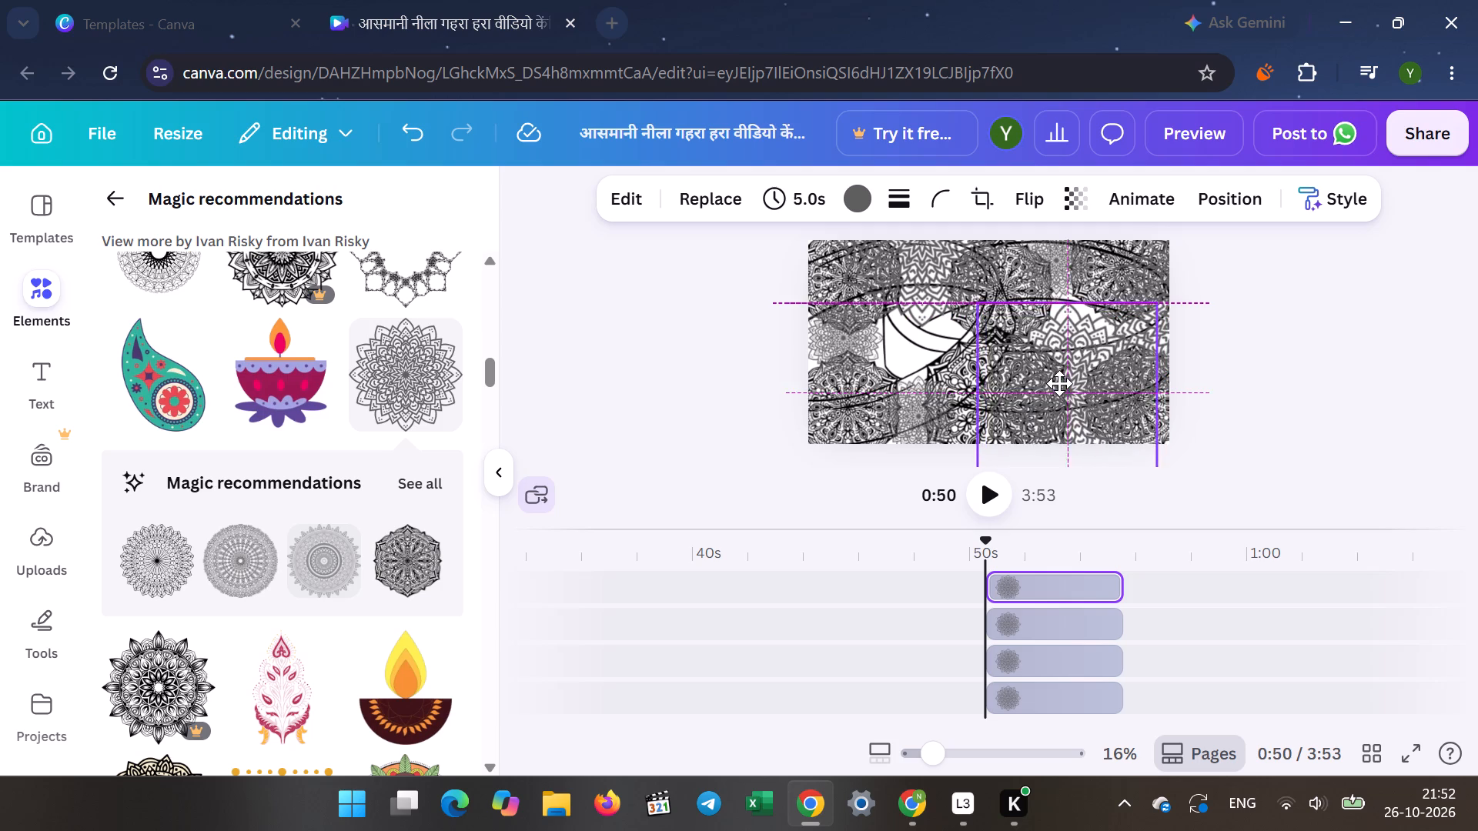
pyautogui.moveTo(1059, 383); pyautogui.dragTo(1000, 339)
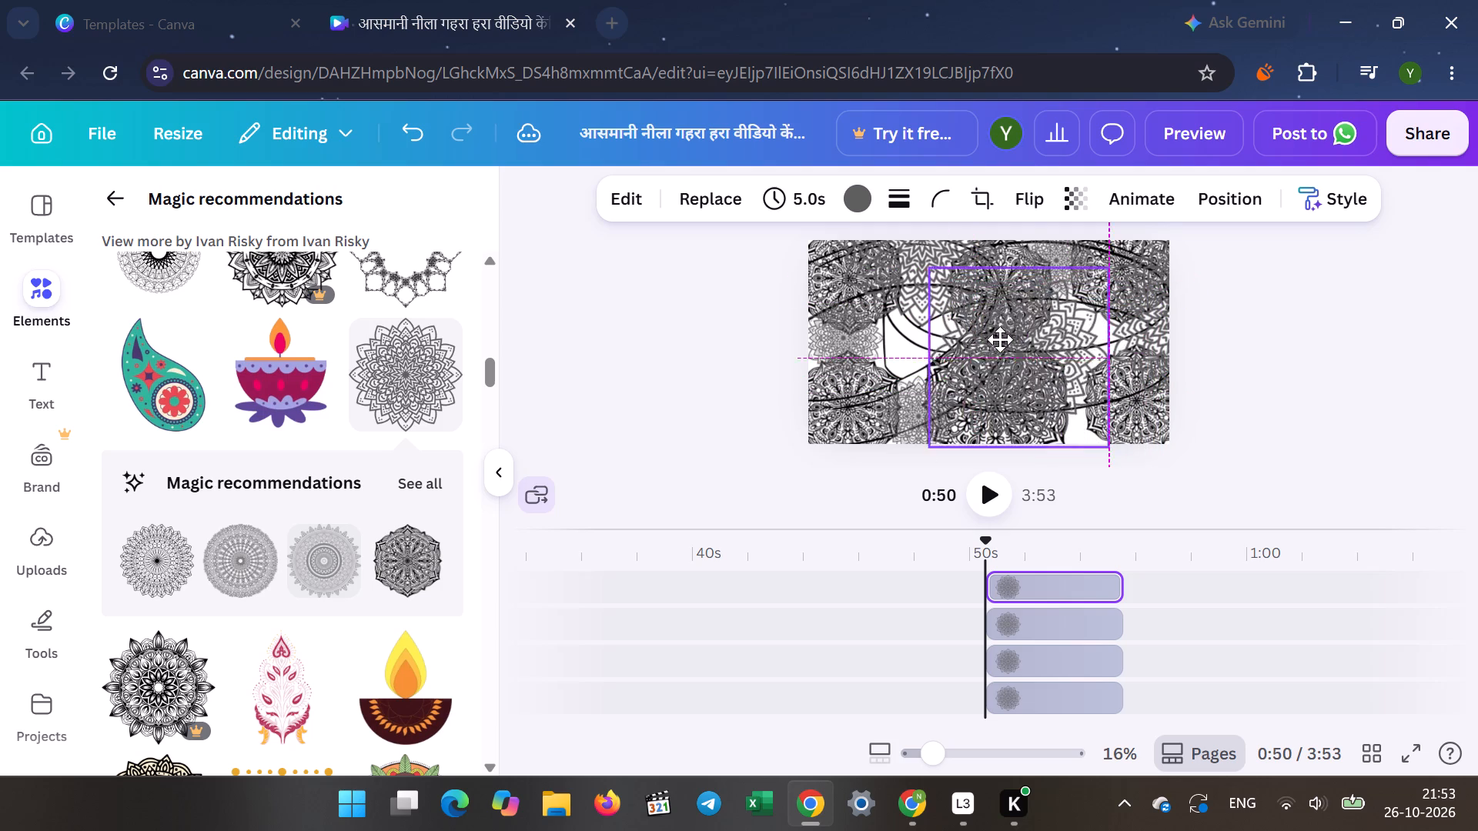
pyautogui.moveTo(1000, 339); pyautogui.dragTo(948, 329)
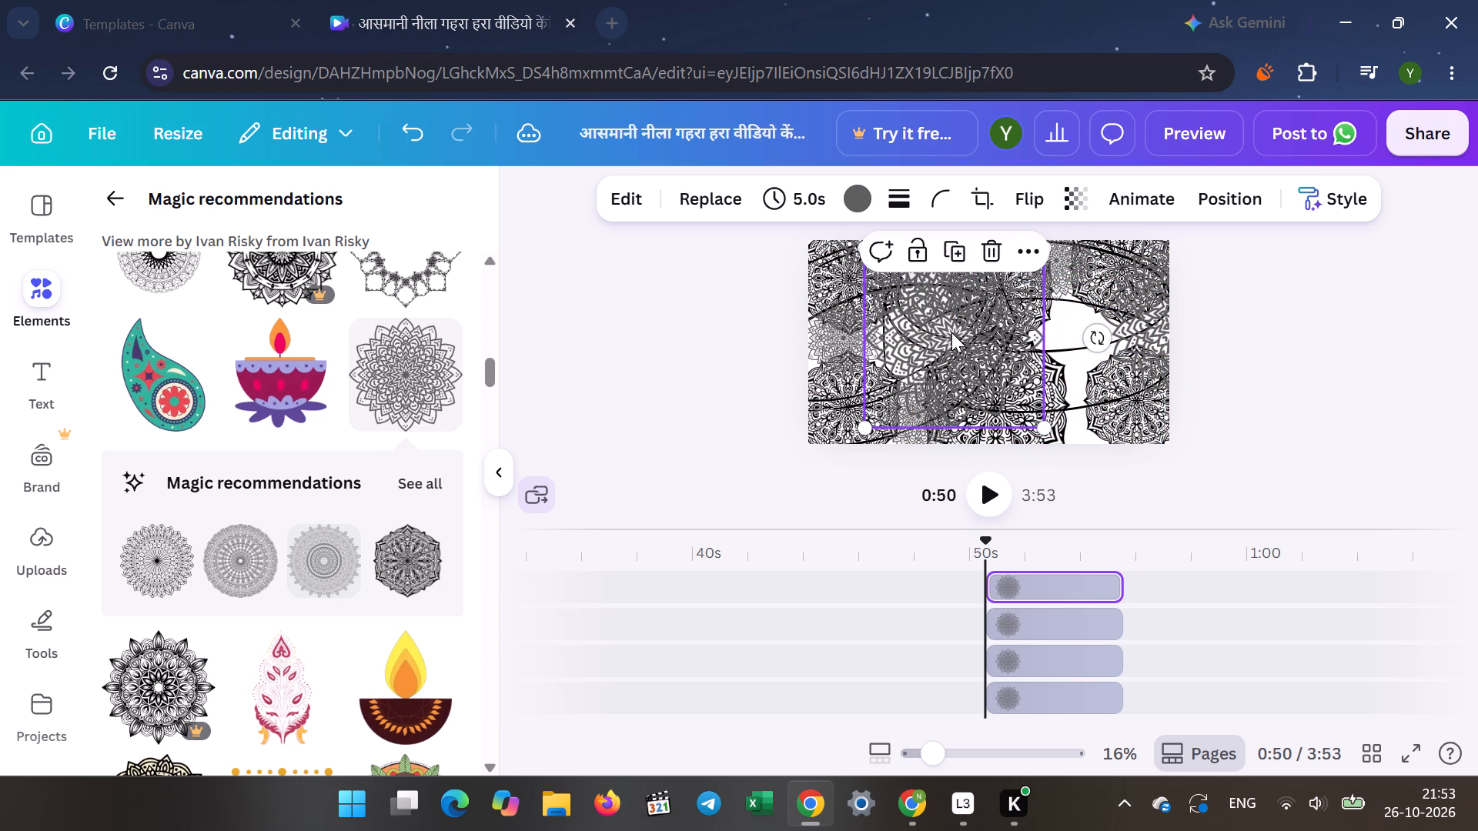
pyautogui.moveTo(951, 332); pyautogui.dragTo(1093, 439)
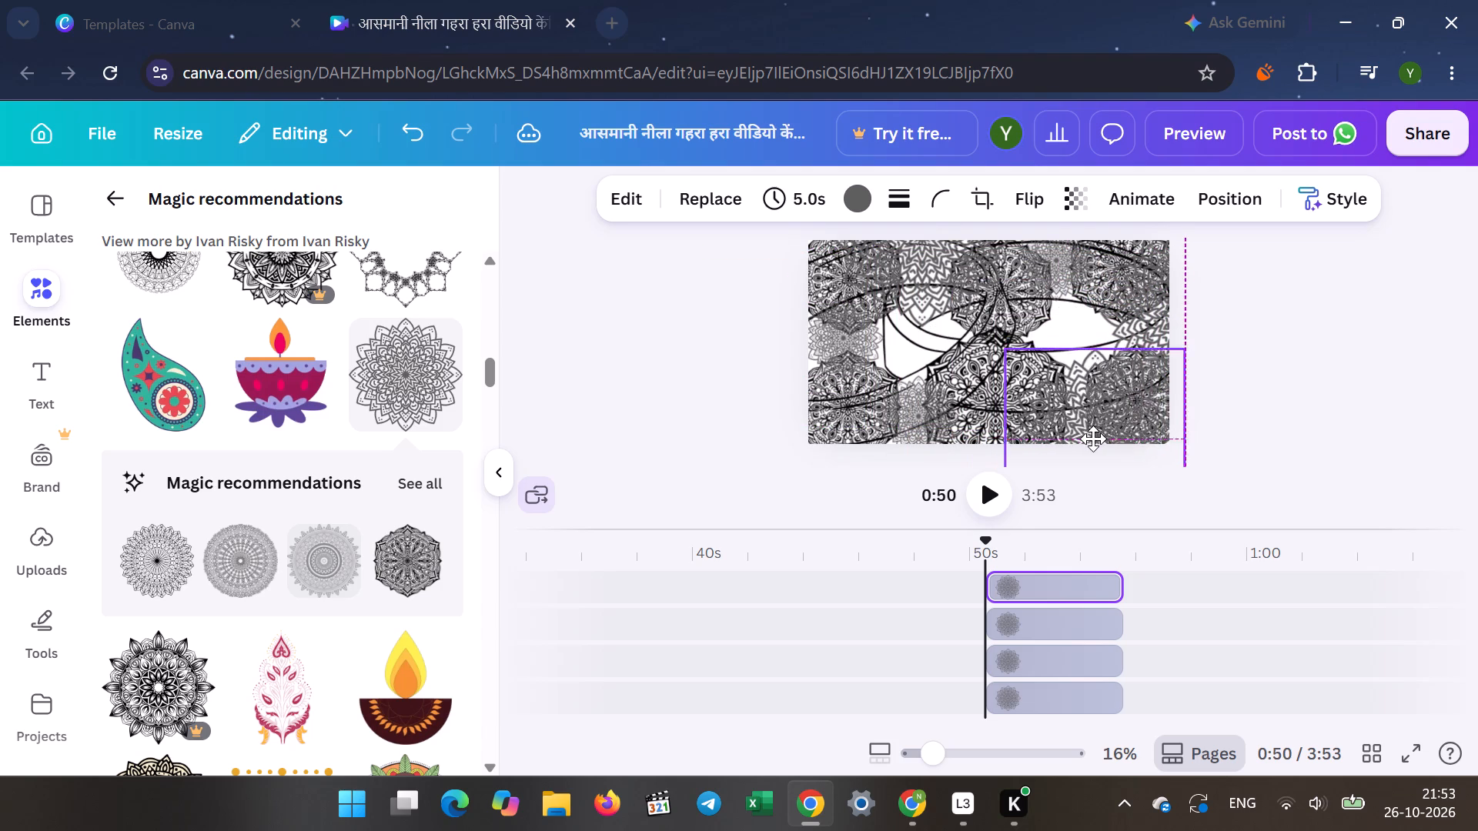
pyautogui.moveTo(1093, 439); pyautogui.dragTo(1095, 443)
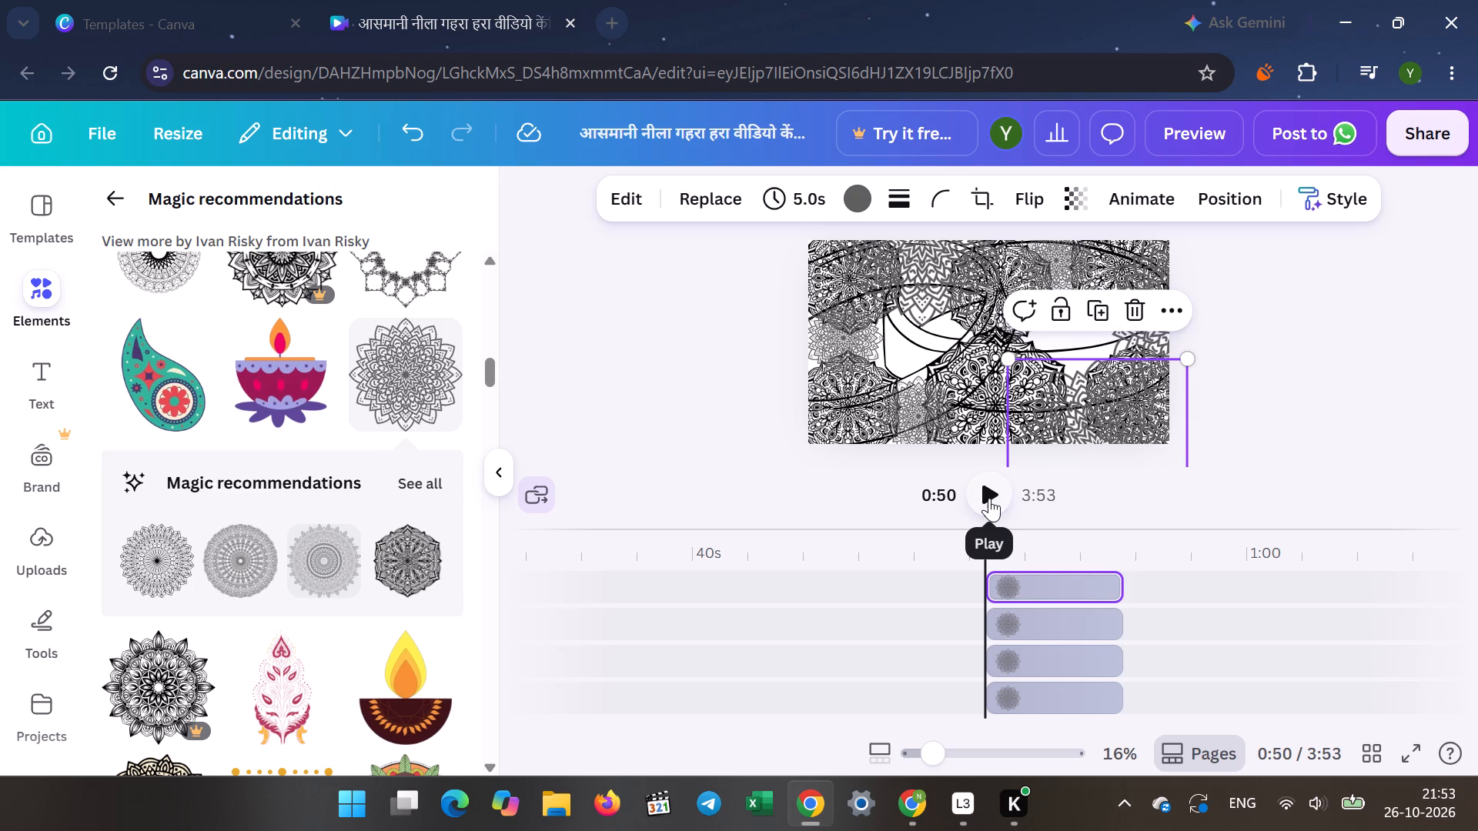
# Play on to the wedding couple scene and at 0:59 add the petalled mandala between the doves and the rings.
pyautogui.click(989, 498)
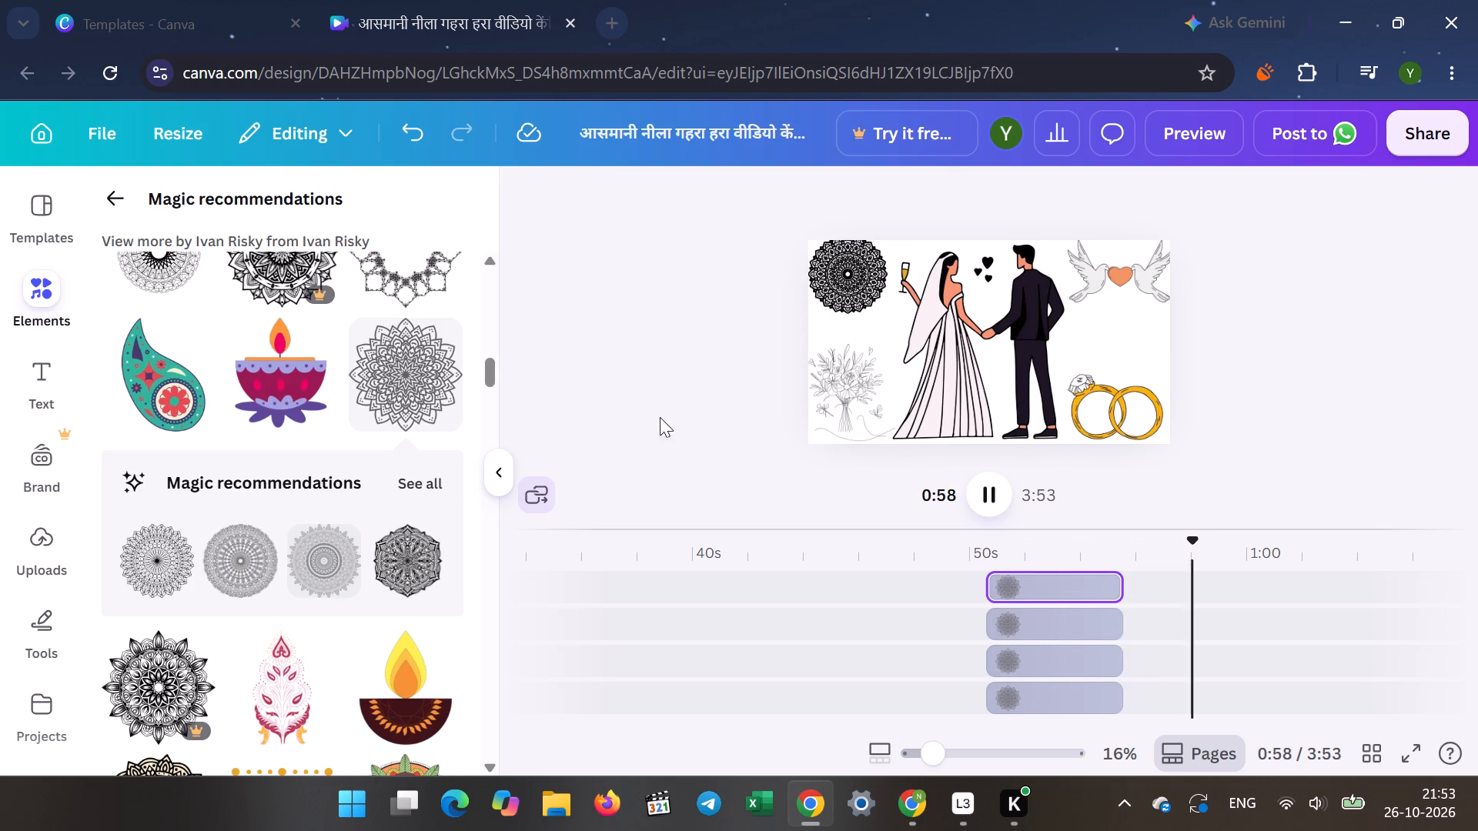
pyautogui.click(406, 390)
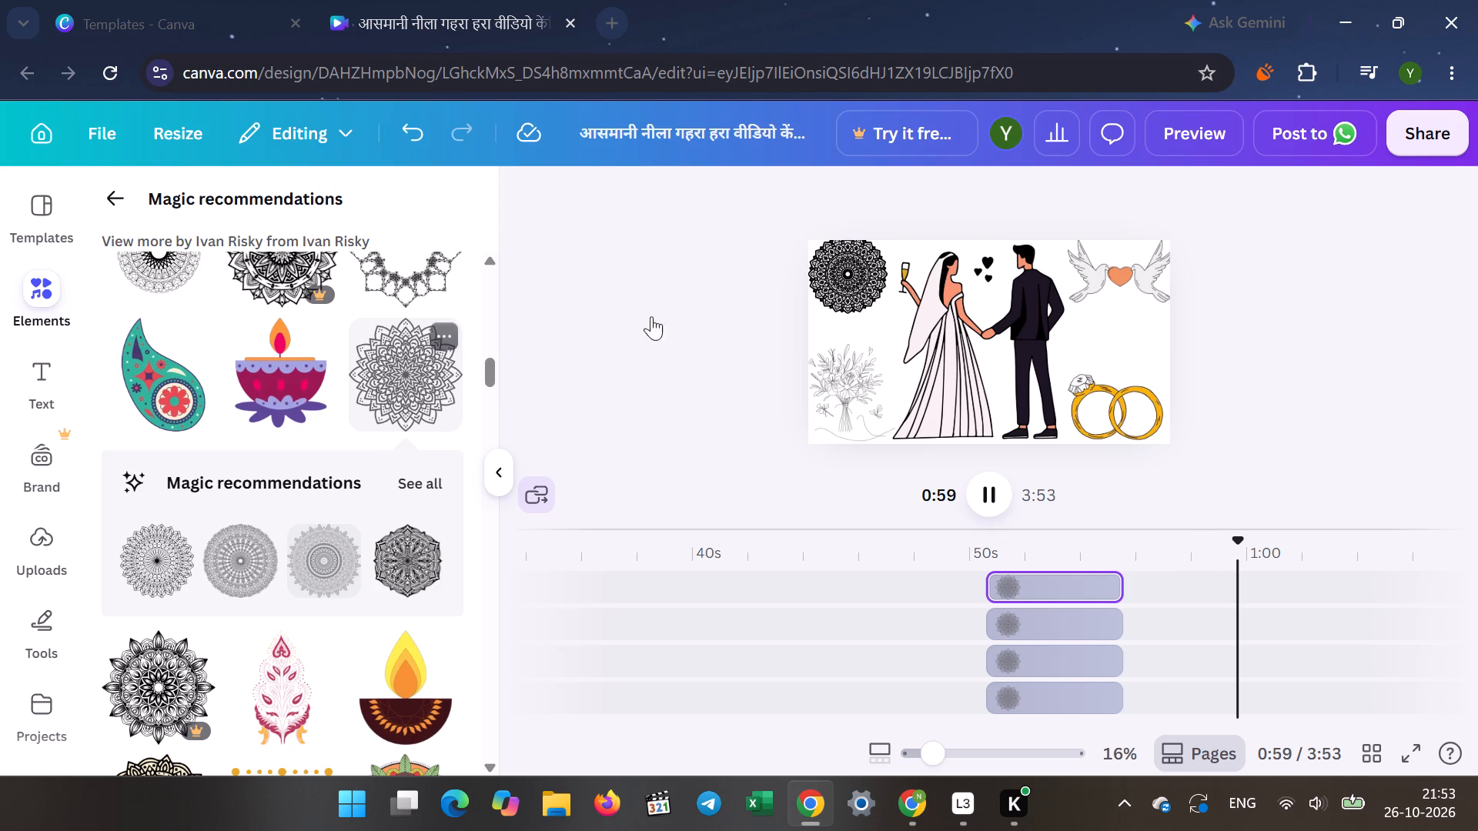
pyautogui.moveTo(987, 332); pyautogui.dragTo(1016, 328)
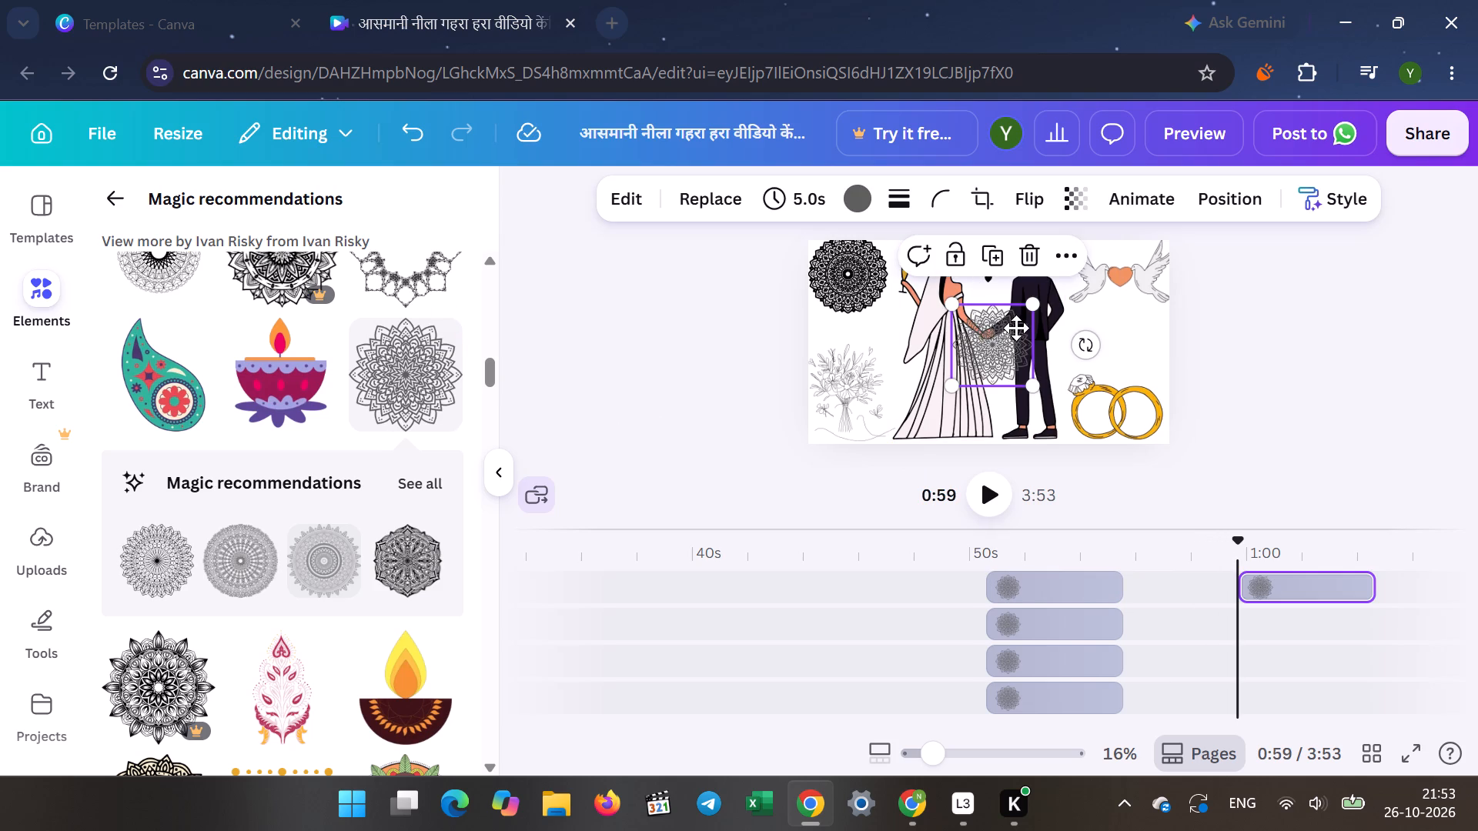
pyautogui.moveTo(1016, 328); pyautogui.dragTo(1119, 322)
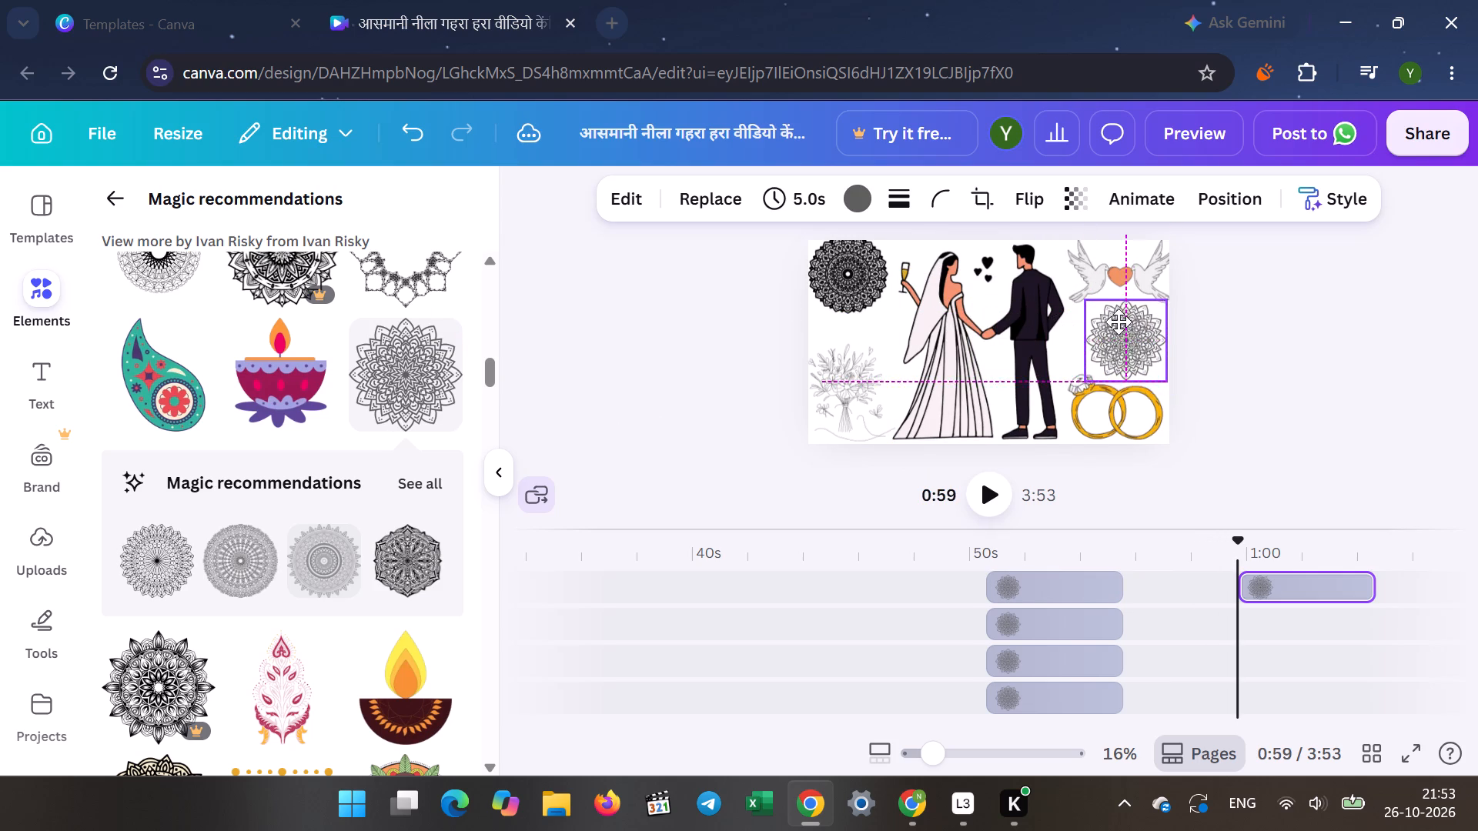
pyautogui.moveTo(1119, 322); pyautogui.dragTo(1118, 322)
# Play the video onward from 0:59 to review the following scenes.
pyautogui.click(985, 492)
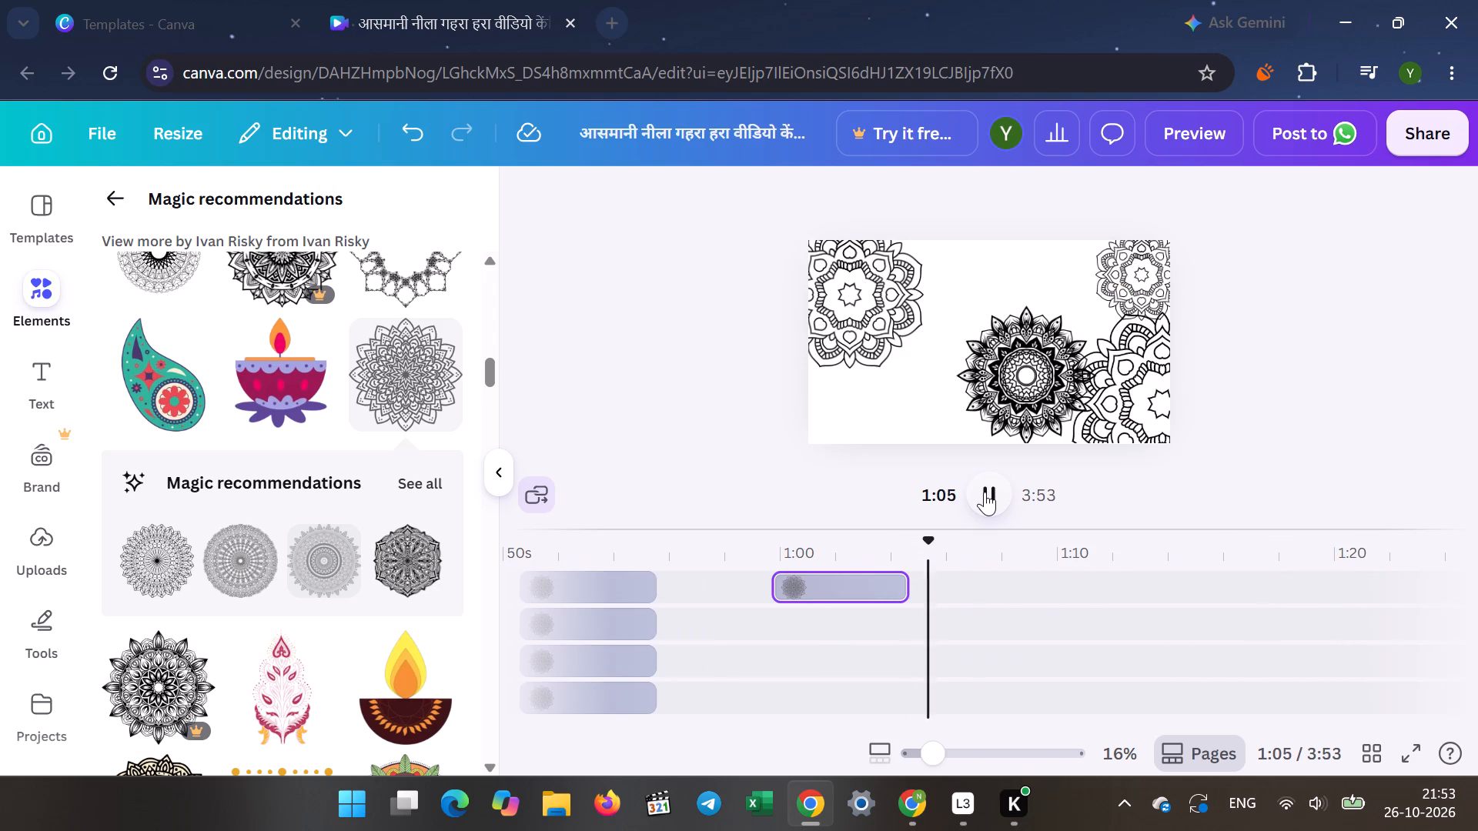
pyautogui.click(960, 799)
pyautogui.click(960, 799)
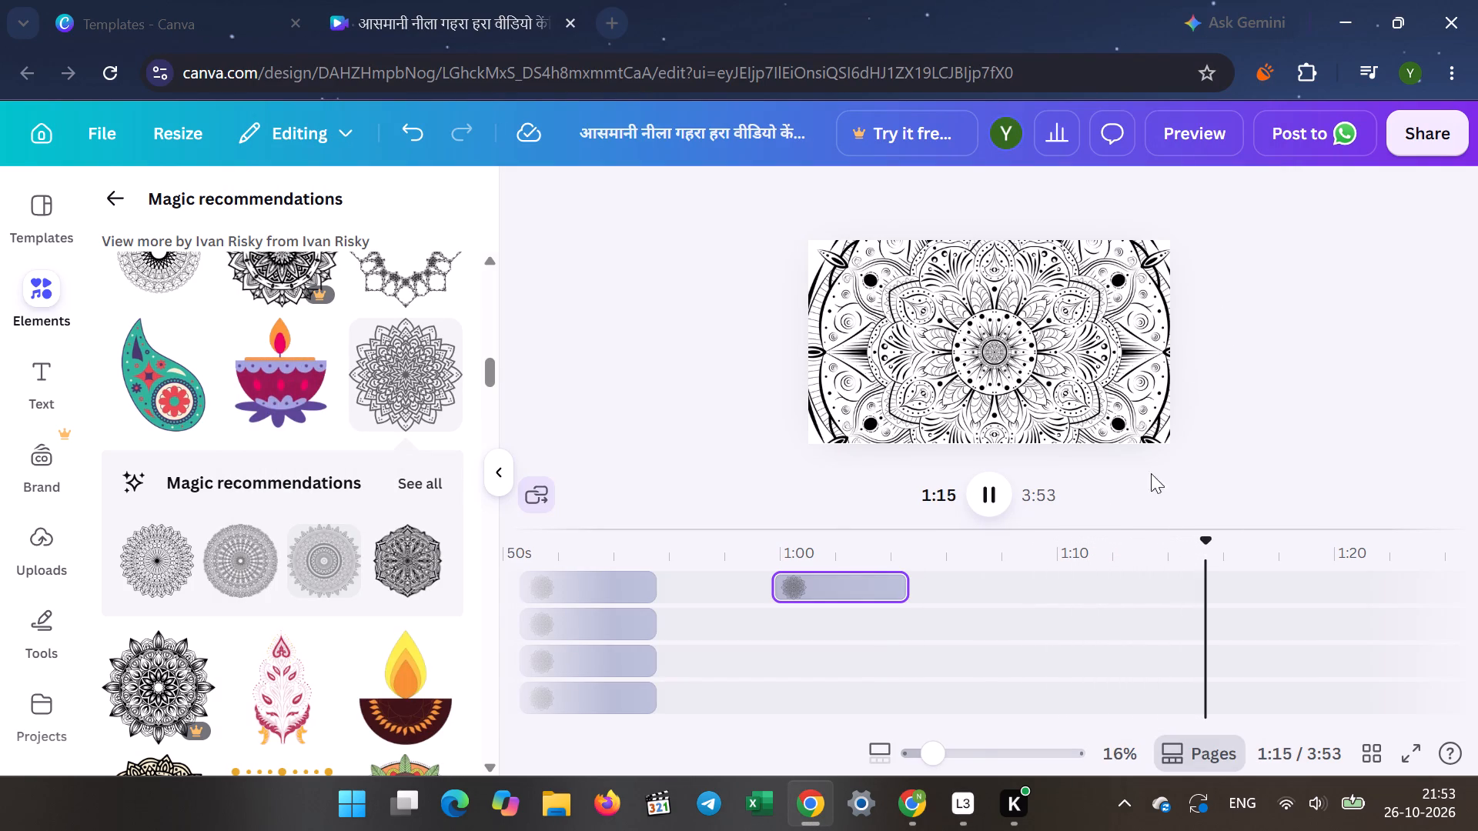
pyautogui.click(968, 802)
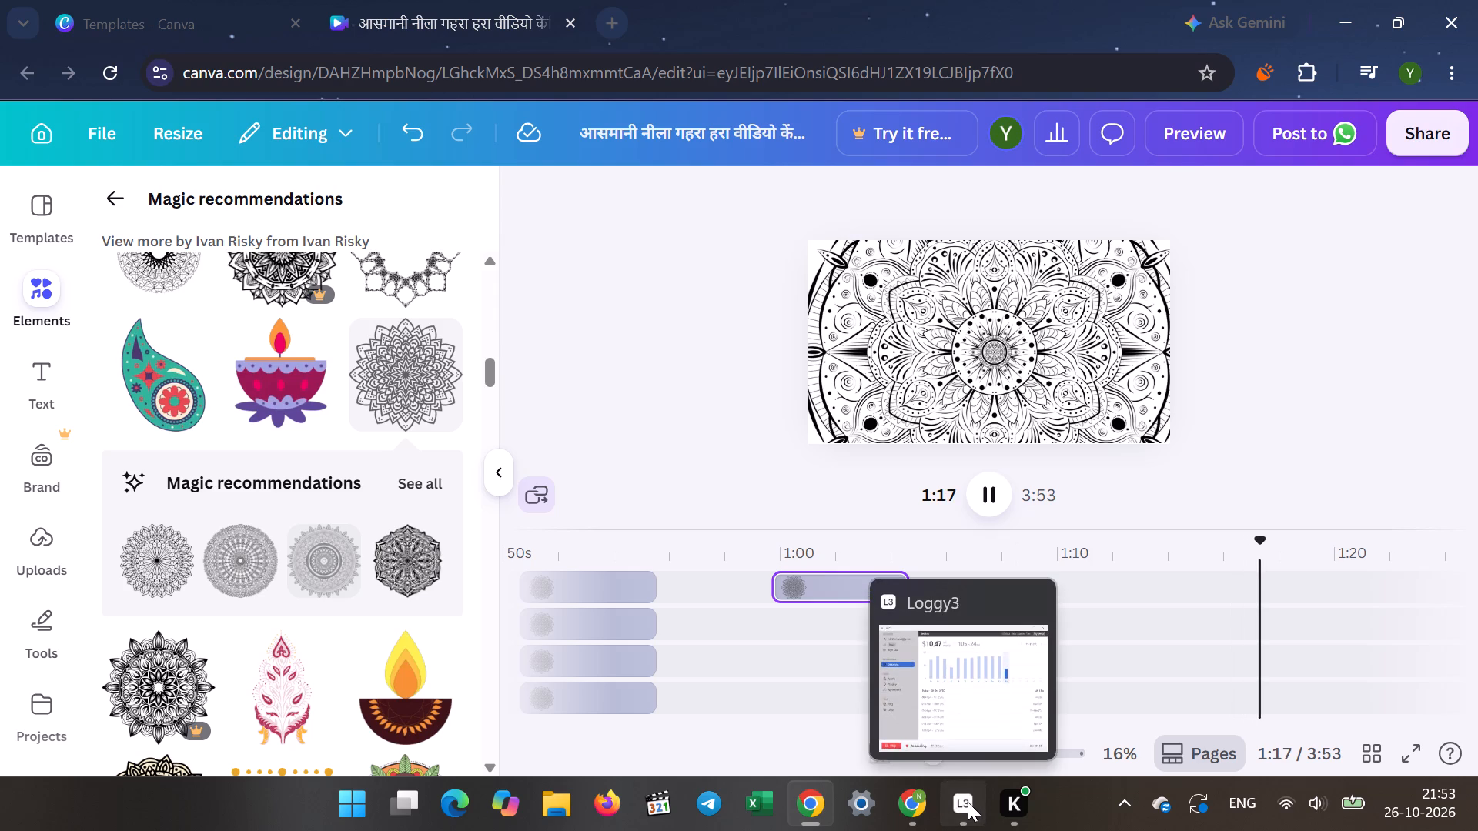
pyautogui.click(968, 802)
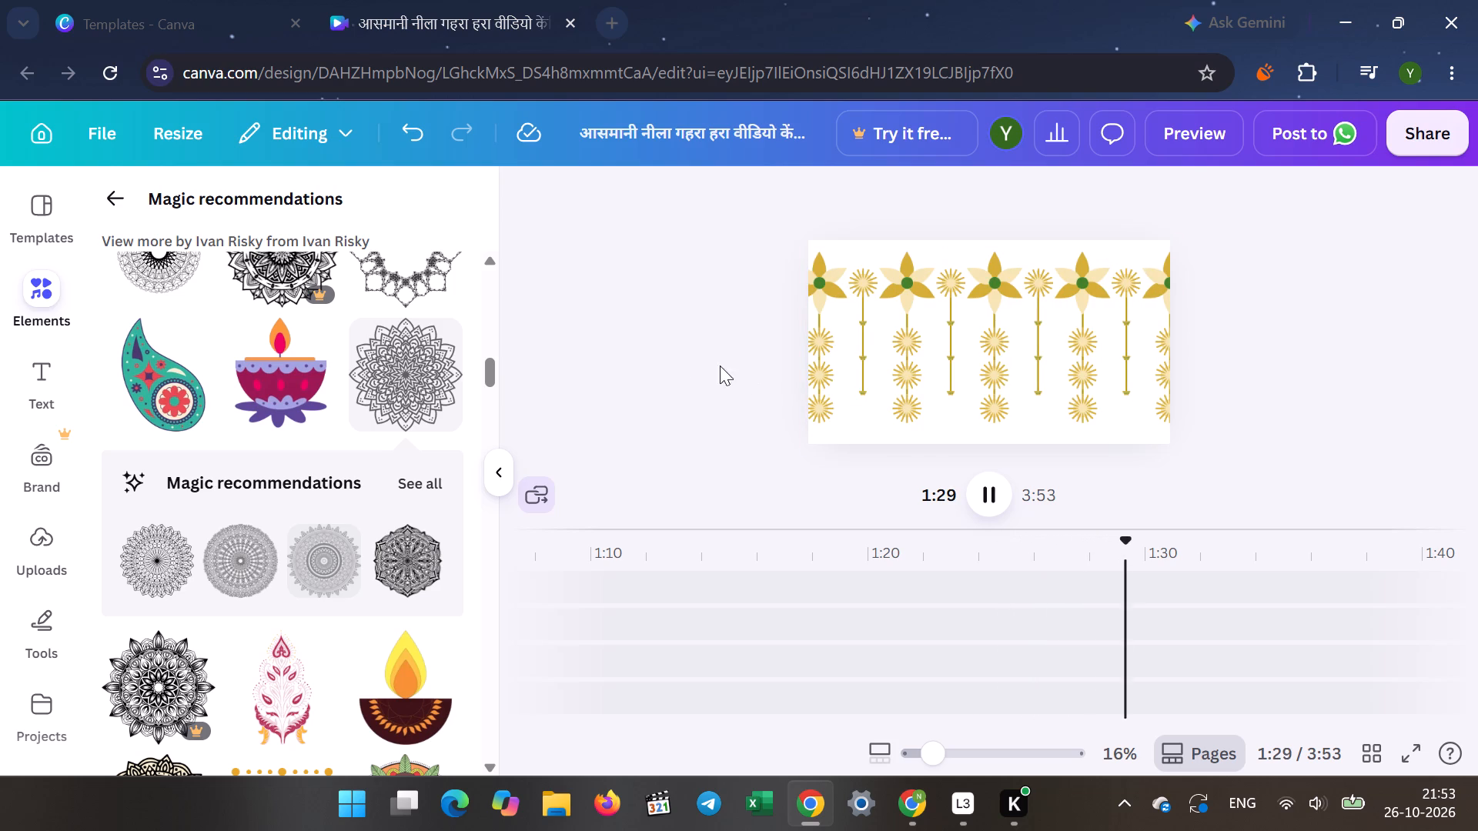
# Add two large petalled mandalas at 1:31, one over the frame's upper-left corner and one over its lower-left corner.
pyautogui.click(395, 381)
pyautogui.moveTo(1003, 323); pyautogui.dragTo(985, 323)
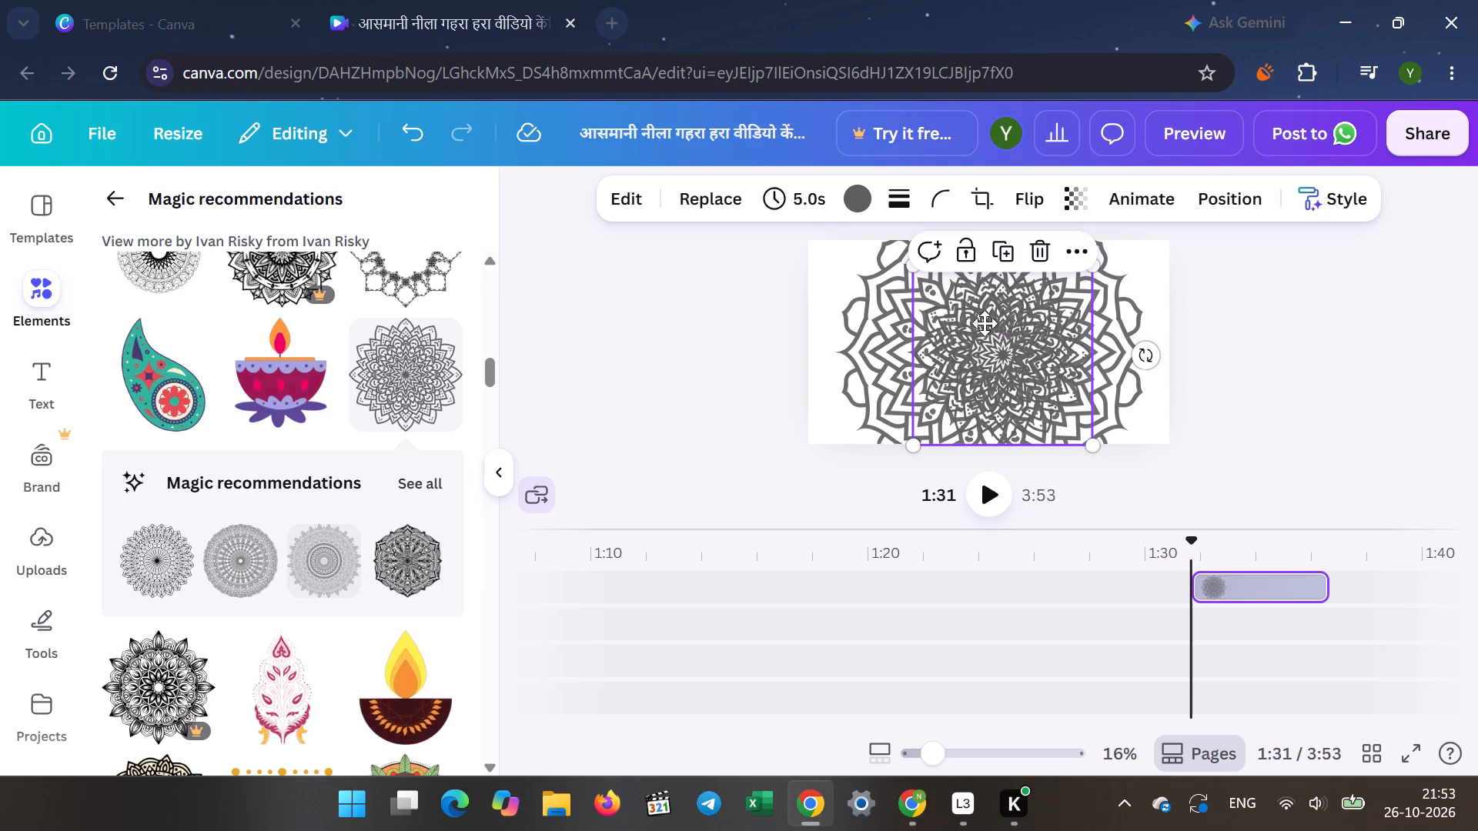
pyautogui.moveTo(985, 323); pyautogui.dragTo(858, 263)
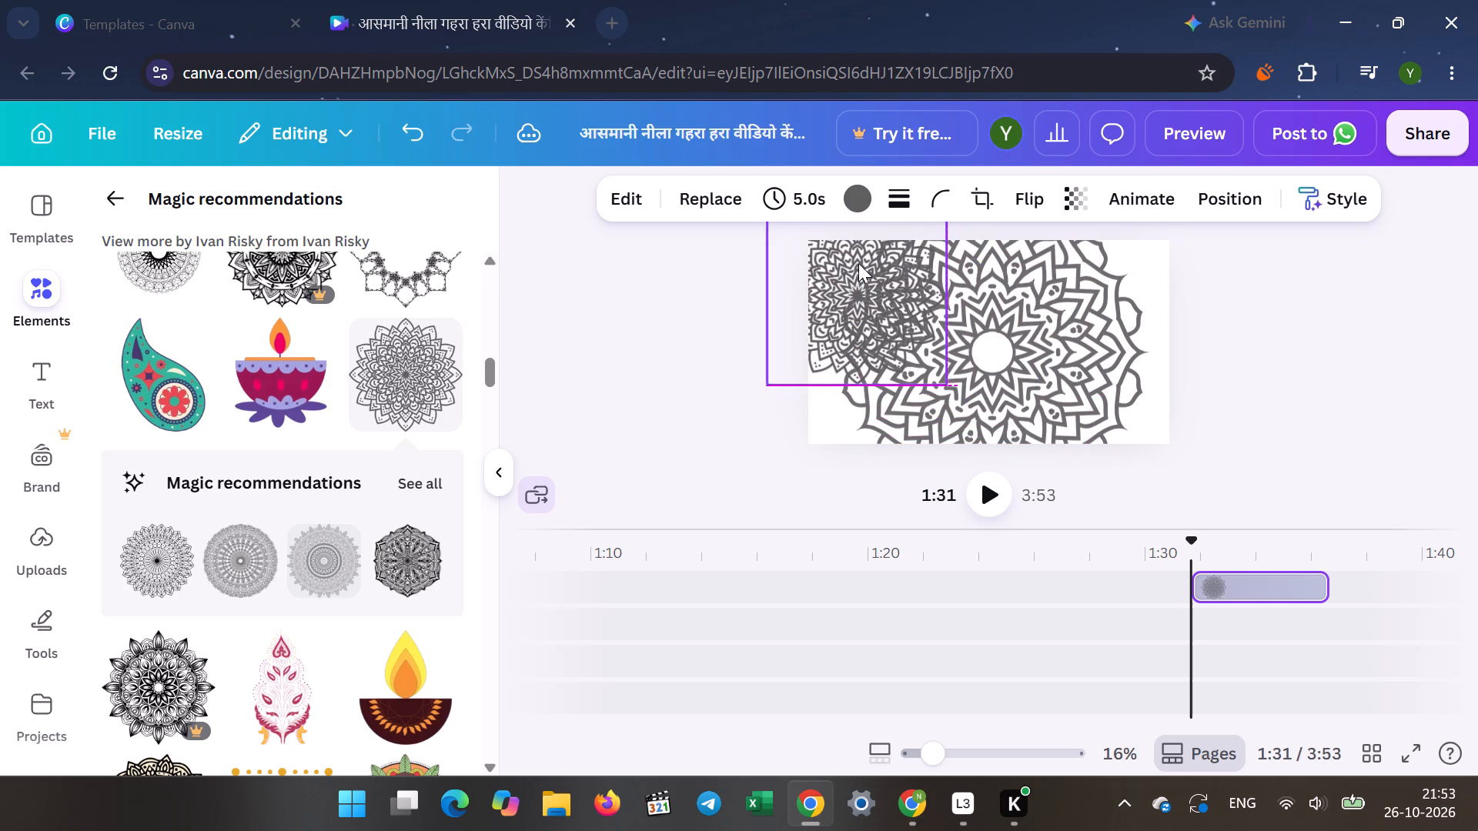
pyautogui.click(657, 303)
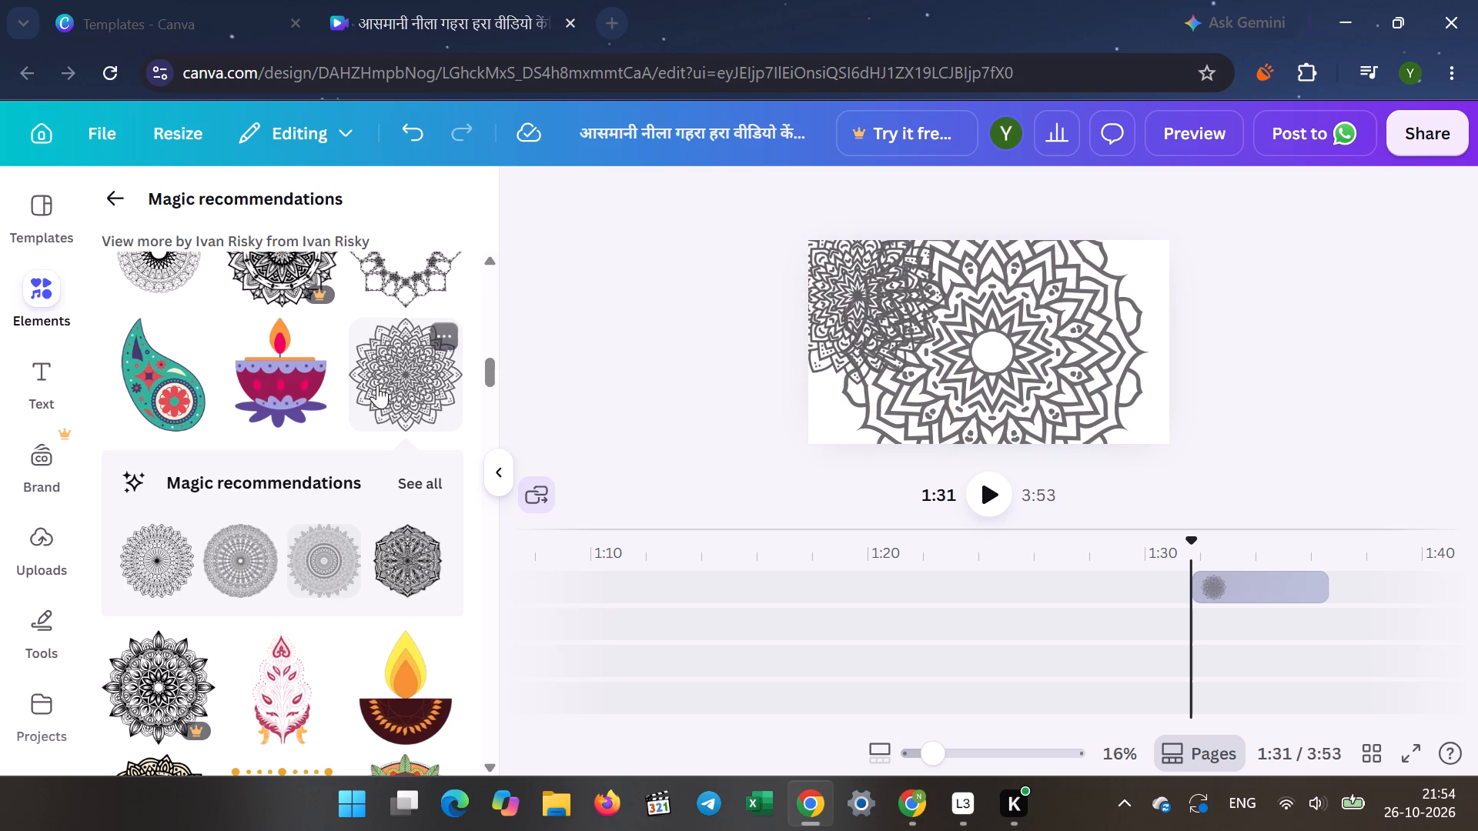
pyautogui.click(377, 385)
pyautogui.moveTo(978, 355); pyautogui.dragTo(812, 414)
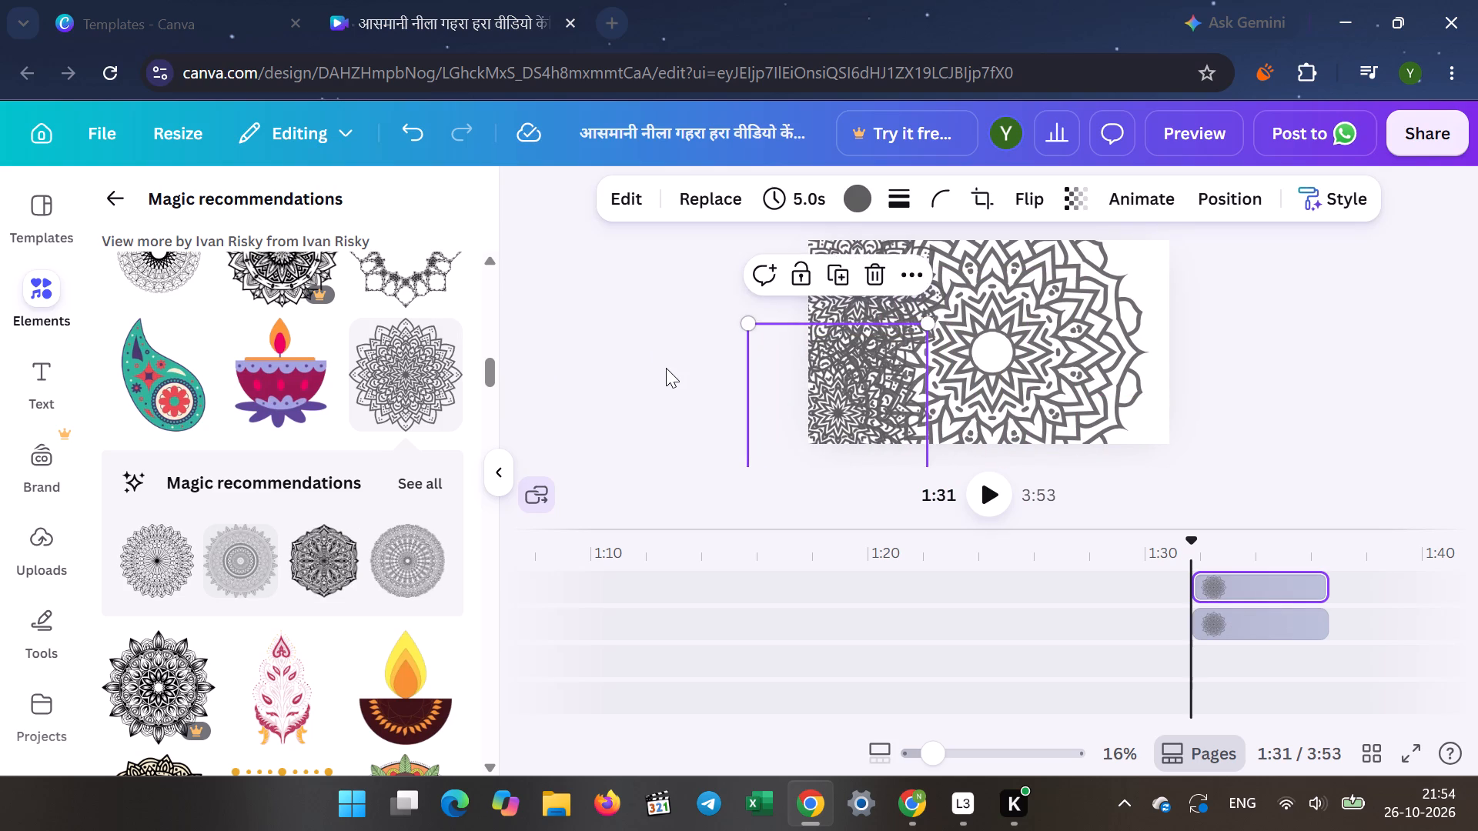
pyautogui.click(666, 368)
# Add a small petalled mandala at 1:31 and place it in the frame's upper-right corner.
pyautogui.click(424, 378)
pyautogui.moveTo(424, 378); pyautogui.dragTo(429, 376)
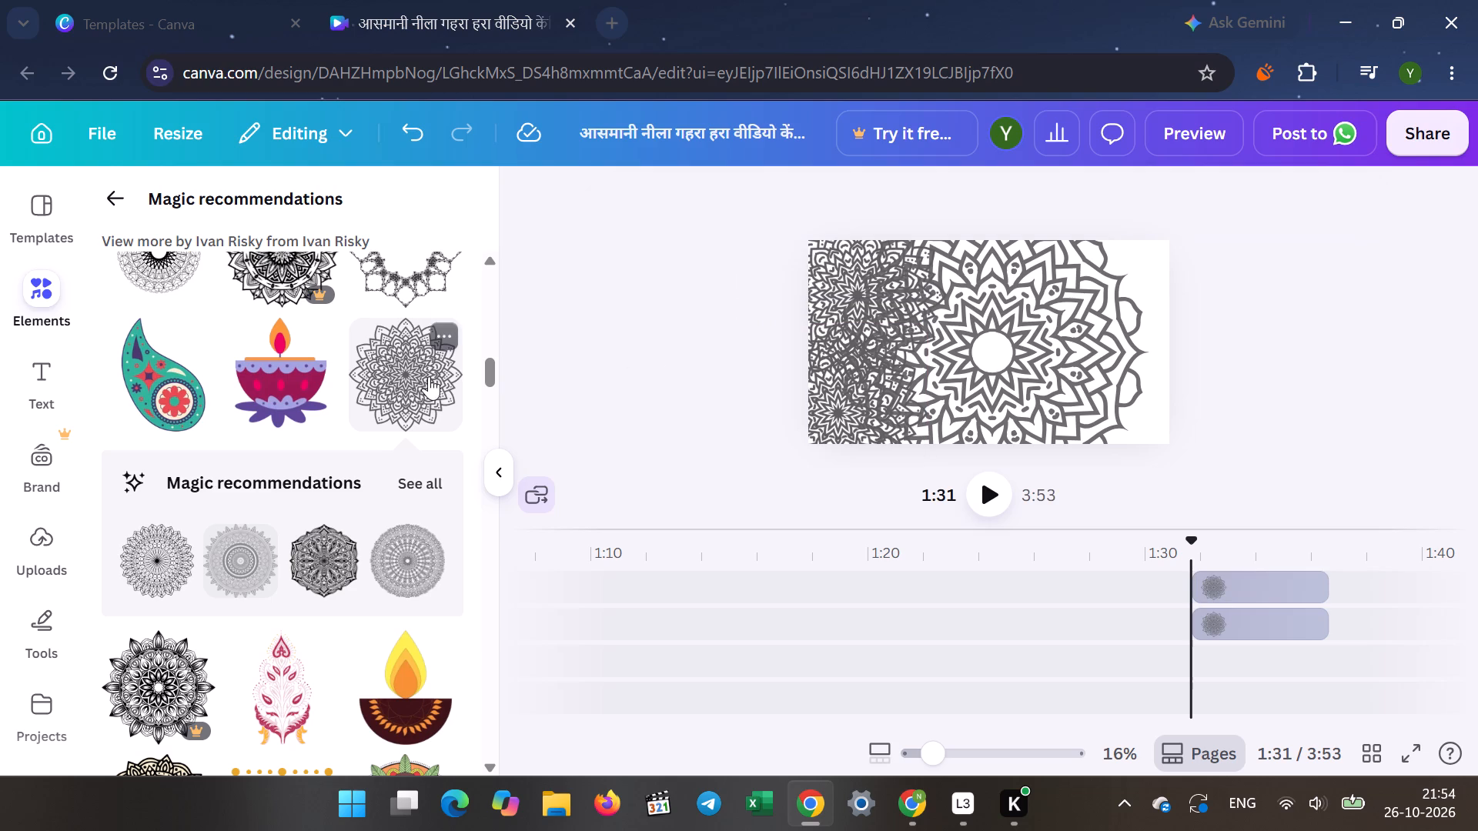
pyautogui.moveTo(429, 376); pyautogui.dragTo(958, 365)
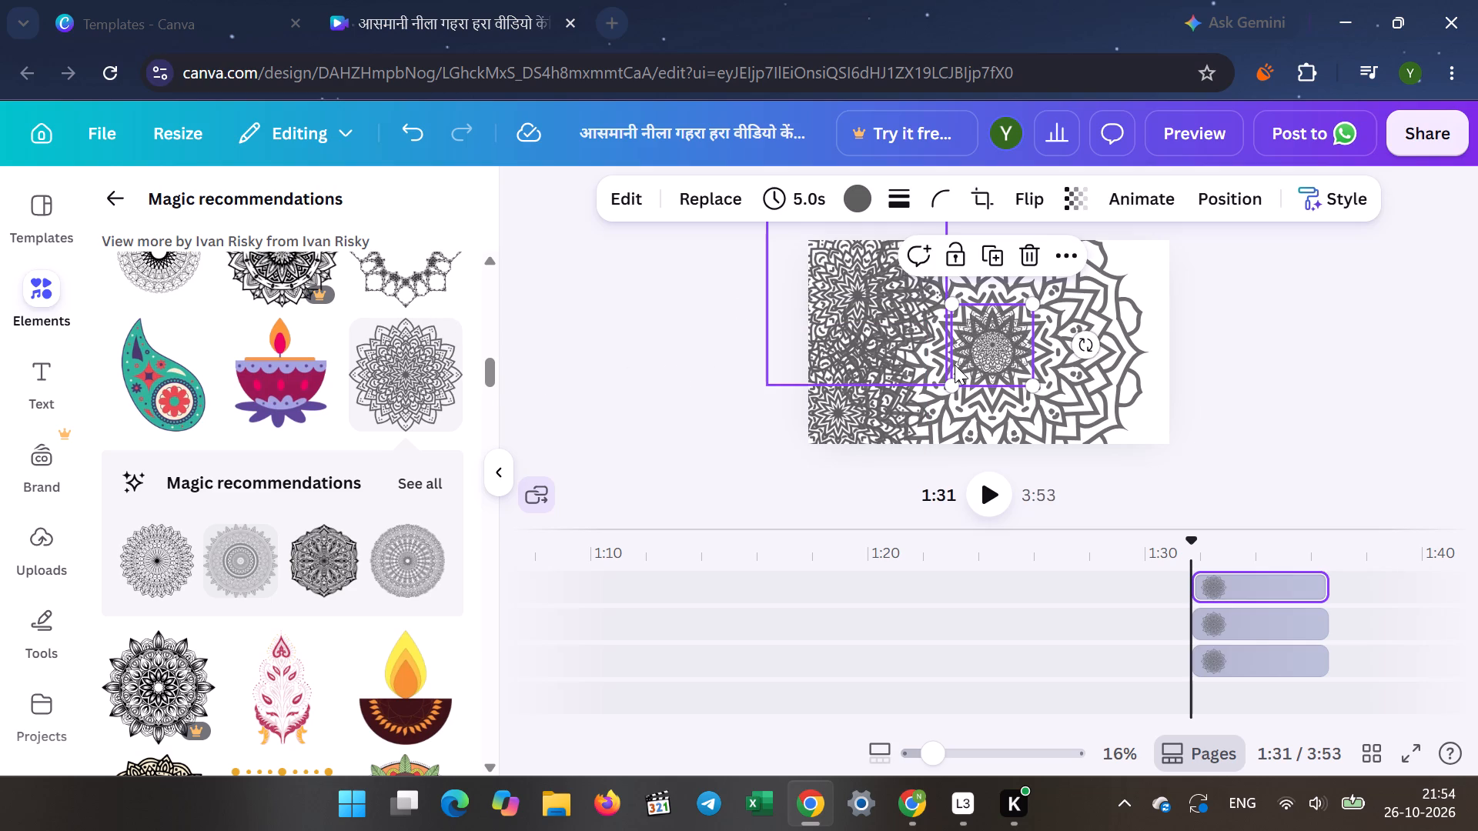
pyautogui.moveTo(955, 365); pyautogui.dragTo(1096, 284)
pyautogui.click(767, 333)
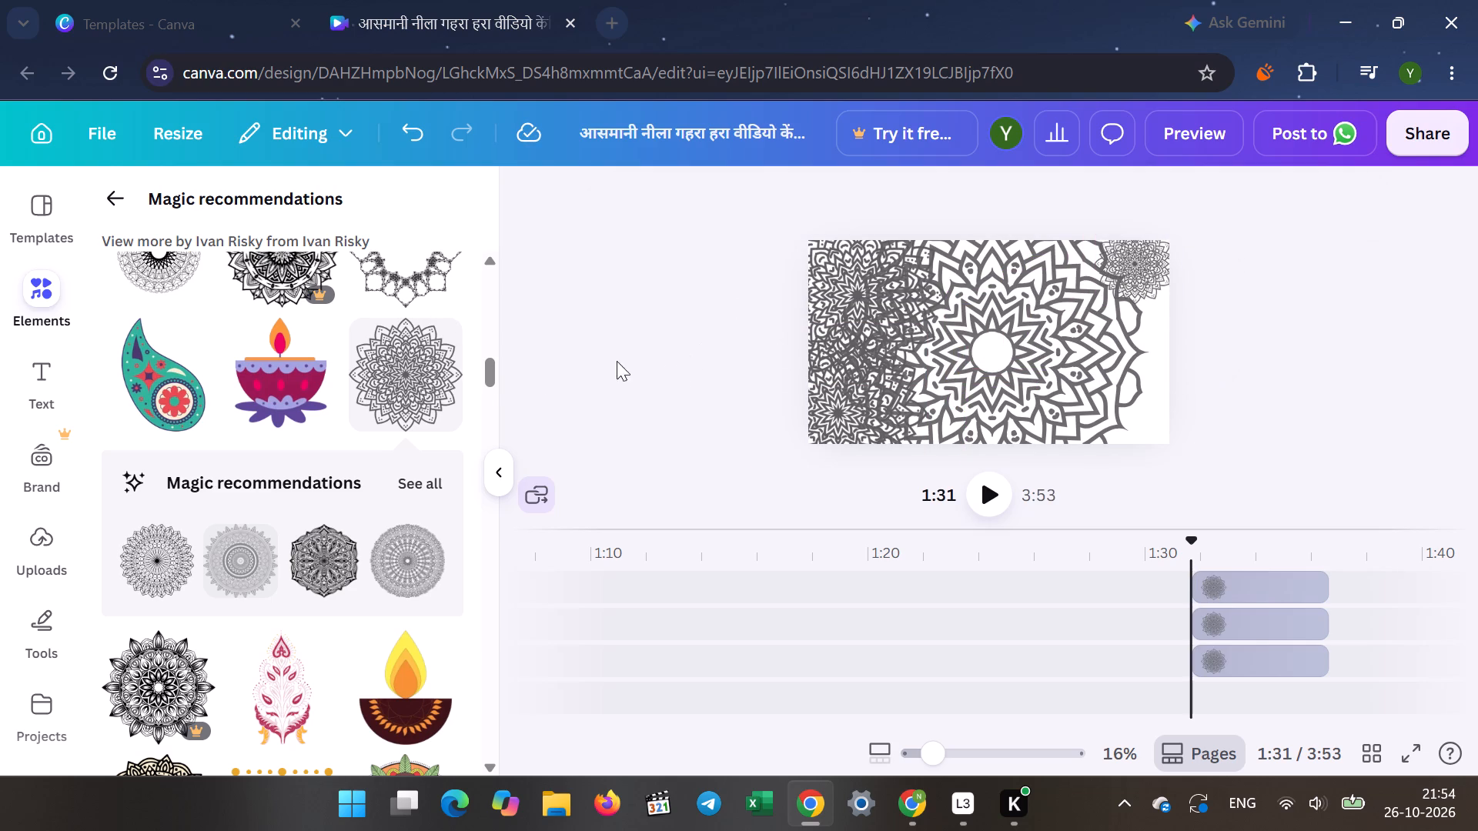
# Add a large petalled mandala at 1:31, overlapping the lower part of the frame's right edge.
pyautogui.click(414, 389)
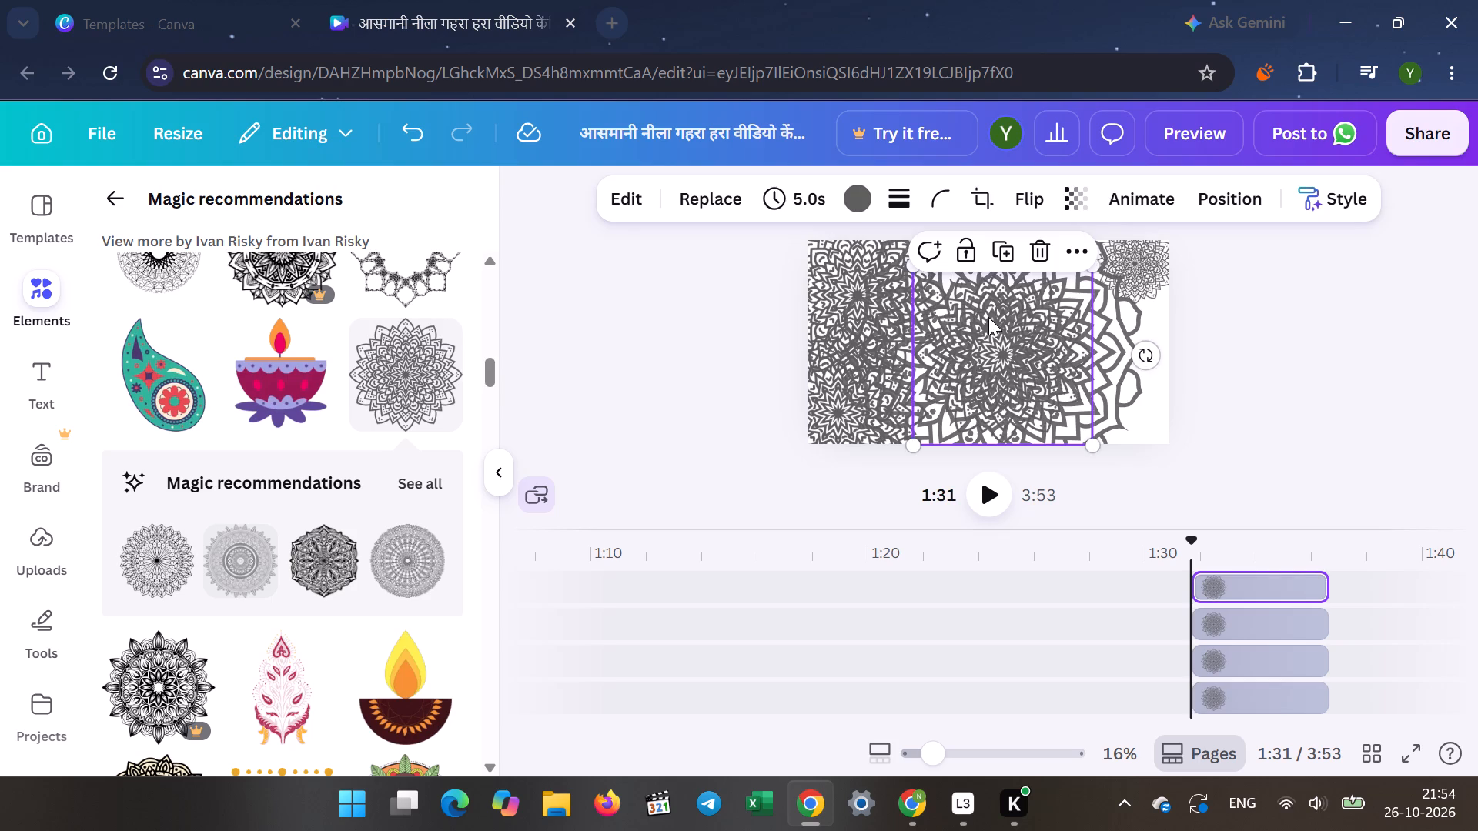
pyautogui.moveTo(996, 340); pyautogui.dragTo(1156, 364)
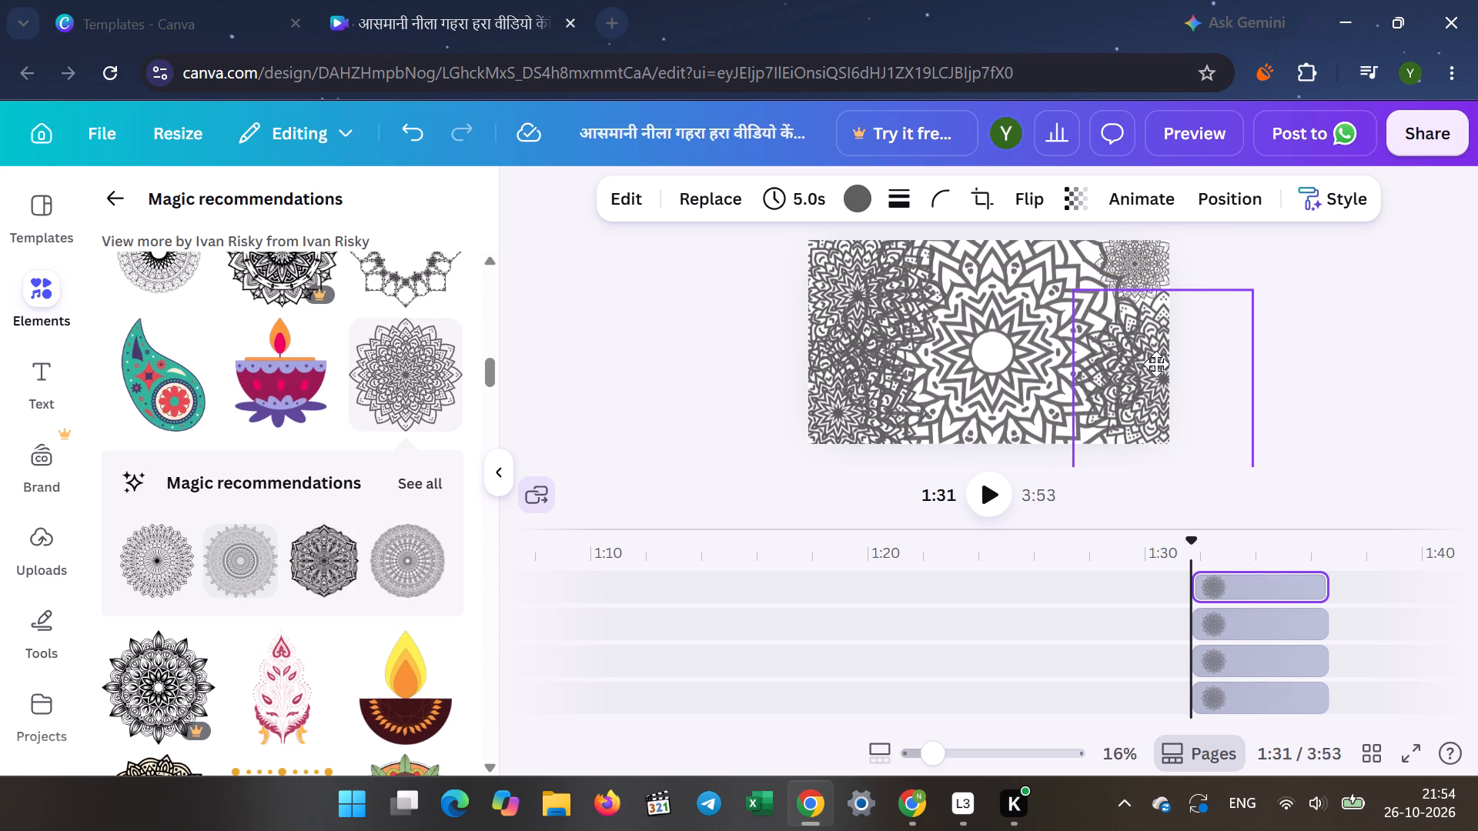
pyautogui.moveTo(1156, 364); pyautogui.dragTo(1150, 364)
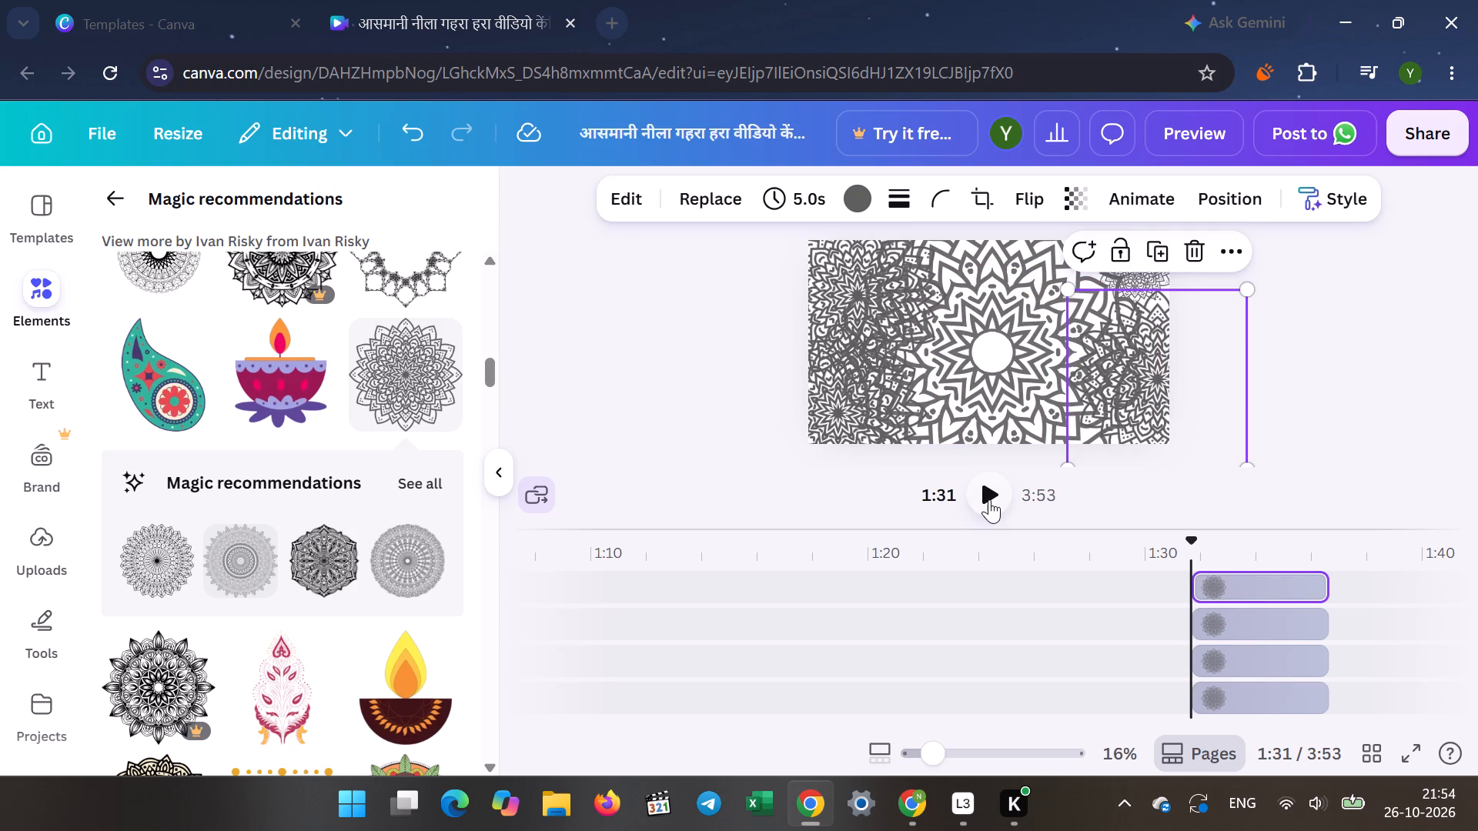
# Advance playback to the diya scene at 1:38 and add a petalled mandala, enlarged to medium size, over the frame's upper-right corner.
pyautogui.click(989, 496)
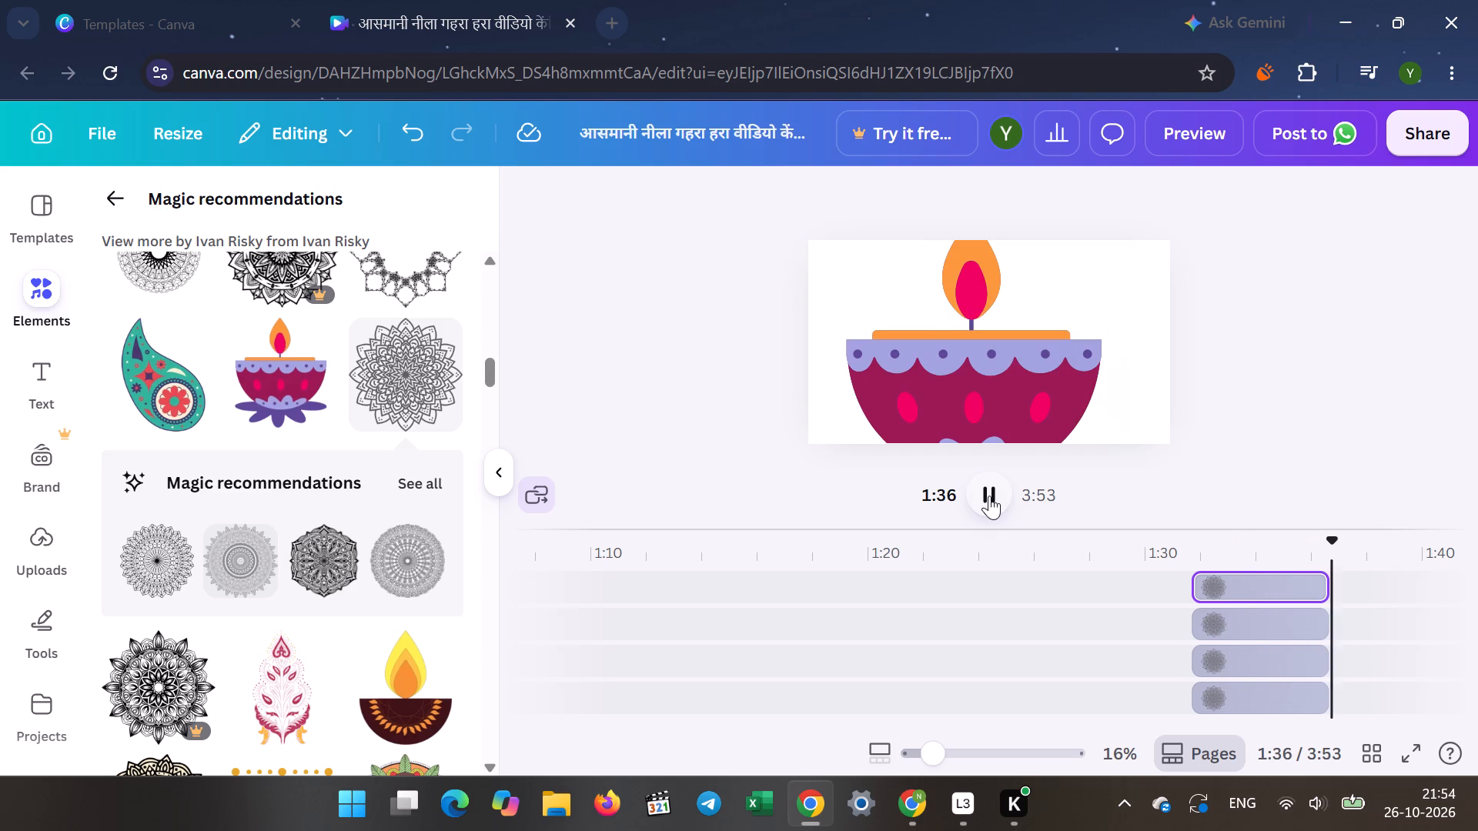
pyautogui.click(989, 496)
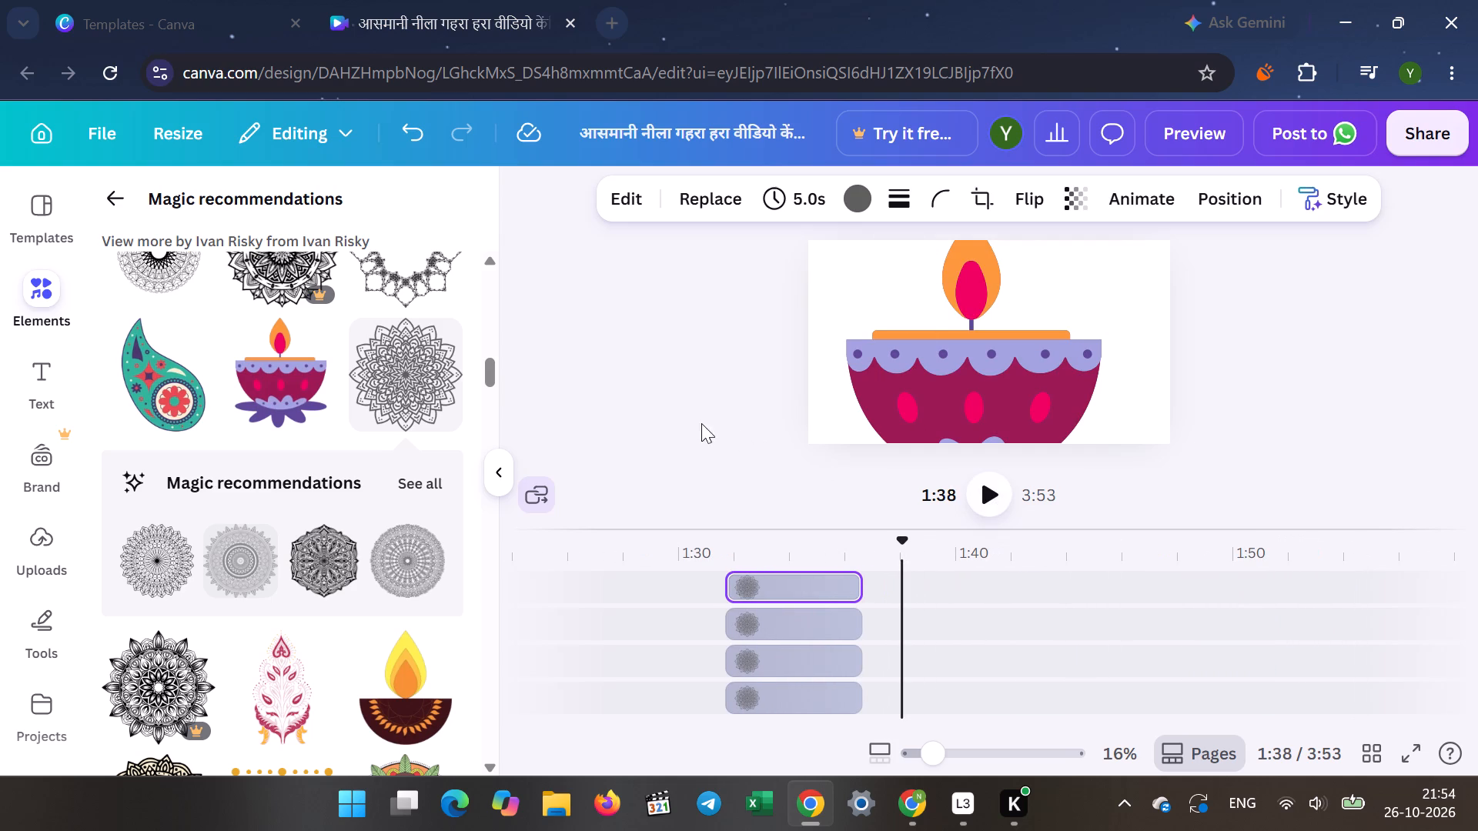
pyautogui.click(407, 367)
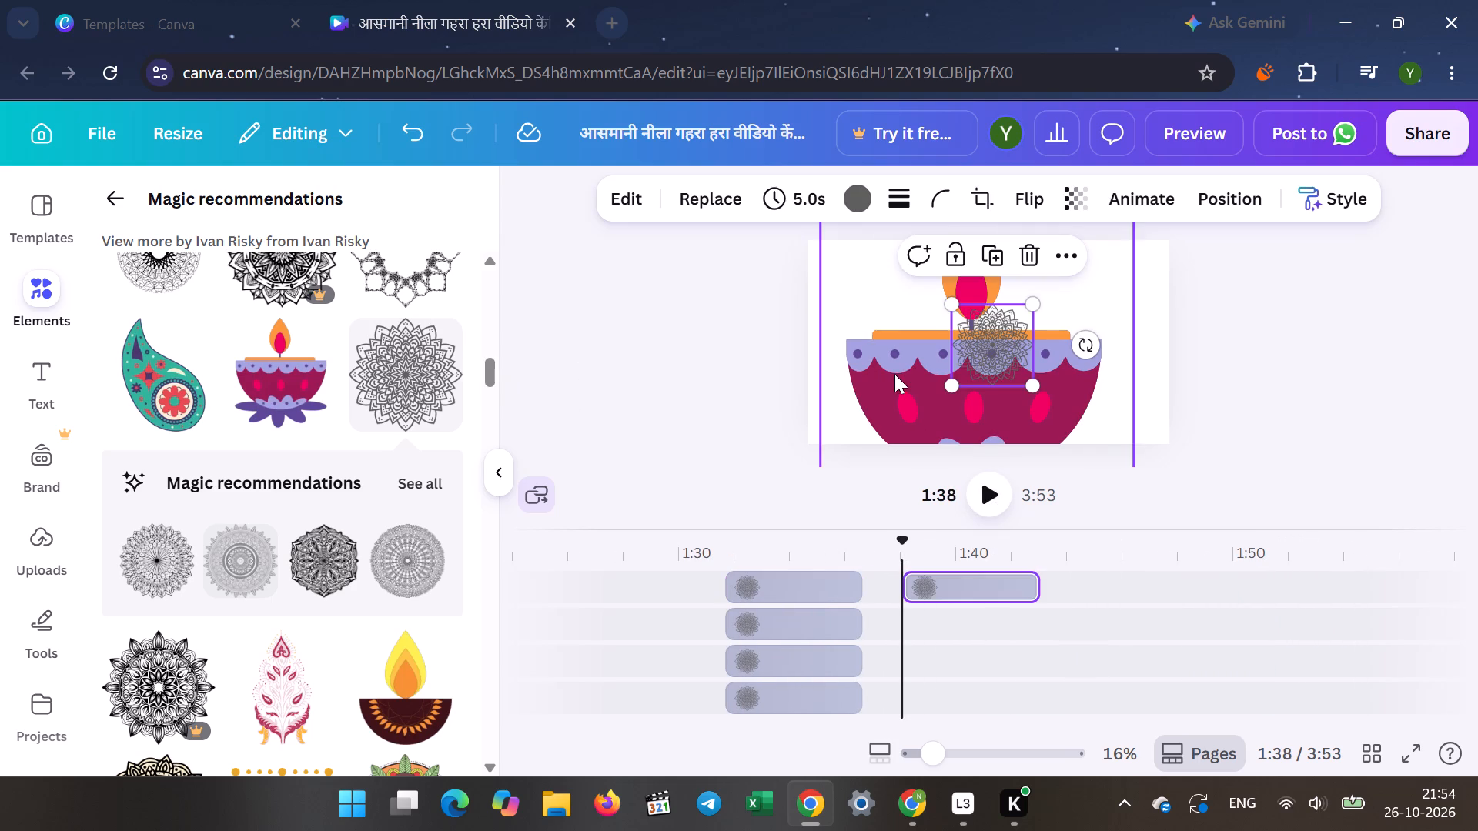
pyautogui.moveTo(975, 340); pyautogui.dragTo(1110, 266)
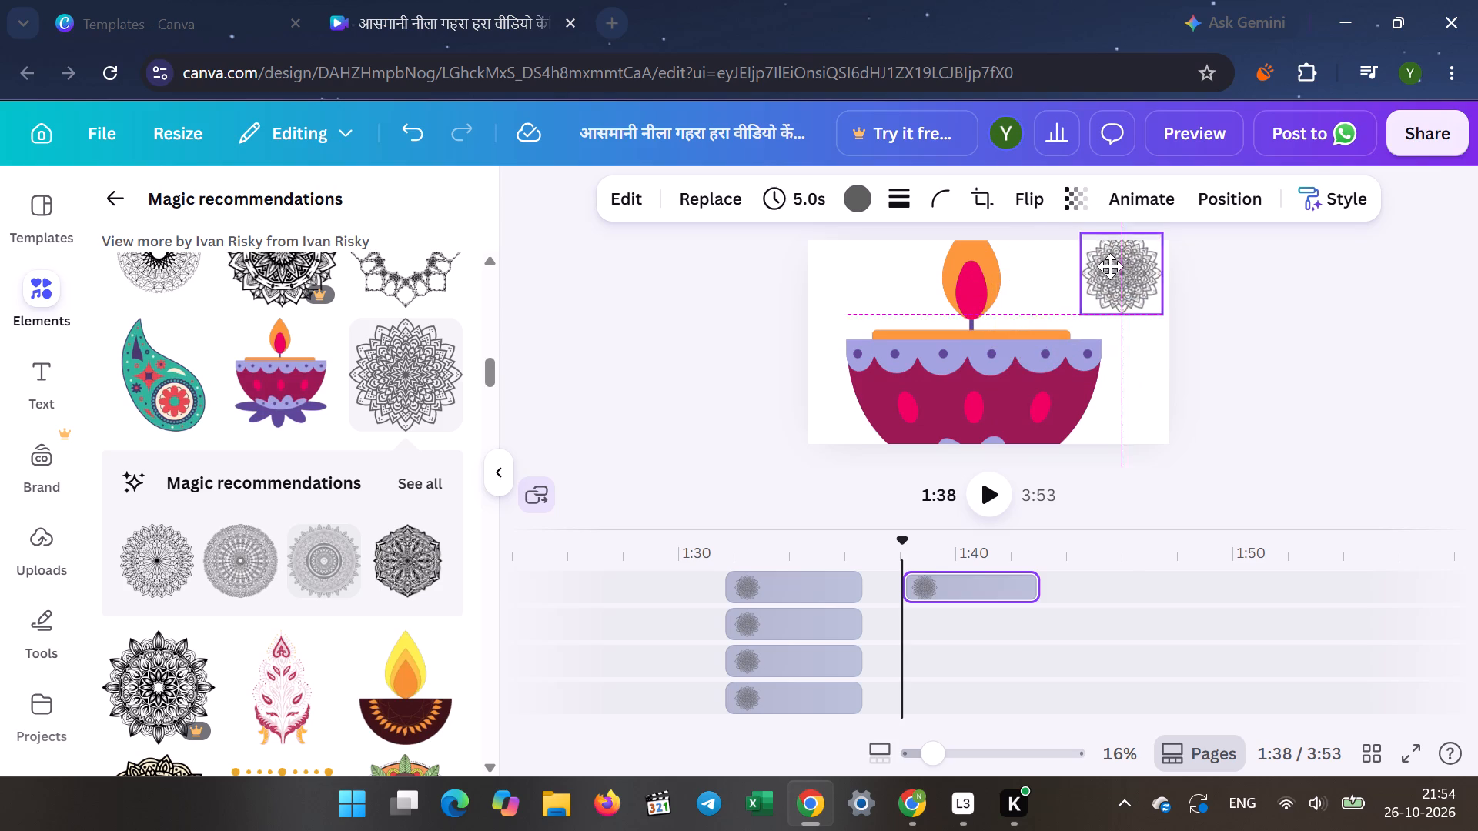
pyautogui.moveTo(1110, 266); pyautogui.dragTo(1127, 264)
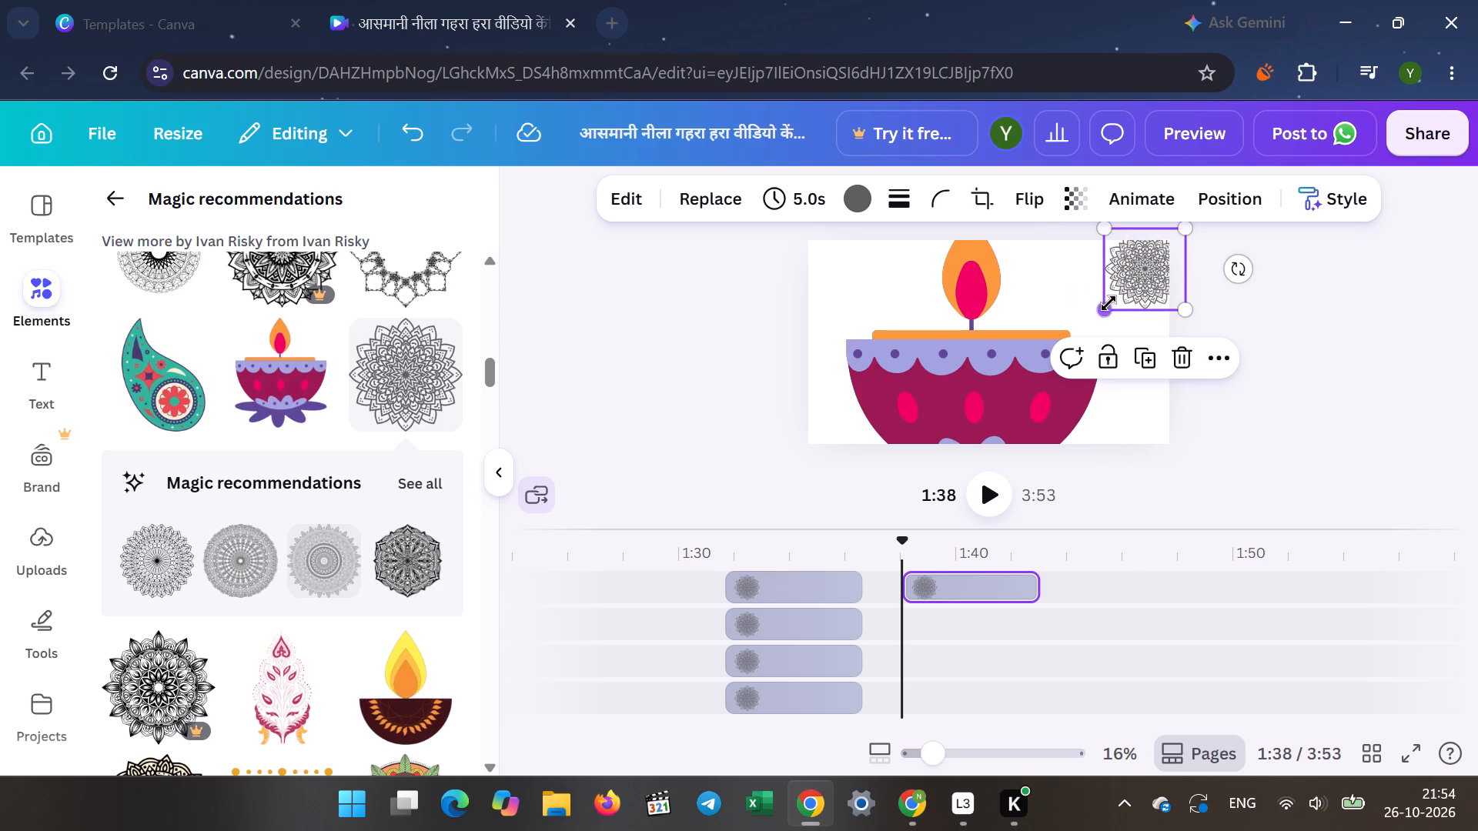
pyautogui.moveTo(1108, 303); pyautogui.dragTo(1055, 349)
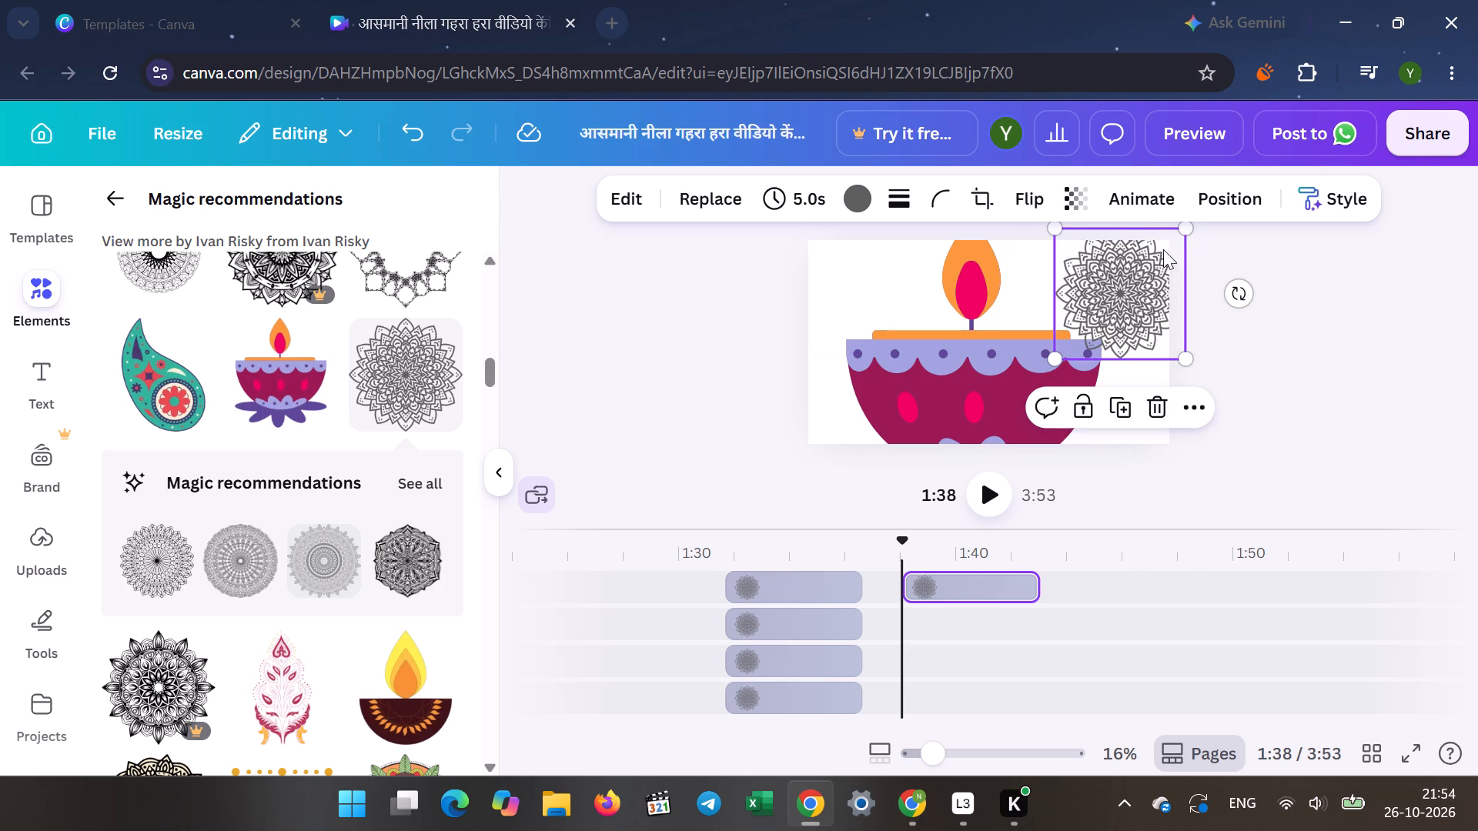
pyautogui.moveTo(1119, 279); pyautogui.dragTo(1142, 276)
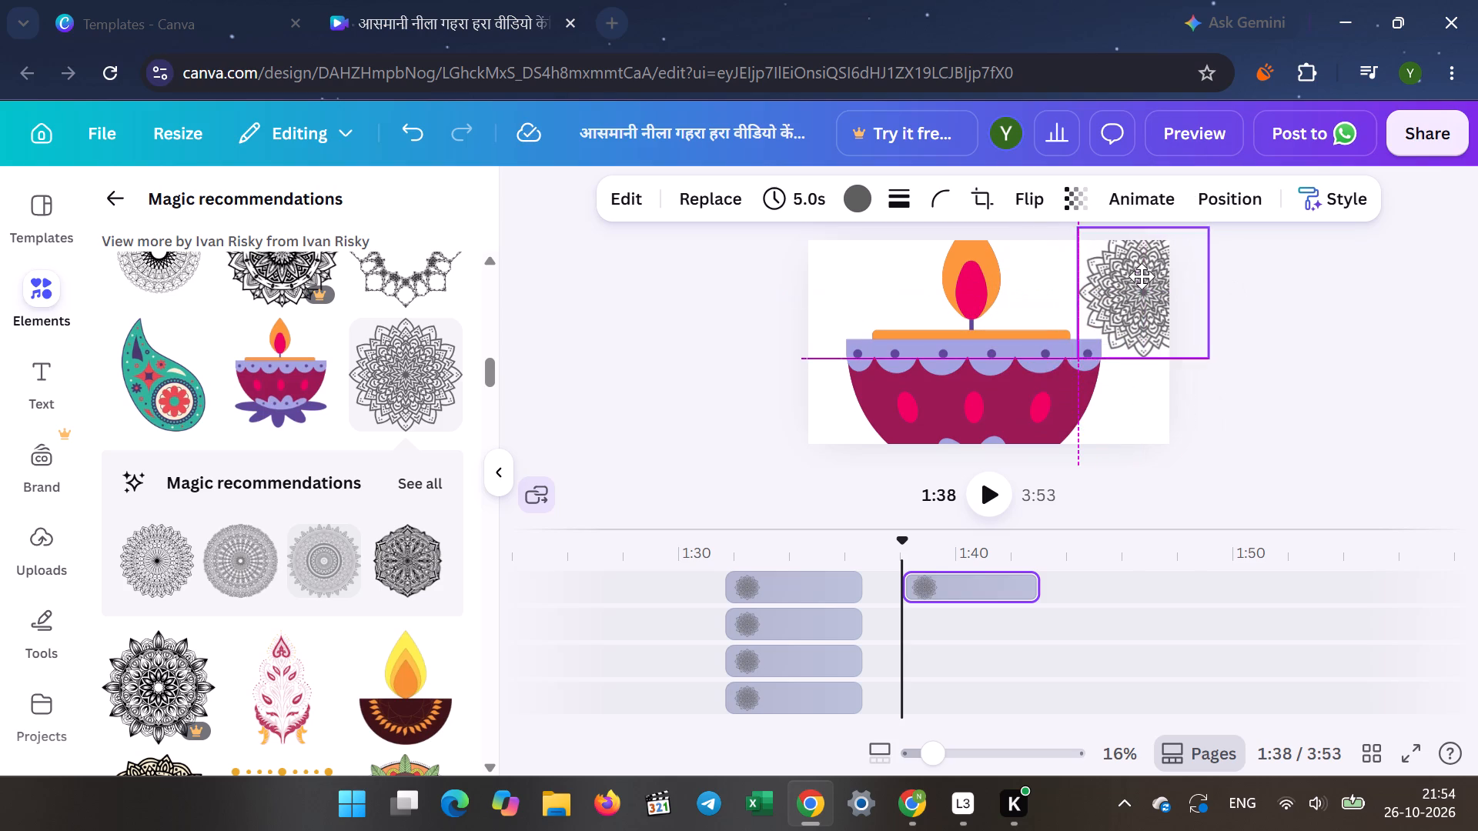
pyautogui.moveTo(1142, 276); pyautogui.dragTo(1132, 274)
pyautogui.click(762, 325)
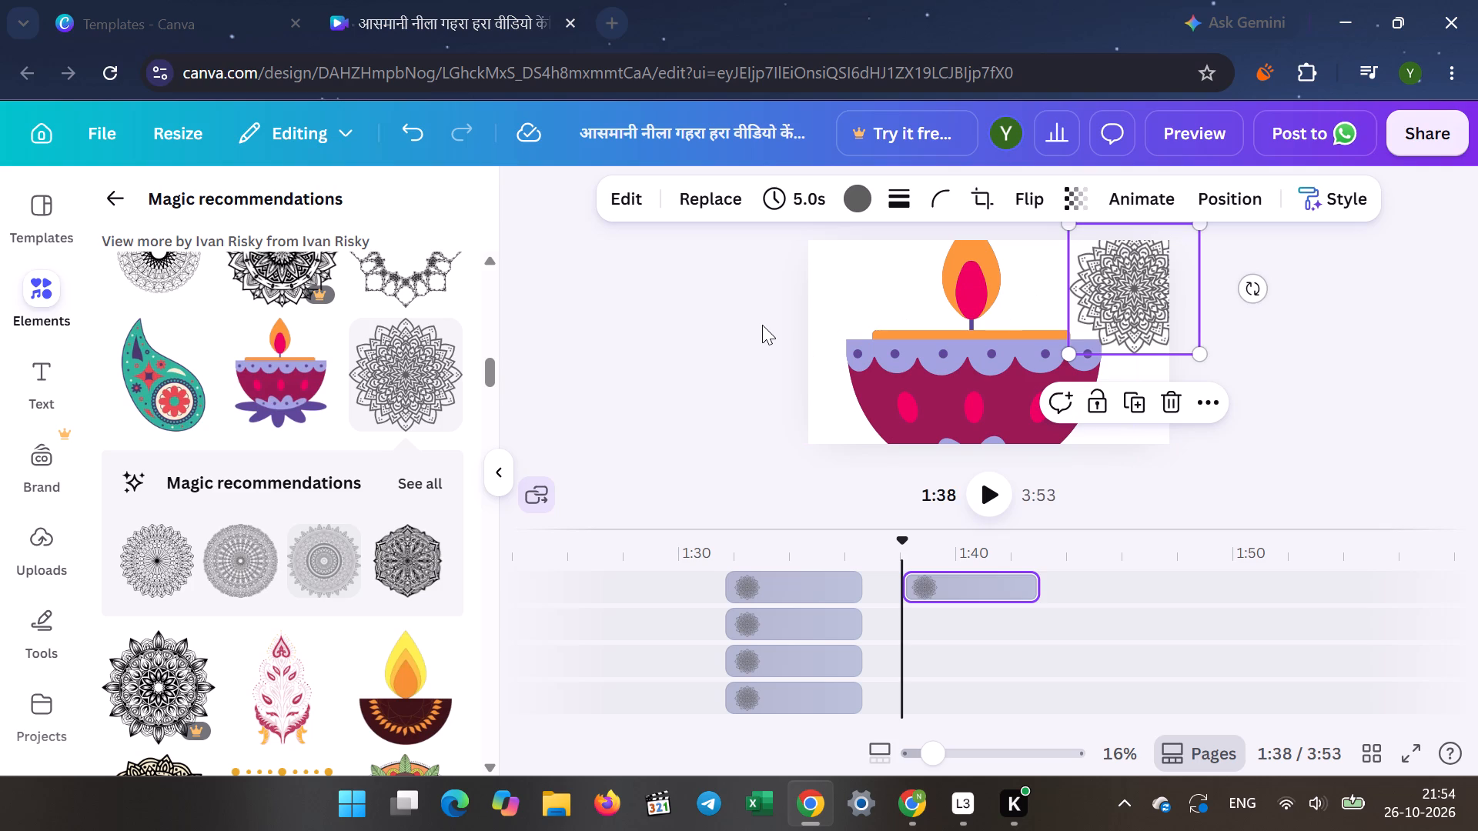
# Add a large petalled mandala at 1:38 and place it over the frame's upper-left corner.
pyautogui.click(398, 389)
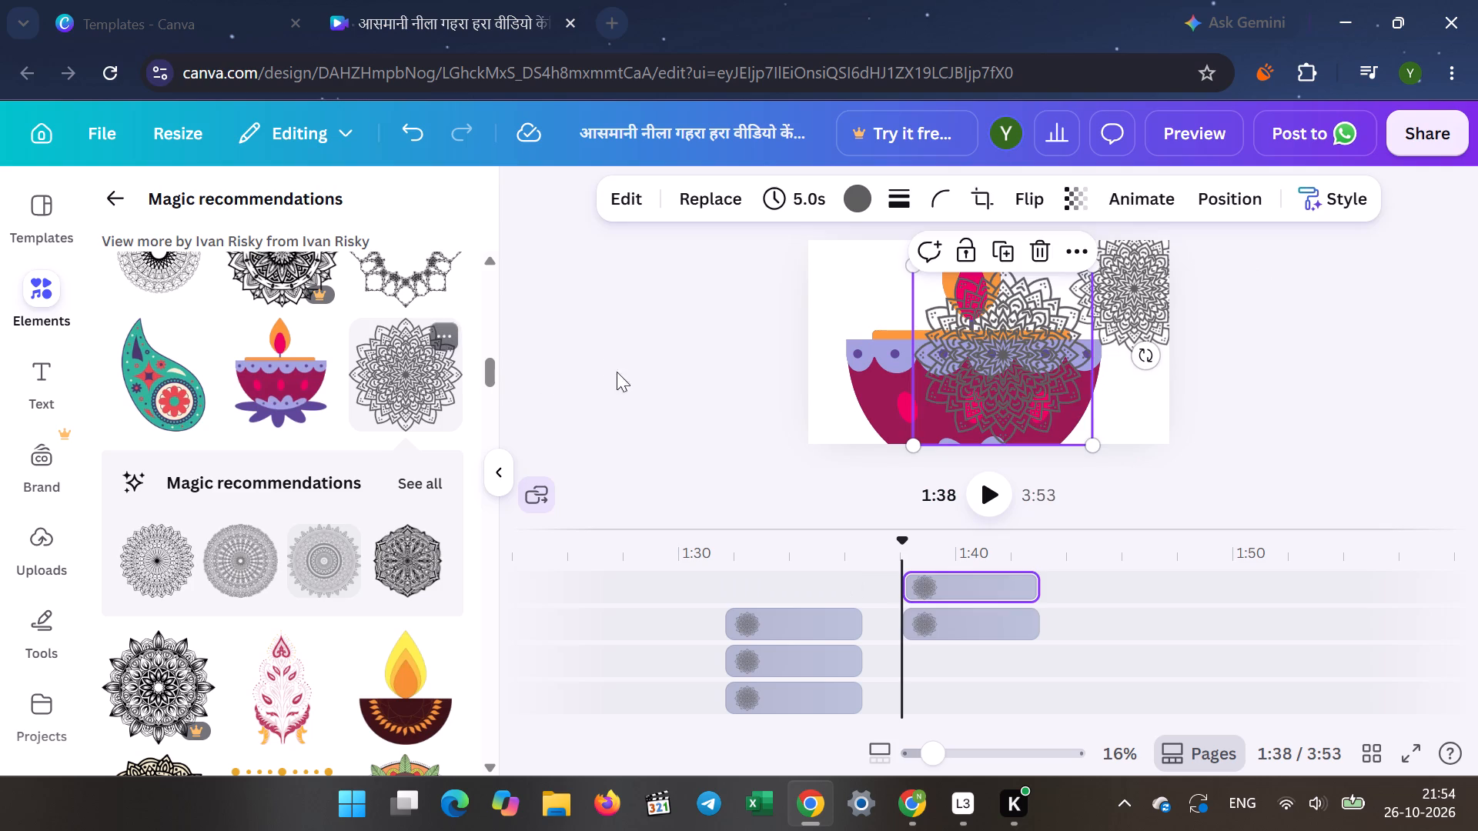
pyautogui.moveTo(1017, 345); pyautogui.dragTo(881, 300)
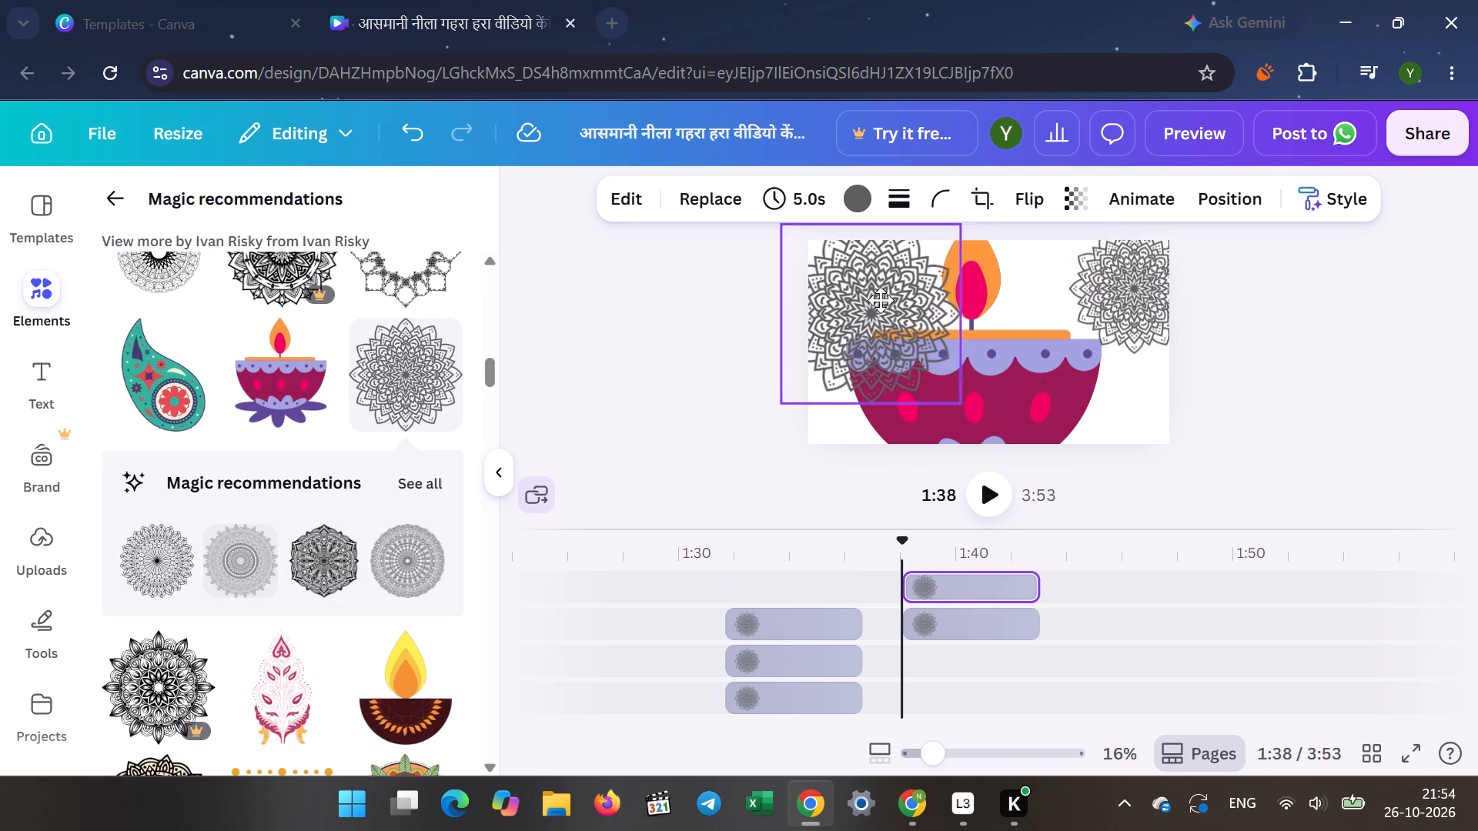
pyautogui.moveTo(881, 300); pyautogui.dragTo(852, 269)
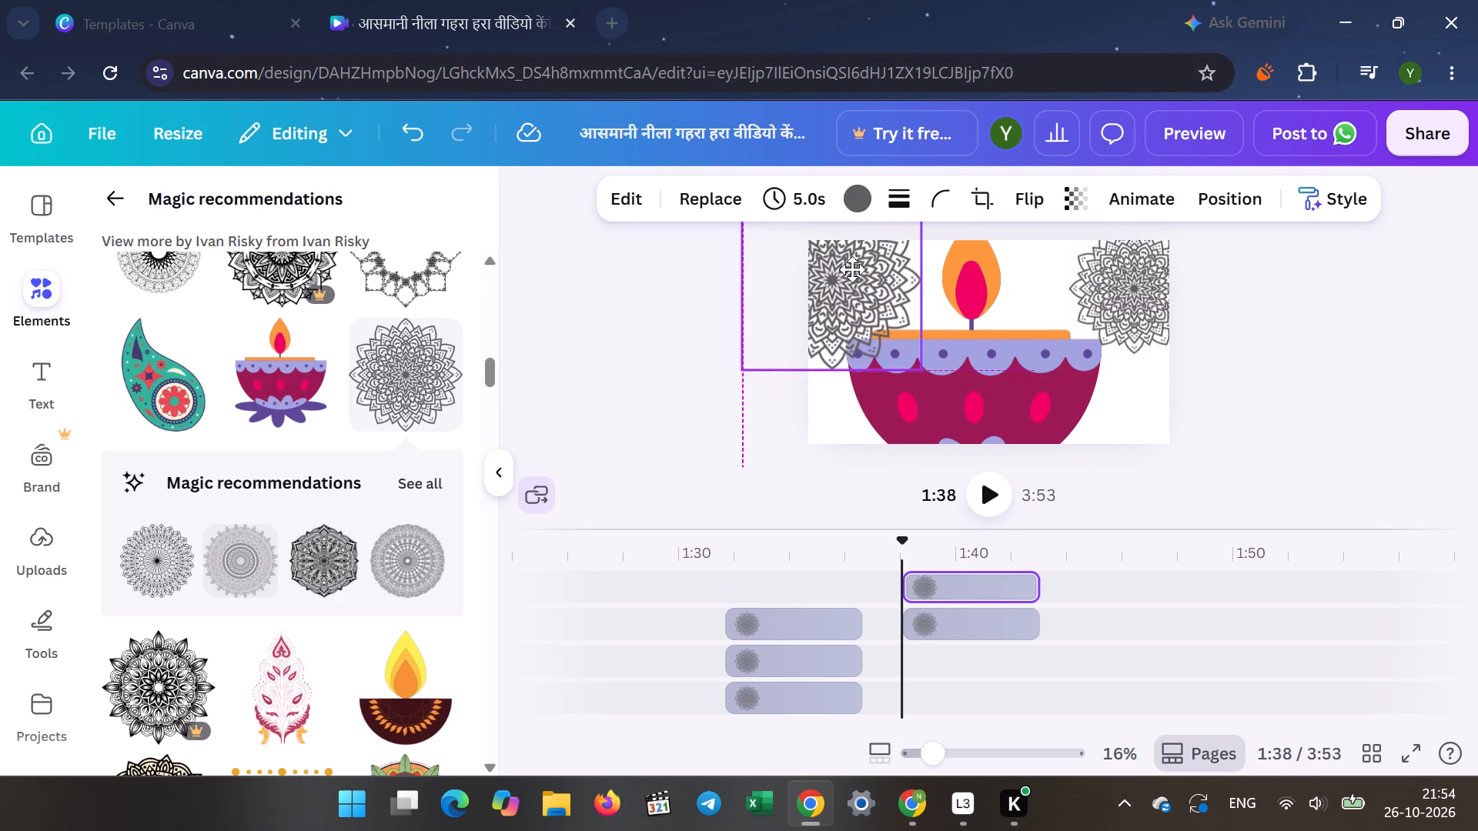
pyautogui.moveTo(852, 269); pyautogui.dragTo(852, 269)
pyautogui.click(673, 284)
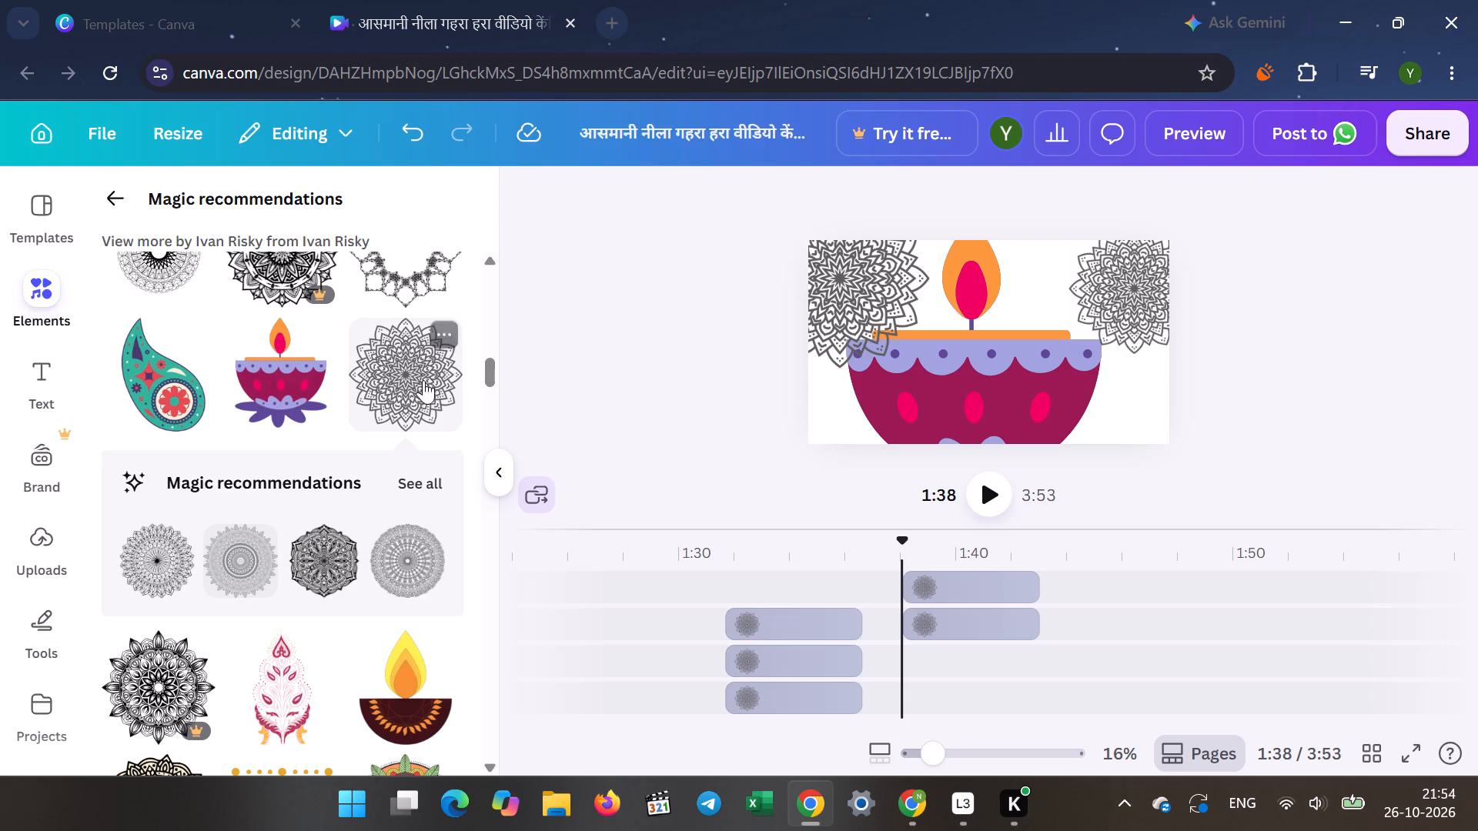
# Add two large petalled mandalas at 1:38, one over the frame's lower-right corner and one over its lower-left corner.
pyautogui.click(423, 379)
pyautogui.moveTo(993, 352); pyautogui.dragTo(1134, 397)
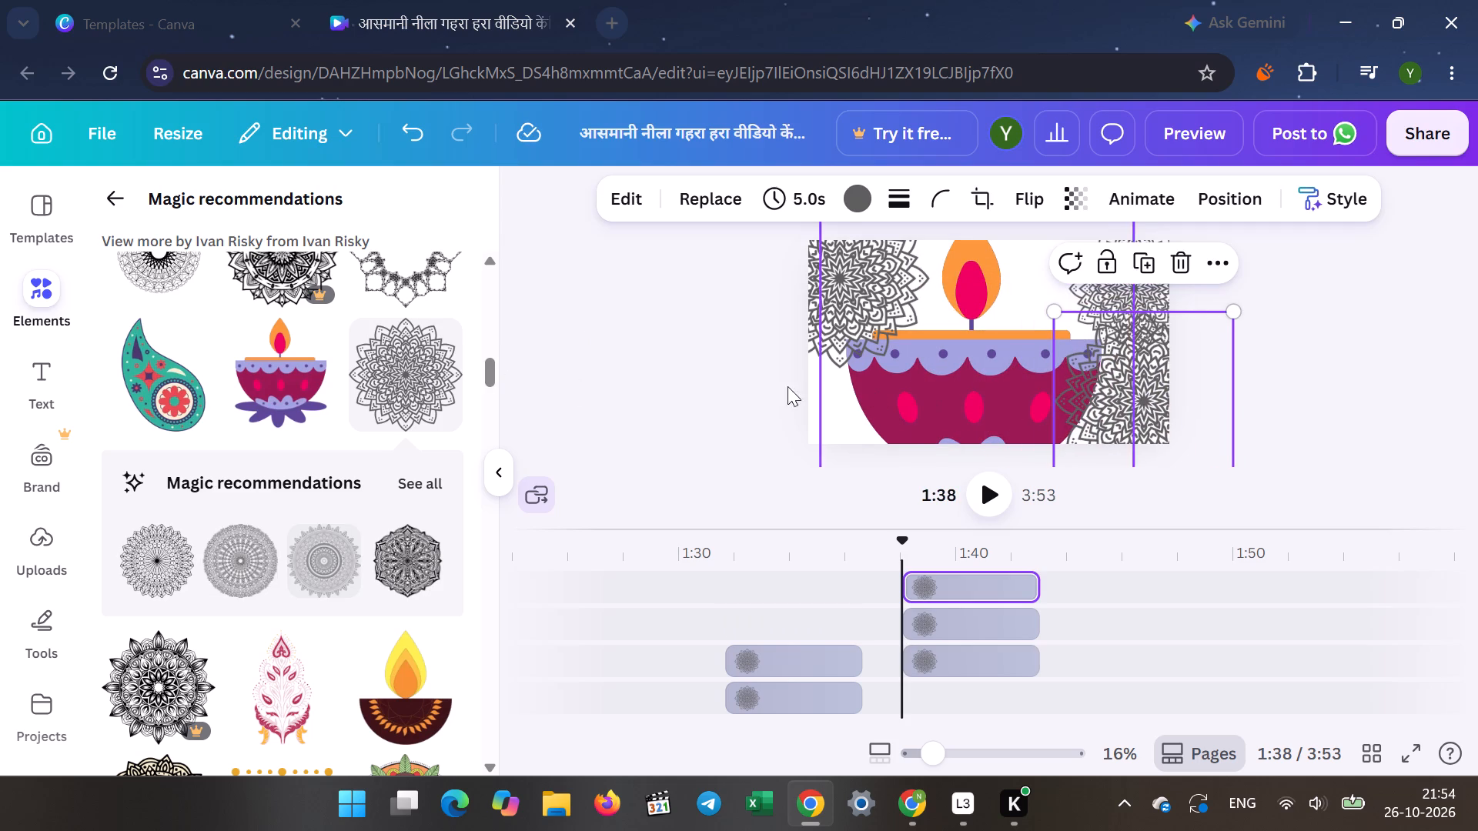
pyautogui.click(735, 384)
pyautogui.click(413, 411)
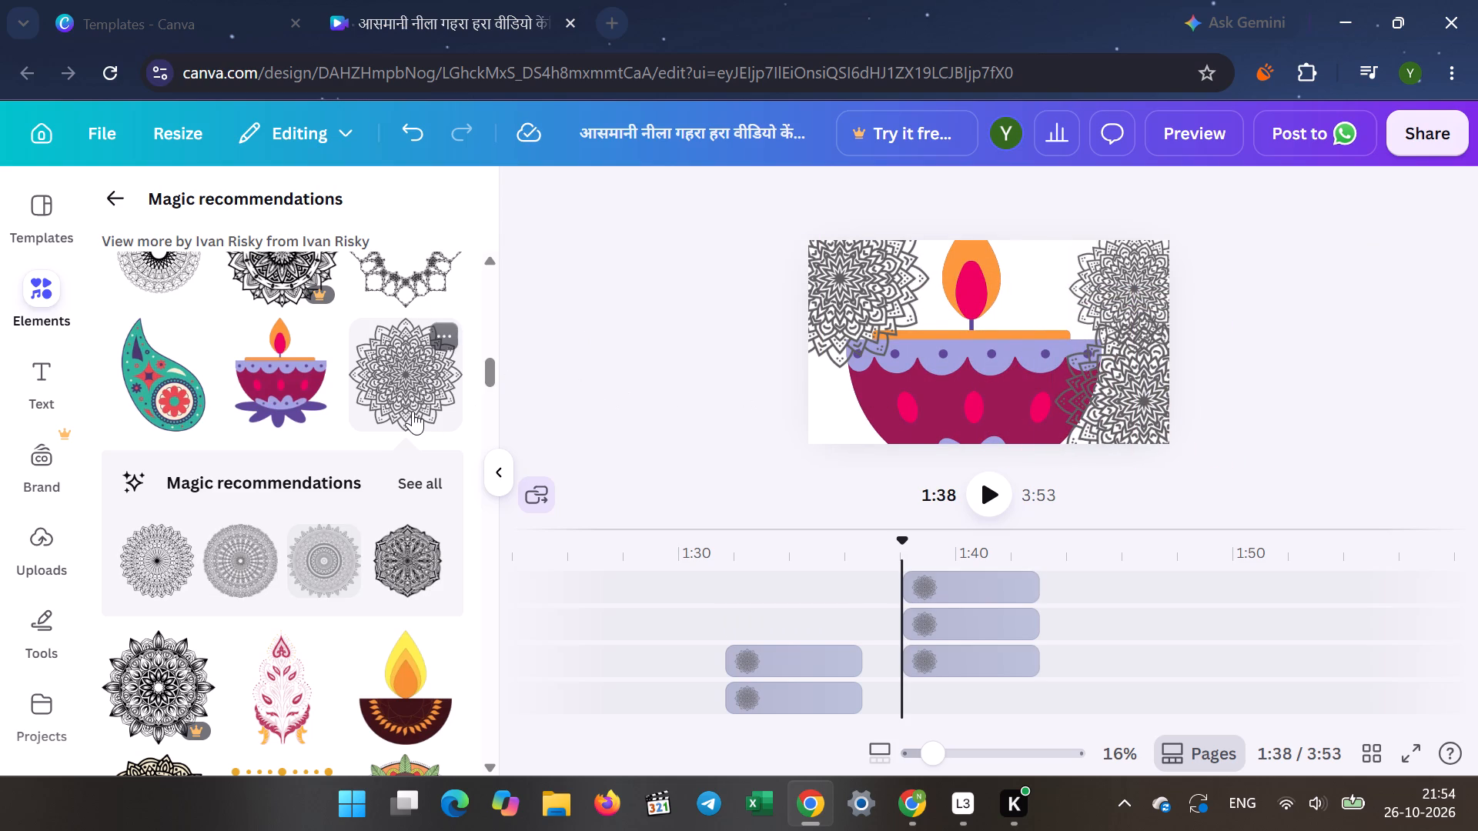
pyautogui.moveTo(963, 365); pyautogui.dragTo(826, 434)
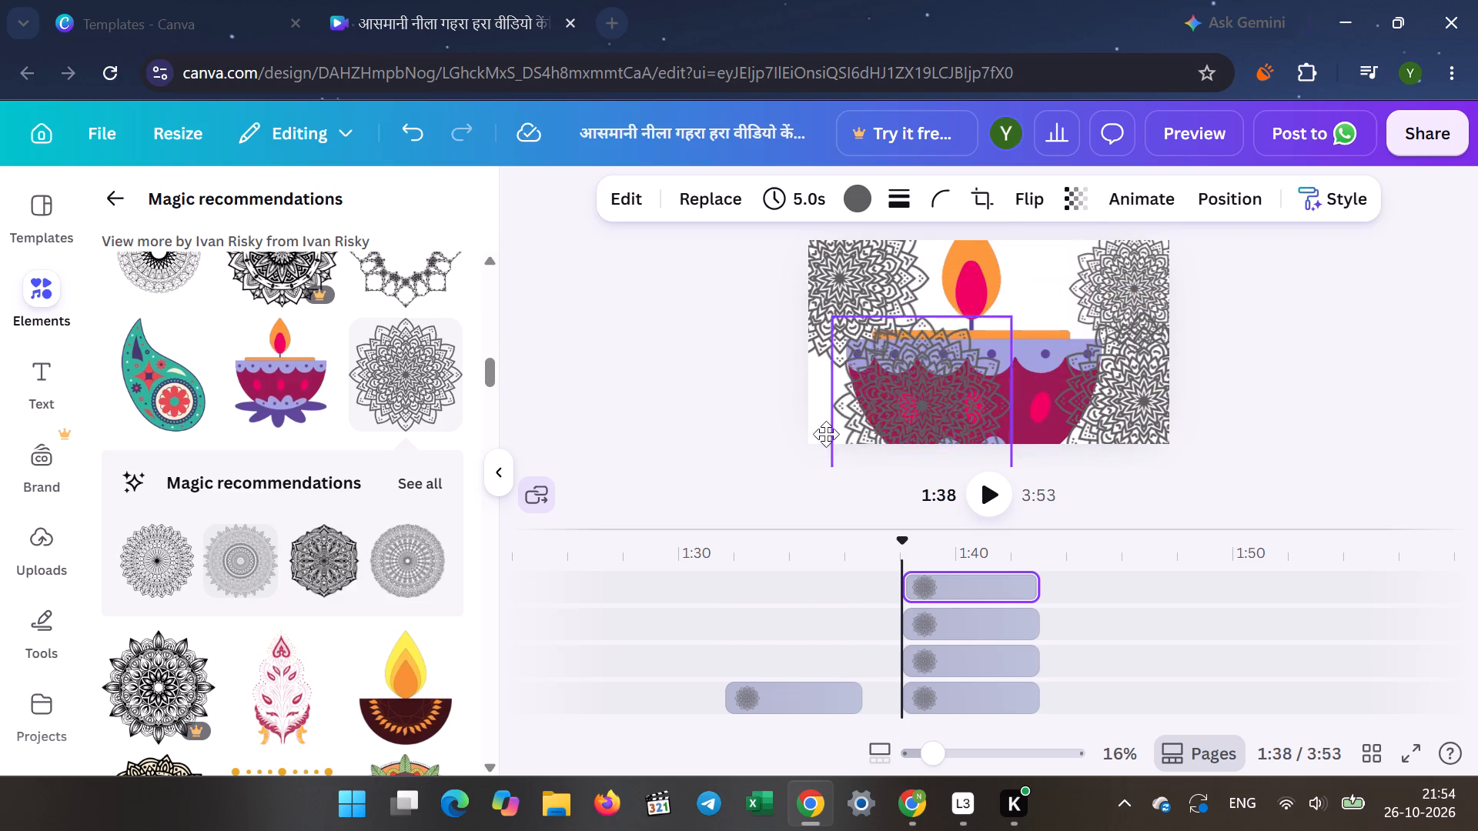
pyautogui.moveTo(826, 434); pyautogui.dragTo(790, 433)
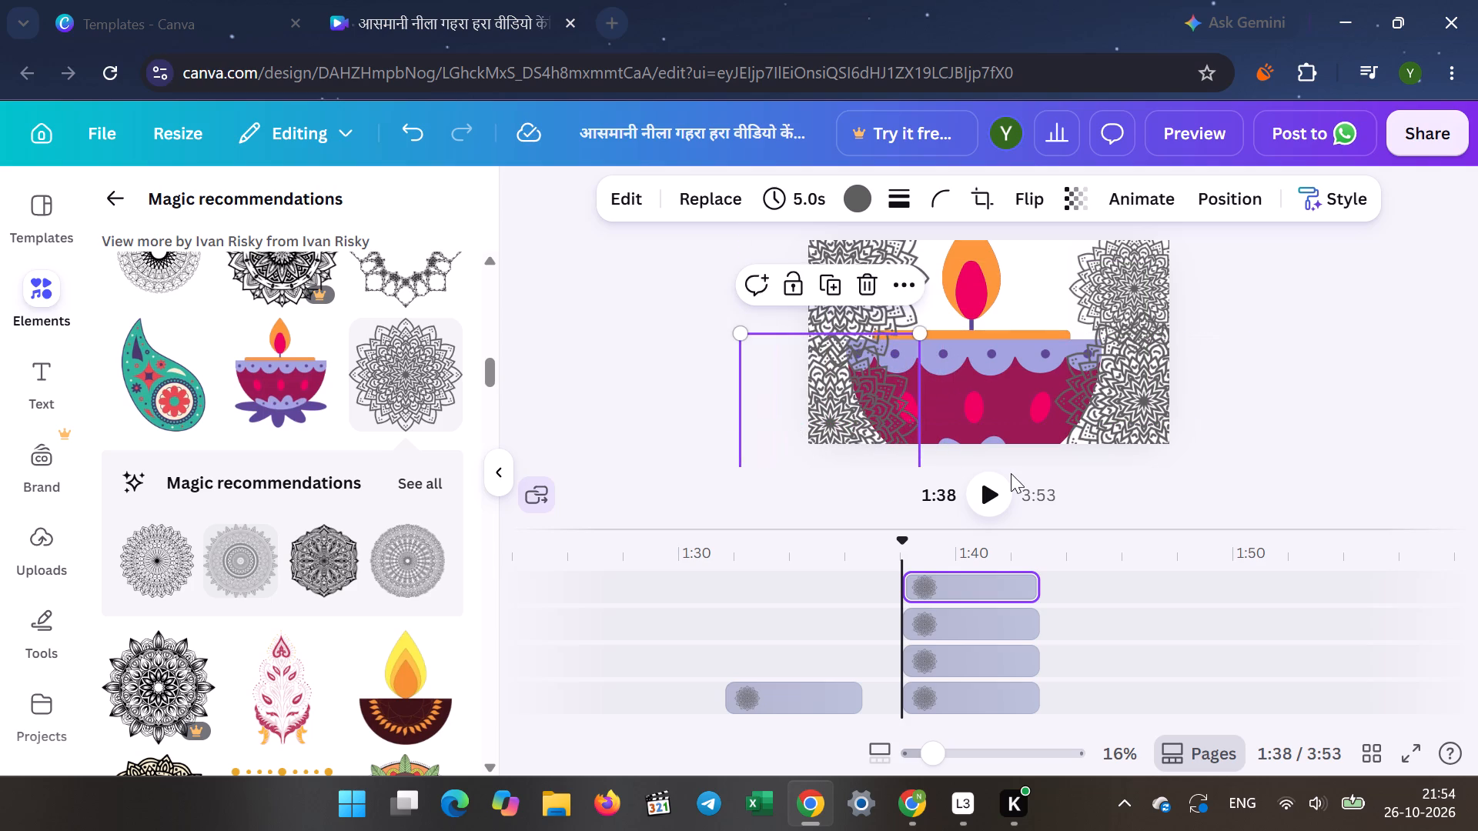
# Advance playback to the paisley scene at 1:44 and add a petalled mandala, greatly enlarged, over the frame's lower-right corner.
pyautogui.click(994, 494)
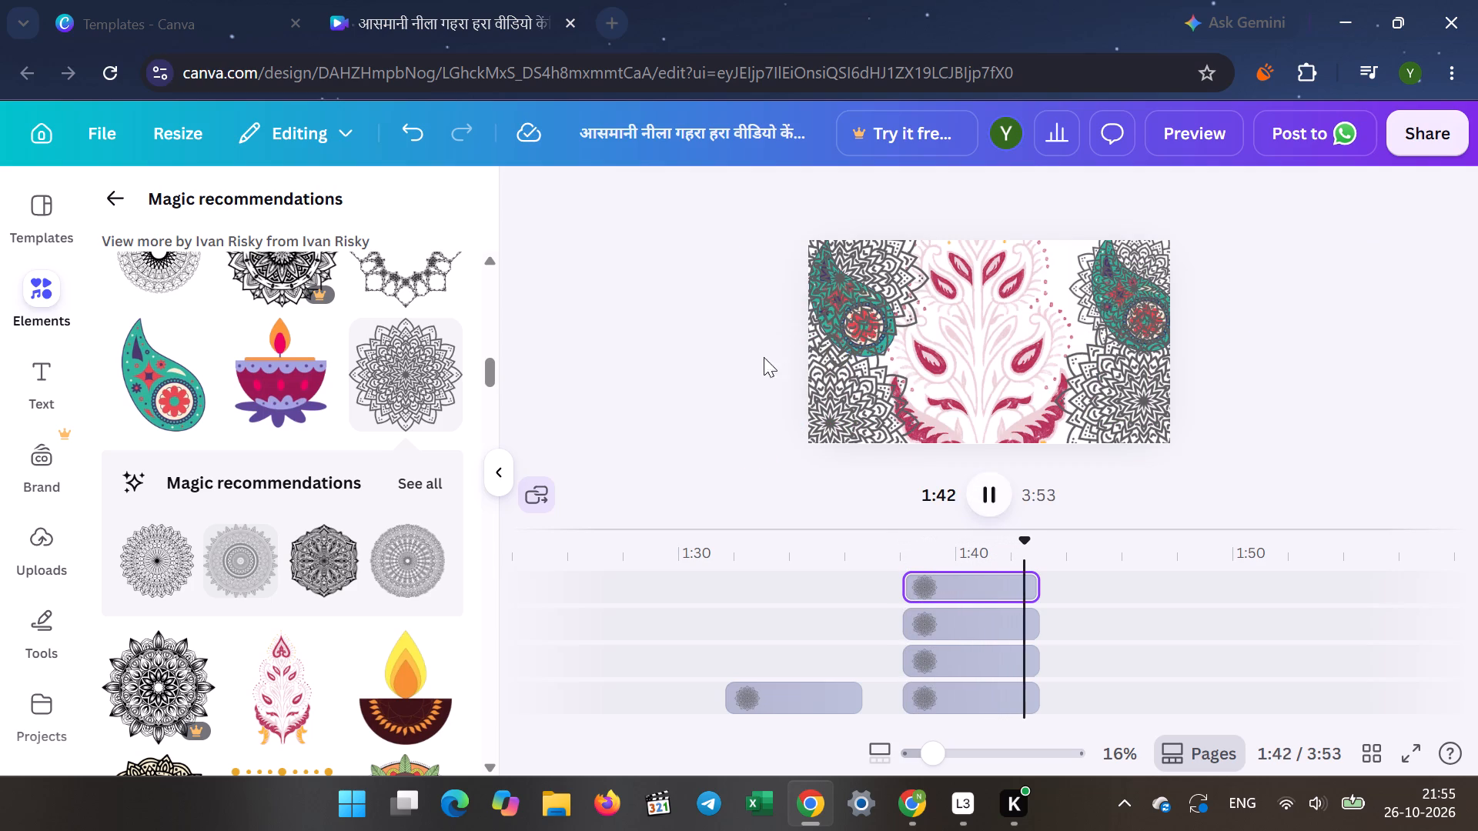
pyautogui.click(432, 385)
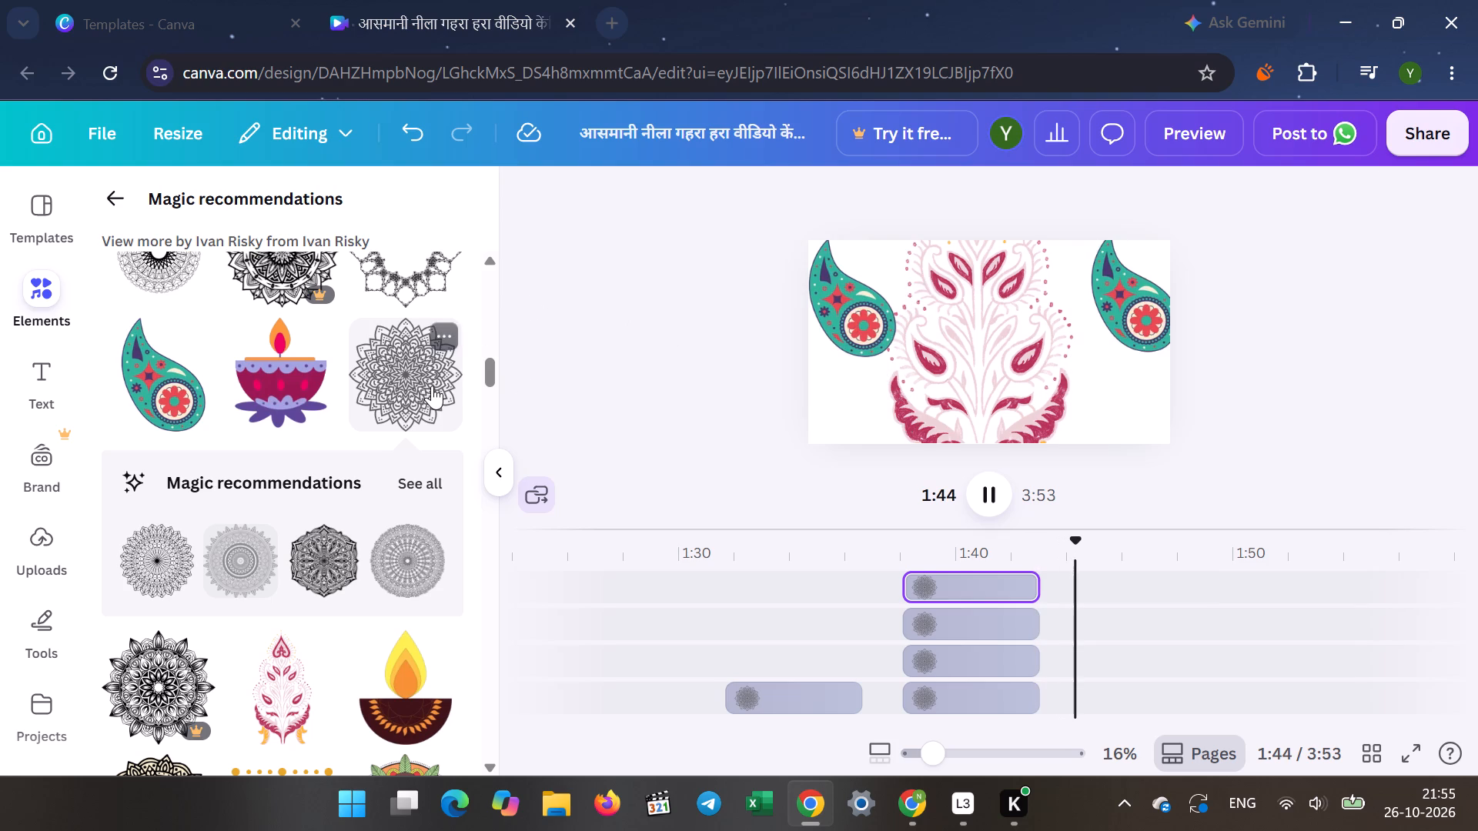
pyautogui.moveTo(969, 352); pyautogui.dragTo(1024, 375)
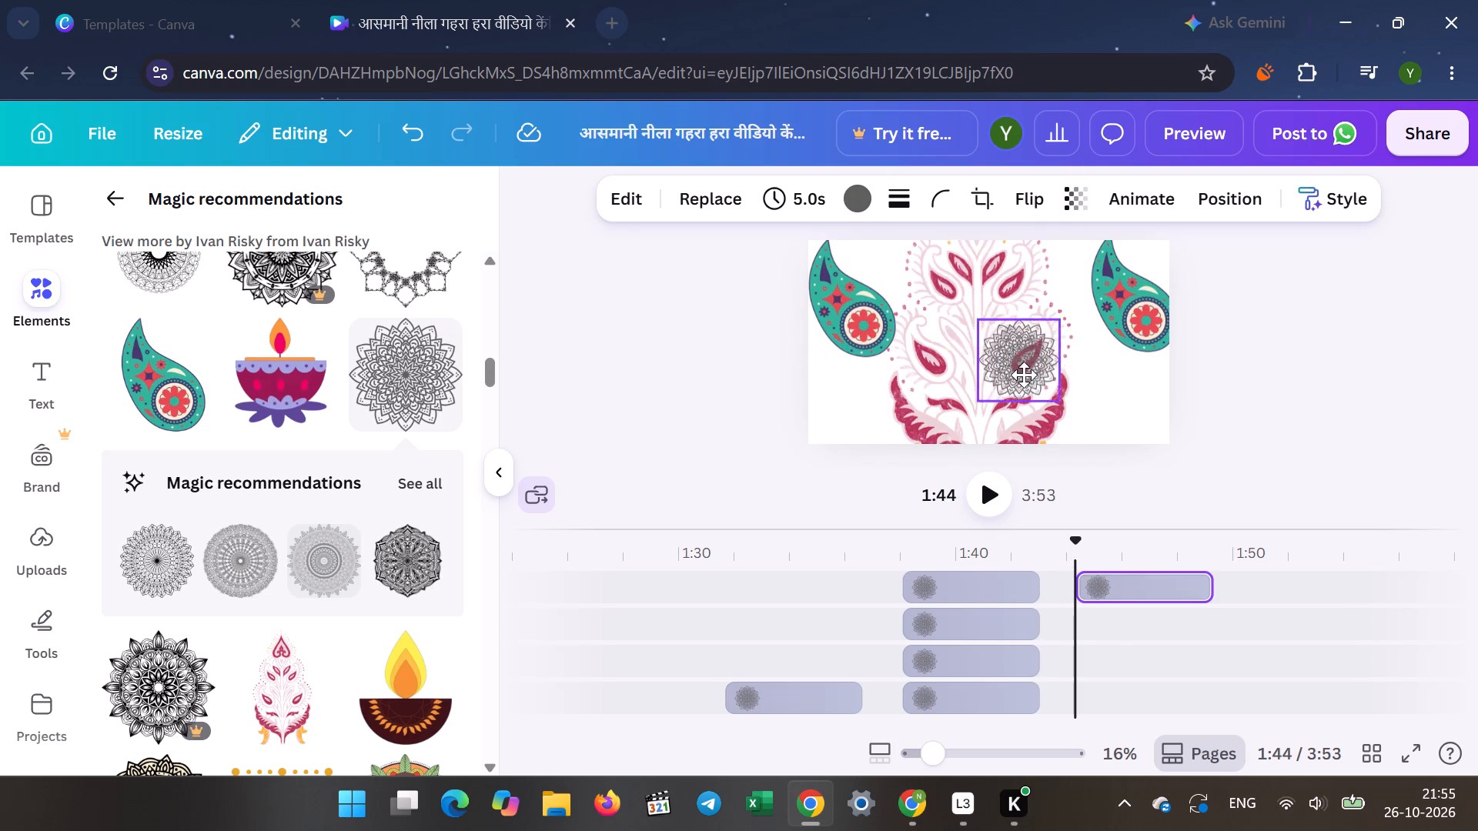
pyautogui.moveTo(1024, 375); pyautogui.dragTo(1092, 352)
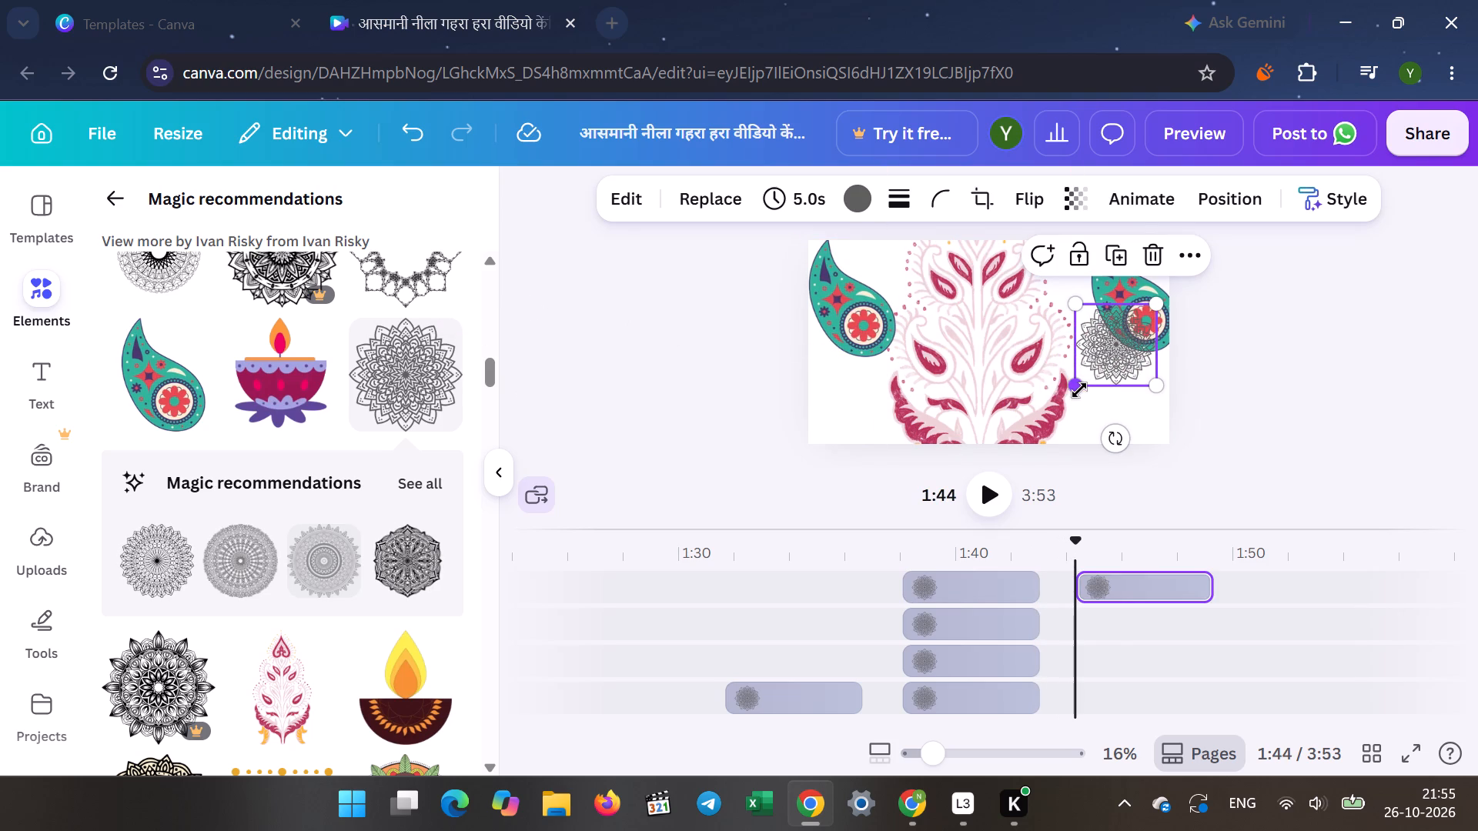
pyautogui.moveTo(1075, 385); pyautogui.dragTo(928, 479)
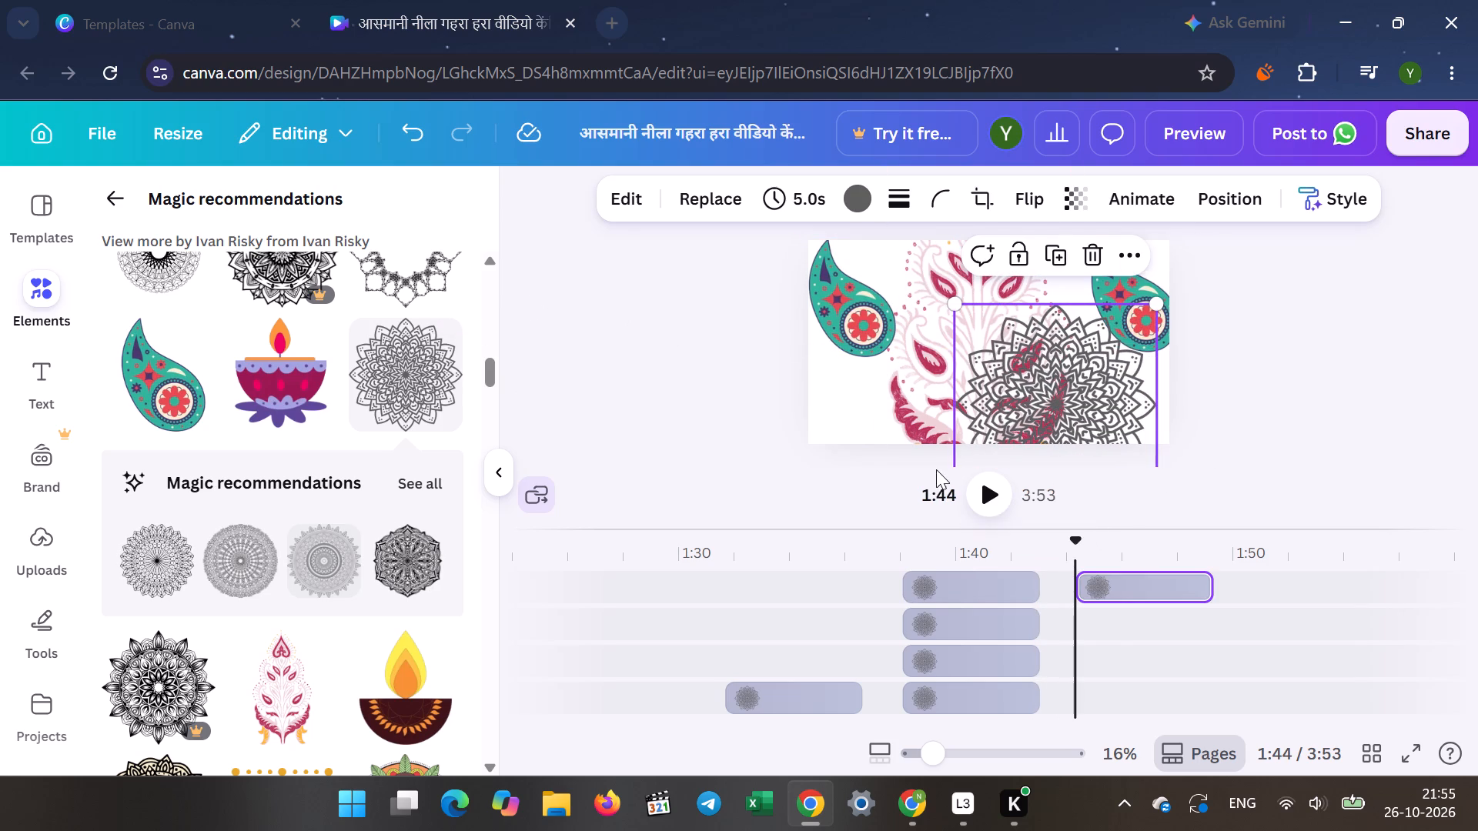
pyautogui.moveTo(1052, 367); pyautogui.dragTo(1139, 373)
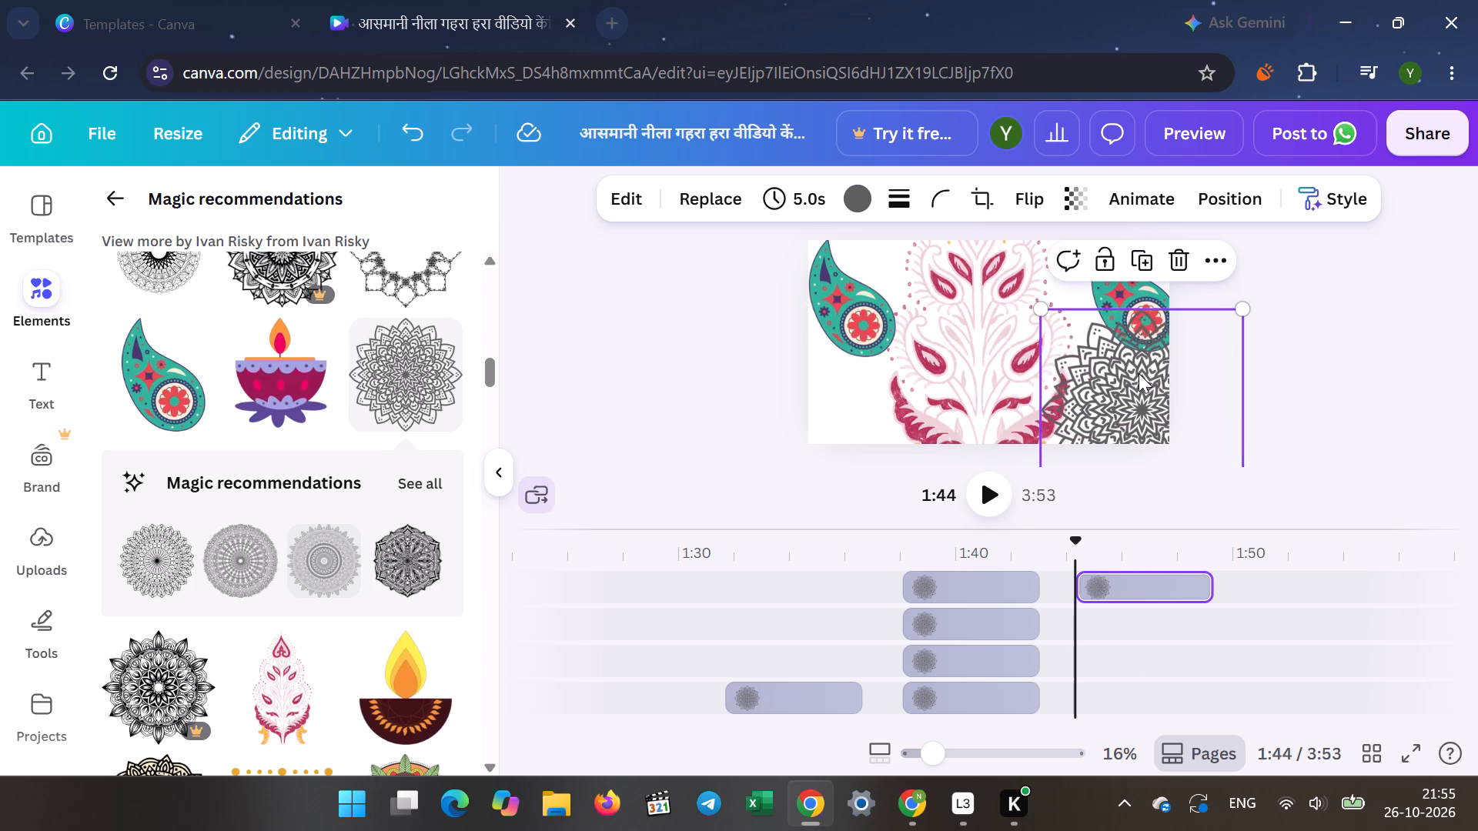
pyautogui.click(744, 400)
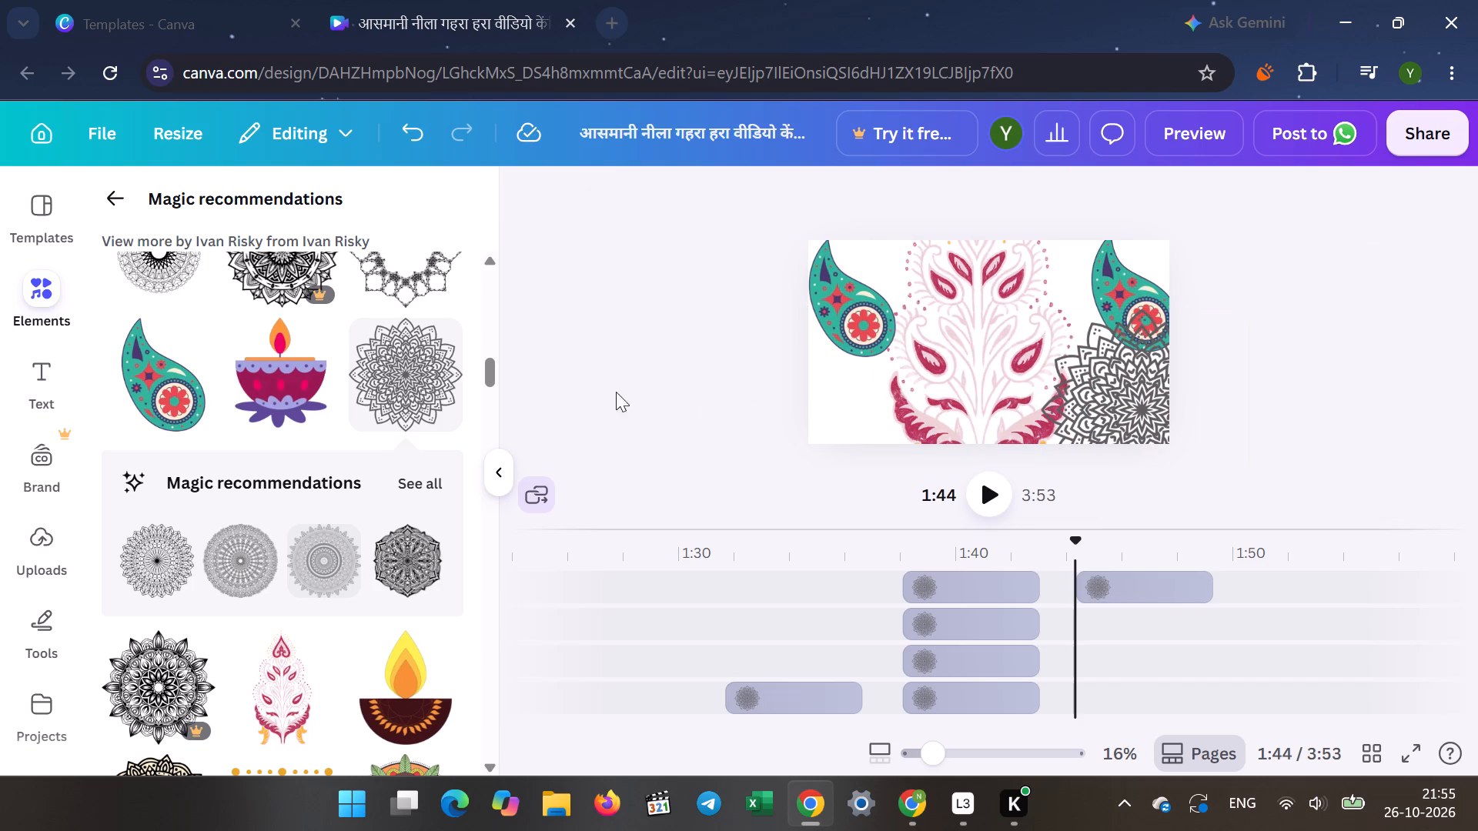
# Add a large petalled mandala at 1:44 over the frame's lower-left corner, overlapping the paisley above it.
pyautogui.click(407, 399)
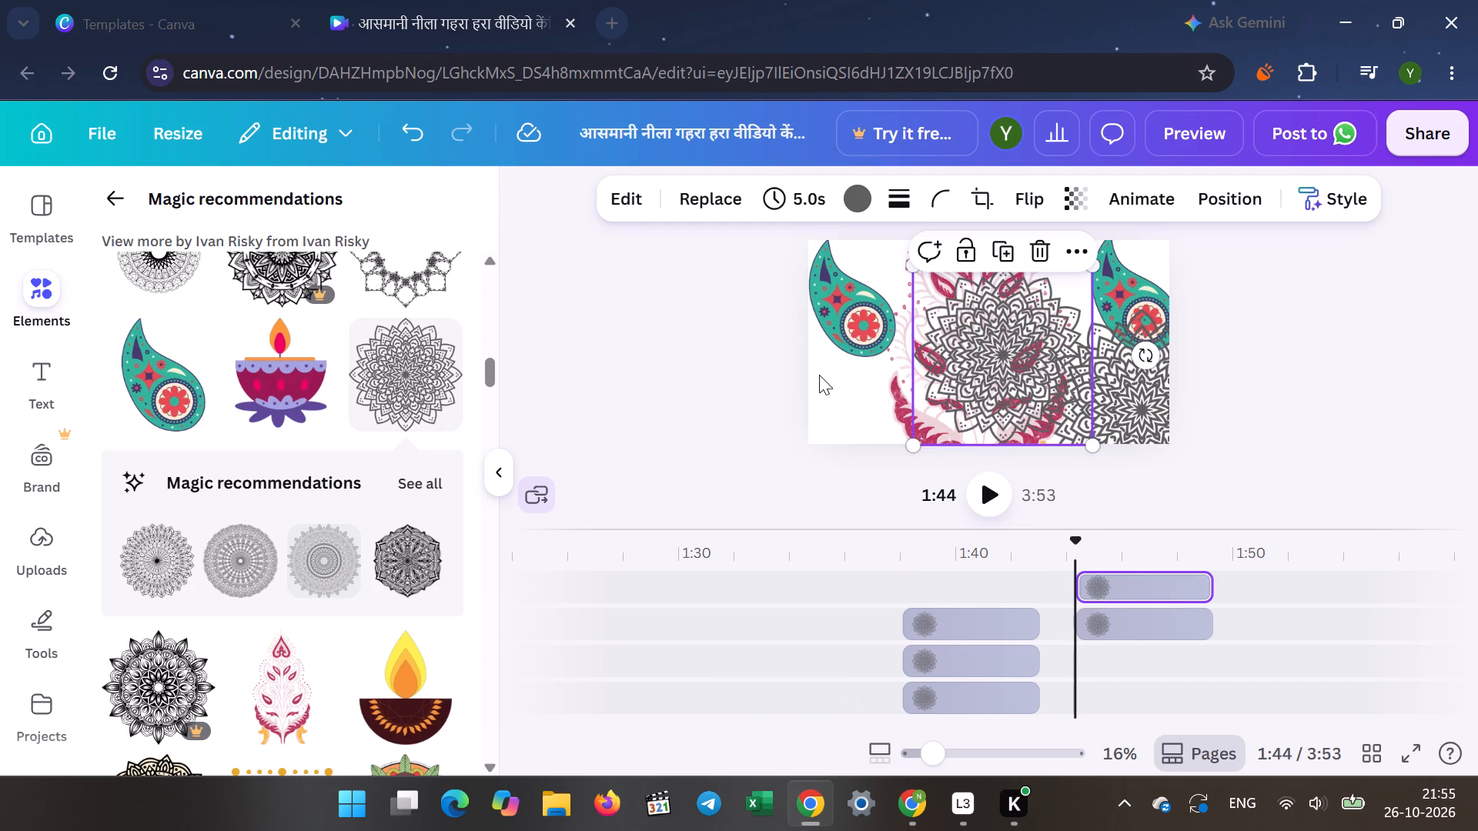
pyautogui.moveTo(957, 373); pyautogui.dragTo(794, 409)
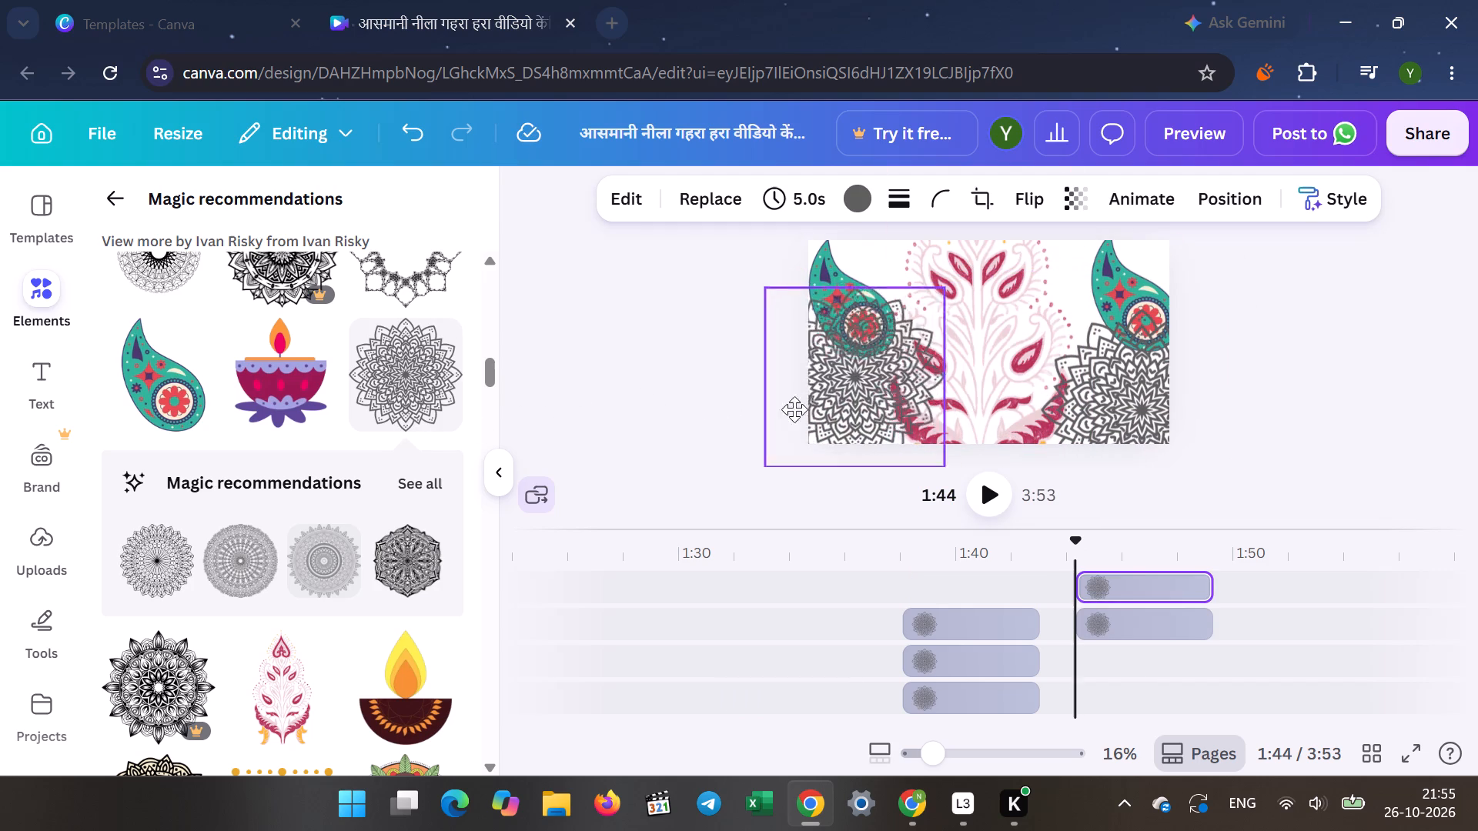
pyautogui.moveTo(794, 409); pyautogui.dragTo(793, 419)
pyautogui.click(681, 387)
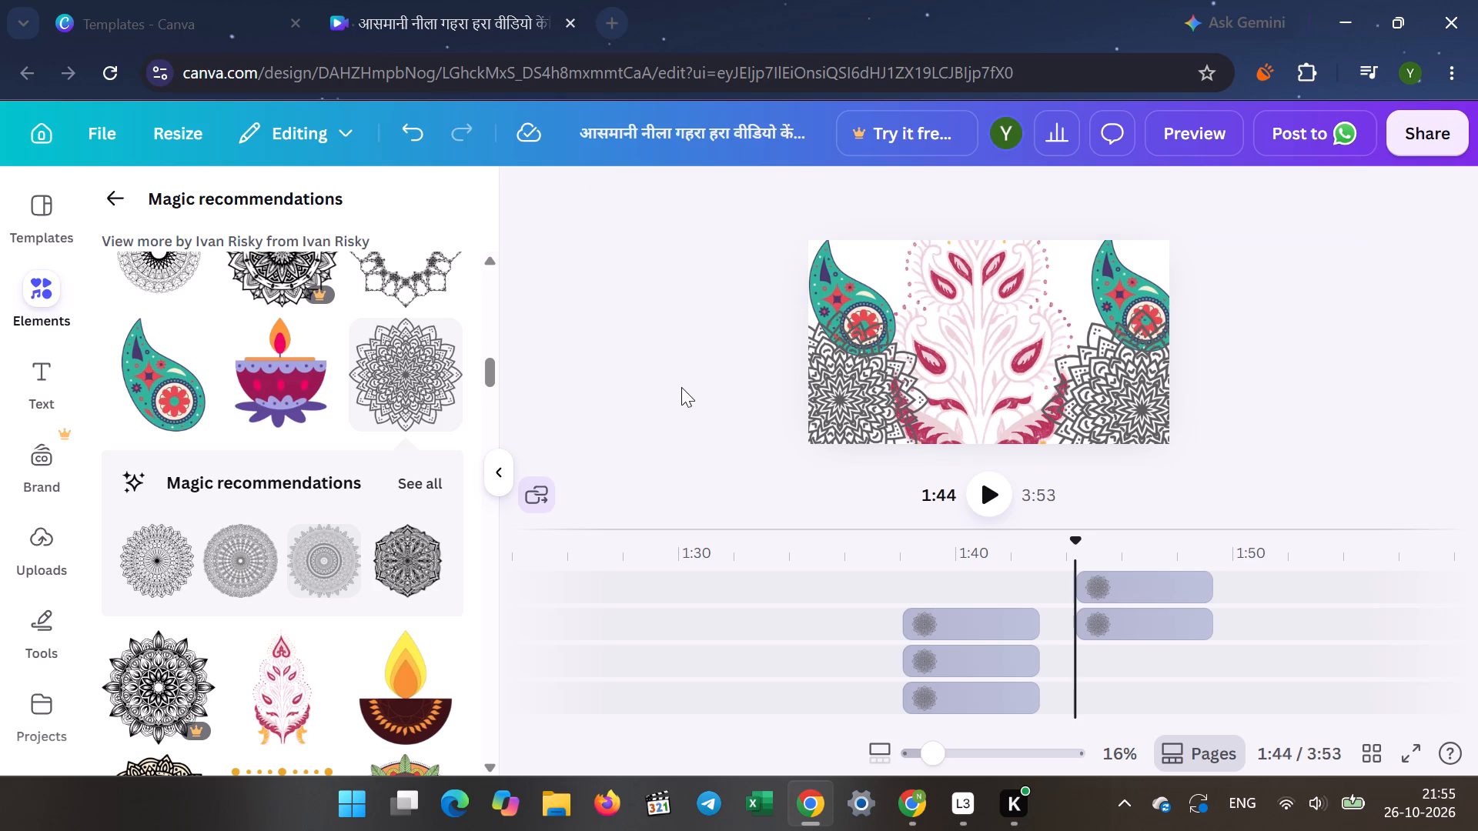
# Add a small petalled mandala at 1:44 along the frame's top edge, beside the upper-left paisley.
pyautogui.click(390, 392)
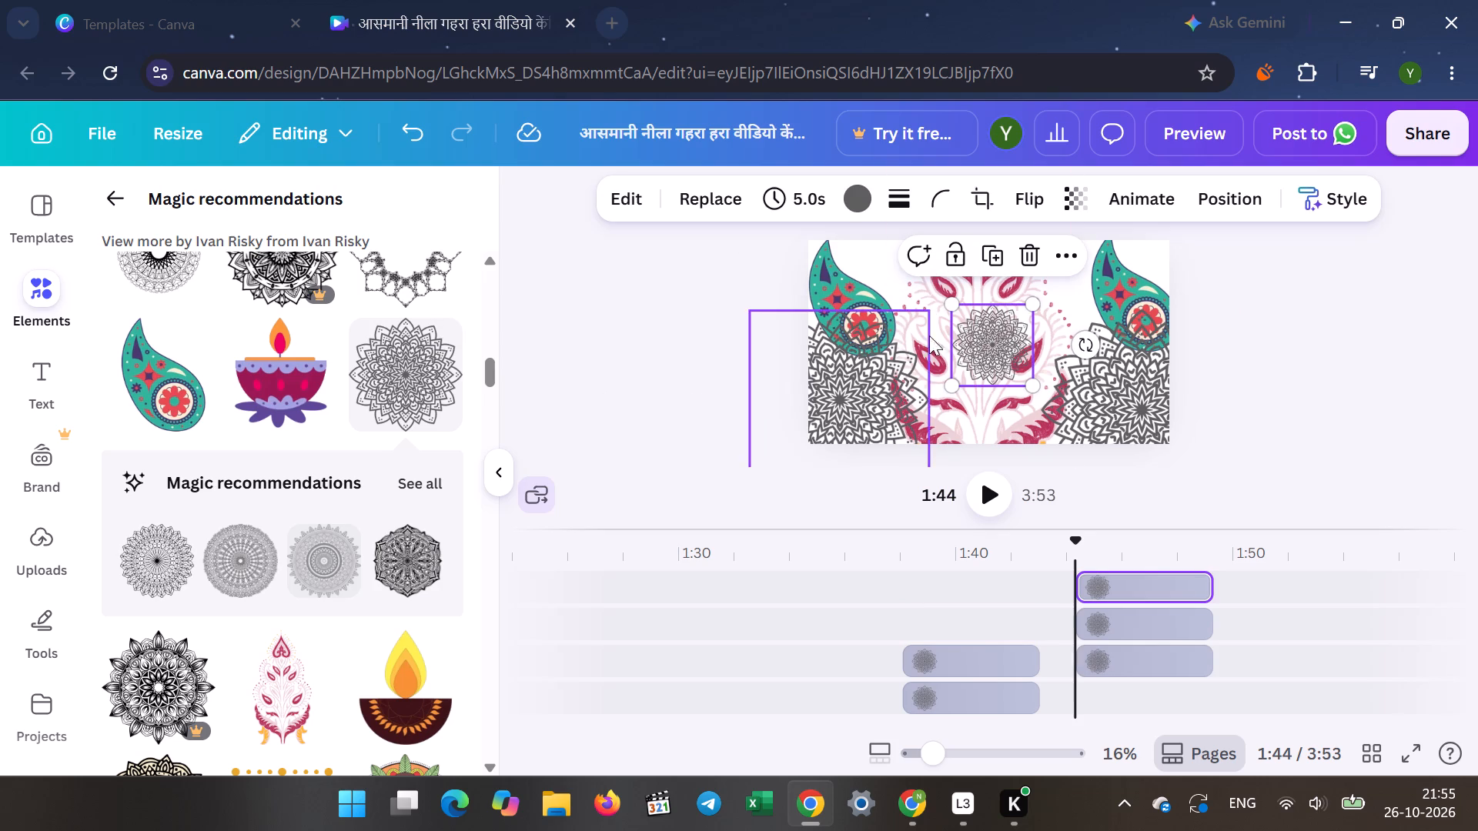
pyautogui.moveTo(997, 342); pyautogui.dragTo(890, 262)
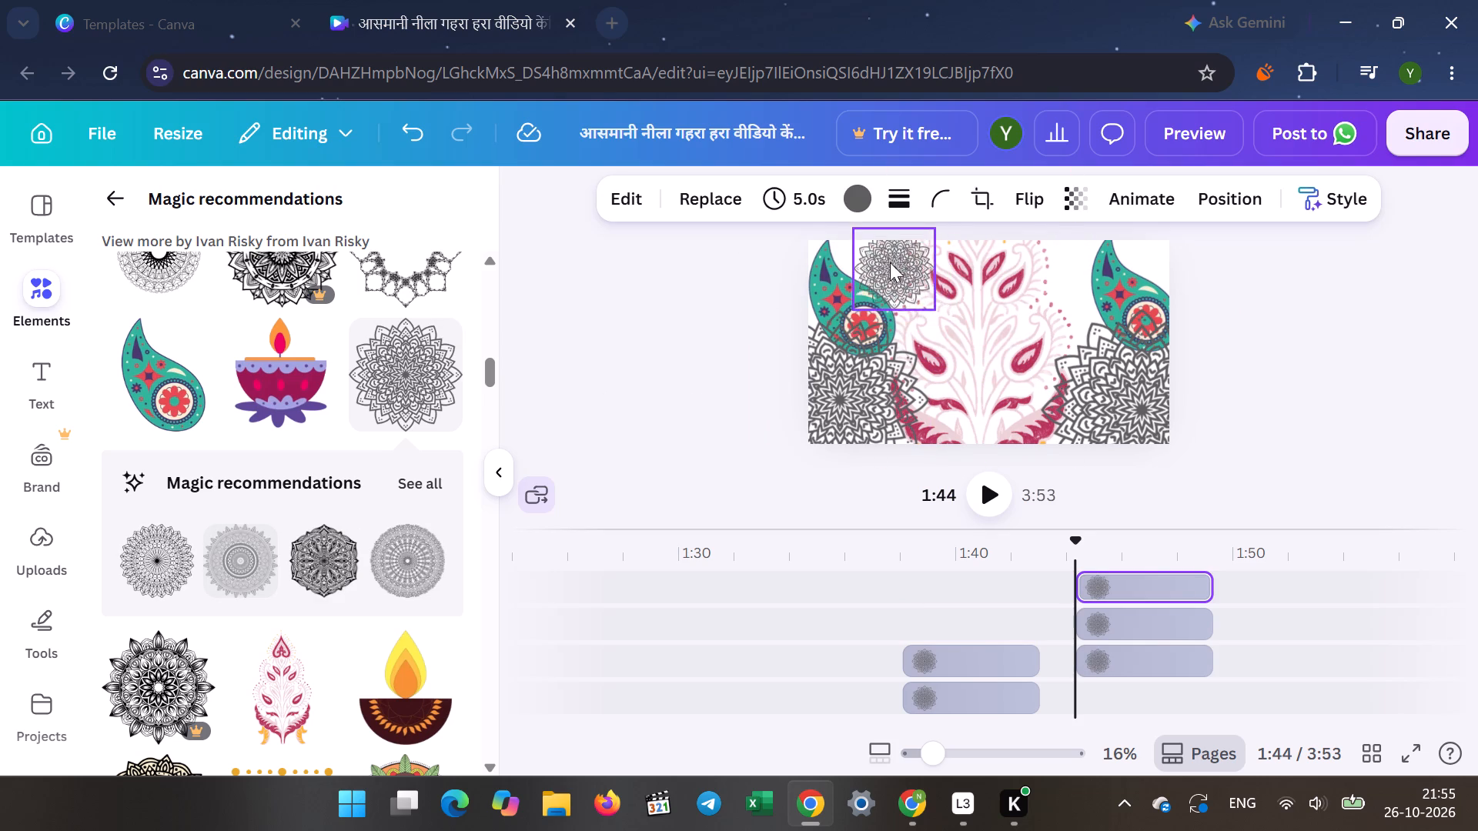
pyautogui.moveTo(890, 262); pyautogui.dragTo(871, 264)
pyautogui.click(701, 256)
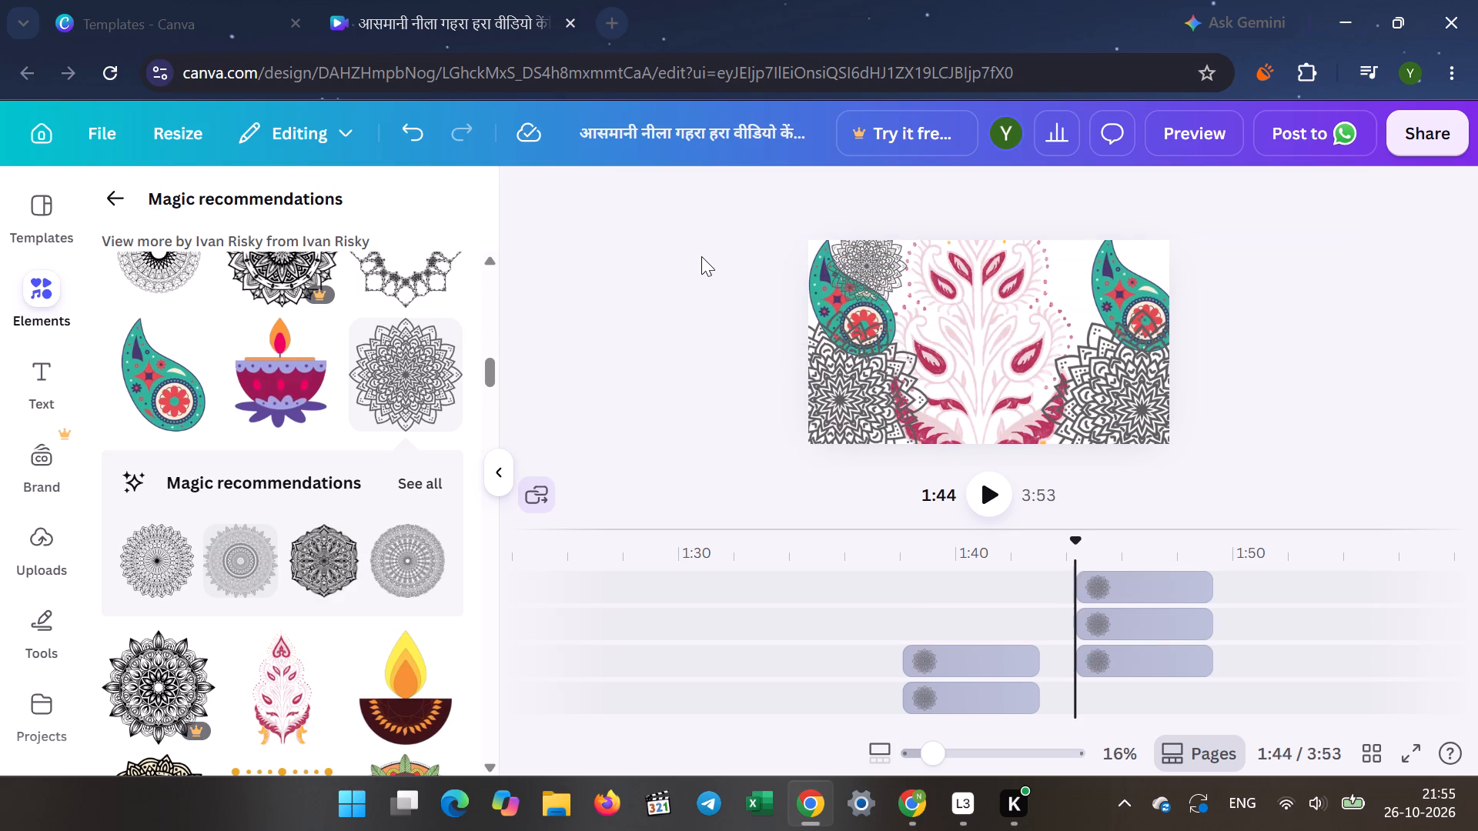
# Add a petalled mandala at 1:44, shrink it to medium size, and place it at the top edge overlapping the upper-right paisley.
pyautogui.click(403, 377)
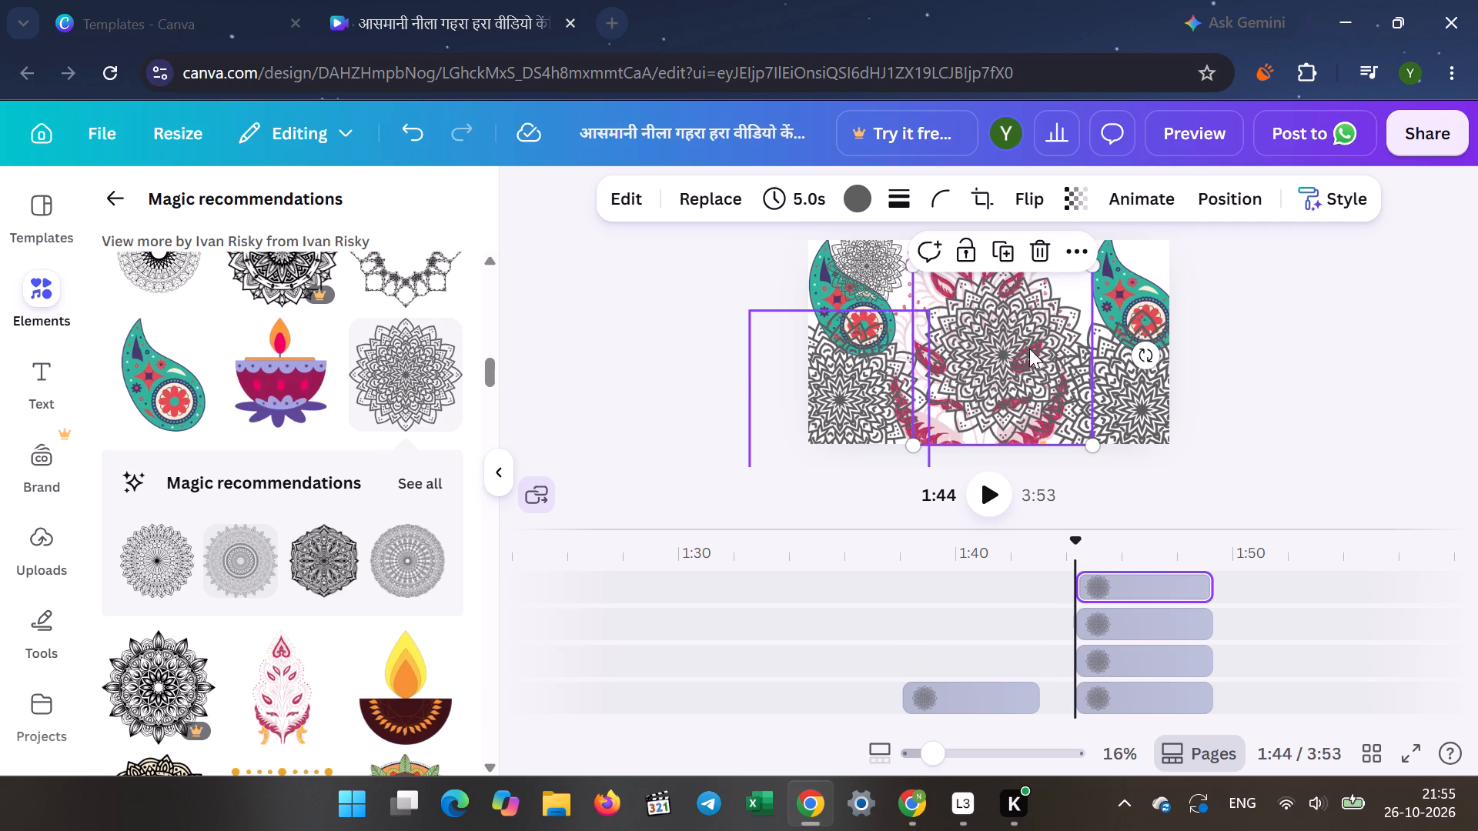
pyautogui.moveTo(914, 449); pyautogui.dragTo(923, 434)
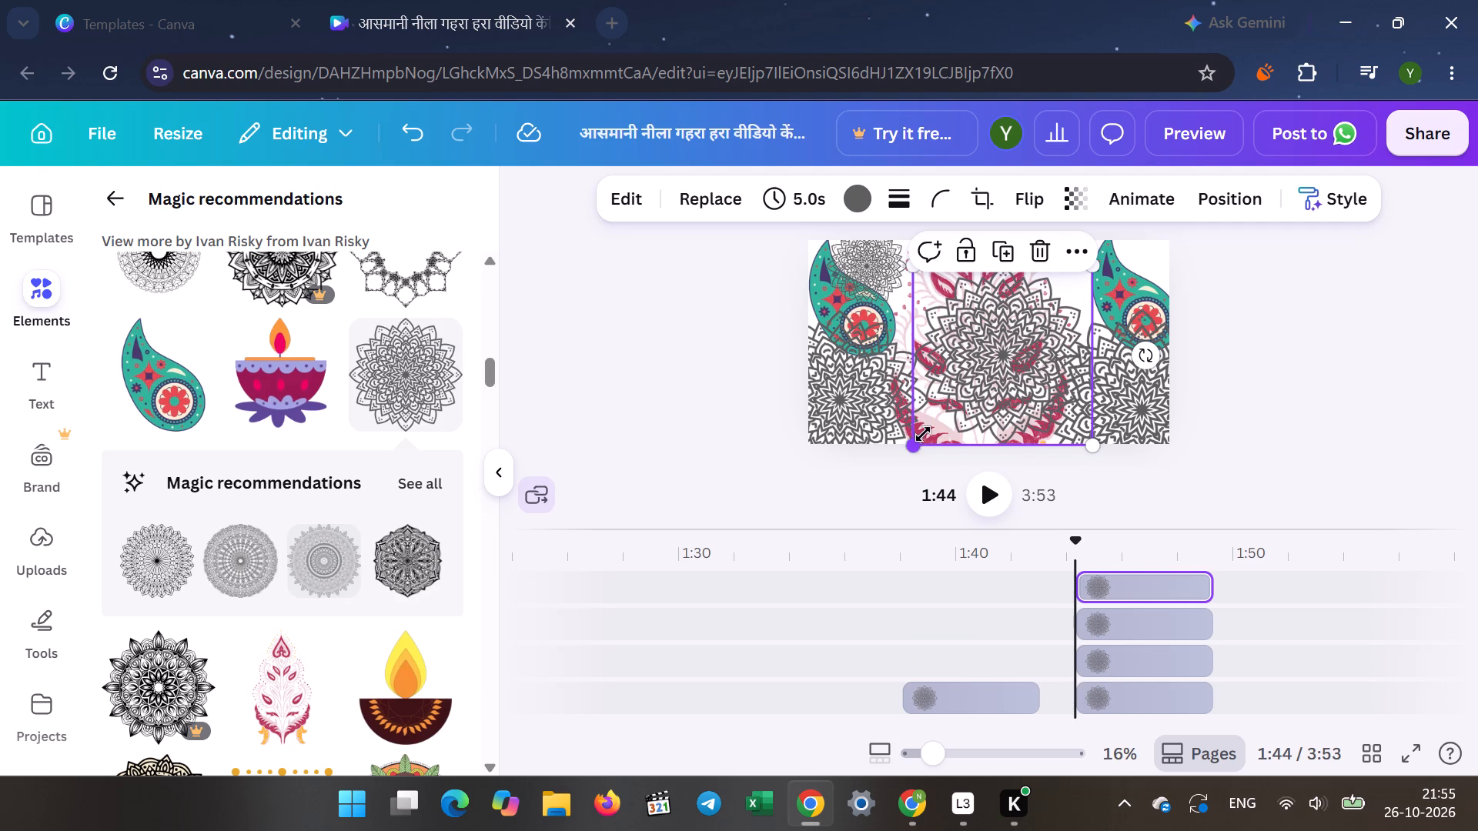
pyautogui.moveTo(923, 434); pyautogui.dragTo(973, 372)
pyautogui.moveTo(1020, 322); pyautogui.dragTo(1039, 281)
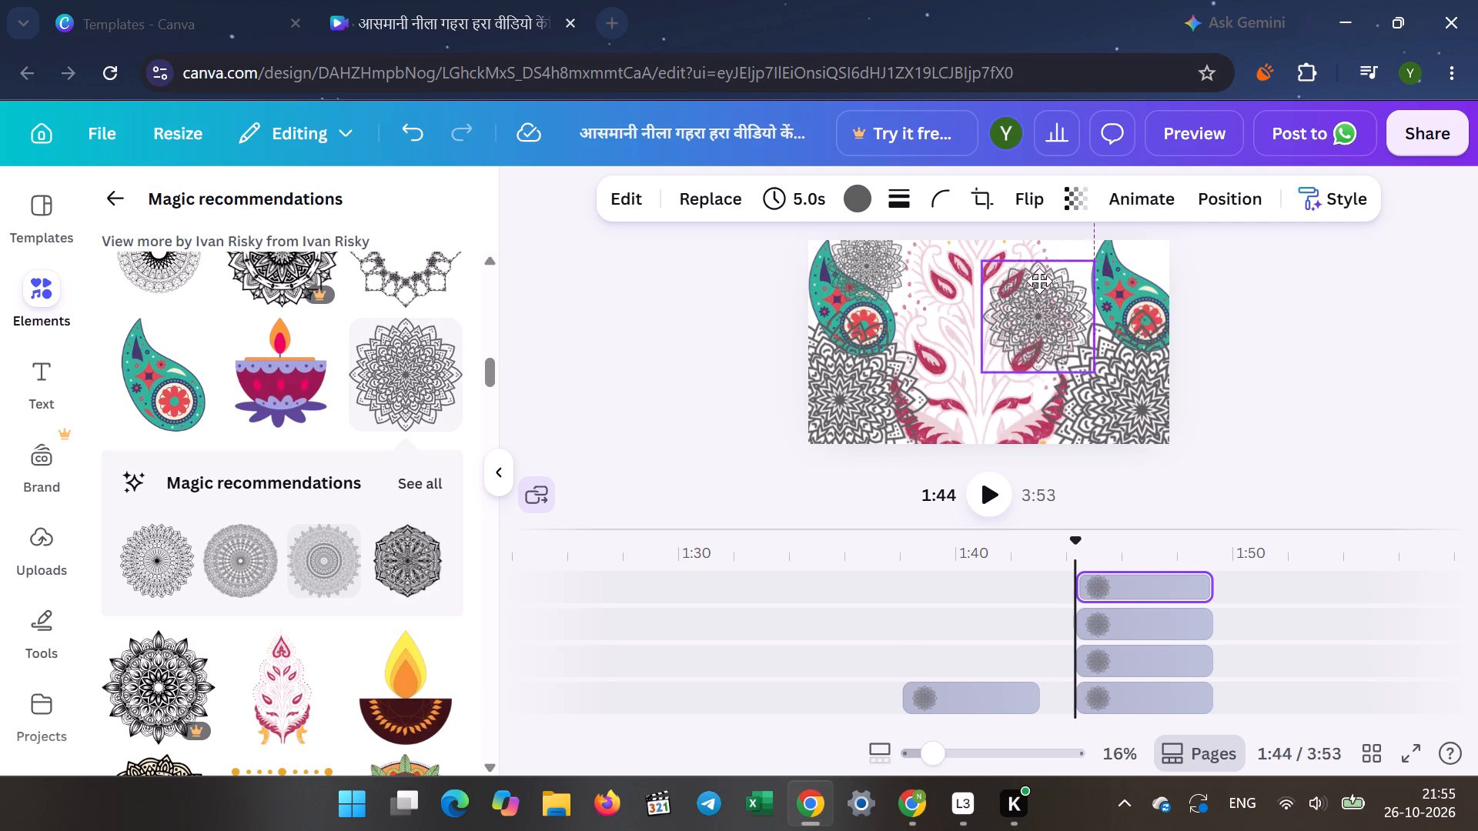
pyautogui.moveTo(1039, 281); pyautogui.dragTo(1119, 276)
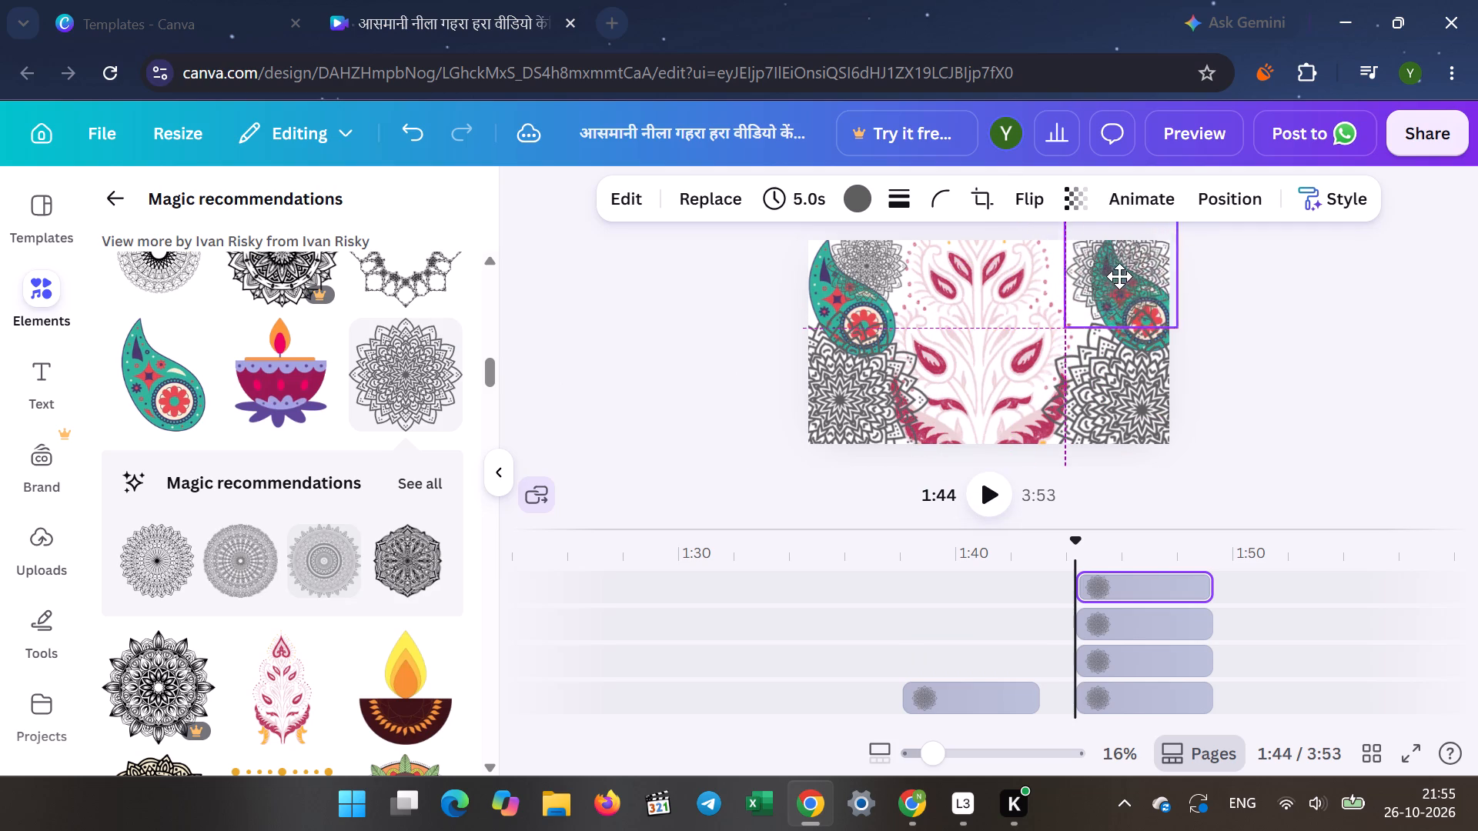
pyautogui.moveTo(1119, 276); pyautogui.dragTo(1086, 278)
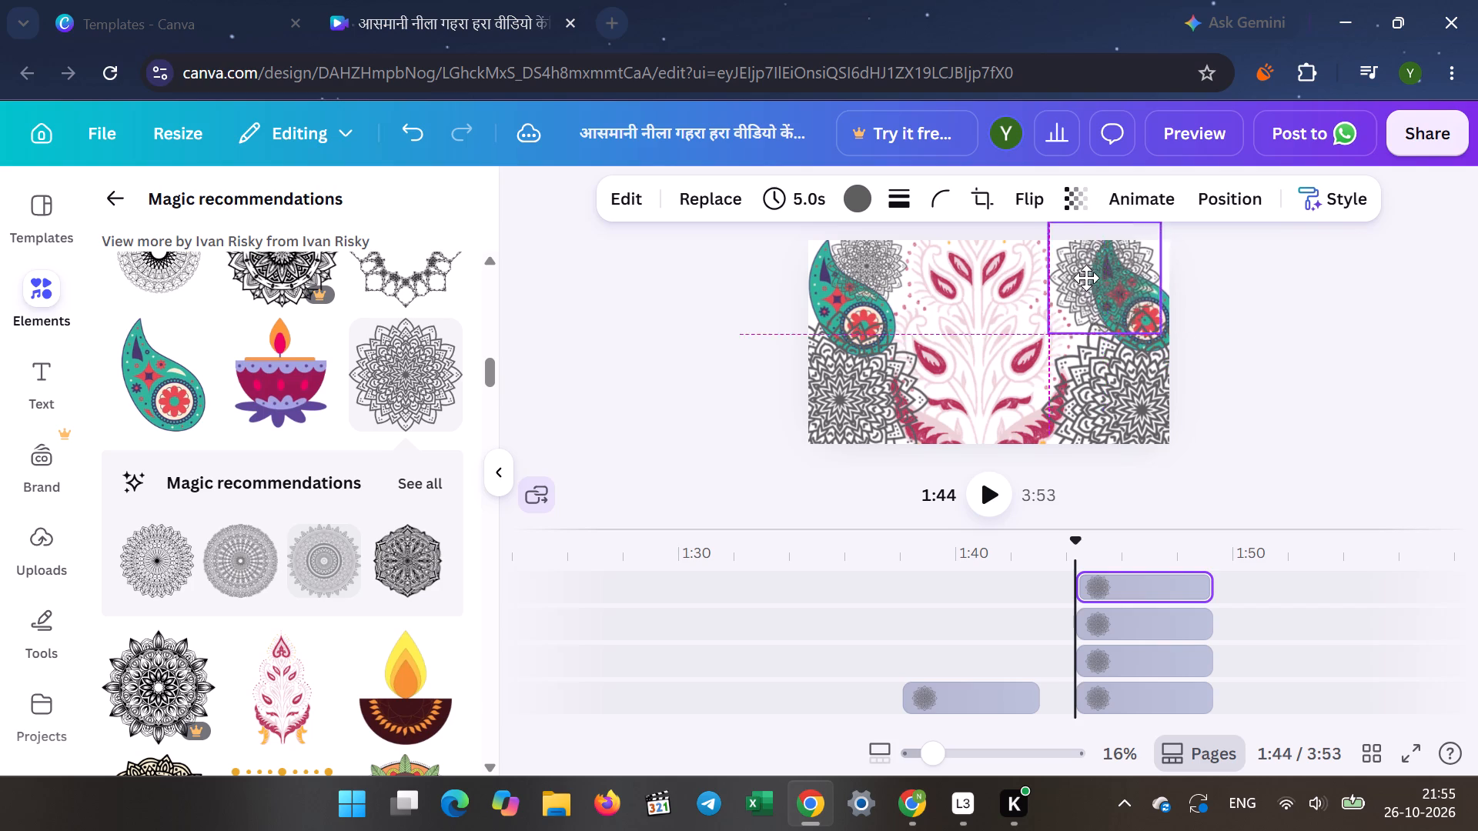
pyautogui.moveTo(1086, 278); pyautogui.dragTo(1085, 277)
pyautogui.click(1268, 287)
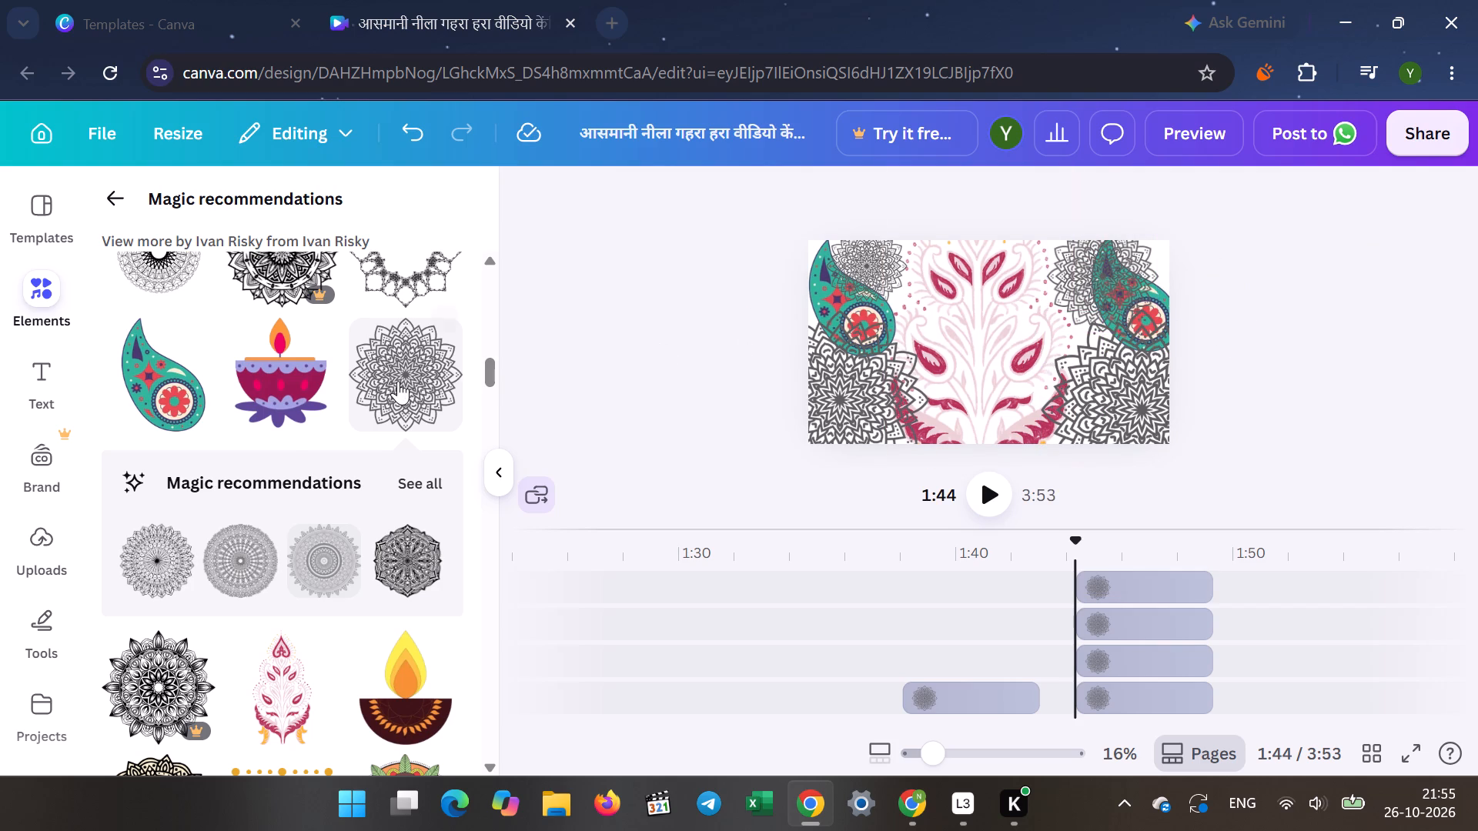
# Add the hanging flower garland graphic at 1:44, placed just left of the frame's centre over the pink leaf motif.
pyautogui.scroll(-3, 286, 429)
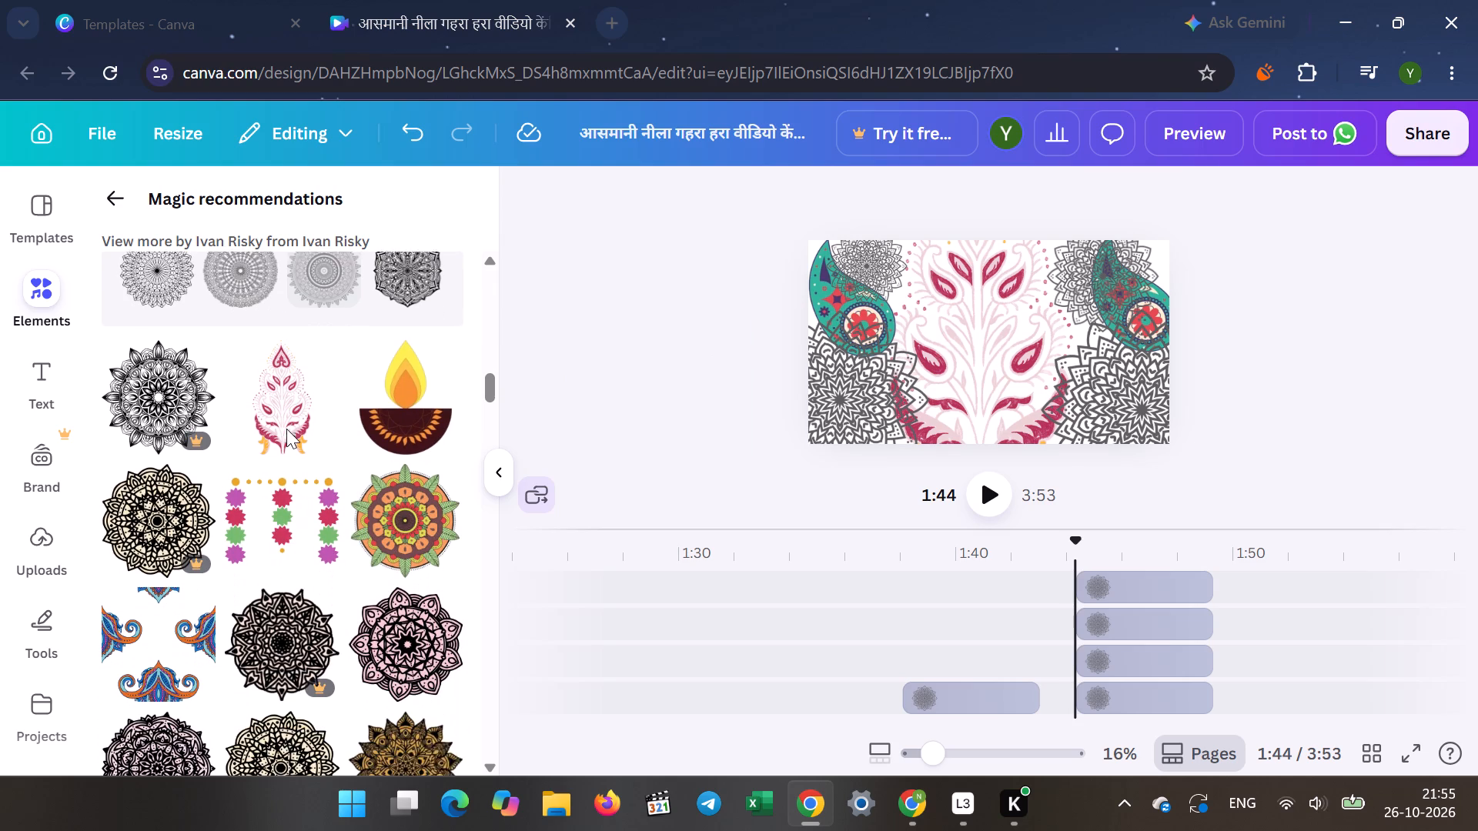
pyautogui.scroll(-2, 286, 429)
pyautogui.click(286, 429)
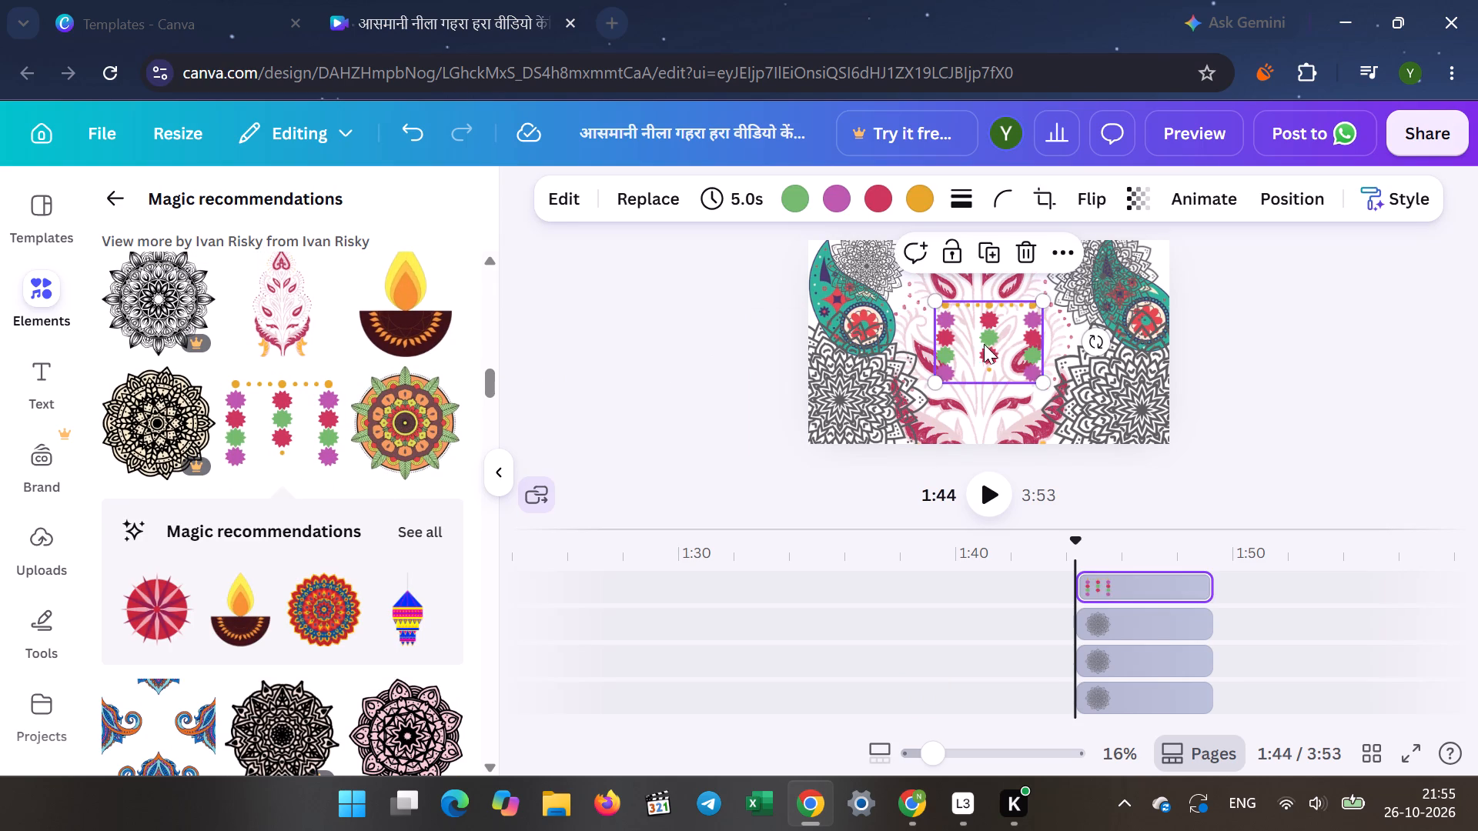
pyautogui.moveTo(986, 344); pyautogui.dragTo(955, 329)
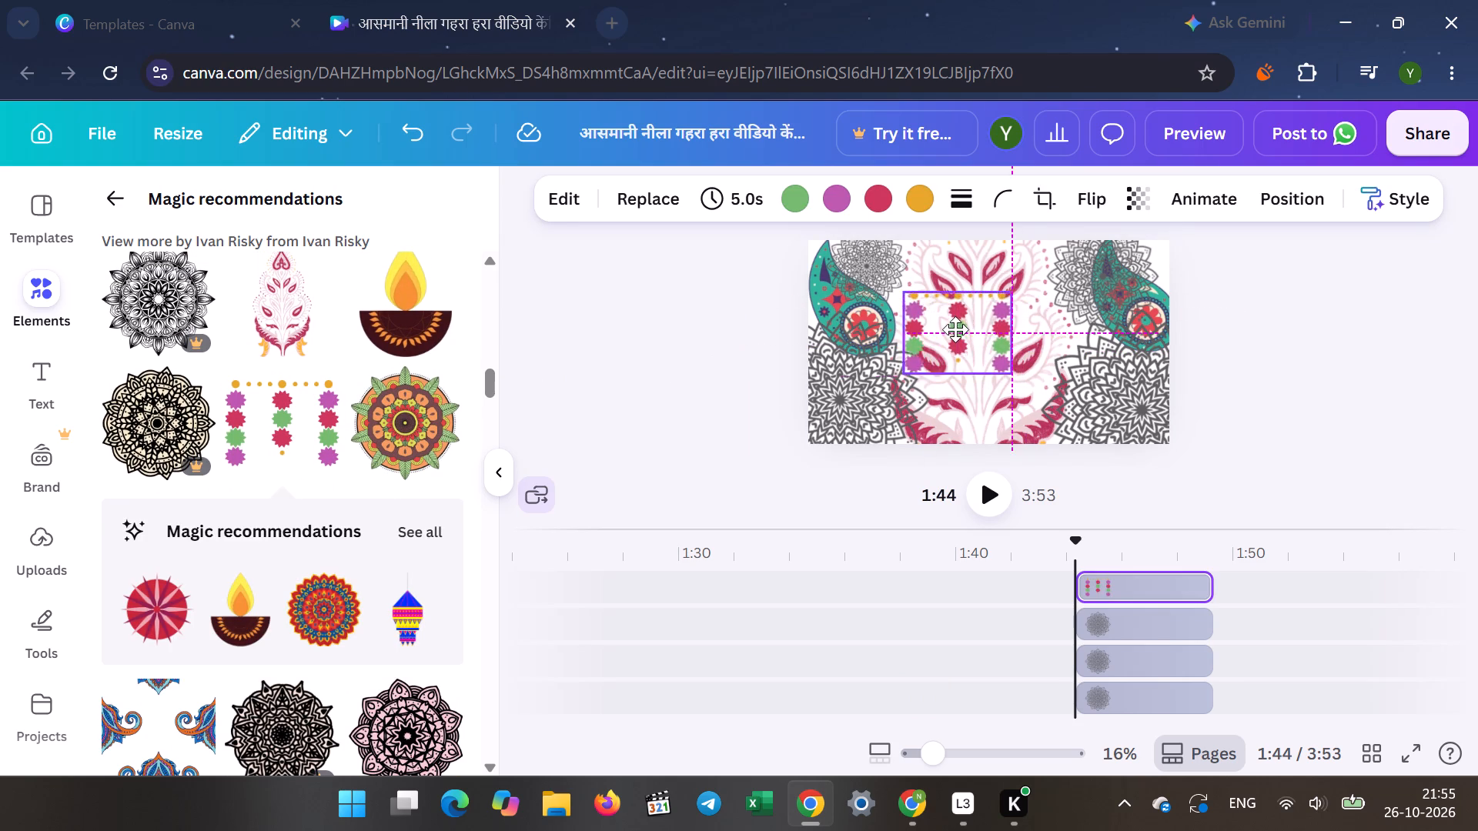
pyautogui.moveTo(955, 329); pyautogui.dragTo(955, 329)
# Advance playback to the cake scene at 2:30 and add the orange-and-green mandala over the frame's upper-right corner.
pyautogui.click(983, 490)
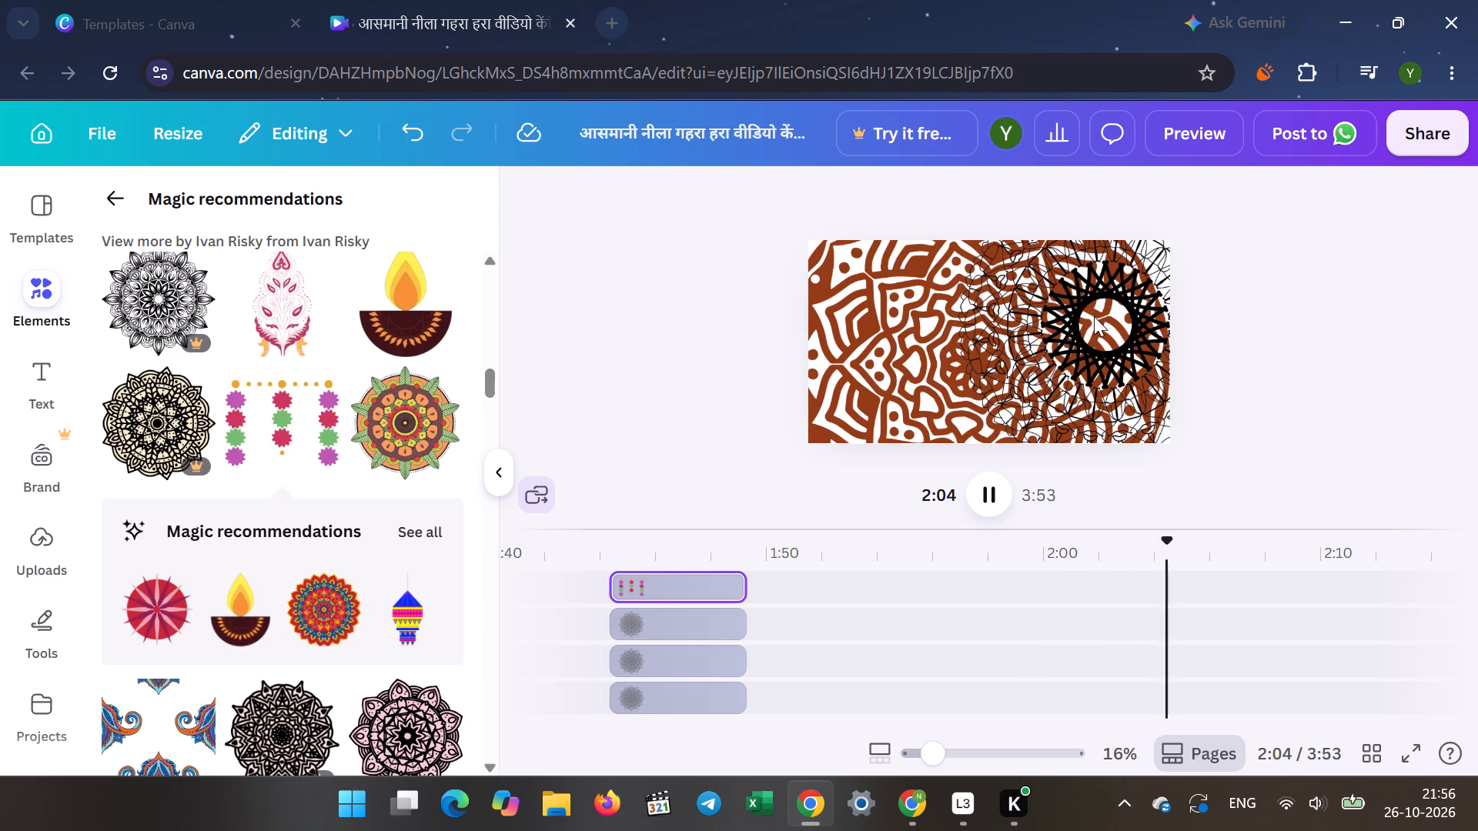
pyautogui.moveTo(1094, 316); pyautogui.dragTo(1120, 291)
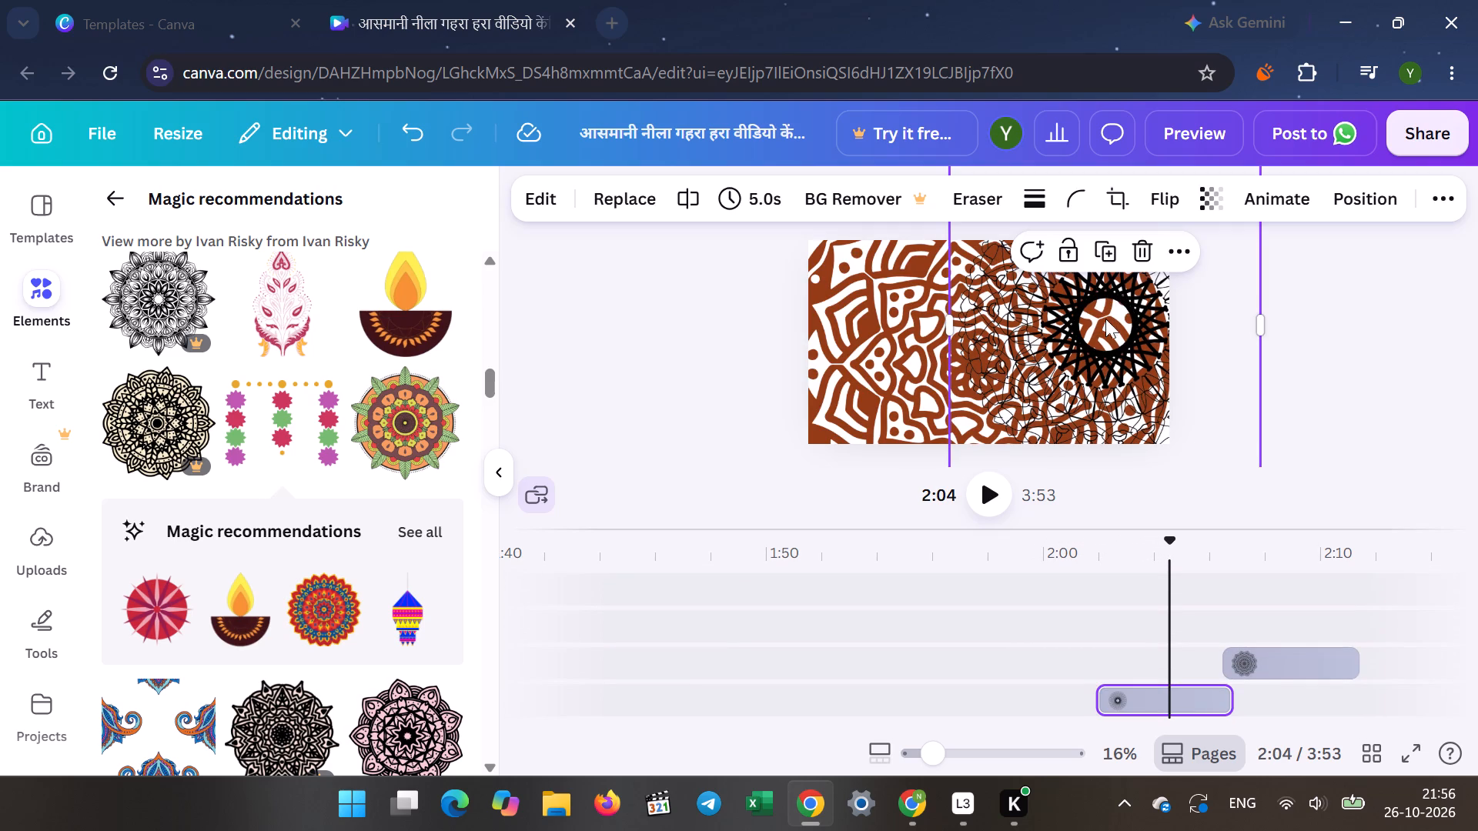
pyautogui.click(986, 503)
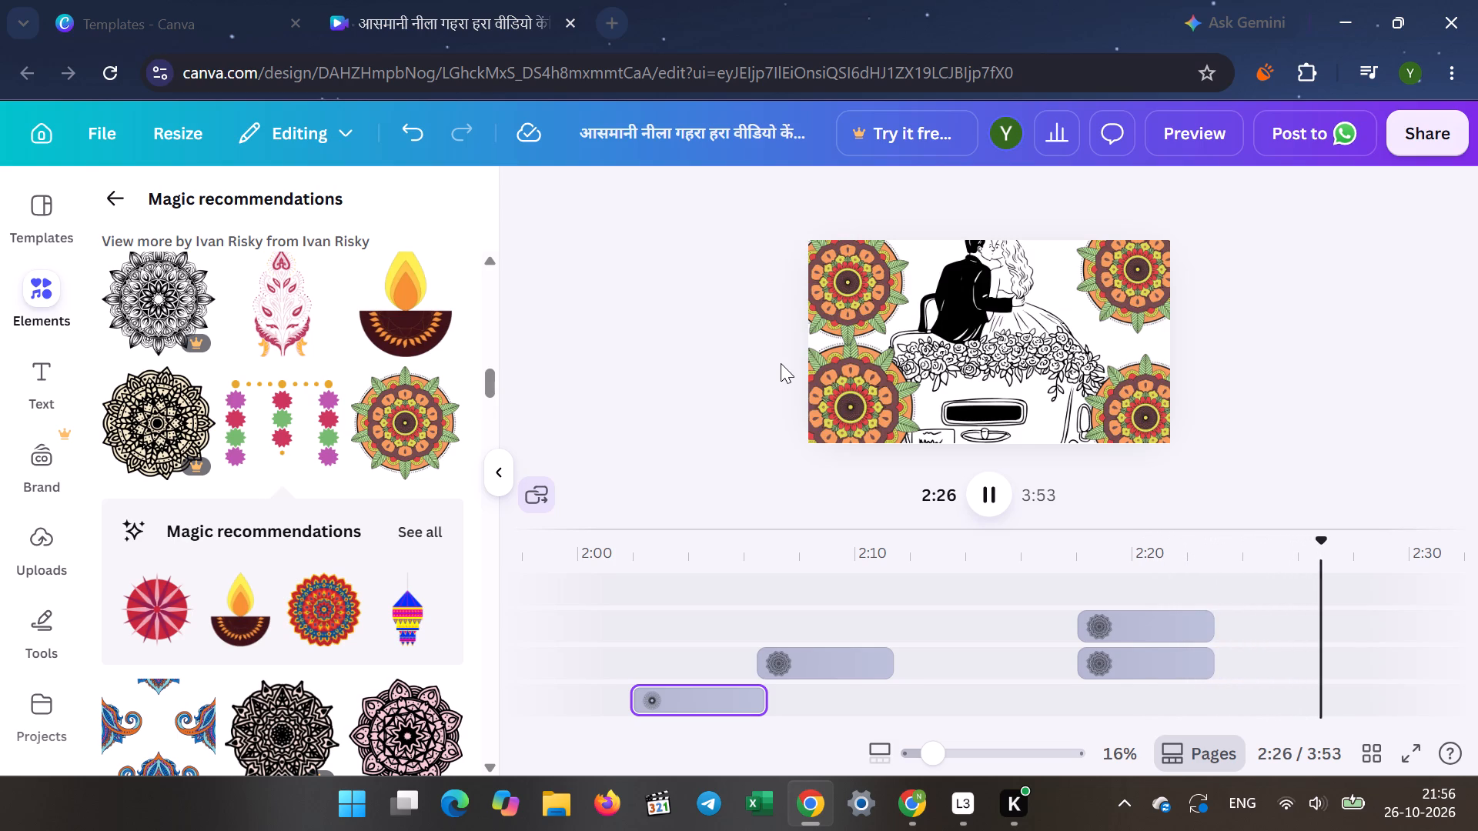
pyautogui.click(411, 443)
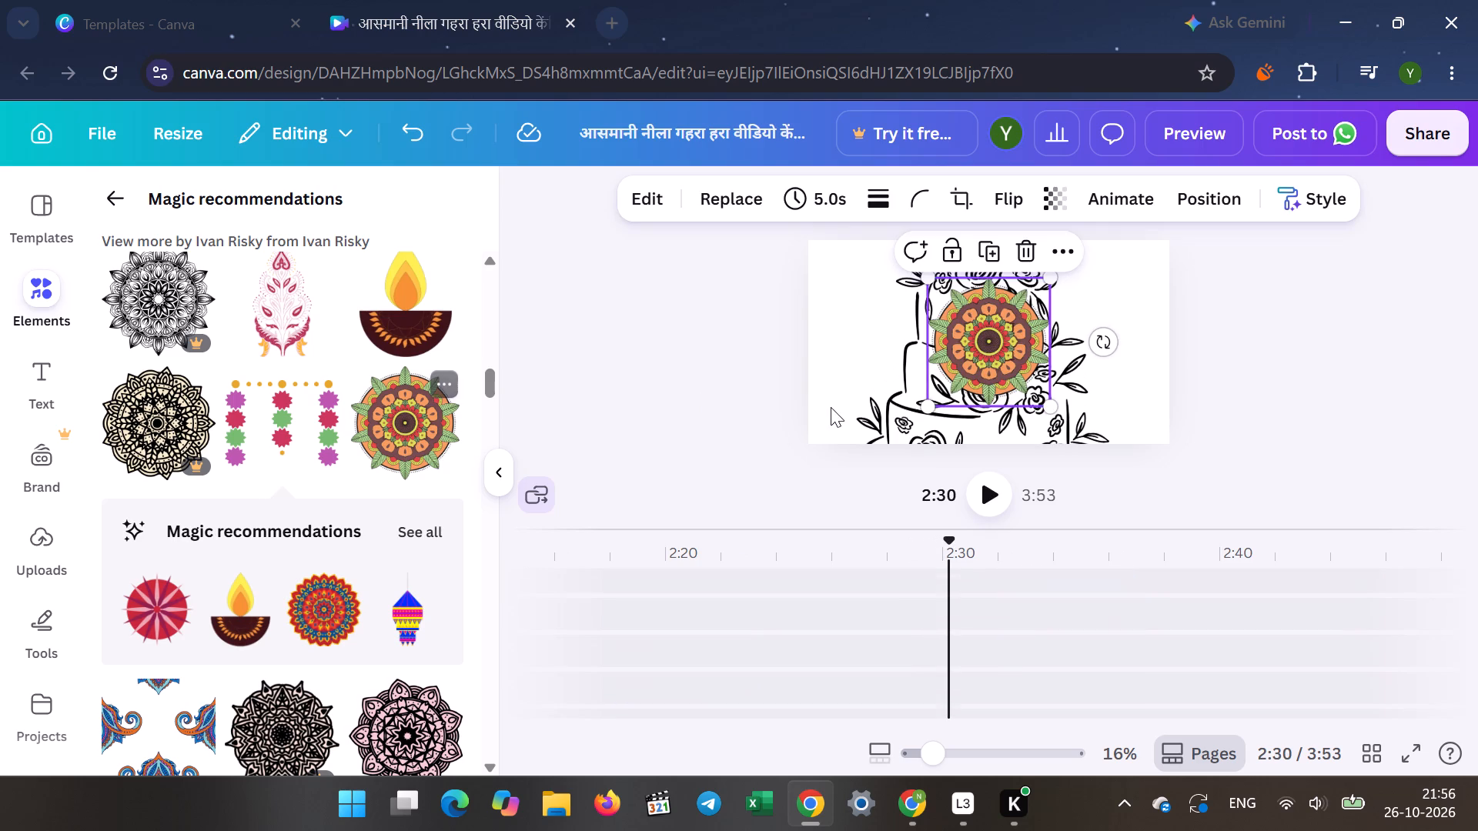
pyautogui.moveTo(989, 347); pyautogui.dragTo(1118, 275)
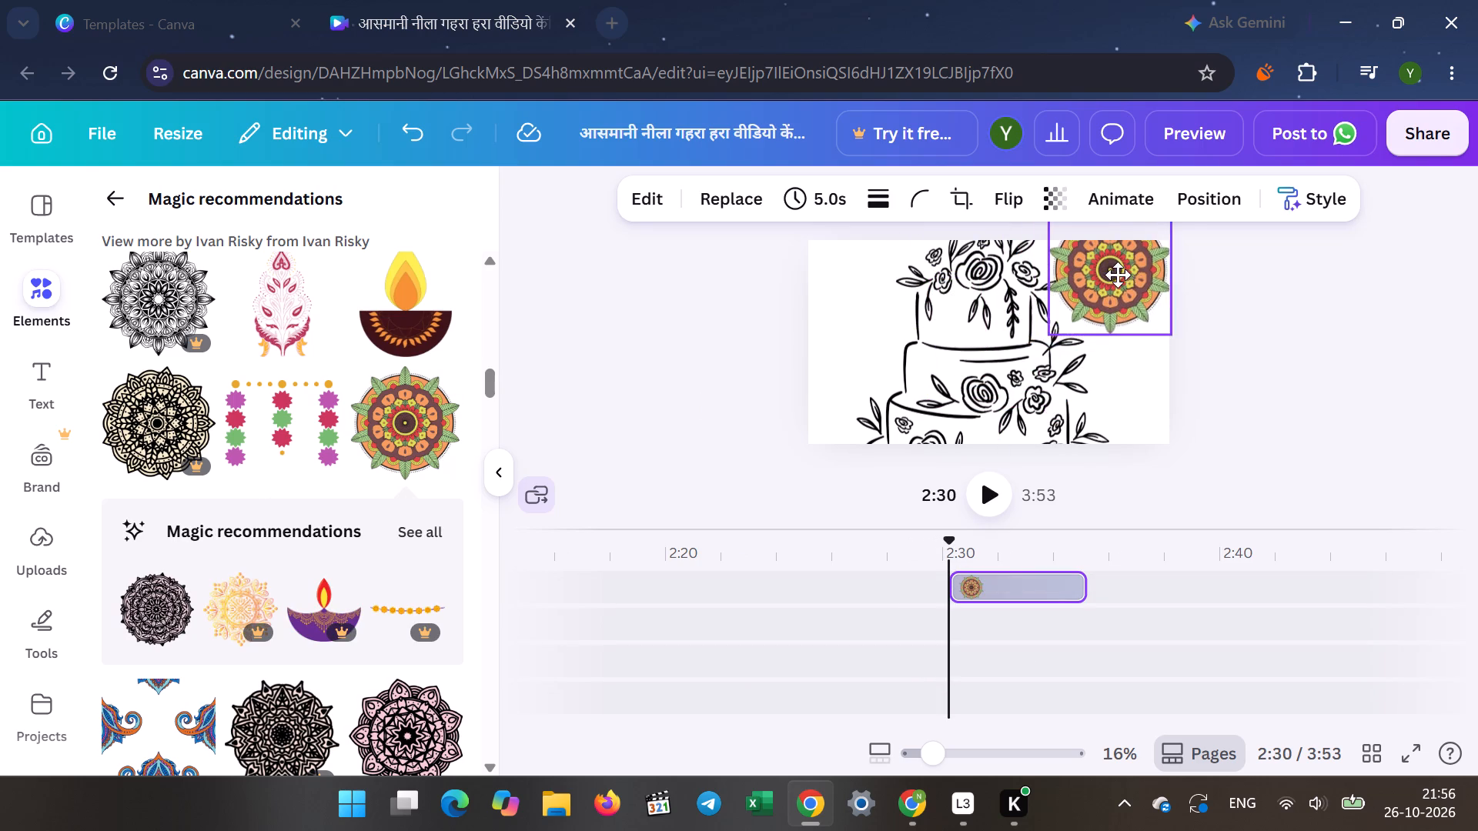
pyautogui.moveTo(1118, 275); pyautogui.dragTo(1122, 288)
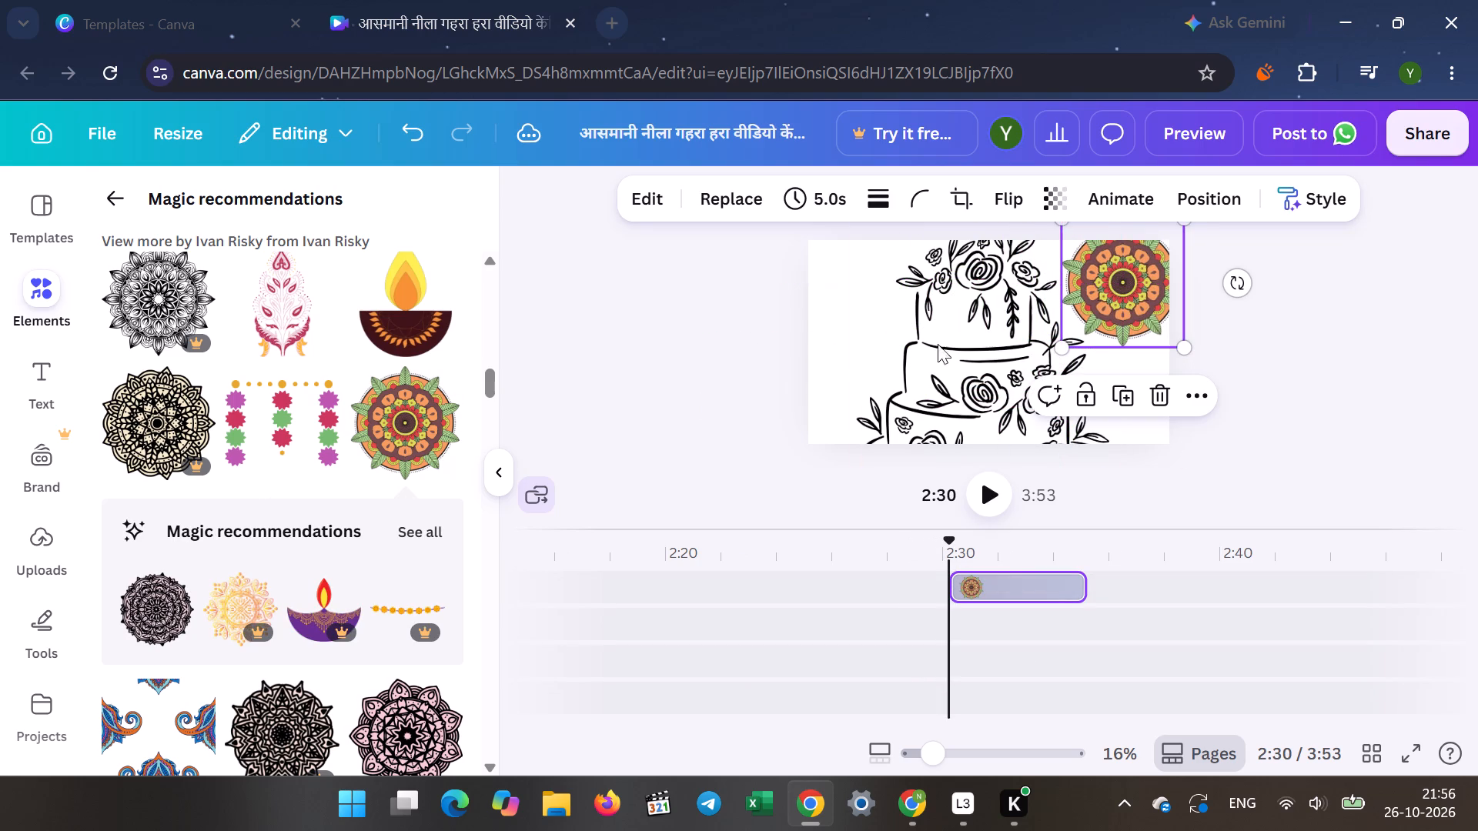
pyautogui.click(720, 345)
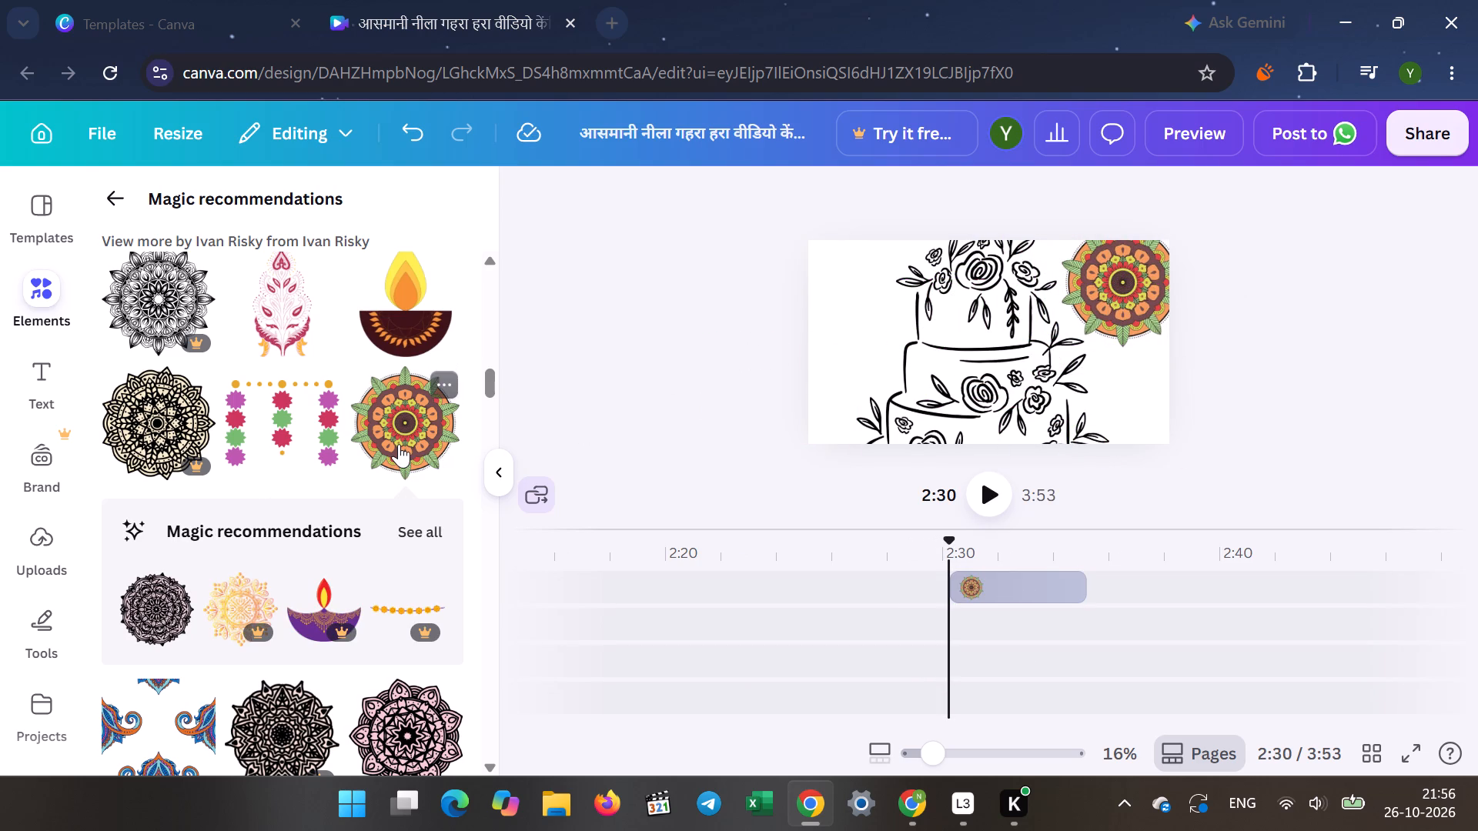
# Add another orange-and-green mandala at 2:30 over the frame's upper-left corner, beside the cake.
pyautogui.click(399, 444)
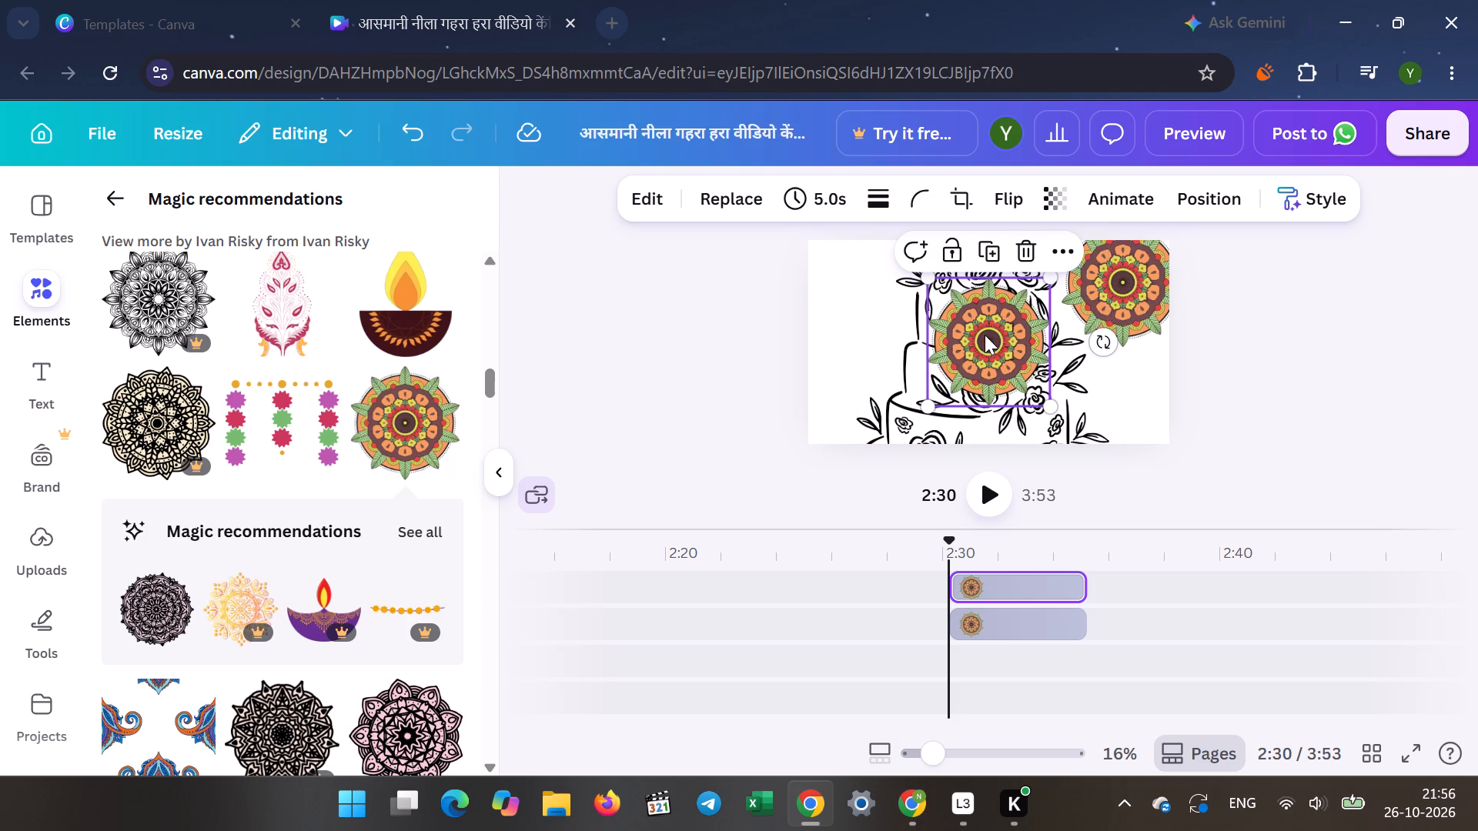
pyautogui.moveTo(985, 335); pyautogui.dragTo(846, 290)
pyautogui.click(731, 292)
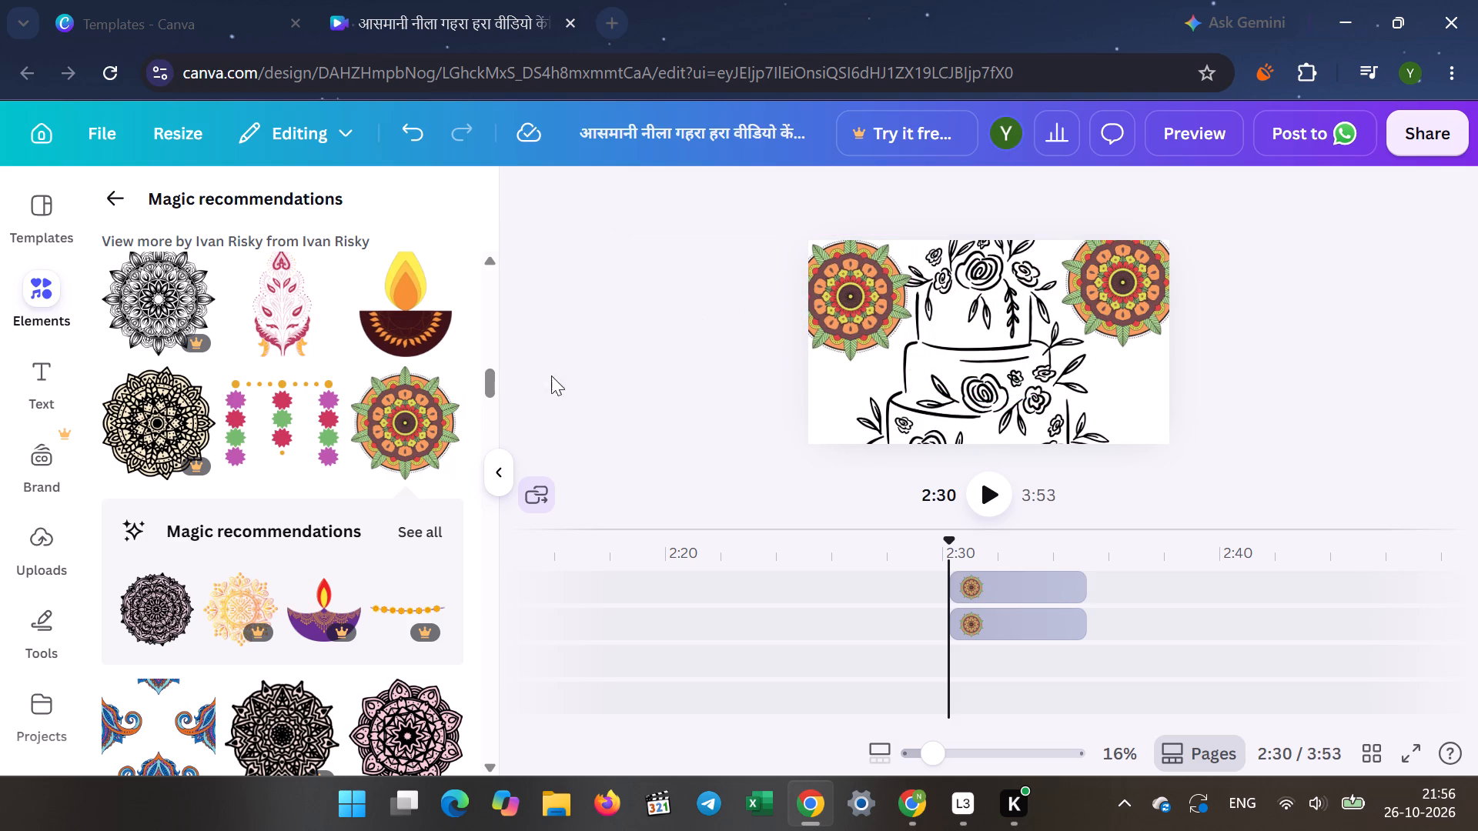
# Add an orange-and-green mandala at 2:30 in the frame's lower-right corner, directly below the upper-right one.
pyautogui.click(408, 438)
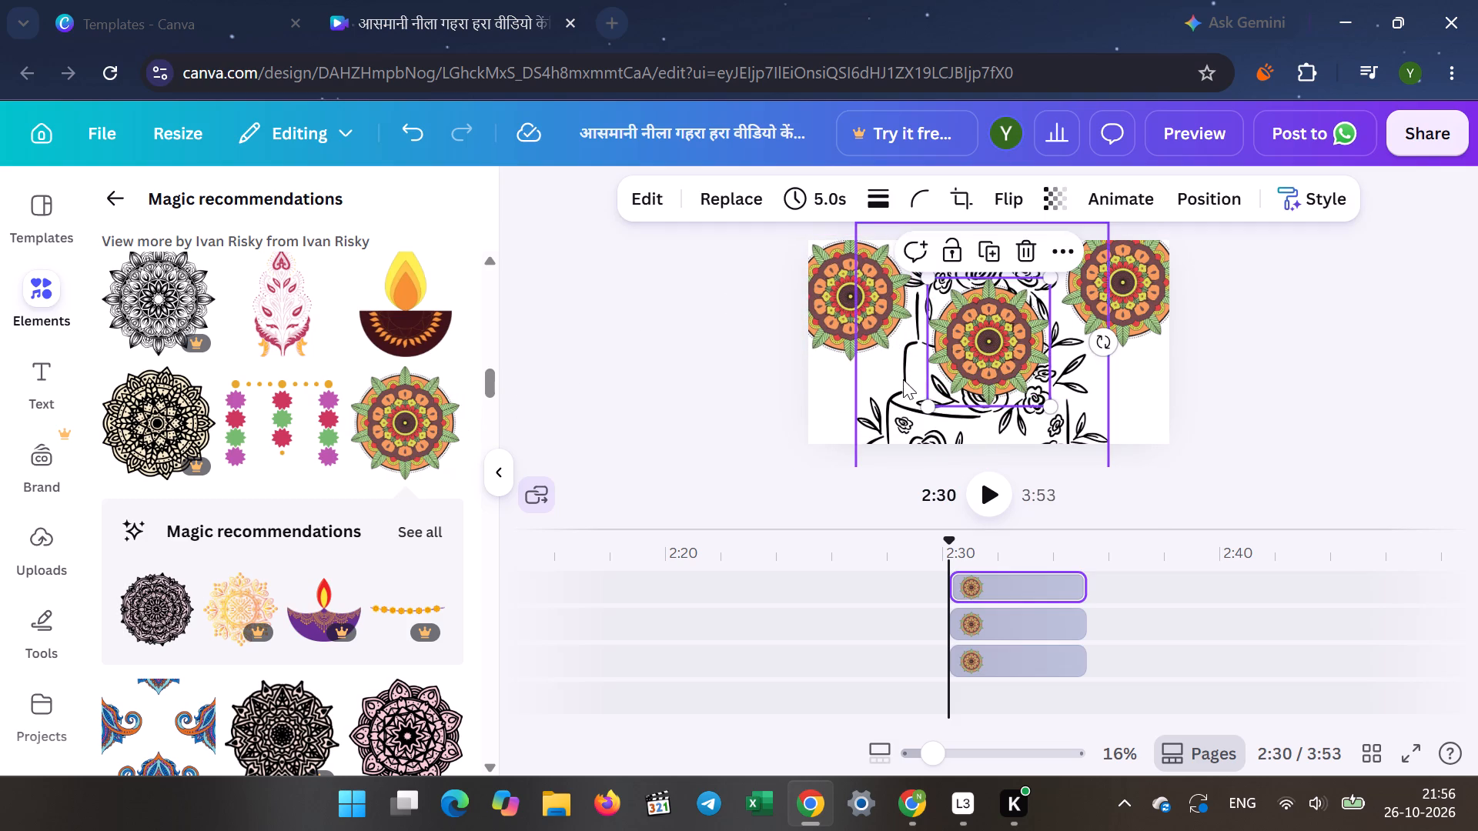
pyautogui.moveTo(965, 335); pyautogui.dragTo(1106, 395)
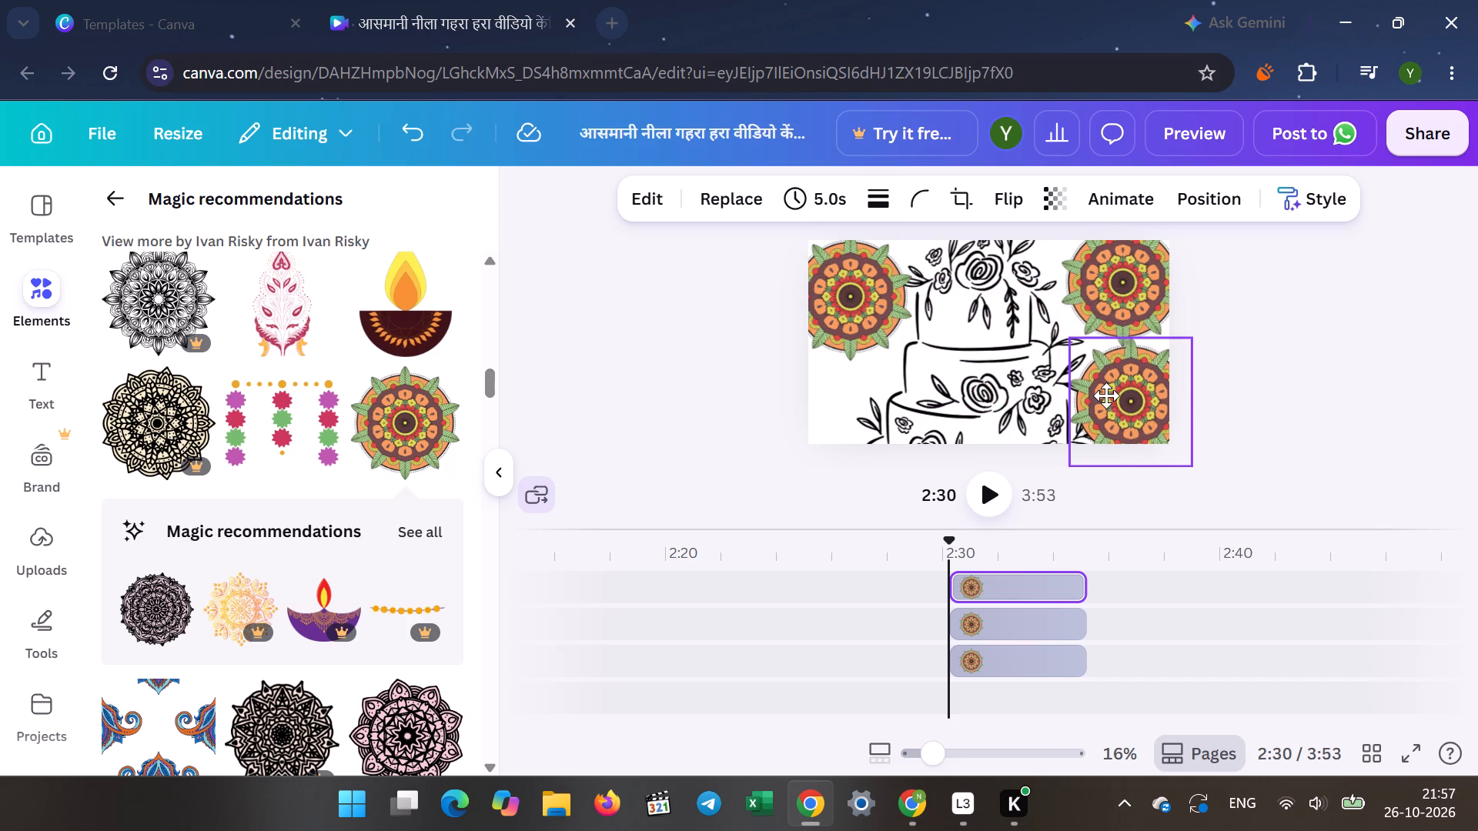
pyautogui.moveTo(1106, 395); pyautogui.dragTo(1105, 382)
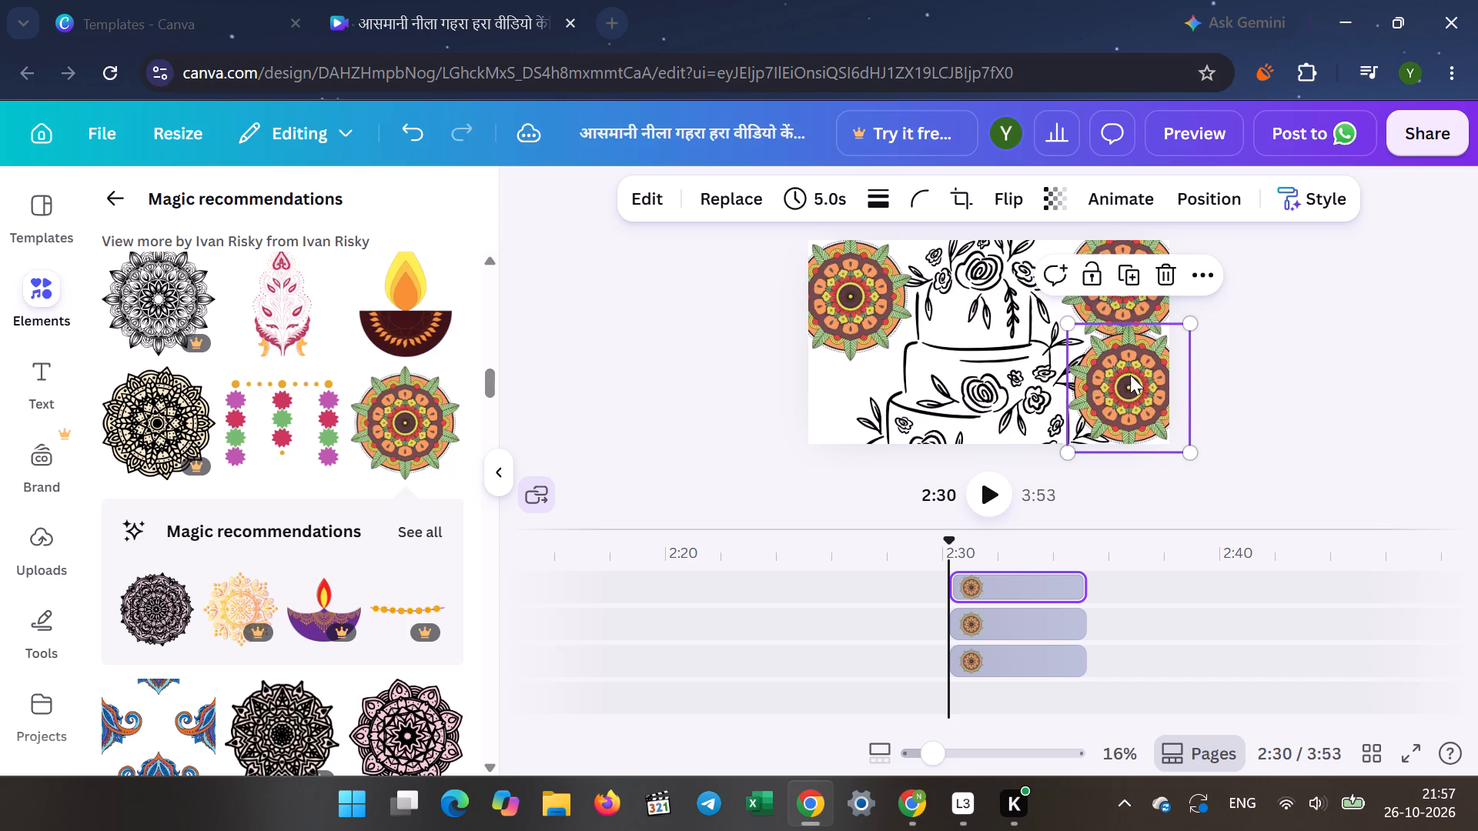
pyautogui.click(1316, 288)
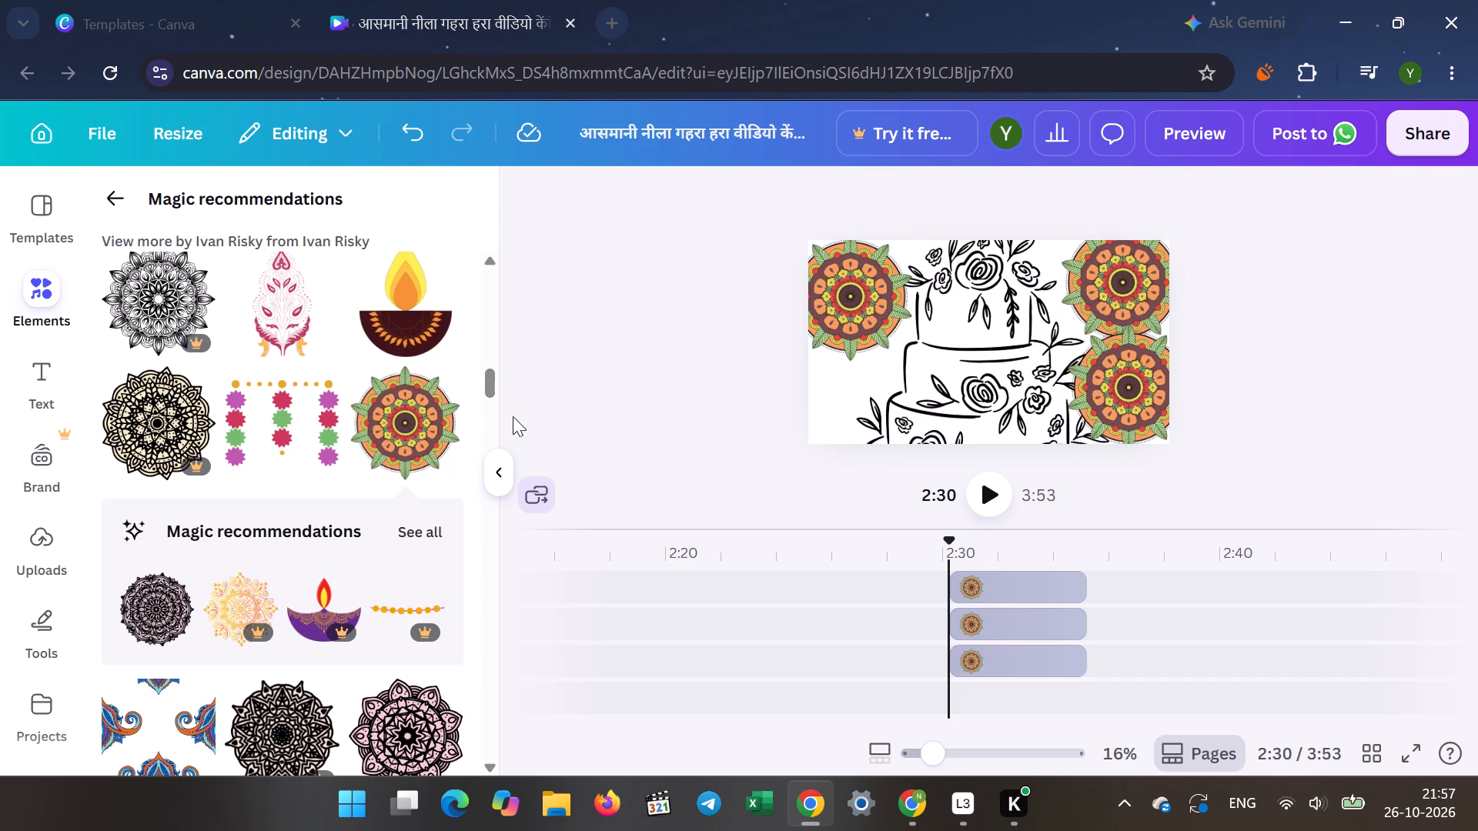
# Add an orange-and-green mandala at 2:30 in the frame's lower-left corner, directly below the upper-left one.
pyautogui.click(399, 436)
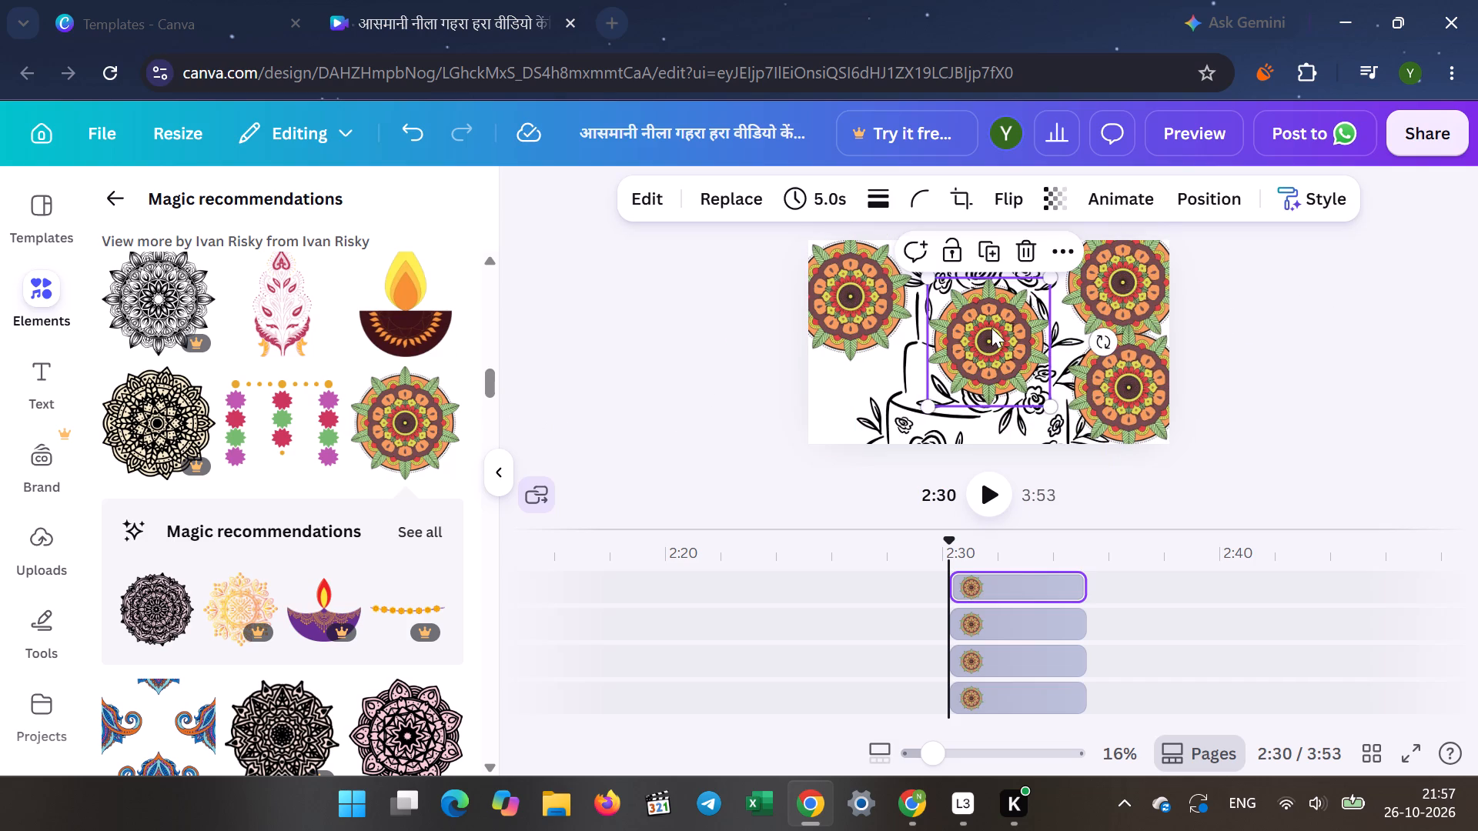
pyautogui.moveTo(988, 322); pyautogui.dragTo(835, 397)
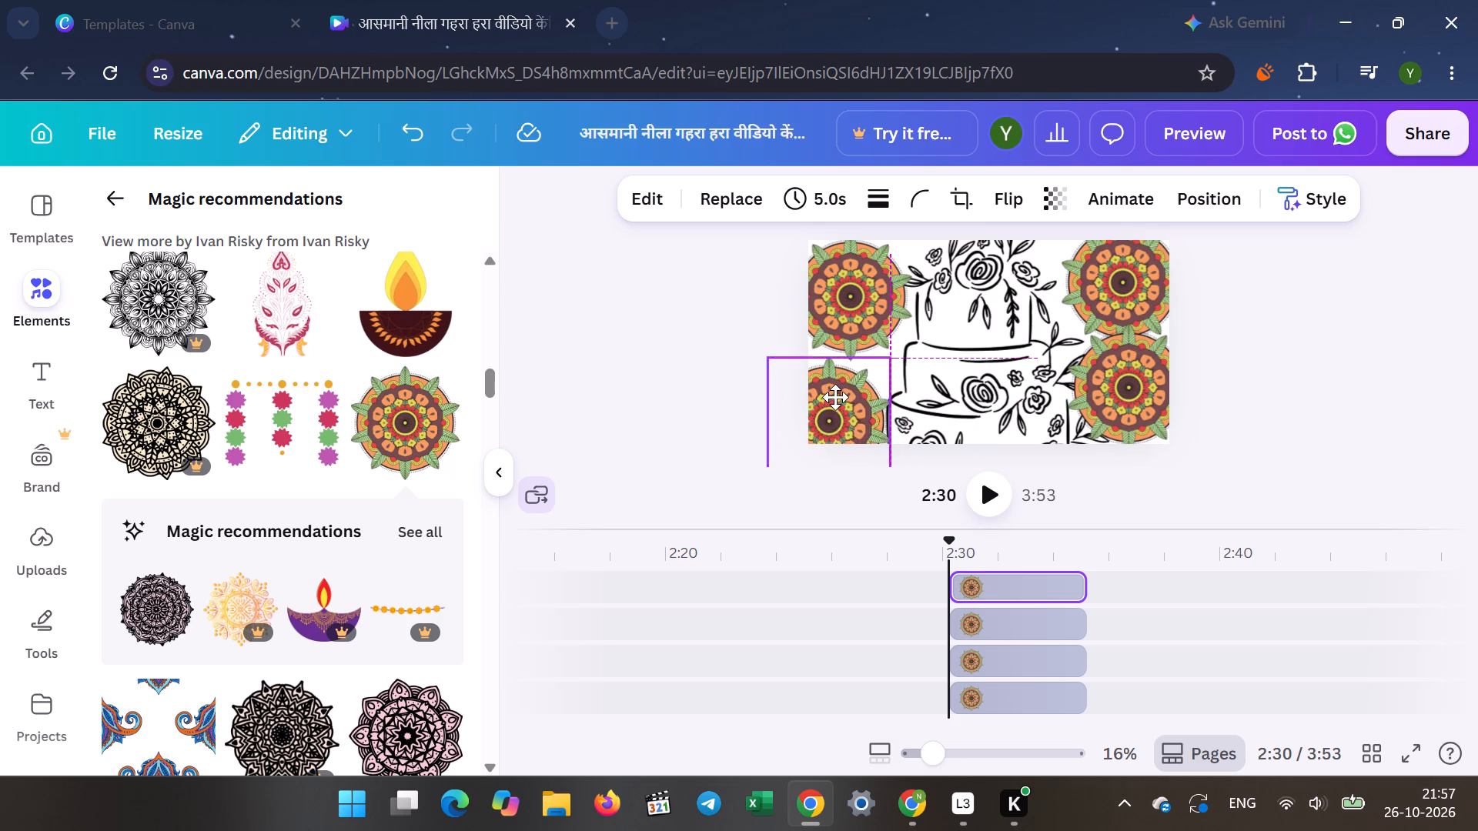
pyautogui.moveTo(835, 397); pyautogui.dragTo(843, 385)
pyautogui.click(718, 334)
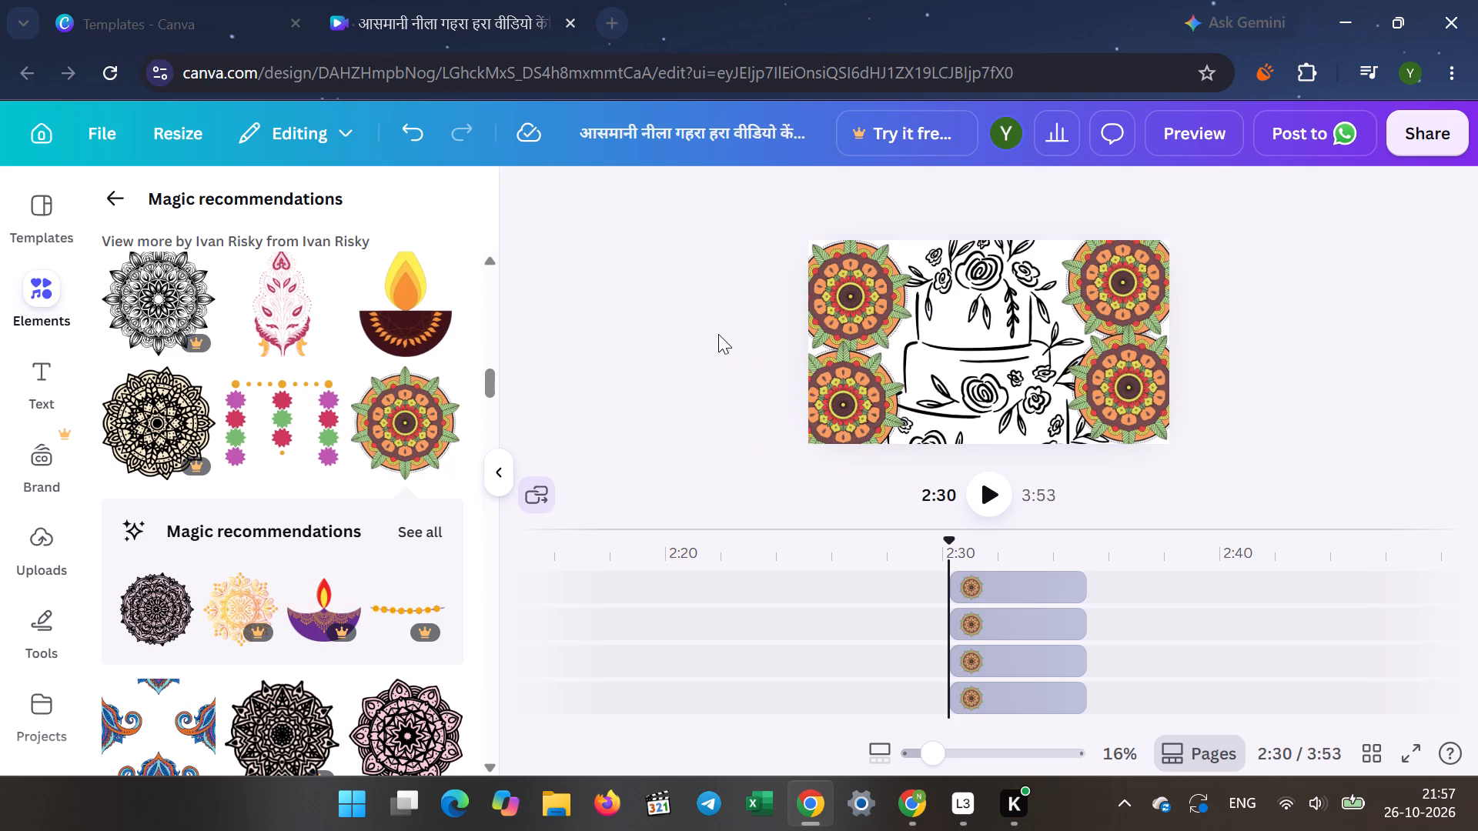
# Add an orange-and-green mandala at 2:30 along the frame's bottom edge, beside the lower-right corner mandala.
pyautogui.click(425, 442)
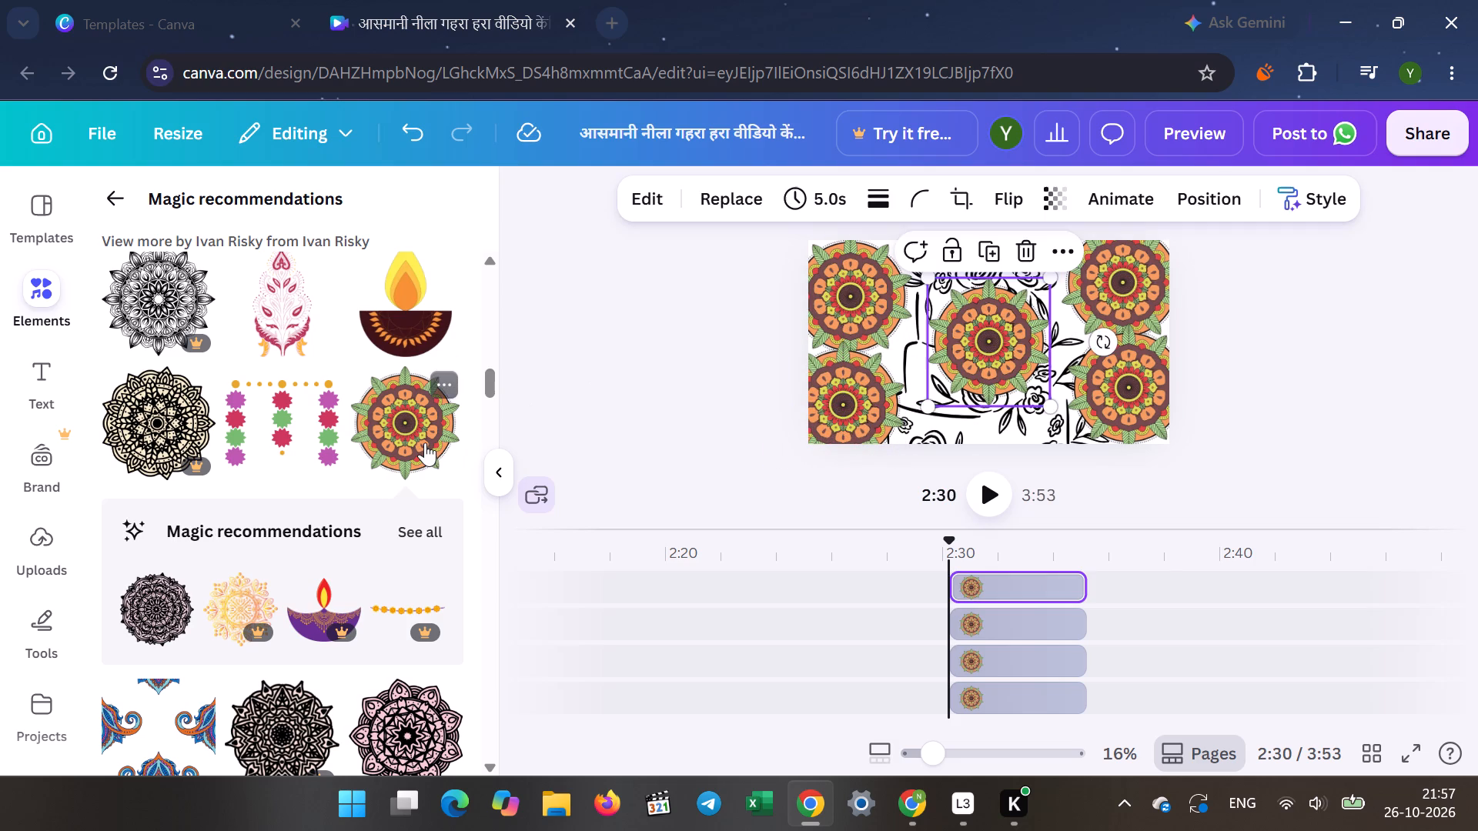
pyautogui.moveTo(983, 341); pyautogui.dragTo(992, 352)
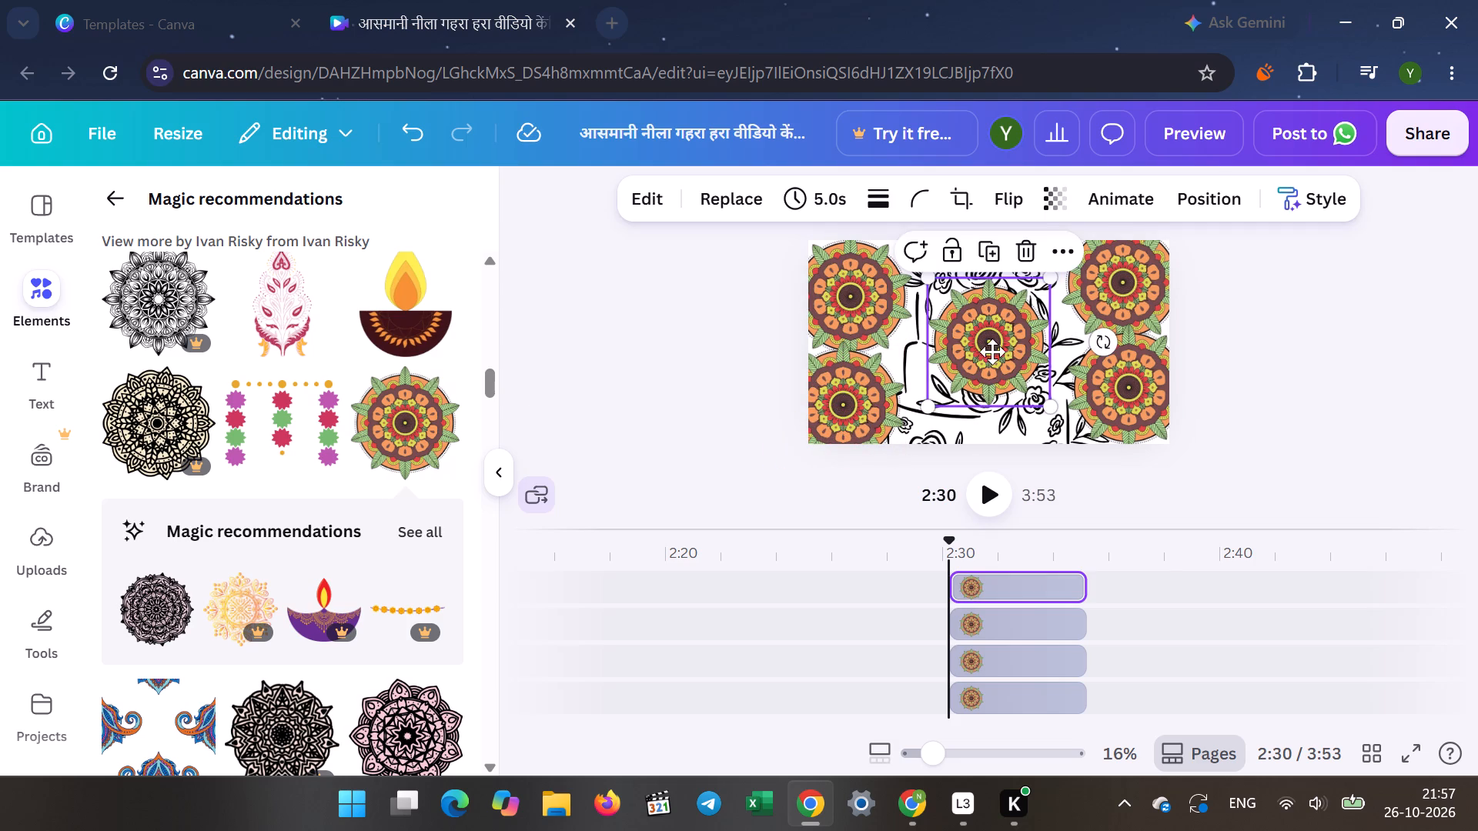
pyautogui.moveTo(992, 352); pyautogui.dragTo(1018, 396)
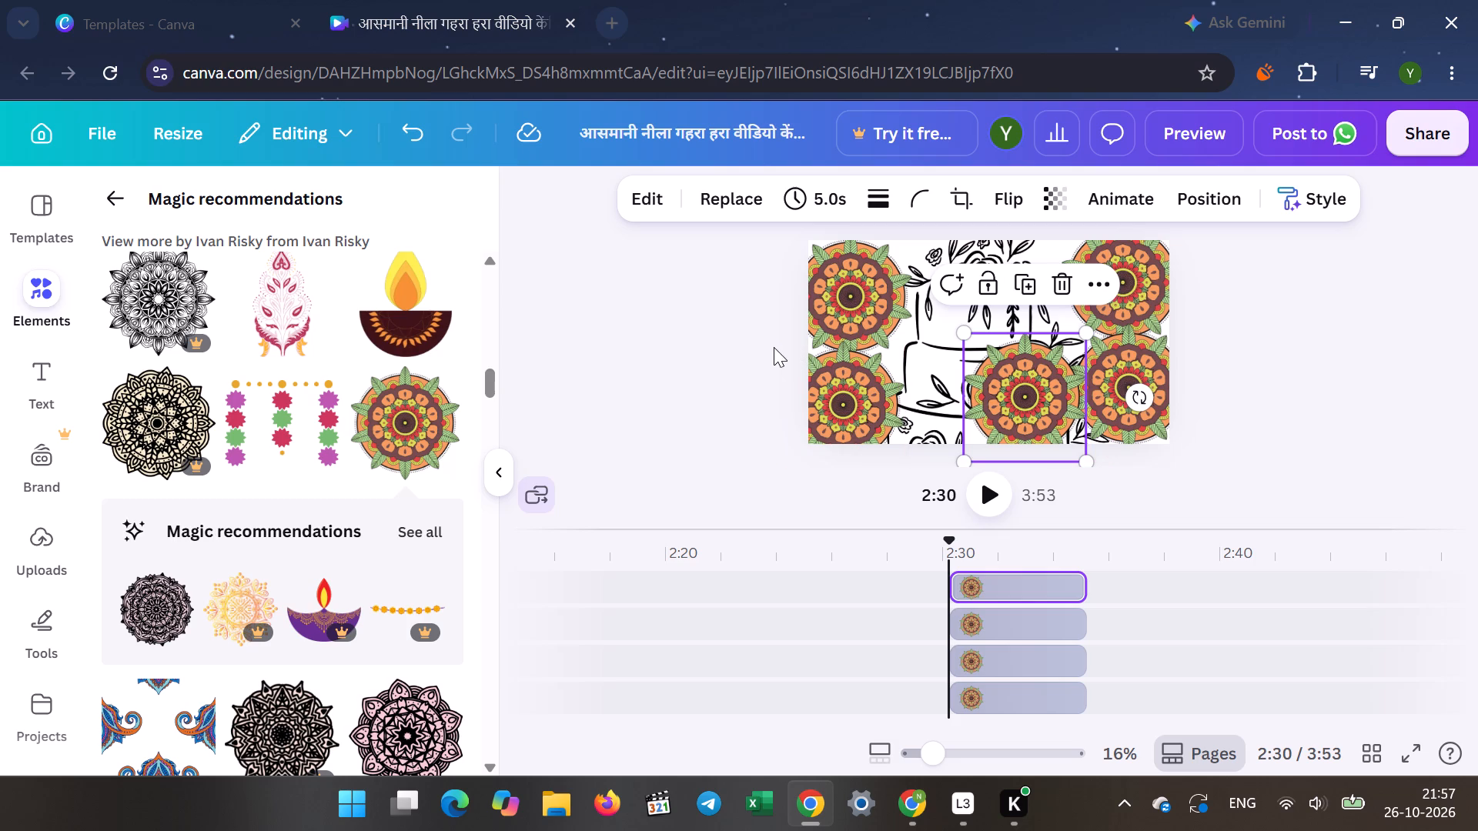
pyautogui.click(774, 347)
# Add an orange-and-green mandala at 2:30 along the frame's top edge, beside the upper-left corner mandala.
pyautogui.click(446, 438)
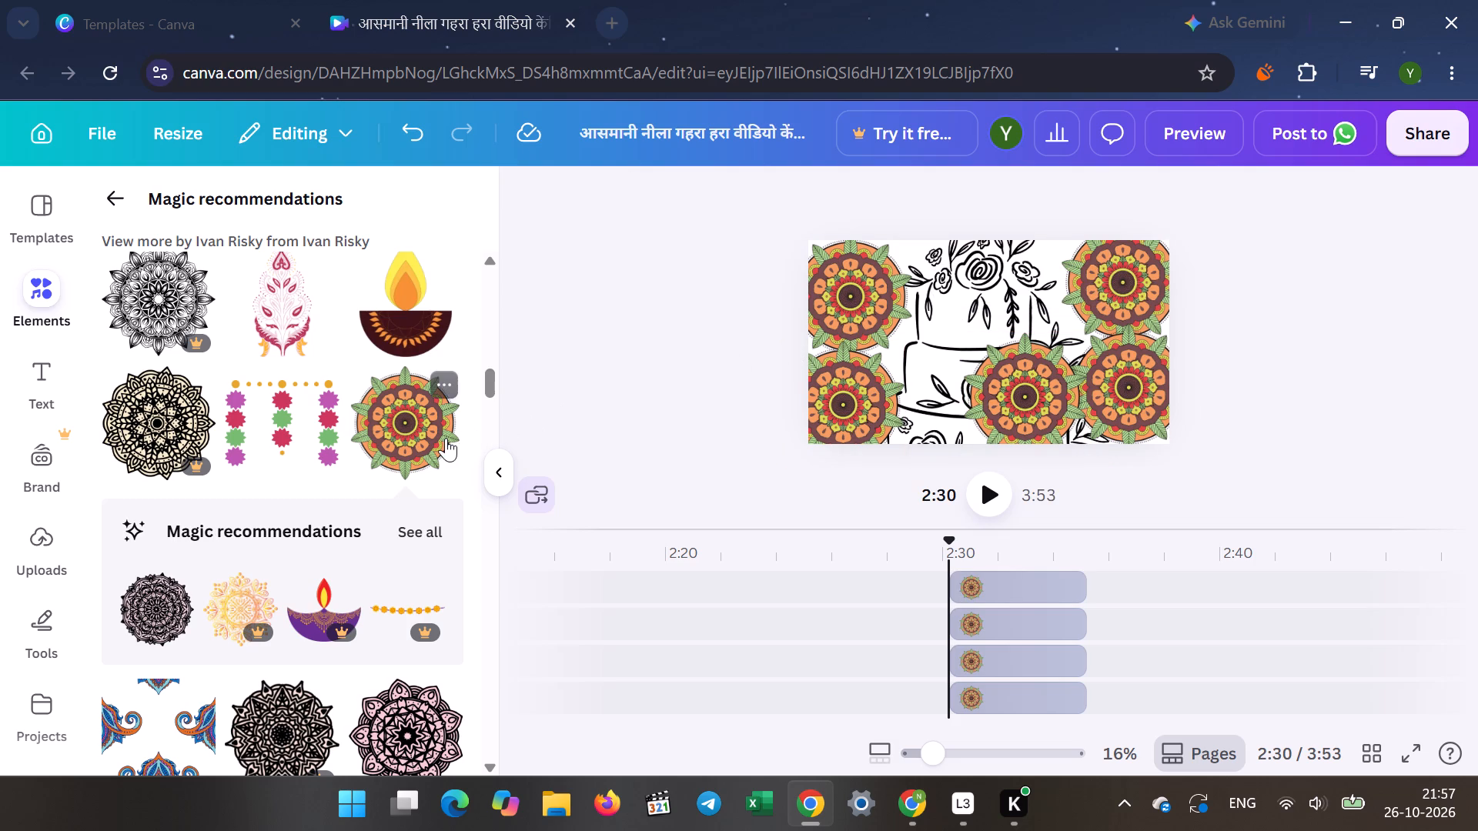
pyautogui.moveTo(998, 319); pyautogui.dragTo(964, 311)
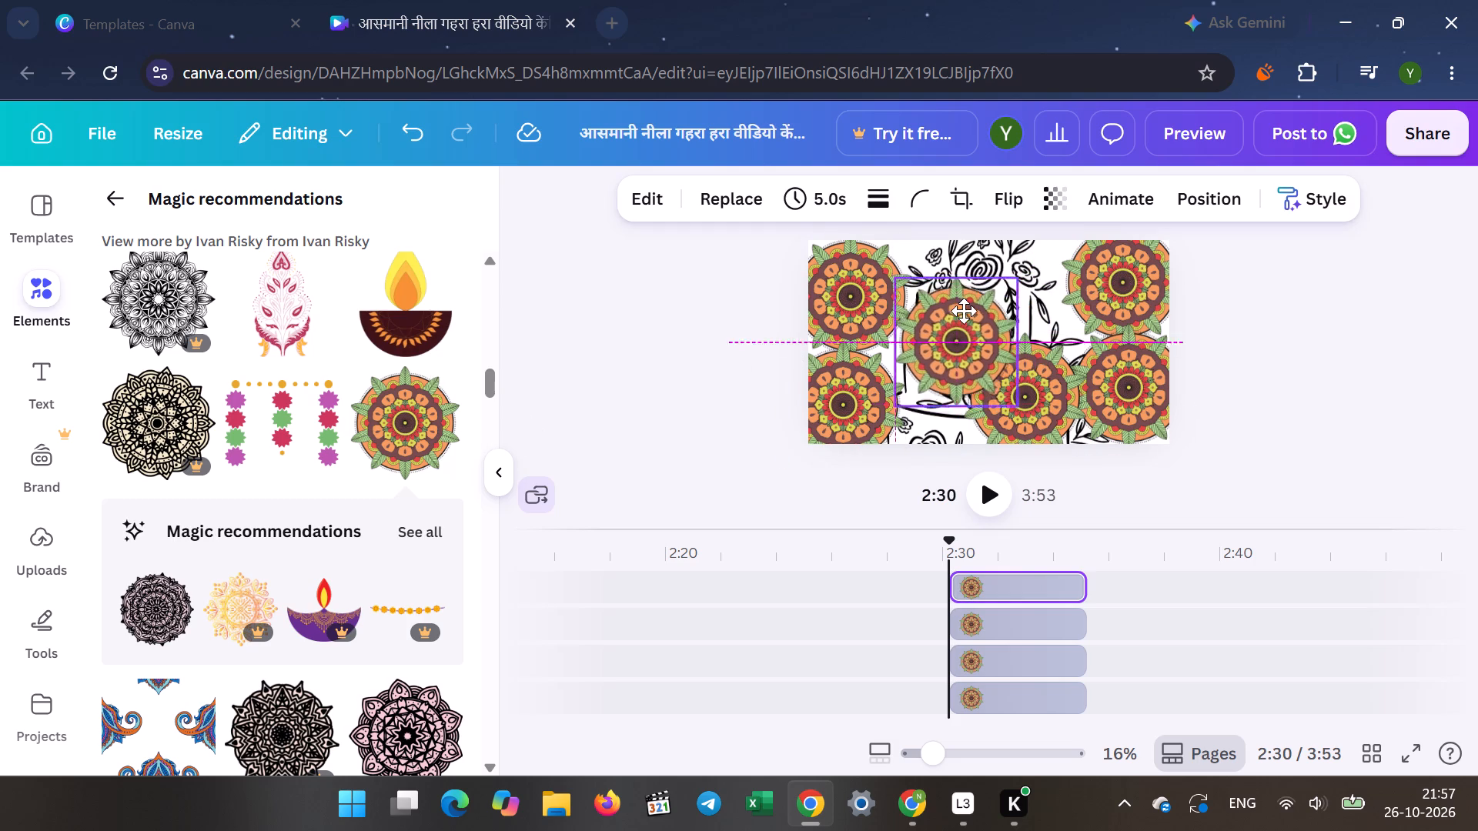
pyautogui.moveTo(964, 311); pyautogui.dragTo(958, 276)
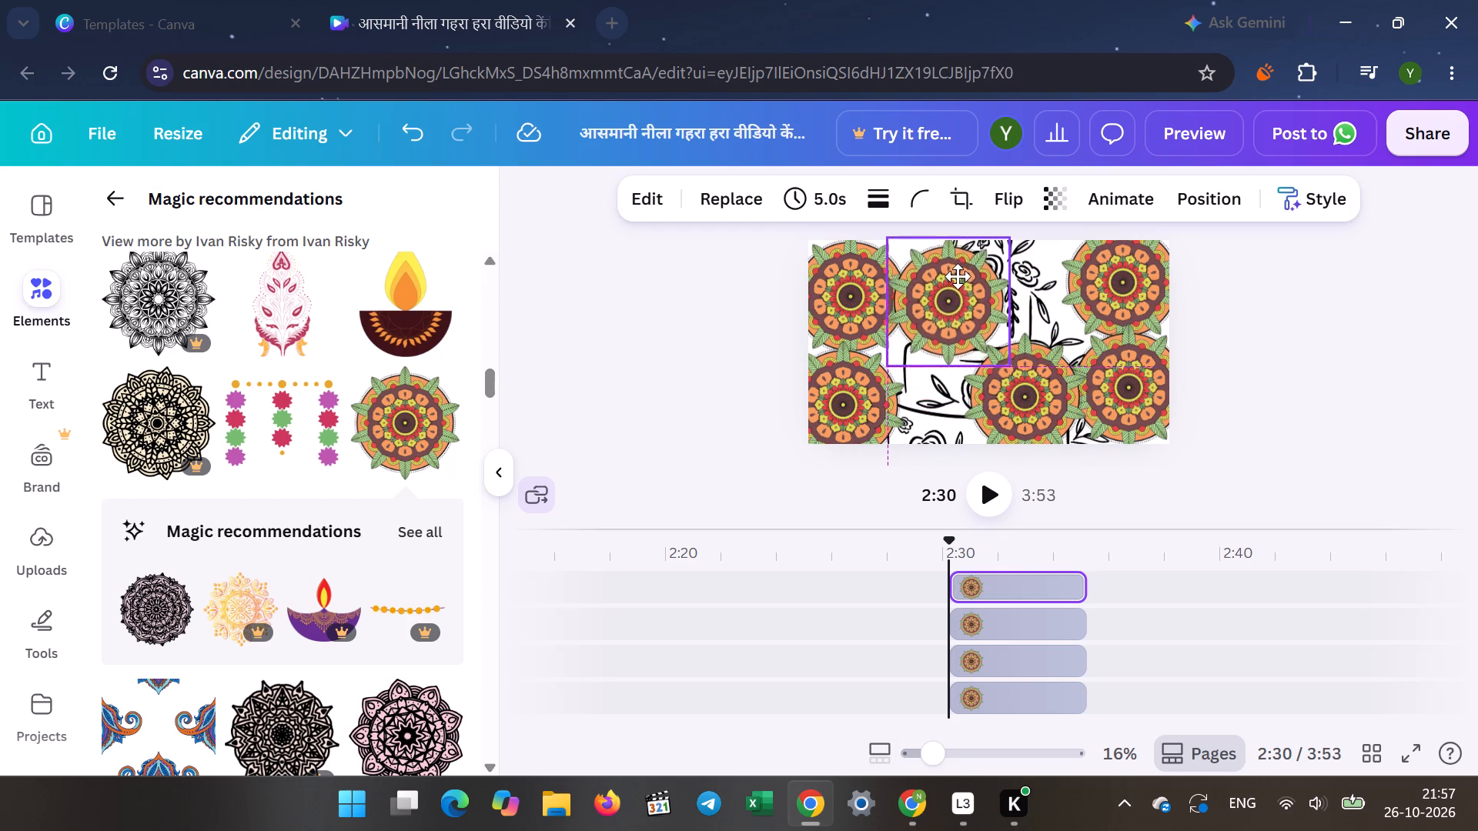
pyautogui.moveTo(958, 276); pyautogui.dragTo(952, 274)
pyautogui.click(694, 302)
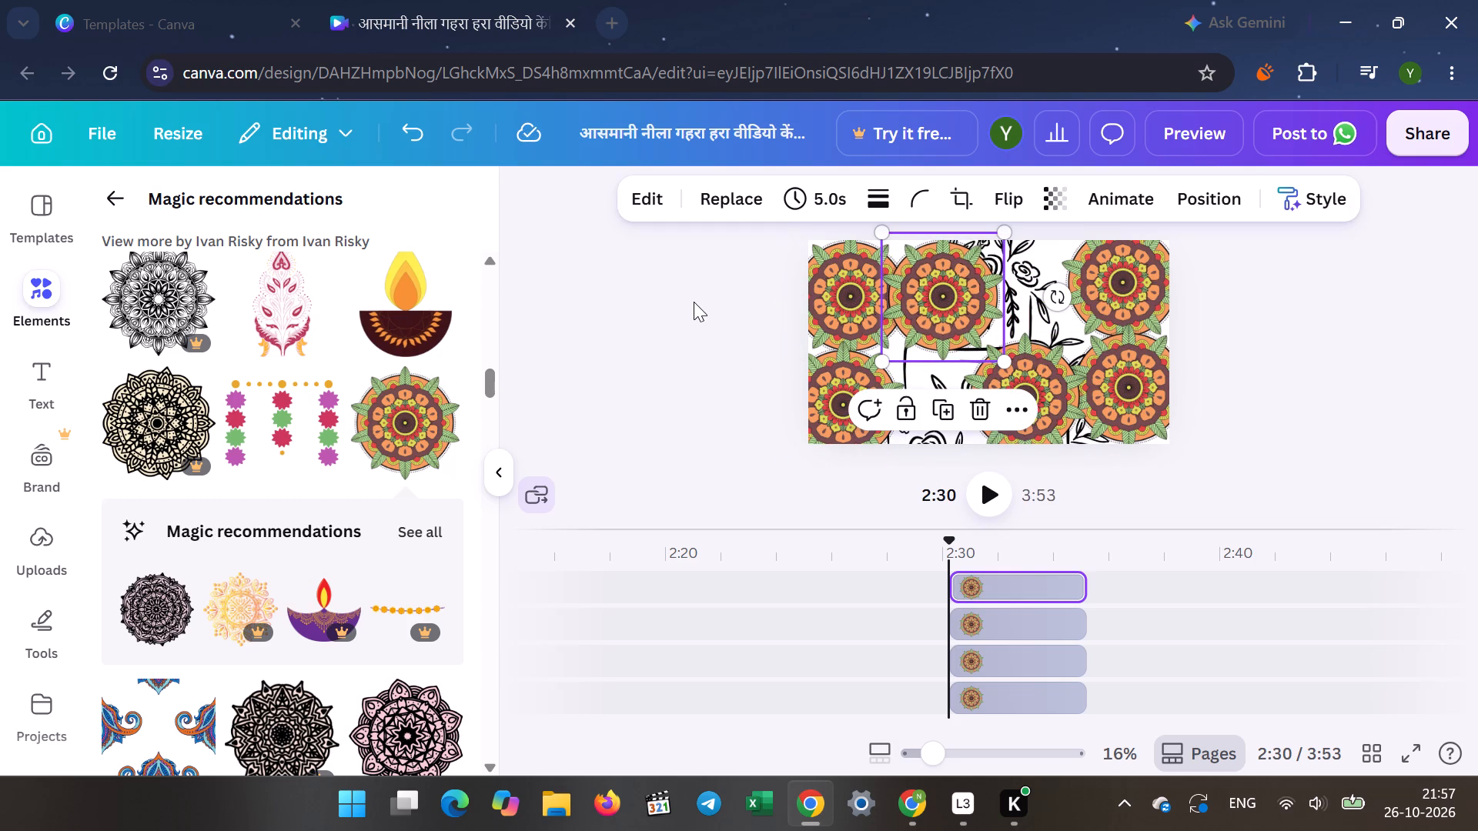
# Add an orange-and-green mandala at 2:30 in the remaining top-edge gap, beside the upper-right corner mandala.
pyautogui.click(440, 441)
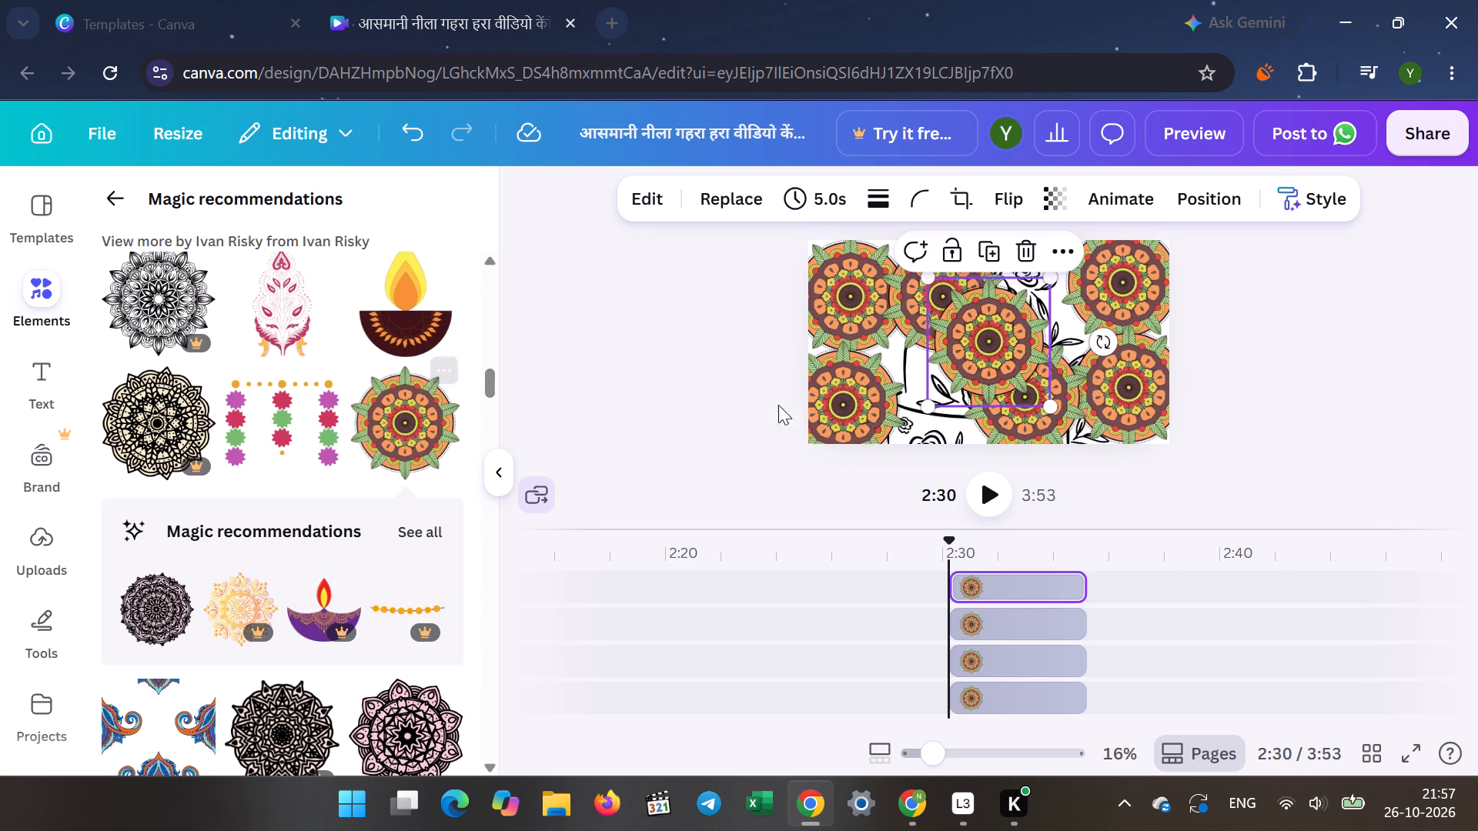
pyautogui.moveTo(980, 342); pyautogui.dragTo(1018, 303)
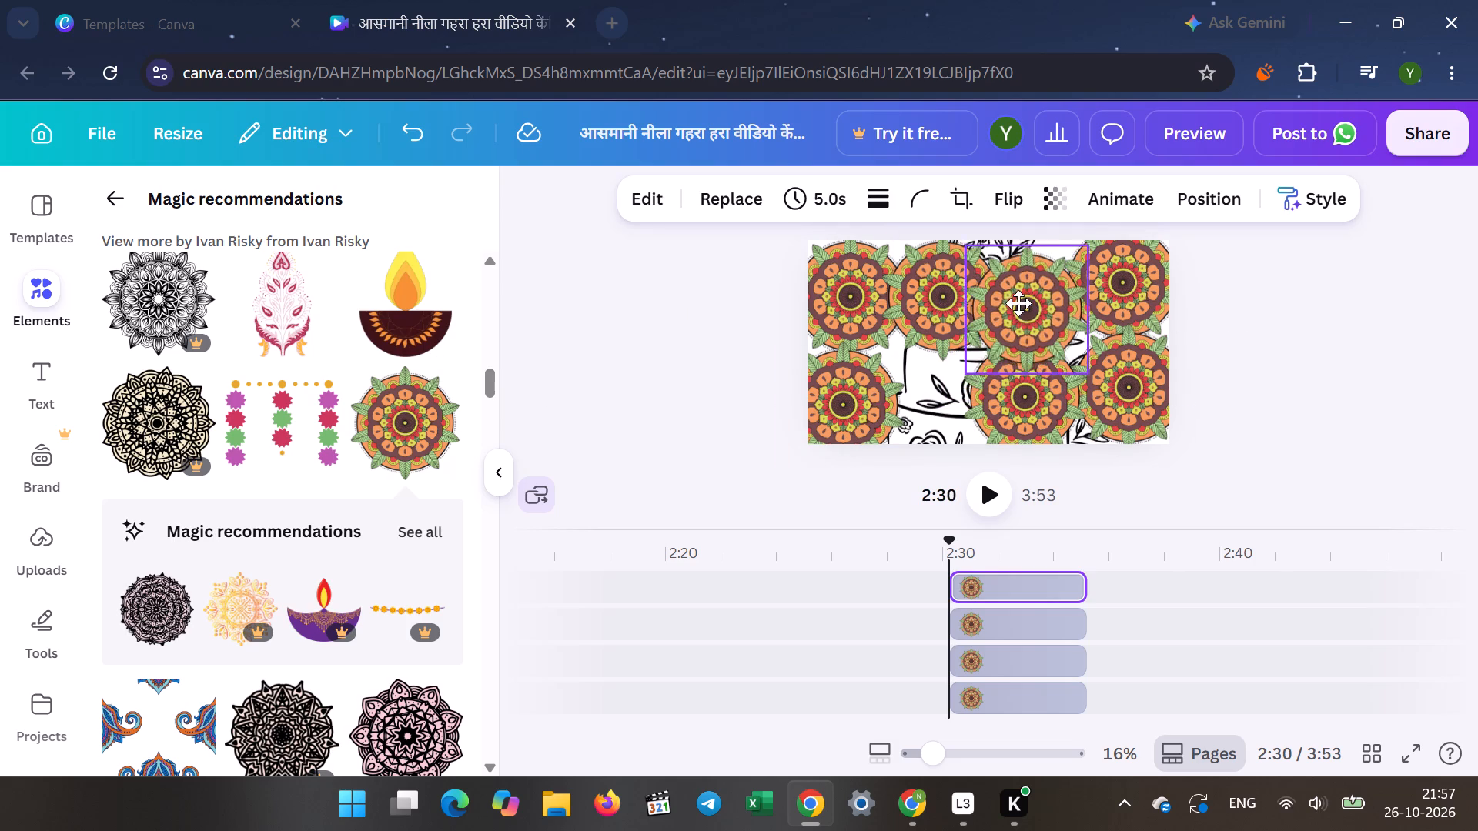
pyautogui.moveTo(1018, 303); pyautogui.dragTo(1021, 289)
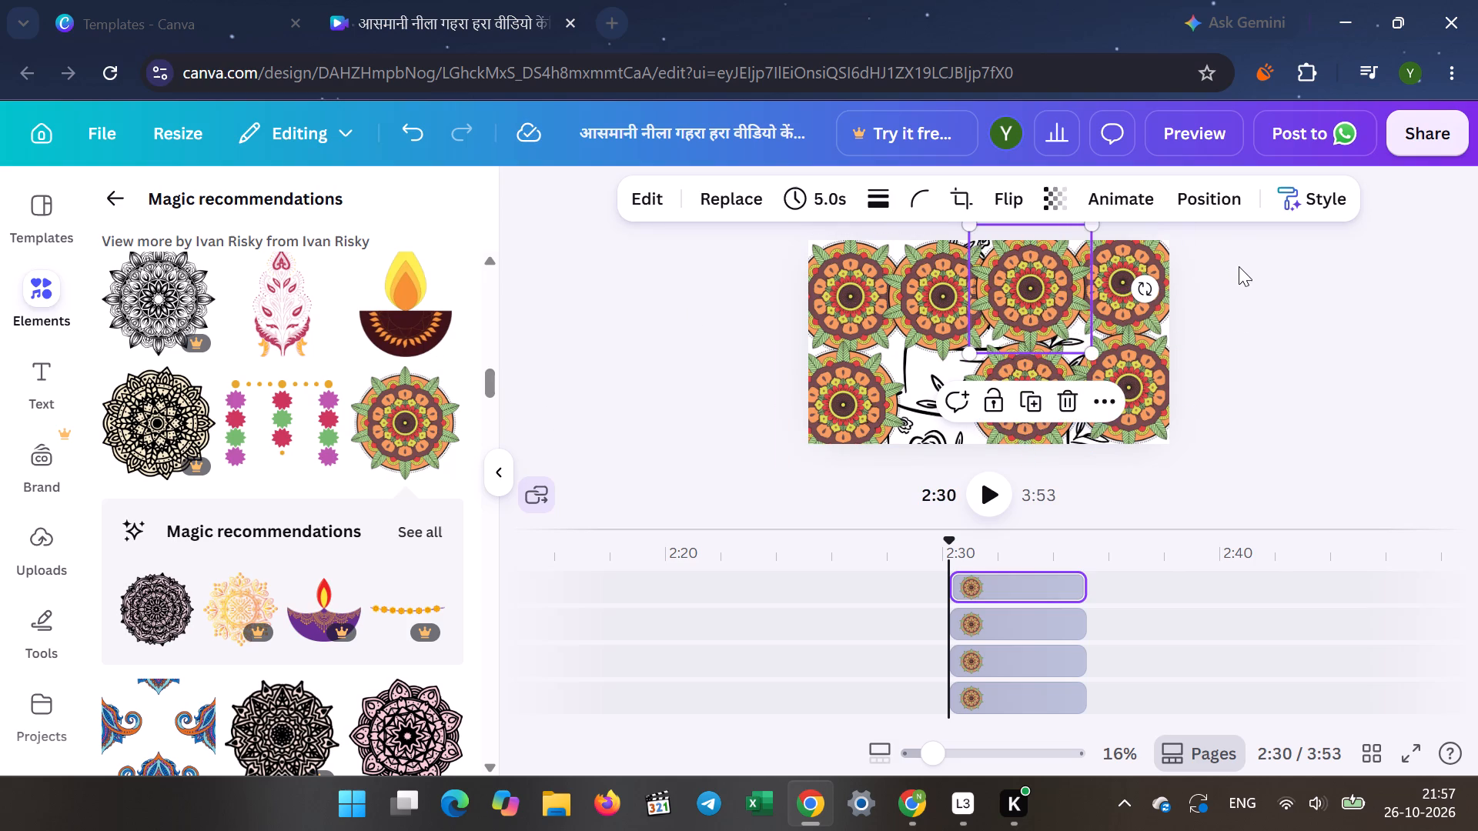
pyautogui.click(1239, 266)
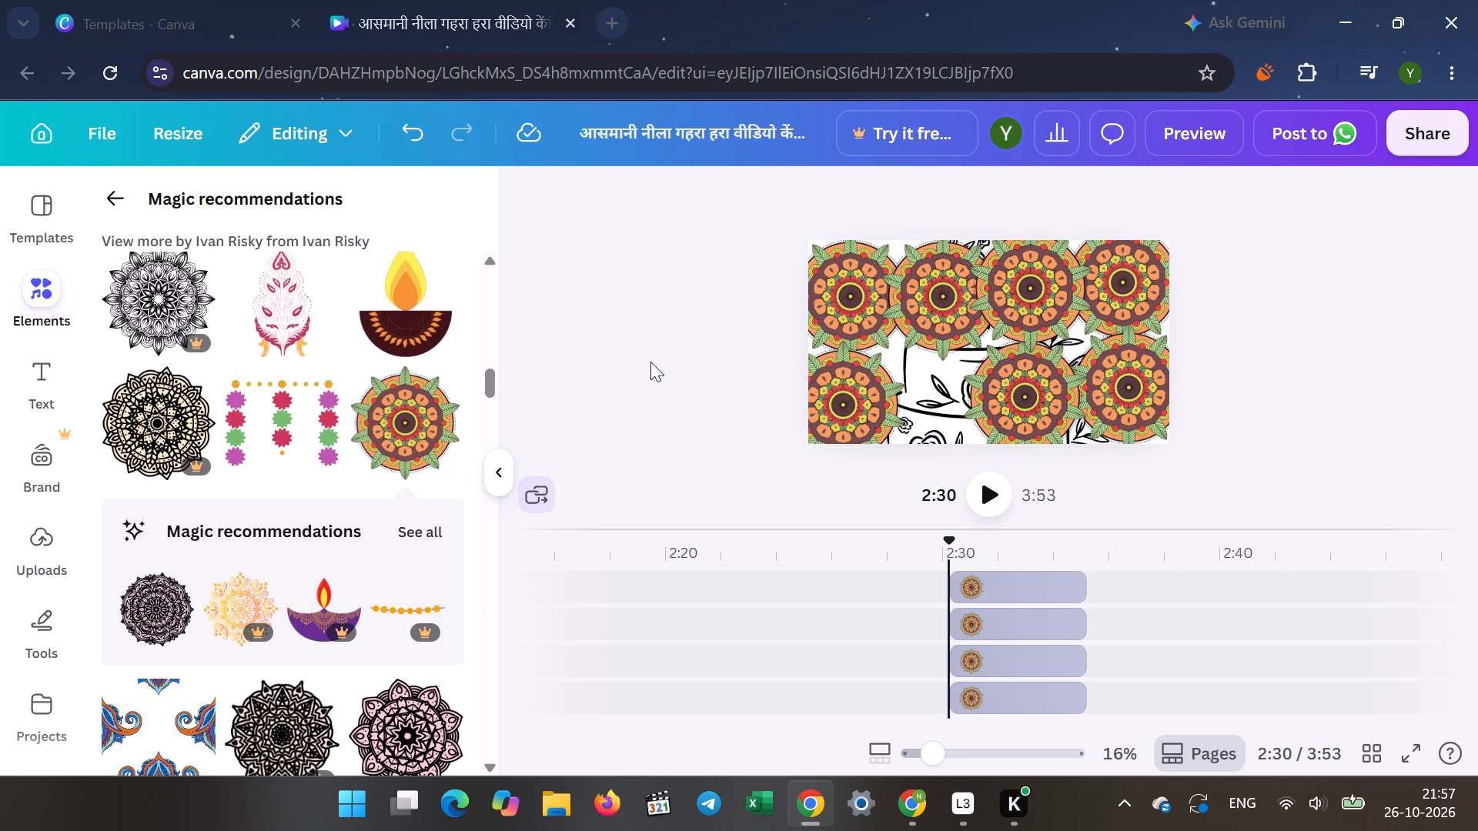
# Add an orange-and-green mandala at 2:30 in the remaining bottom-edge gap, beside the lower-left corner mandala.
pyautogui.click(415, 442)
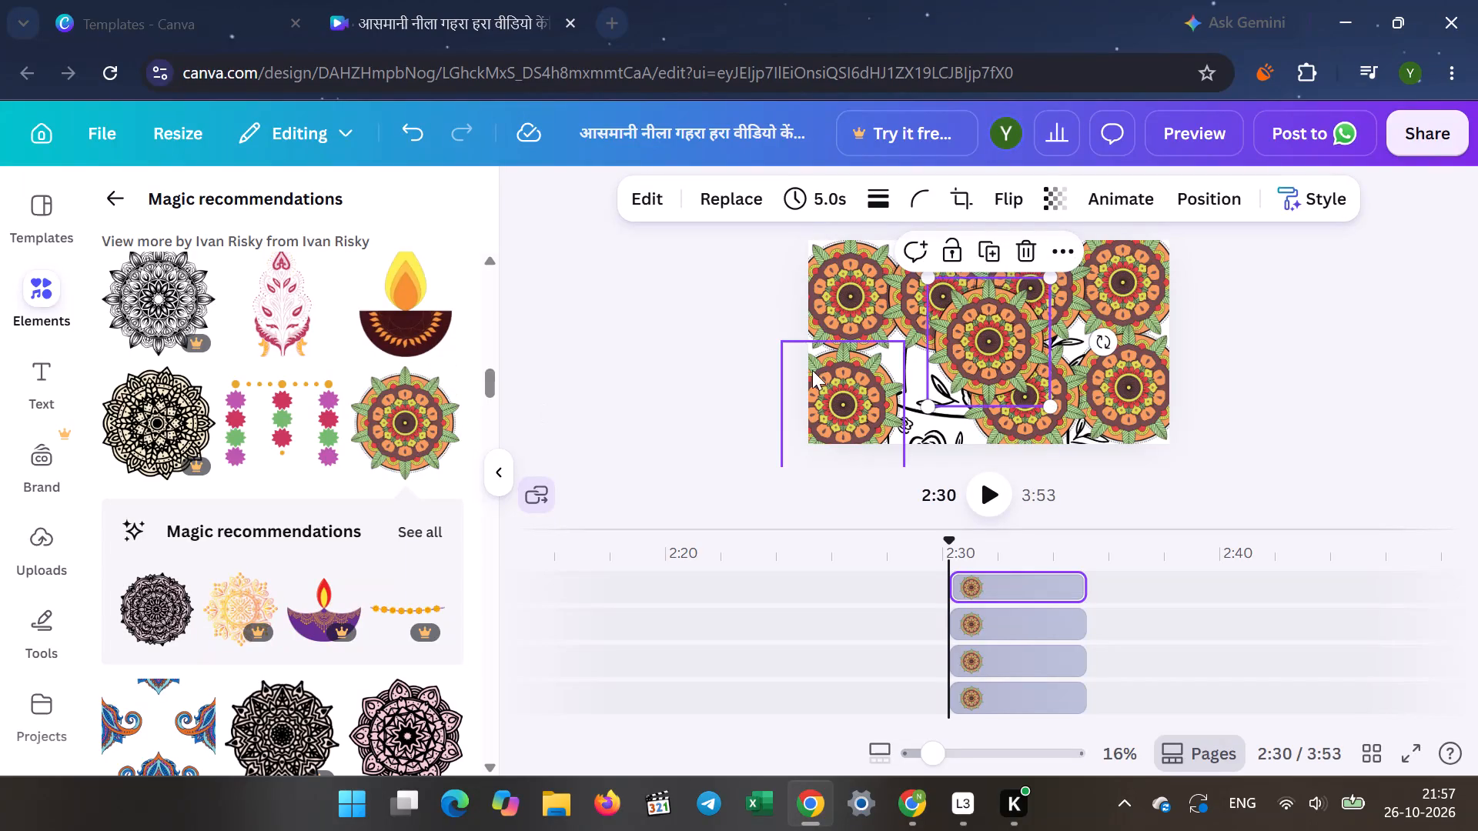
pyautogui.moveTo(992, 322); pyautogui.dragTo(958, 384)
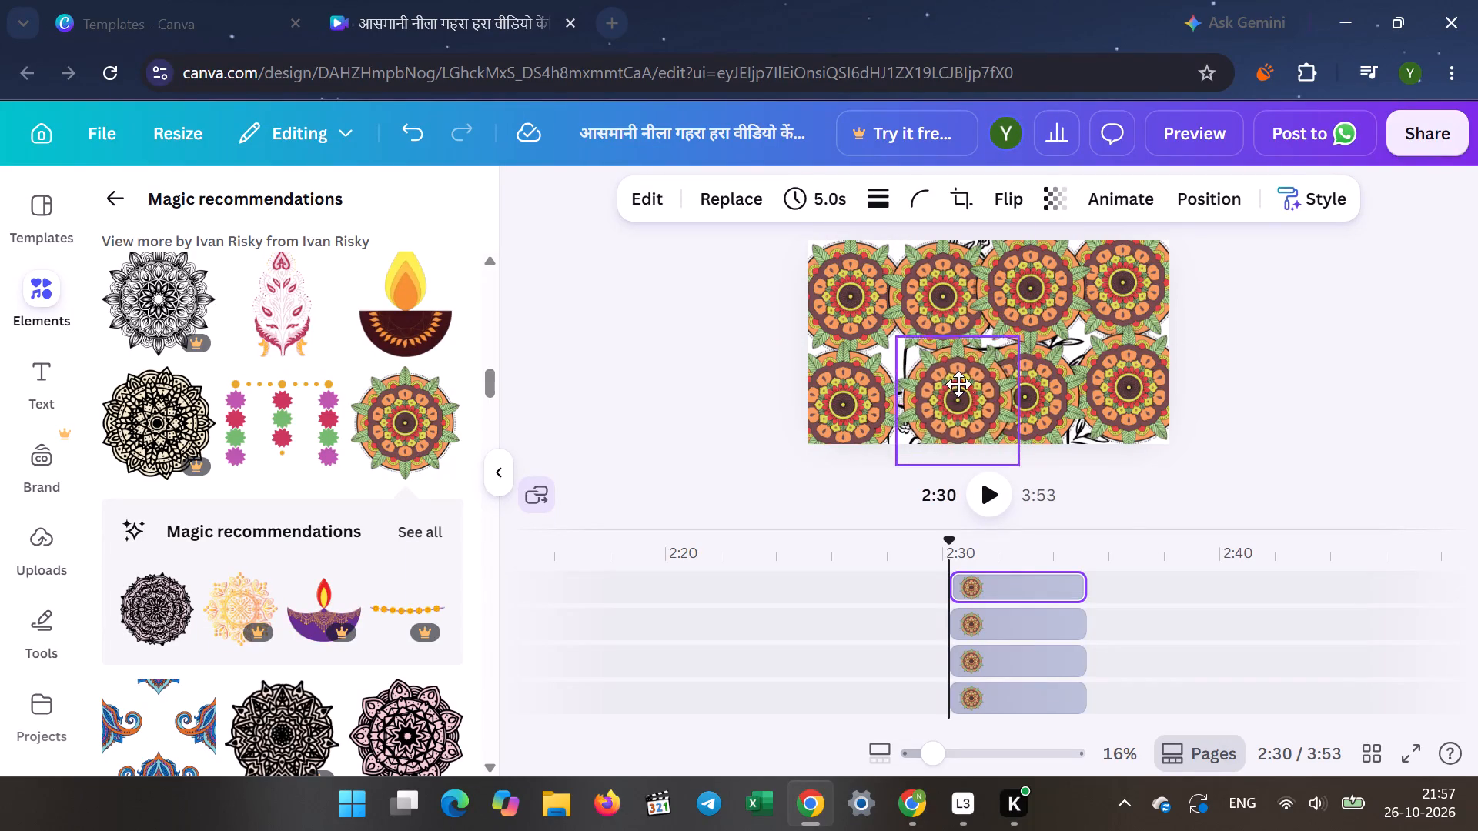
pyautogui.moveTo(958, 384); pyautogui.dragTo(945, 379)
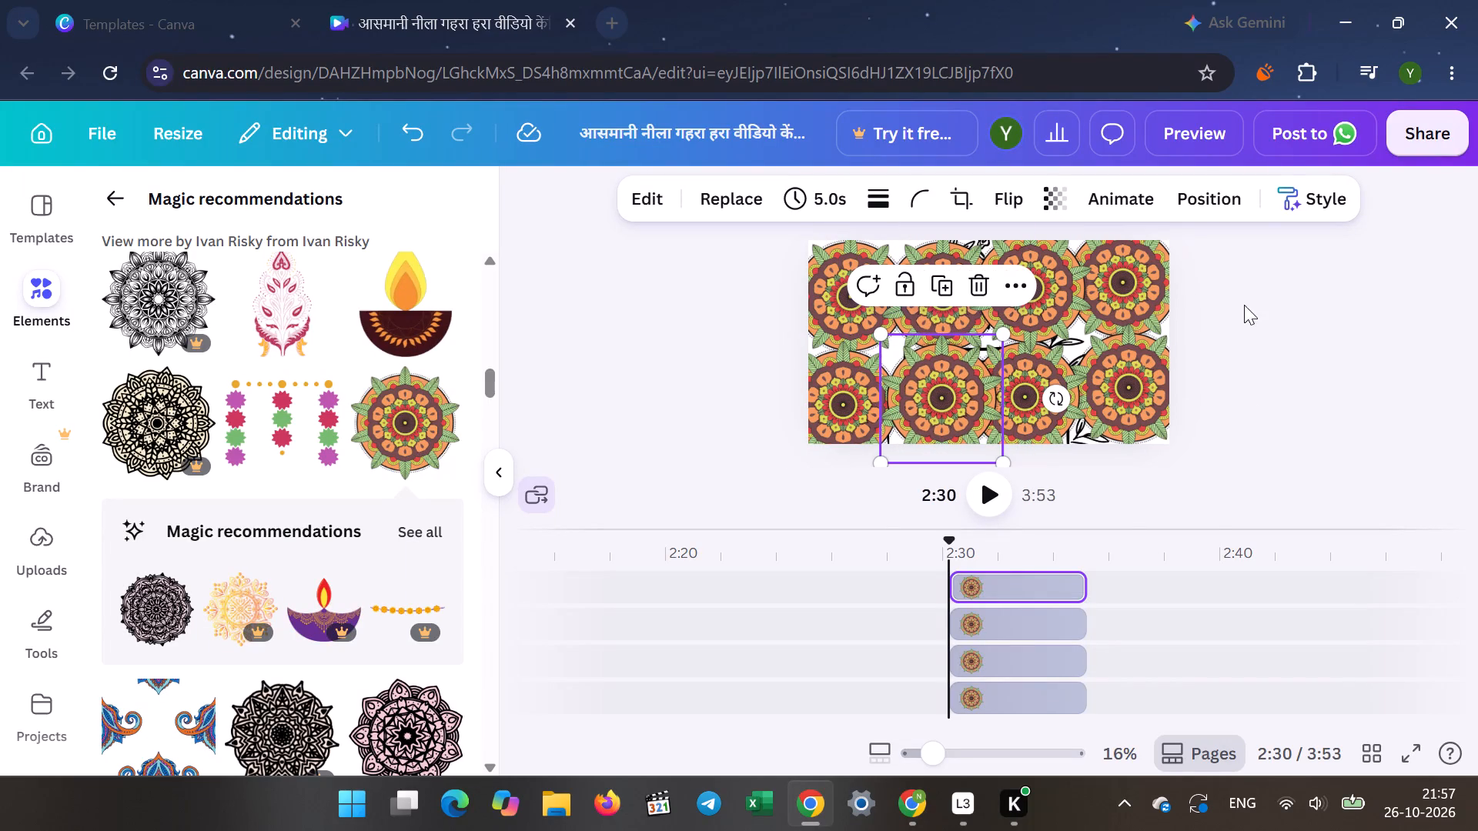
pyautogui.click(1254, 302)
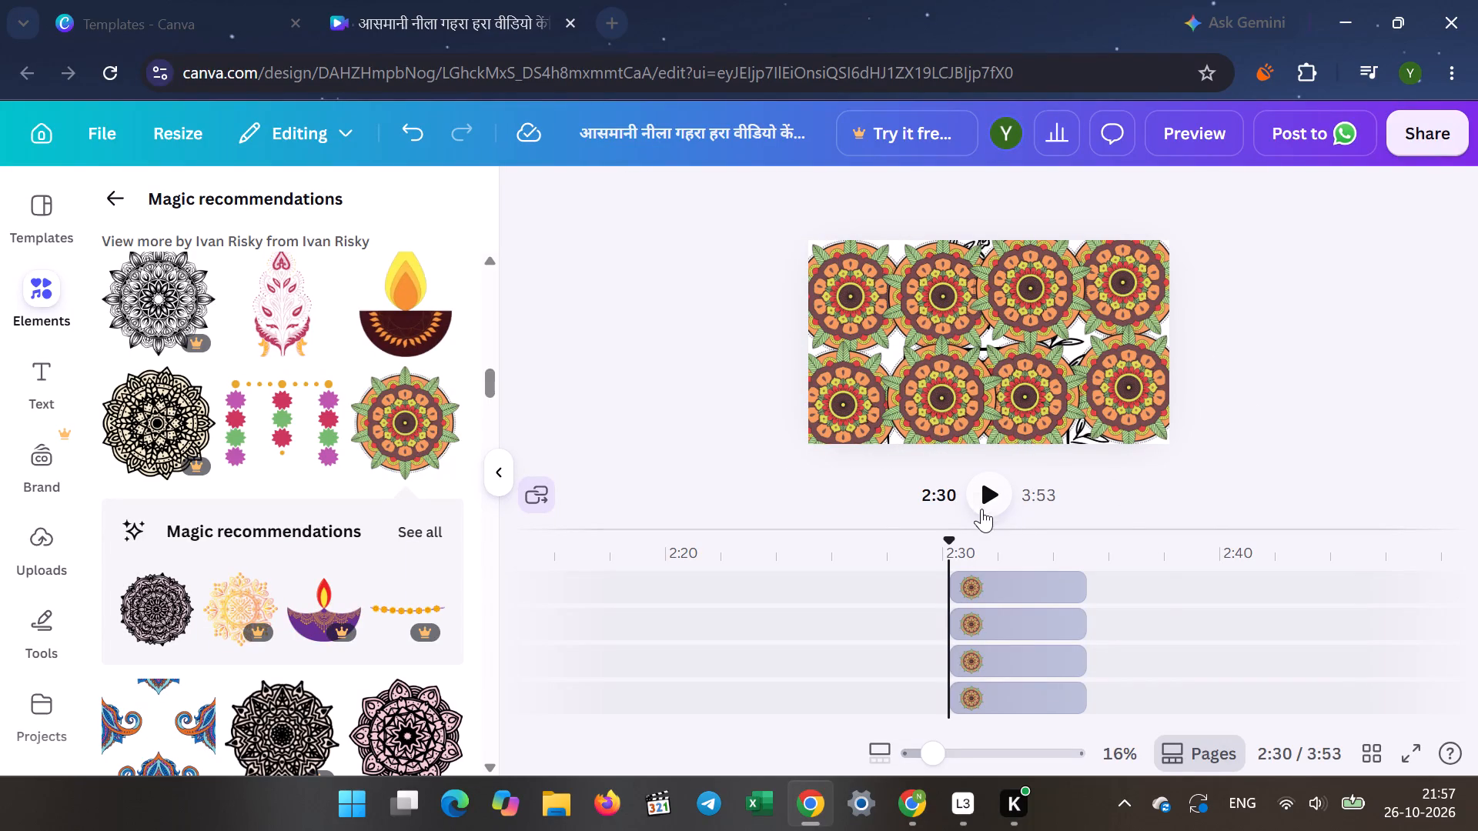
# Play the video from 2:30 to the end and again from the beginning to examine the decorated scenes.
pyautogui.click(987, 487)
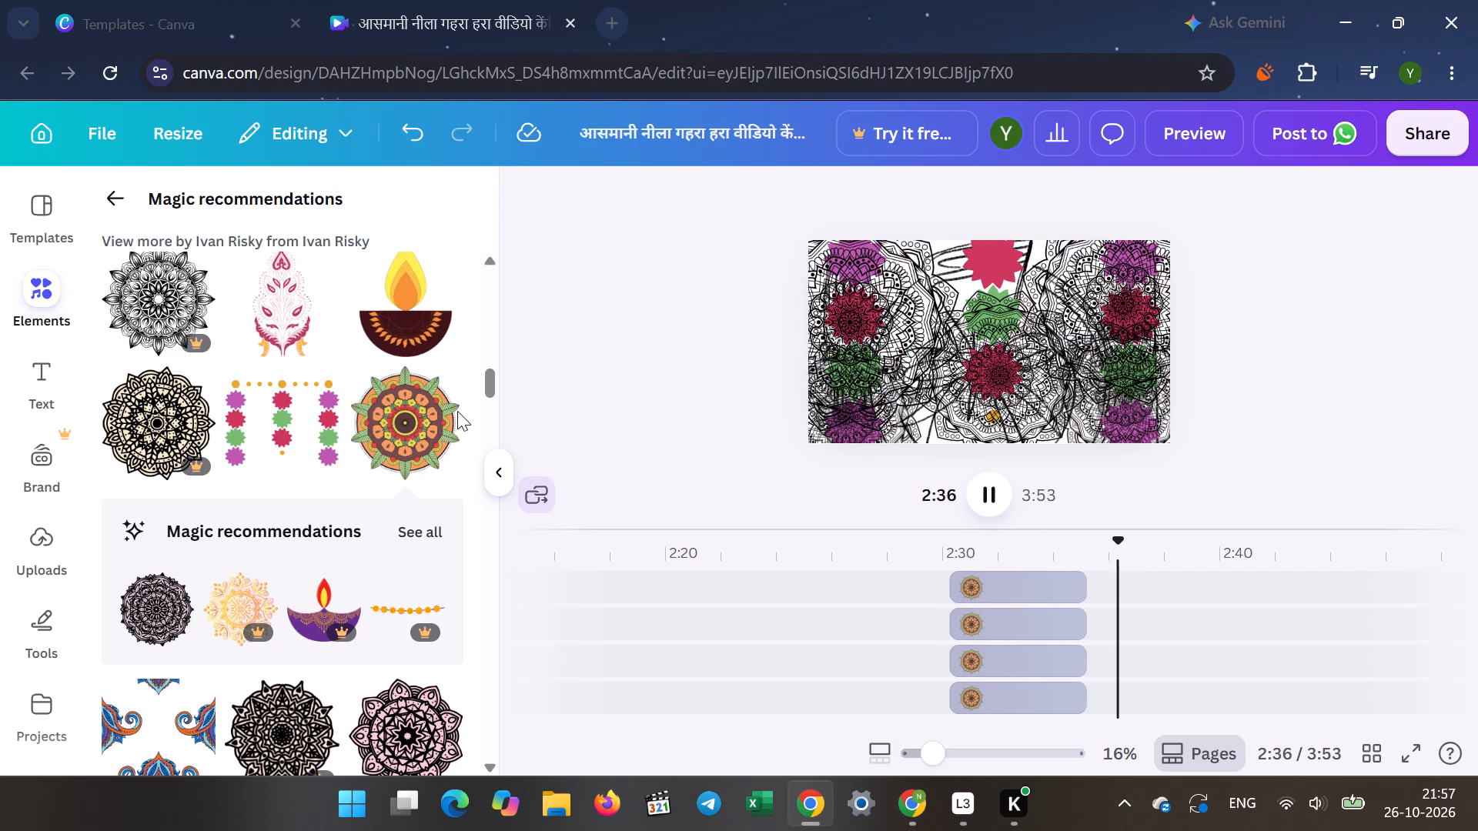
pyautogui.scroll(-1, 355, 426)
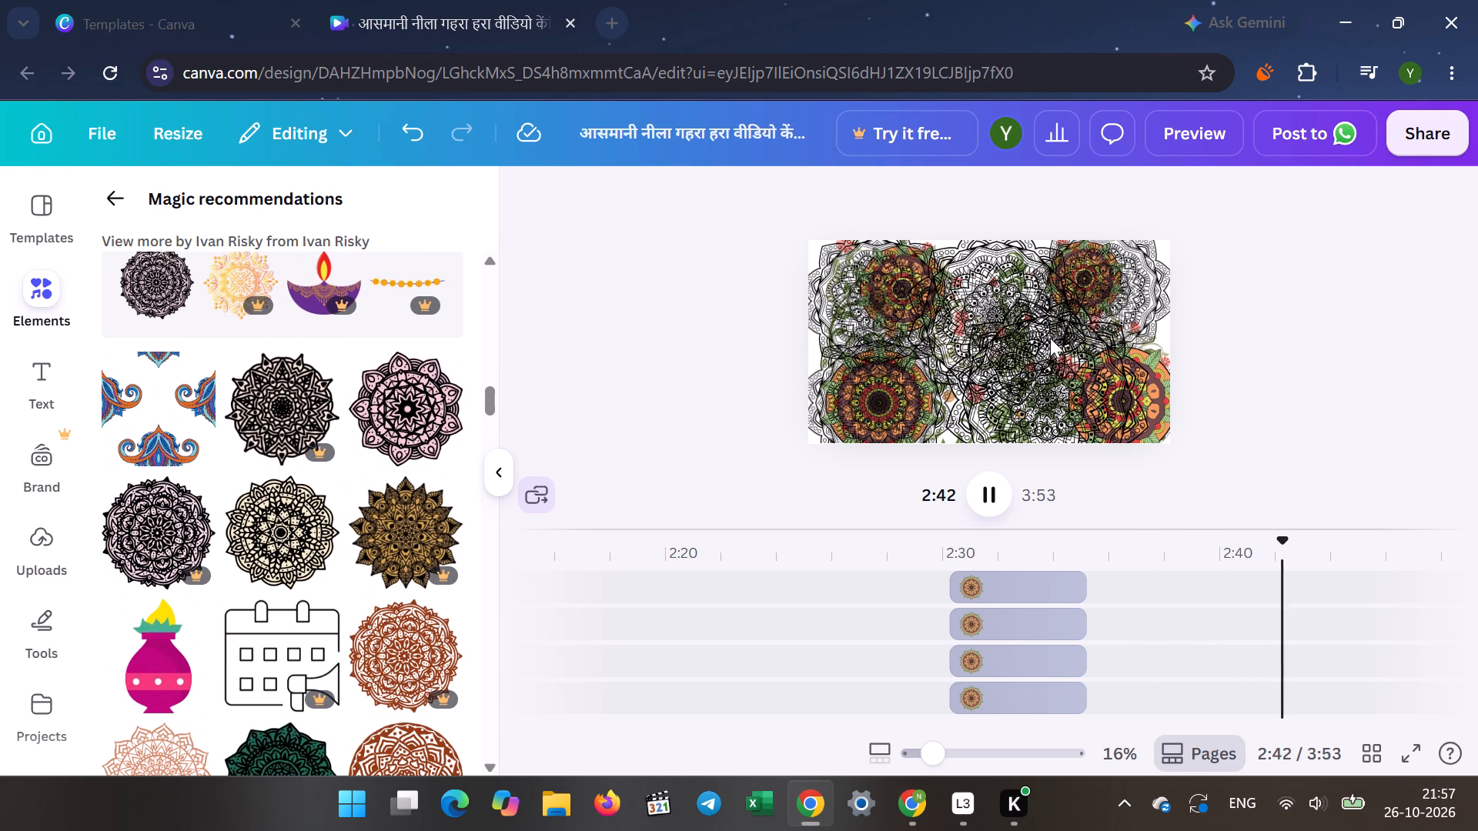
pyautogui.click(952, 801)
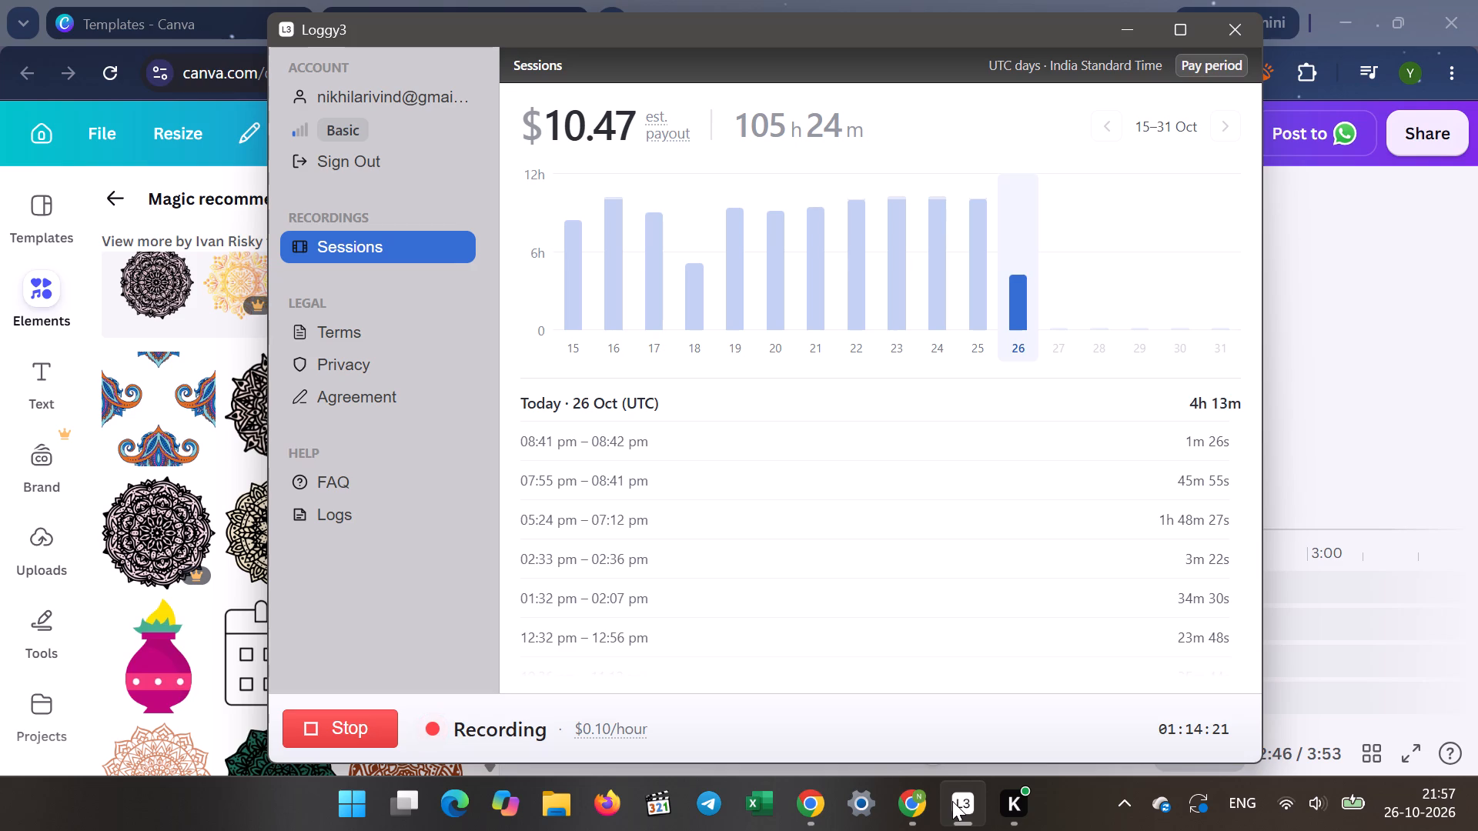
pyautogui.click(952, 801)
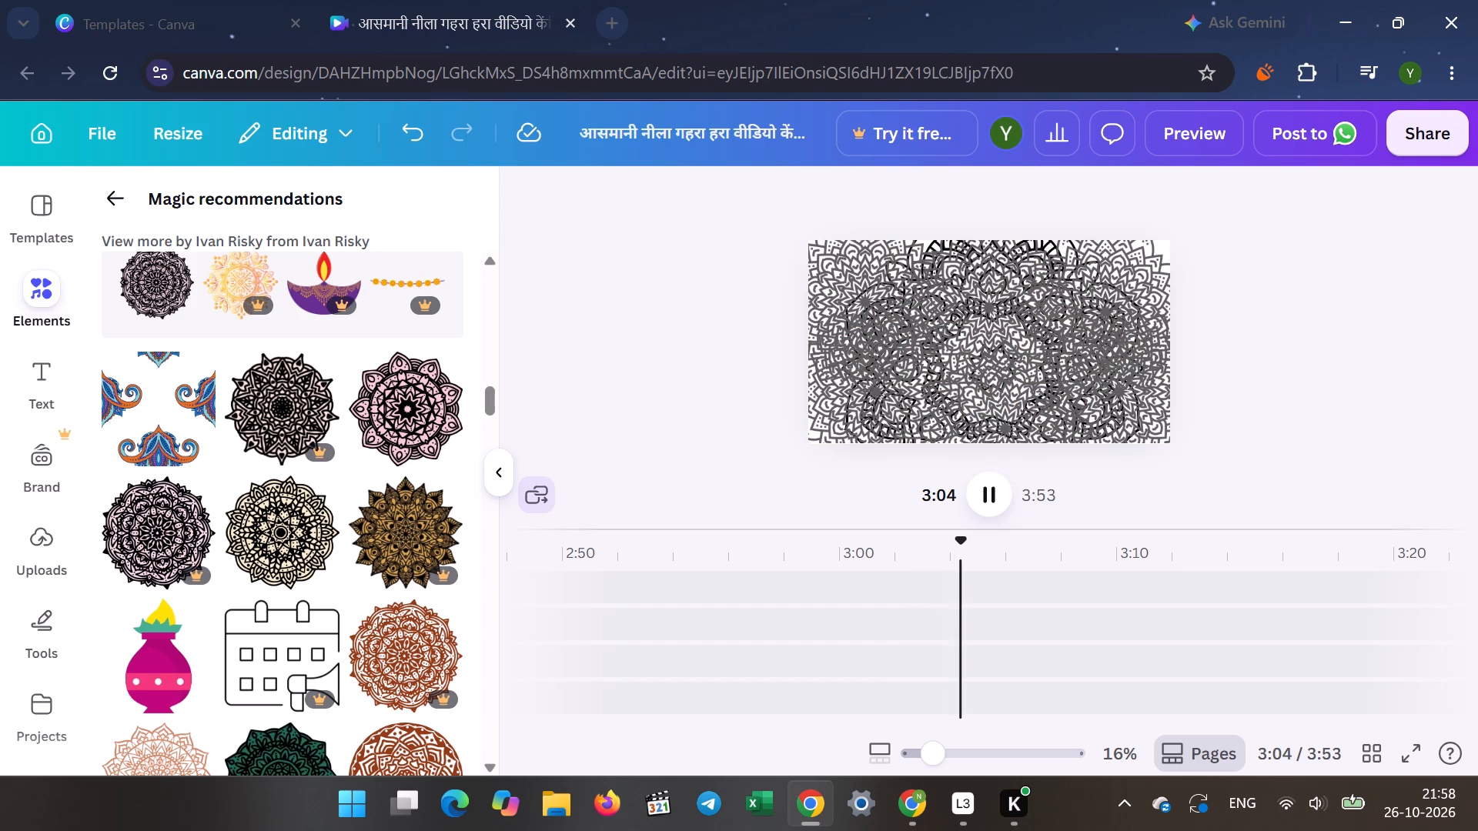
pyautogui.click(951, 794)
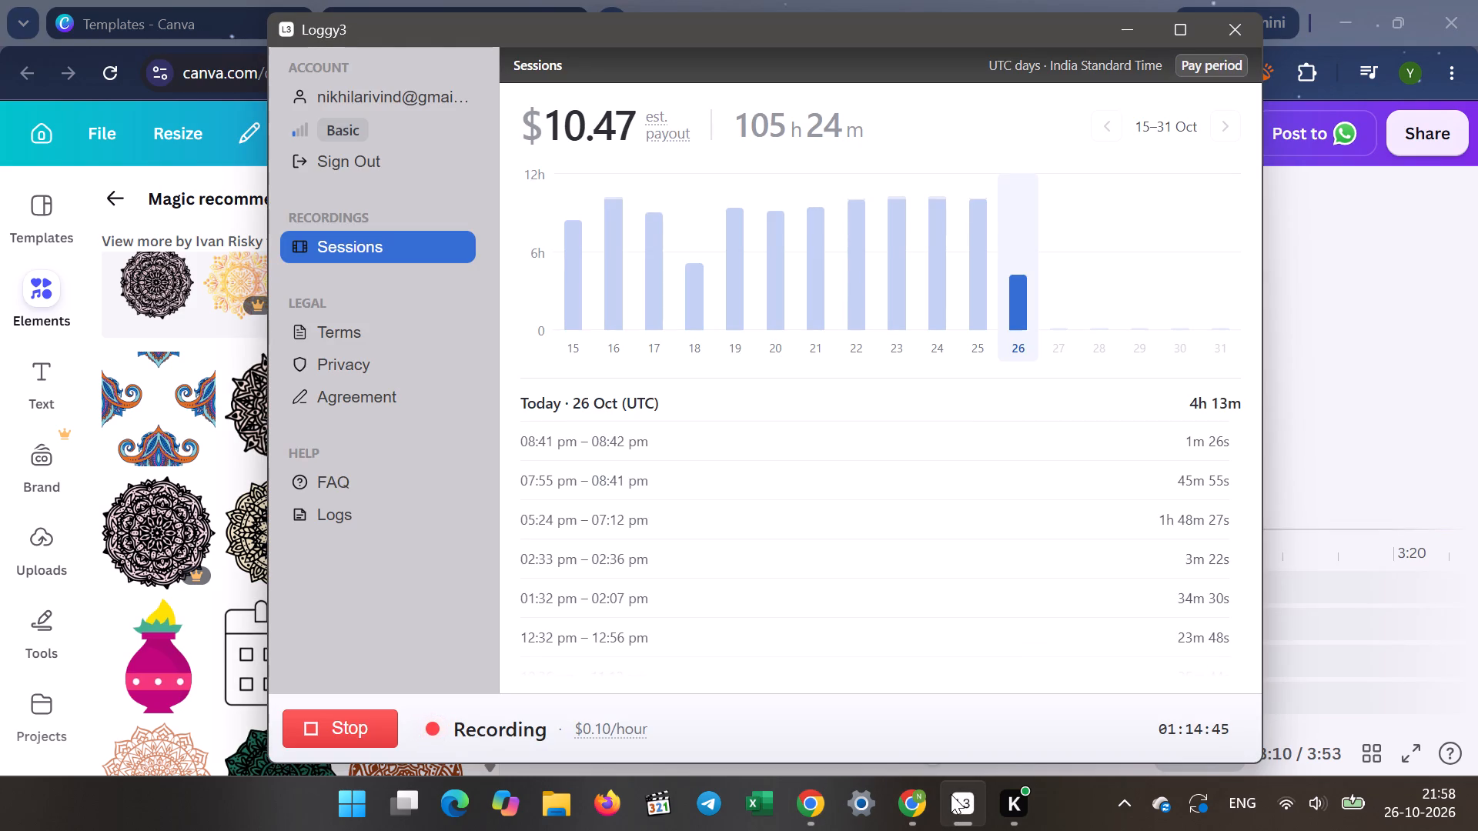
pyautogui.click(951, 794)
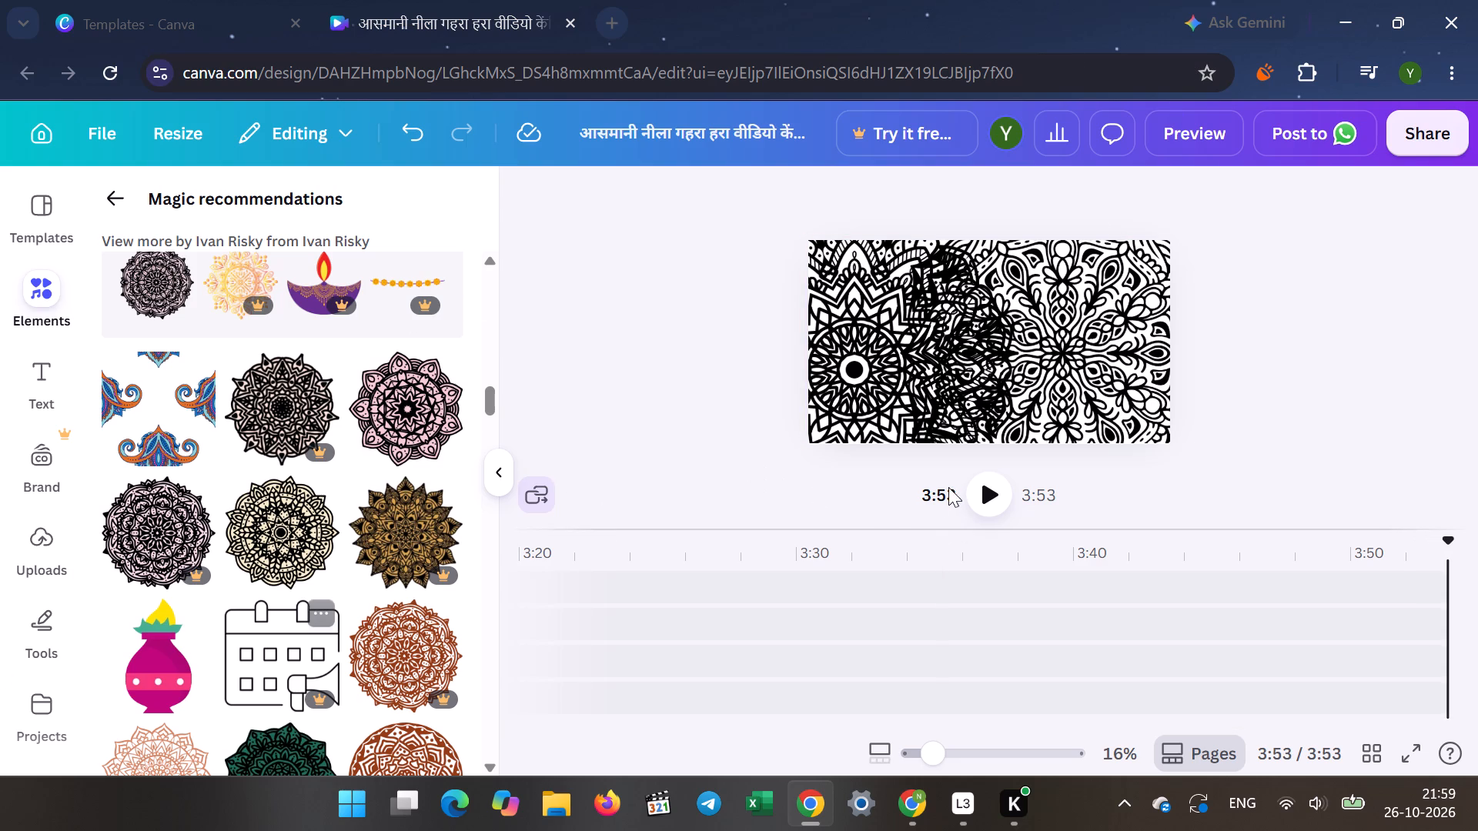
pyautogui.click(993, 489)
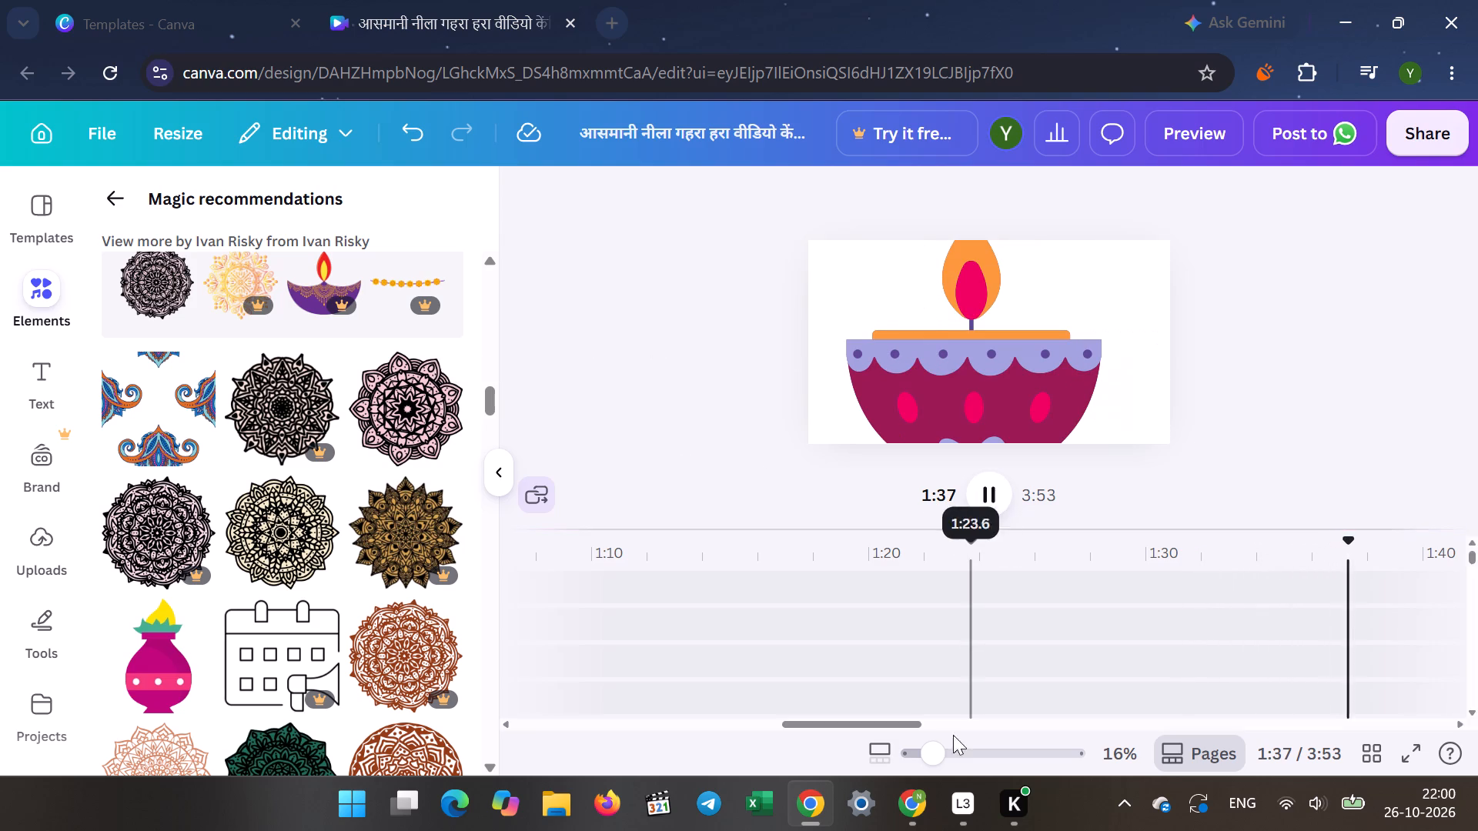
pyautogui.click(964, 812)
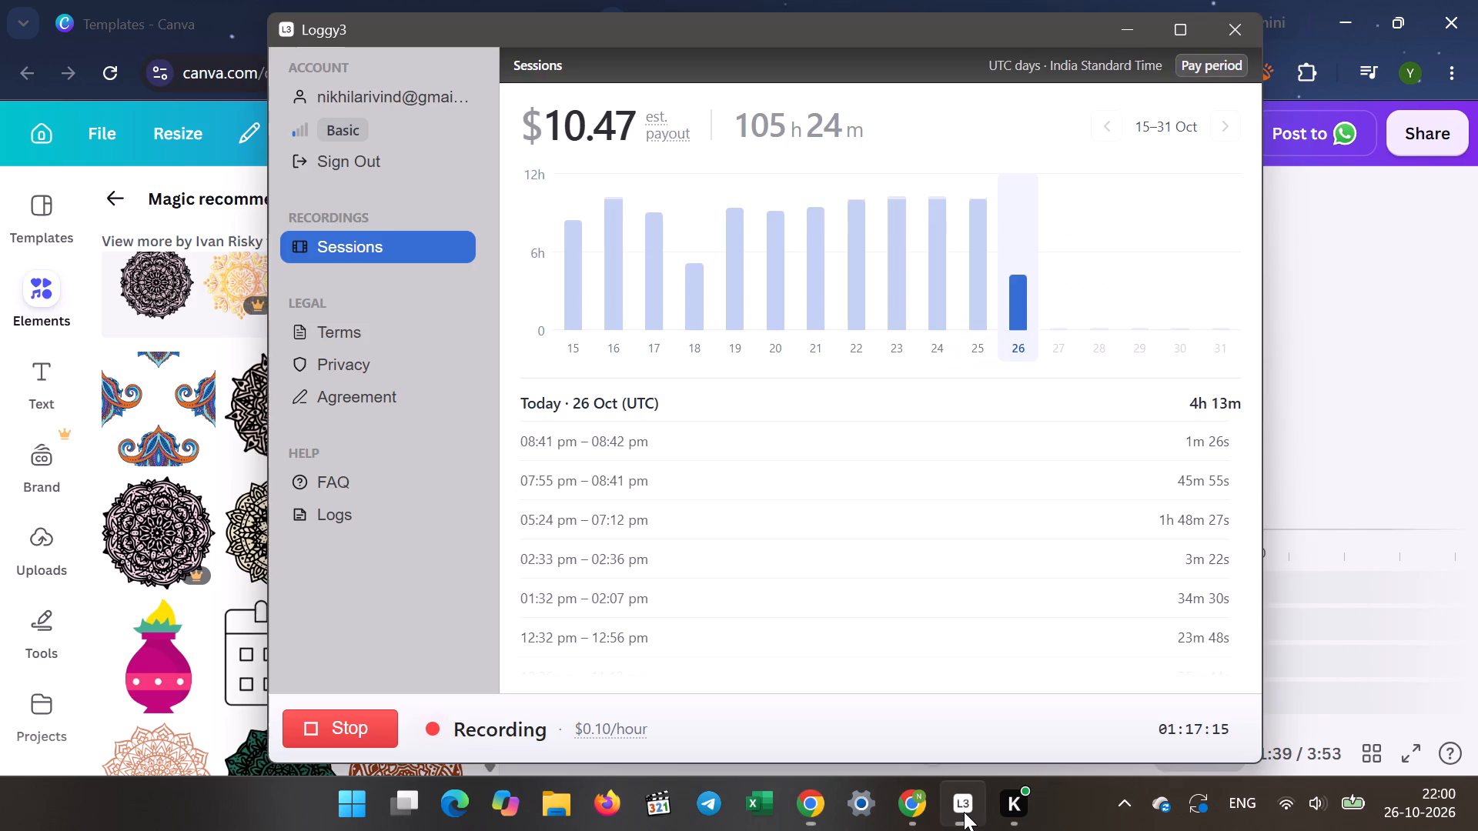
pyautogui.click(964, 812)
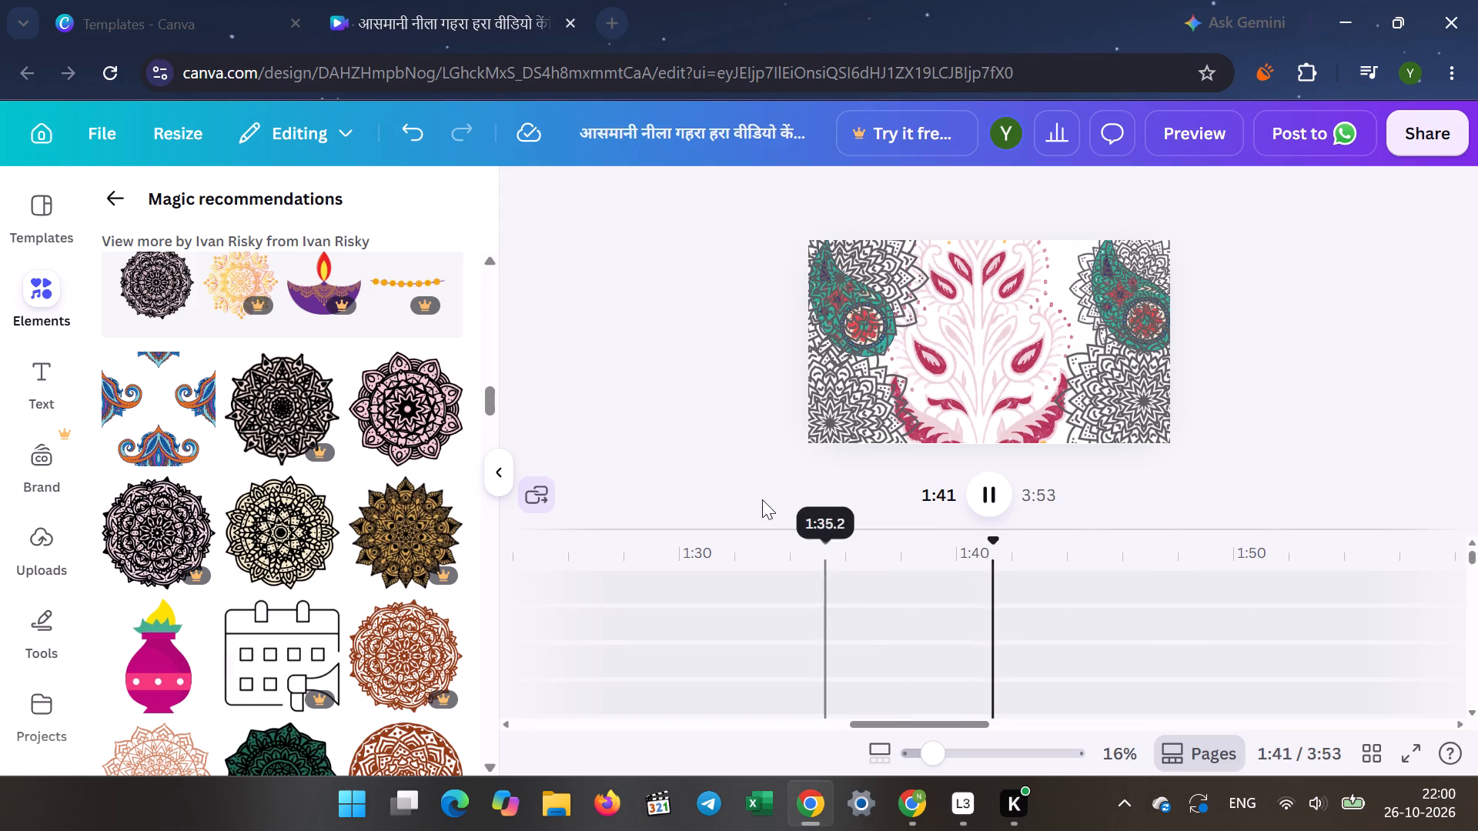
# Add a pink-and-black mandala at 1:43, enlarge it and place it in the frame's lower-right corner below the green paisley.
pyautogui.click(401, 412)
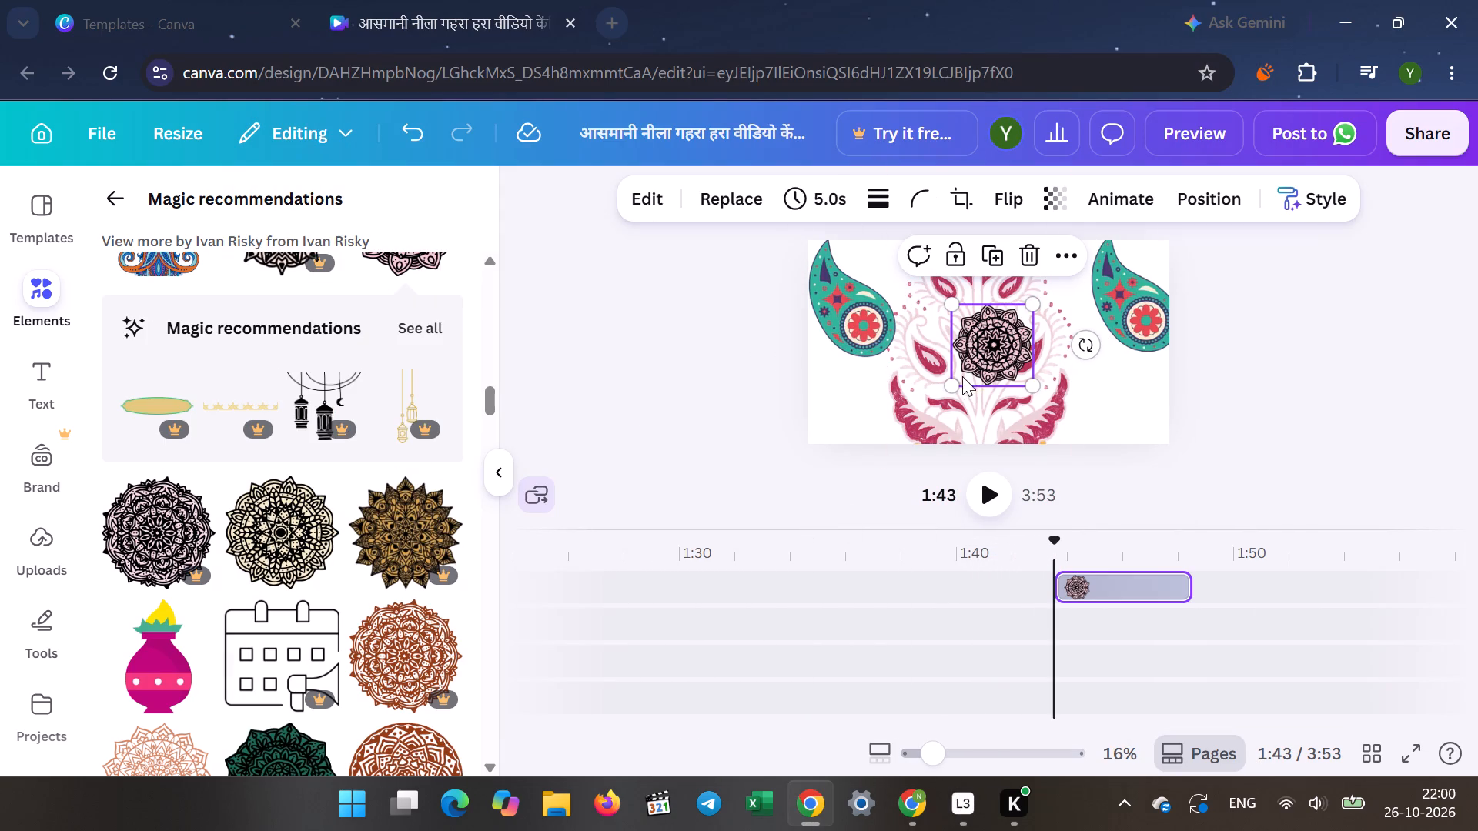
pyautogui.moveTo(955, 380); pyautogui.dragTo(900, 409)
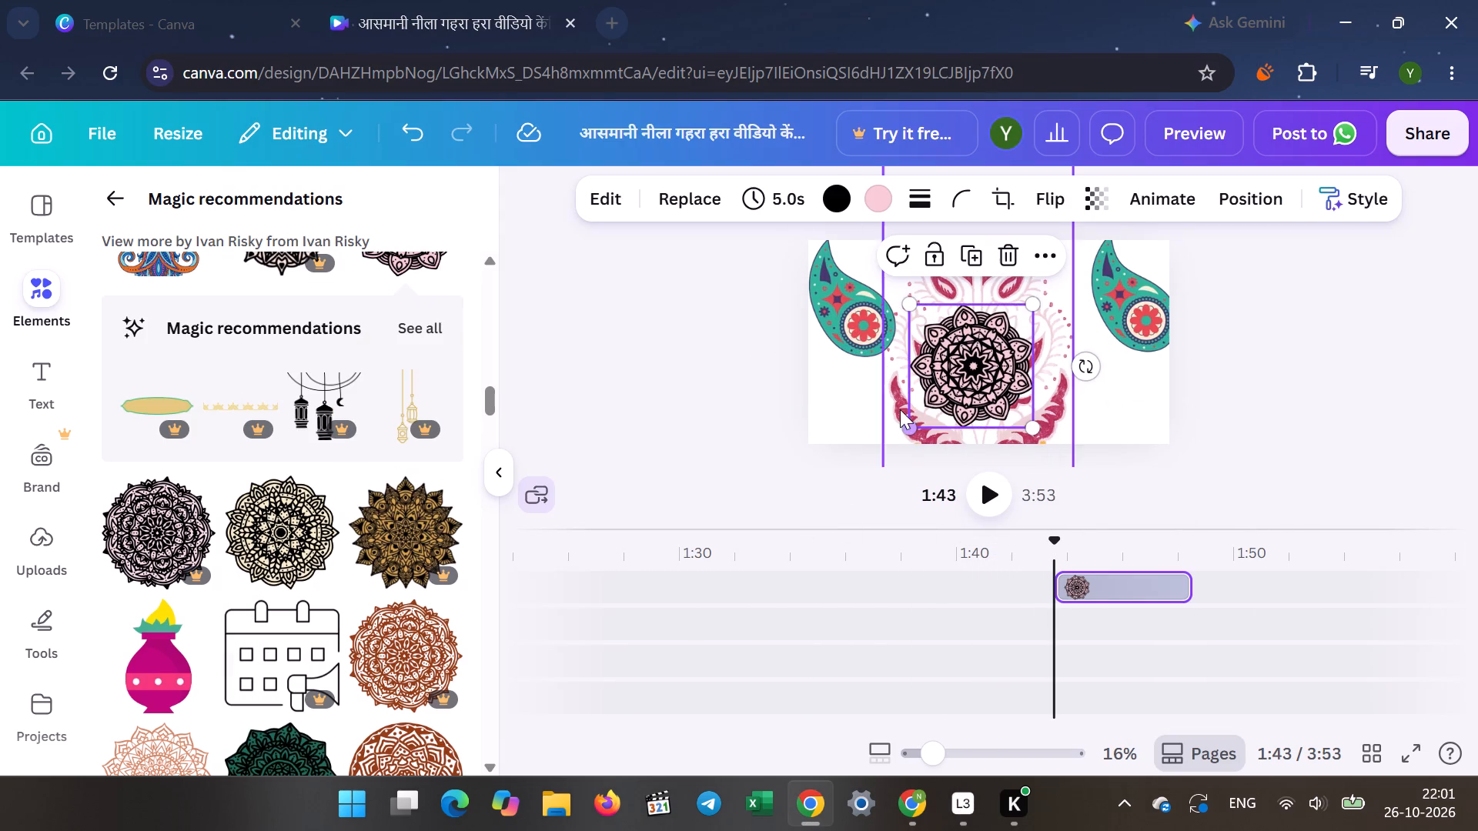
pyautogui.moveTo(971, 345); pyautogui.dragTo(1134, 362)
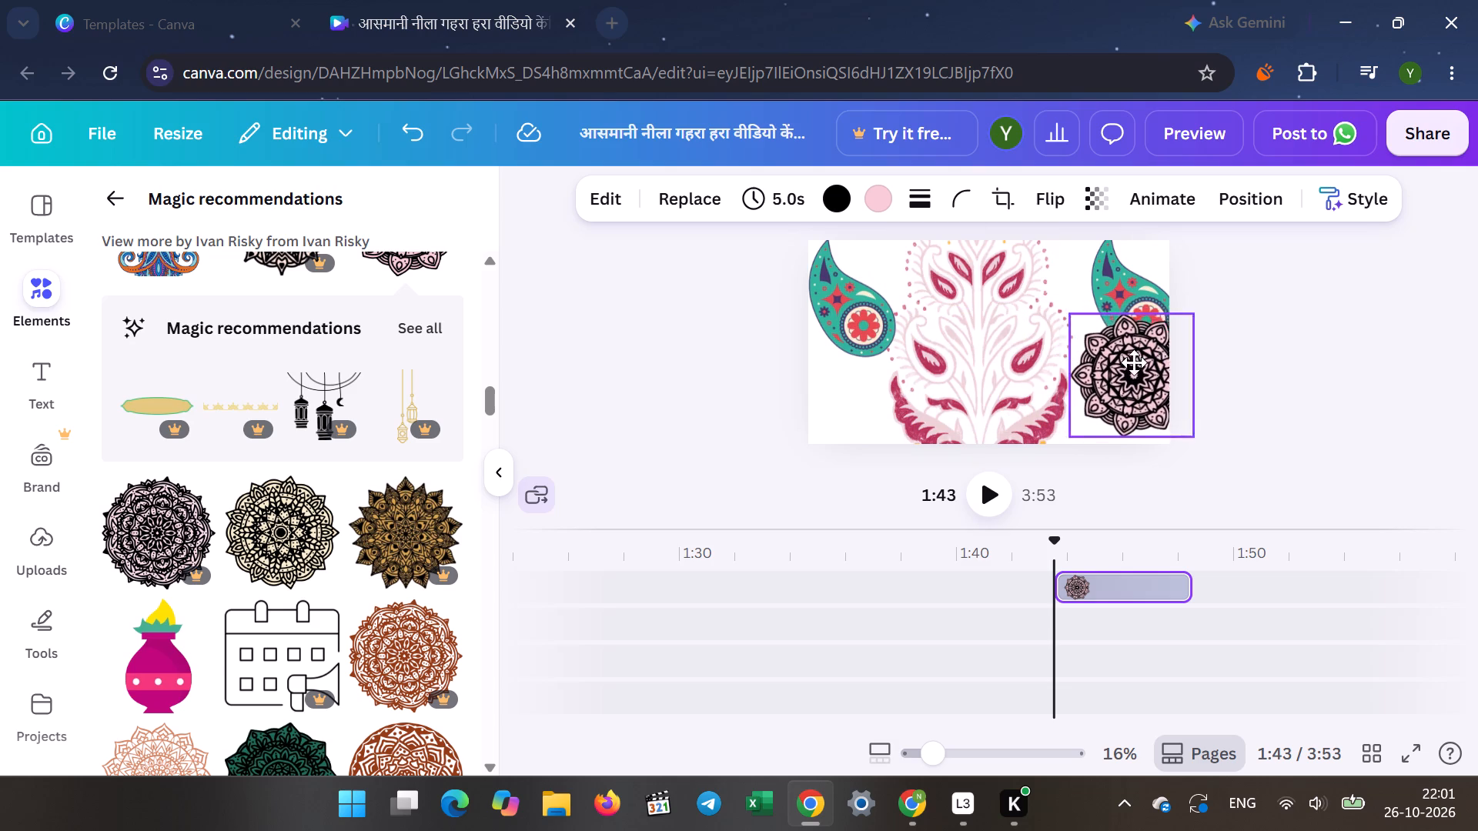
pyautogui.moveTo(1134, 362); pyautogui.dragTo(1133, 365)
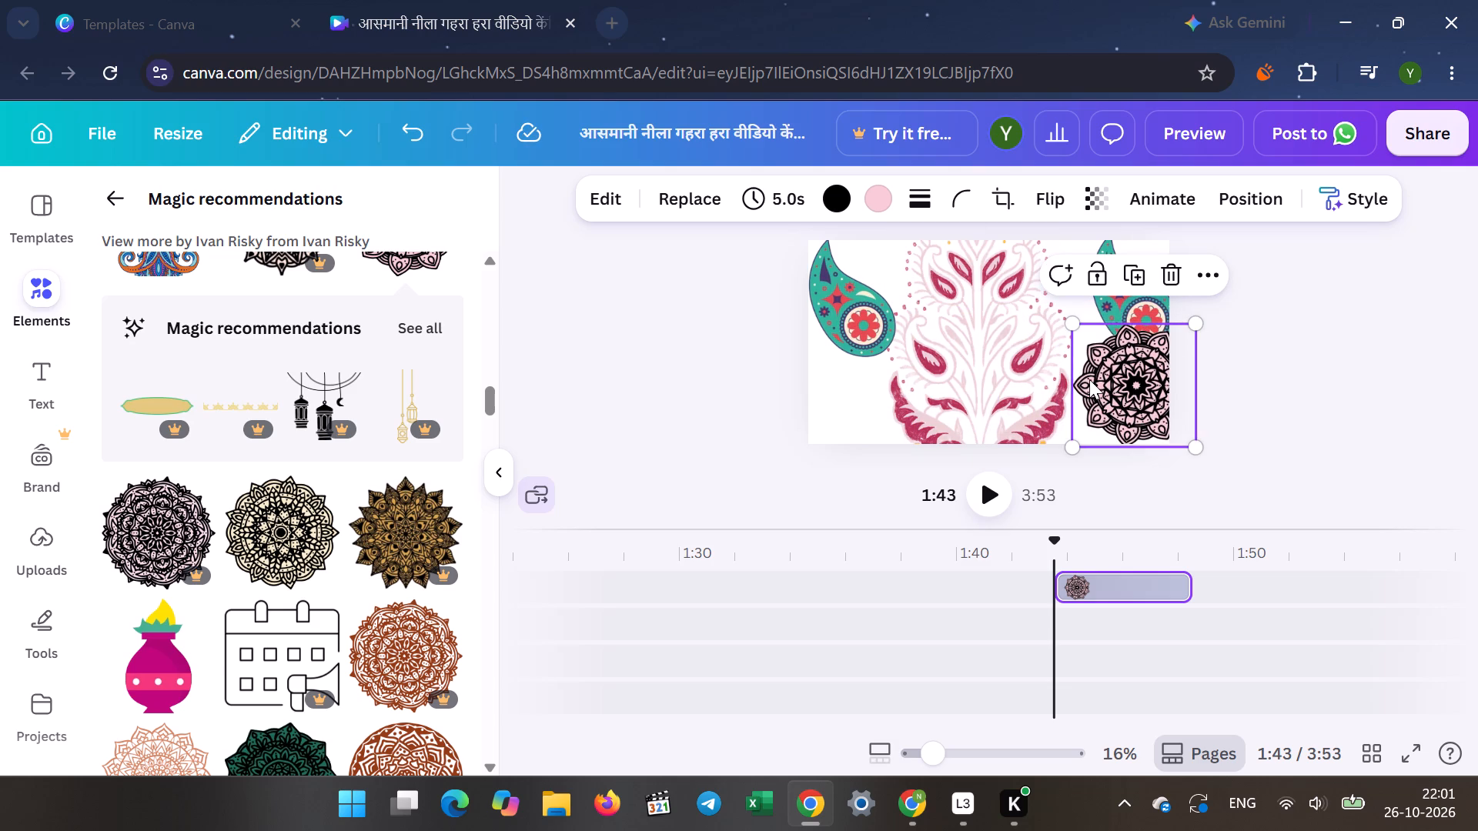
pyautogui.moveTo(1089, 379); pyautogui.dragTo(1082, 382)
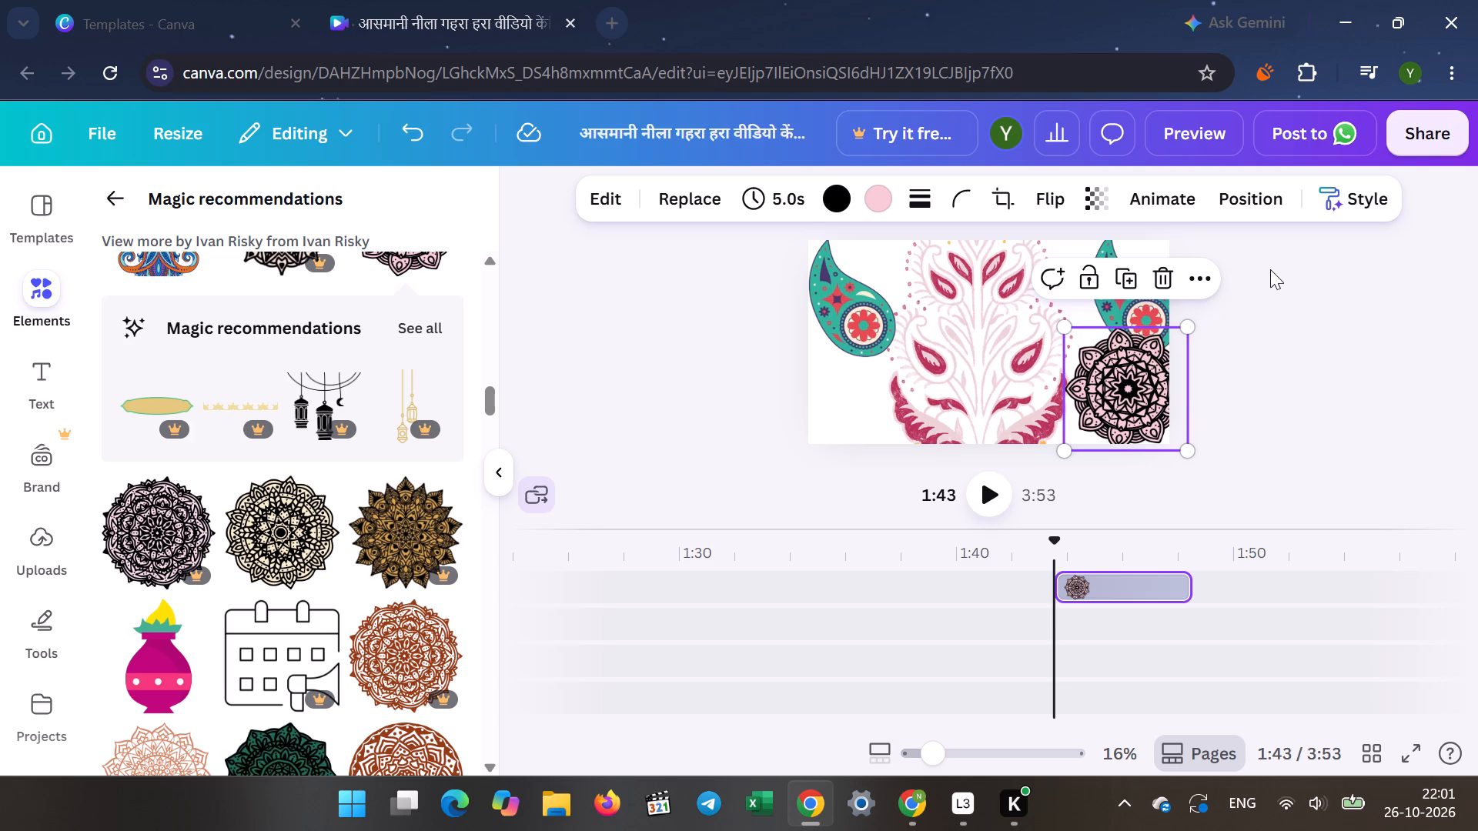
# Play the video onward from 1:43 to review the scene with the new corner mandala.
pyautogui.click(991, 495)
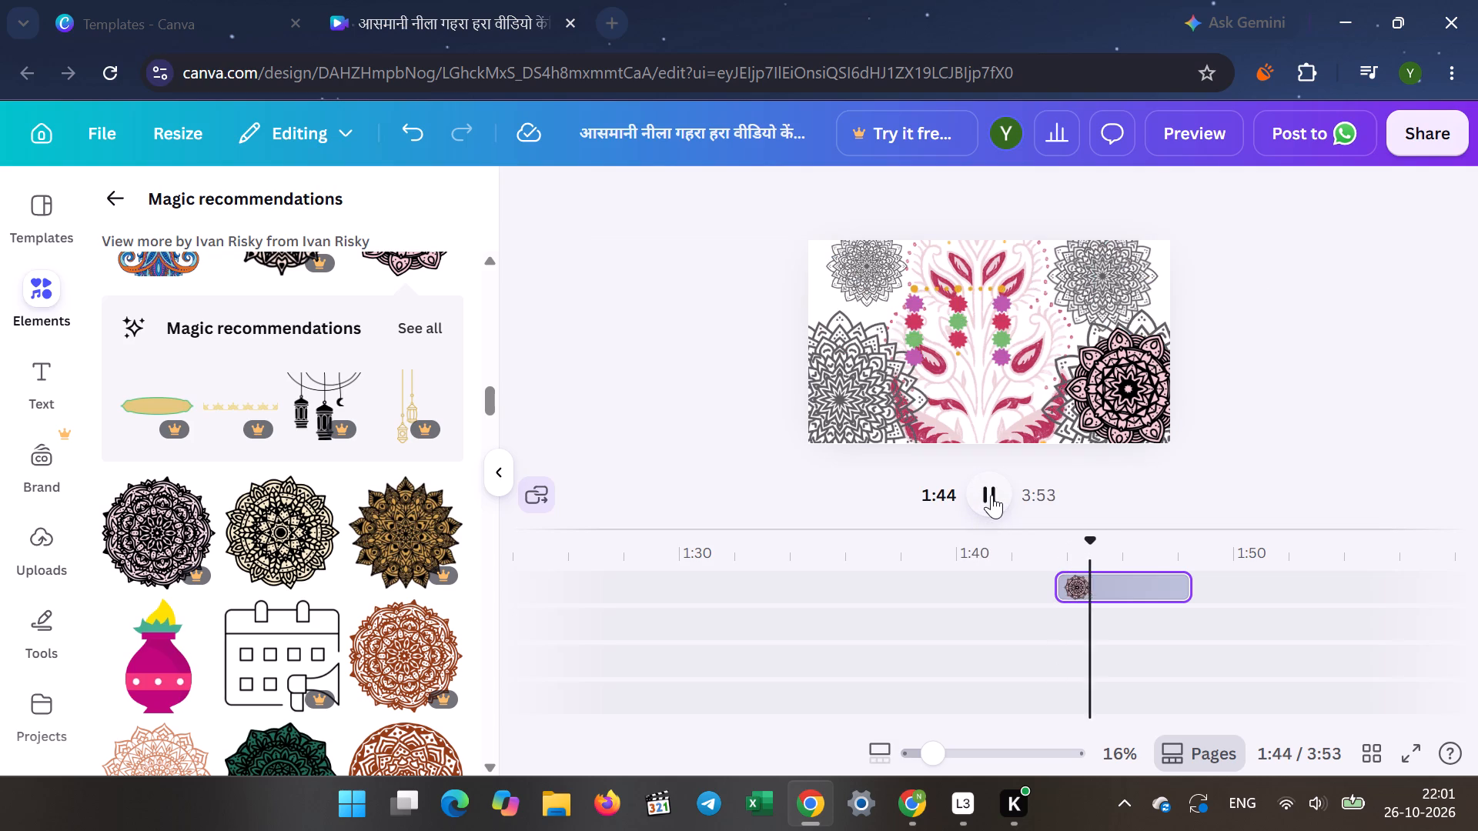
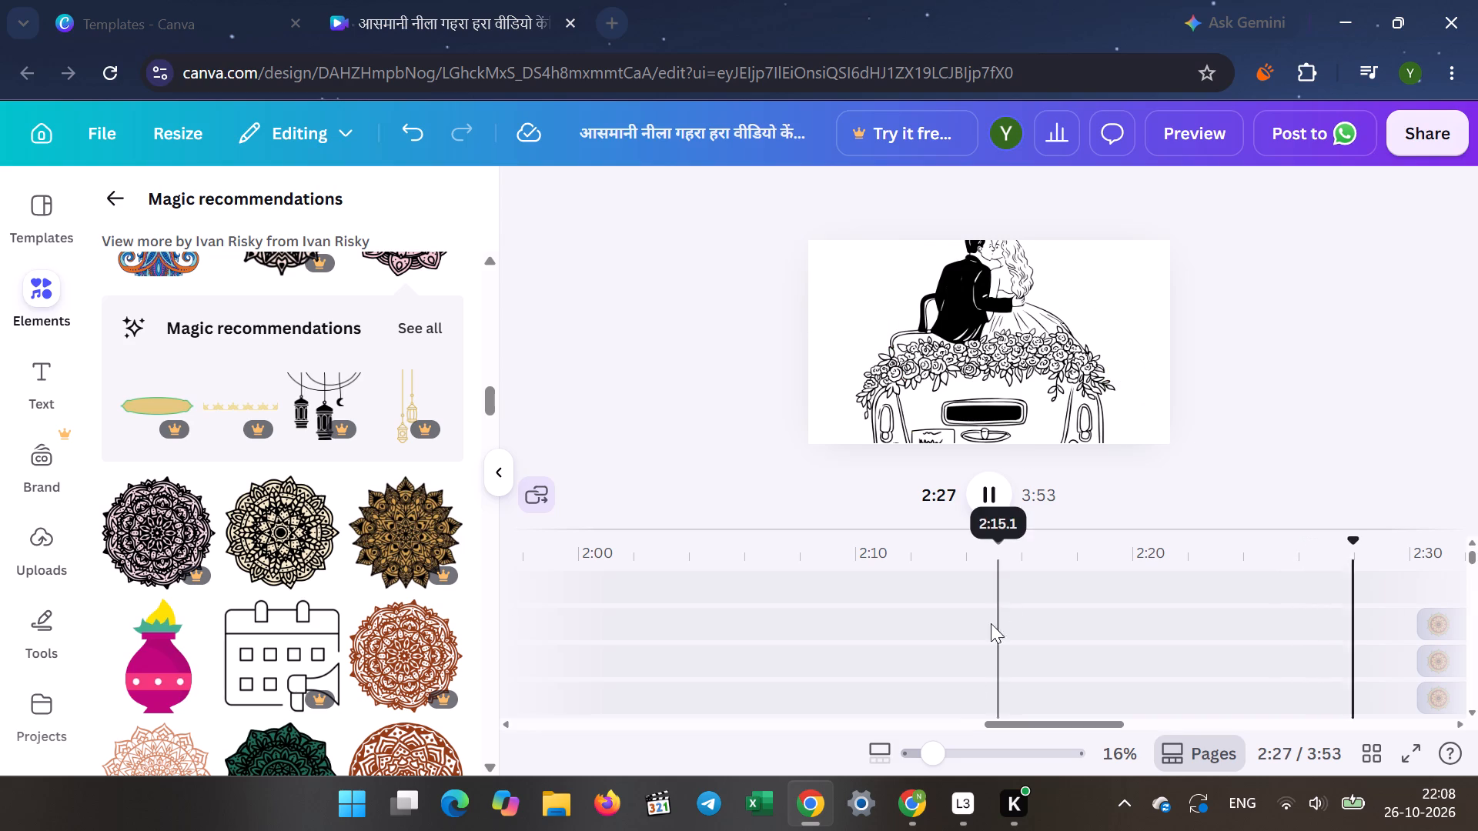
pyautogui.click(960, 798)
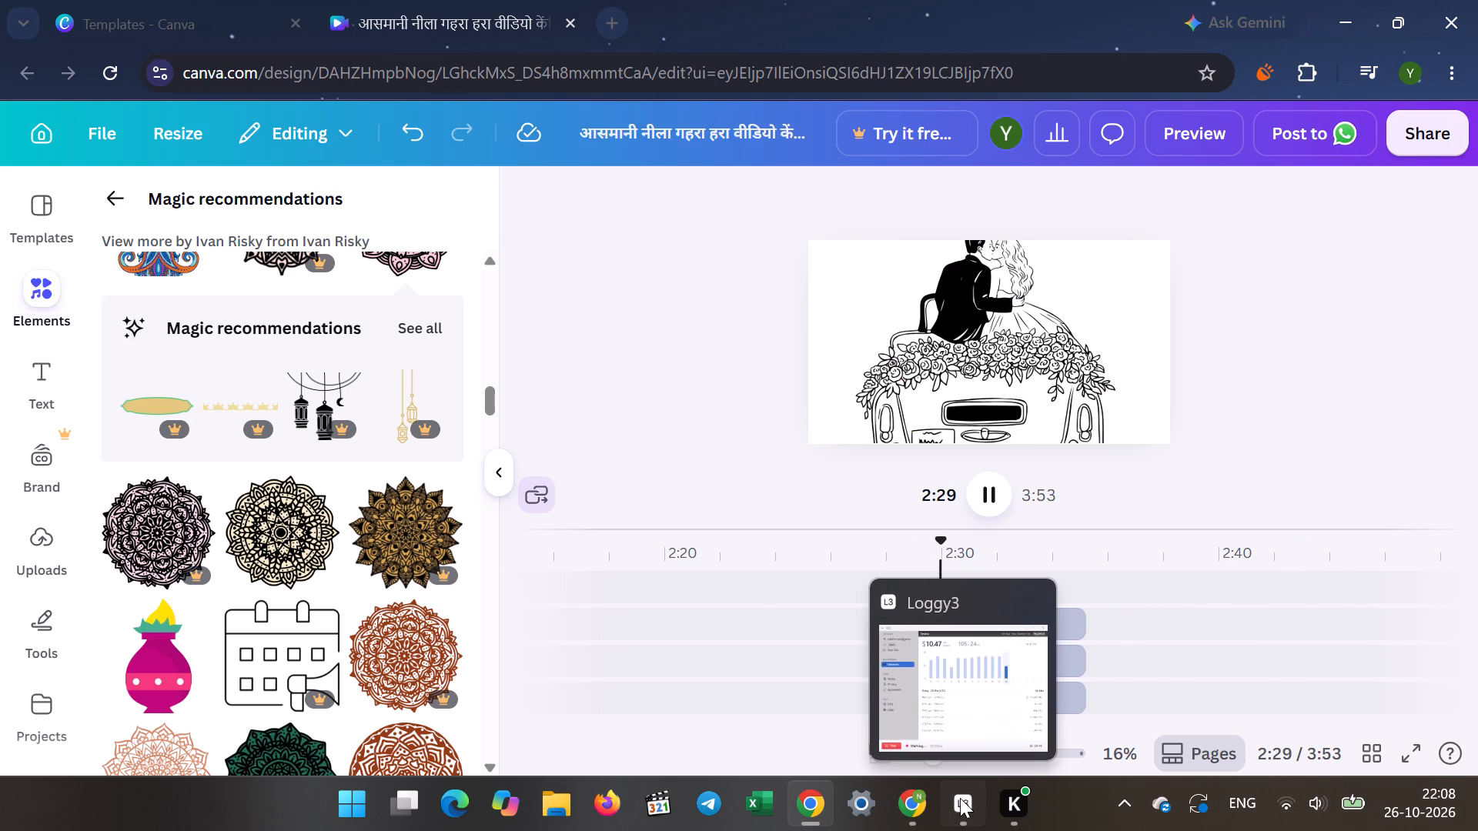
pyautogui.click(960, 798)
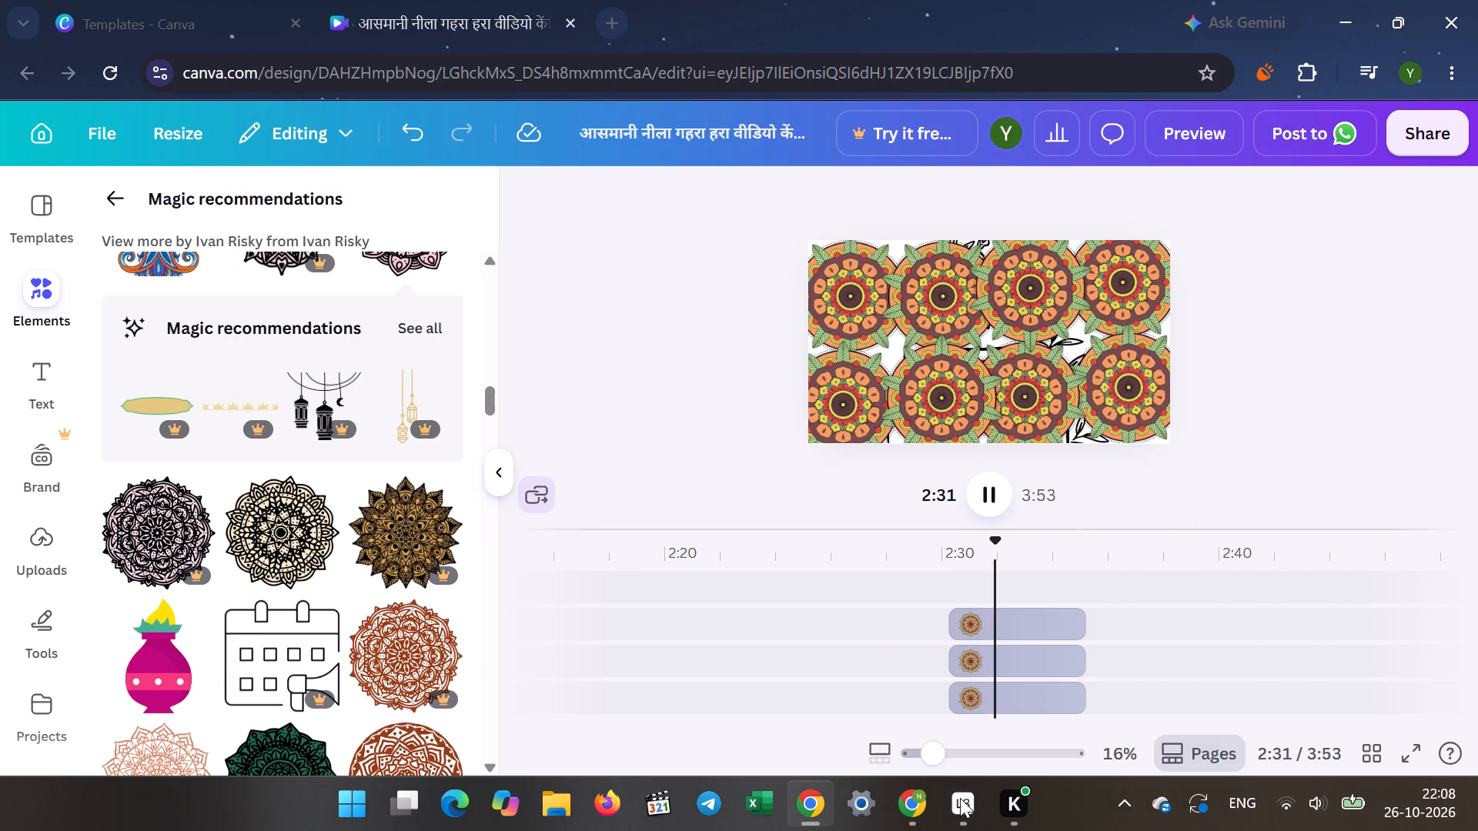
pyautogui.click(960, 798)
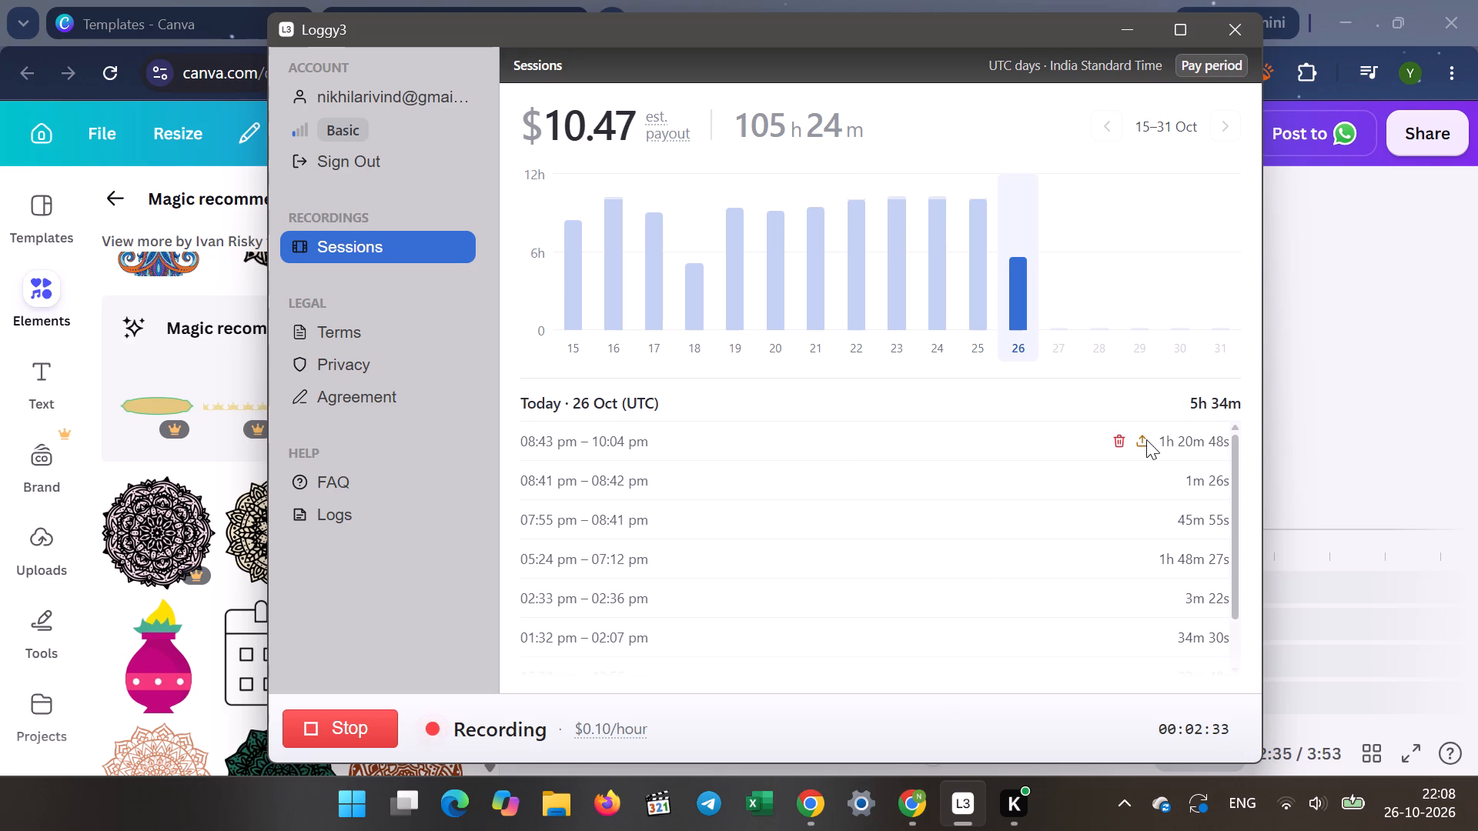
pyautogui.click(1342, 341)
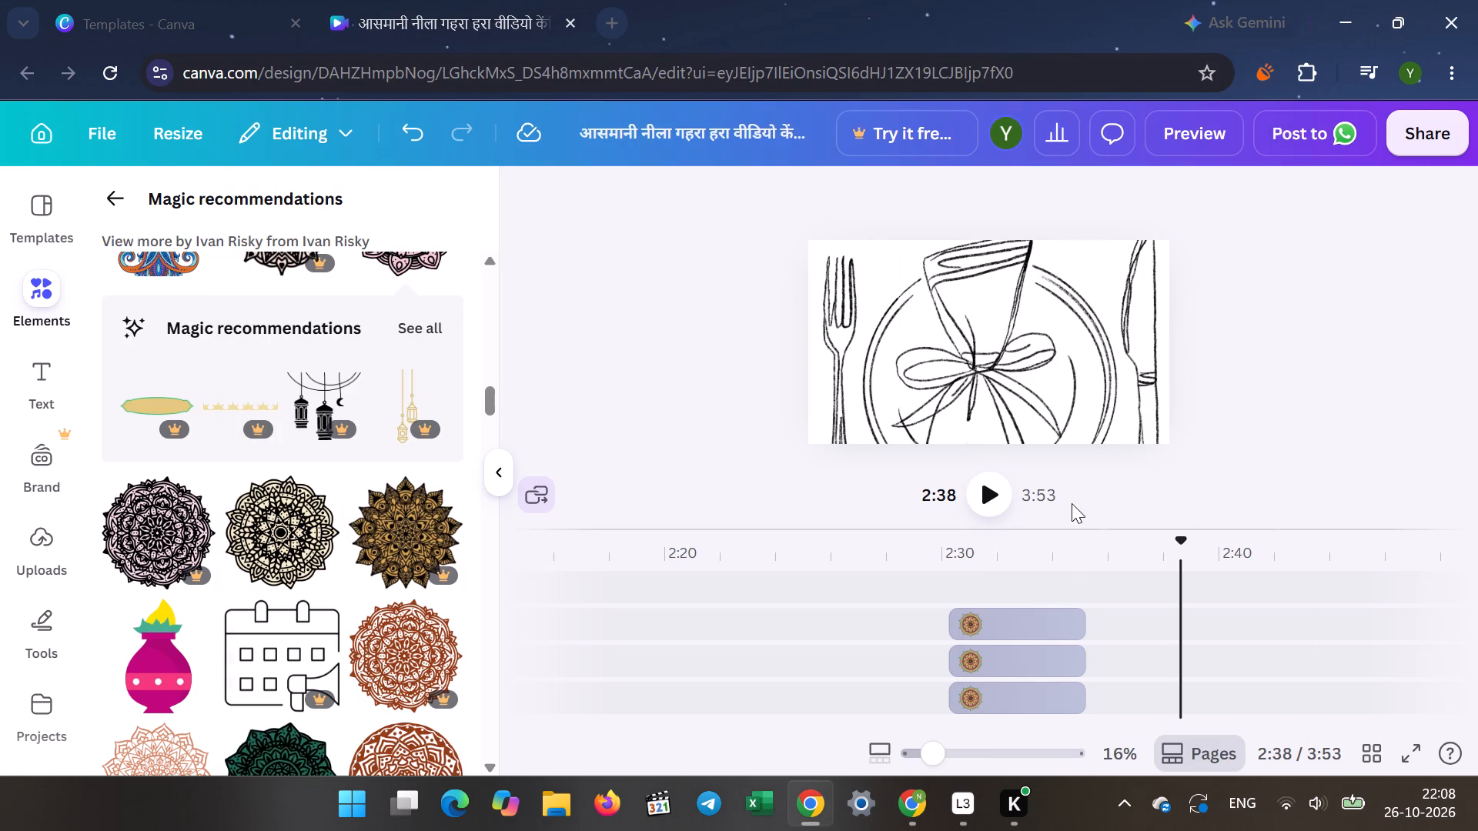
# Play the video onward from 2:38, and replay it from 3:24 and 3:13 to examine the last decorated scenes.
pyautogui.click(979, 491)
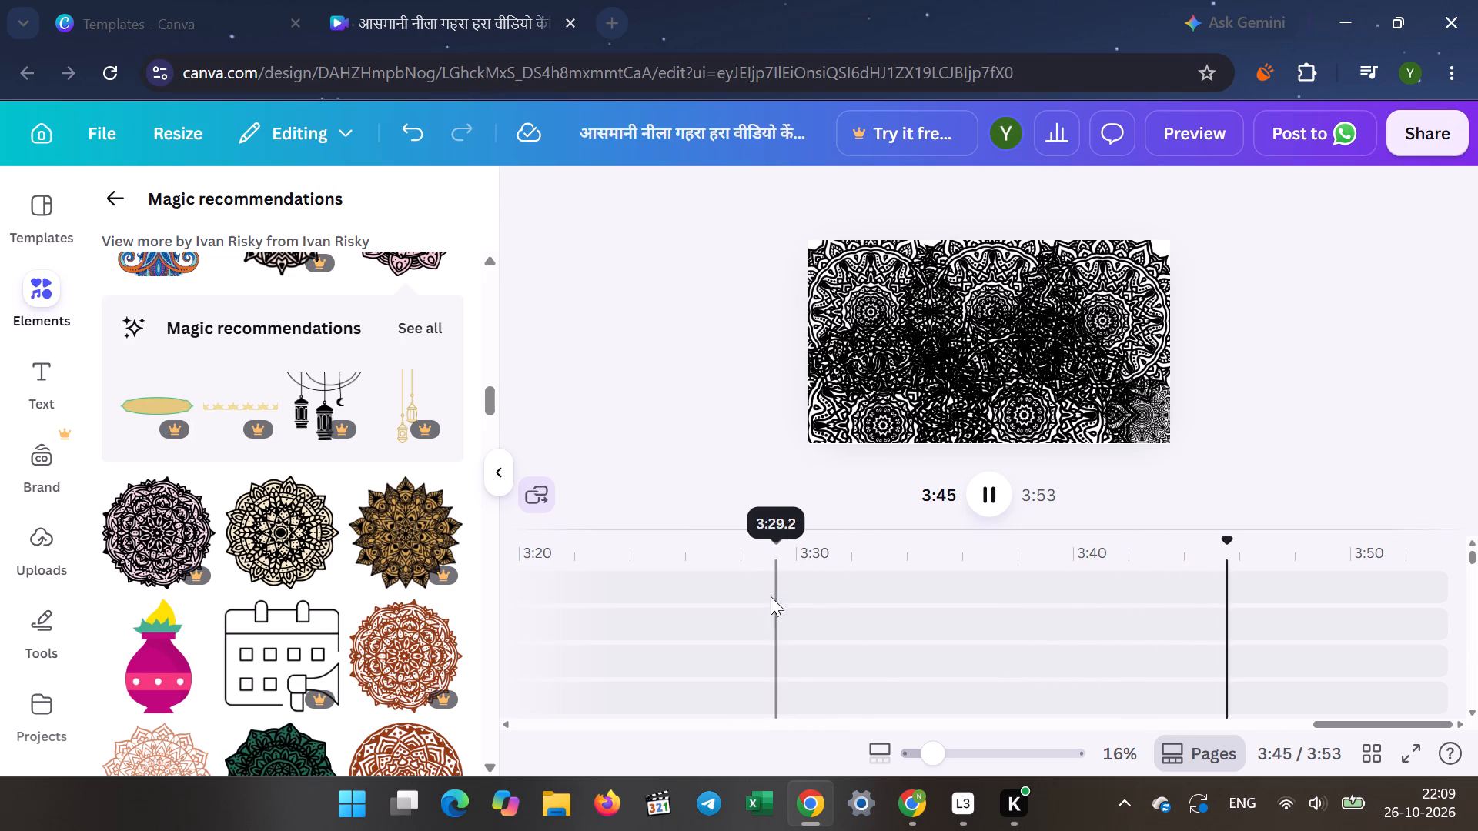
pyautogui.click(637, 622)
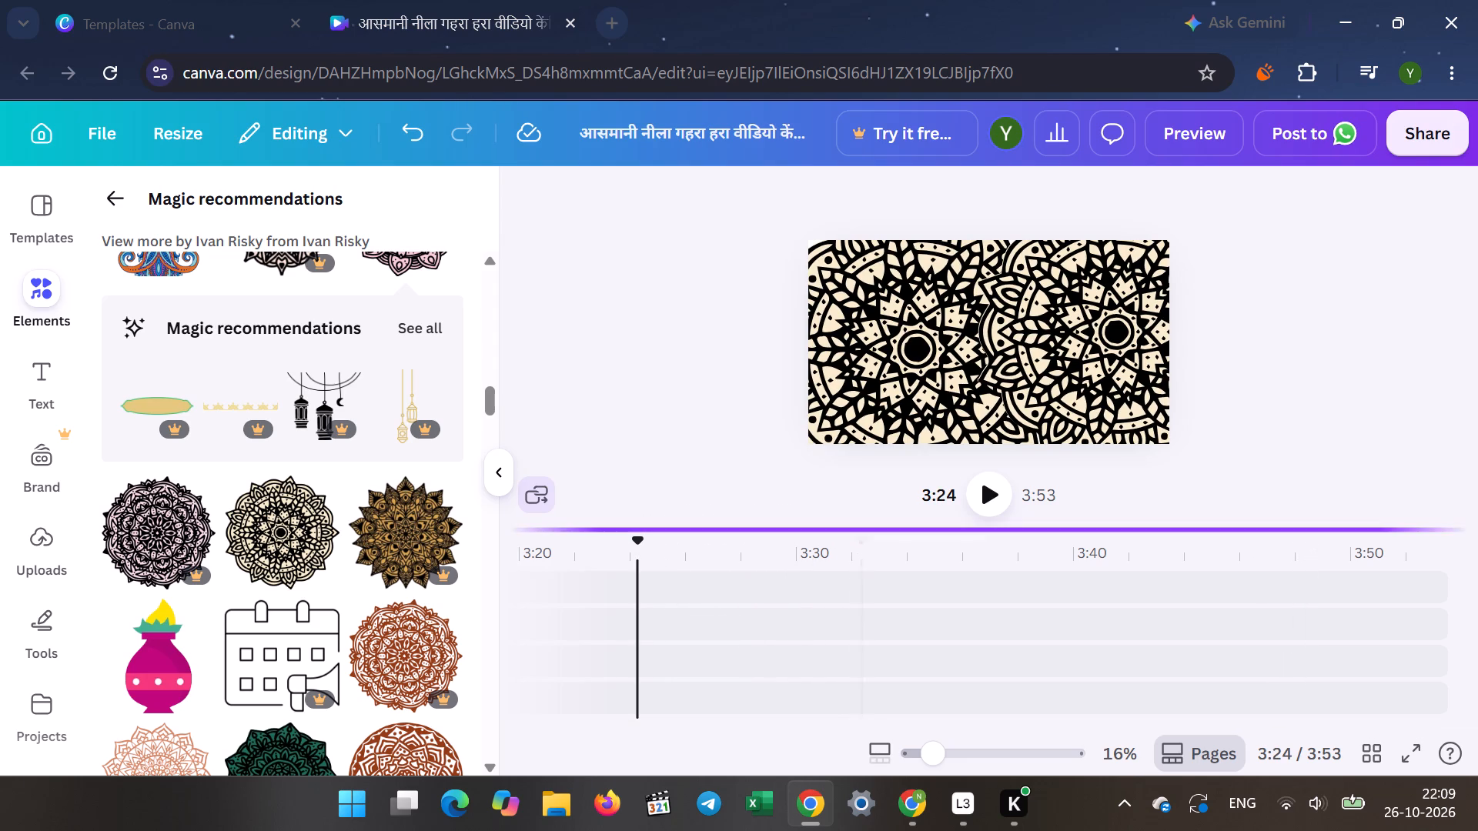
pyautogui.click(981, 497)
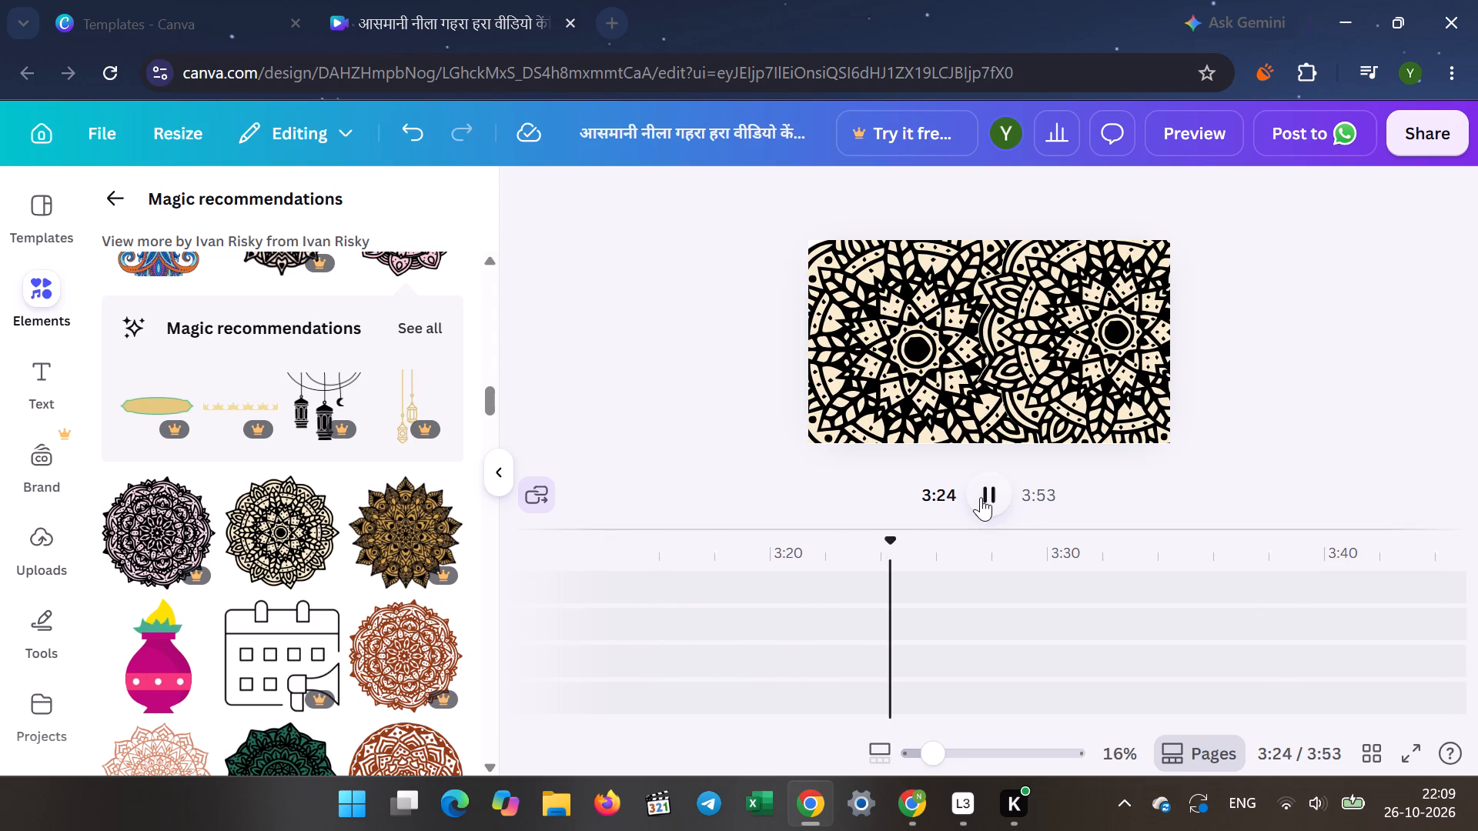
pyautogui.click(603, 618)
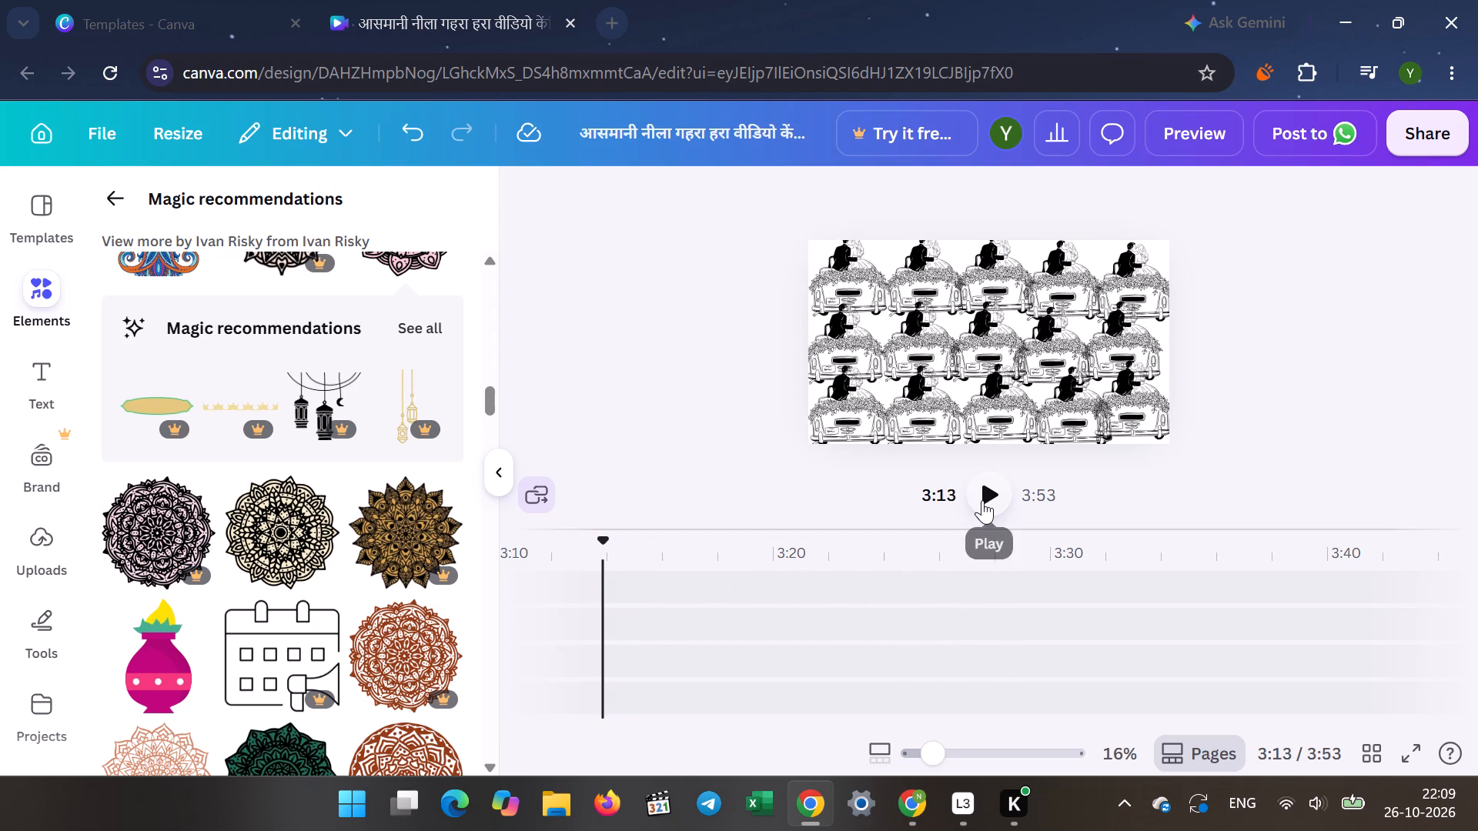
pyautogui.click(982, 499)
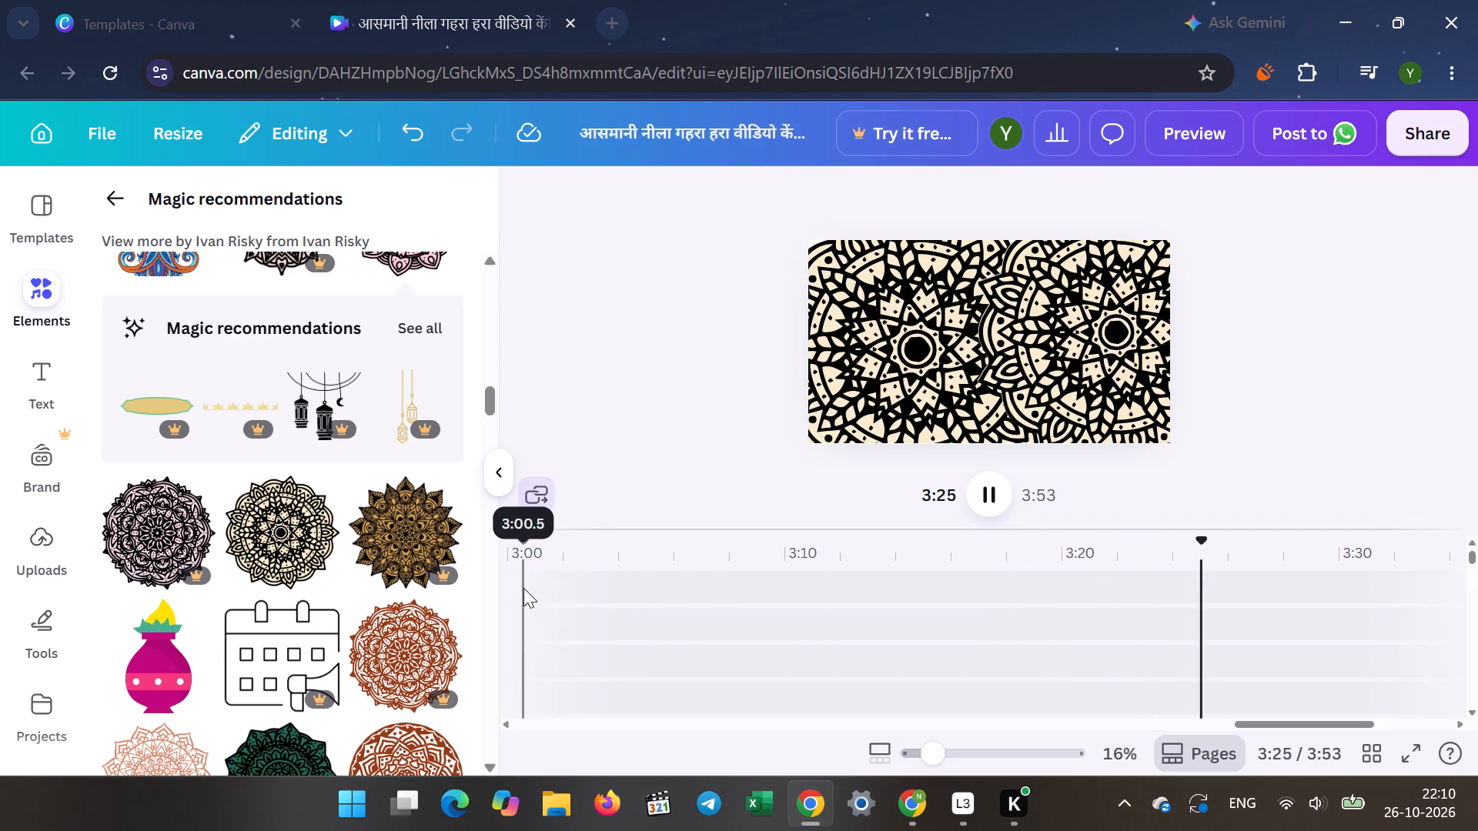
pyautogui.hscroll(3, 523, 588)
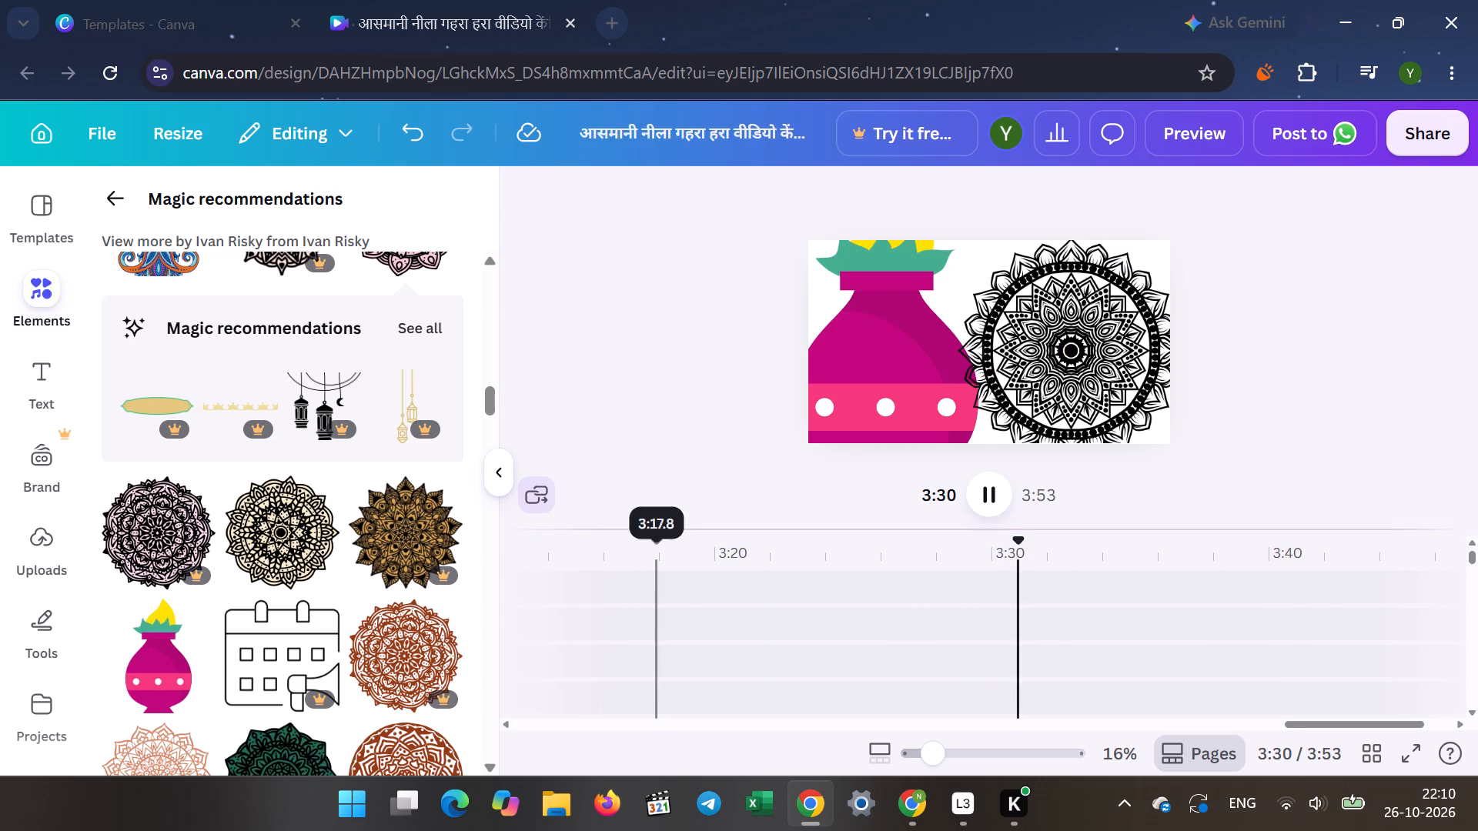
# Browse the recommended graphics for a mandala suitable for the next scene while the video plays to its end.
pyautogui.scroll(-3, 270, 567)
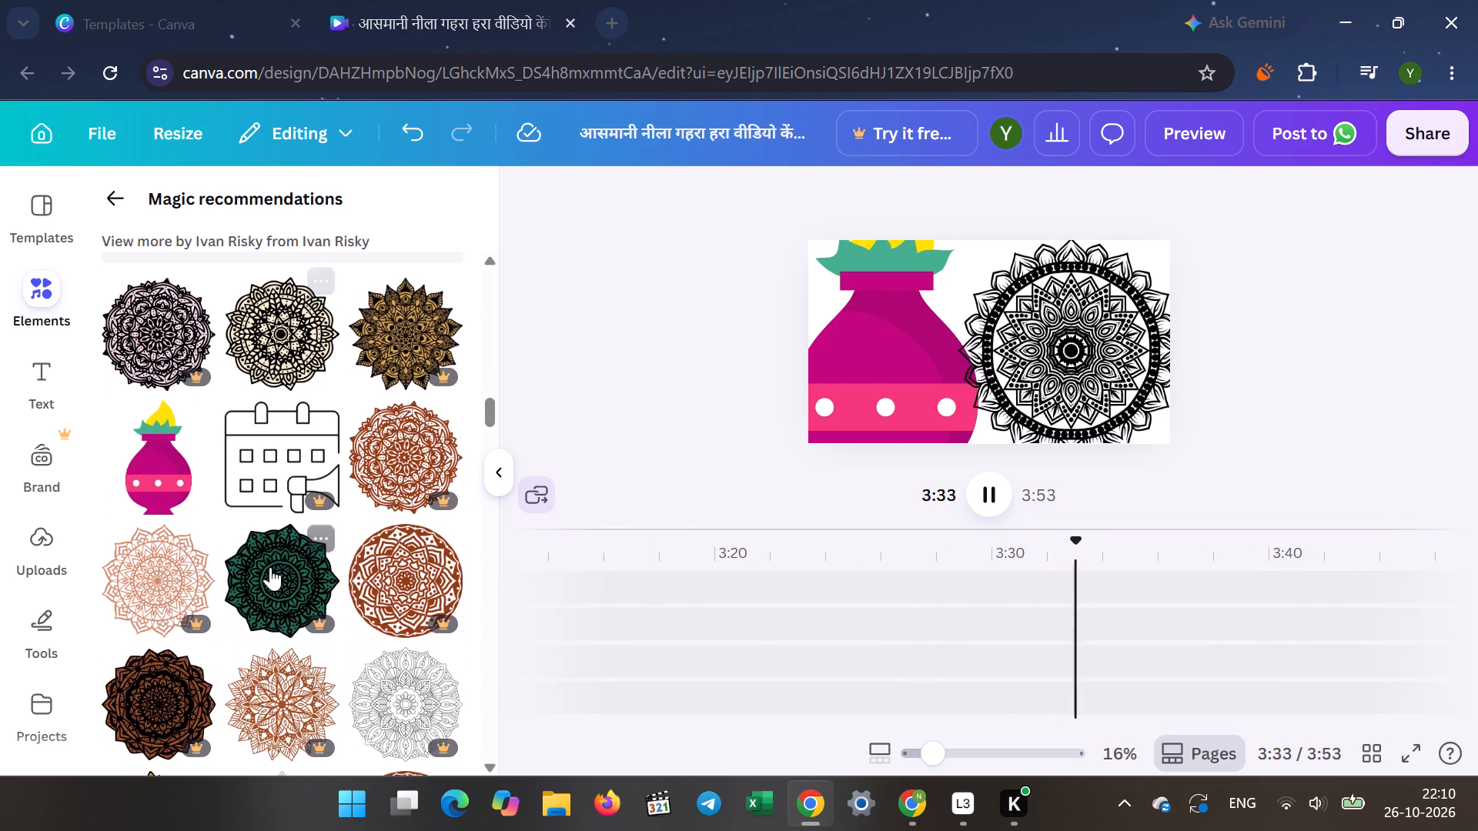
pyautogui.scroll(-4, 270, 567)
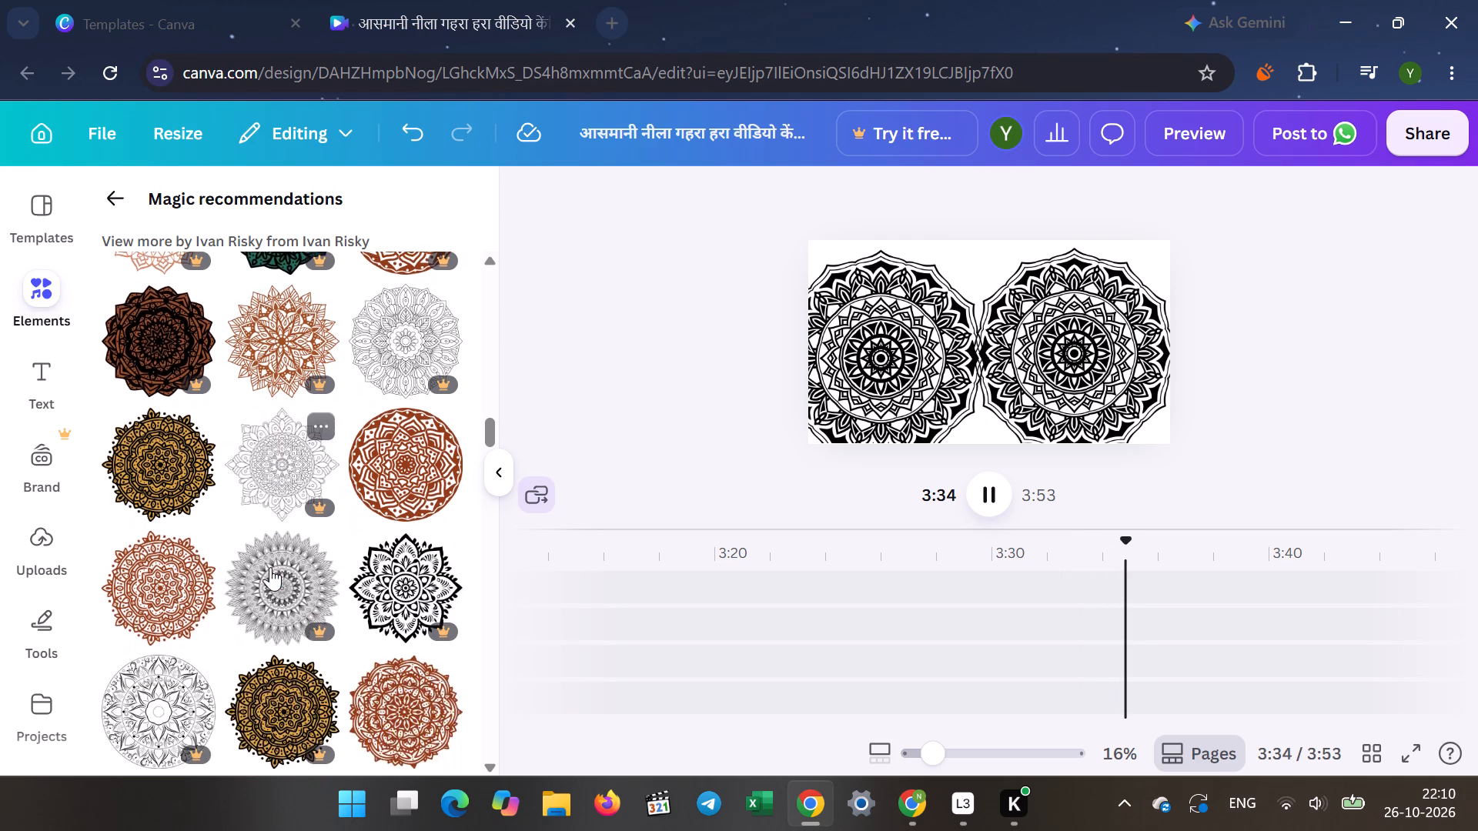
pyautogui.scroll(-4, 270, 567)
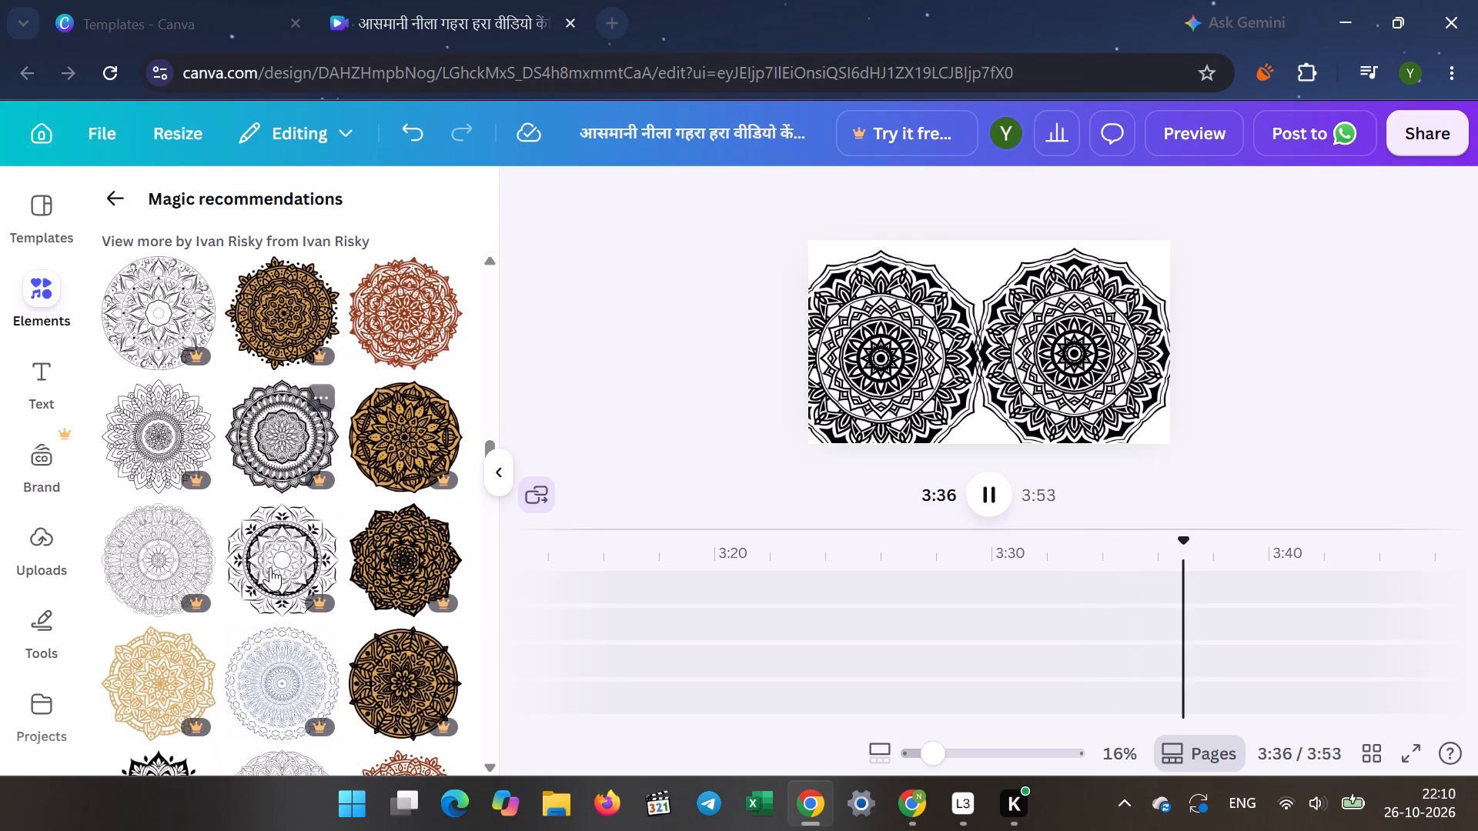
pyautogui.scroll(-3, 270, 567)
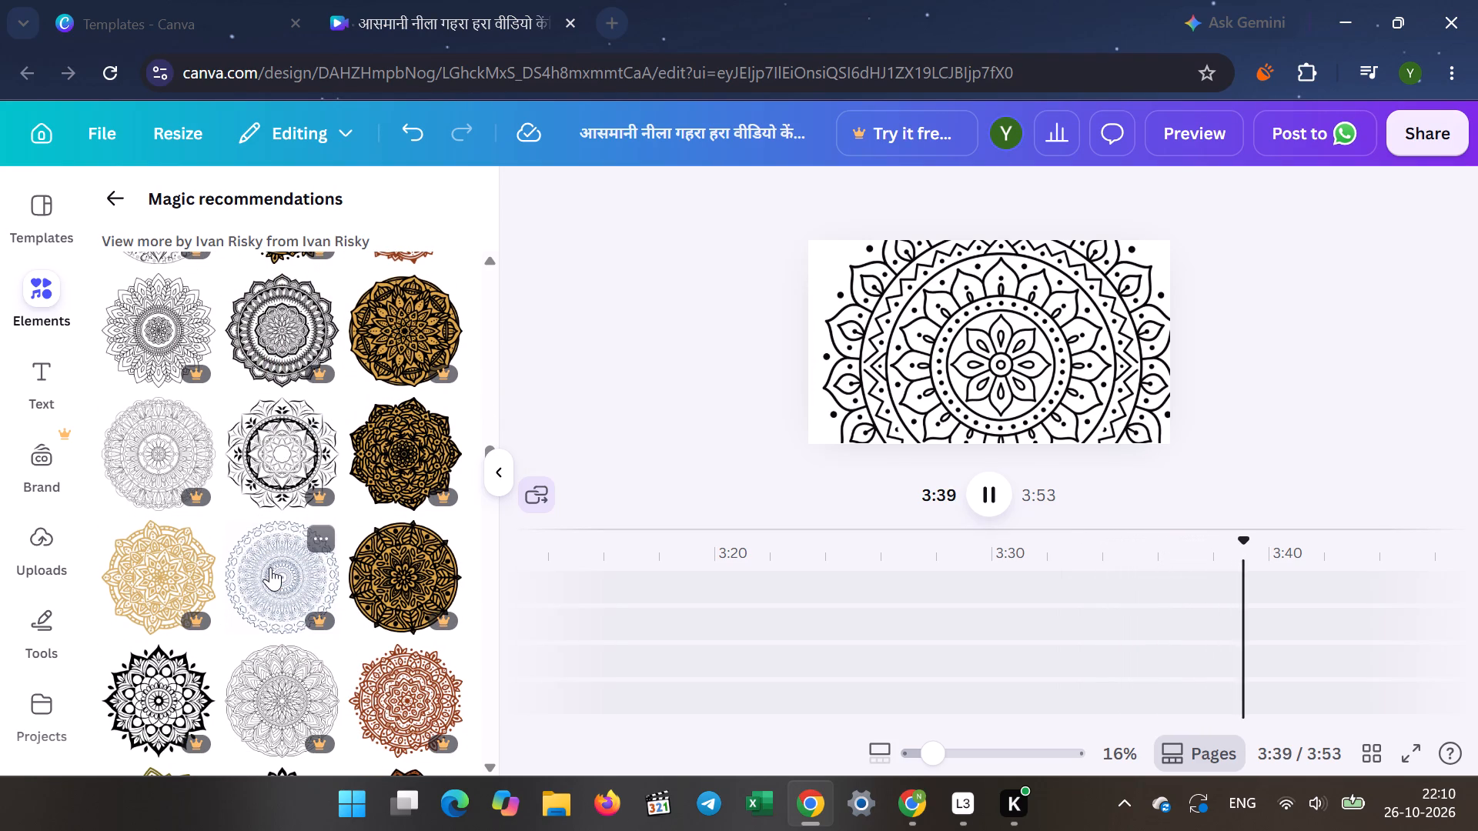
pyautogui.scroll(1, 270, 567)
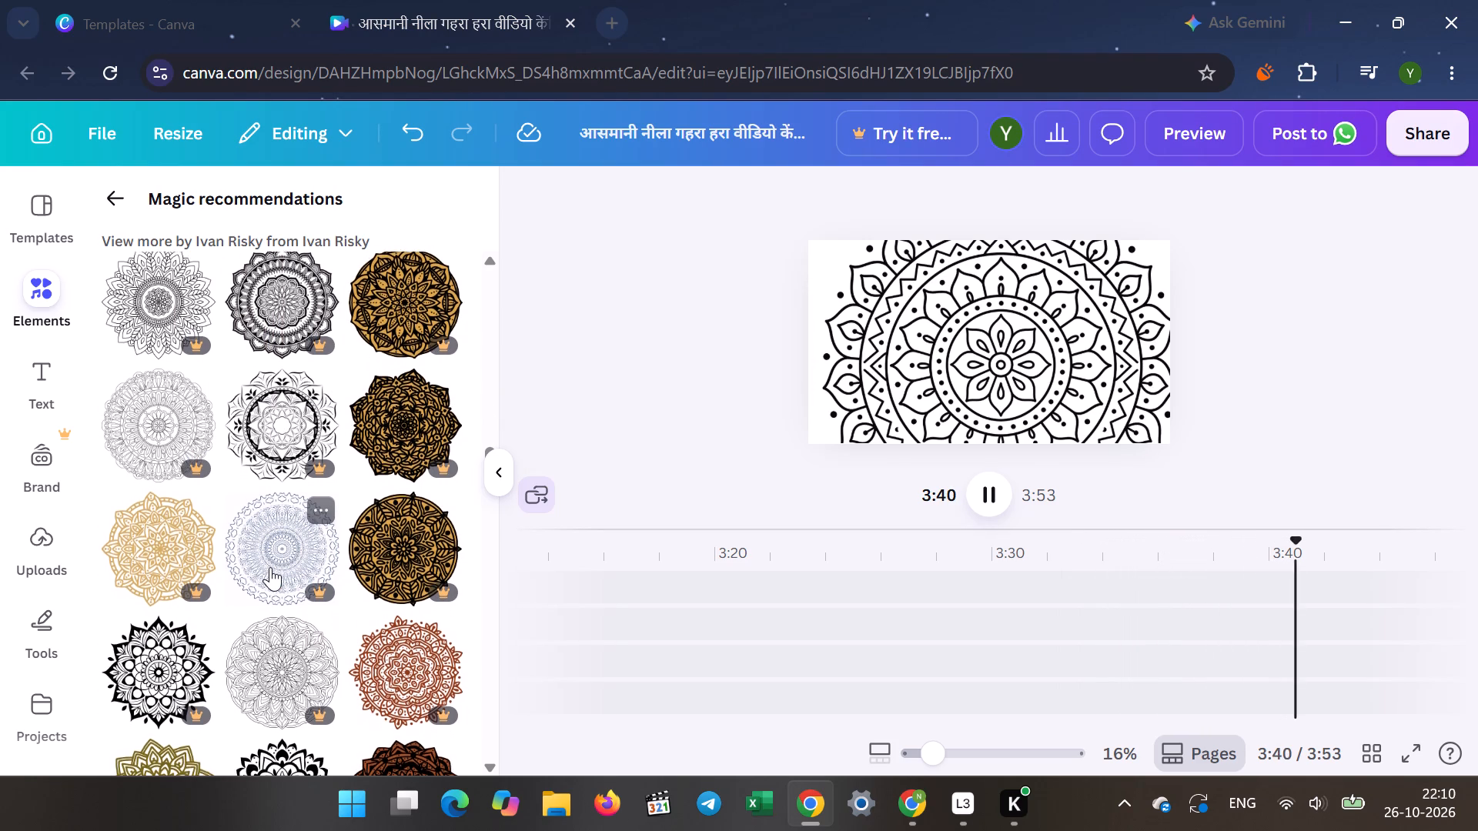
pyautogui.scroll(2, 270, 567)
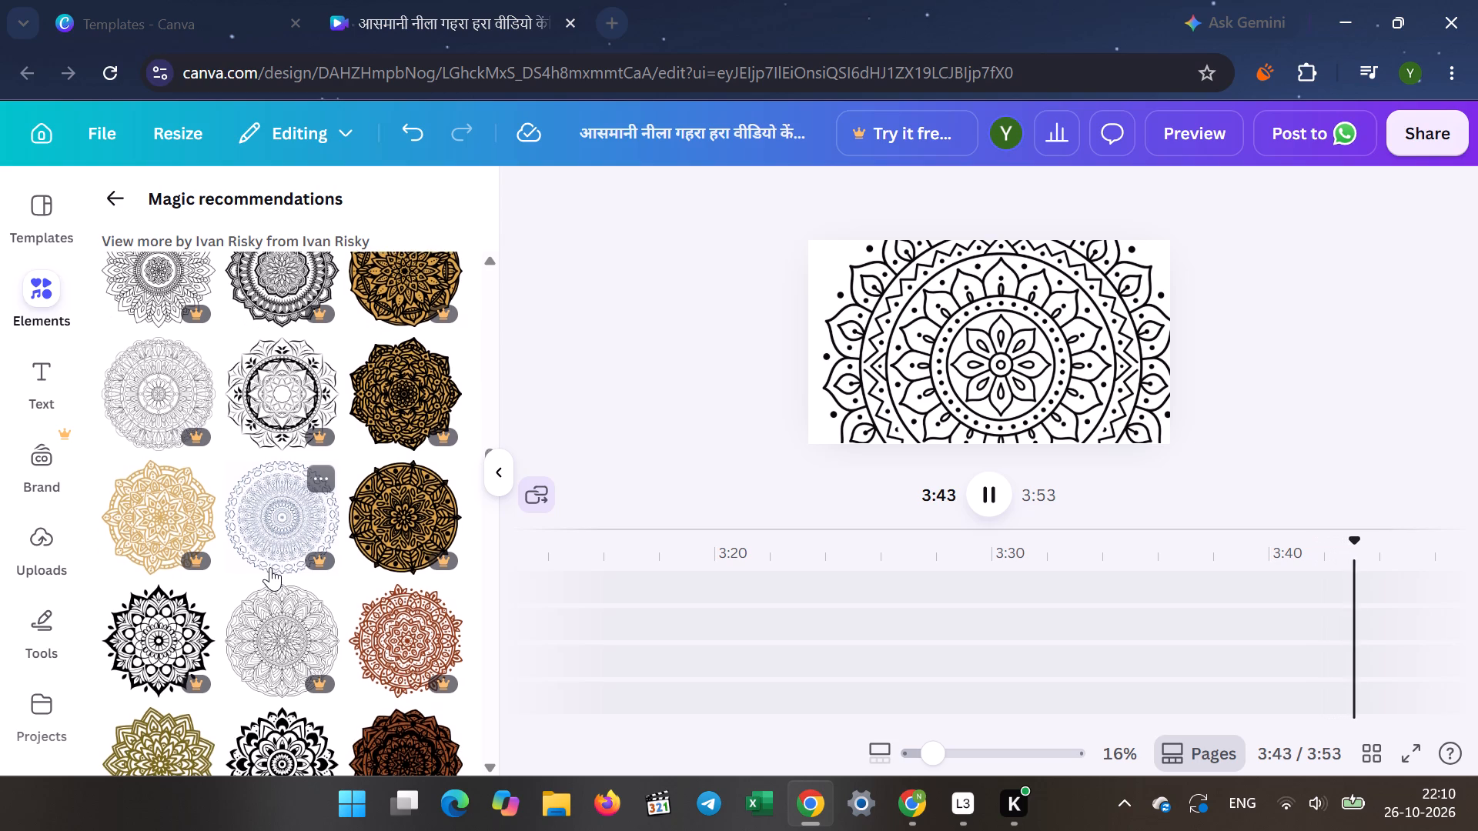
pyautogui.scroll(4, 270, 567)
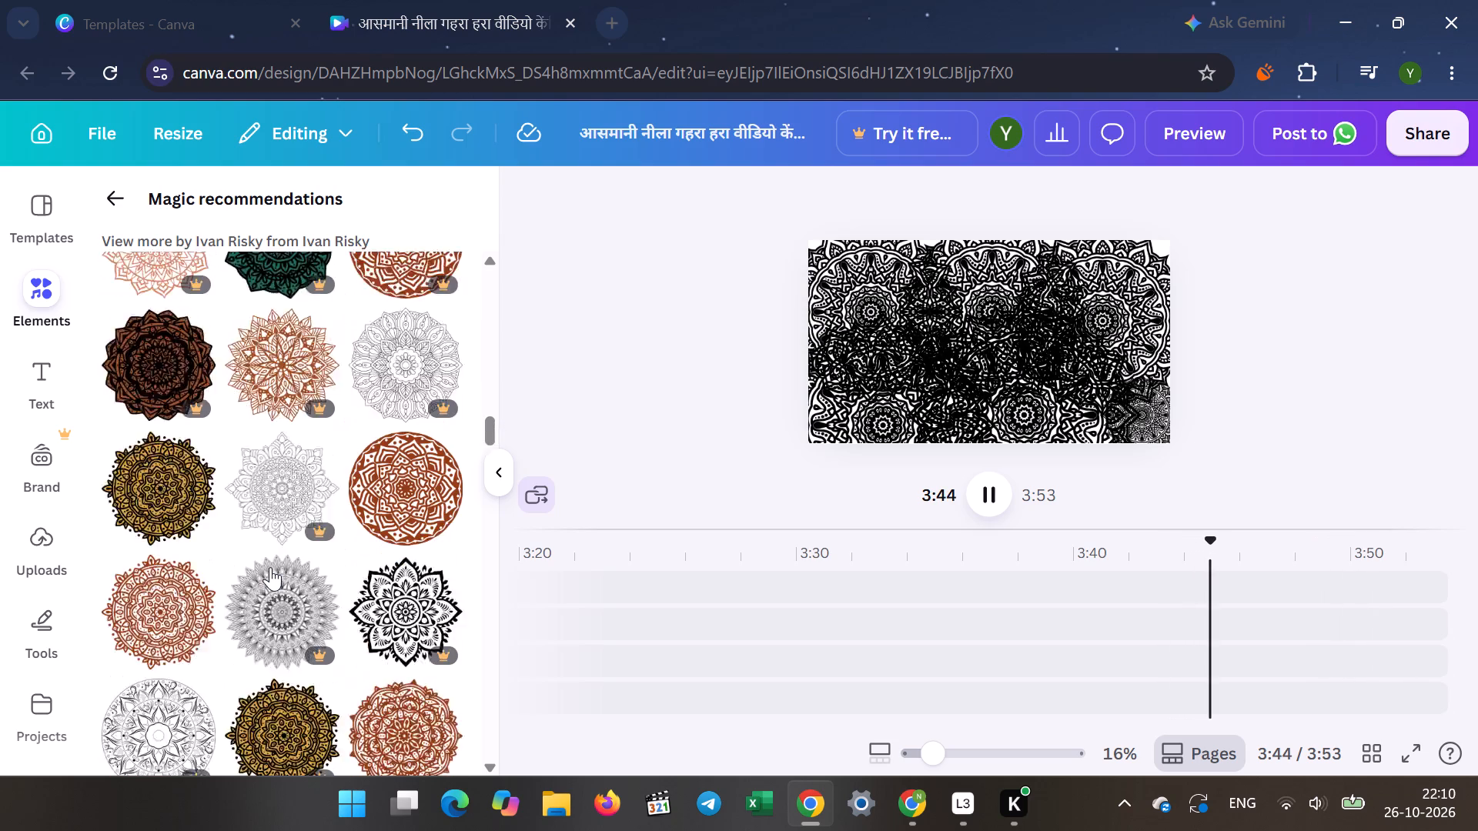
pyautogui.scroll(4, 270, 567)
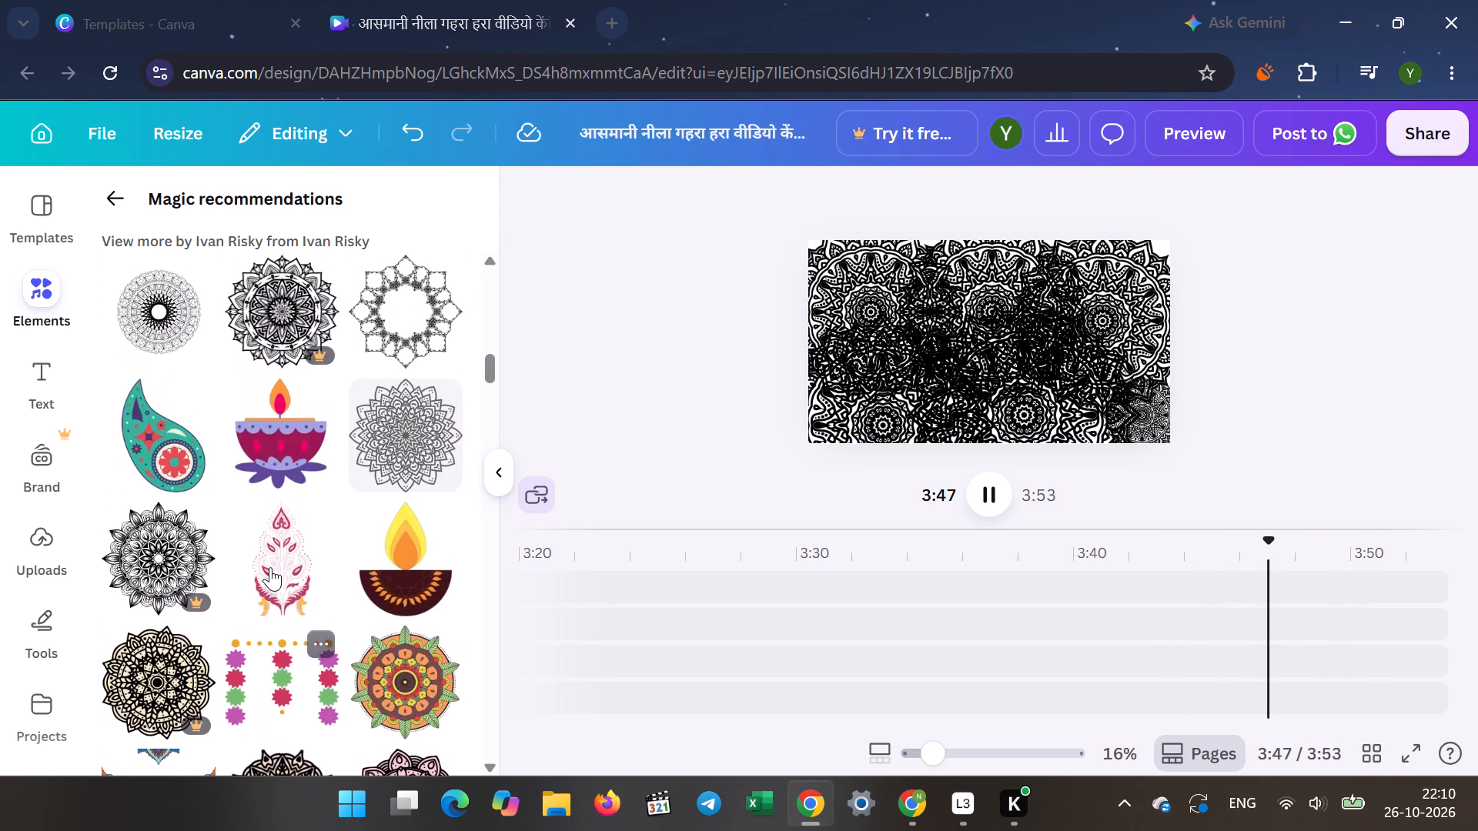
pyautogui.scroll(1, 270, 567)
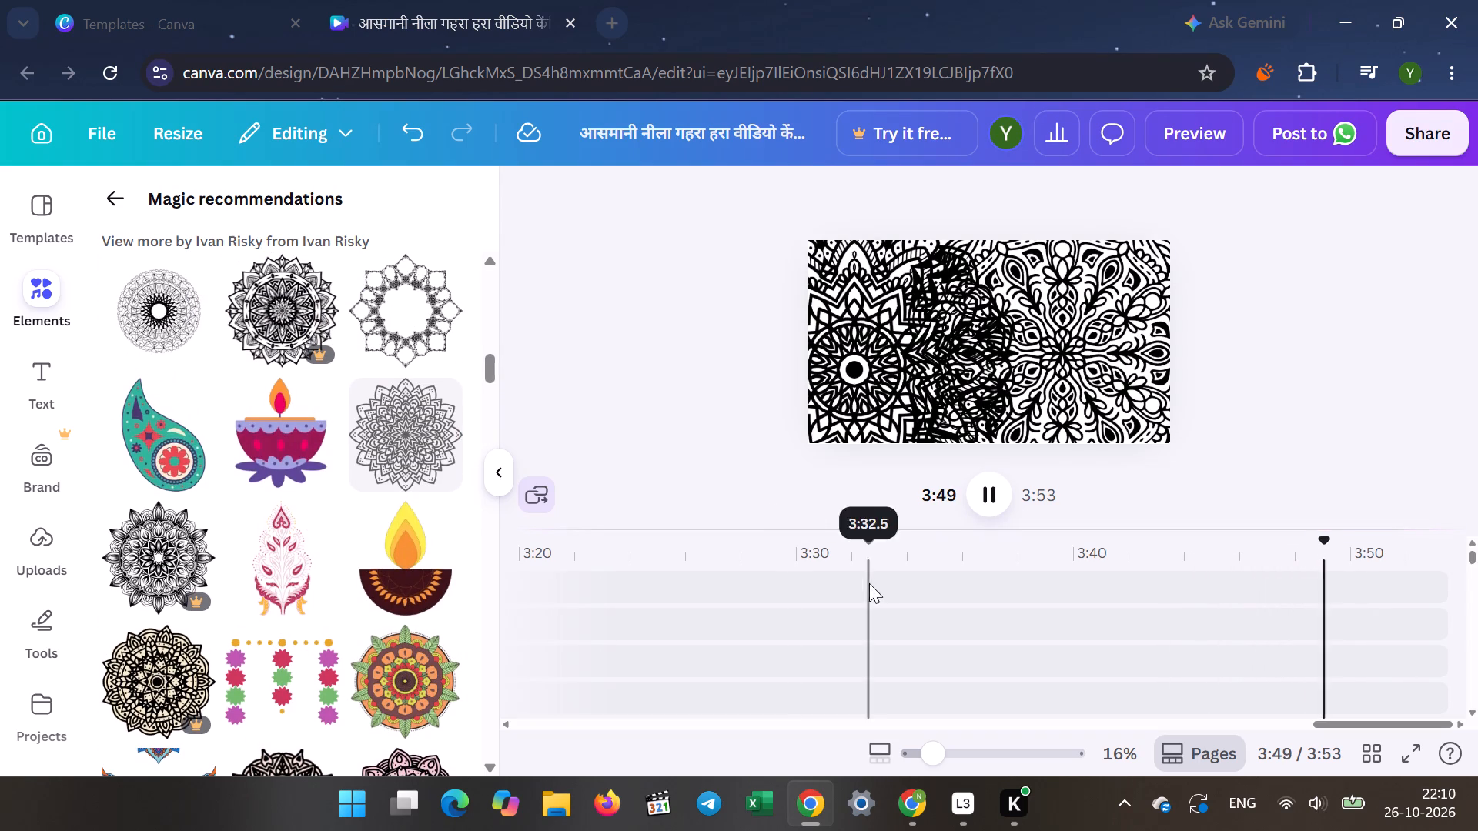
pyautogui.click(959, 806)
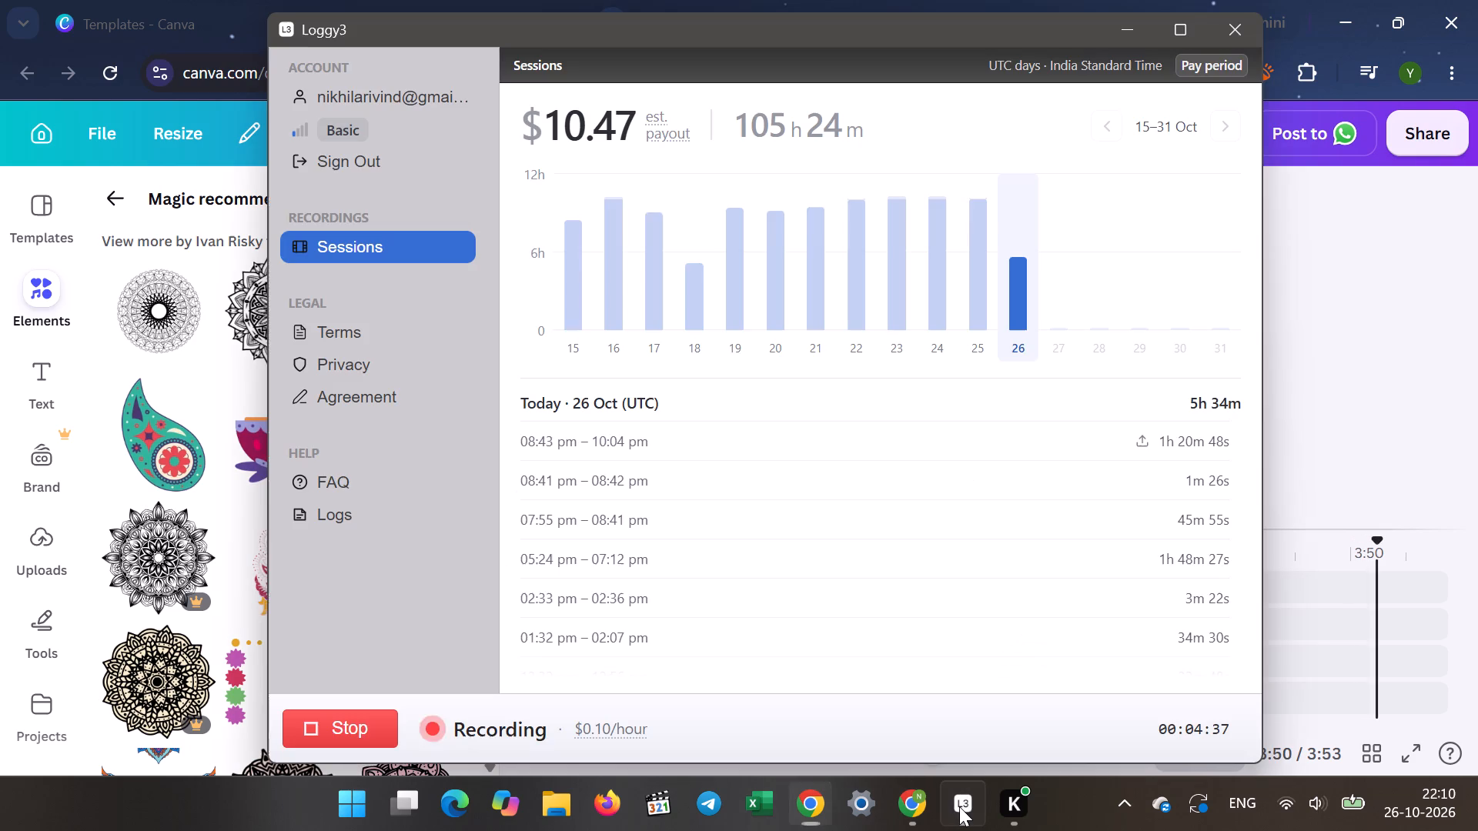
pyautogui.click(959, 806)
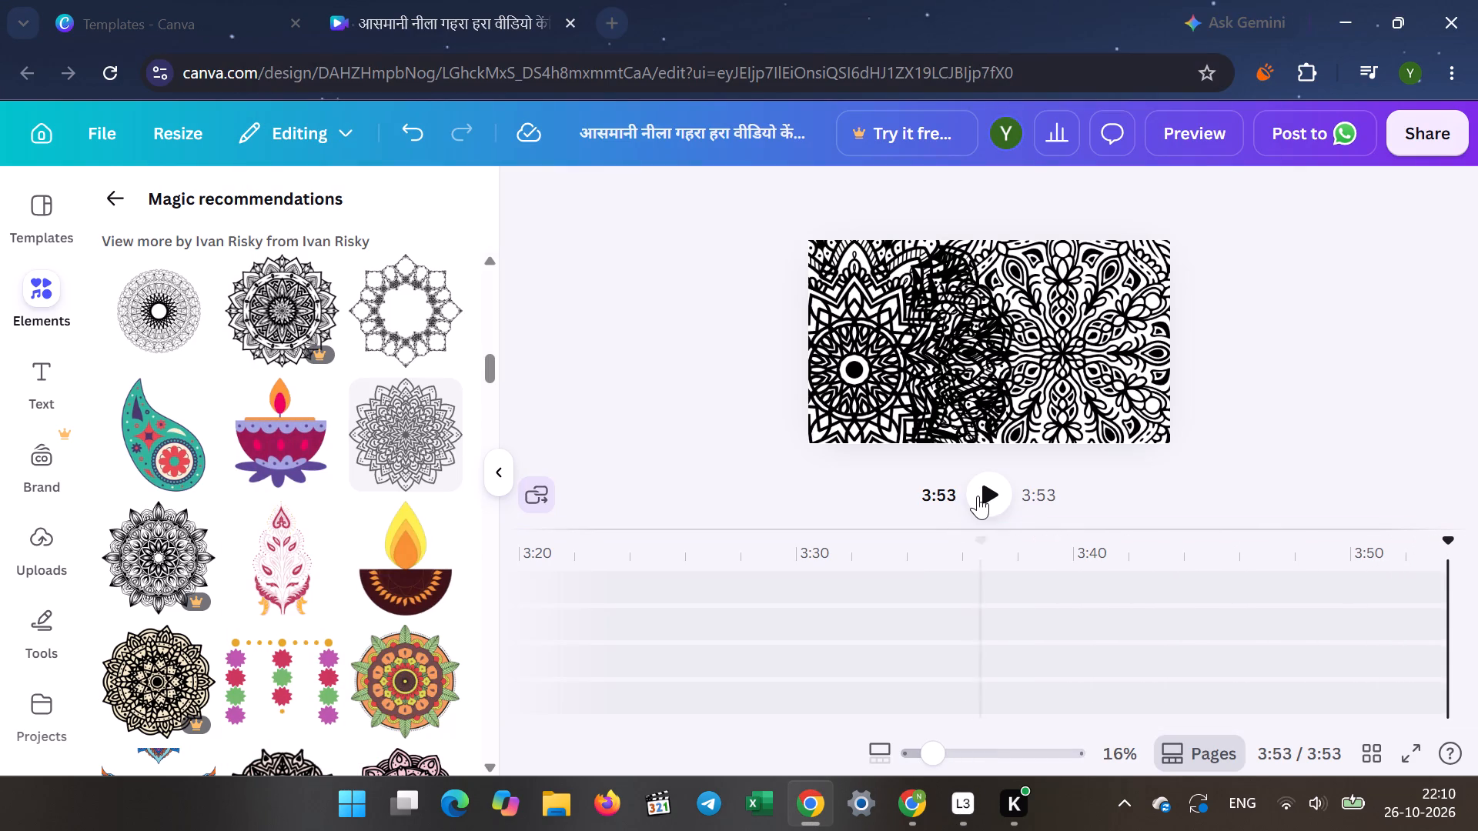
# Add the grey line-art mandala at 3:53 and place it in the blank frame's upper-left corner, partly past the edges.
pyautogui.click(405, 434)
pyautogui.moveTo(969, 389); pyautogui.dragTo(961, 379)
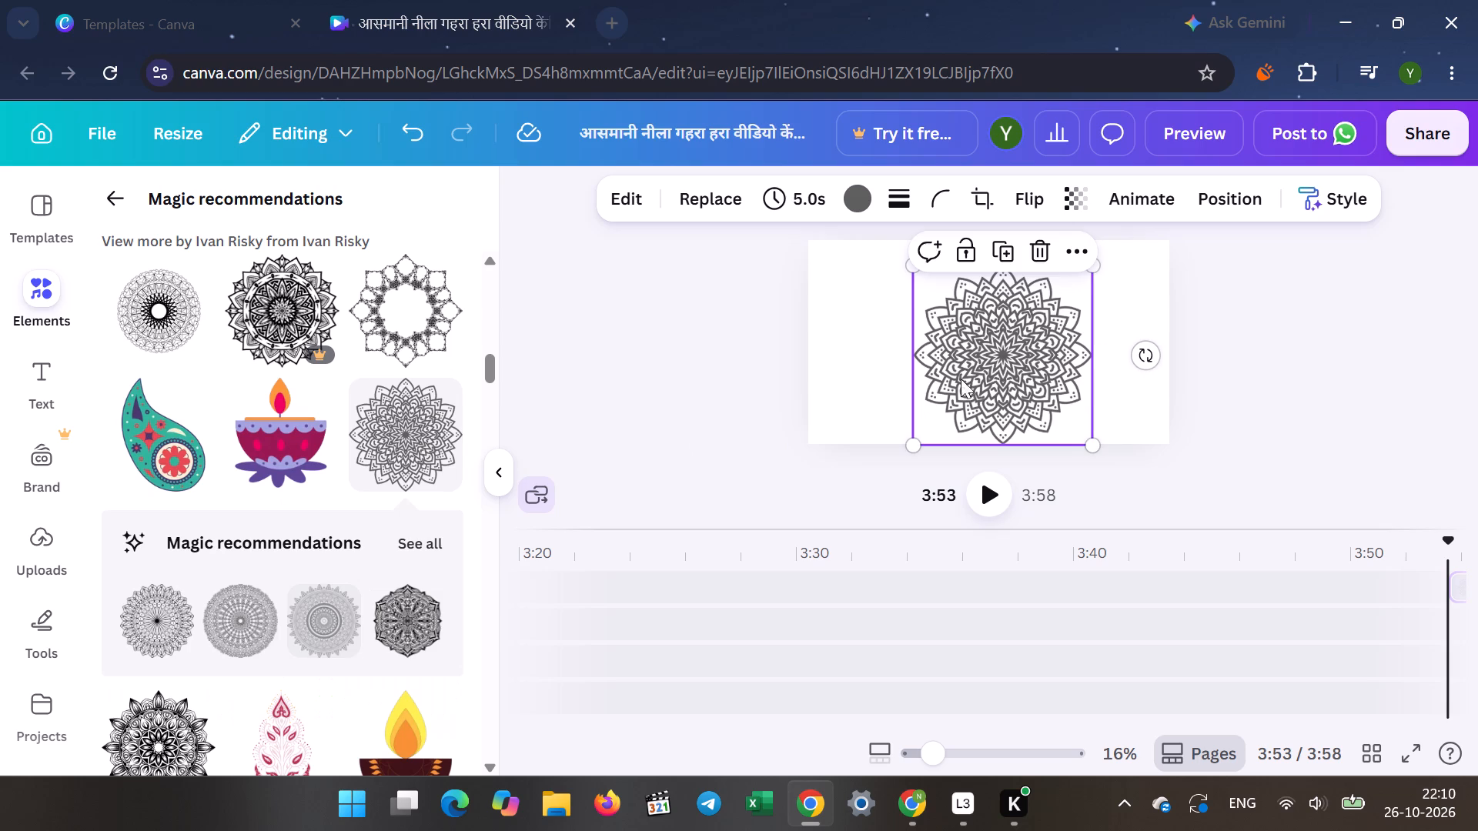
pyautogui.moveTo(961, 379); pyautogui.dragTo(834, 343)
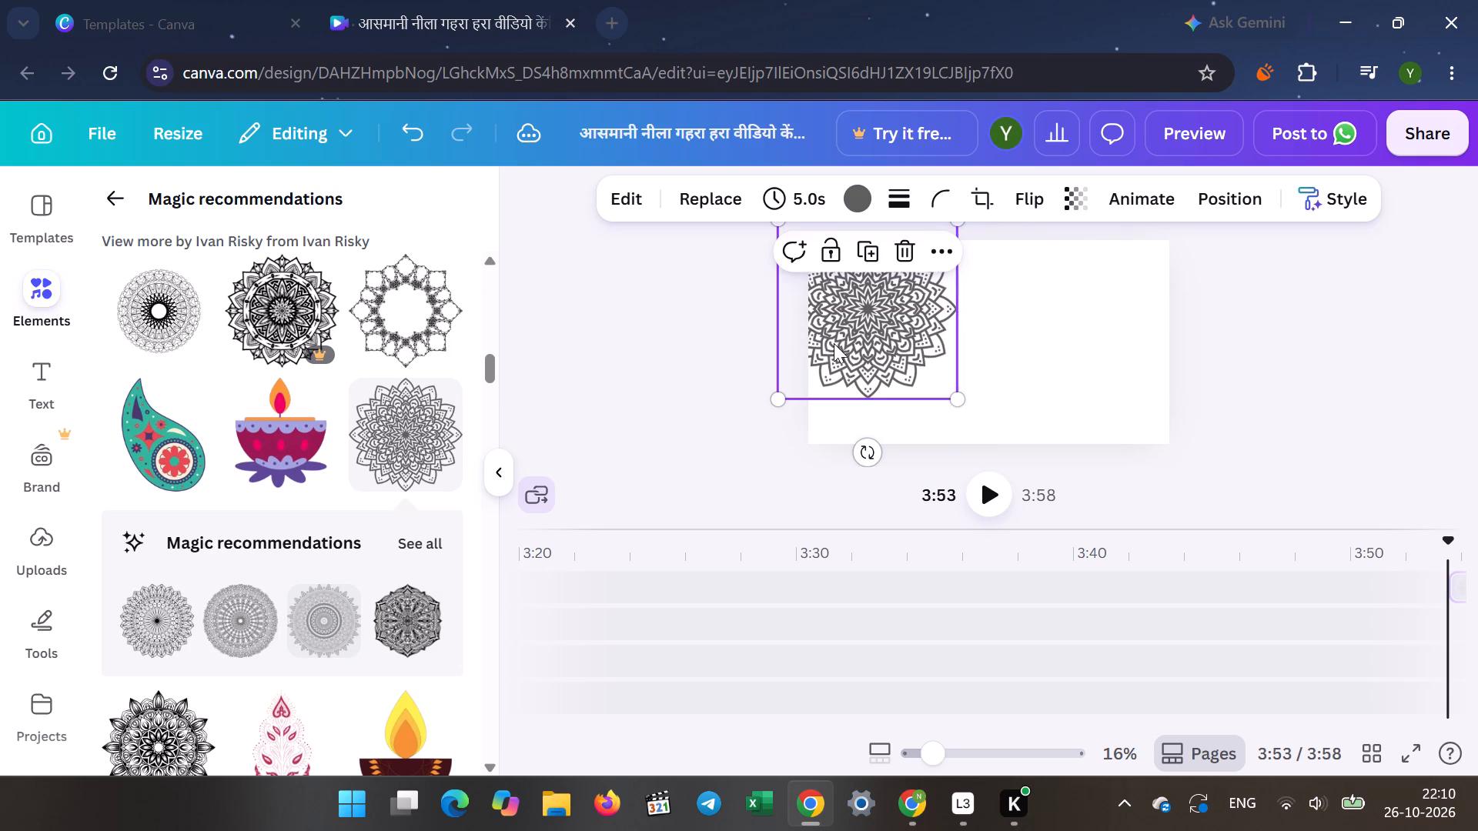
pyautogui.click(699, 329)
# Add a second grey line-art mandala at 3:53, enlarge it and place it at the frame's top edge, overlapping the upper-left one.
pyautogui.click(390, 448)
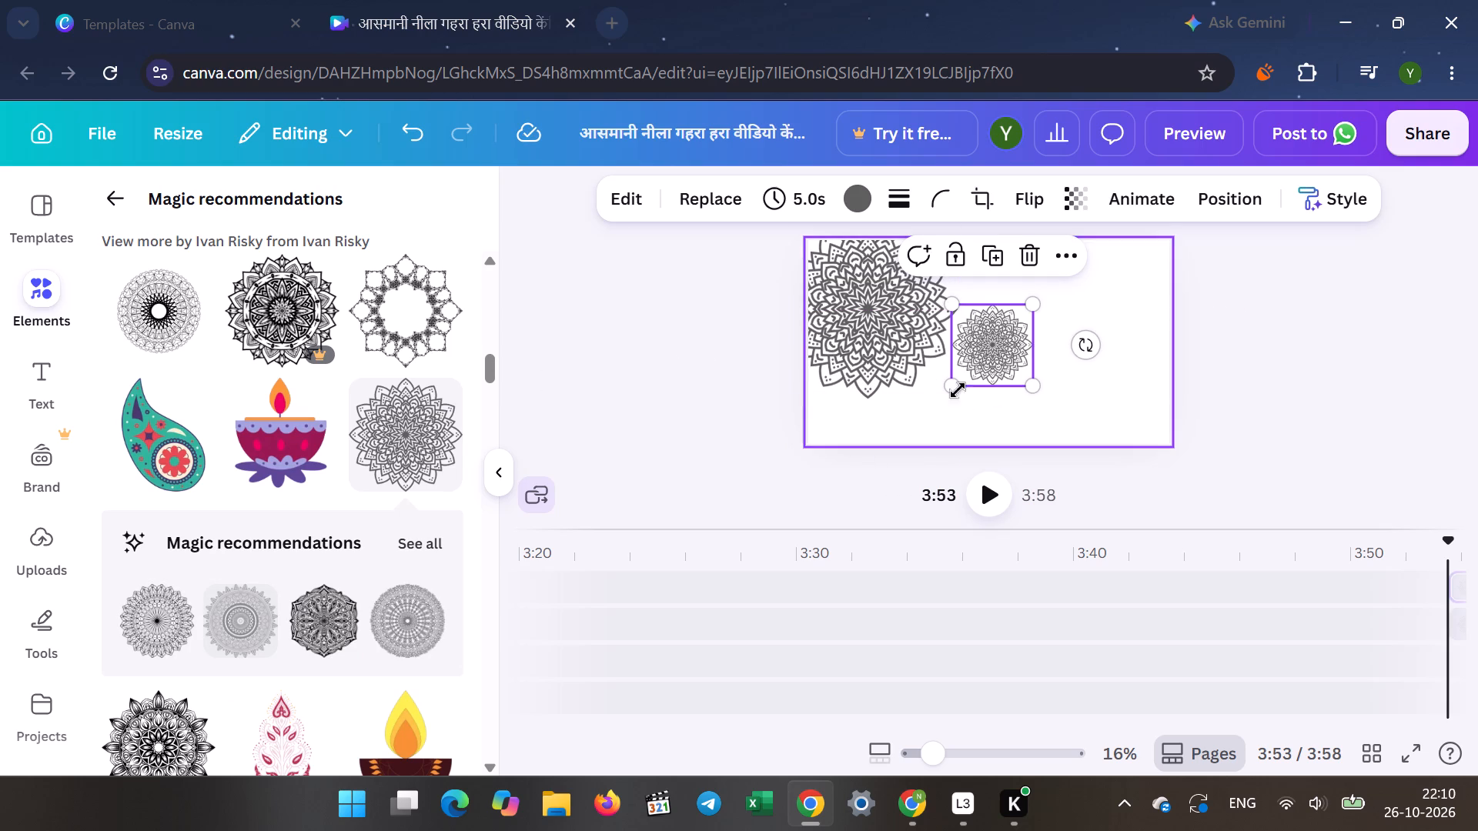
pyautogui.moveTo(959, 387); pyautogui.dragTo(846, 448)
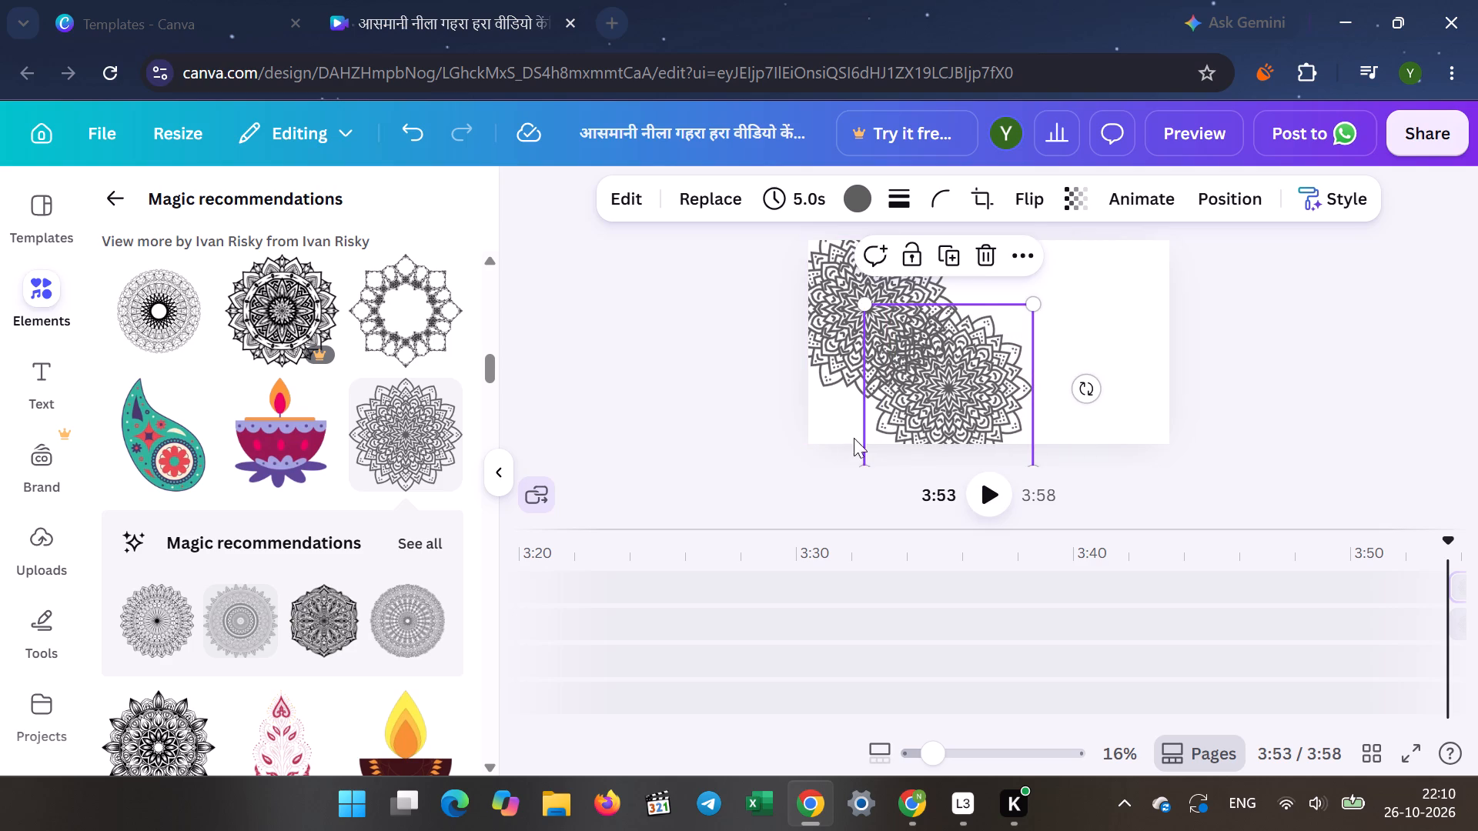
pyautogui.moveTo(933, 385); pyautogui.dragTo(948, 349)
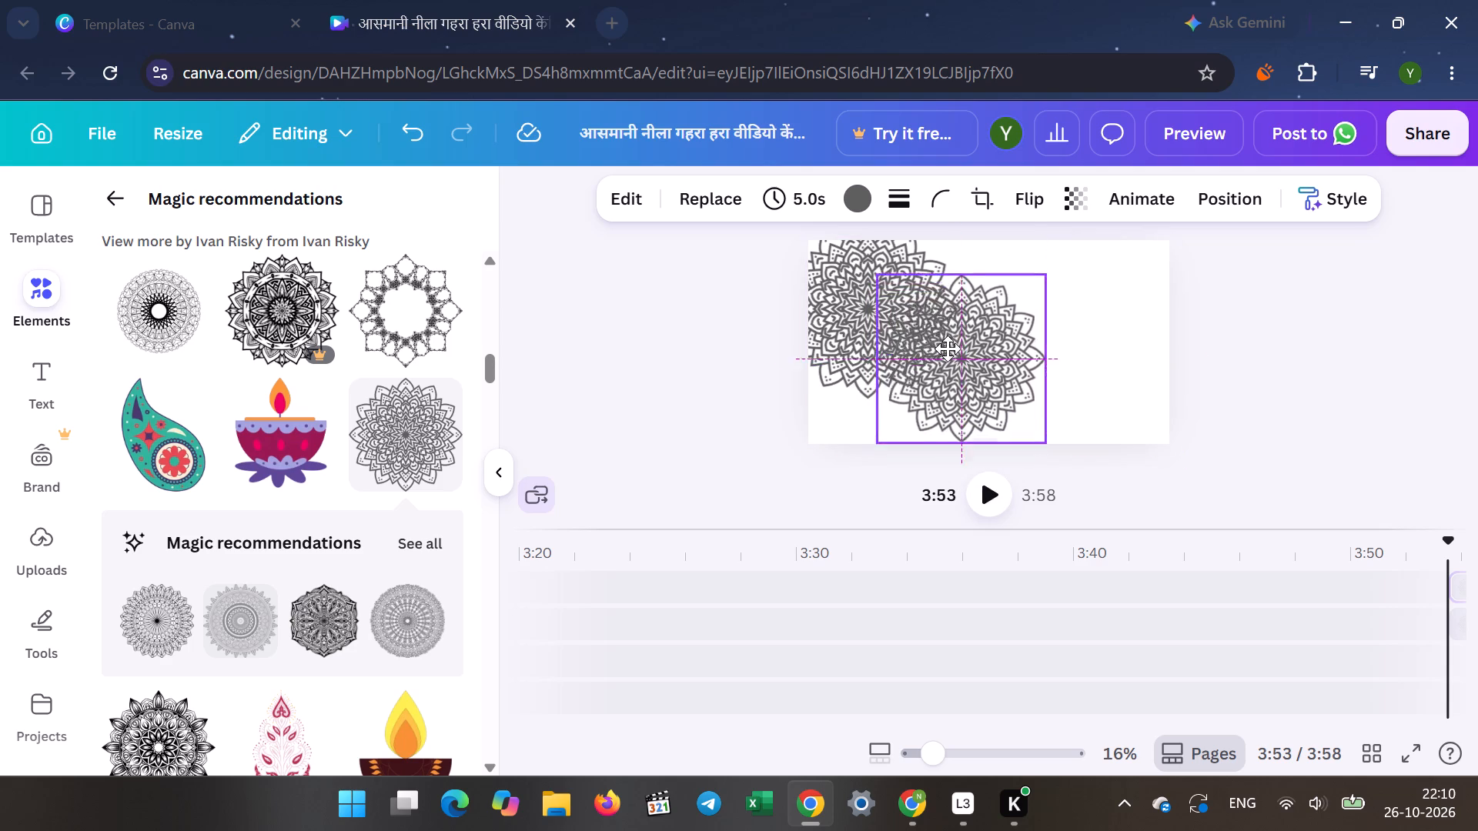
pyautogui.moveTo(948, 349); pyautogui.dragTo(955, 297)
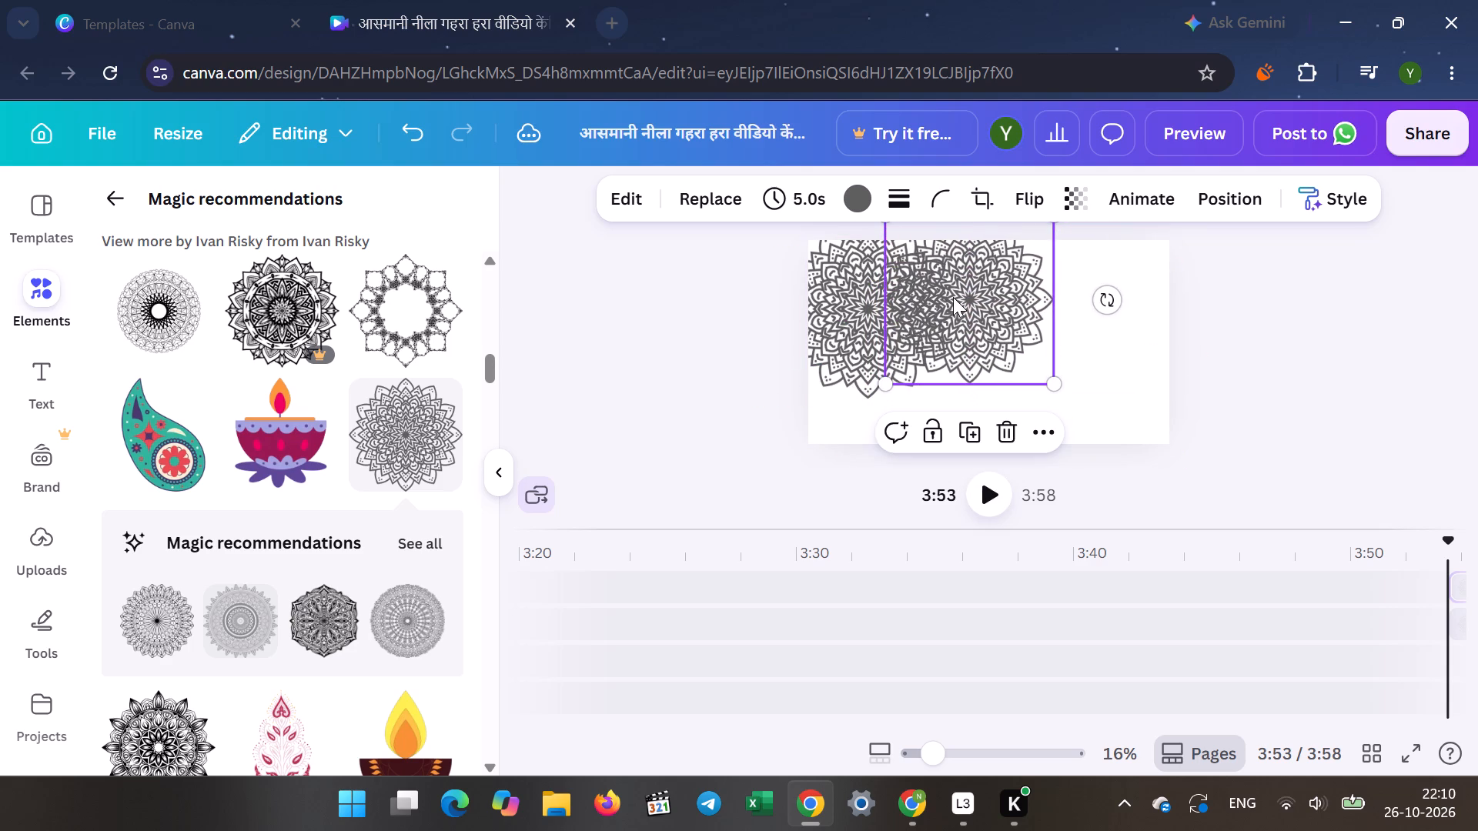
pyautogui.click(682, 354)
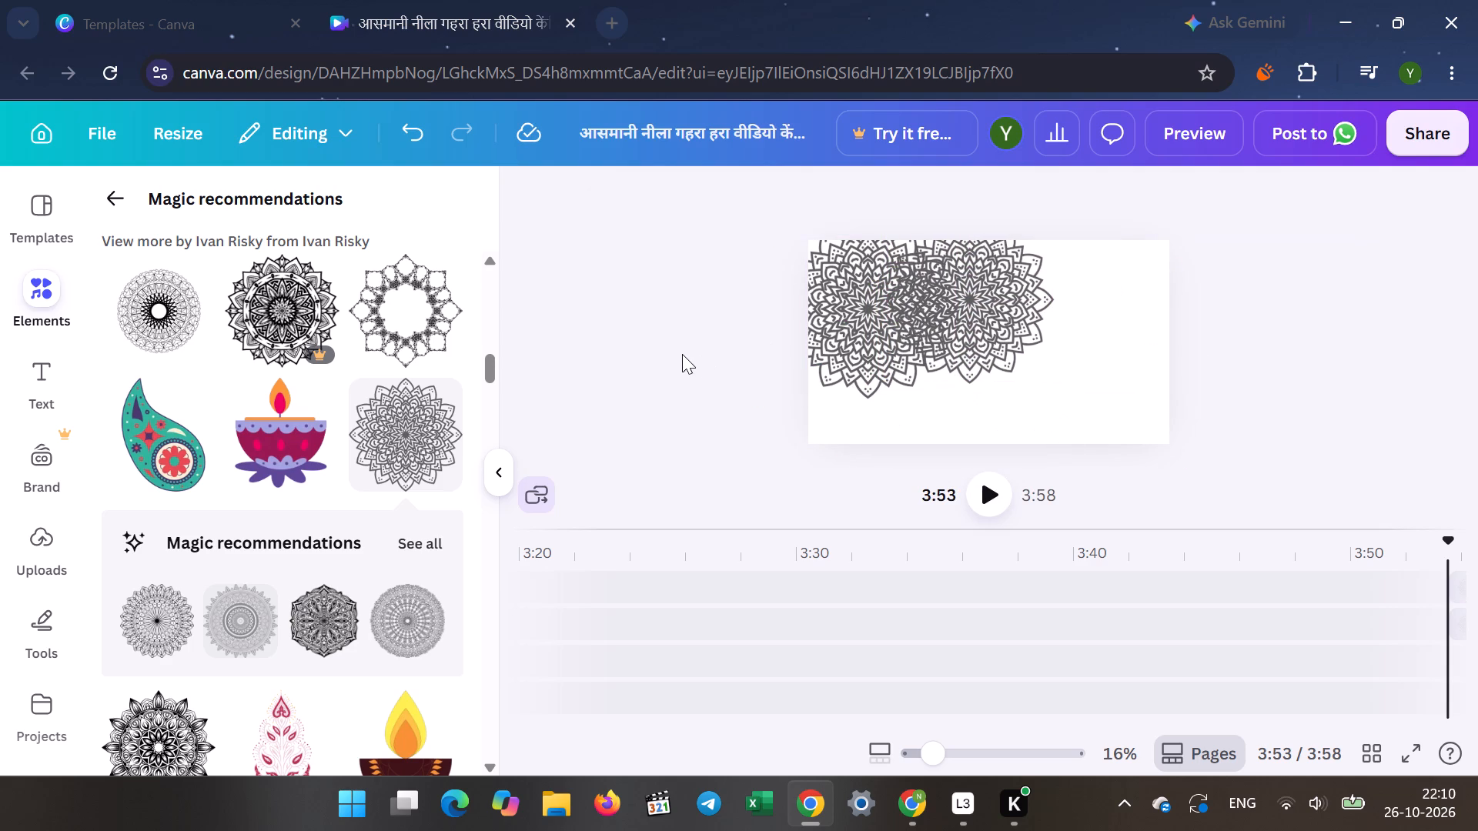
# Add a third grey line-art mandala at 3:53 in the frame's upper-right corner, level with the top middle one.
pyautogui.click(420, 436)
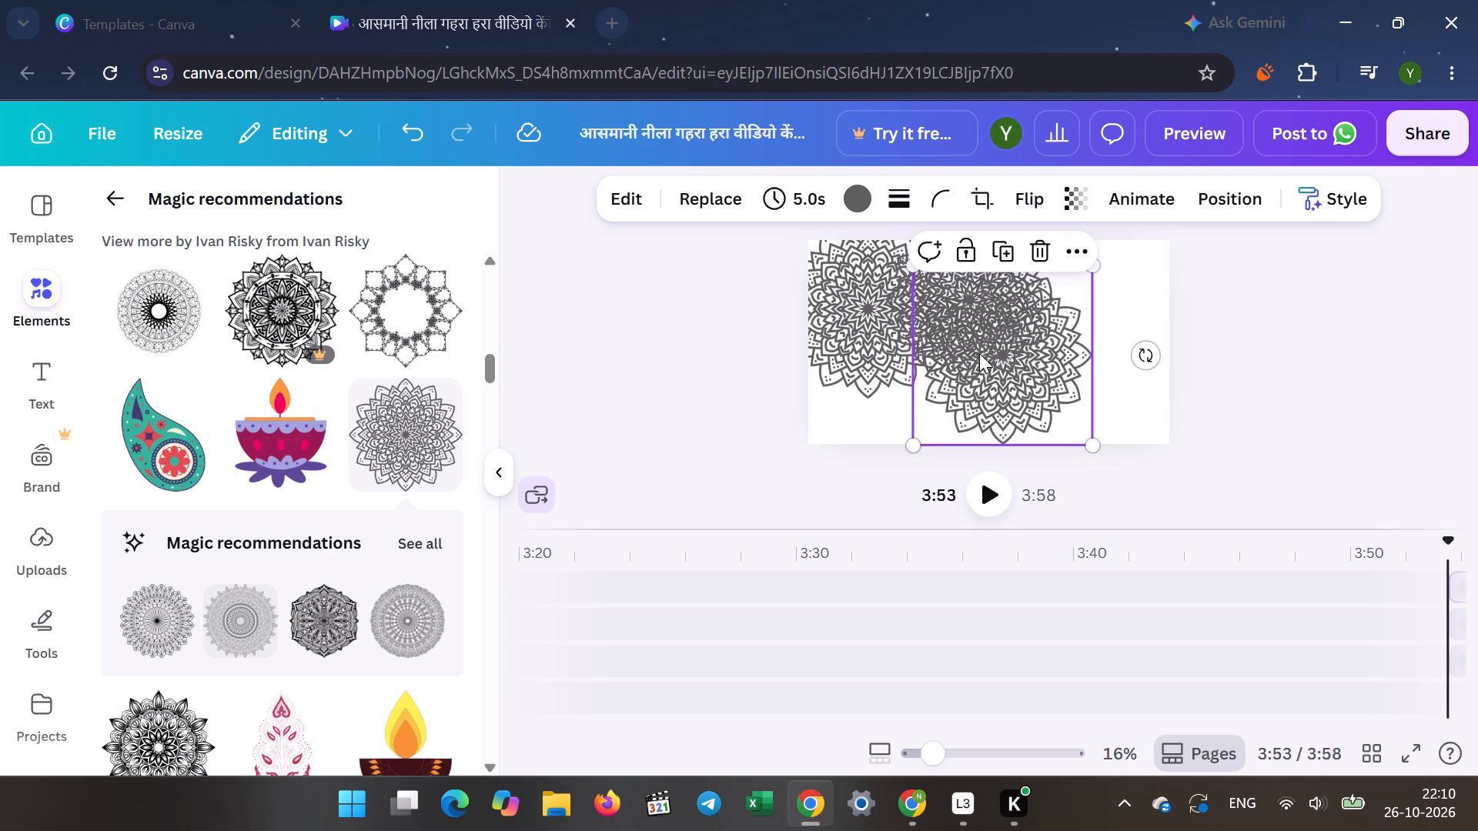
pyautogui.moveTo(977, 353); pyautogui.dragTo(1070, 298)
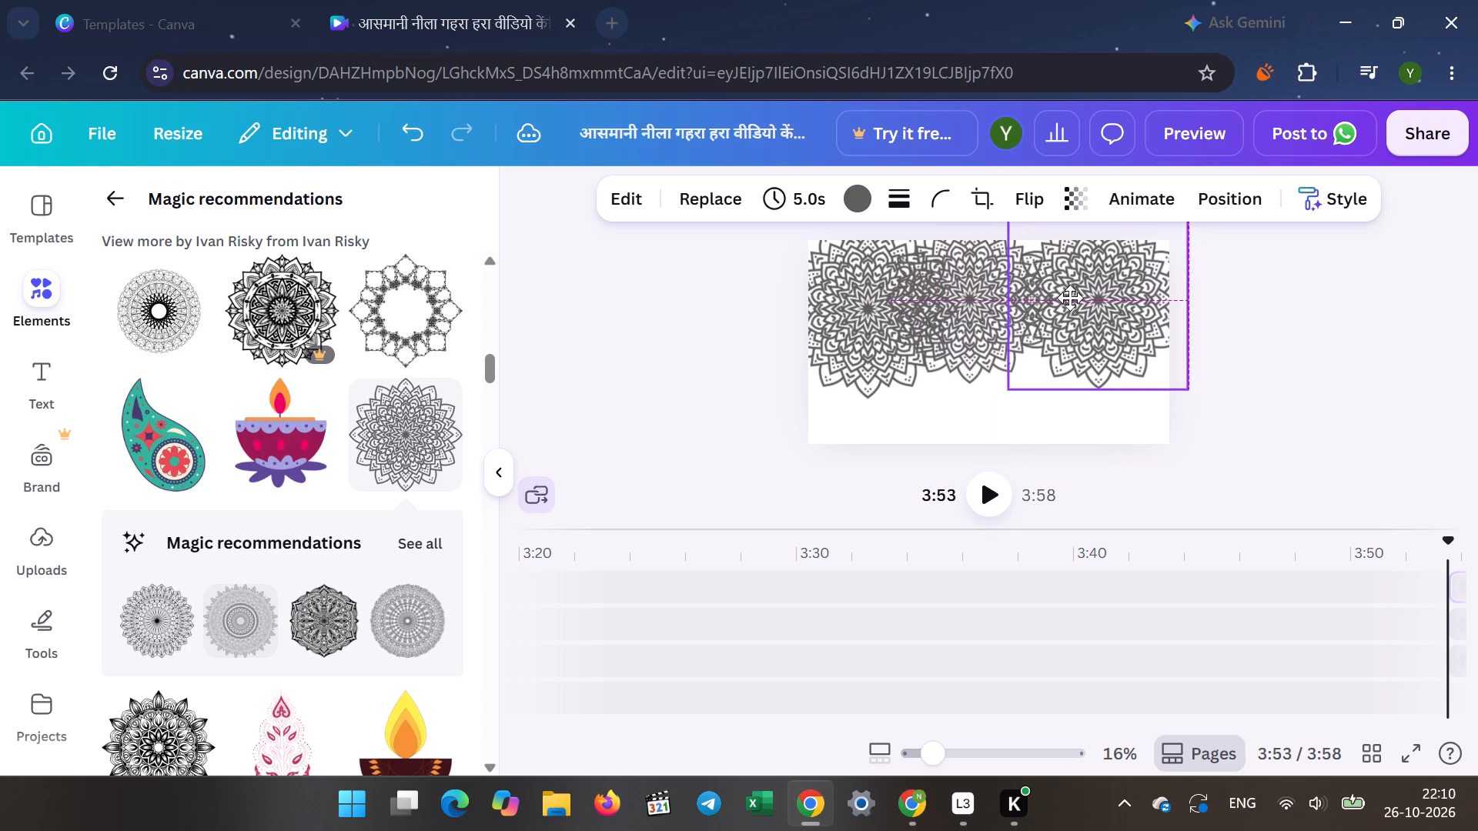
pyautogui.moveTo(1070, 298); pyautogui.dragTo(1065, 298)
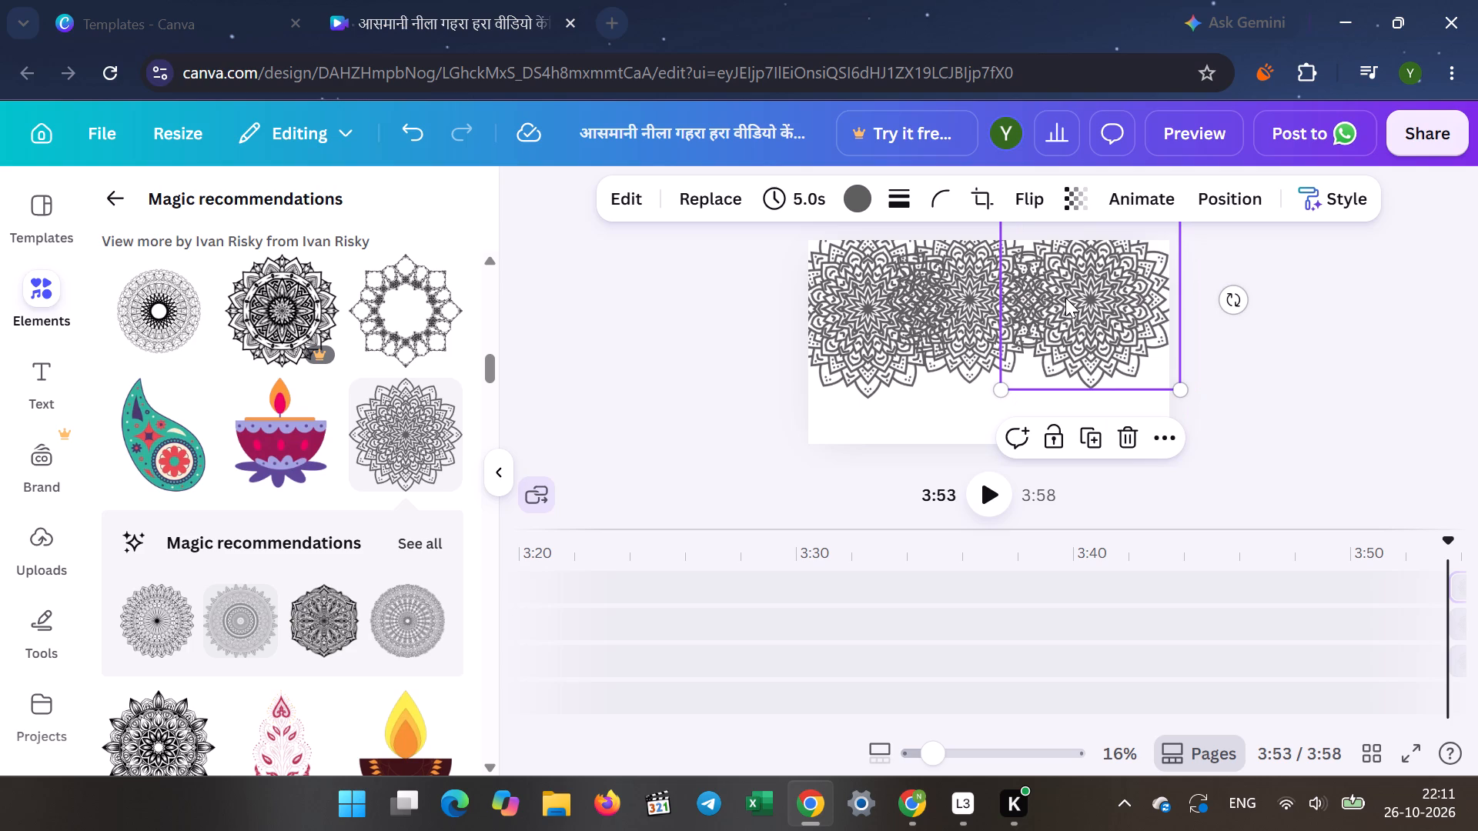
pyautogui.click(734, 320)
# Add a fourth grey line-art mandala at 3:53, enlarge it and place it in the frame's lower-left corner.
pyautogui.click(390, 461)
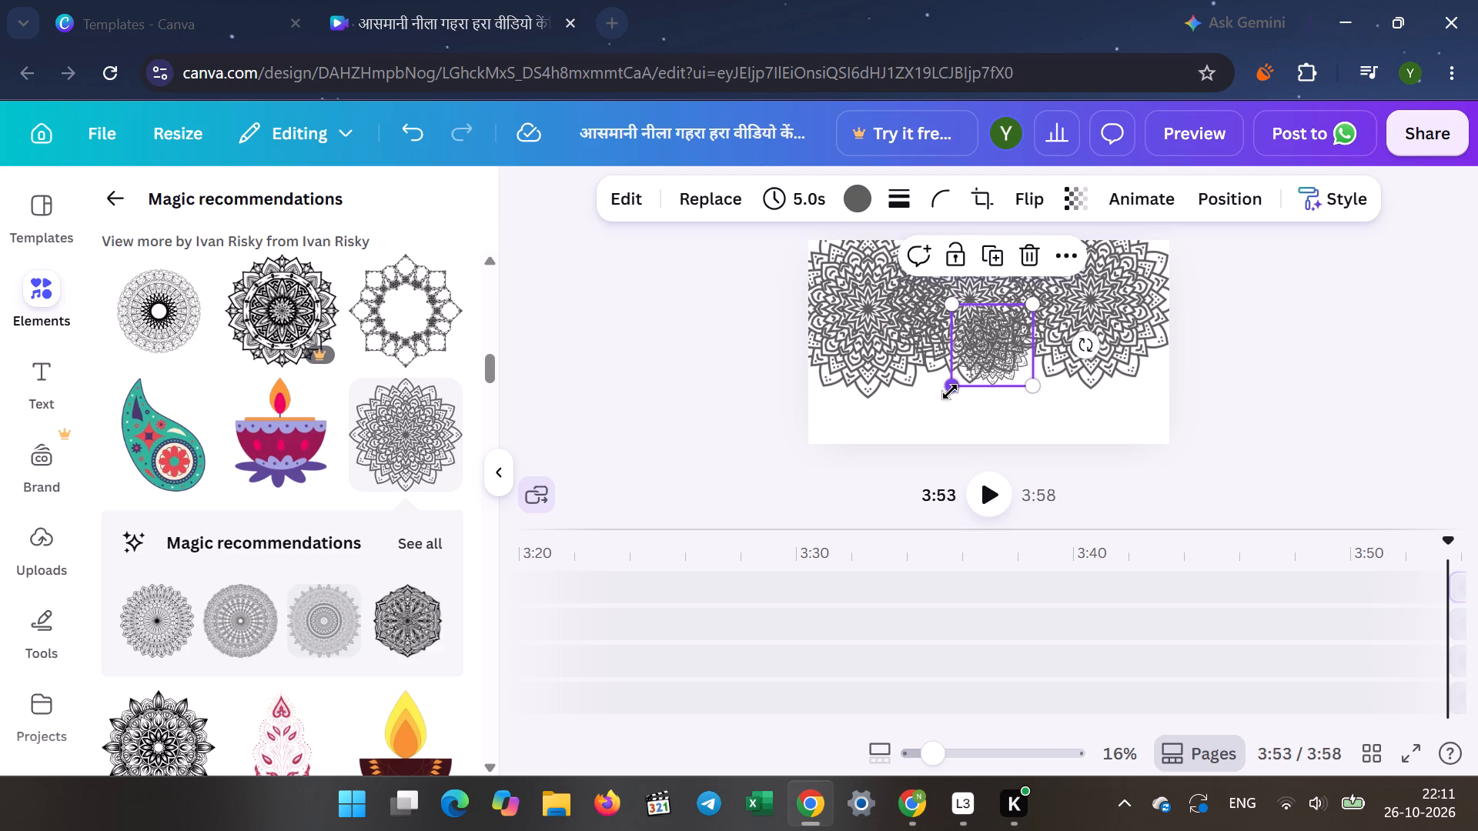
pyautogui.moveTo(950, 392); pyautogui.dragTo(876, 506)
pyautogui.moveTo(953, 378); pyautogui.dragTo(897, 395)
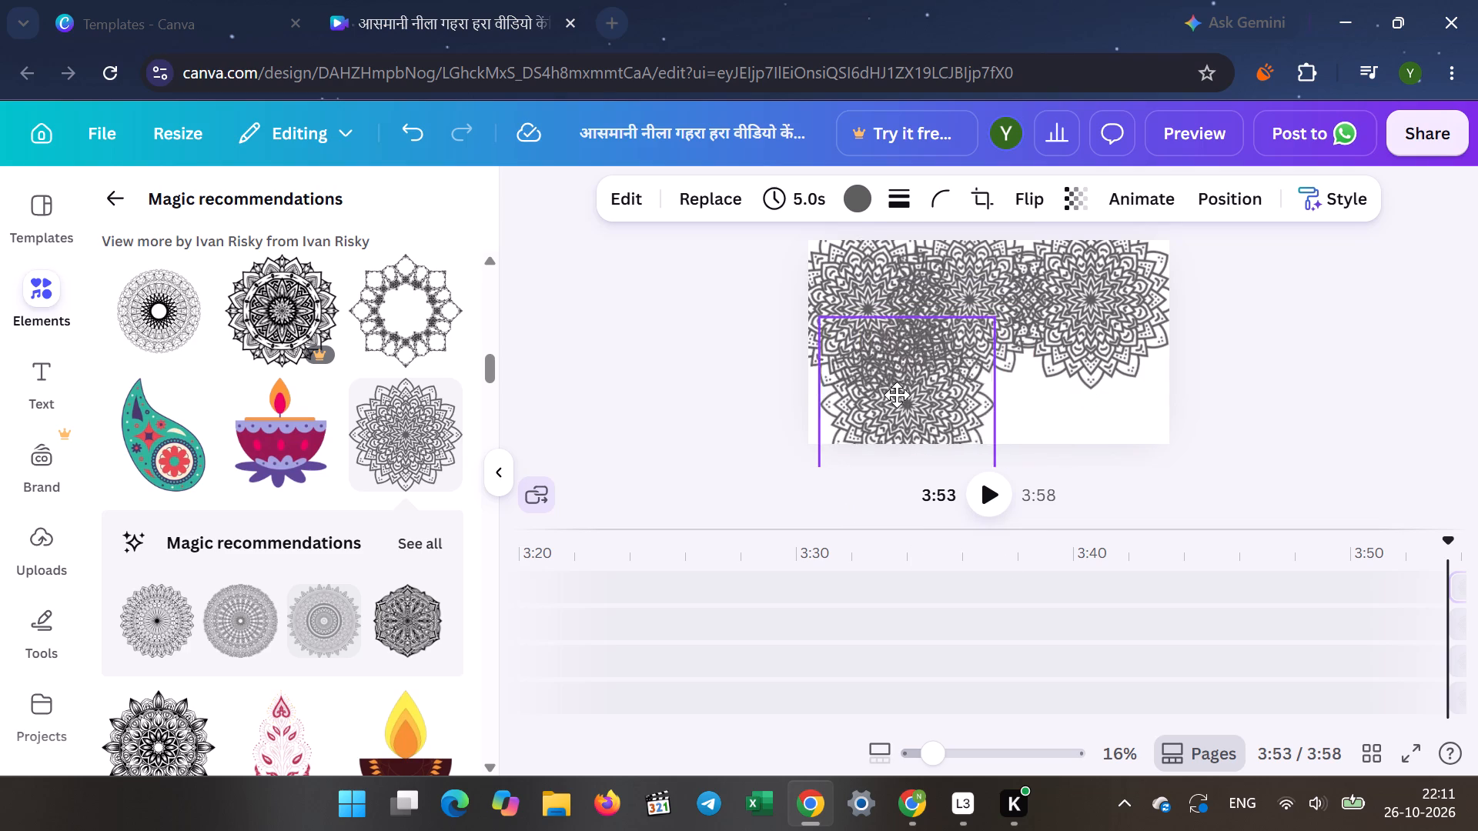
pyautogui.moveTo(897, 395); pyautogui.dragTo(891, 395)
pyautogui.click(747, 402)
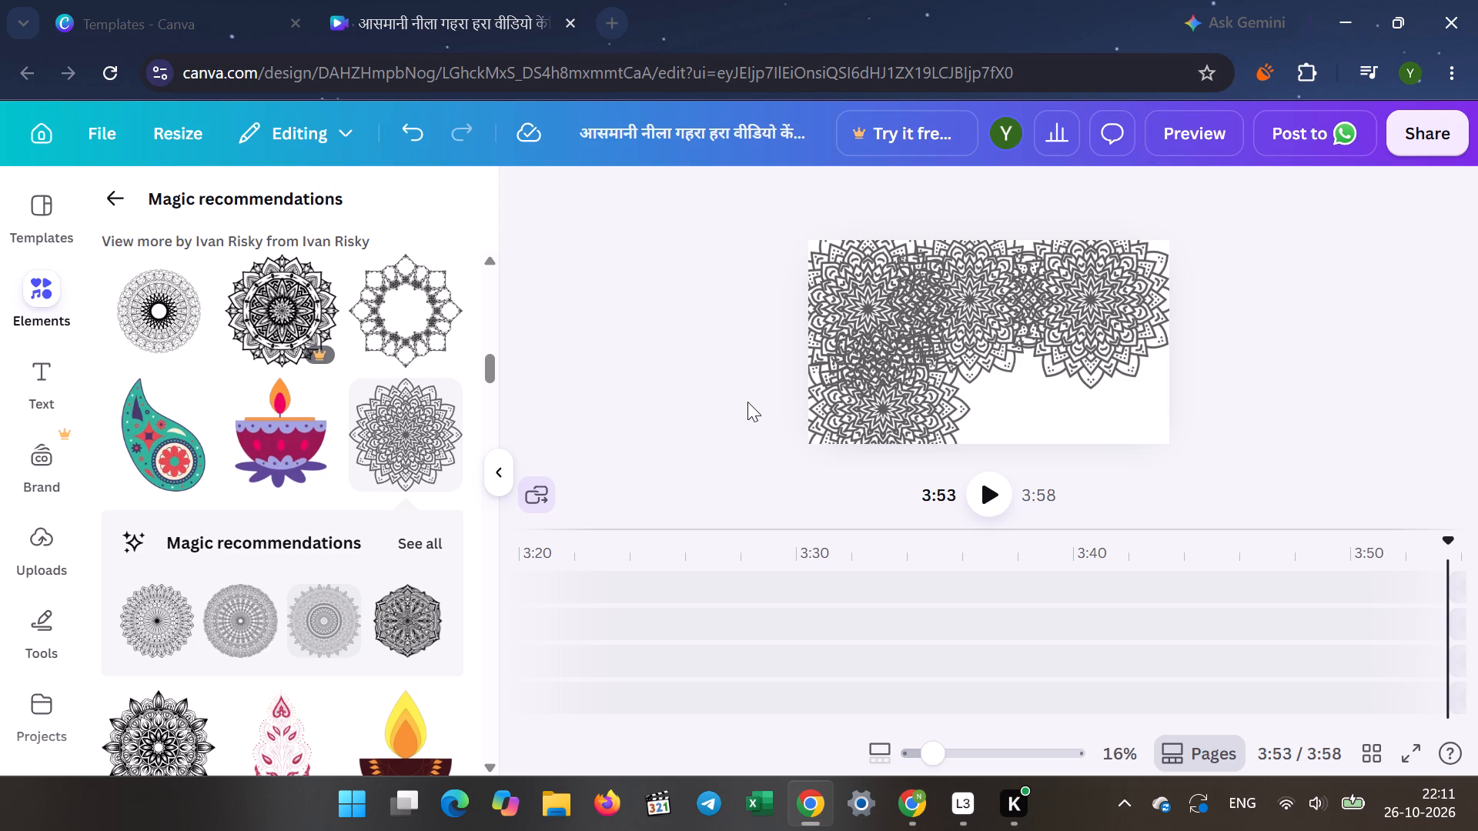
# Add a fifth grey line-art mandala at 3:53 at the frame's bottom edge, beside the lower-left corner mandala.
pyautogui.click(396, 452)
pyautogui.moveTo(970, 360); pyautogui.dragTo(981, 389)
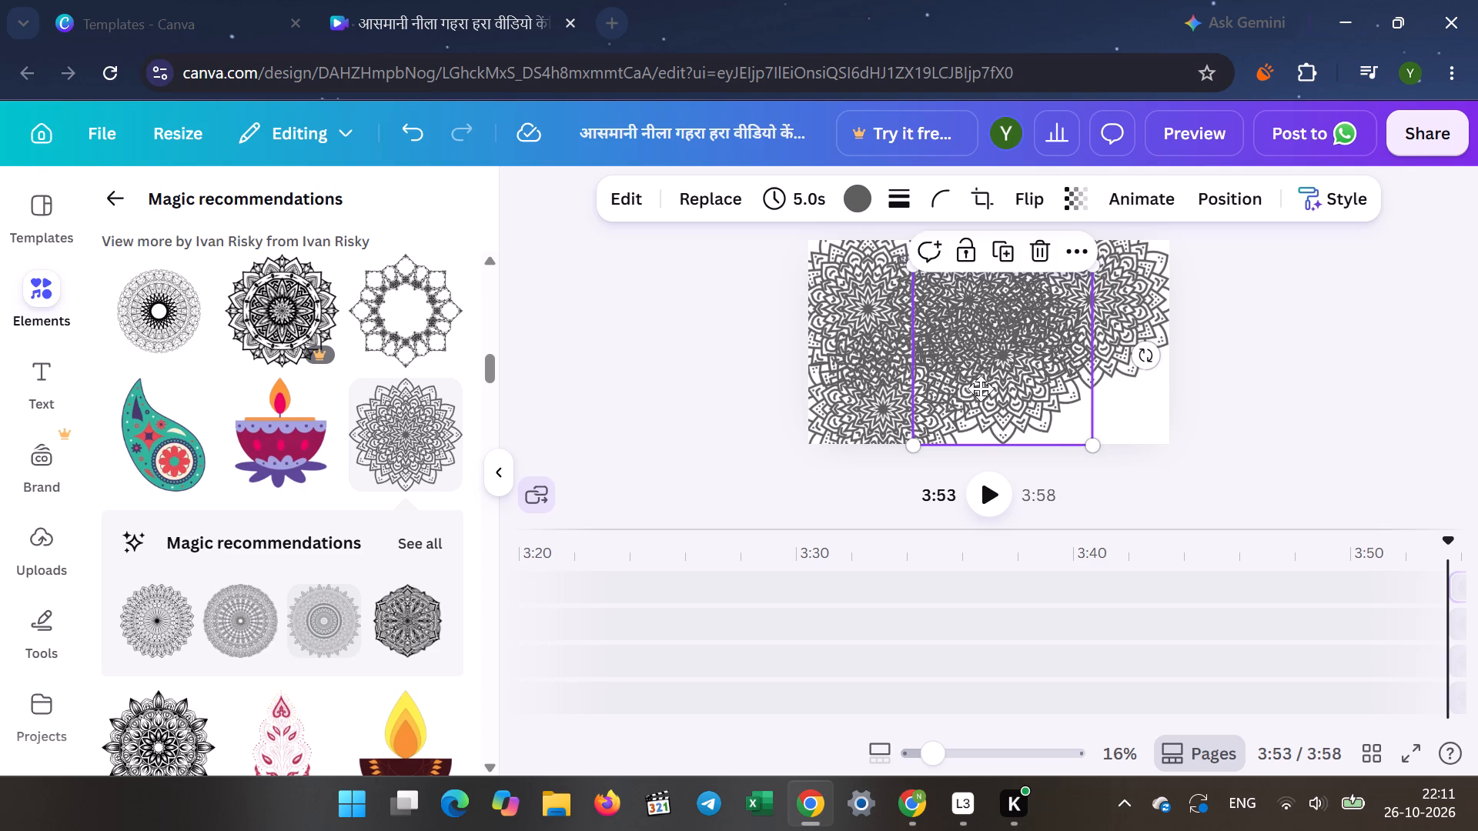
pyautogui.moveTo(981, 389); pyautogui.dragTo(975, 426)
pyautogui.click(633, 381)
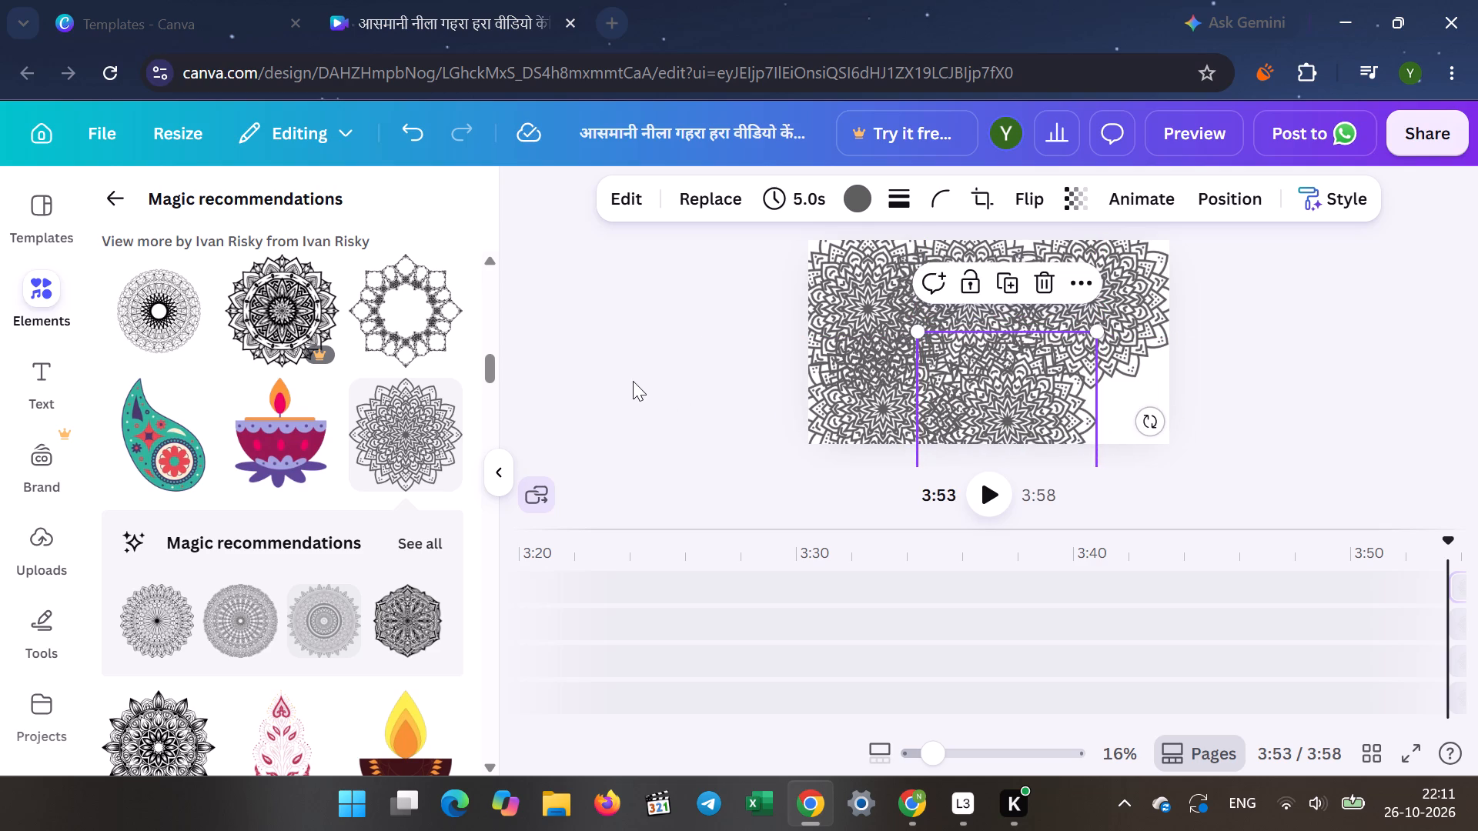
# Add a sixth grey line-art mandala at 3:53 to fill the remaining gap in the frame's lower-right corner.
pyautogui.click(430, 442)
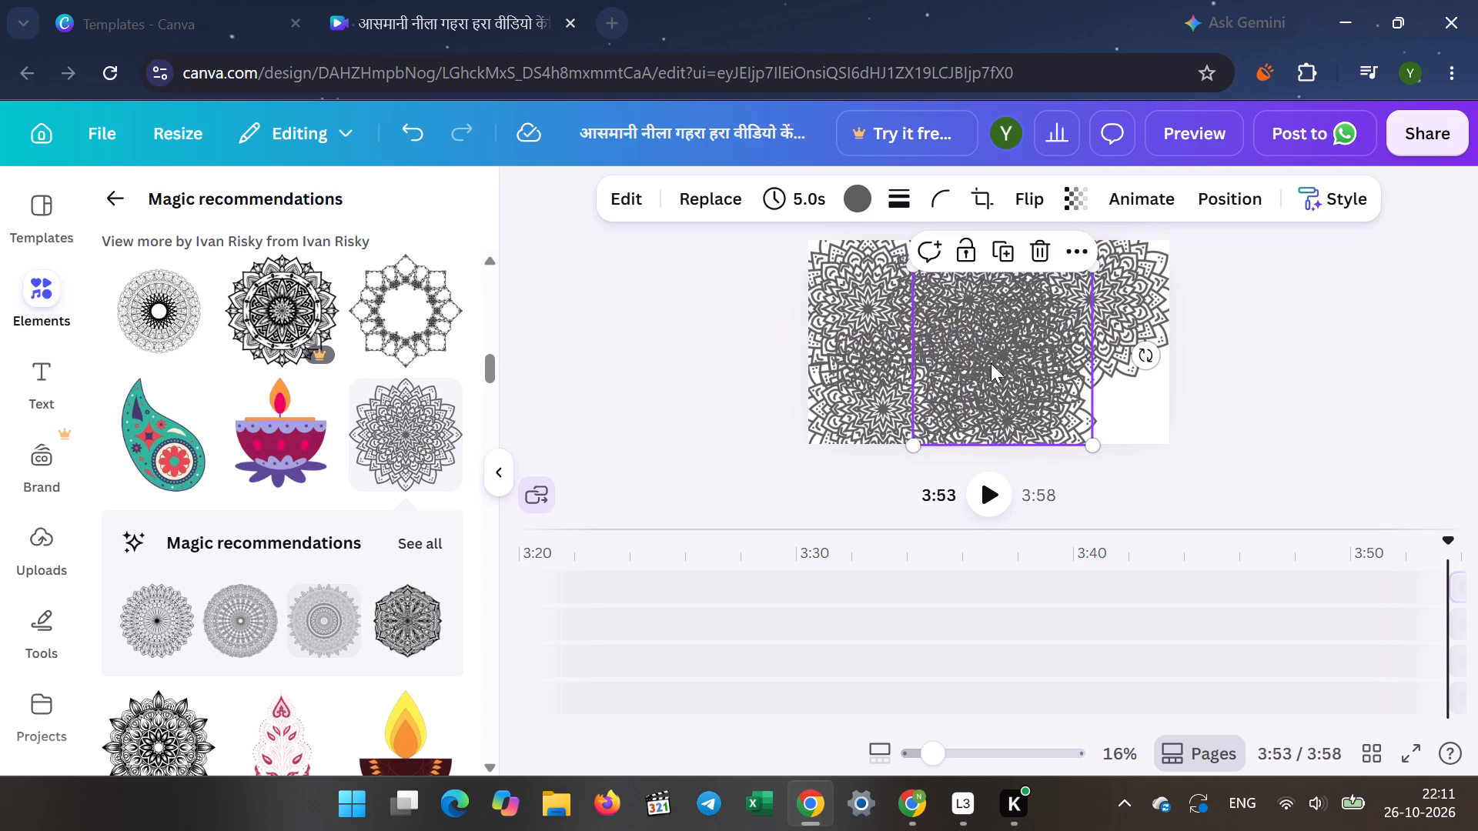
pyautogui.moveTo(991, 363); pyautogui.dragTo(1125, 415)
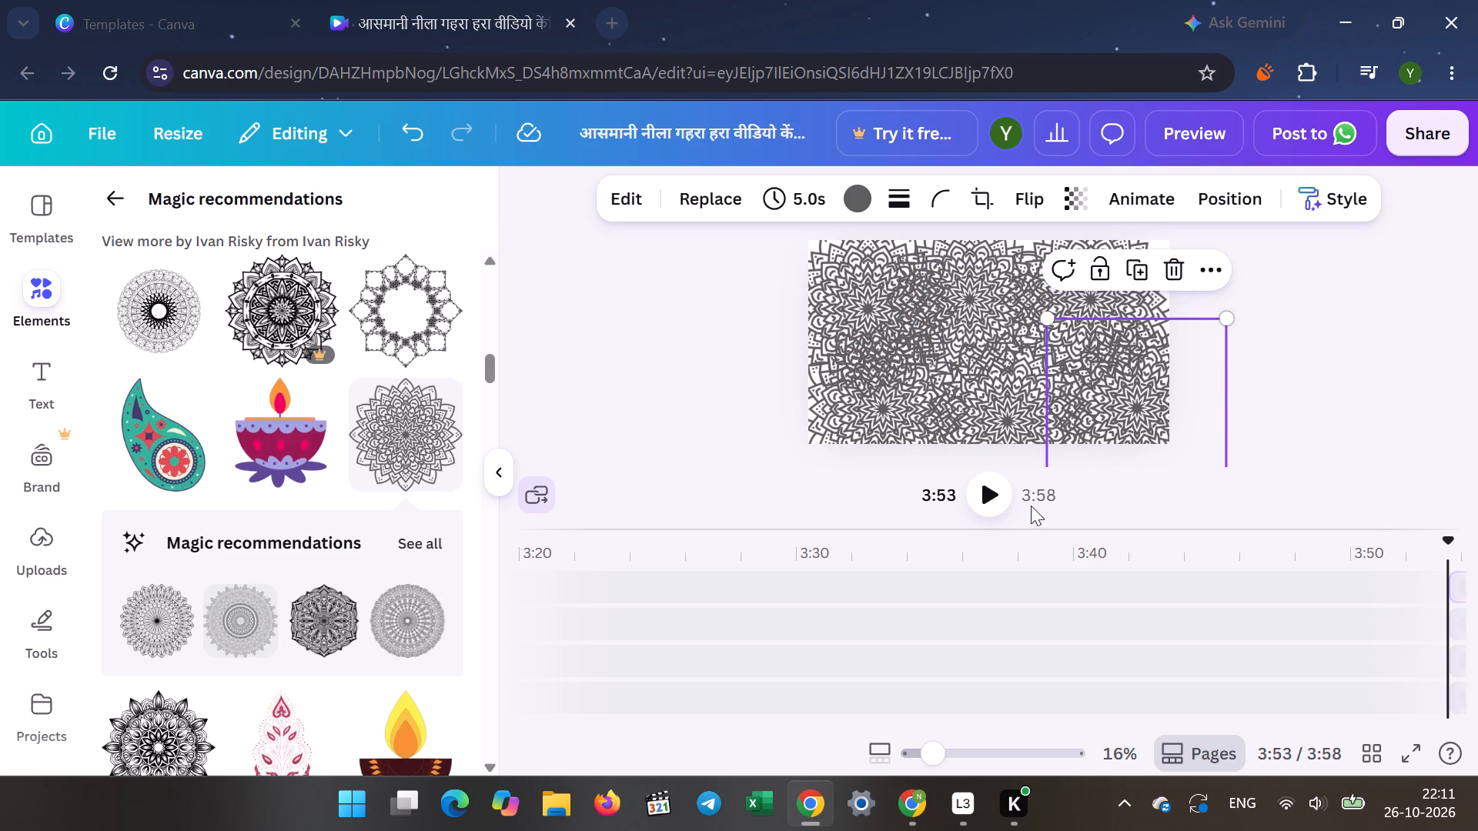
# Play the video from 3:53 to review the scene filled with grey mandalas.
pyautogui.click(986, 499)
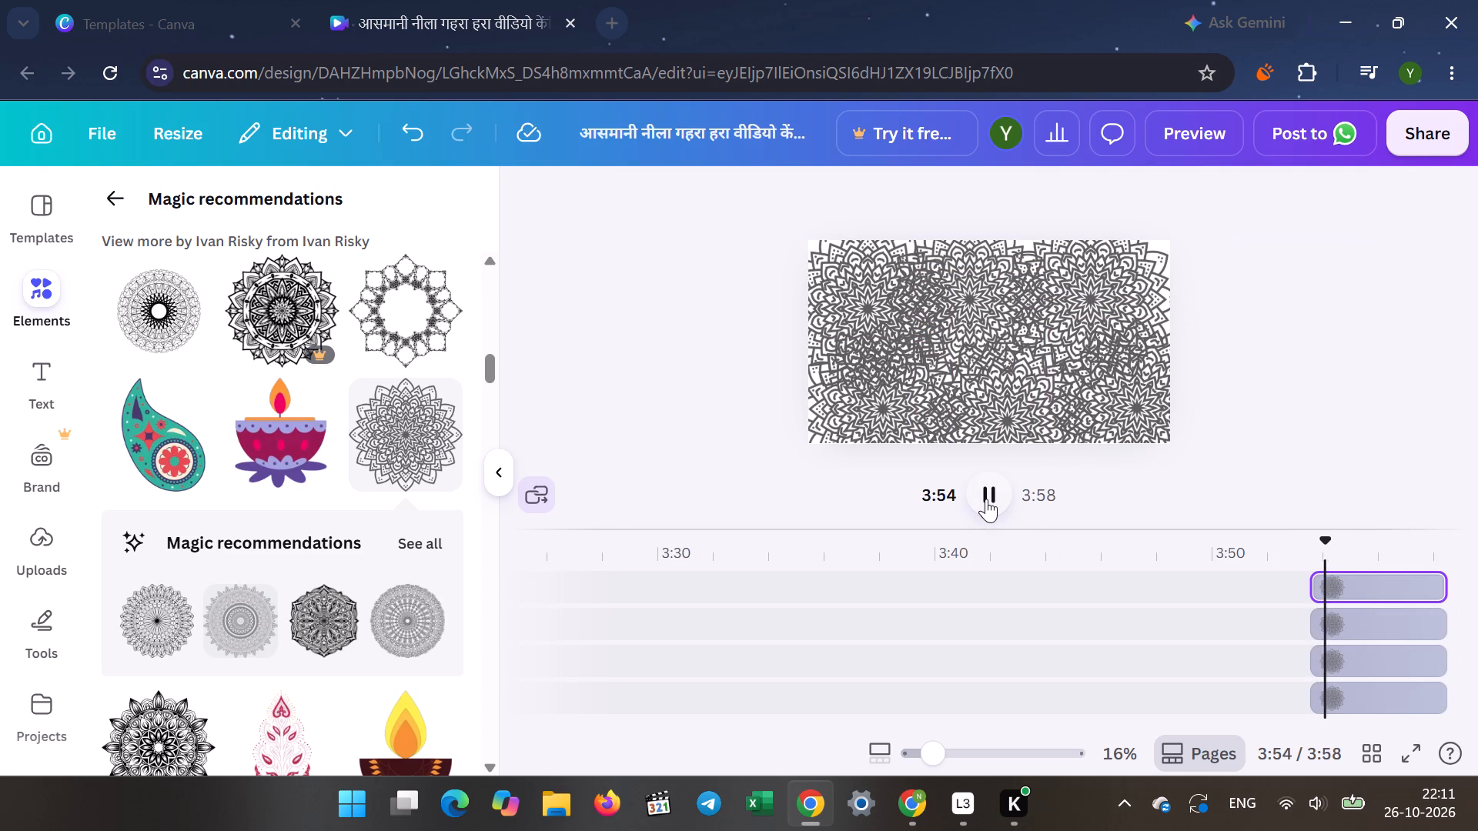
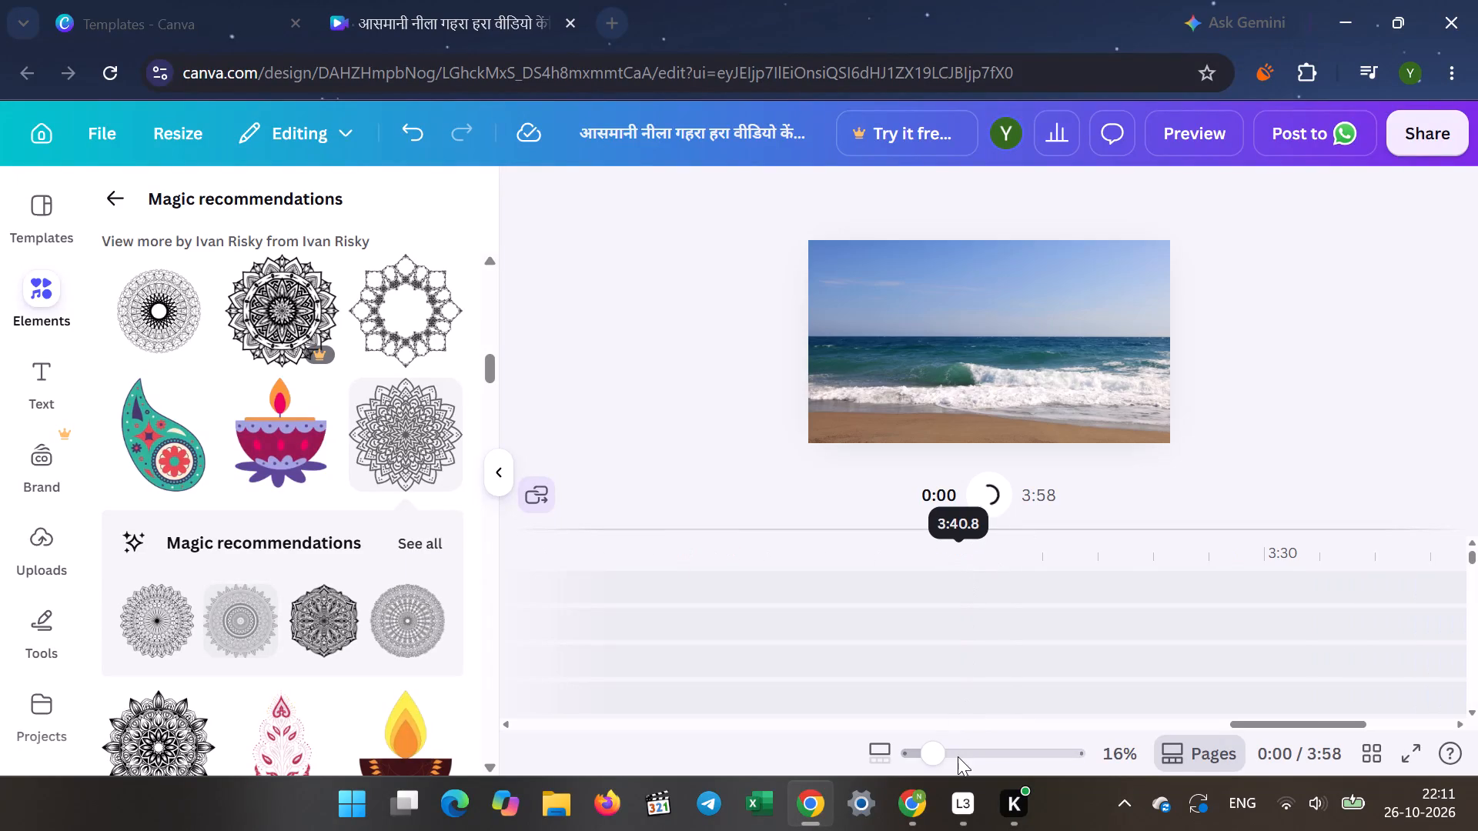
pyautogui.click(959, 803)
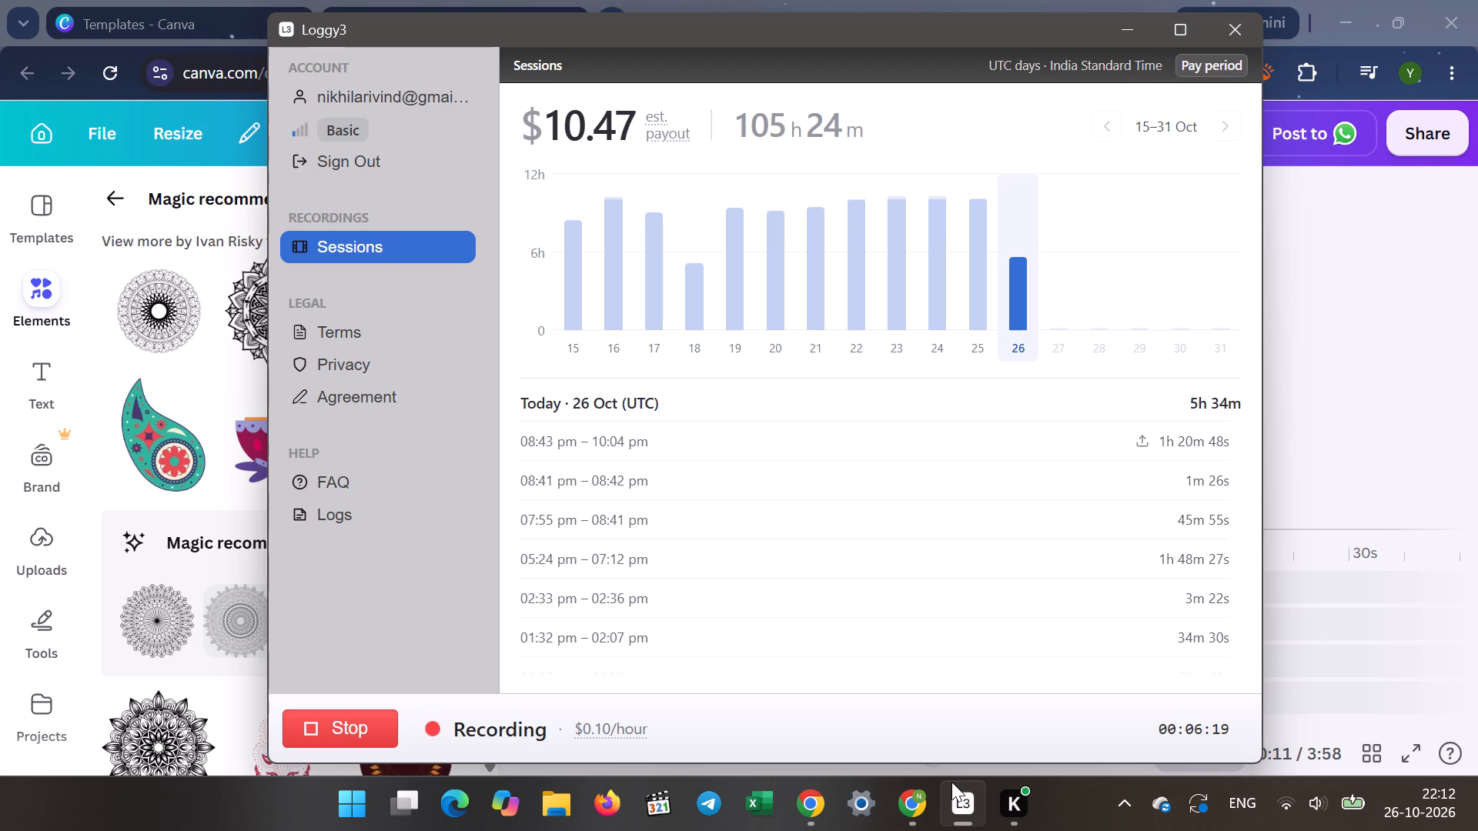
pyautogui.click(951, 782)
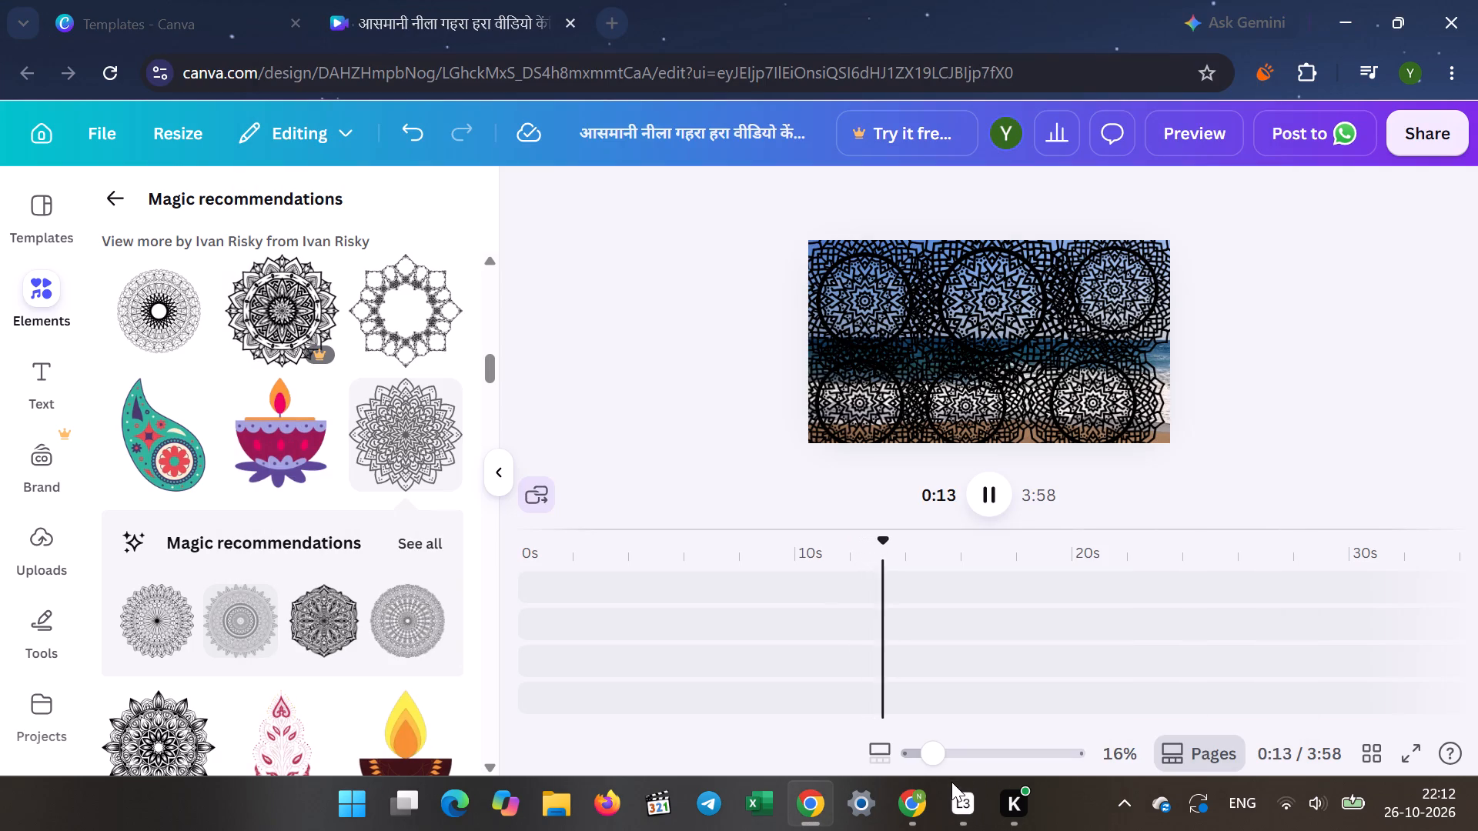
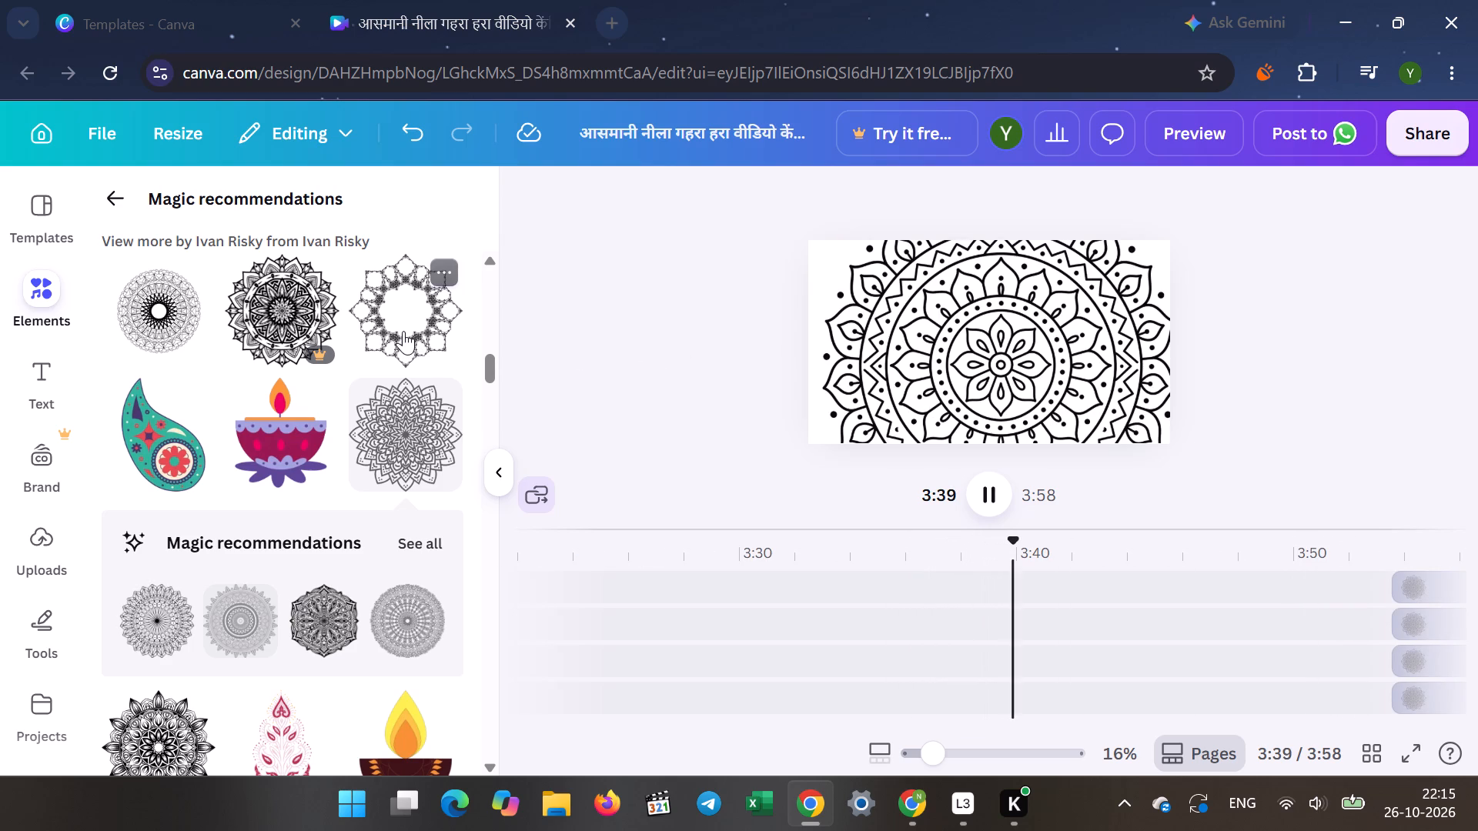
# Start a new scene at the video's end (3:58) with the open-centred ring mandala, enlarged in the frame's upper-left corner.
pyautogui.click(457, 205)
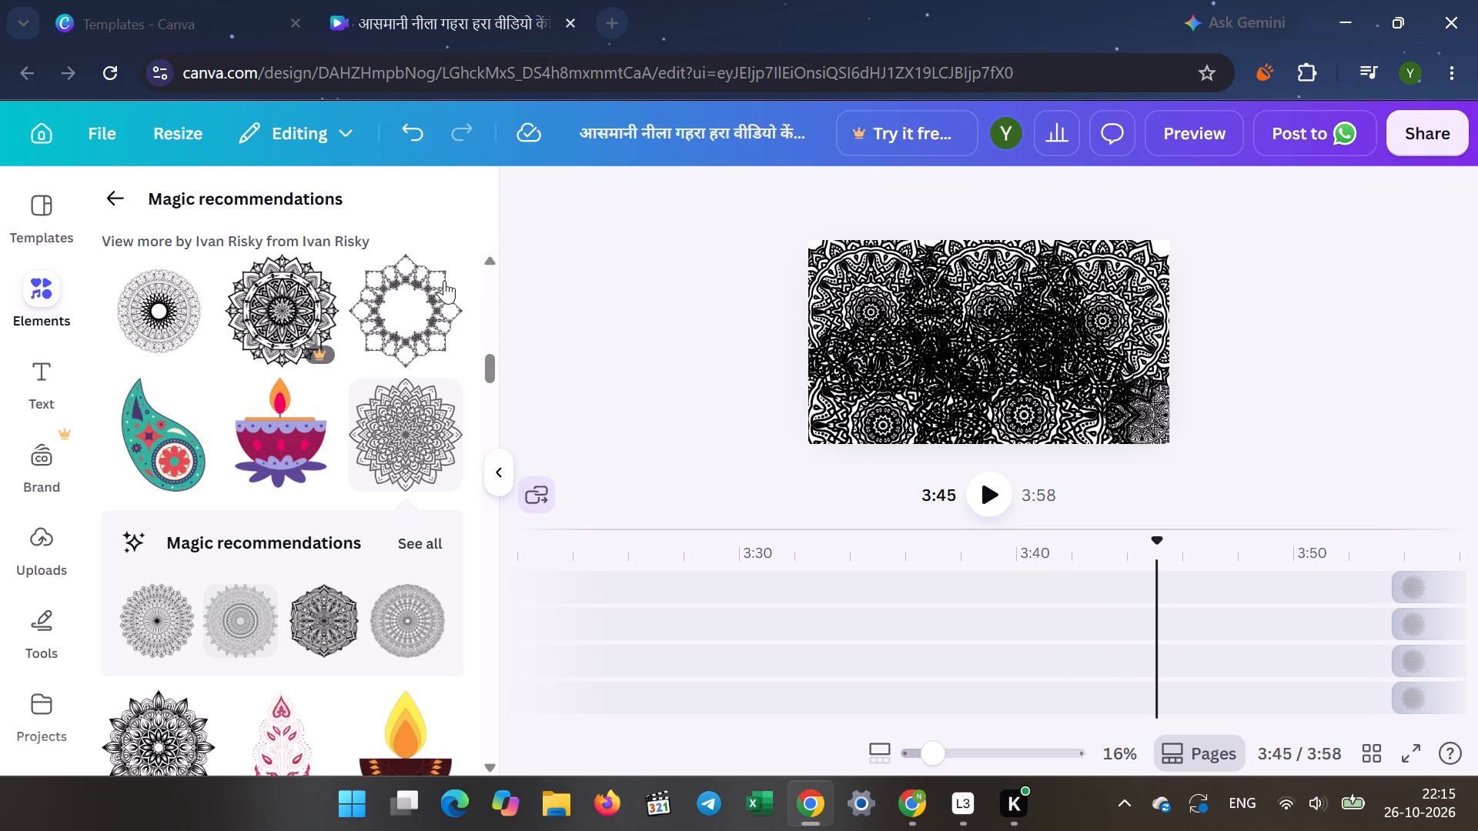
pyautogui.click(992, 489)
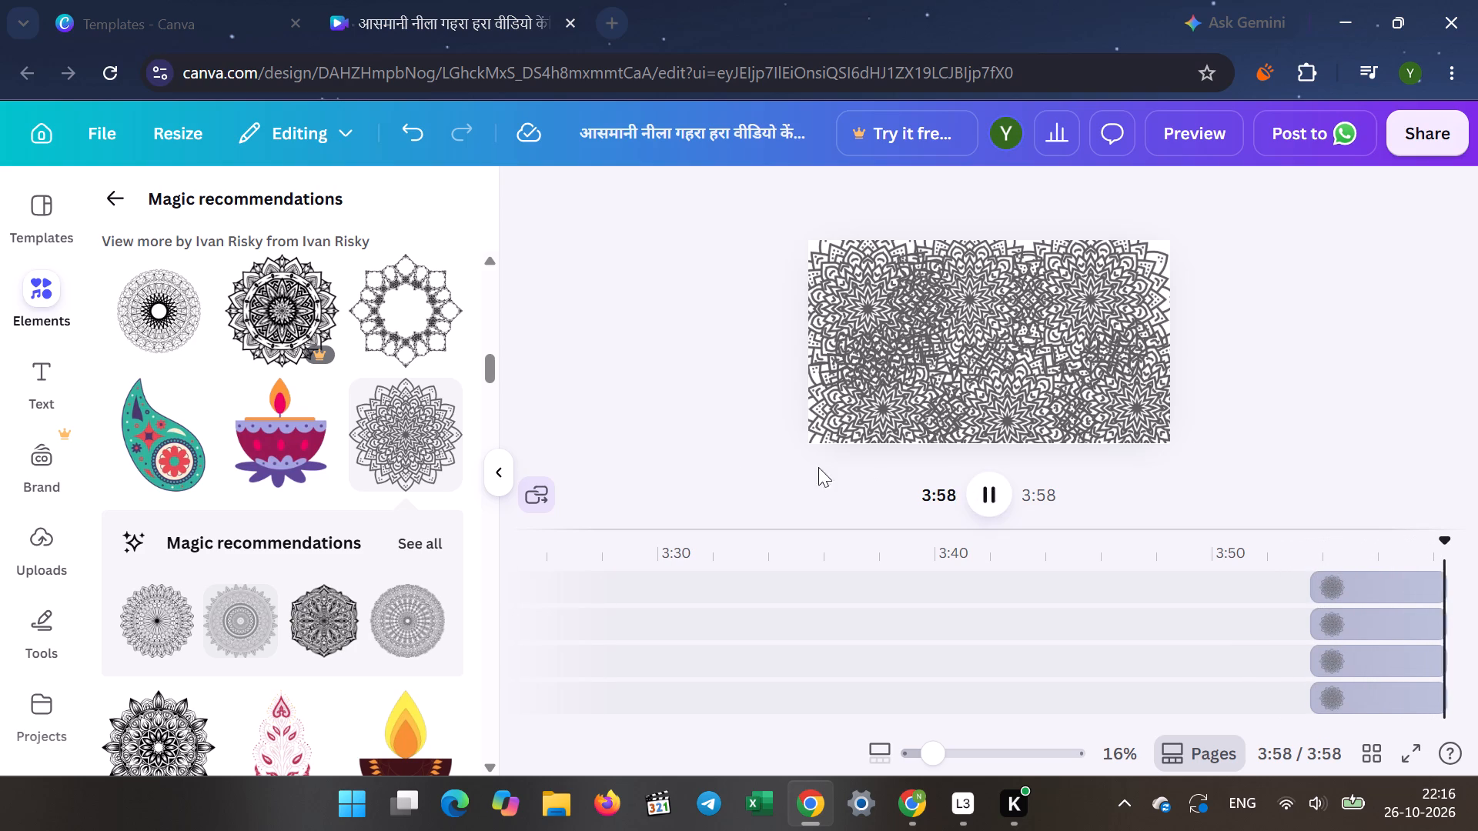
pyautogui.click(400, 293)
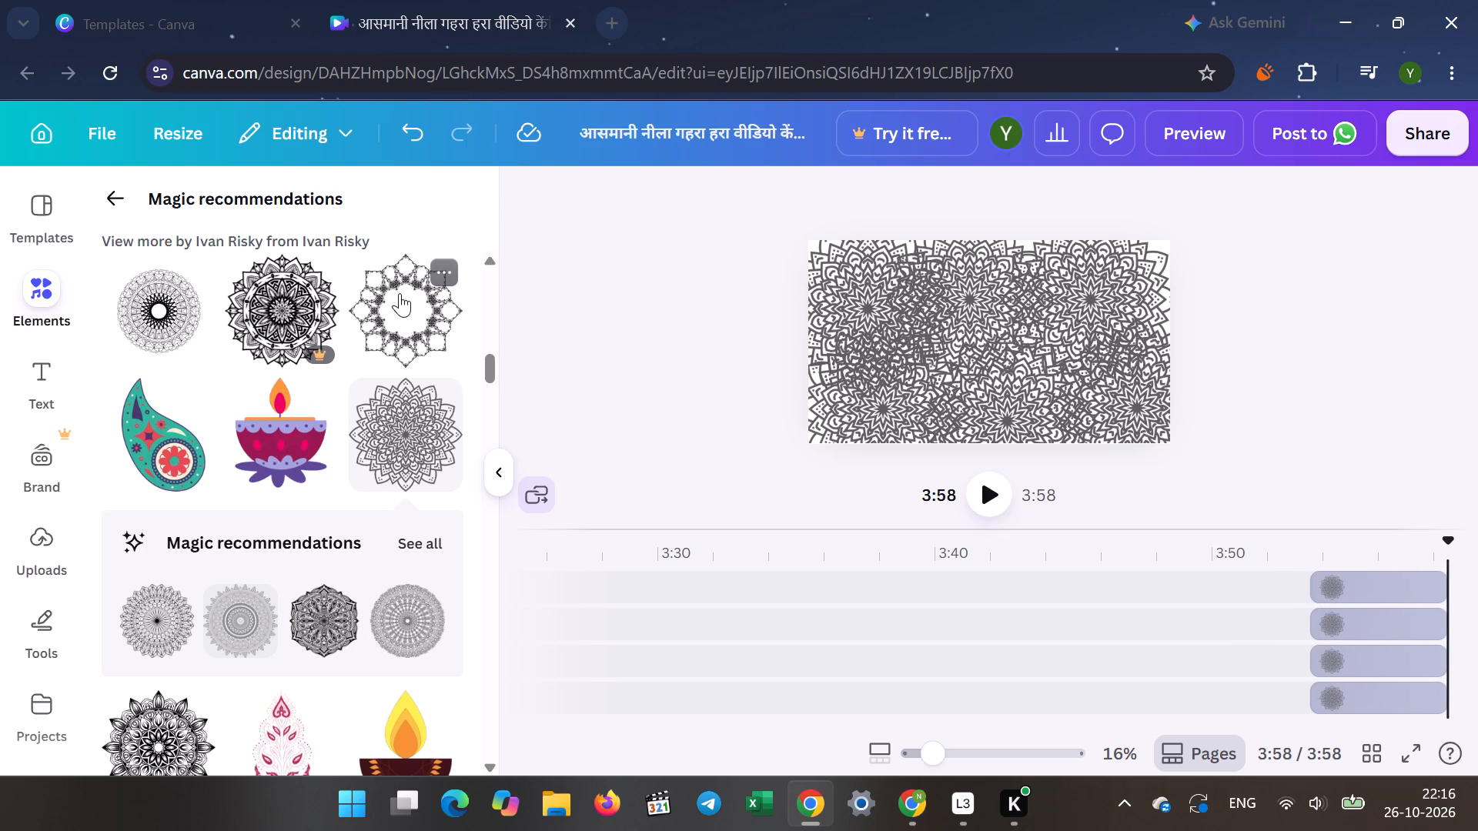
pyautogui.moveTo(400, 292); pyautogui.dragTo(576, 295)
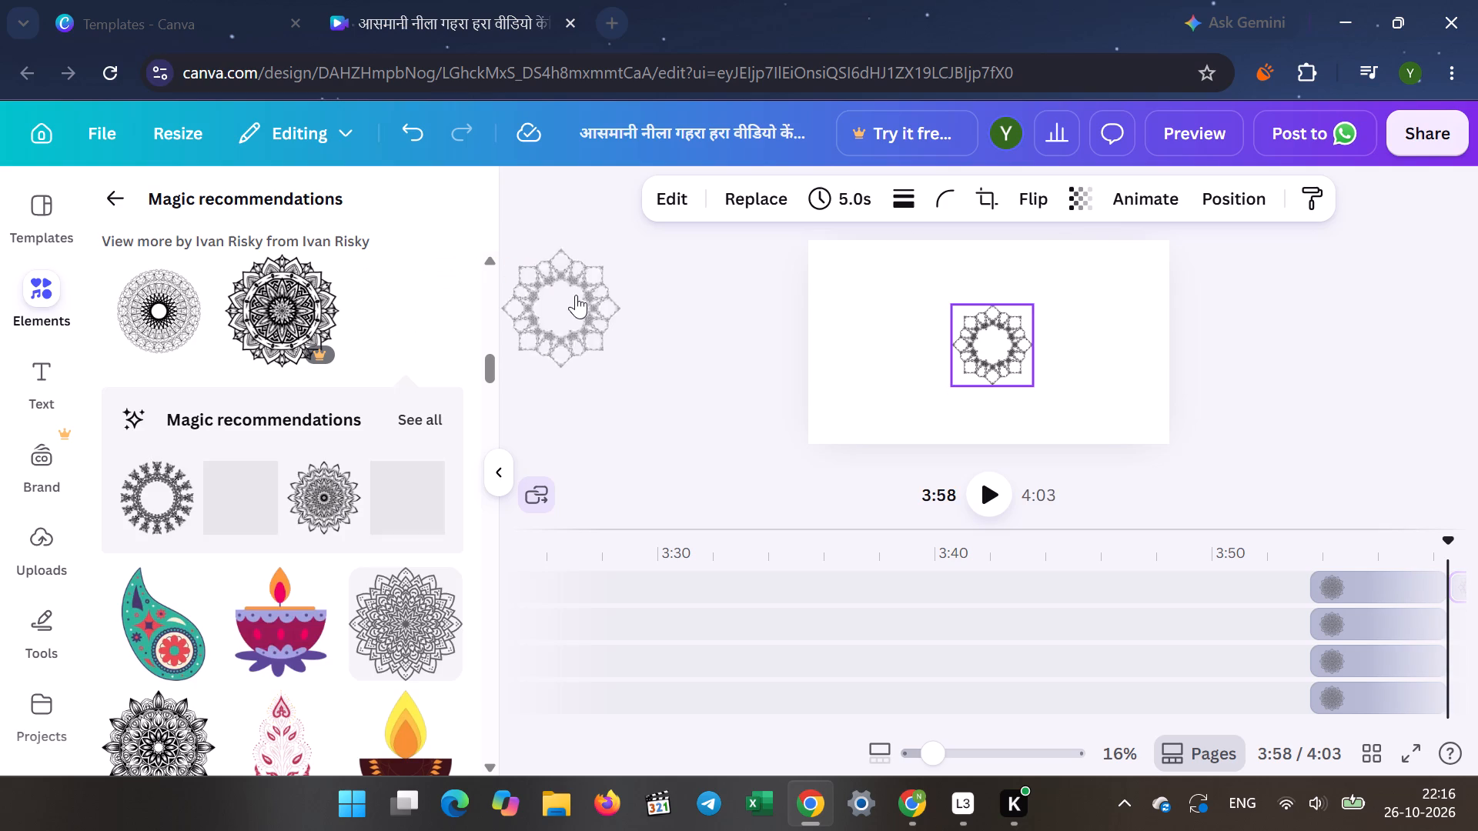
pyautogui.moveTo(981, 347); pyautogui.dragTo(967, 332)
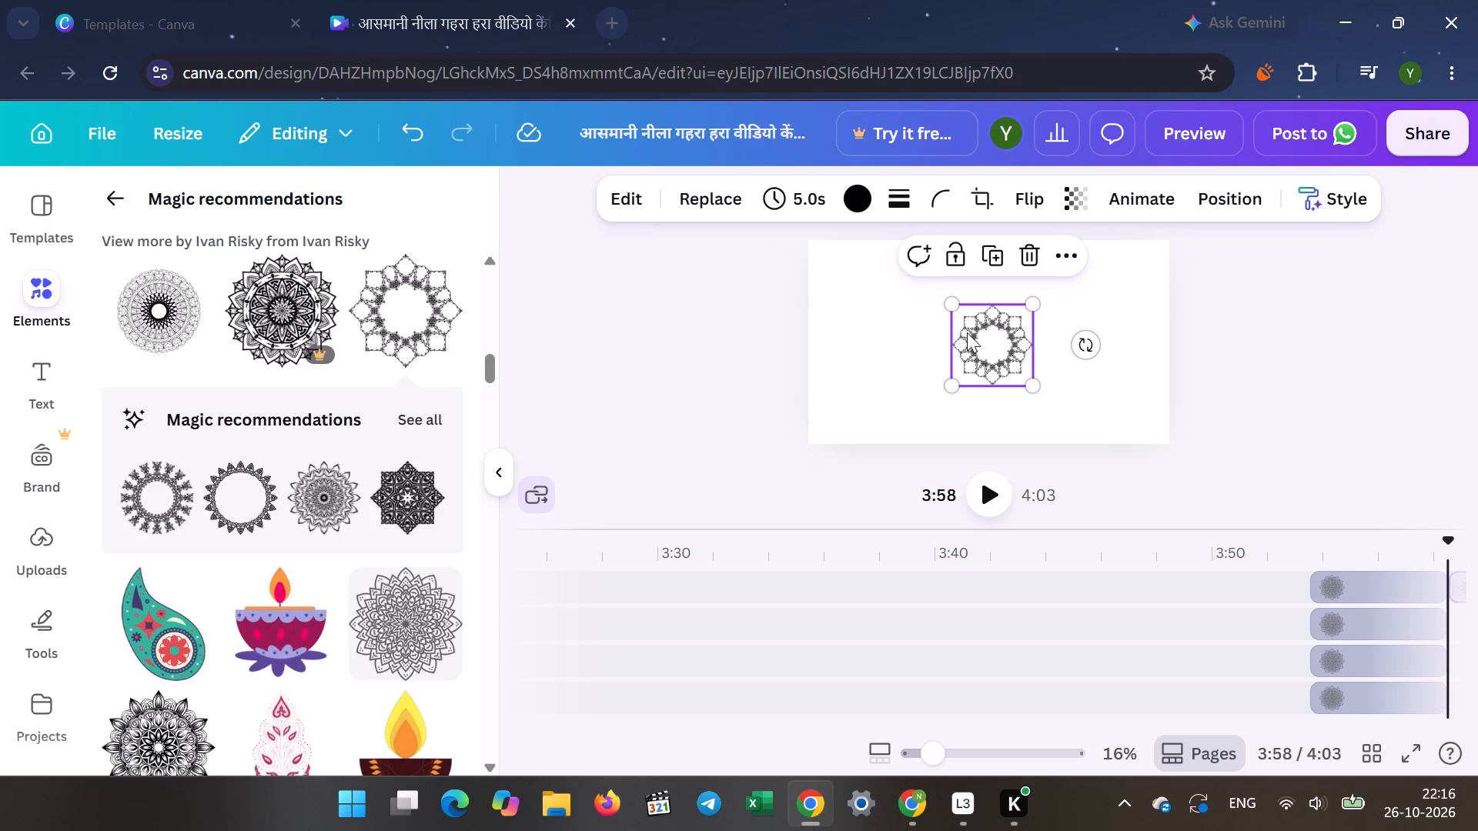
pyautogui.moveTo(967, 332); pyautogui.dragTo(835, 284)
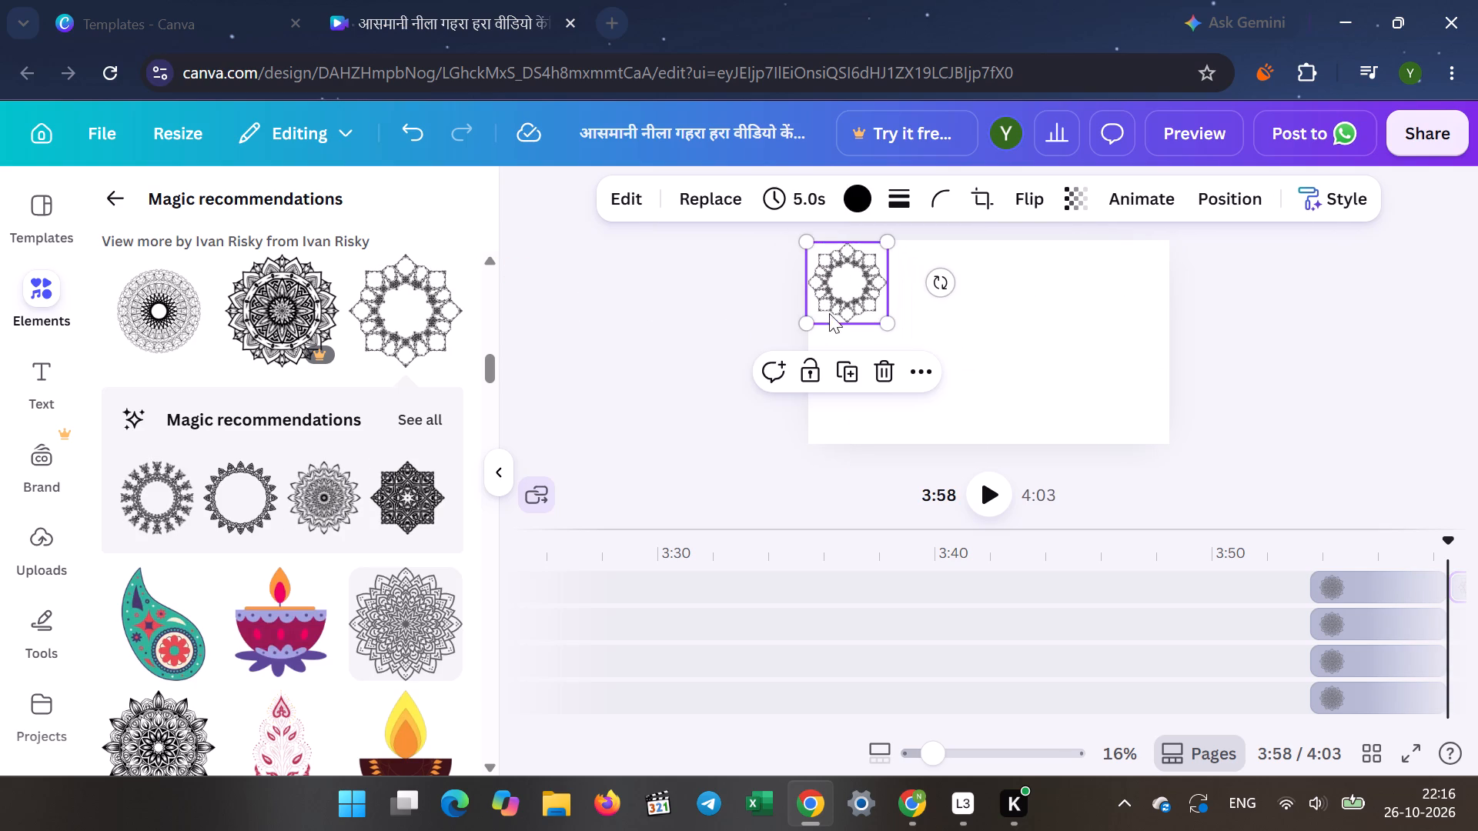
pyautogui.moveTo(811, 323); pyautogui.dragTo(764, 364)
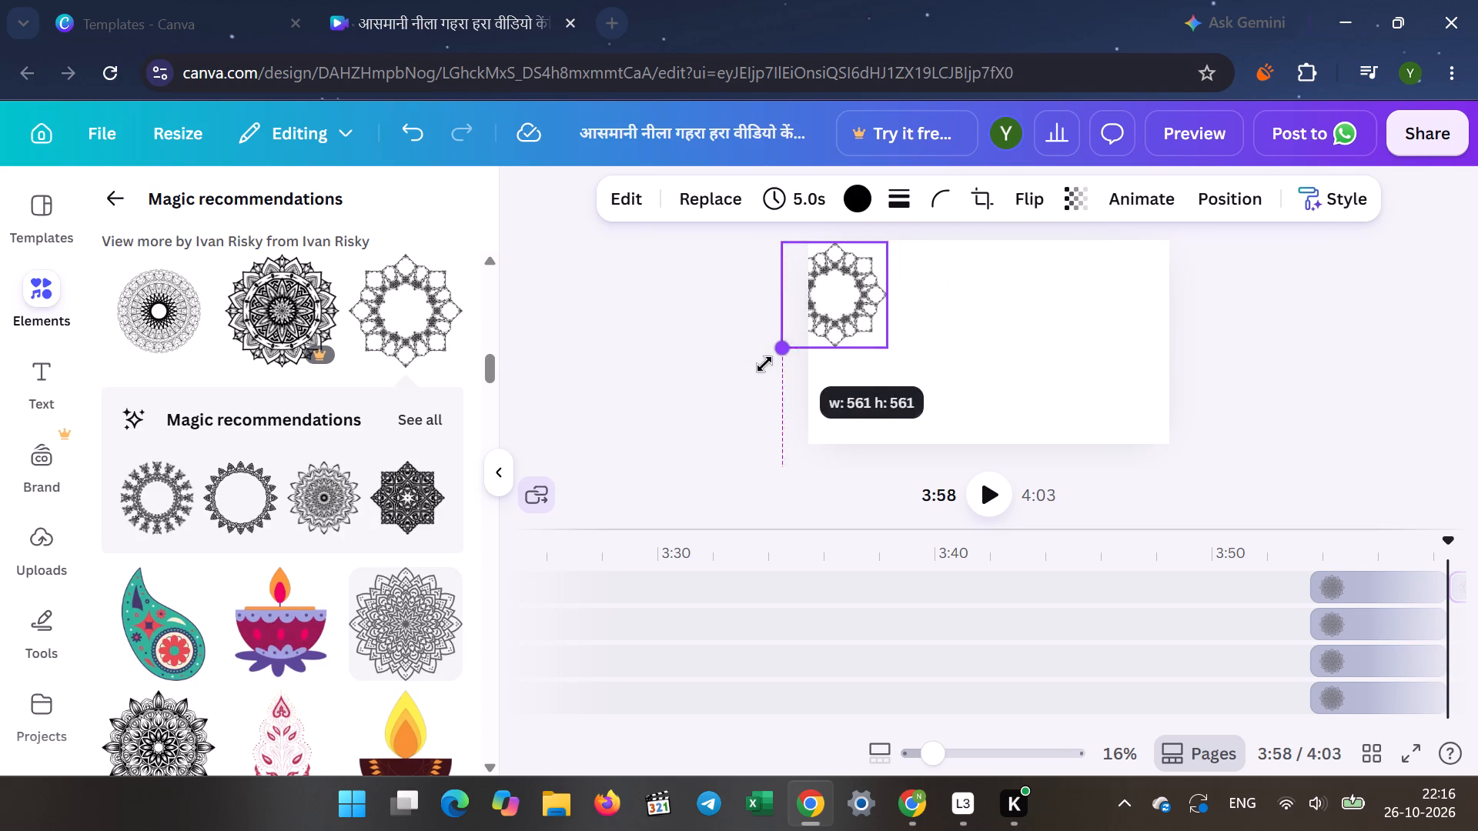
pyautogui.moveTo(764, 364); pyautogui.dragTo(761, 365)
pyautogui.moveTo(864, 314); pyautogui.dragTo(884, 308)
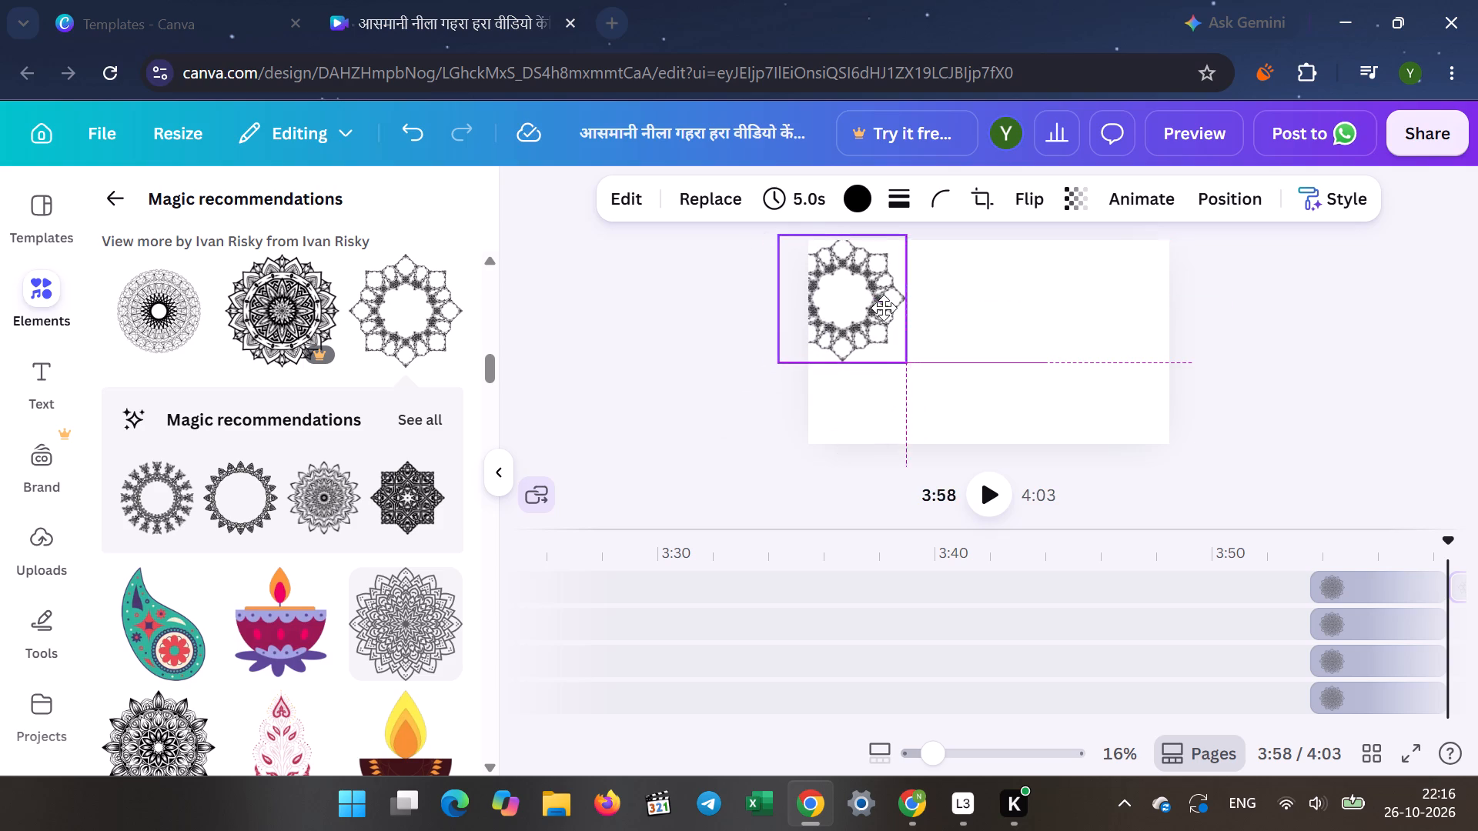
pyautogui.moveTo(884, 308); pyautogui.dragTo(900, 304)
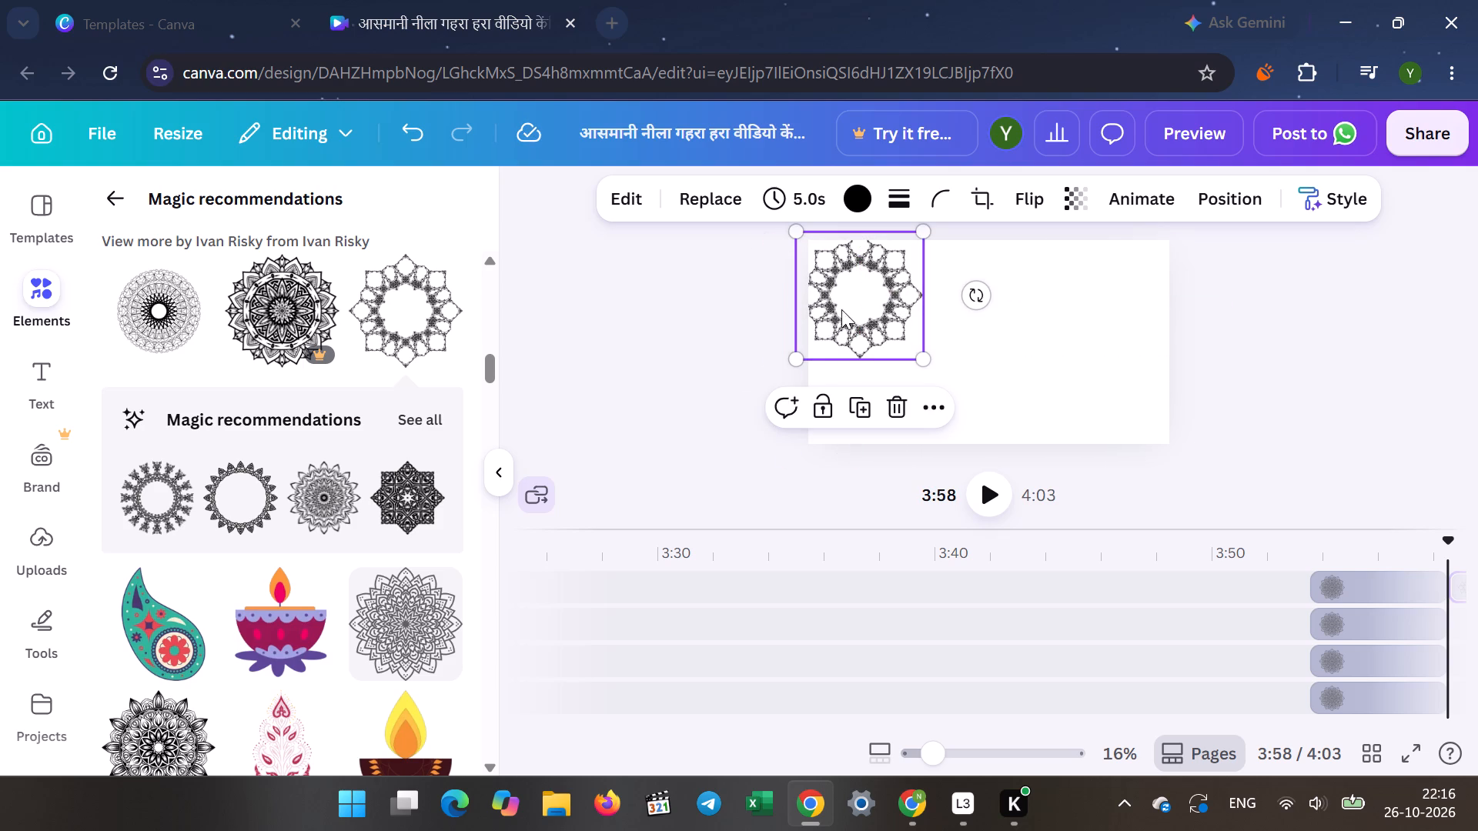
pyautogui.click(729, 337)
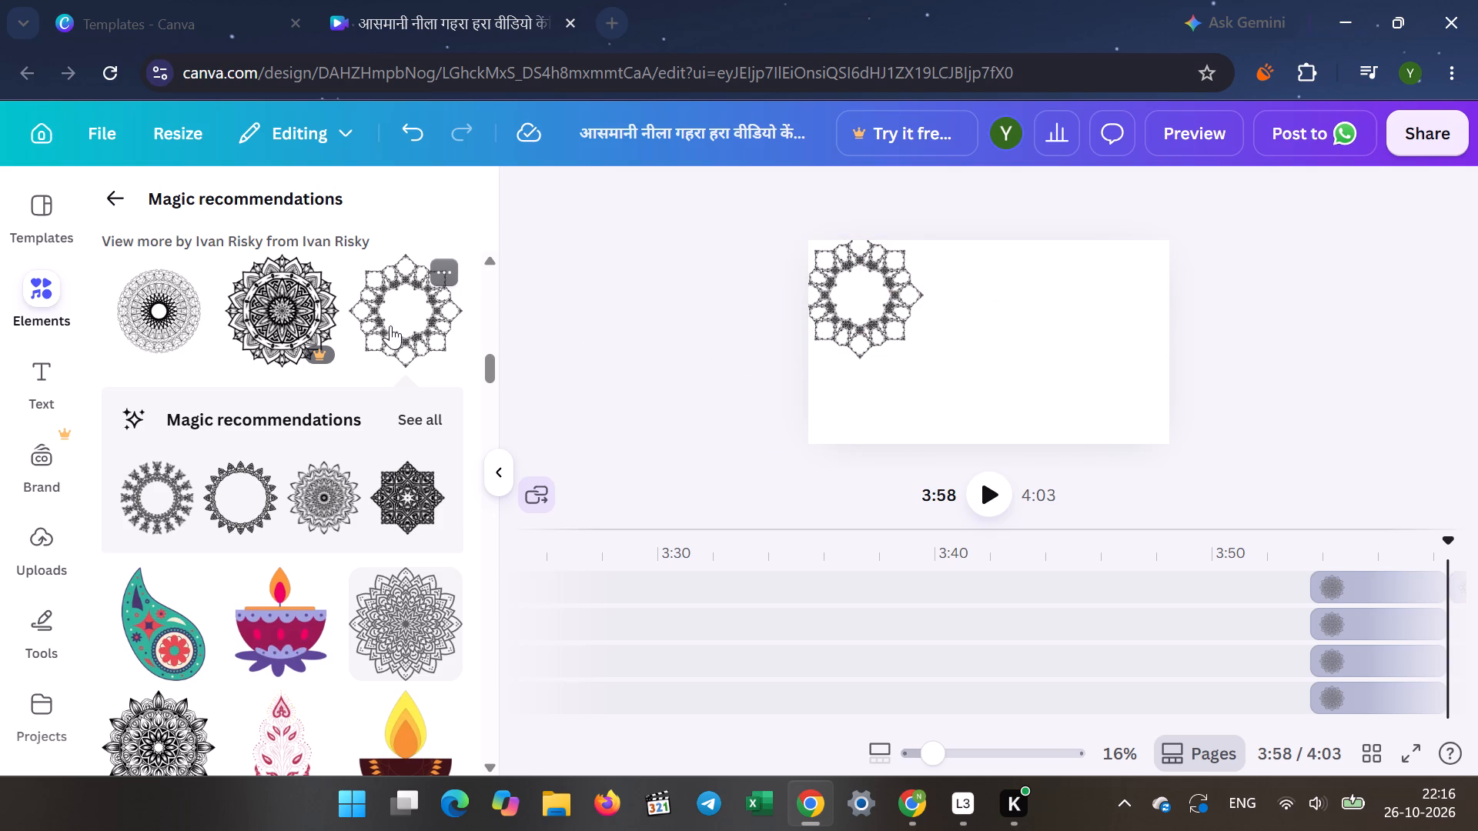
# Add two more ring mandalas of matching size at the top centre and upper-right corner to complete the frame's top row.
pyautogui.click(393, 323)
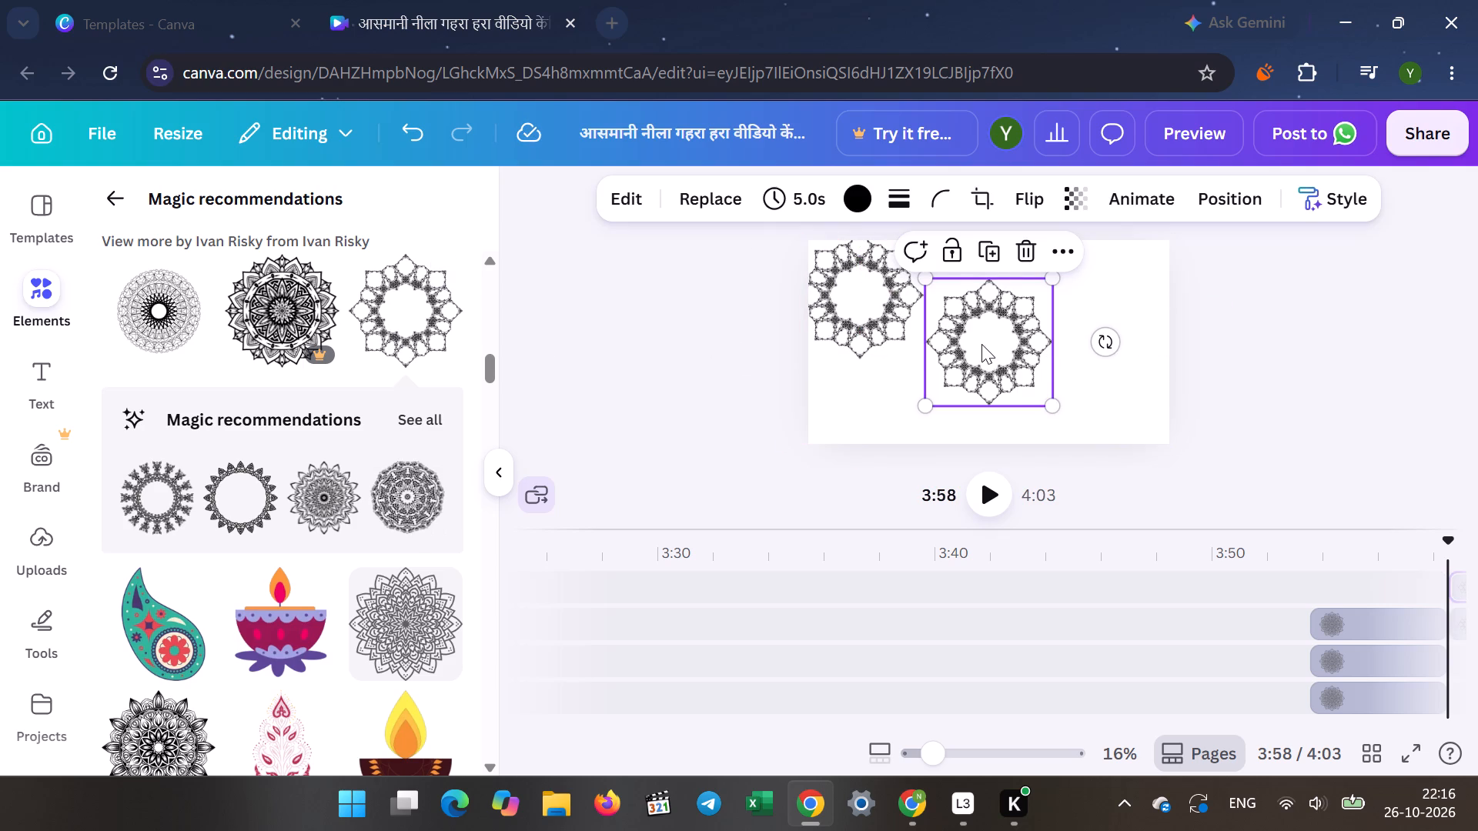
pyautogui.moveTo(981, 344); pyautogui.dragTo(971, 302)
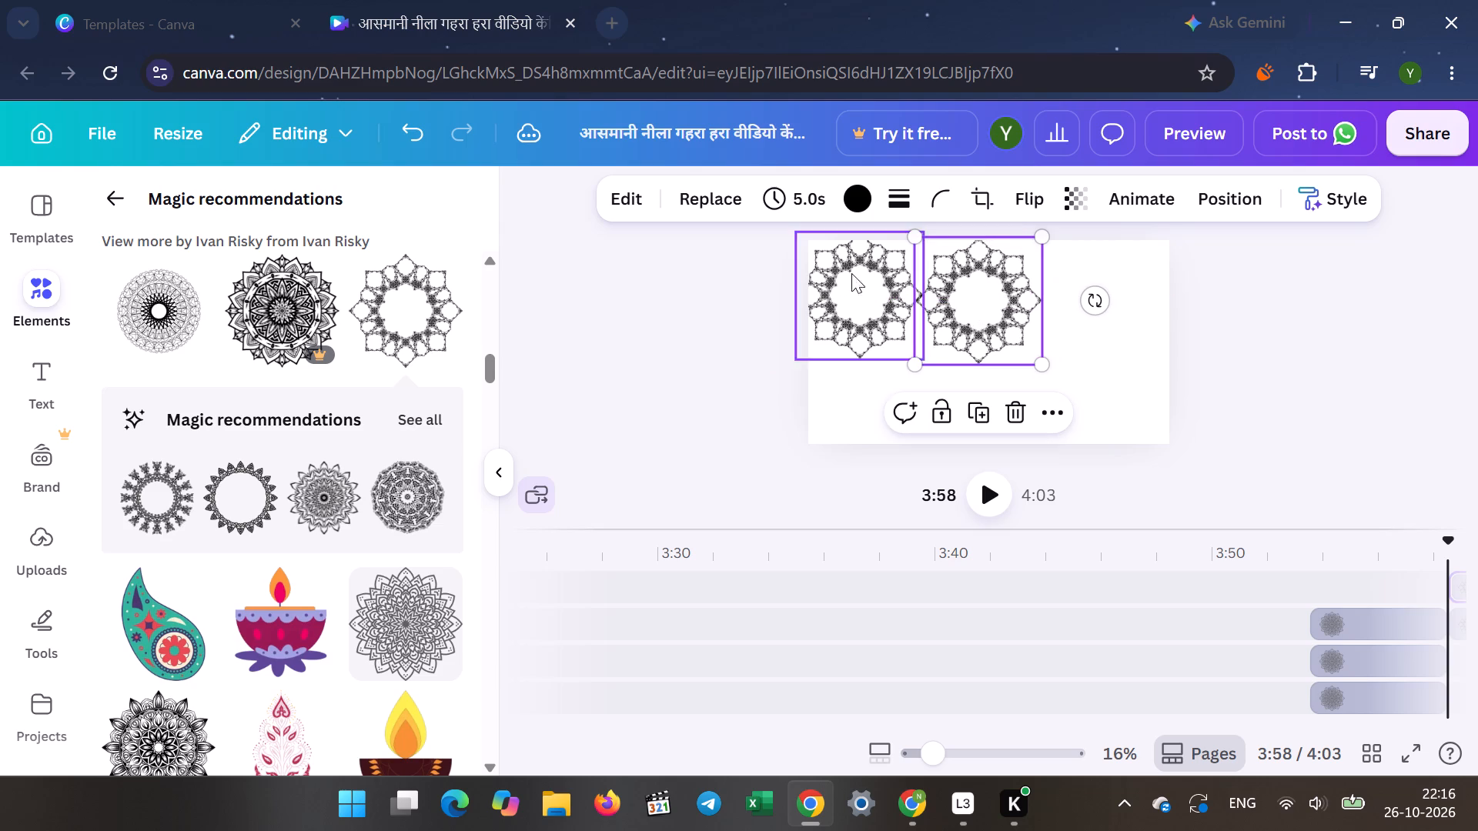
pyautogui.click(704, 279)
pyautogui.click(406, 316)
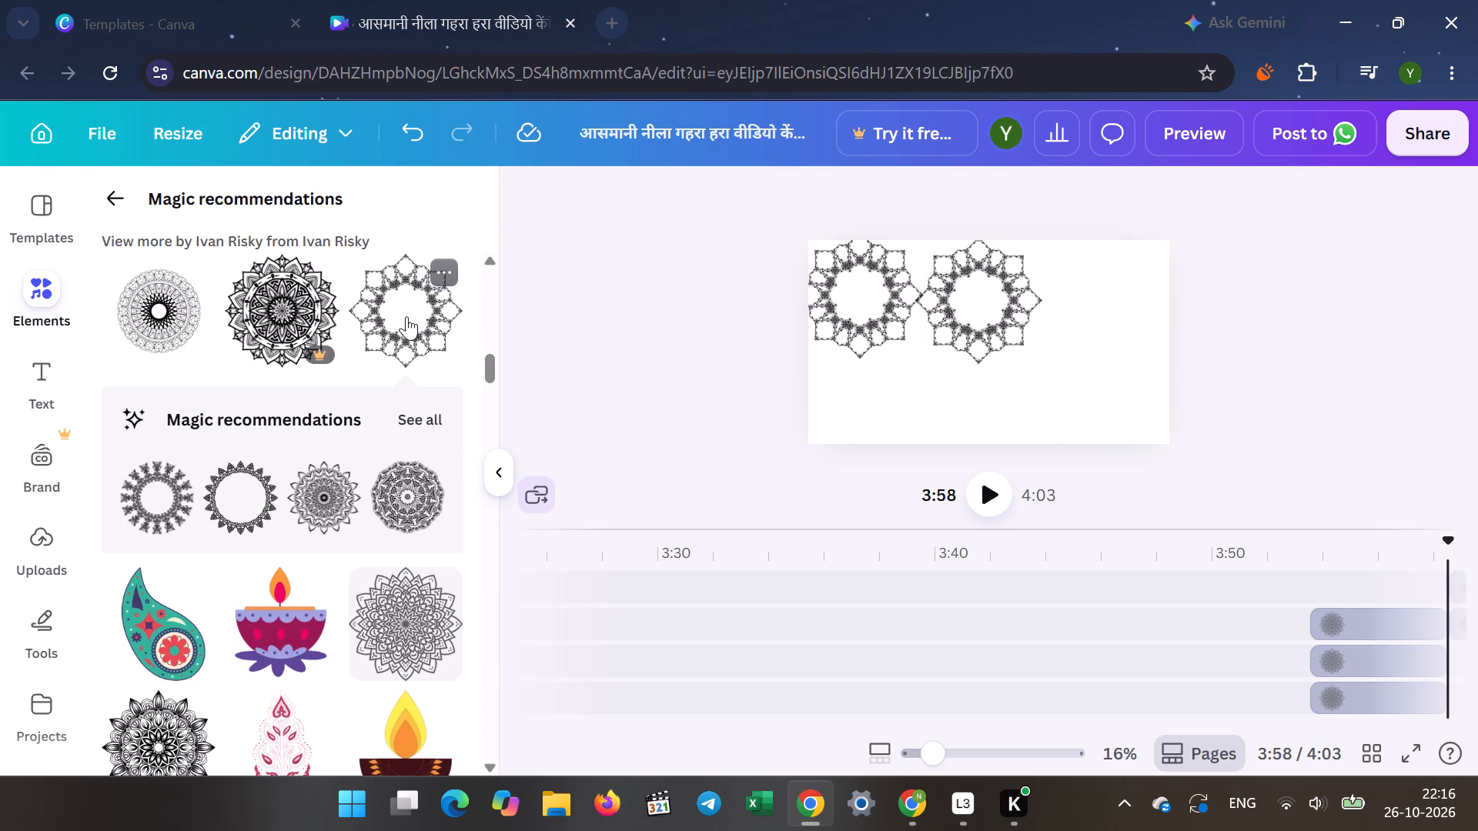
pyautogui.moveTo(992, 335); pyautogui.dragTo(1010, 327)
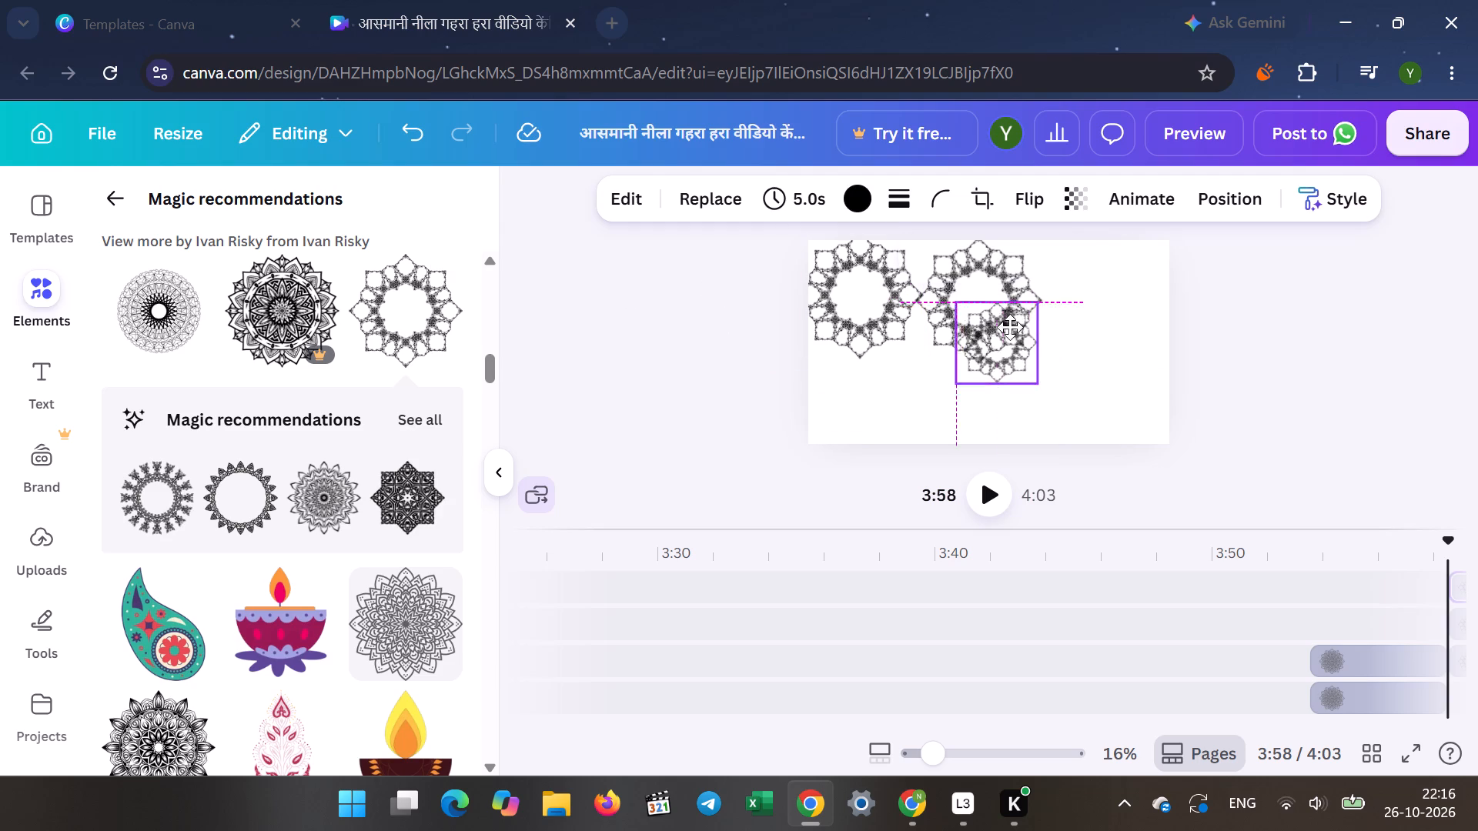
pyautogui.moveTo(1010, 327); pyautogui.dragTo(1115, 268)
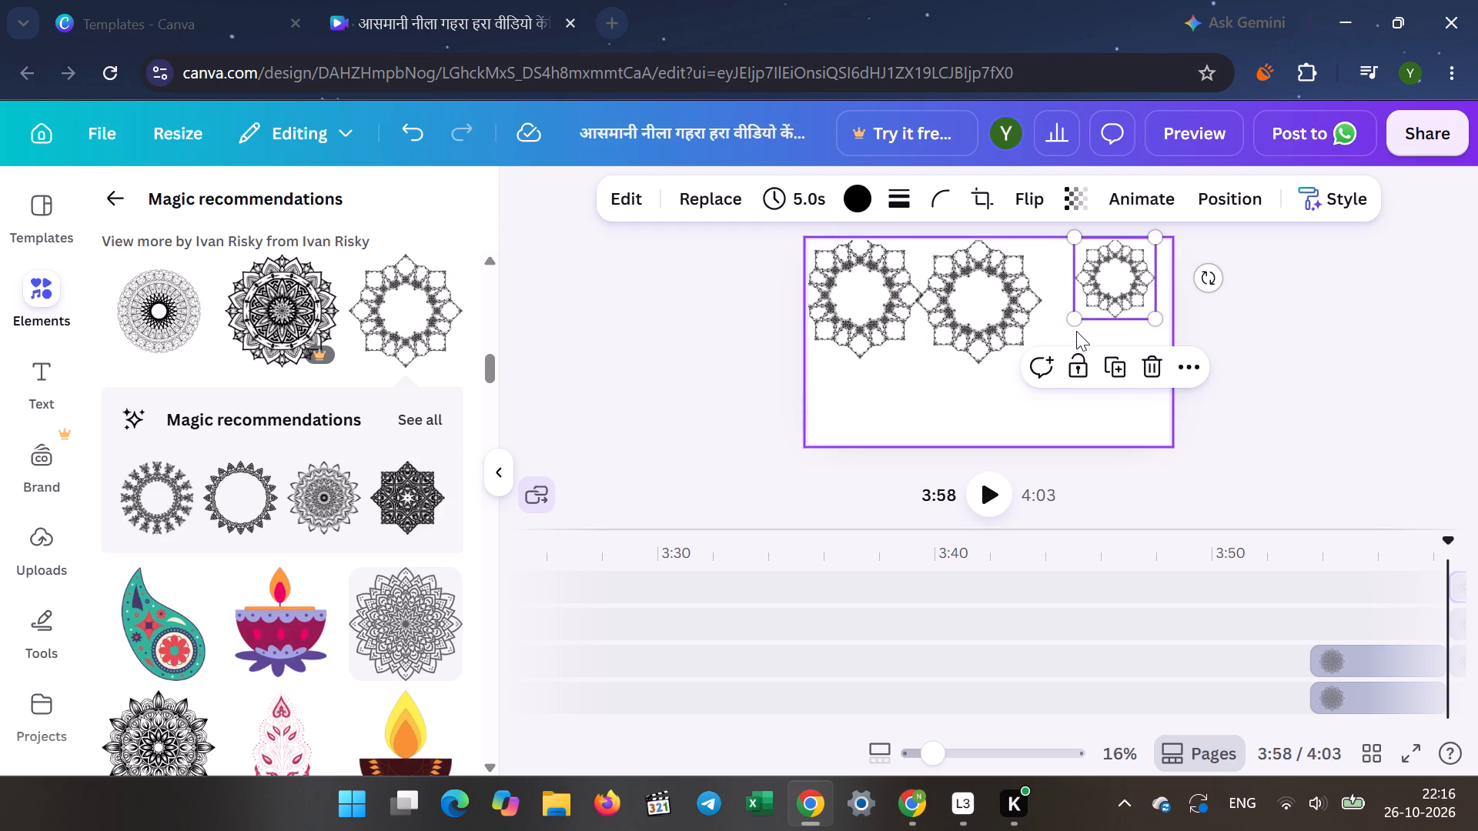
pyautogui.moveTo(1075, 317); pyautogui.dragTo(1057, 339)
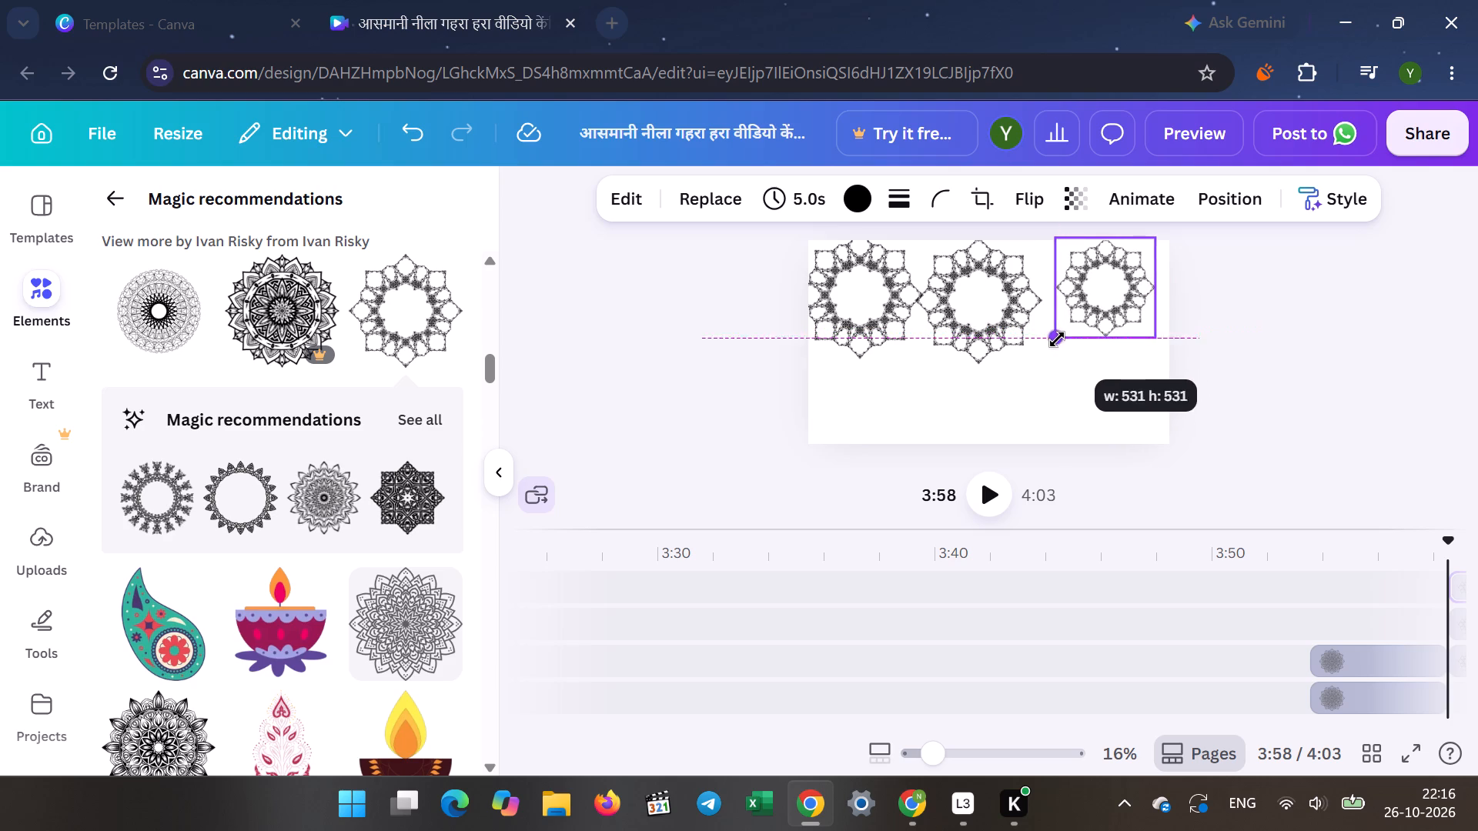
pyautogui.moveTo(1057, 339); pyautogui.dragTo(1033, 366)
pyautogui.moveTo(1086, 314); pyautogui.dragTo(1087, 314)
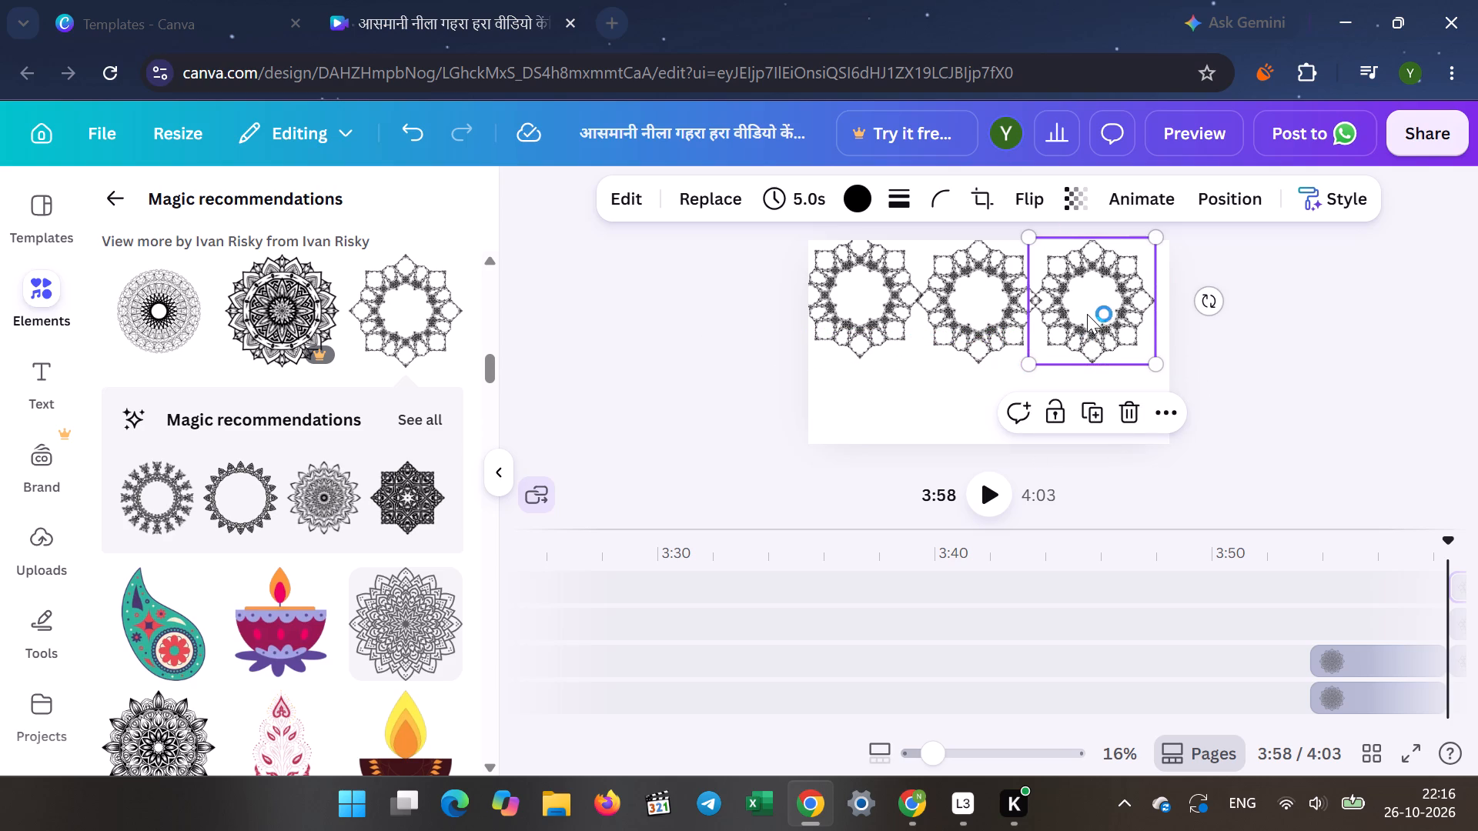
pyautogui.moveTo(1087, 314); pyautogui.dragTo(1099, 302)
pyautogui.click(683, 346)
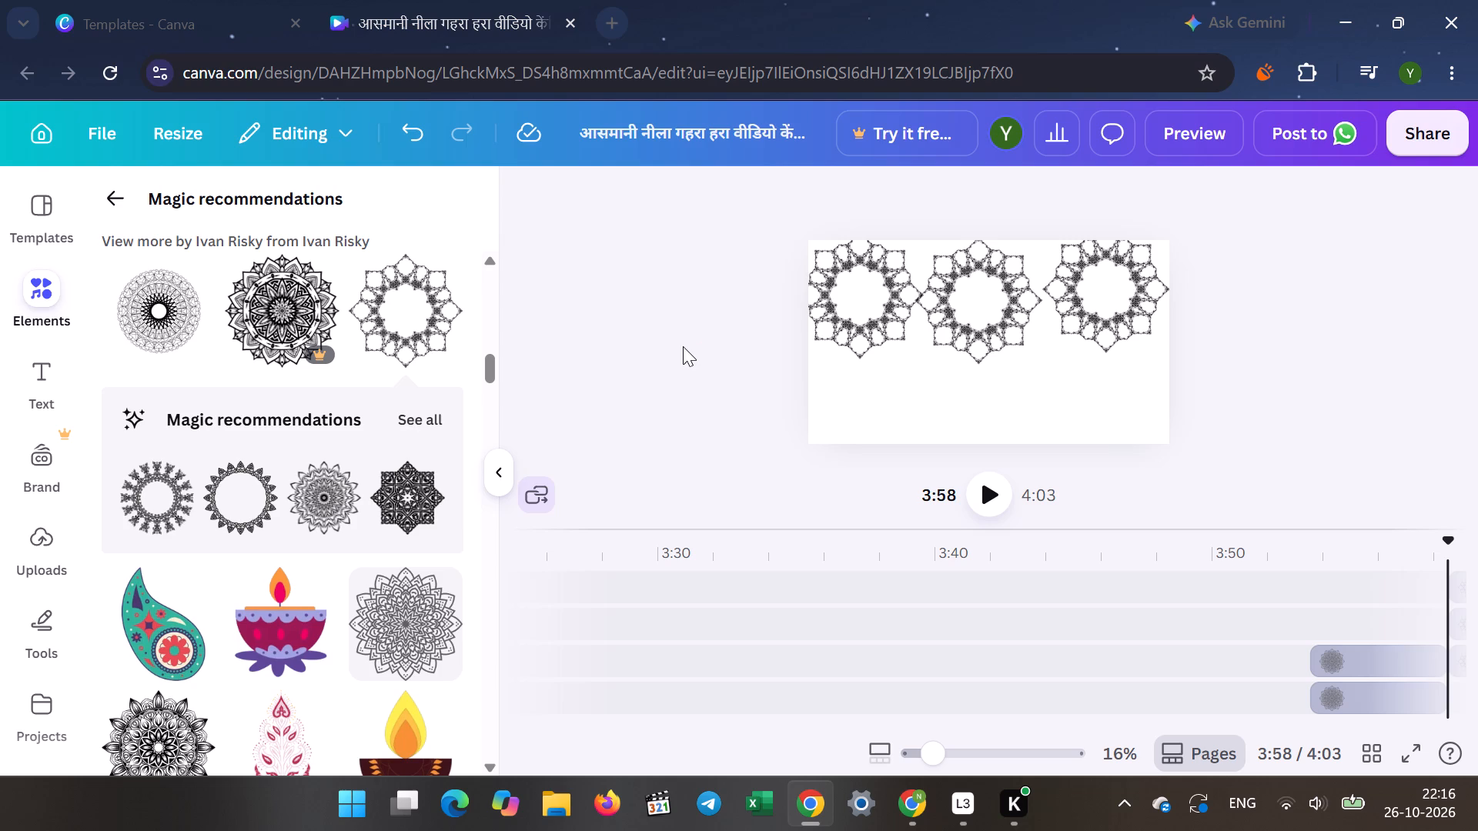
# Fill the frame's bottom row with three more ring mandalas of matching size, at the lower left, lower right and bottom centre.
pyautogui.click(423, 313)
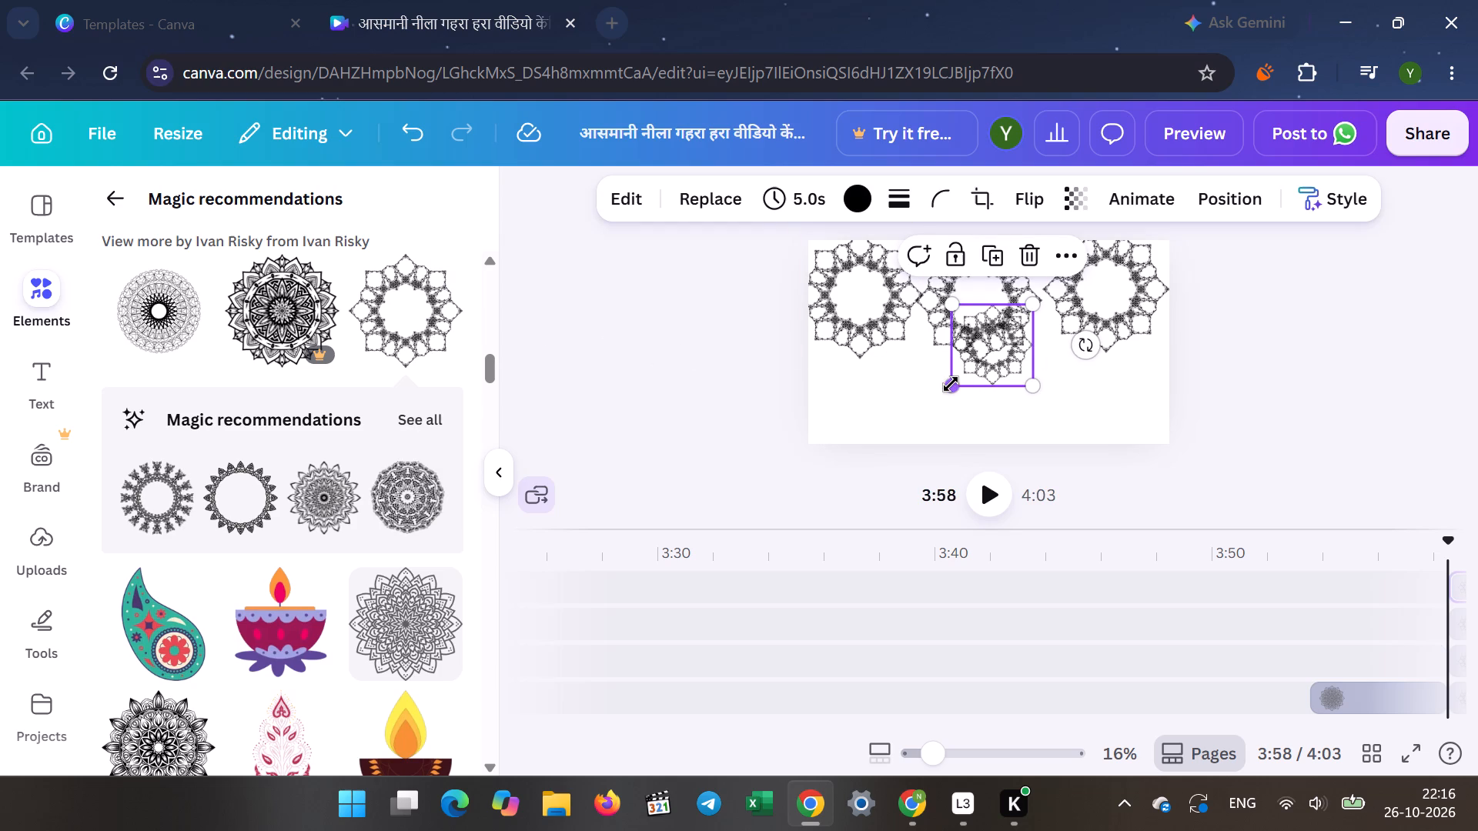
pyautogui.moveTo(951, 384); pyautogui.dragTo(907, 432)
pyautogui.moveTo(958, 355); pyautogui.dragTo(925, 367)
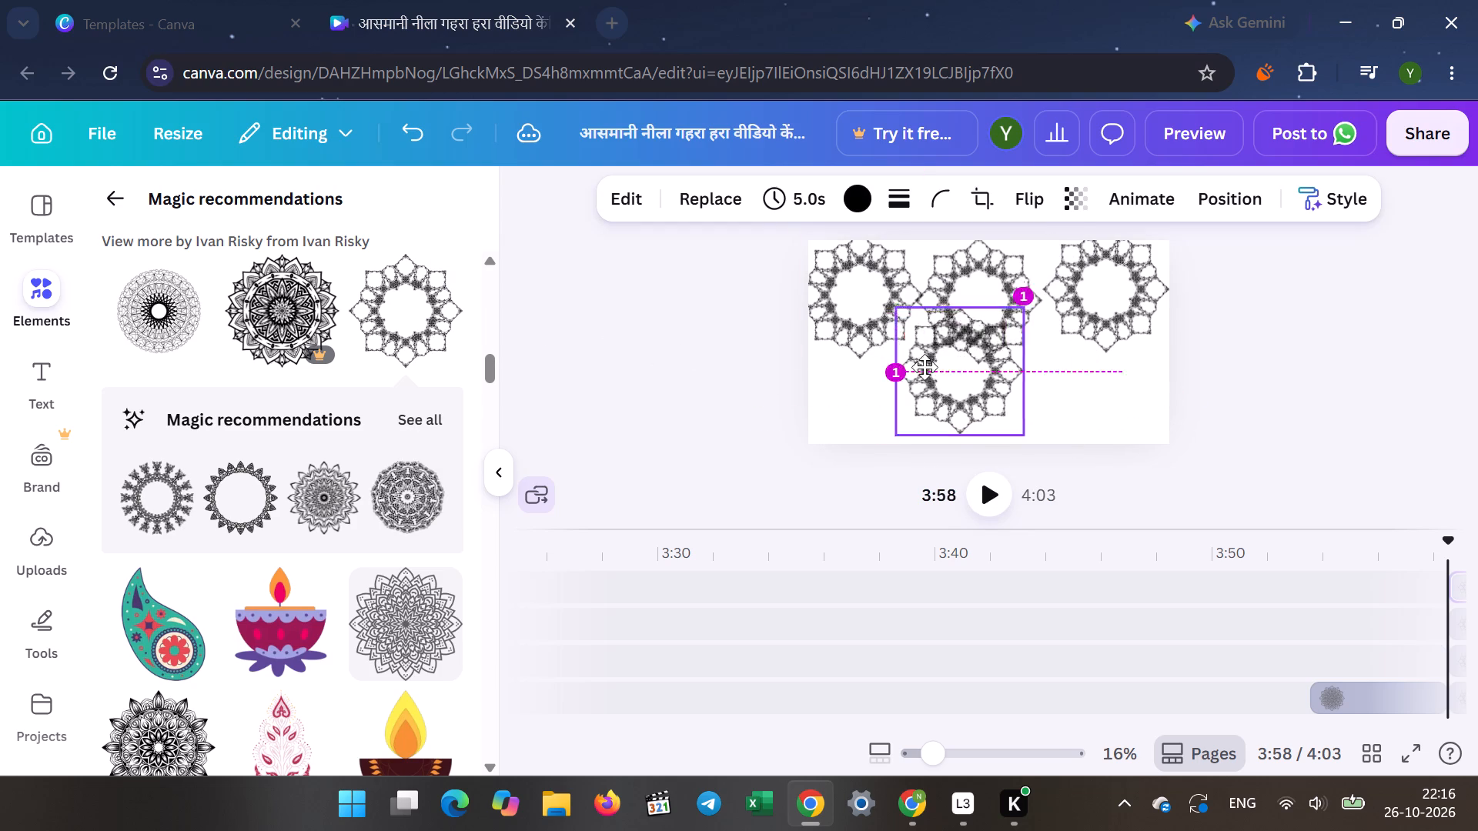
pyautogui.moveTo(925, 367); pyautogui.dragTo(853, 385)
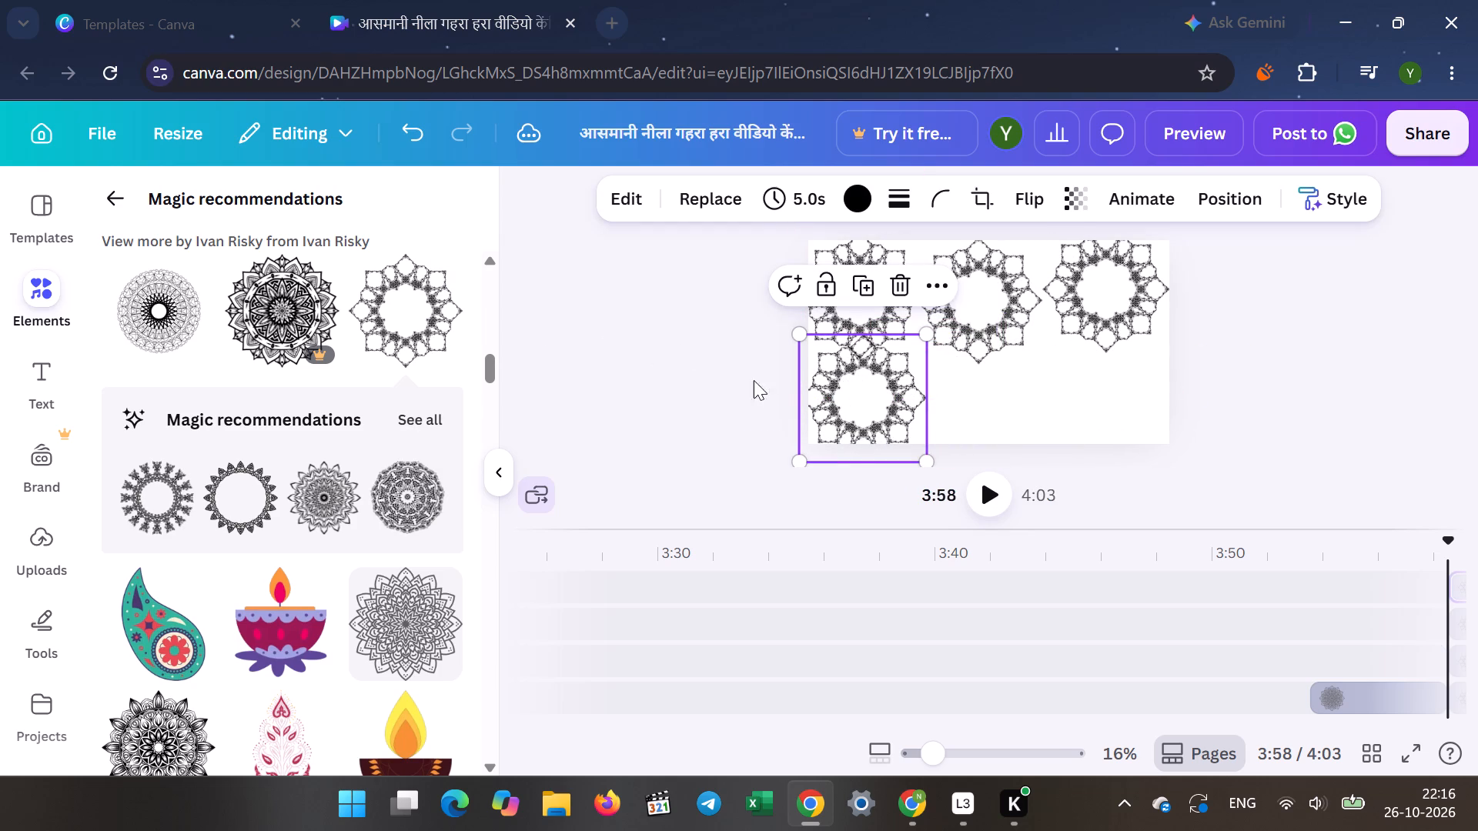
pyautogui.click(747, 375)
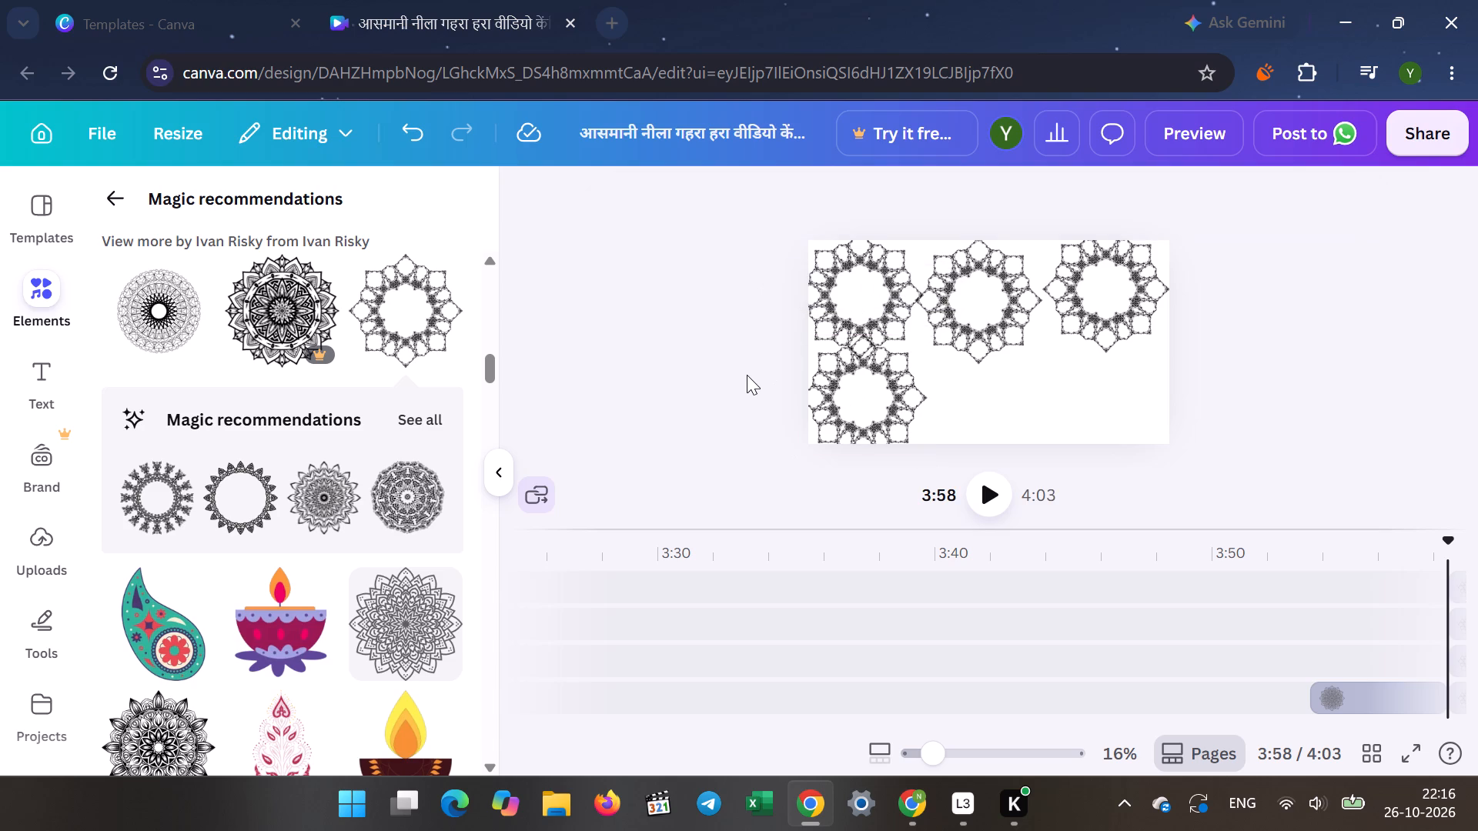
pyautogui.click(393, 323)
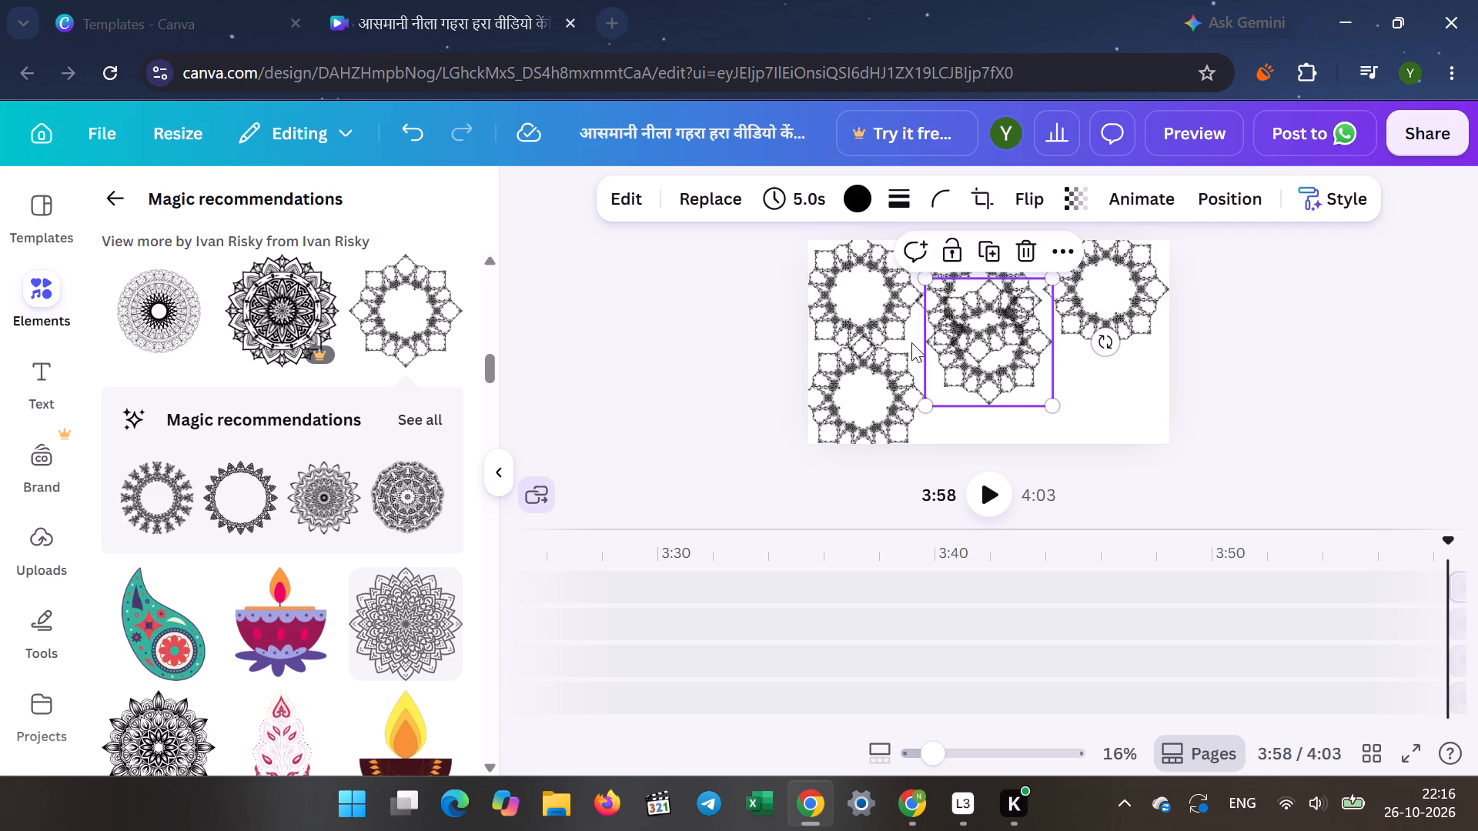
pyautogui.moveTo(951, 339); pyautogui.dragTo(1079, 398)
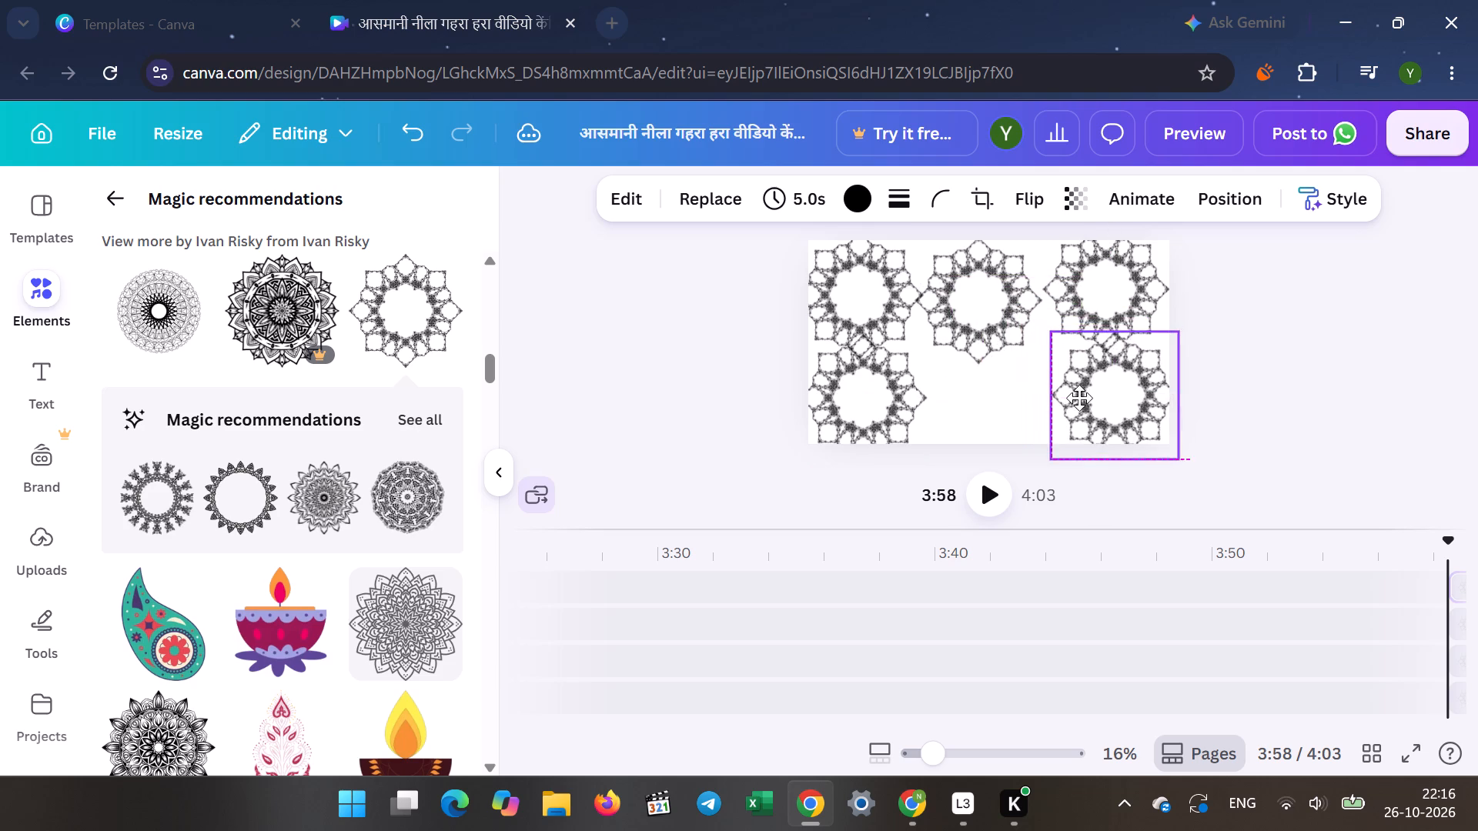
pyautogui.moveTo(1079, 398); pyautogui.dragTo(1079, 399)
pyautogui.click(631, 331)
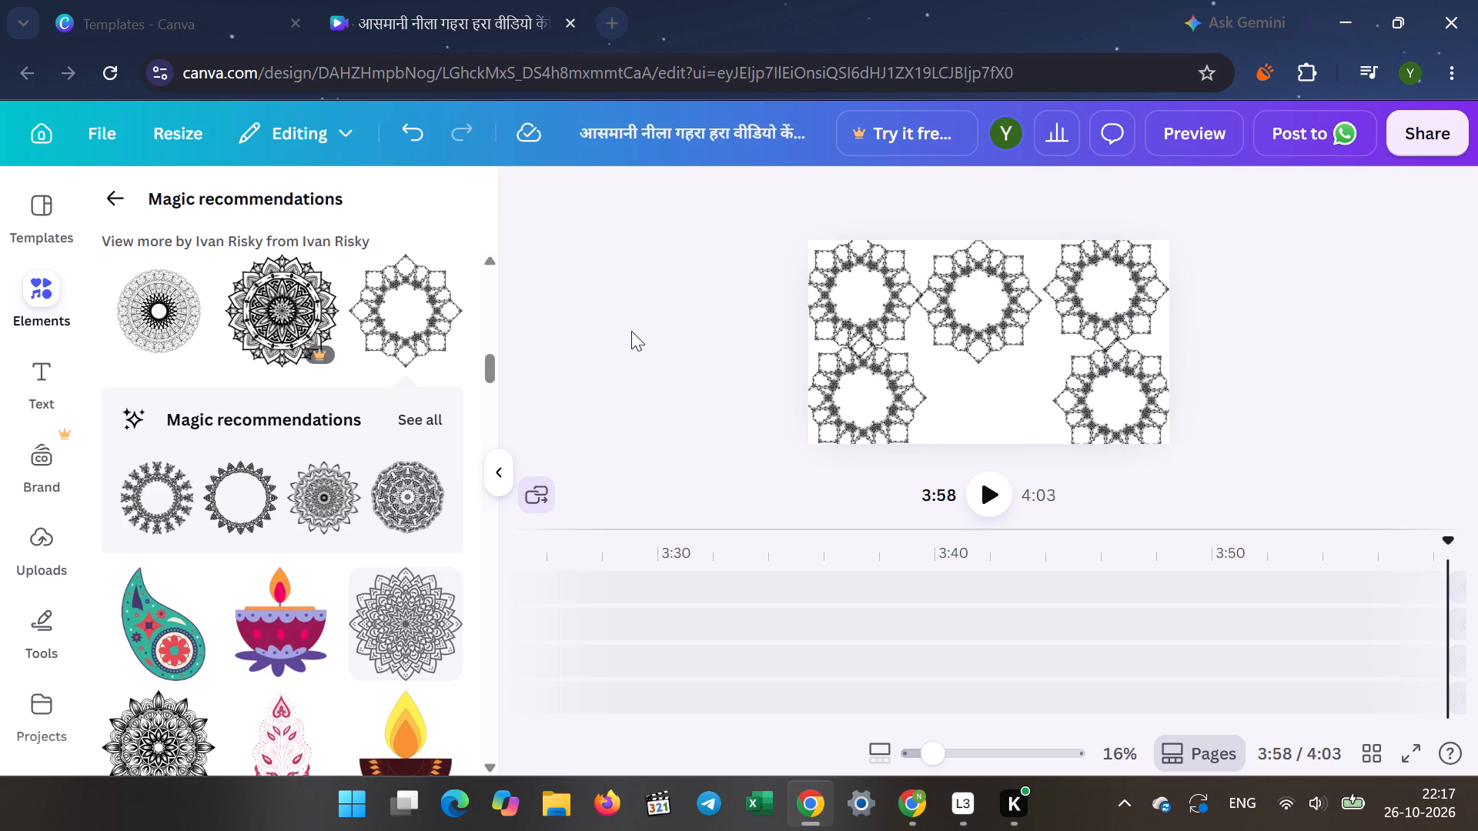
pyautogui.click(380, 332)
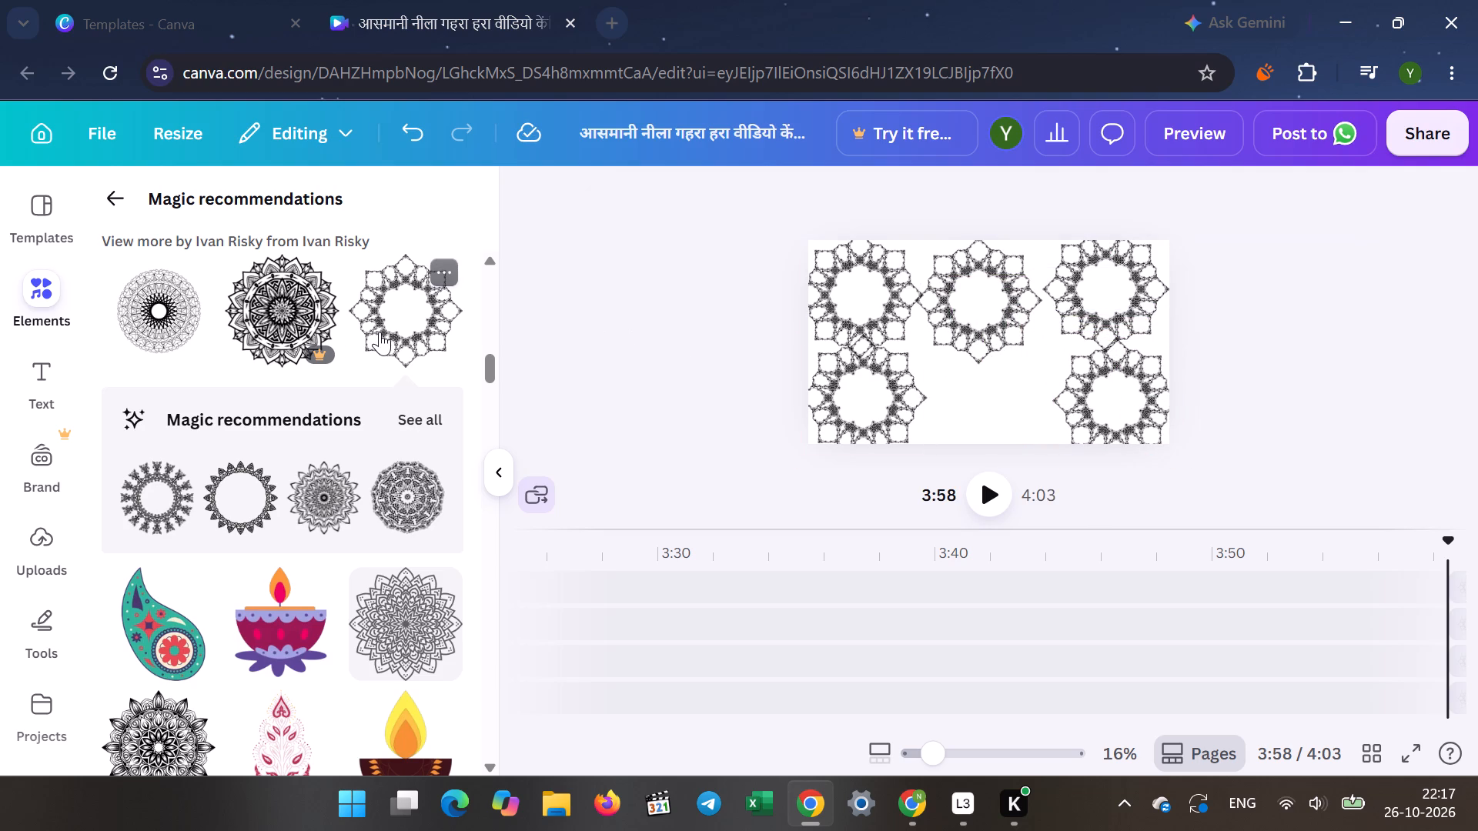
pyautogui.moveTo(994, 358); pyautogui.dragTo(1005, 394)
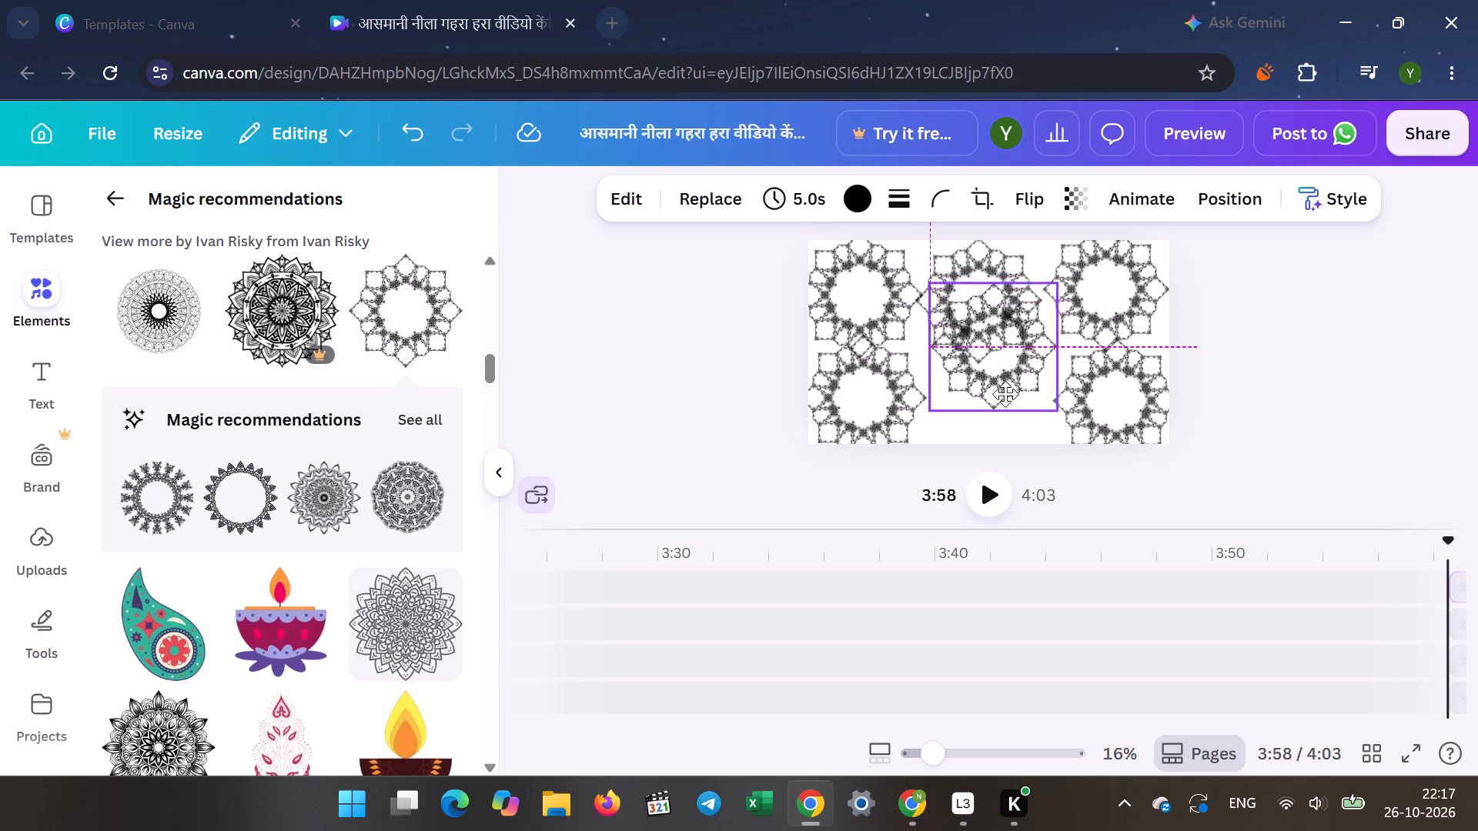
pyautogui.moveTo(1005, 394); pyautogui.dragTo(982, 416)
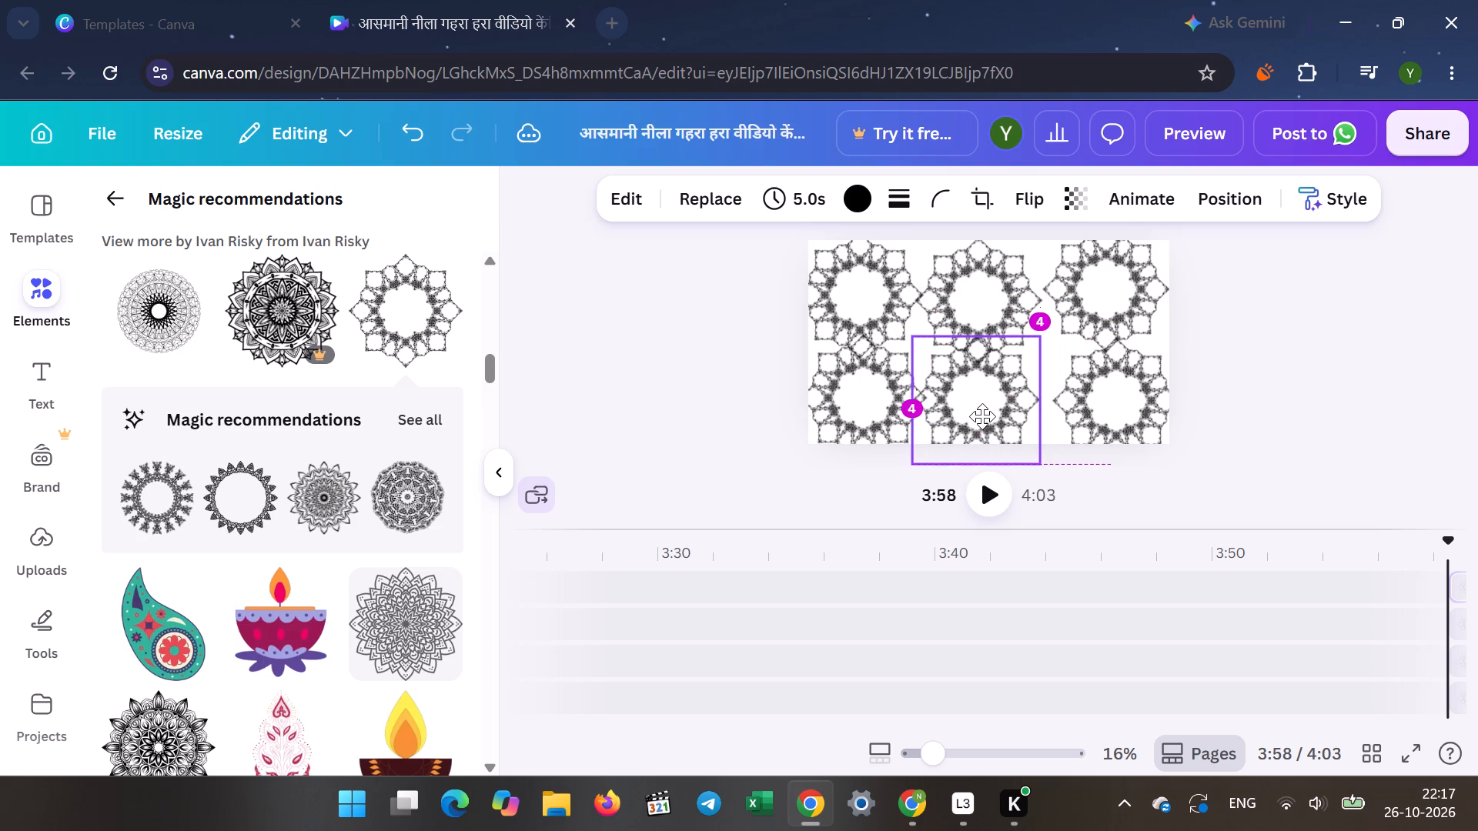
pyautogui.moveTo(982, 416); pyautogui.dragTo(985, 412)
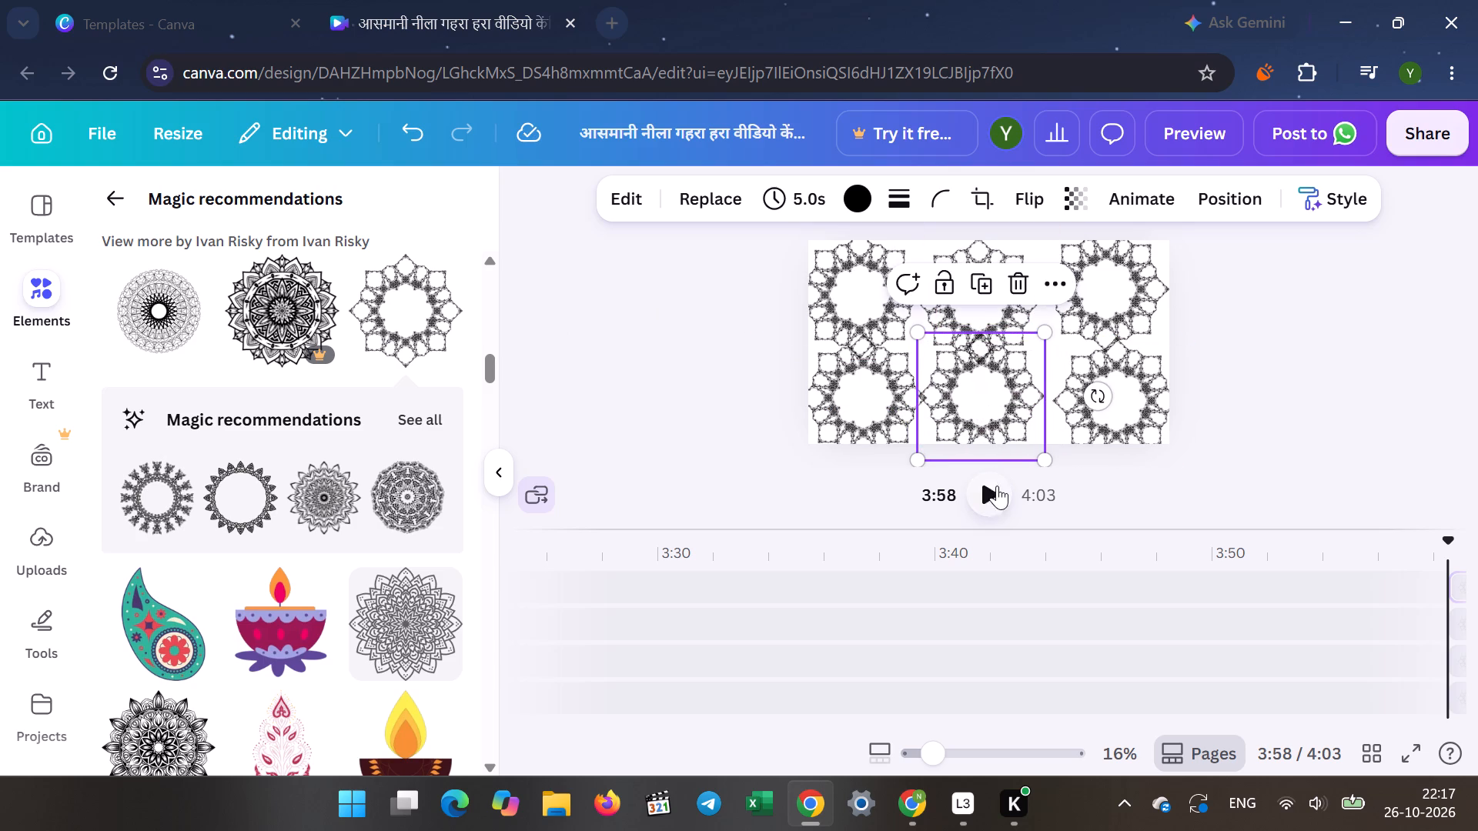
# Start another scene at 4:03 with a single ring mandala, enlarged to span nearly the full frame width and centred.
pyautogui.click(992, 492)
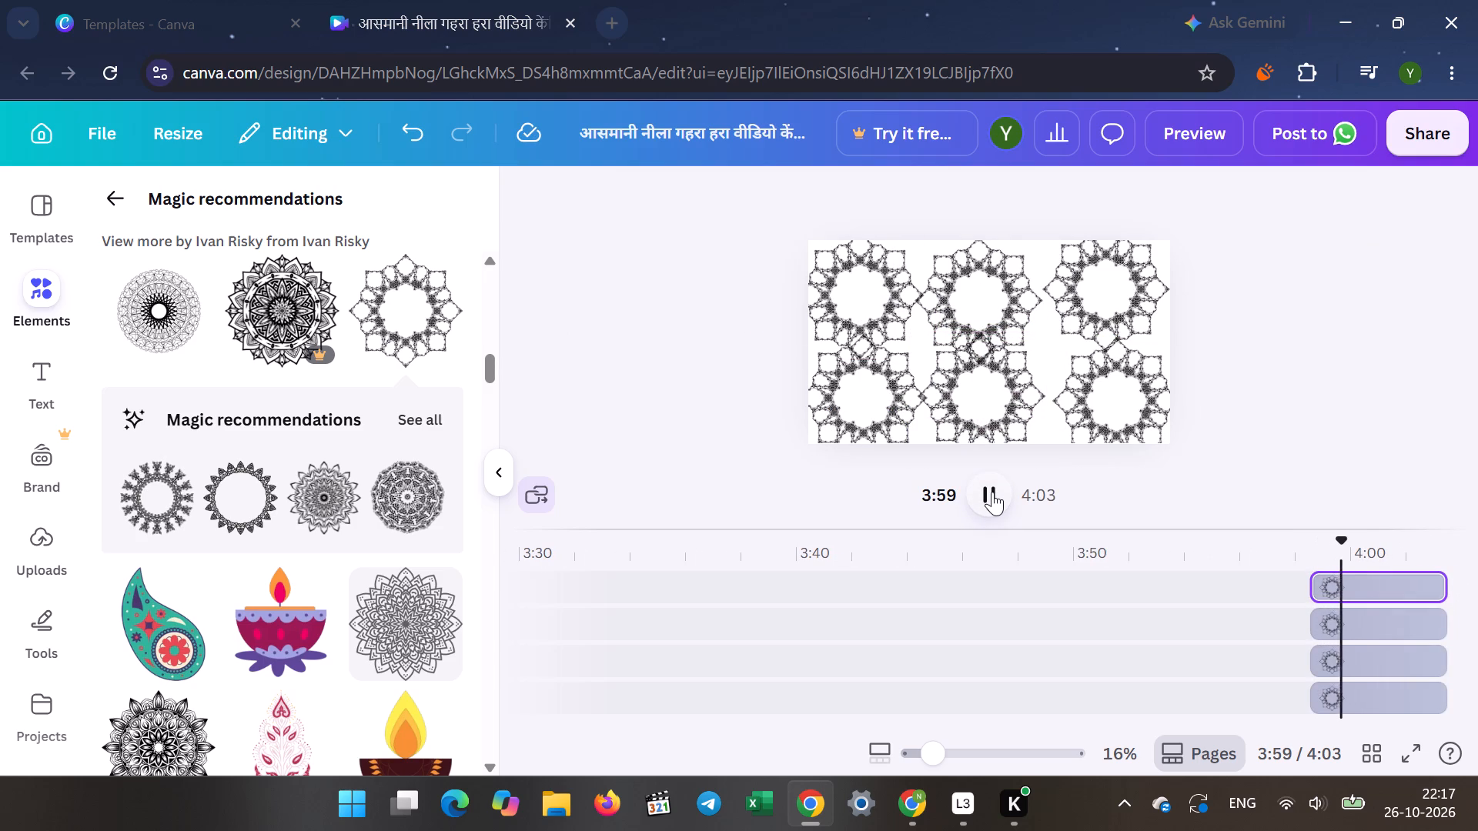
pyautogui.click(416, 321)
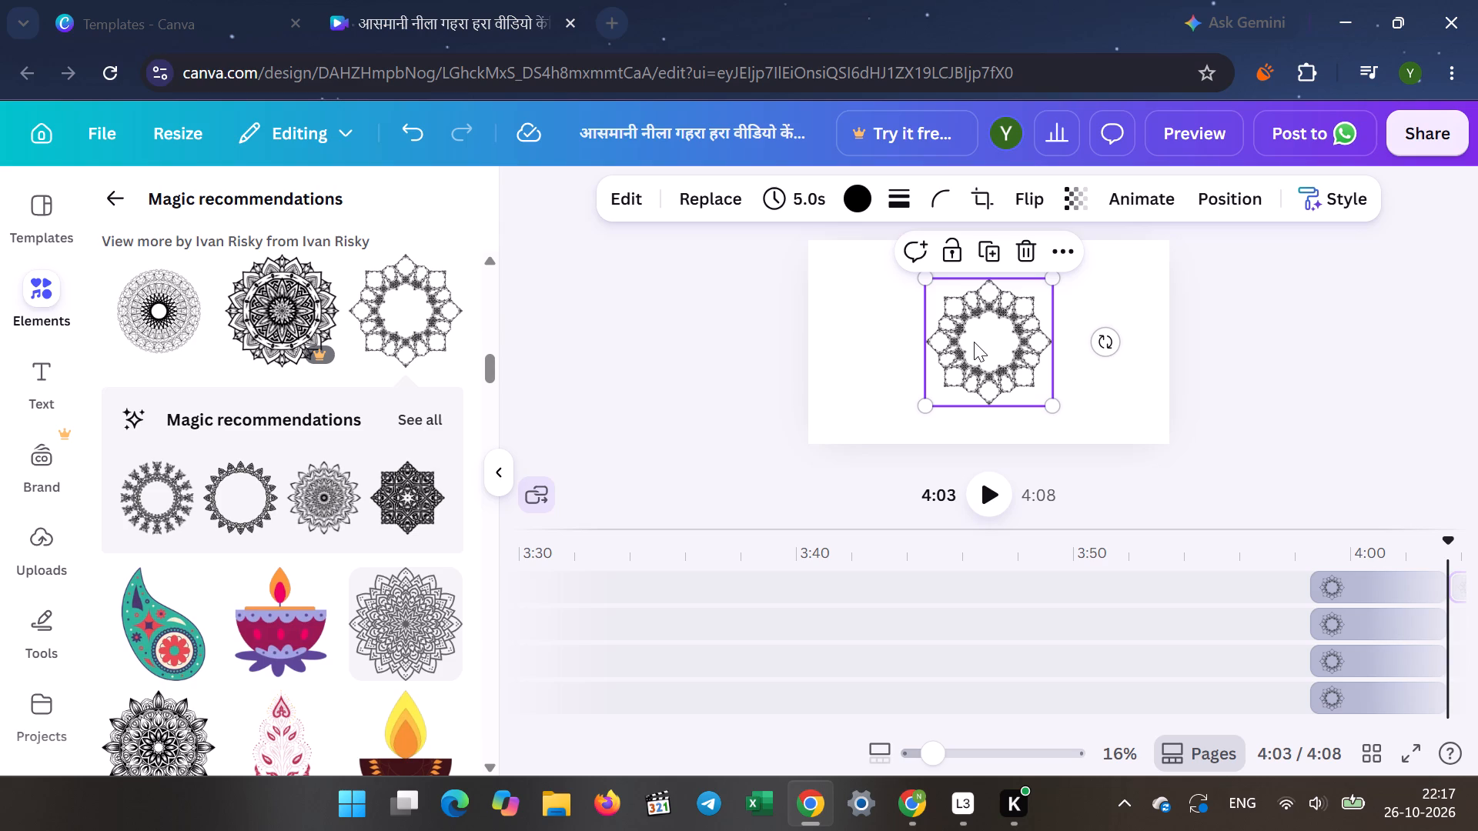
pyautogui.moveTo(928, 401); pyautogui.dragTo(794, 459)
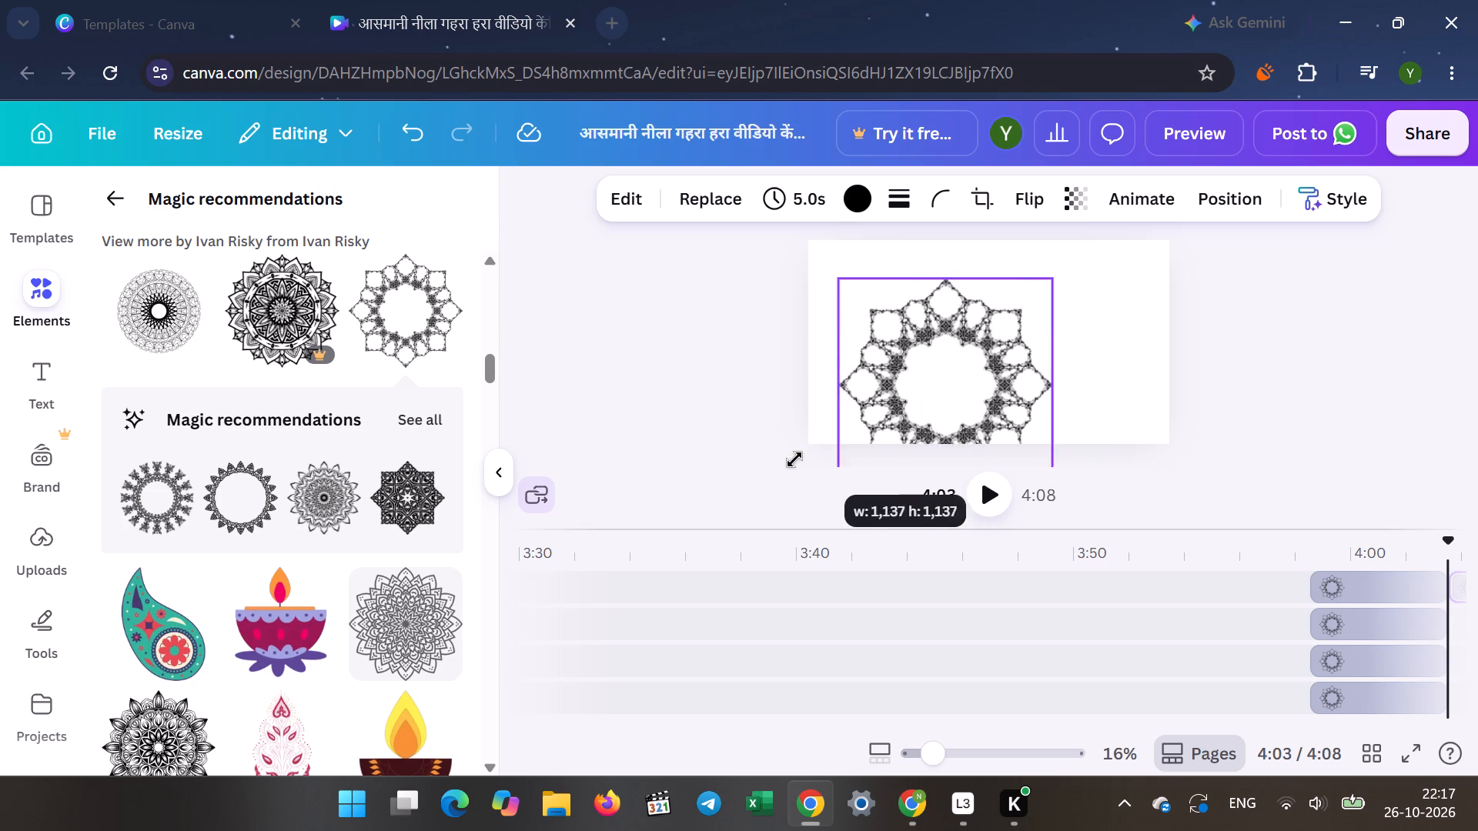
pyautogui.moveTo(794, 459); pyautogui.dragTo(592, 512)
pyautogui.moveTo(905, 399); pyautogui.dragTo(975, 322)
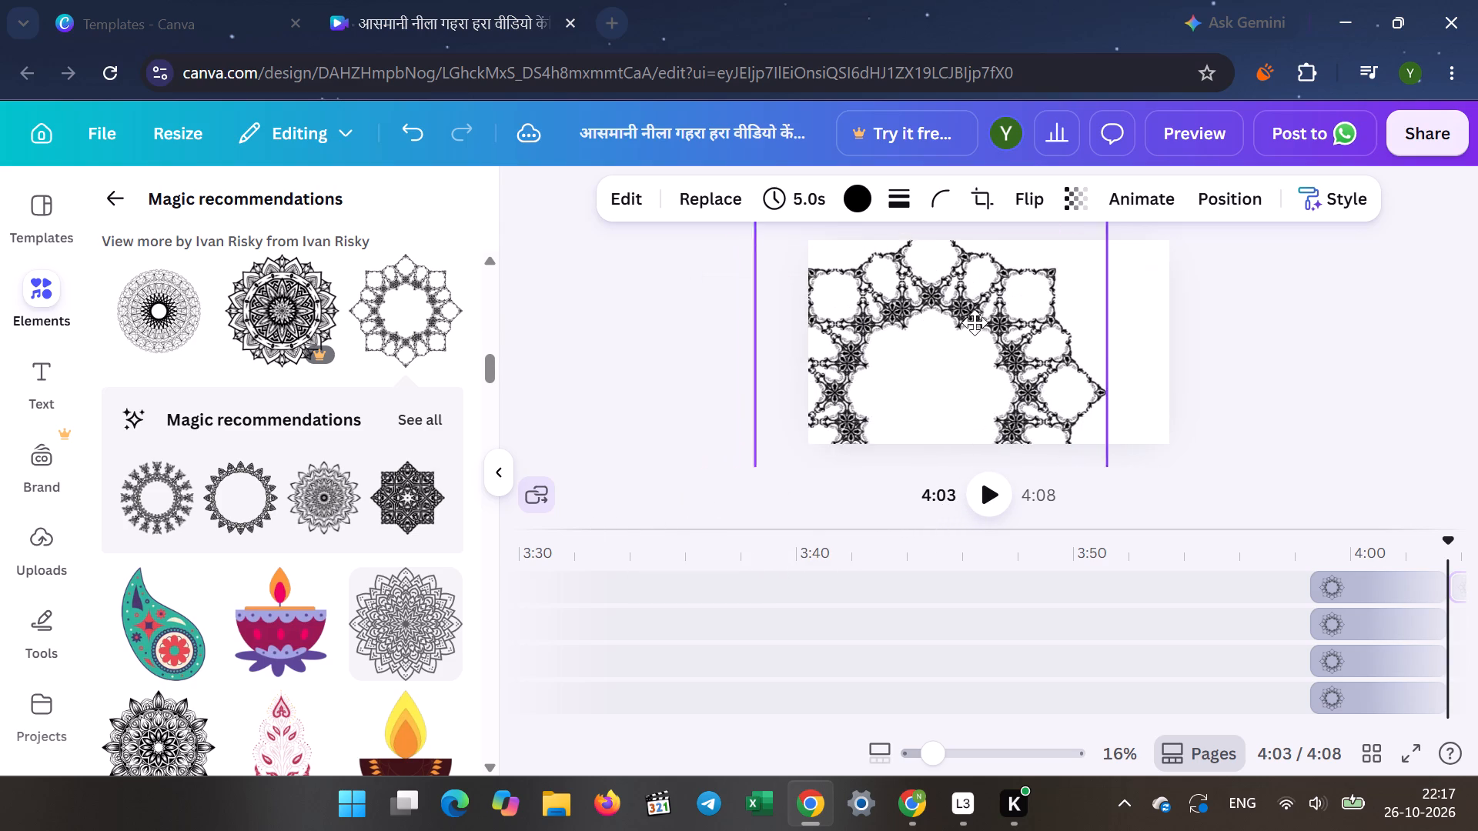
pyautogui.moveTo(975, 322); pyautogui.dragTo(1025, 289)
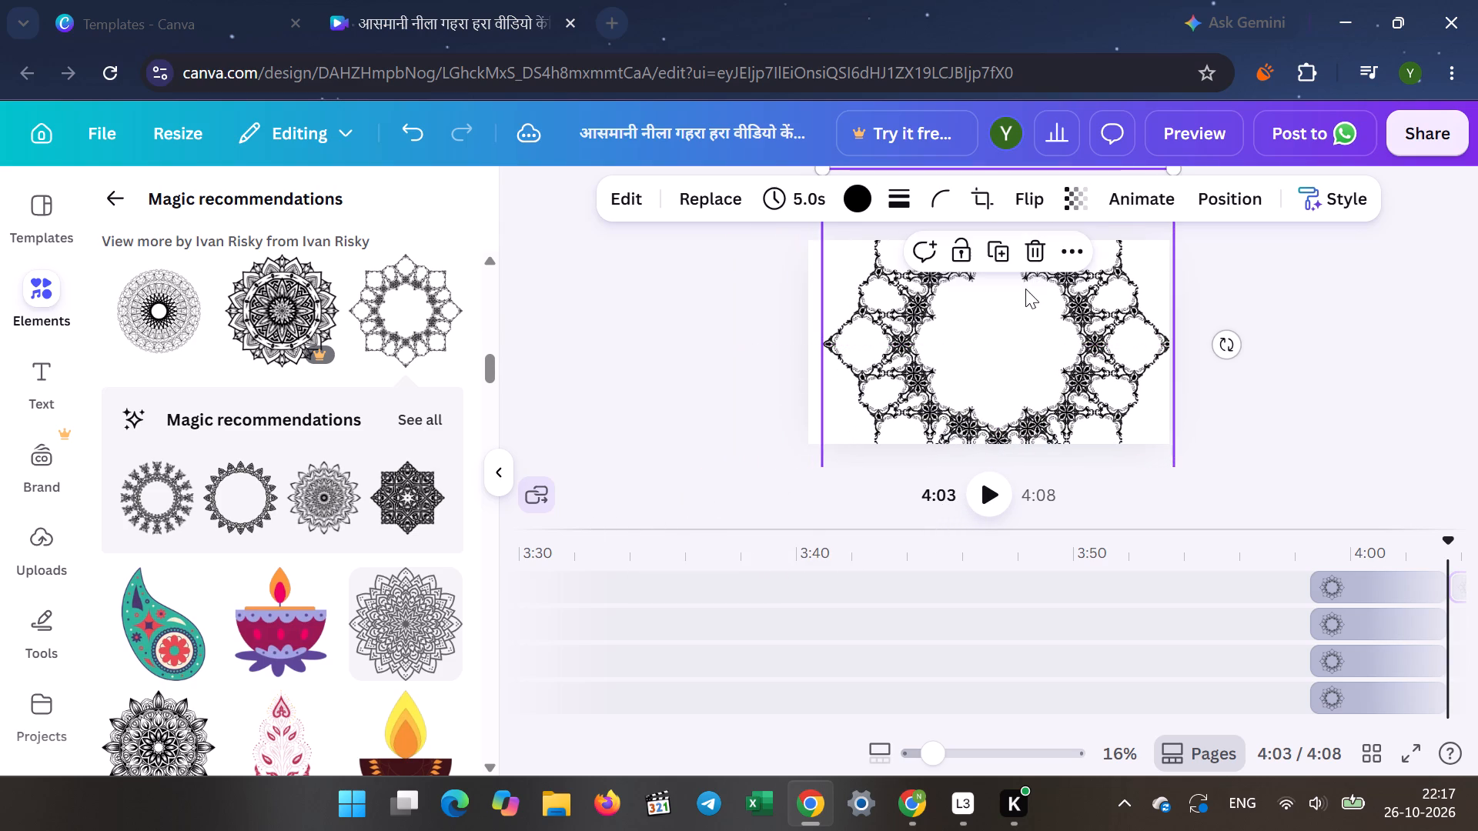
# Add the dense grey petal mandala and centre it inside the large ring mandala's opening.
pyautogui.click(391, 642)
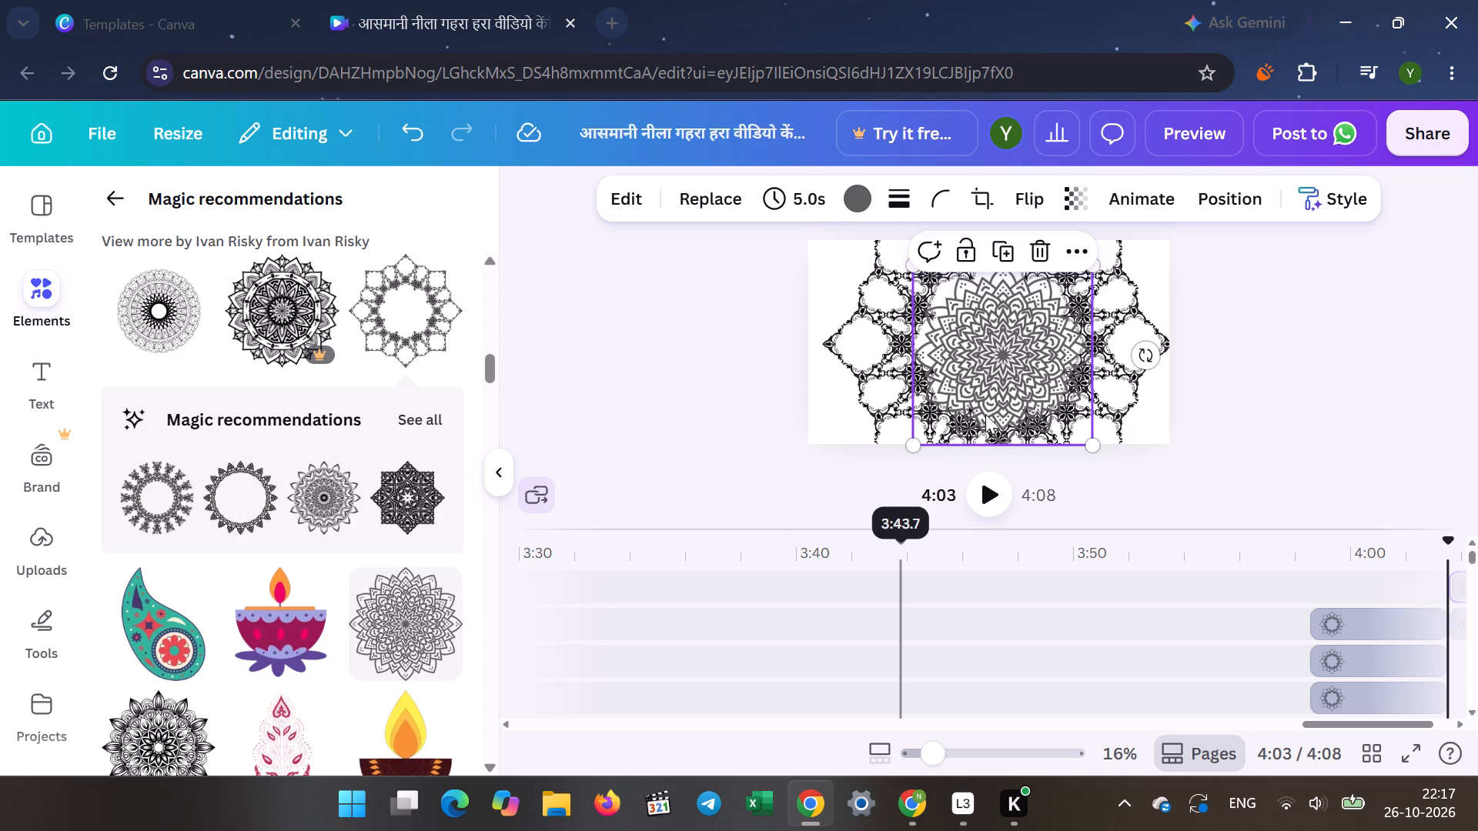
pyautogui.moveTo(985, 394); pyautogui.dragTo(981, 384)
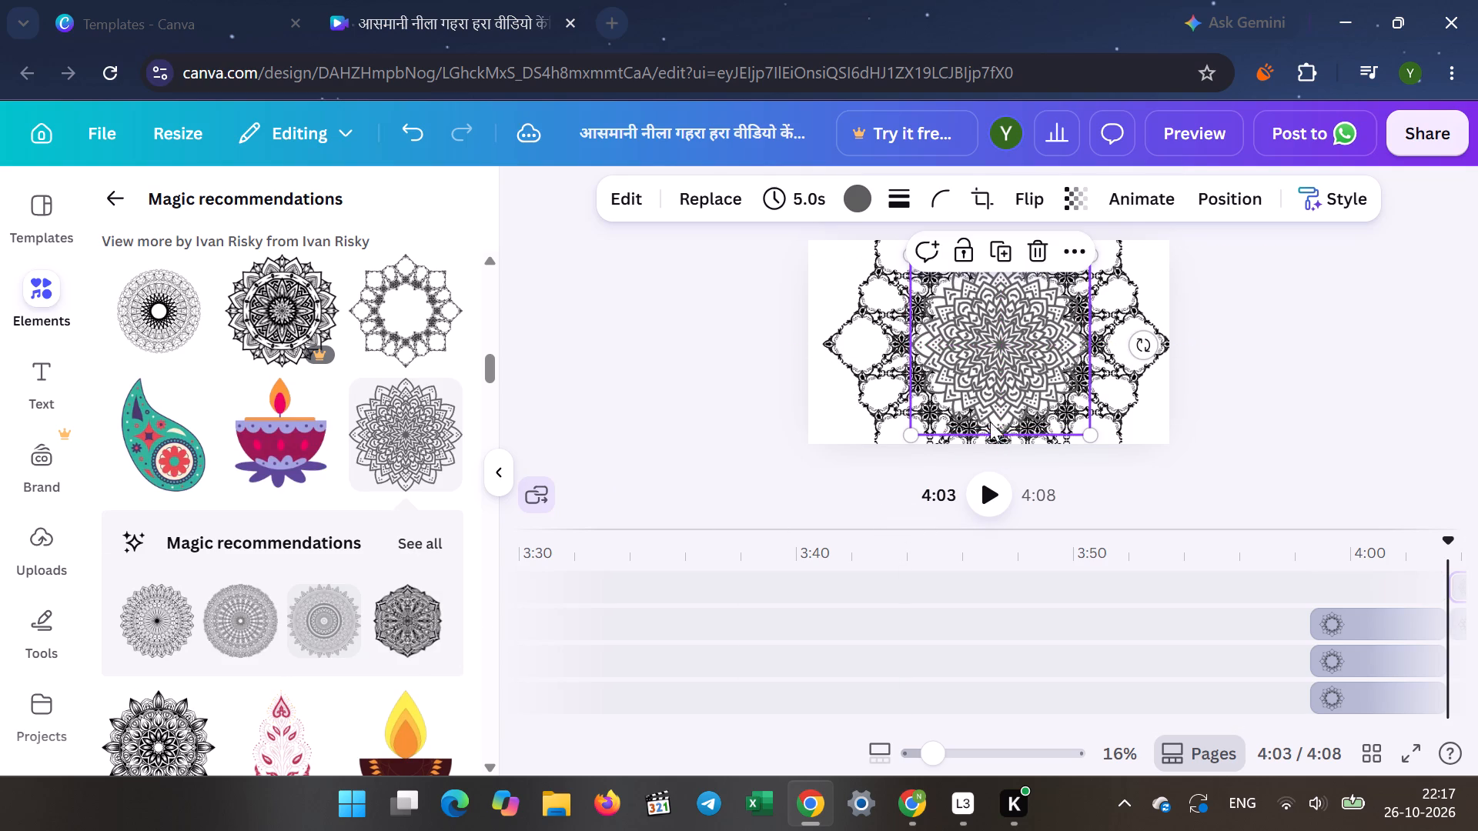
# Play the new mandala scene through to the end of the video at 4:08.
pyautogui.click(990, 494)
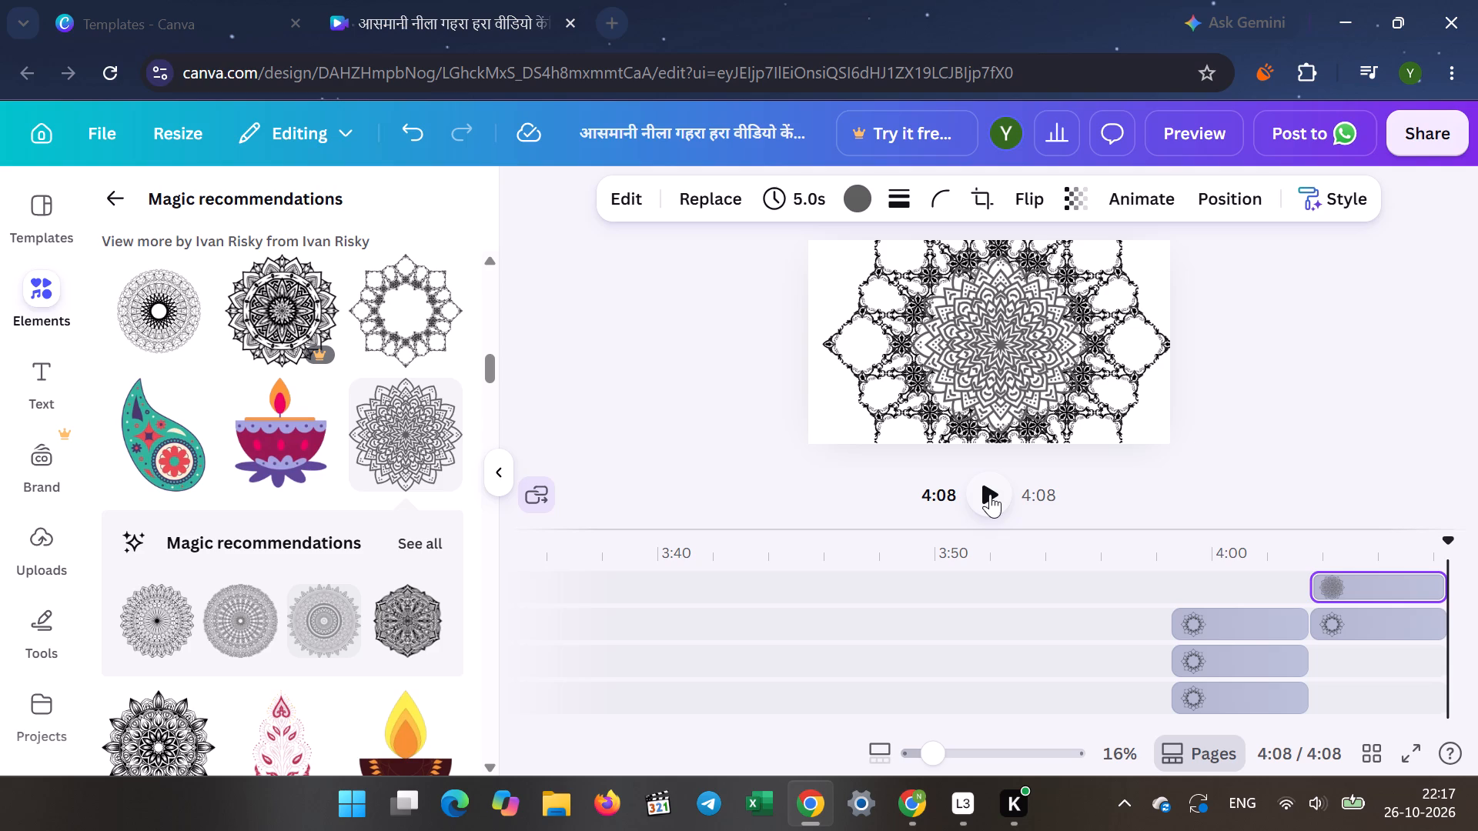
pyautogui.click(990, 494)
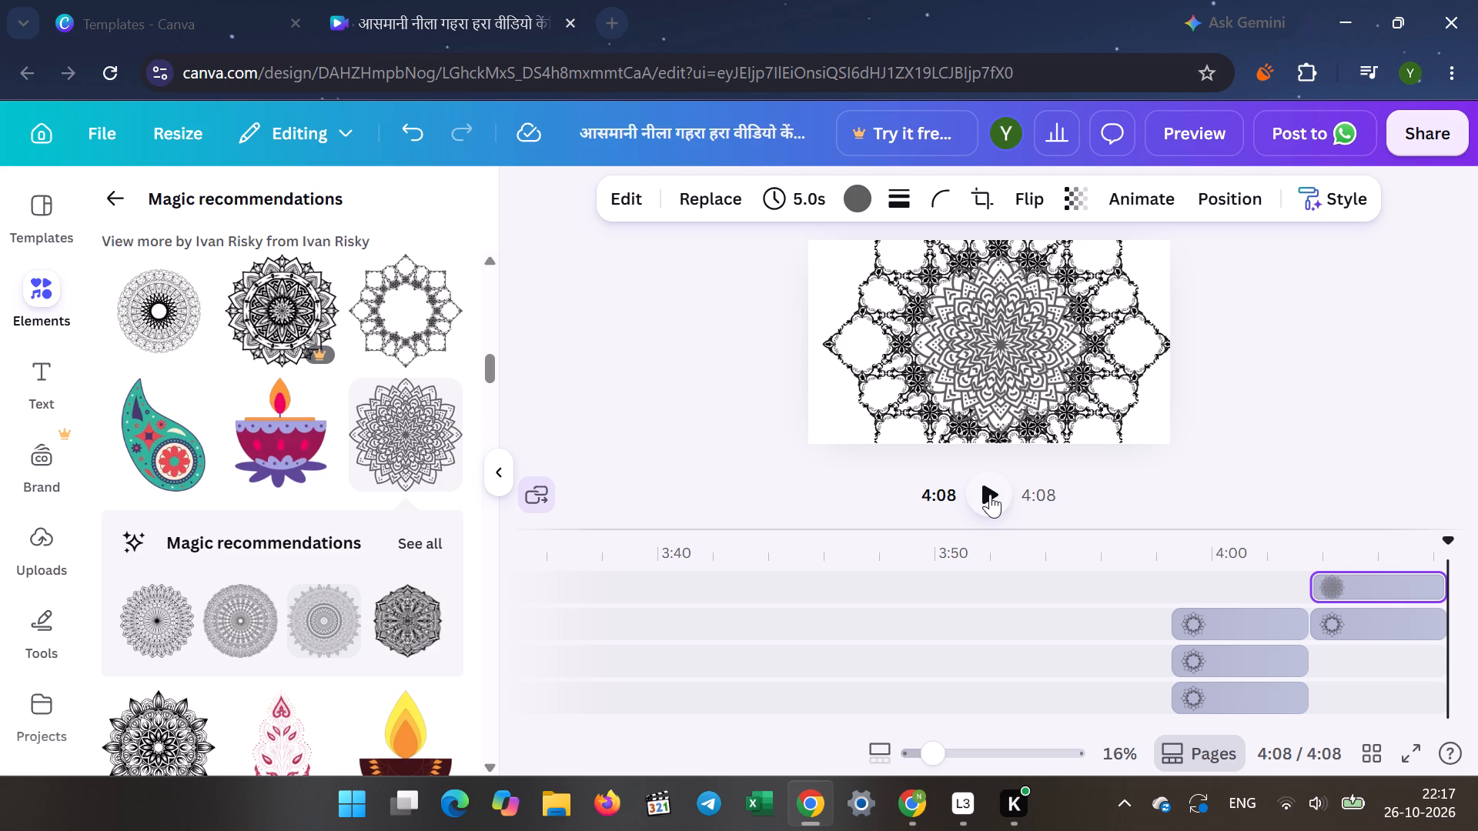
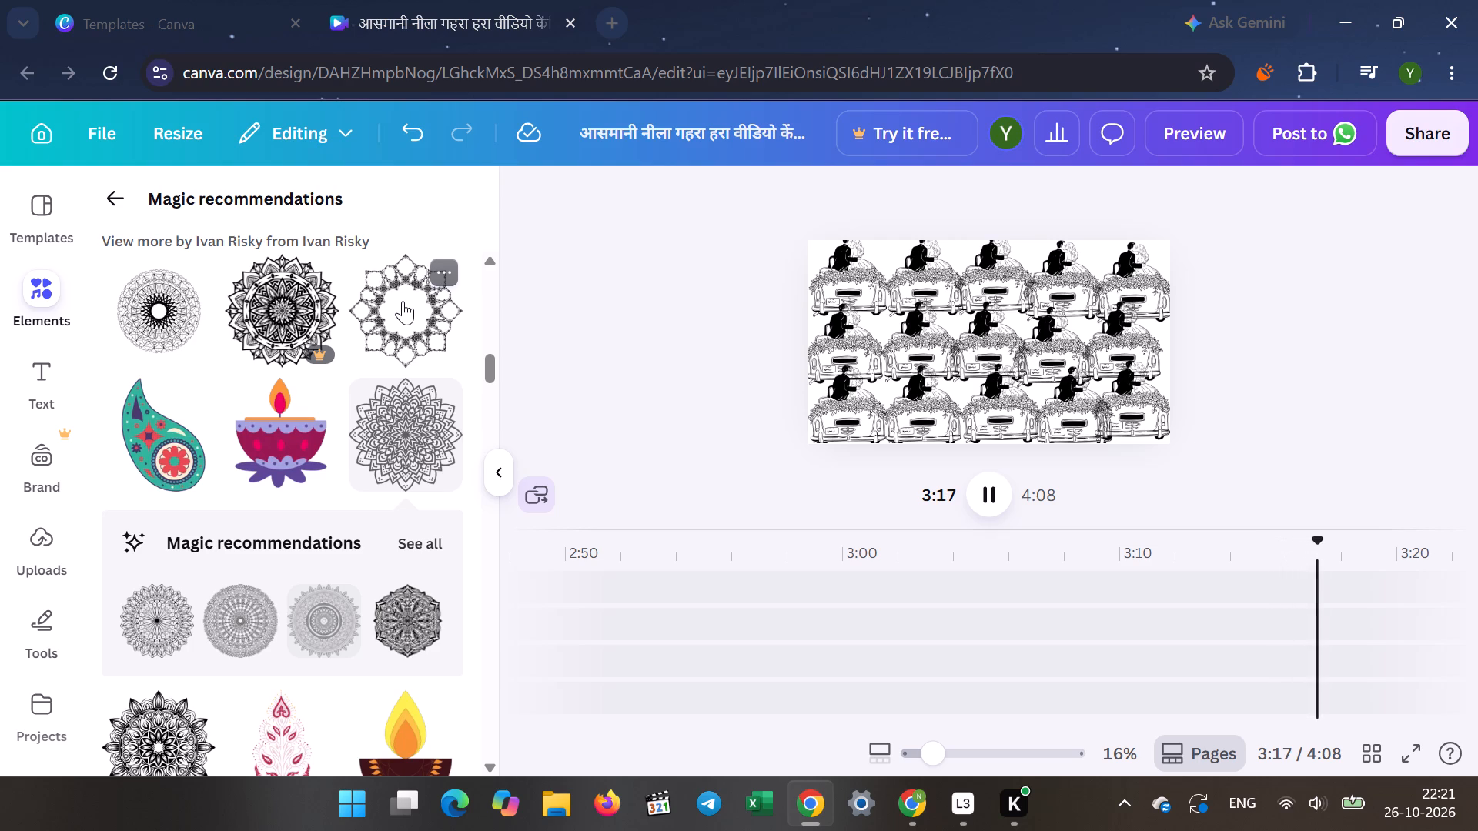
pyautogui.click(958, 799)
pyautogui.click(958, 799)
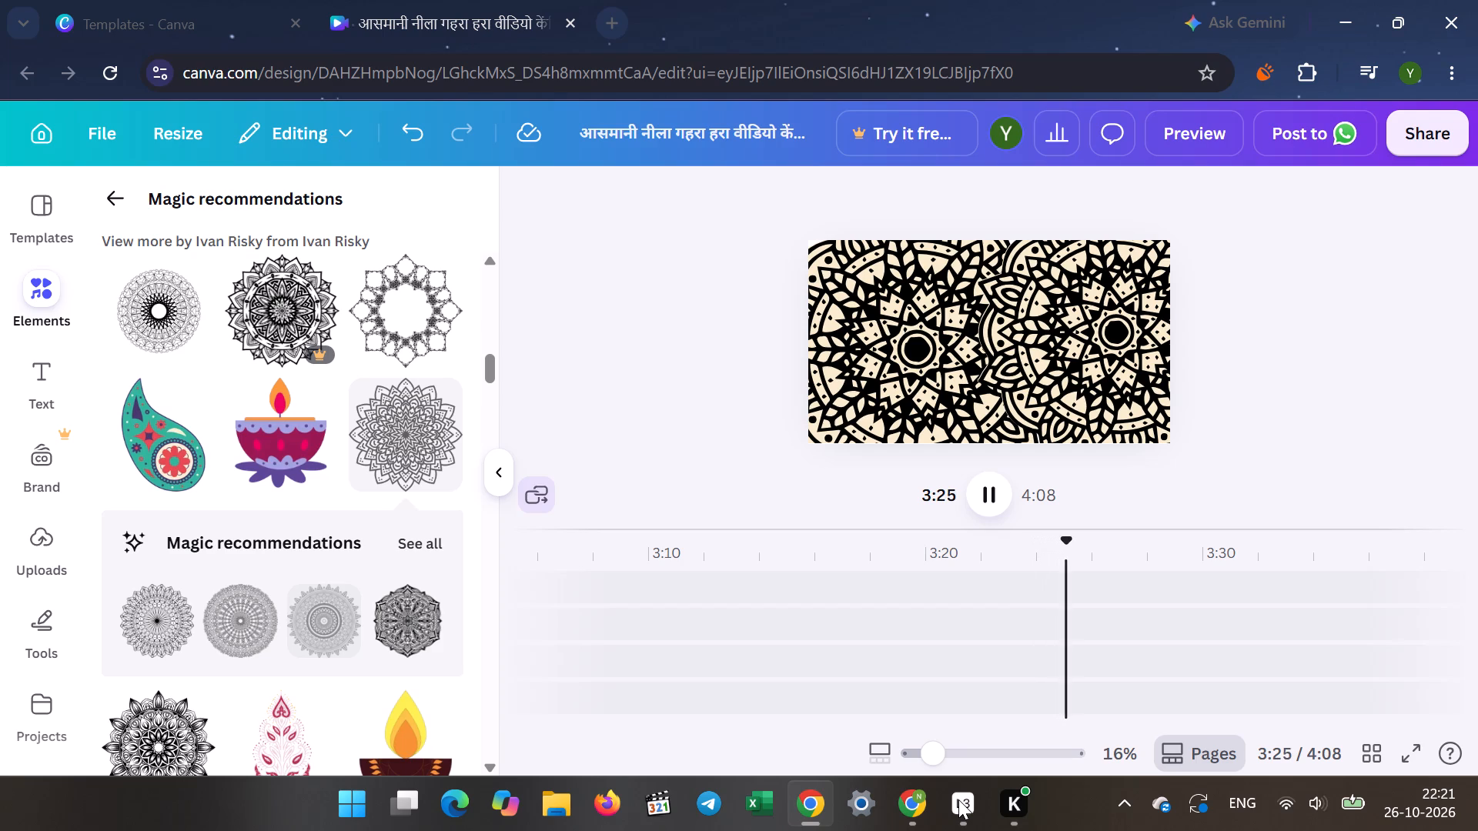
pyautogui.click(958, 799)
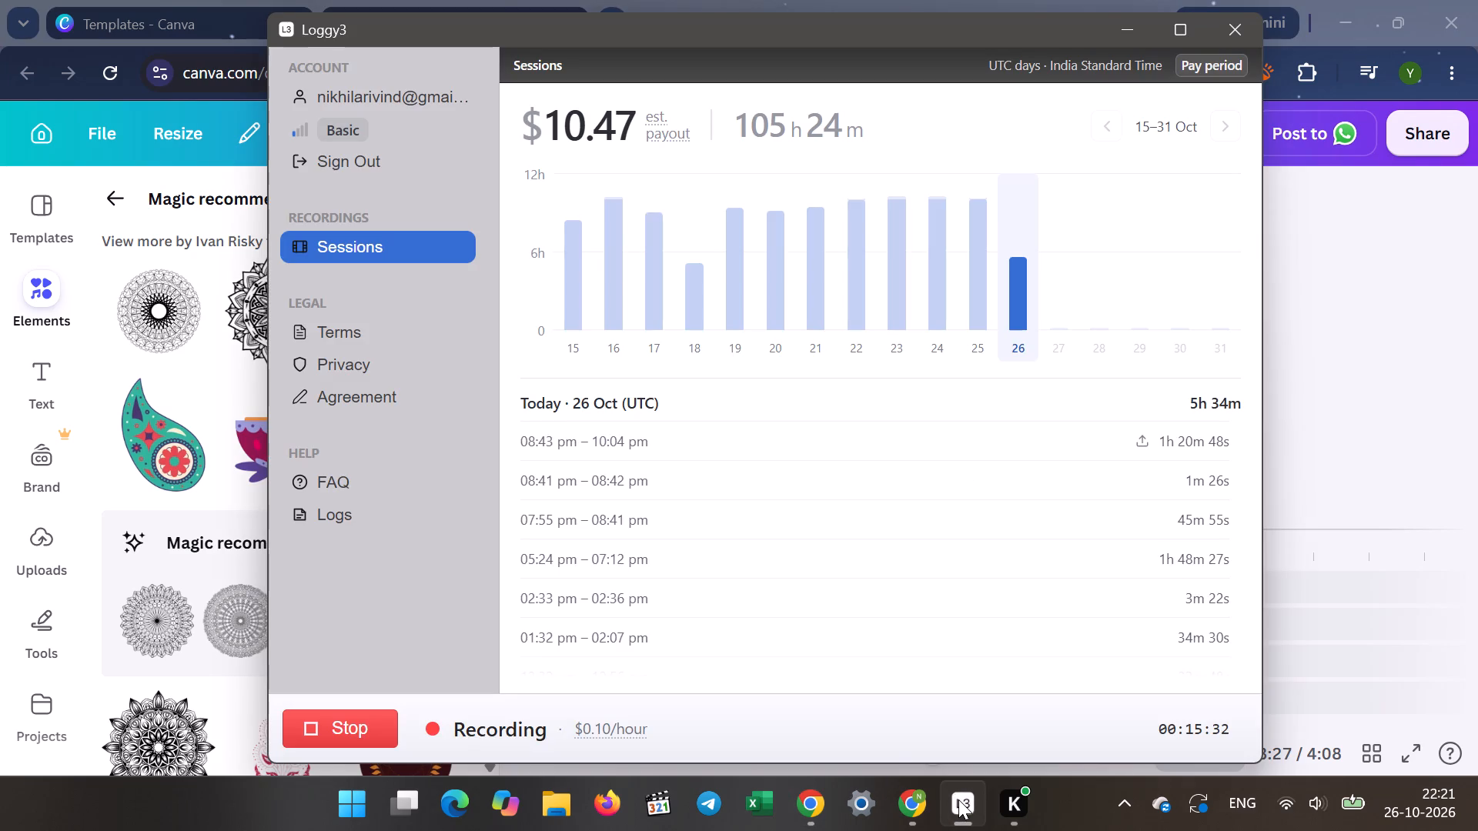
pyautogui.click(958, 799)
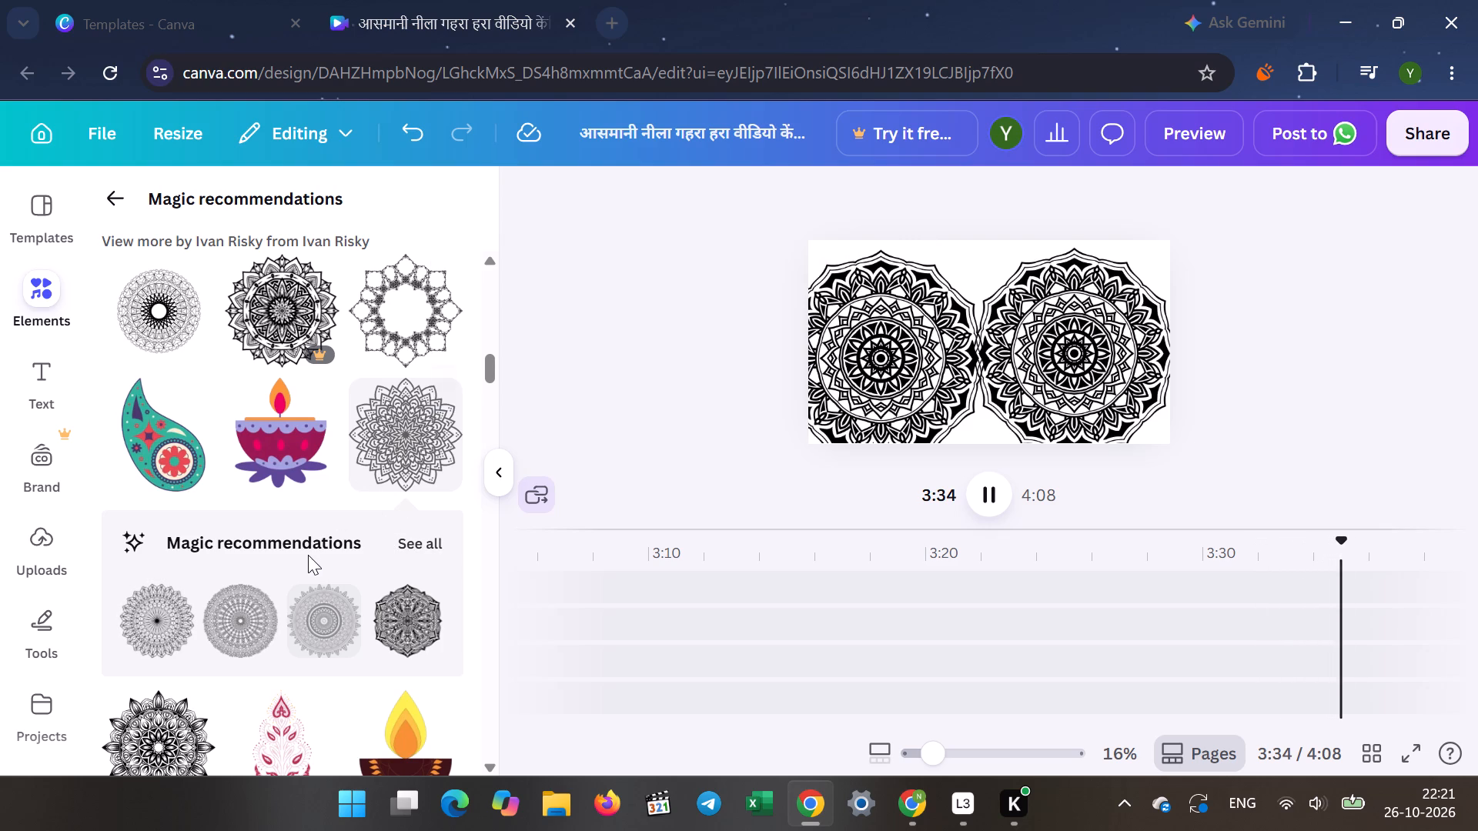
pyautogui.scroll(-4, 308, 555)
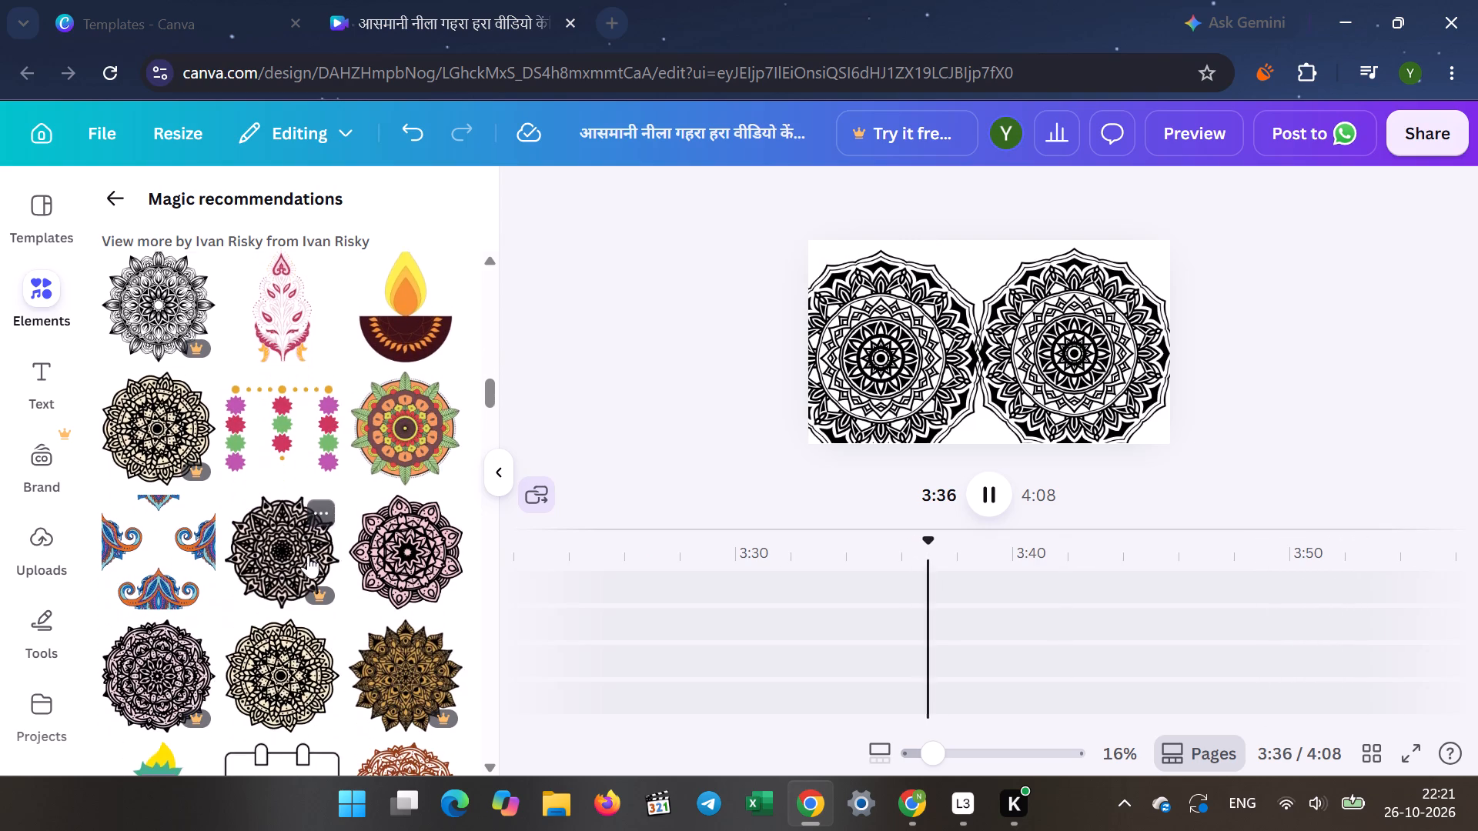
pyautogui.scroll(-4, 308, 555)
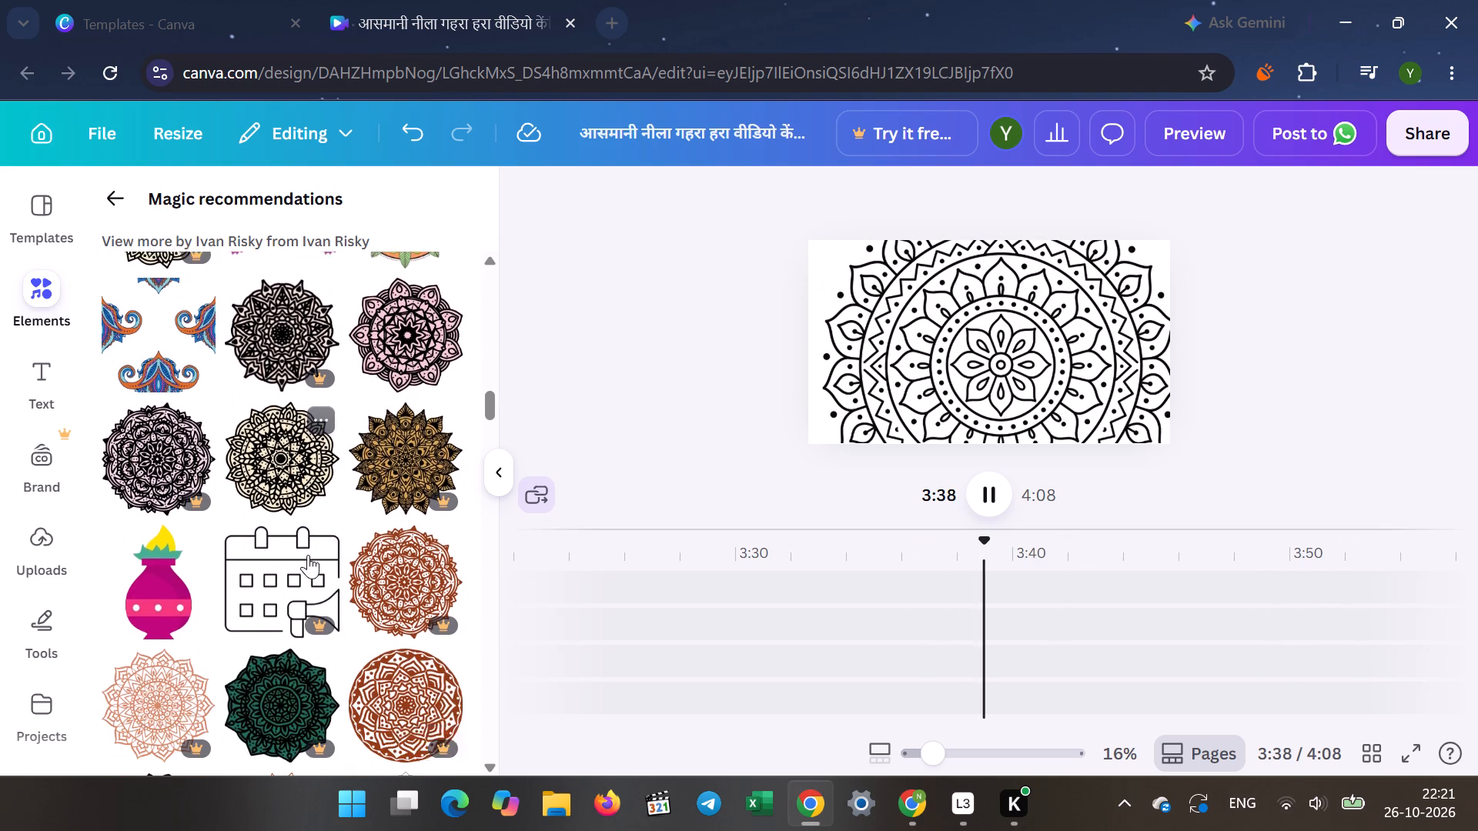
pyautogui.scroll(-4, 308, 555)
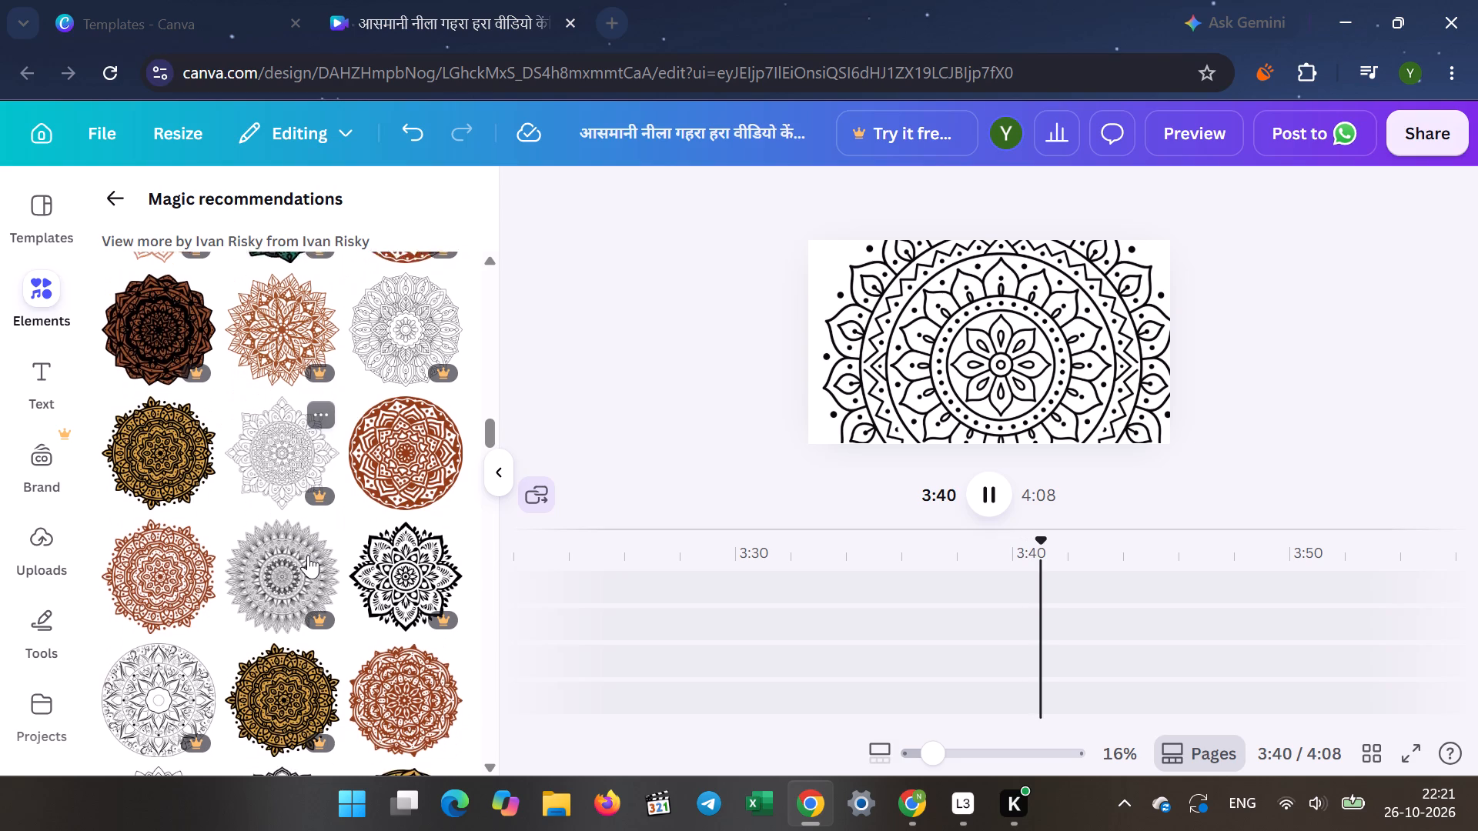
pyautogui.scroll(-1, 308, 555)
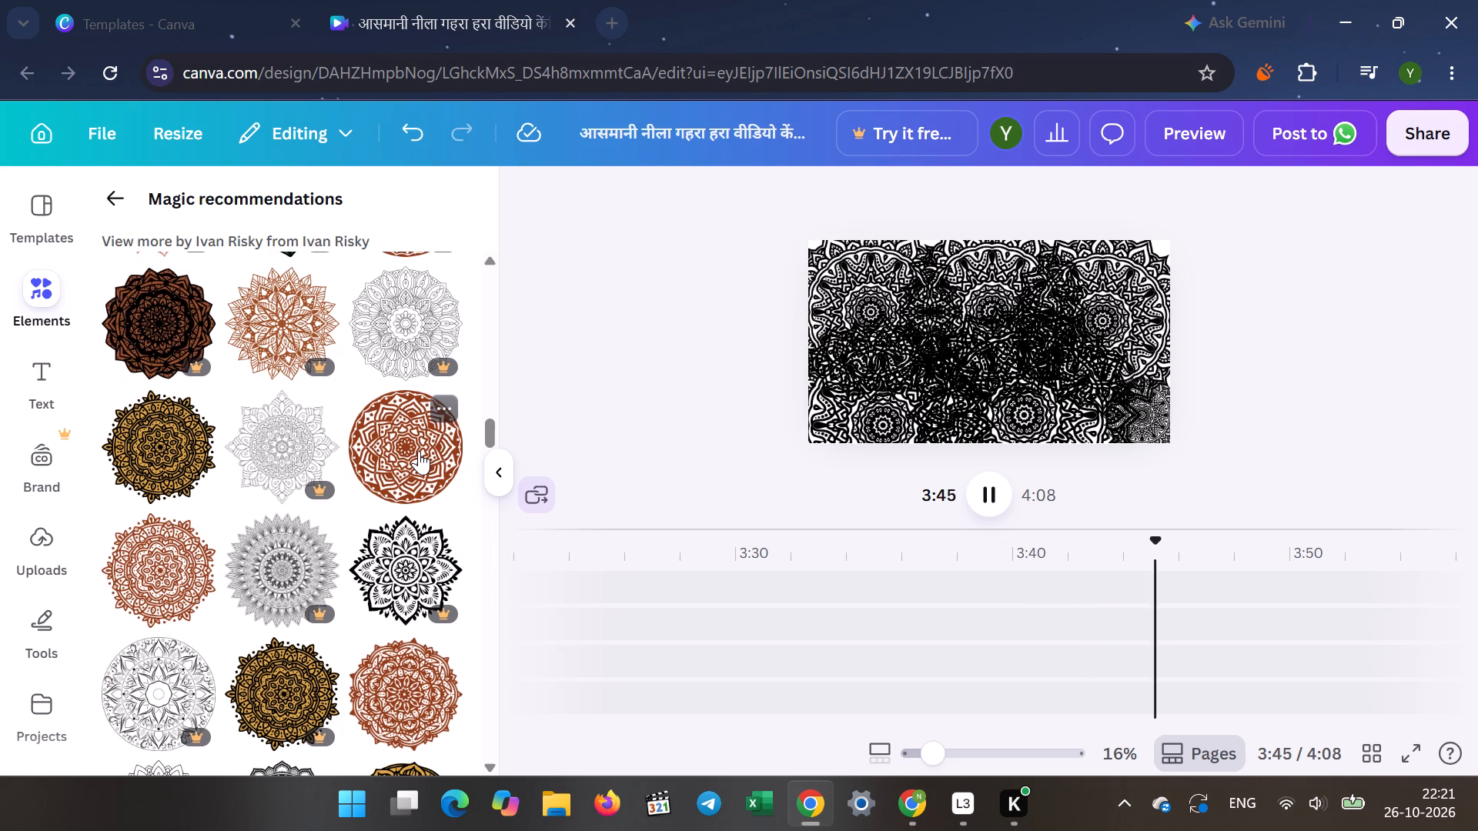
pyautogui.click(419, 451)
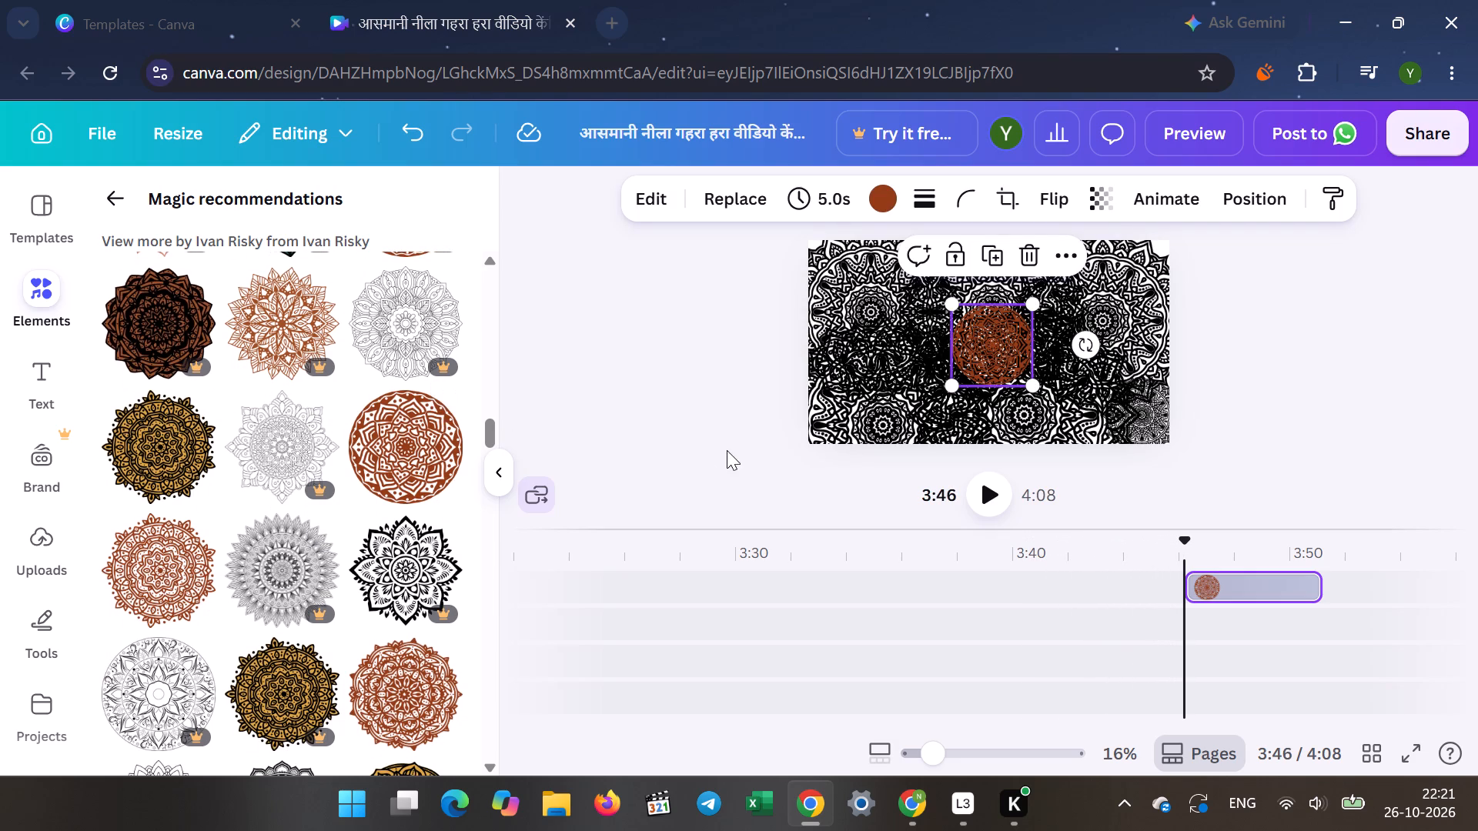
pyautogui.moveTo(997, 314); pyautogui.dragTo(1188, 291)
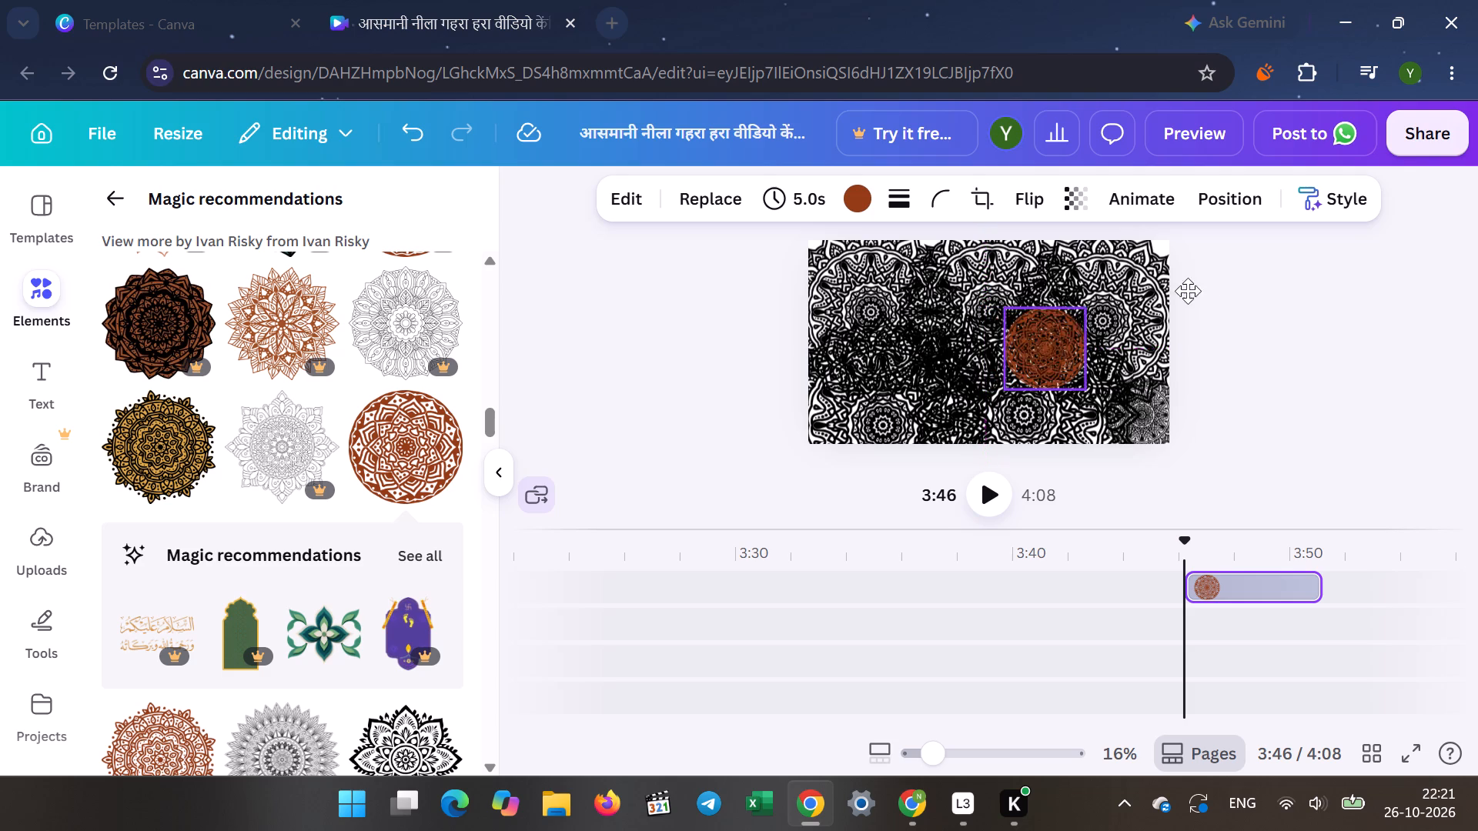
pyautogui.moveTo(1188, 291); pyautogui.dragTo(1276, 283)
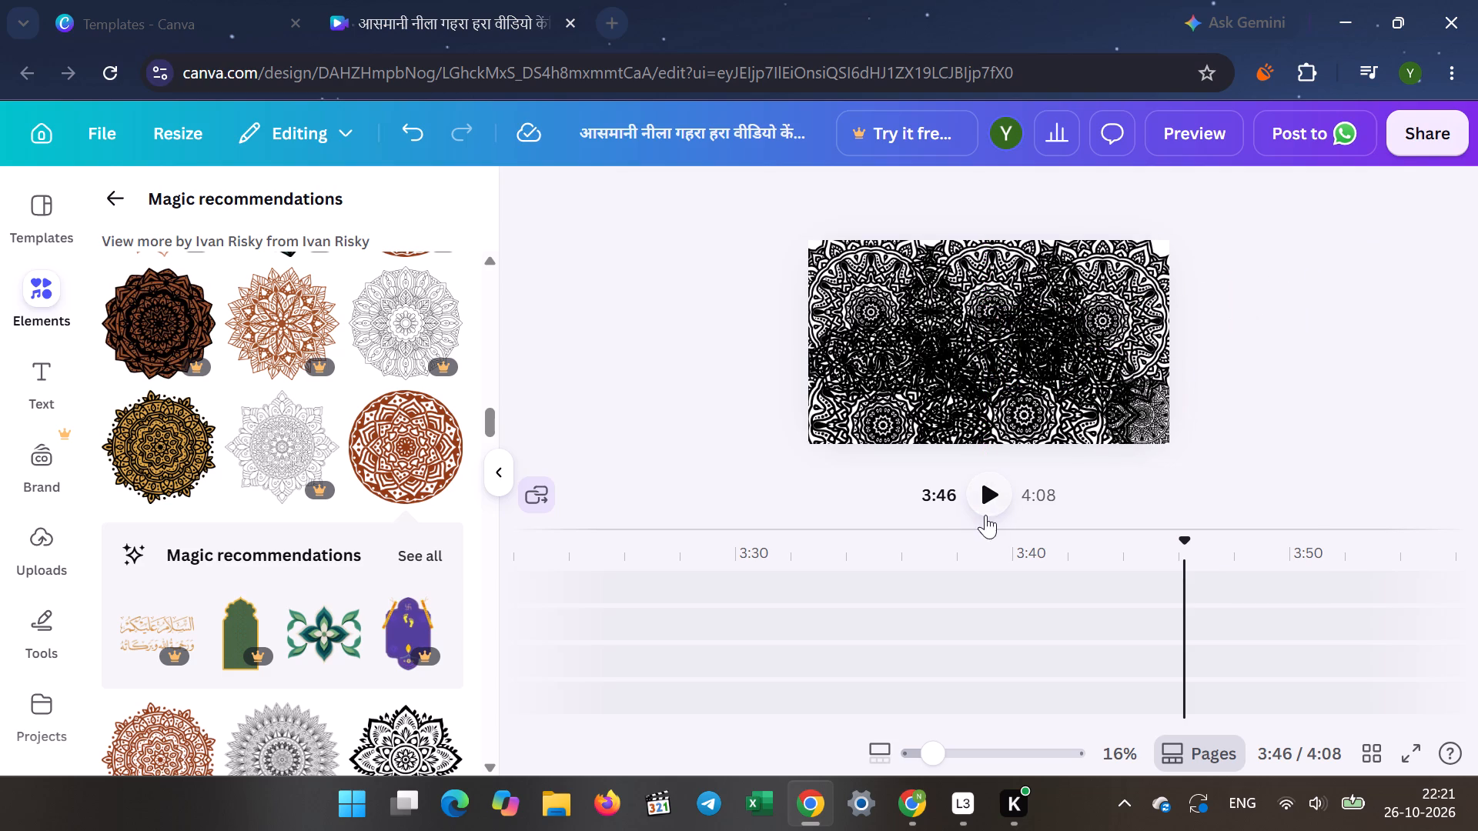
# Play on to 4:07 and start a new scene with the brown round mandala, enlarged to fill the frame's upper-left corner.
pyautogui.click(988, 492)
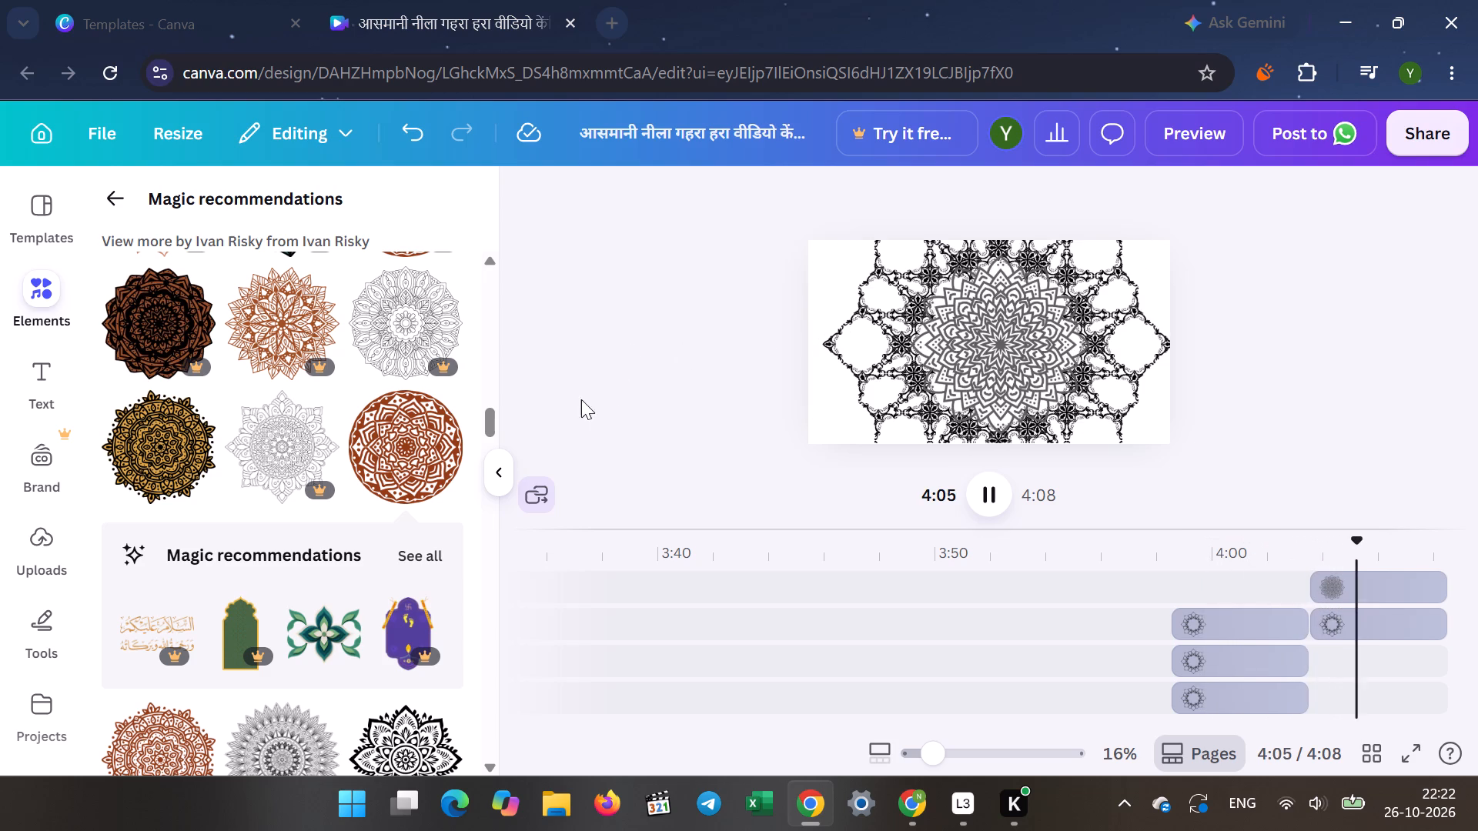
pyautogui.click(408, 426)
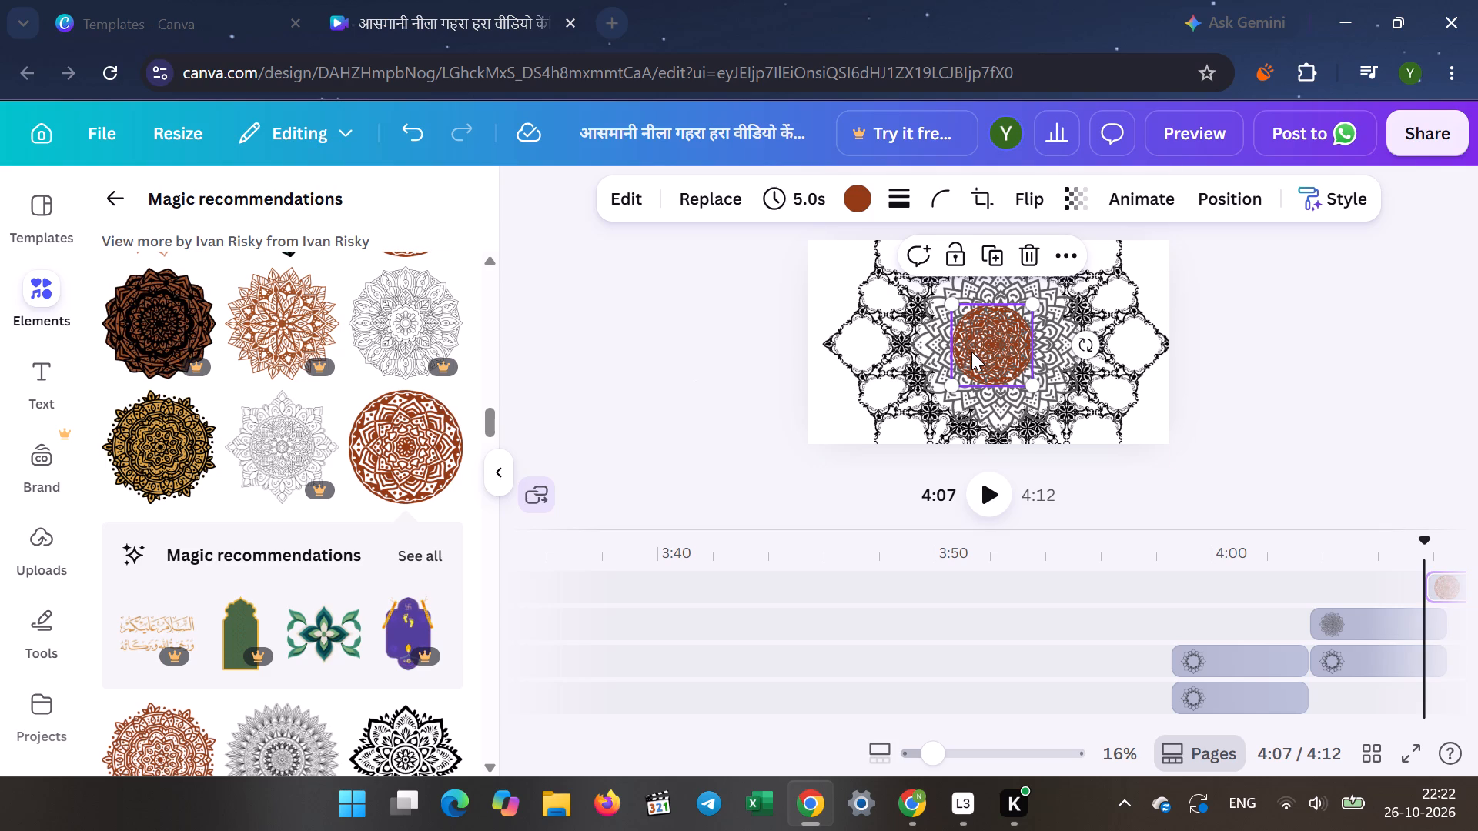
pyautogui.moveTo(971, 352); pyautogui.dragTo(822, 281)
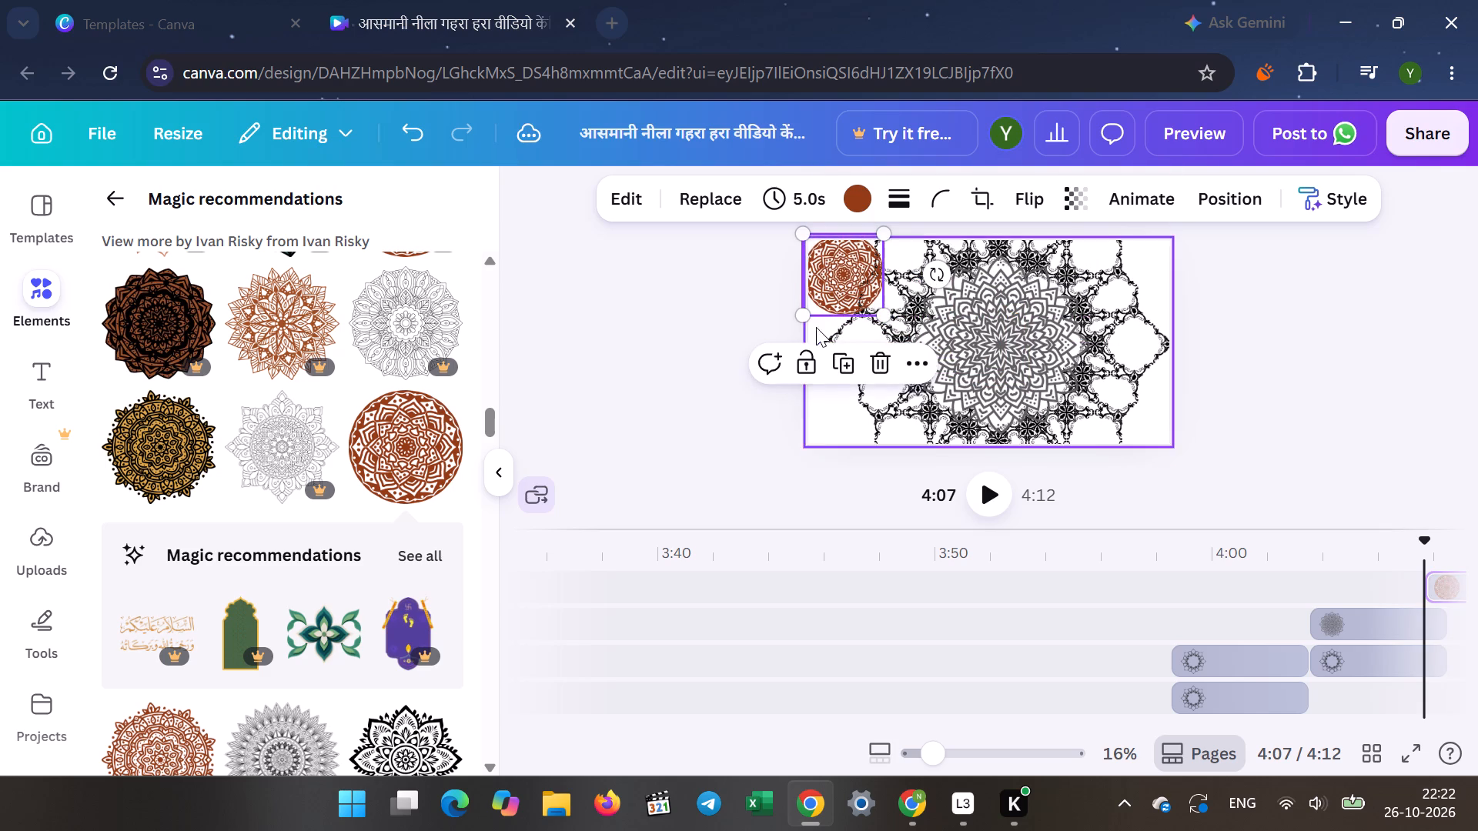
pyautogui.moveTo(803, 319); pyautogui.dragTo(742, 429)
pyautogui.moveTo(796, 307); pyautogui.dragTo(840, 297)
pyautogui.click(684, 299)
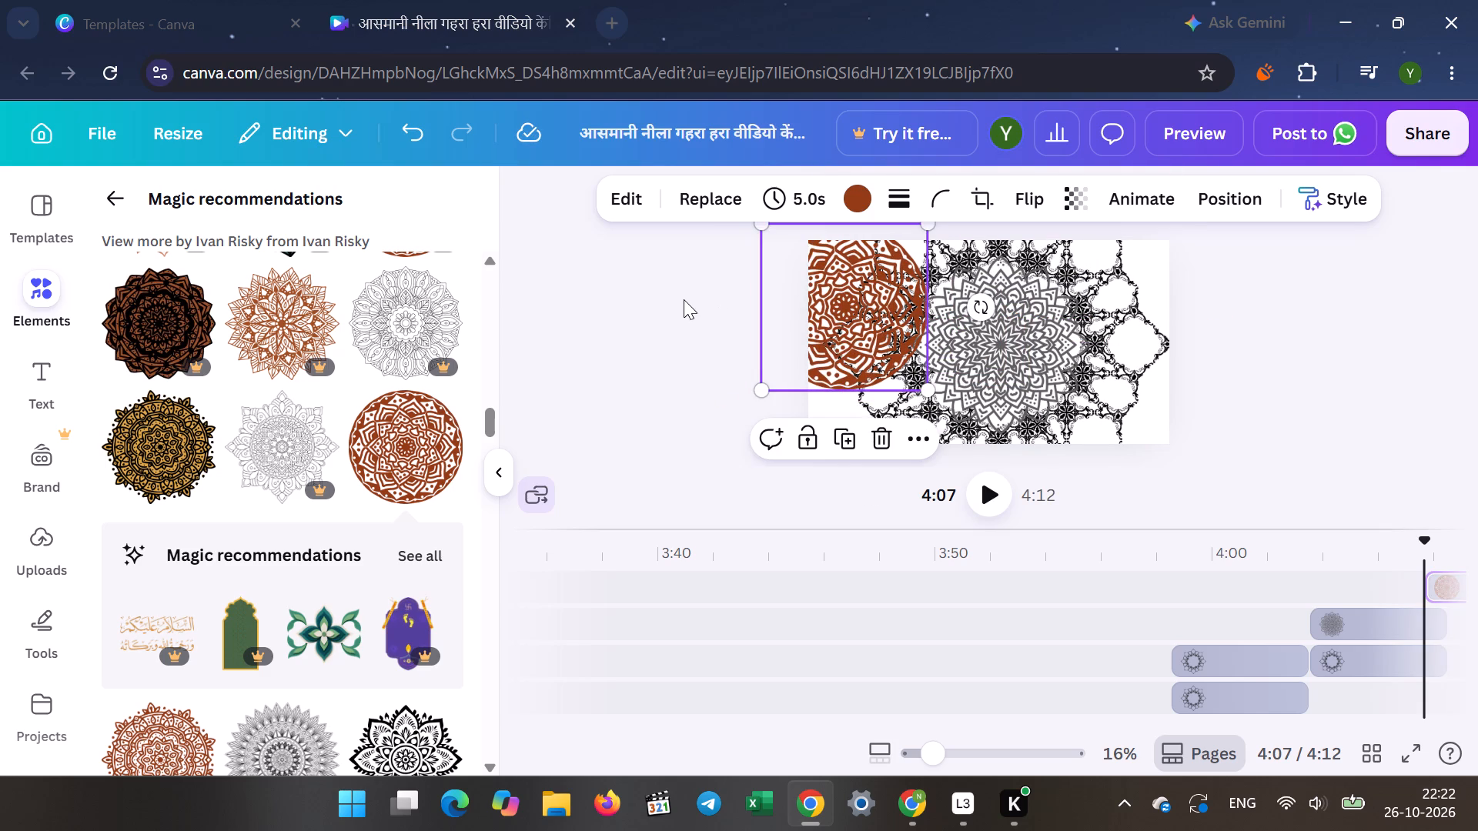
# Add a second brown round mandala in the frame's upper-right corner, enlarged to nearly match the first.
pyautogui.click(390, 429)
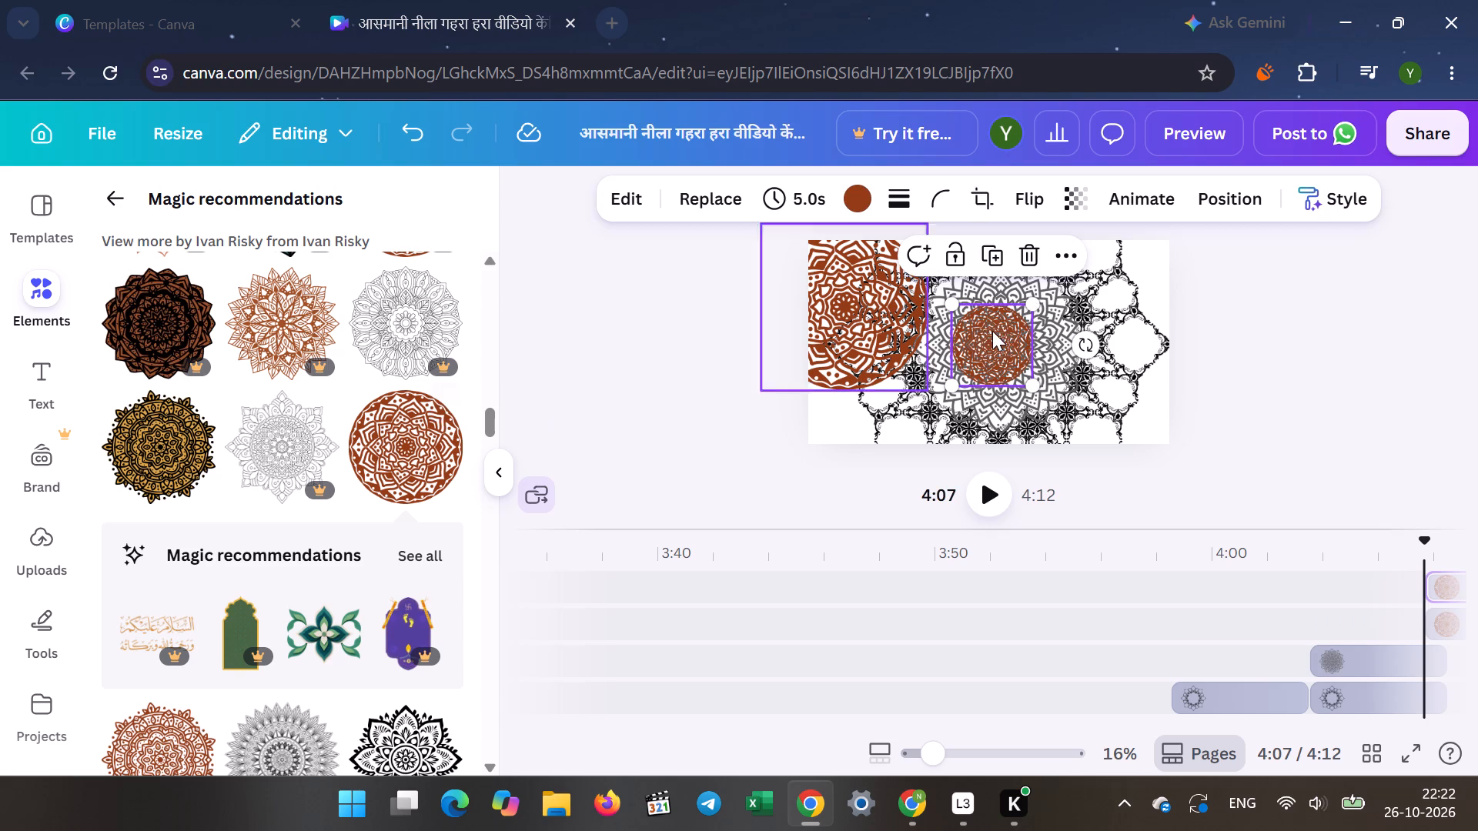
pyautogui.moveTo(994, 330); pyautogui.dragTo(1147, 252)
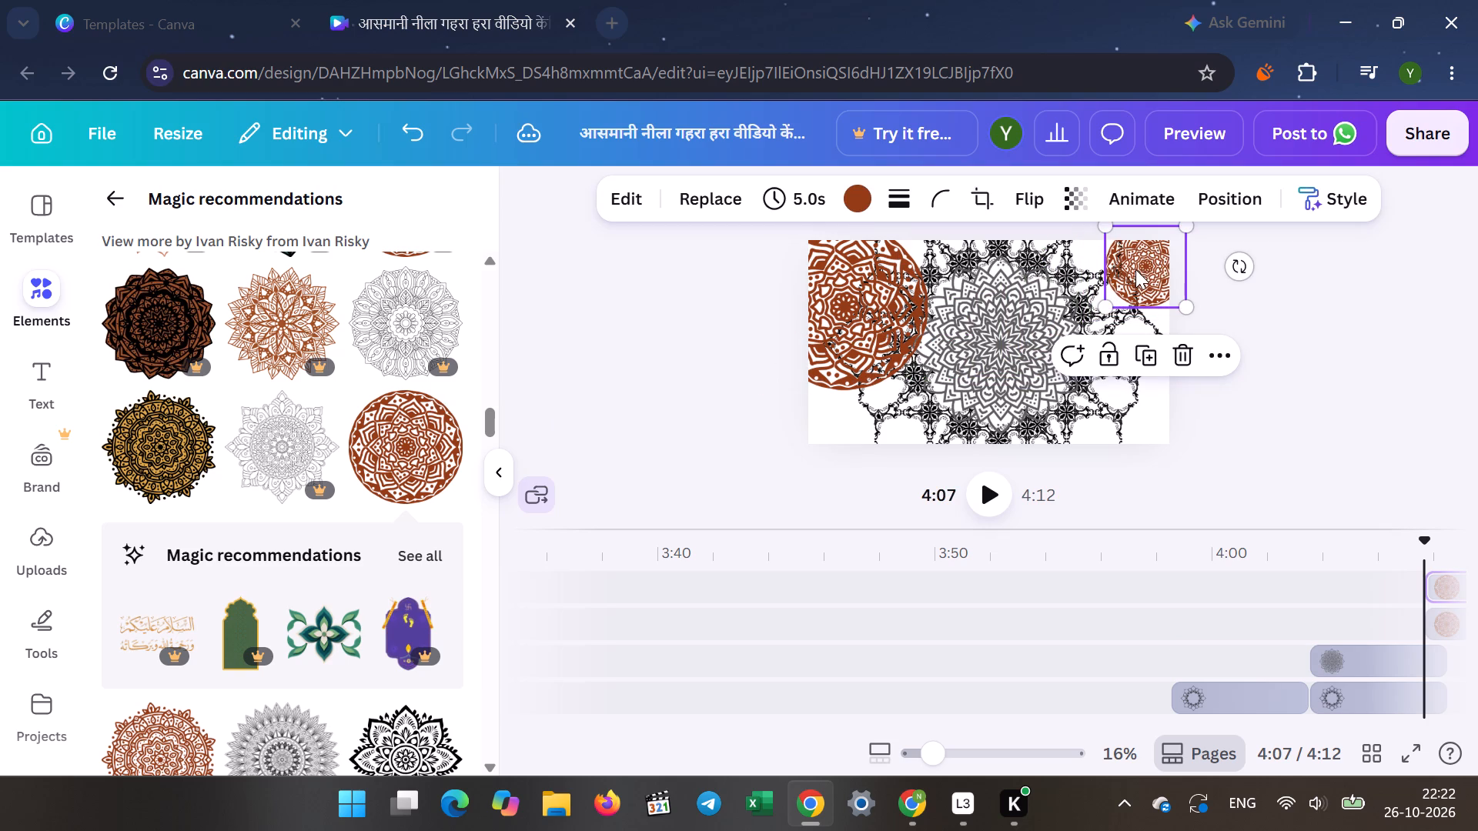
pyautogui.moveTo(1106, 305); pyautogui.dragTo(1038, 385)
pyautogui.moveTo(1083, 323); pyautogui.dragTo(1095, 315)
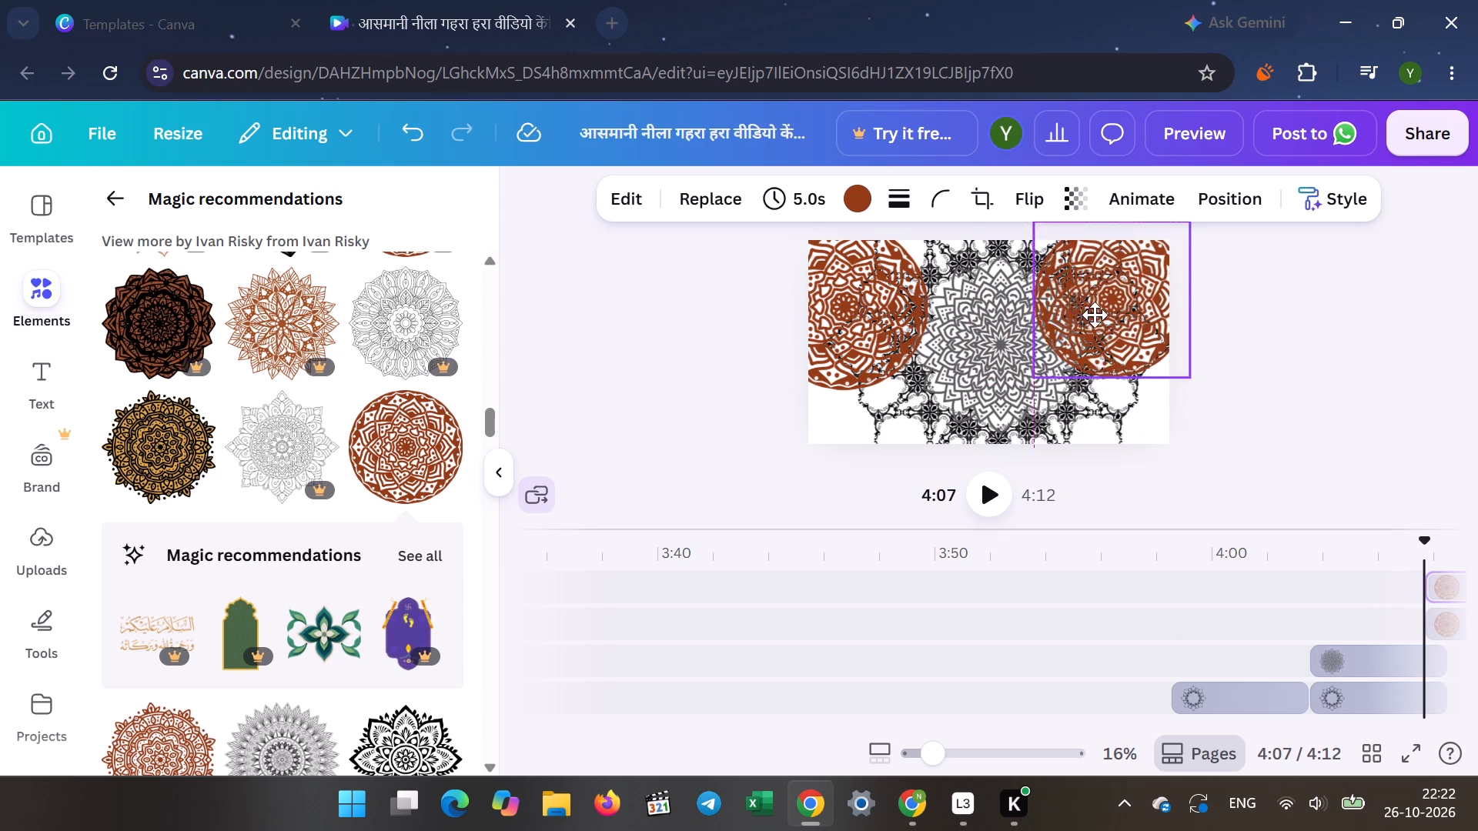
pyautogui.moveTo(1095, 315); pyautogui.dragTo(1095, 314)
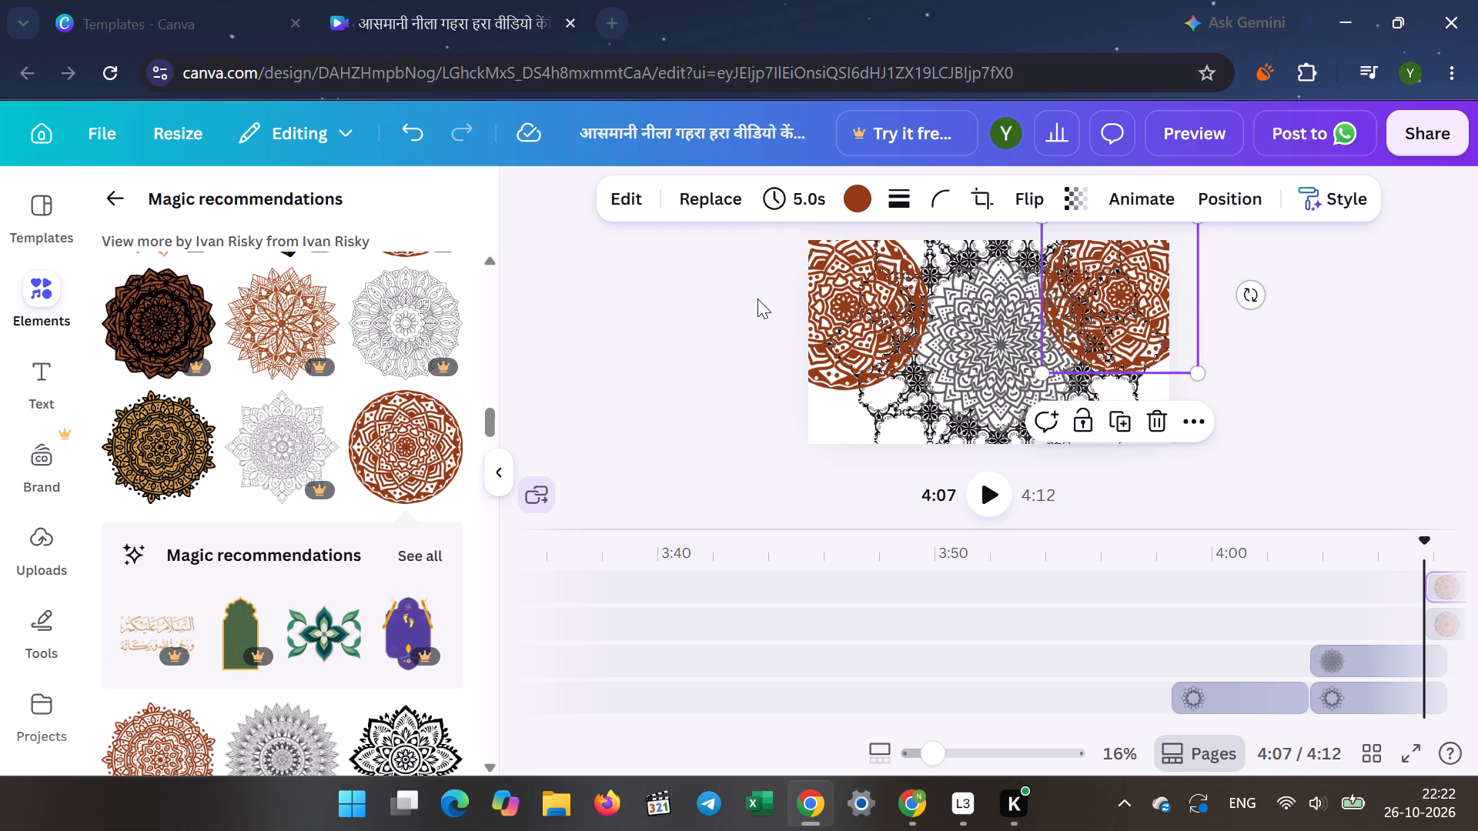
pyautogui.click(757, 299)
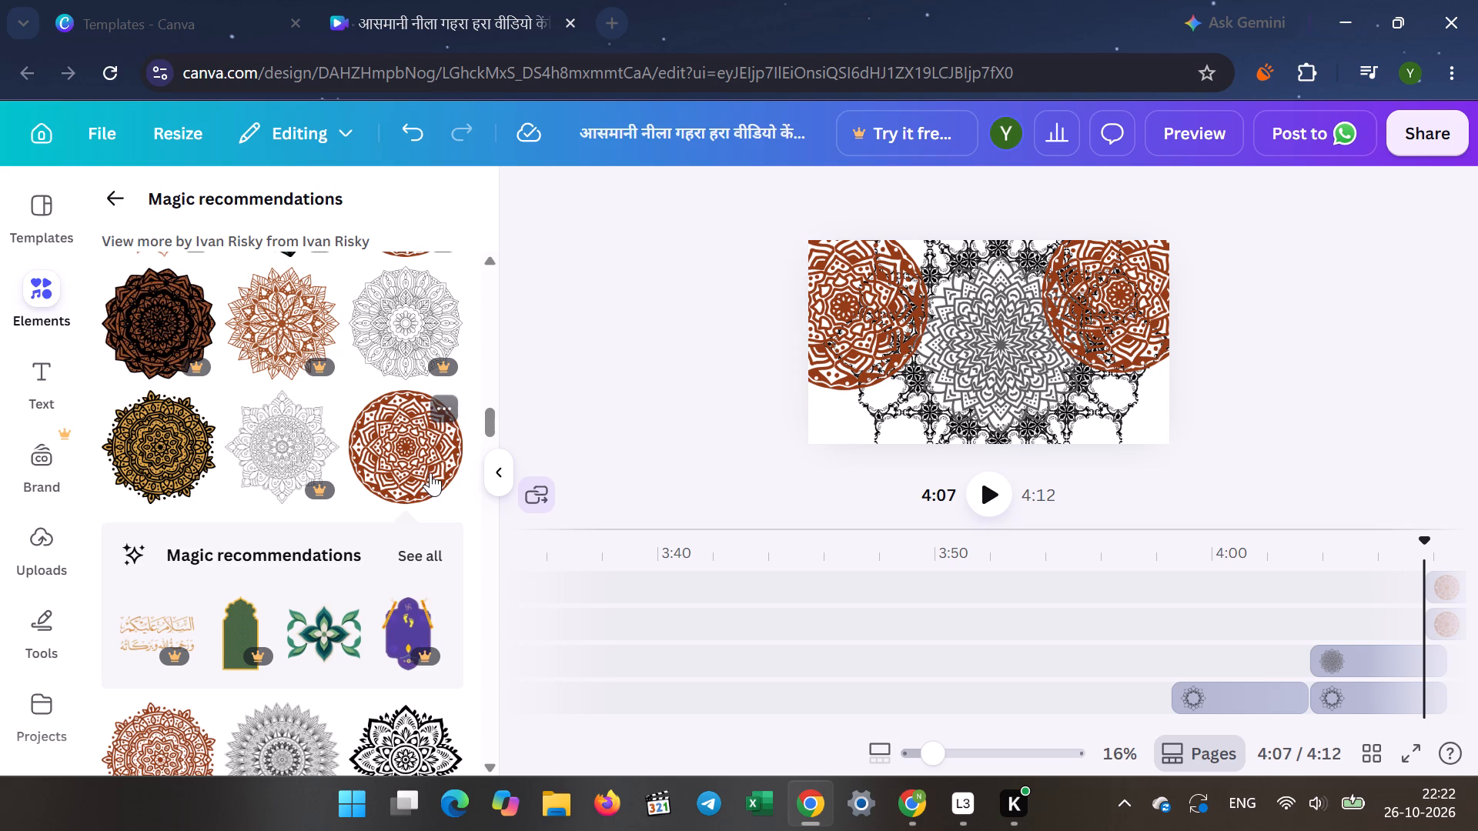
# Fill the frame's lower-left and lower-right corners with two more brown round mandalas of similar size.
pyautogui.click(430, 472)
pyautogui.moveTo(965, 373); pyautogui.dragTo(958, 389)
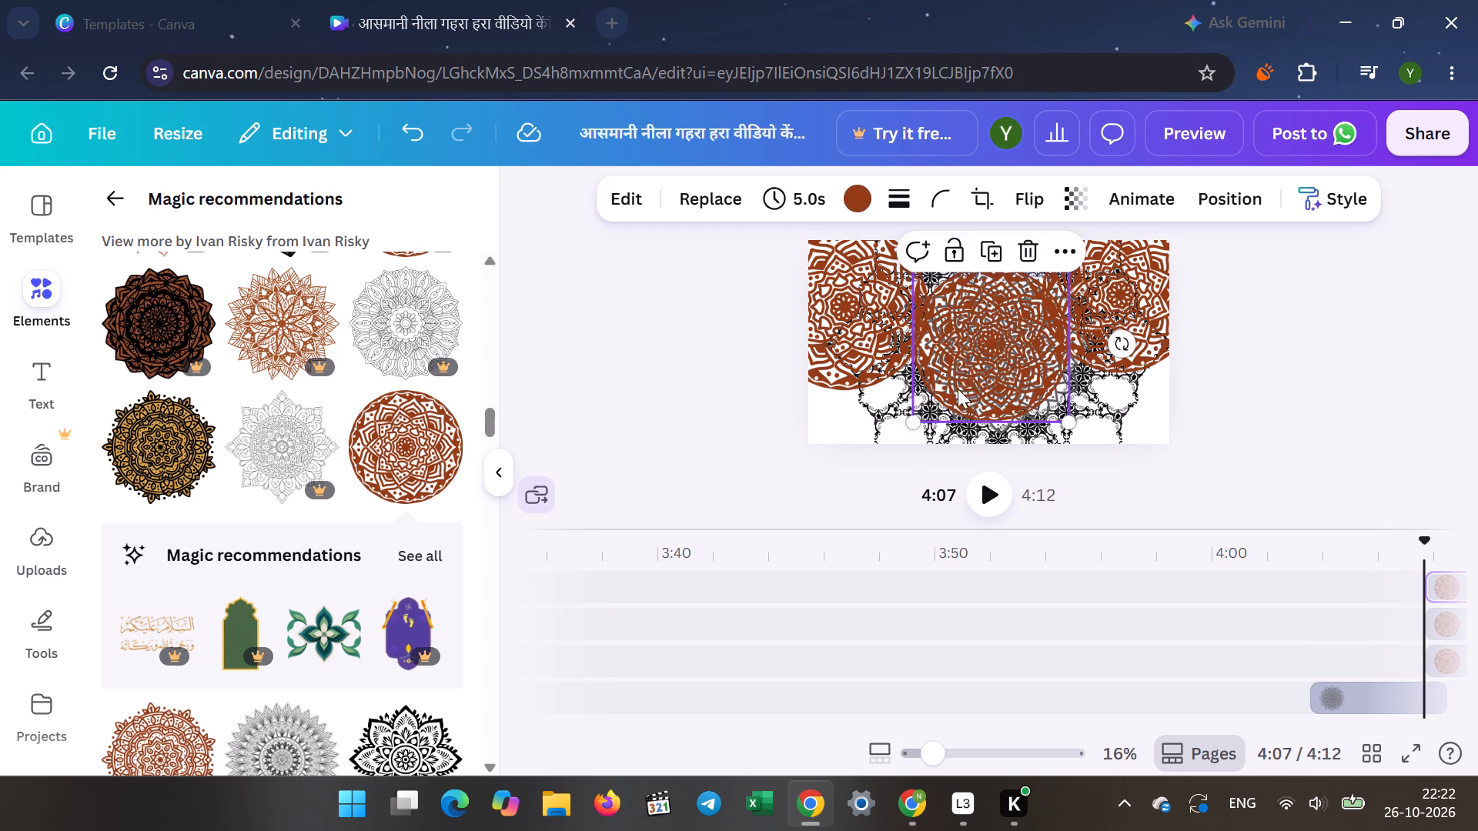
pyautogui.moveTo(958, 389); pyautogui.dragTo(841, 454)
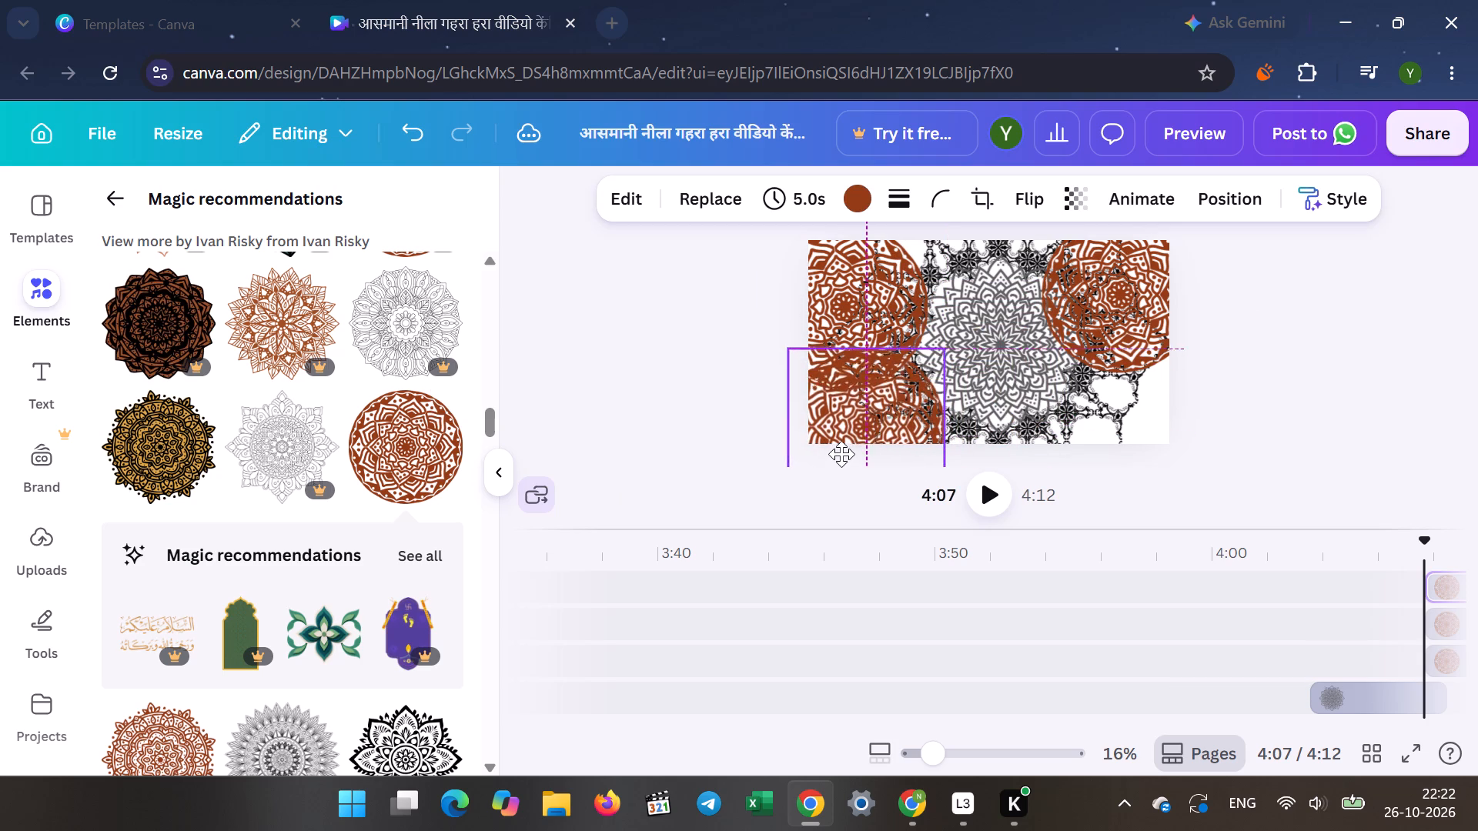
pyautogui.moveTo(841, 454); pyautogui.dragTo(842, 454)
pyautogui.click(398, 443)
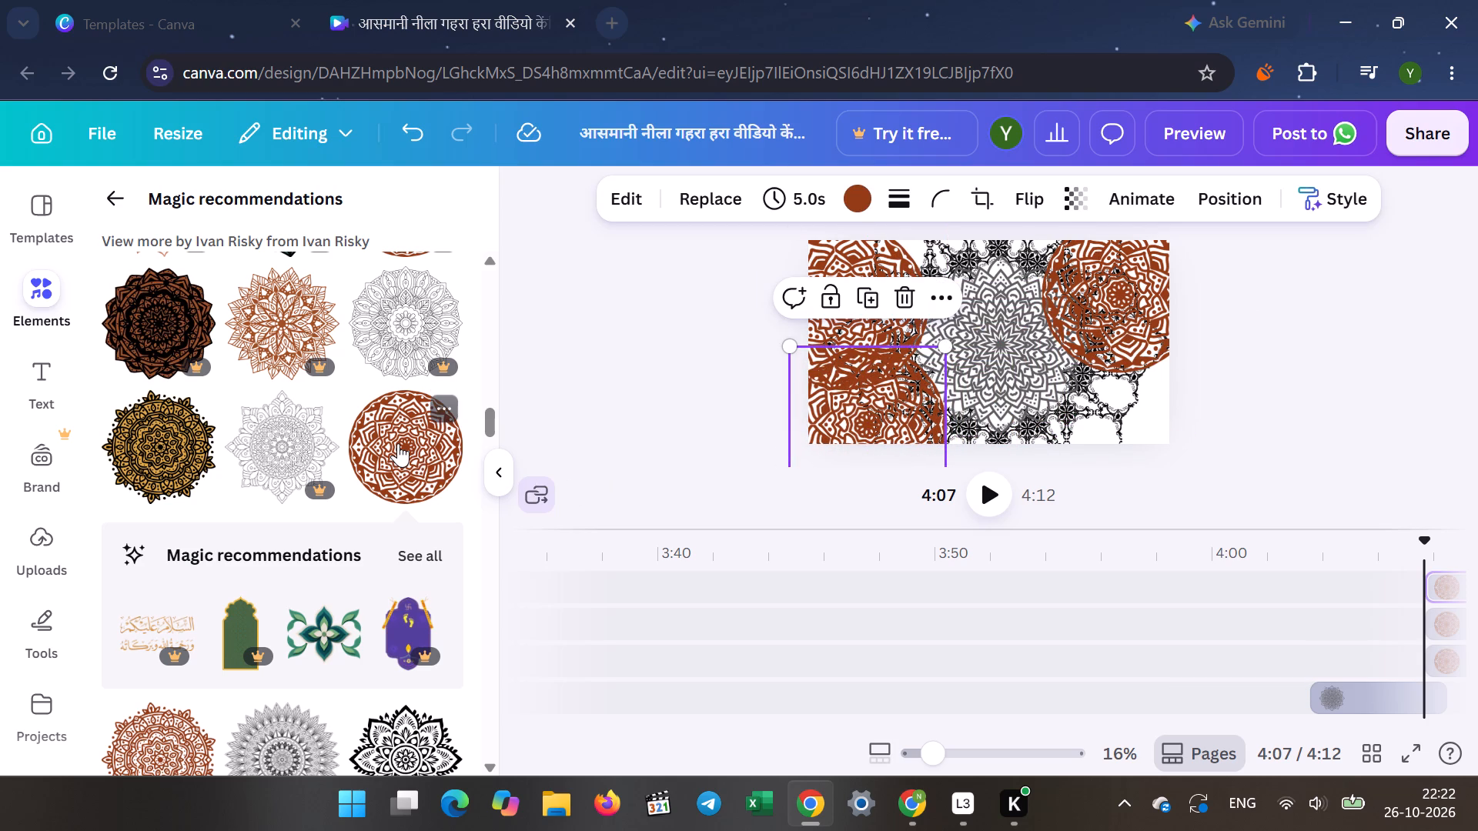
pyautogui.moveTo(962, 325); pyautogui.dragTo(1081, 369)
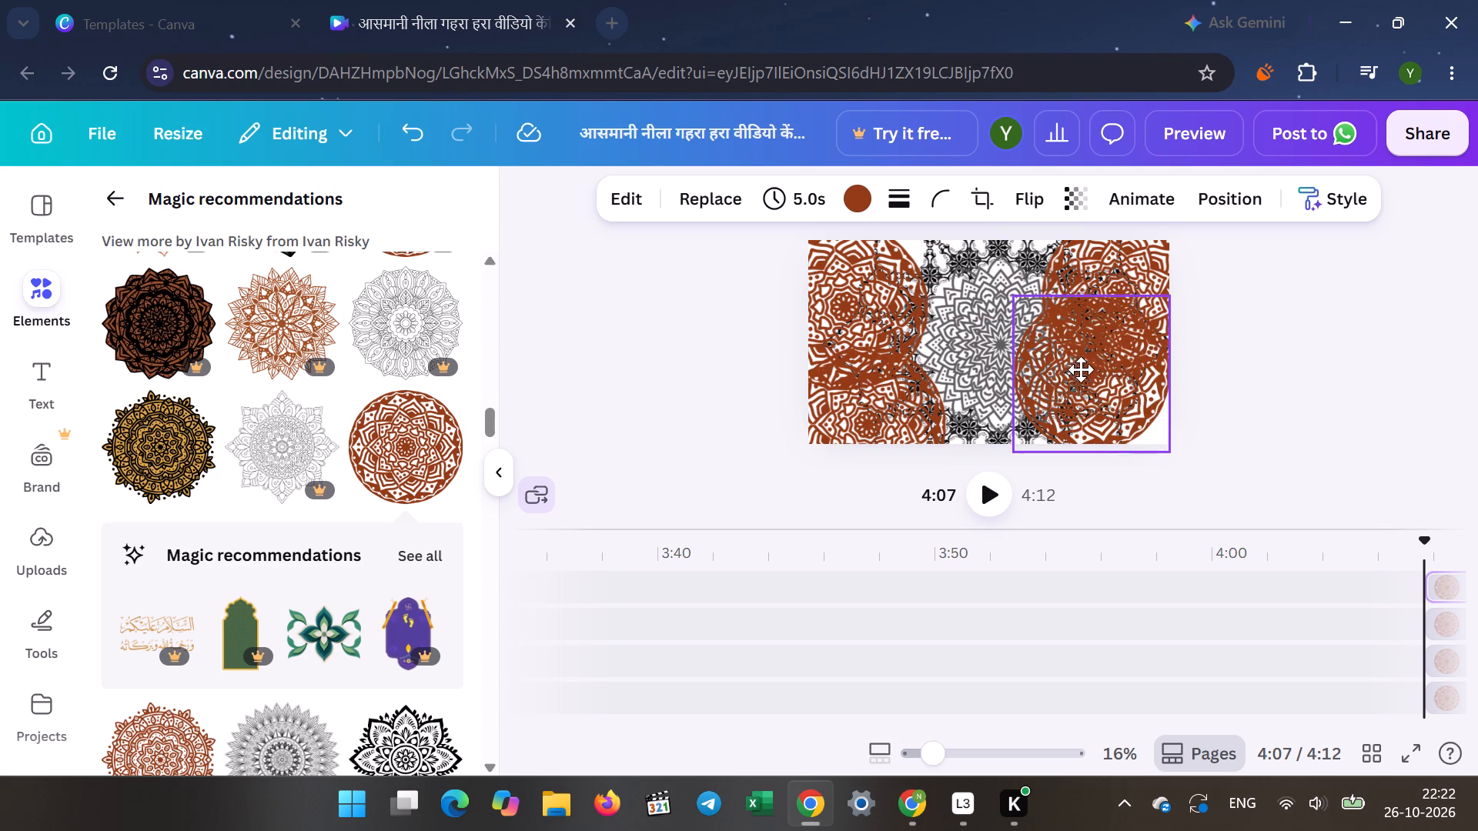
pyautogui.moveTo(1081, 369); pyautogui.dragTo(1112, 389)
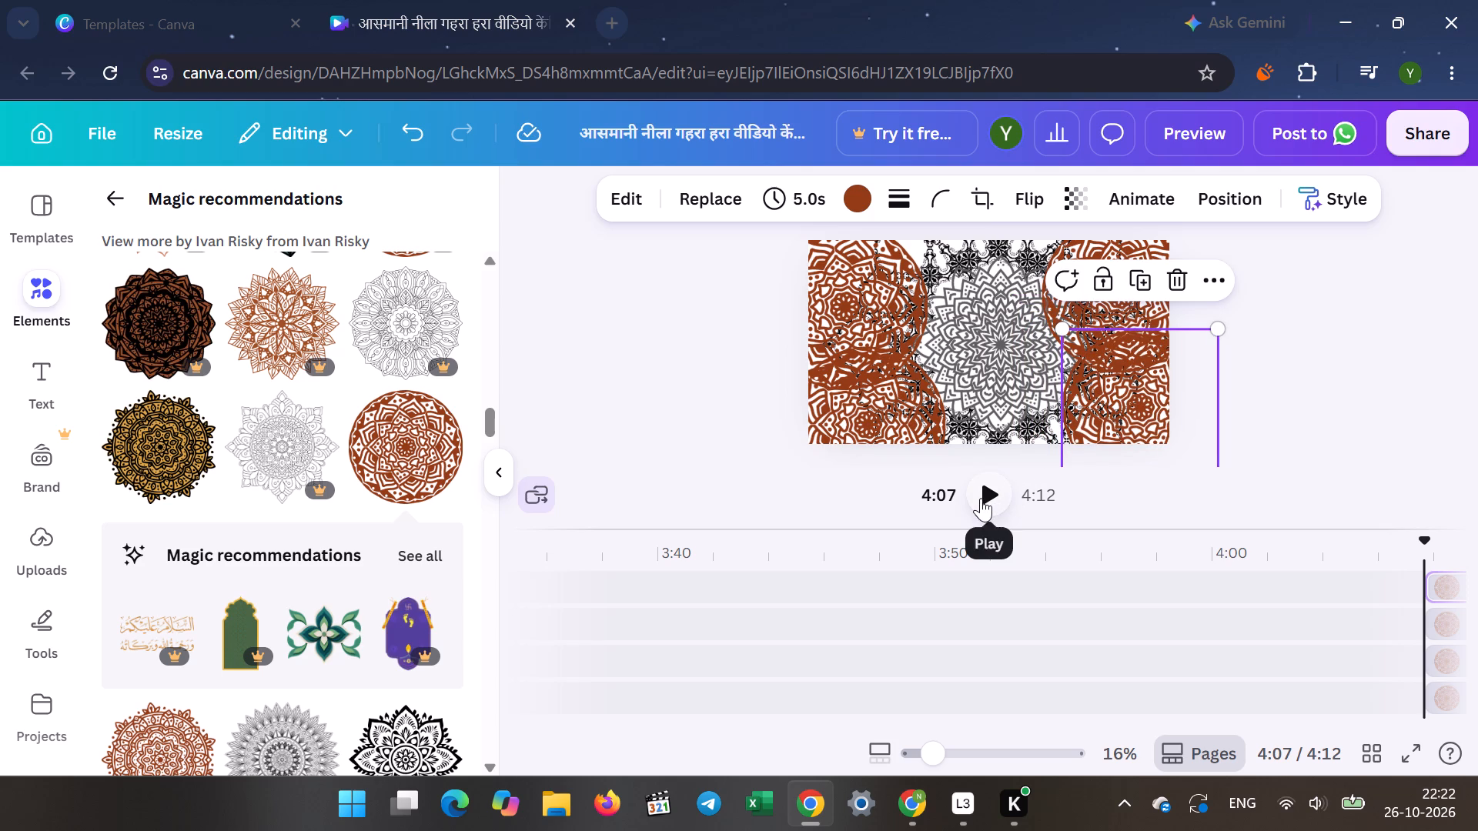
# Play to the end at 4:12 and start another scene with the gold-and-black mandala, enlarged in the frame's upper-left corner.
pyautogui.click(981, 498)
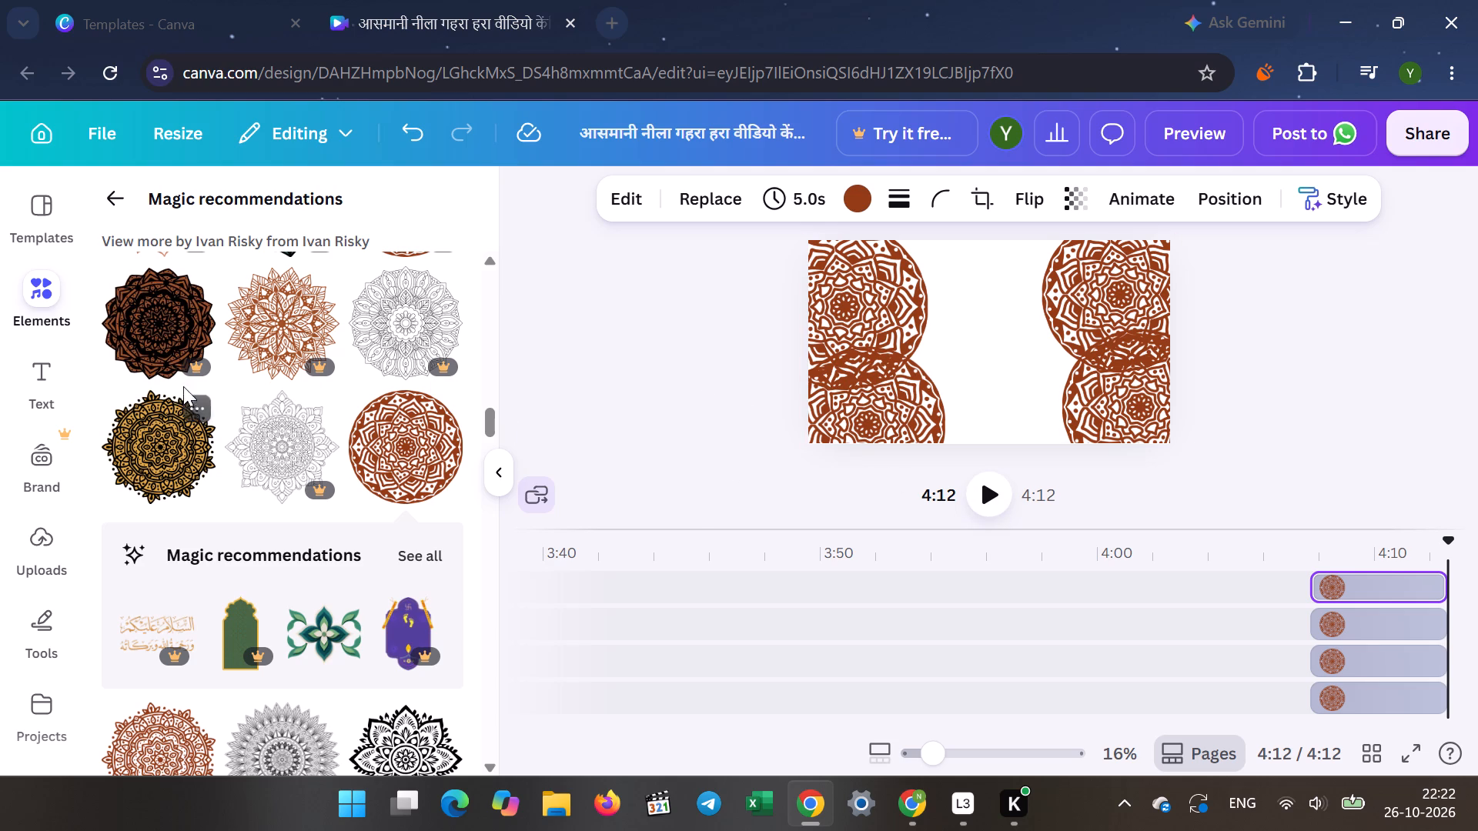
pyautogui.click(158, 451)
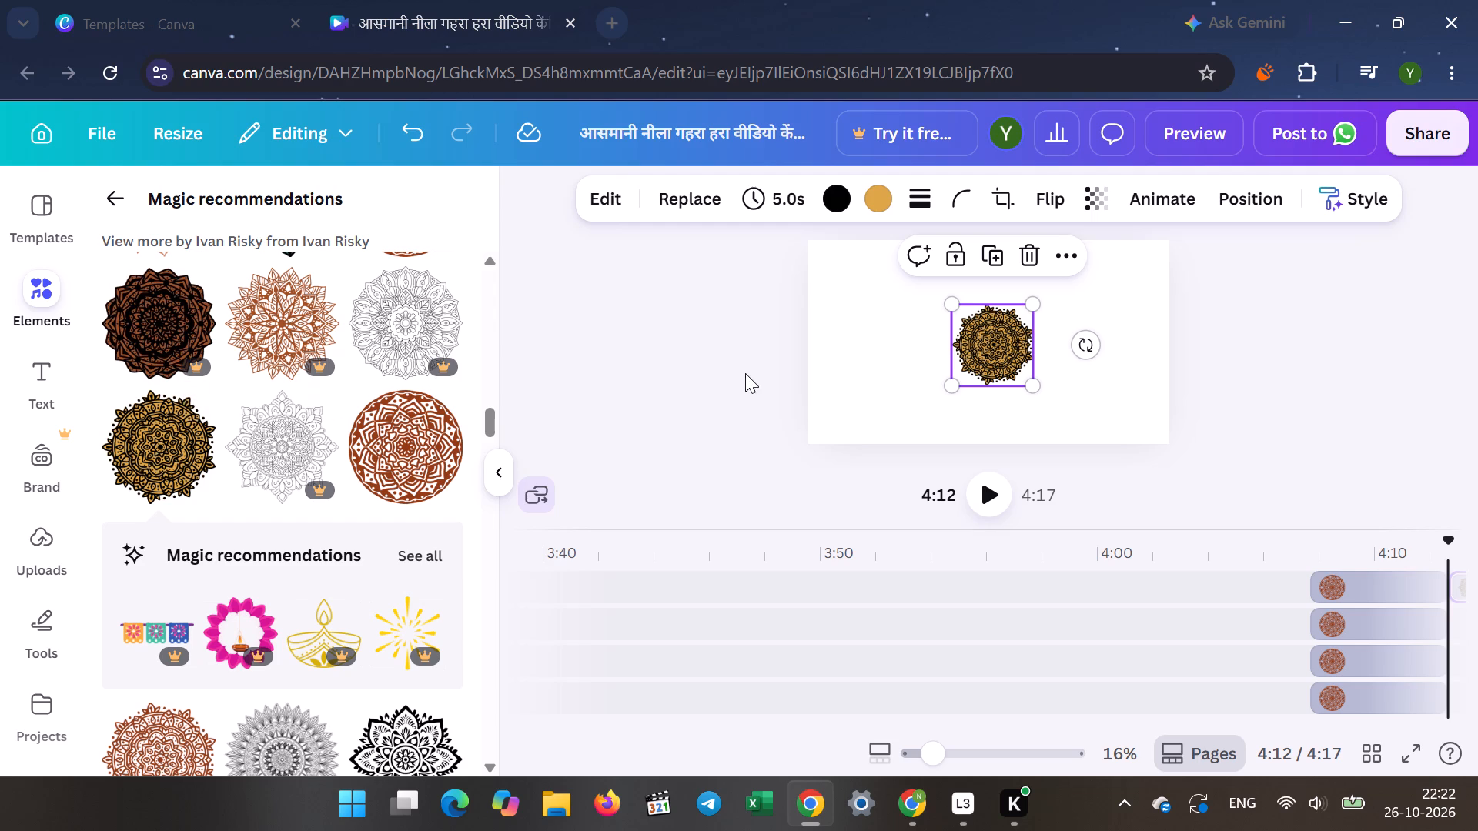
pyautogui.moveTo(950, 388); pyautogui.dragTo(824, 428)
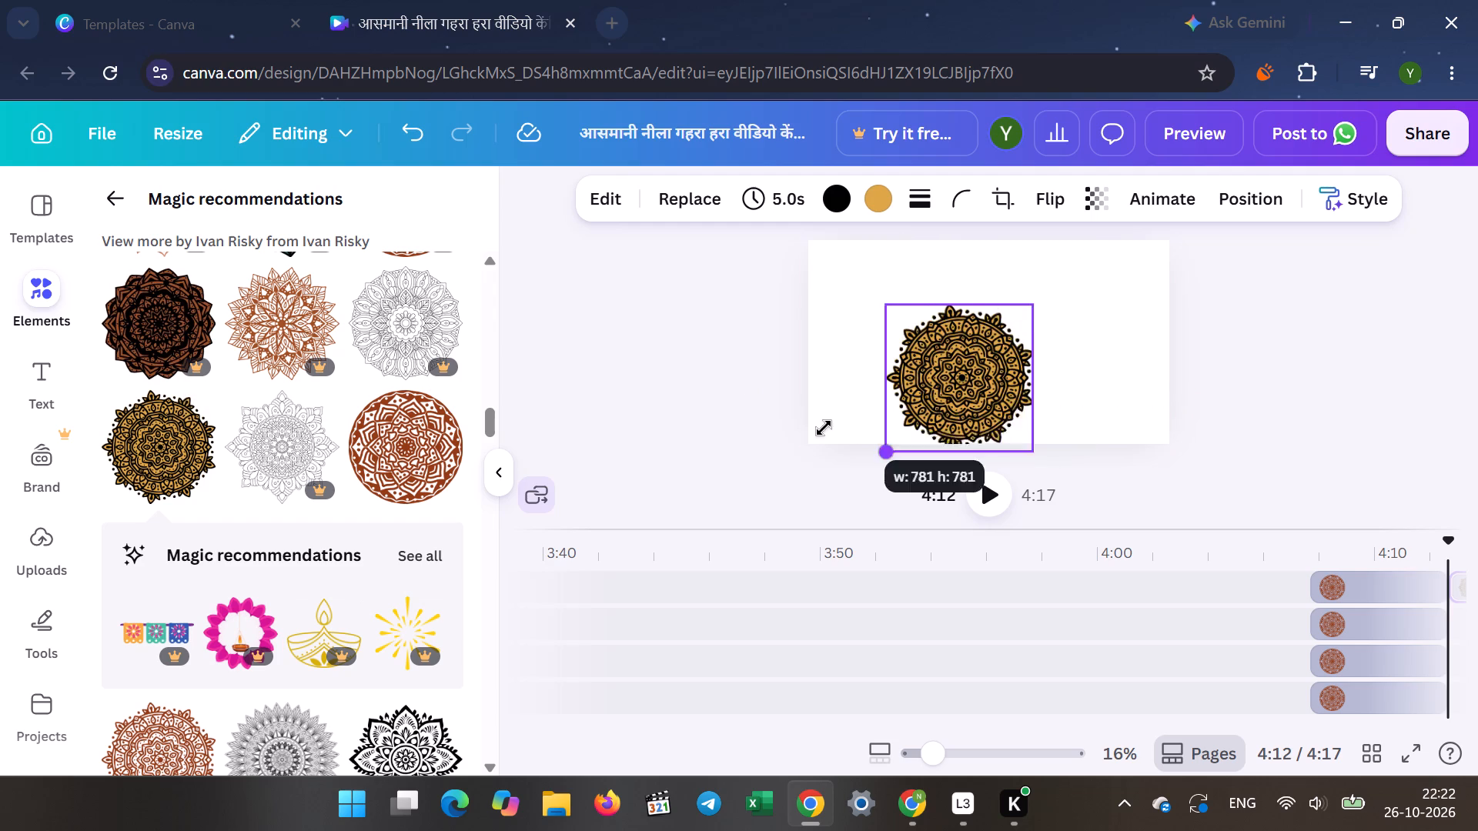
pyautogui.moveTo(824, 428); pyautogui.dragTo(824, 427)
pyautogui.moveTo(933, 392); pyautogui.dragTo(843, 297)
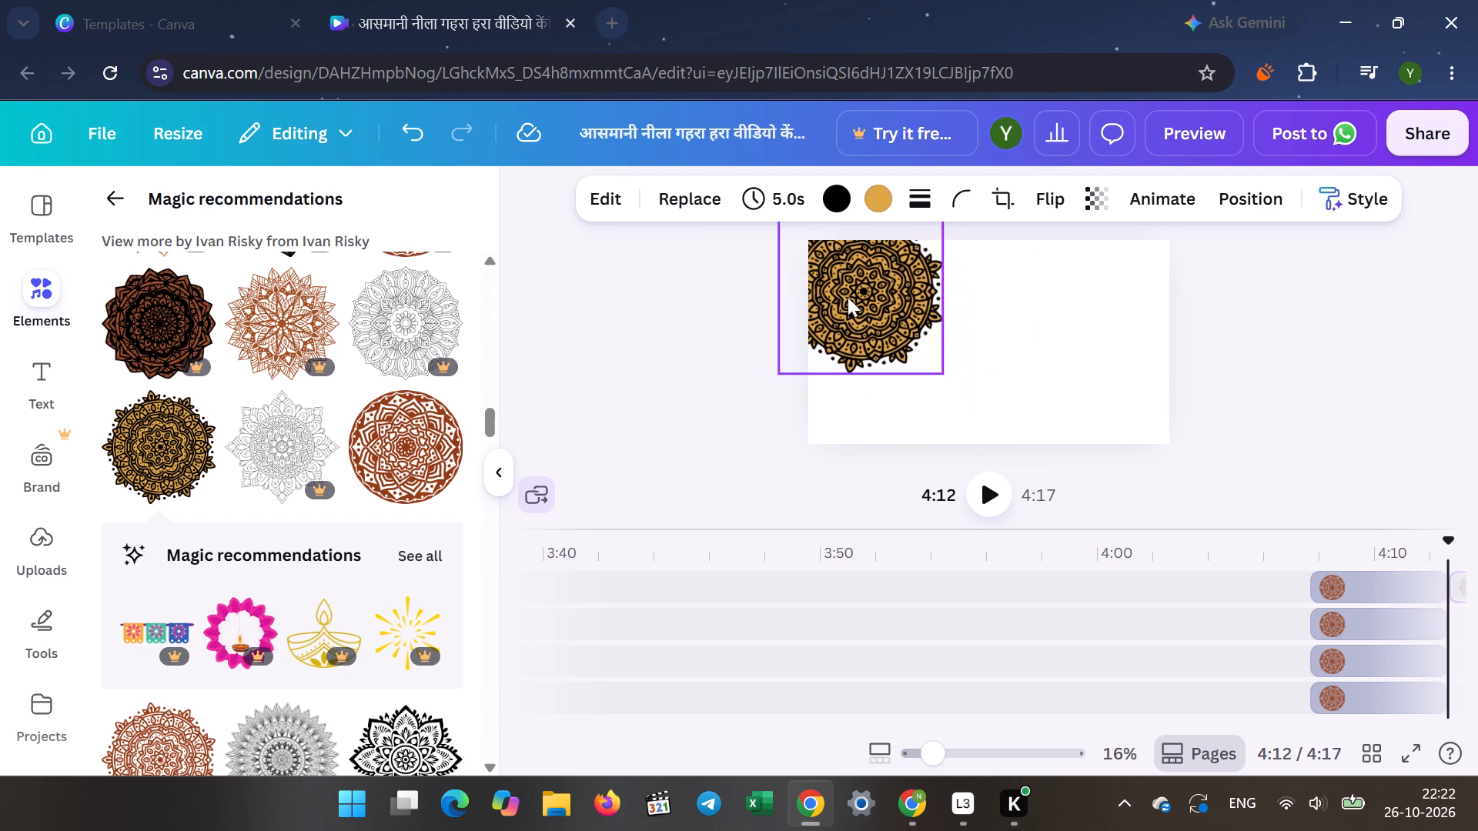
# Add a second gold-and-black mandala at the frame's upper centre, enlarged beyond the first one's size and slightly overlapping it.
pyautogui.click(149, 440)
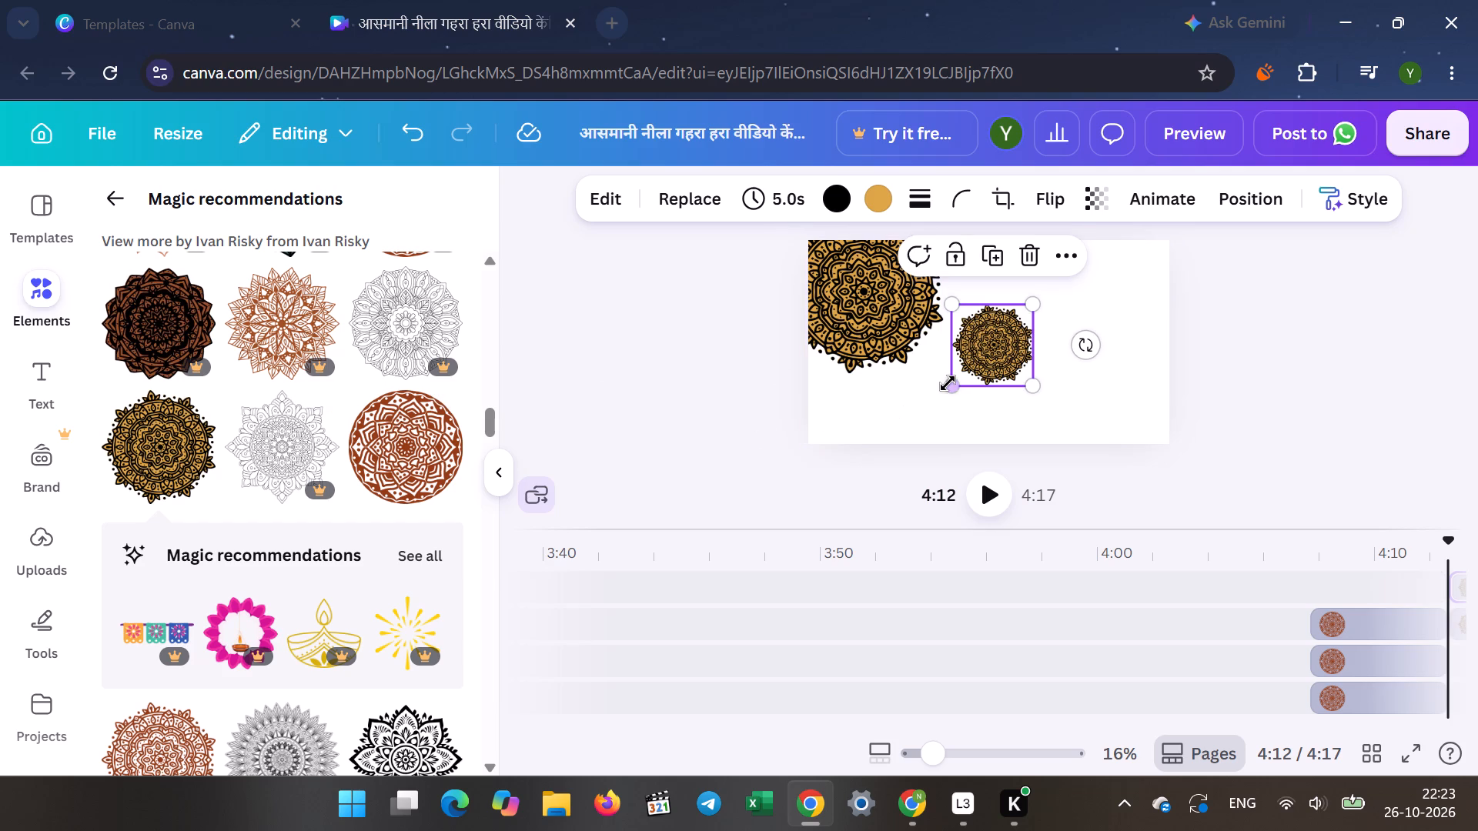
pyautogui.moveTo(948, 383); pyautogui.dragTo(879, 439)
pyautogui.moveTo(965, 390); pyautogui.dragTo(980, 352)
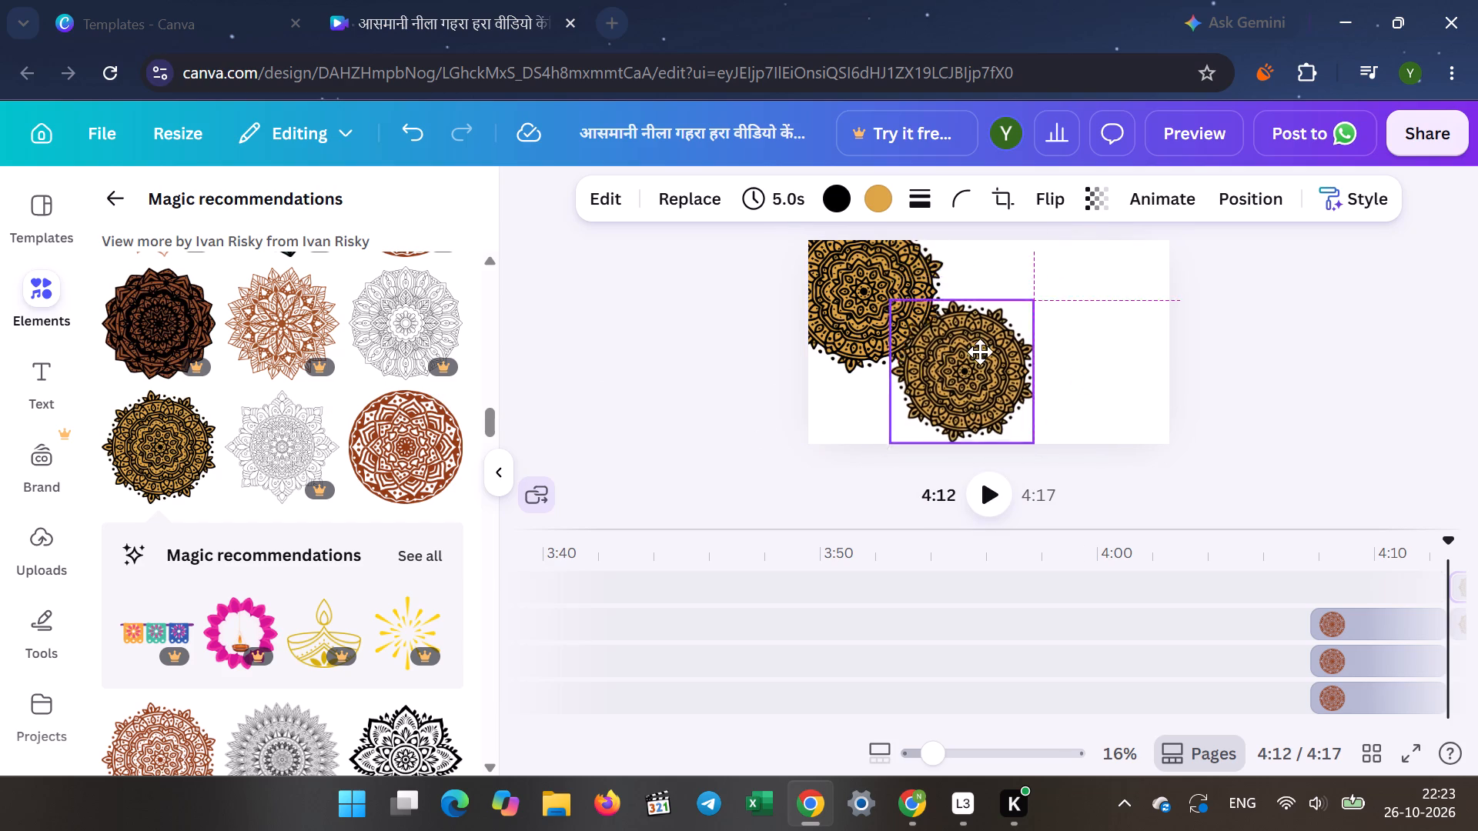
pyautogui.moveTo(980, 352); pyautogui.dragTo(1009, 315)
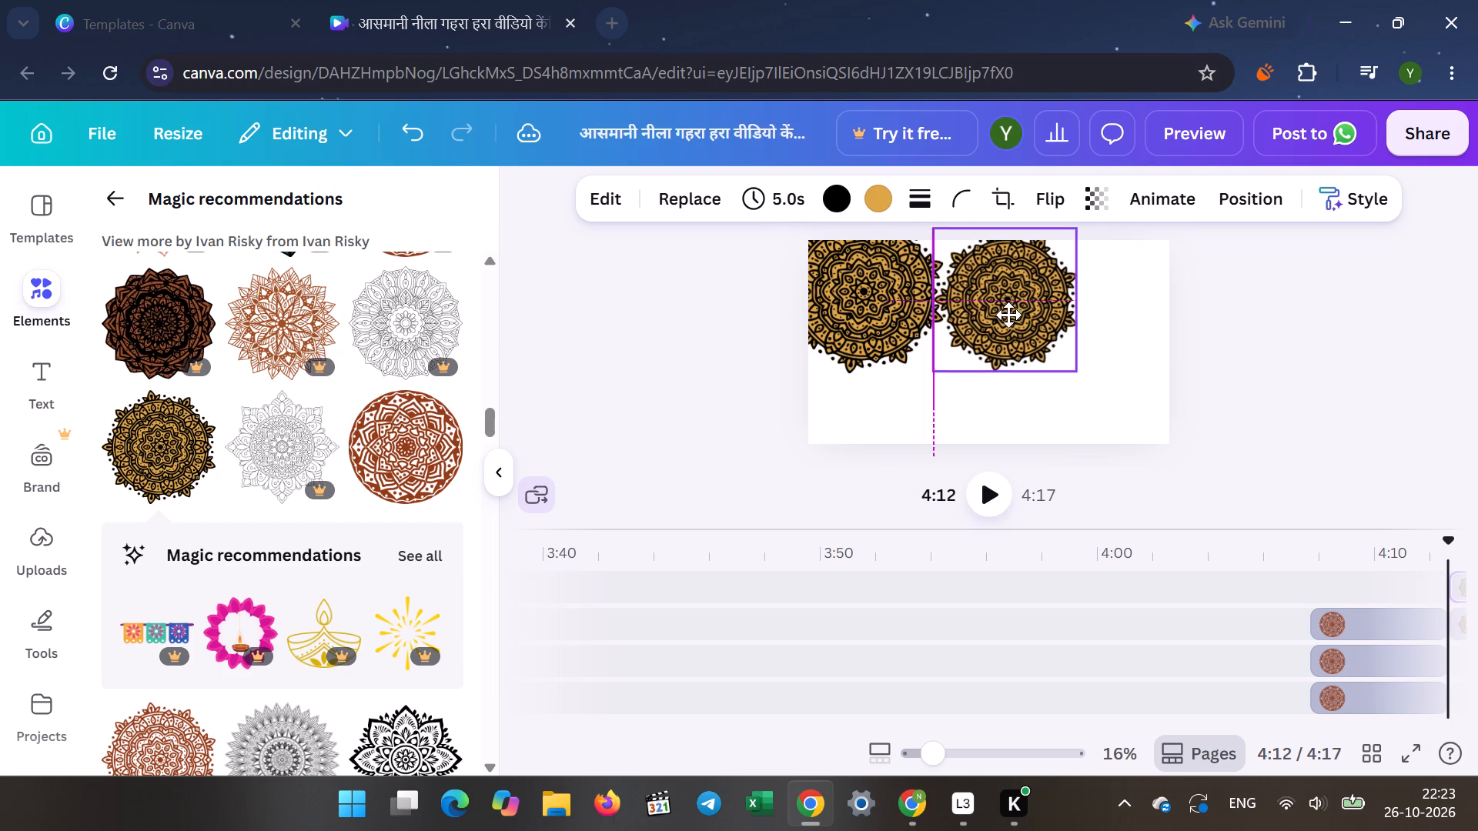
pyautogui.moveTo(938, 360); pyautogui.dragTo(915, 376)
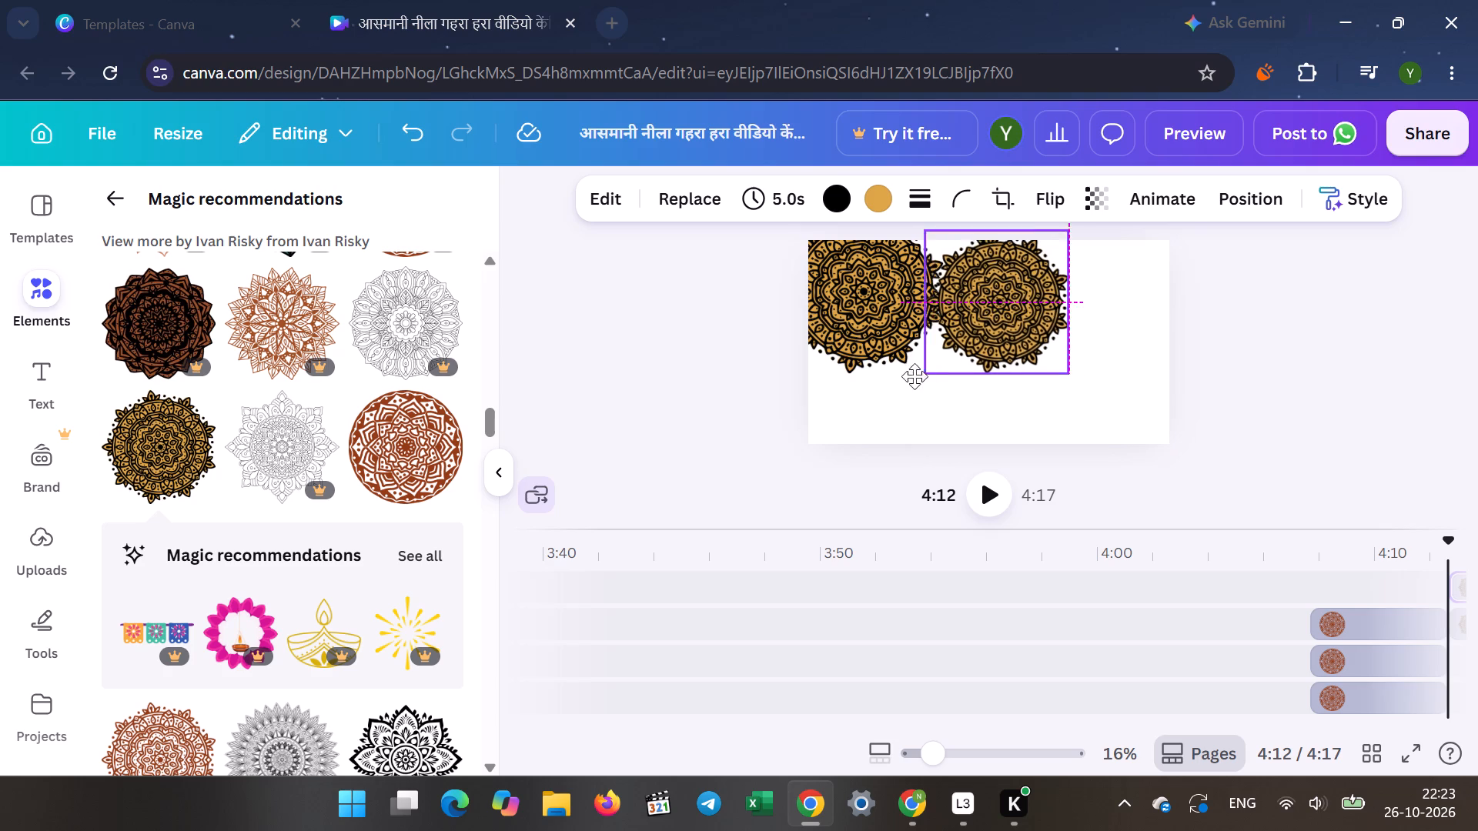
pyautogui.moveTo(915, 376); pyautogui.dragTo(958, 349)
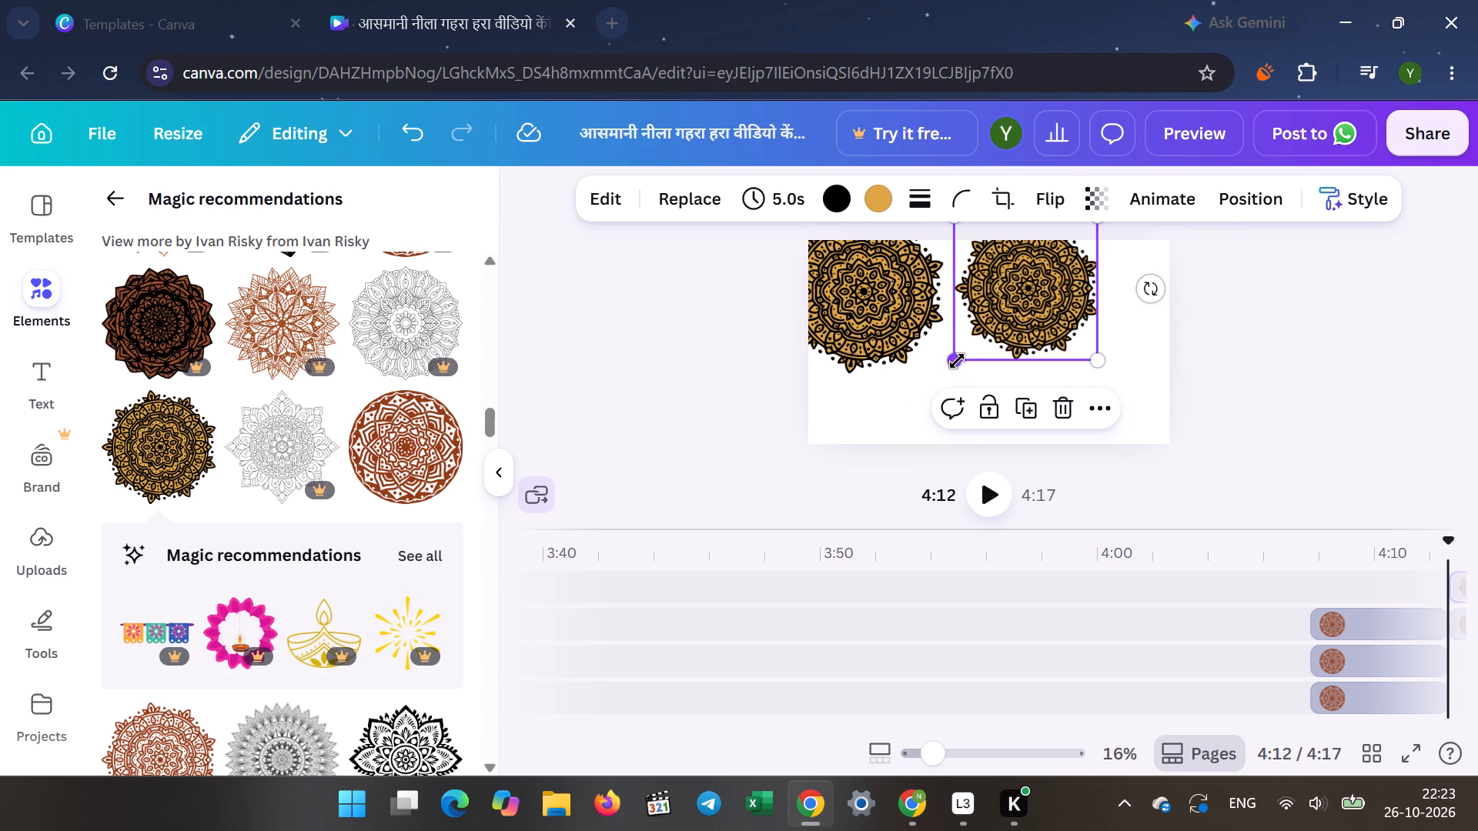
pyautogui.moveTo(957, 359); pyautogui.dragTo(917, 402)
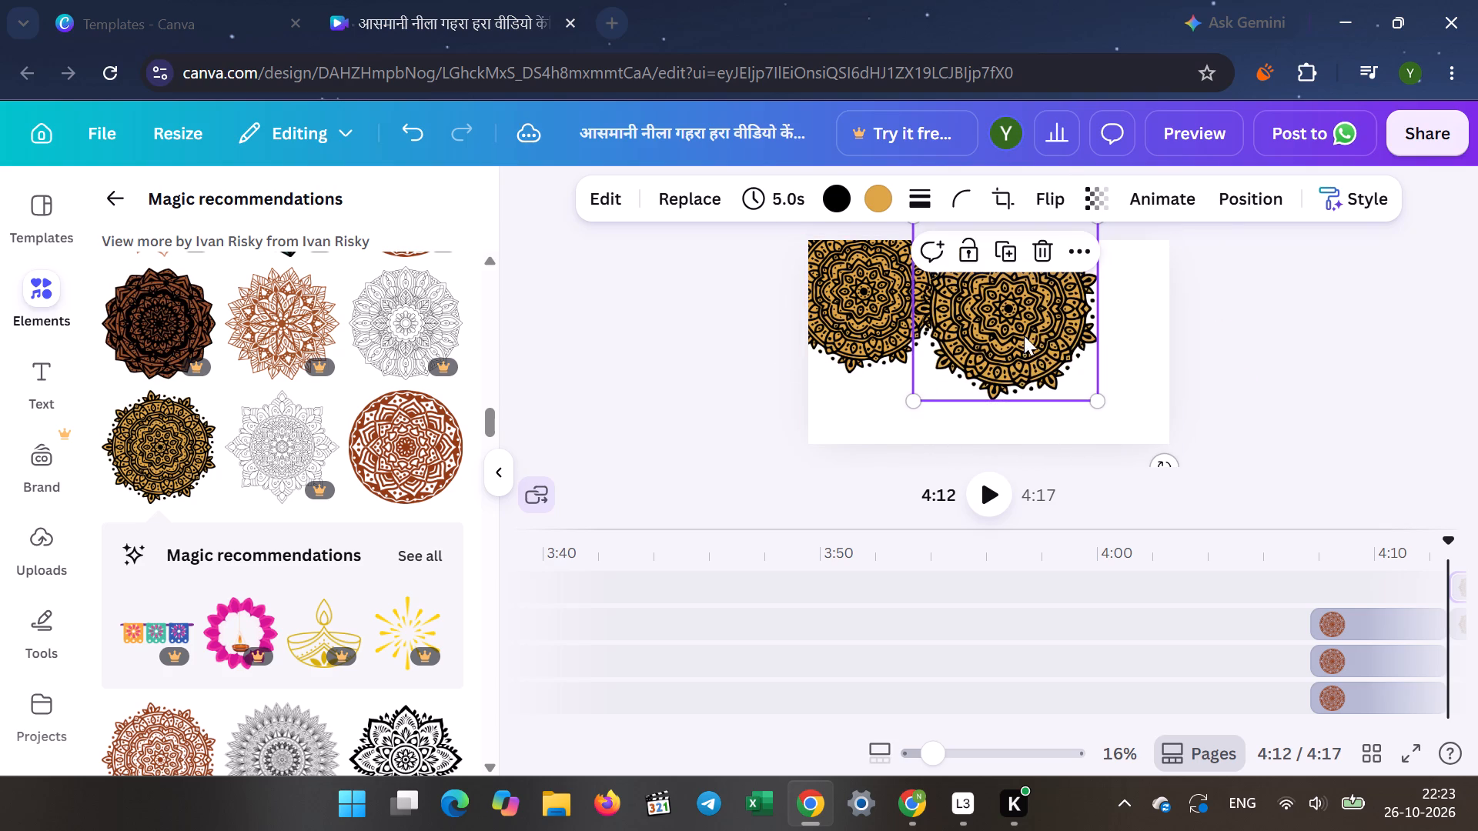
pyautogui.moveTo(1035, 320); pyautogui.dragTo(1008, 319)
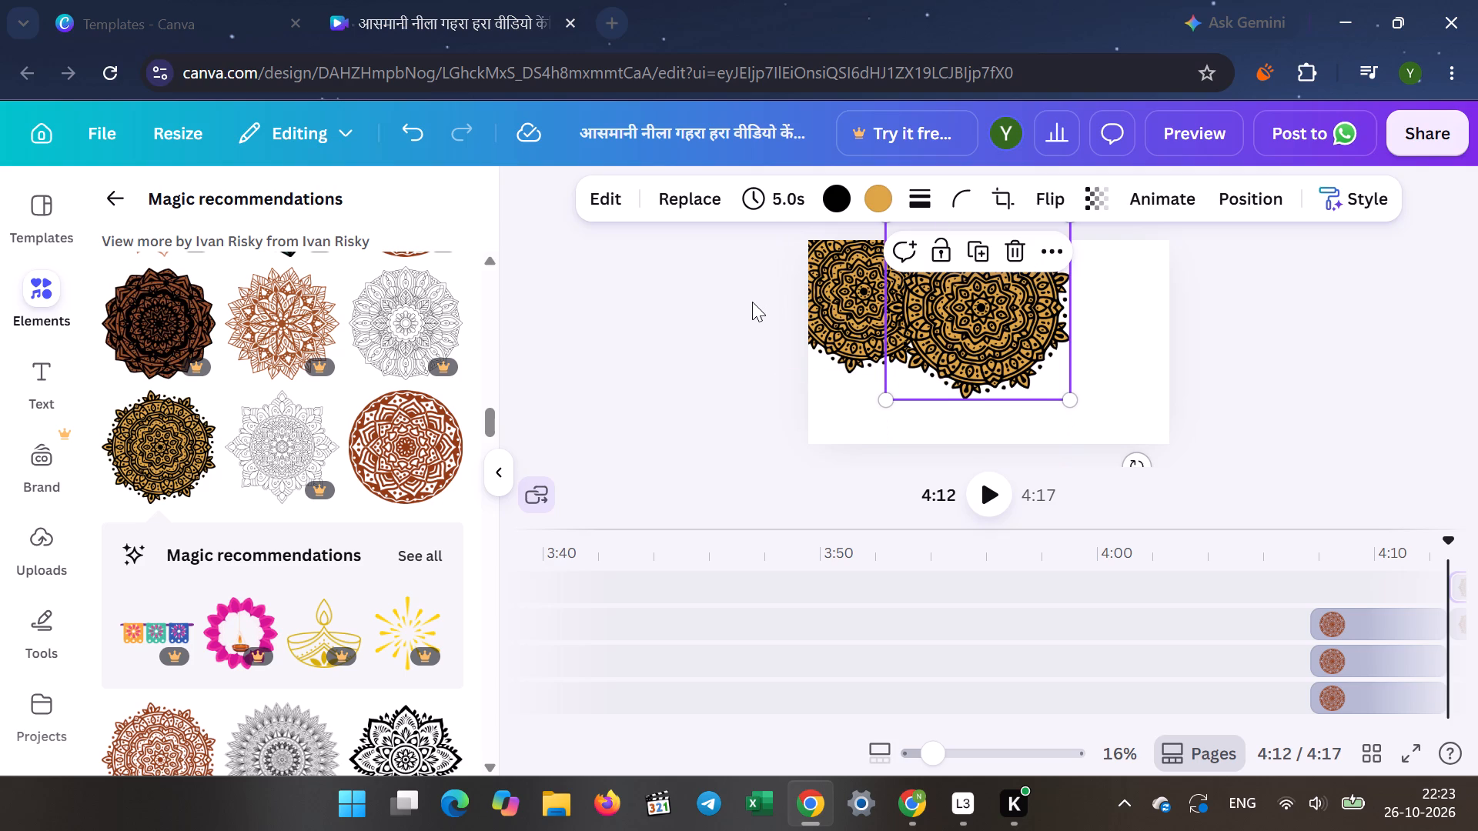
# Add a third gold-and-black mandala in the frame's upper-right corner and shift the upper-centre mandala slightly up.
pyautogui.click(752, 302)
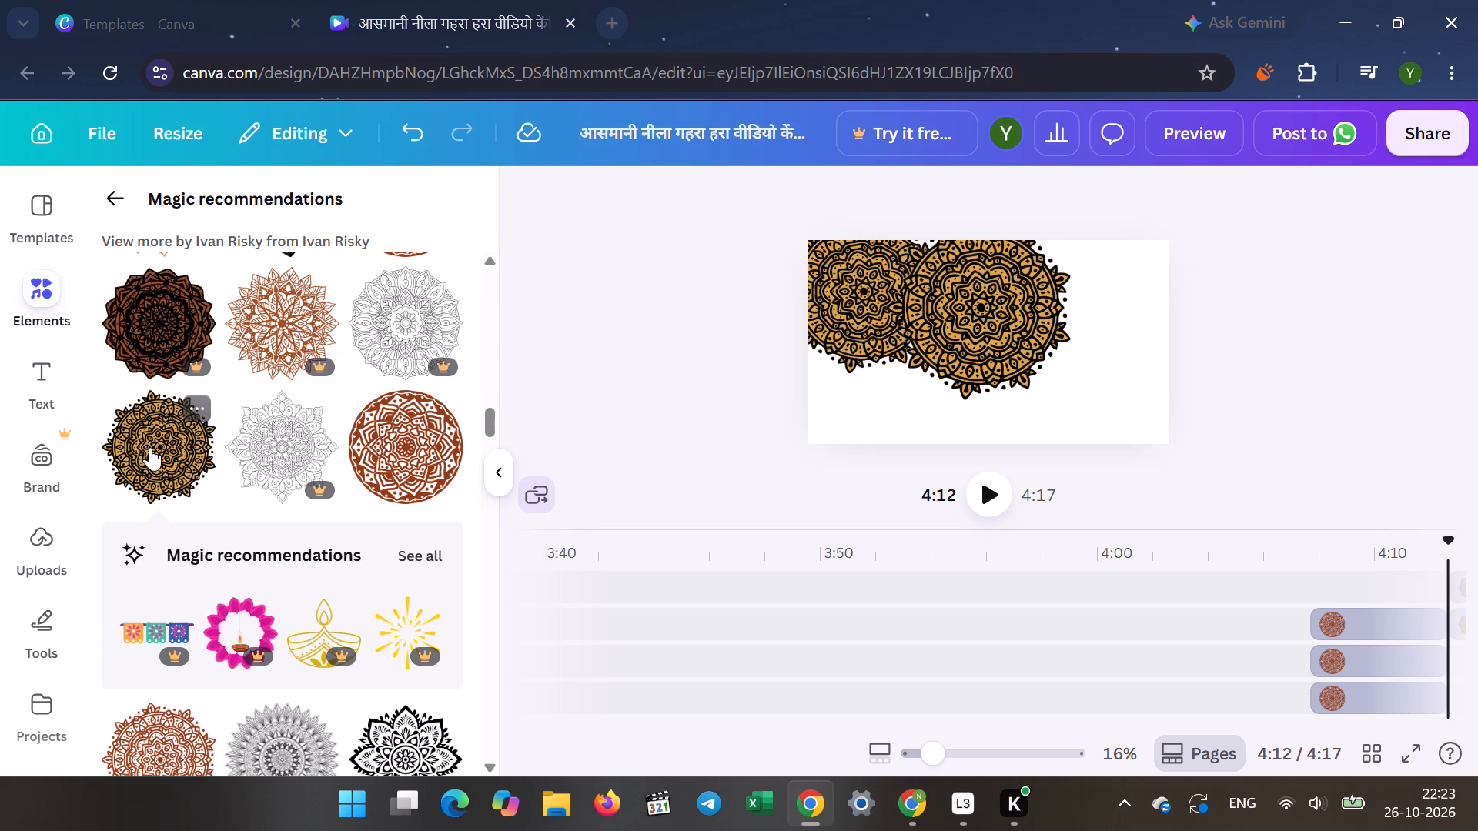
pyautogui.click(150, 447)
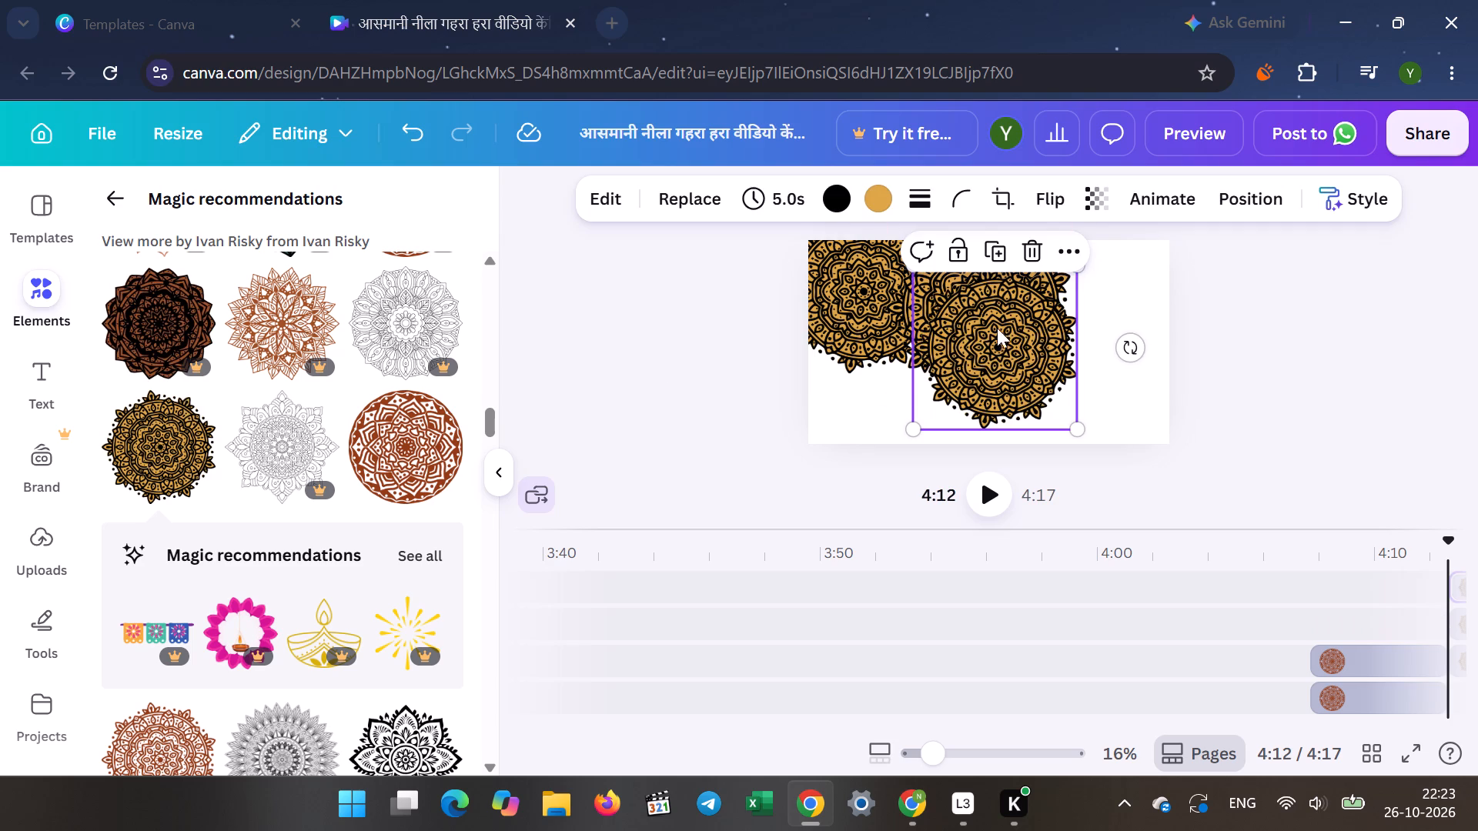
pyautogui.moveTo(997, 325); pyautogui.dragTo(1112, 280)
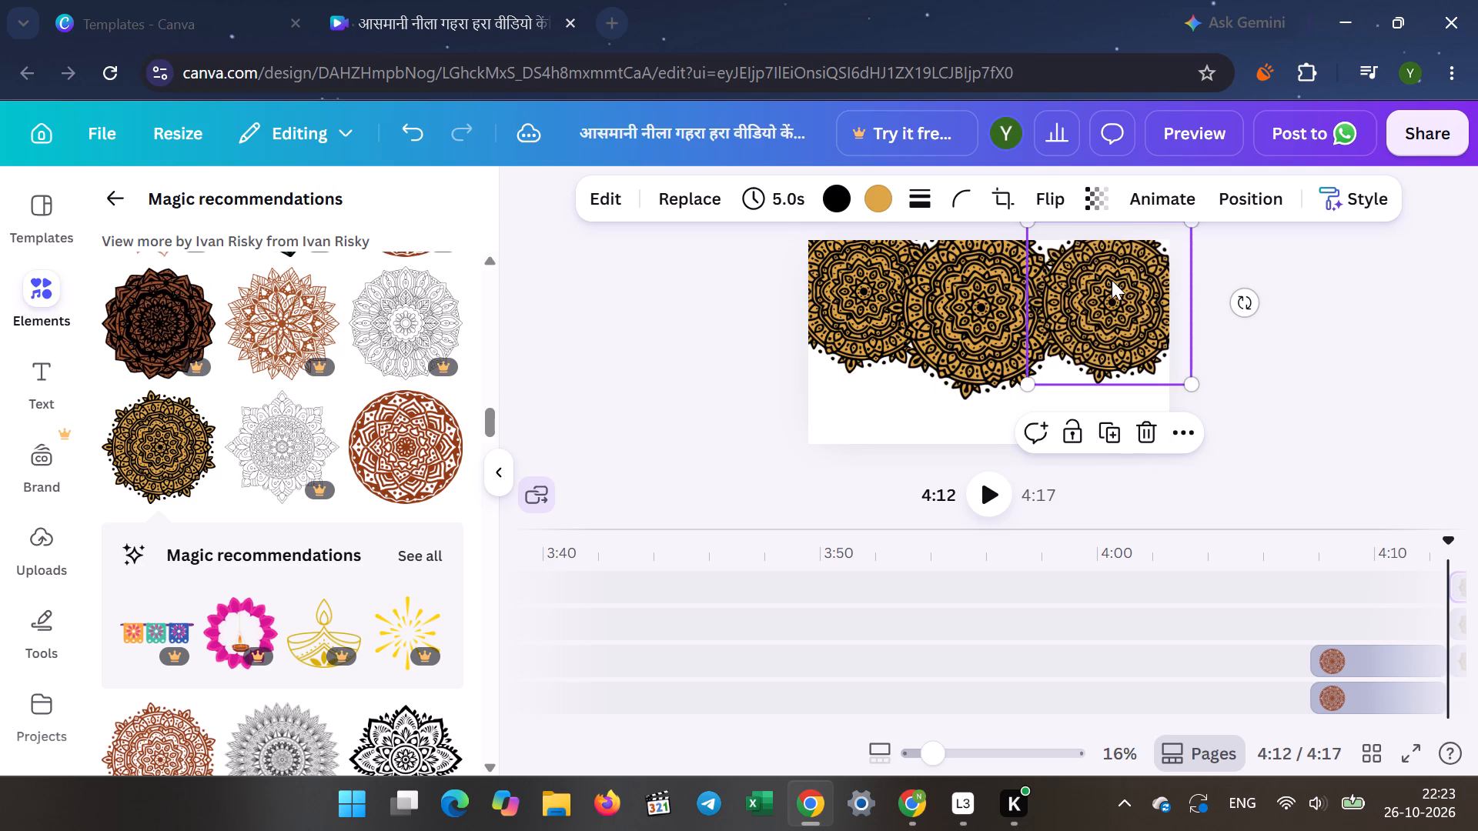
pyautogui.moveTo(967, 287); pyautogui.dragTo(976, 272)
pyautogui.click(742, 300)
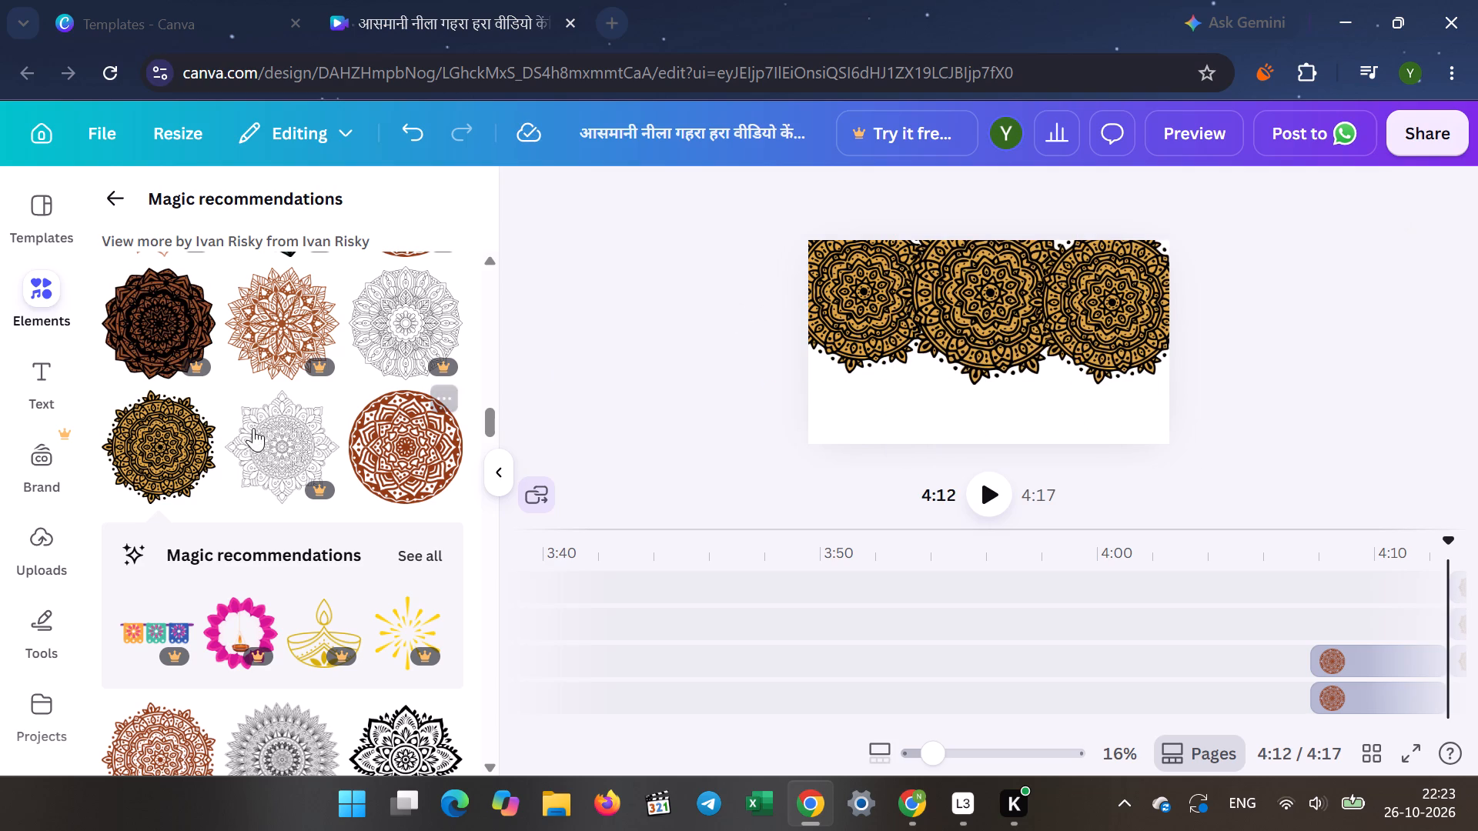
# Add two more gold-and-black mandalas along the frame's bottom edge, one in the lower-left corner and one enlarged at the lower centre.
pyautogui.click(147, 447)
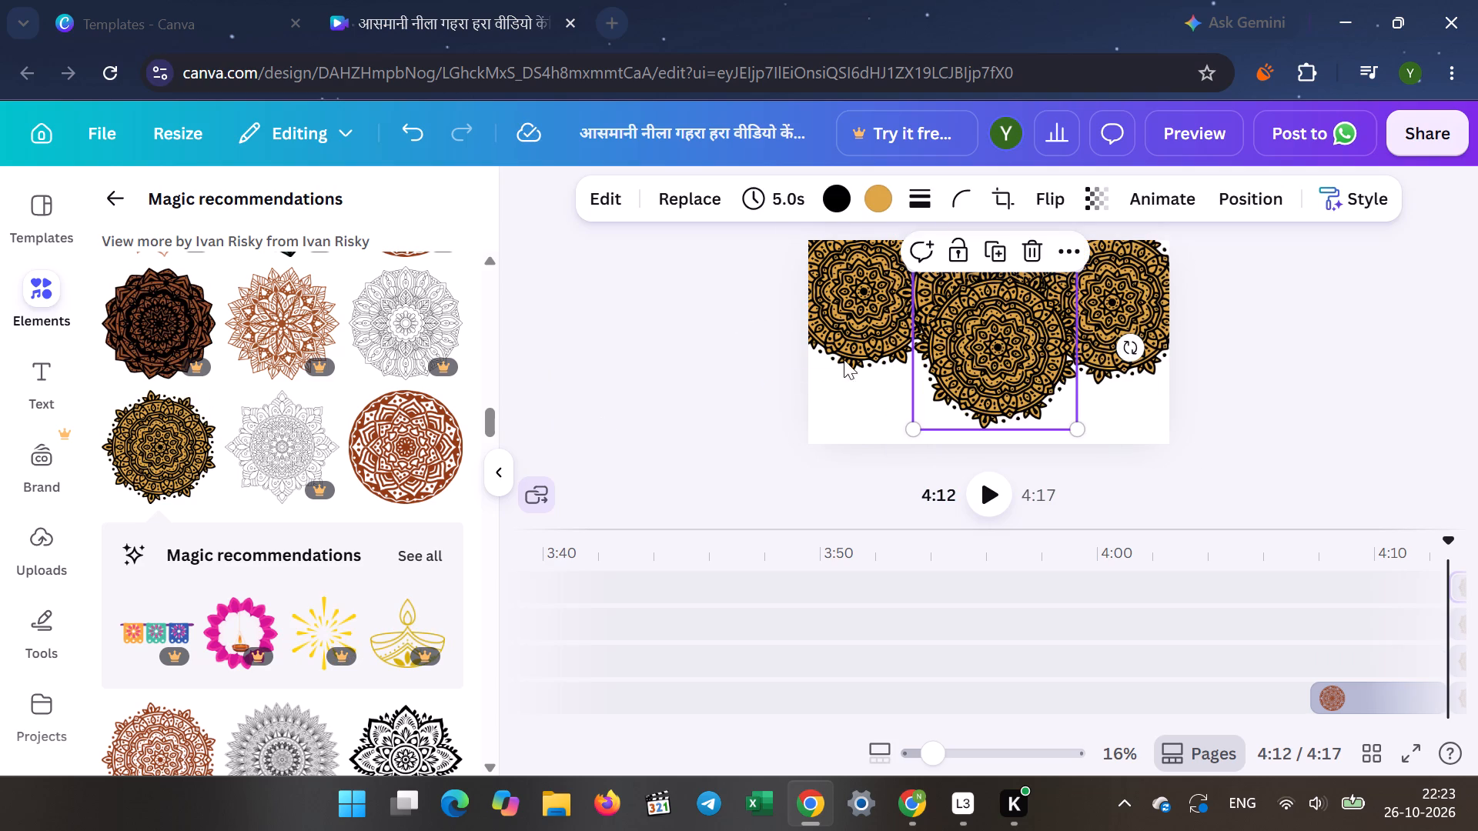
pyautogui.moveTo(942, 350); pyautogui.dragTo(803, 390)
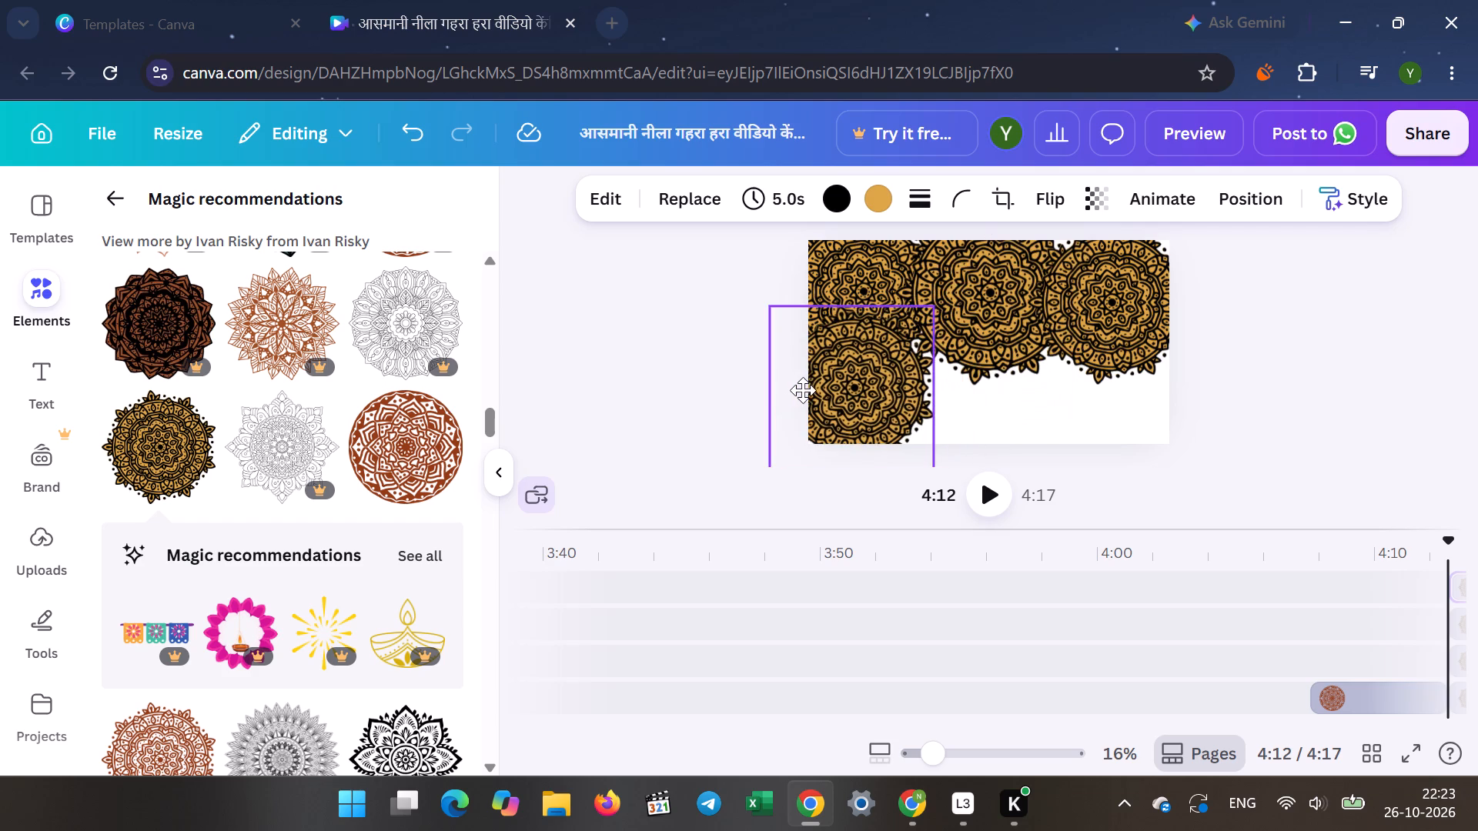
pyautogui.moveTo(803, 390); pyautogui.dragTo(812, 387)
pyautogui.click(684, 355)
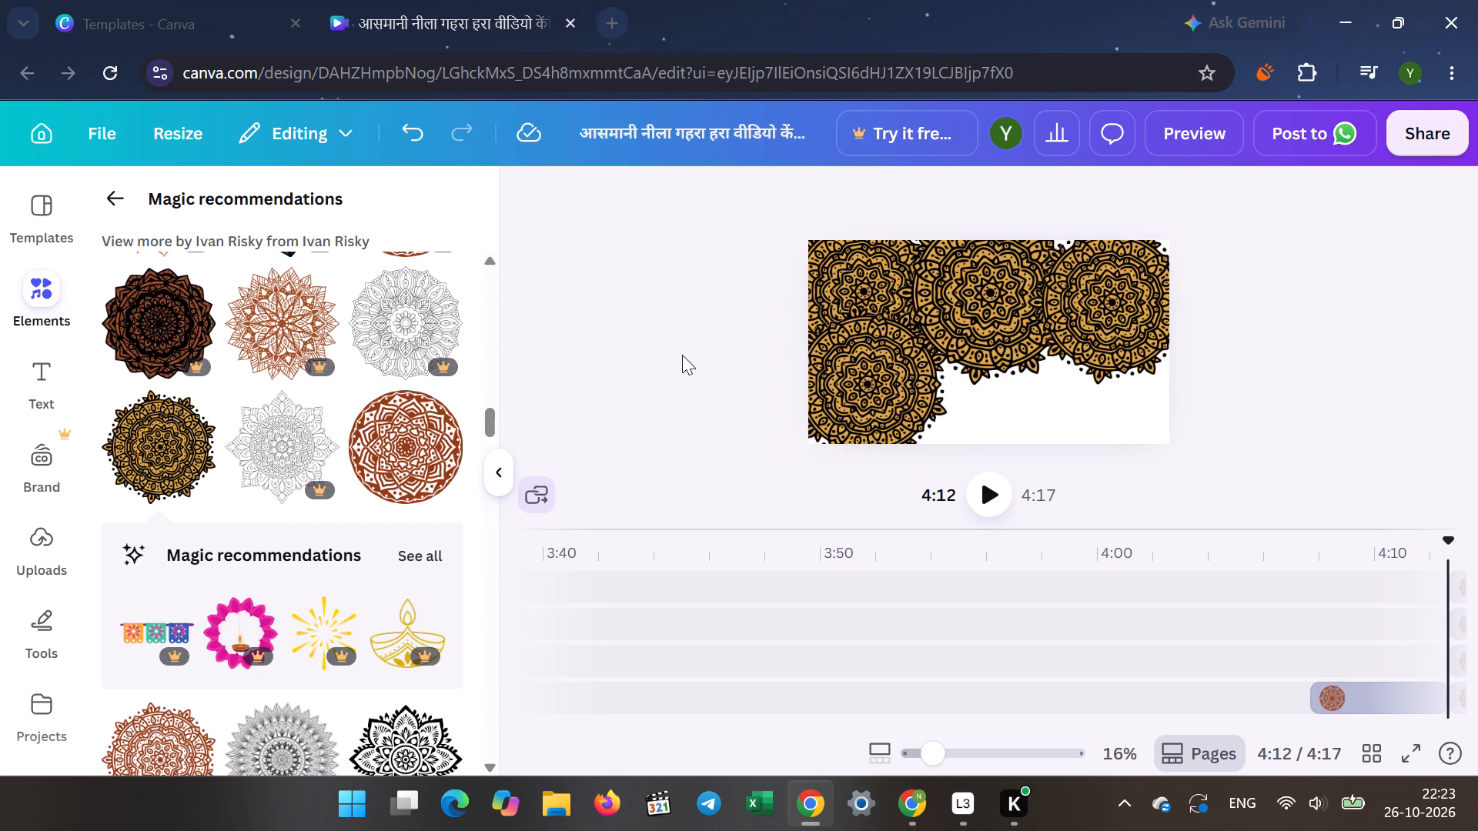
pyautogui.click(157, 450)
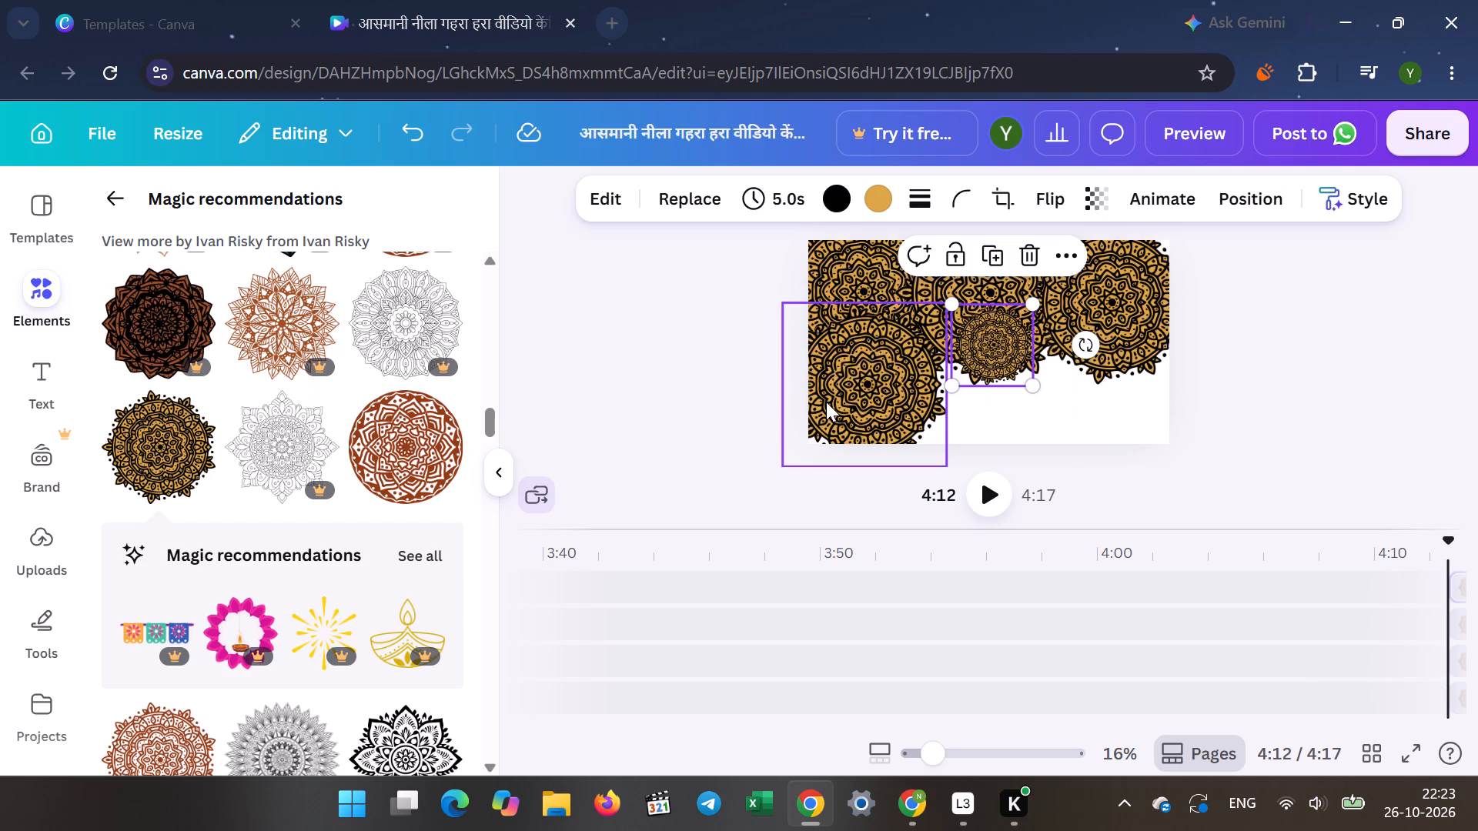
pyautogui.moveTo(948, 386); pyautogui.dragTo(888, 483)
pyautogui.moveTo(955, 339); pyautogui.dragTo(969, 353)
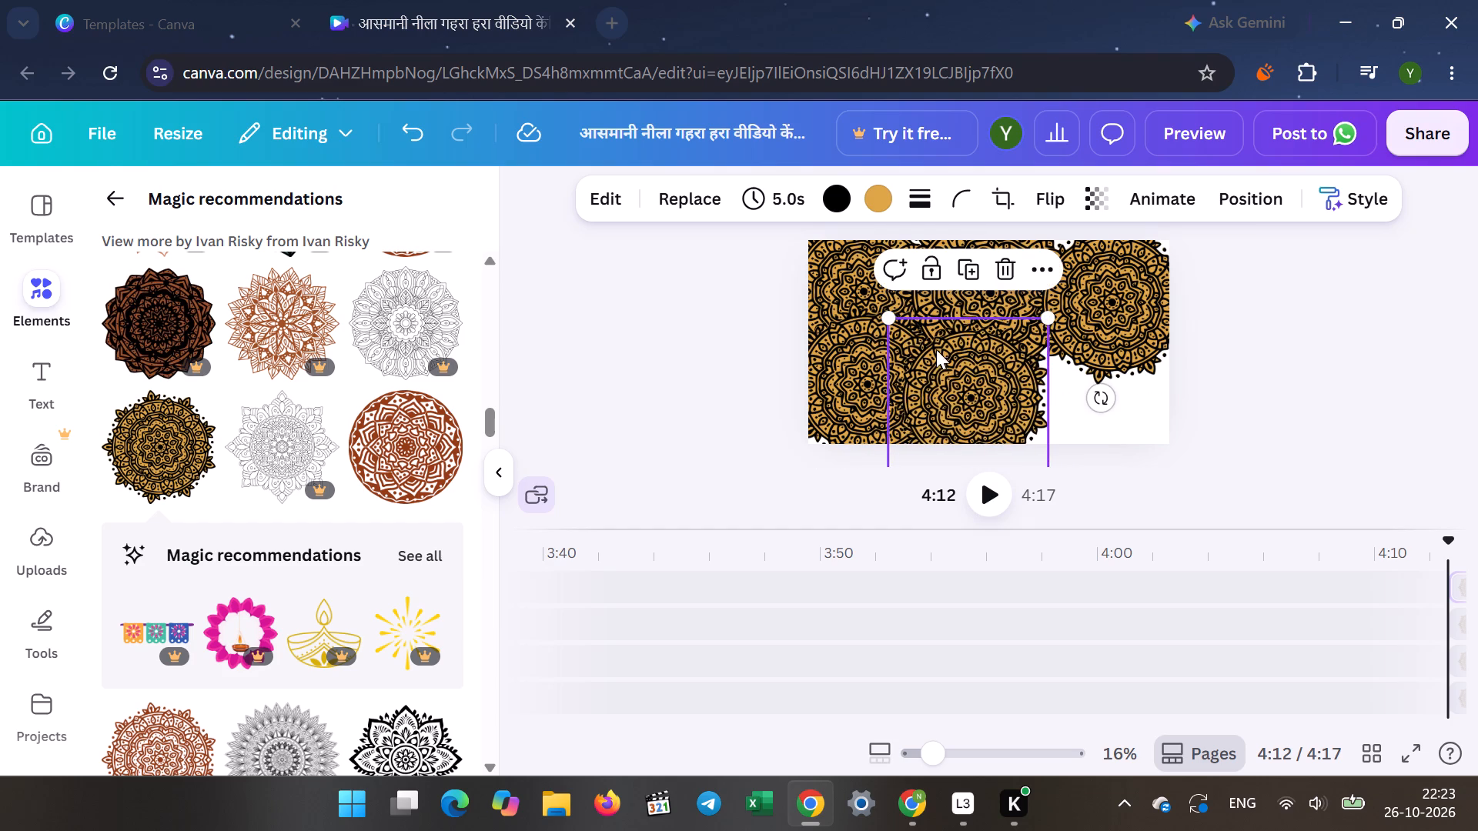
pyautogui.click(696, 302)
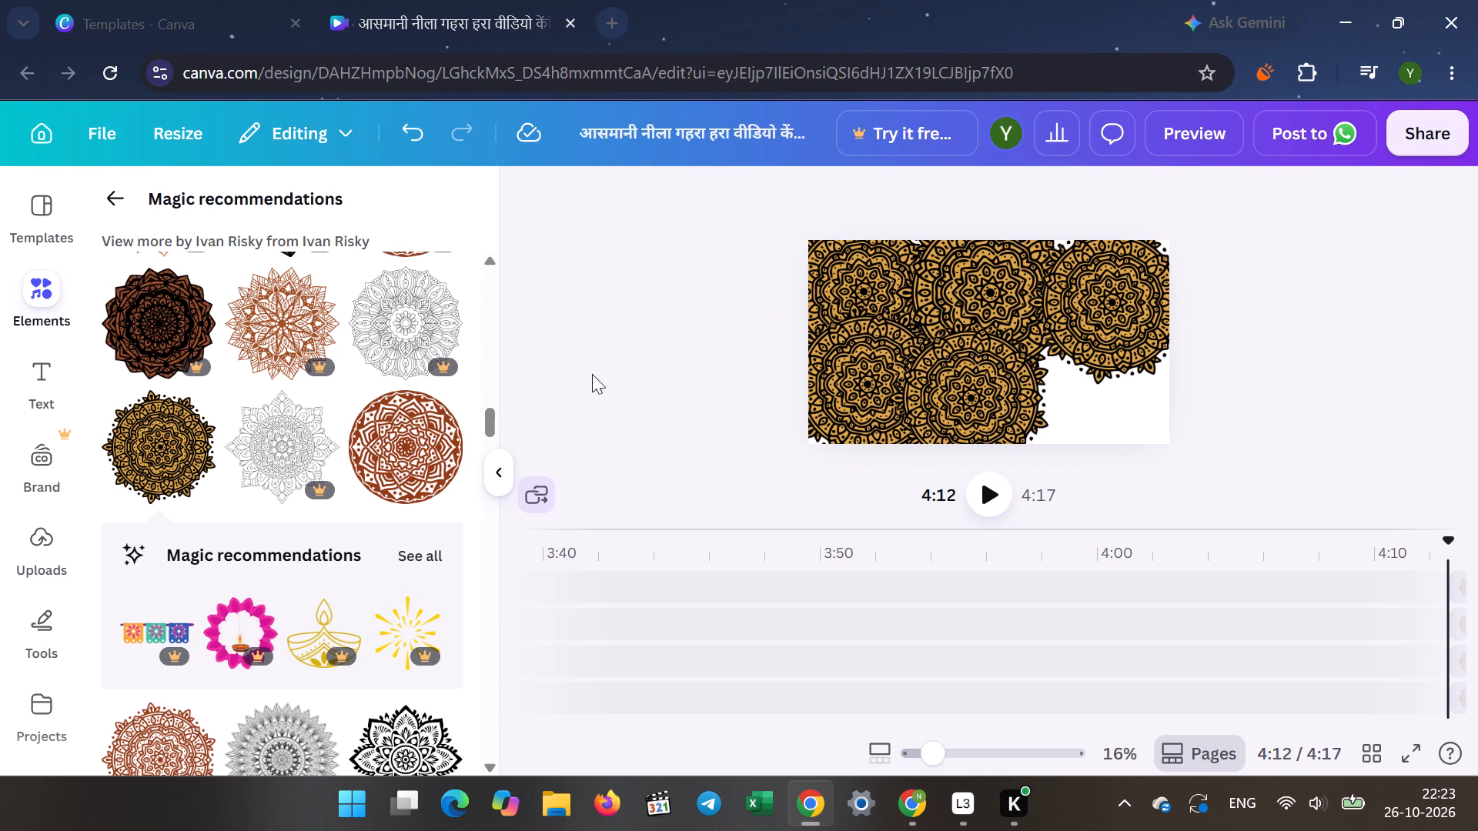
# Fill the frame's lower-right corner with another gold-and-black mandala, enlarged well beyond the size of the others.
pyautogui.click(158, 449)
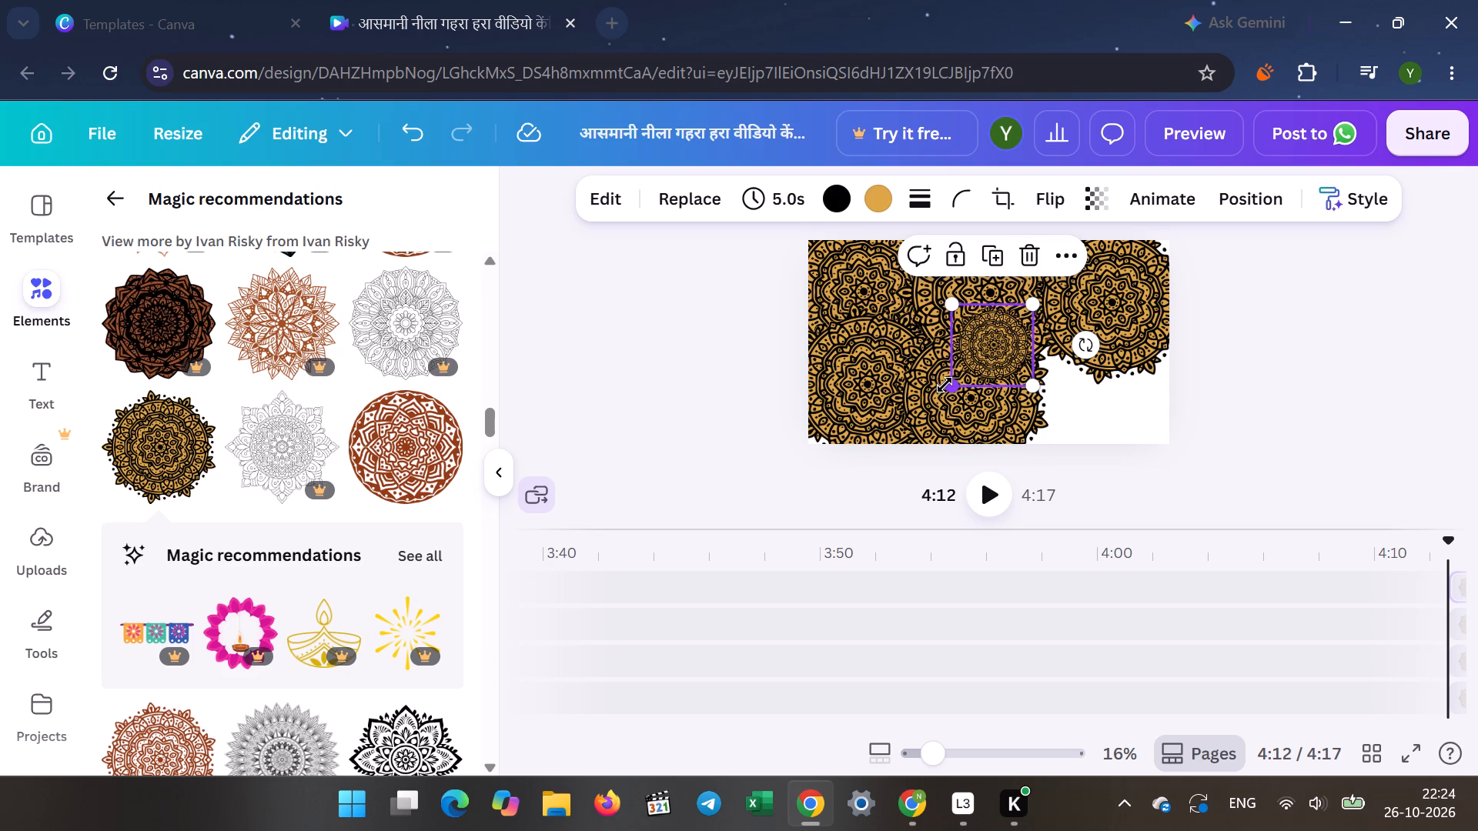
pyautogui.moveTo(945, 385); pyautogui.dragTo(777, 499)
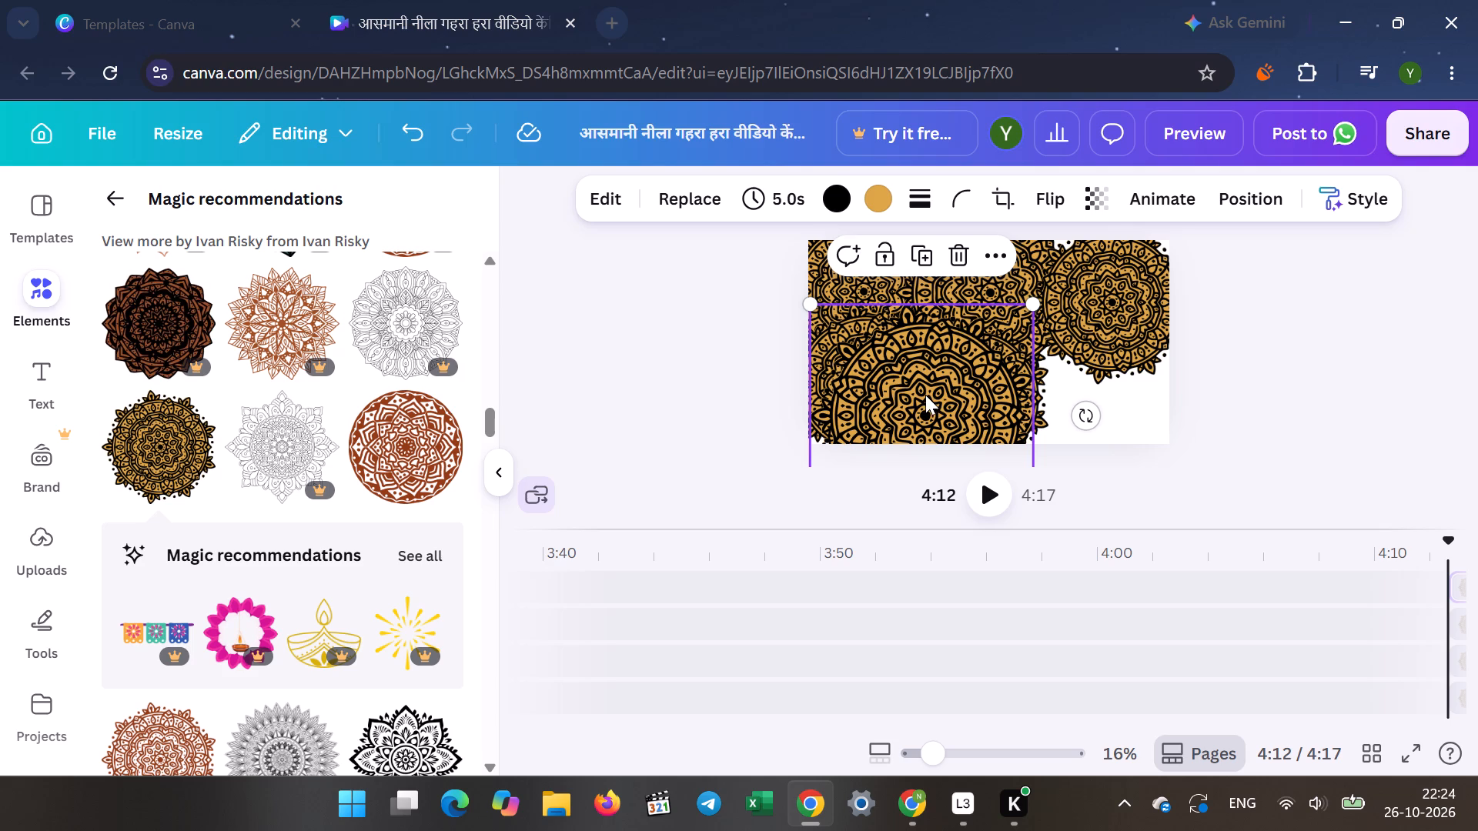
pyautogui.moveTo(925, 395); pyautogui.dragTo(1080, 401)
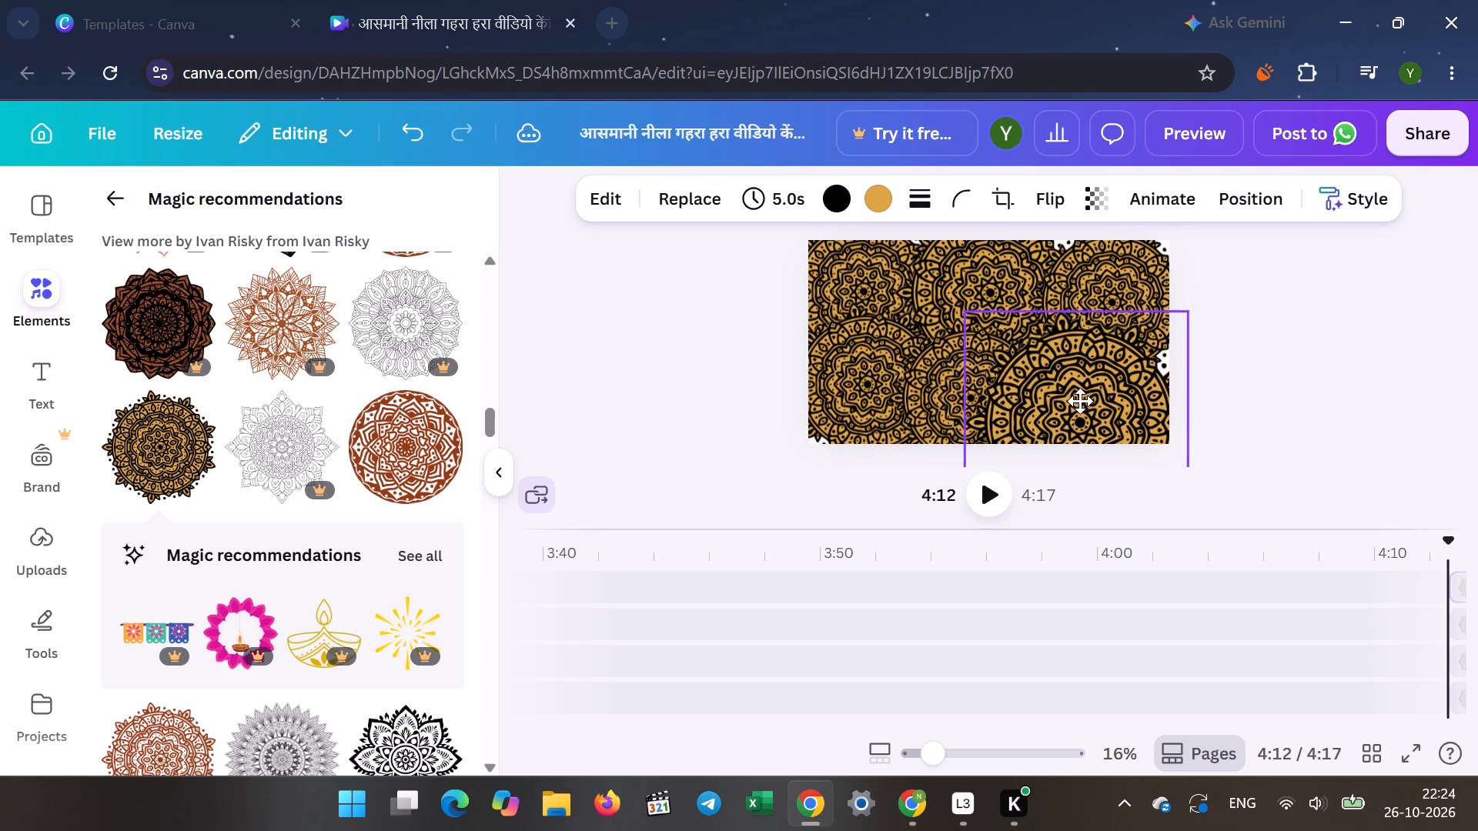
pyautogui.moveTo(1080, 401); pyautogui.dragTo(1082, 399)
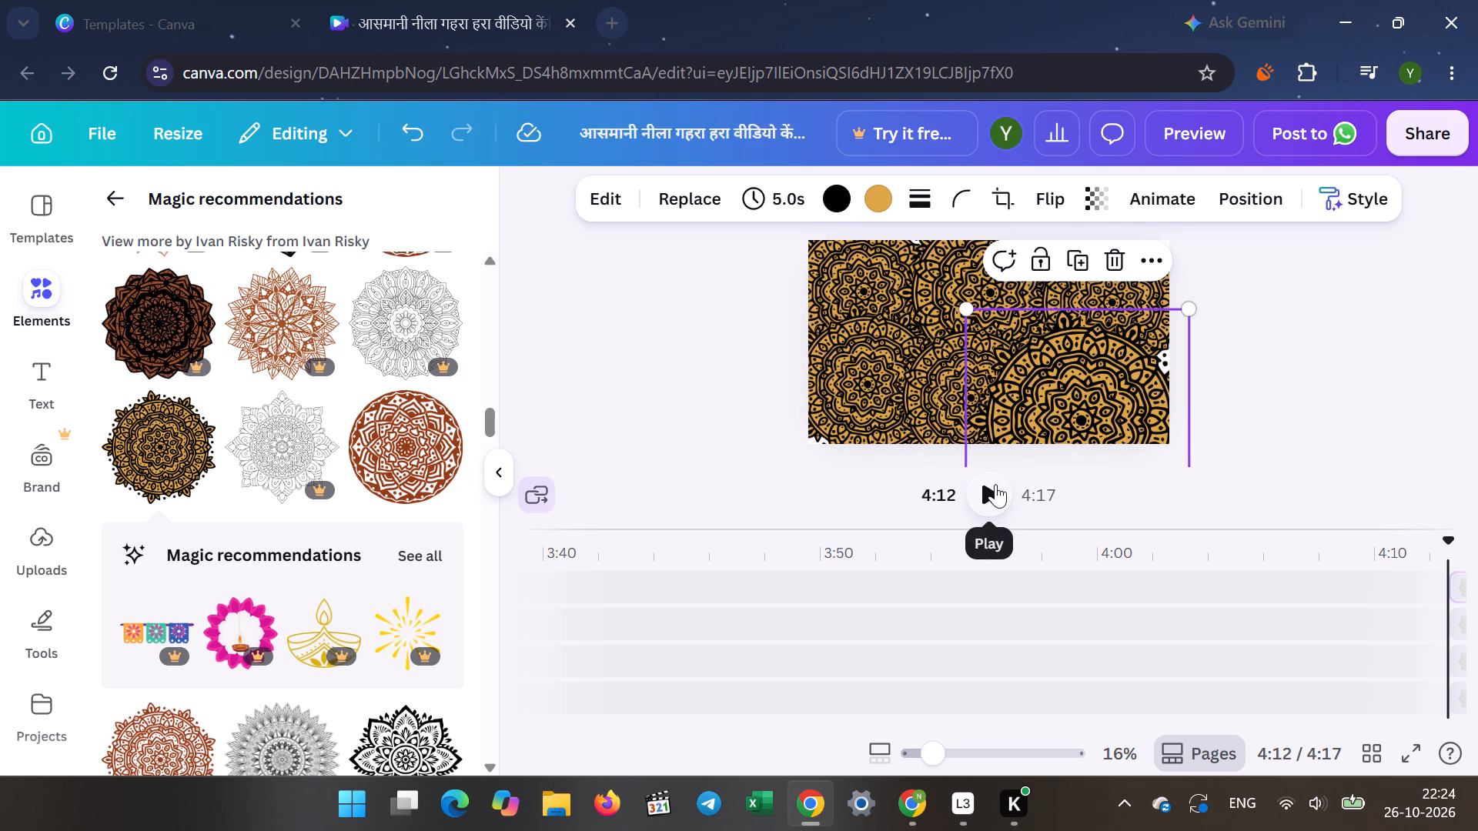
# Play the gold-and-black mandala scene through to the video's end at 4:17 and restart playback from the beginning.
pyautogui.click(995, 484)
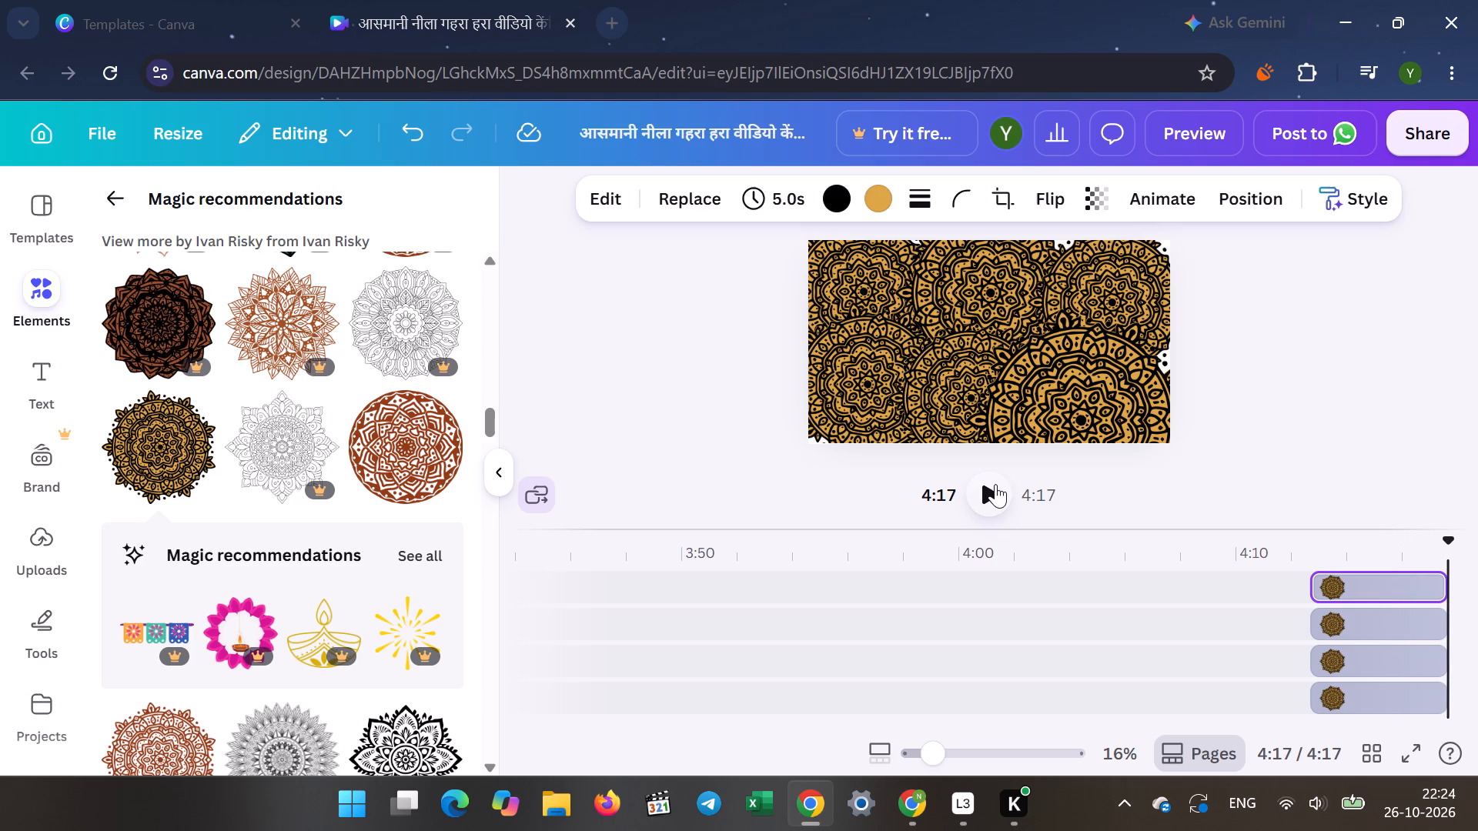
pyautogui.click(995, 484)
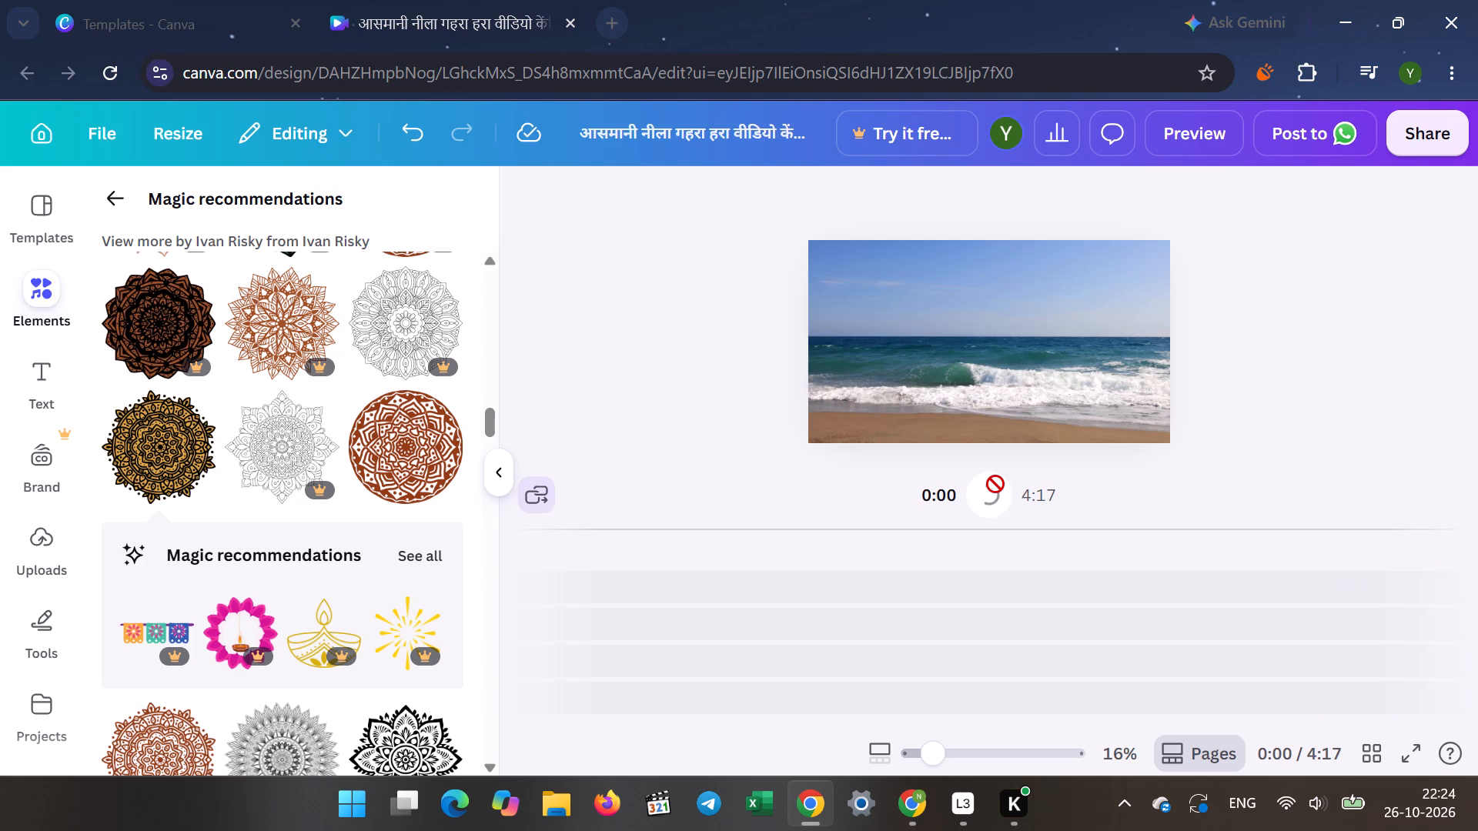
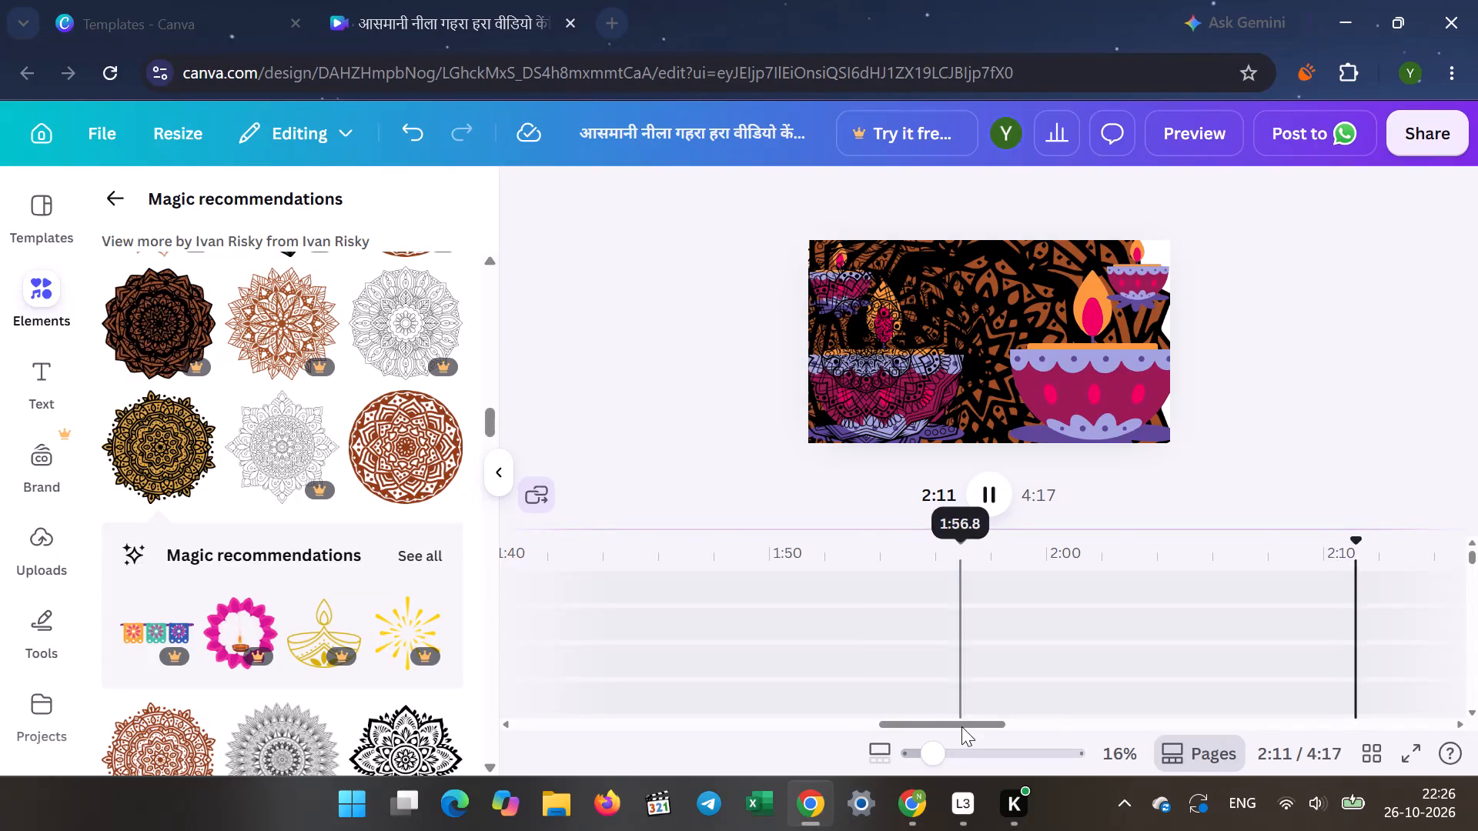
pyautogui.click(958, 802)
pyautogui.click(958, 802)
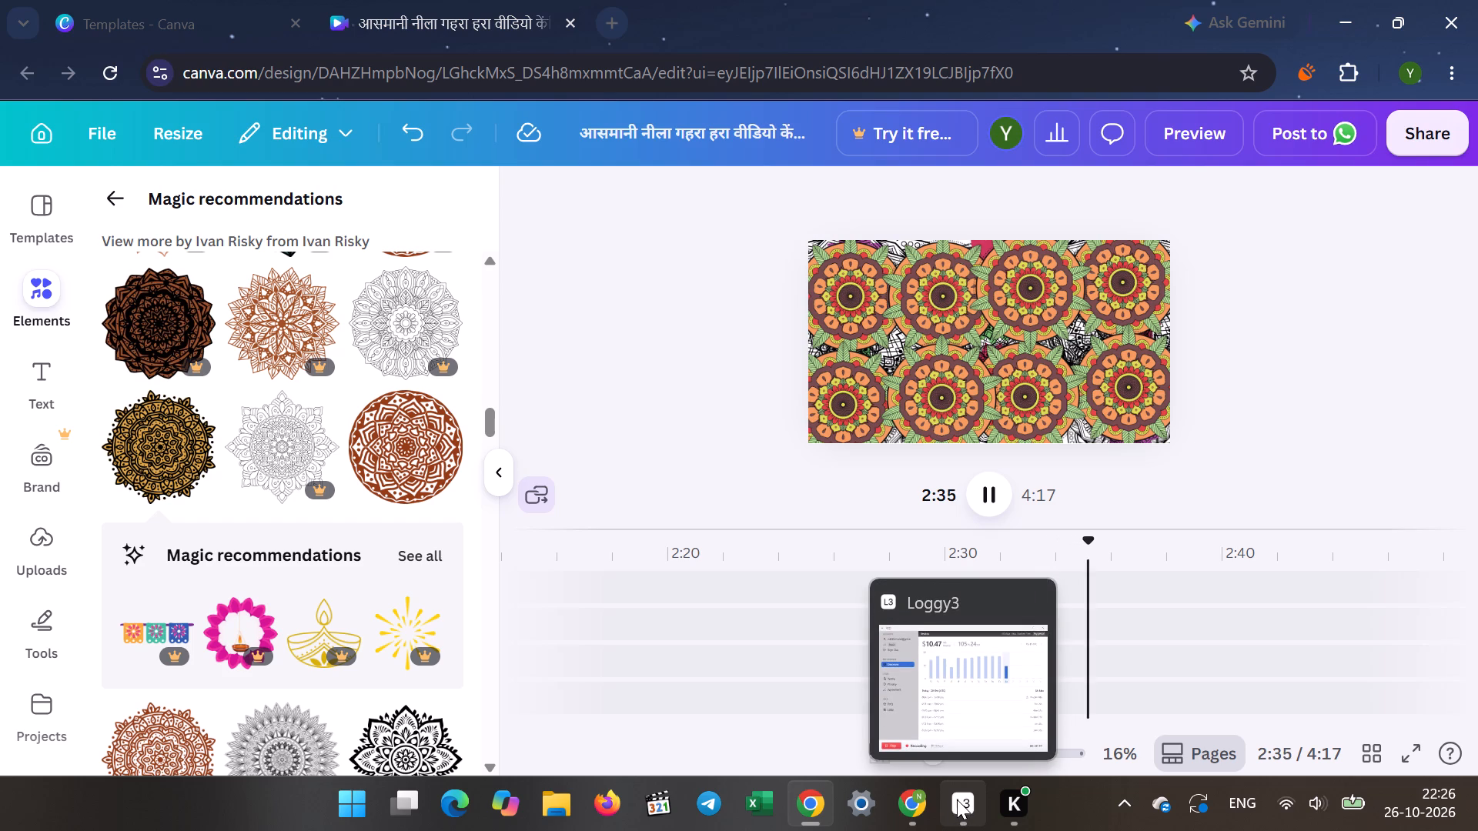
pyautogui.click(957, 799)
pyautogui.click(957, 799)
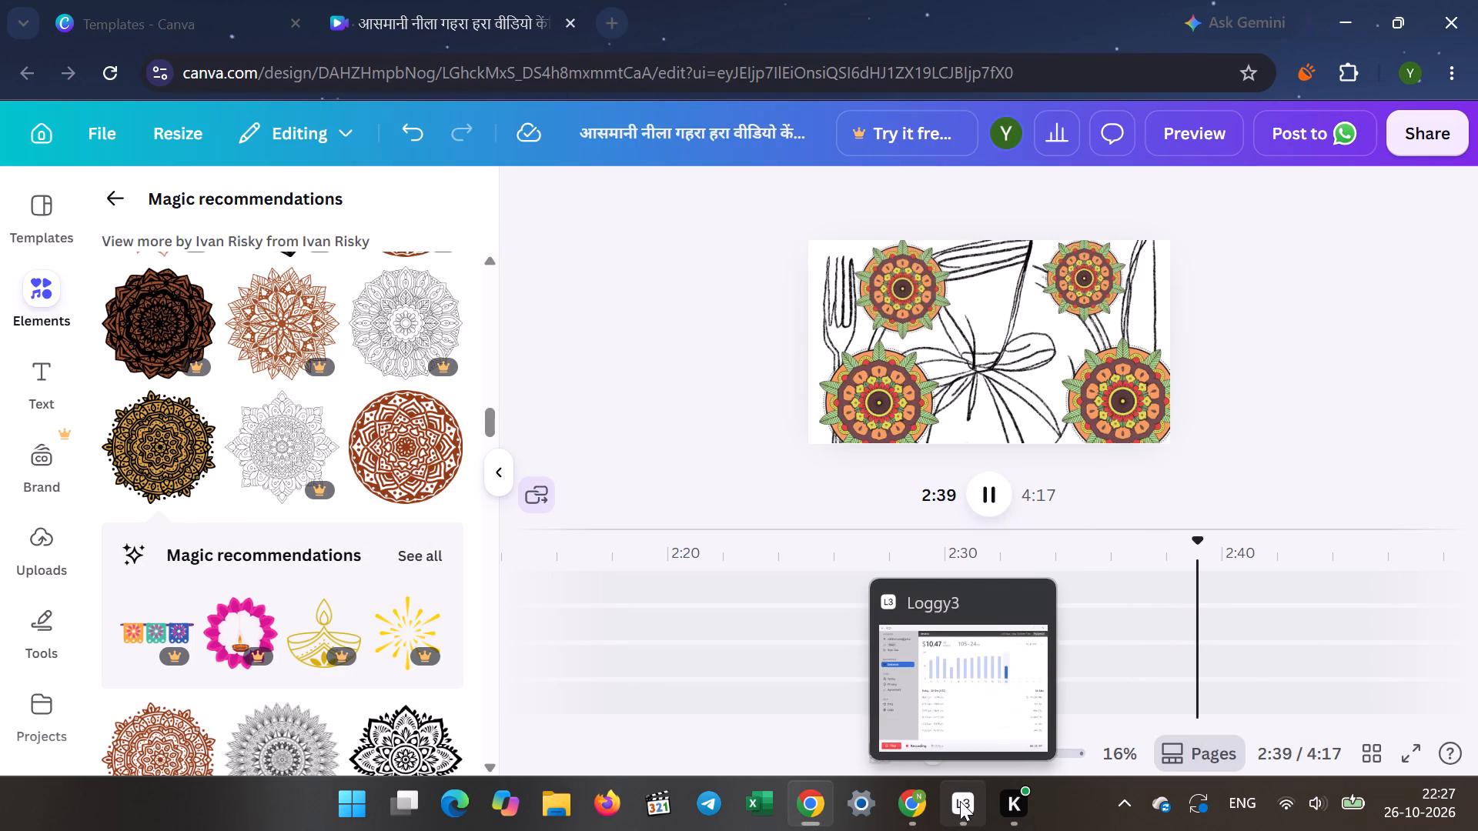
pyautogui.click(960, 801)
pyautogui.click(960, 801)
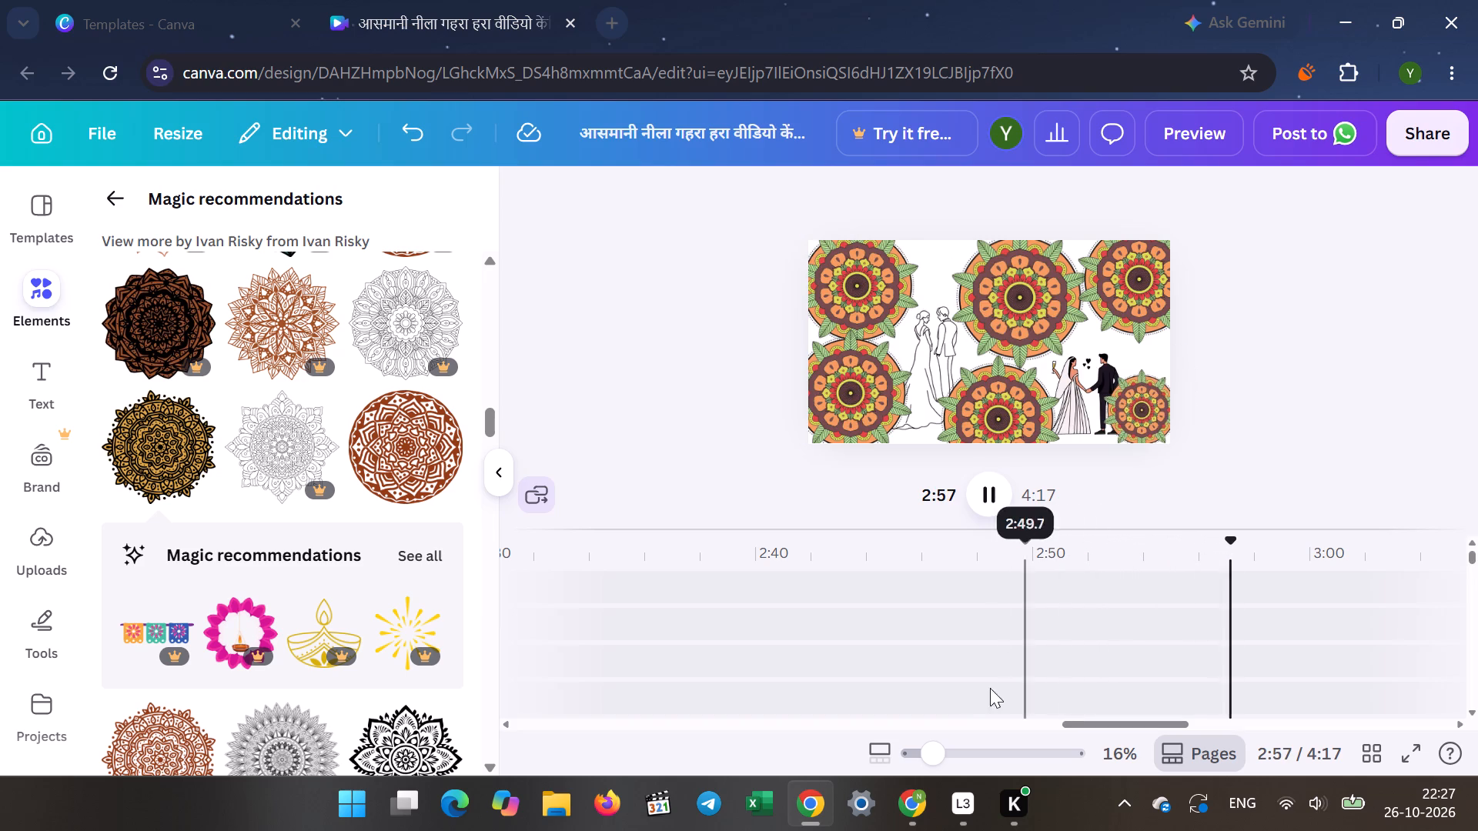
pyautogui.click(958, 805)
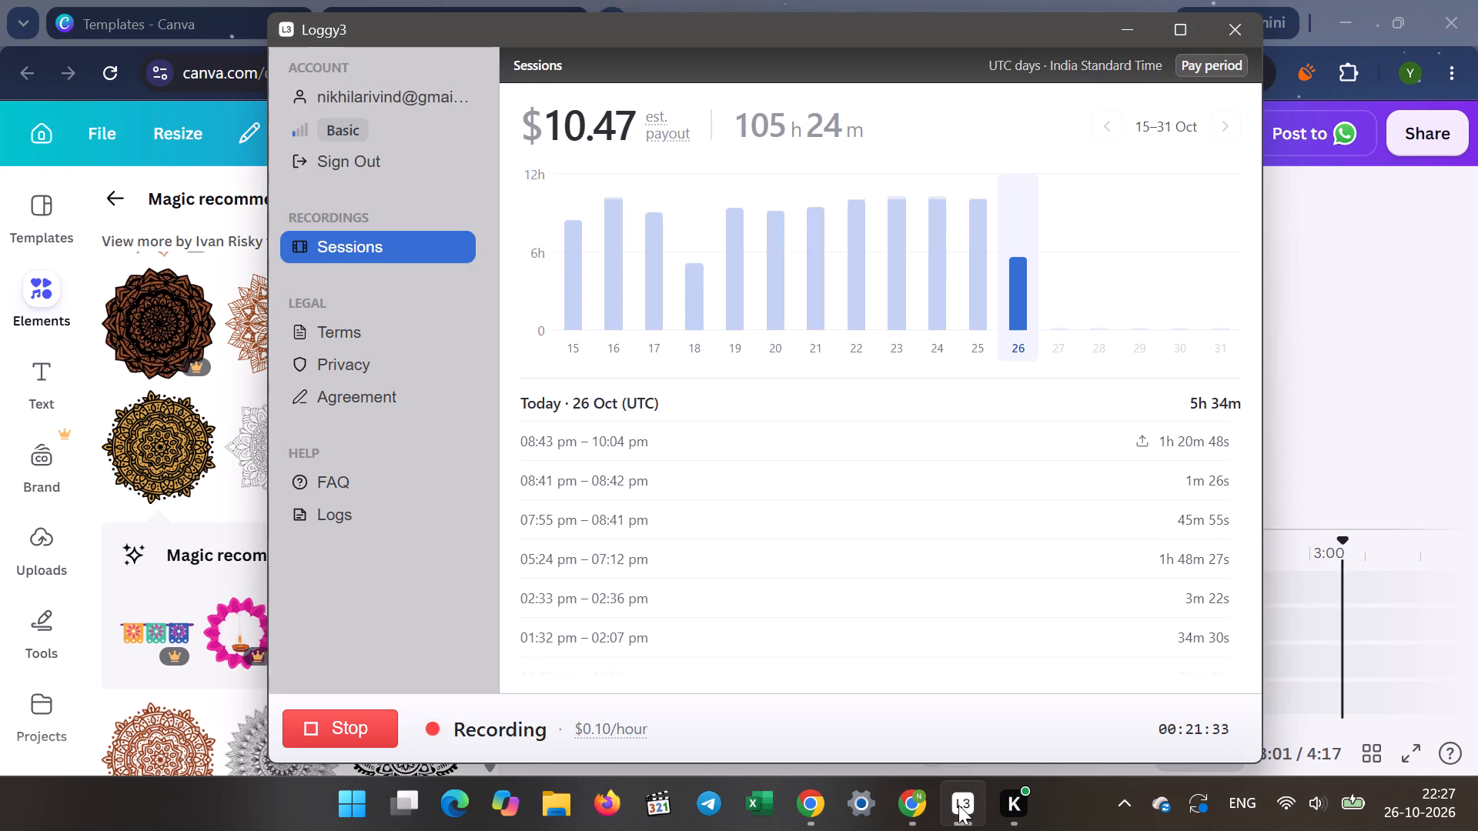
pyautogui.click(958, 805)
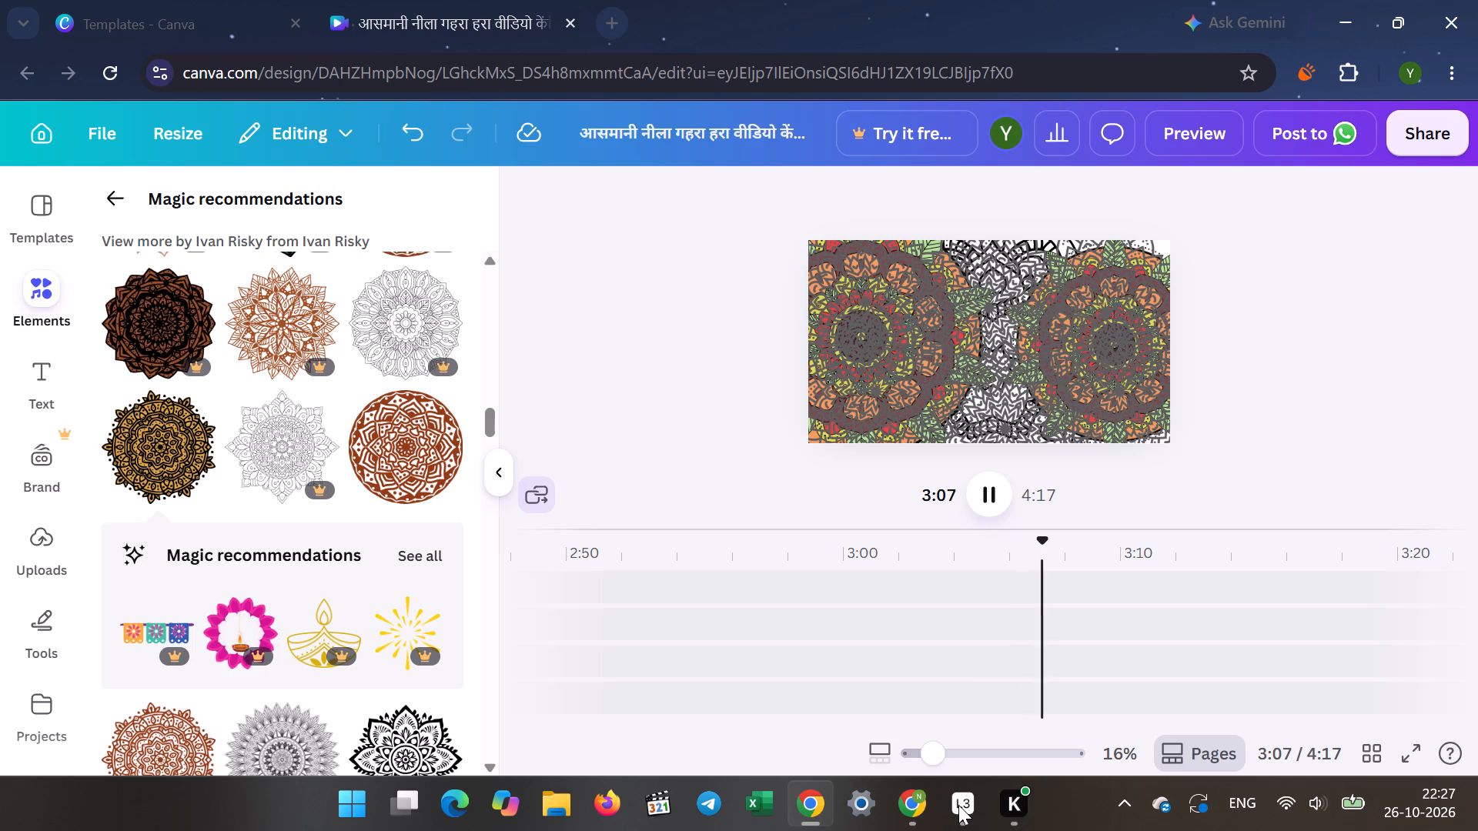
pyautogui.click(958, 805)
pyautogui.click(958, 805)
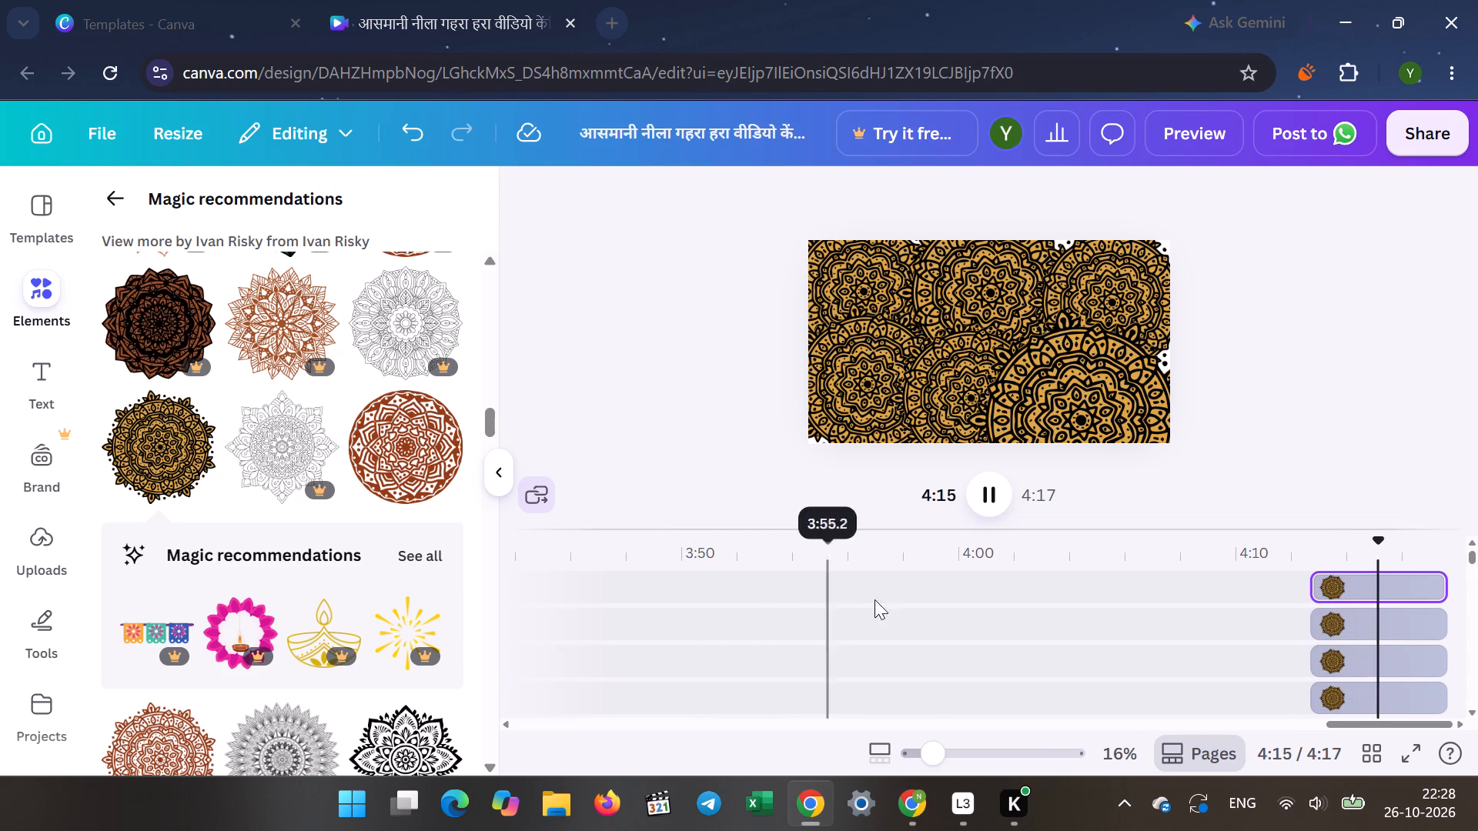
# Replay the whole video from the beginning to review its scenes.
pyautogui.click(980, 492)
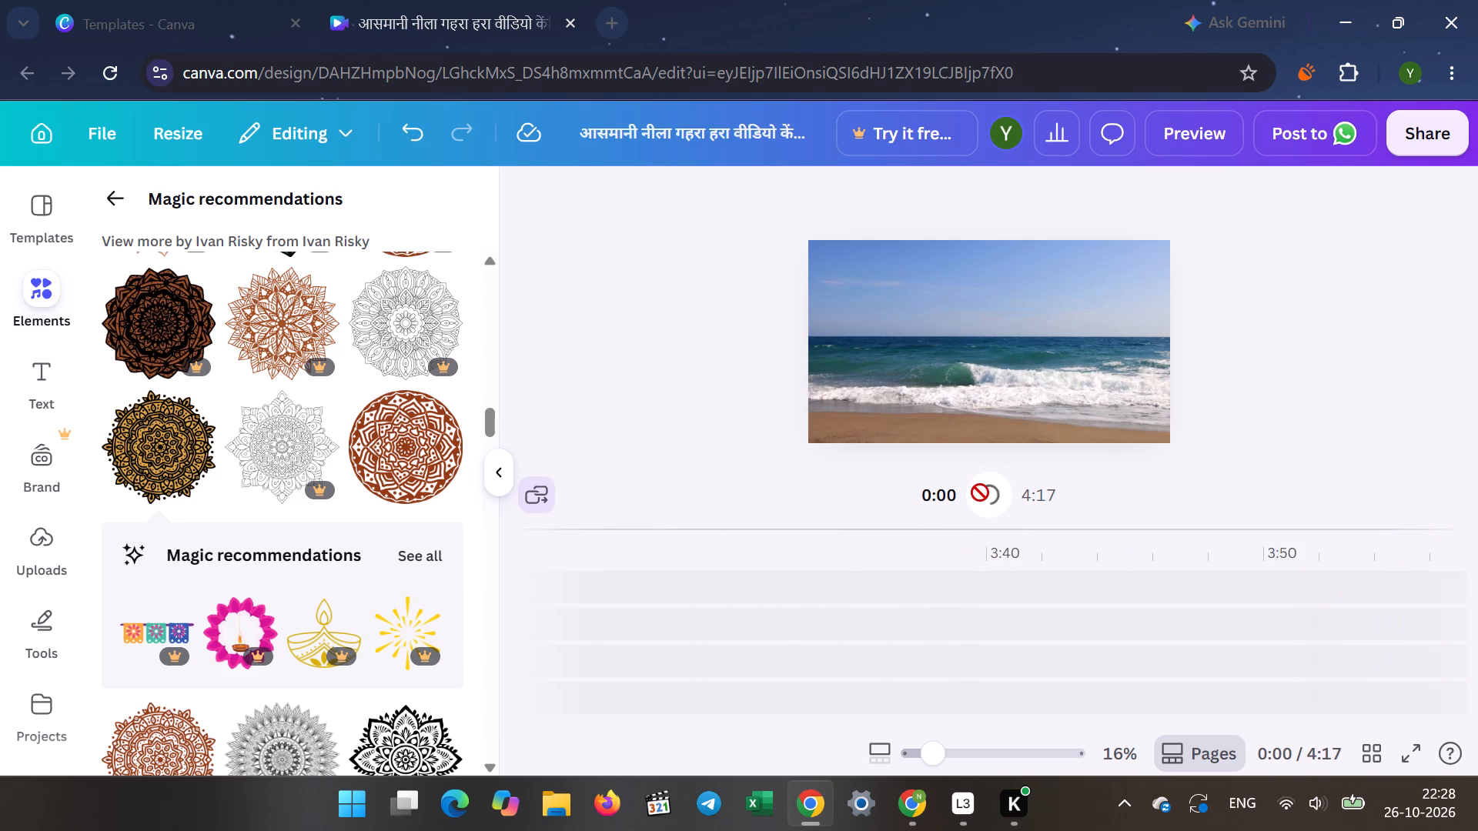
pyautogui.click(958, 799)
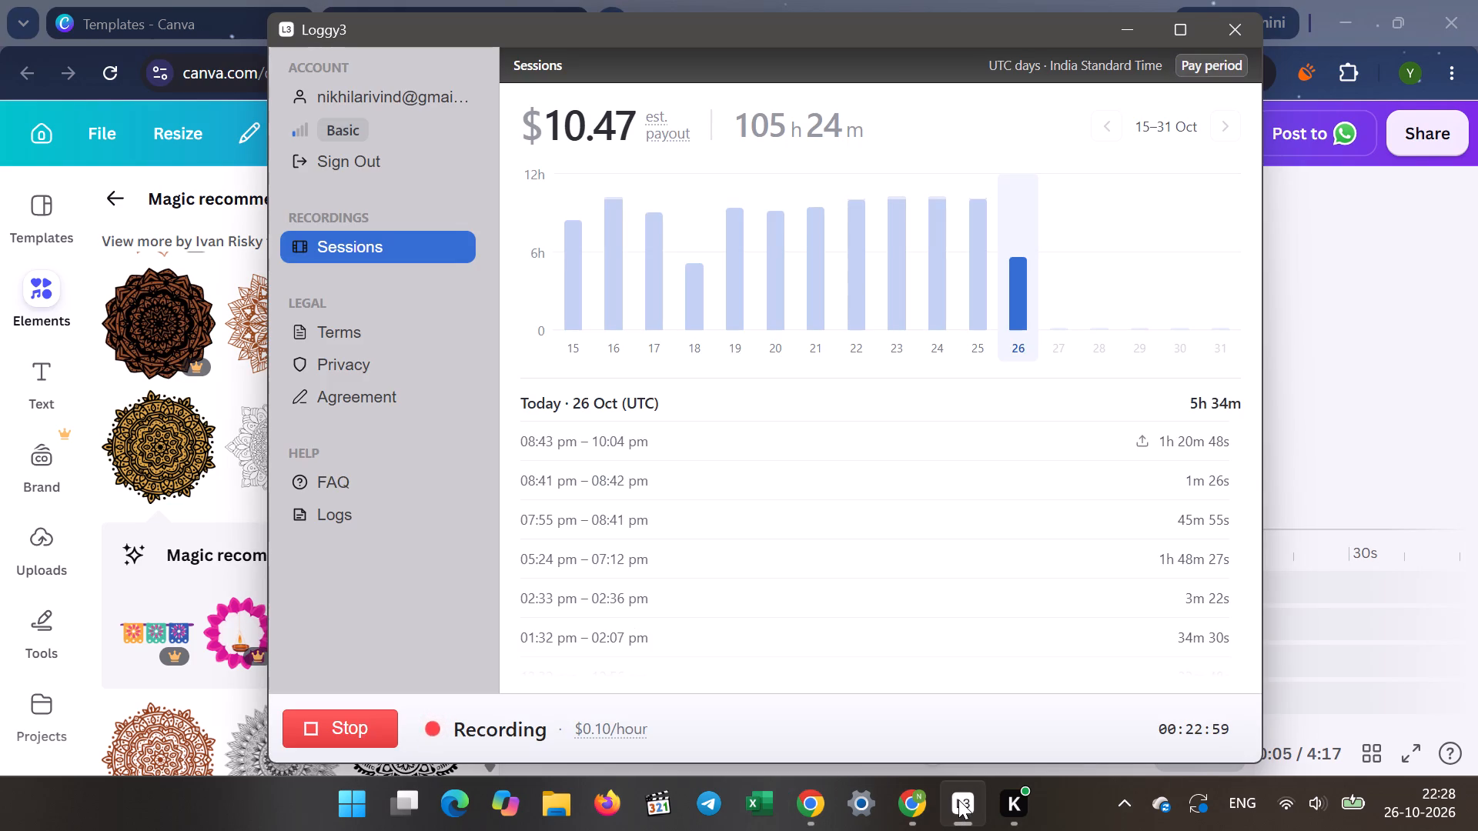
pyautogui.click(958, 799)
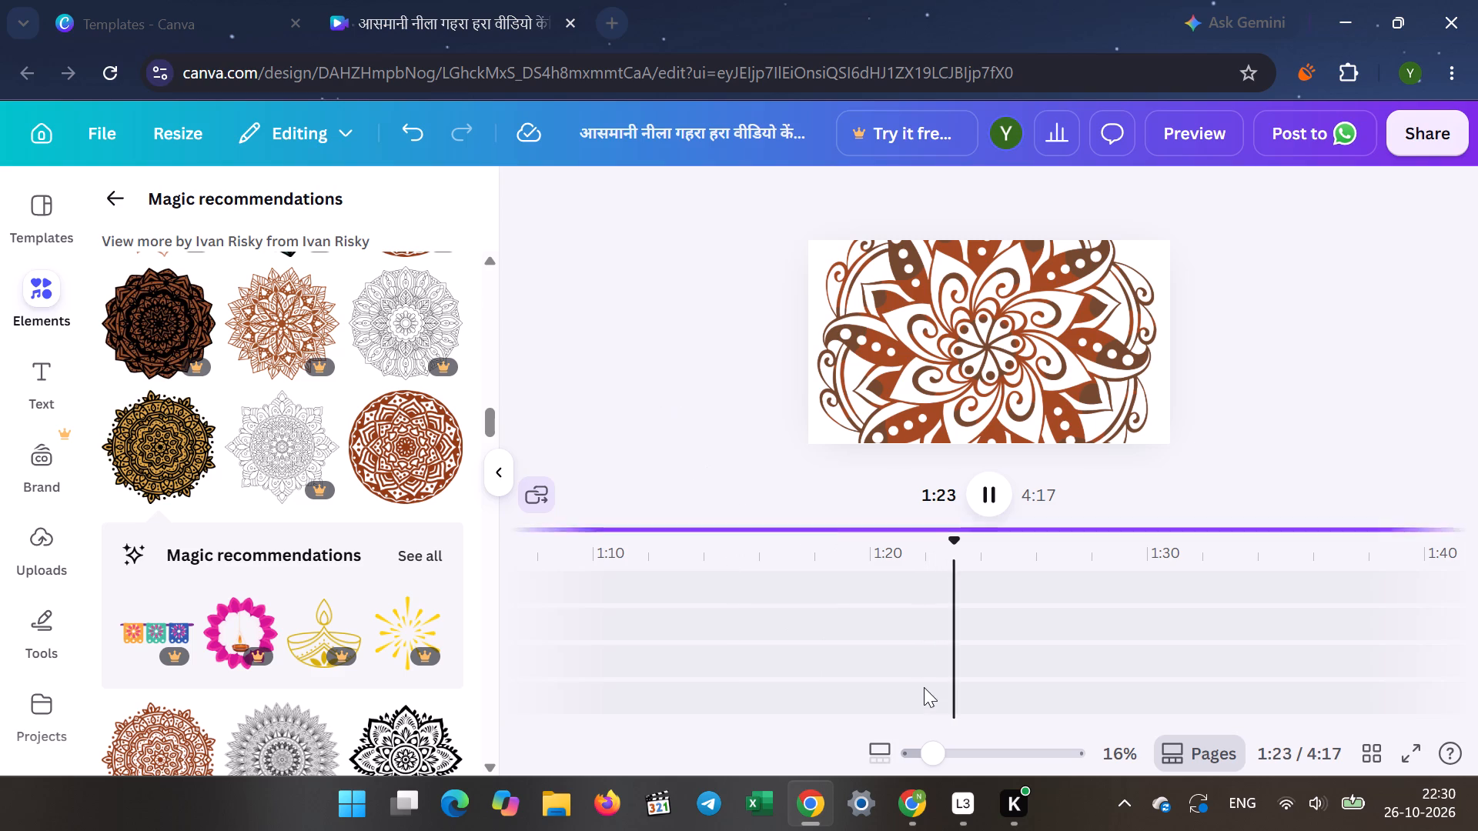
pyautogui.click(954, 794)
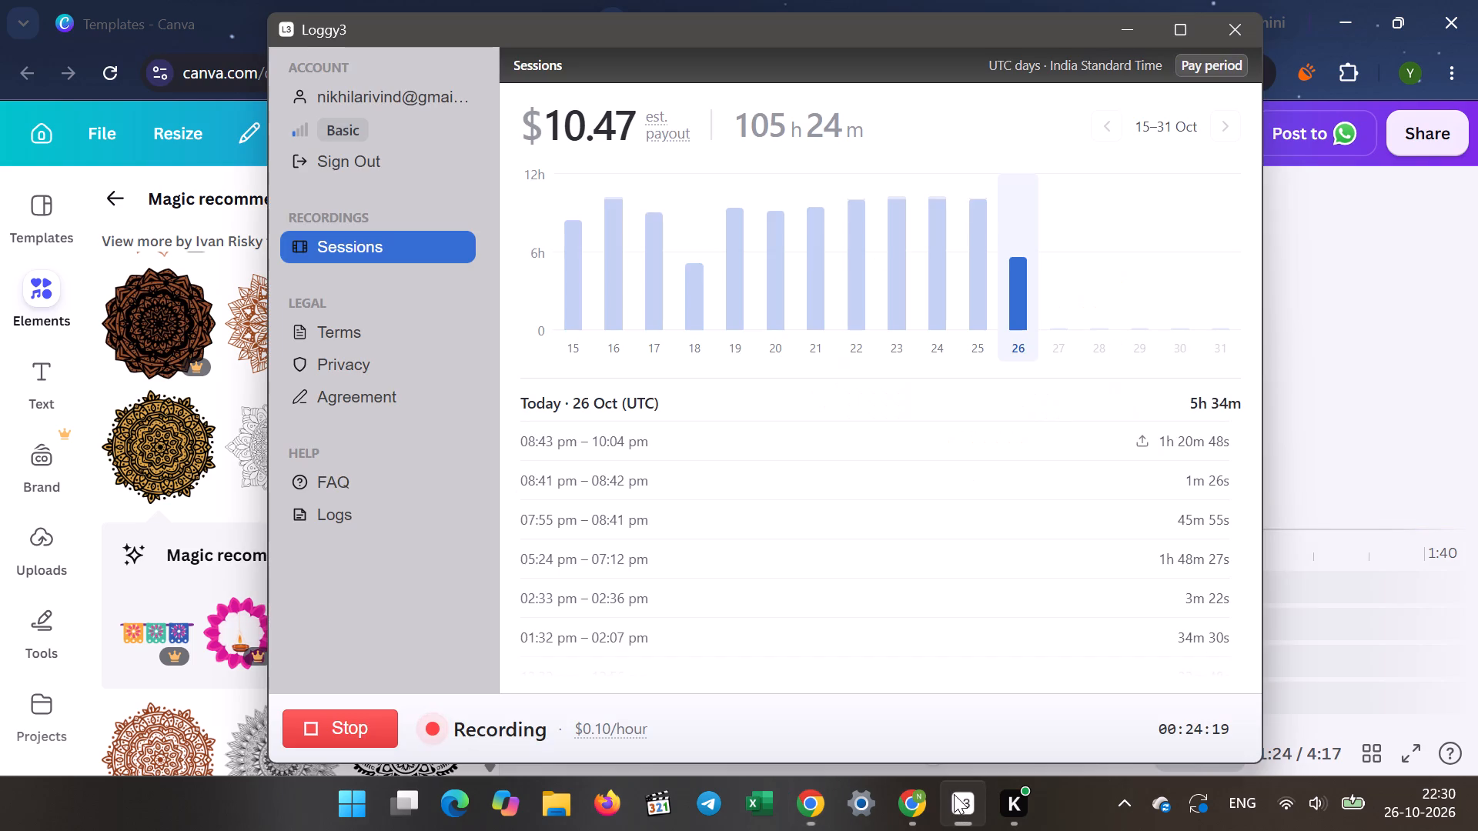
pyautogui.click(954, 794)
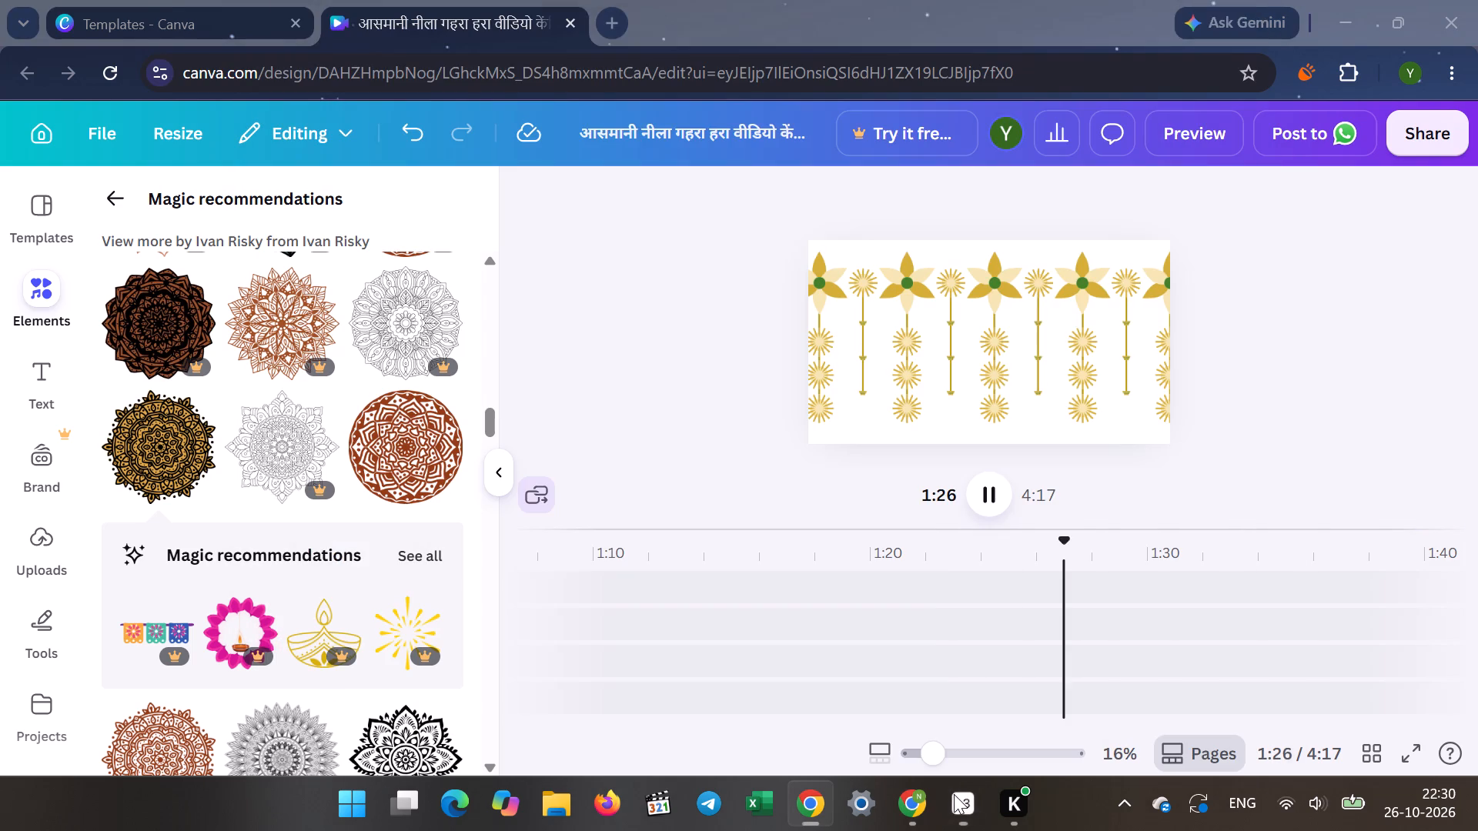
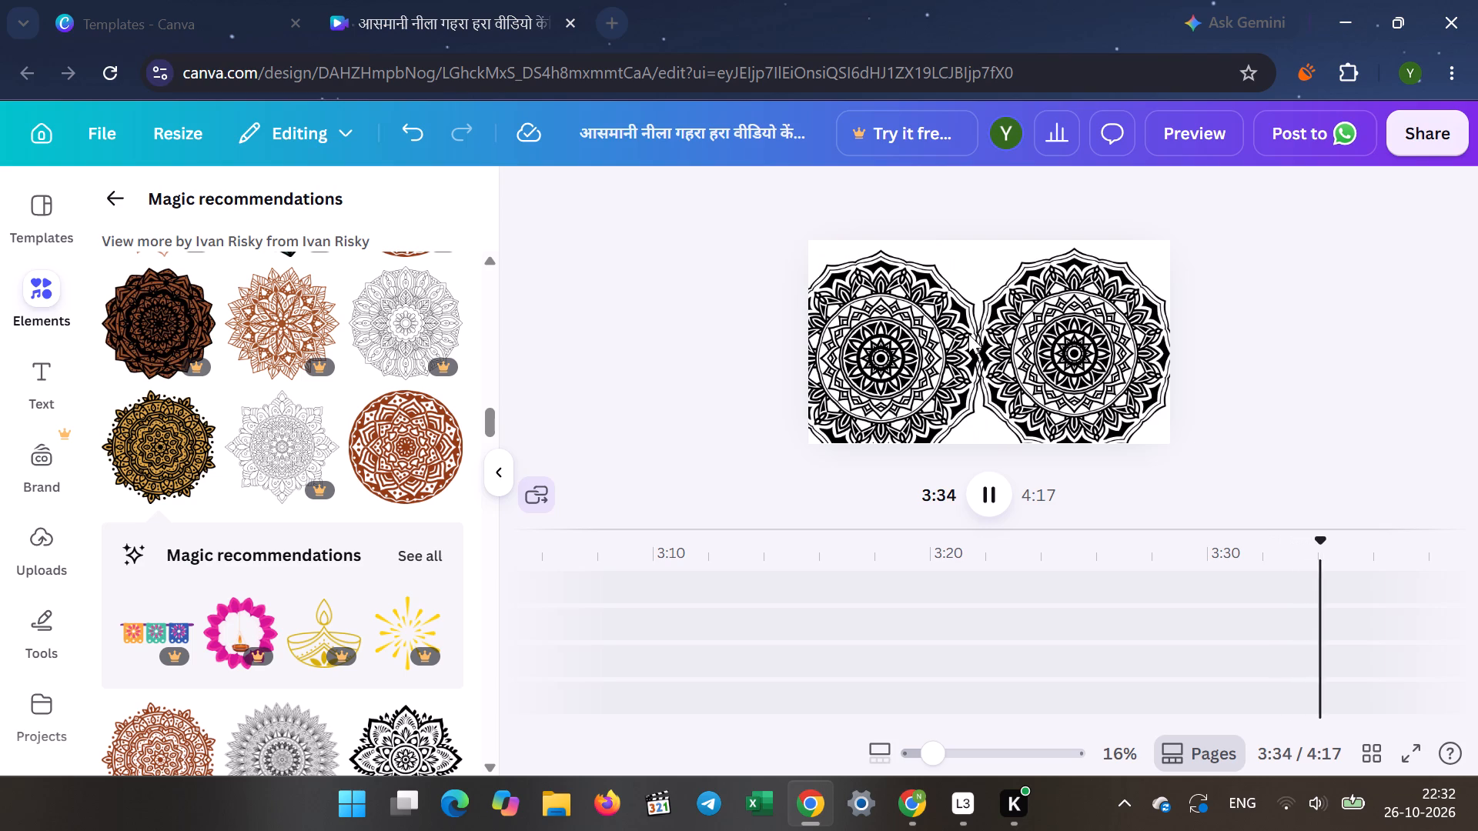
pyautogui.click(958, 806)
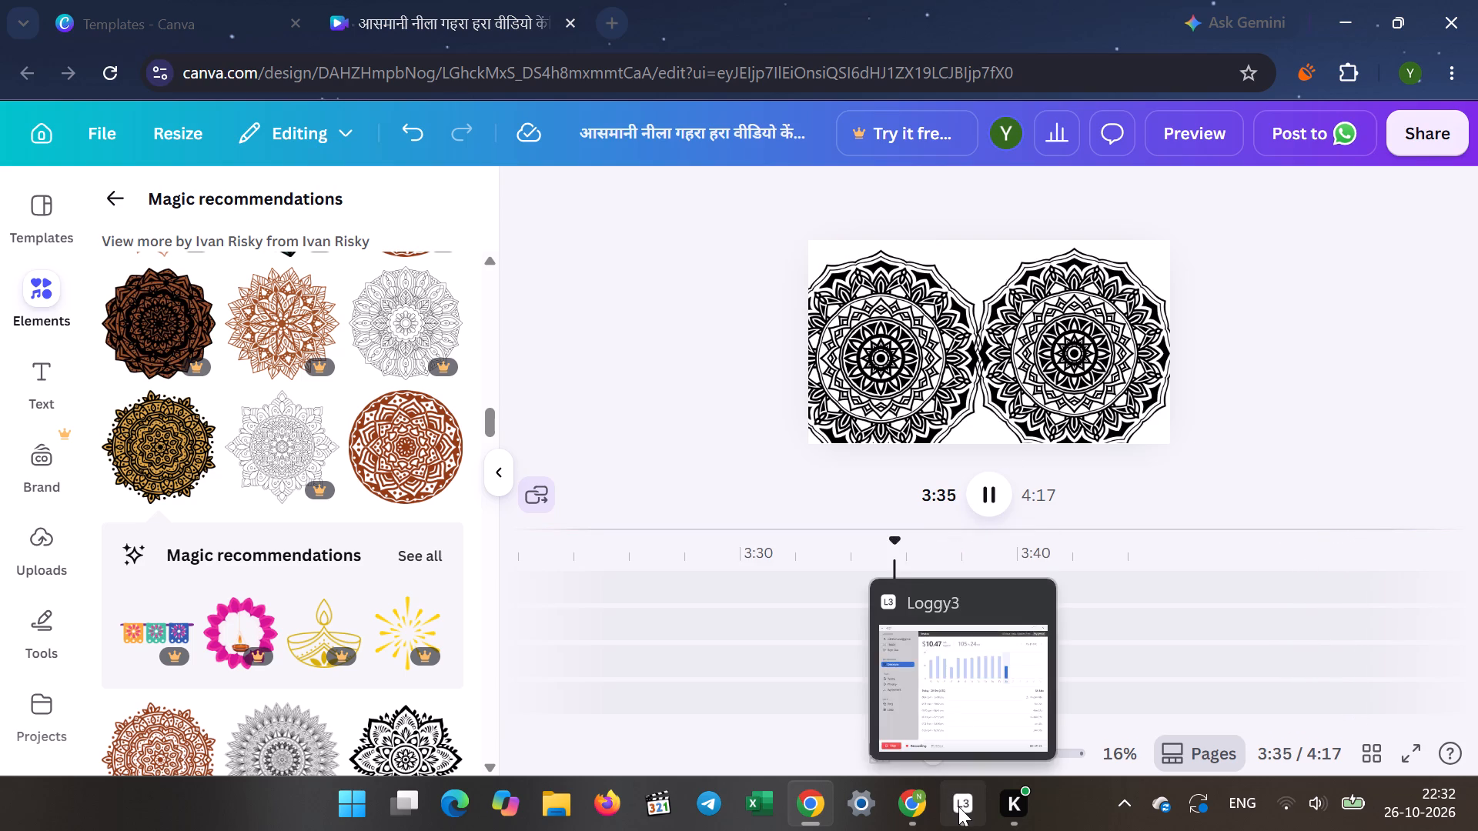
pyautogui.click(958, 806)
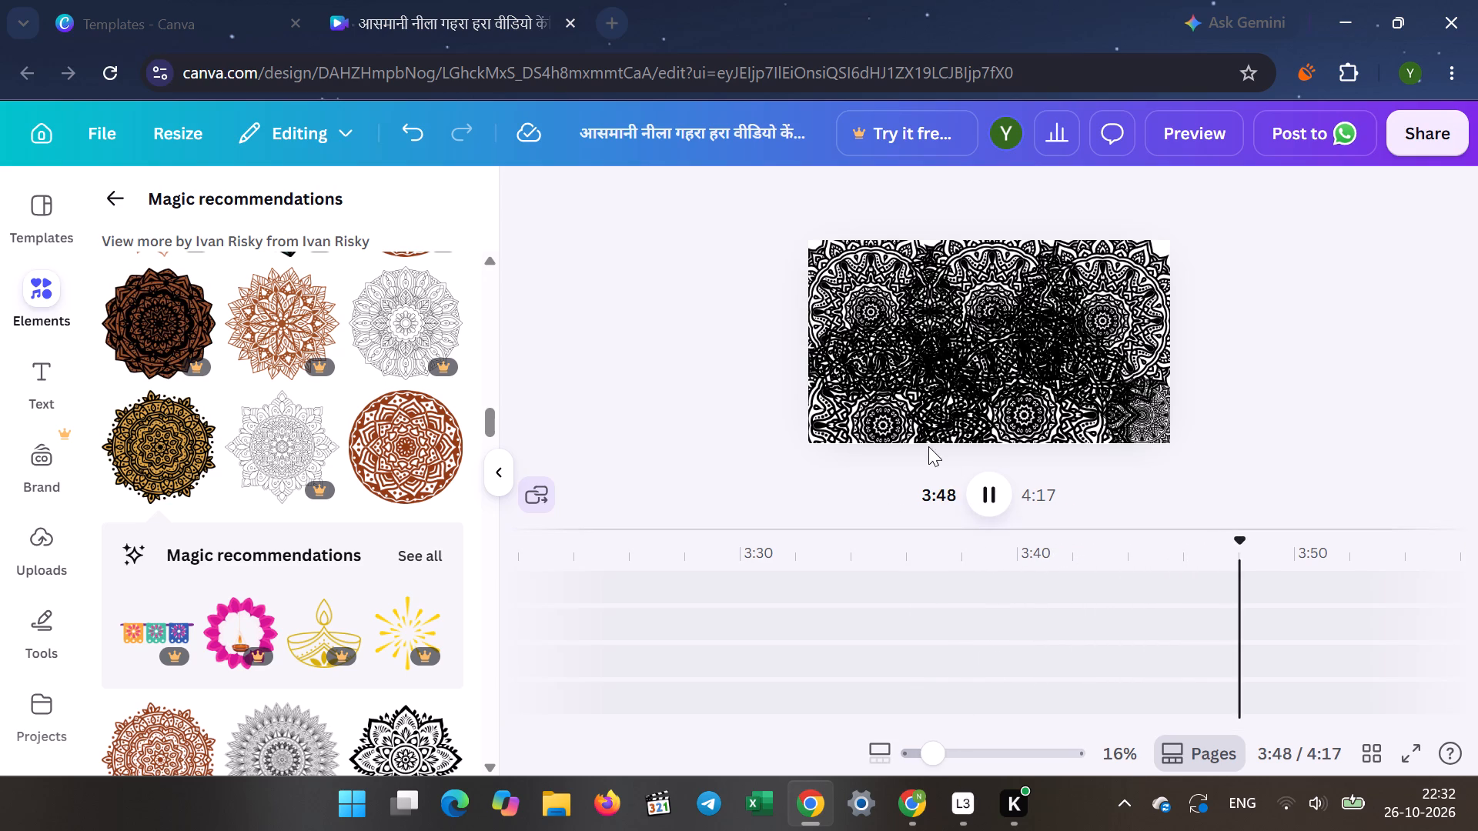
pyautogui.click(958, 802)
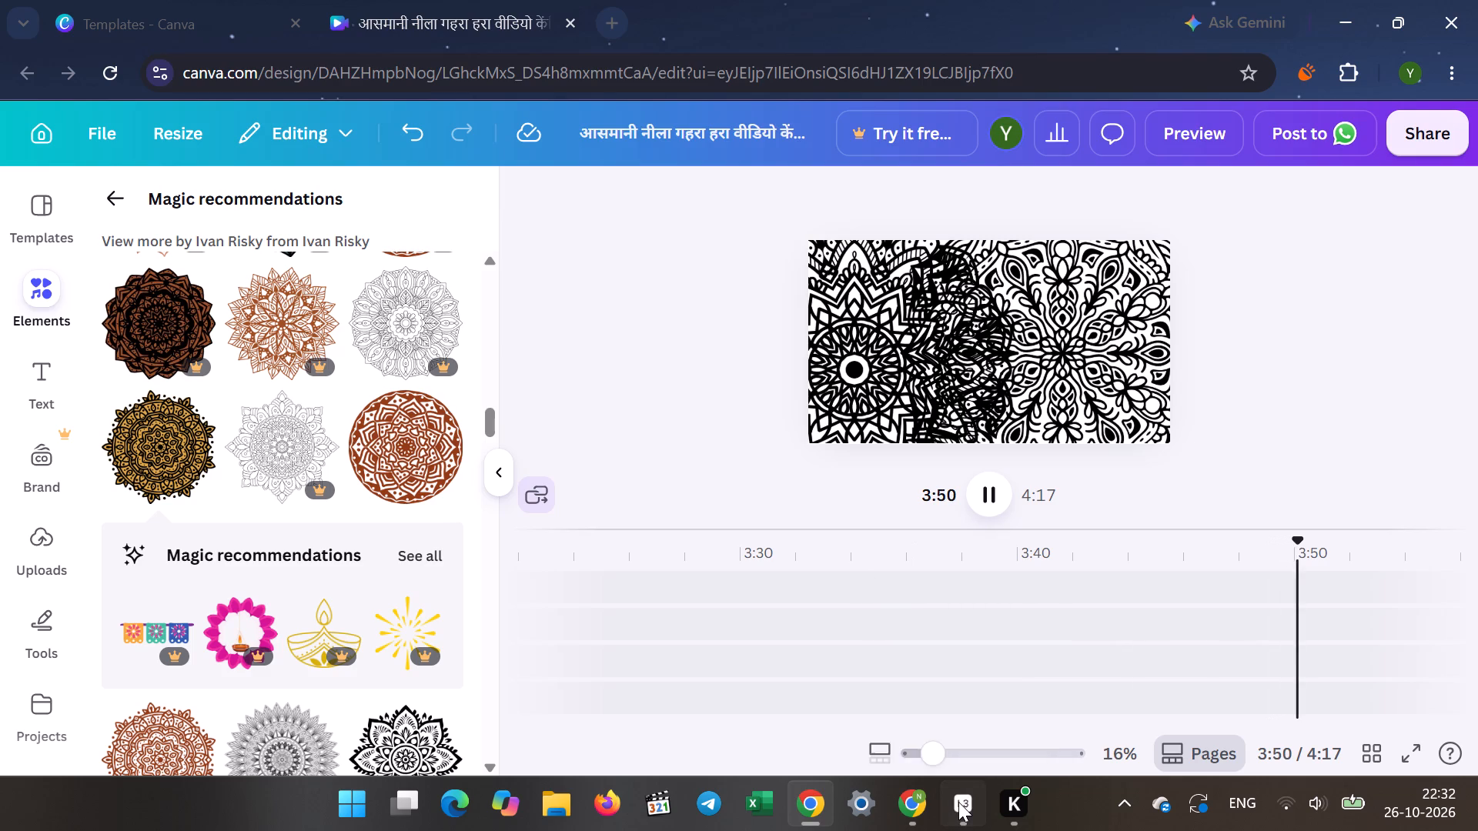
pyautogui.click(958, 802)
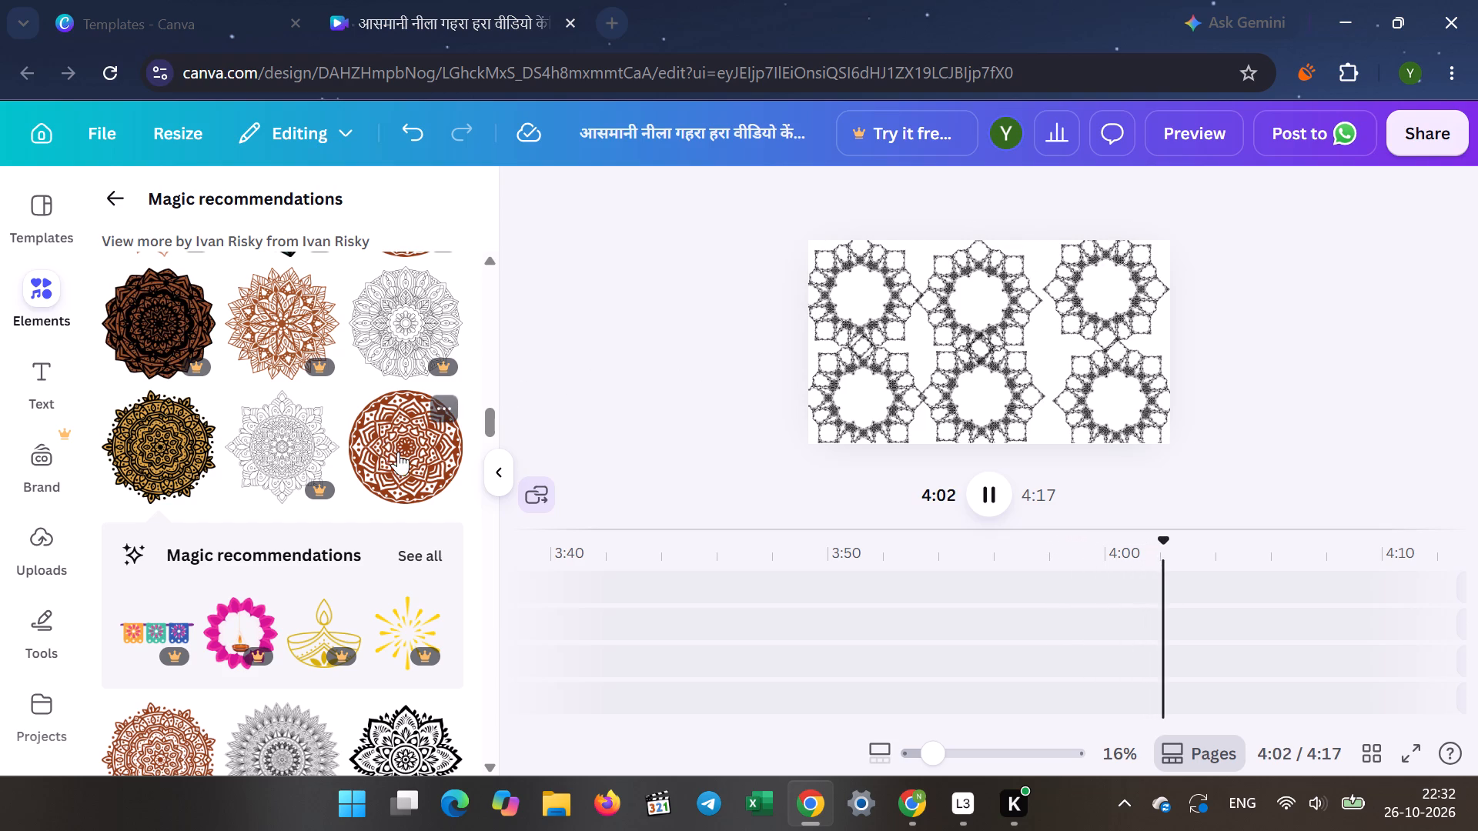
# Browse the recommended mandala graphics for one to use in another scene.
pyautogui.scroll(-3, 393, 454)
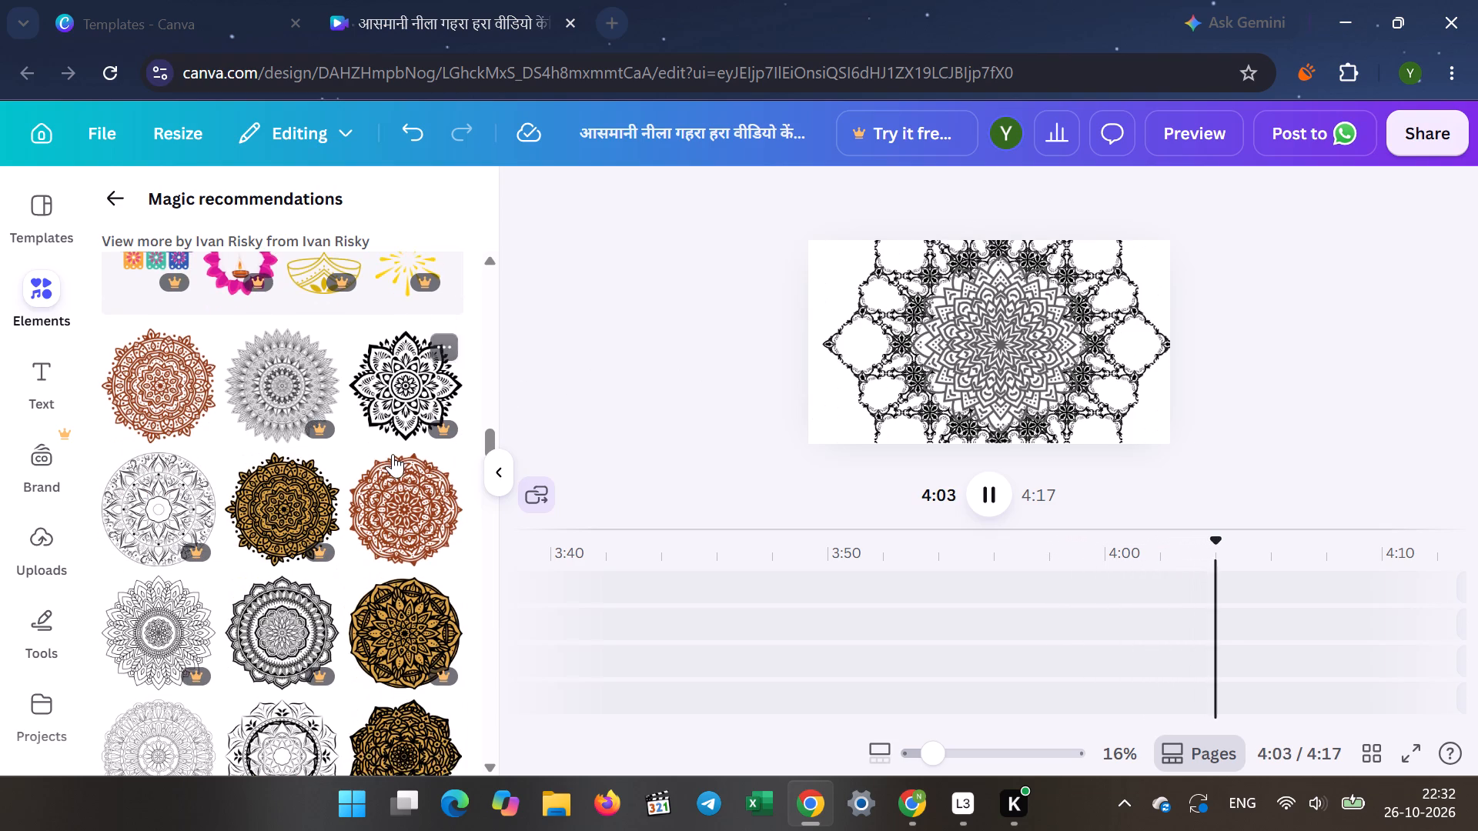
pyautogui.scroll(-4, 393, 454)
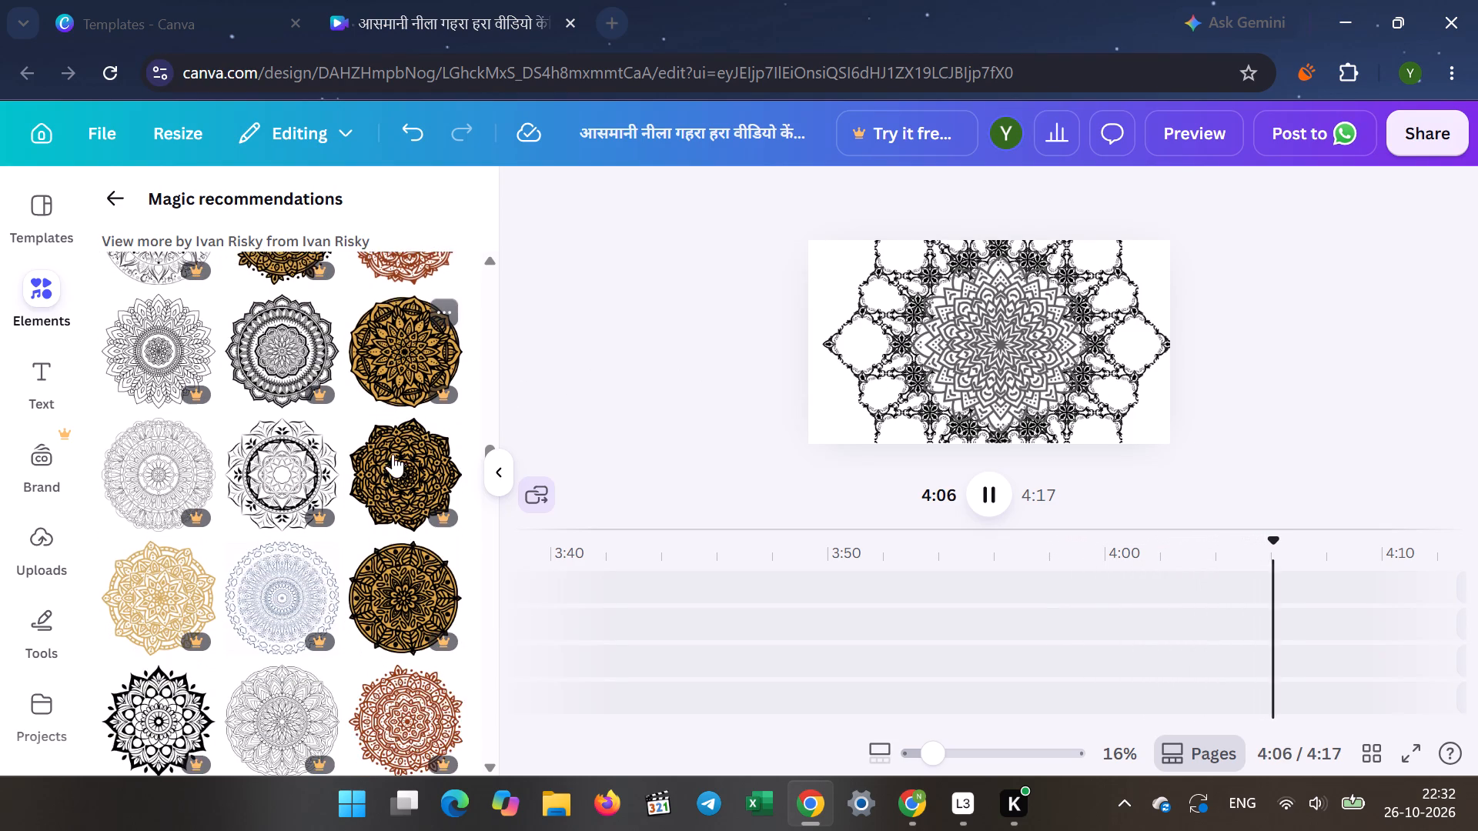
pyautogui.scroll(-4, 393, 454)
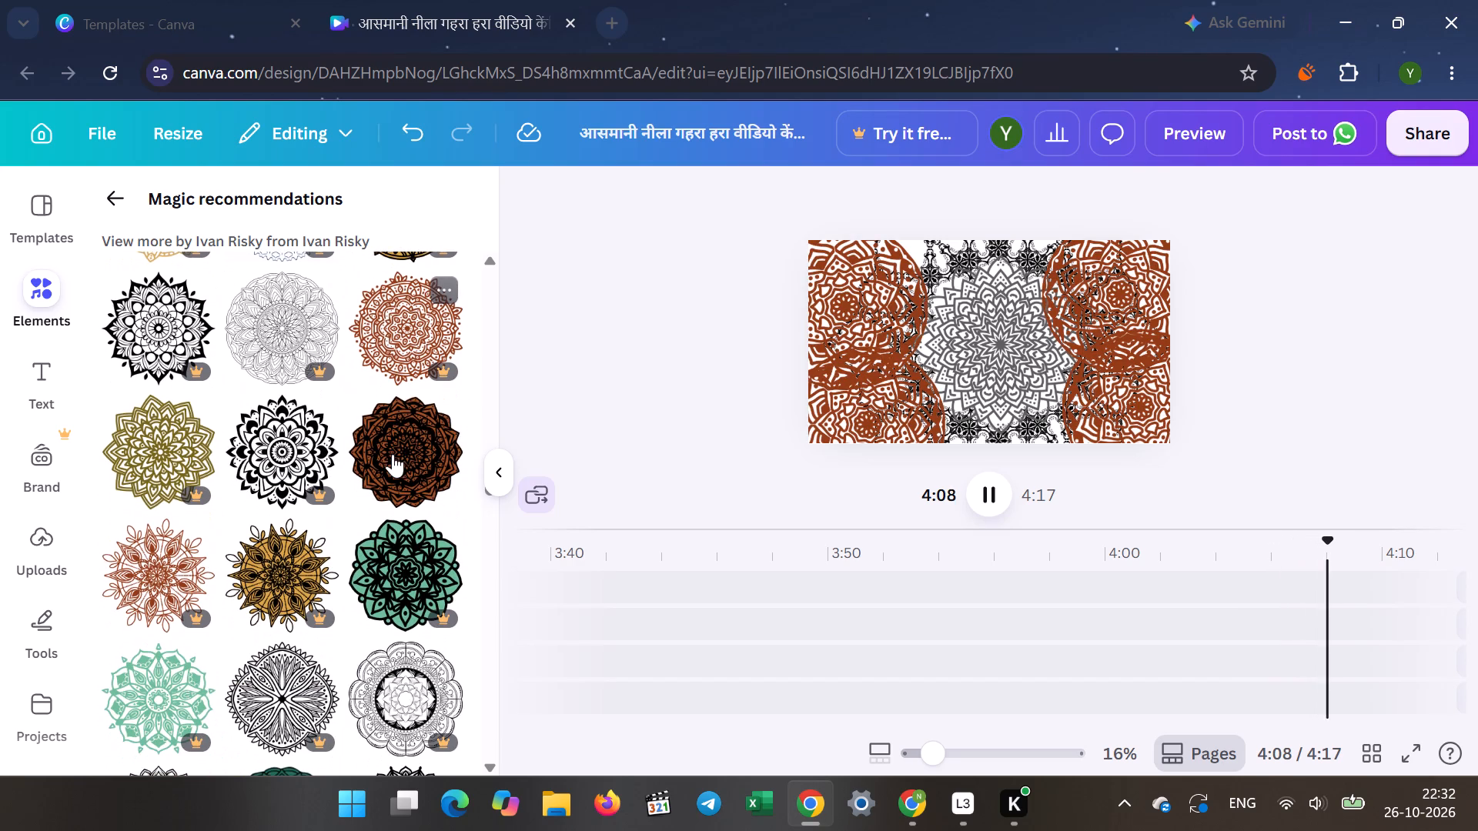
pyautogui.scroll(-3, 393, 454)
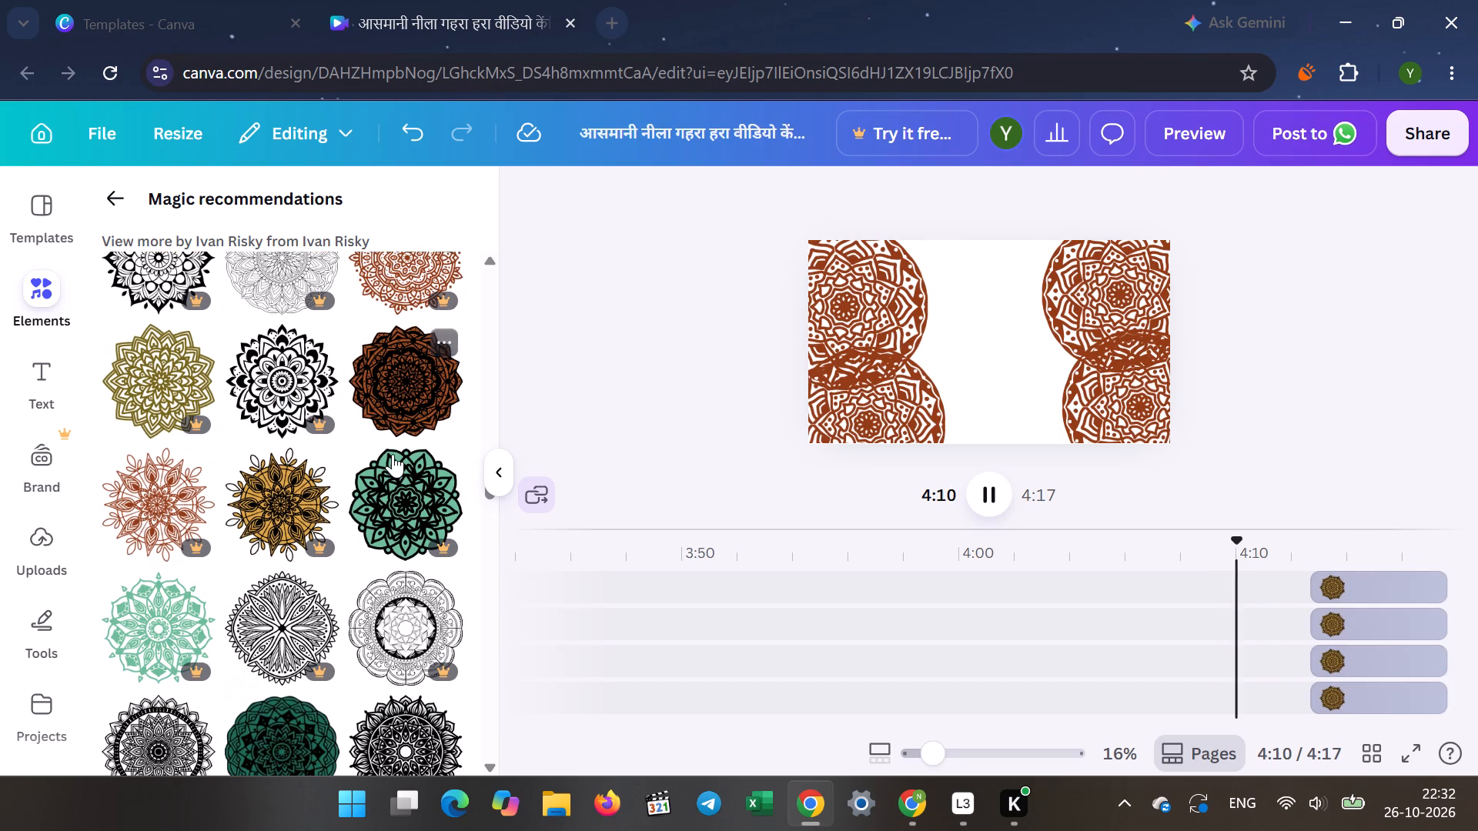
pyautogui.scroll(-3, 393, 454)
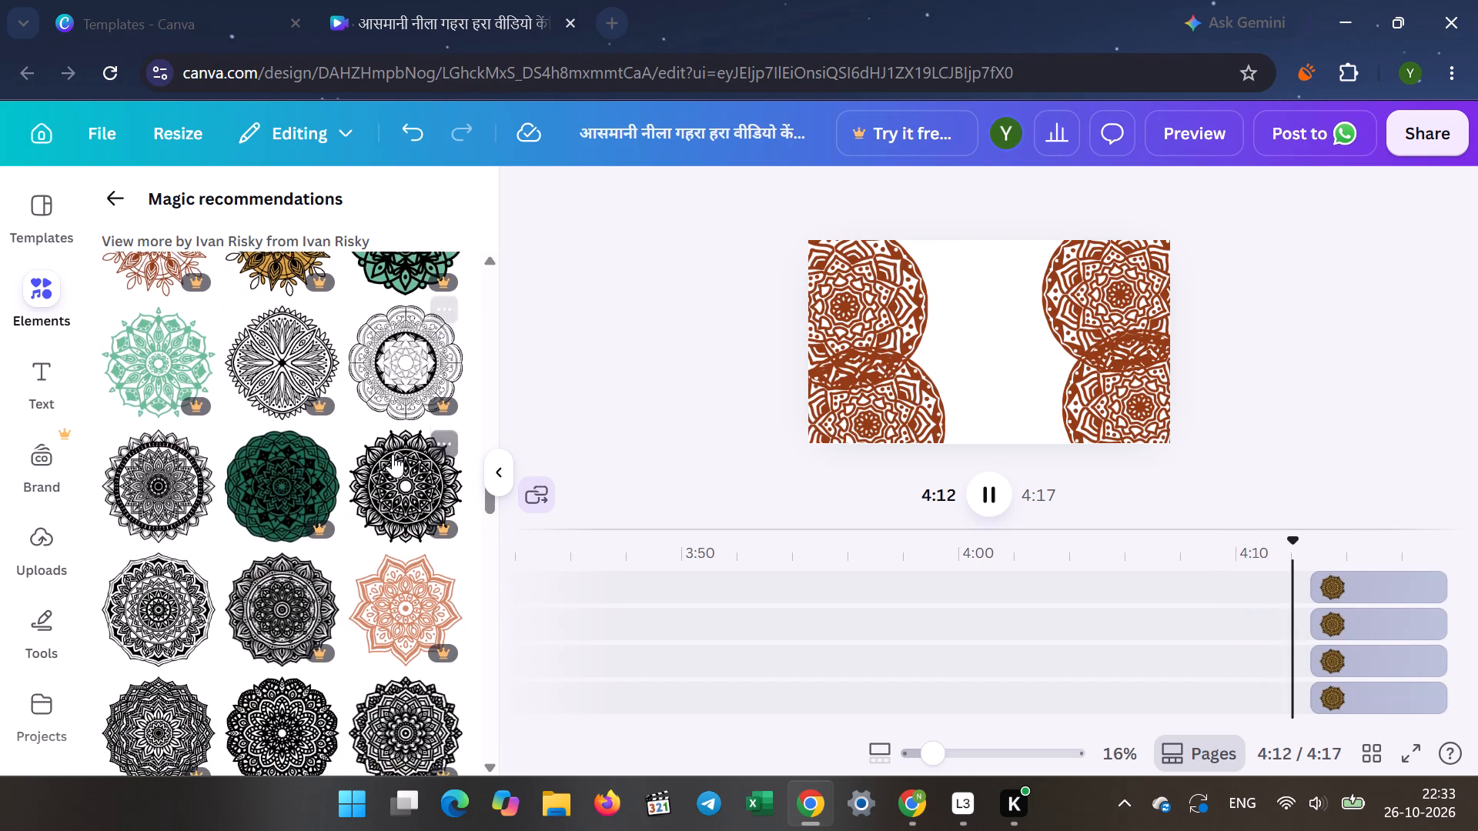
pyautogui.scroll(-3, 393, 454)
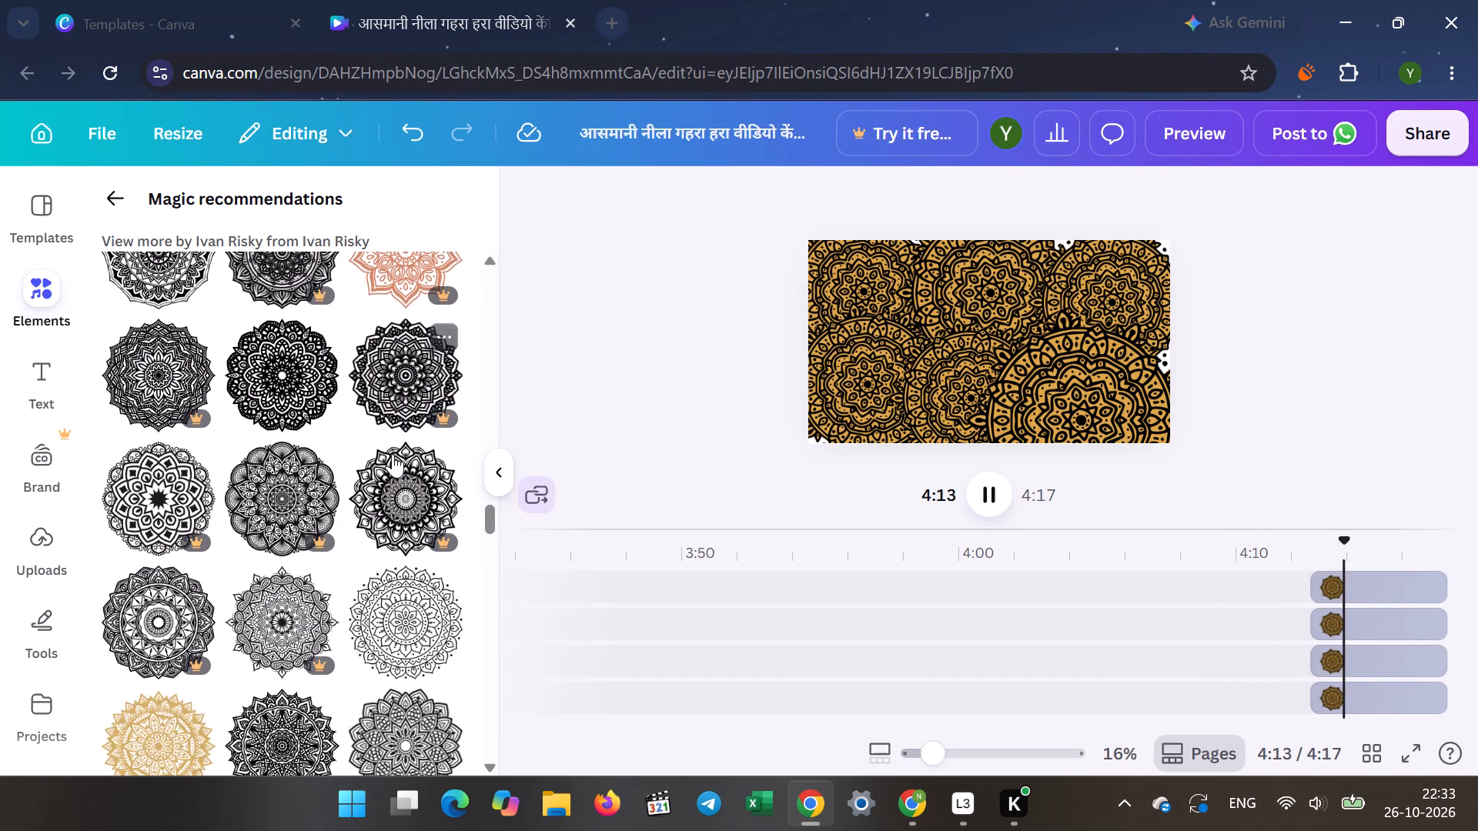
pyautogui.scroll(-3, 393, 454)
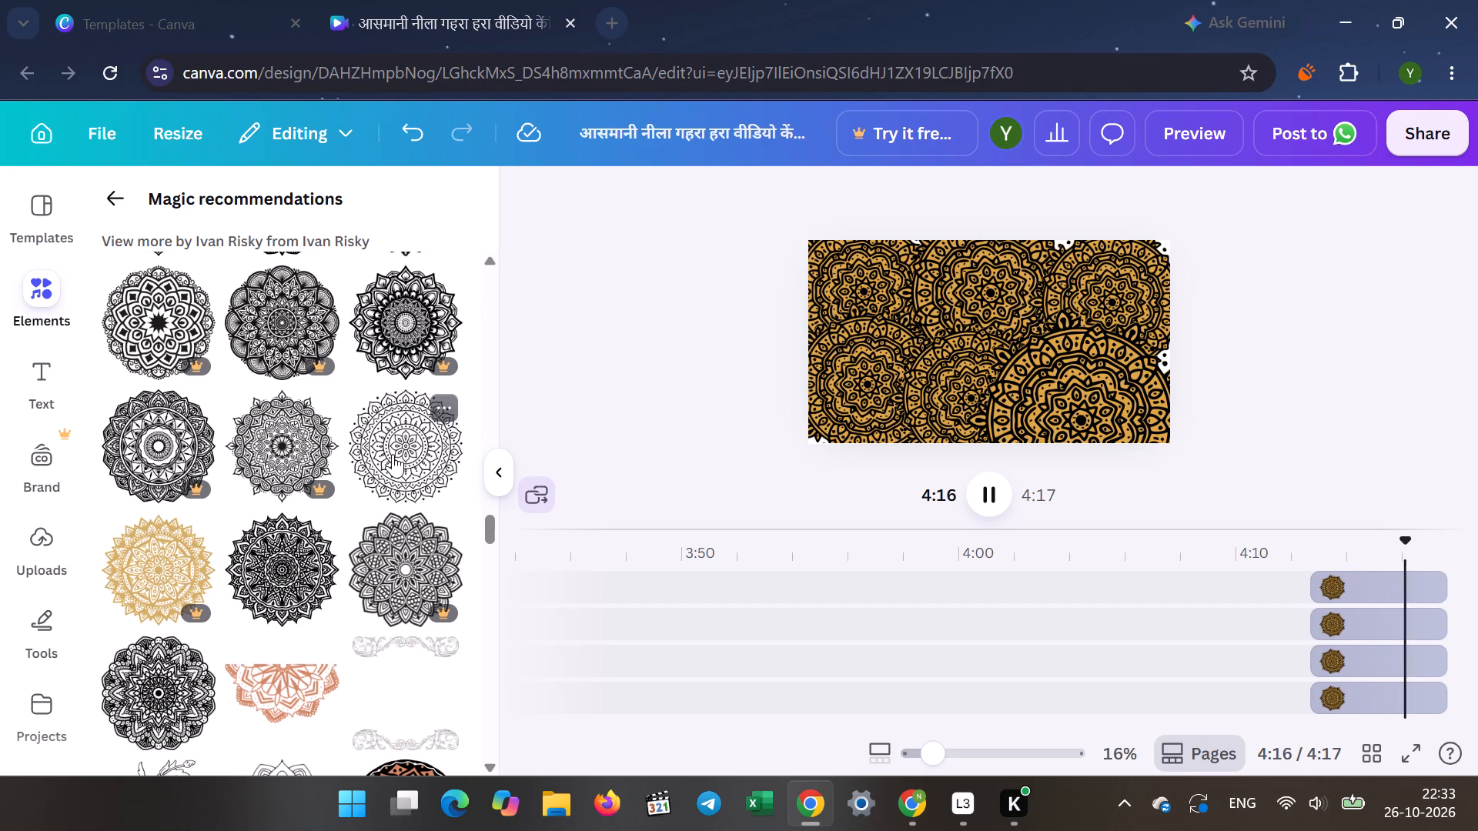
pyautogui.scroll(-2, 393, 454)
pyautogui.scroll(1, 393, 454)
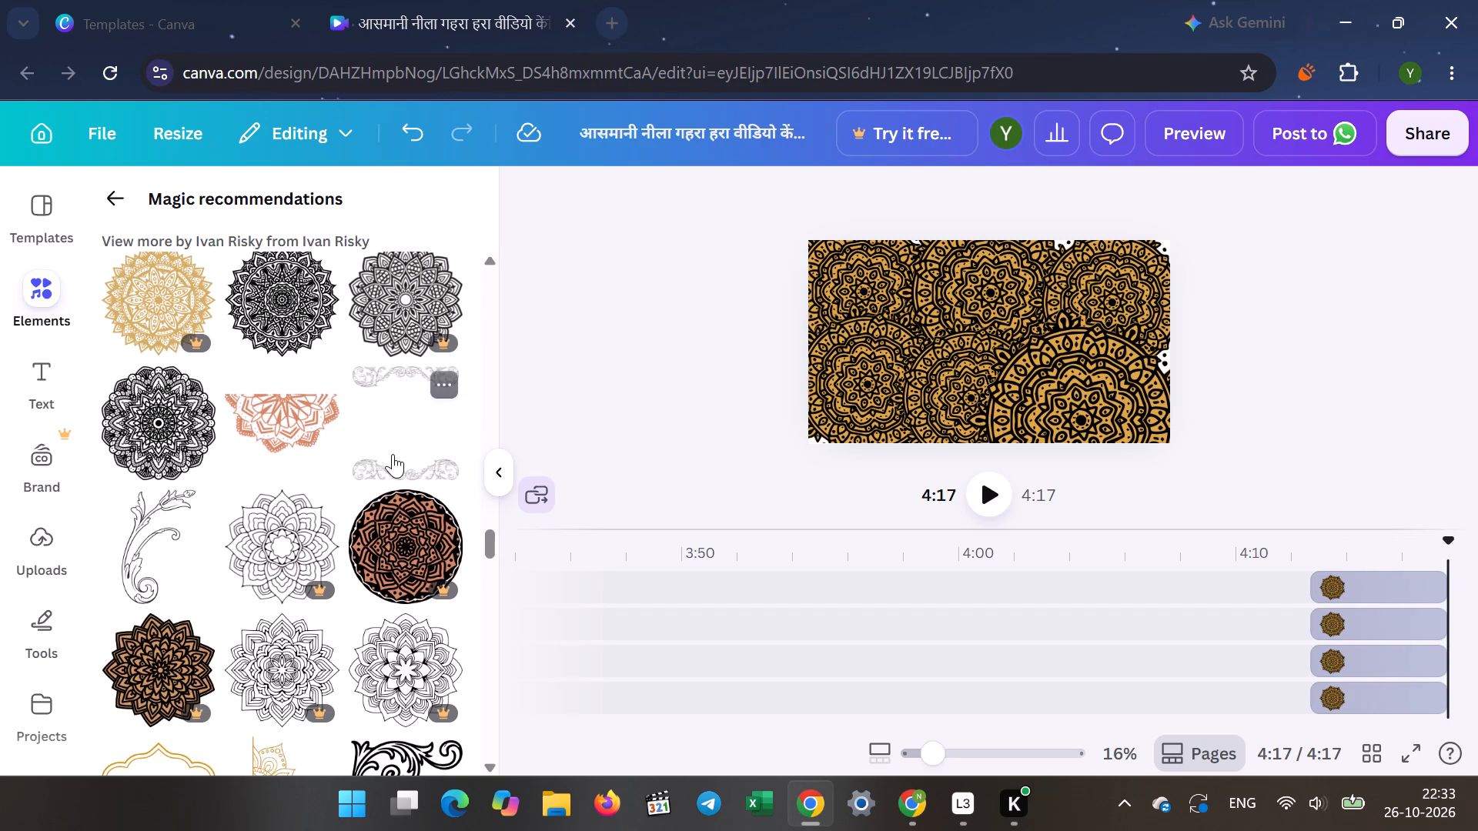
pyautogui.scroll(1, 393, 454)
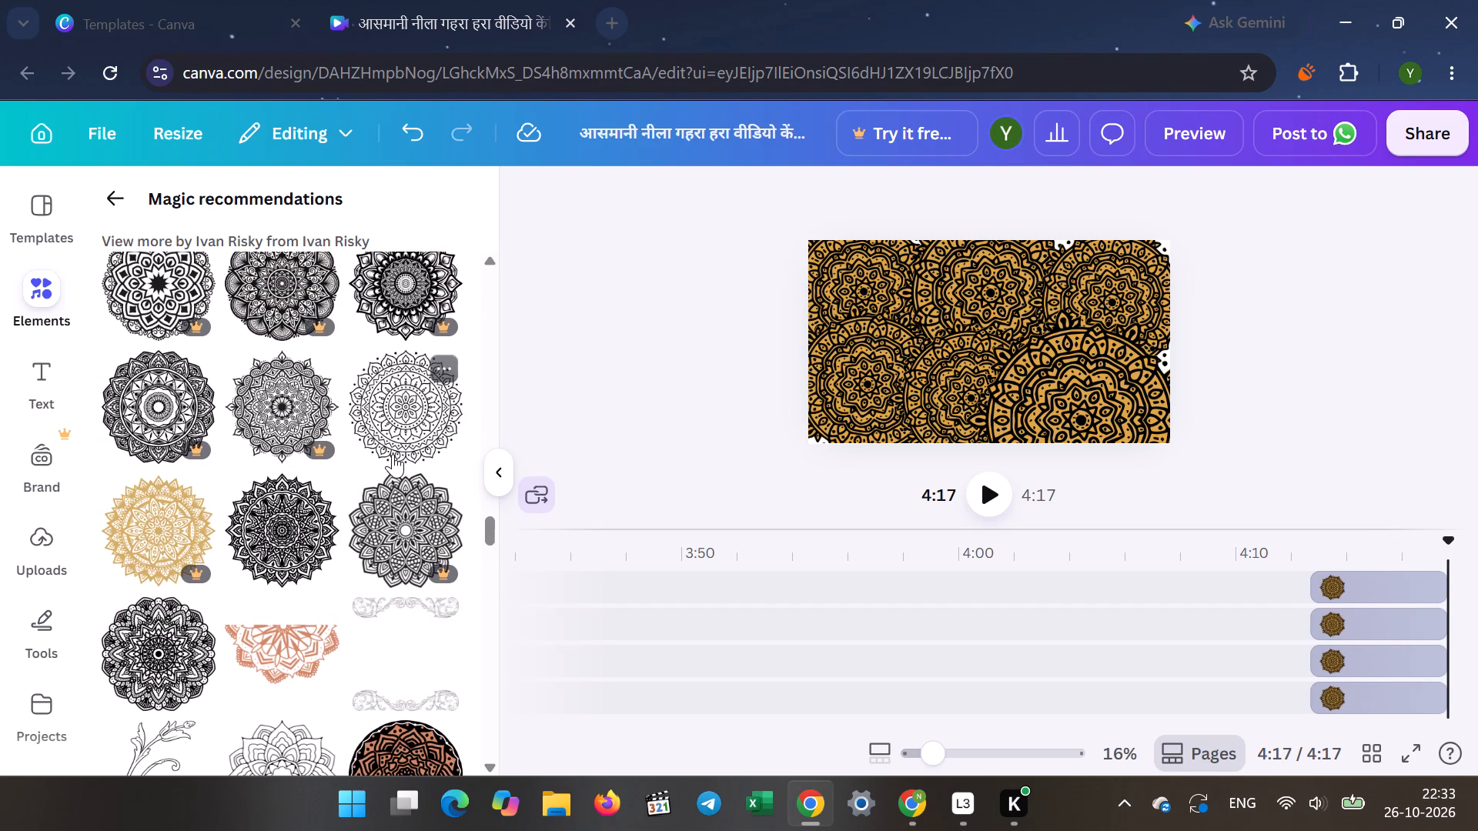
pyautogui.scroll(16, 393, 454)
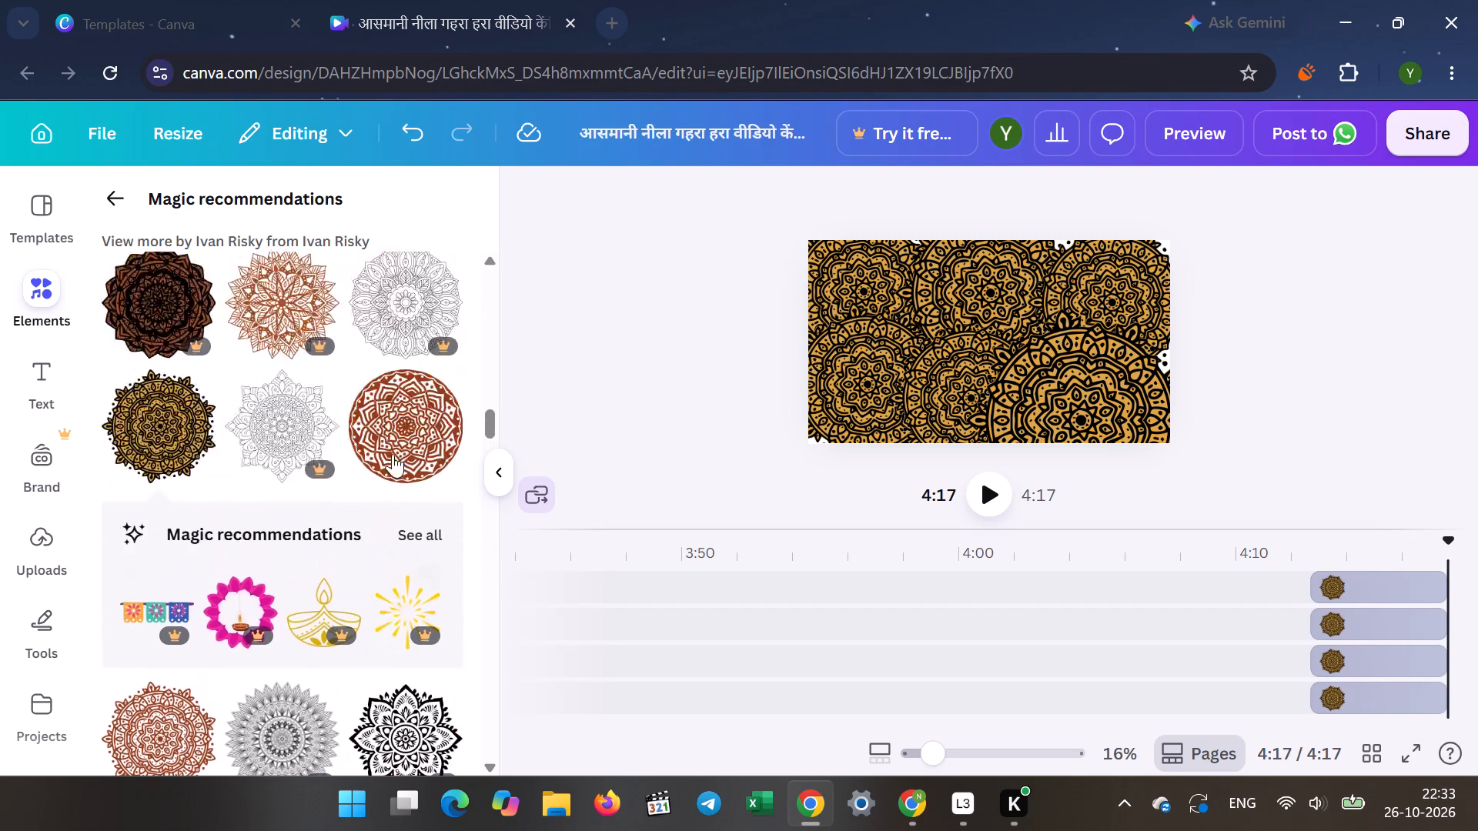
pyautogui.scroll(16, 393, 454)
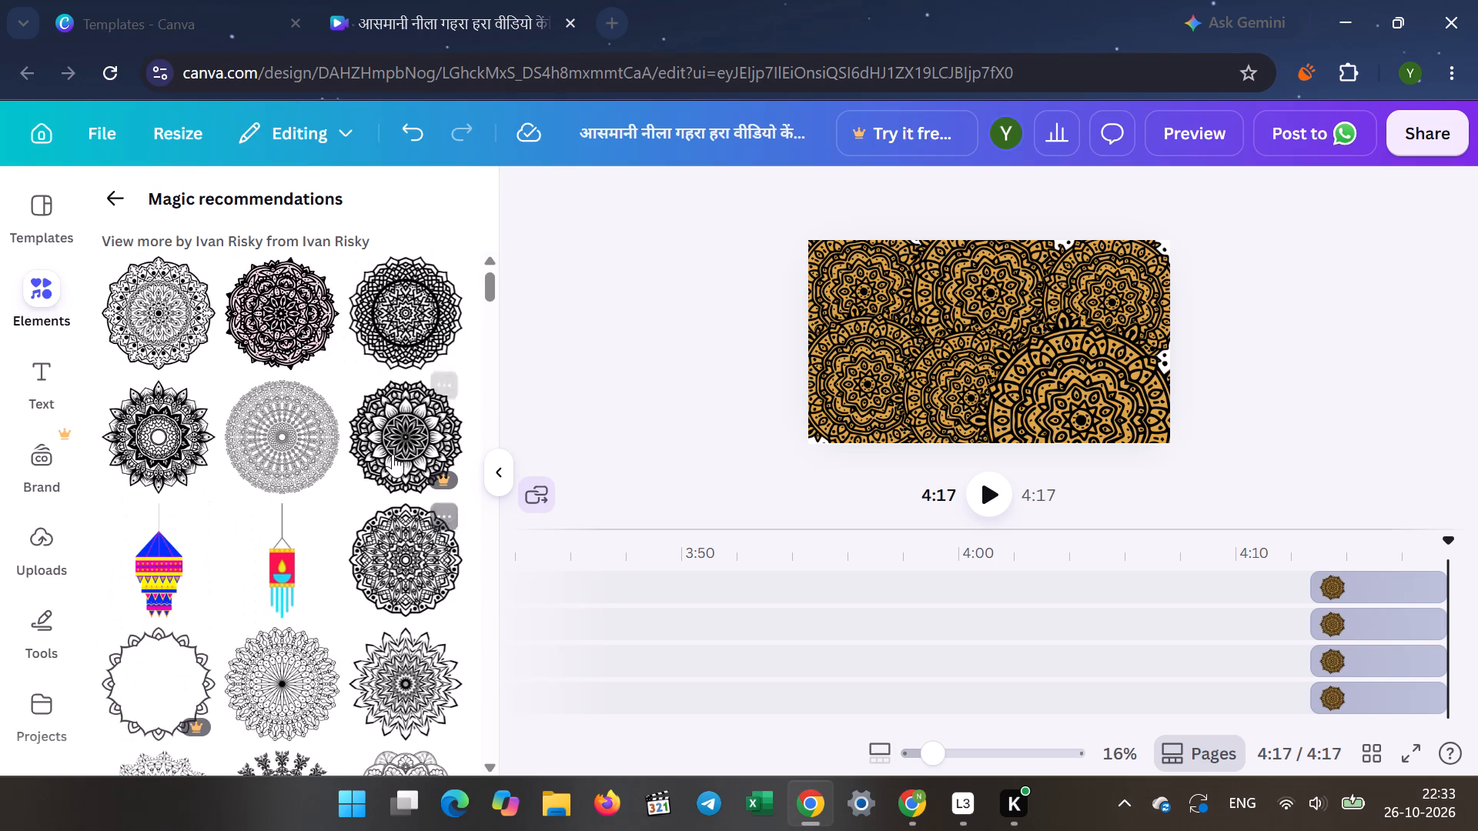
pyautogui.scroll(1, 393, 454)
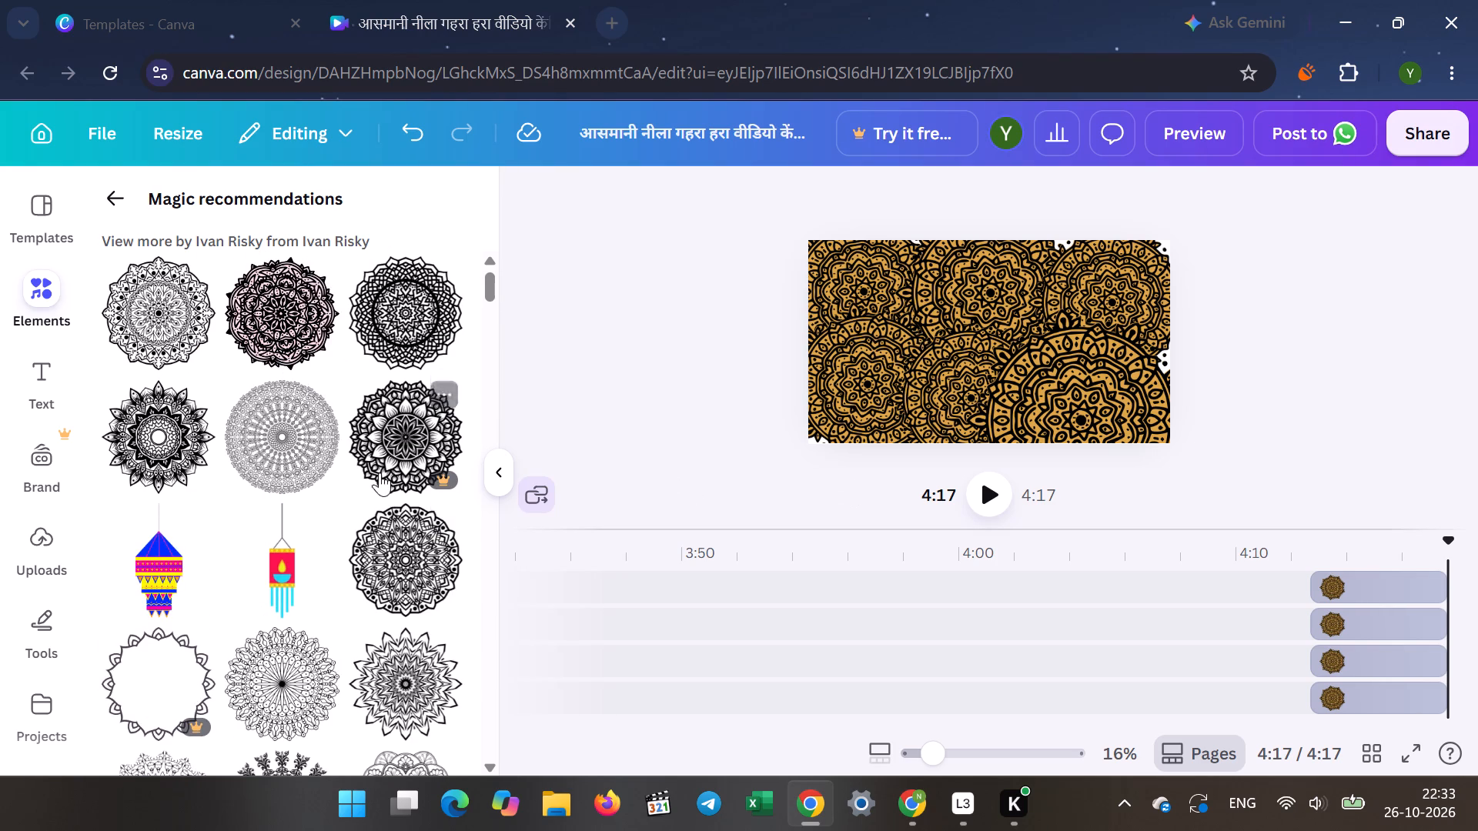
# Start a new five-second scene at the video's end with four overlapping copies of the fine grey circular mandala across its upper half.
pyautogui.click(227, 443)
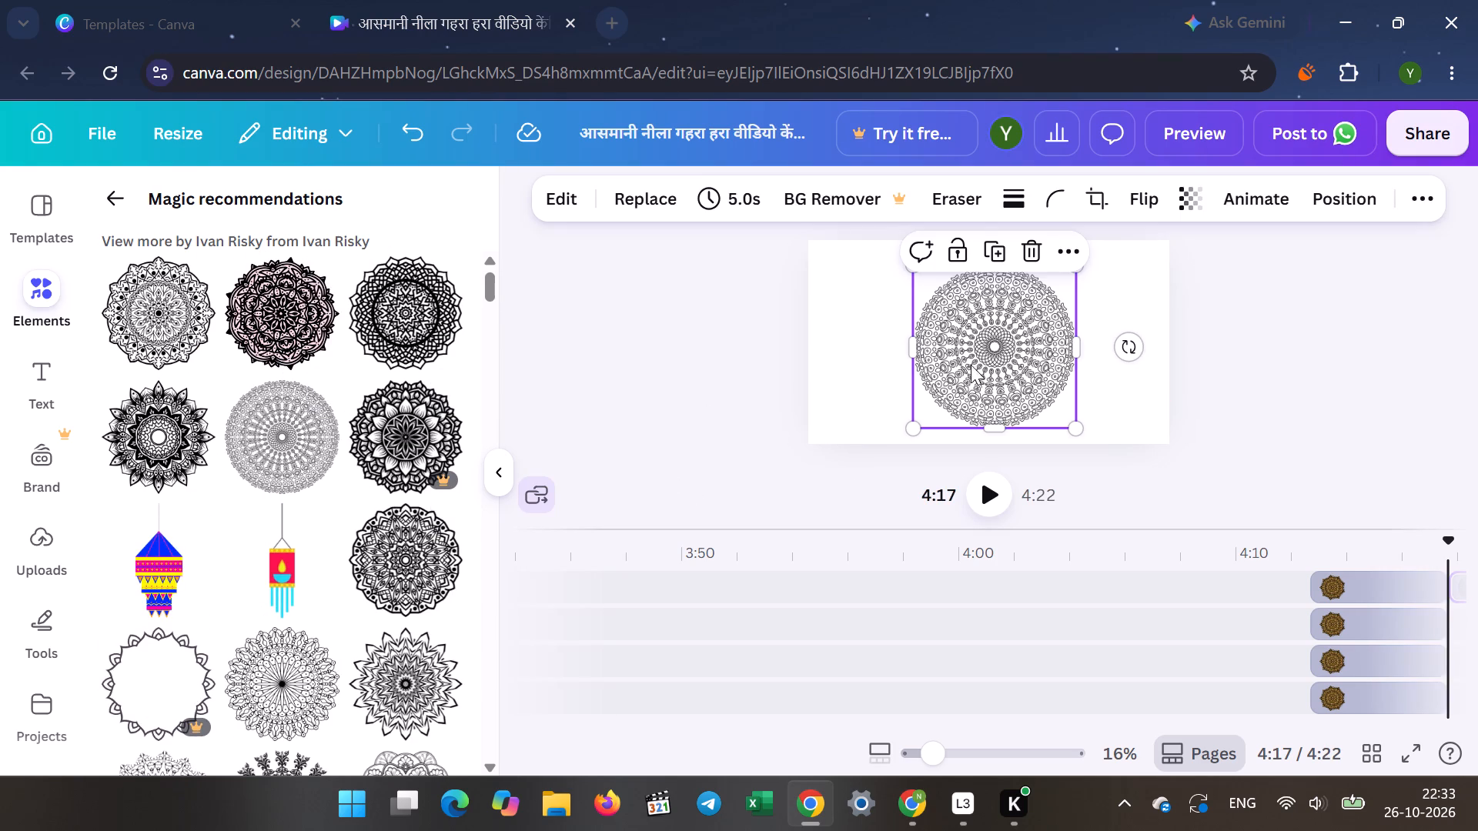
pyautogui.moveTo(1018, 355); pyautogui.dragTo(882, 320)
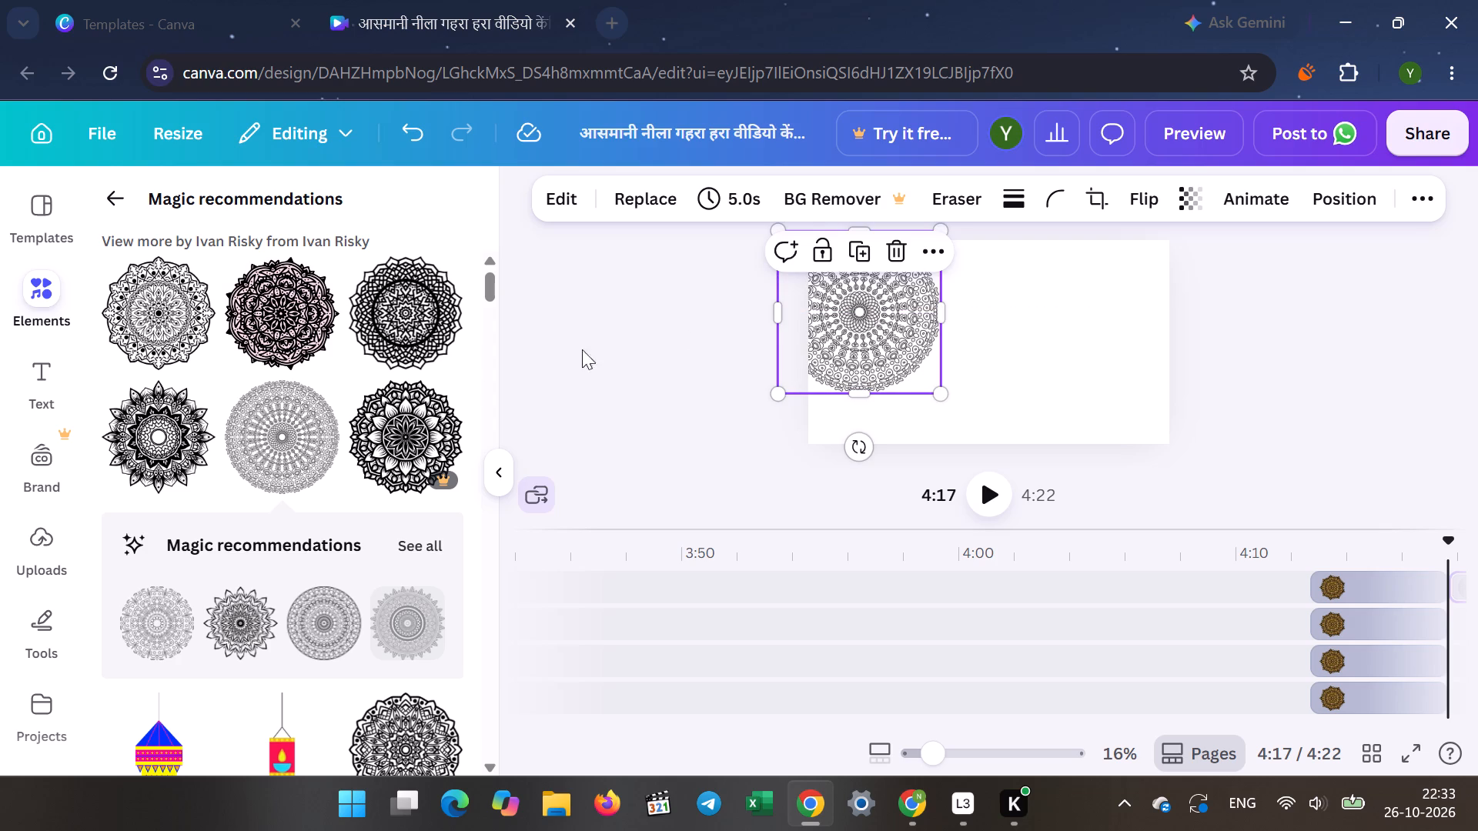
pyautogui.click(292, 456)
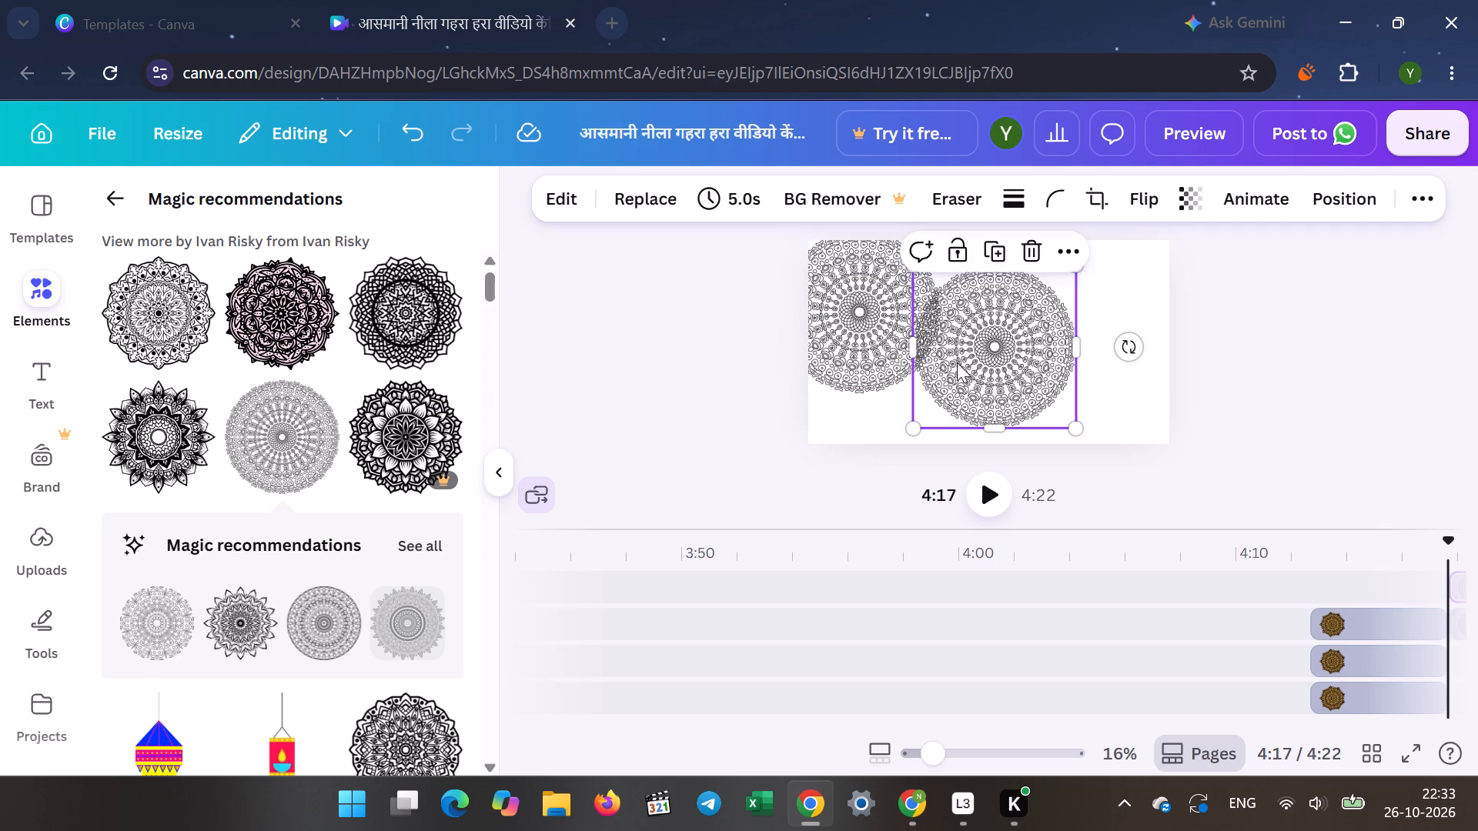
pyautogui.moveTo(959, 344); pyautogui.dragTo(925, 301)
pyautogui.click(275, 416)
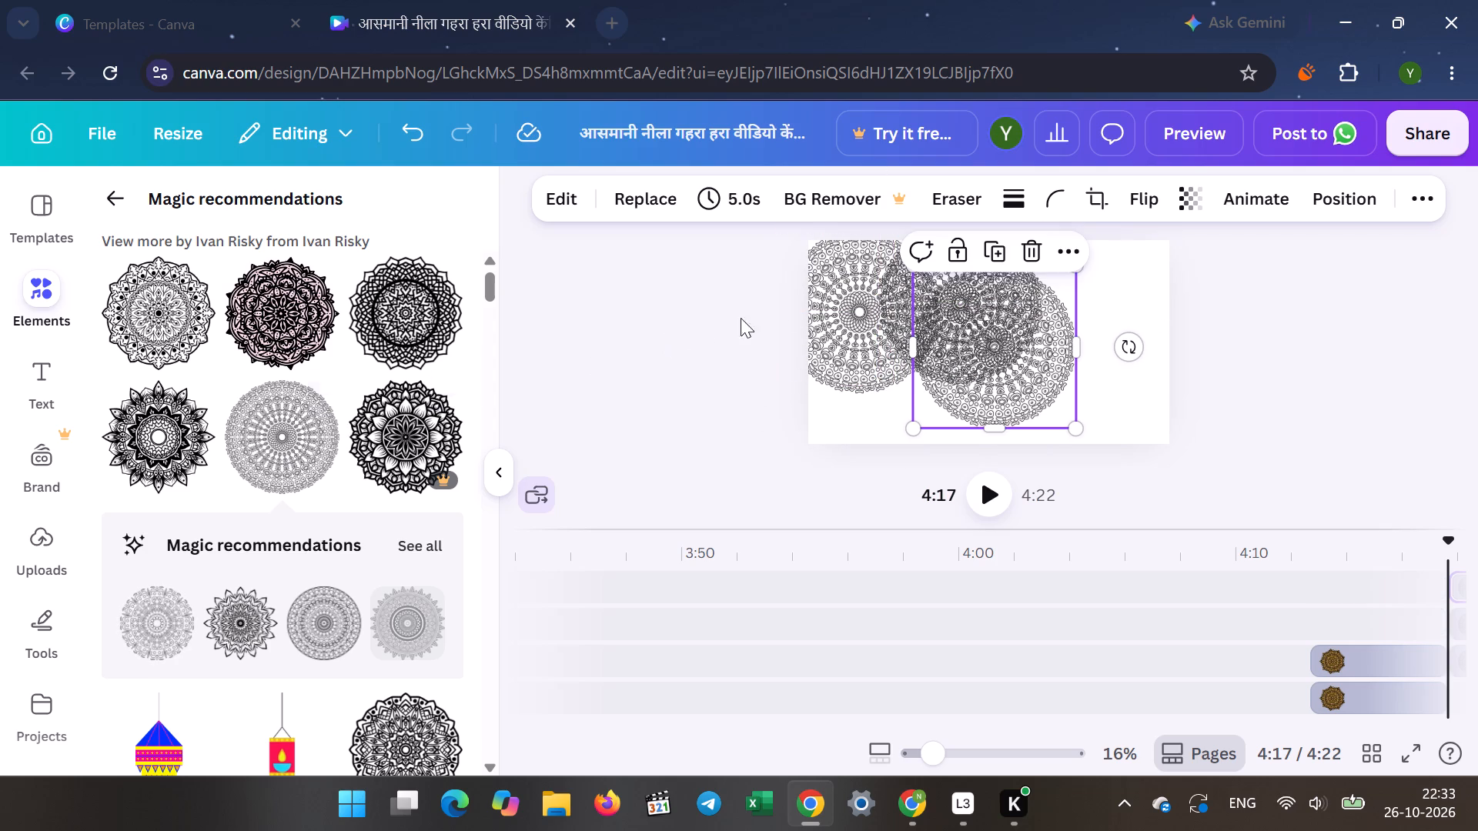
pyautogui.moveTo(961, 349); pyautogui.dragTo(1028, 316)
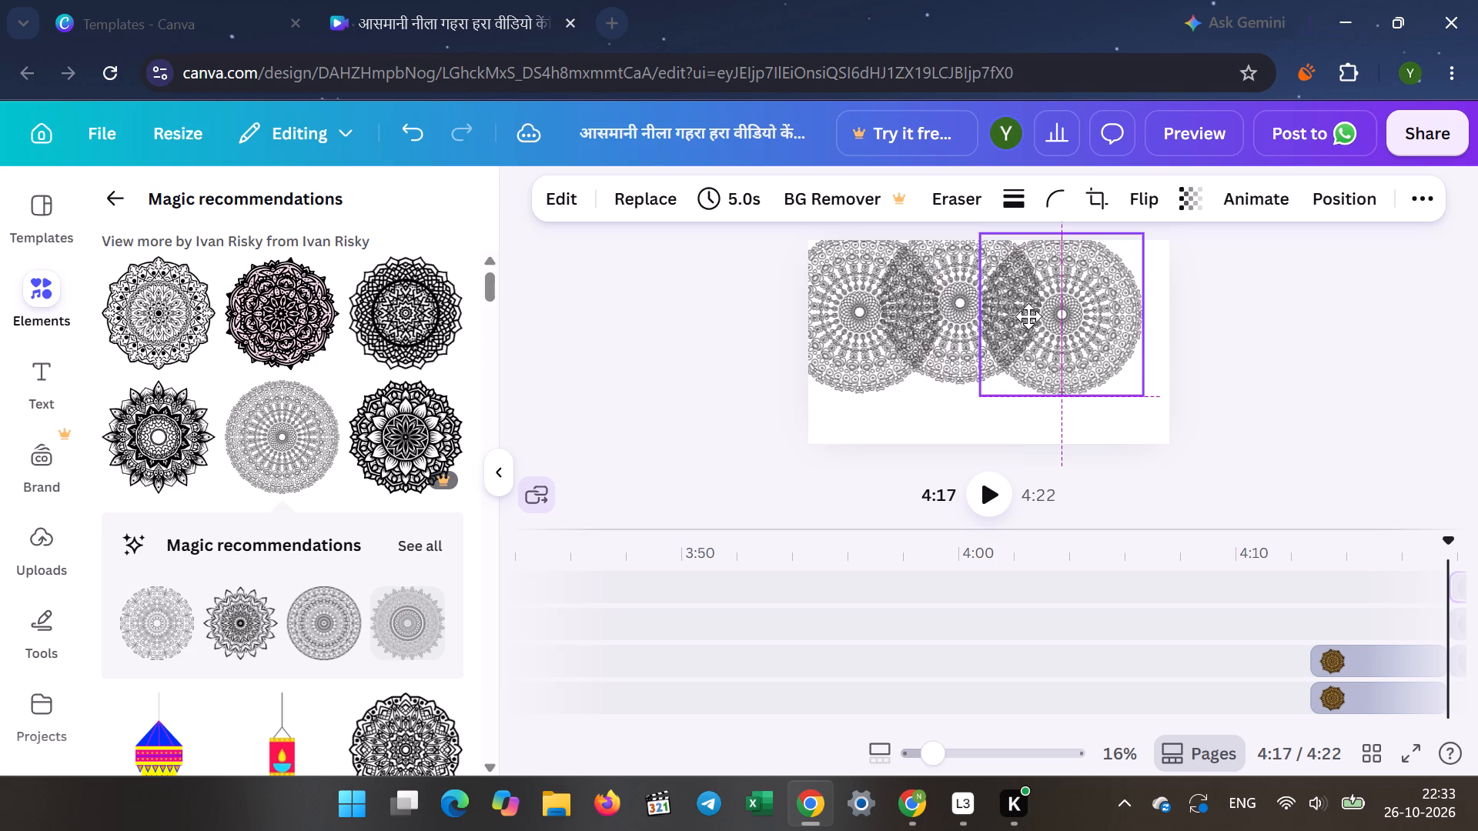
pyautogui.moveTo(1028, 316); pyautogui.dragTo(1022, 309)
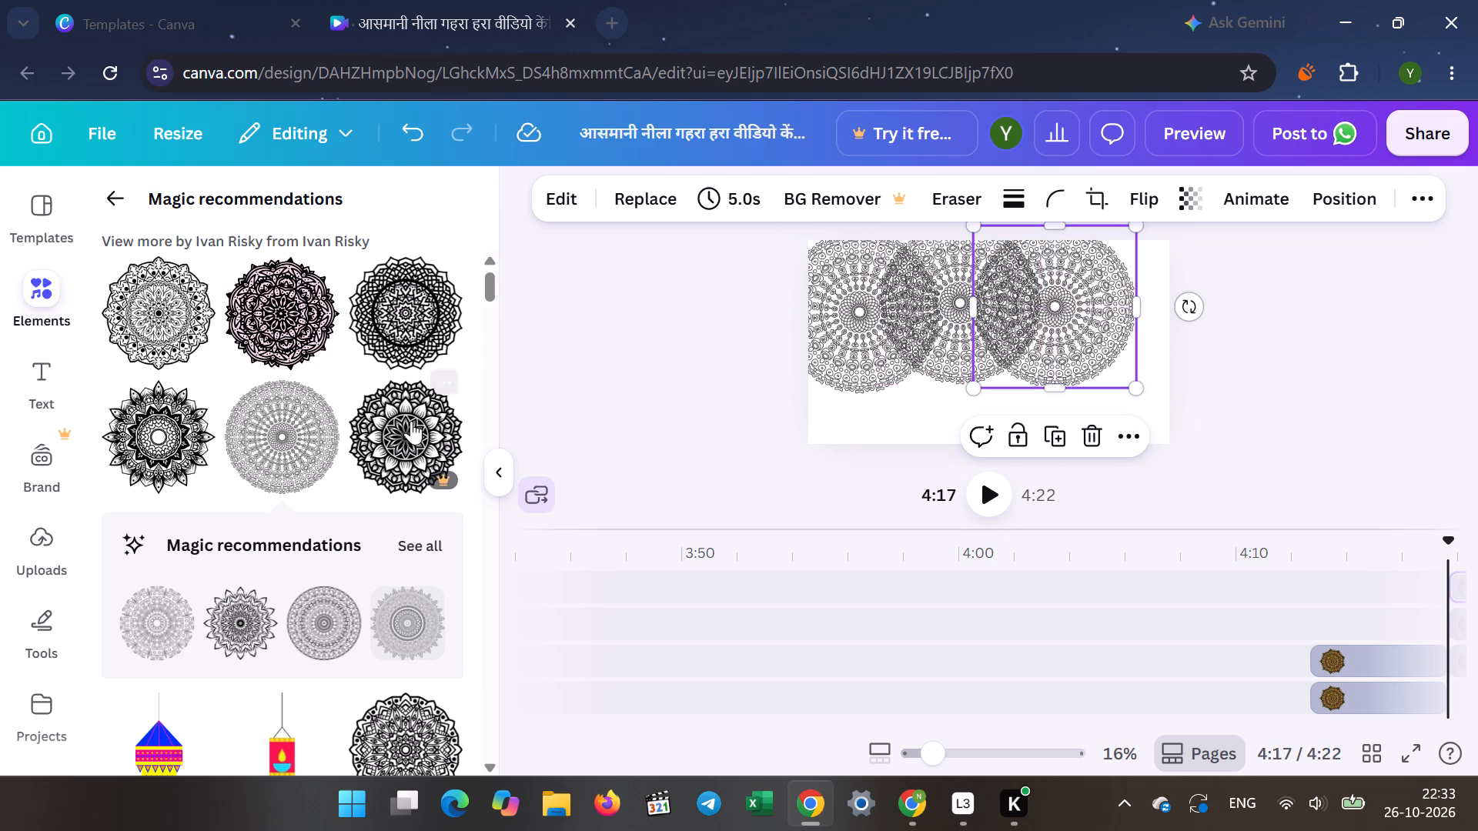
pyautogui.click(298, 442)
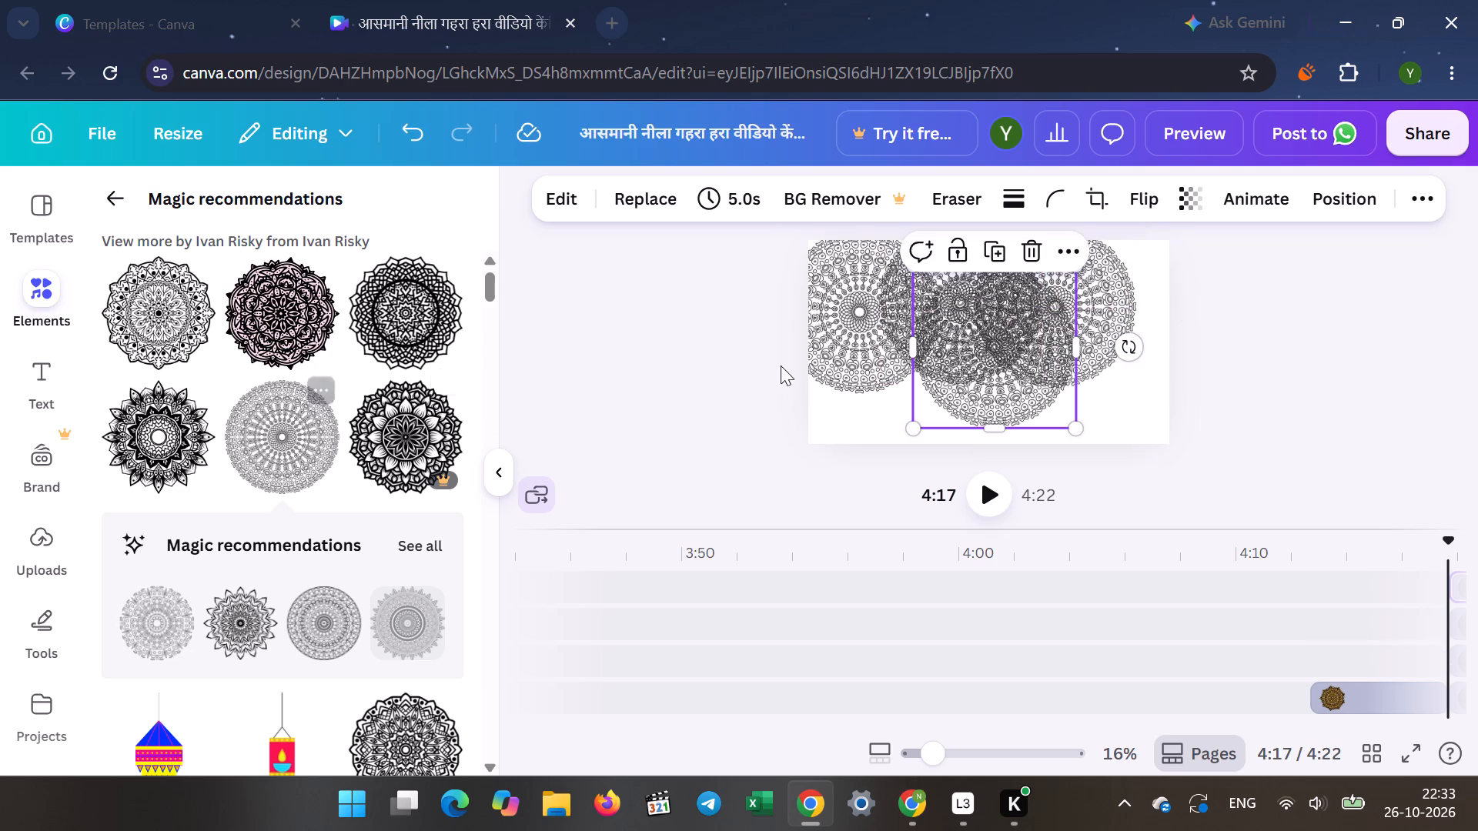
pyautogui.moveTo(979, 347); pyautogui.dragTo(1132, 288)
pyautogui.moveTo(1132, 288); pyautogui.dragTo(1119, 302)
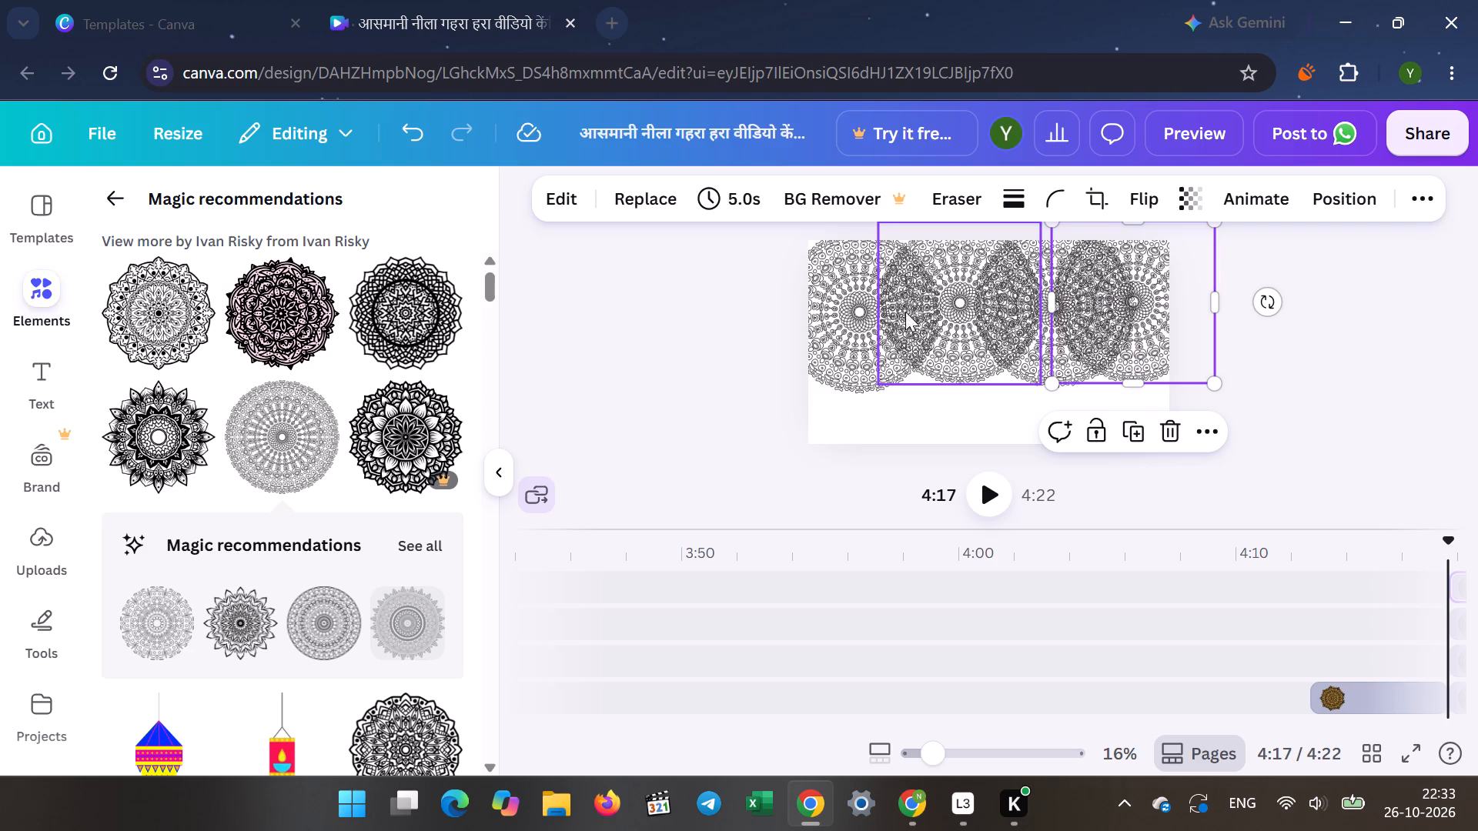
# Add three more copies of the same grey circular mandala in a row across the scene's lower half to fill the frame.
pyautogui.click(273, 441)
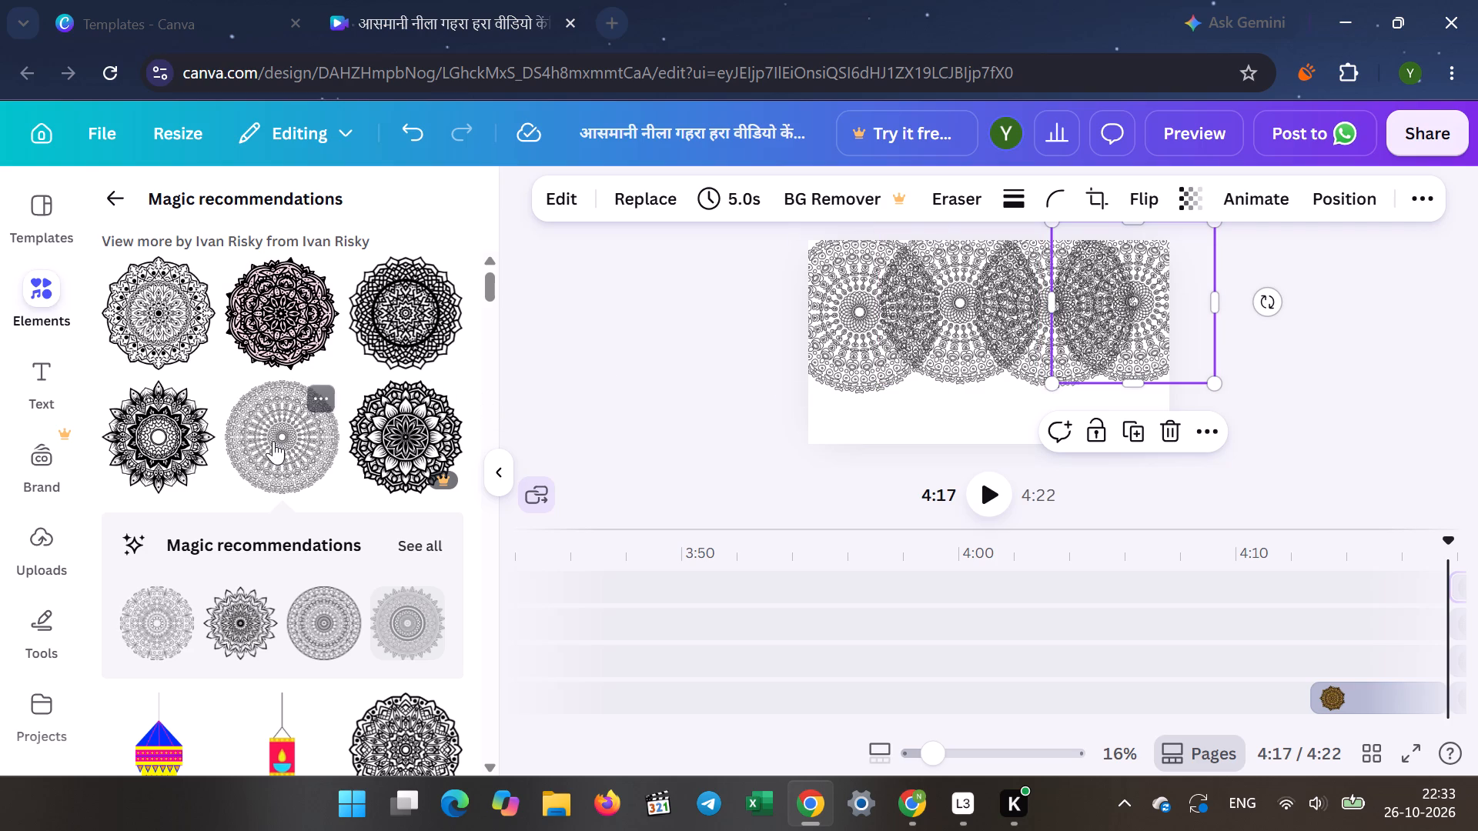
pyautogui.moveTo(1001, 336); pyautogui.dragTo(868, 385)
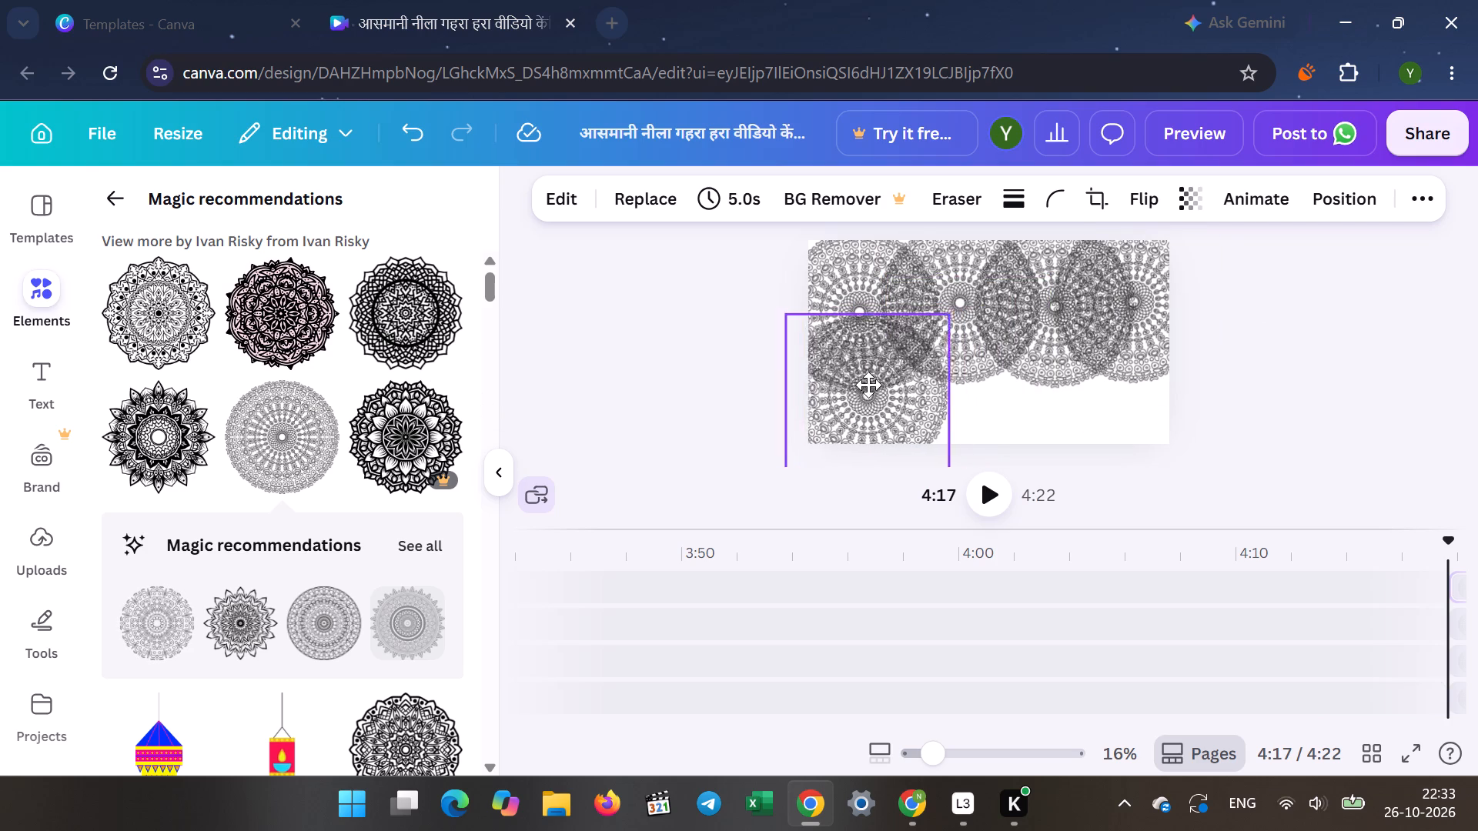
pyautogui.moveTo(868, 385); pyautogui.dragTo(868, 385)
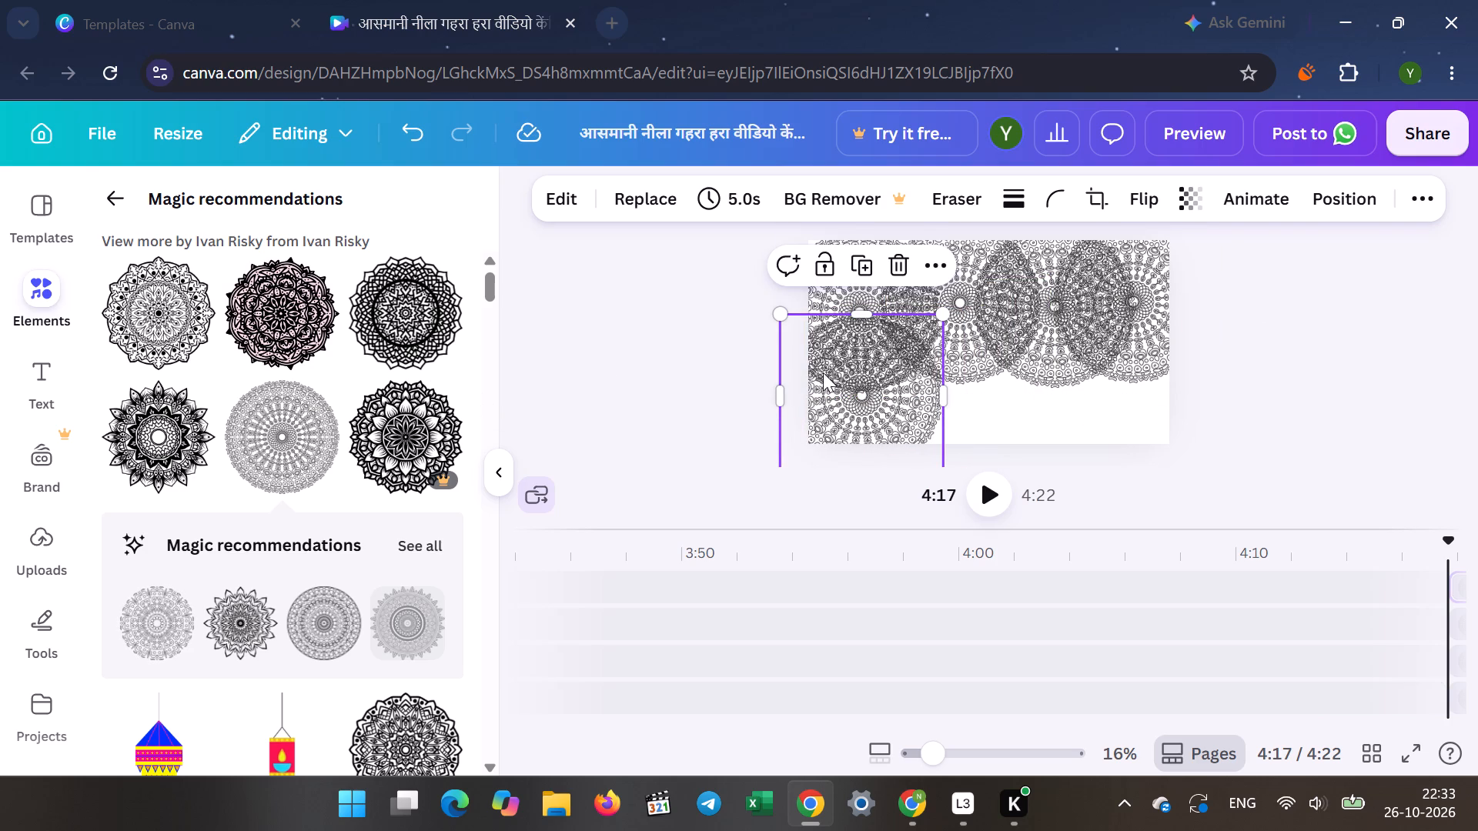
pyautogui.click(279, 452)
pyautogui.moveTo(1001, 349); pyautogui.dragTo(992, 385)
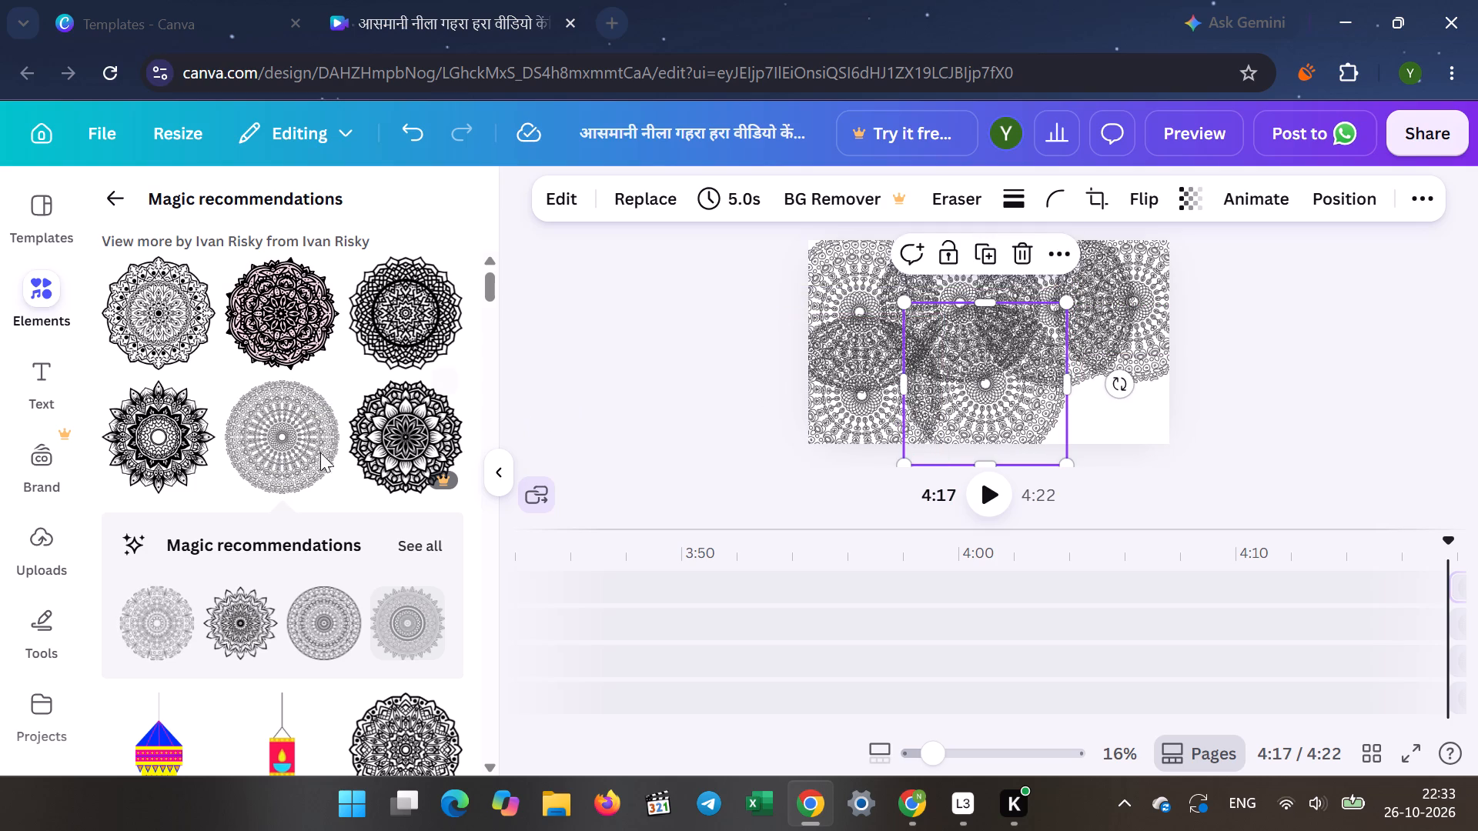
pyautogui.click(250, 436)
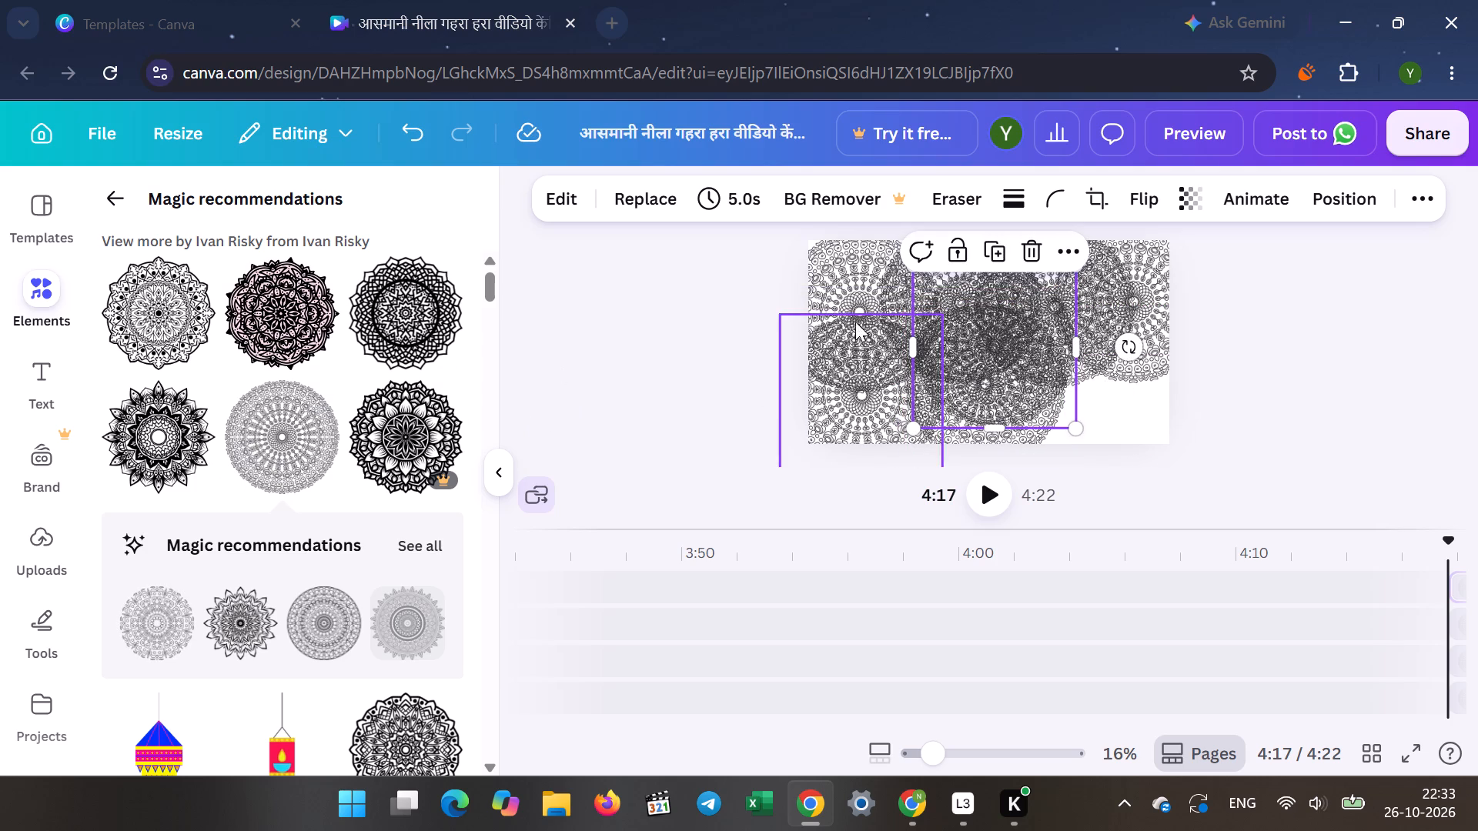
pyautogui.moveTo(971, 348); pyautogui.dragTo(1086, 400)
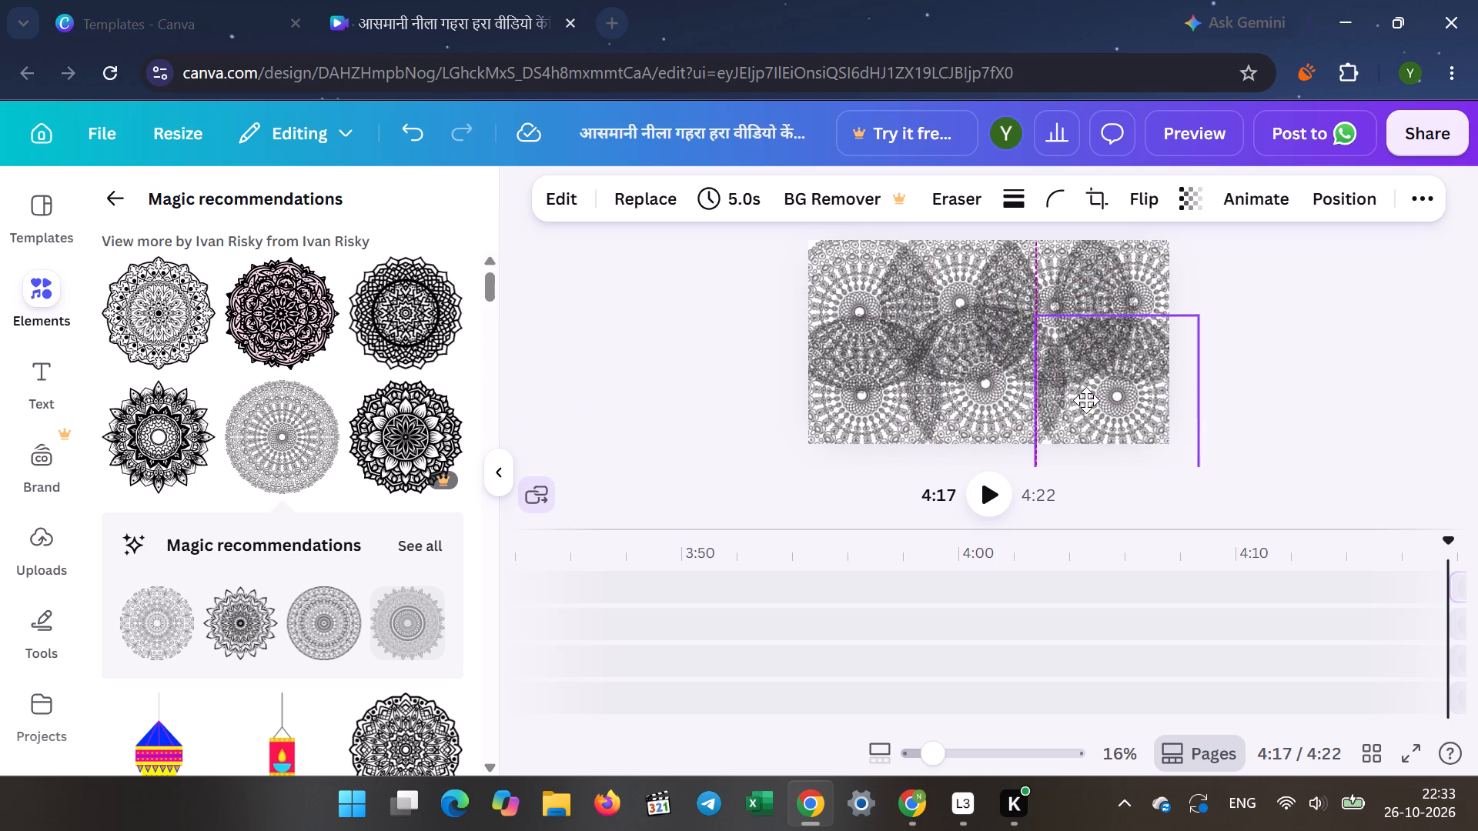
pyautogui.moveTo(1086, 400); pyautogui.dragTo(1080, 401)
# Play the new grey mandala scene through to the end of the video.
pyautogui.click(991, 493)
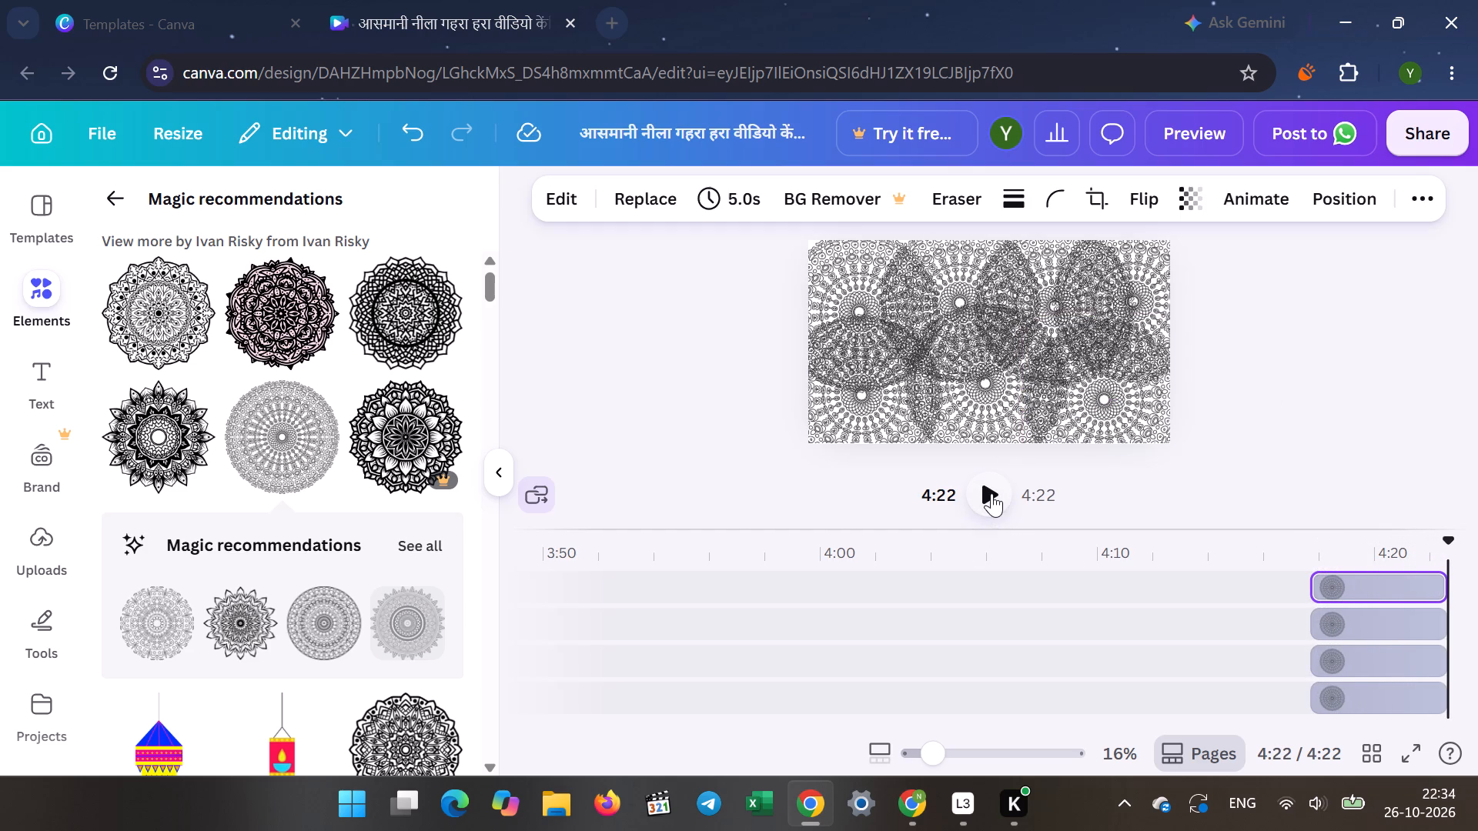
# Replay the whole video from the beginning to review its scenes.
pyautogui.click(991, 493)
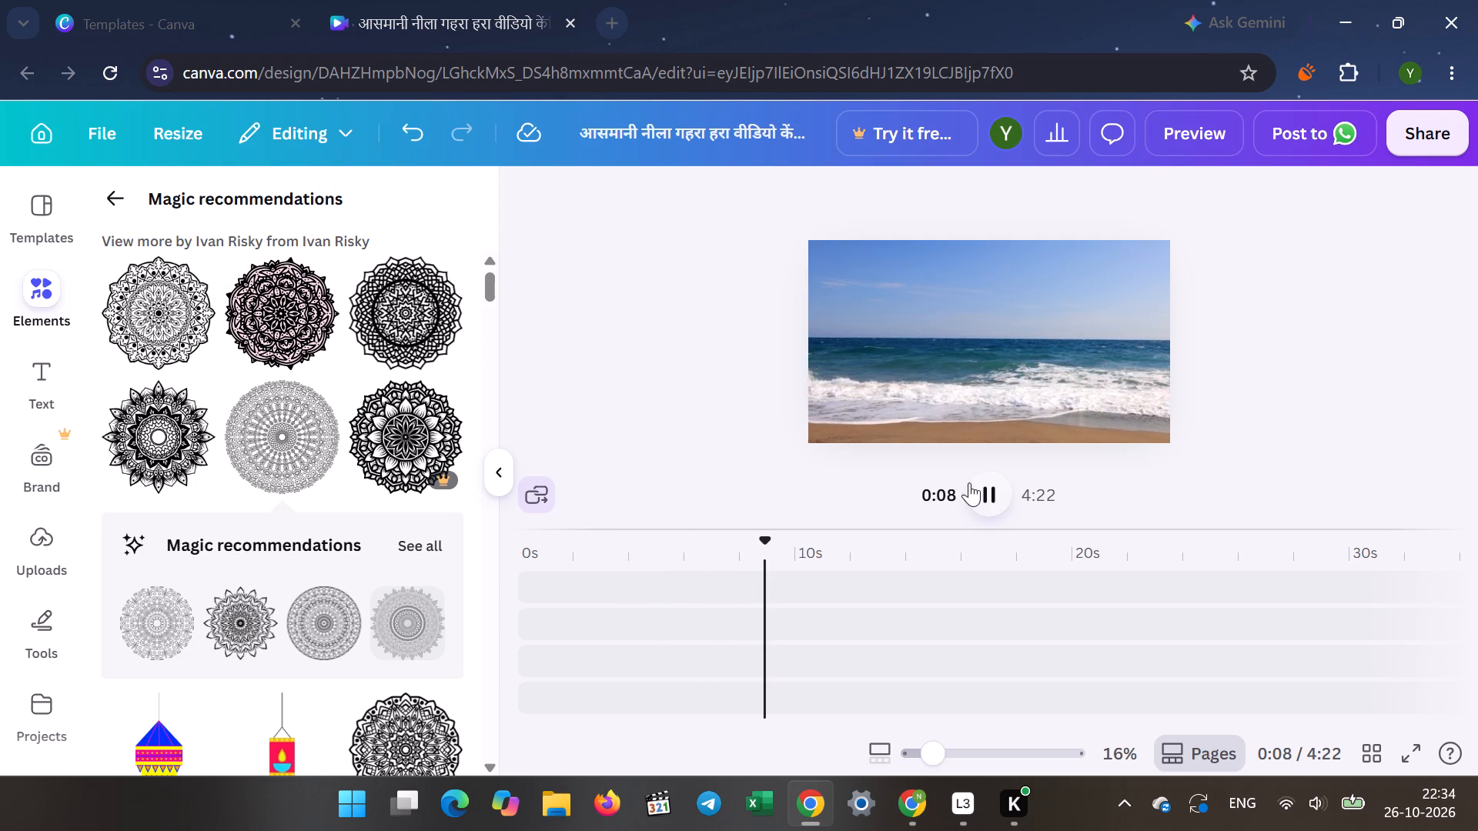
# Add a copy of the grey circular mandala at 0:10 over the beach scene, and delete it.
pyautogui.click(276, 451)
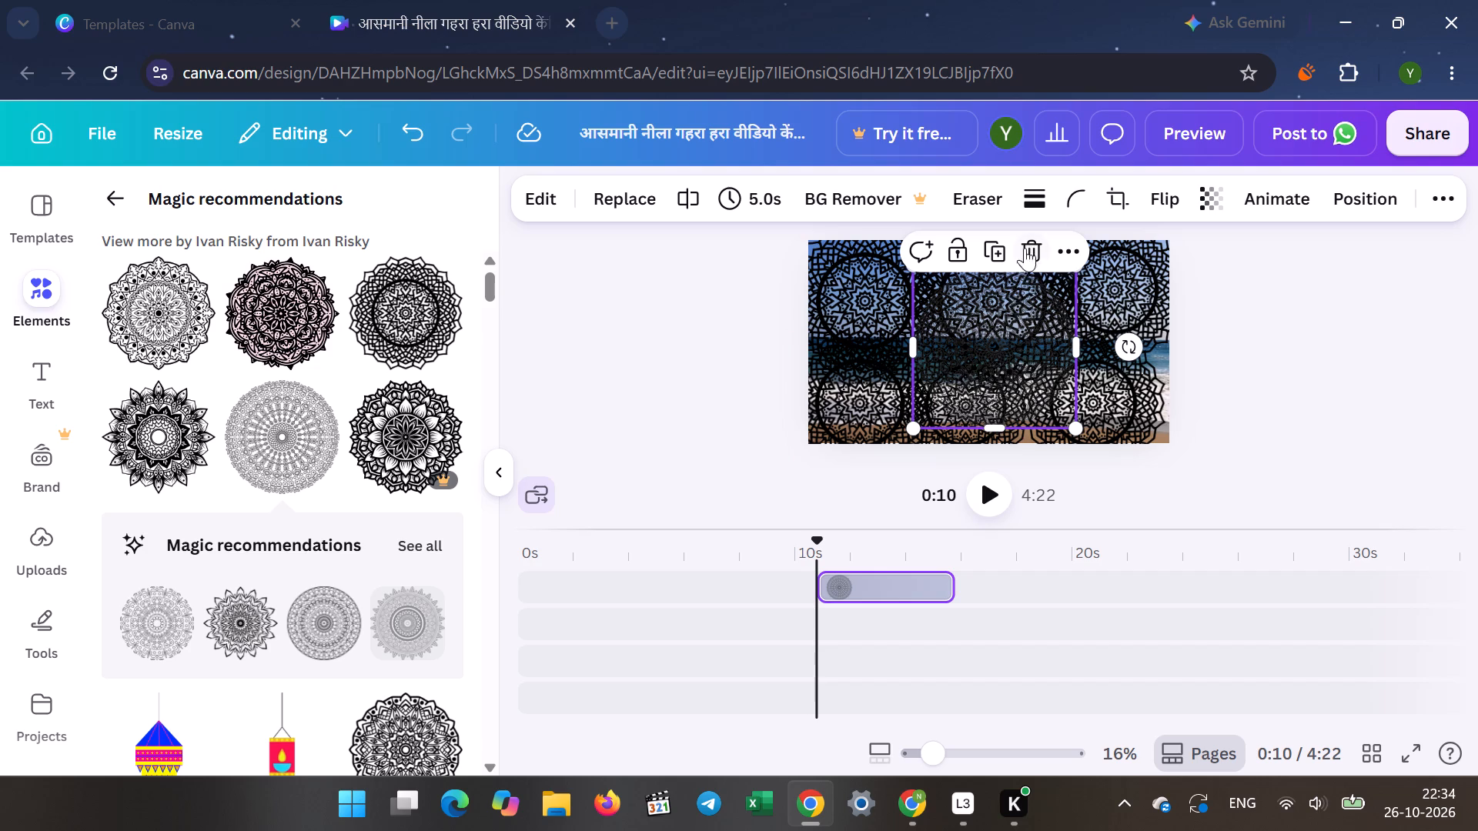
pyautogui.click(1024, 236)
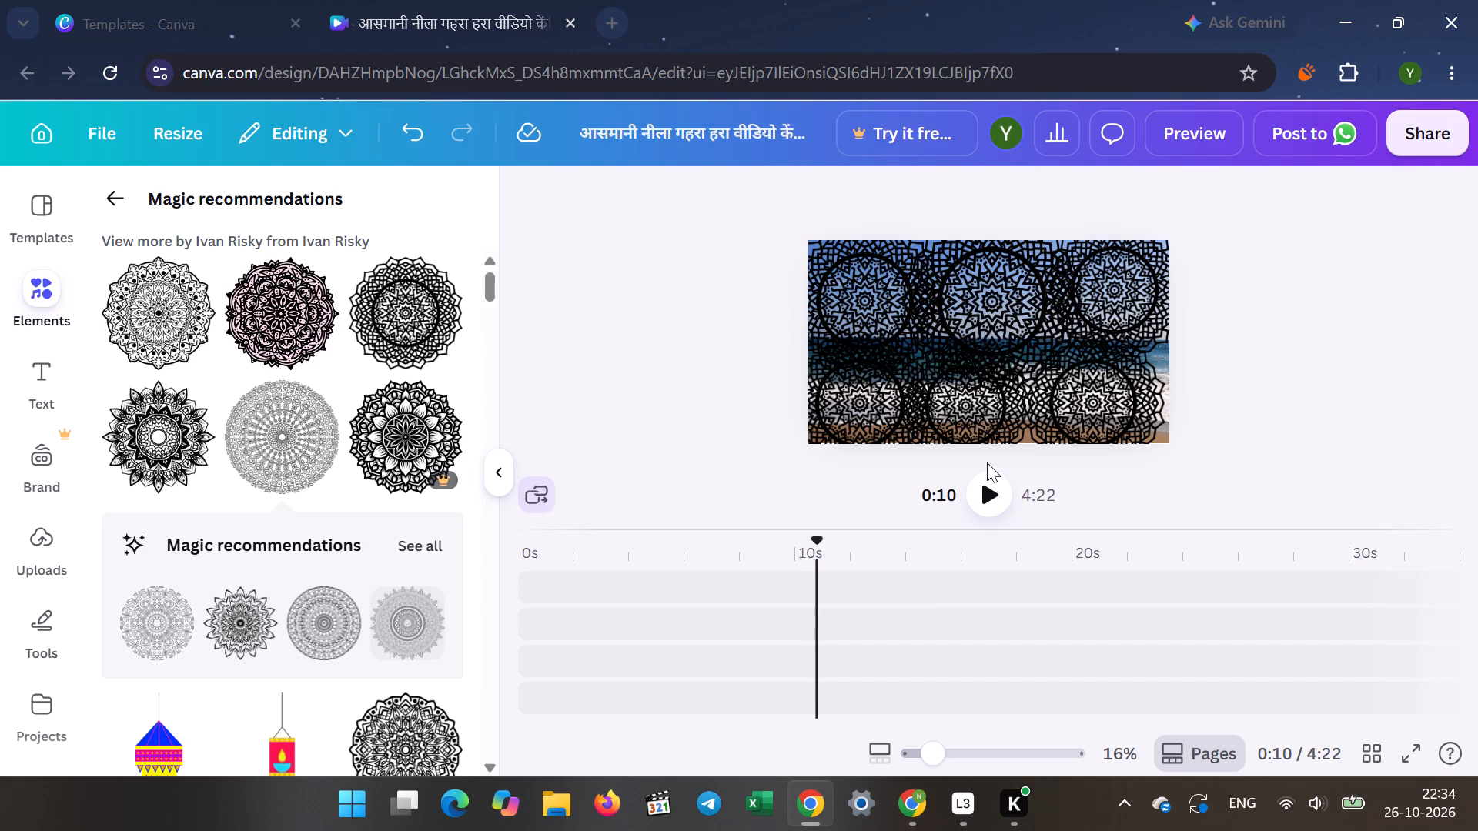
# Resume playback from 0:10 to review the rest of the video.
pyautogui.click(985, 489)
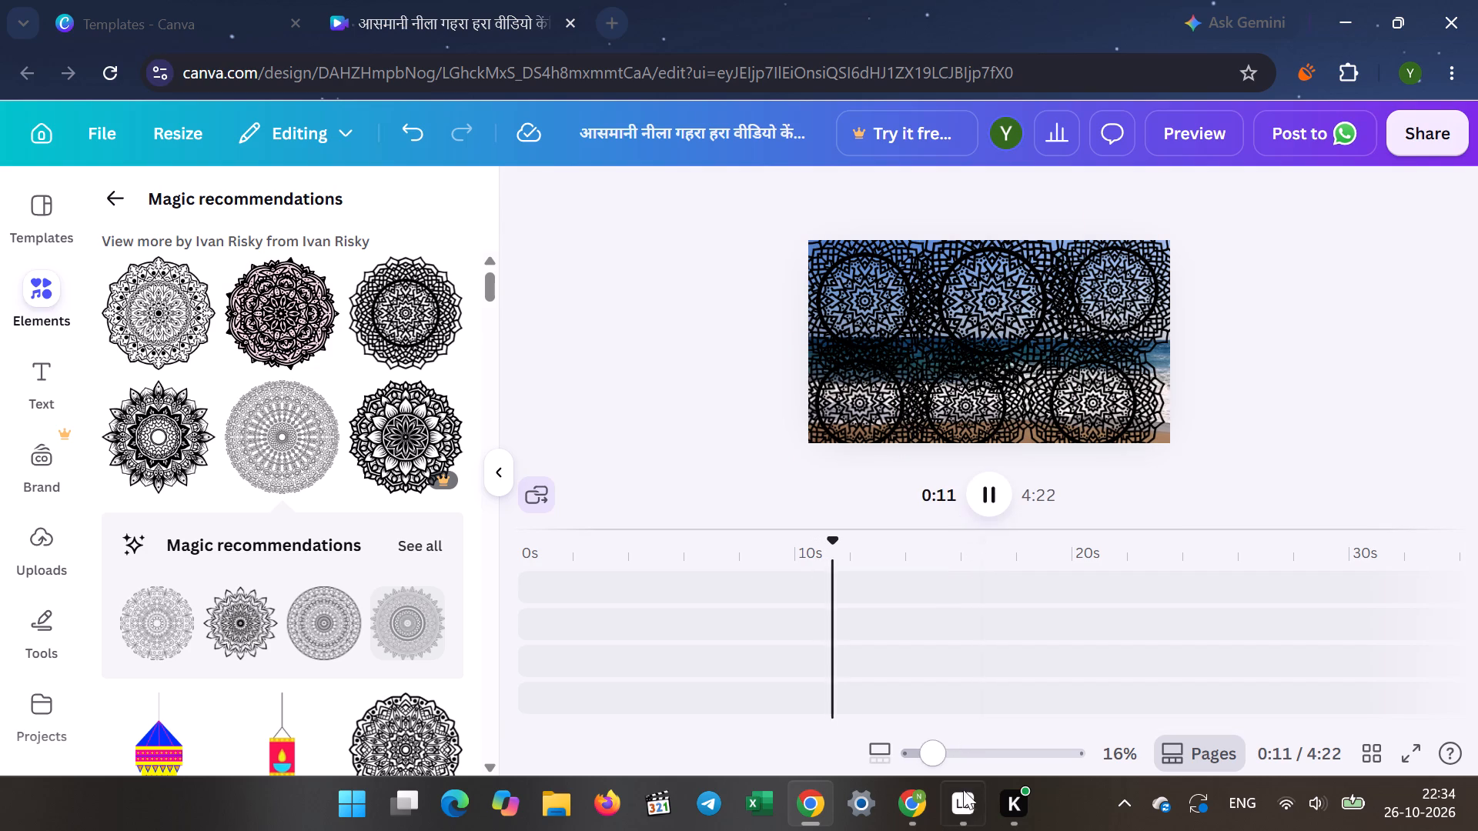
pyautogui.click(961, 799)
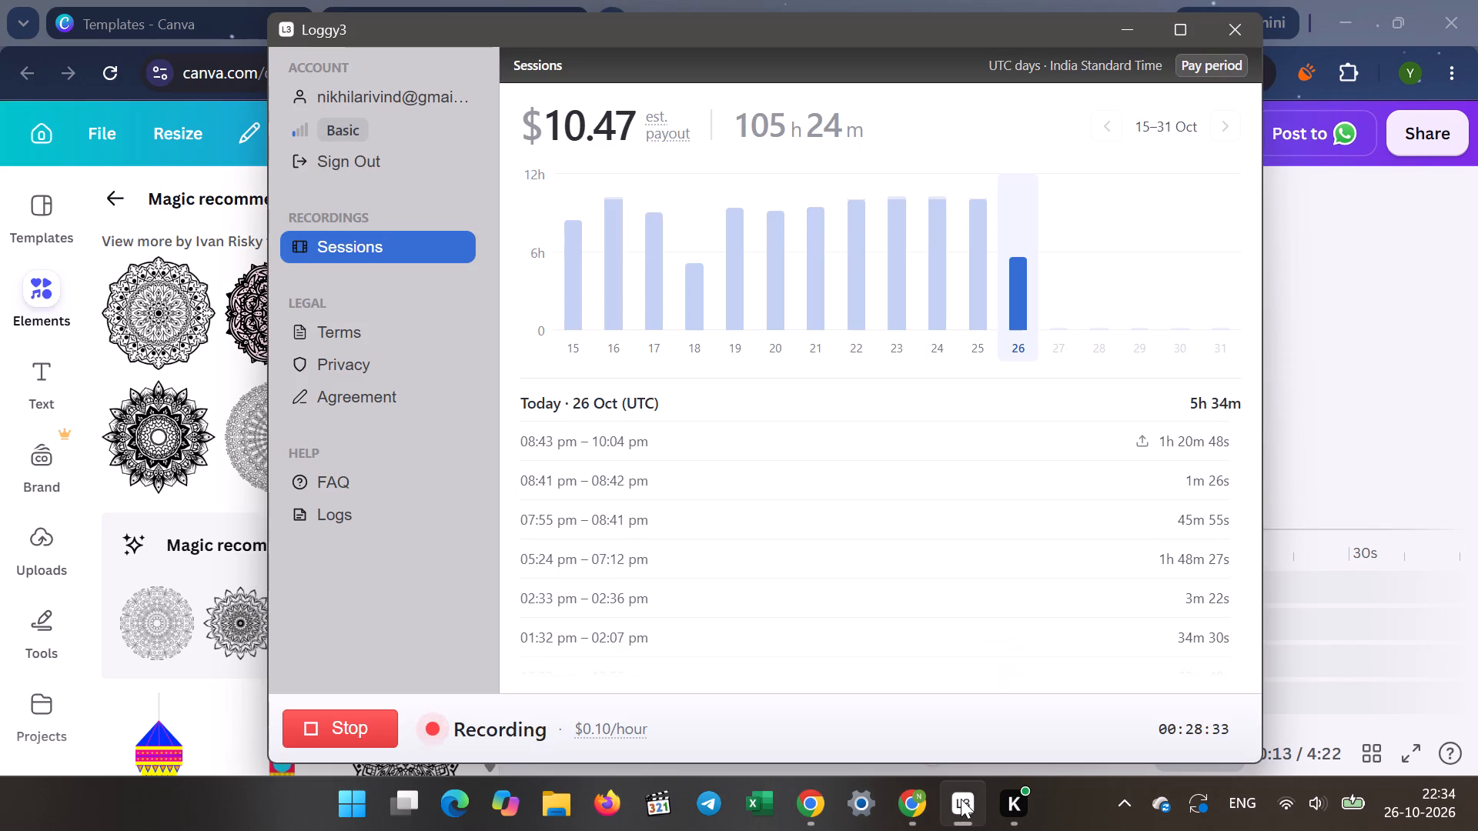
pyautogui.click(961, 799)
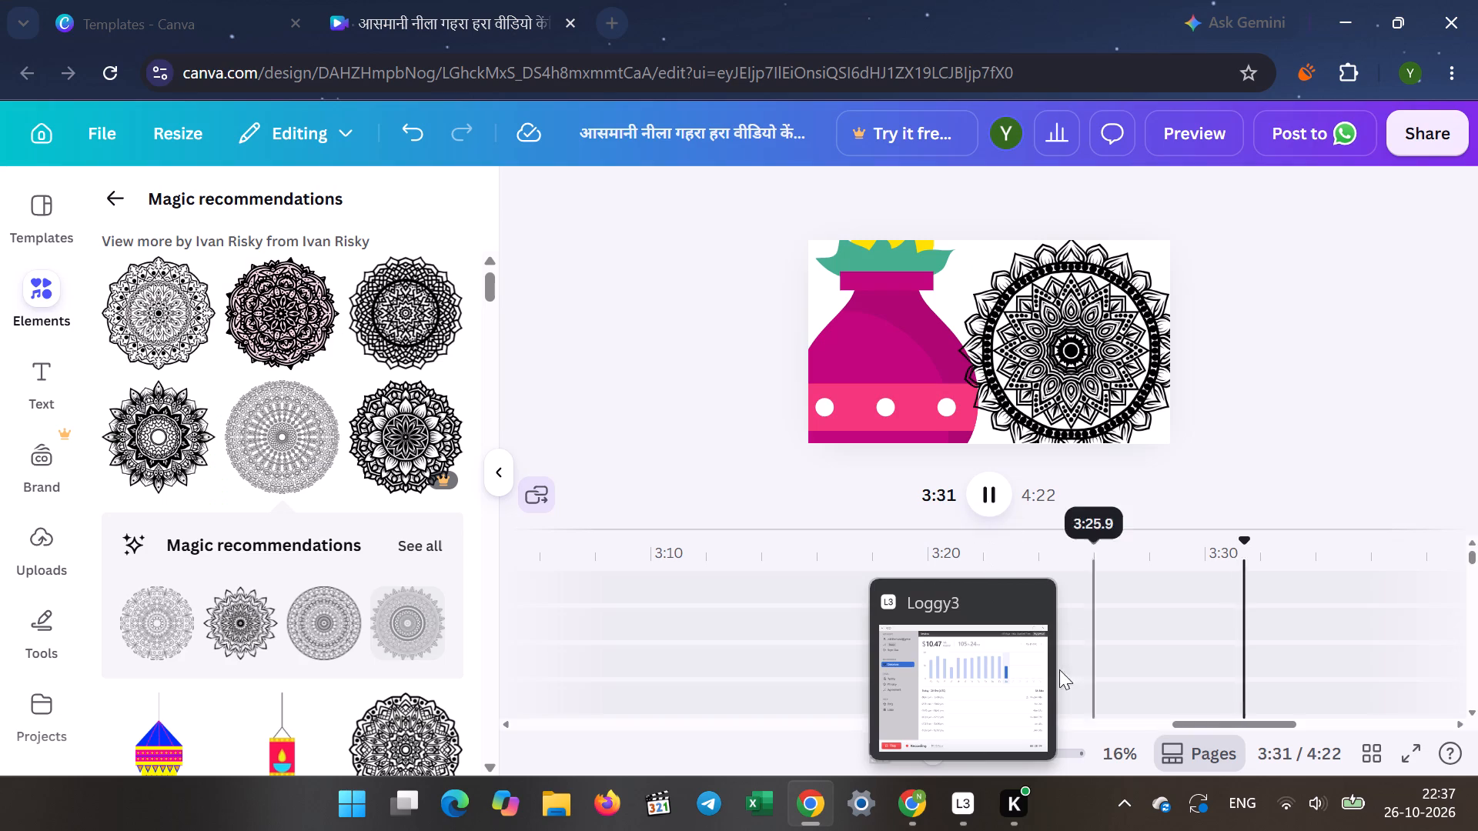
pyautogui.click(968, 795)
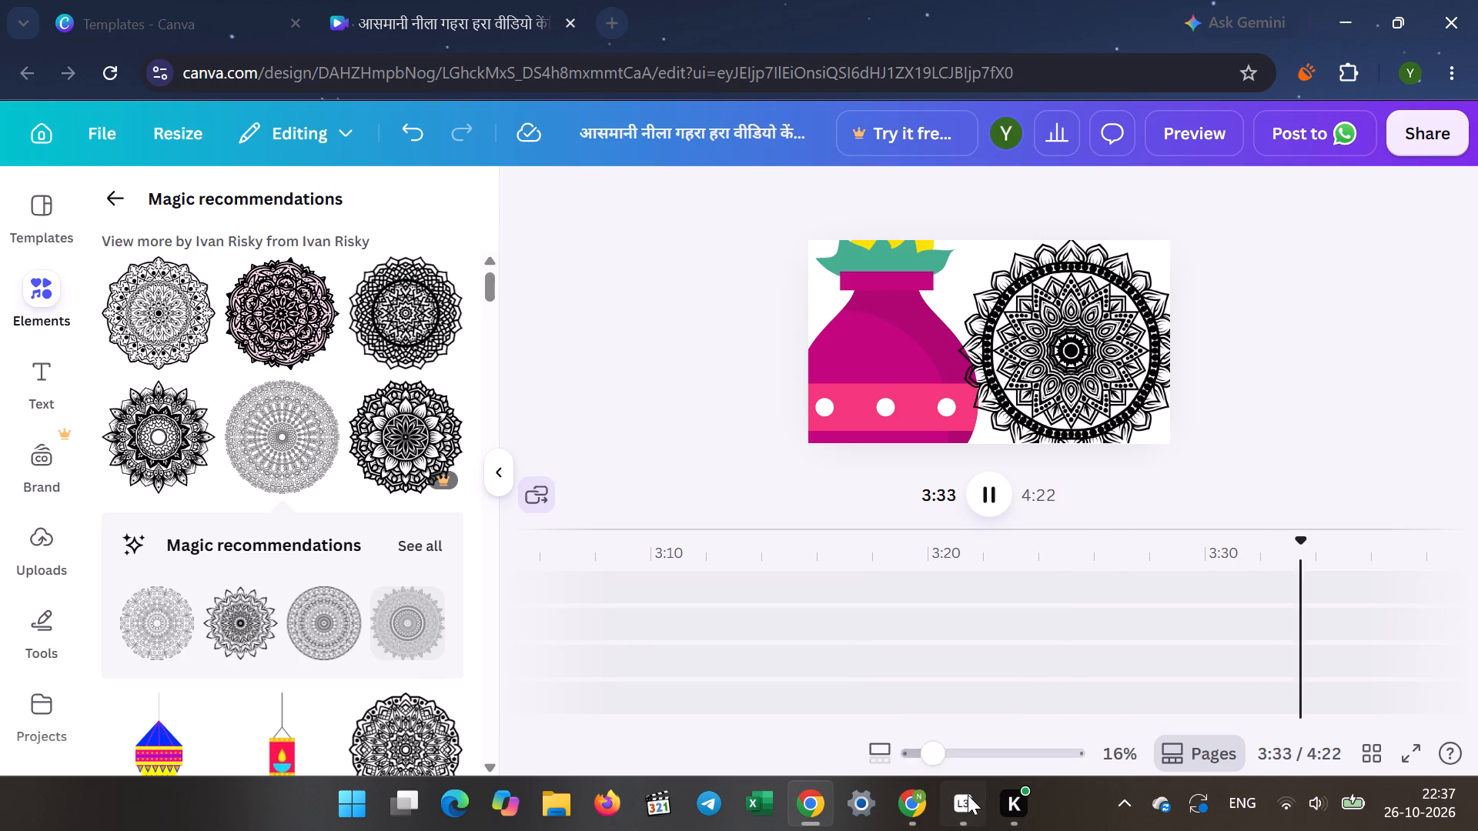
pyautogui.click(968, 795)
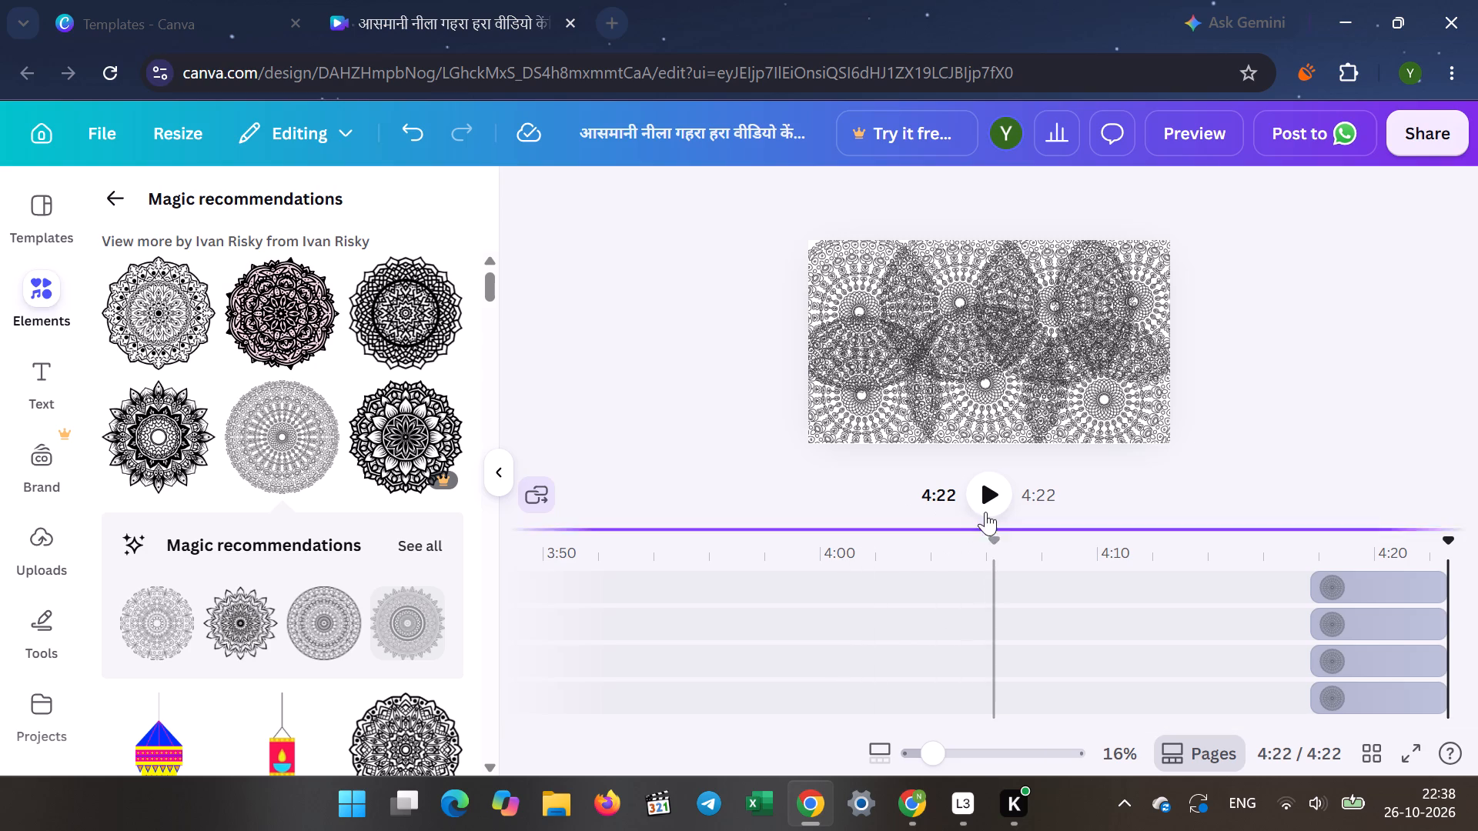
# Play the whole video again from the beginning to review its scenes.
pyautogui.click(983, 491)
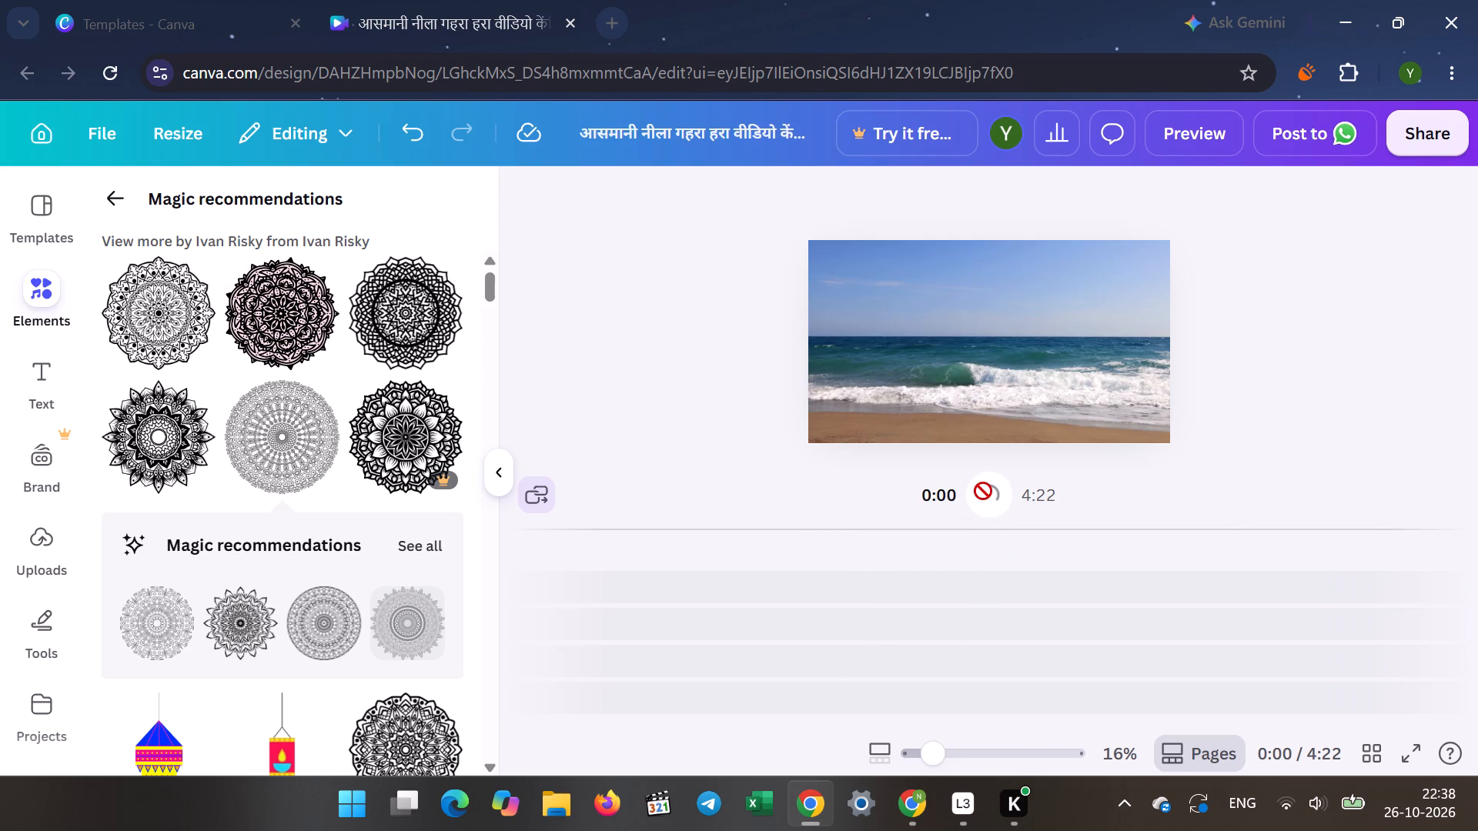
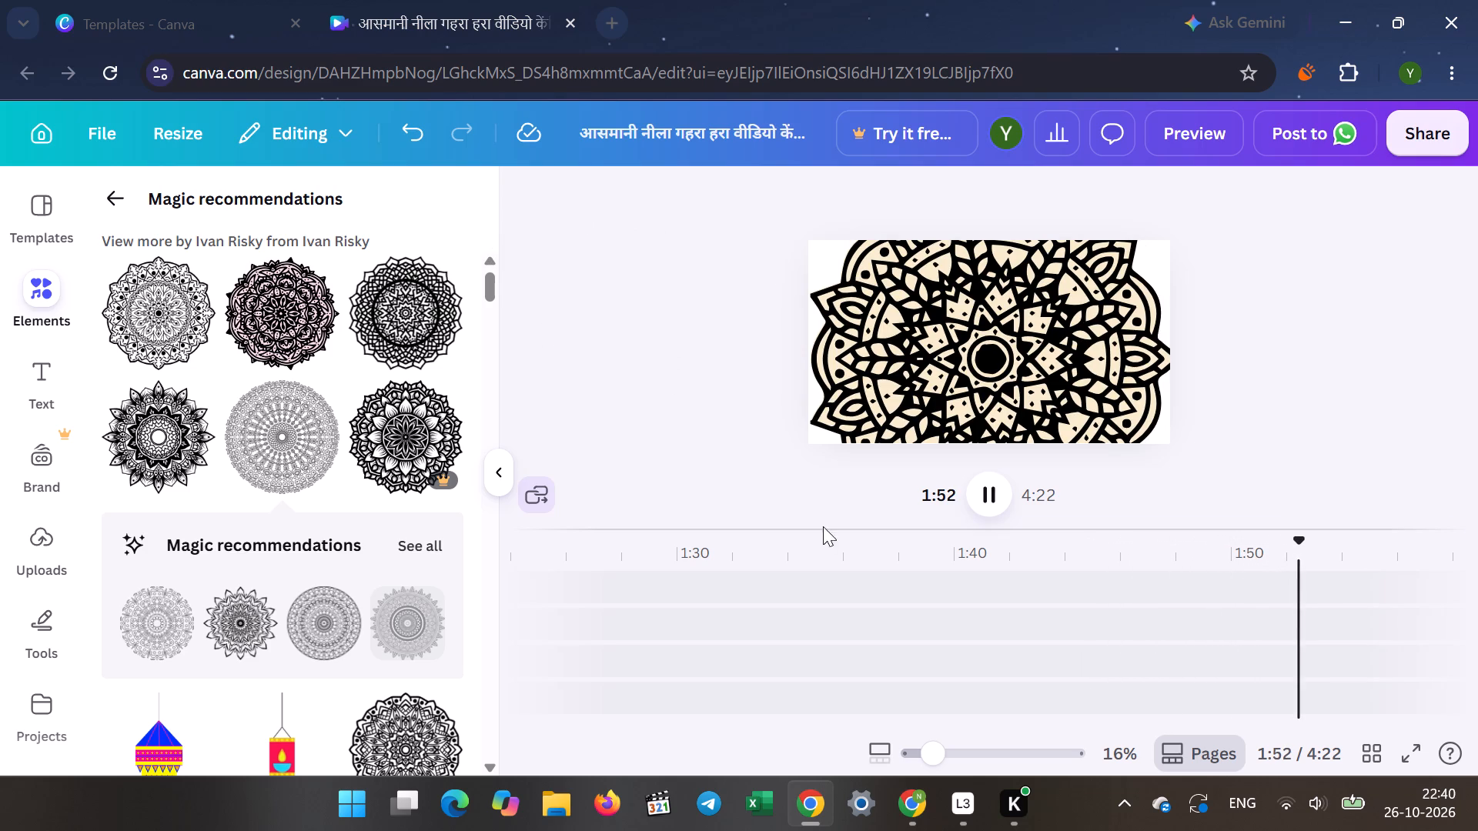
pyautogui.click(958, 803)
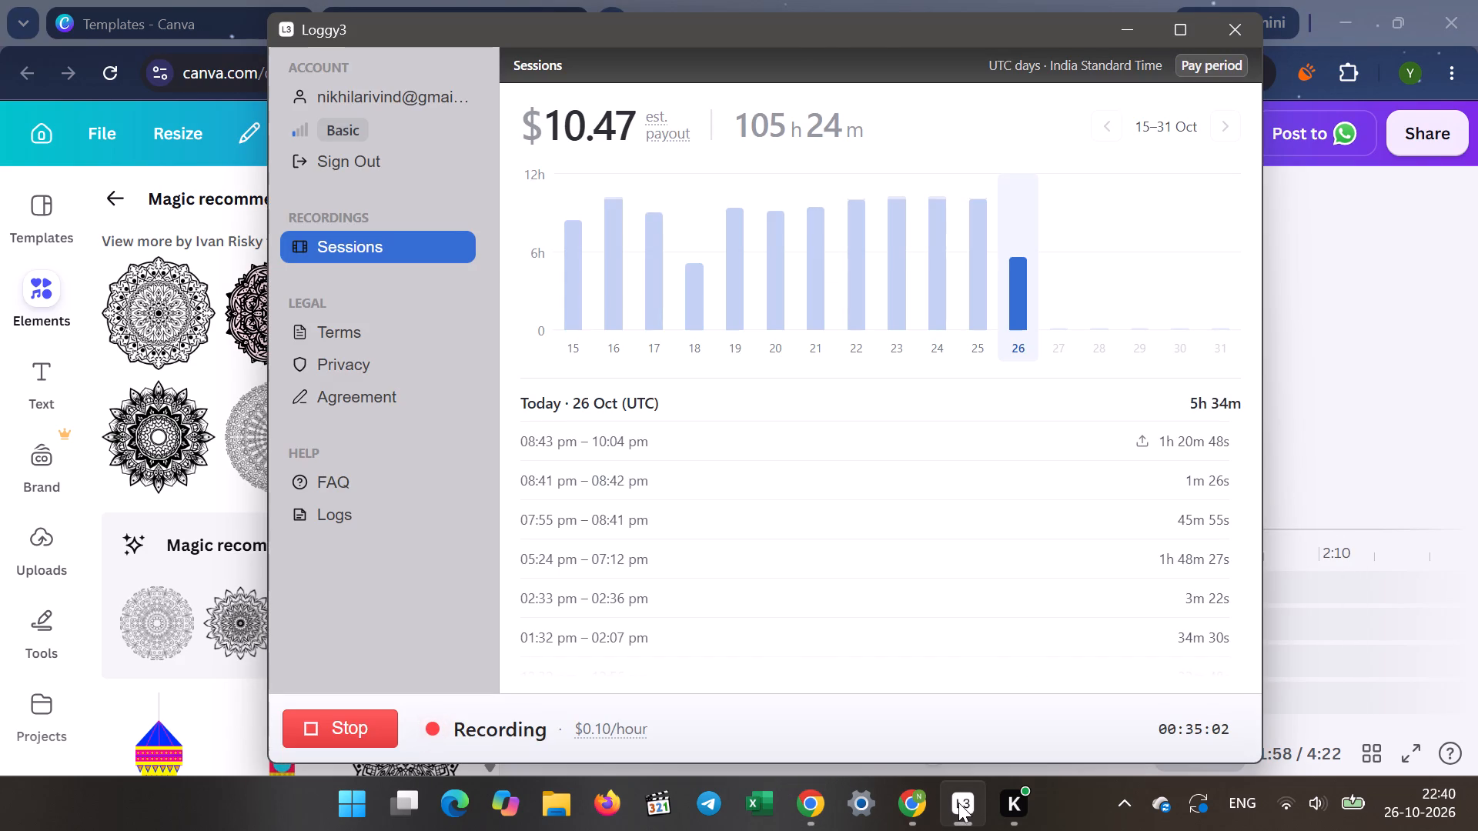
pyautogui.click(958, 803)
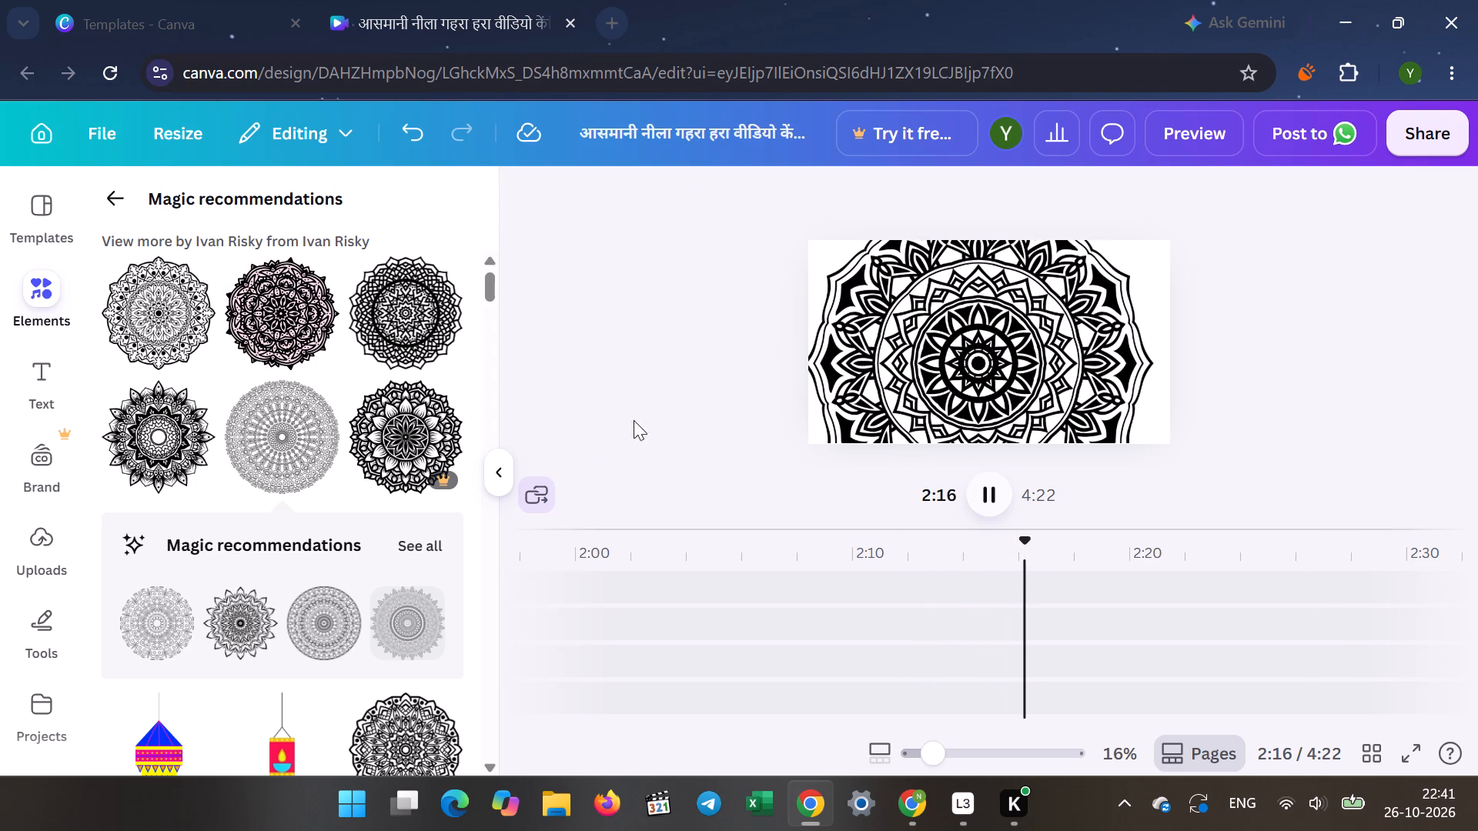
# Add two copies of the grey circular mandala at 2:17, placing one over each upper corner of the scene.
pyautogui.click(267, 440)
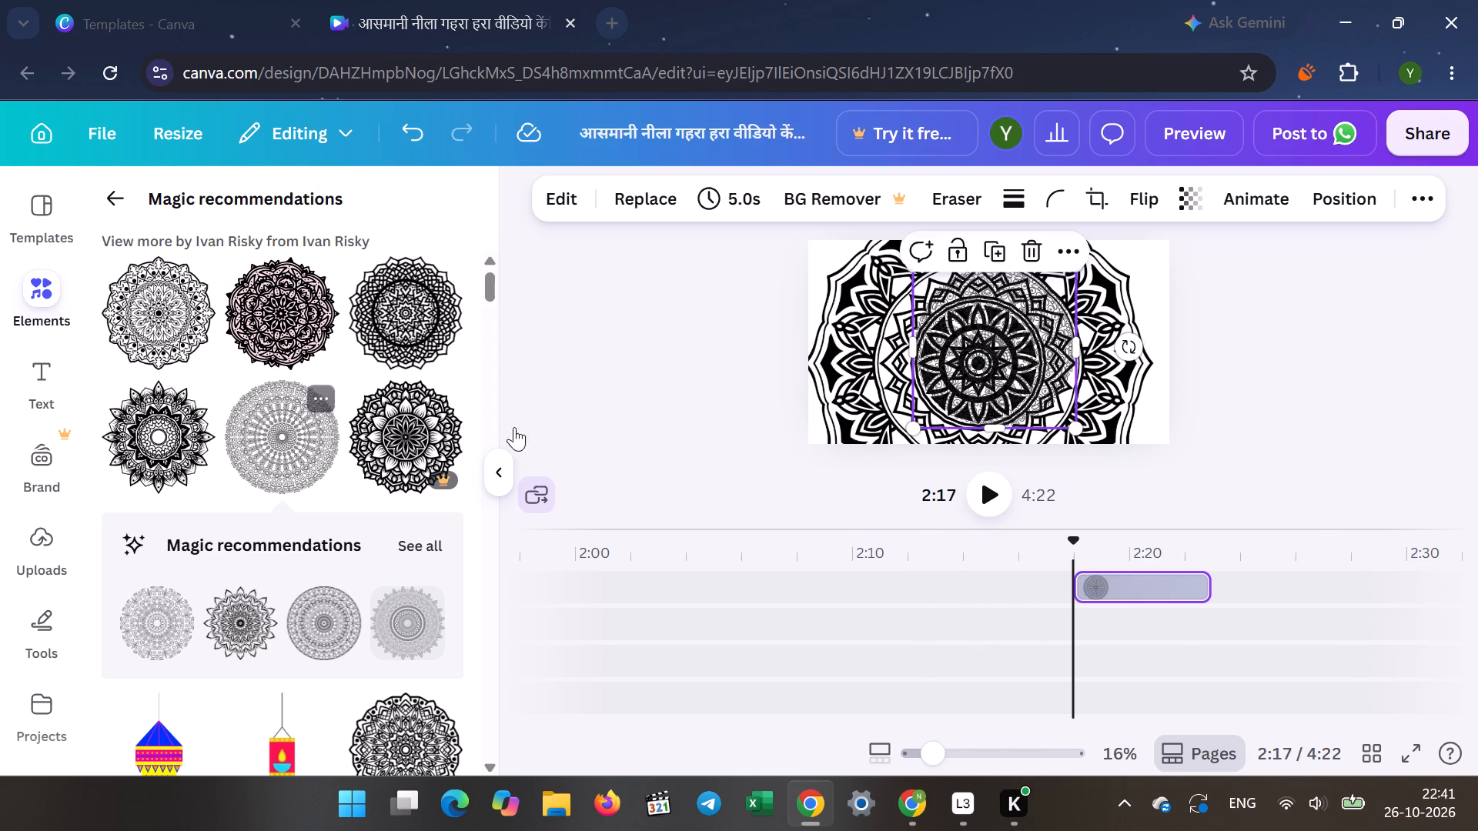
pyautogui.moveTo(976, 362); pyautogui.dragTo(1022, 339)
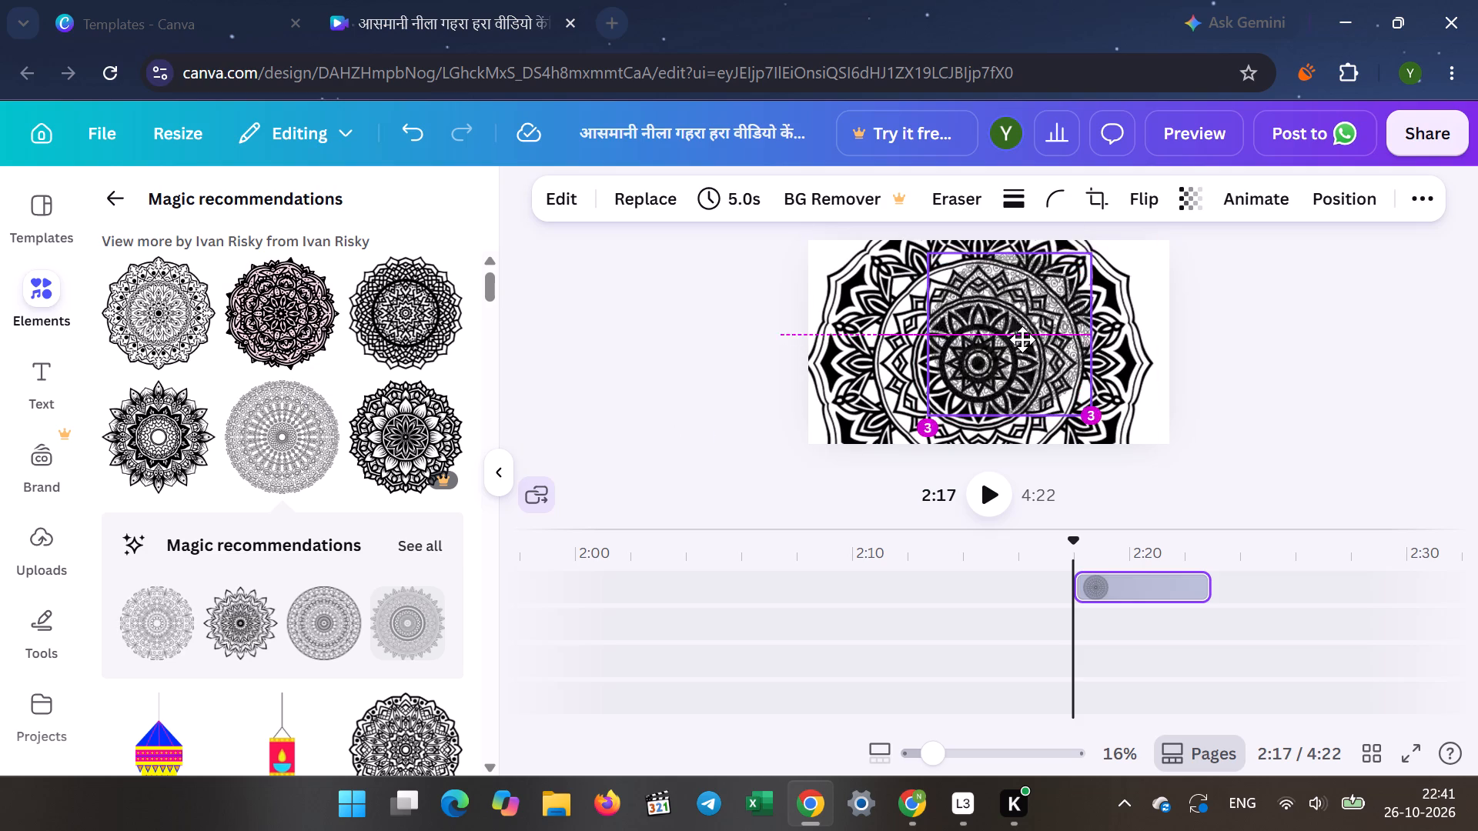
pyautogui.moveTo(1022, 339); pyautogui.dragTo(1093, 295)
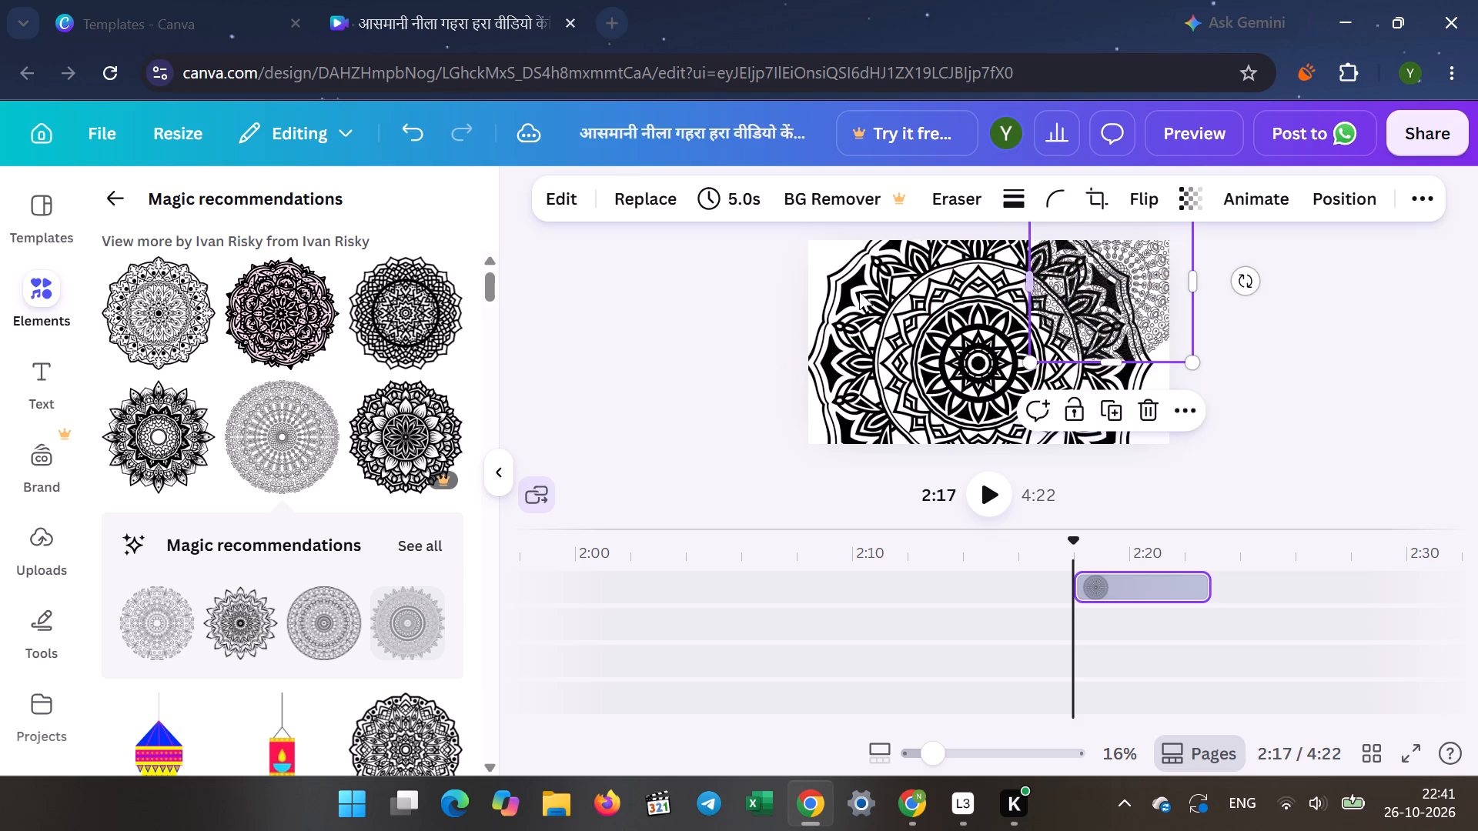
pyautogui.click(656, 349)
pyautogui.click(293, 427)
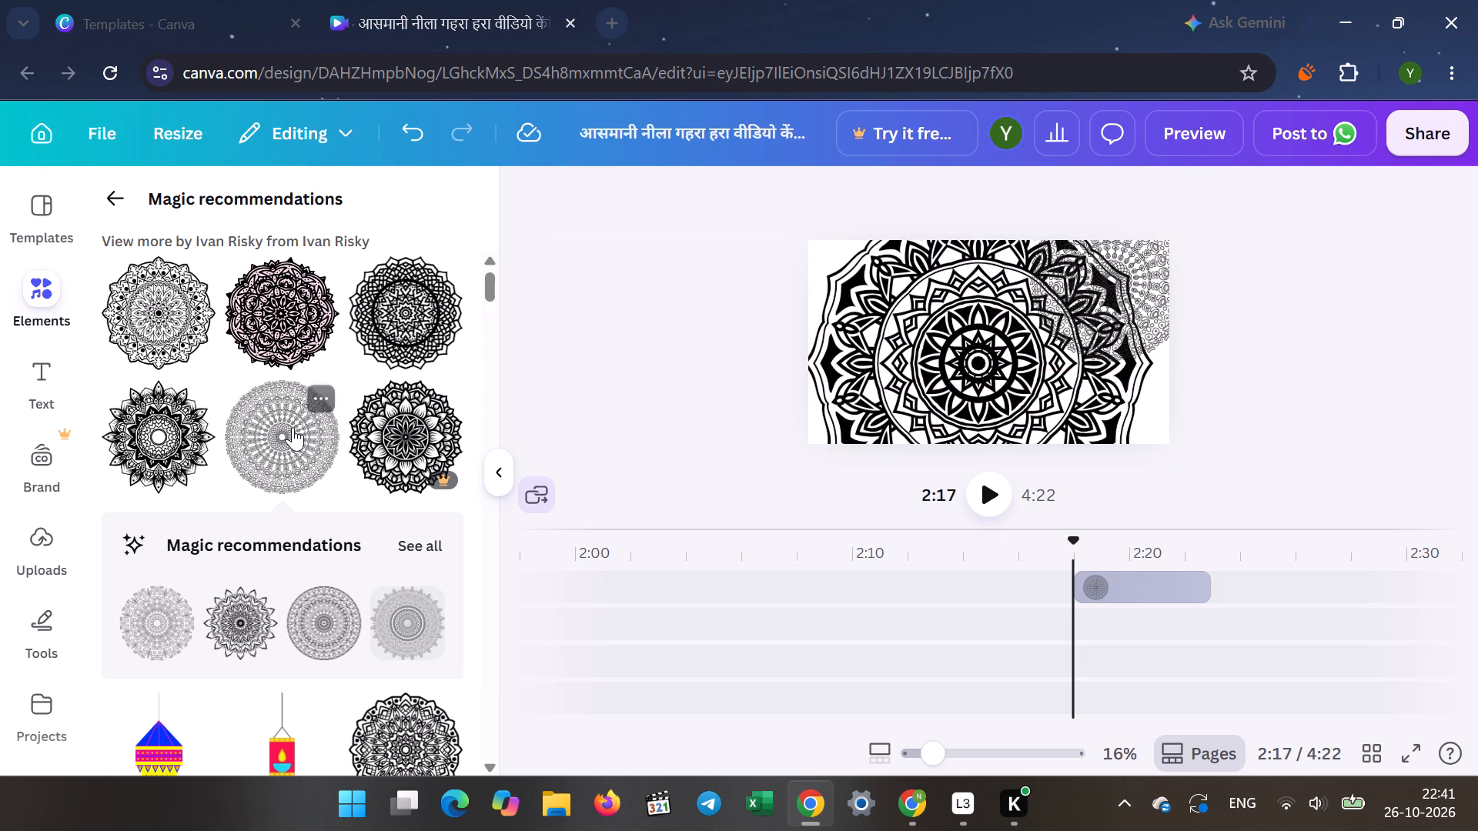
pyautogui.moveTo(1019, 320); pyautogui.dragTo(974, 316)
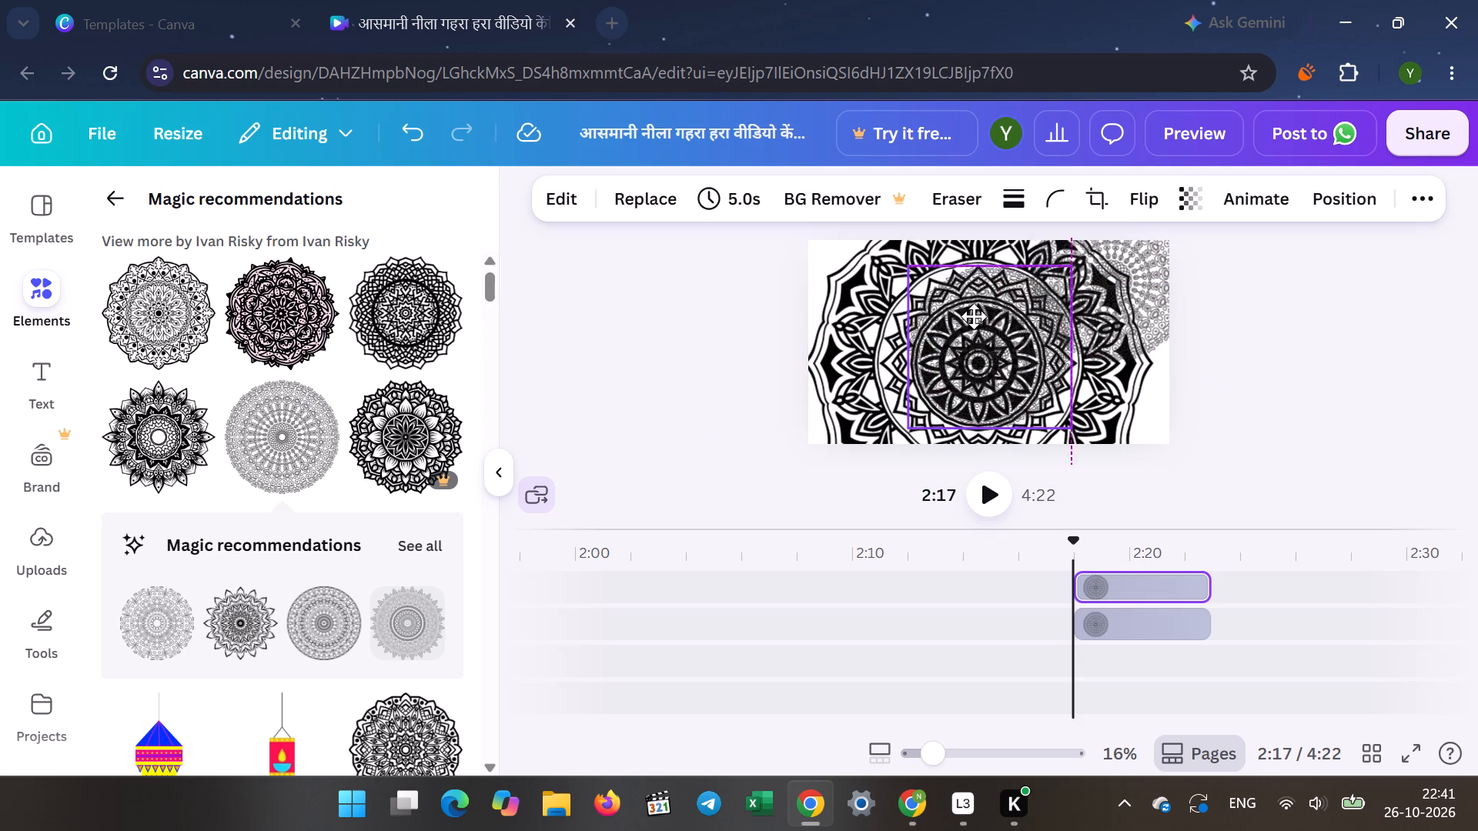
pyautogui.moveTo(974, 316); pyautogui.dragTo(880, 278)
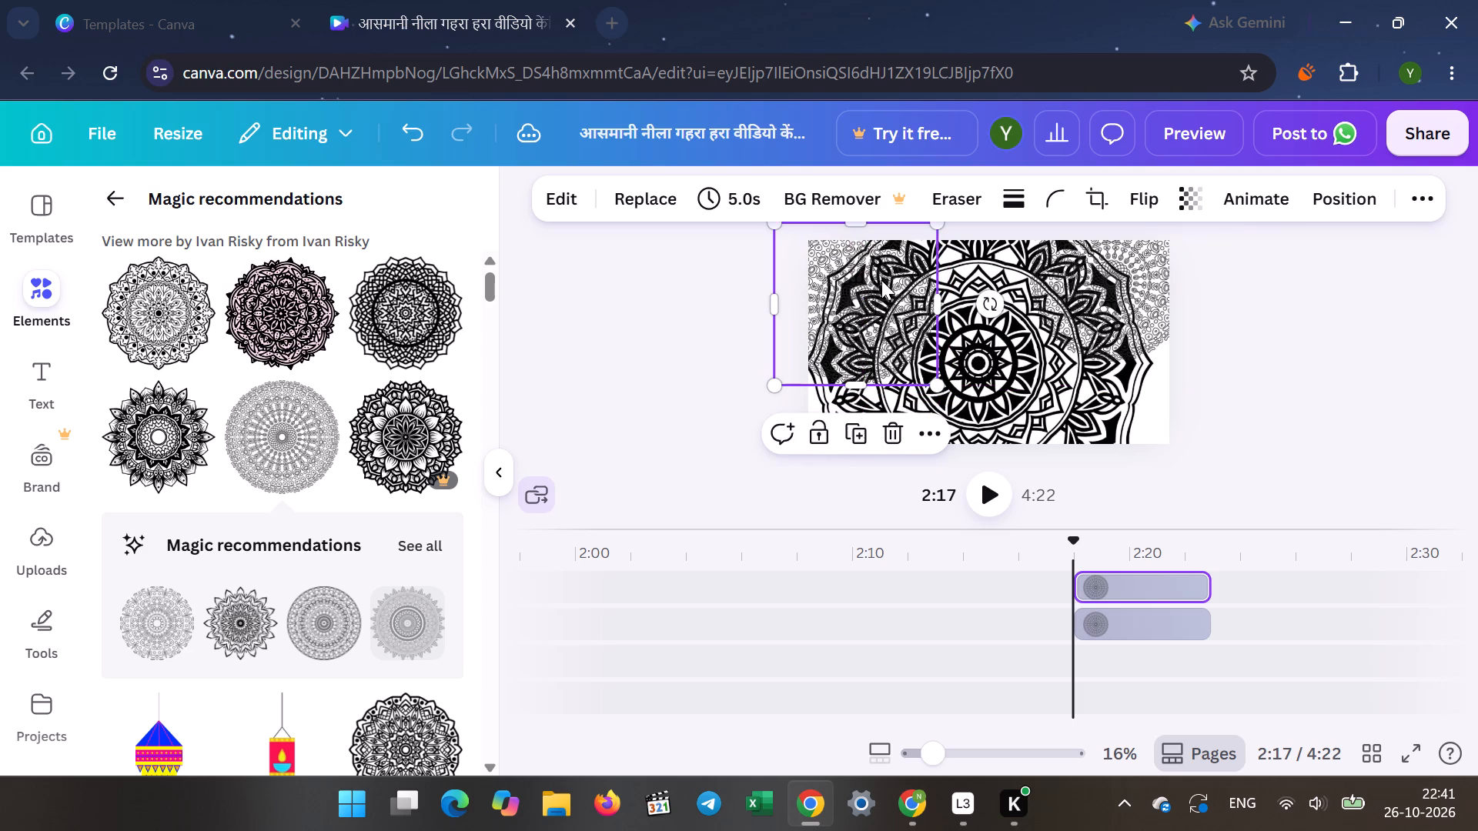
pyautogui.click(607, 355)
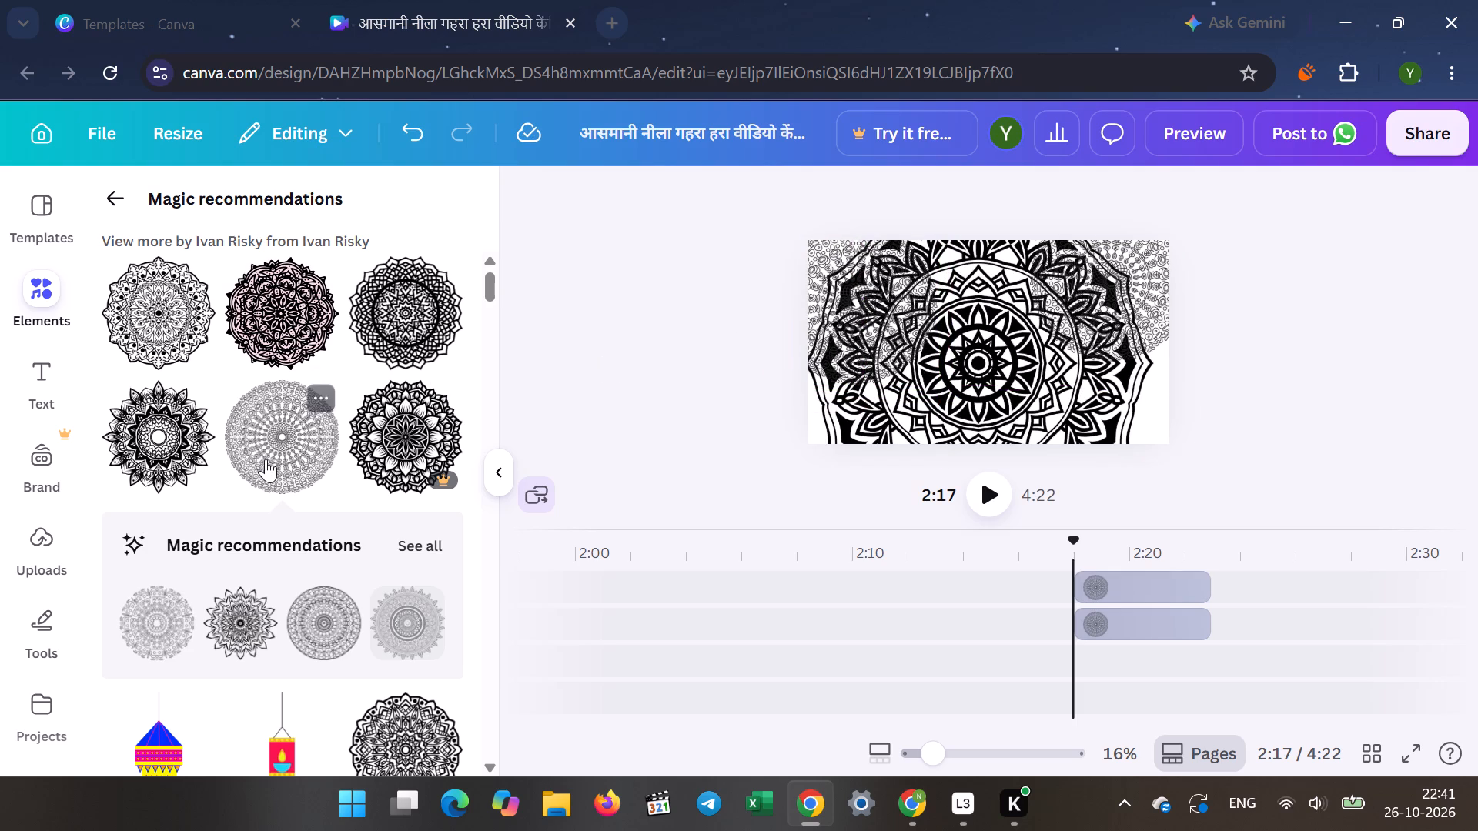
# Add two more copies of the grey circular mandala at 2:17, placing one over each lower corner of the scene.
pyautogui.click(266, 459)
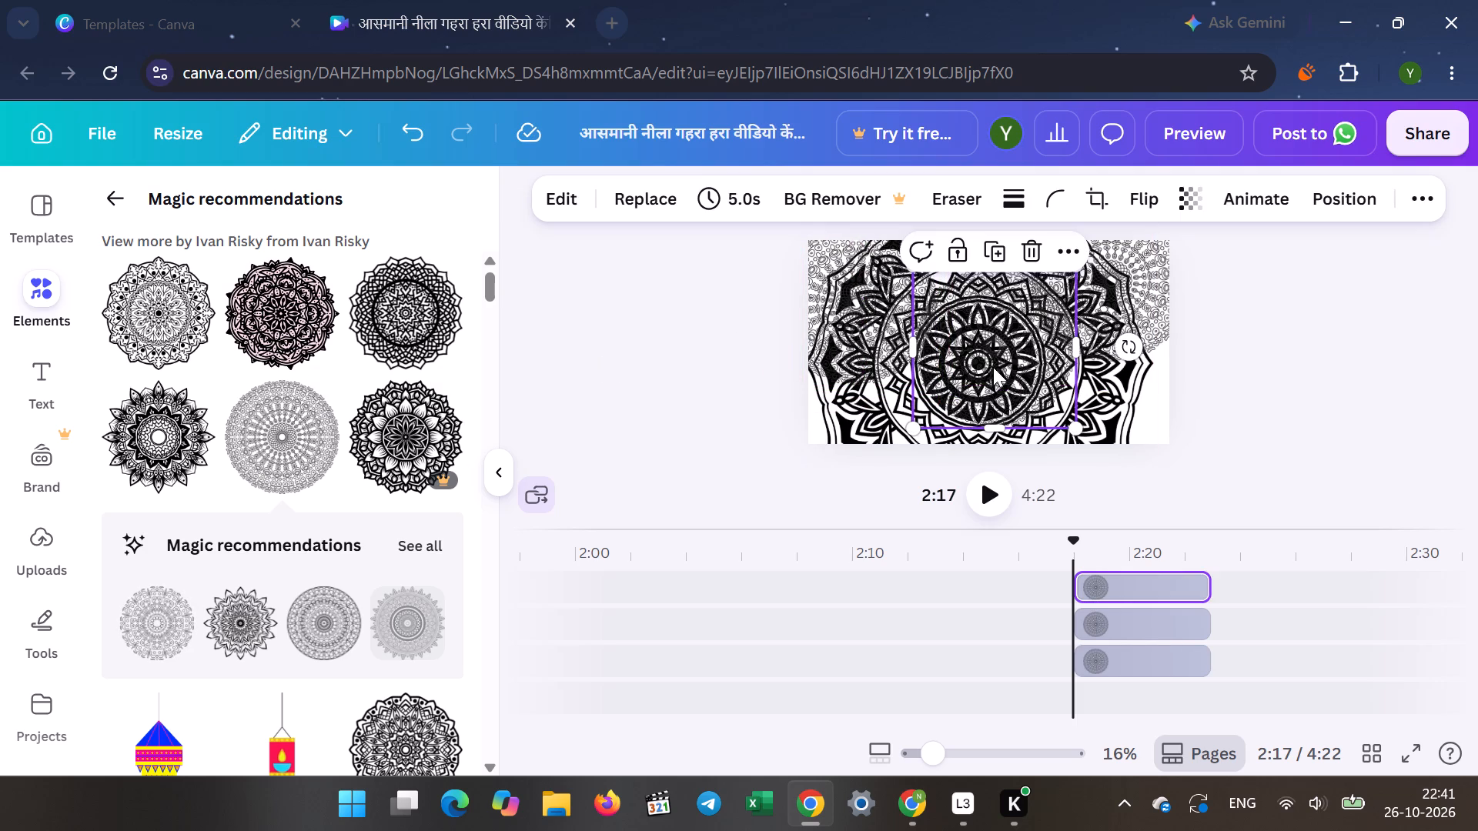
pyautogui.moveTo(993, 367); pyautogui.dragTo(1108, 426)
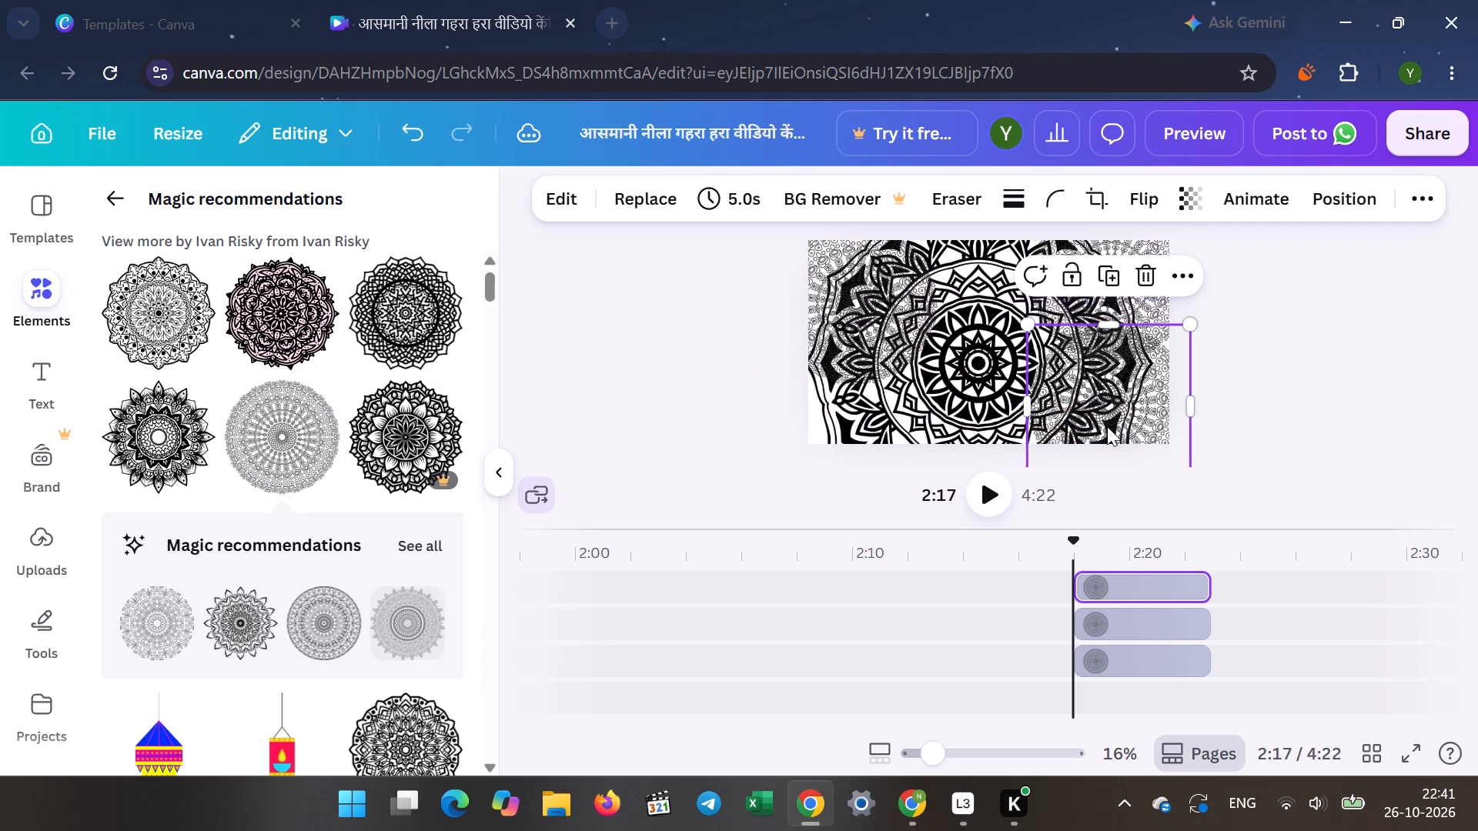
pyautogui.click(654, 419)
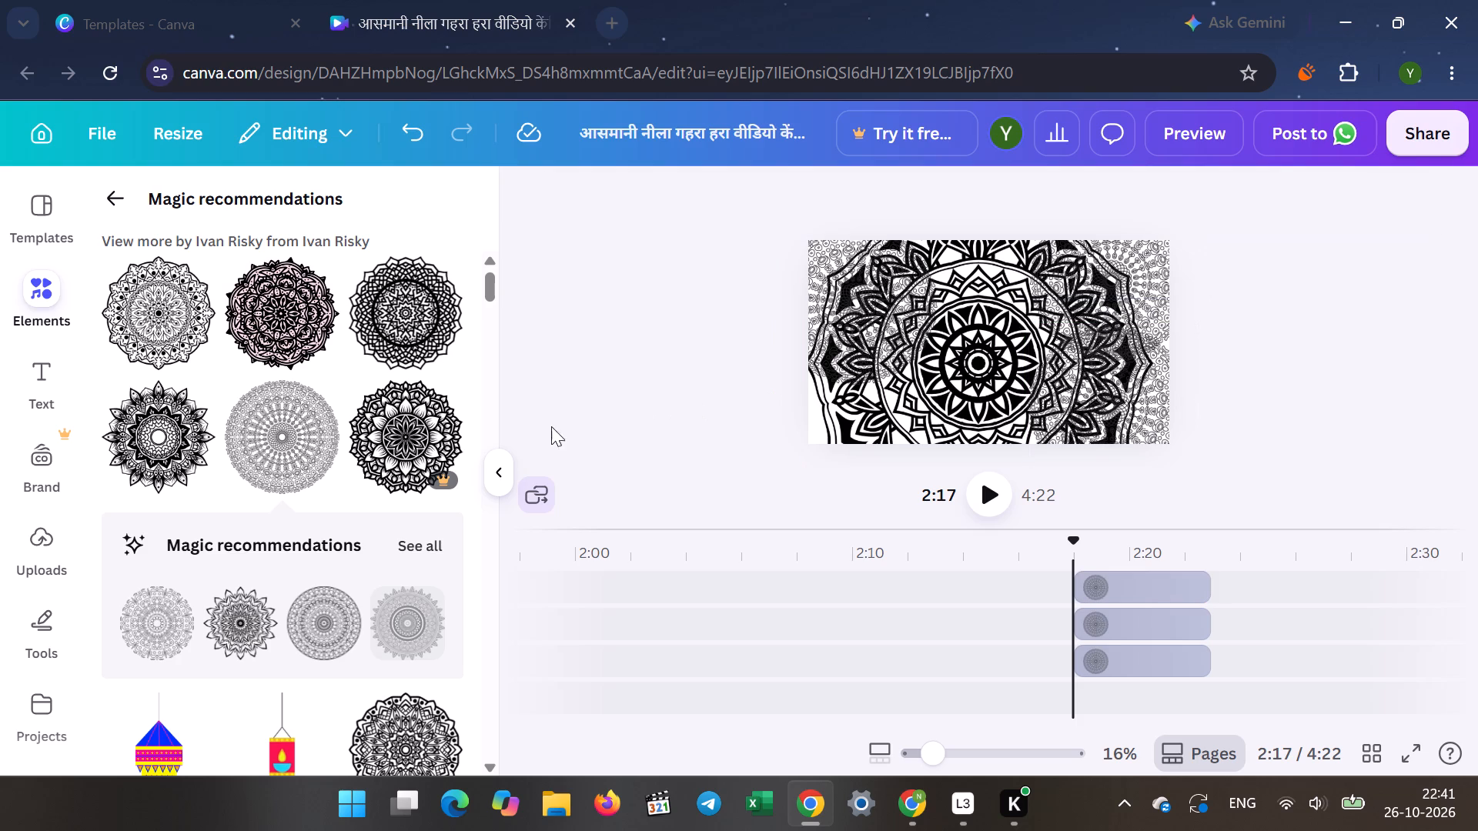
pyautogui.click(298, 450)
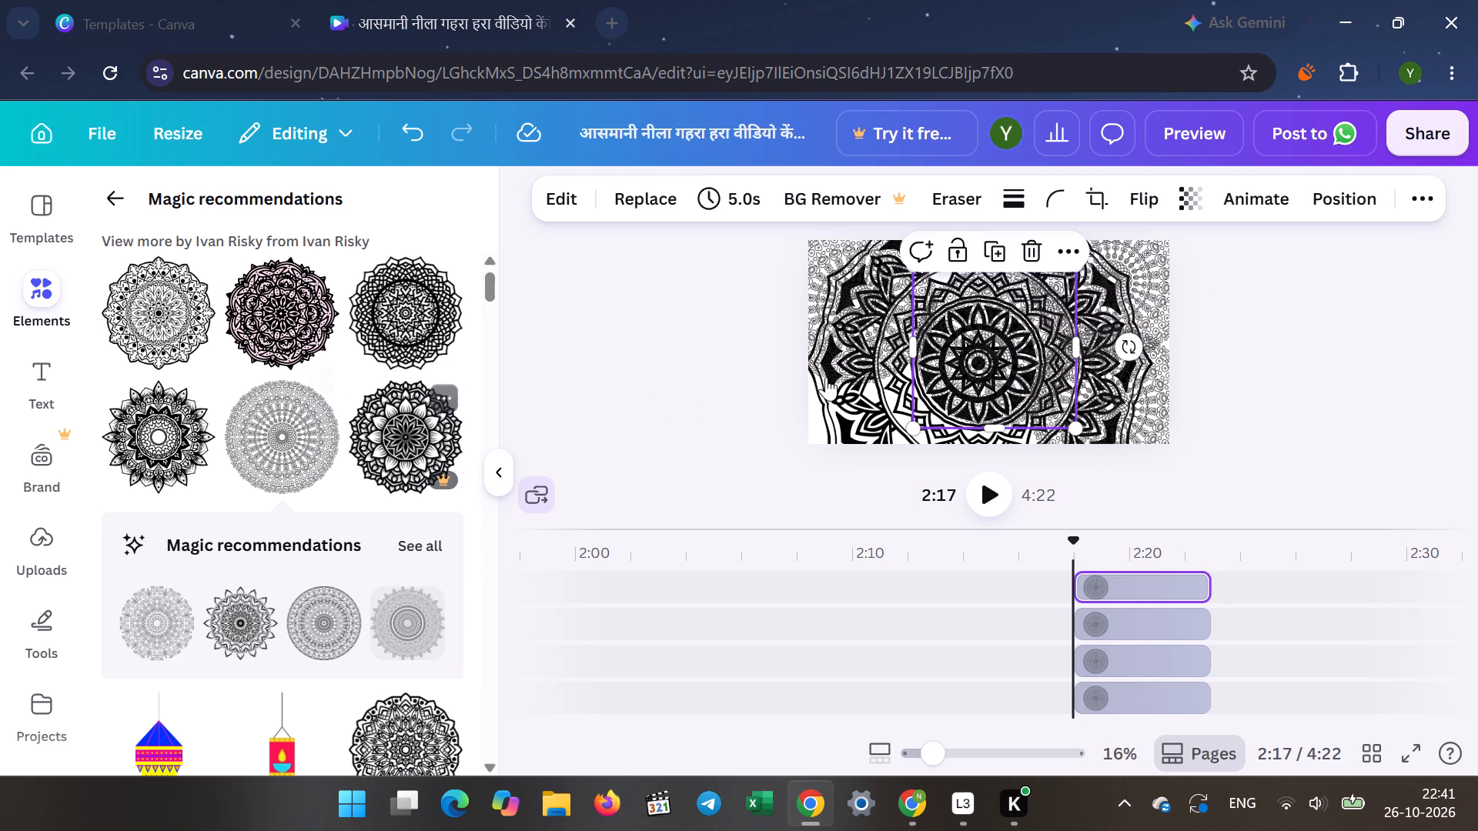
pyautogui.moveTo(1005, 335); pyautogui.dragTo(940, 368)
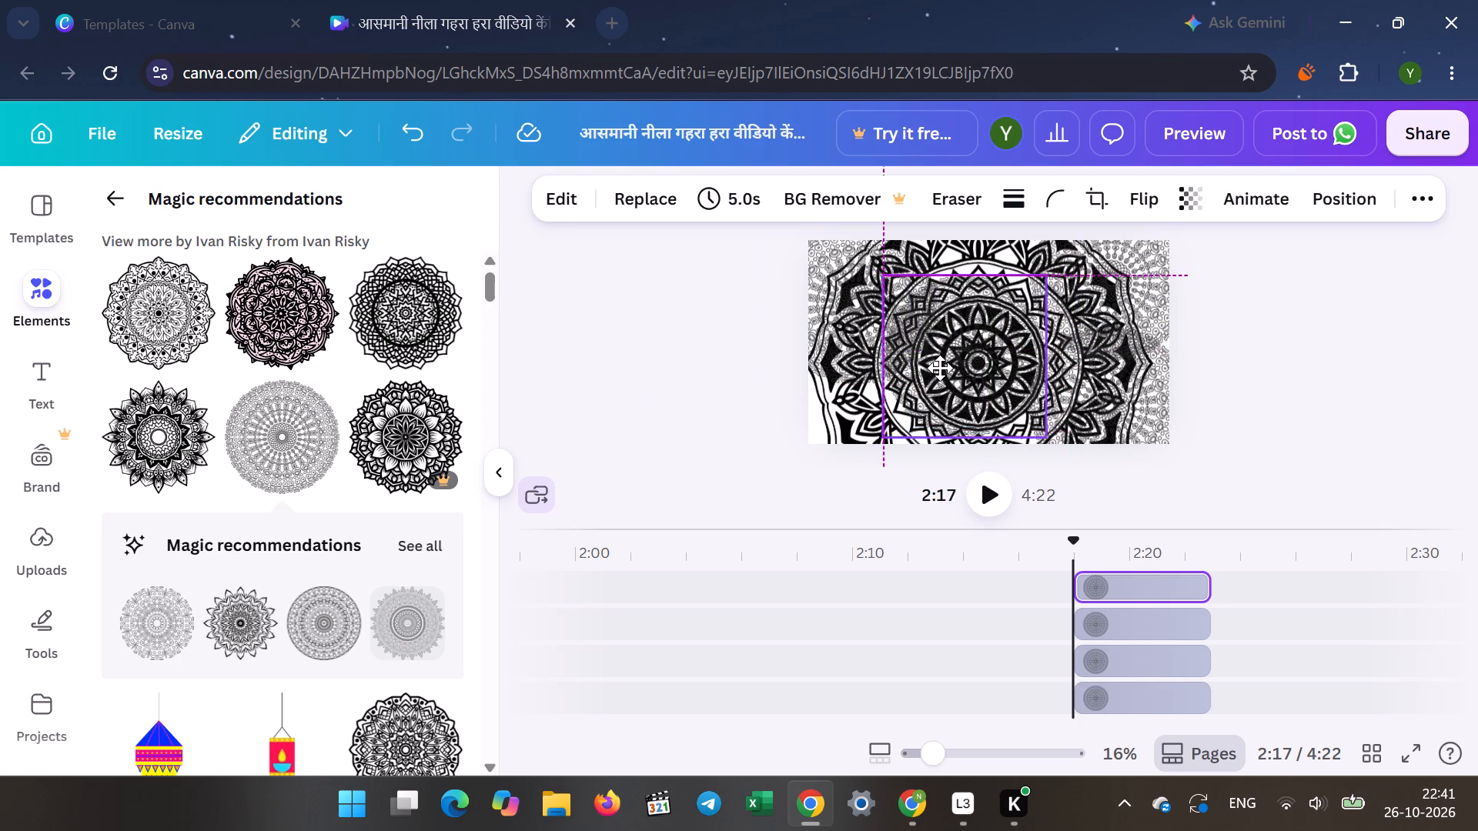
pyautogui.moveTo(940, 368); pyautogui.dragTo(898, 392)
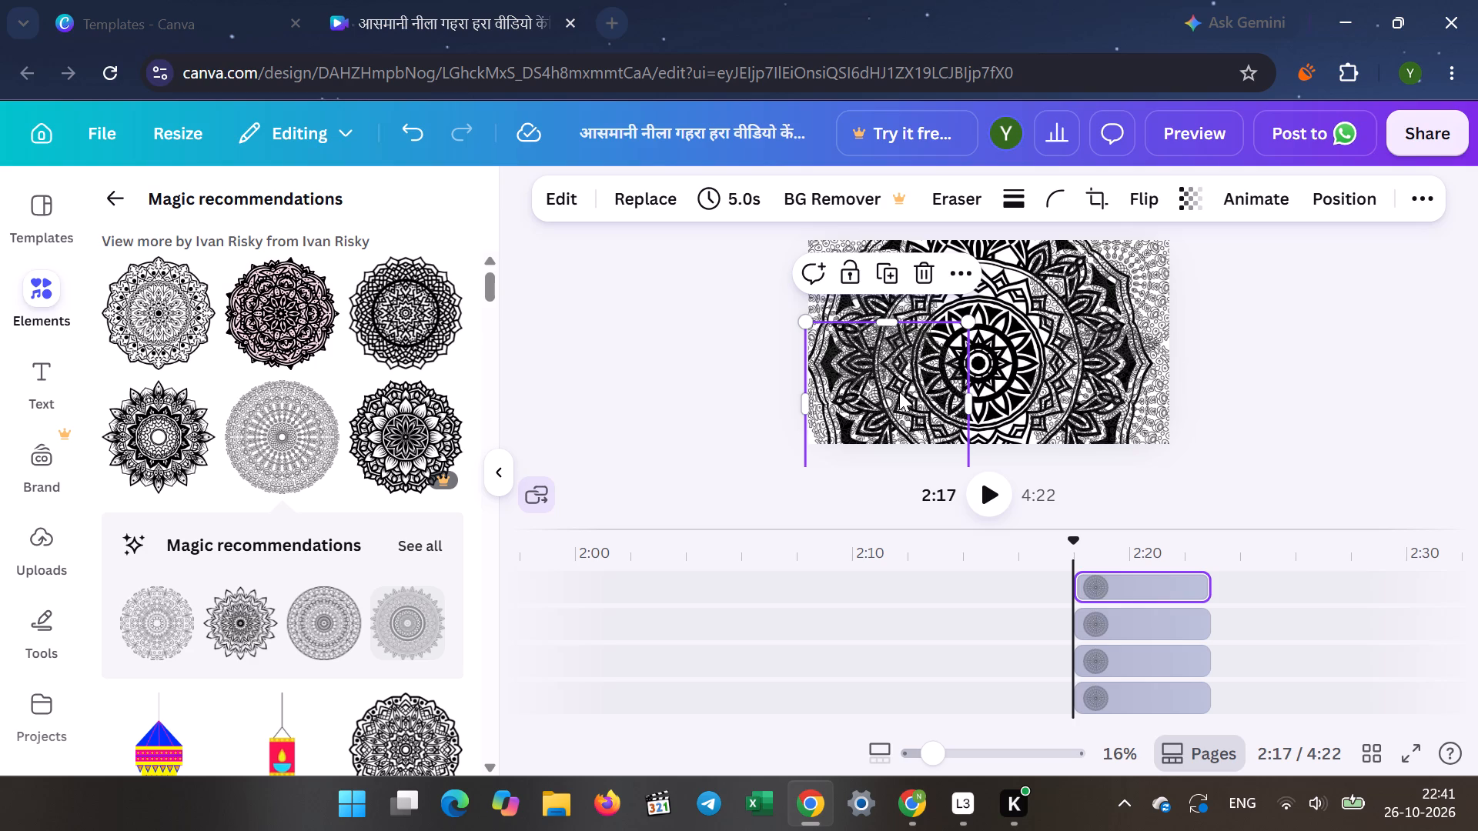
pyautogui.click(899, 392)
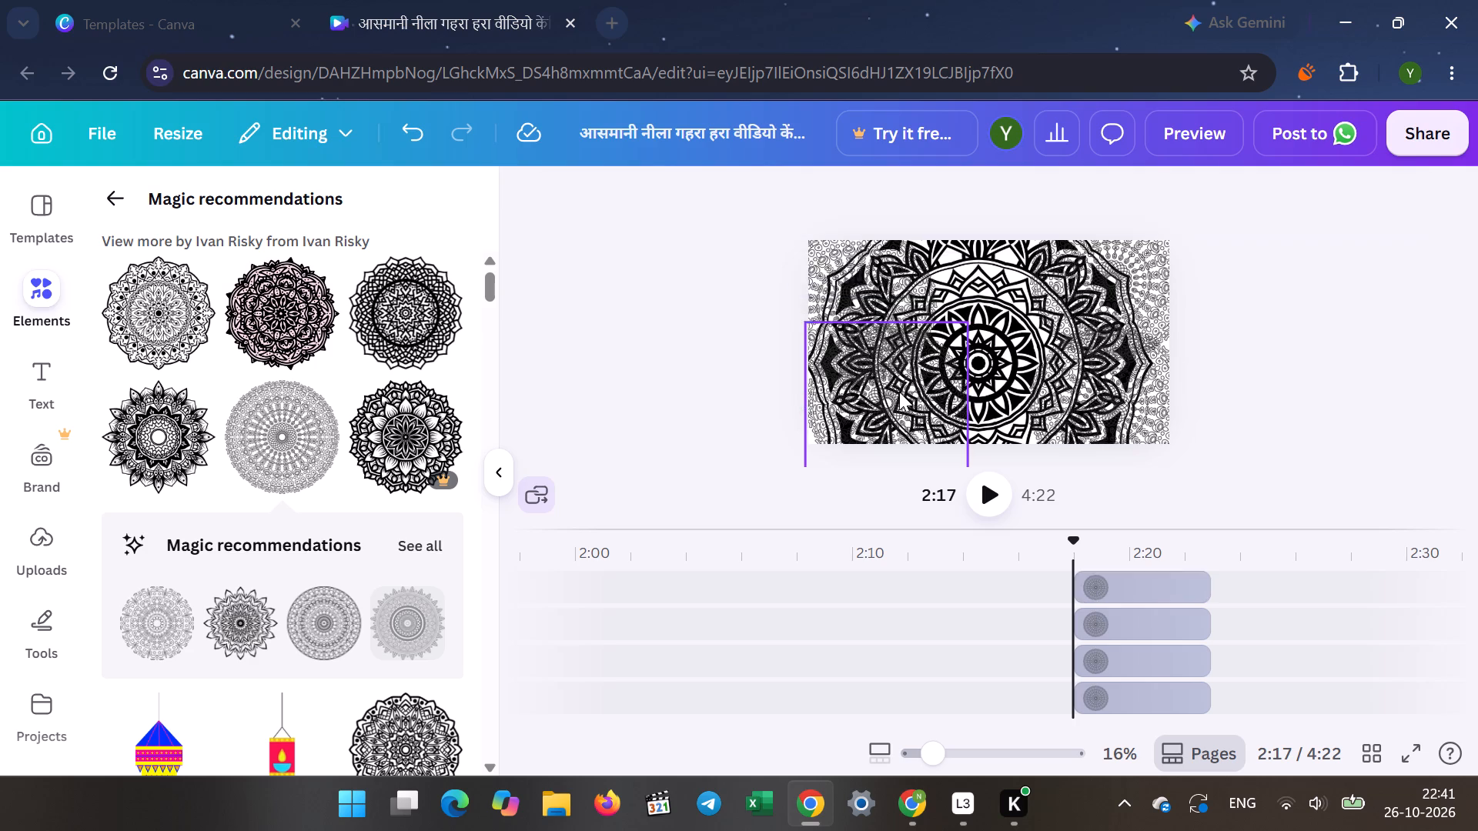
pyautogui.click(899, 392)
pyautogui.click(899, 392)
# Resume playback from 2:17 to review the following scenes, and browse further through the recommended mandala graphics.
pyautogui.click(991, 491)
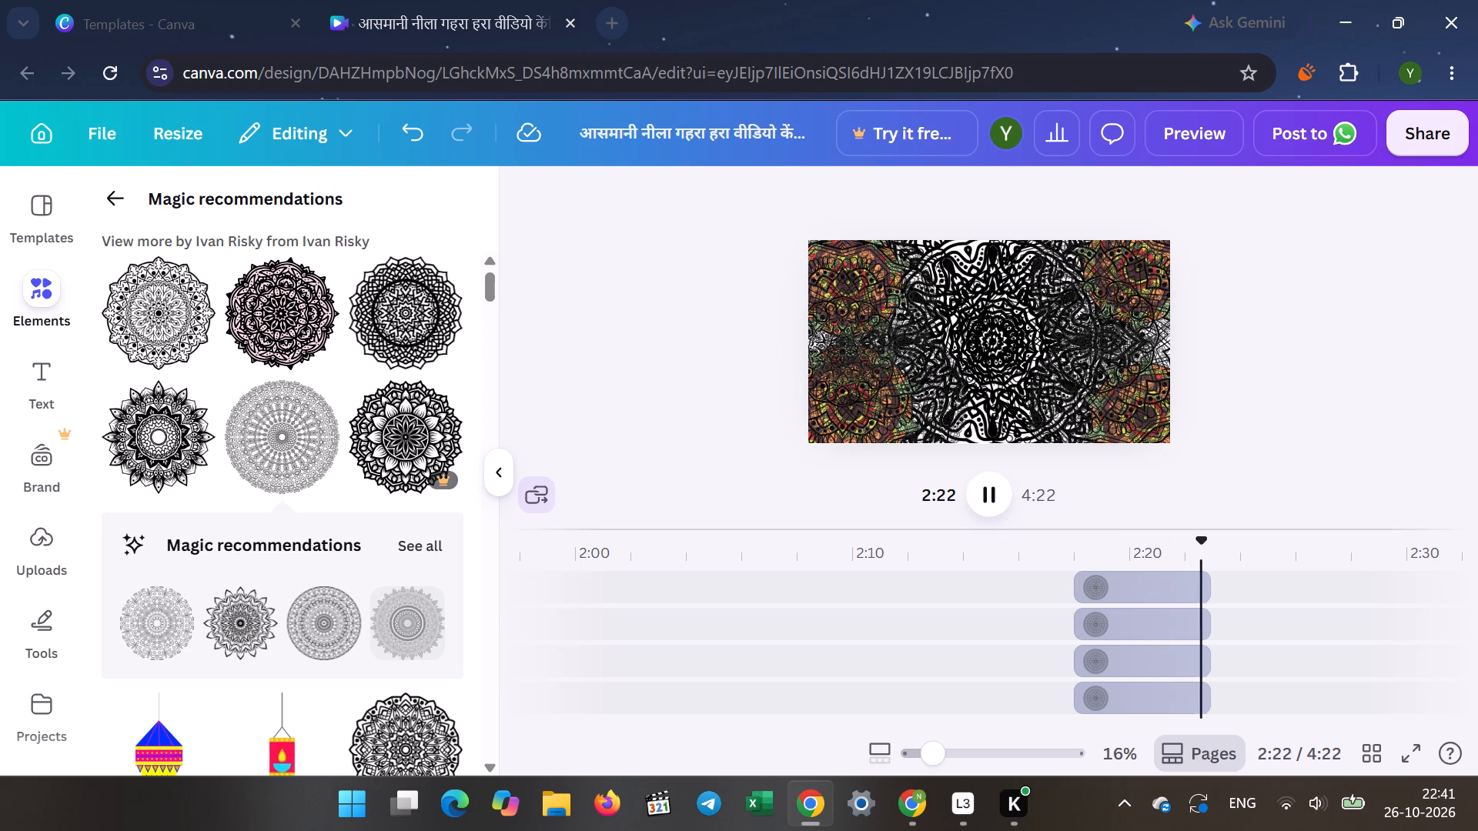
pyautogui.click(961, 795)
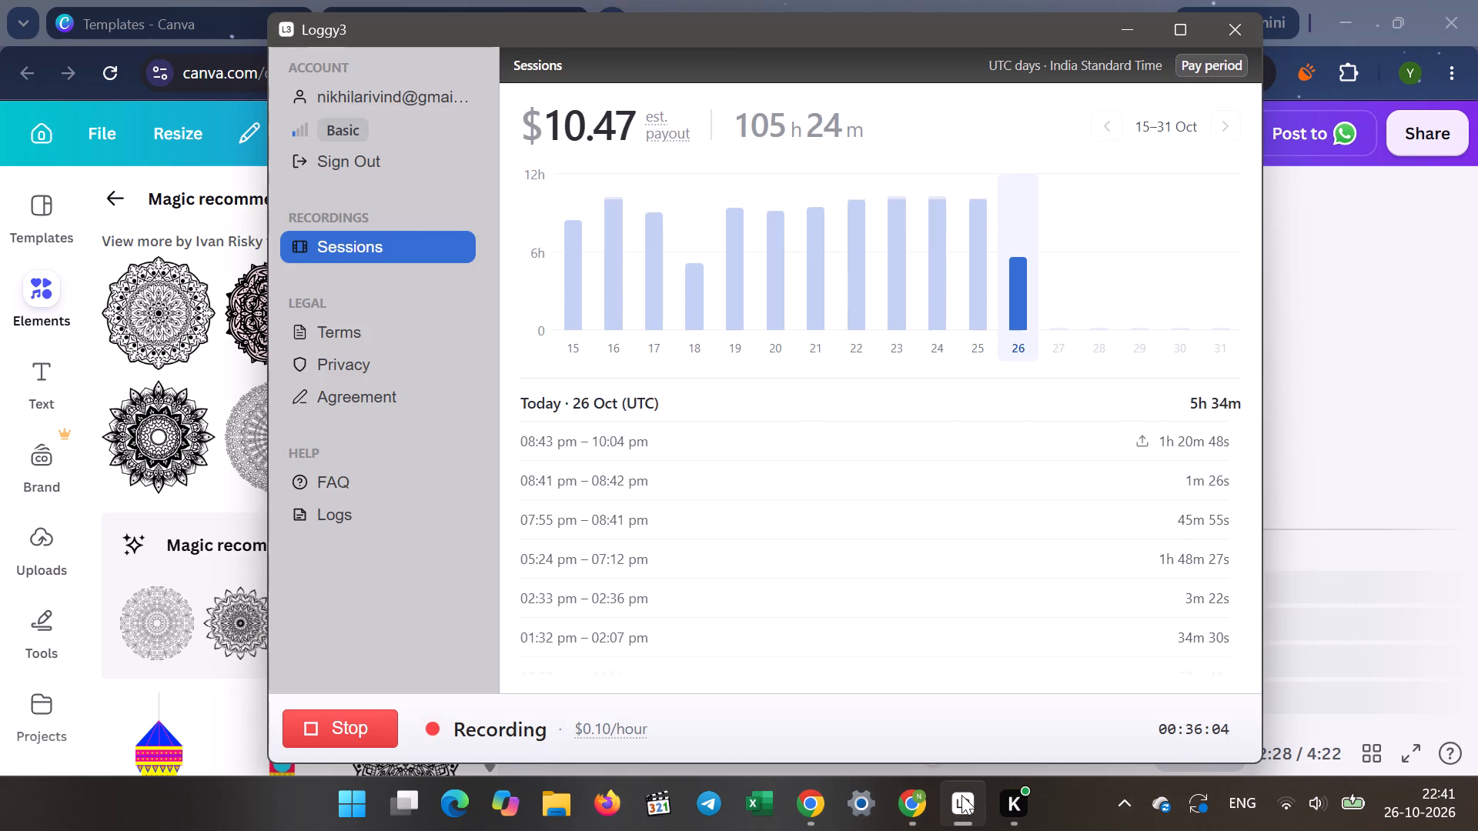
pyautogui.click(961, 795)
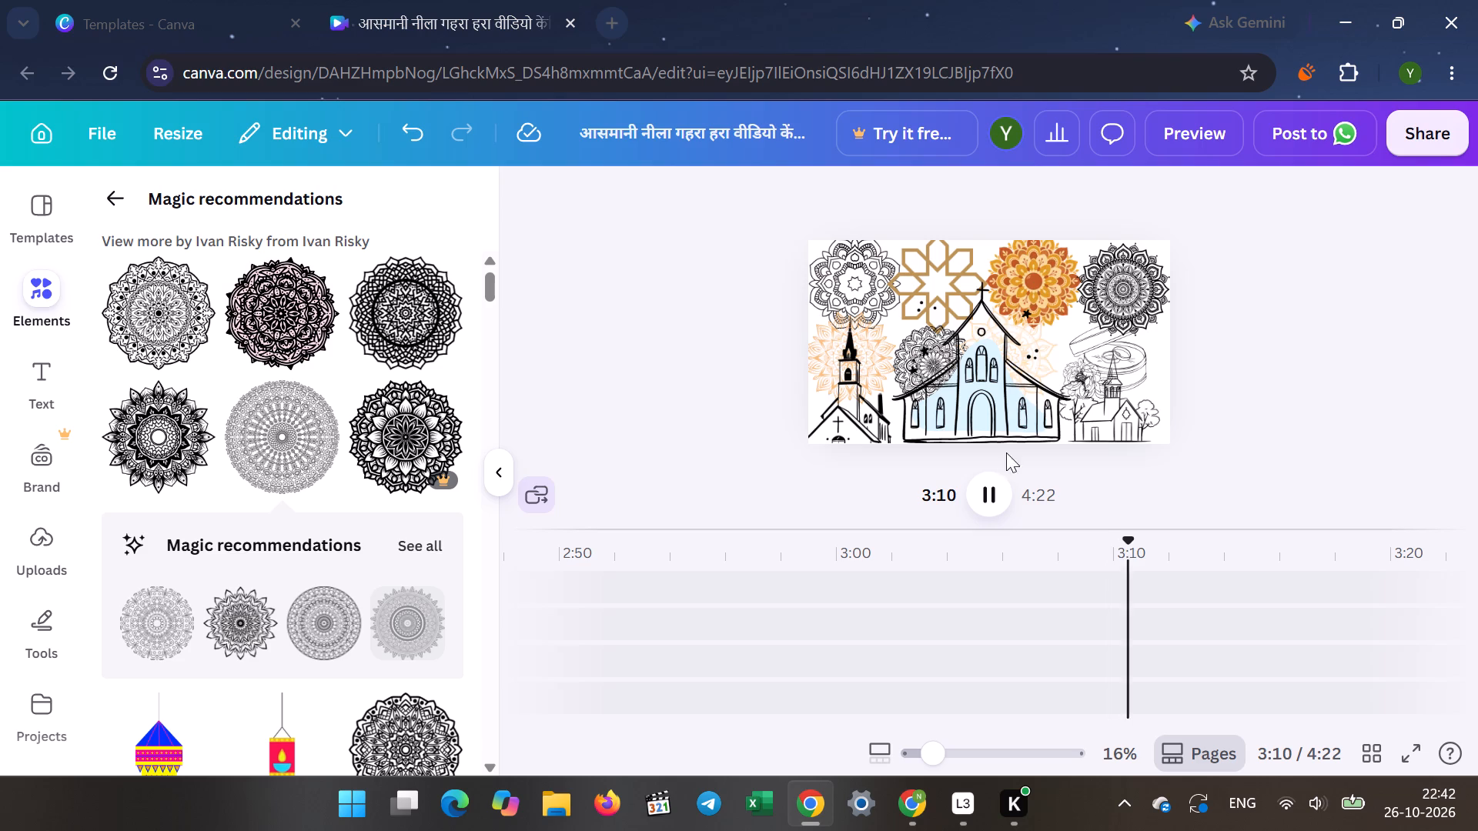
pyautogui.click(961, 801)
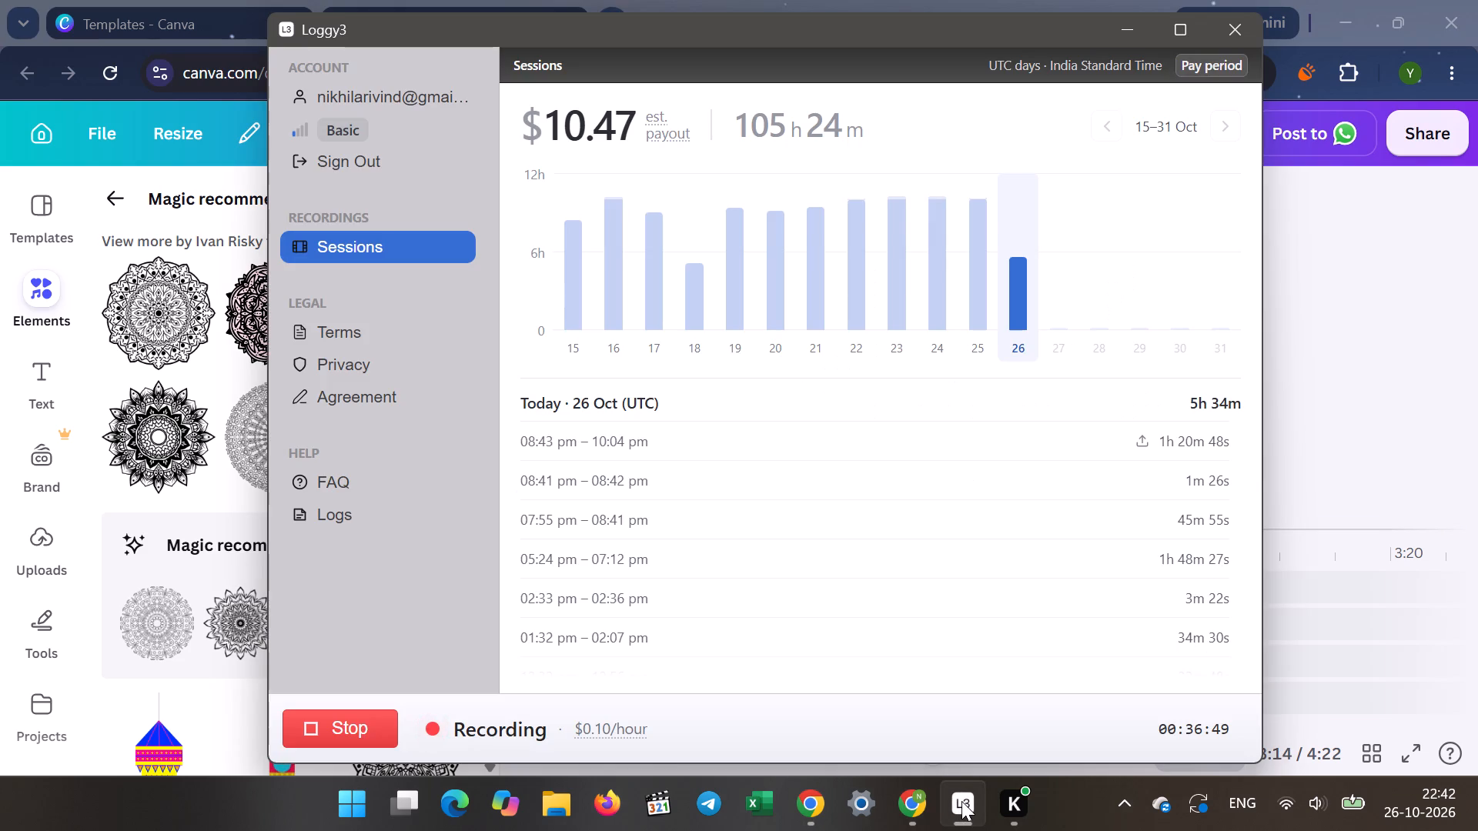
pyautogui.click(961, 801)
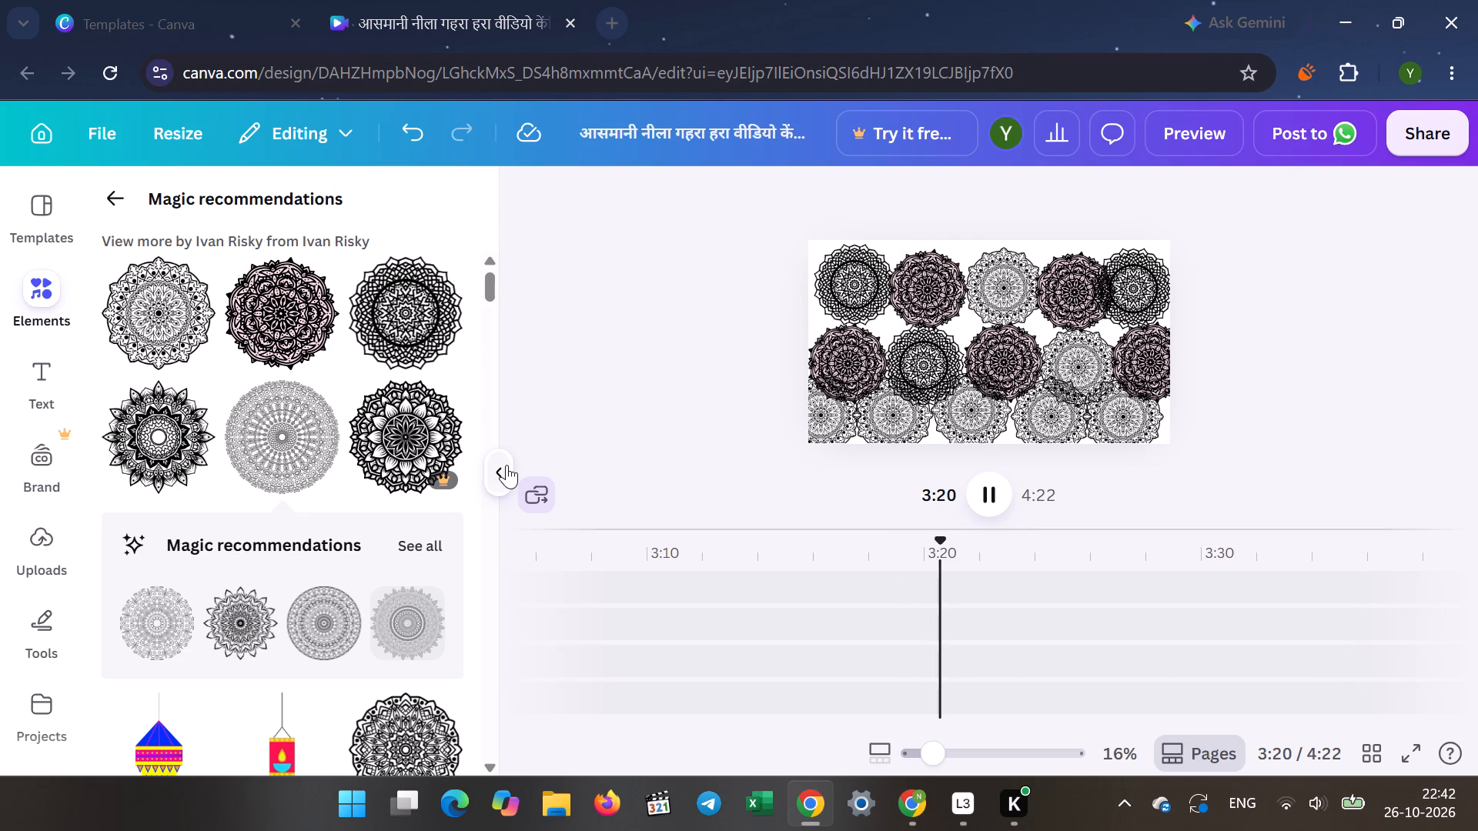
pyautogui.scroll(-1, 297, 509)
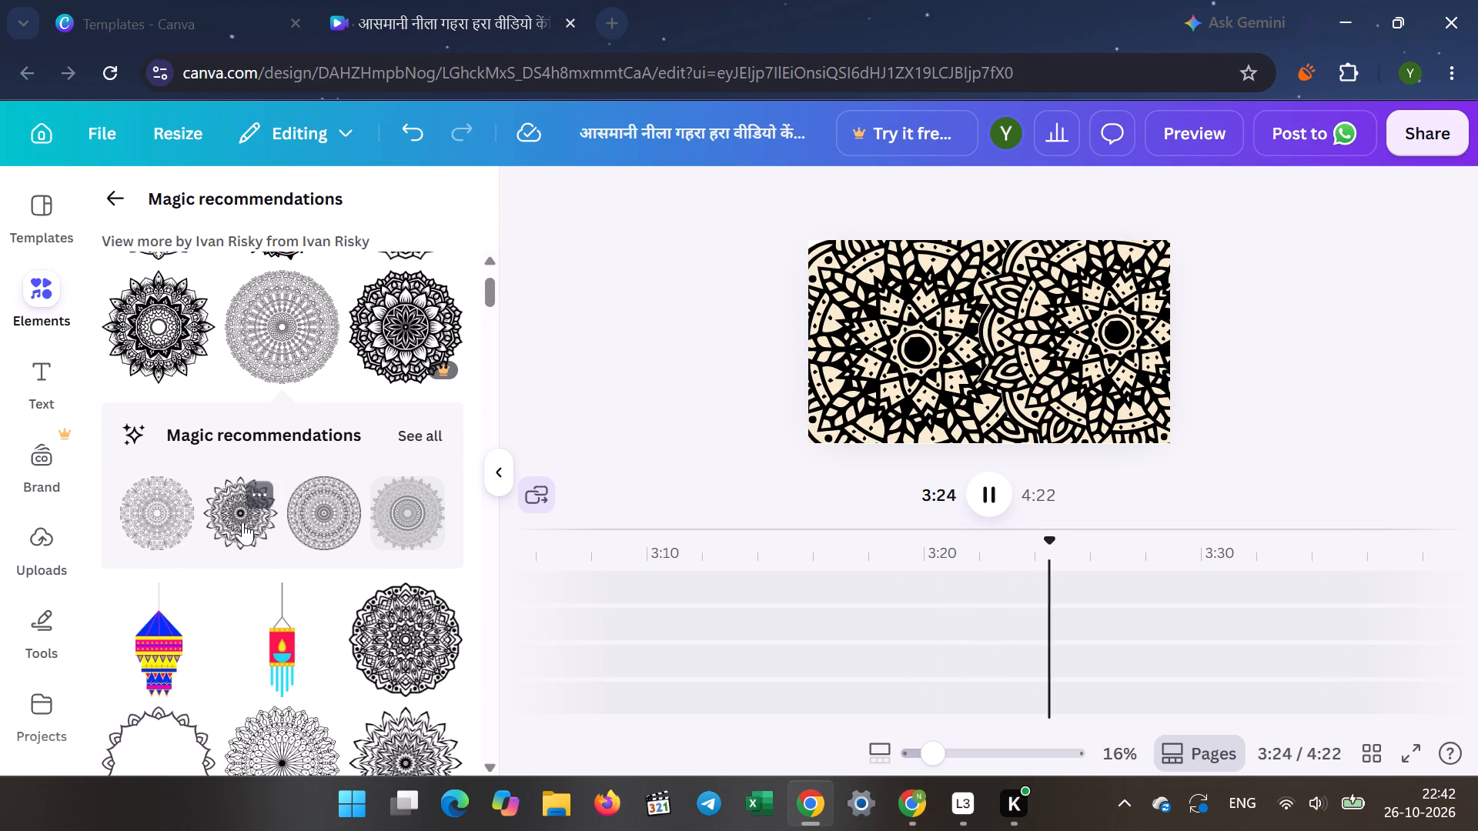
pyautogui.scroll(-1, 298, 596)
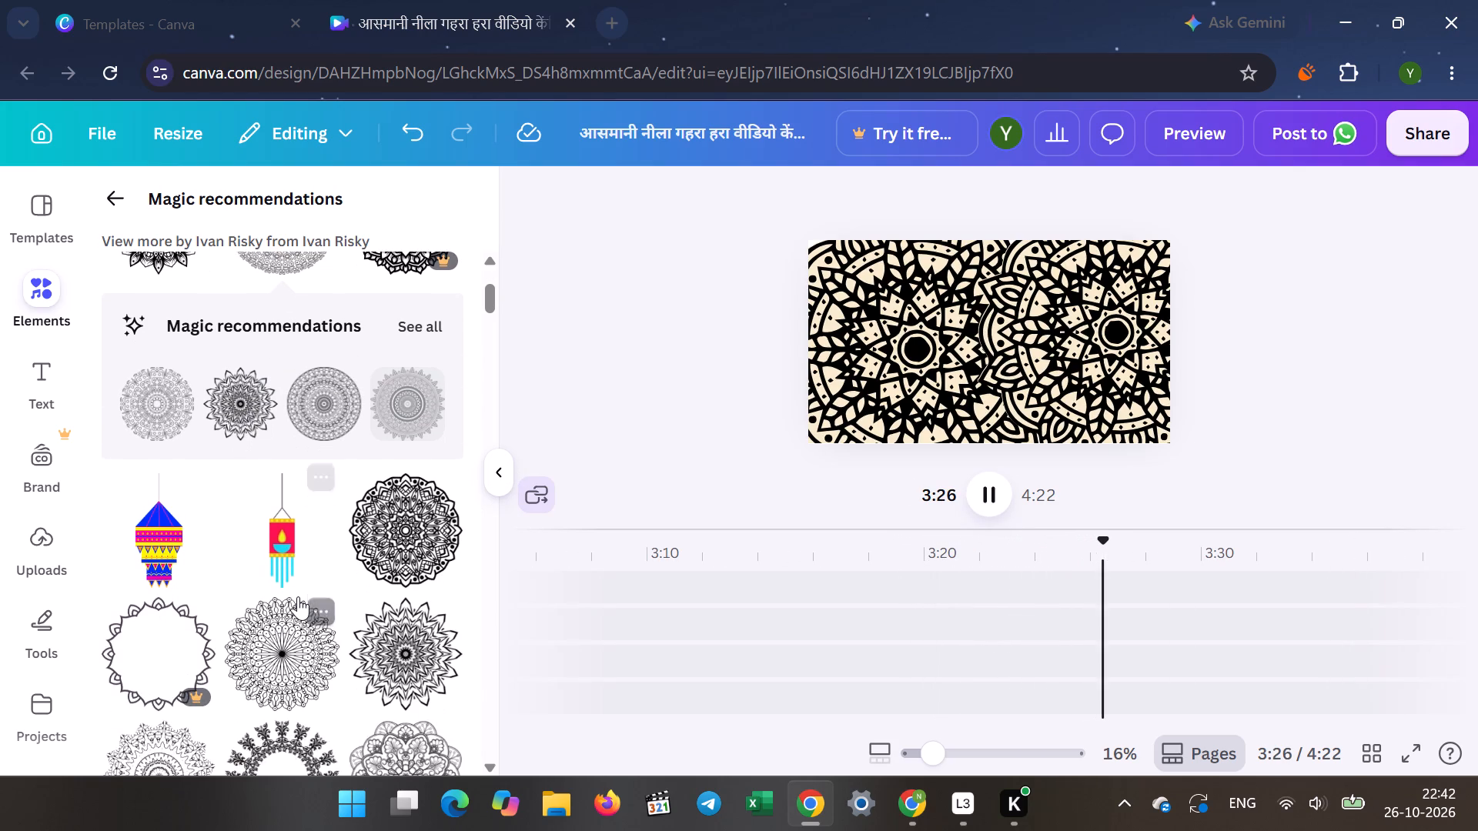
pyautogui.scroll(-3, 298, 596)
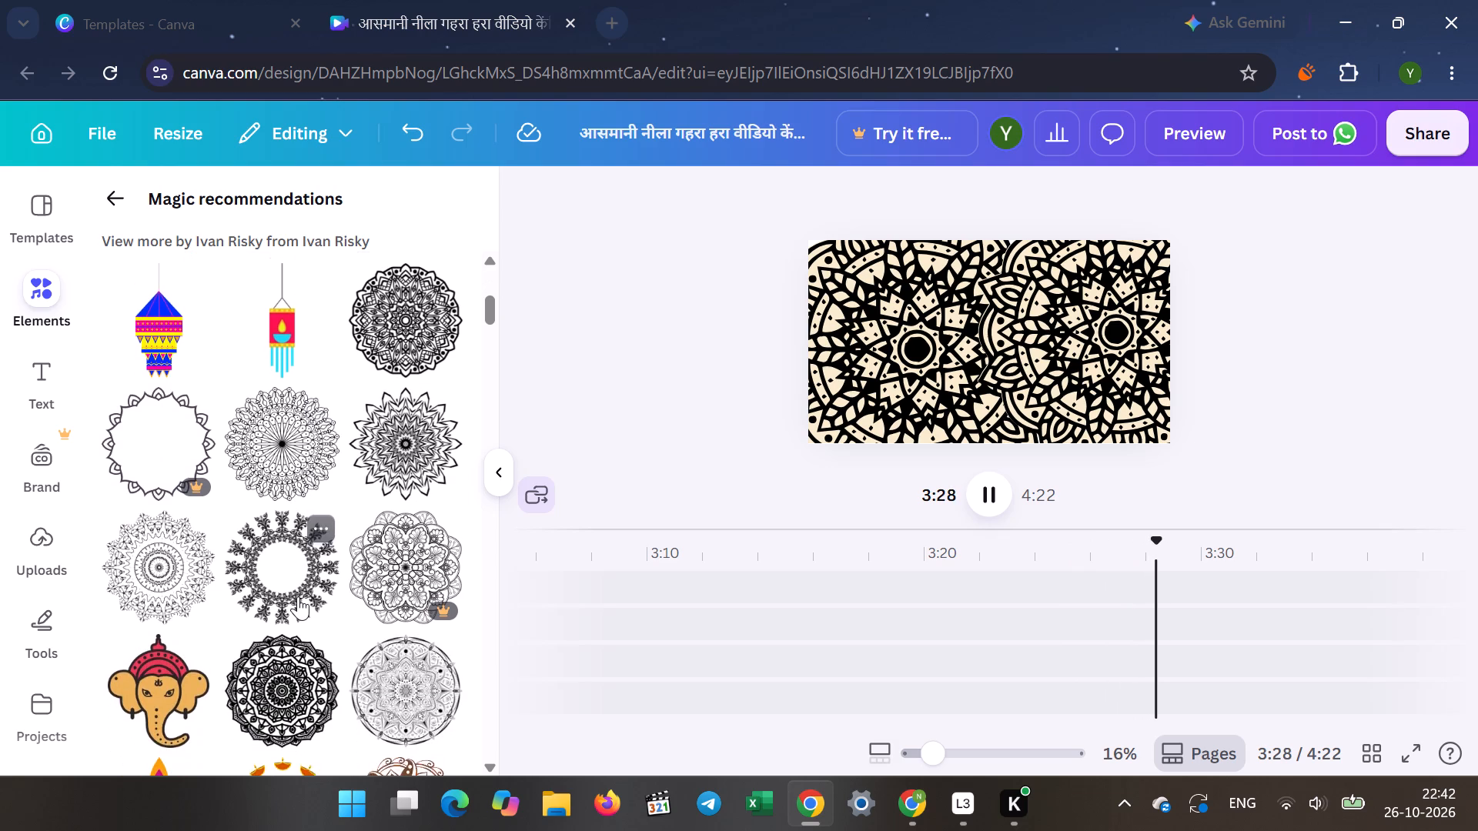
pyautogui.scroll(-2, 298, 596)
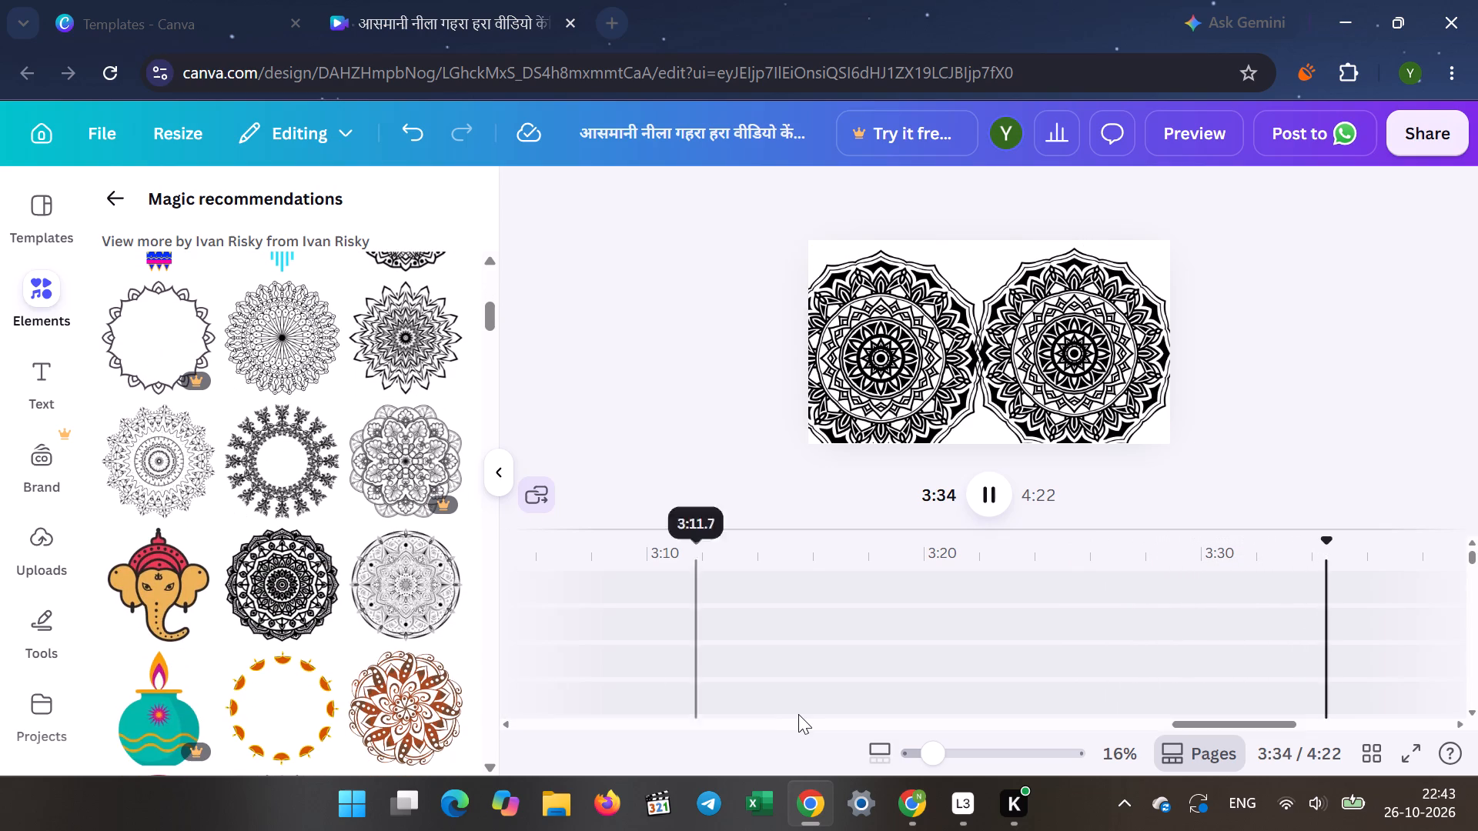
# Lower the computer's display brightness to its minimum.
pyautogui.click(1312, 801)
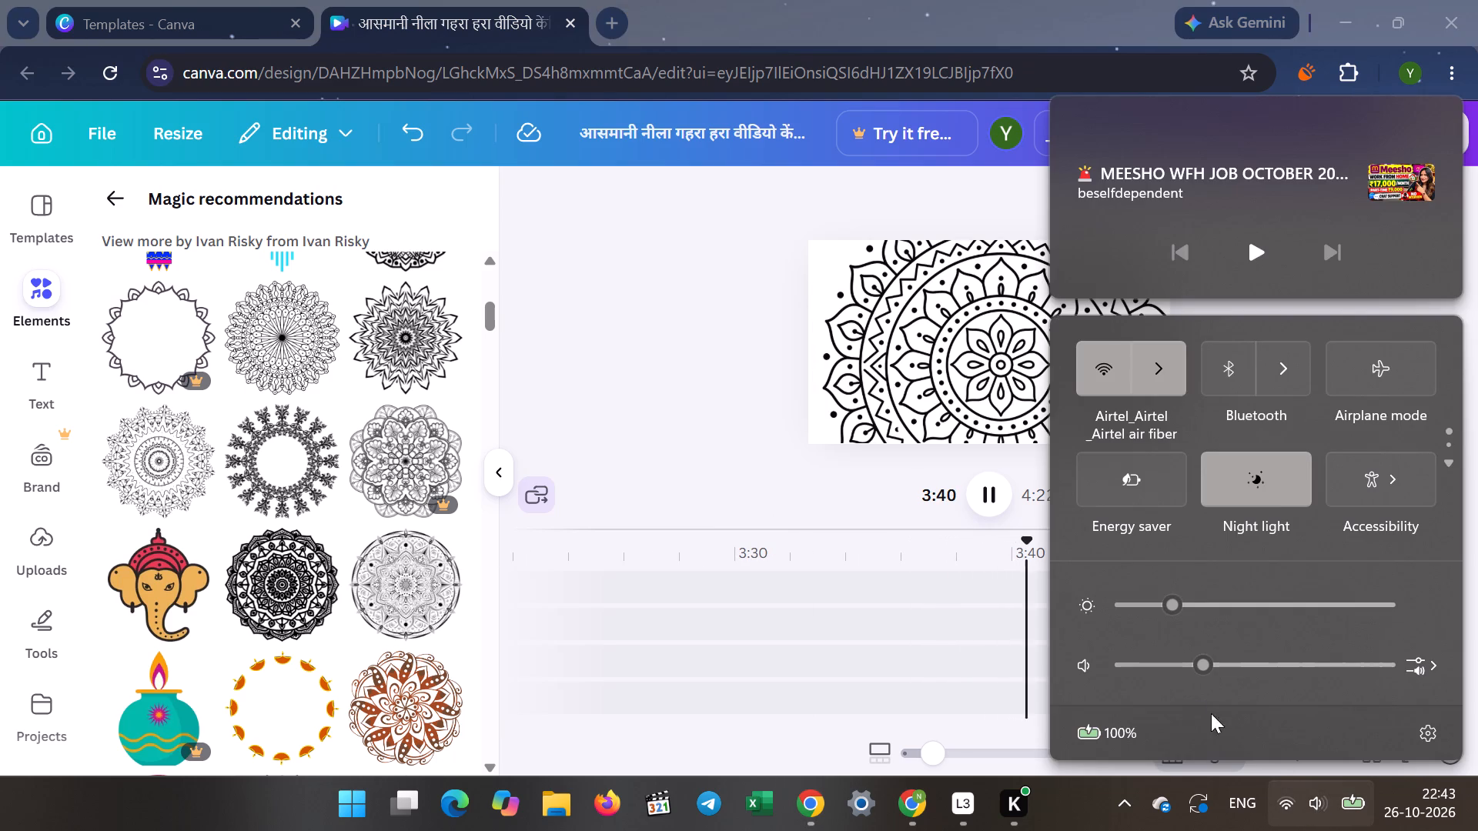
pyautogui.click(1115, 600)
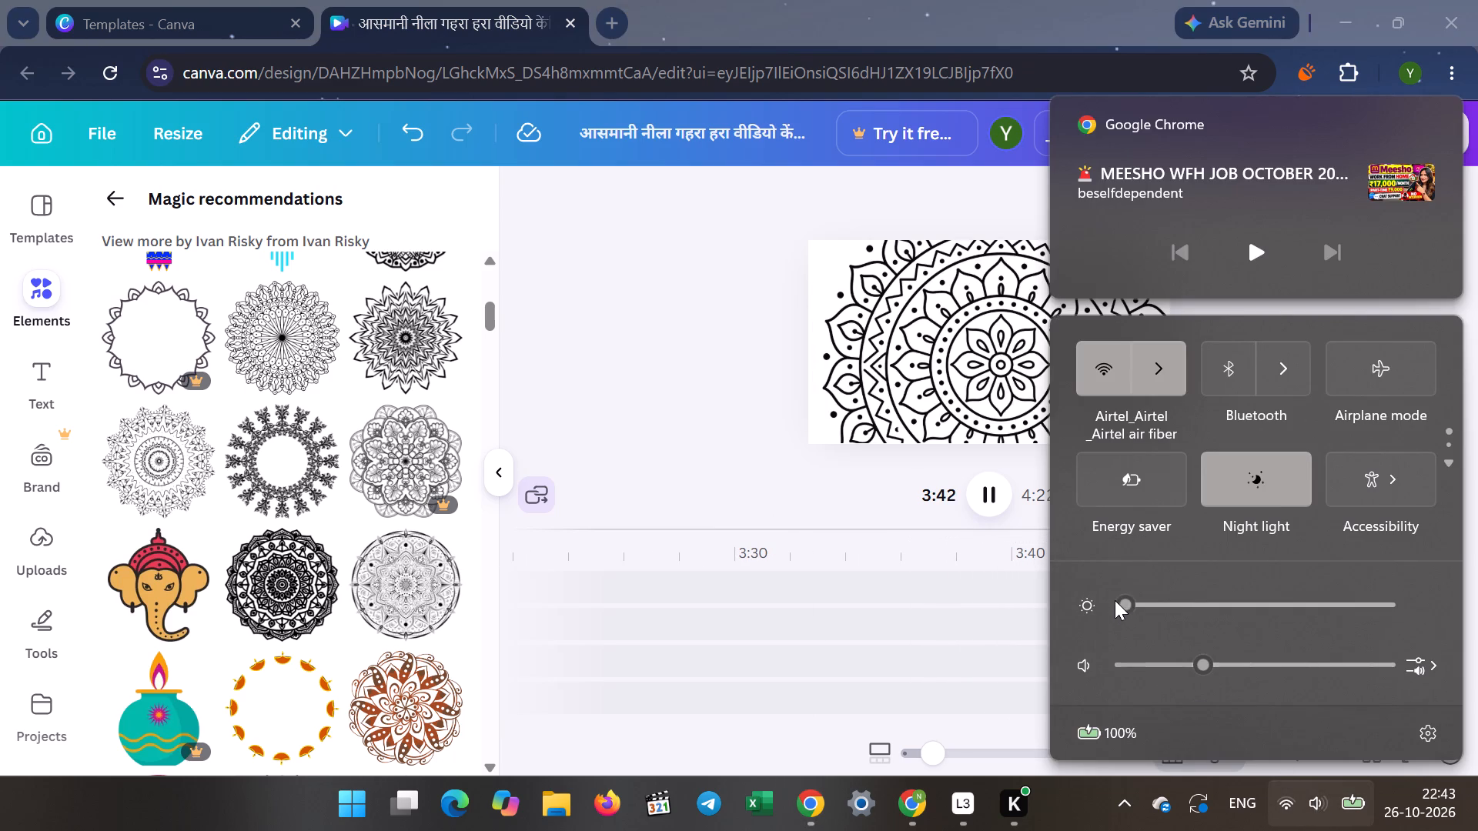
pyautogui.click(720, 432)
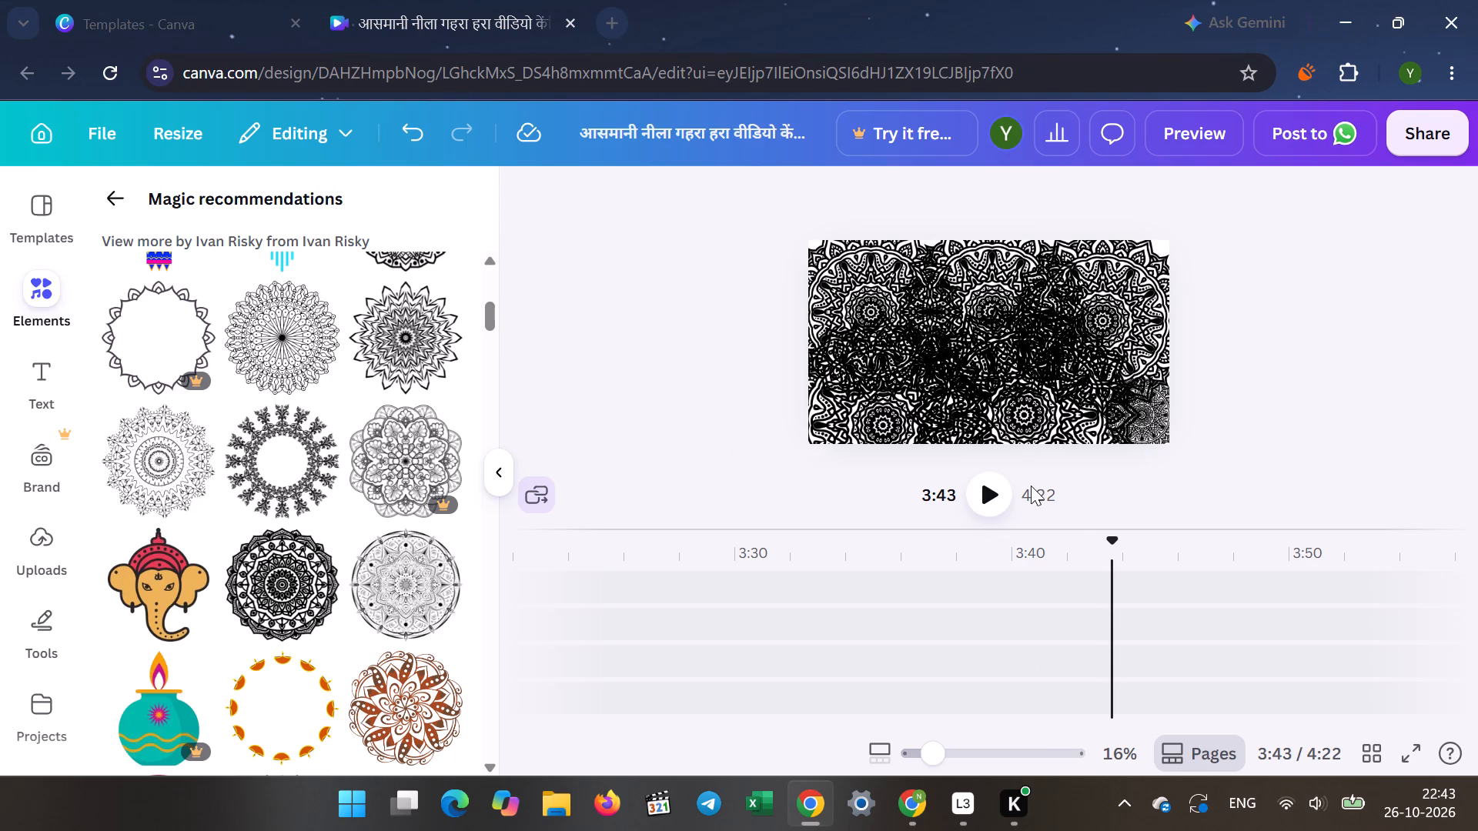
# Resume playback from 3:43 to review the mandala scenes, and pause it at 4:06.
pyautogui.click(975, 495)
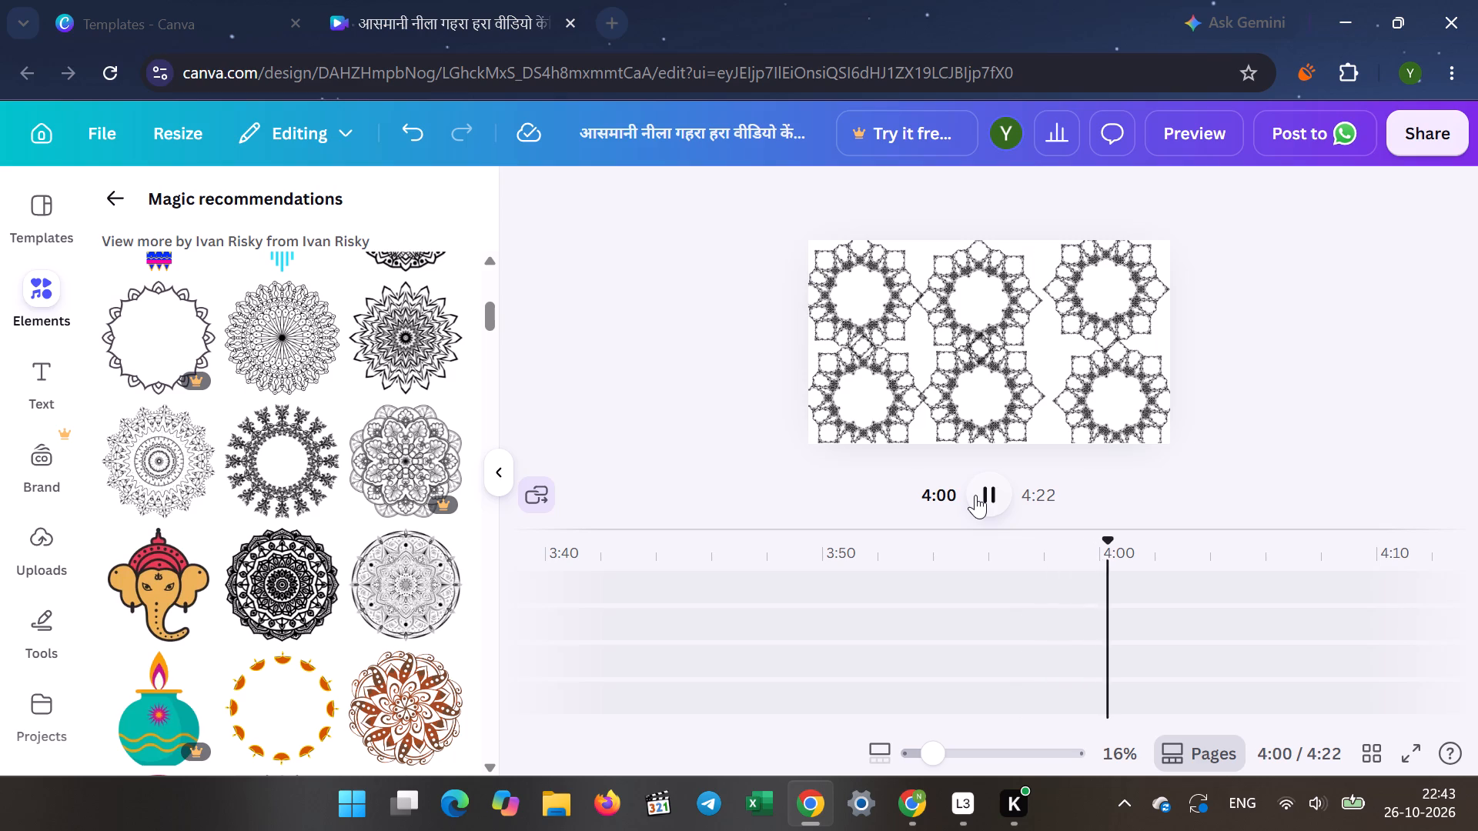
pyautogui.click(975, 495)
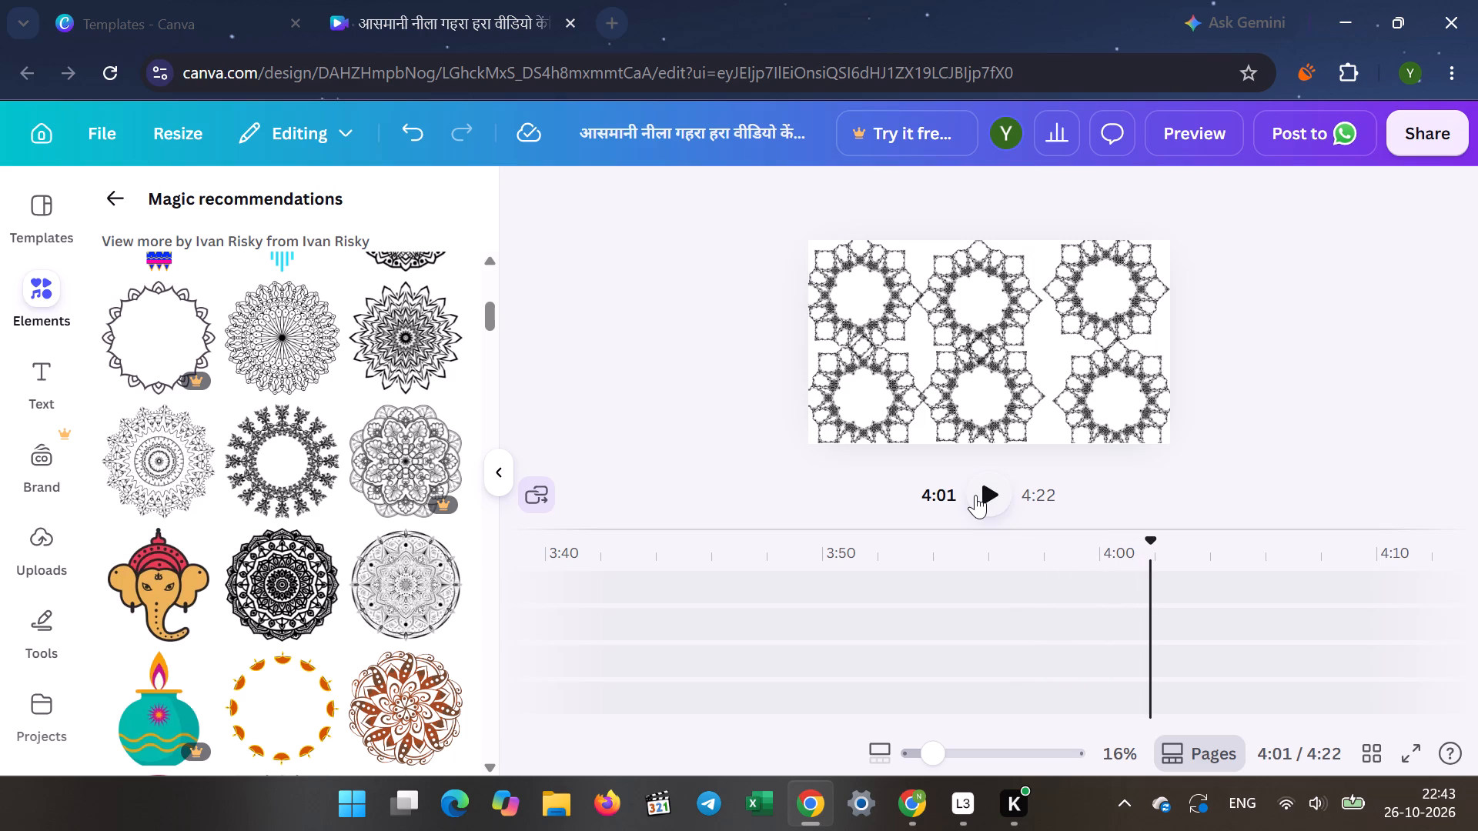
pyautogui.click(975, 495)
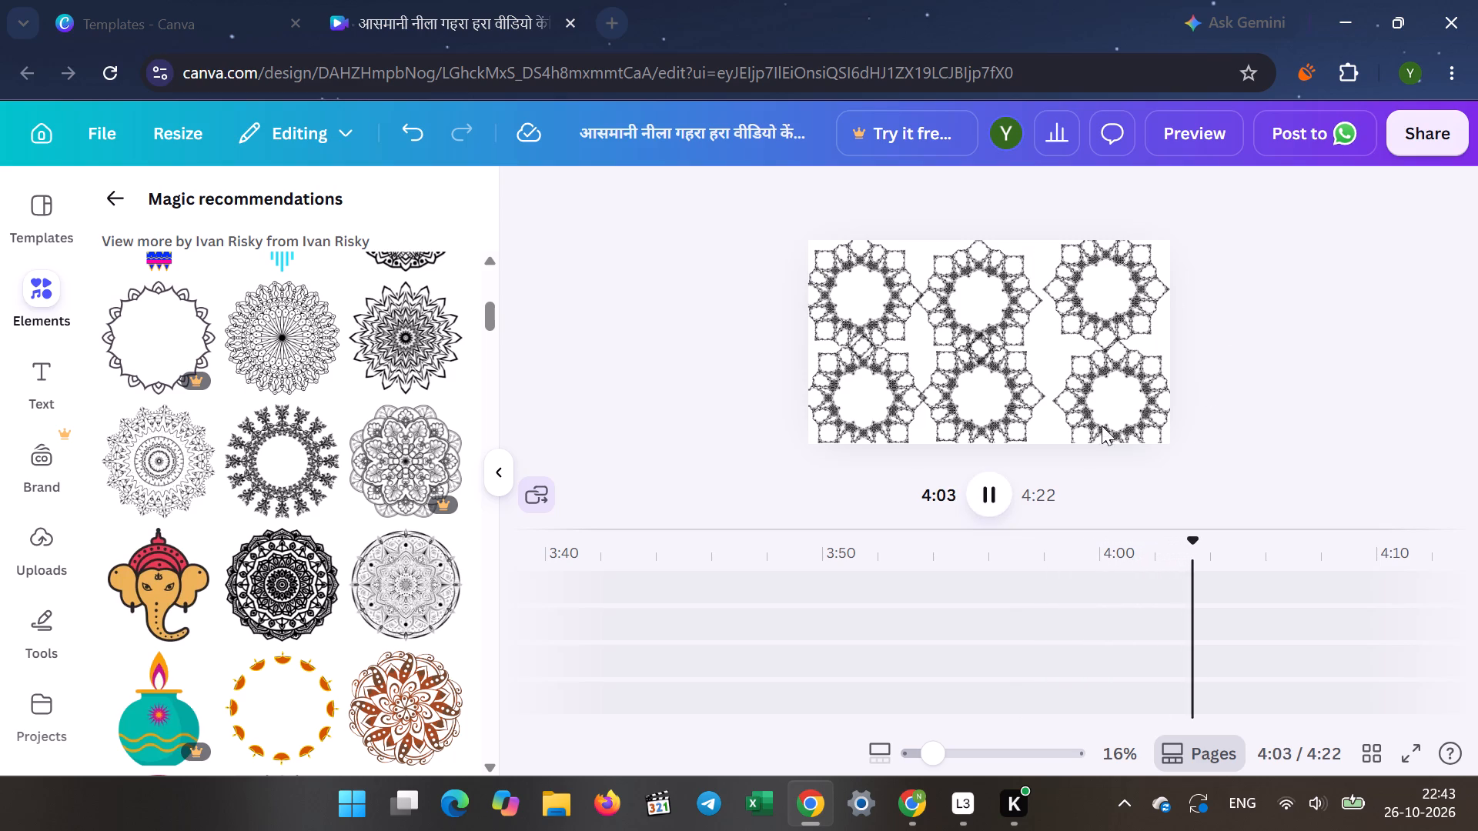
pyautogui.click(991, 498)
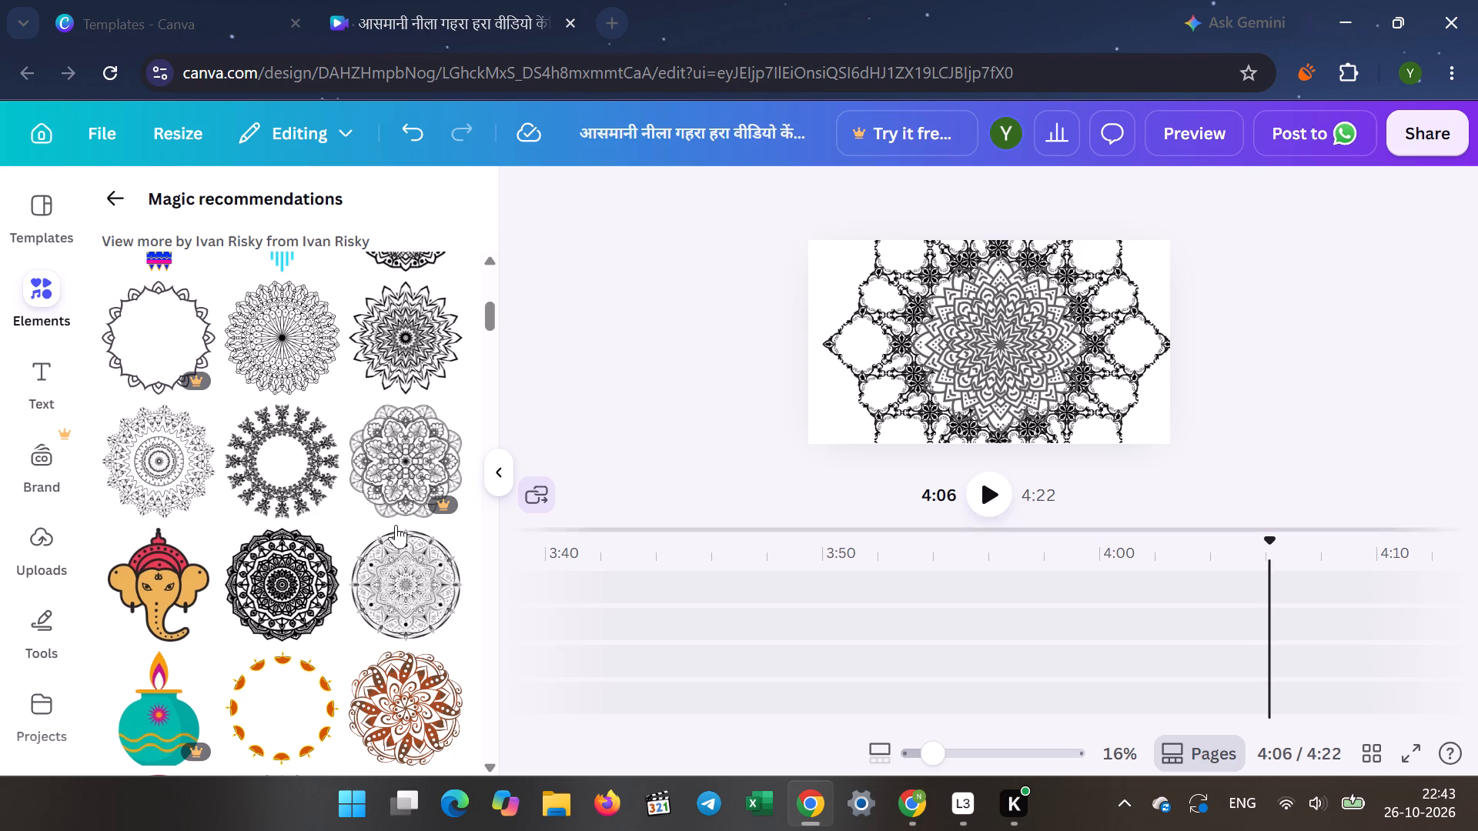
# Add the lacy concentric-ring mandala twice at 4:06, enlarging it and placing one over each upper corner of the scene.
pyautogui.click(172, 478)
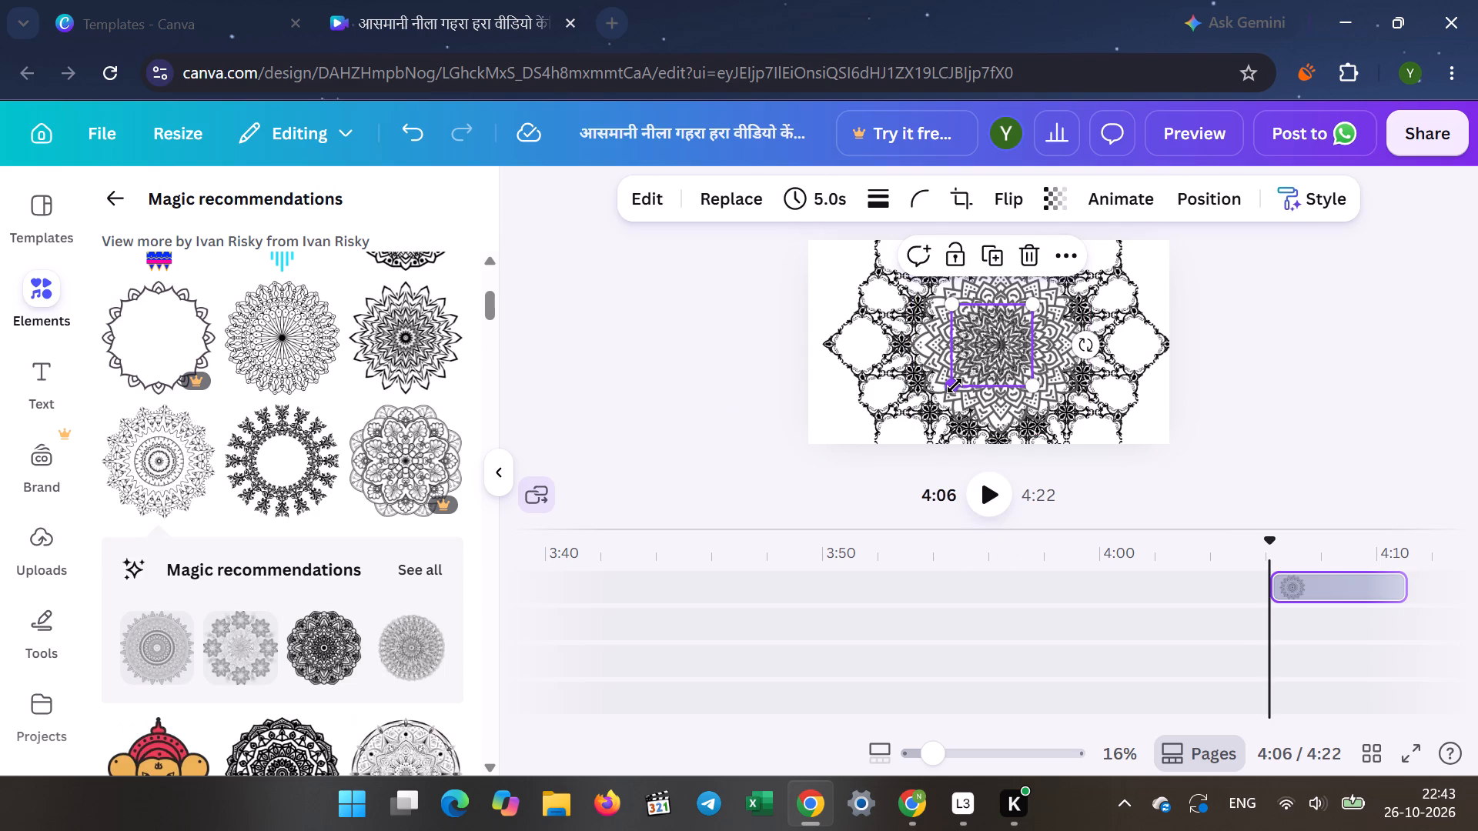
pyautogui.moveTo(955, 385); pyautogui.dragTo(878, 432)
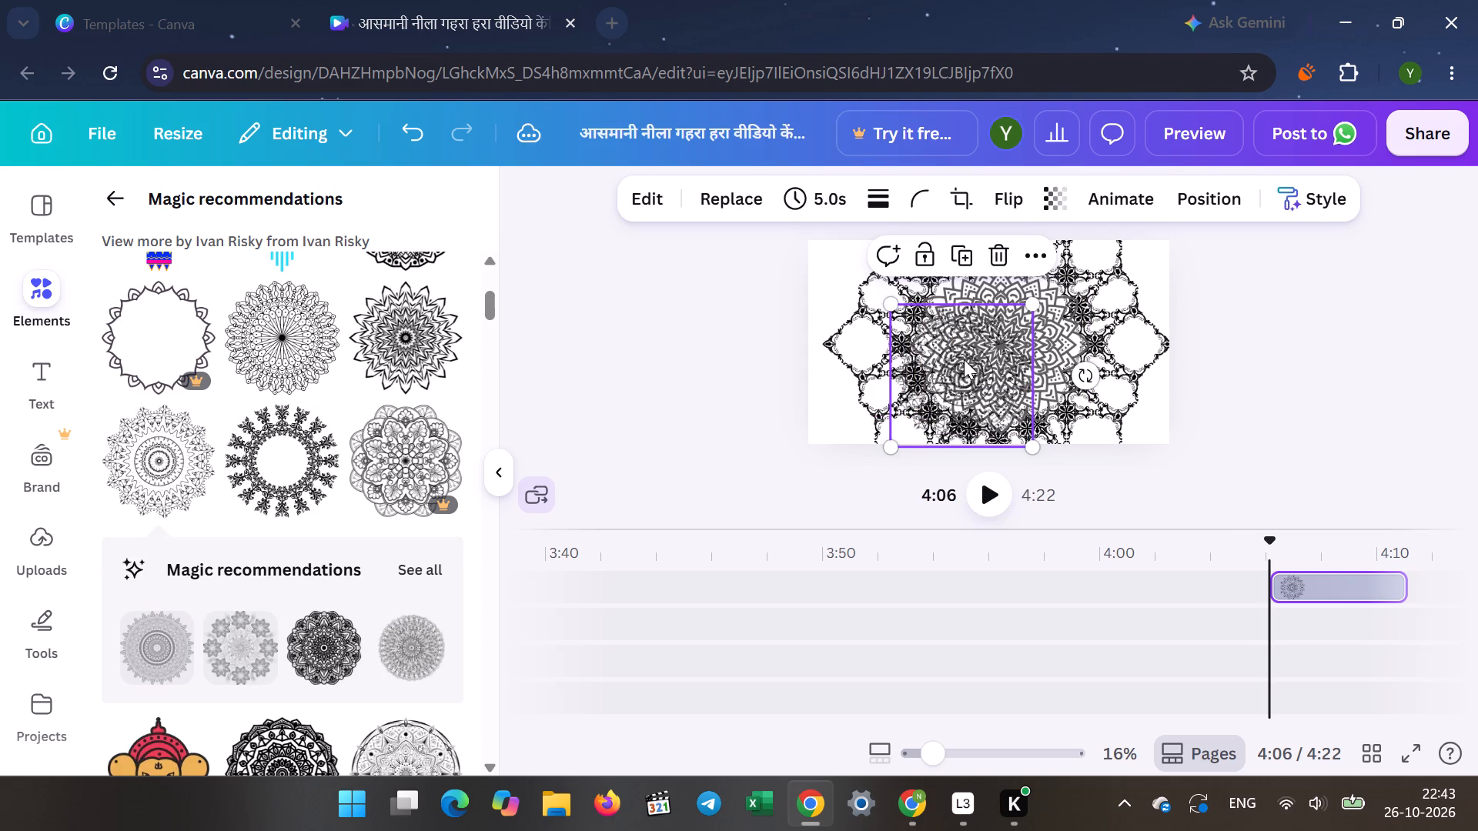
pyautogui.moveTo(963, 359); pyautogui.dragTo(852, 274)
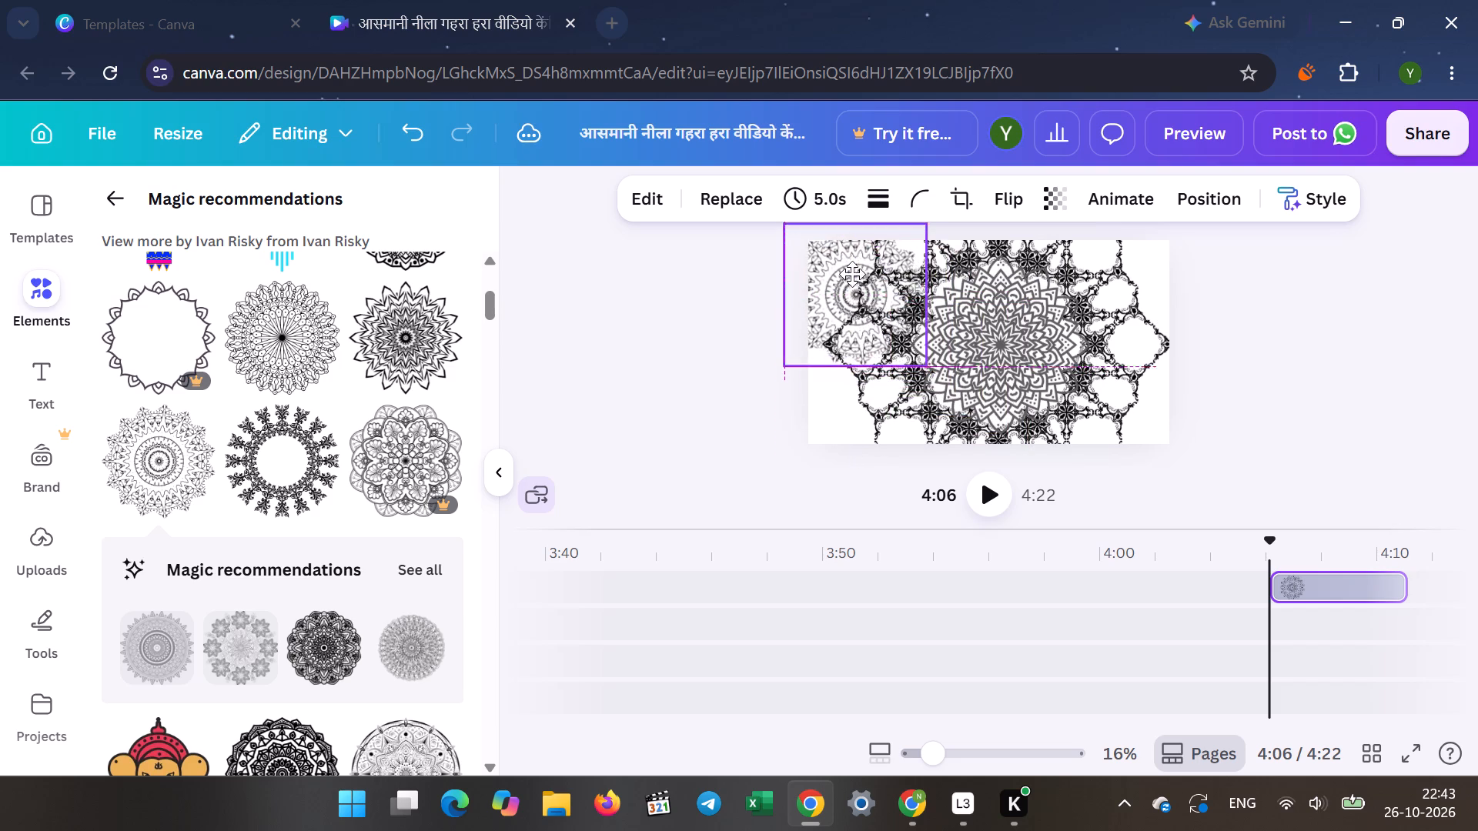
pyautogui.moveTo(852, 274); pyautogui.dragTo(851, 272)
pyautogui.click(642, 271)
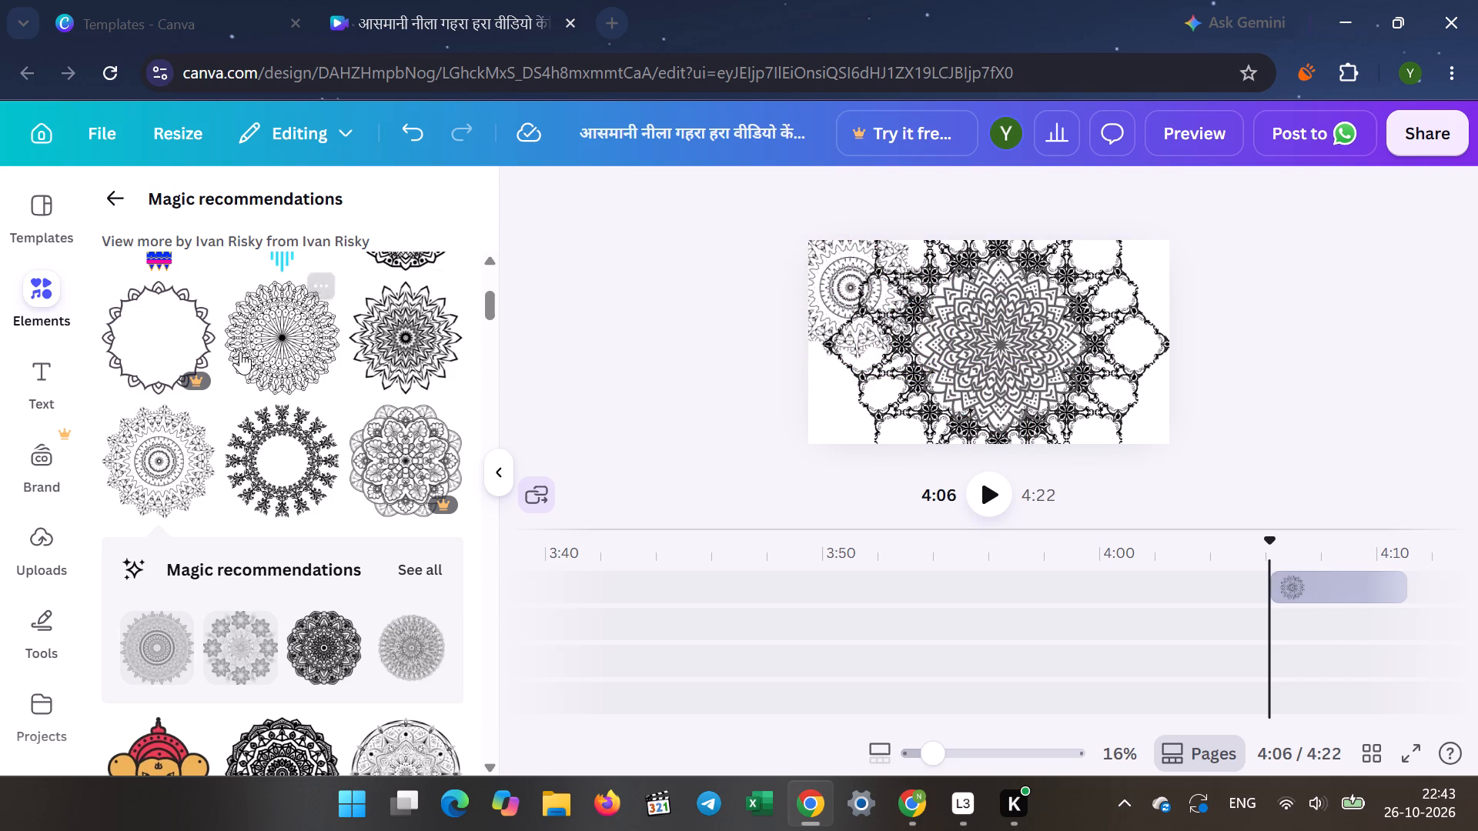
pyautogui.click(162, 469)
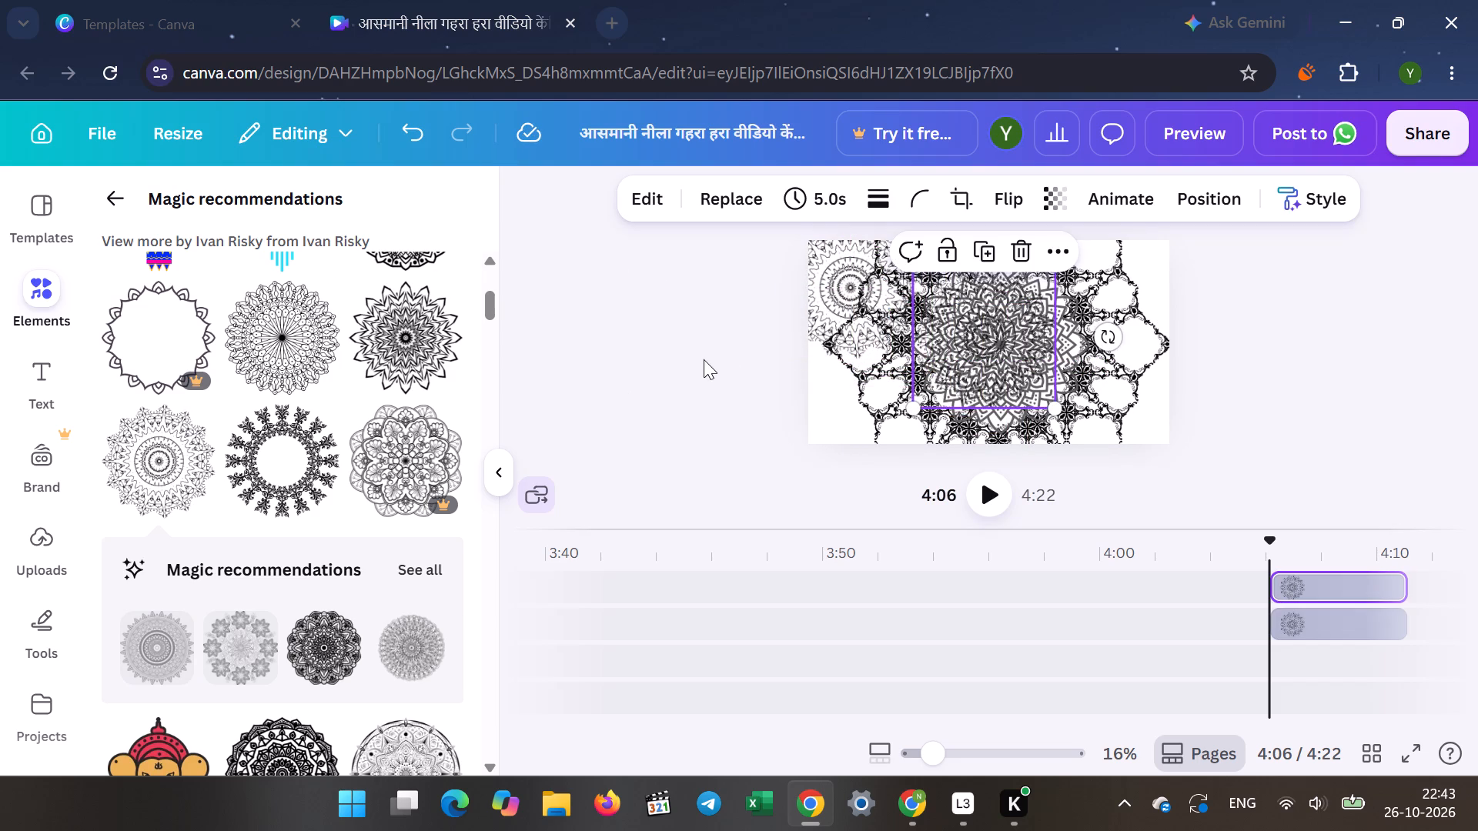
pyautogui.moveTo(967, 340); pyautogui.dragTo(1108, 289)
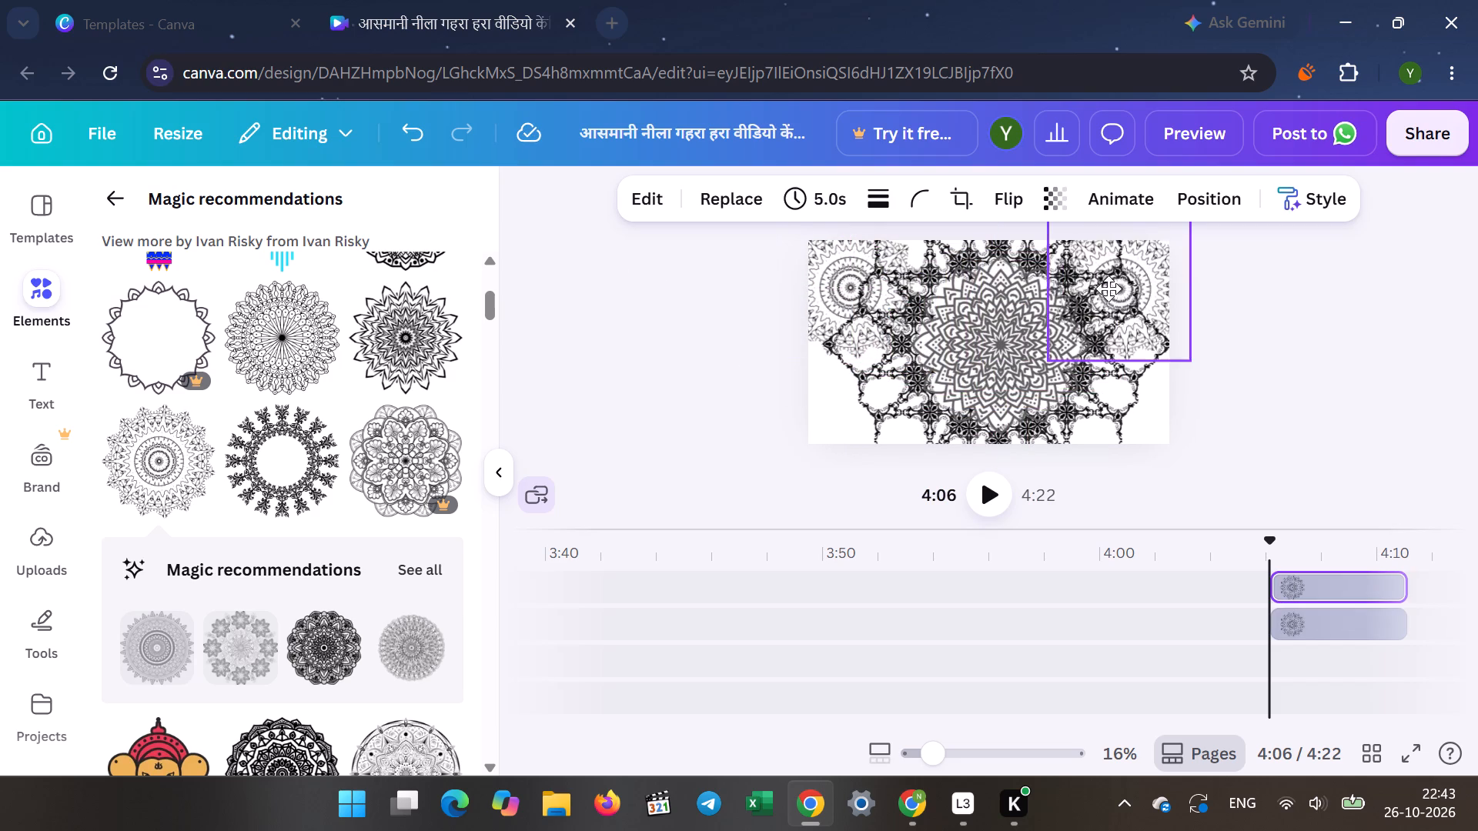
pyautogui.moveTo(1108, 289); pyautogui.dragTo(1108, 288)
pyautogui.click(1117, 279)
pyautogui.click(681, 329)
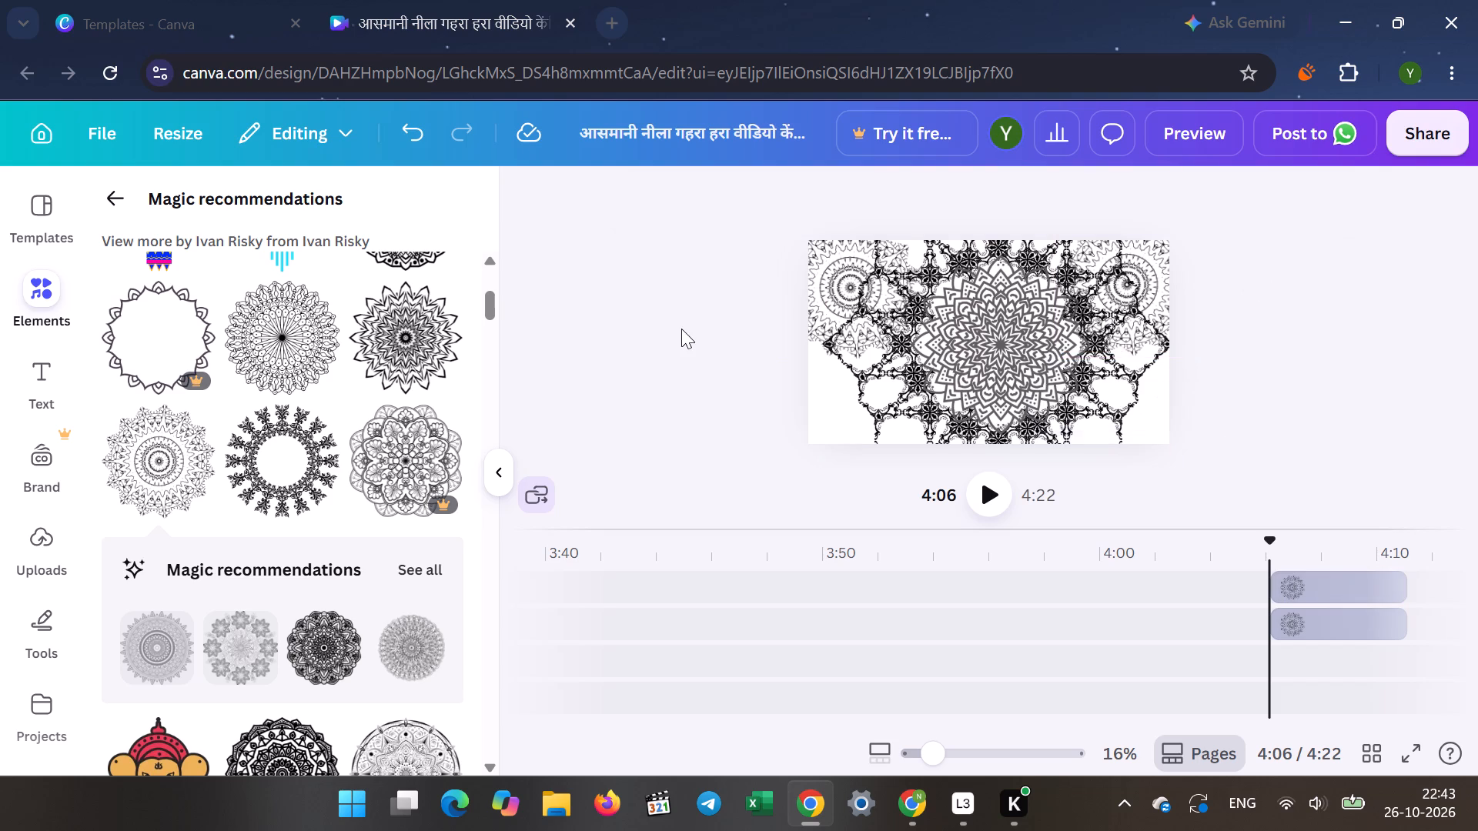
# Add two more copies of the lacy concentric-ring mandala at 4:06, placing one over each lower corner of the scene.
pyautogui.click(149, 483)
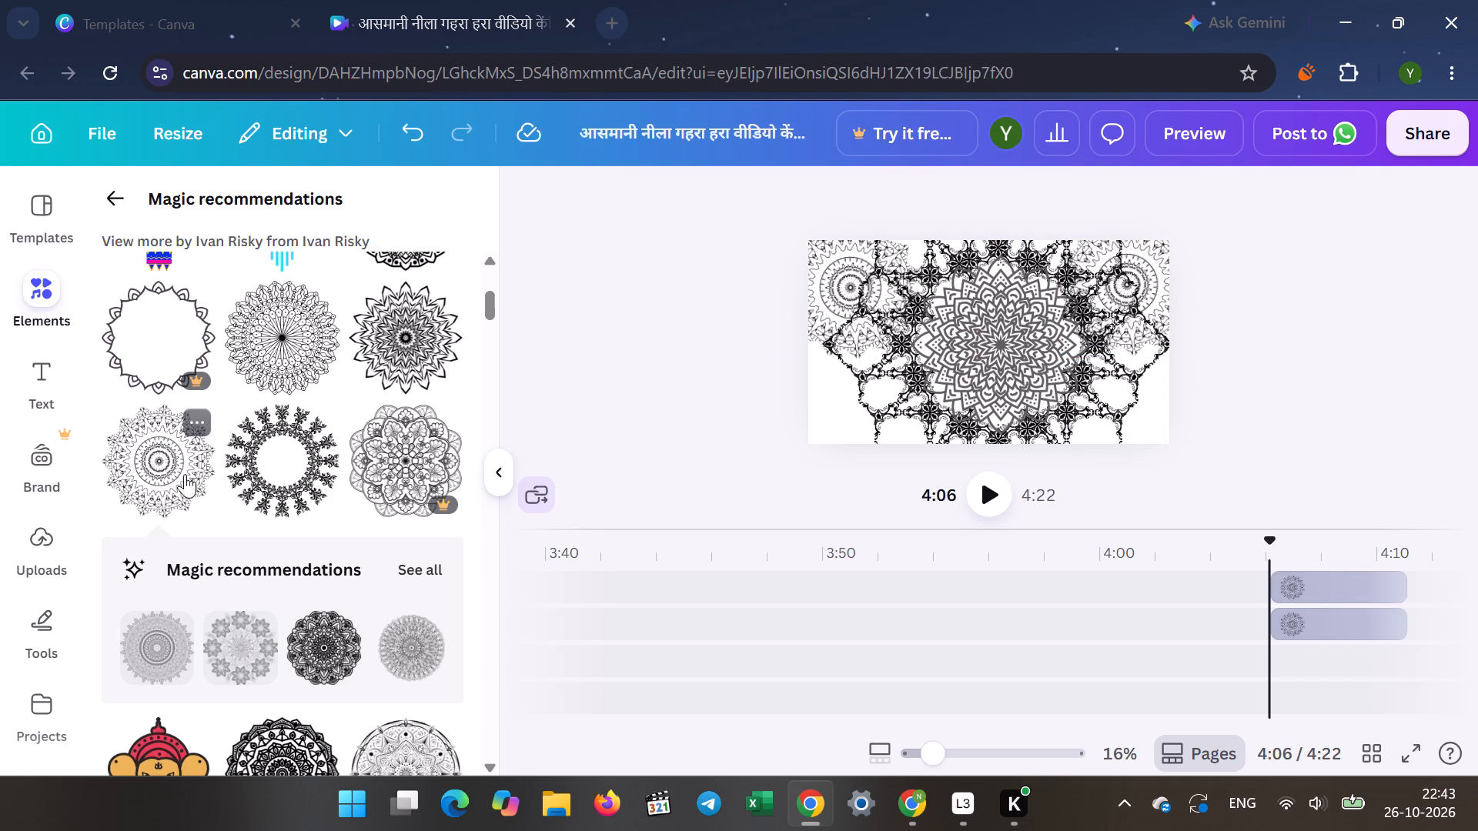
pyautogui.moveTo(995, 350); pyautogui.dragTo(975, 351)
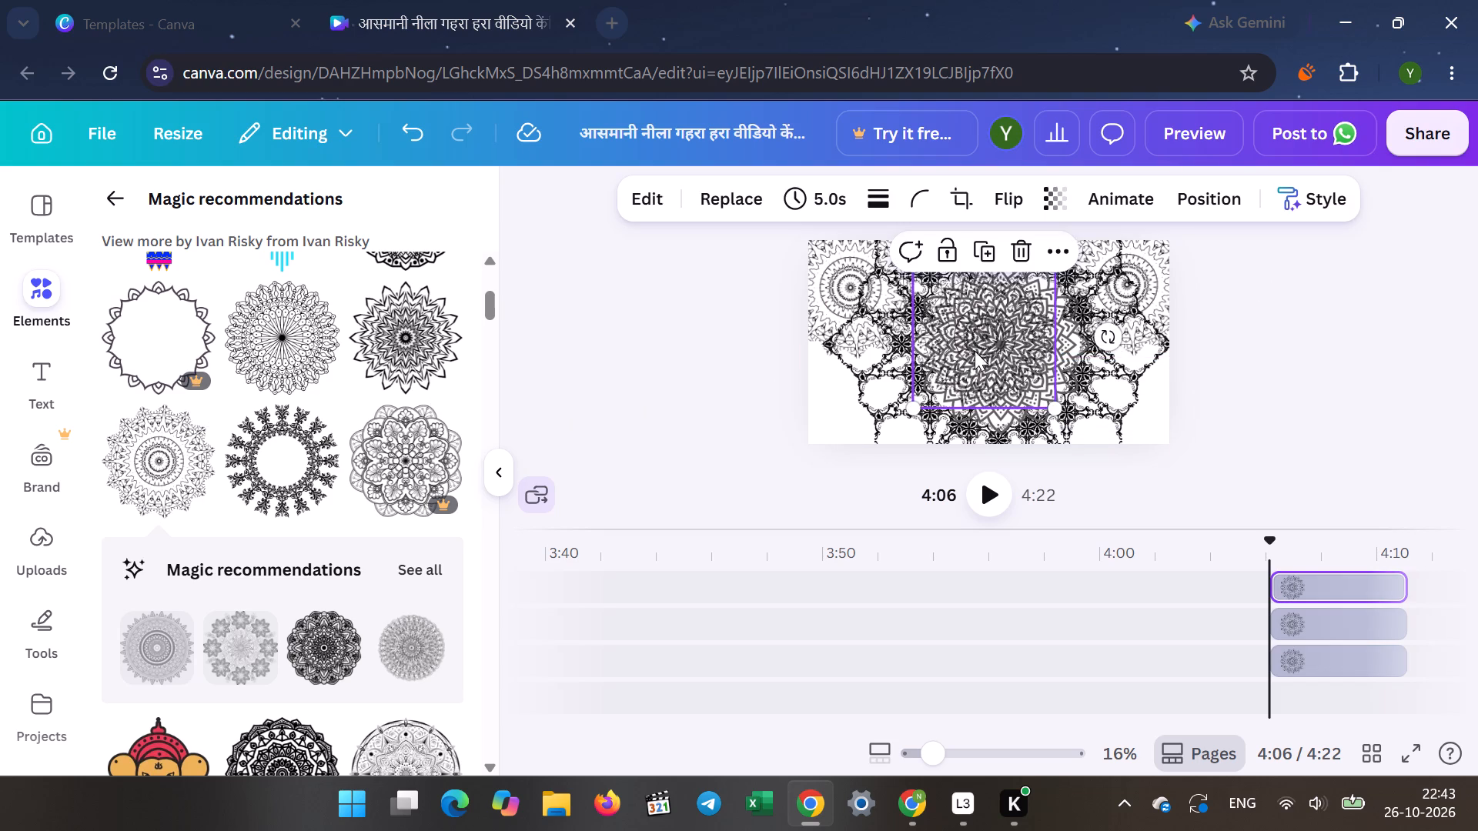
pyautogui.moveTo(975, 351); pyautogui.dragTo(858, 406)
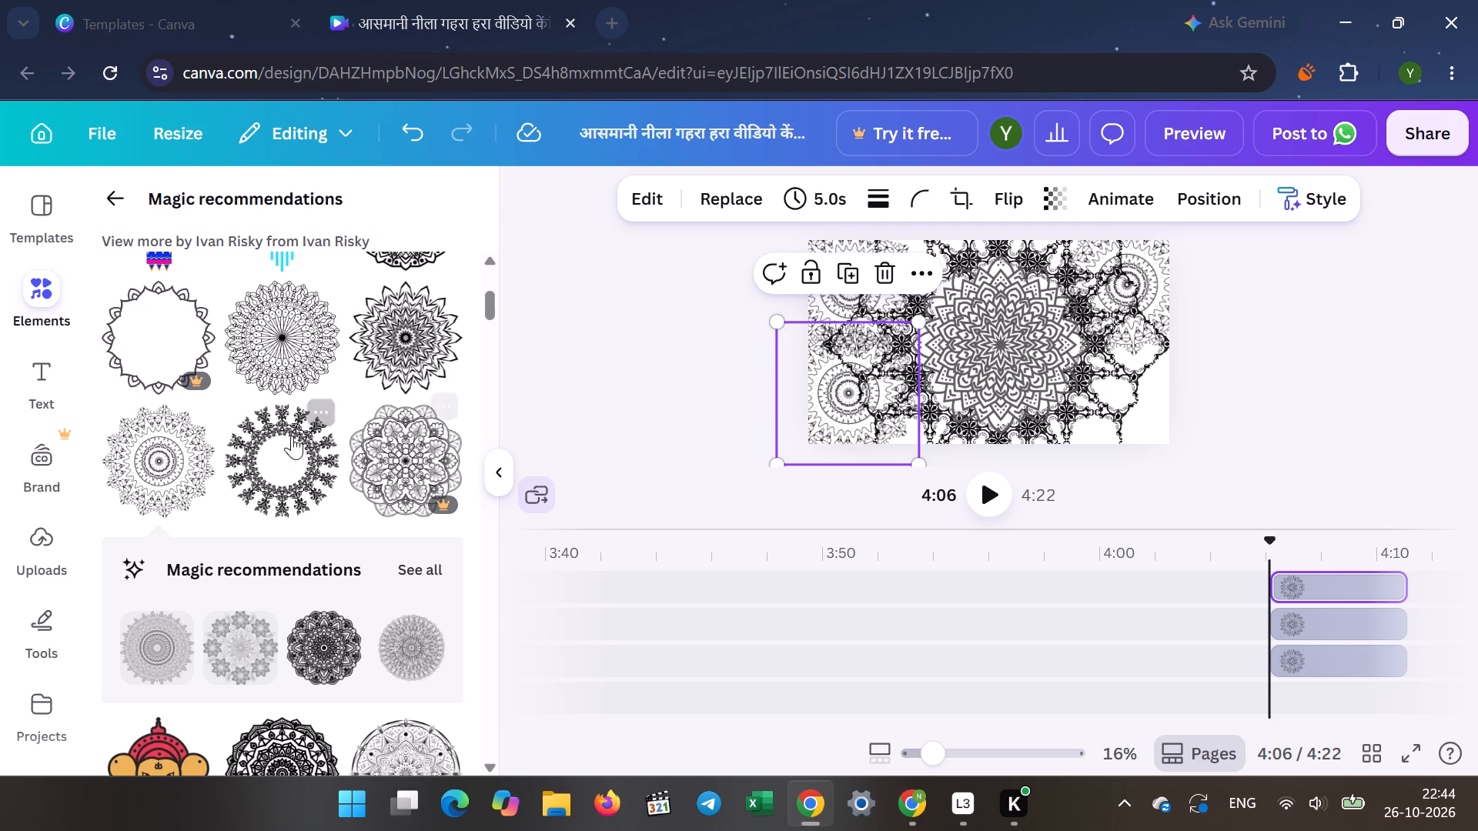
pyautogui.click(166, 473)
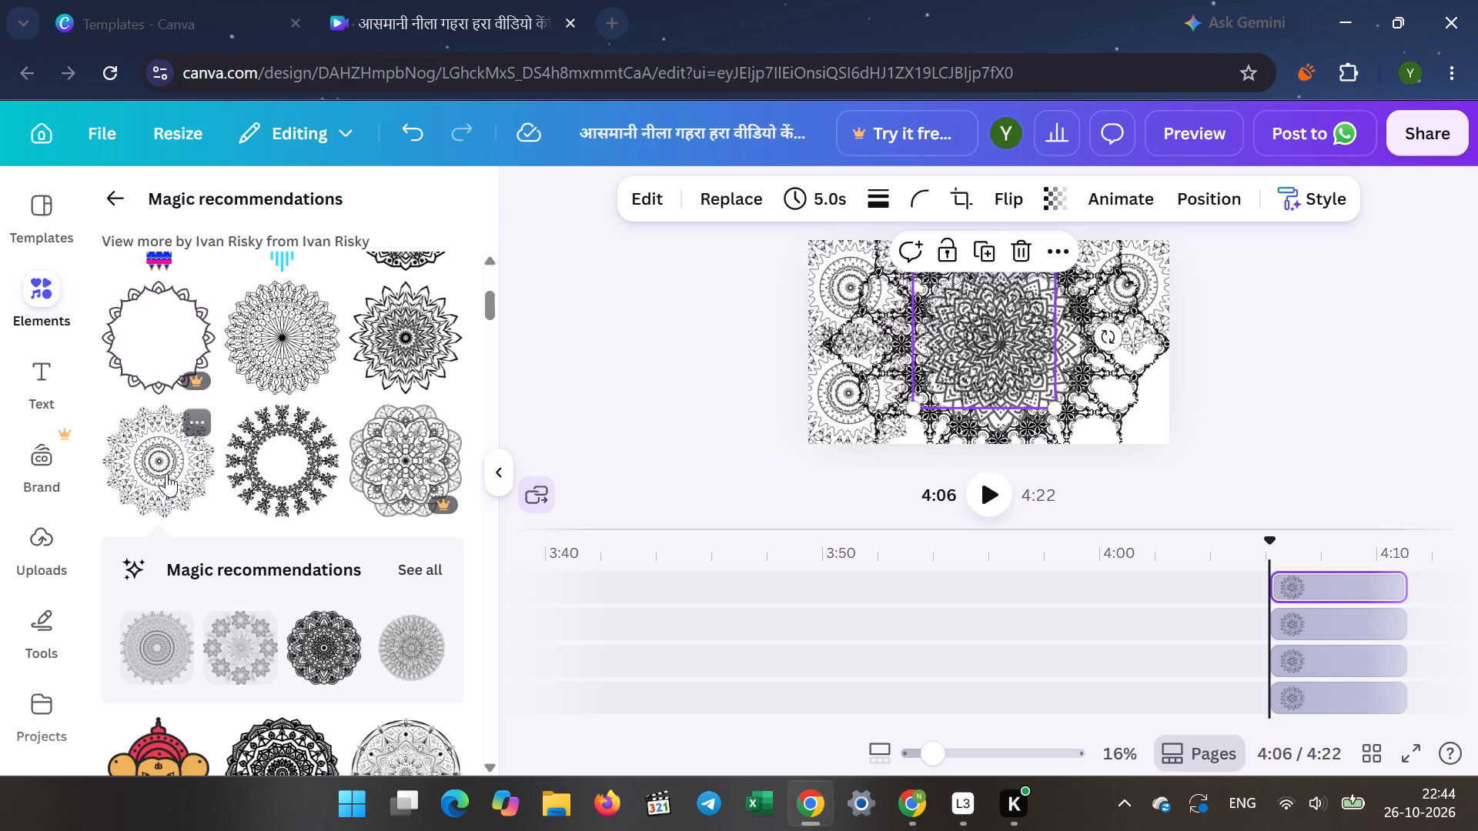
pyautogui.moveTo(1002, 345); pyautogui.dragTo(1078, 369)
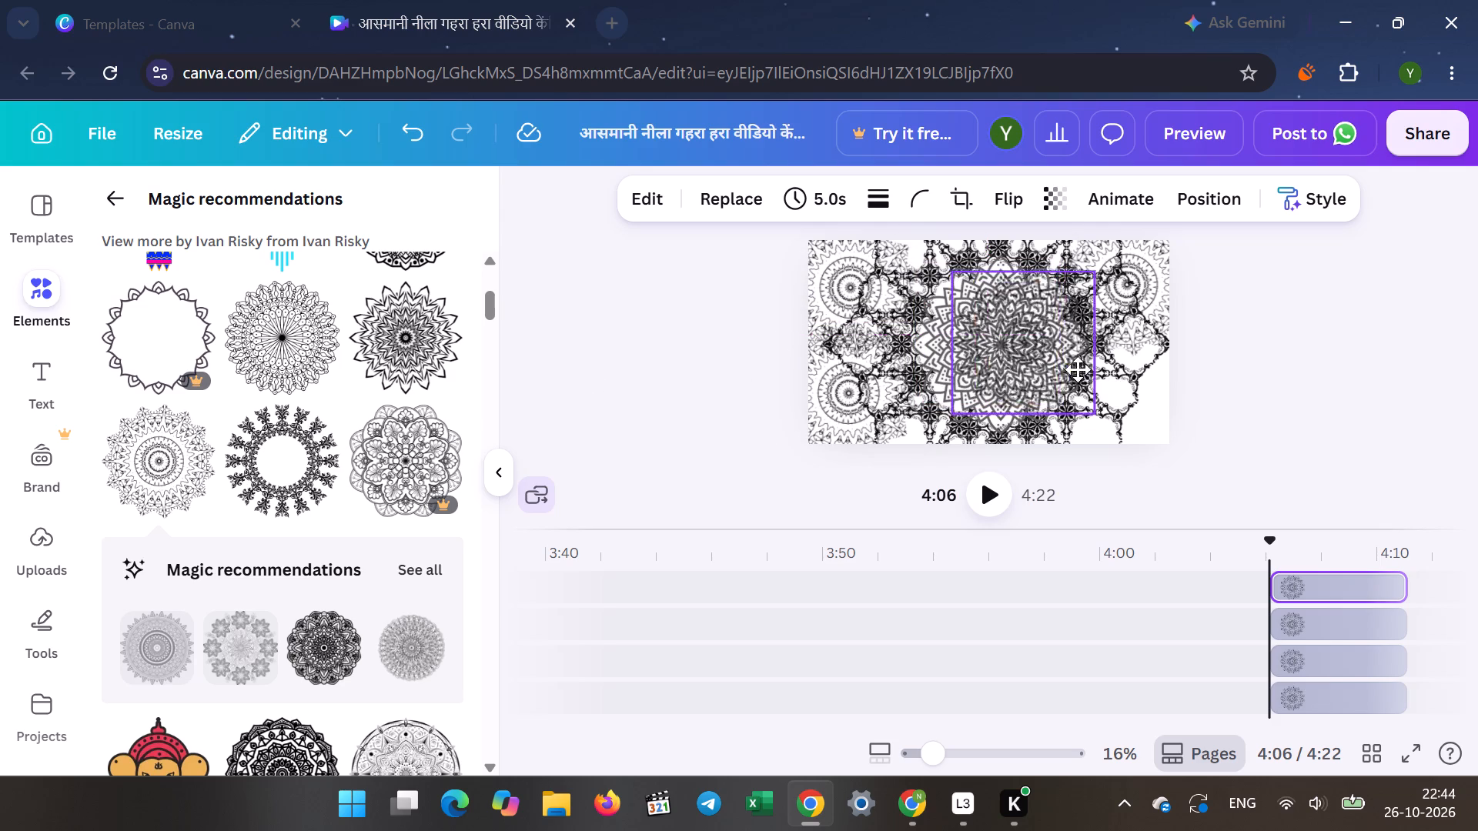
pyautogui.moveTo(1078, 369); pyautogui.dragTo(1139, 412)
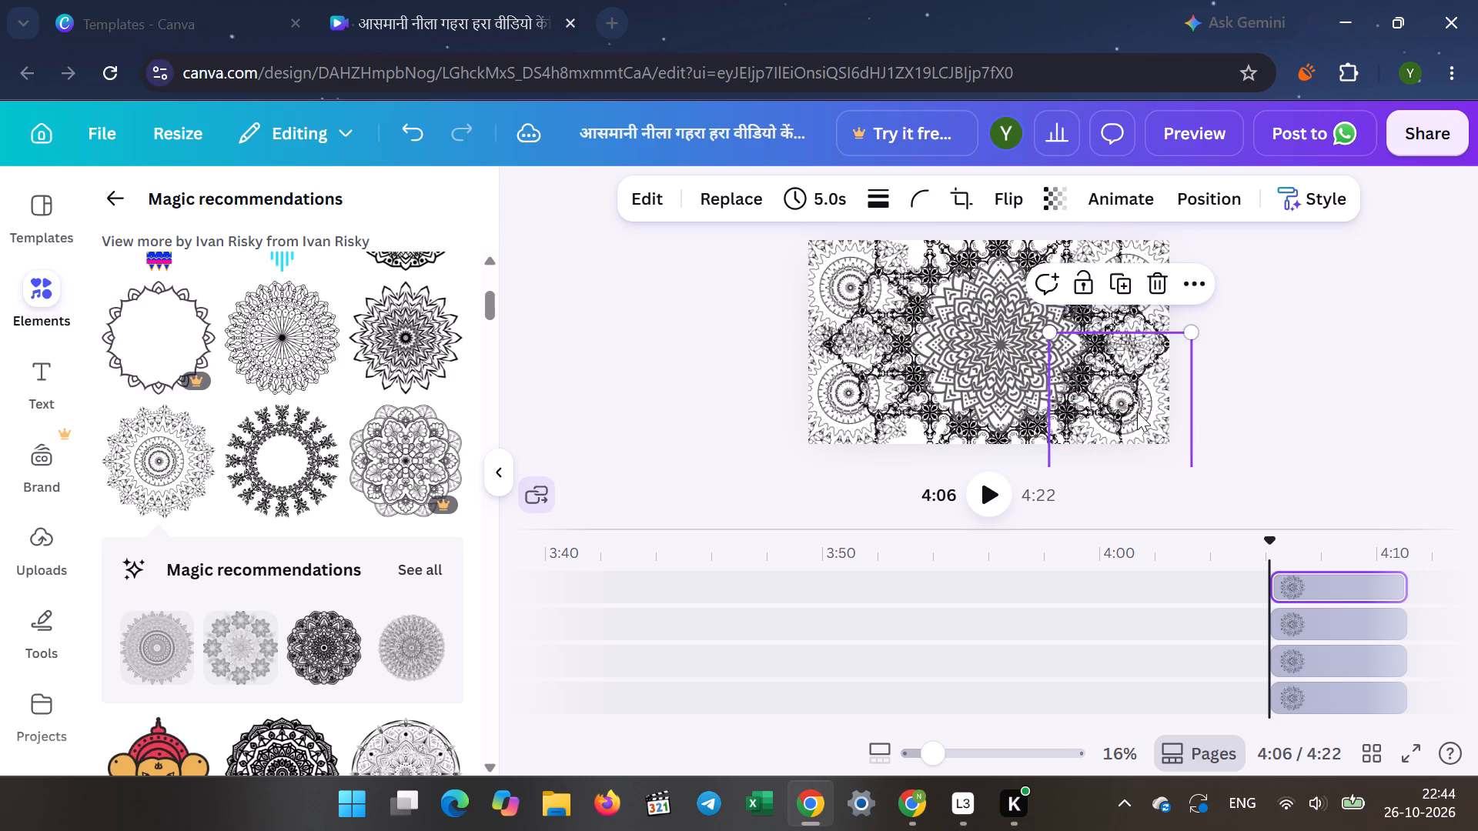
# Play on to 4:12 and add the recommended grey ringed mandala, enlarged, at the upper middle between the brown mandalas.
pyautogui.click(986, 492)
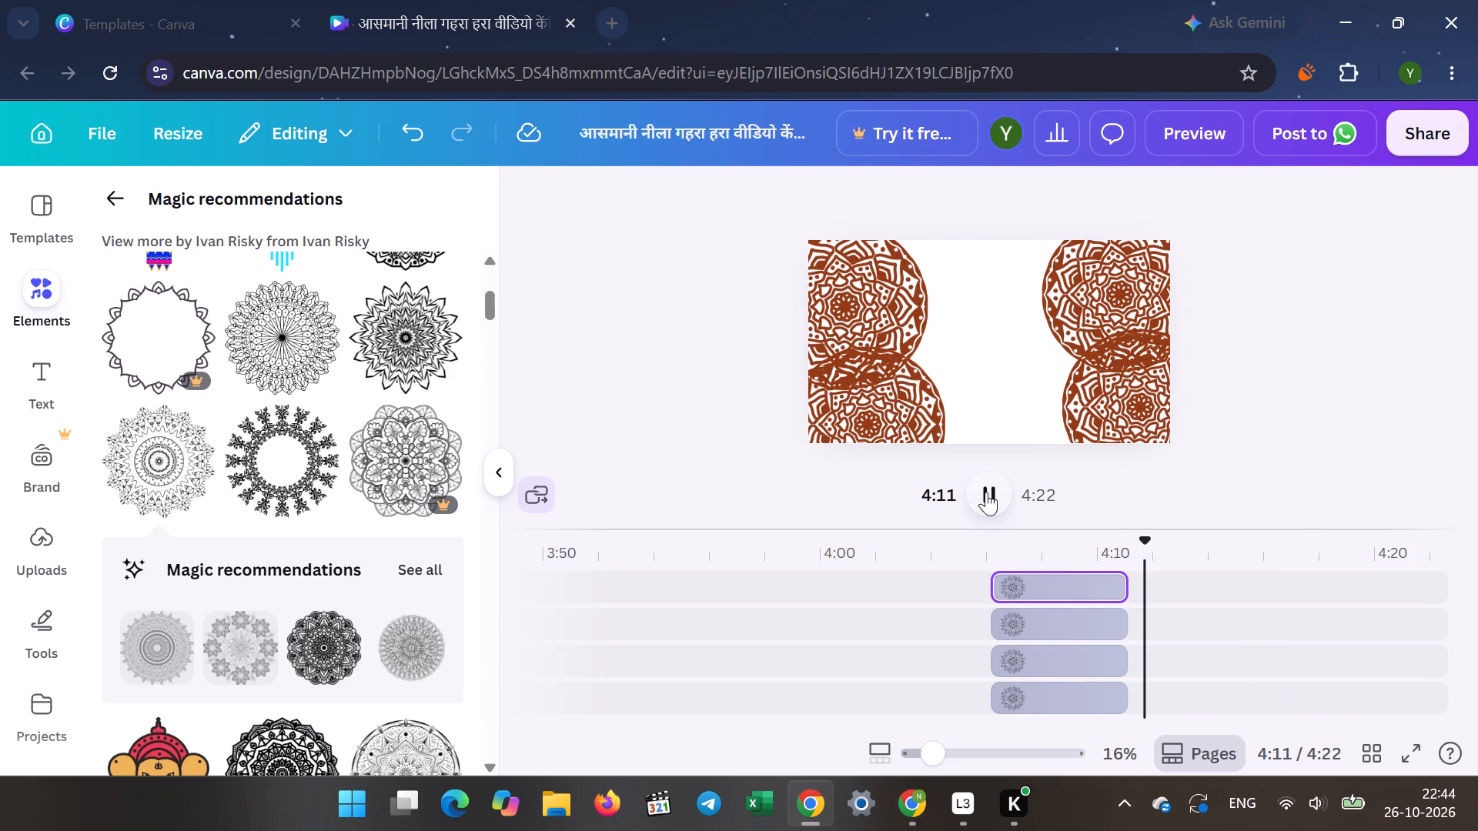
pyautogui.click(986, 492)
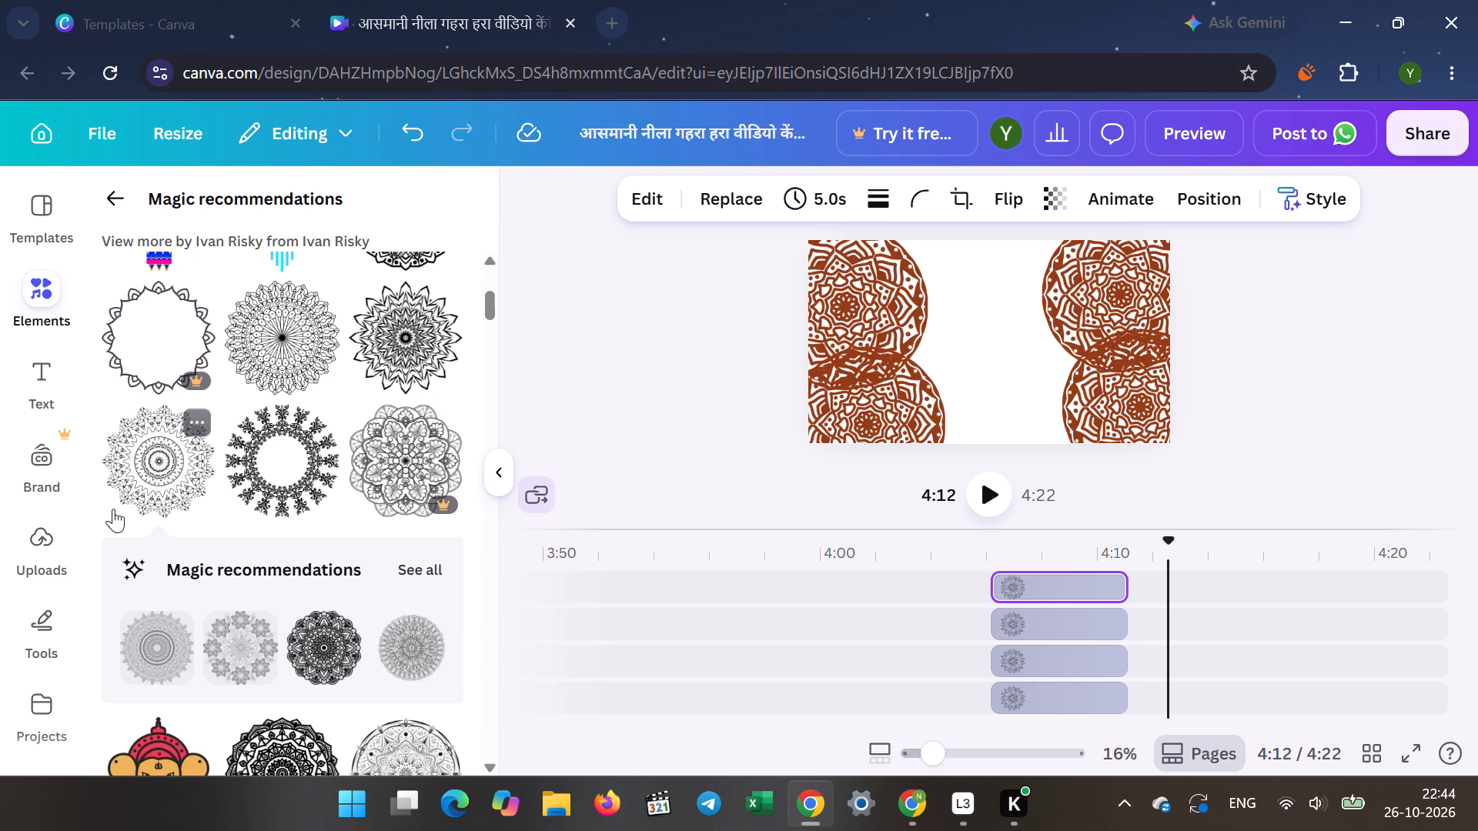
pyautogui.scroll(-1, 144, 507)
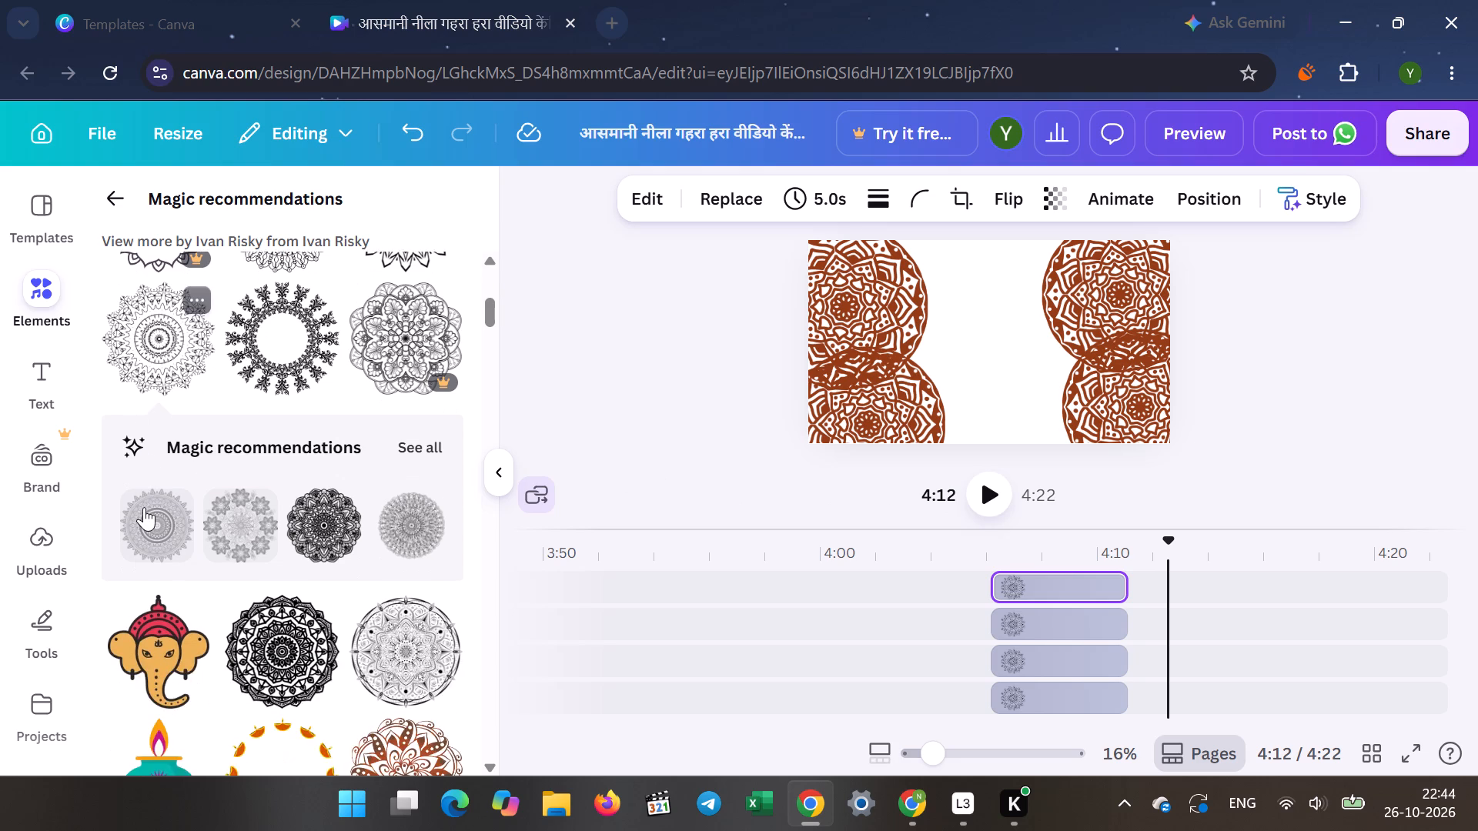
pyautogui.scroll(-1, 144, 507)
pyautogui.click(144, 507)
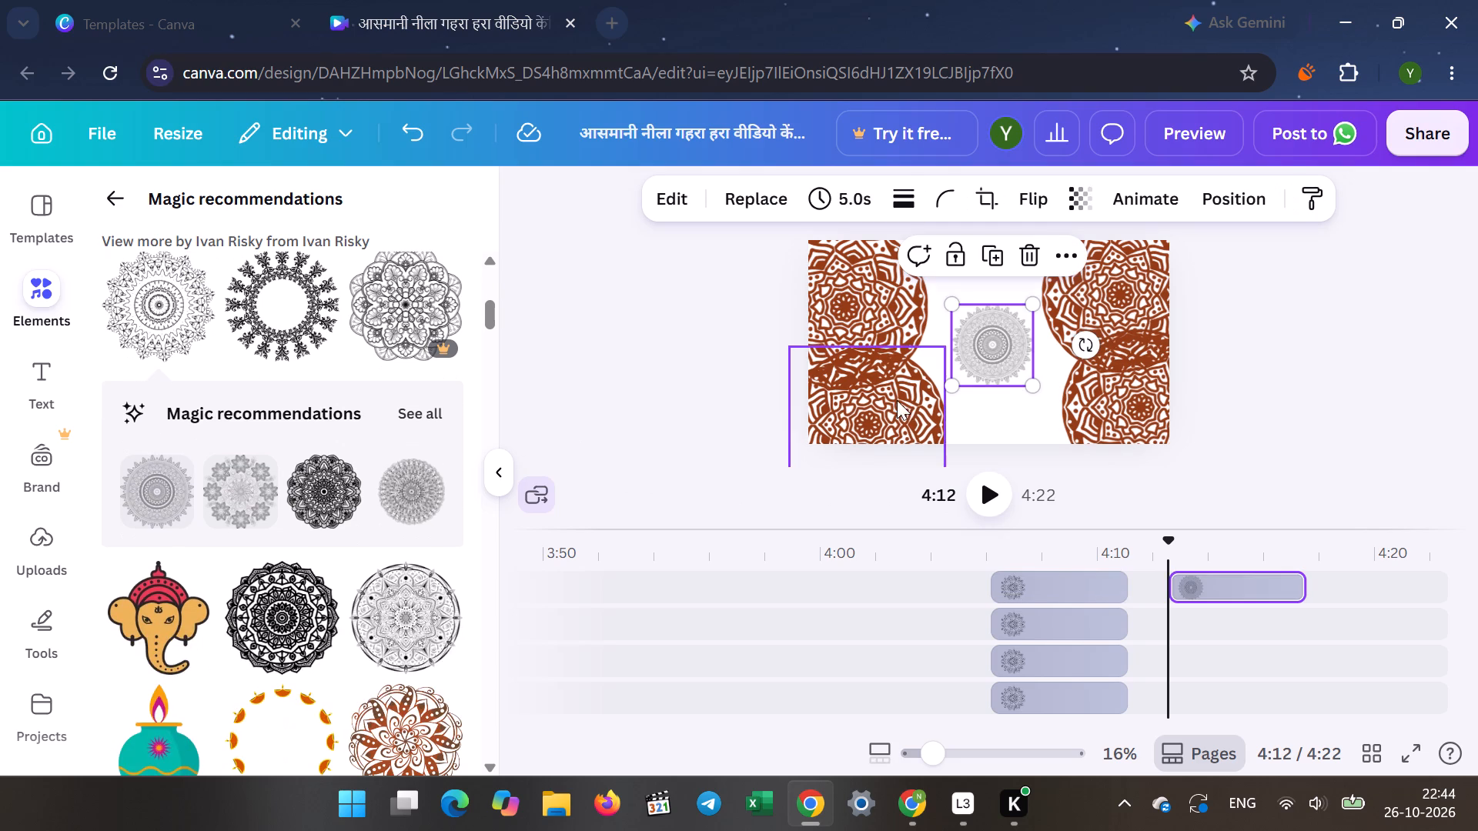
pyautogui.moveTo(950, 386); pyautogui.dragTo(909, 413)
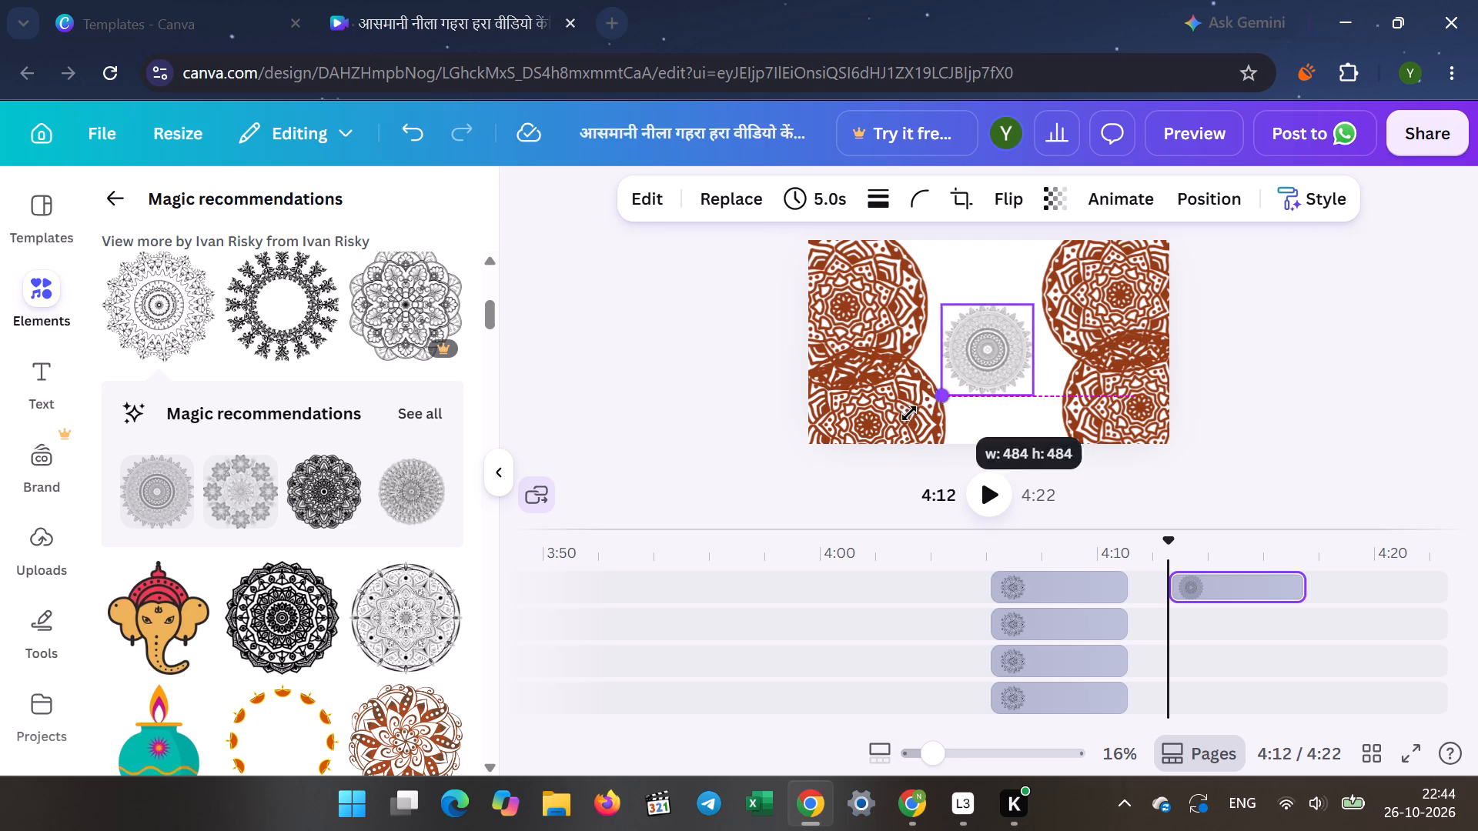
pyautogui.moveTo(909, 413); pyautogui.dragTo(836, 450)
pyautogui.moveTo(945, 376); pyautogui.dragTo(950, 375)
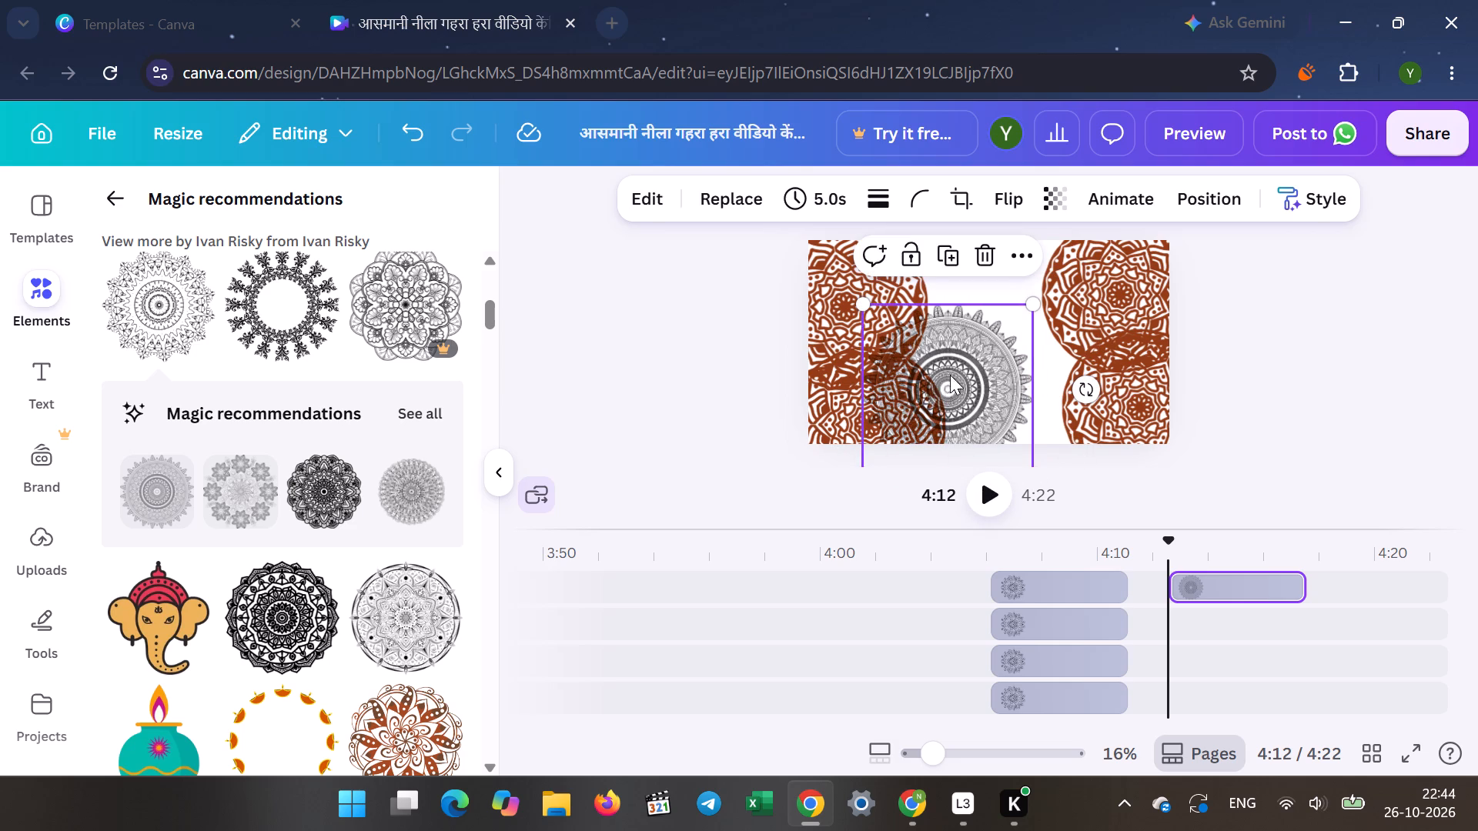
pyautogui.moveTo(950, 375); pyautogui.dragTo(961, 275)
pyautogui.click(702, 306)
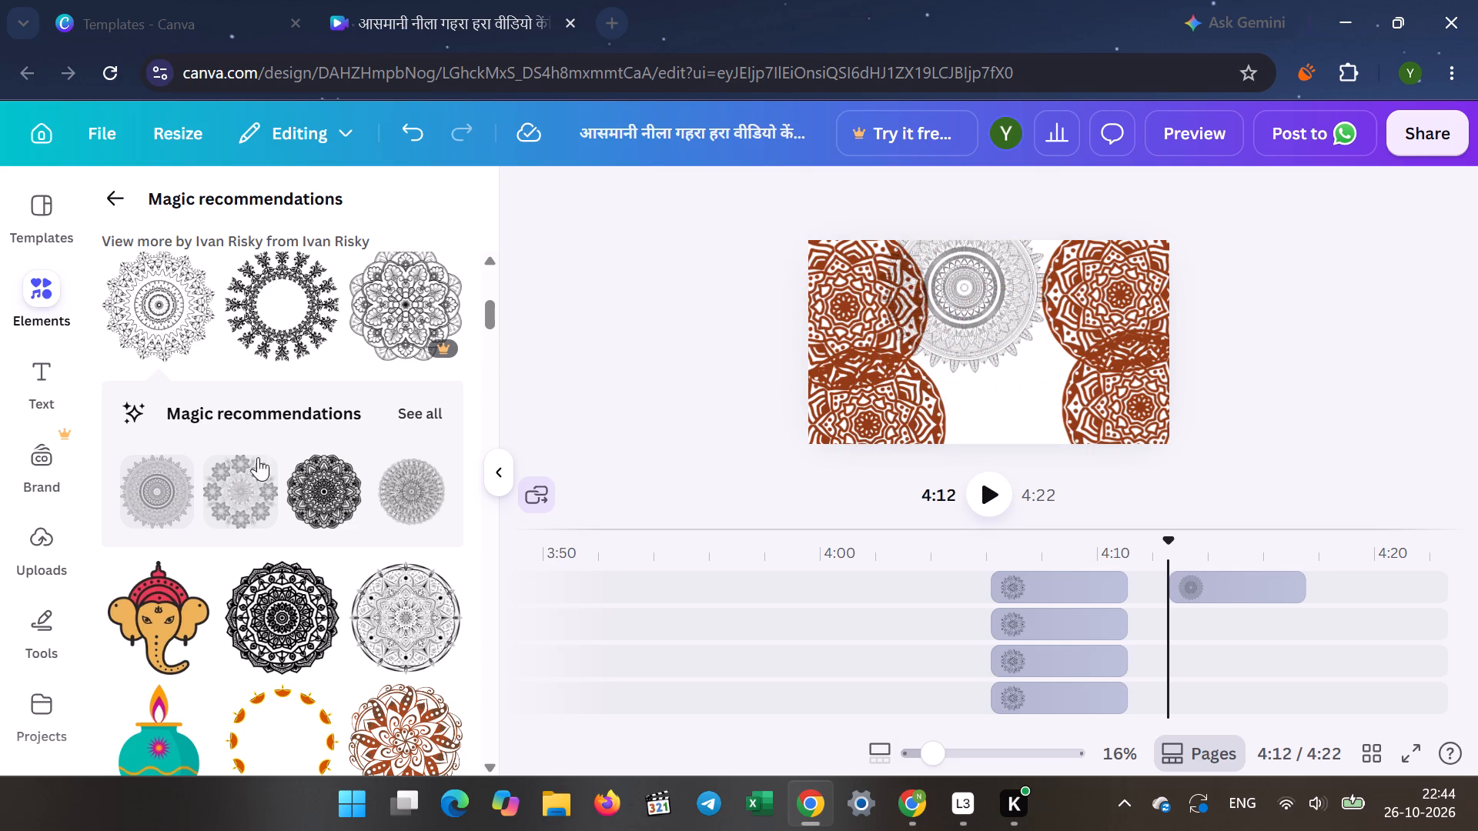
# Add a second enlarged grey ringed mandala at 4:12, filling the lower middle between the brown mandalas.
pyautogui.click(152, 502)
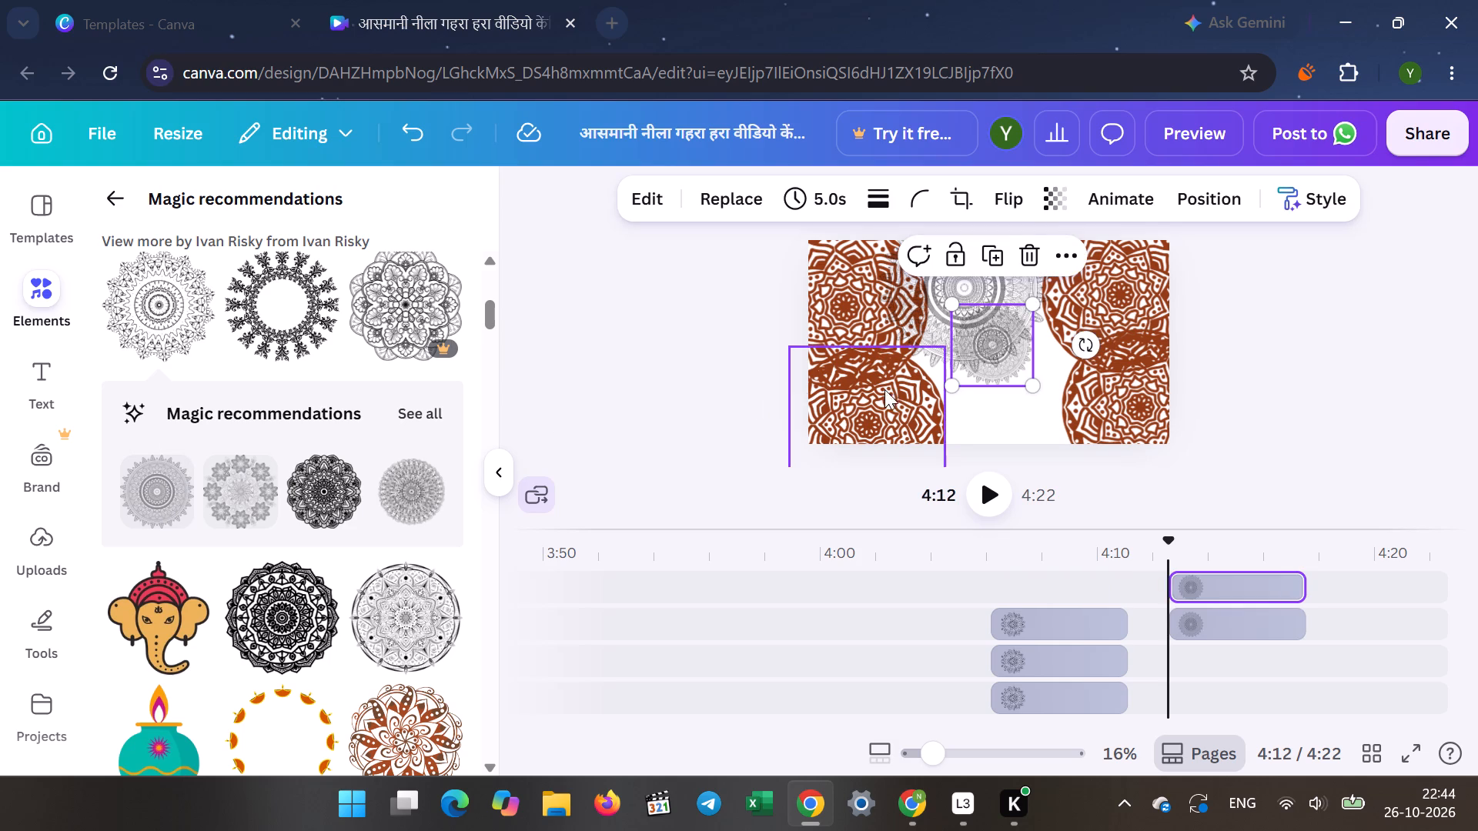
pyautogui.moveTo(947, 390); pyautogui.dragTo(921, 413)
pyautogui.moveTo(921, 413); pyautogui.dragTo(848, 473)
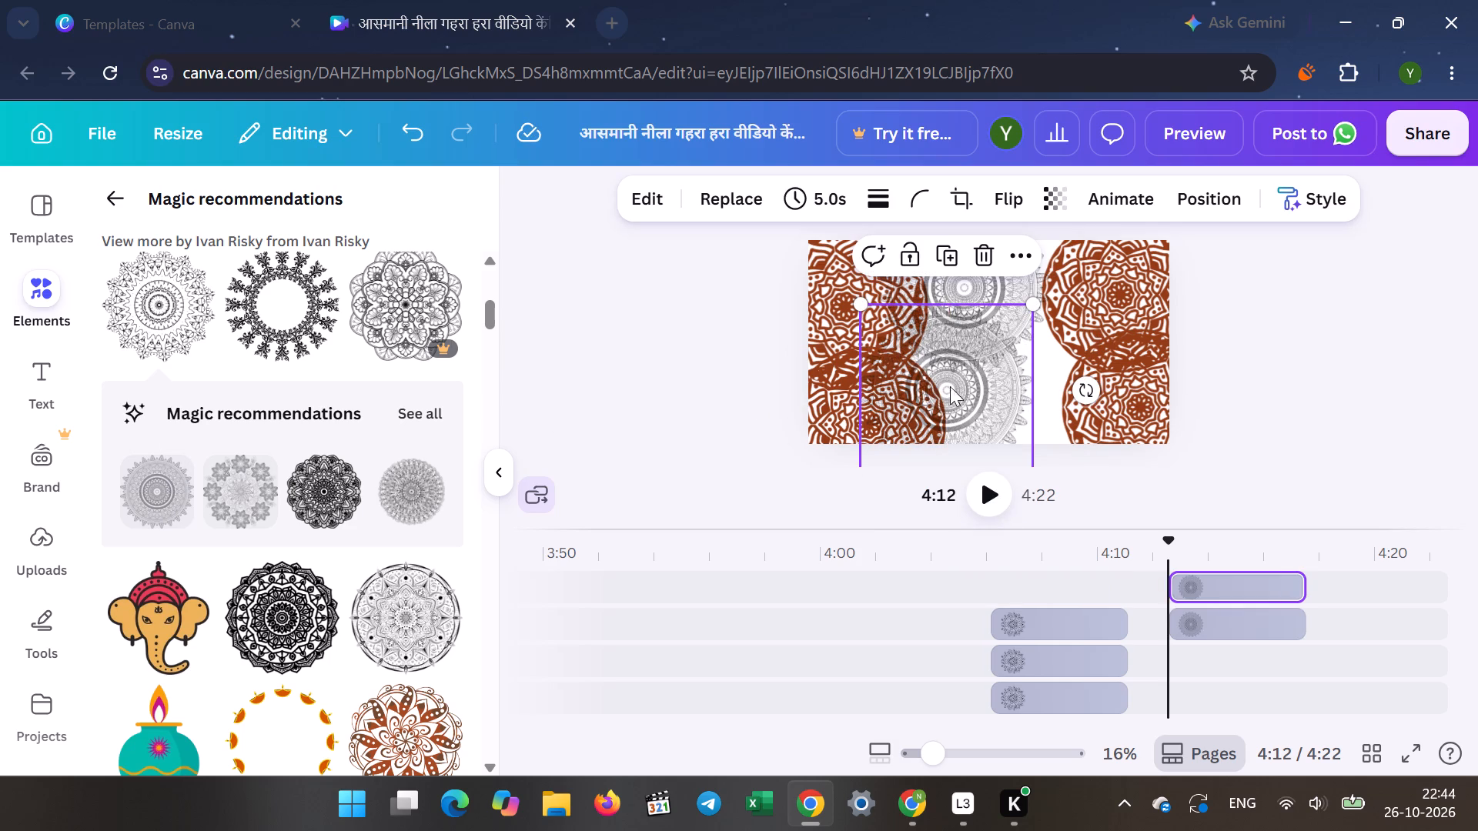
pyautogui.moveTo(935, 384); pyautogui.dragTo(993, 377)
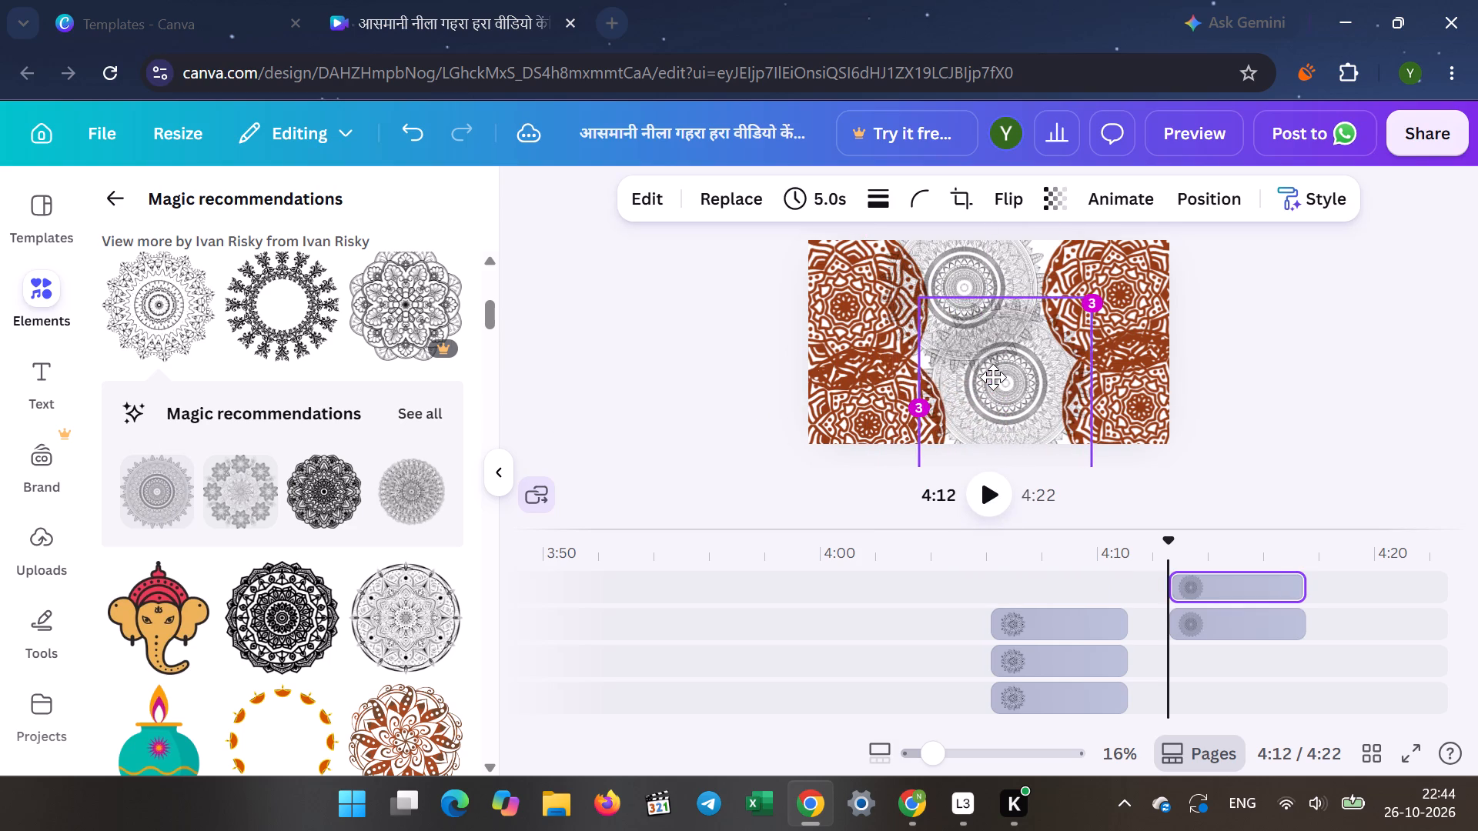
pyautogui.moveTo(993, 377); pyautogui.dragTo(982, 384)
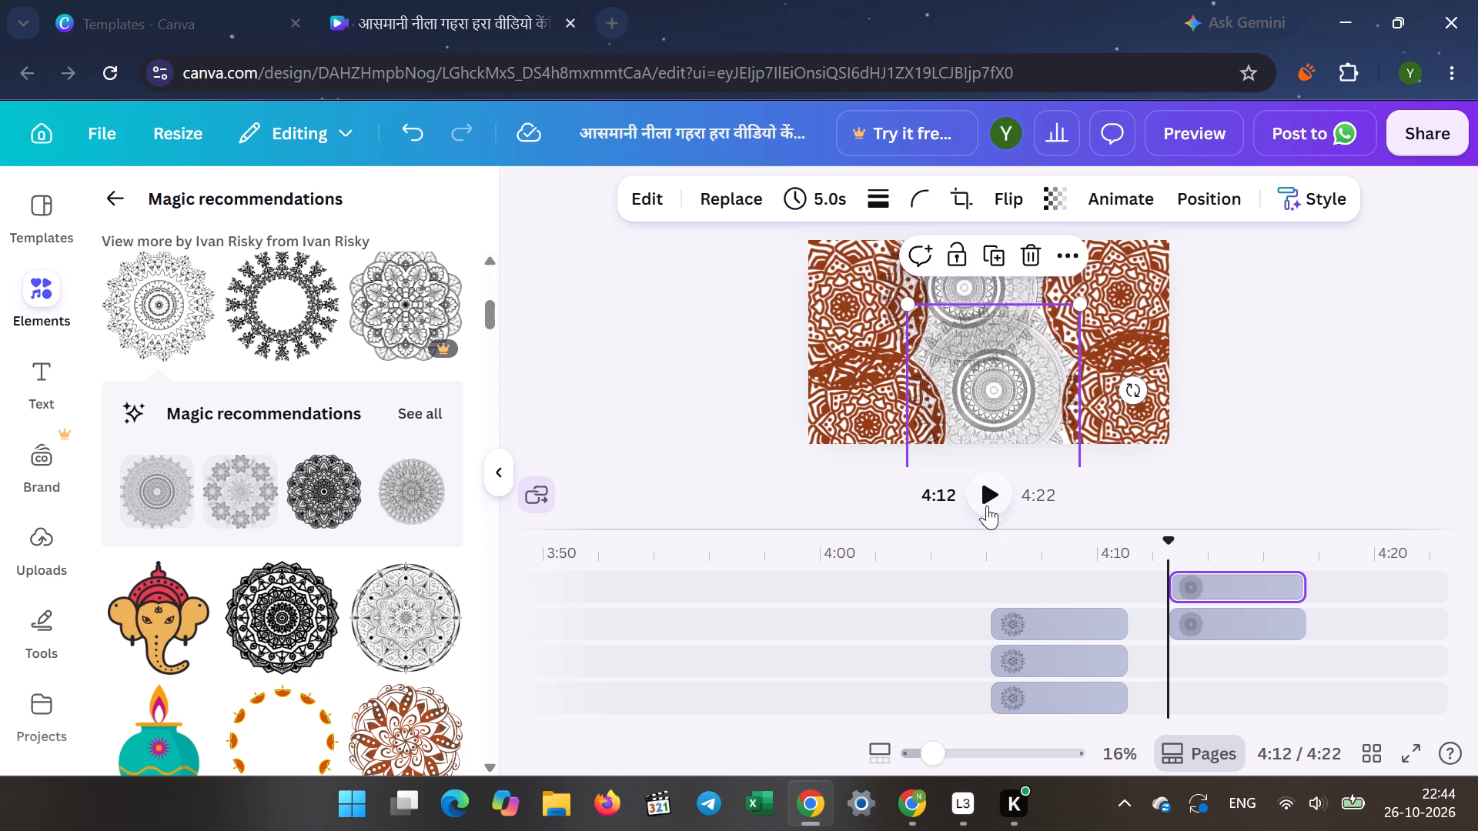
# Resume playback from 4:12 to review the remaining scenes through to the end of the video.
pyautogui.click(985, 497)
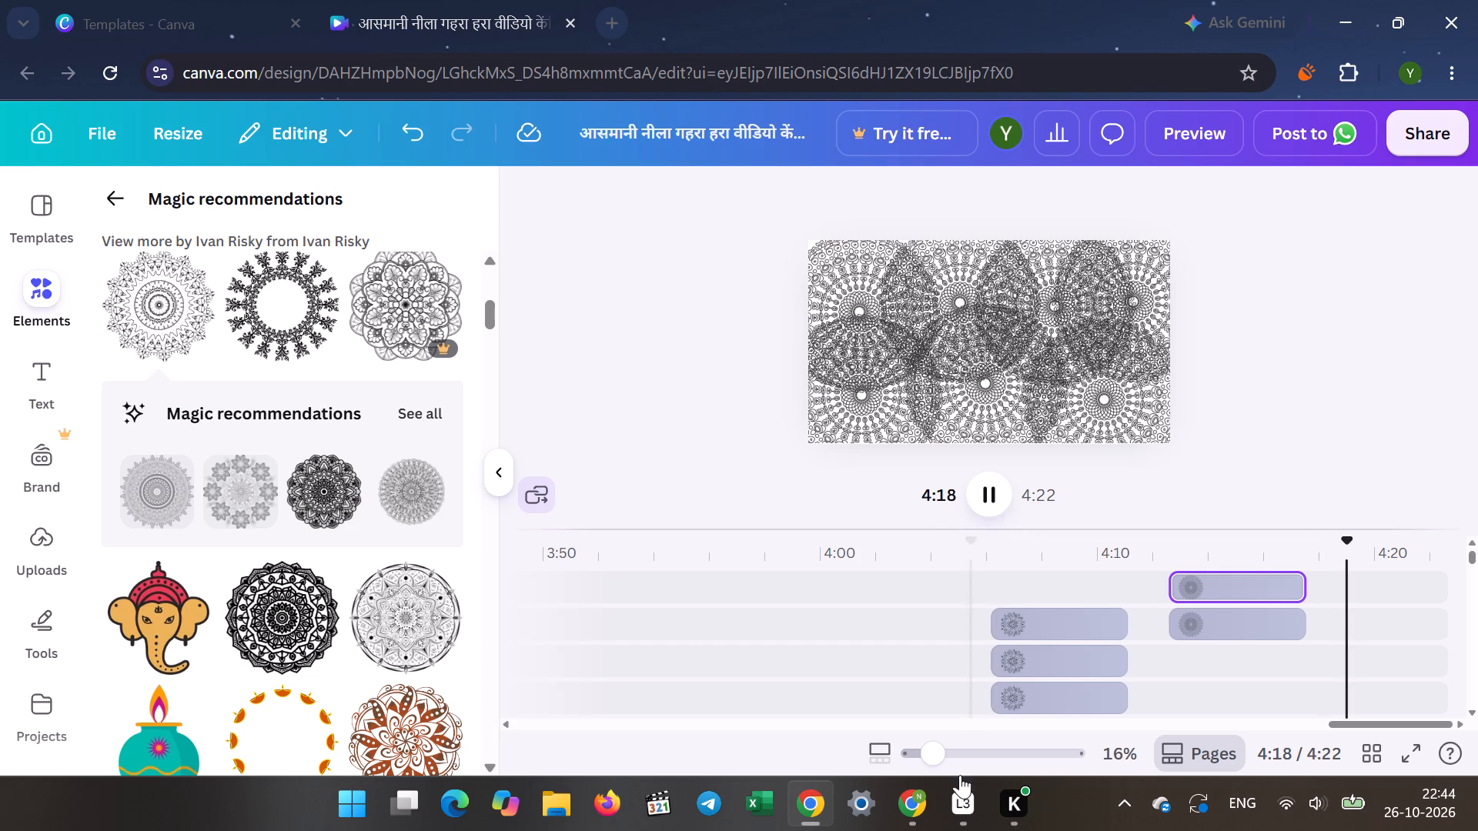
# Check the running recording session in Loggy3, and return to the Canva video.
pyautogui.click(959, 799)
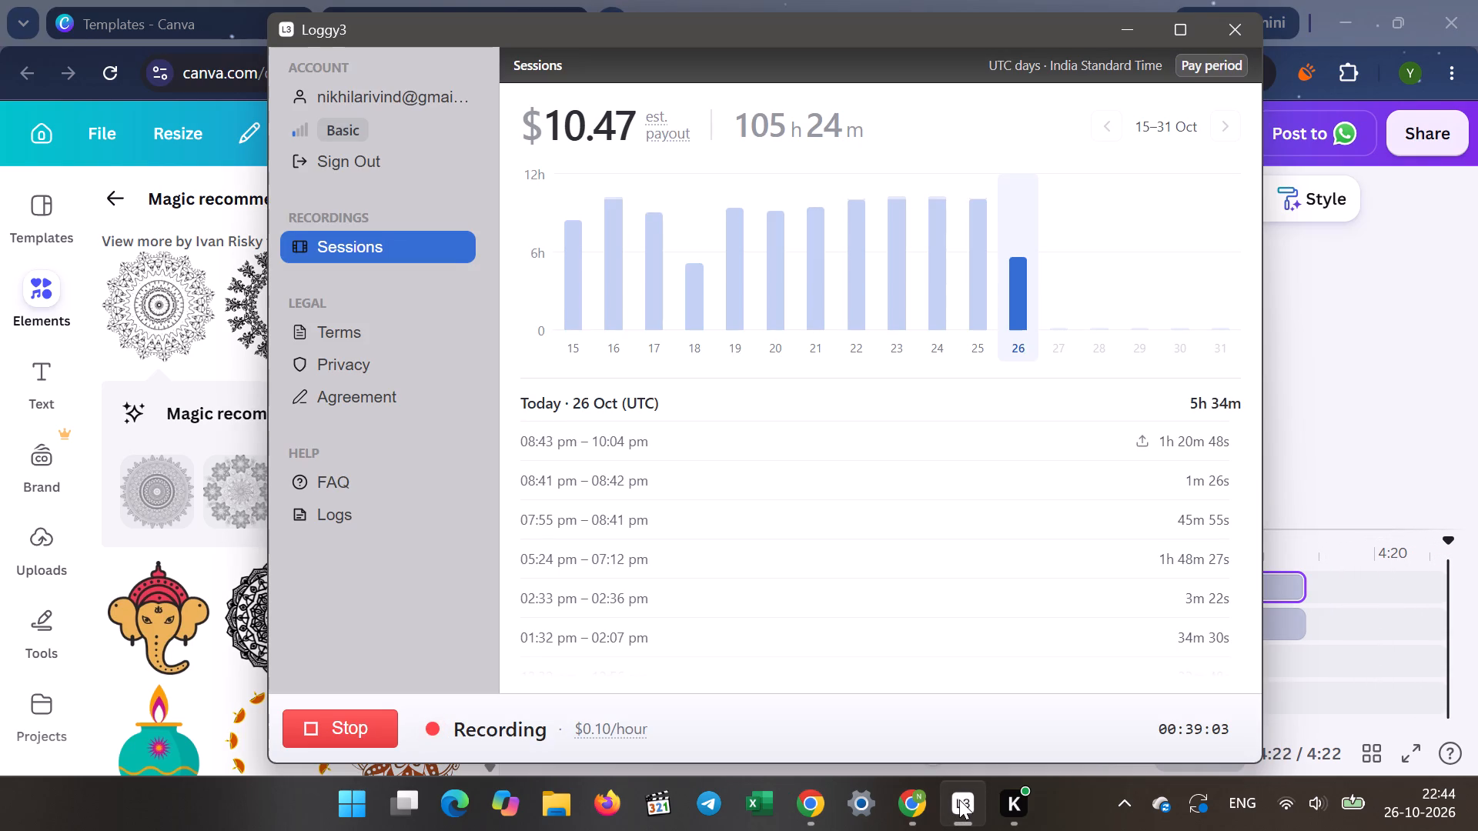
pyautogui.click(959, 799)
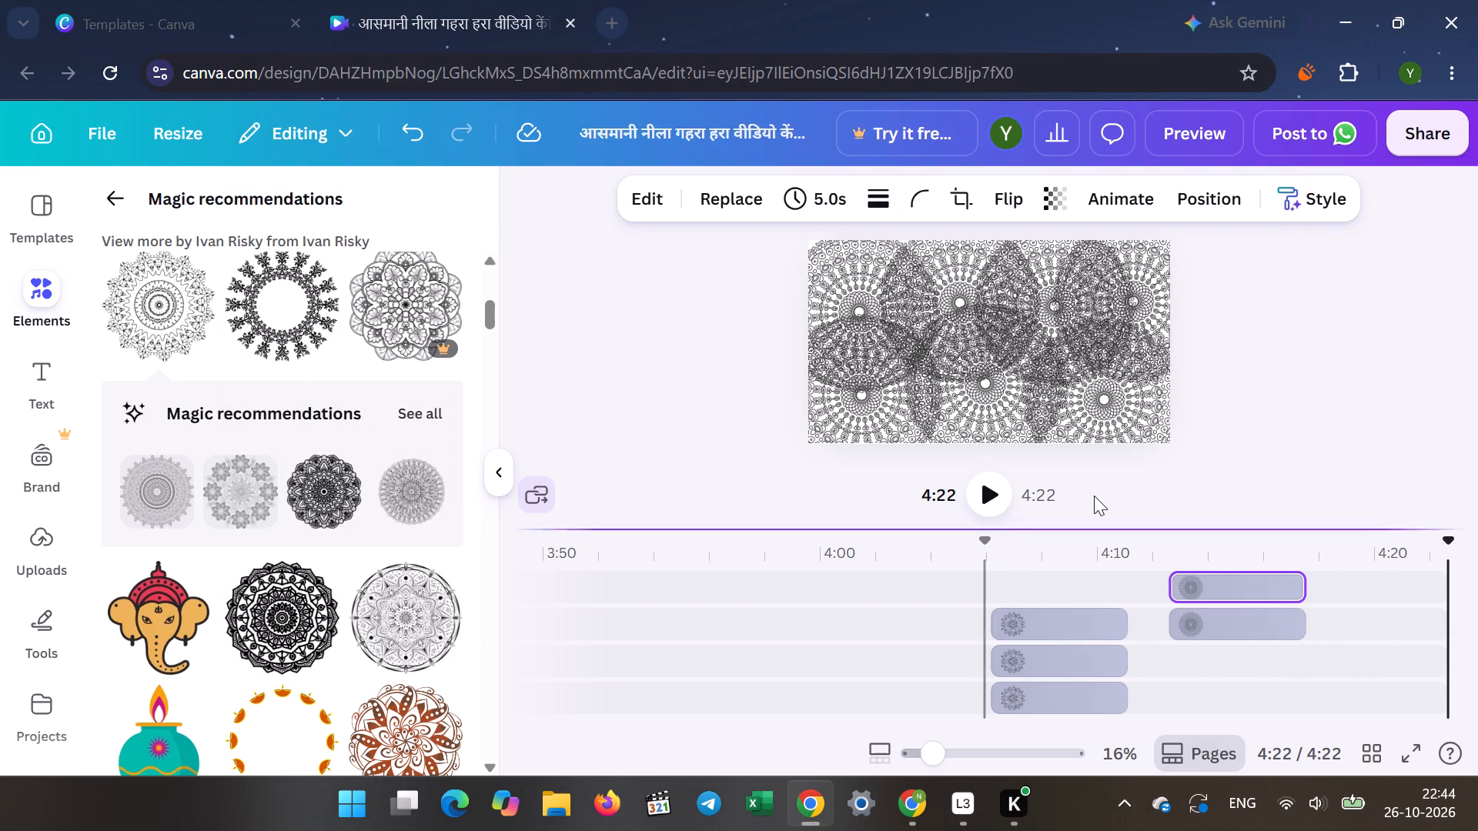
# Replay the video from the start and add the bold black circular mandala at 0:08, enlarged over the beach scene's upper-left corner.
pyautogui.click(981, 494)
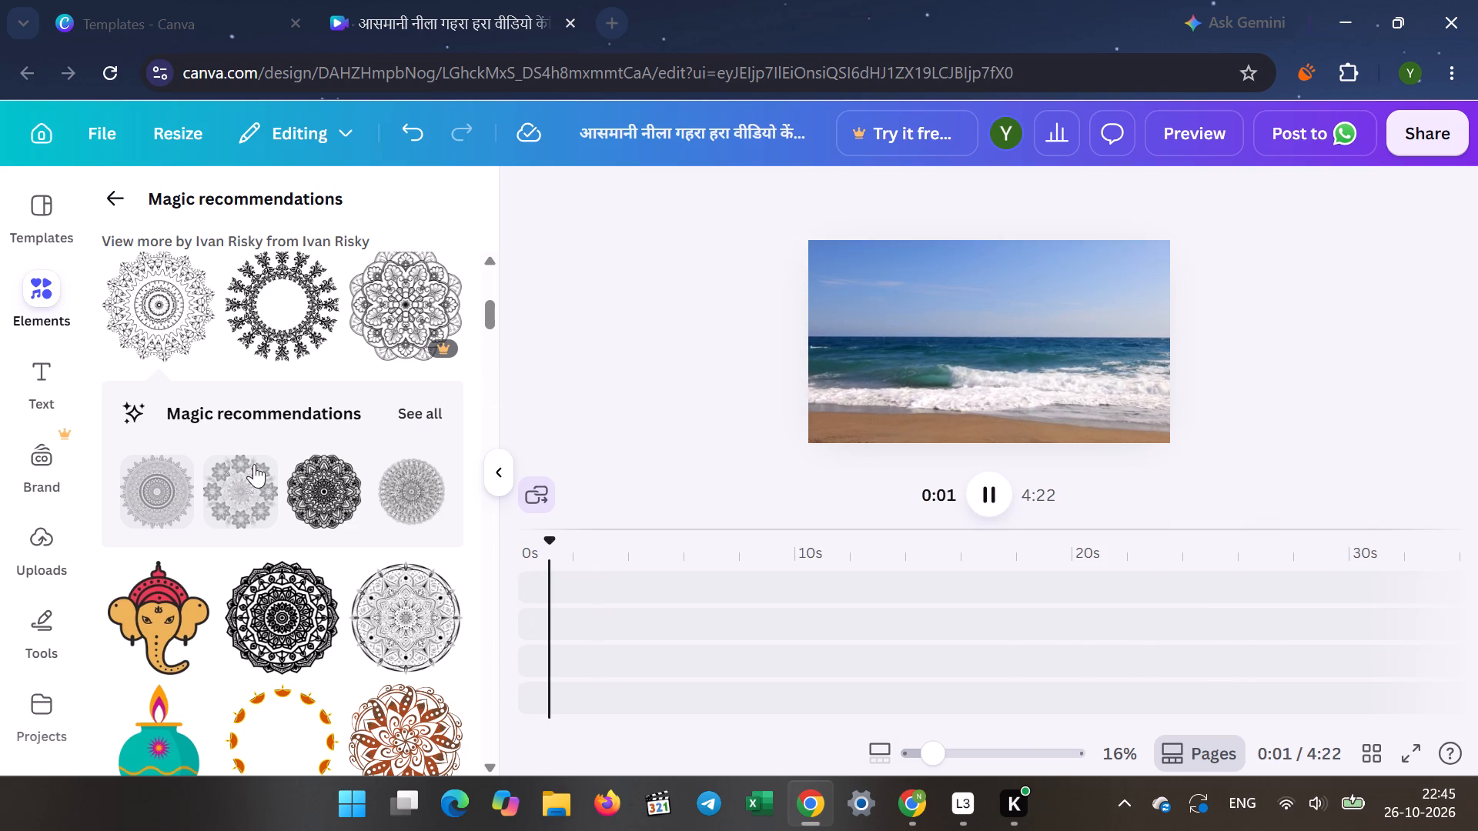
pyautogui.scroll(-1, 148, 499)
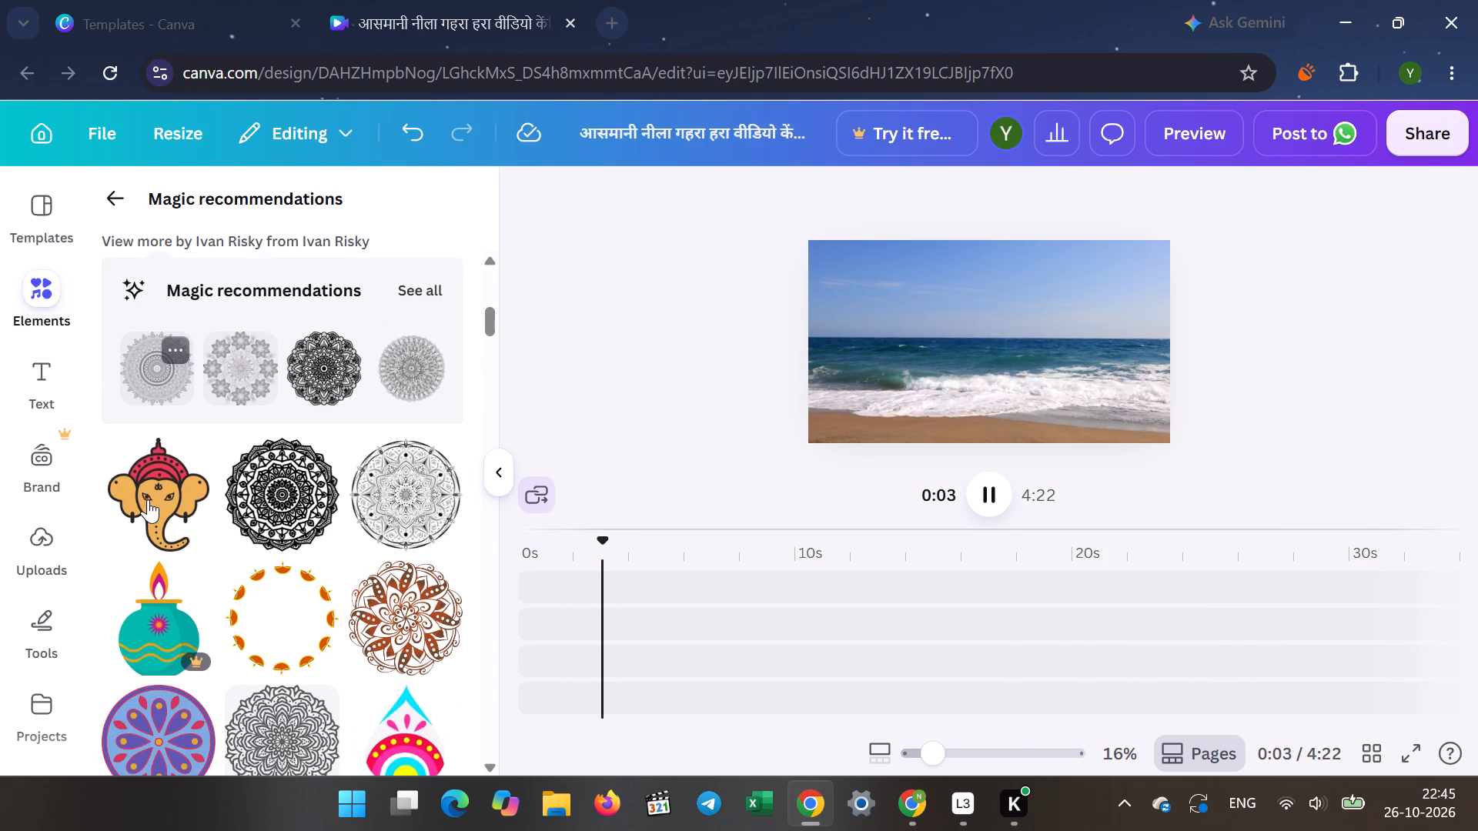
pyautogui.scroll(-1, 148, 499)
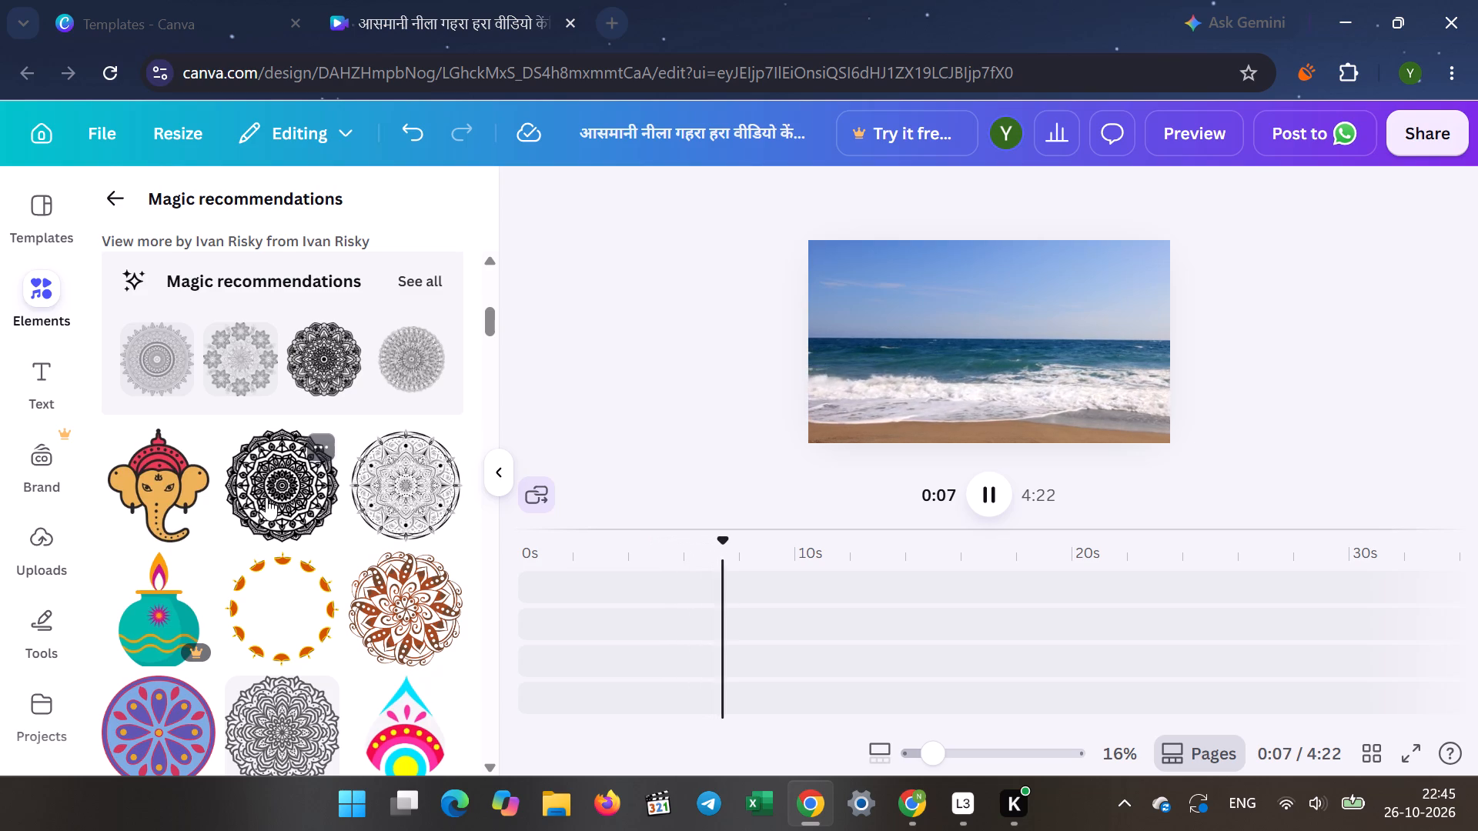
pyautogui.click(266, 497)
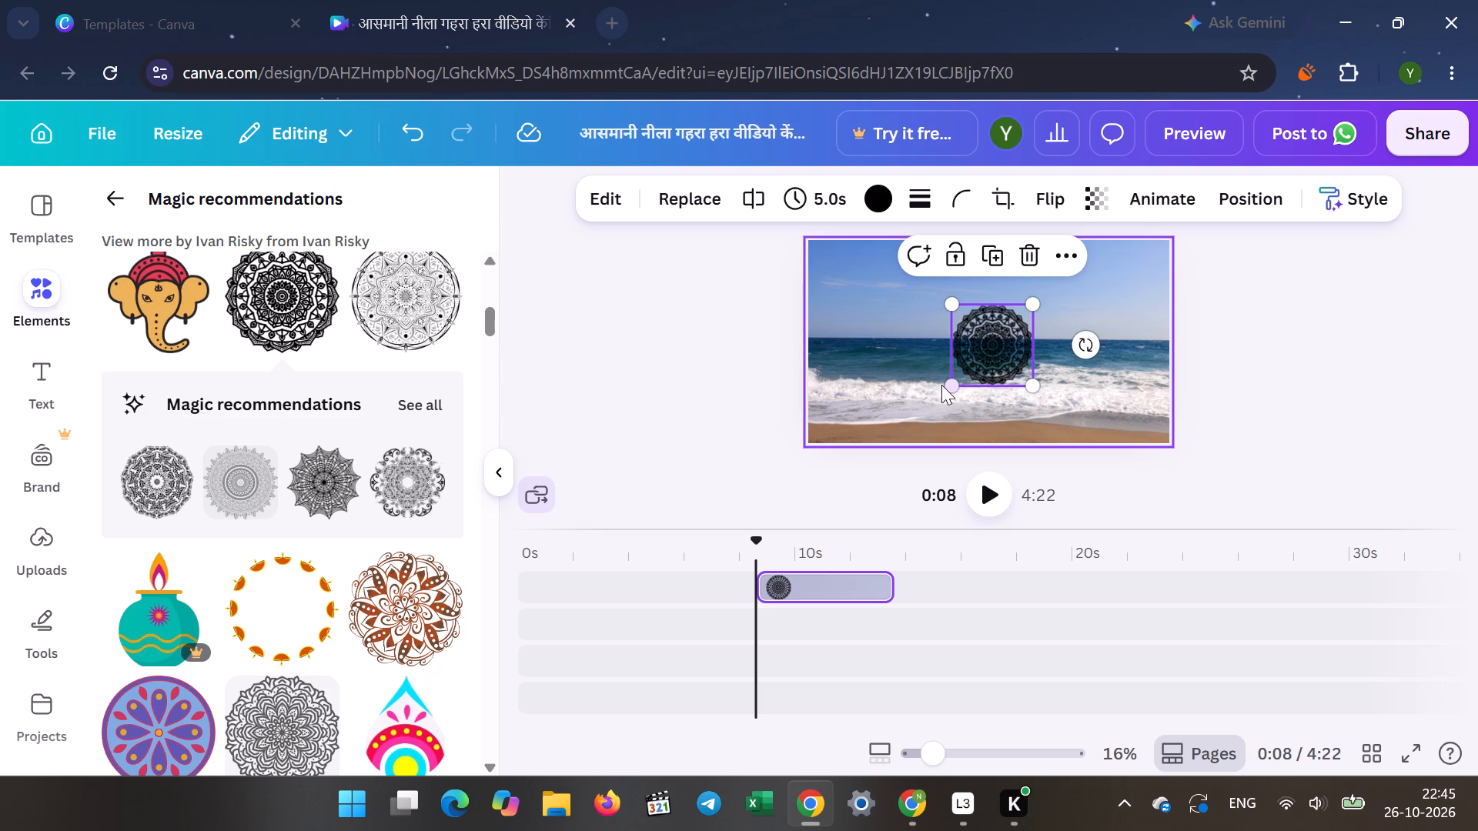
pyautogui.moveTo(948, 385); pyautogui.dragTo(930, 399)
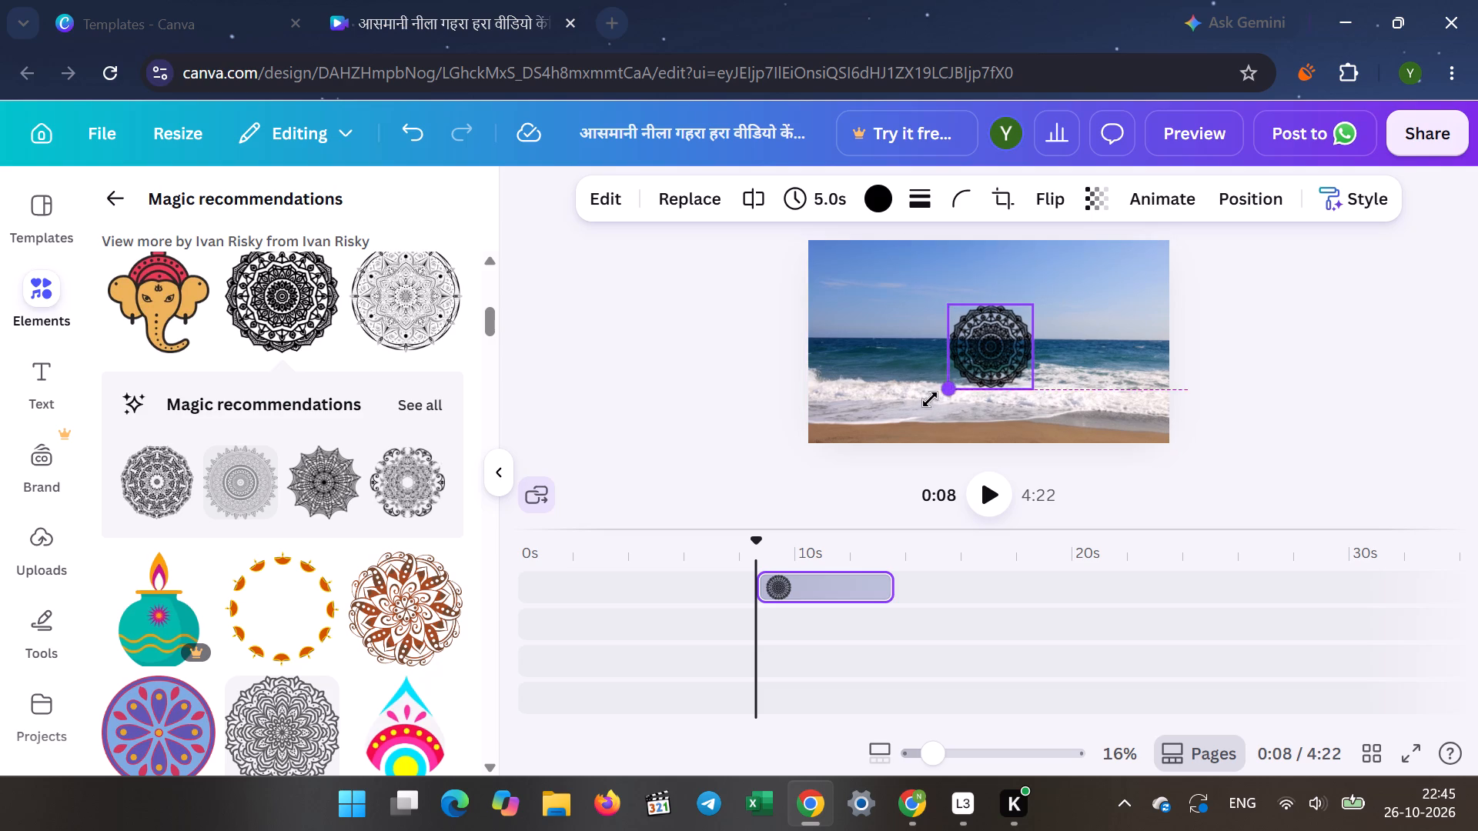
pyautogui.moveTo(930, 399); pyautogui.dragTo(853, 422)
pyautogui.moveTo(947, 362); pyautogui.dragTo(856, 292)
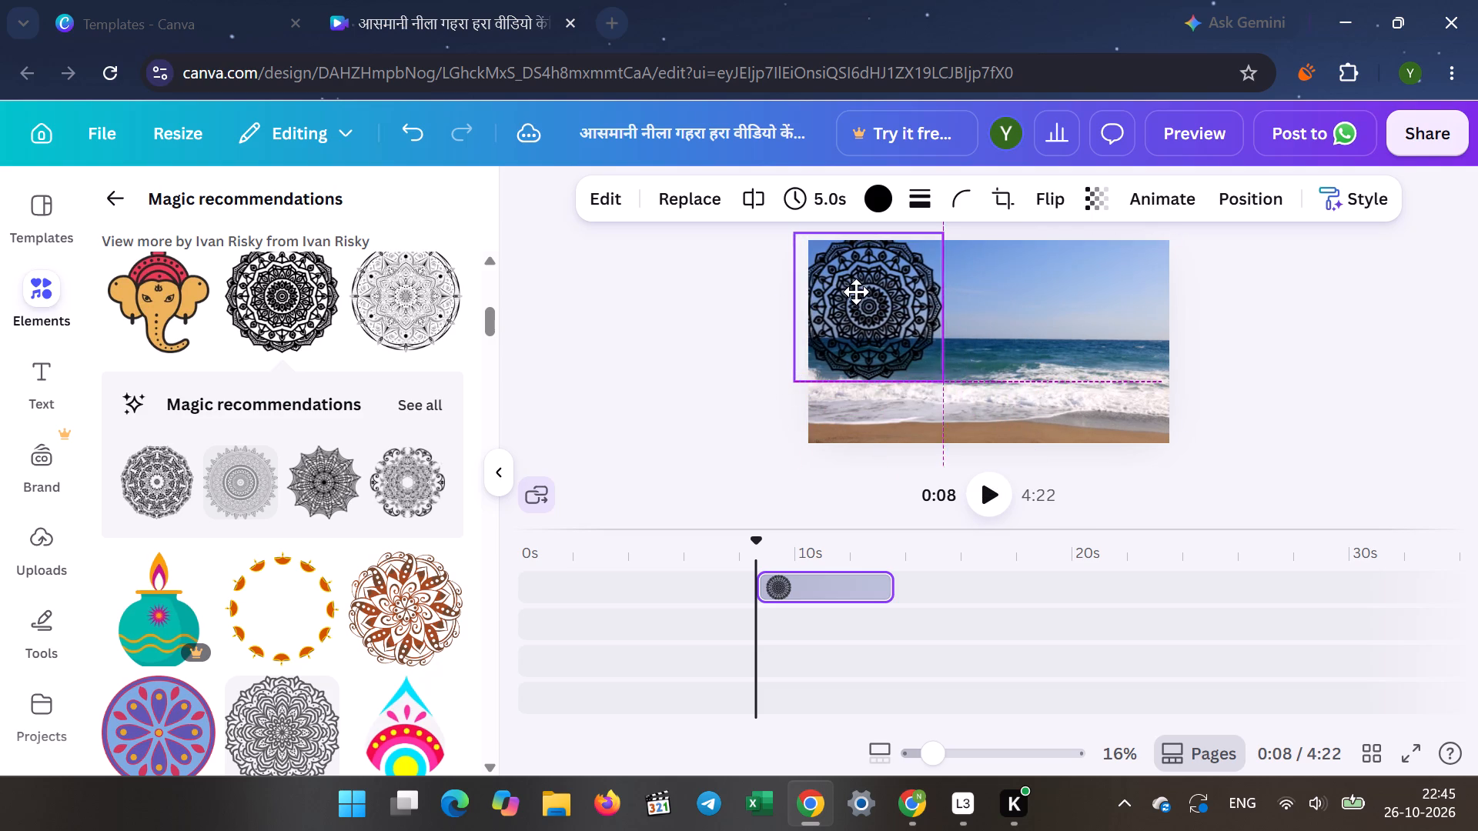
pyautogui.moveTo(856, 292); pyautogui.dragTo(851, 289)
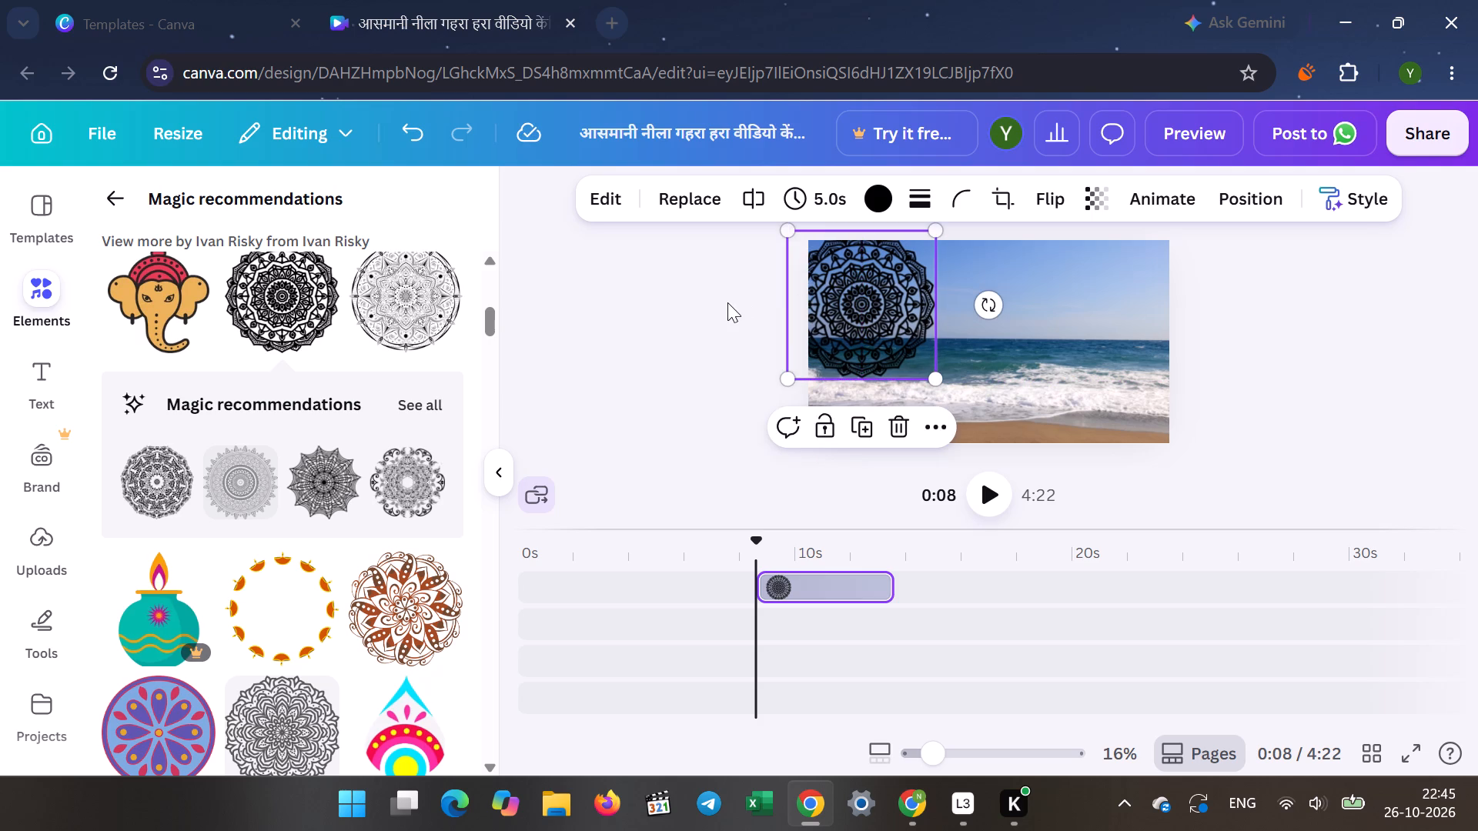
pyautogui.click(727, 302)
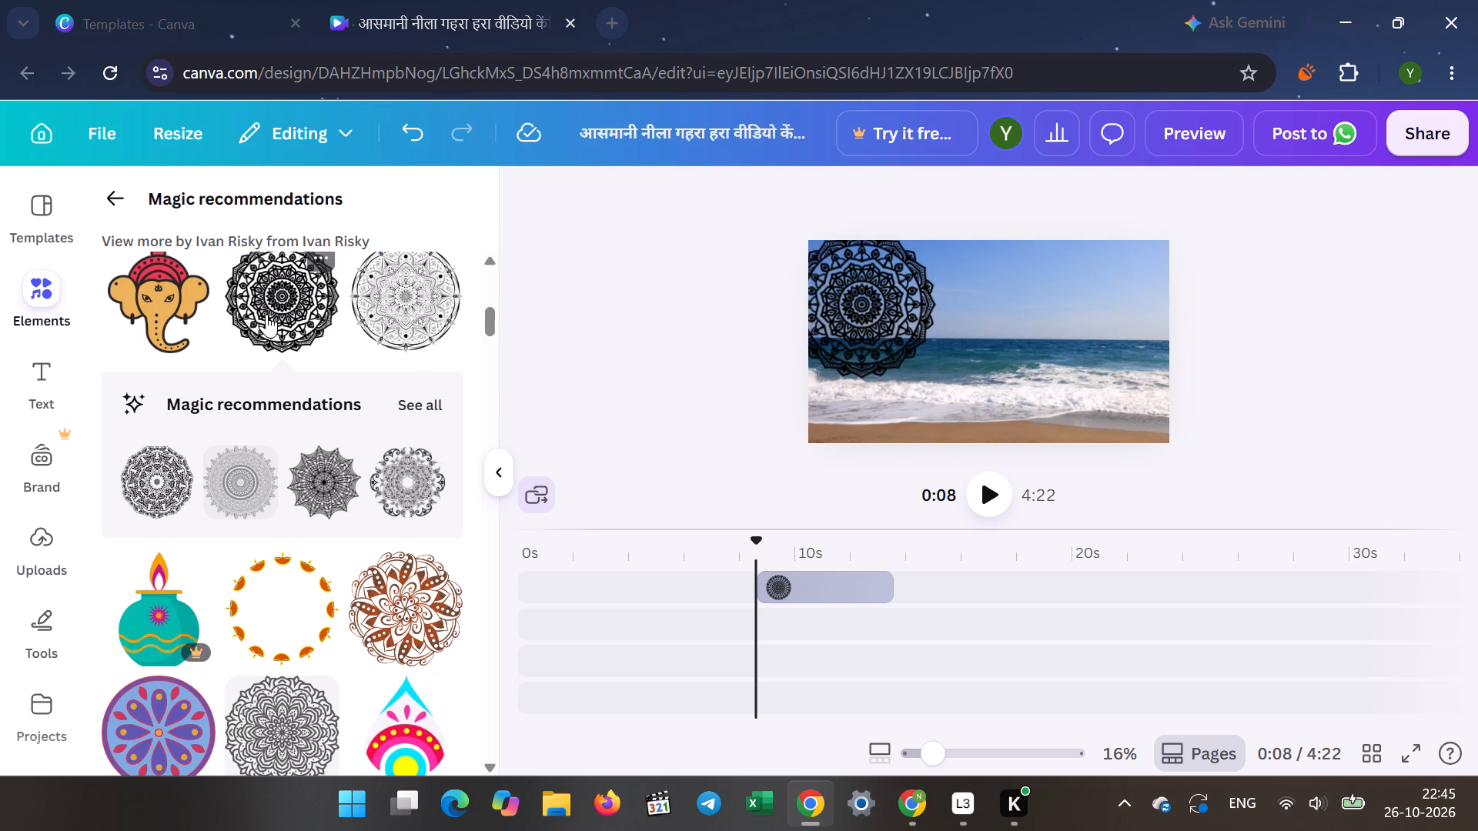
# Add a second black circular mandala at 0:08, moving it to the upper right of the beach scene.
pyautogui.click(266, 314)
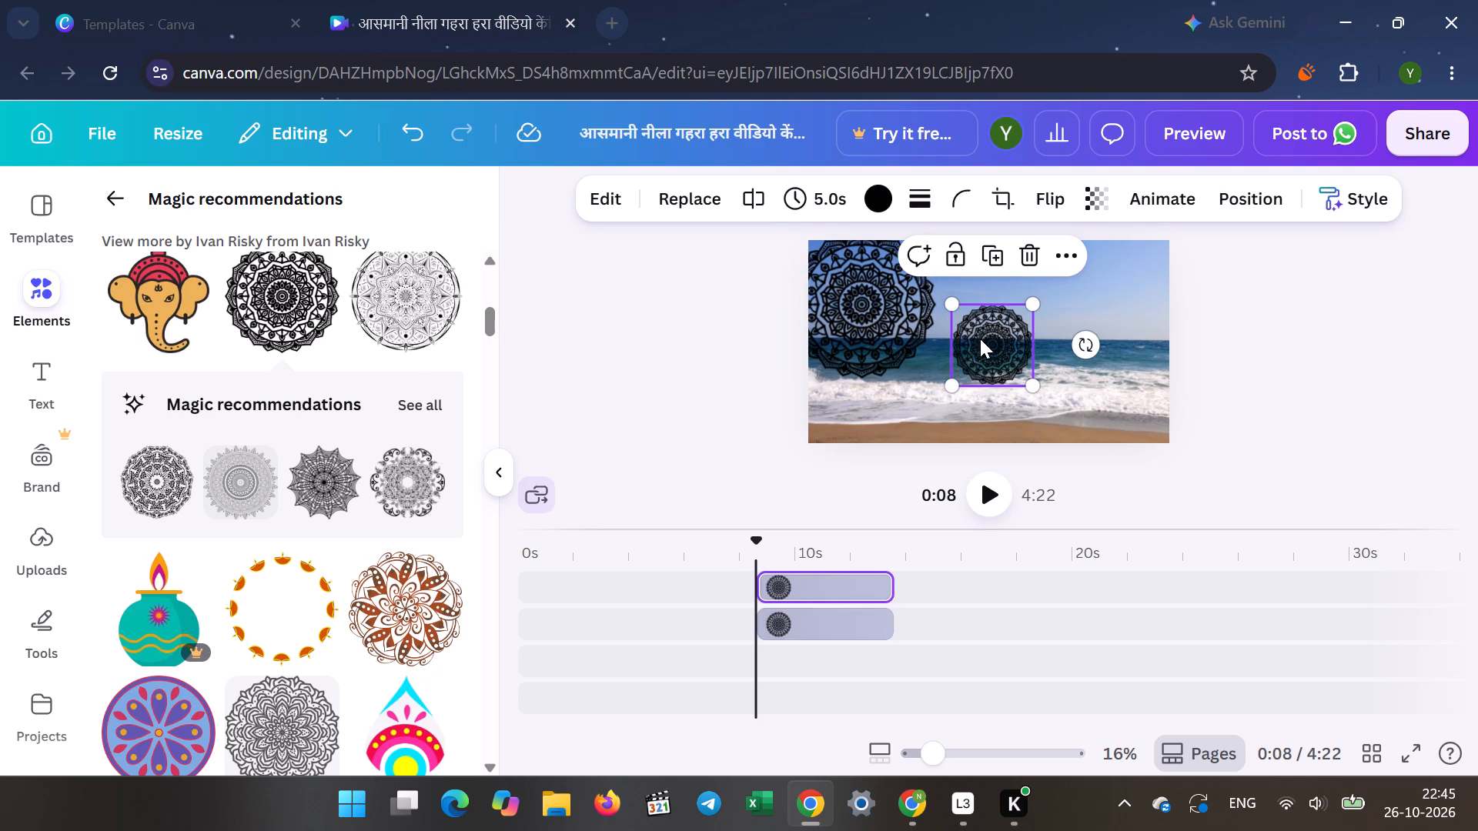
pyautogui.moveTo(981, 337); pyautogui.dragTo(1057, 259)
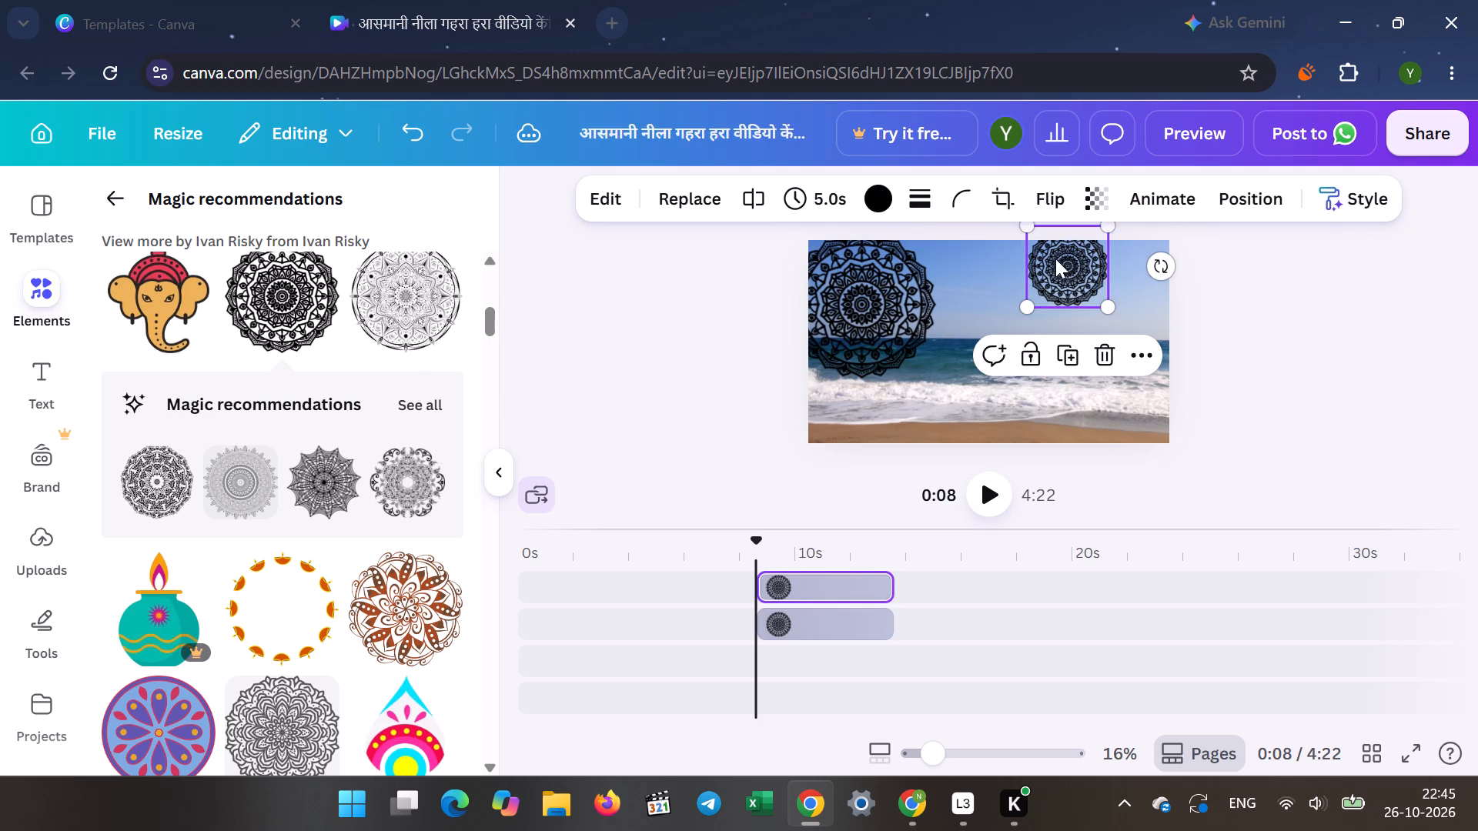
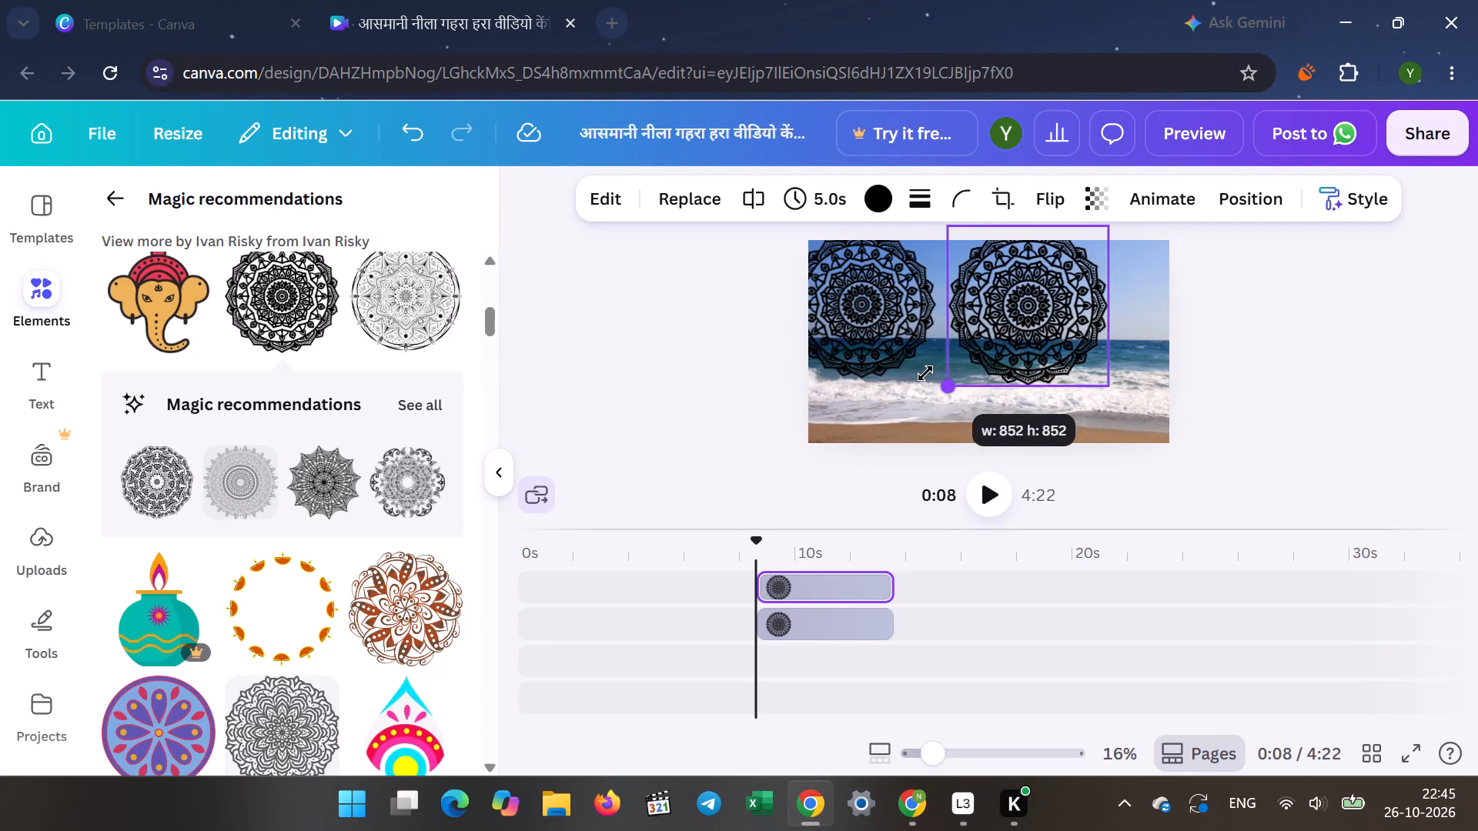
# Move the second mandala at 0:08 toward the upper centre of the beach scene, slightly overlapping the first mandala.
pyautogui.moveTo(1012, 304); pyautogui.dragTo(980, 311)
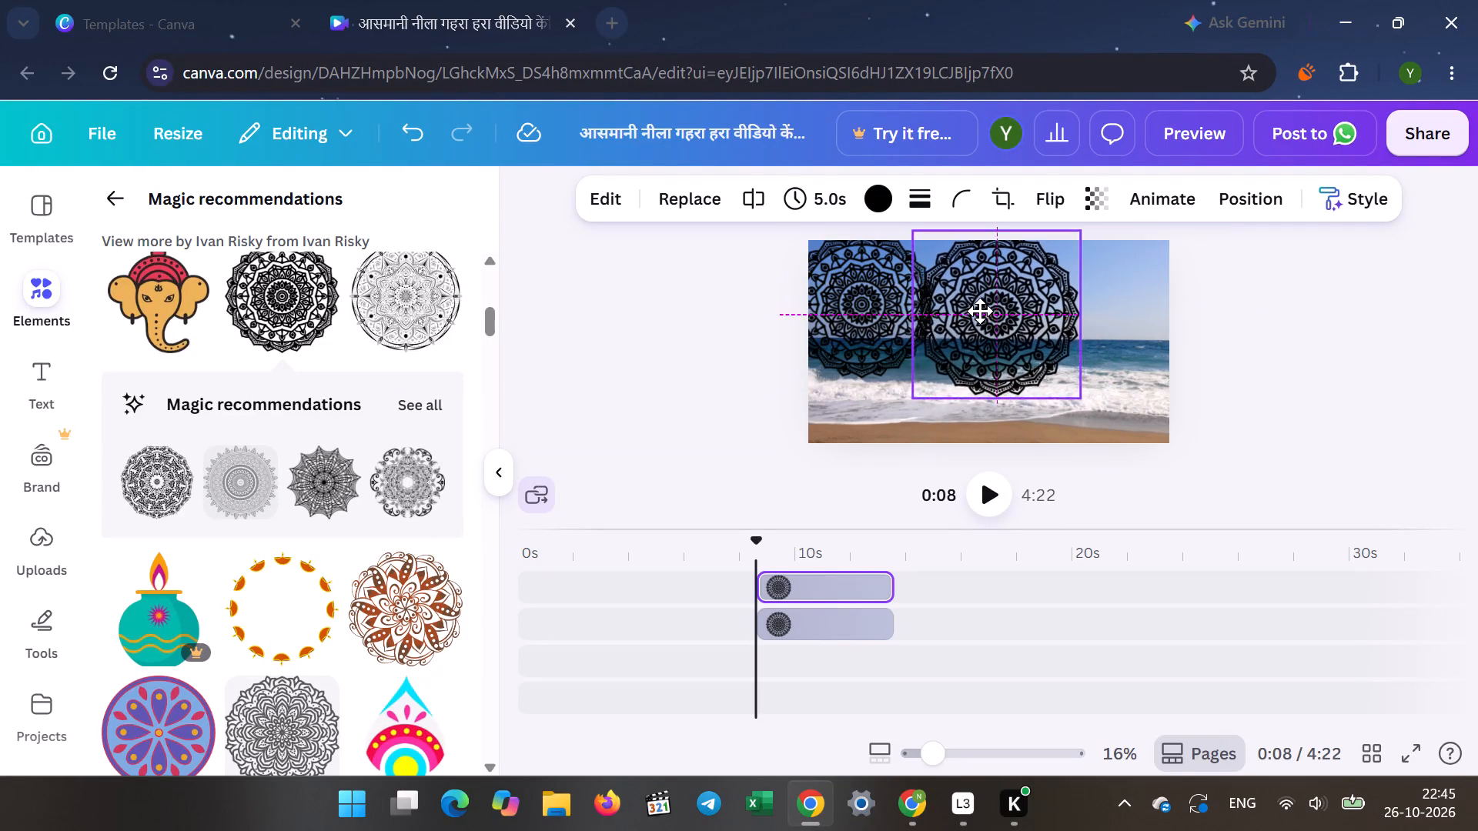
pyautogui.moveTo(980, 311); pyautogui.dragTo(960, 302)
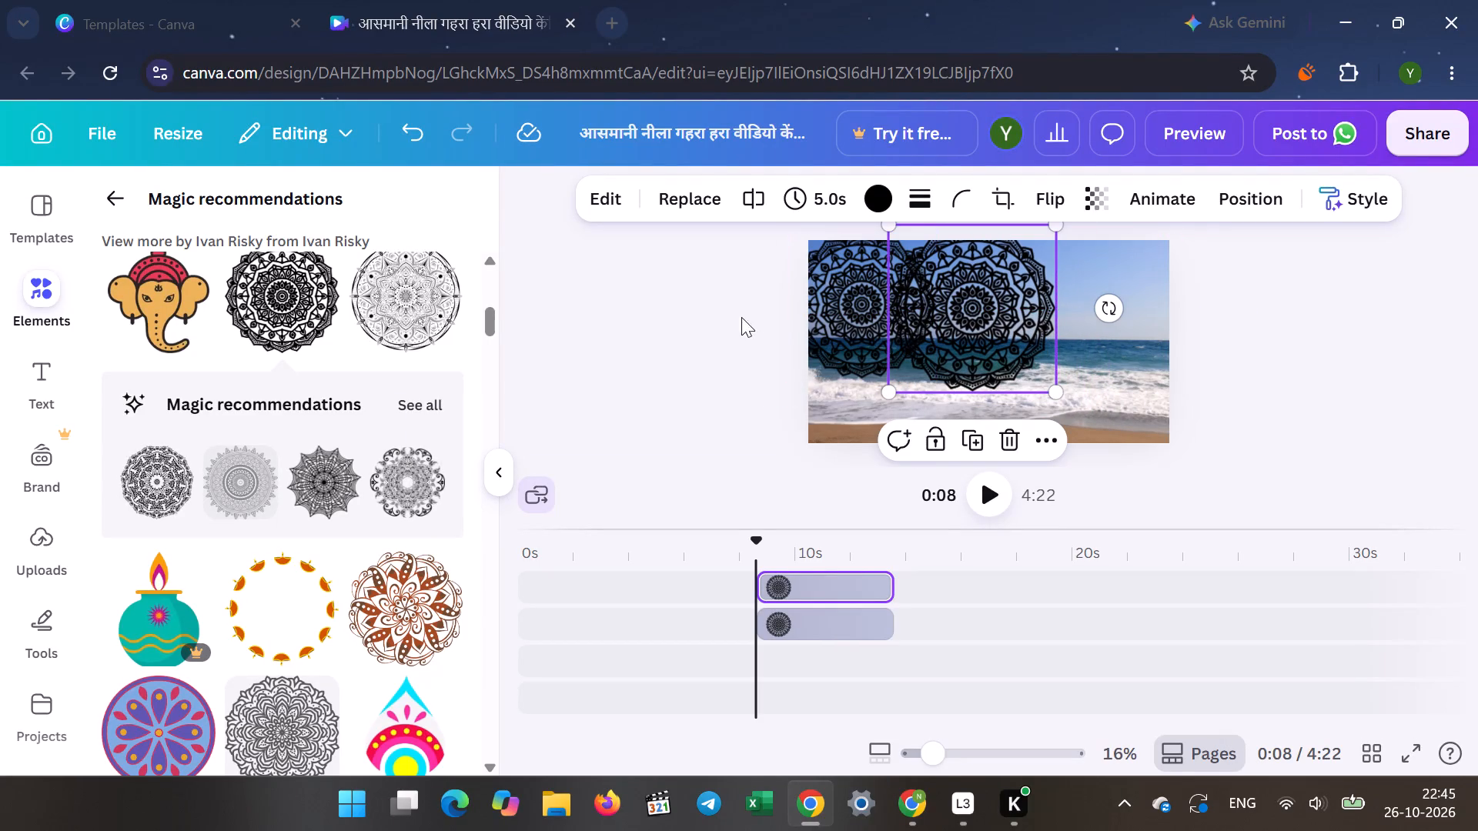
pyautogui.click(747, 316)
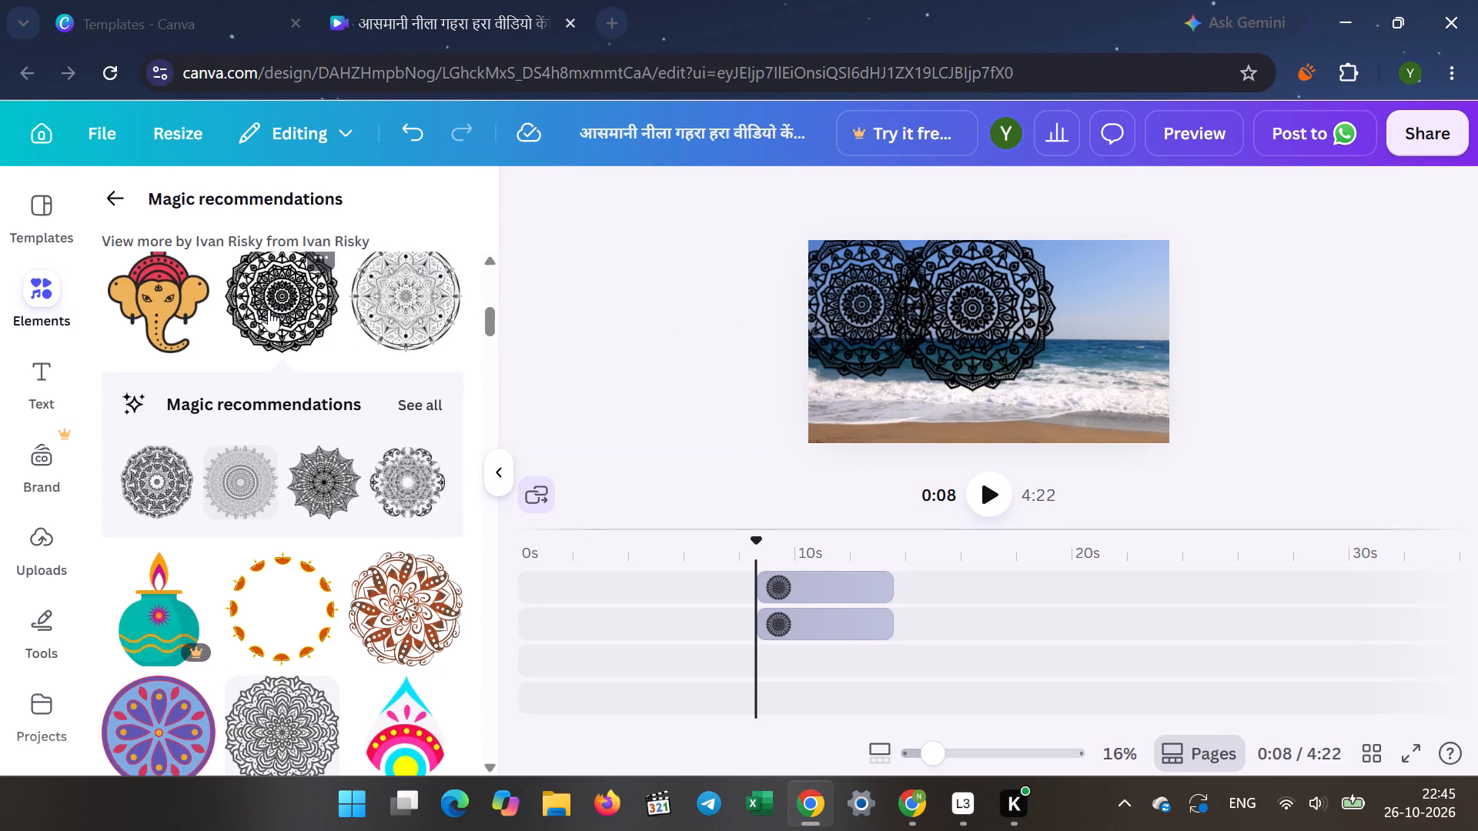
# Add a third black circular mandala at 0:08, enlarged over the beach scene's upper-right corner.
pyautogui.click(272, 307)
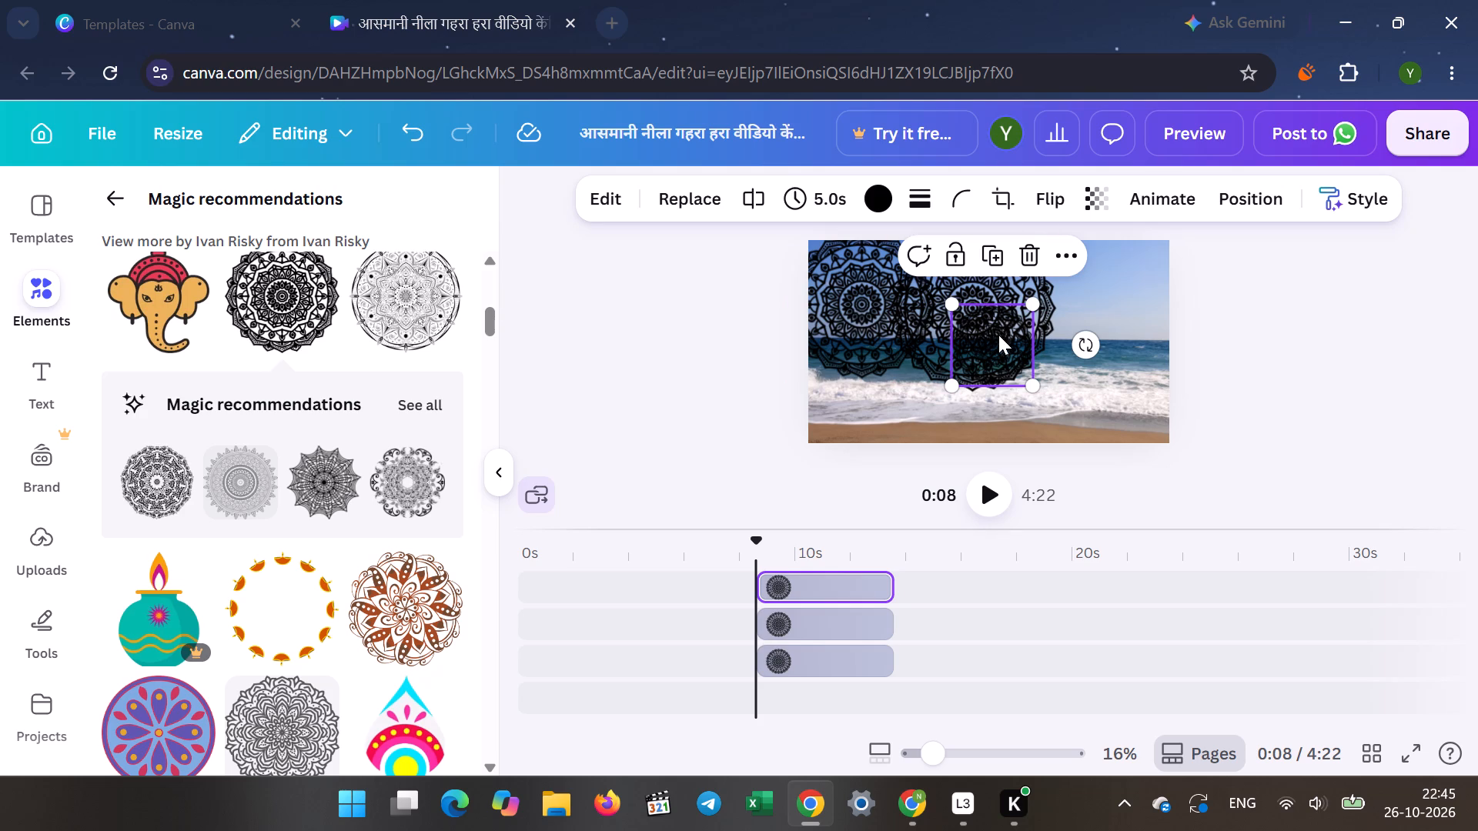
pyautogui.moveTo(995, 335); pyautogui.dragTo(1129, 265)
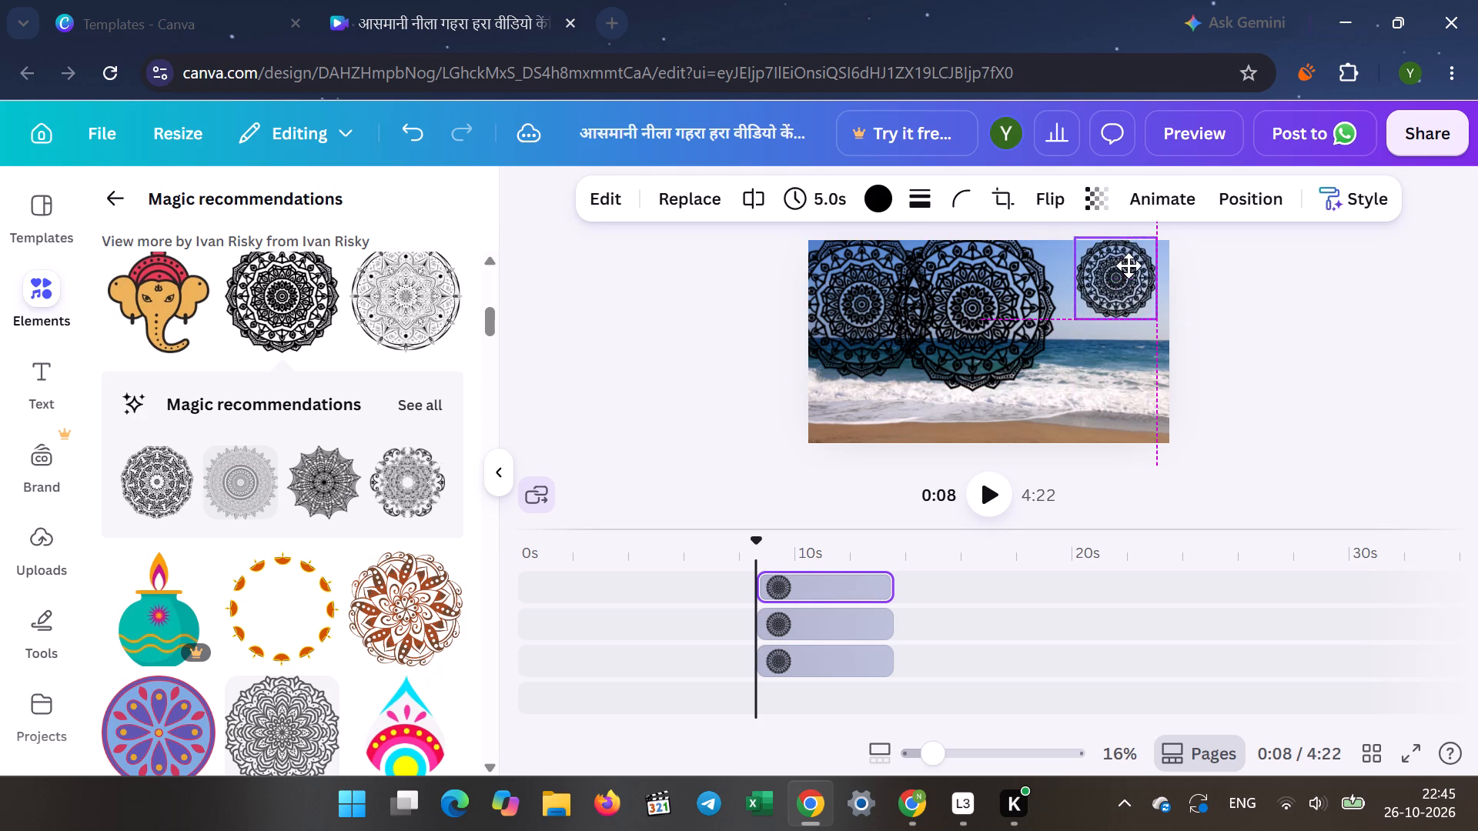
pyautogui.moveTo(1129, 265); pyautogui.dragTo(1134, 265)
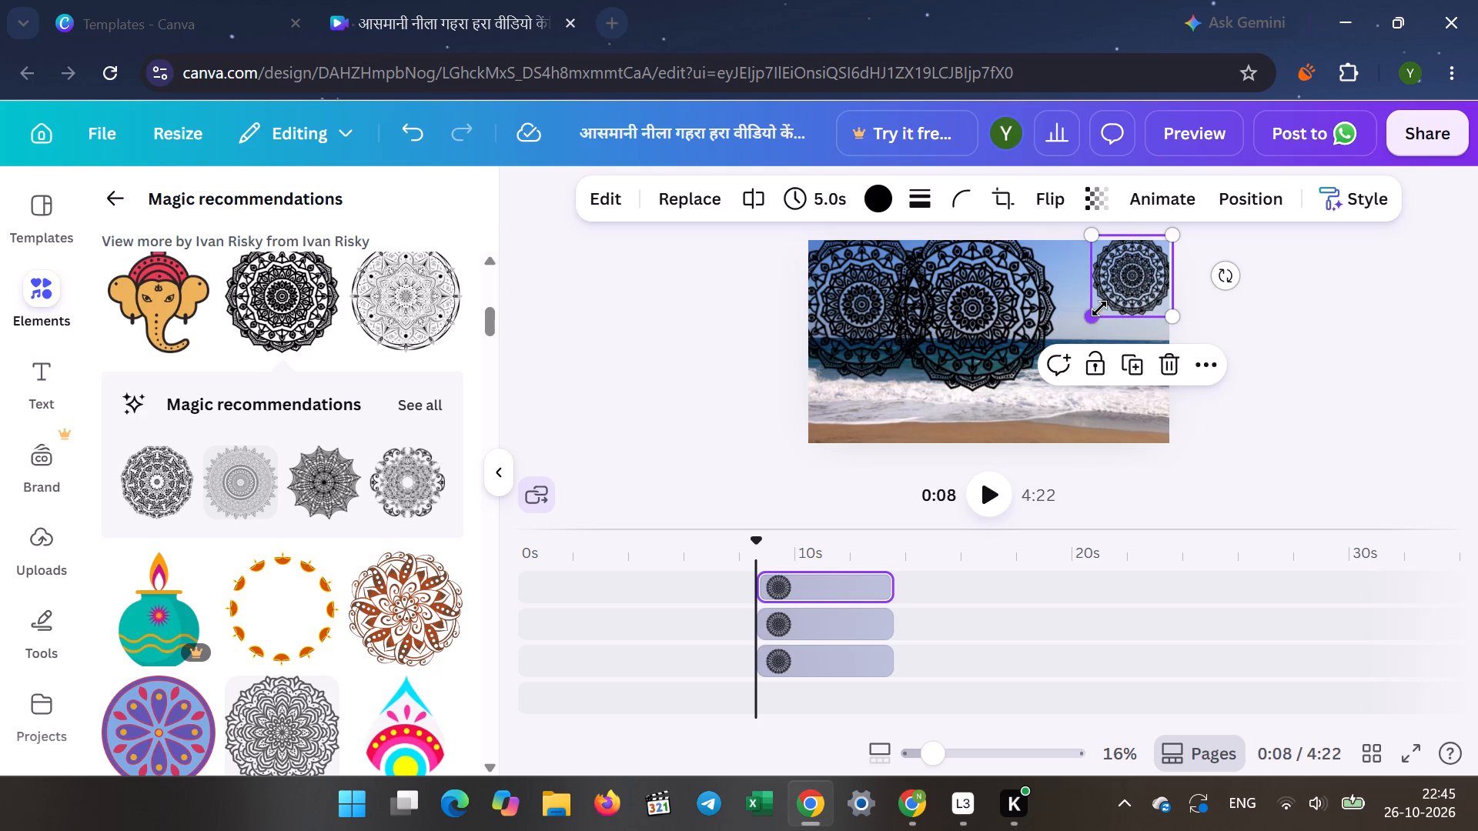
pyautogui.moveTo(1099, 309); pyautogui.dragTo(1019, 386)
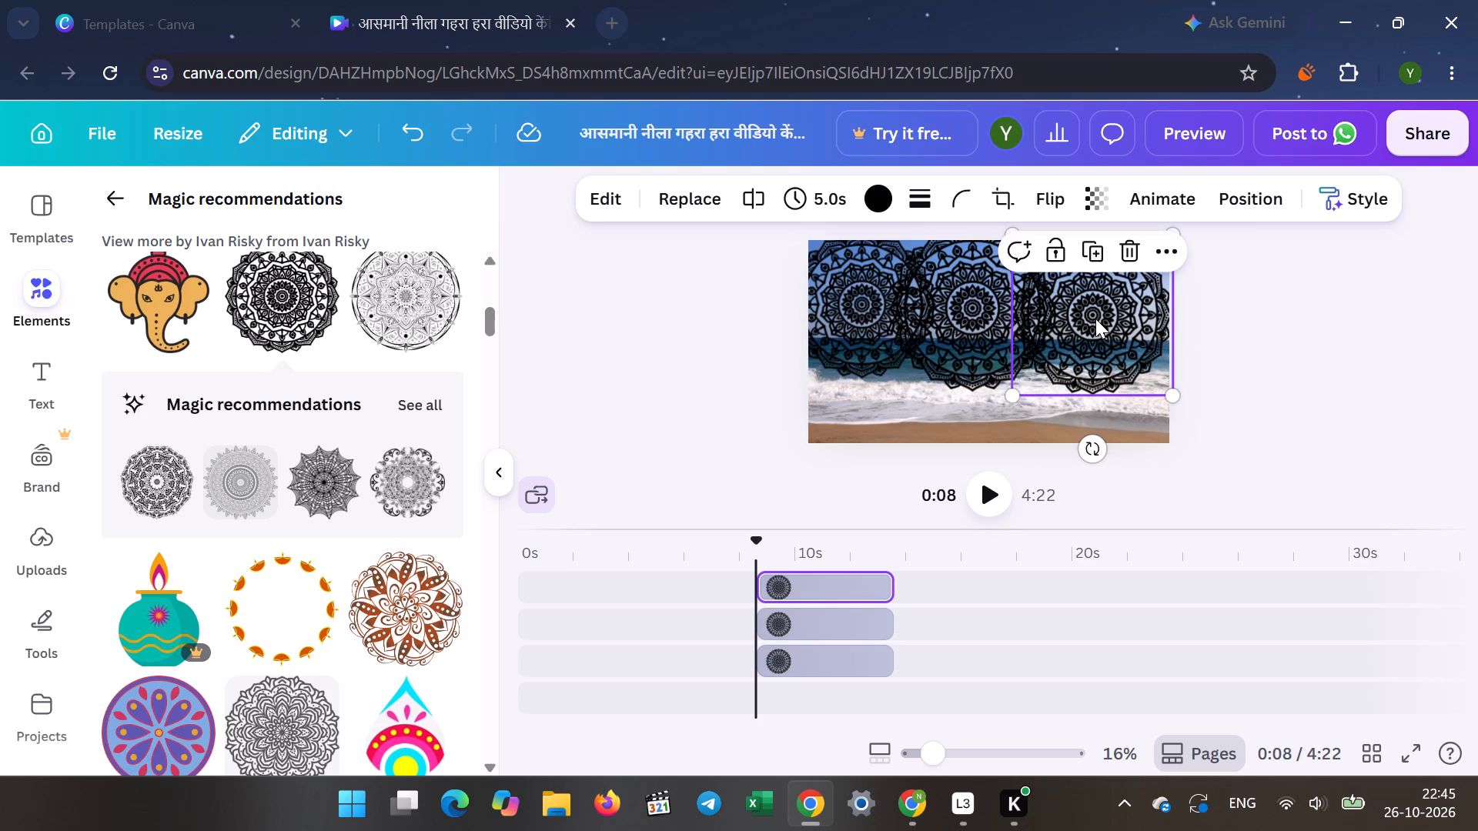
pyautogui.moveTo(1095, 319); pyautogui.dragTo(1106, 308)
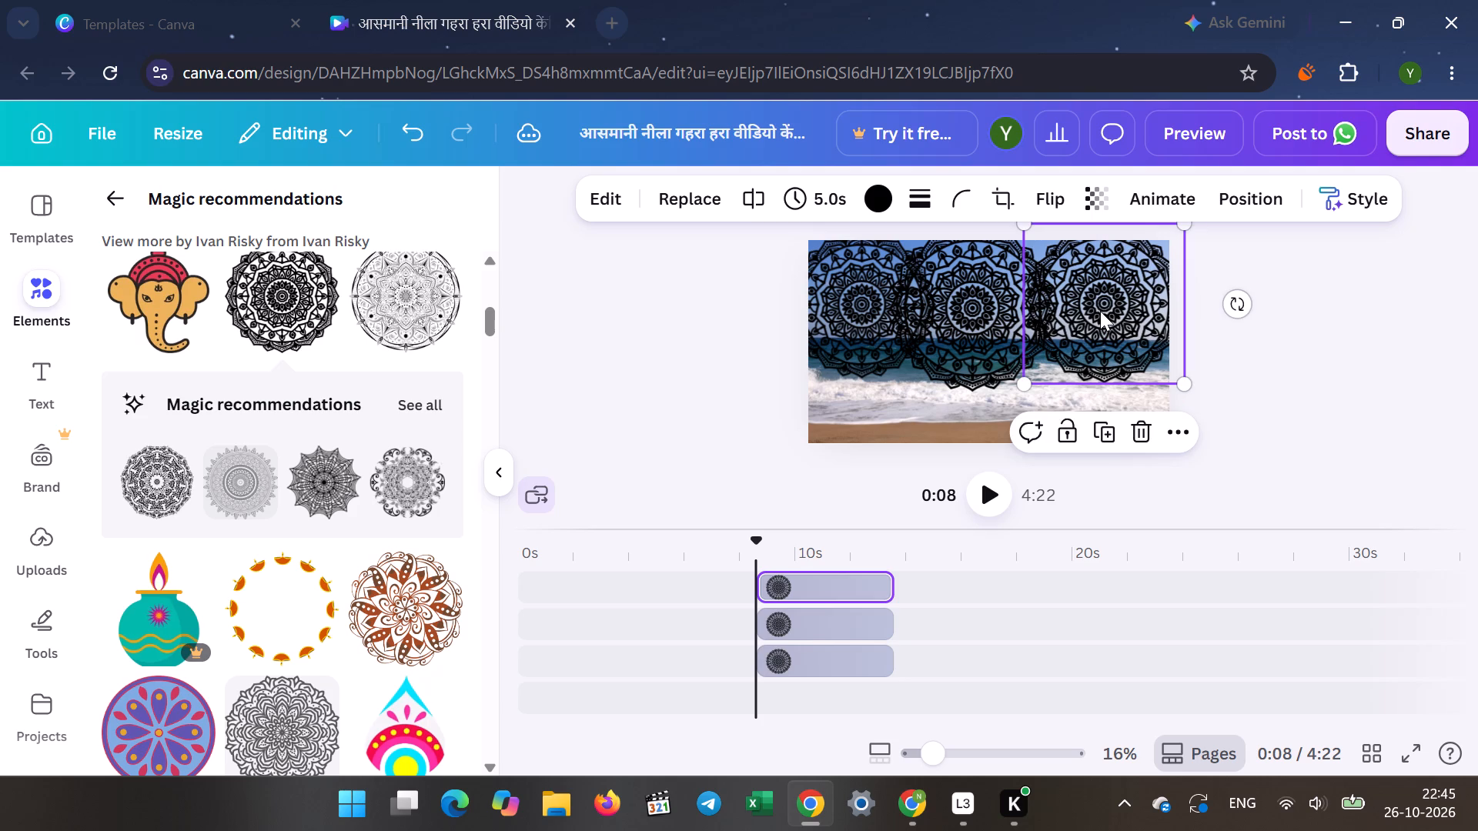
# Resume playback from 0:08, check the running recording session in Loggy3, and return to the Canva video.
pyautogui.click(985, 496)
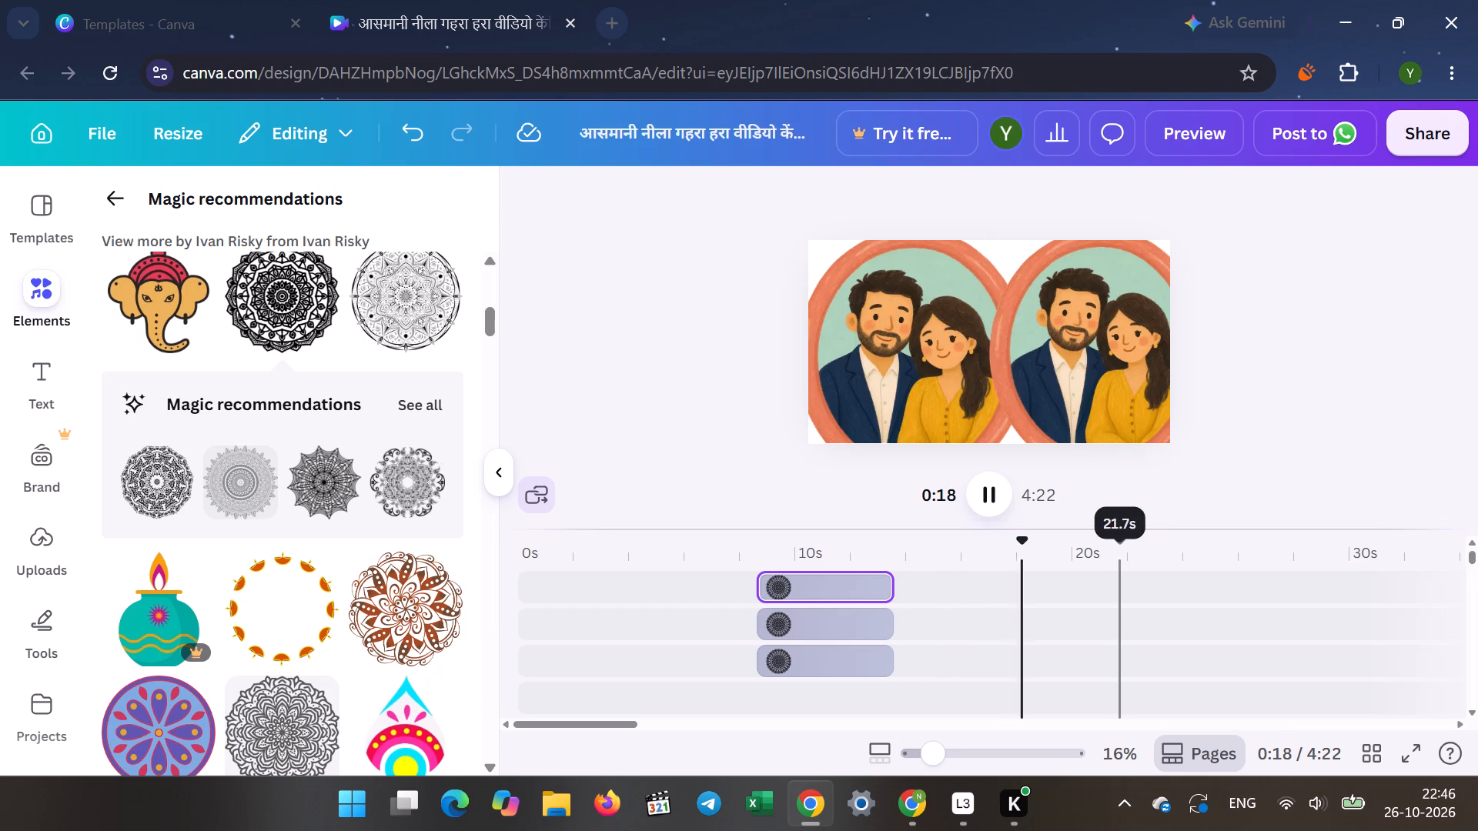
pyautogui.click(960, 803)
pyautogui.click(960, 803)
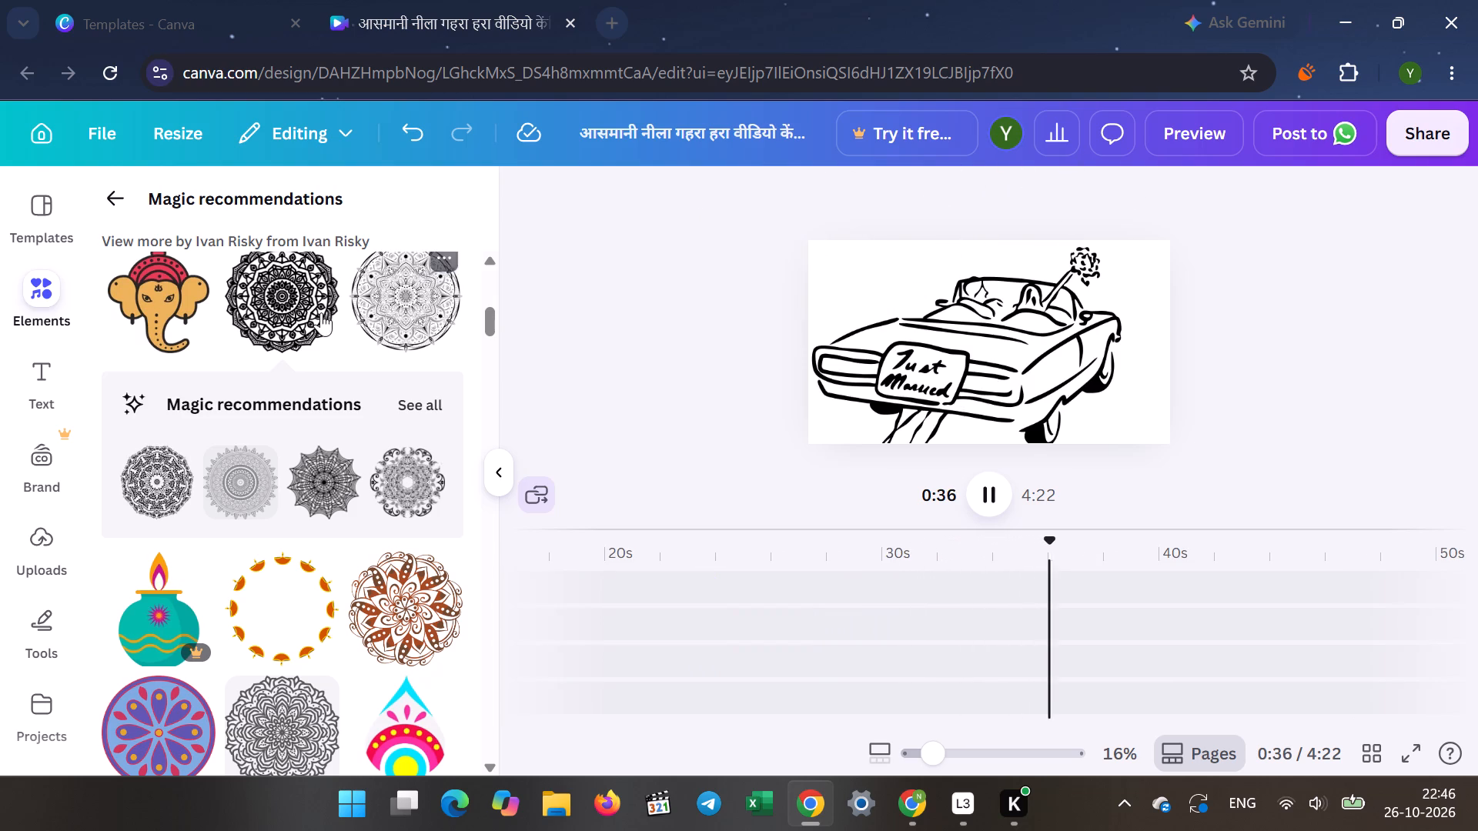
# Add the bold black circular mandala at 0:37, enlarged over the upper-left corner of the Just Married car scene.
pyautogui.click(273, 292)
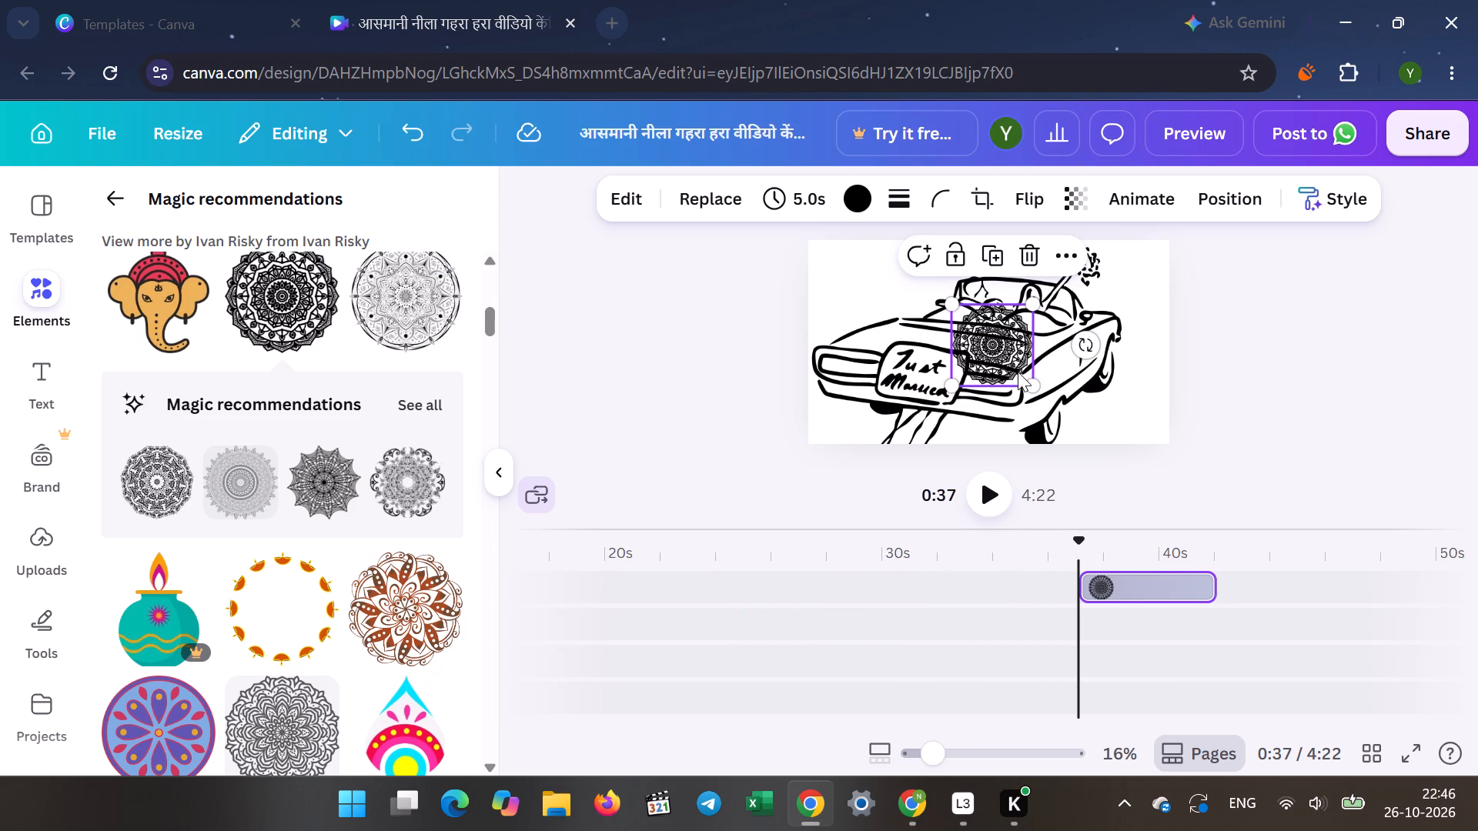
pyautogui.moveTo(949, 388); pyautogui.dragTo(915, 403)
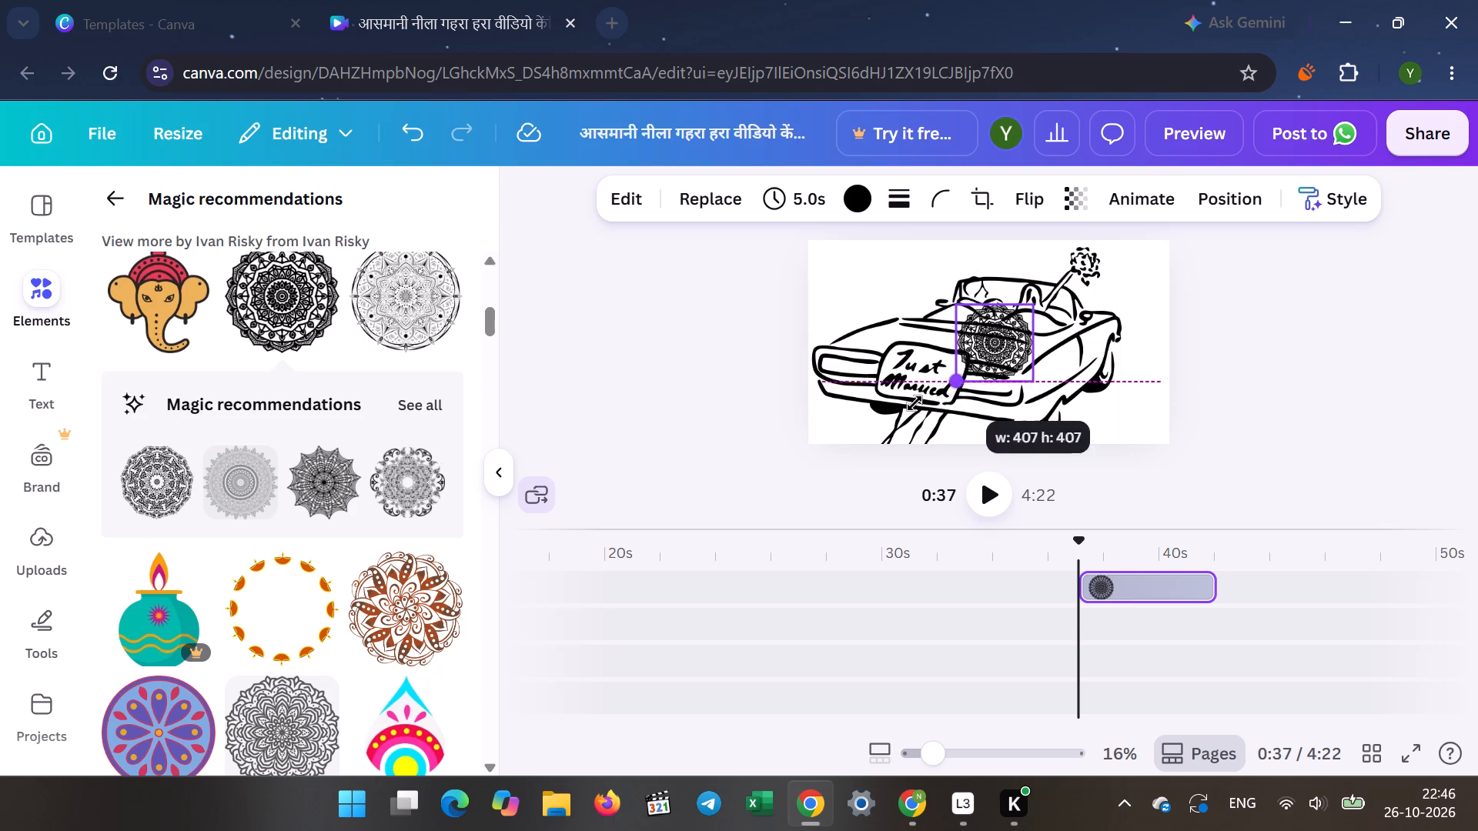
pyautogui.moveTo(915, 403); pyautogui.dragTo(855, 431)
pyautogui.moveTo(935, 384); pyautogui.dragTo(906, 353)
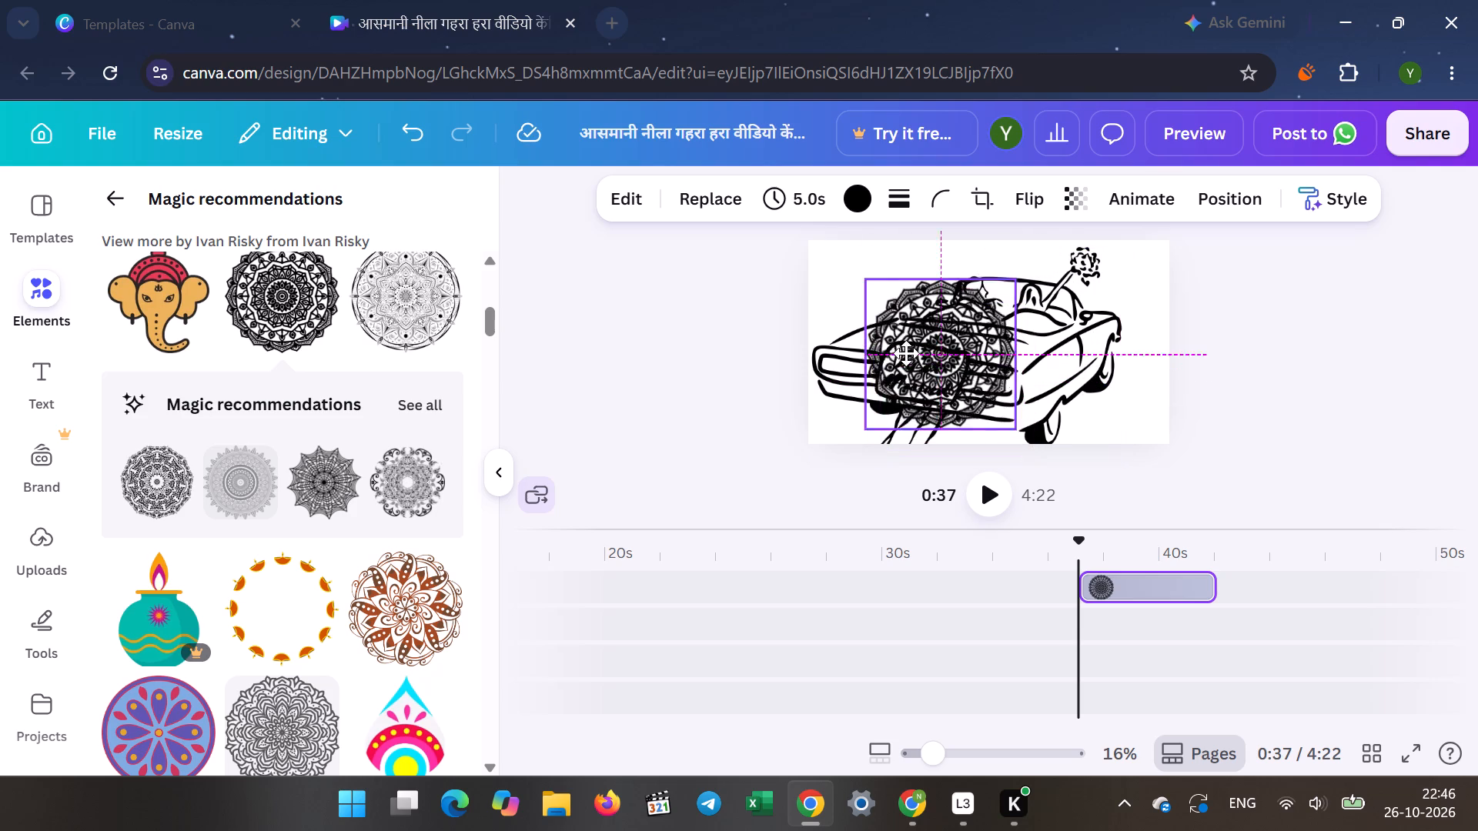
pyautogui.moveTo(906, 353); pyautogui.dragTo(838, 296)
pyautogui.click(681, 332)
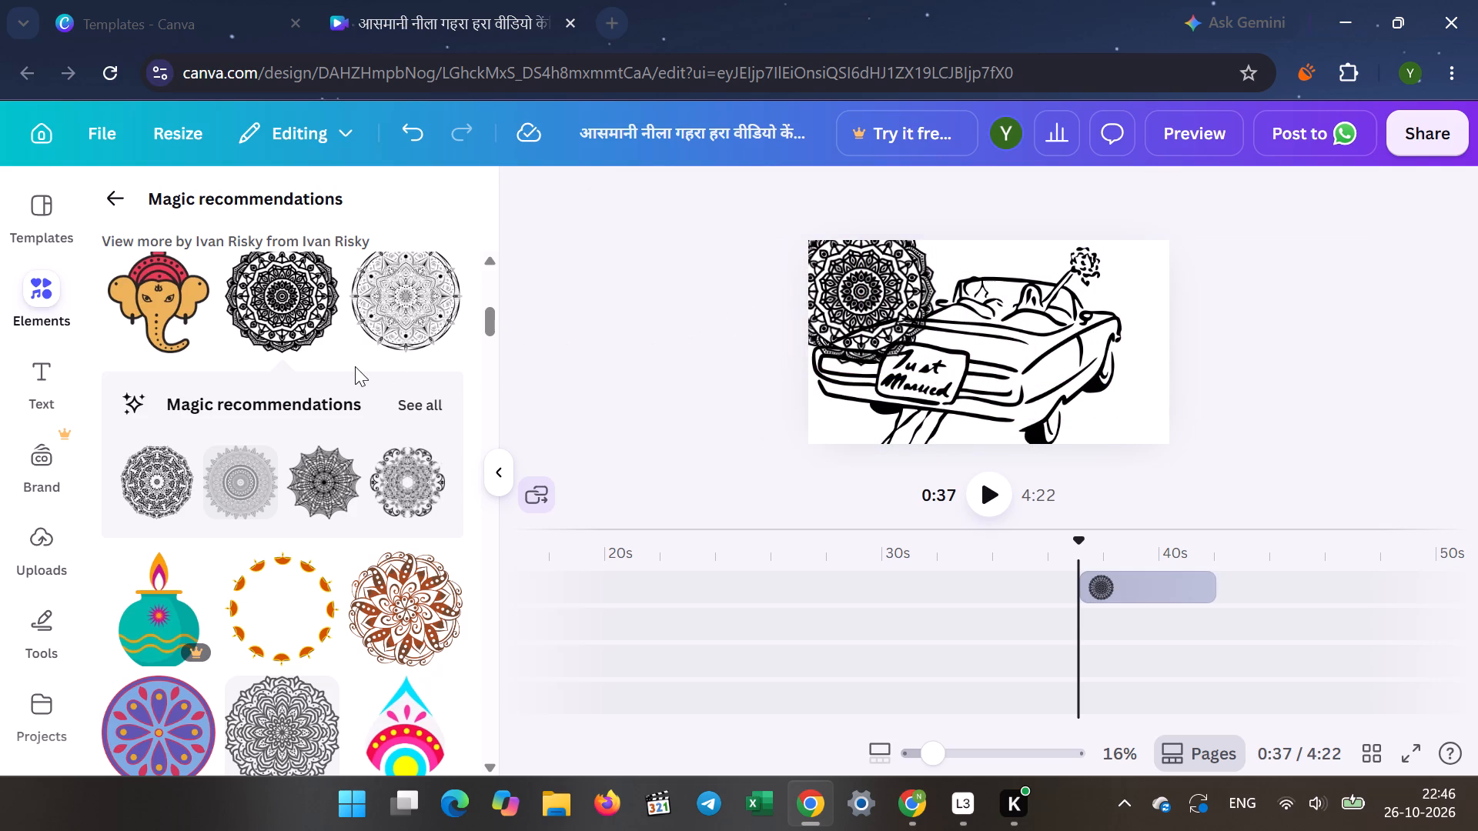
# Add a second black circular mandala at 0:37, enlarged and placed over the lower-right corner of the car scene.
pyautogui.click(297, 315)
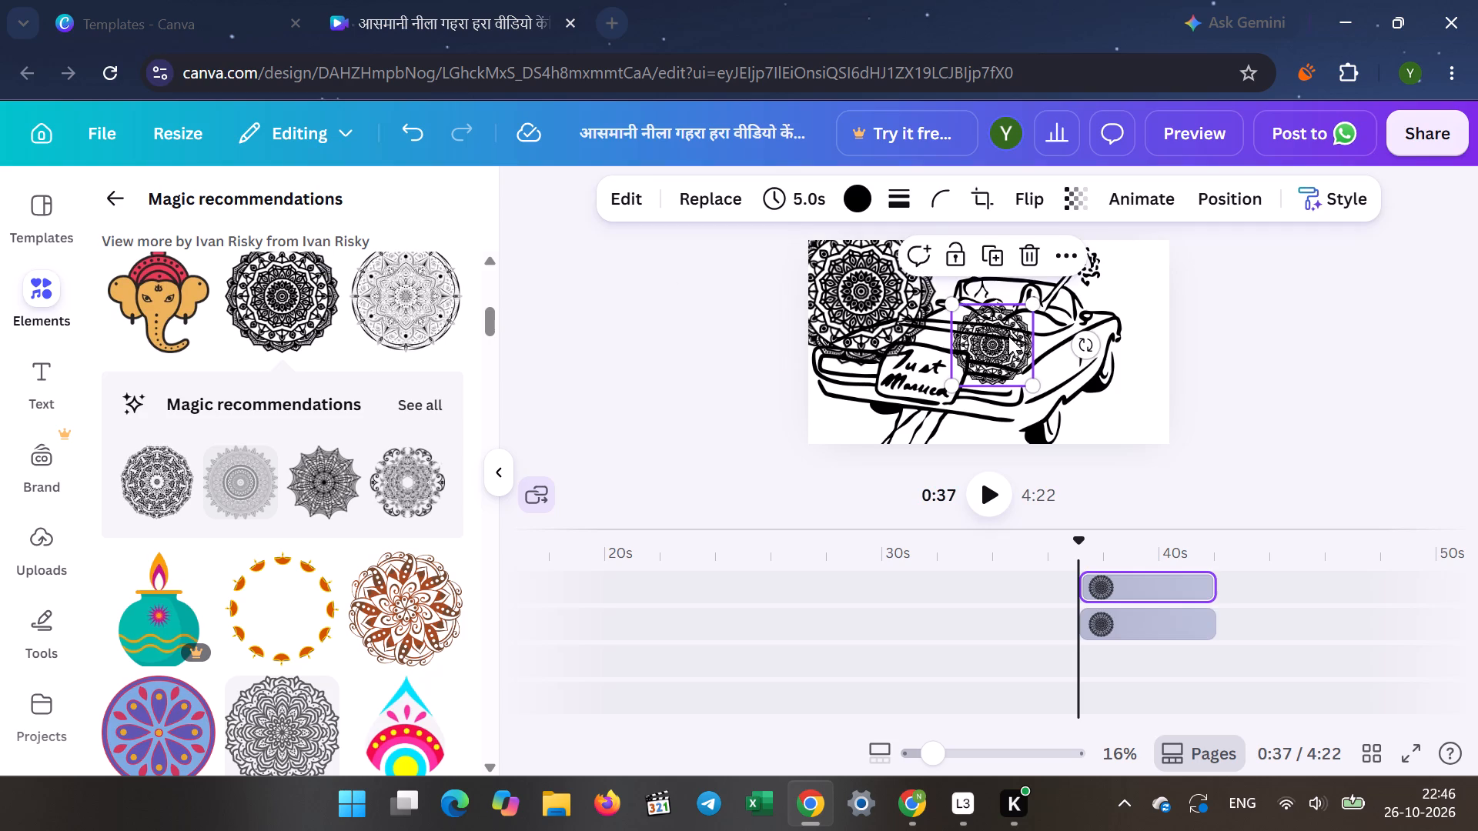
pyautogui.moveTo(986, 338); pyautogui.dragTo(1097, 274)
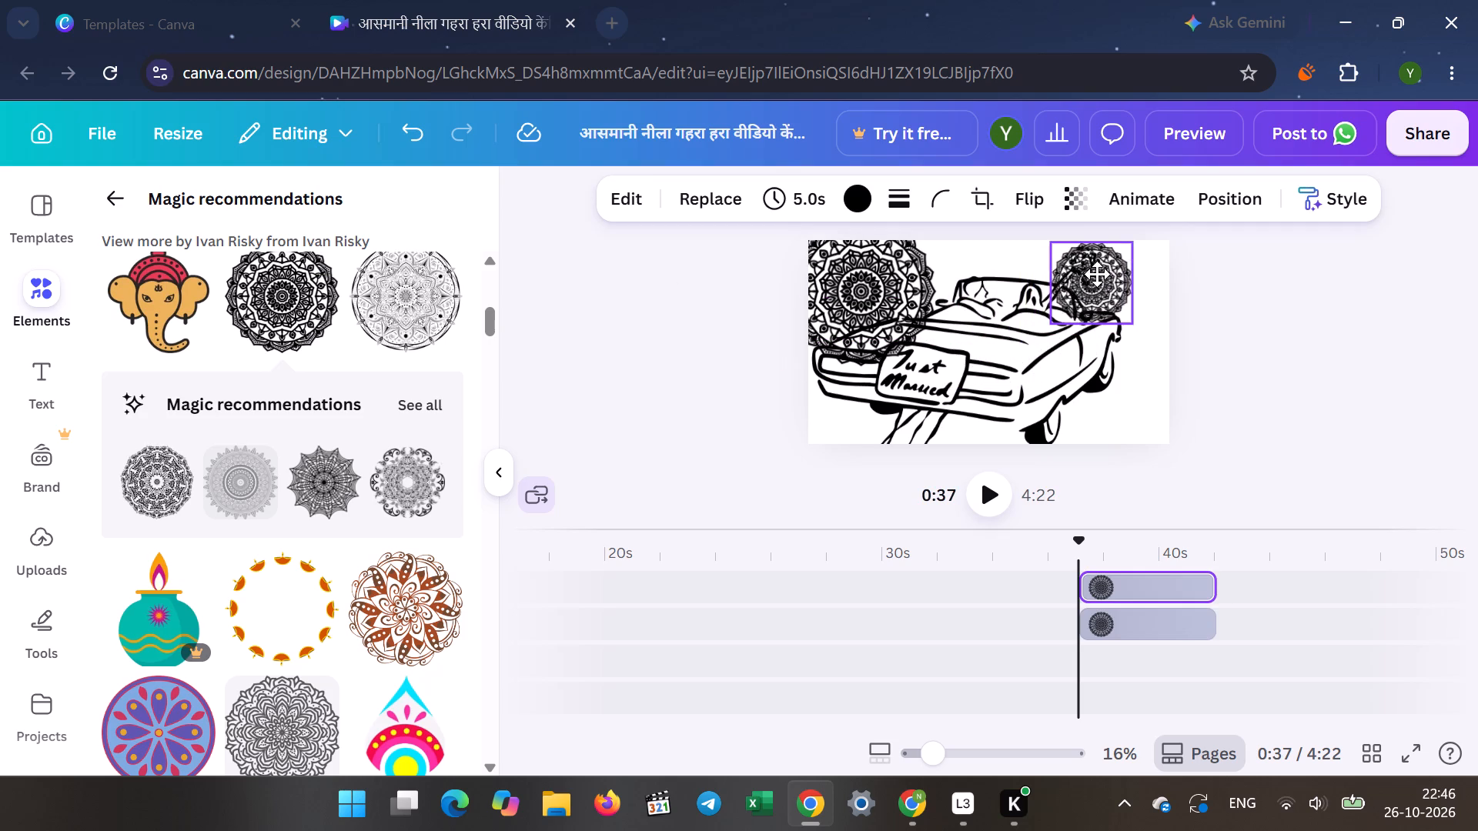
pyautogui.moveTo(1097, 274); pyautogui.dragTo(1127, 271)
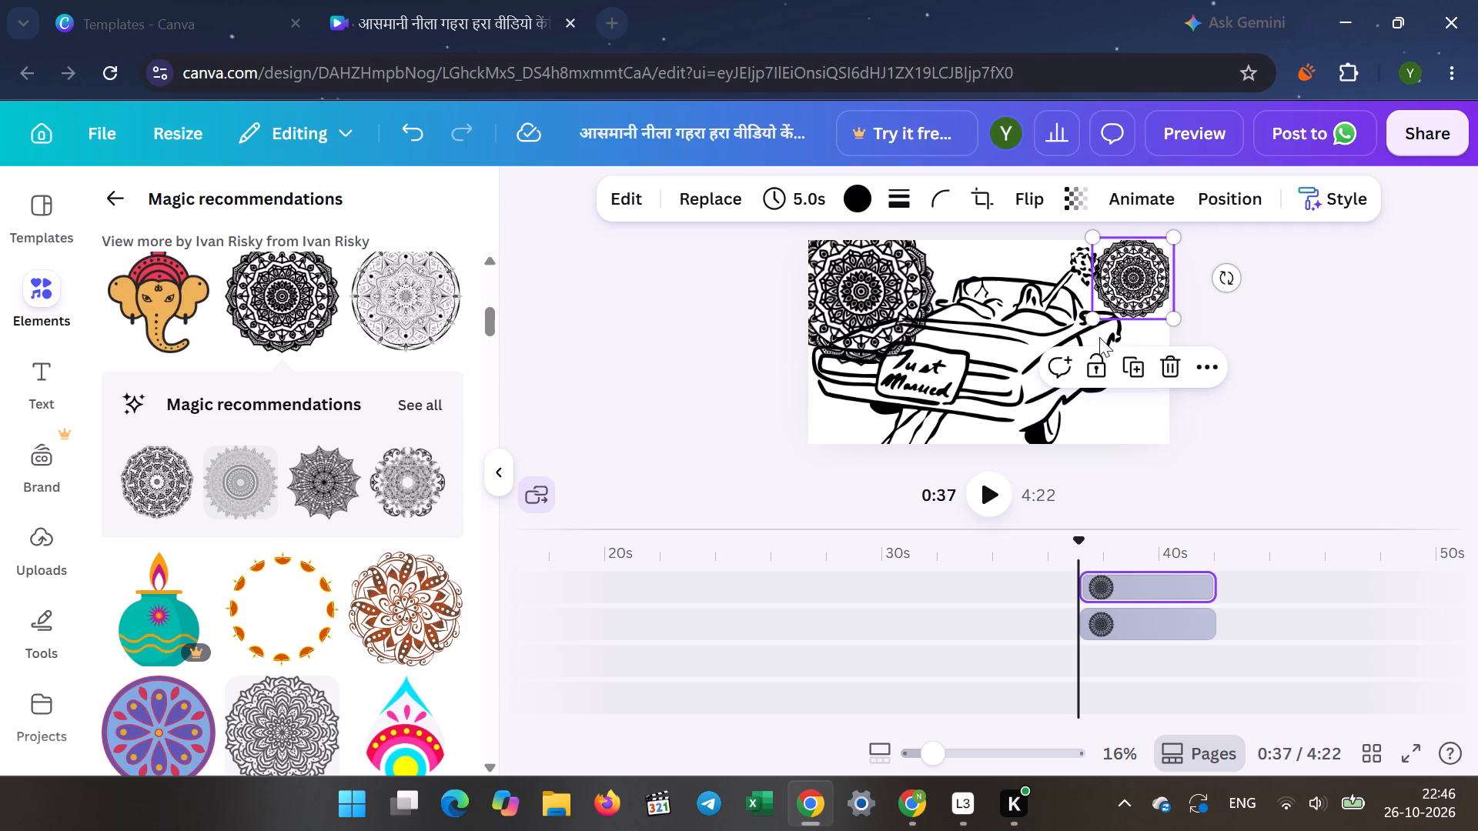
pyautogui.moveTo(1092, 318); pyautogui.dragTo(1007, 355)
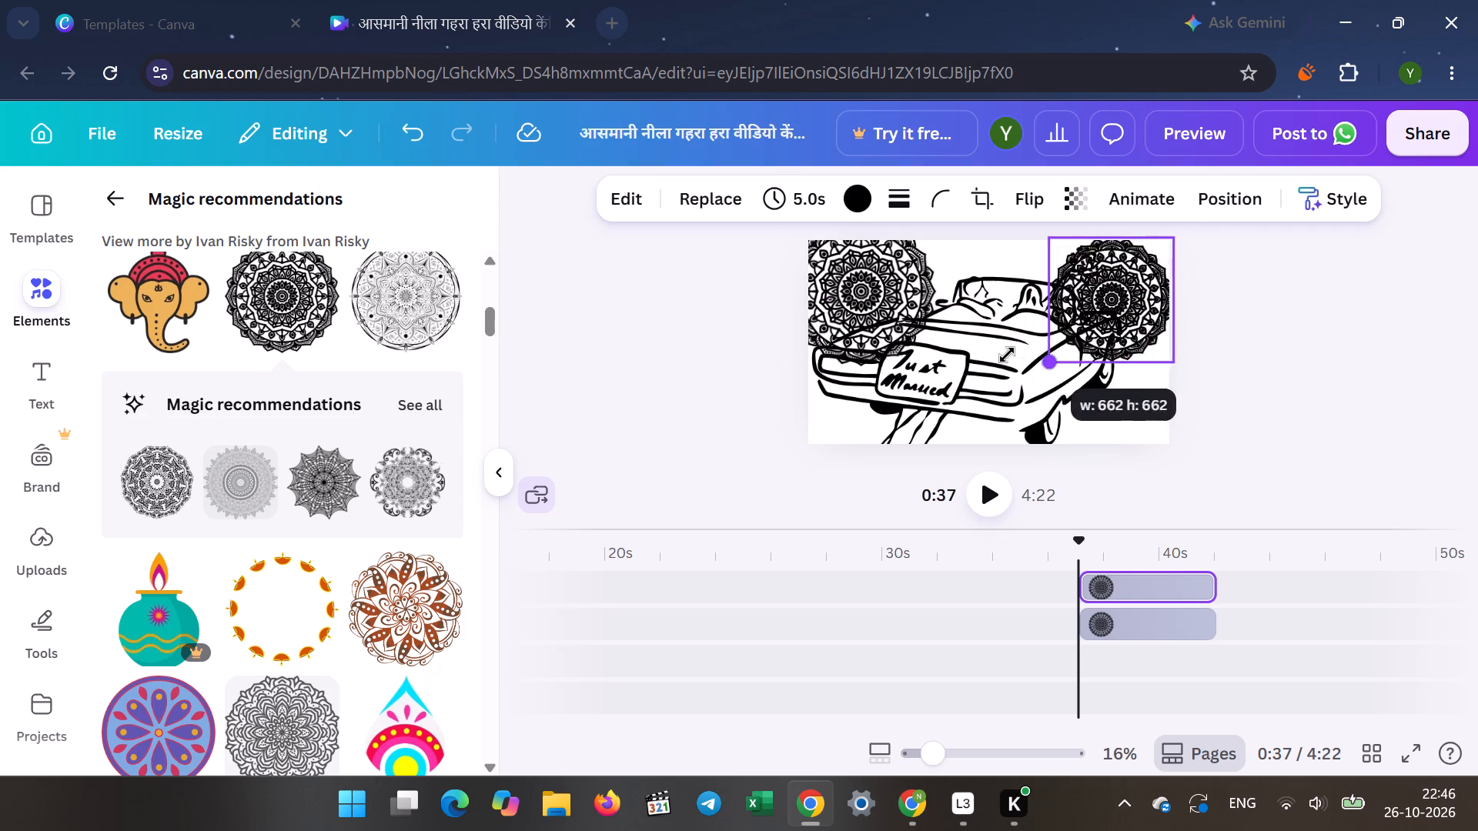
pyautogui.moveTo(1007, 355); pyautogui.dragTo(995, 355)
pyautogui.moveTo(1112, 287); pyautogui.dragTo(1126, 352)
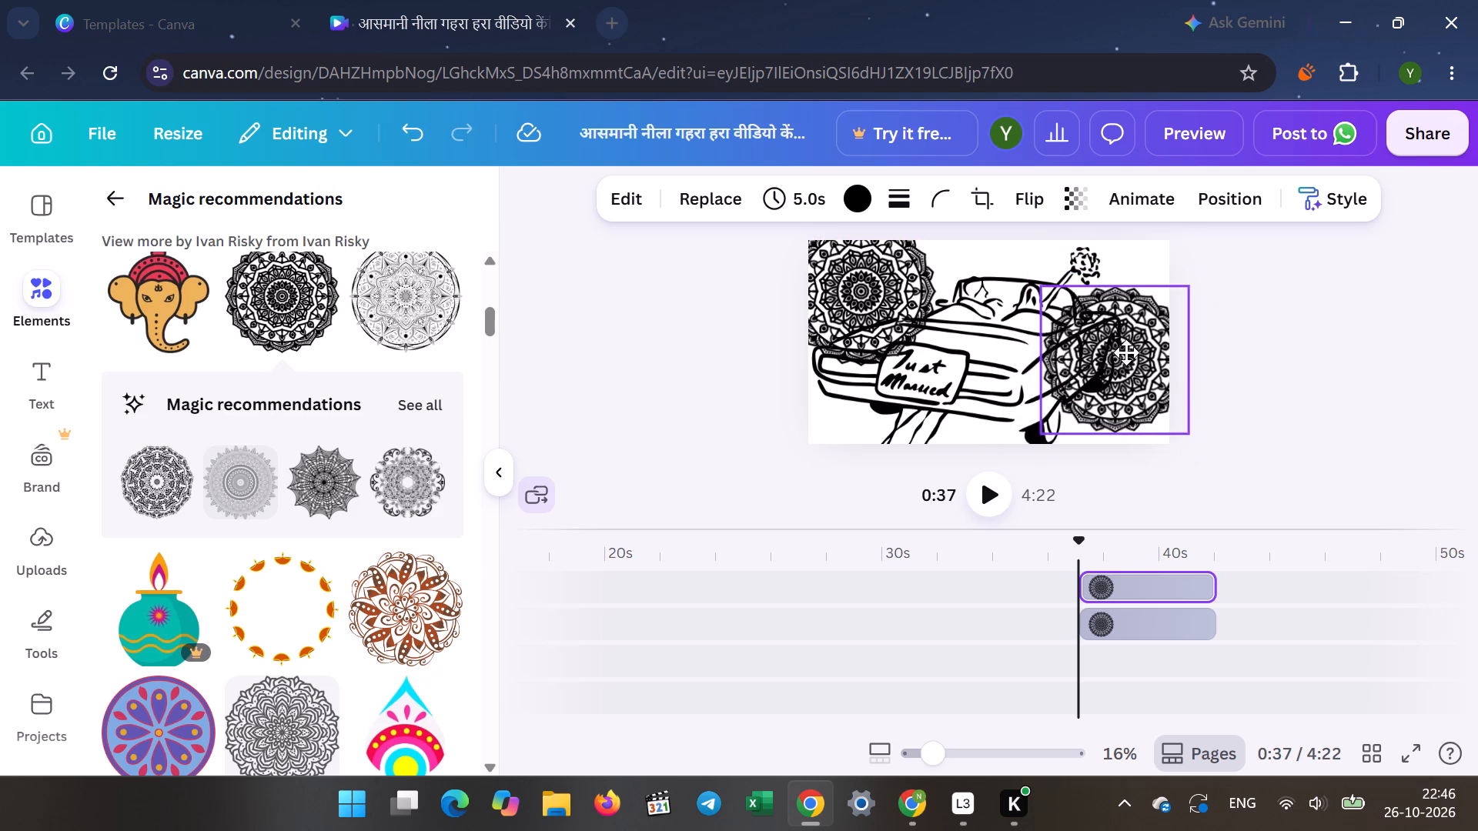
pyautogui.moveTo(1126, 352); pyautogui.dragTo(1122, 377)
pyautogui.moveTo(1122, 378); pyautogui.dragTo(1124, 389)
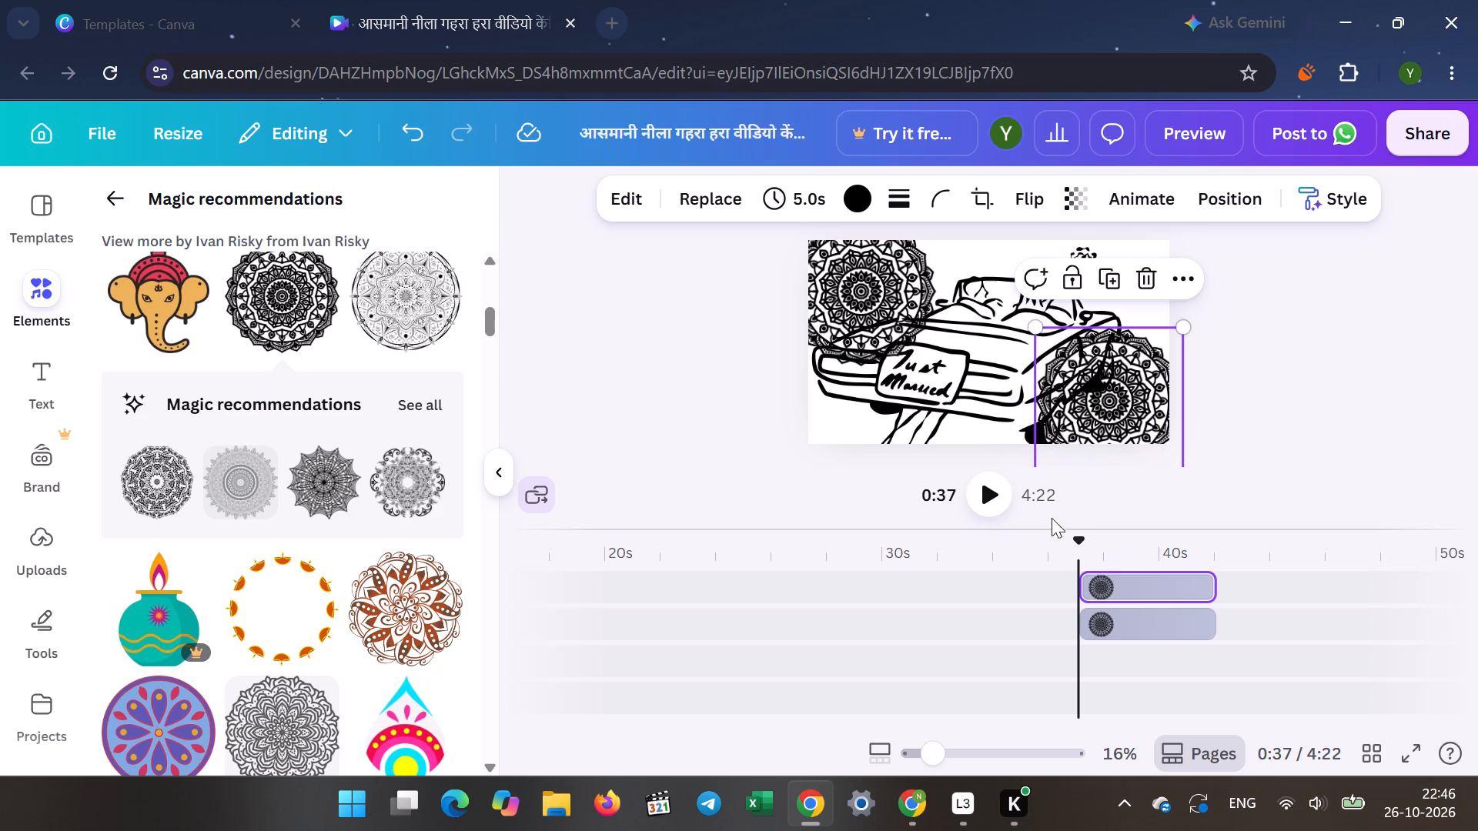
# Play on to 0:43 and add the orange circular ring graphic, placing it around the plate at the scene's lower left.
pyautogui.click(988, 497)
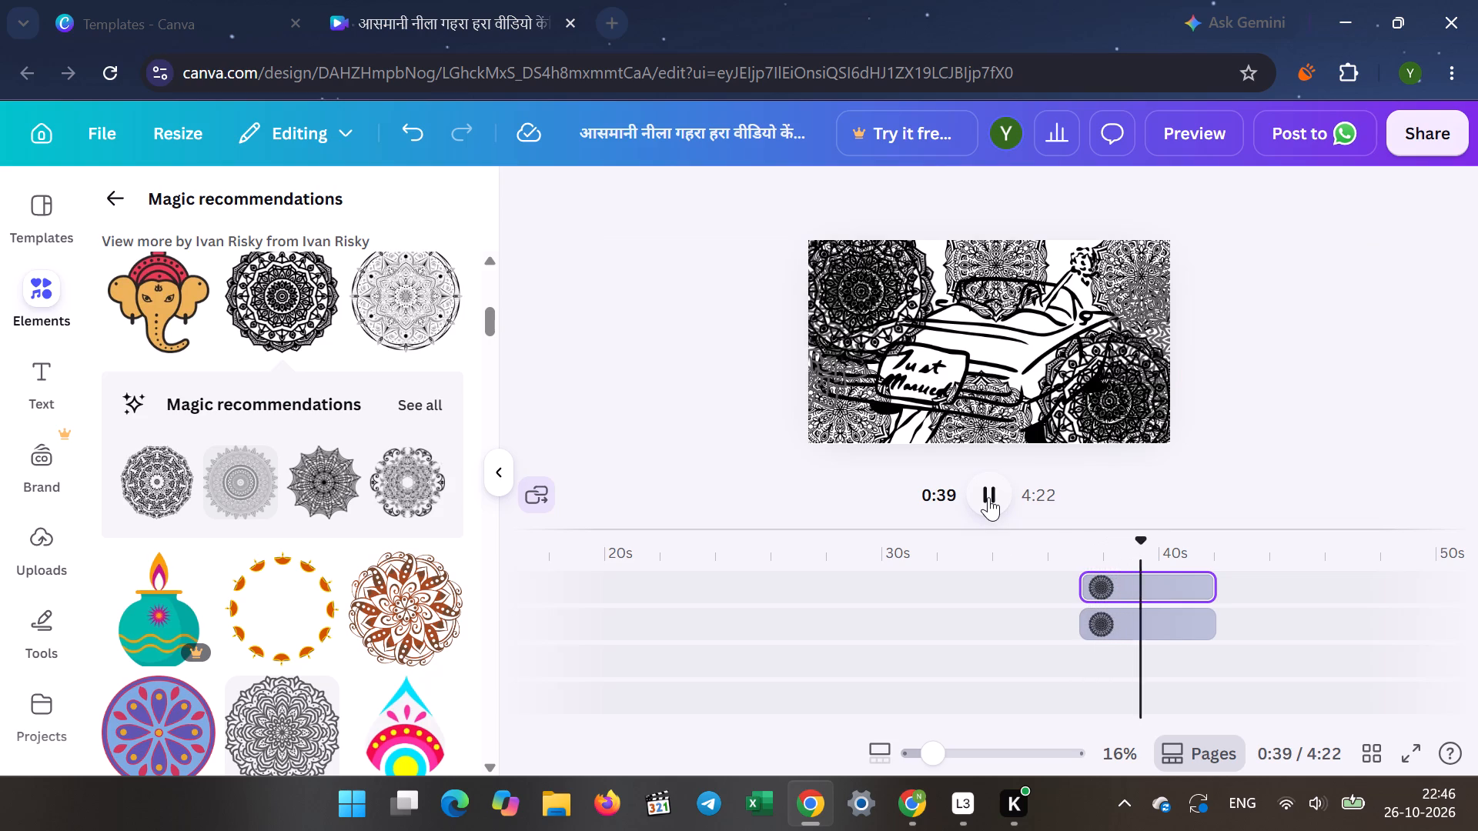
pyautogui.scroll(-2, 277, 369)
pyautogui.click(277, 369)
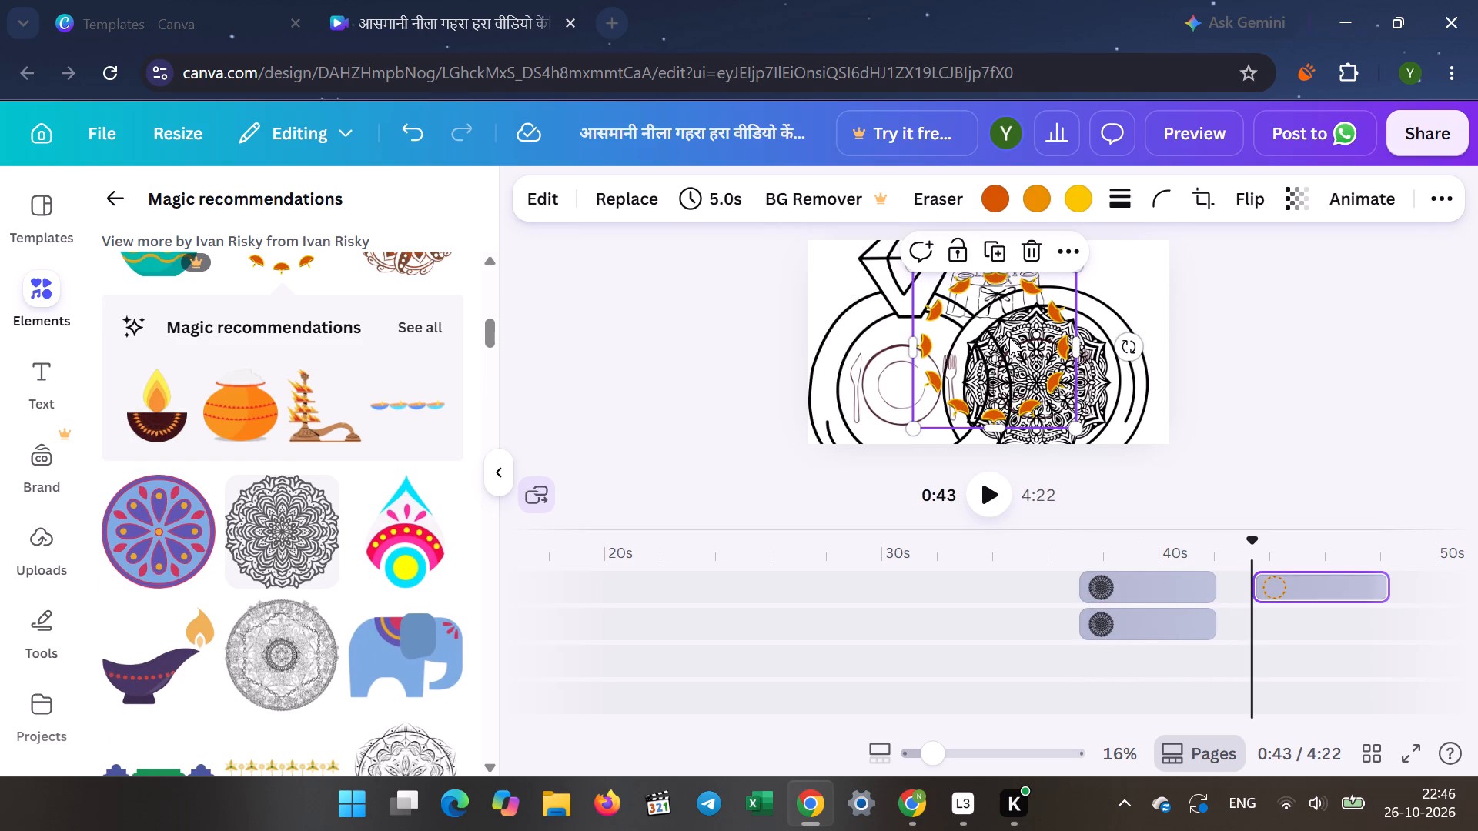
pyautogui.moveTo(1009, 337); pyautogui.dragTo(922, 373)
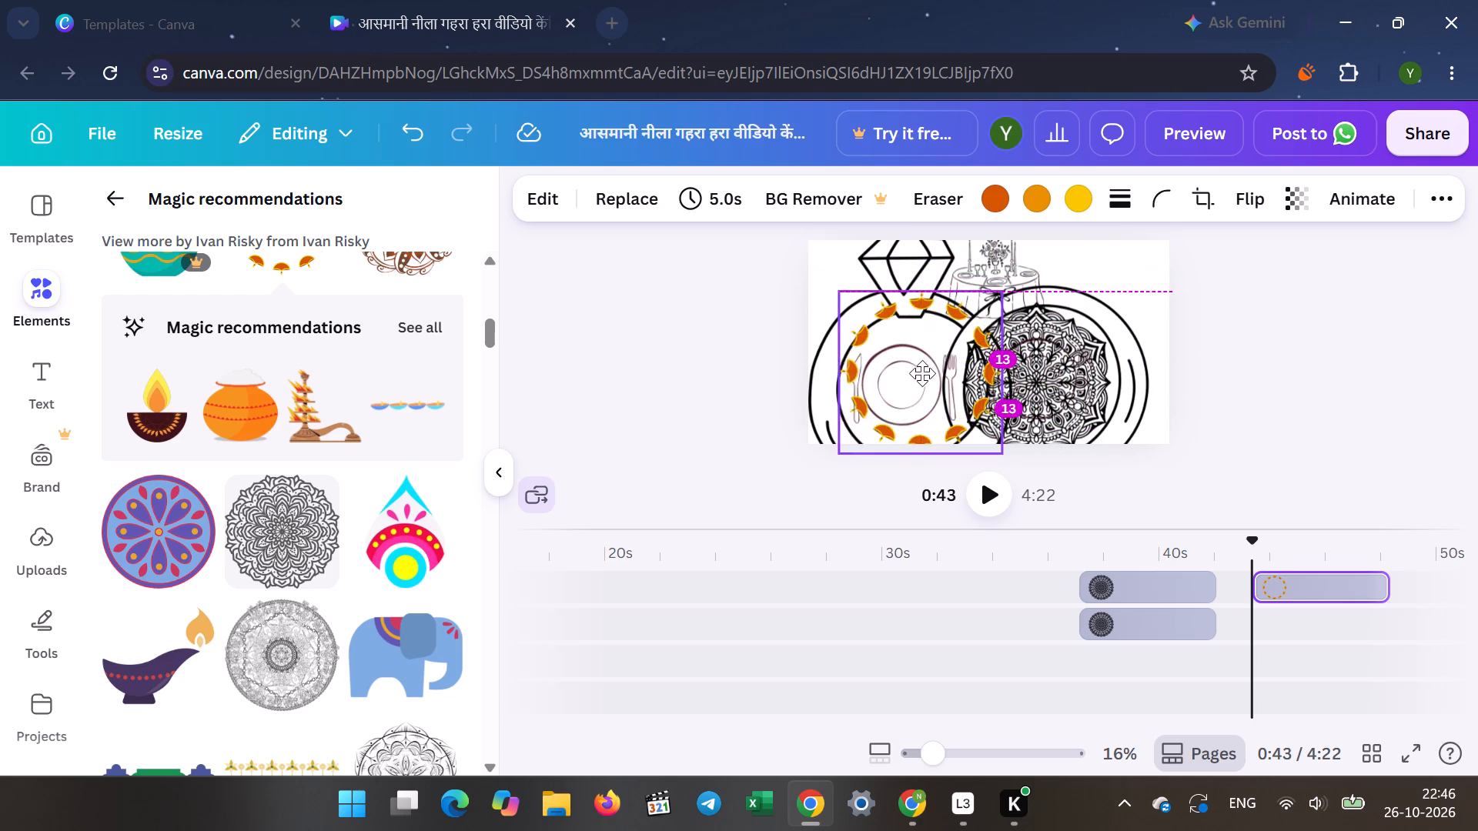
pyautogui.moveTo(922, 373); pyautogui.dragTo(917, 376)
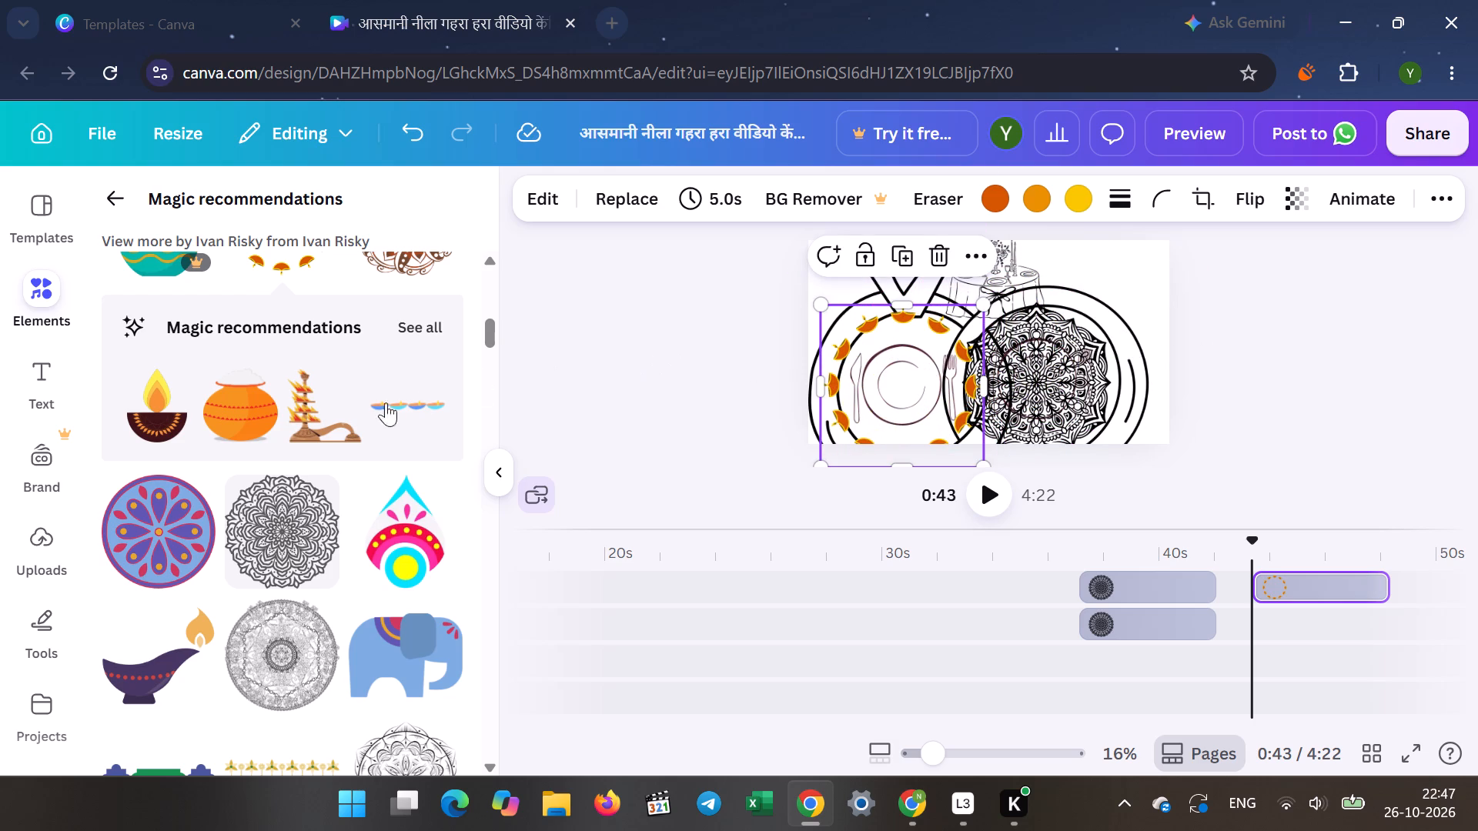
# Add the grey floral mandala at 0:43, enlarged to about 720 by 720 and centred inside the orange ring.
pyautogui.click(261, 539)
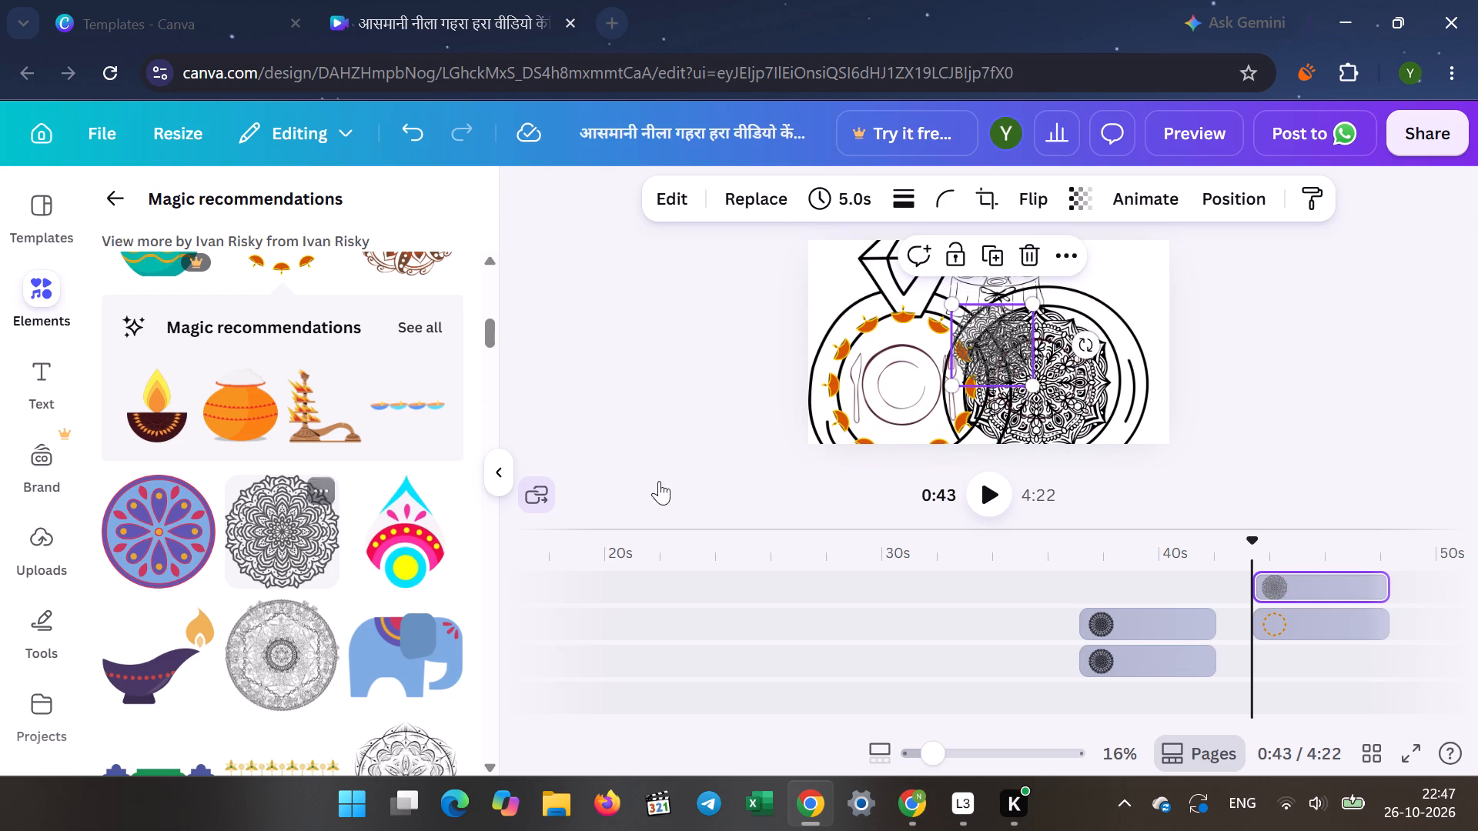
pyautogui.moveTo(998, 336); pyautogui.dragTo(980, 353)
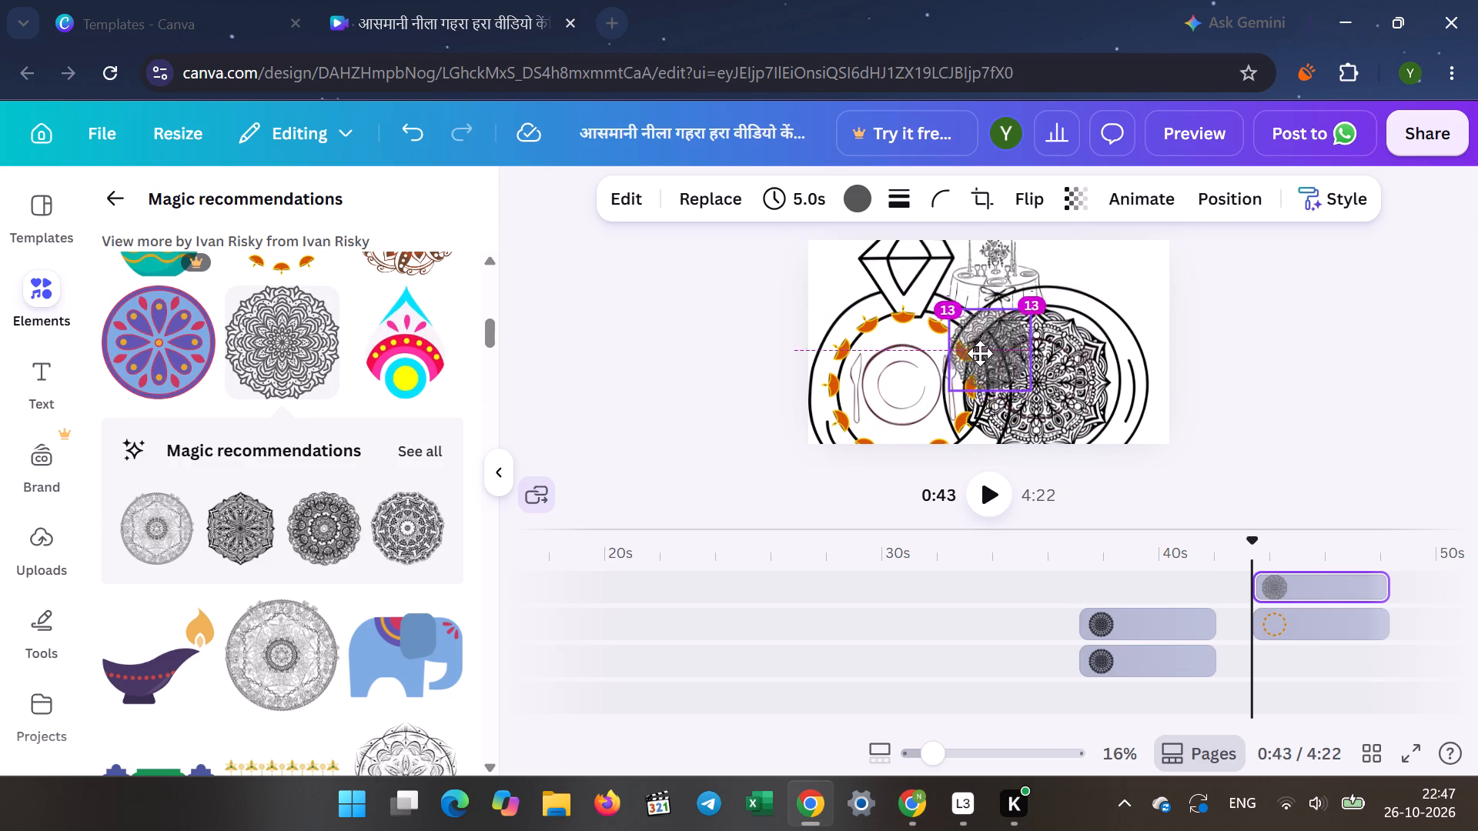
pyautogui.moveTo(980, 353); pyautogui.dragTo(908, 352)
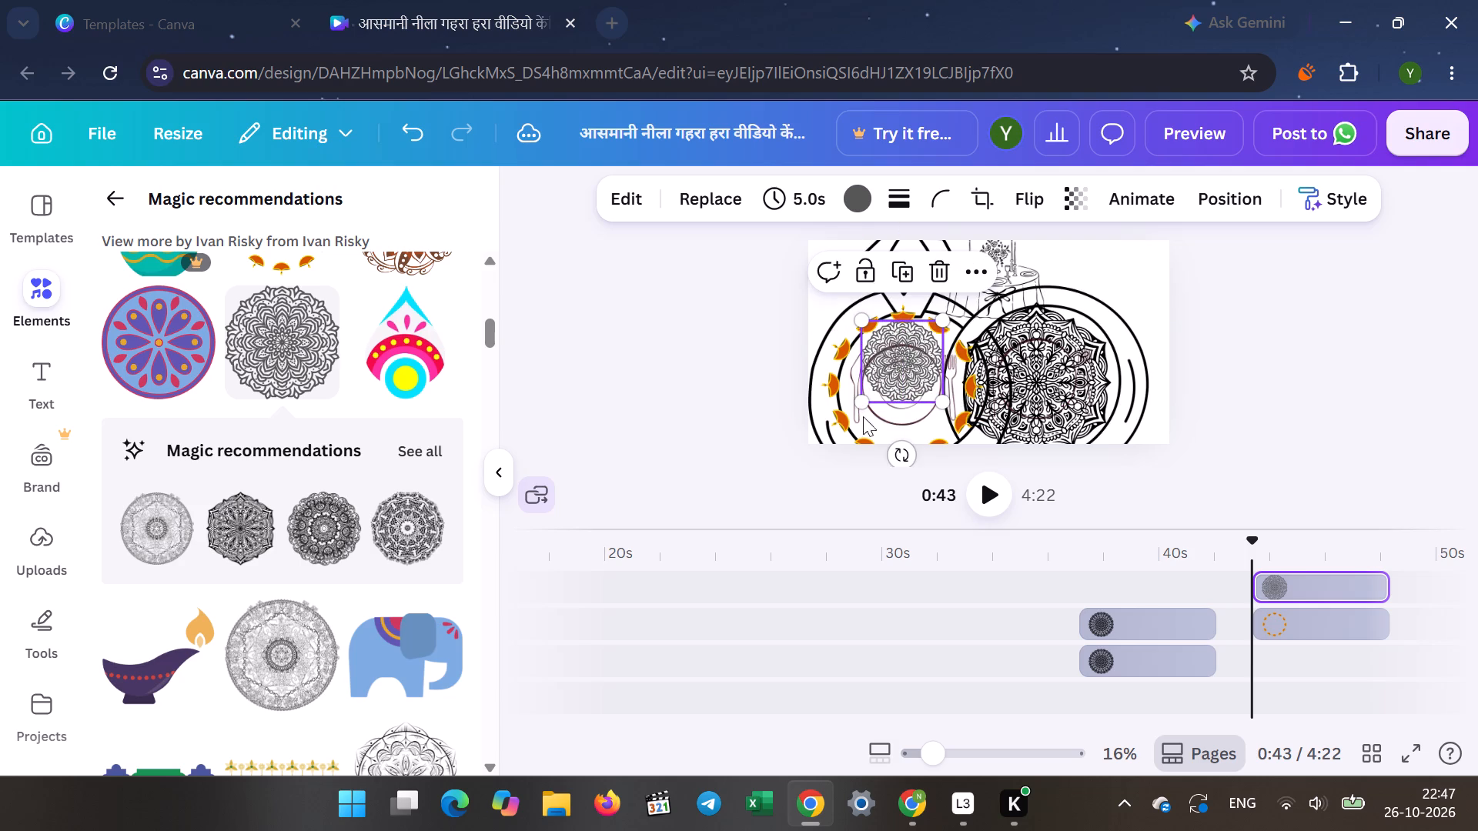
pyautogui.moveTo(859, 408); pyautogui.dragTo(816, 473)
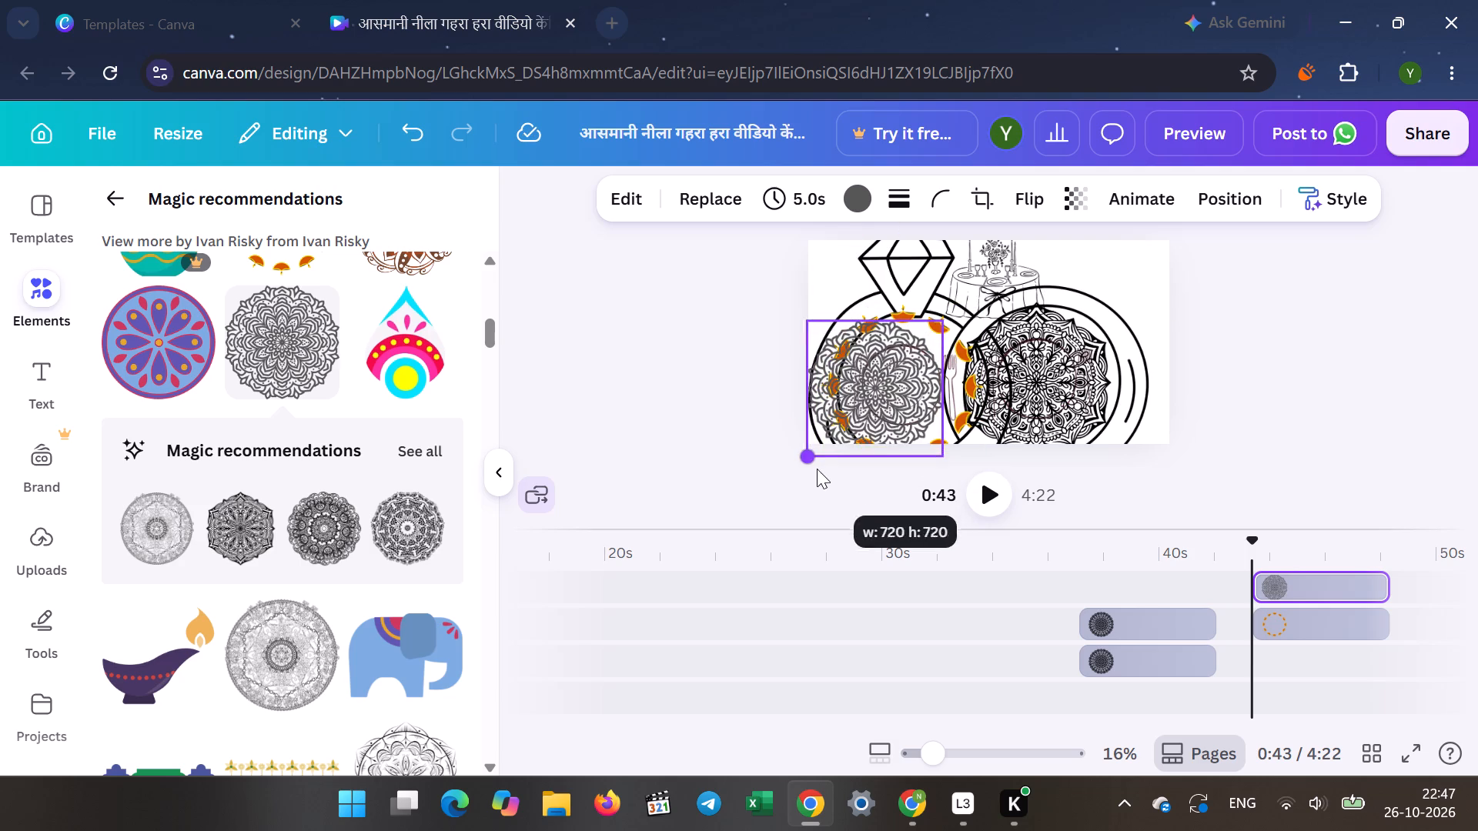
pyautogui.moveTo(872, 404); pyautogui.dragTo(892, 400)
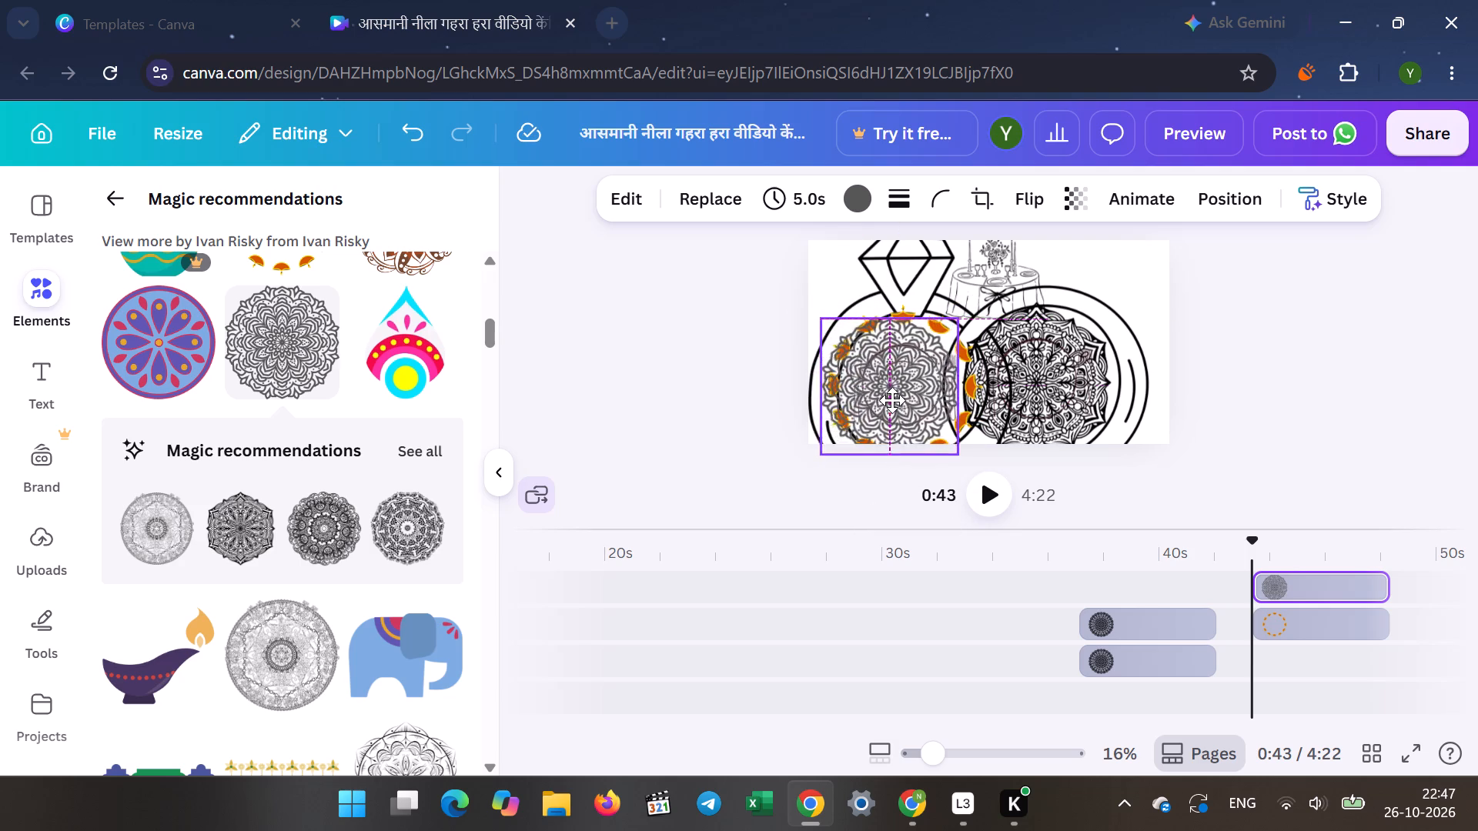
pyautogui.moveTo(892, 400); pyautogui.dragTo(896, 396)
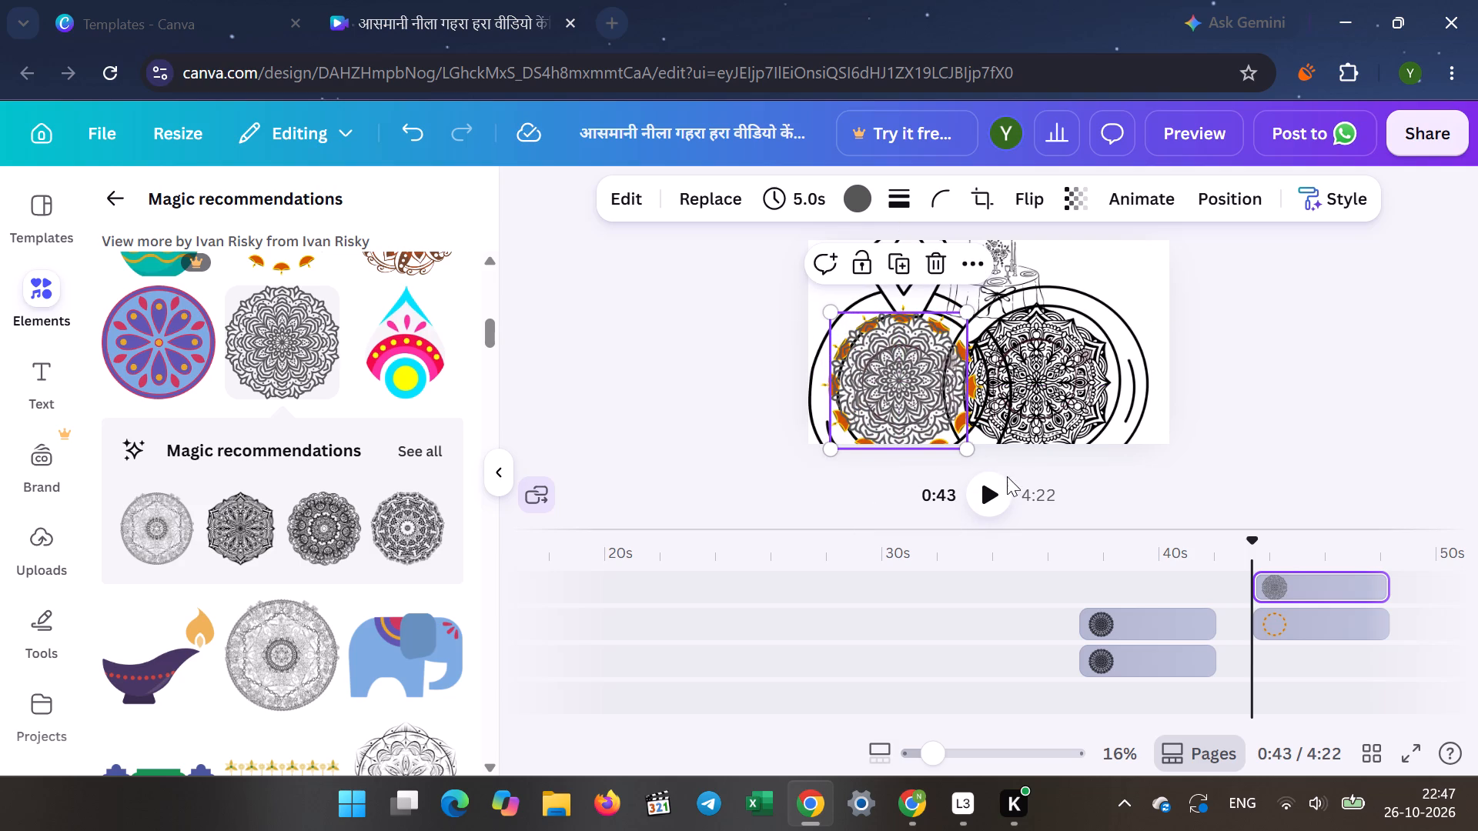
# Play on to 0:45 and add the grey floral mandala, enlarged and placed over the upper-right corner of the hand scene.
pyautogui.click(993, 489)
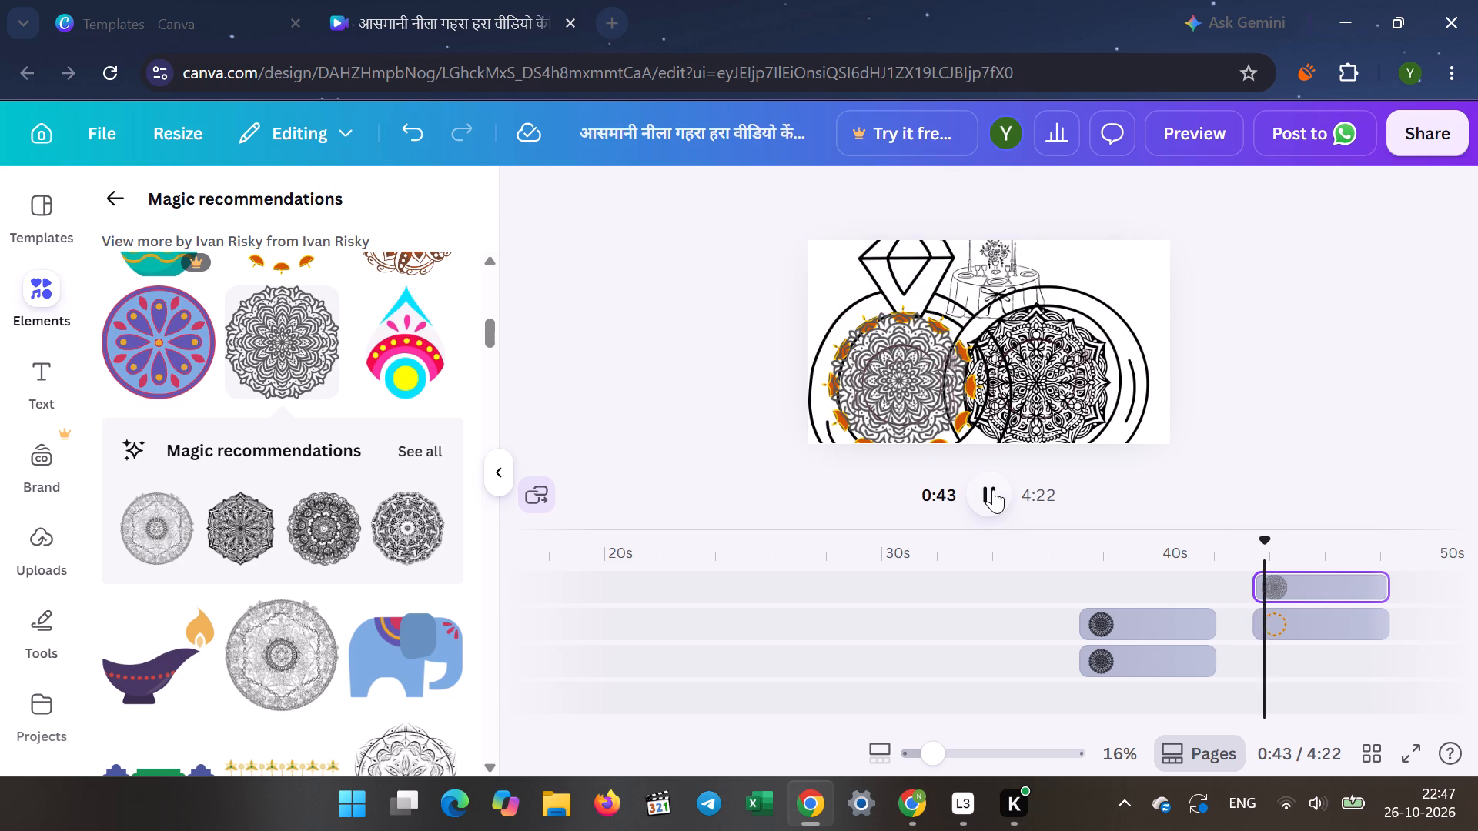
pyautogui.click(262, 343)
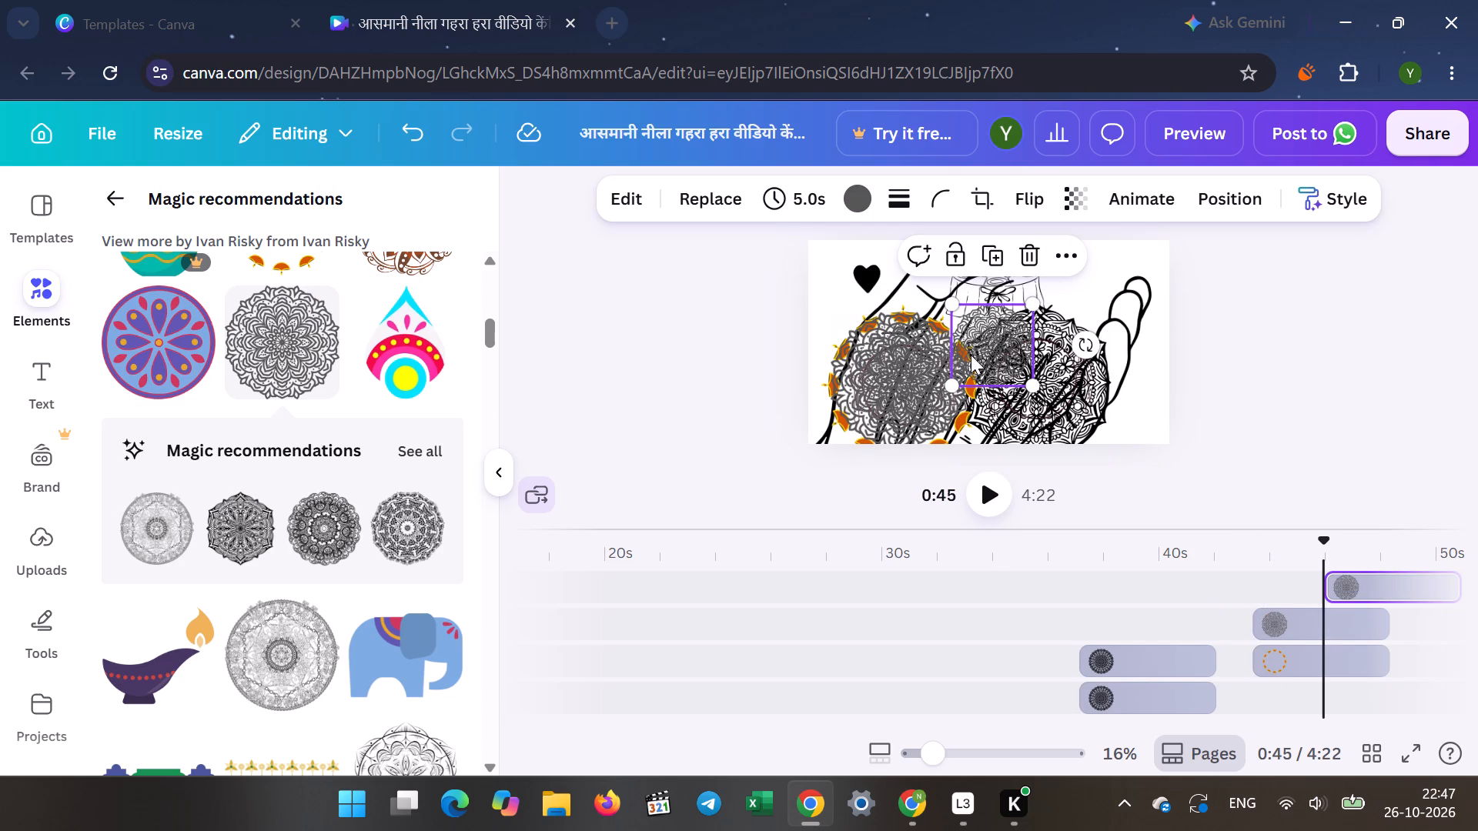
pyautogui.moveTo(976, 348); pyautogui.dragTo(1108, 278)
pyautogui.click(1132, 260)
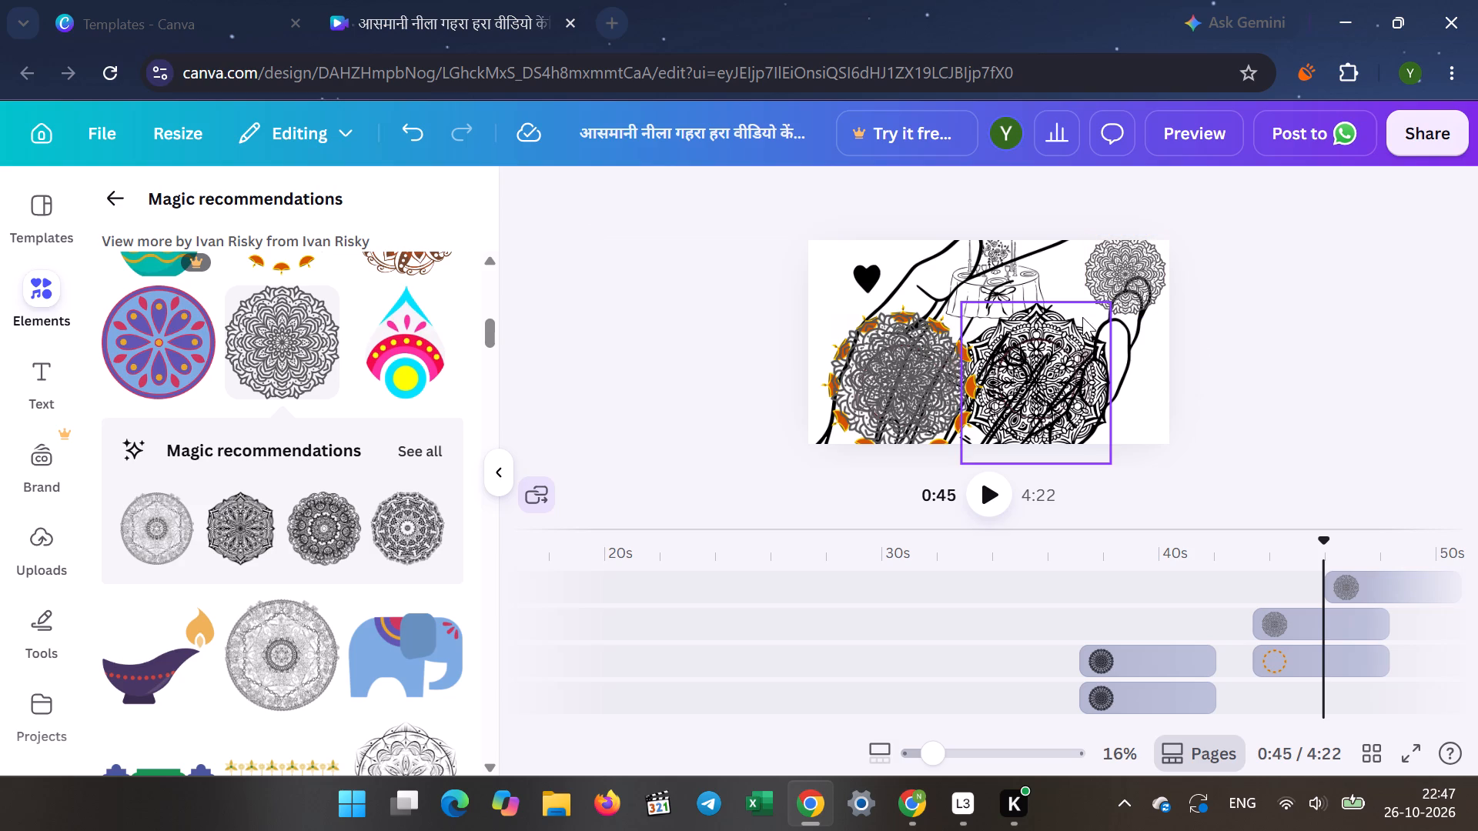
pyautogui.click(1101, 276)
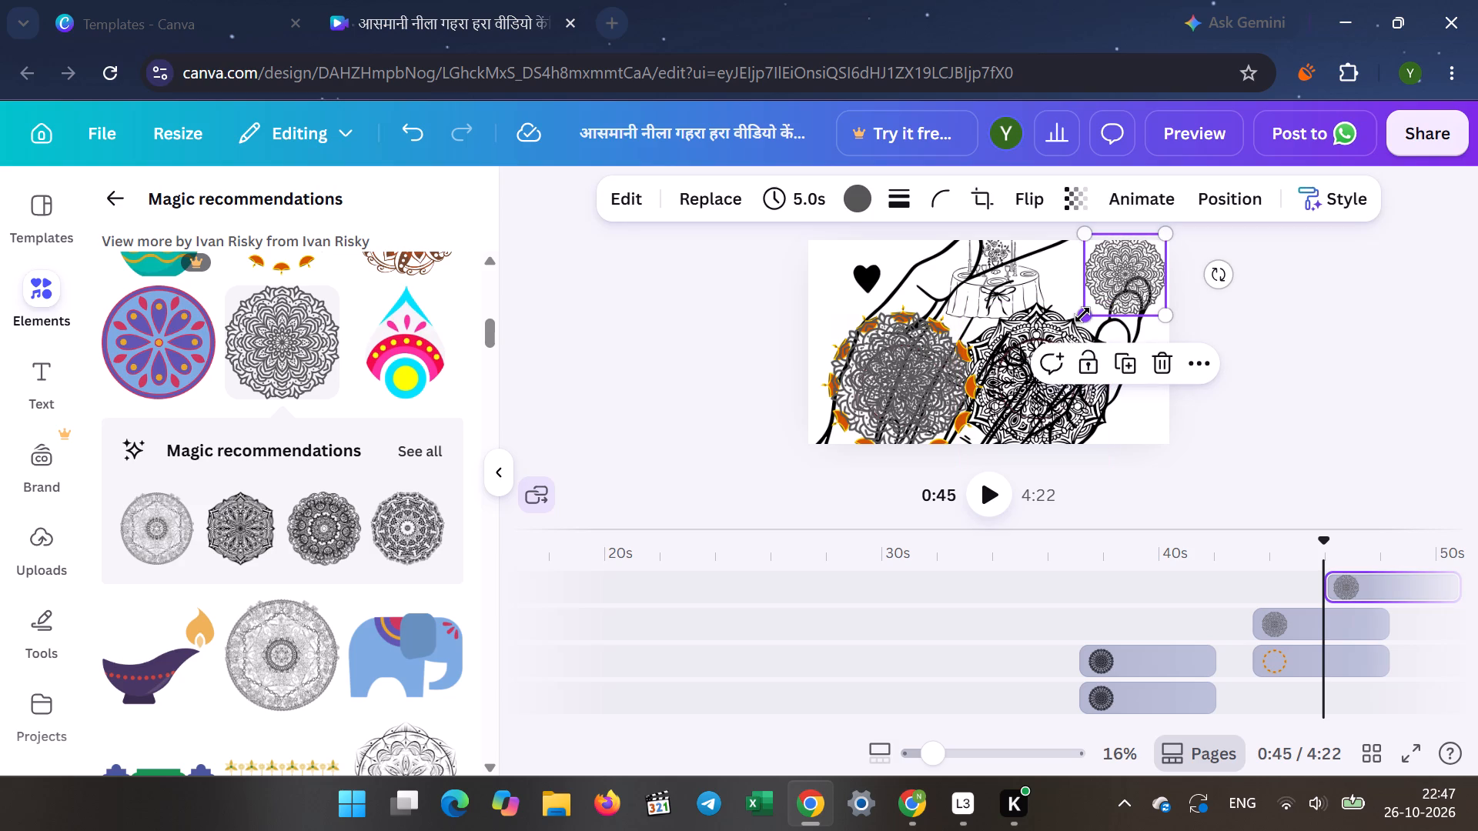
pyautogui.moveTo(1082, 315); pyautogui.dragTo(1026, 352)
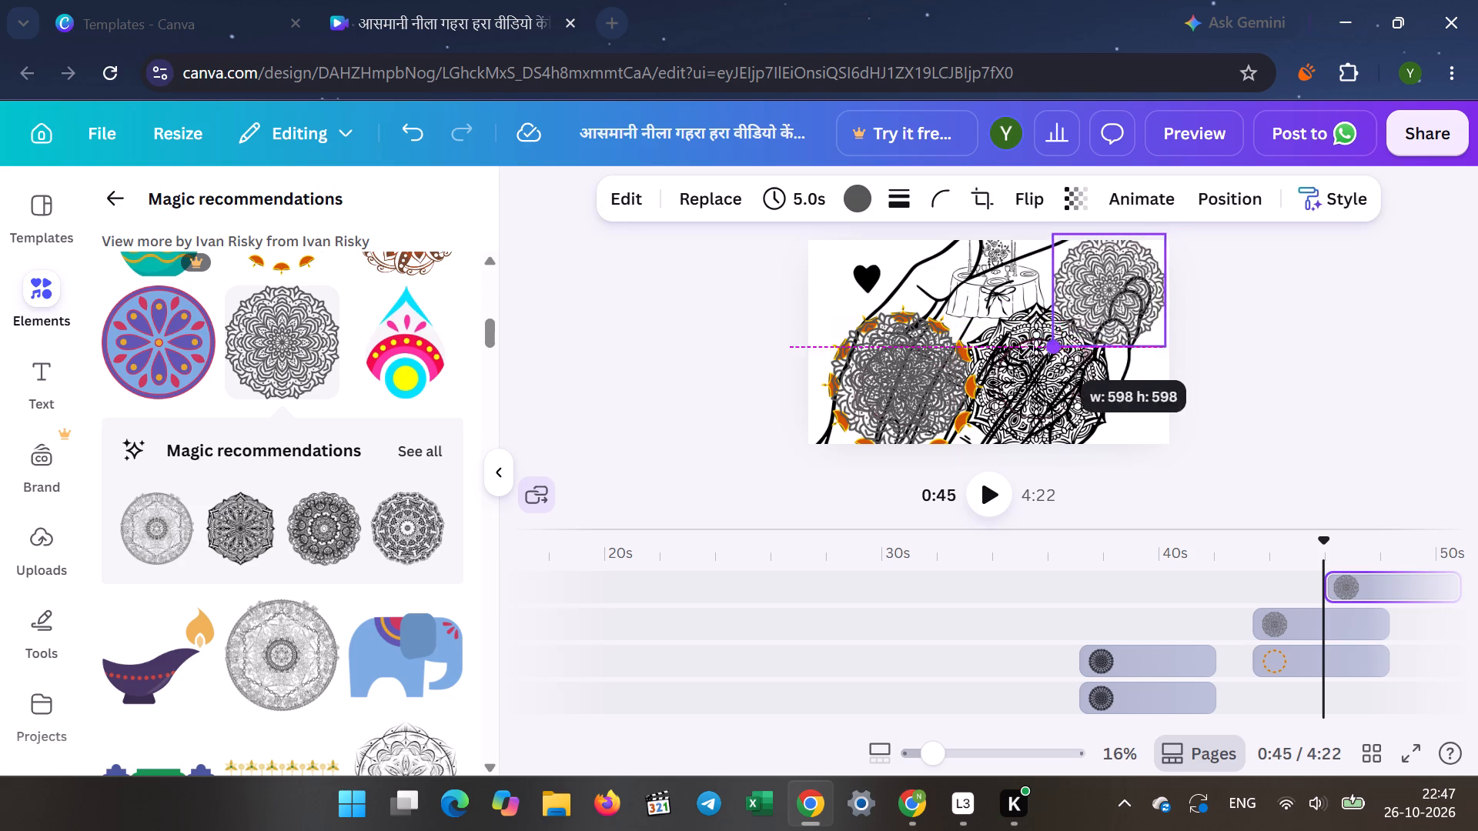
pyautogui.moveTo(1026, 352); pyautogui.dragTo(1010, 369)
pyautogui.moveTo(1094, 293); pyautogui.dragTo(1105, 280)
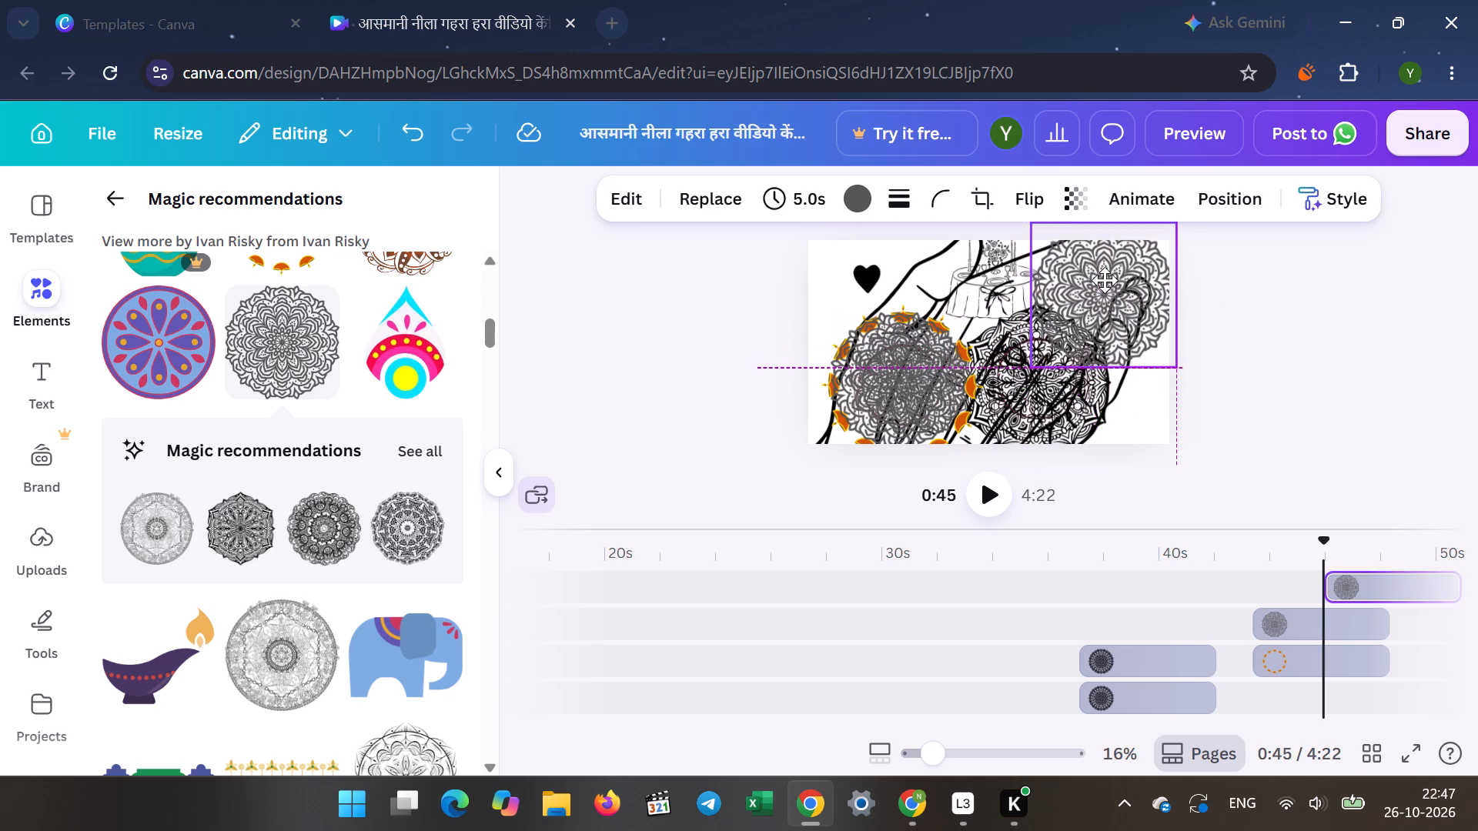
pyautogui.moveTo(1105, 280); pyautogui.dragTo(1112, 269)
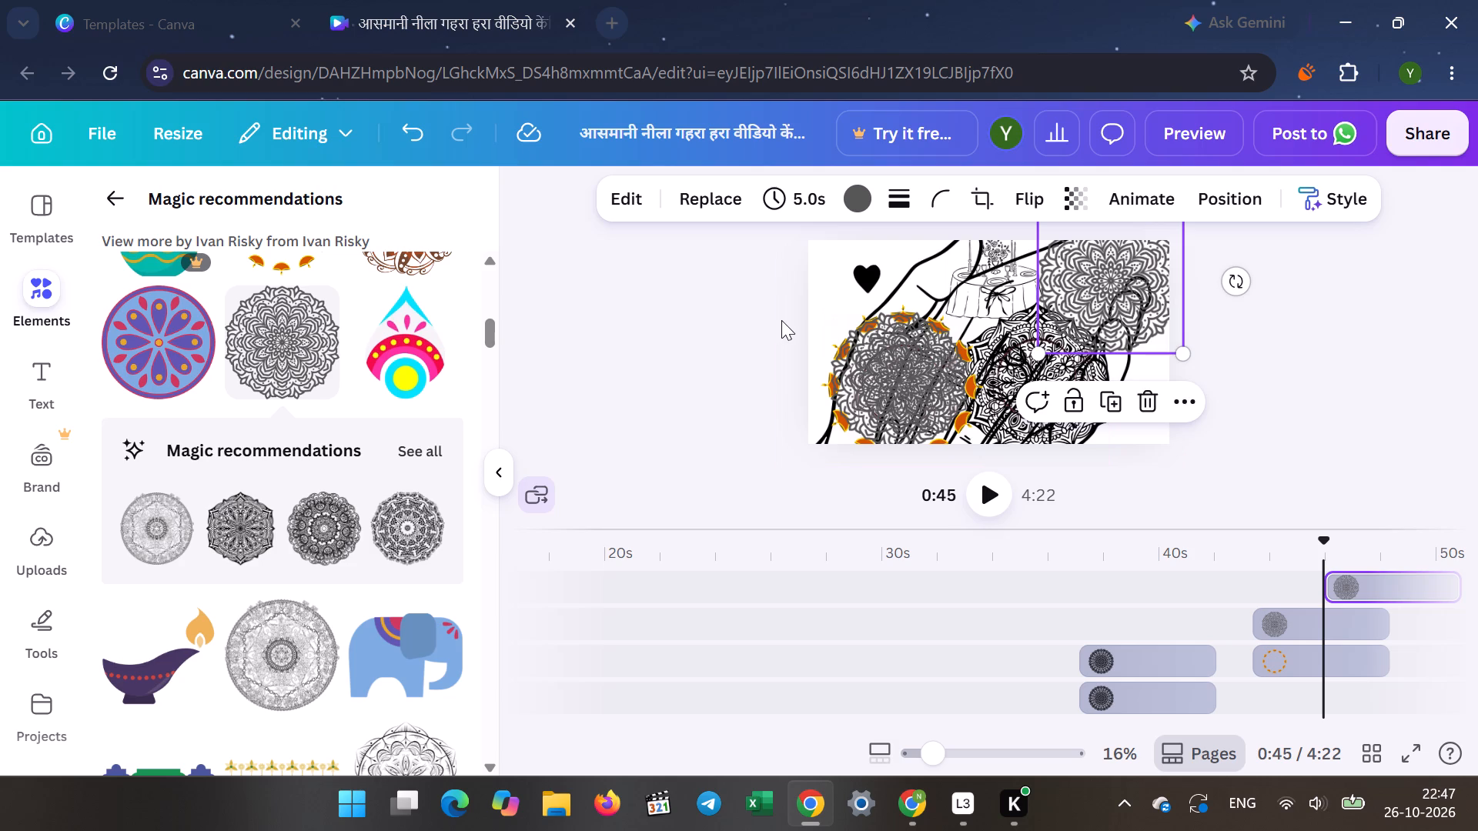
pyautogui.click(731, 321)
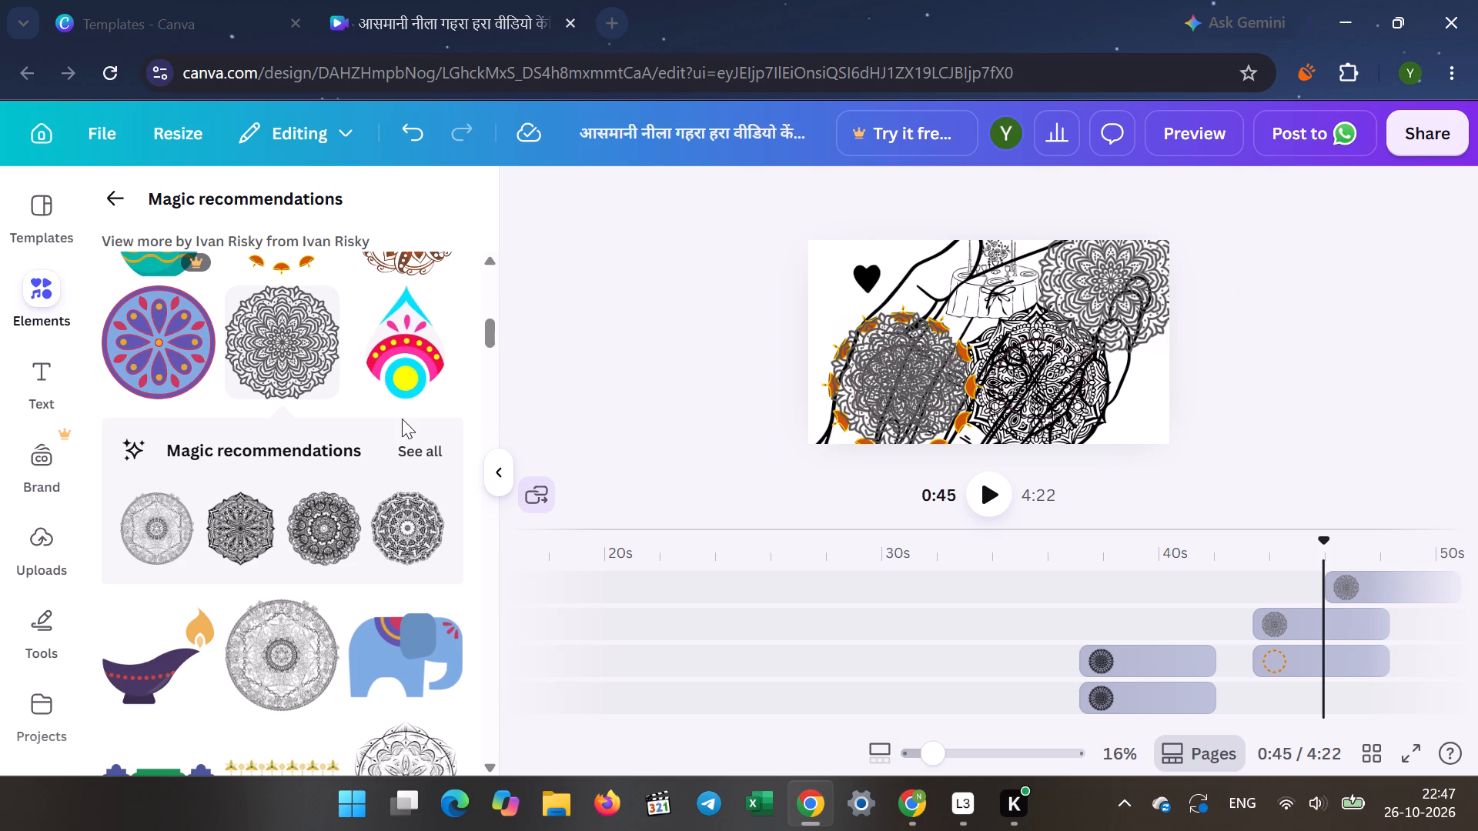
# Add a second grey floral mandala at 0:45 and place it over the lower-right corner of the hand scene.
pyautogui.click(277, 373)
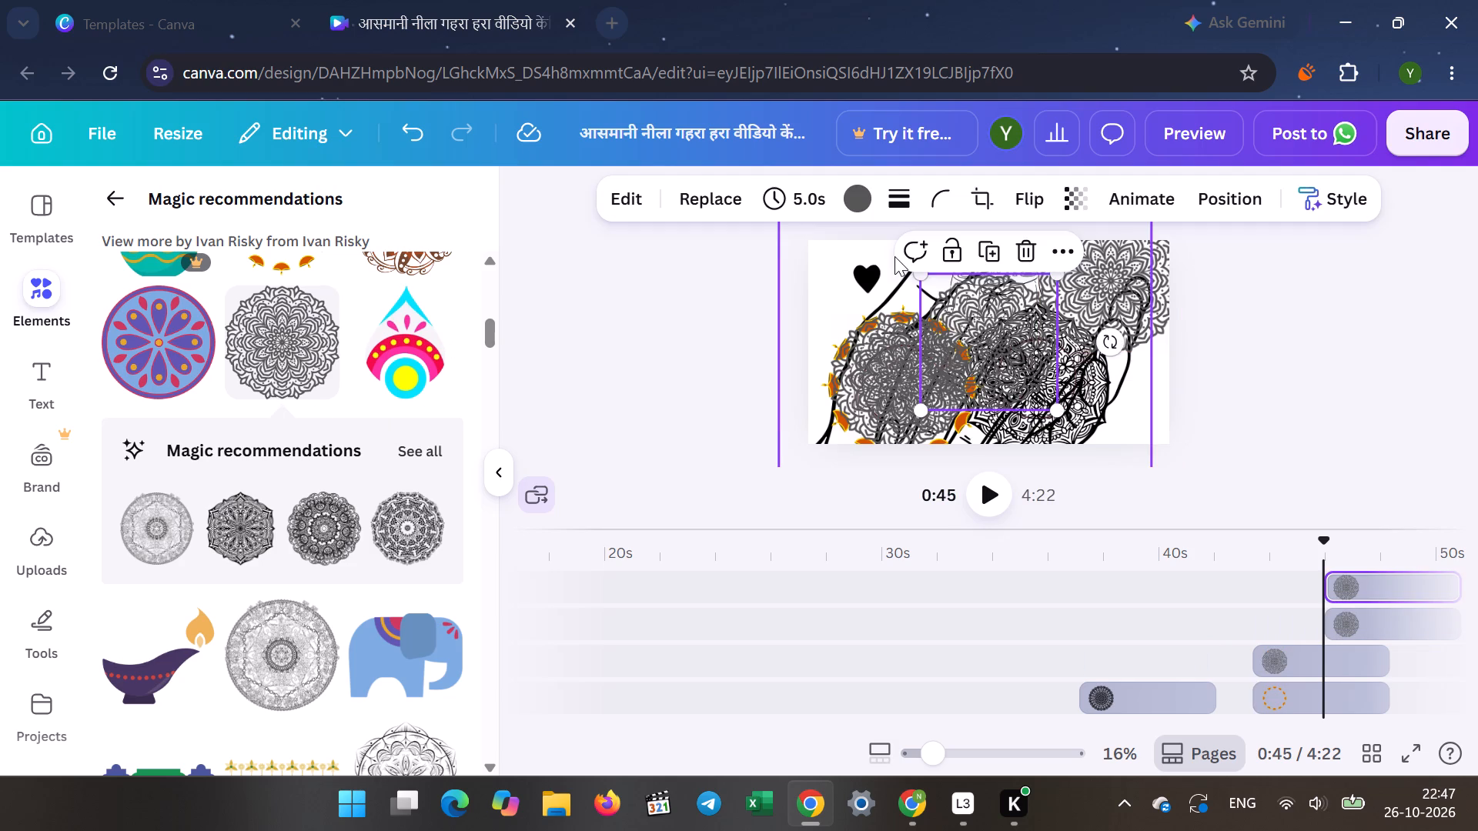
pyautogui.moveTo(983, 335); pyautogui.dragTo(1119, 398)
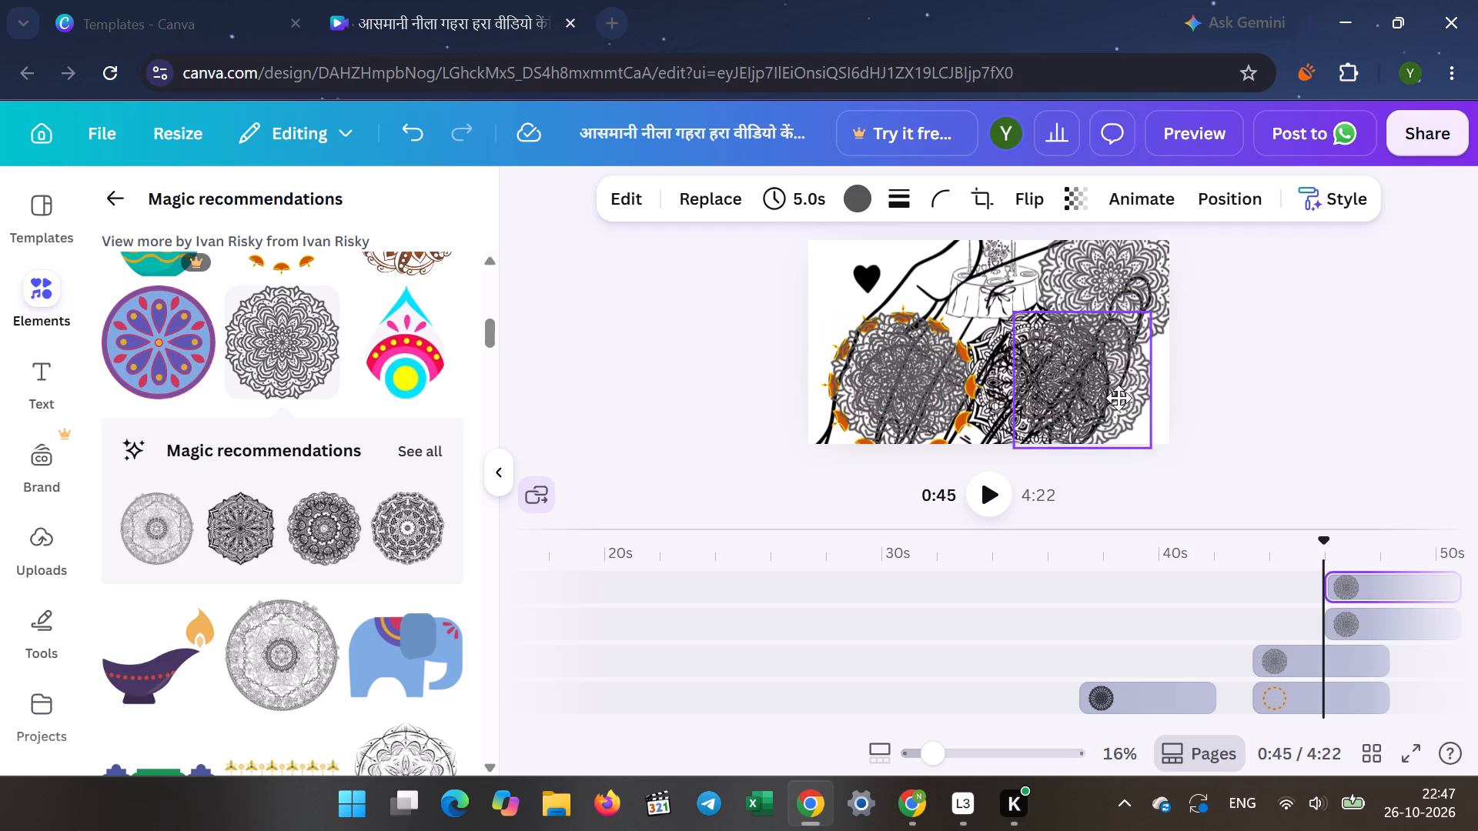
pyautogui.moveTo(1119, 398); pyautogui.dragTo(1132, 387)
pyautogui.click(734, 363)
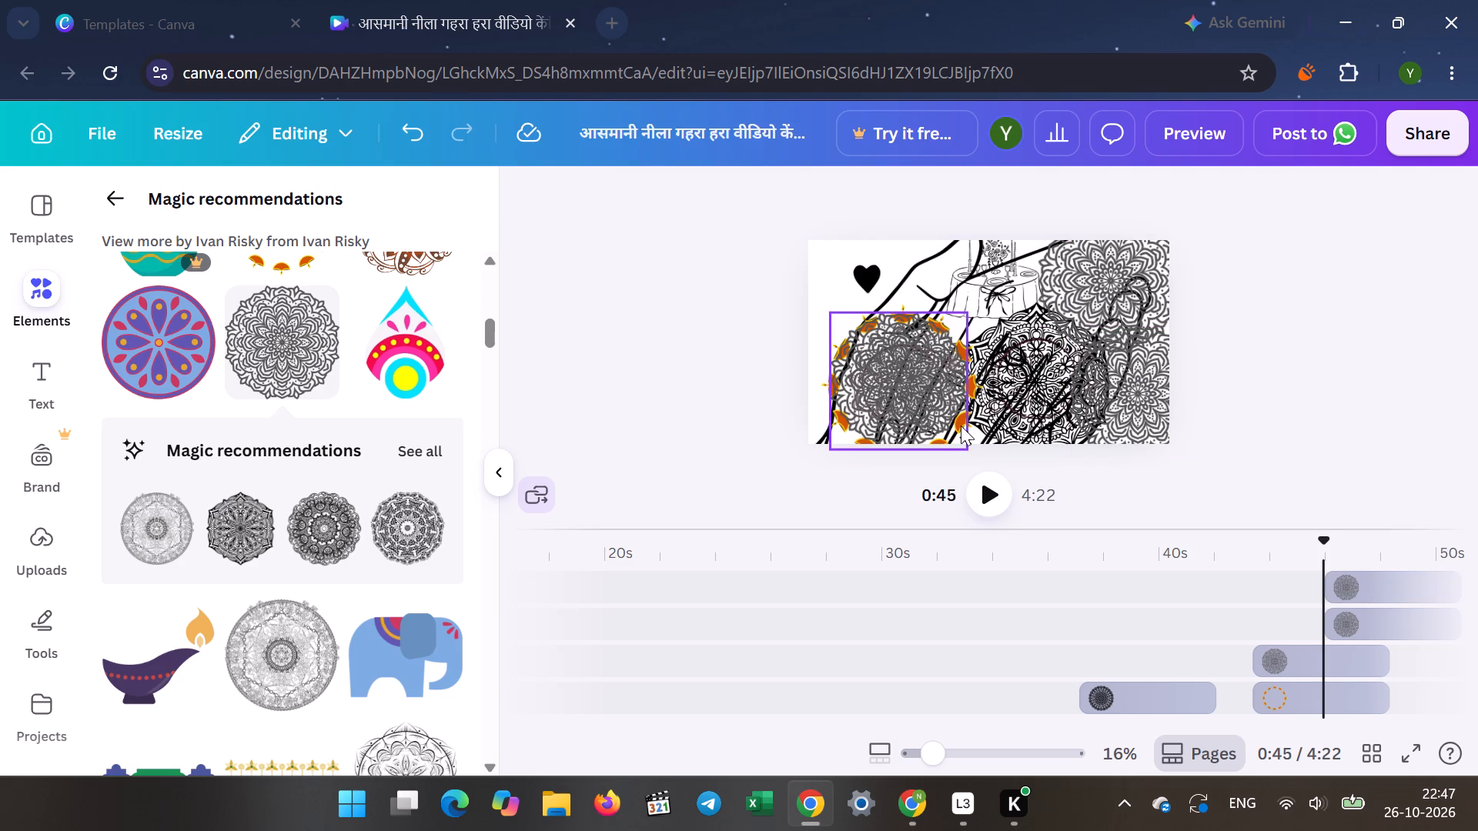
# Play the video on from 0:45 to review the scenes that follow.
pyautogui.click(989, 486)
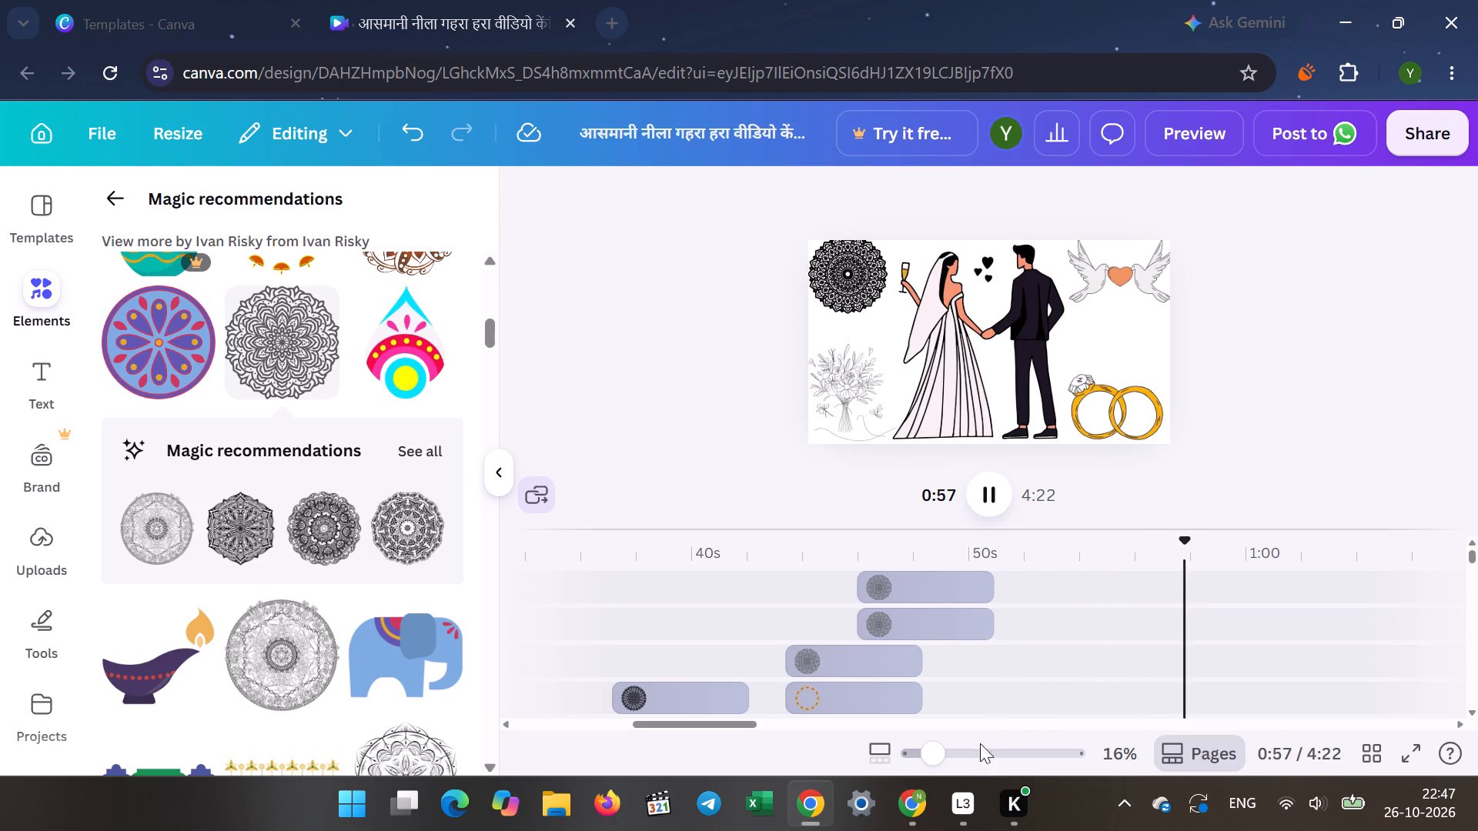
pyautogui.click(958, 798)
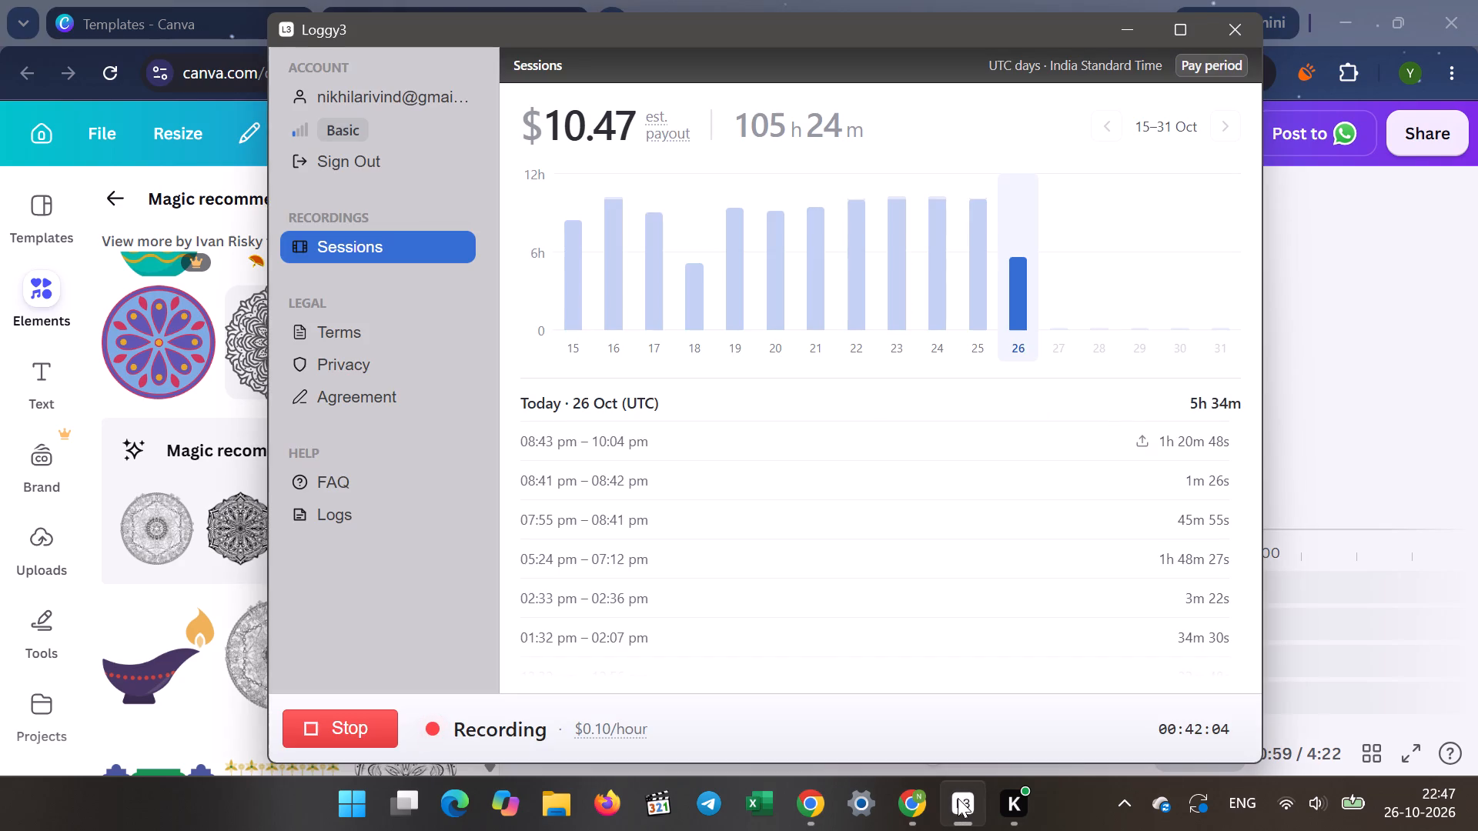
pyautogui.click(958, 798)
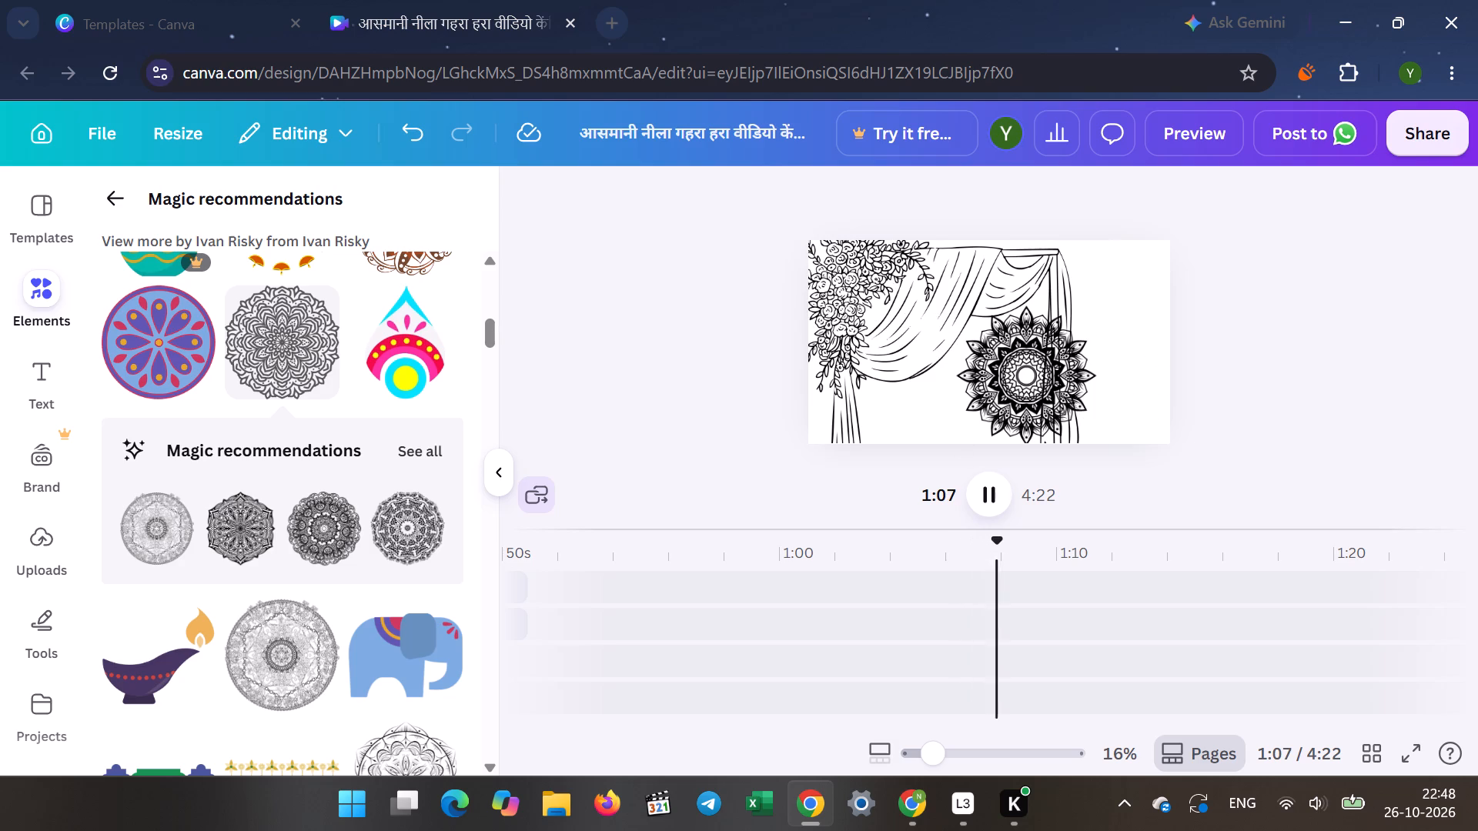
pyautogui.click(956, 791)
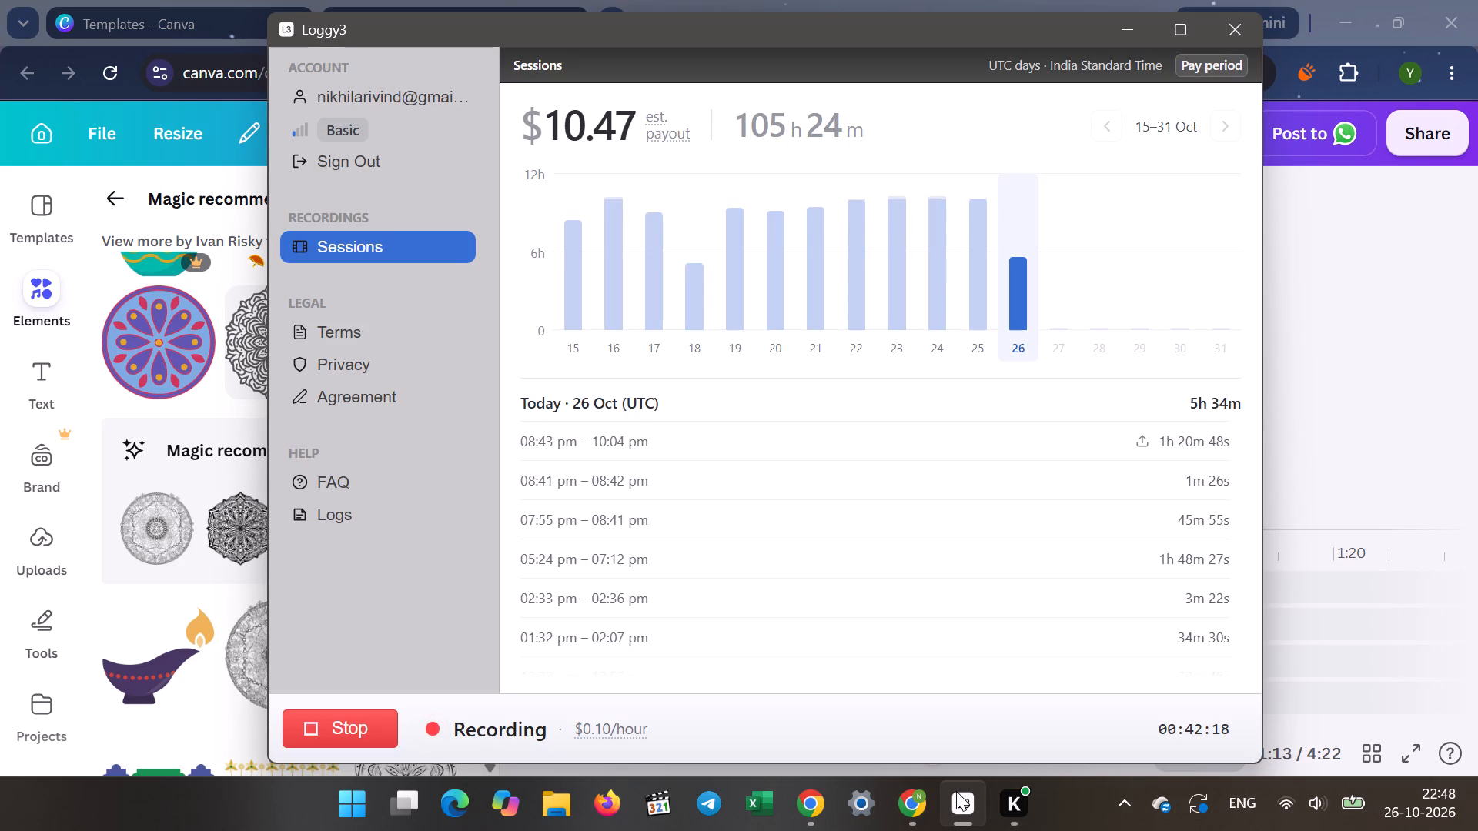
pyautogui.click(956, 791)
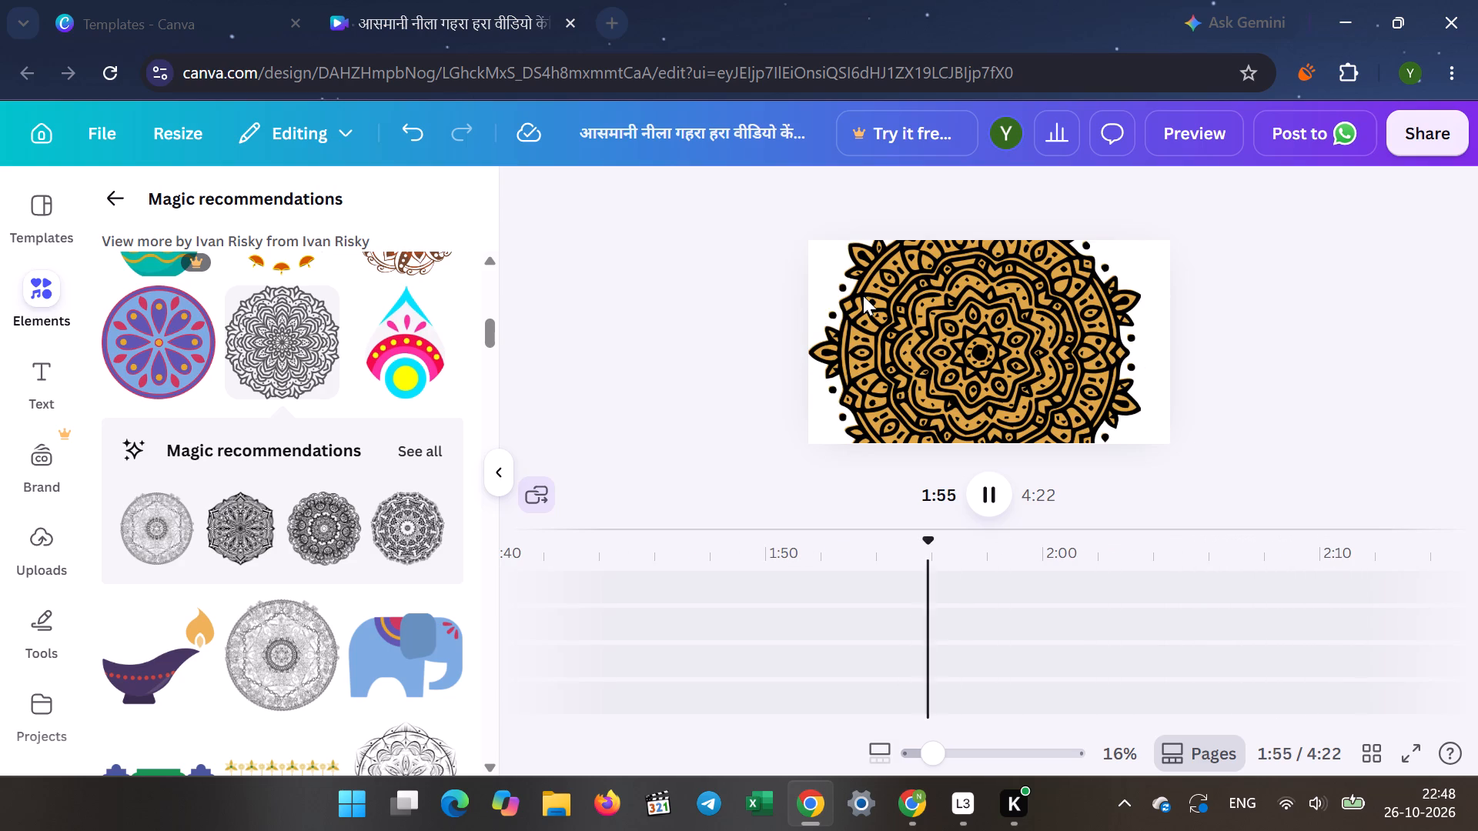
# Add the grey floral mandala at 1:58, enlarged to about 726 by 726, over the upper-right corner of the golden mandala scene.
pyautogui.click(299, 352)
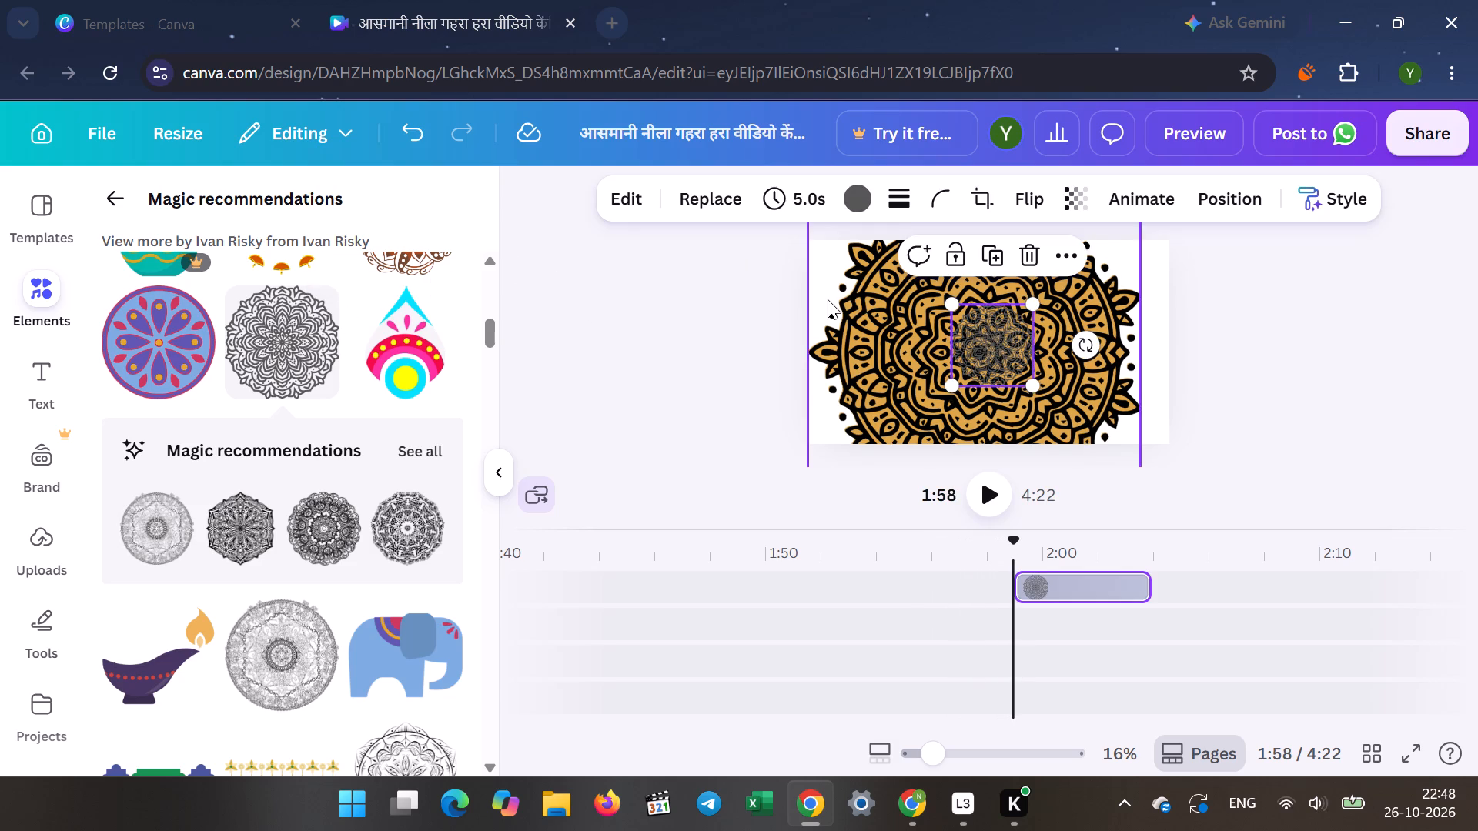
pyautogui.moveTo(975, 332); pyautogui.dragTo(1074, 283)
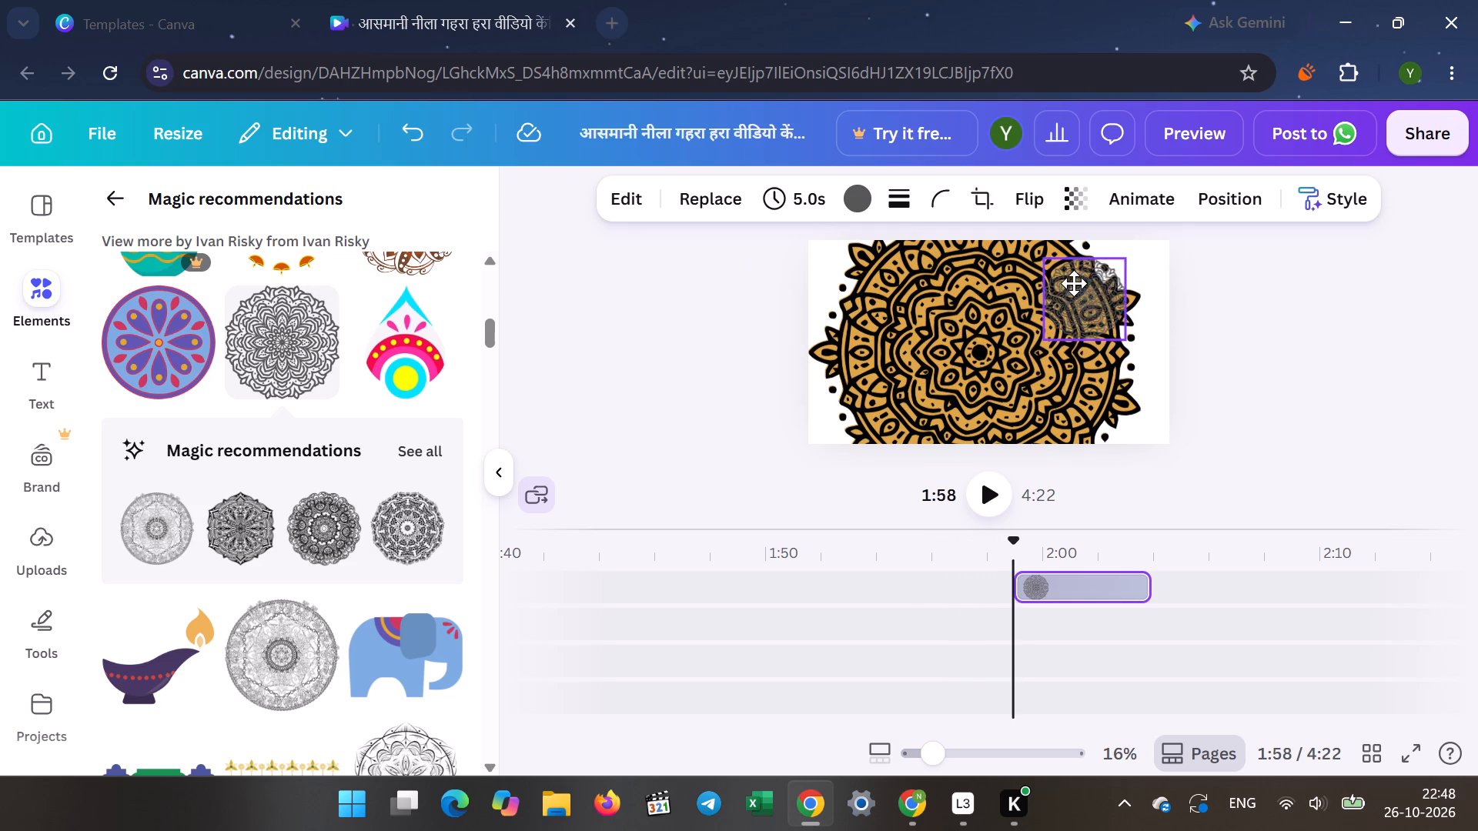
pyautogui.moveTo(1074, 283); pyautogui.dragTo(1120, 256)
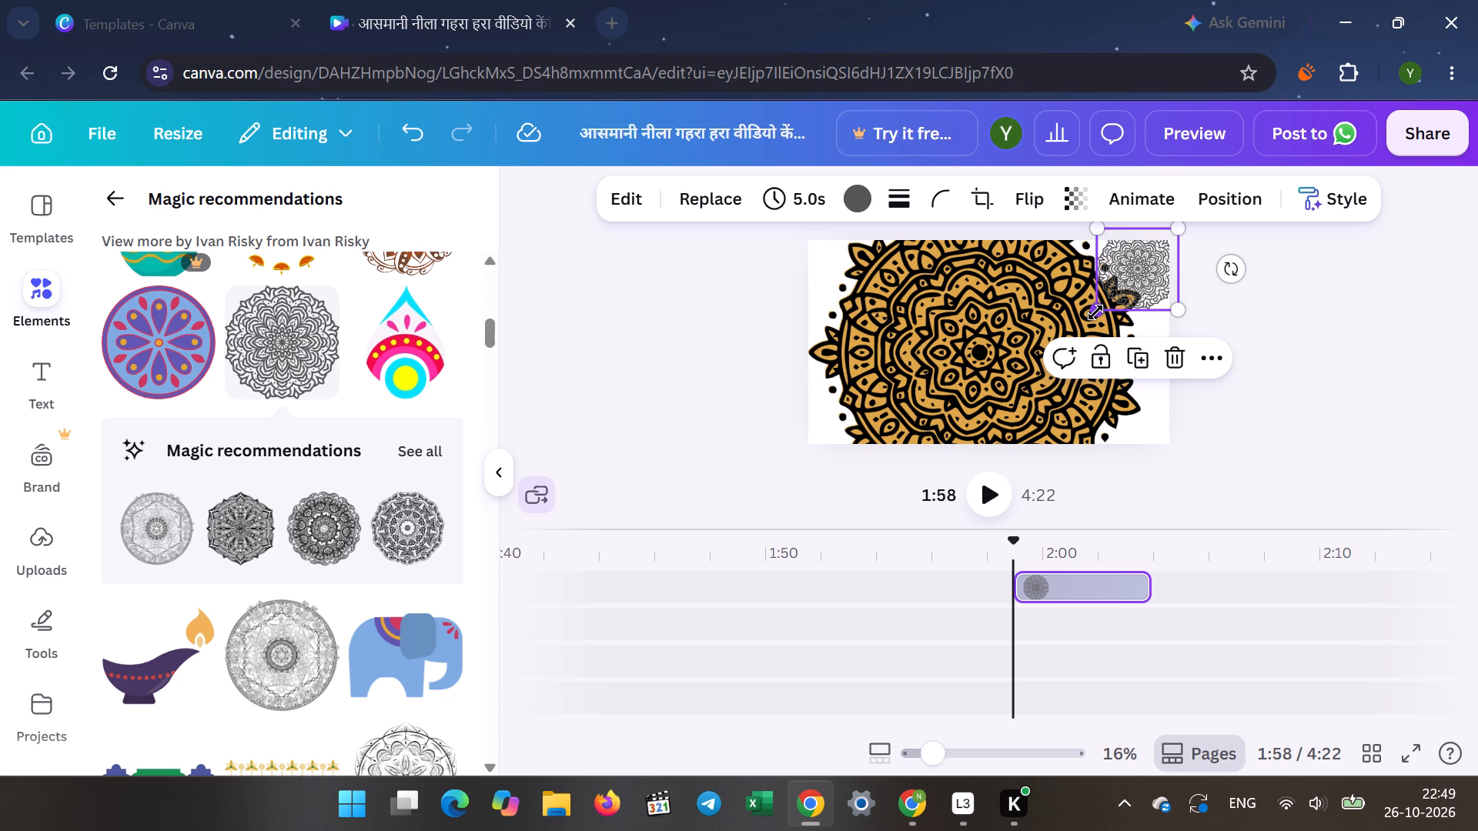
pyautogui.moveTo(1094, 314); pyautogui.dragTo(1044, 377)
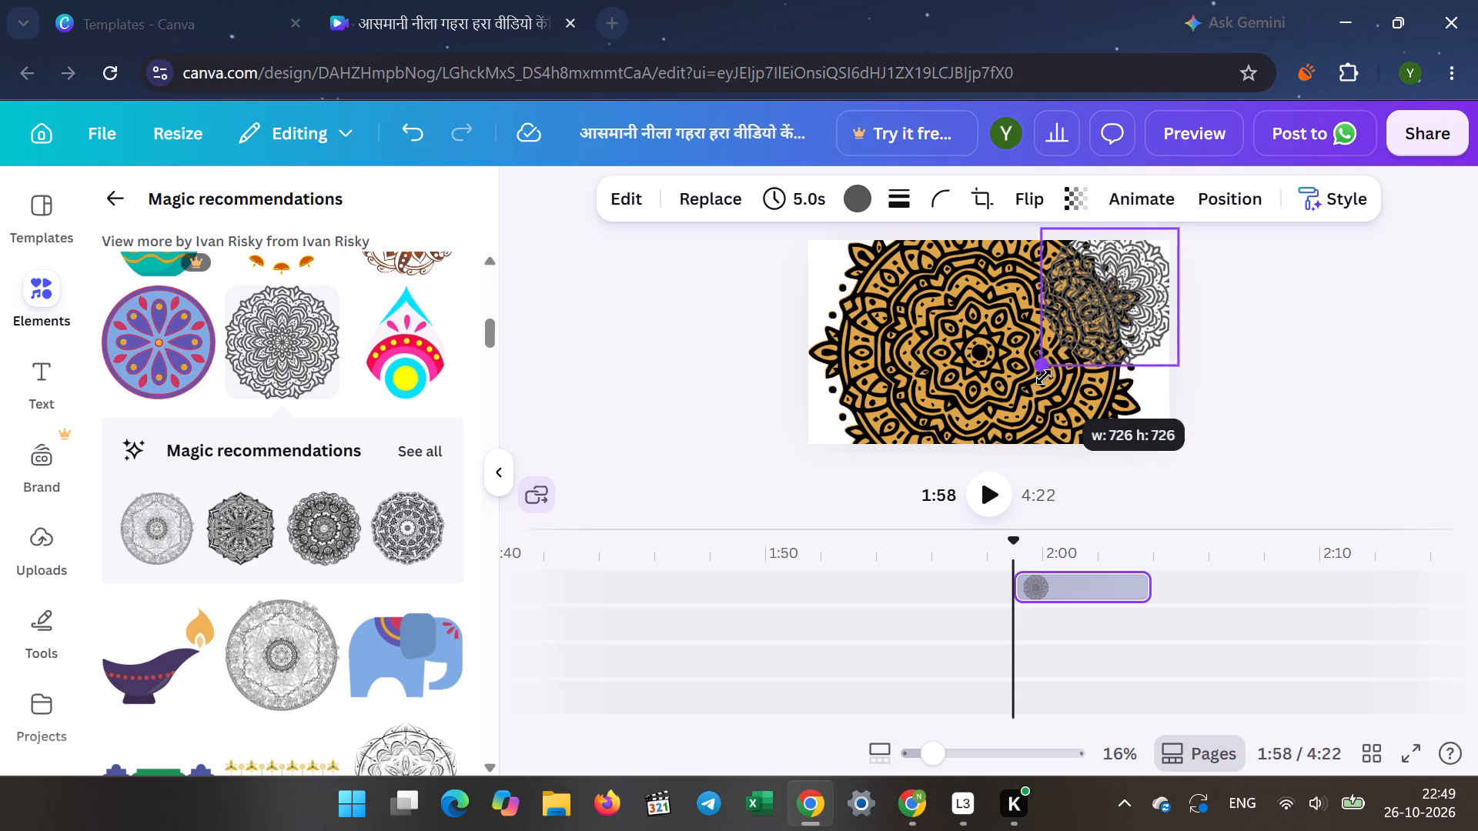
pyautogui.moveTo(1044, 377); pyautogui.dragTo(1045, 376)
pyautogui.moveTo(1102, 313); pyautogui.dragTo(1120, 292)
pyautogui.click(755, 335)
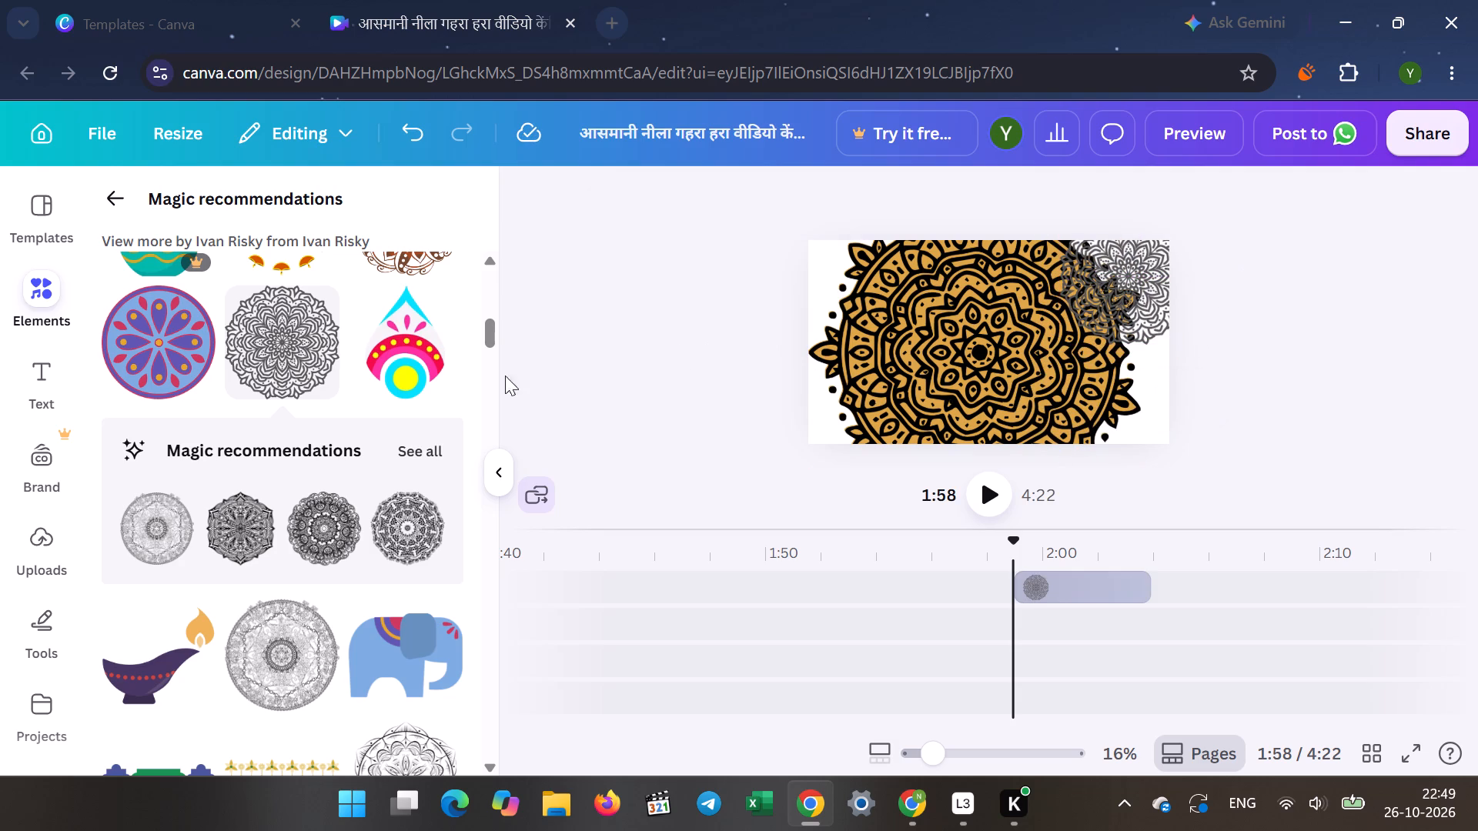
# Add a second grey floral mandala at 1:58, keeping it small over the upper-left corner of the golden mandala scene.
pyautogui.click(285, 361)
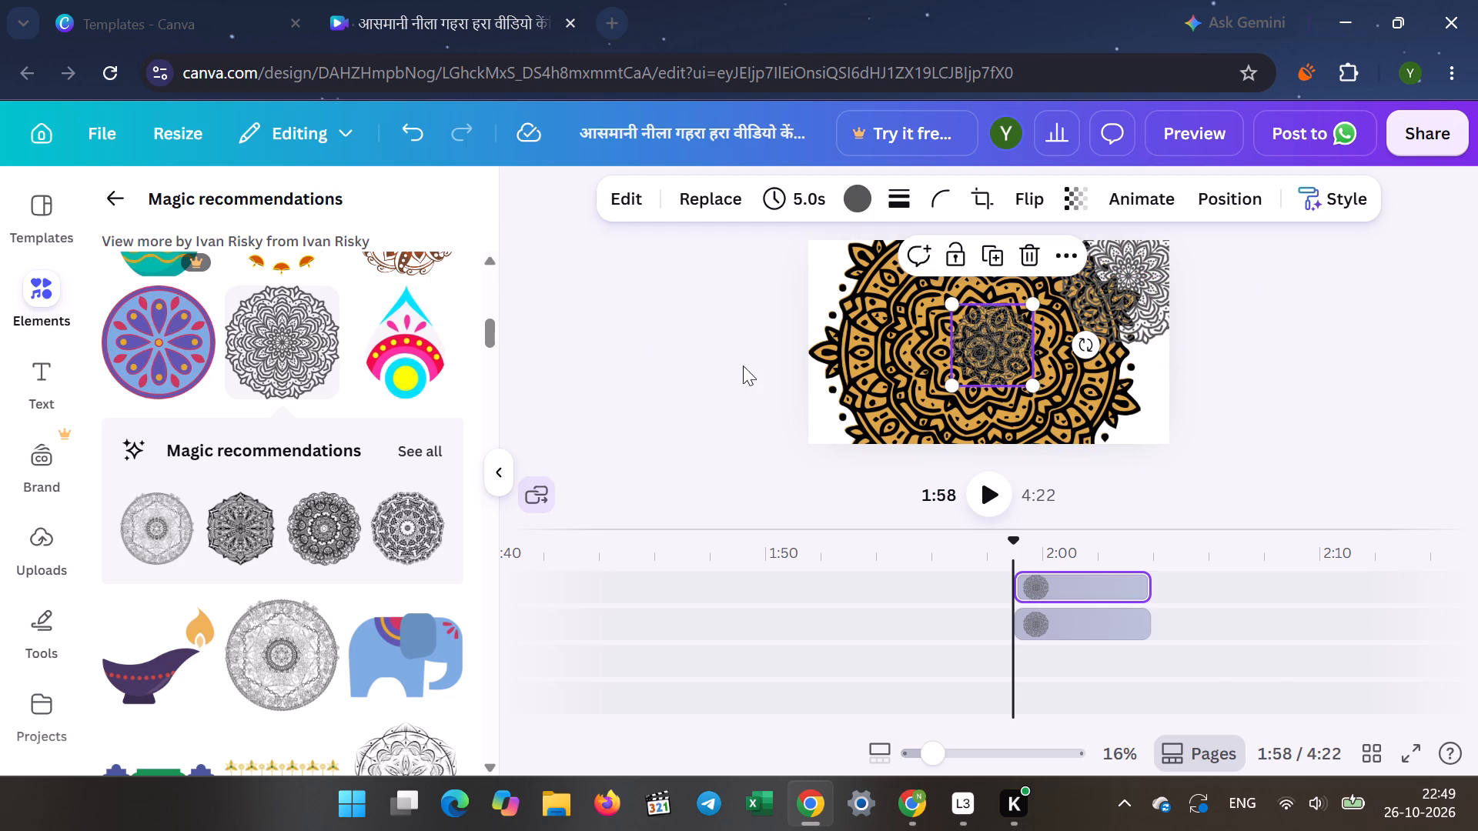
pyautogui.moveTo(972, 352); pyautogui.dragTo(897, 312)
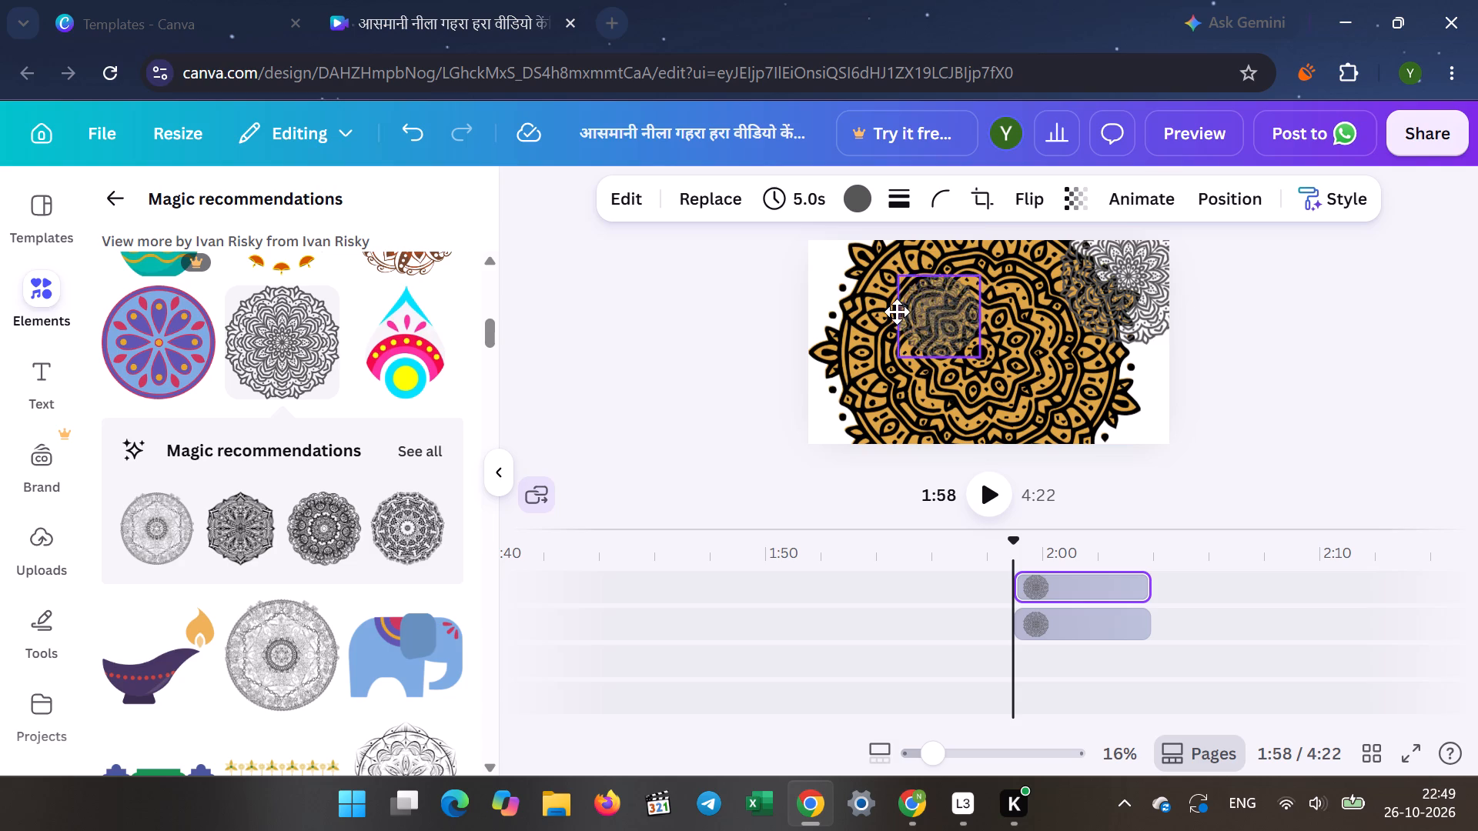
pyautogui.moveTo(897, 312); pyautogui.dragTo(813, 289)
pyautogui.click(811, 288)
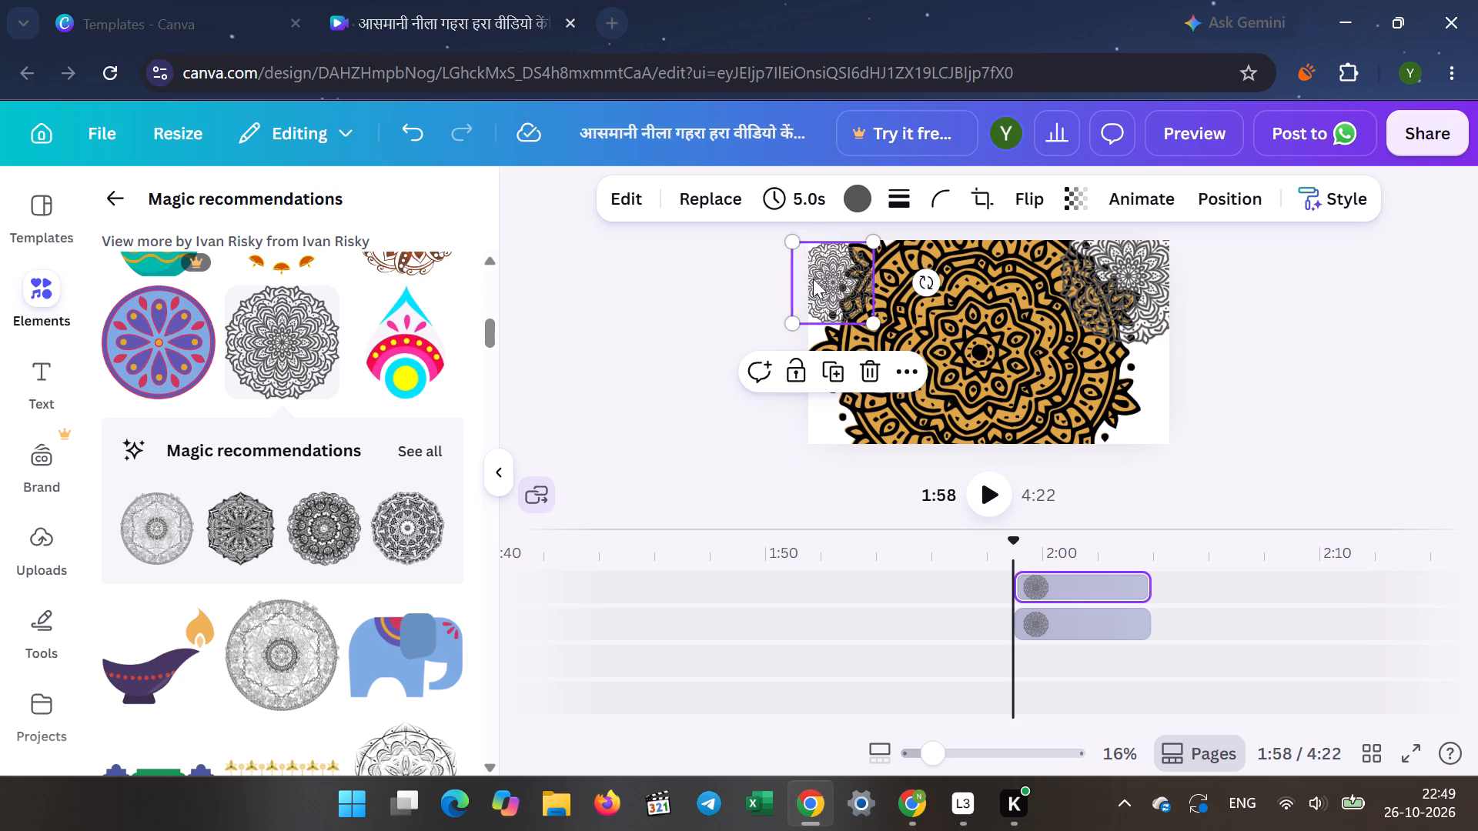
pyautogui.click(685, 292)
# Add a third grey floral mandala at 1:58 and place it over the lower-right corner of the golden mandala scene.
pyautogui.click(252, 331)
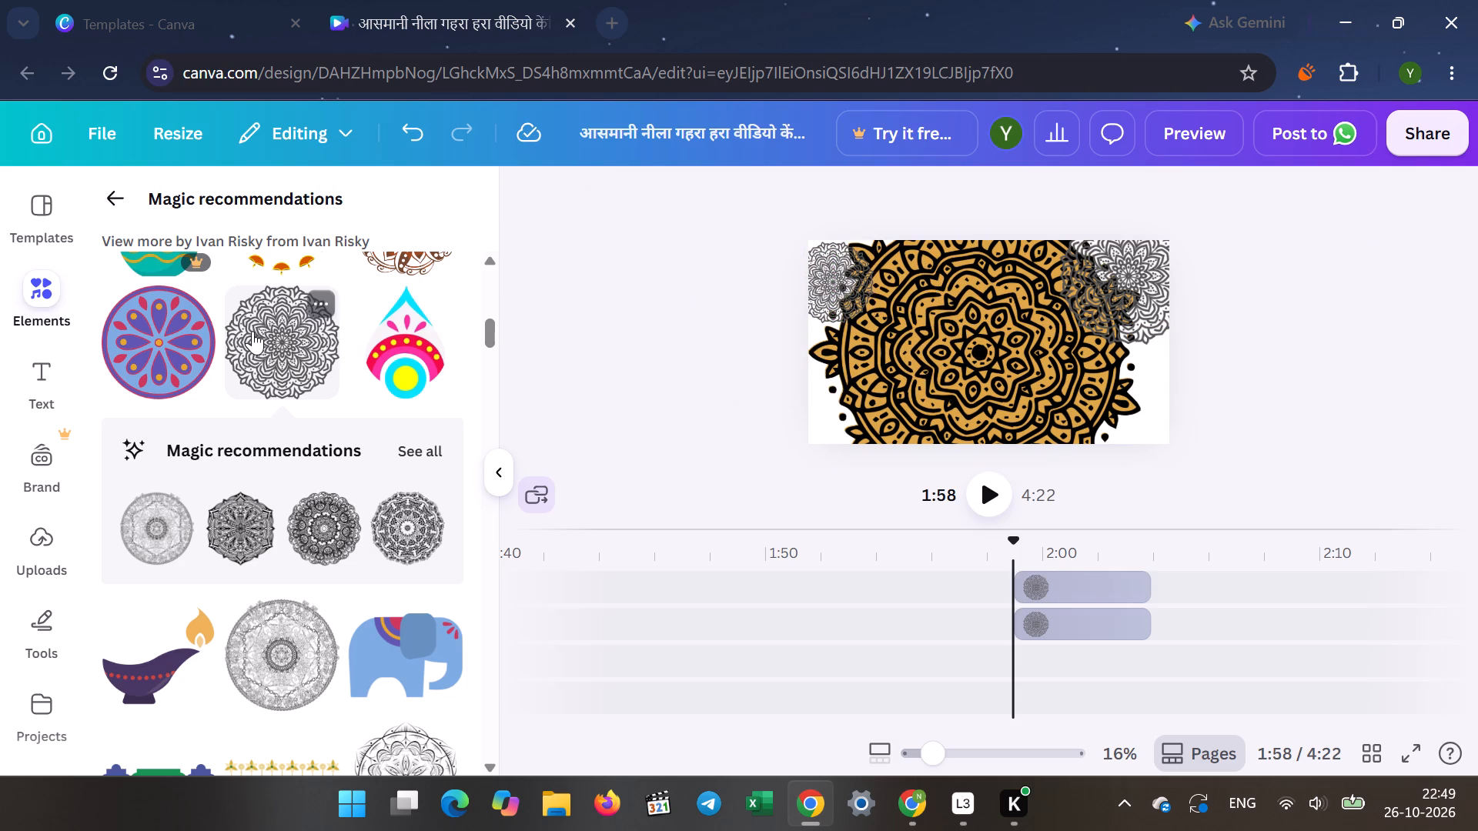
pyautogui.moveTo(955, 359); pyautogui.dragTo(992, 355)
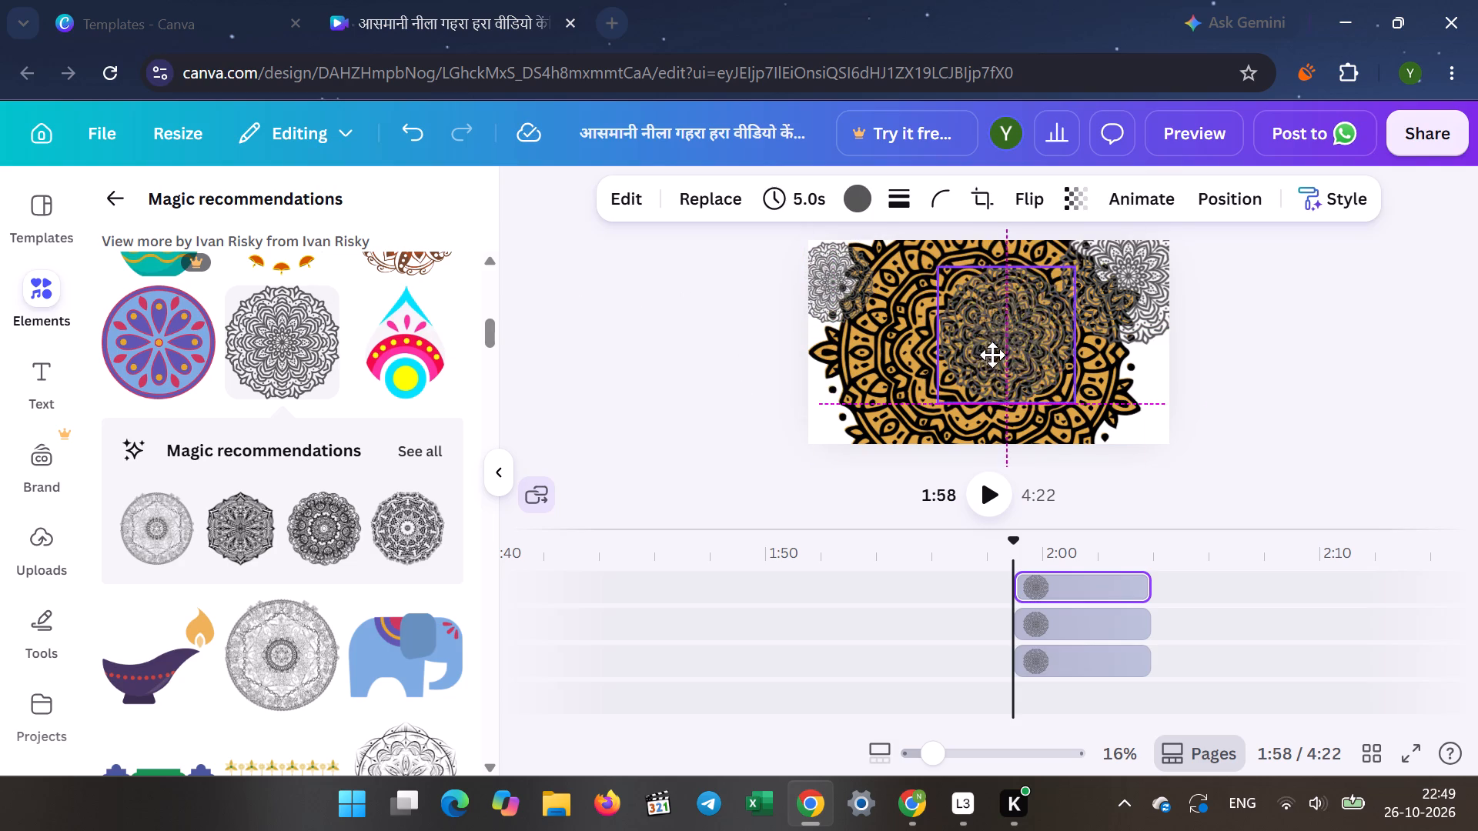
pyautogui.moveTo(992, 355); pyautogui.dragTo(1002, 357)
pyautogui.moveTo(1054, 381); pyautogui.dragTo(1155, 434)
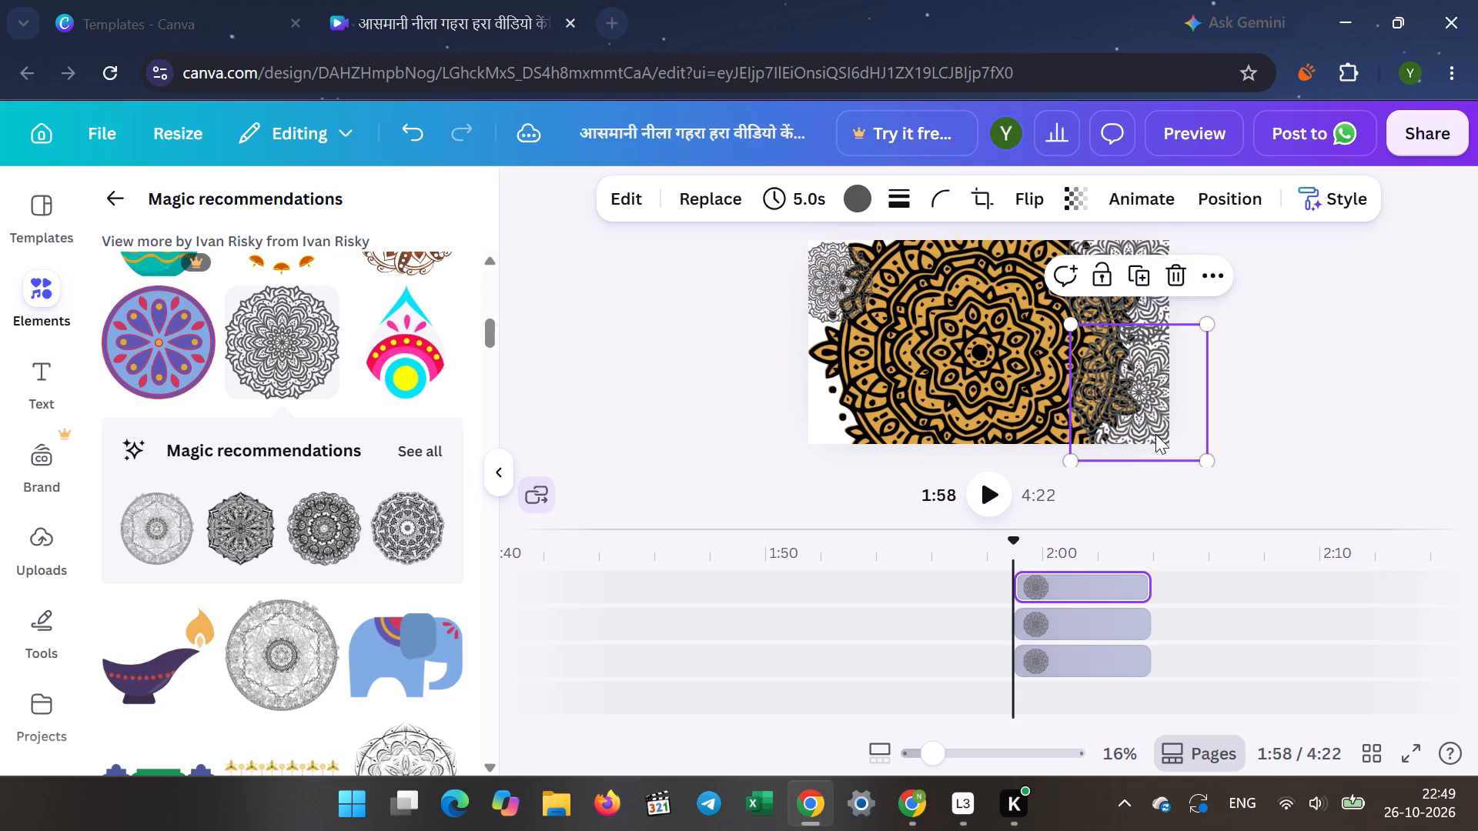
pyautogui.click(1339, 268)
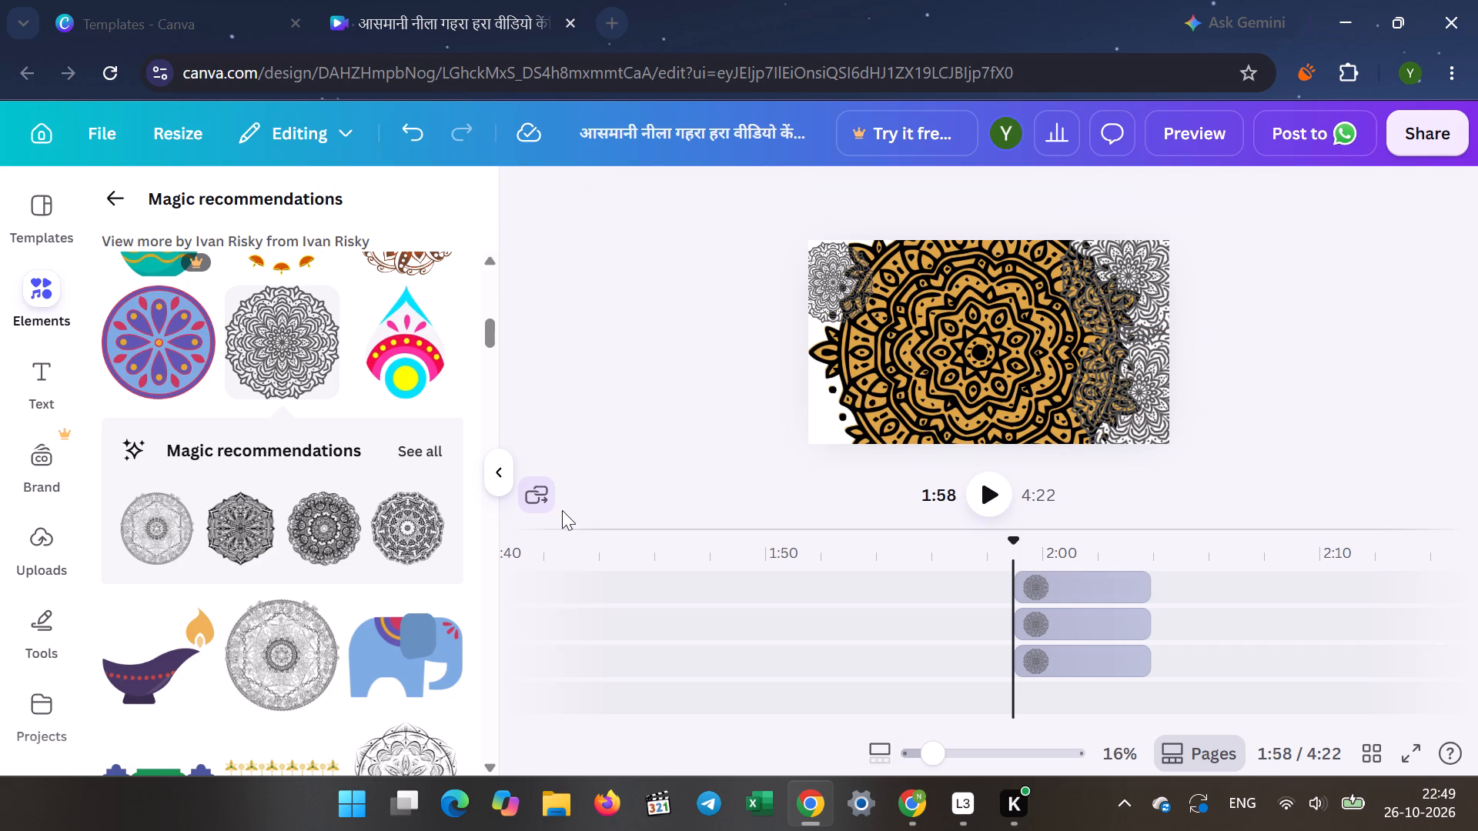
# Add a fourth grey floral mandala at 1:58, enlarged and placed over the lower-left corner of the golden mandala scene.
pyautogui.click(293, 360)
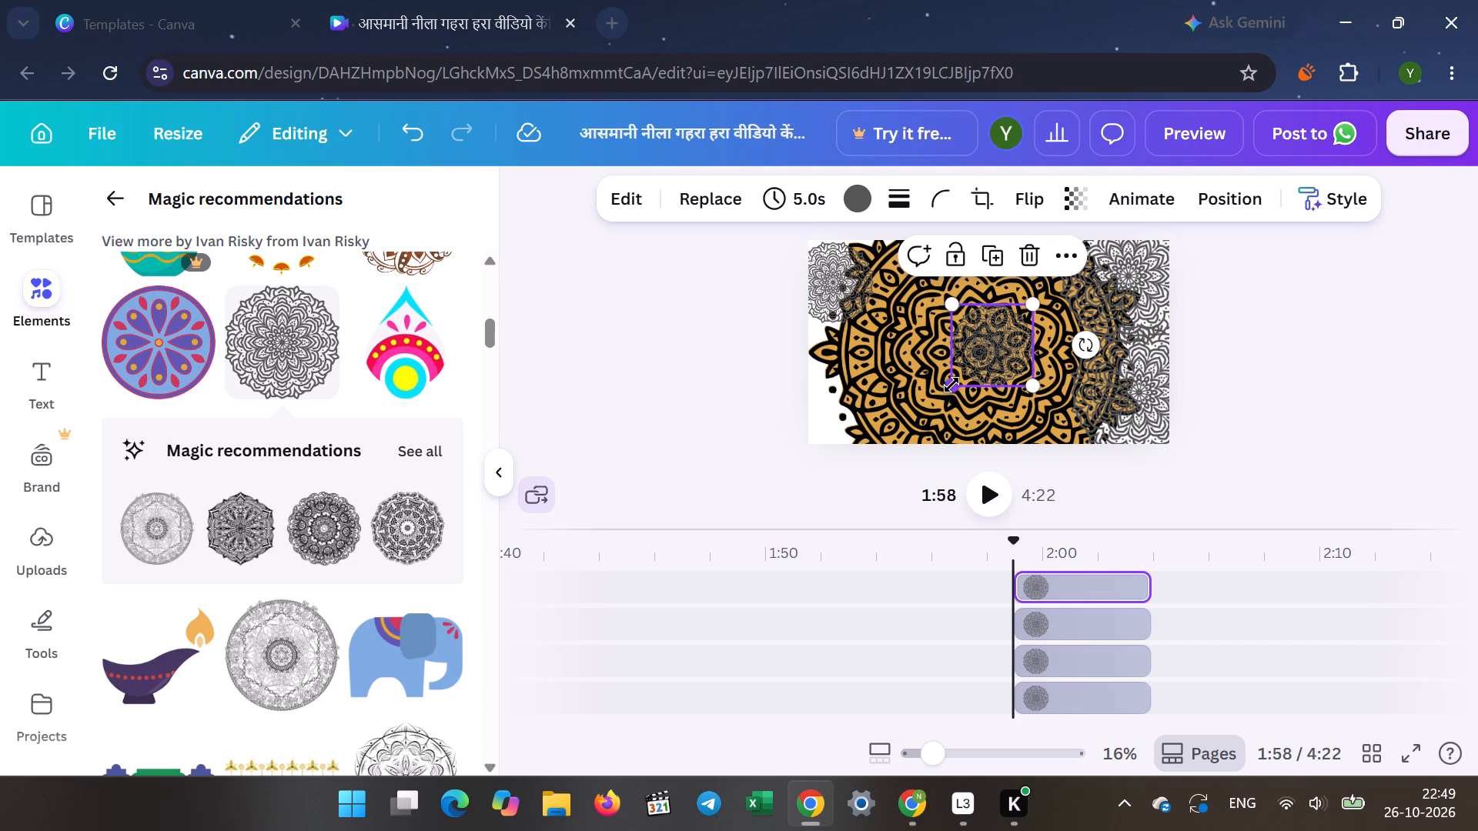
pyautogui.moveTo(951, 385); pyautogui.dragTo(861, 434)
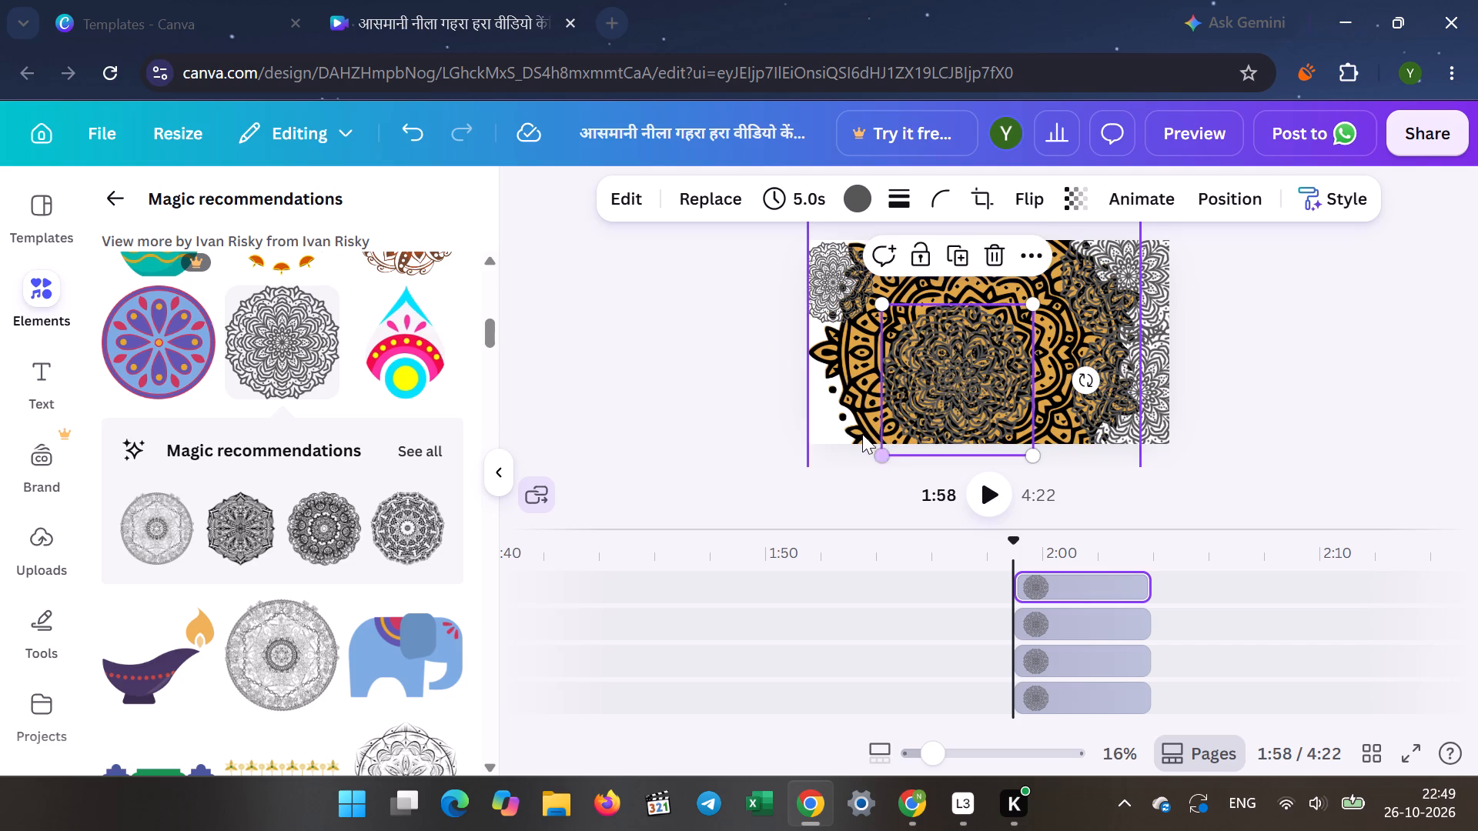
pyautogui.moveTo(950, 376); pyautogui.dragTo(837, 380)
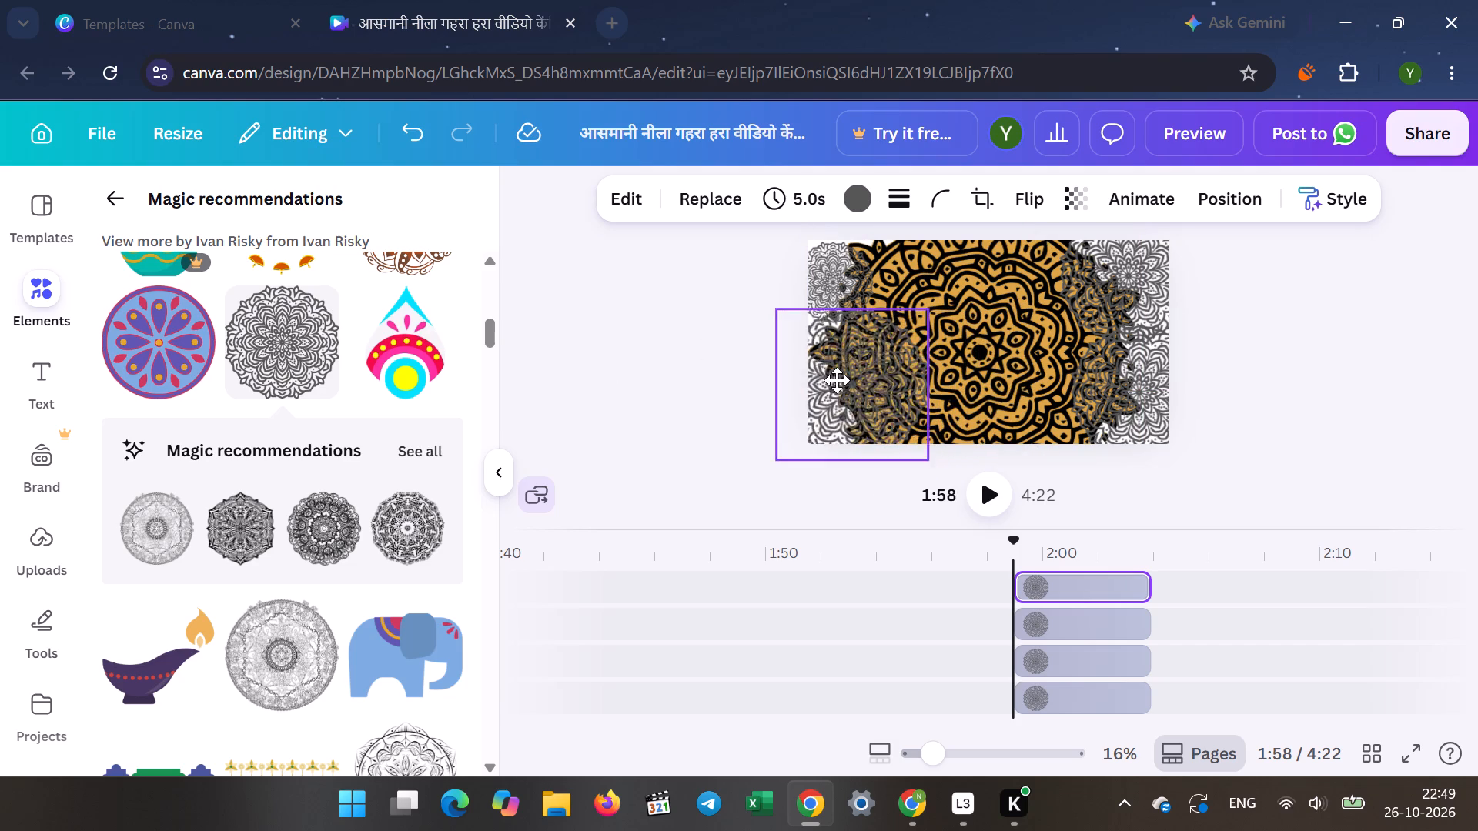
pyautogui.moveTo(837, 380); pyautogui.dragTo(831, 379)
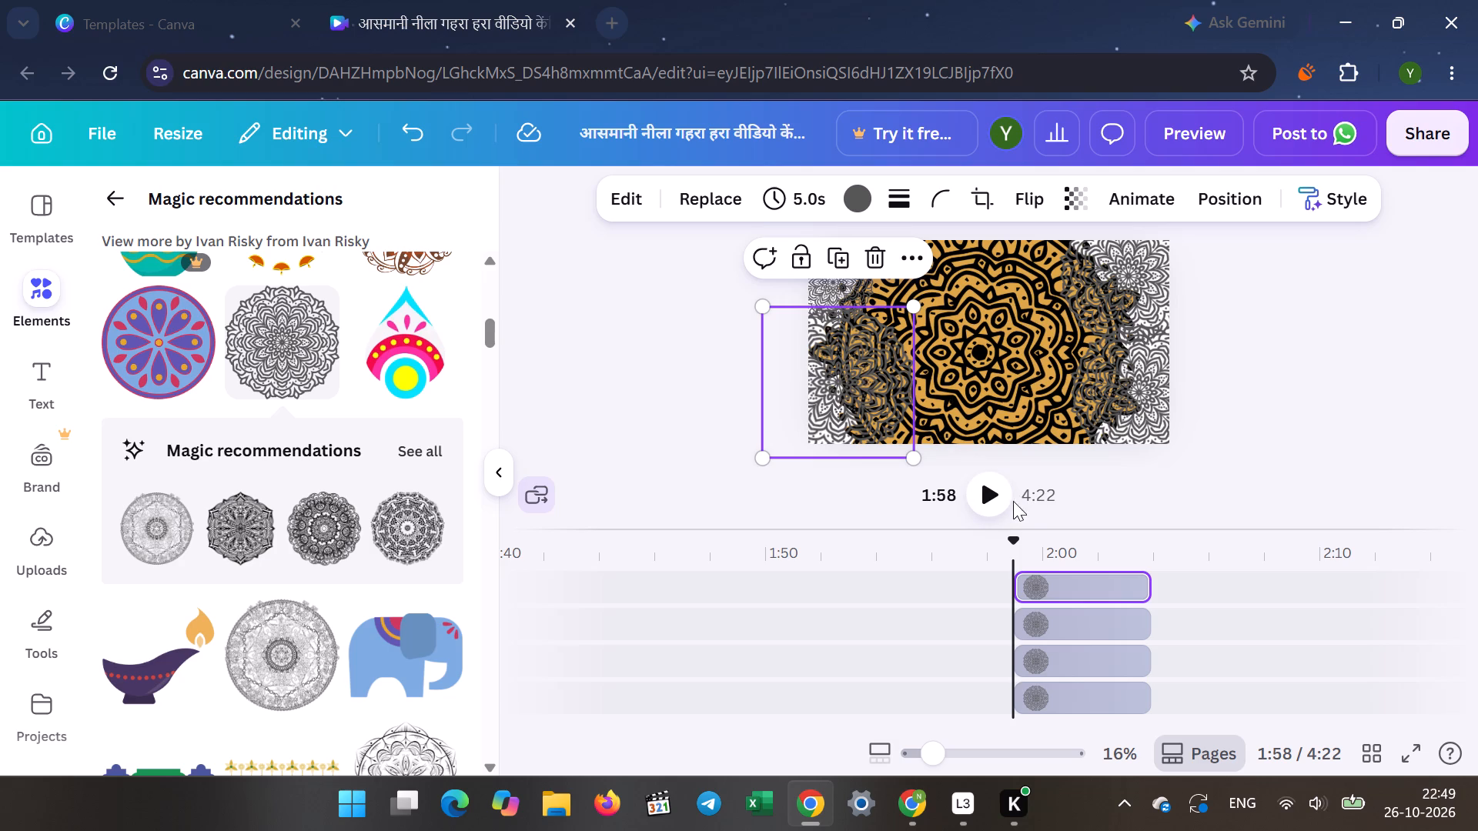
# Add two grey floral mandalas at 2:08 and place one, enlarged, over the upper-right corner of the diya scene.
pyautogui.click(995, 497)
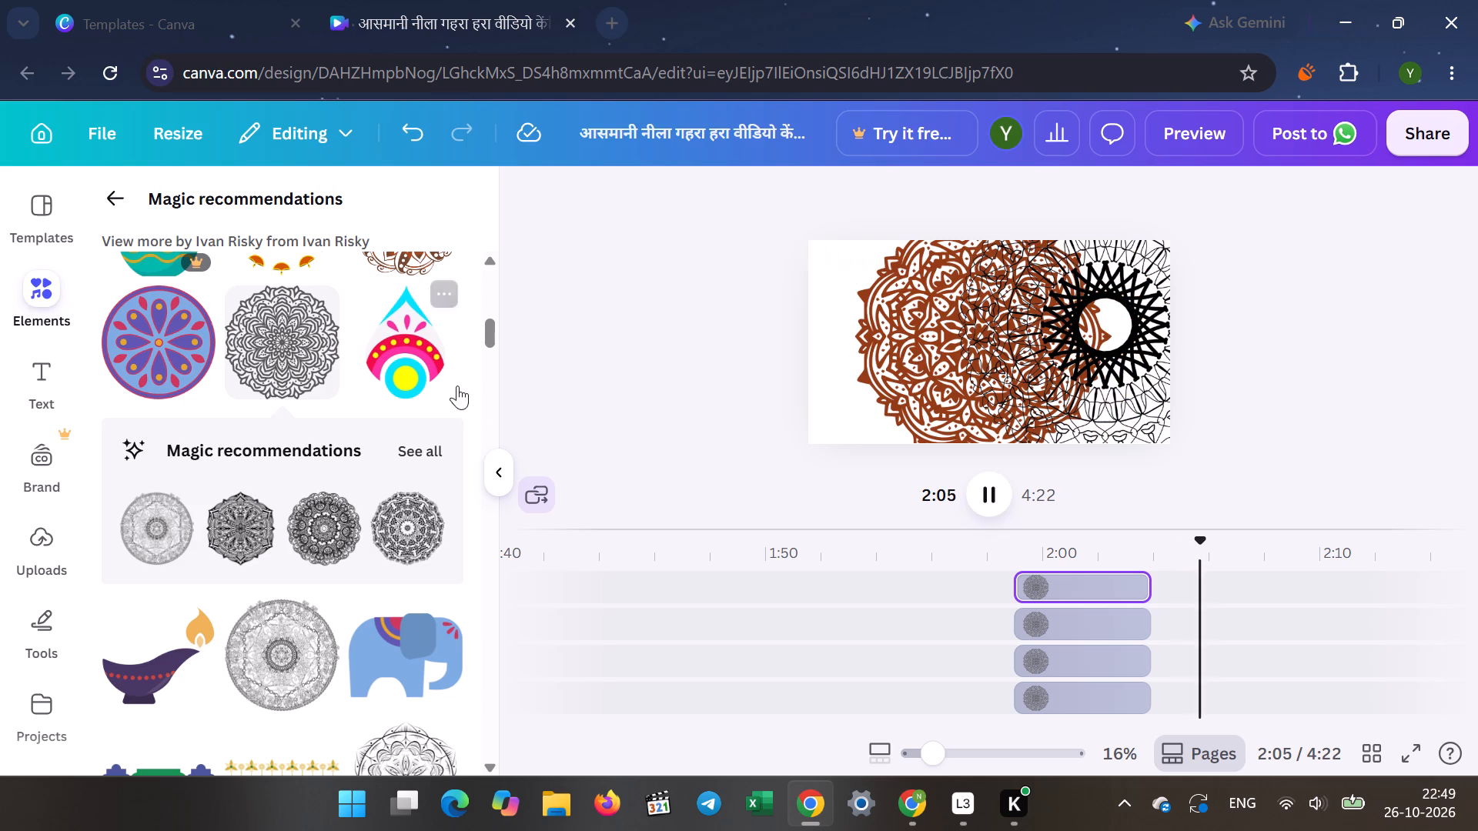
pyautogui.click(290, 363)
pyautogui.click(290, 363)
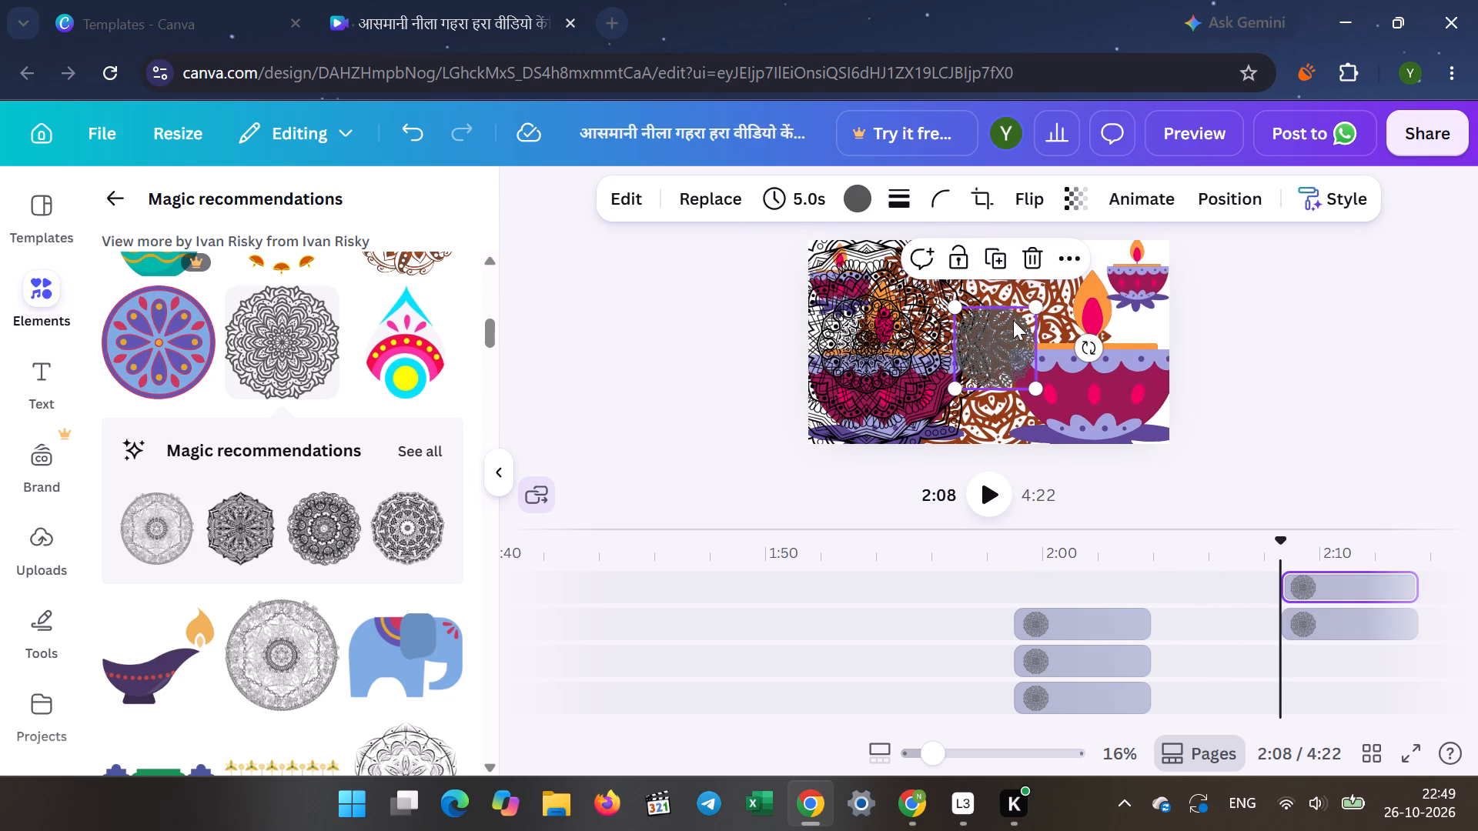
pyautogui.moveTo(1013, 320); pyautogui.dragTo(1159, 237)
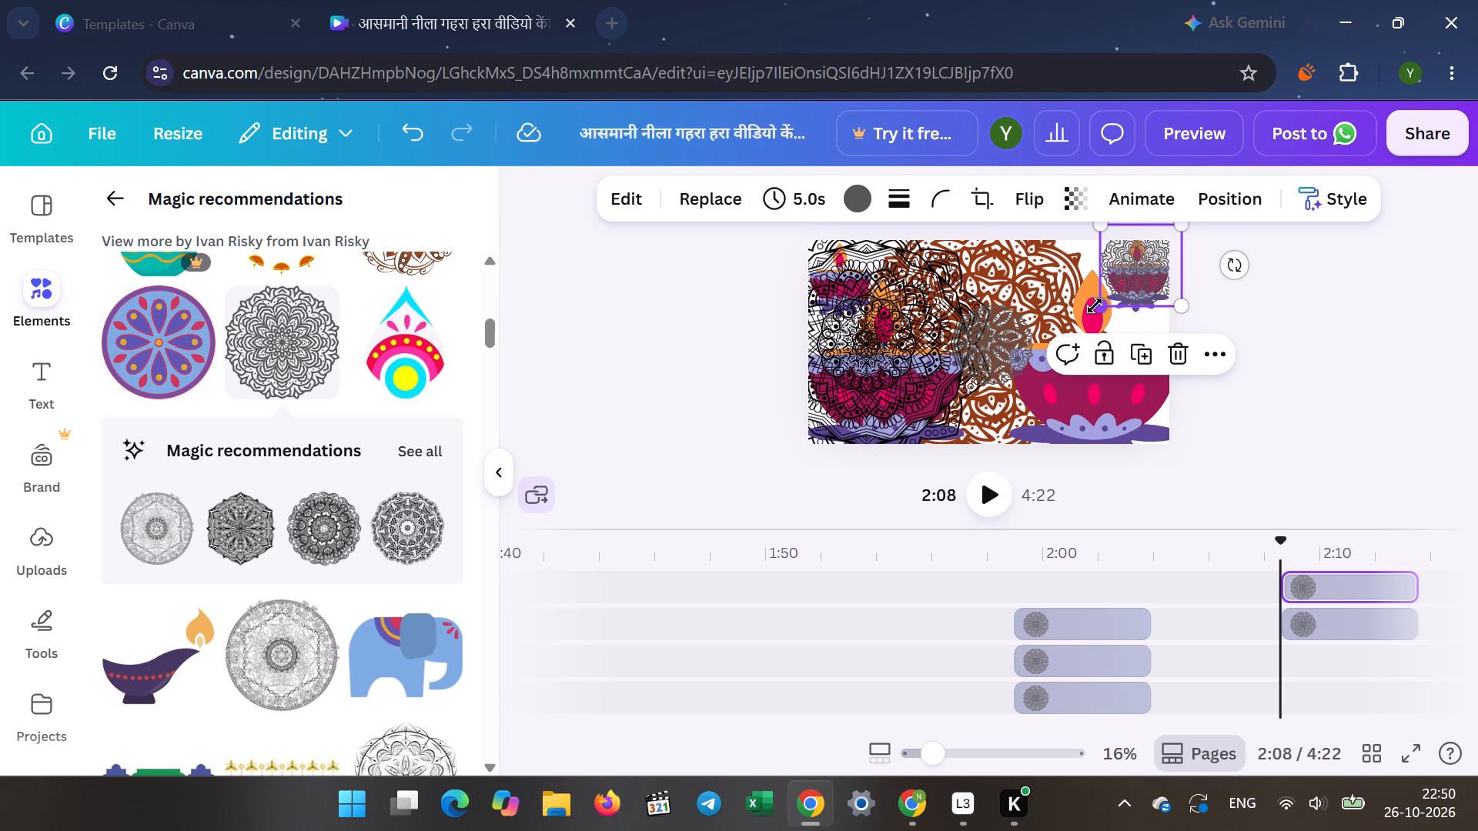
pyautogui.moveTo(1095, 305); pyautogui.dragTo(1026, 352)
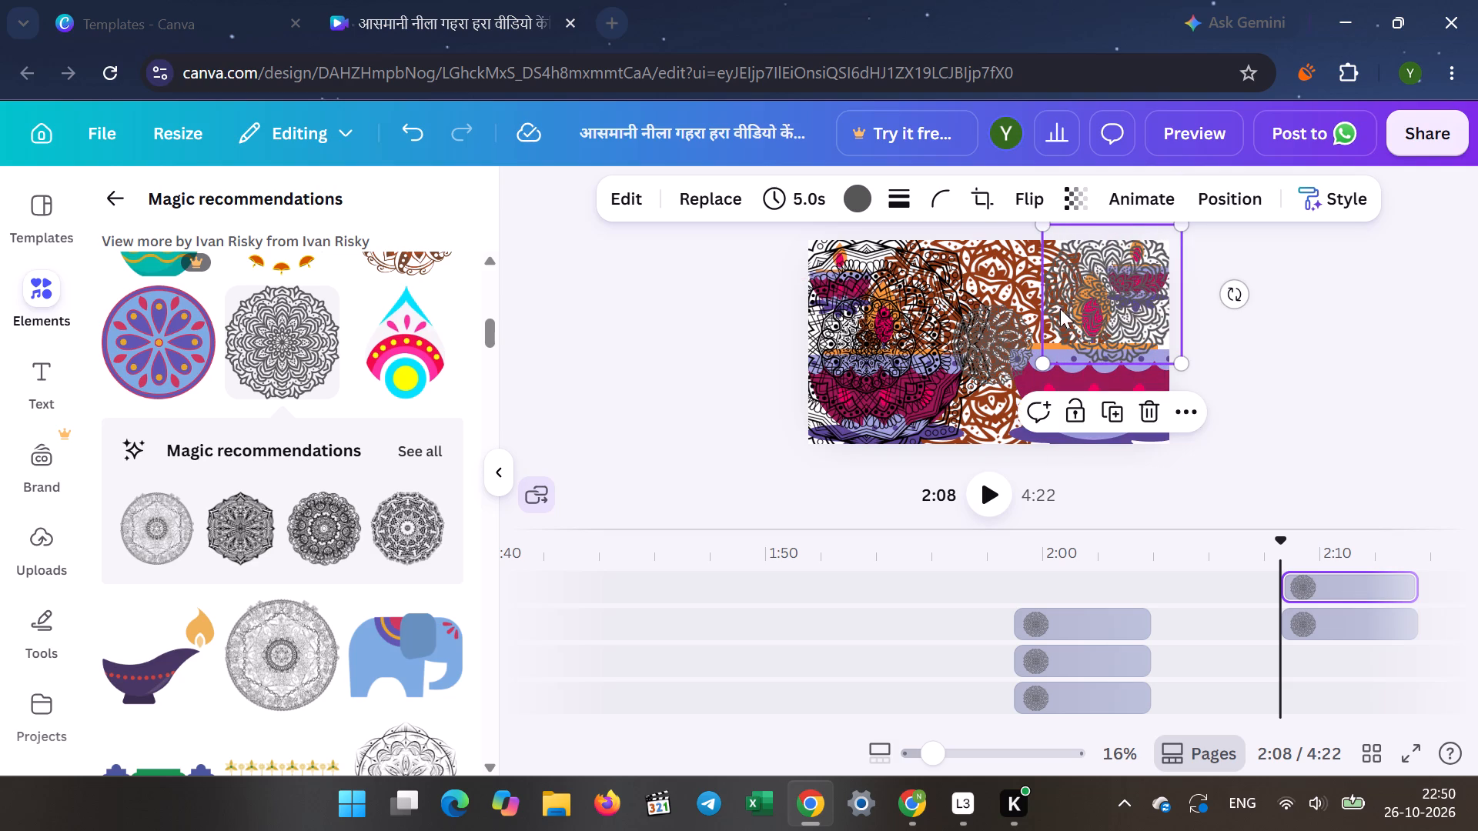
# Enlarge the other grey mandala at 2:08 to about 772 by 772 and place it over the scene's top centre.
pyautogui.click(983, 356)
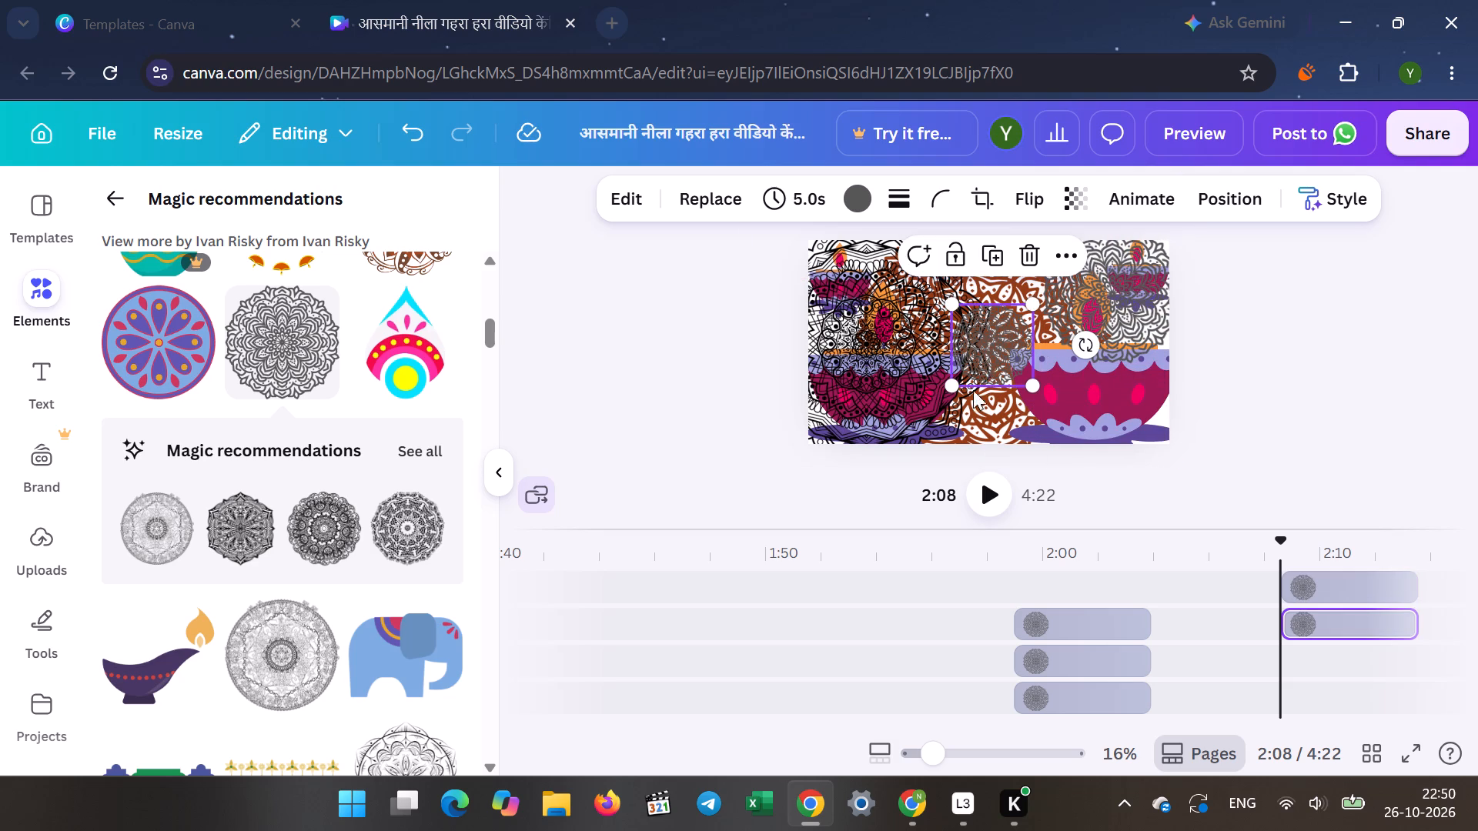
pyautogui.moveTo(950, 389); pyautogui.dragTo(879, 447)
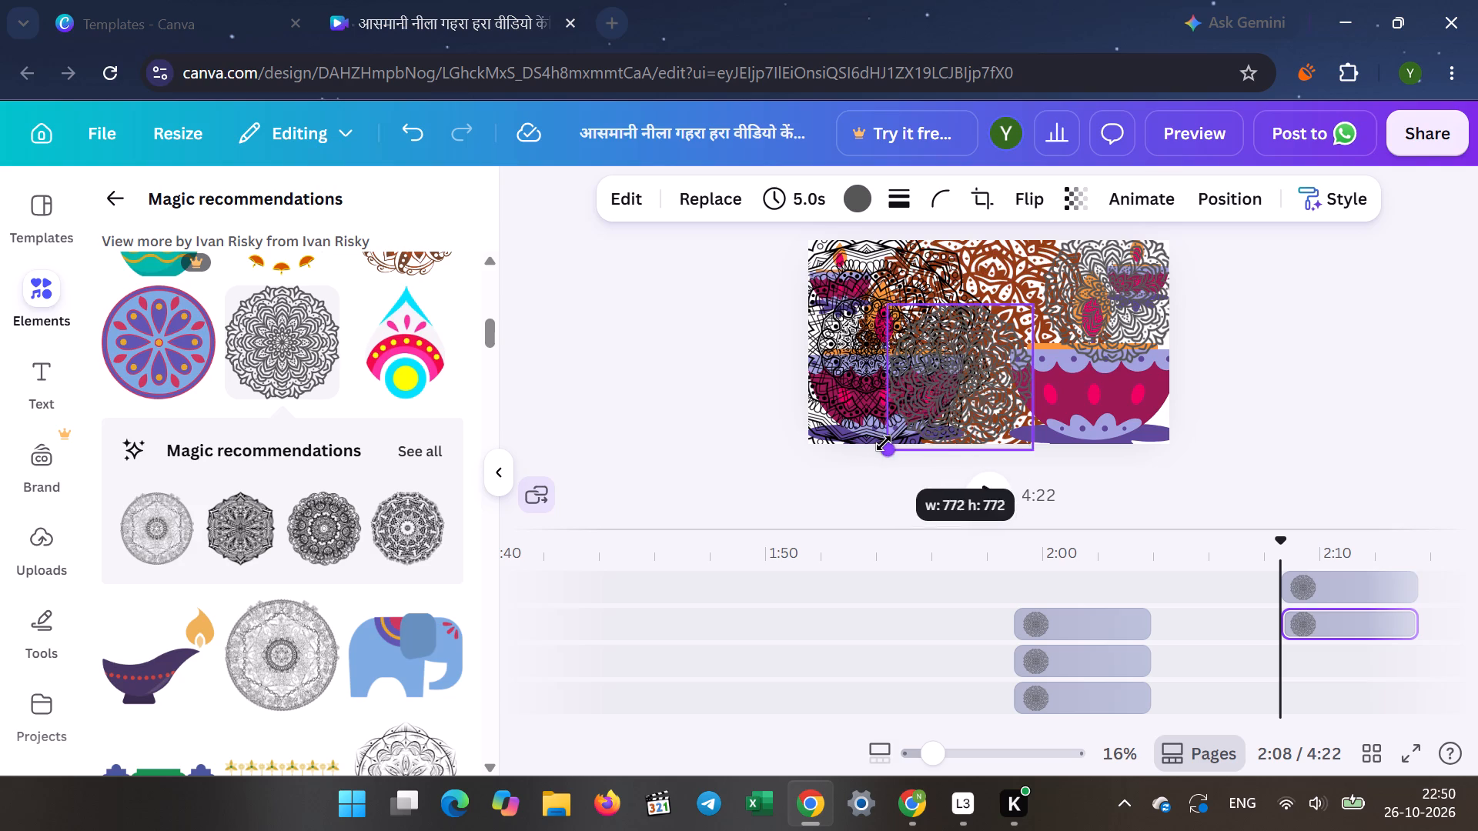
pyautogui.moveTo(929, 375); pyautogui.dragTo(965, 296)
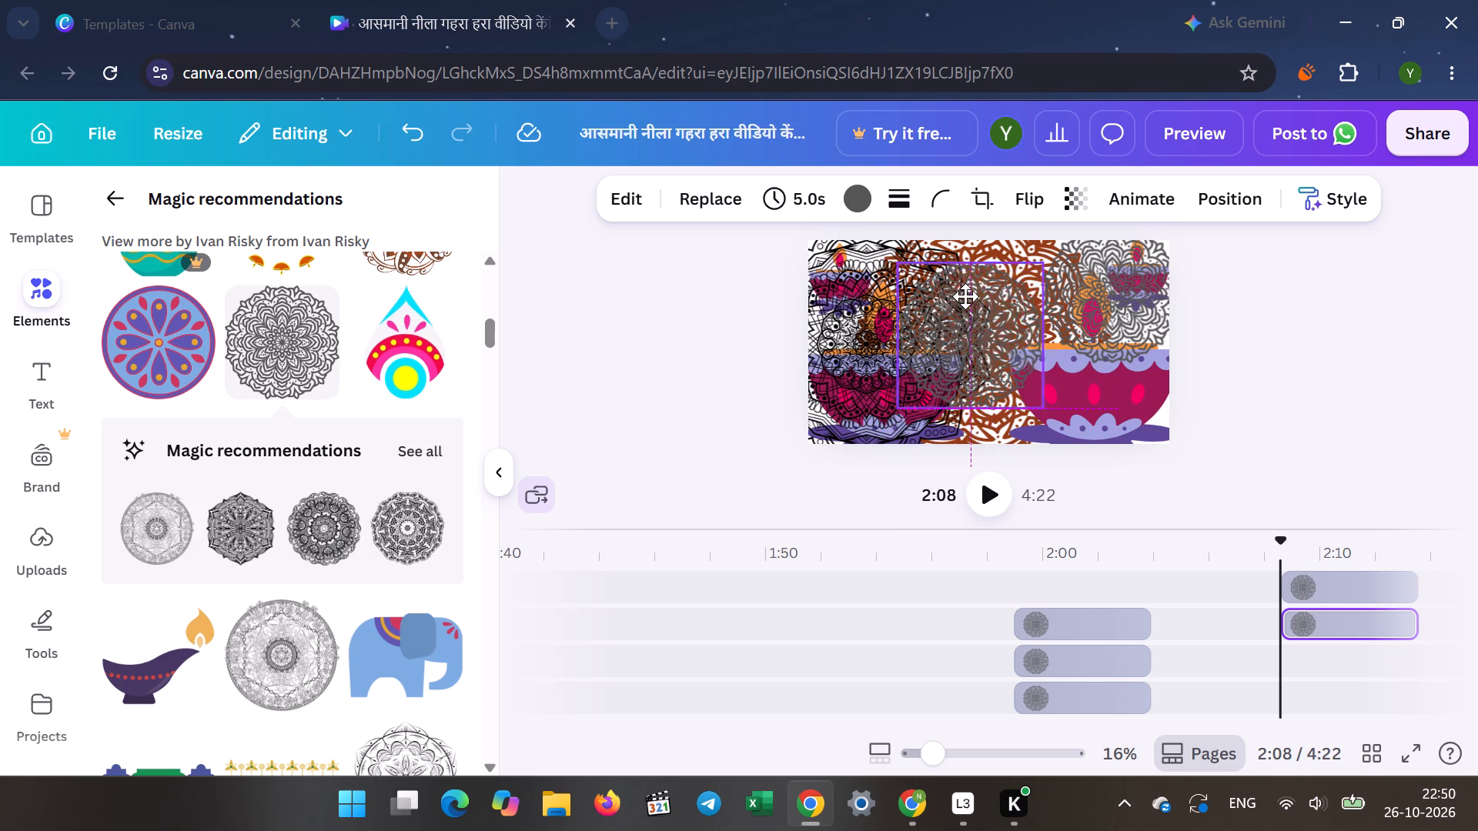
pyautogui.moveTo(965, 296); pyautogui.dragTo(966, 257)
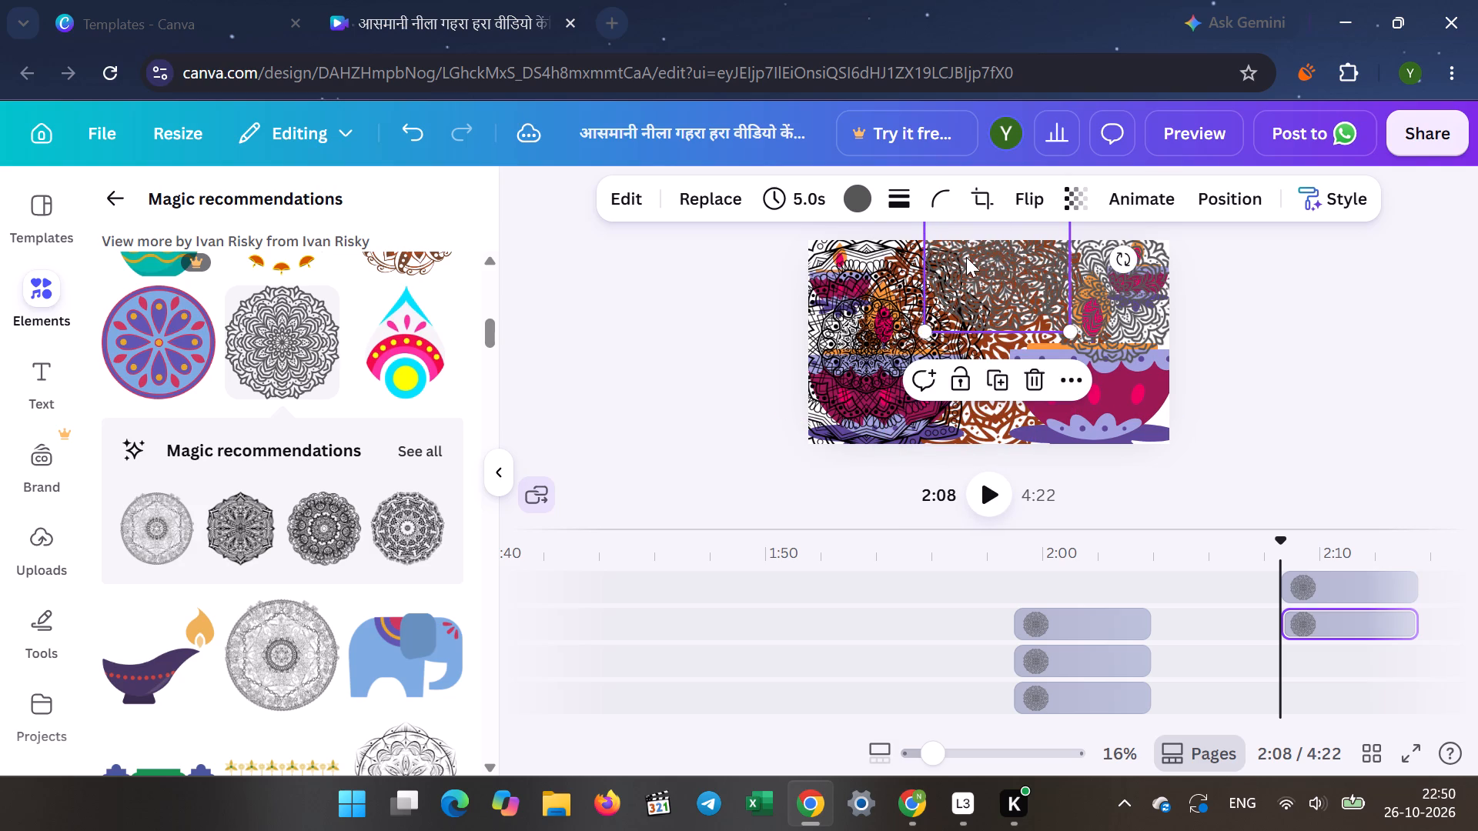
pyautogui.click(751, 304)
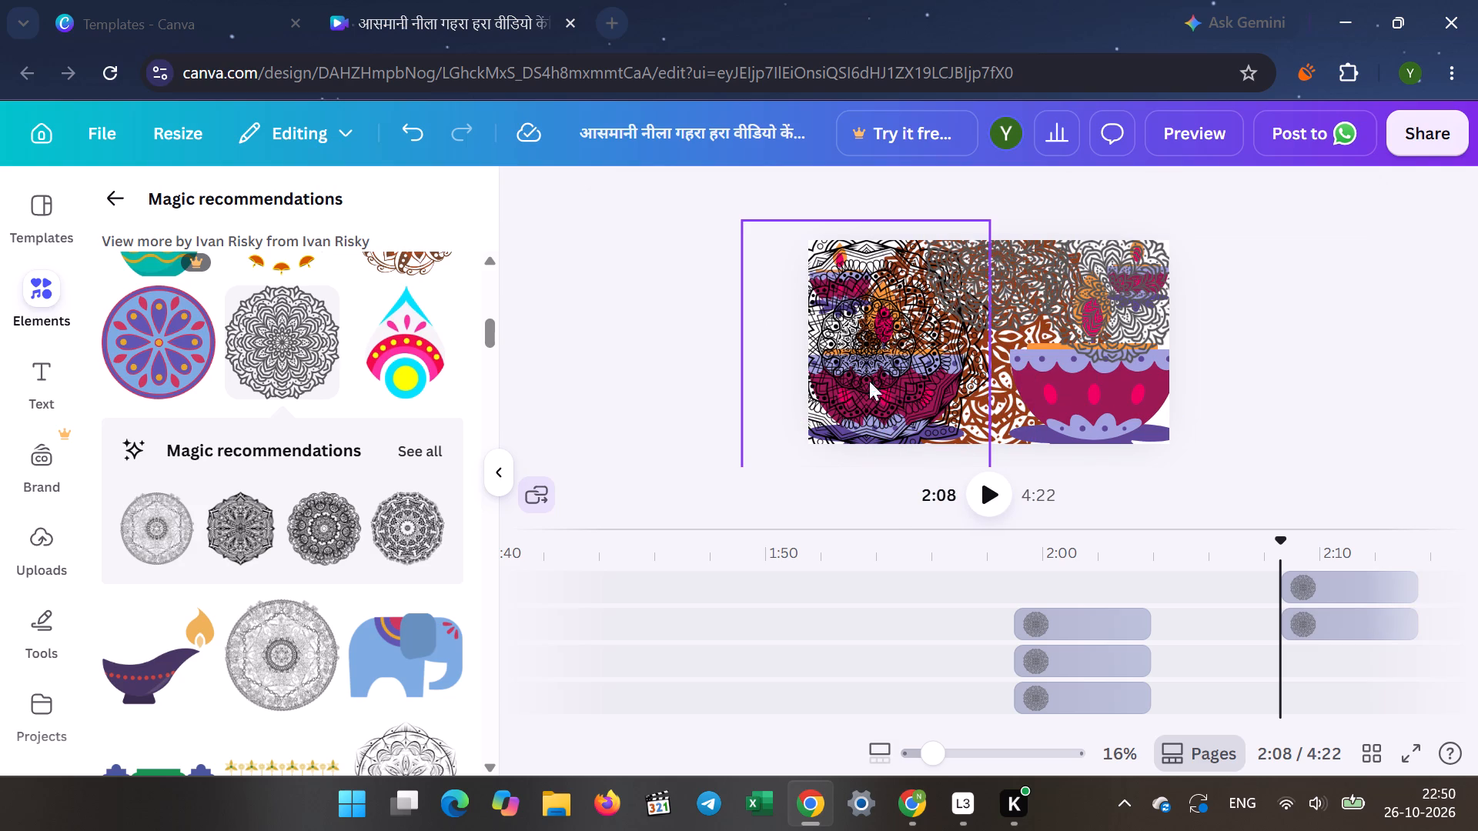
# Add the black-and-gold mandala at 2:27, enlarged, over the upper-right corner of the wedding couple scene.
pyautogui.click(975, 481)
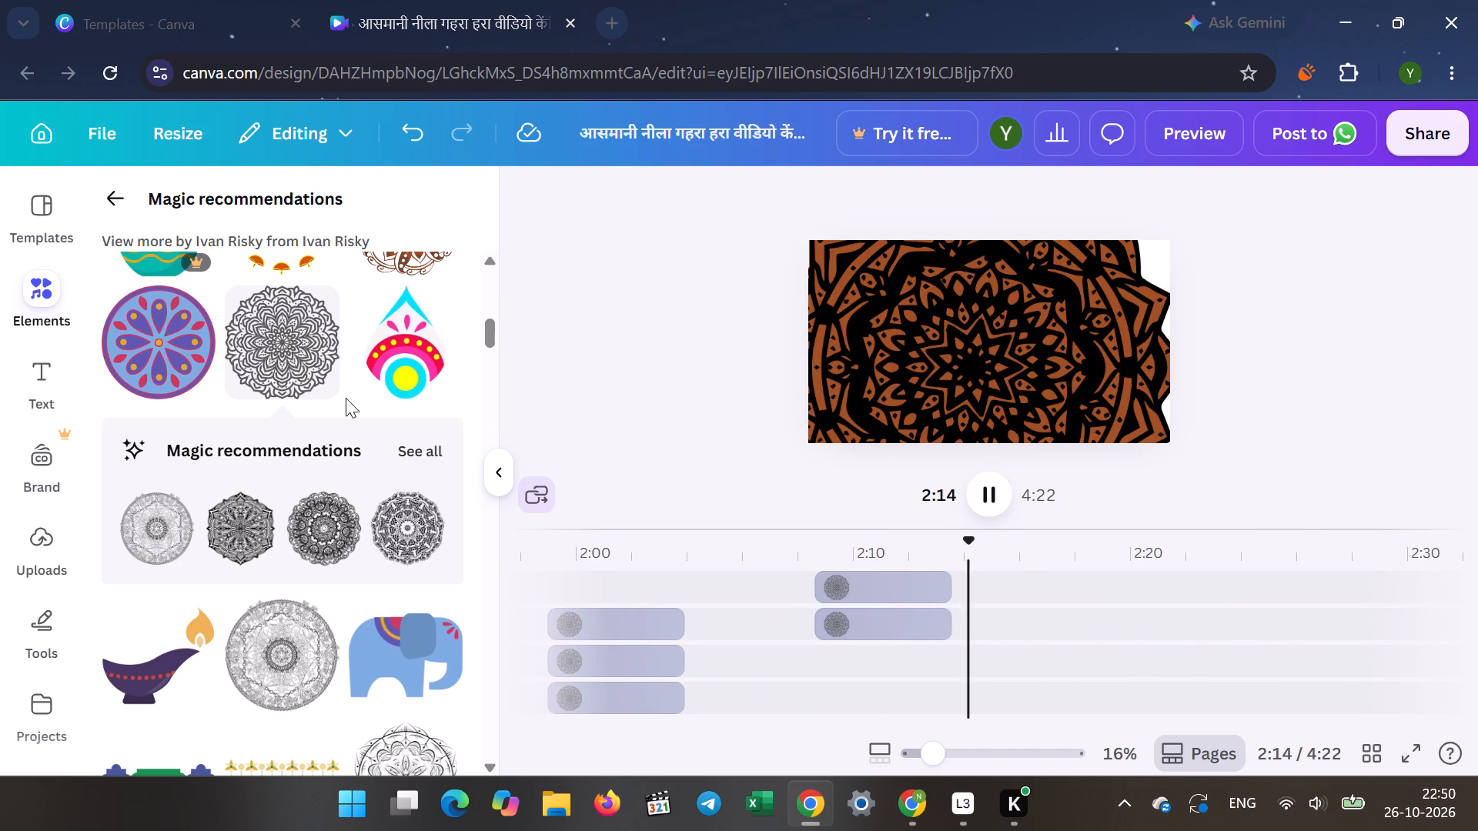
pyautogui.scroll(-3, 284, 402)
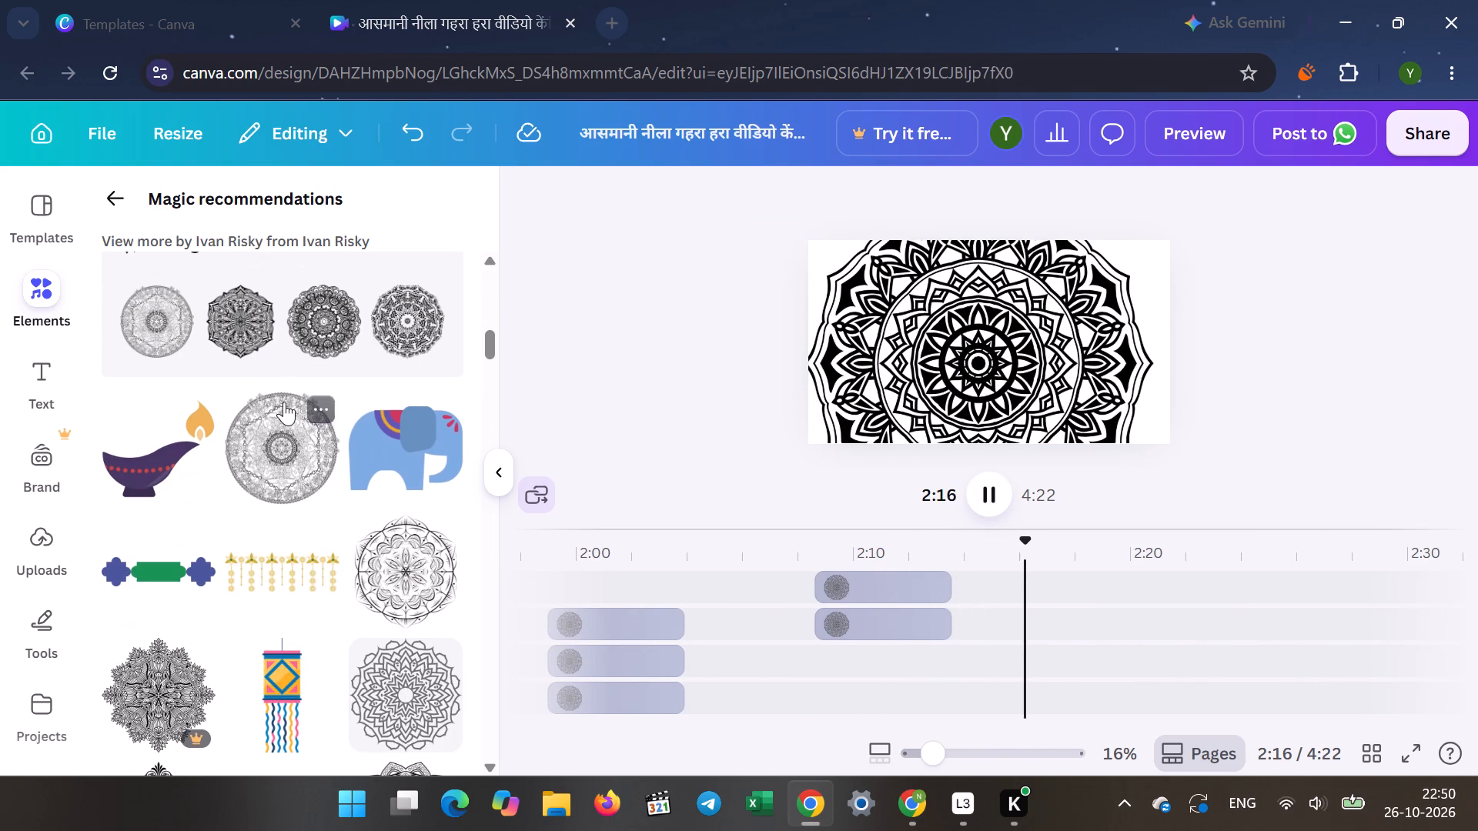
pyautogui.scroll(-2, 284, 402)
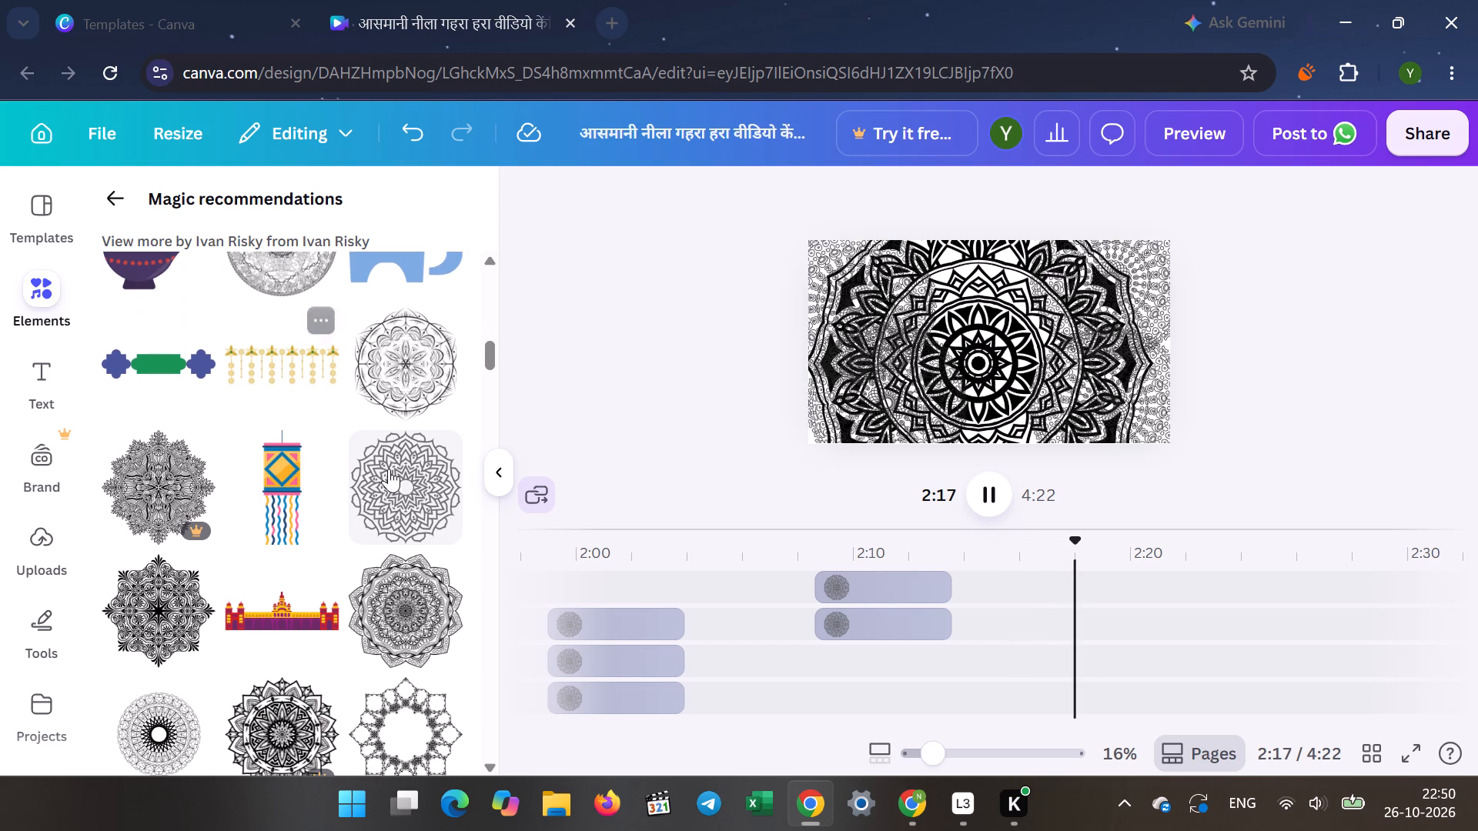
pyautogui.scroll(-3, 390, 486)
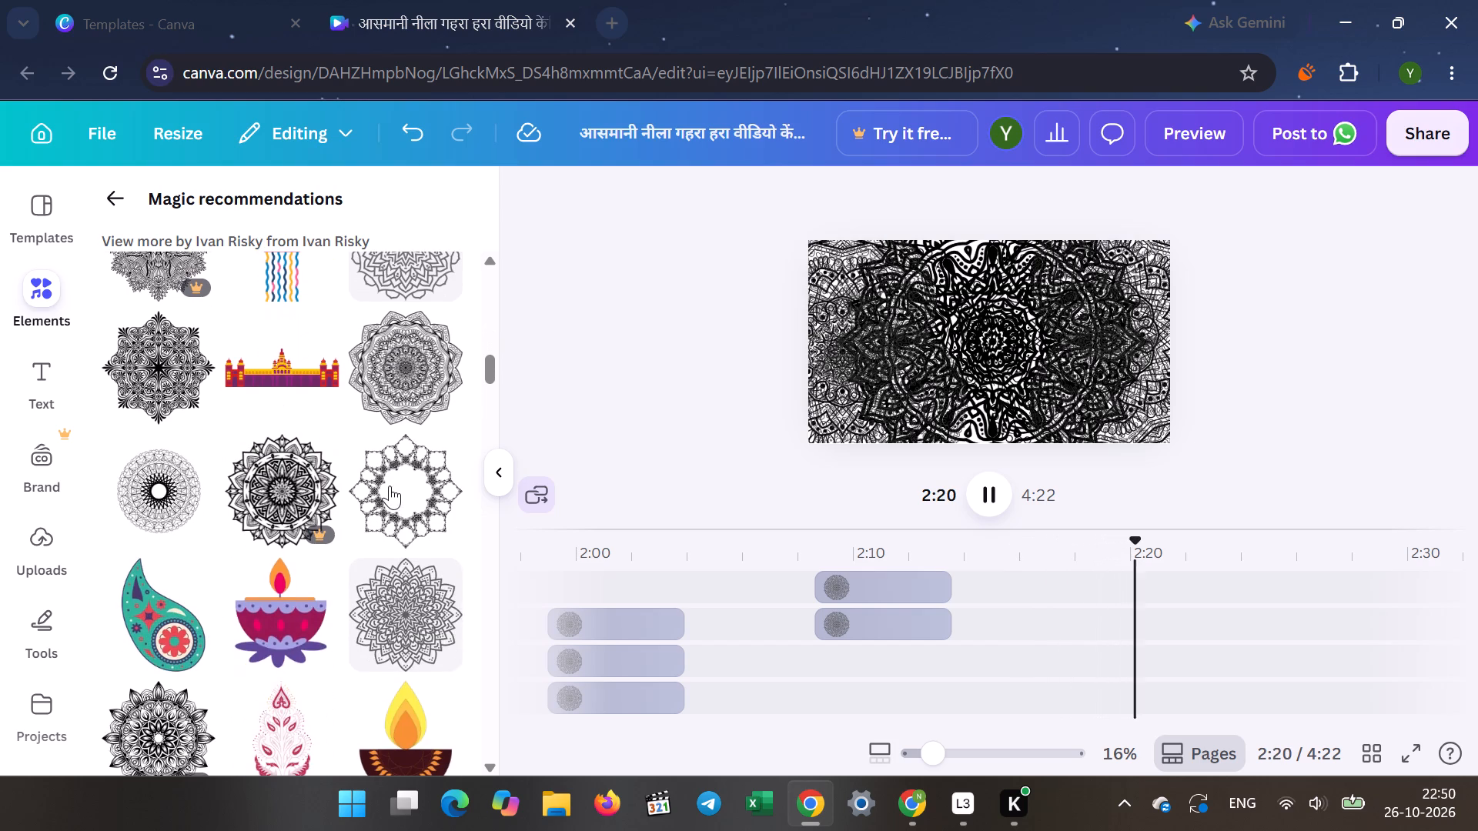
pyautogui.scroll(-3, 390, 486)
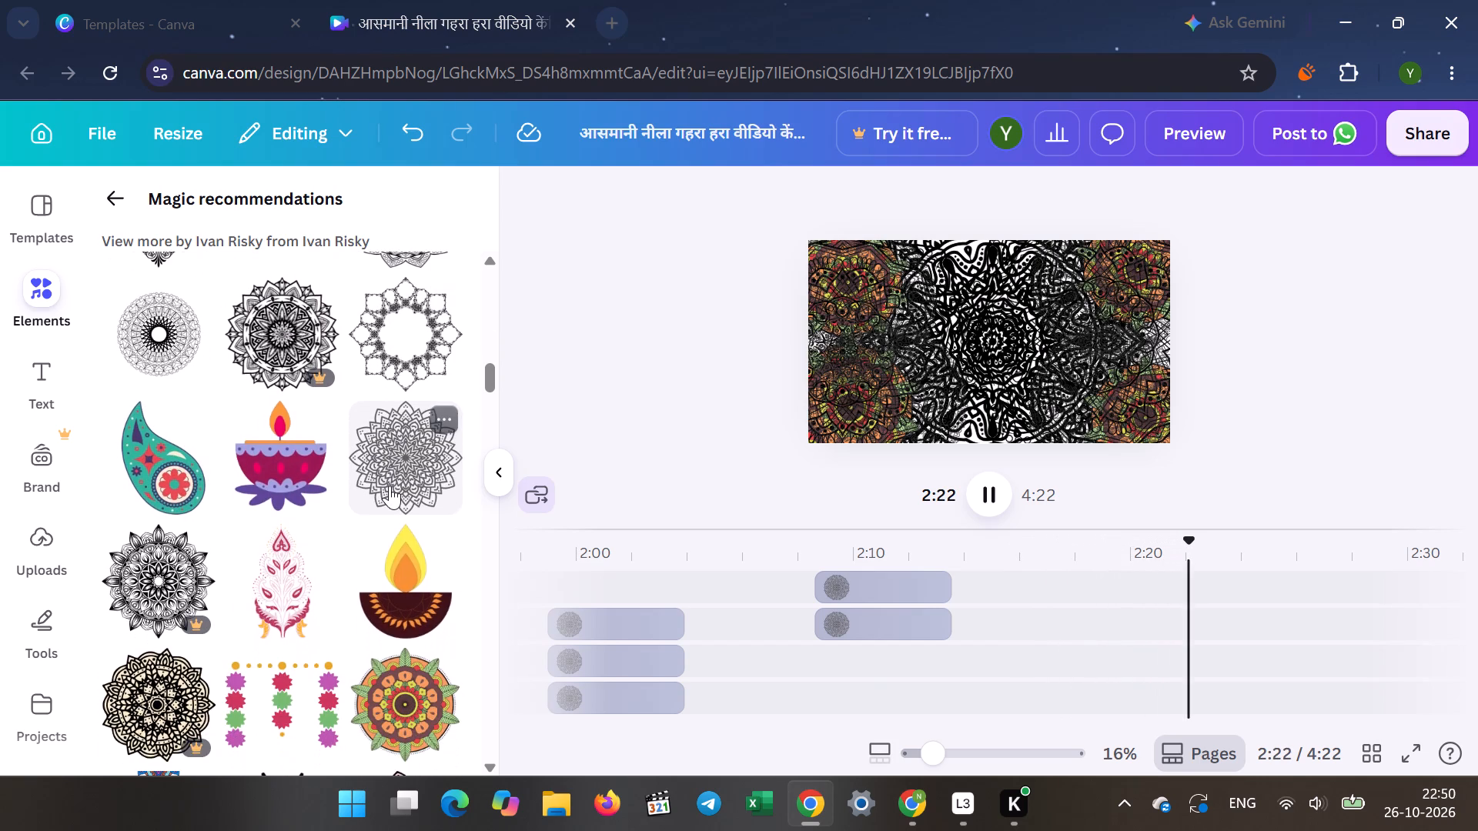
pyautogui.scroll(-3, 390, 486)
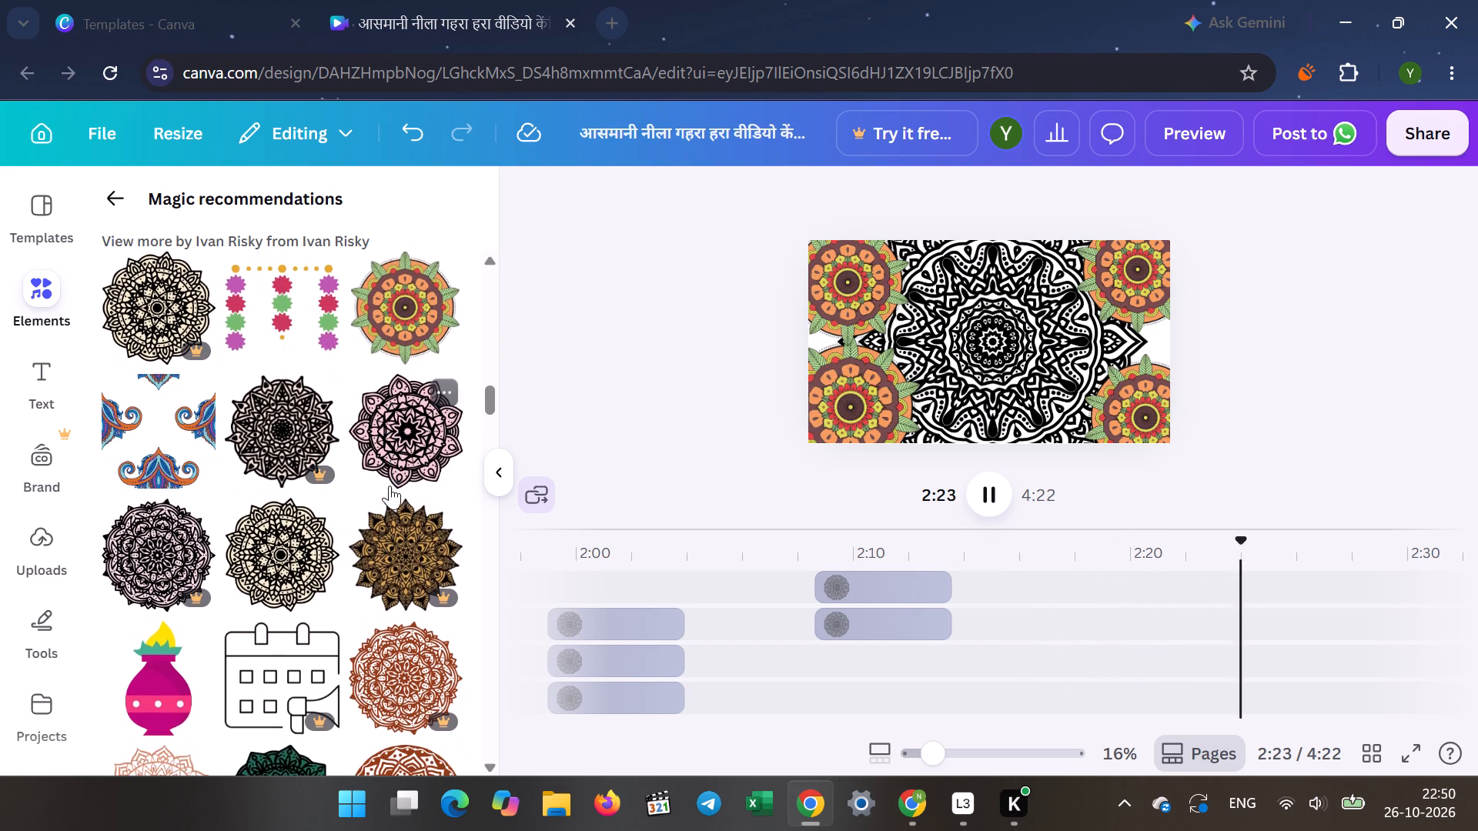
pyautogui.scroll(-1, 390, 486)
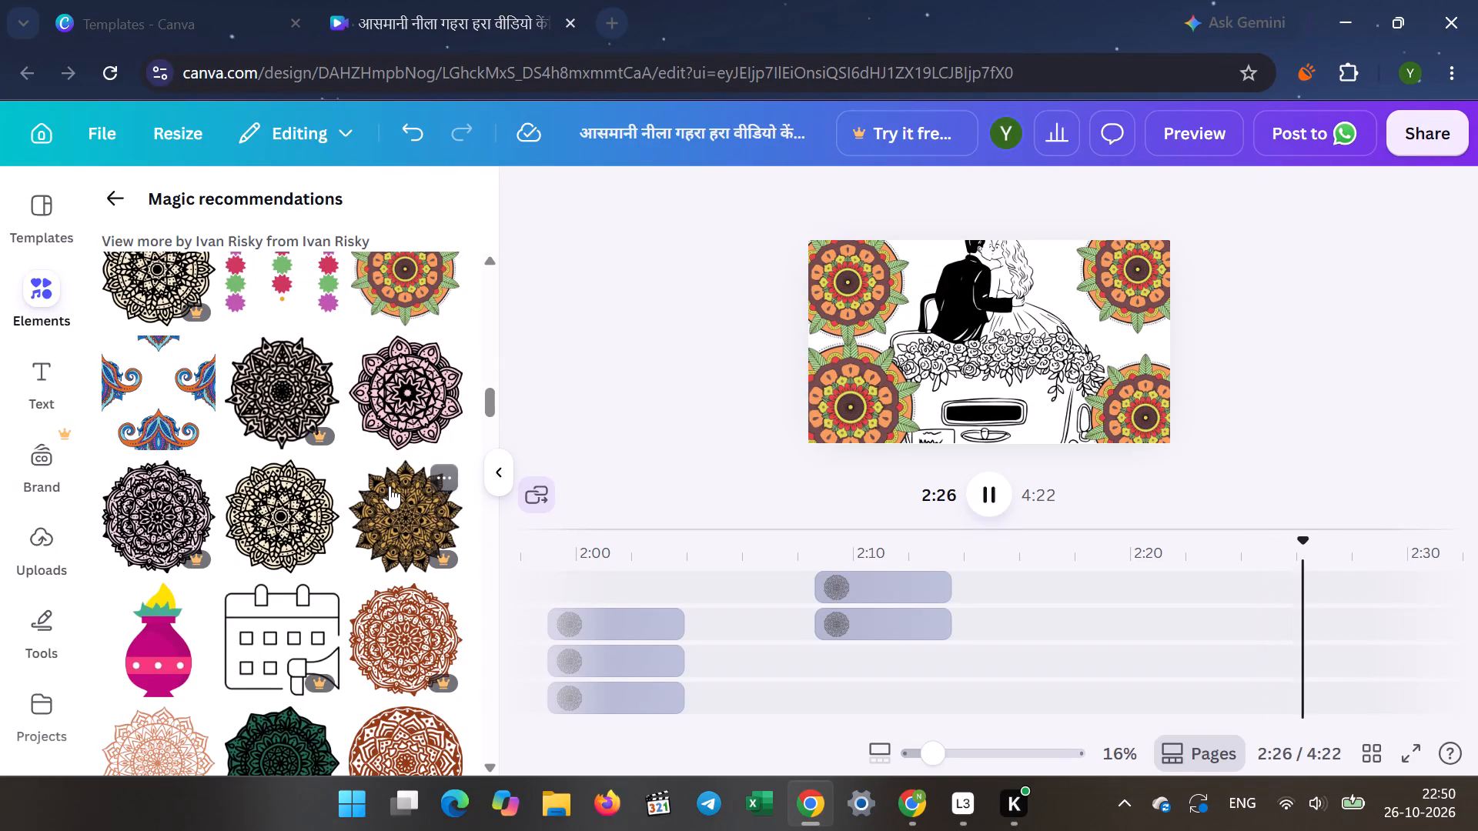
pyautogui.click(390, 486)
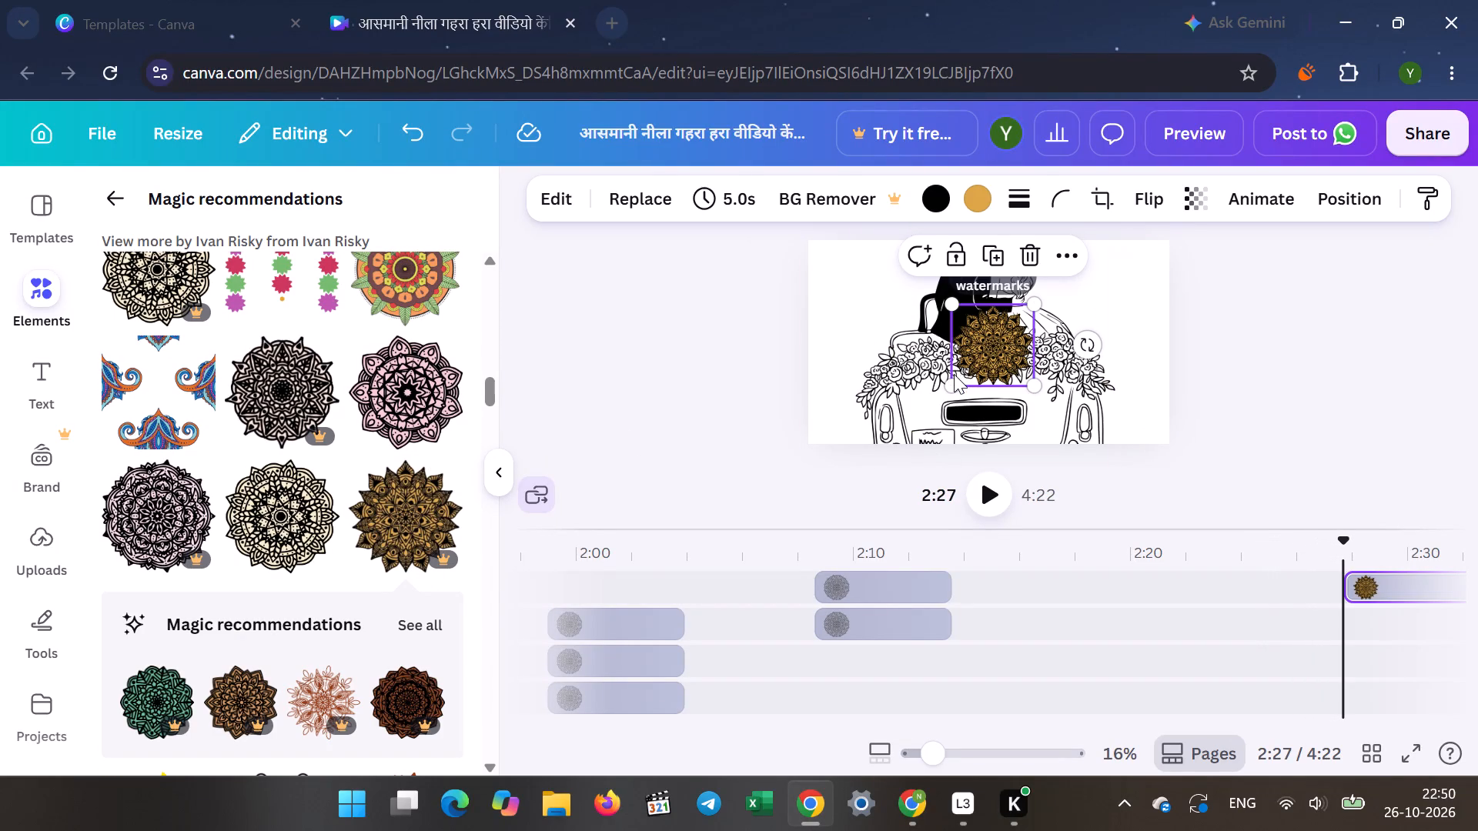
pyautogui.moveTo(954, 382); pyautogui.dragTo(857, 443)
pyautogui.moveTo(951, 384); pyautogui.dragTo(1025, 339)
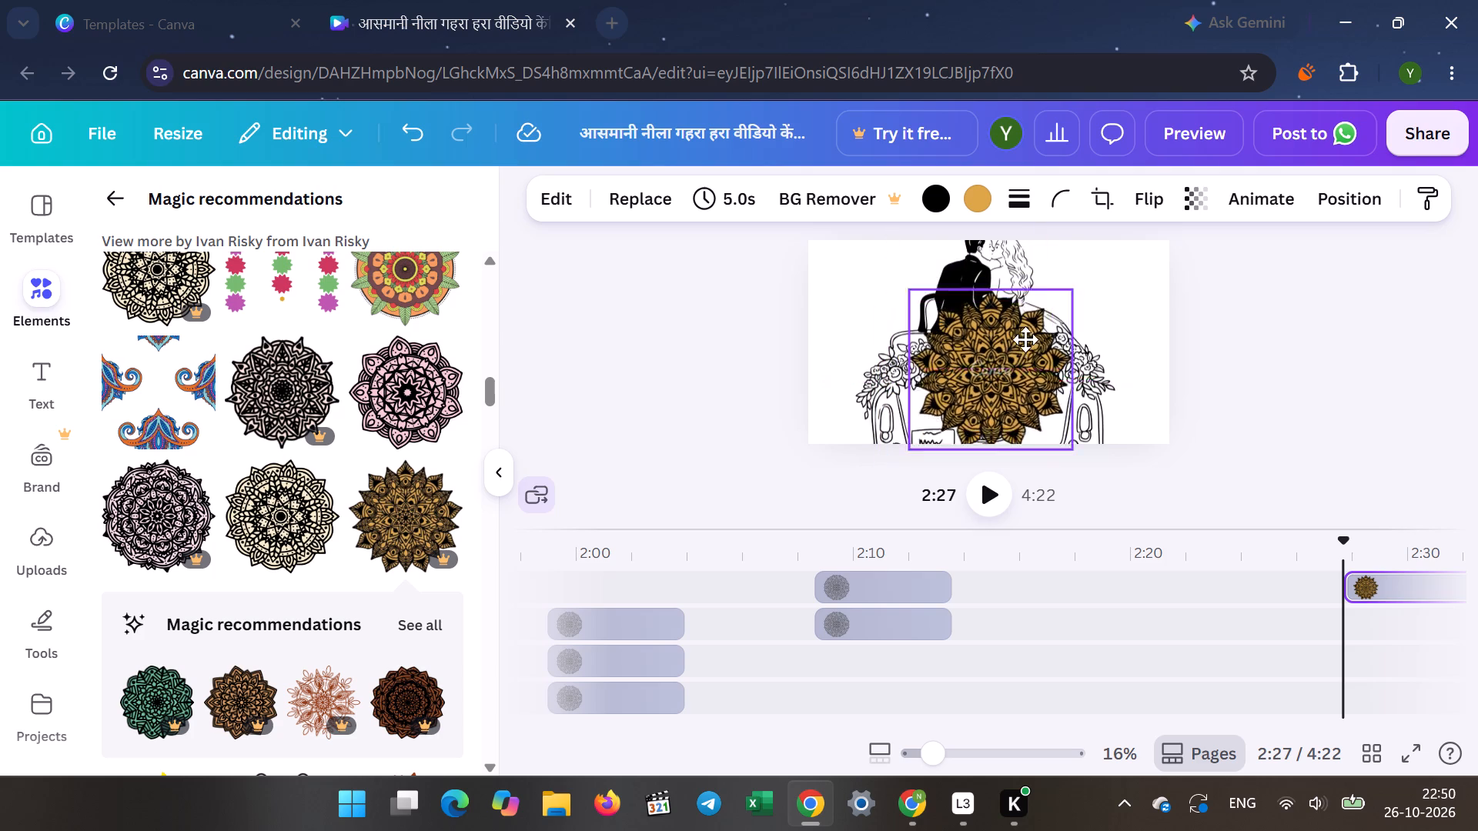
pyautogui.moveTo(1025, 339); pyautogui.dragTo(1100, 290)
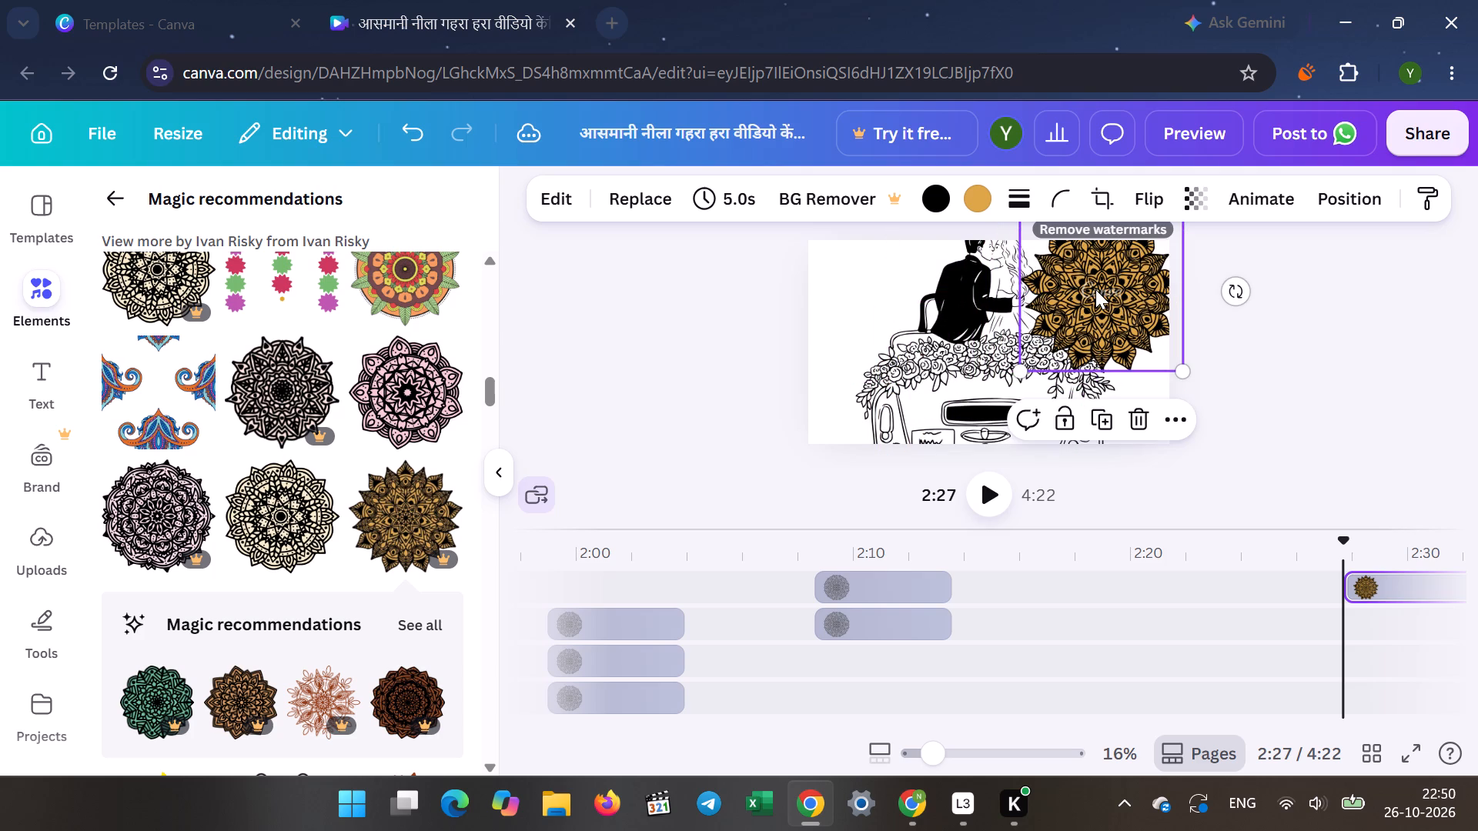
pyautogui.click(1268, 363)
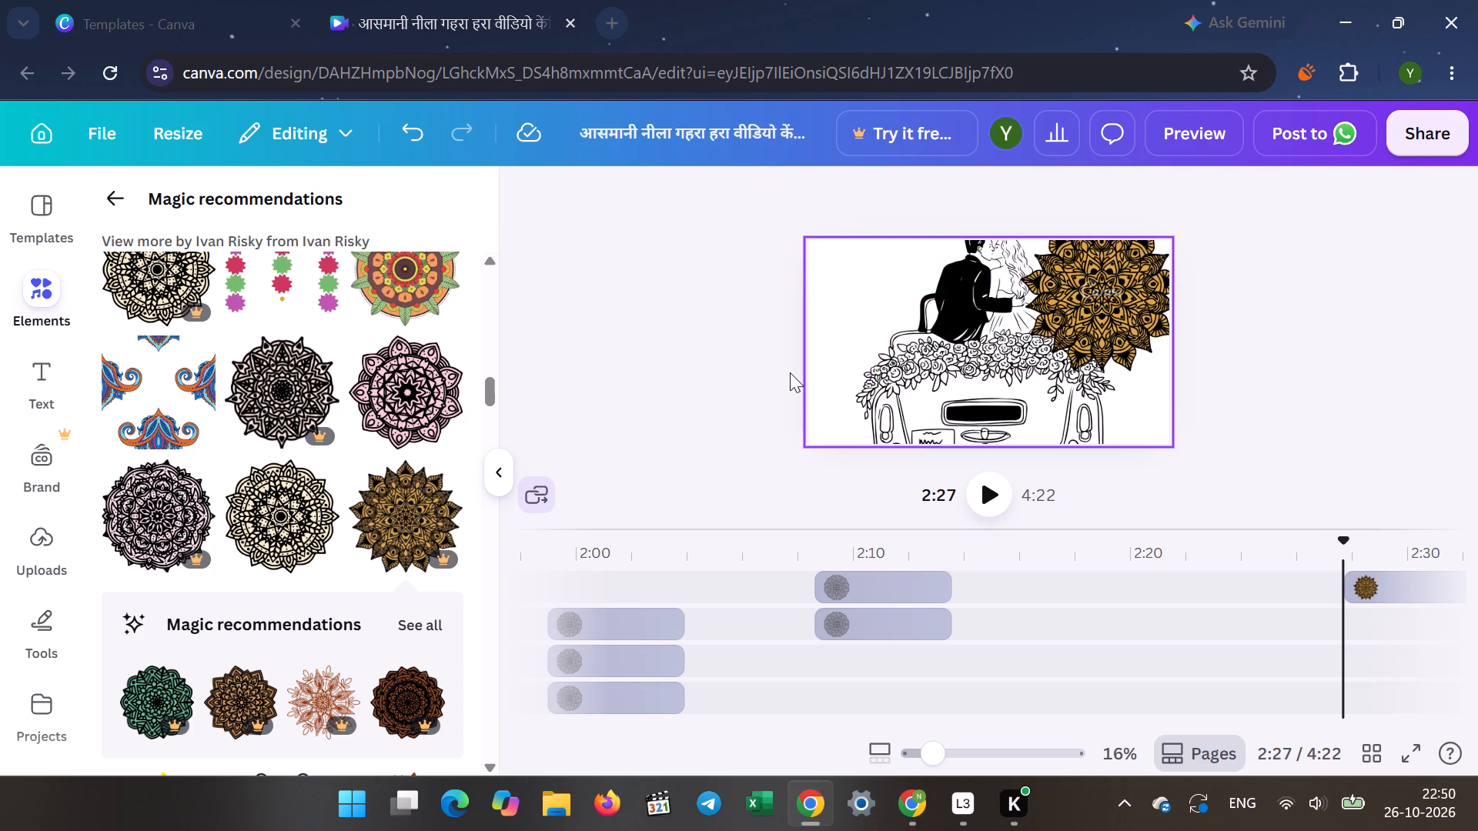
# Add the pink-and-black mandala at 2:27, enlarged, over the upper-left corner of the wedding couple scene.
pyautogui.click(397, 401)
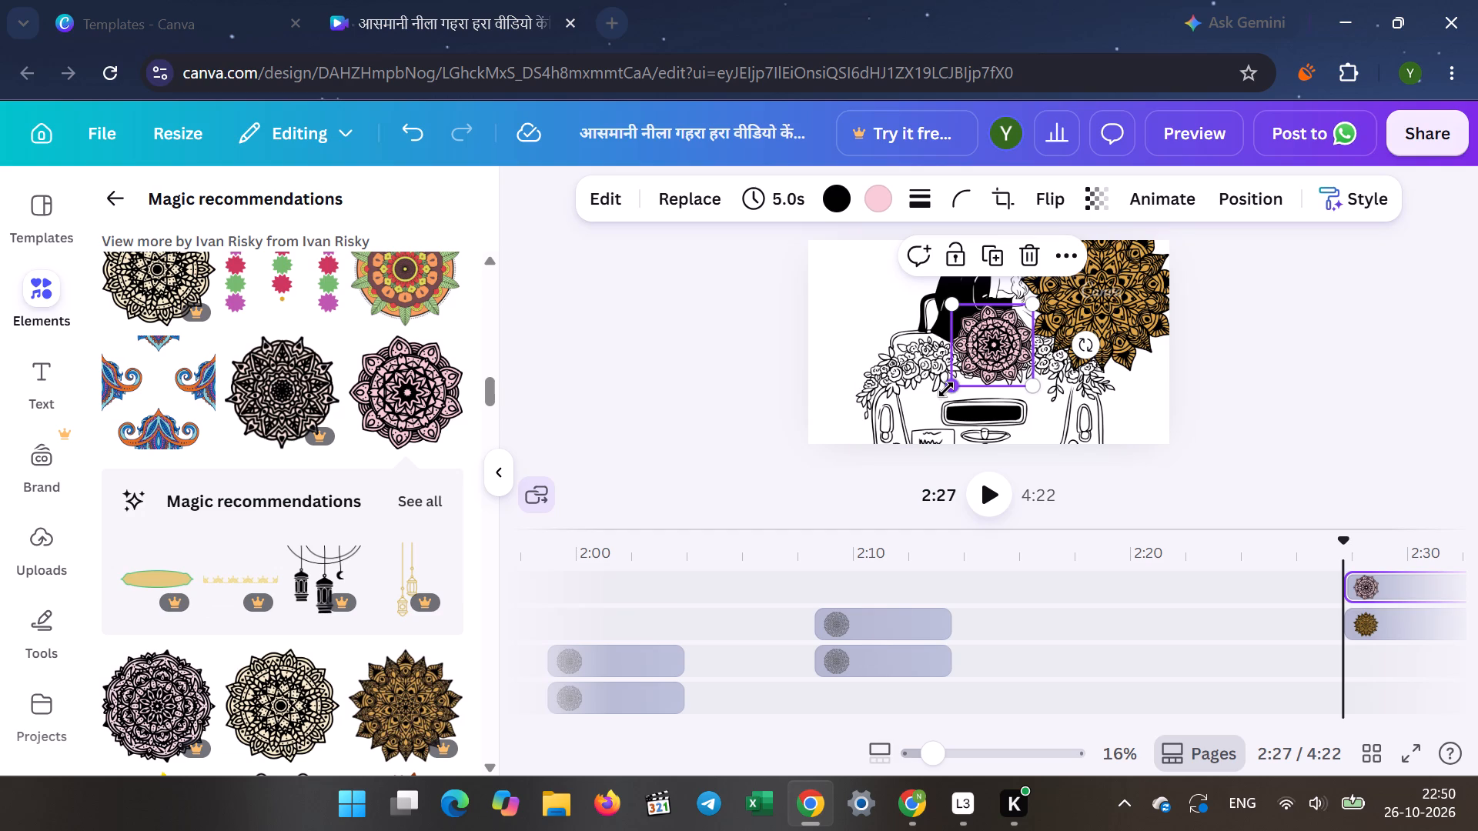
pyautogui.moveTo(946, 389); pyautogui.dragTo(864, 447)
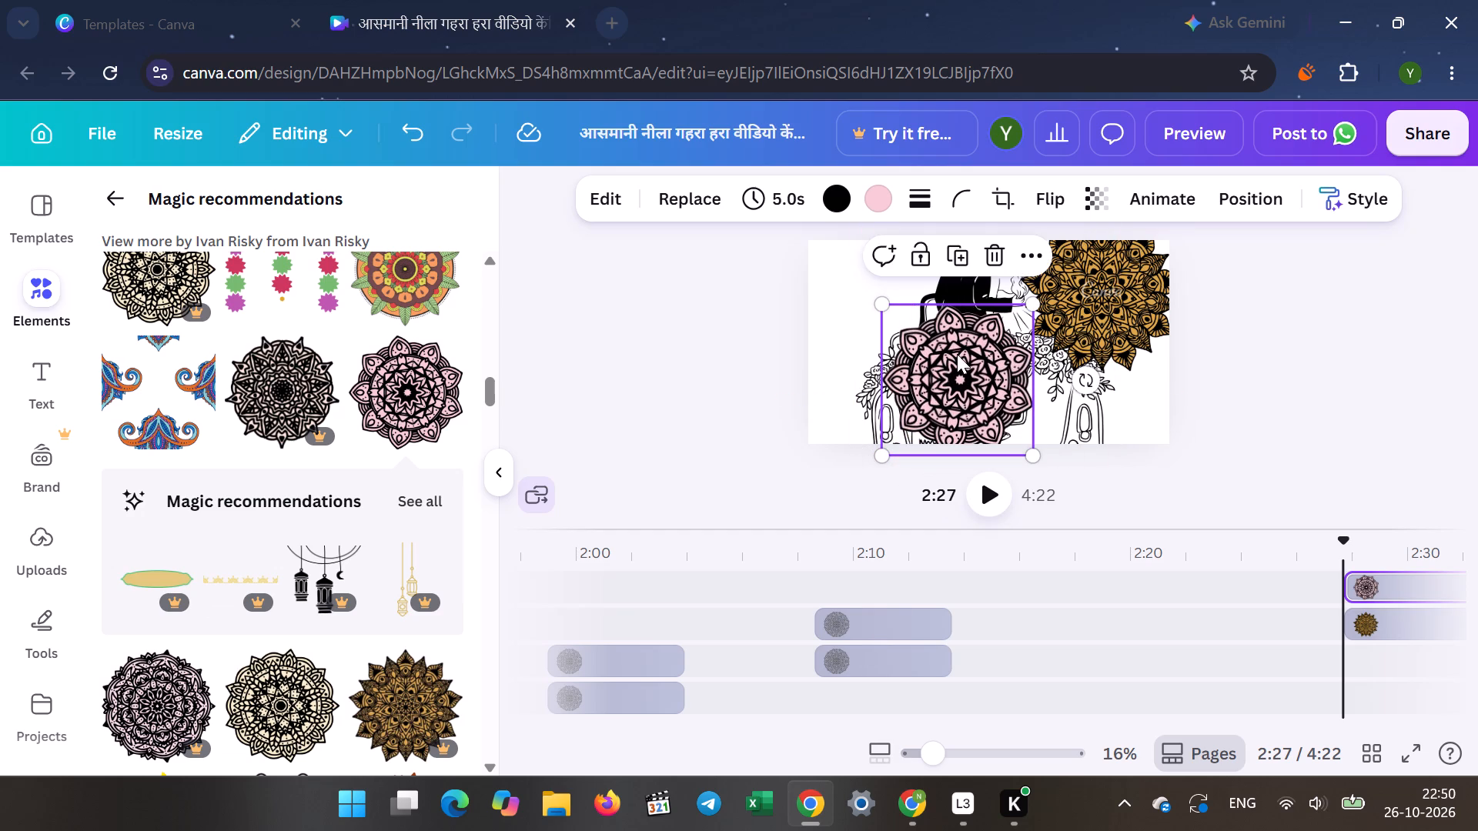
pyautogui.moveTo(957, 354); pyautogui.dragTo(864, 265)
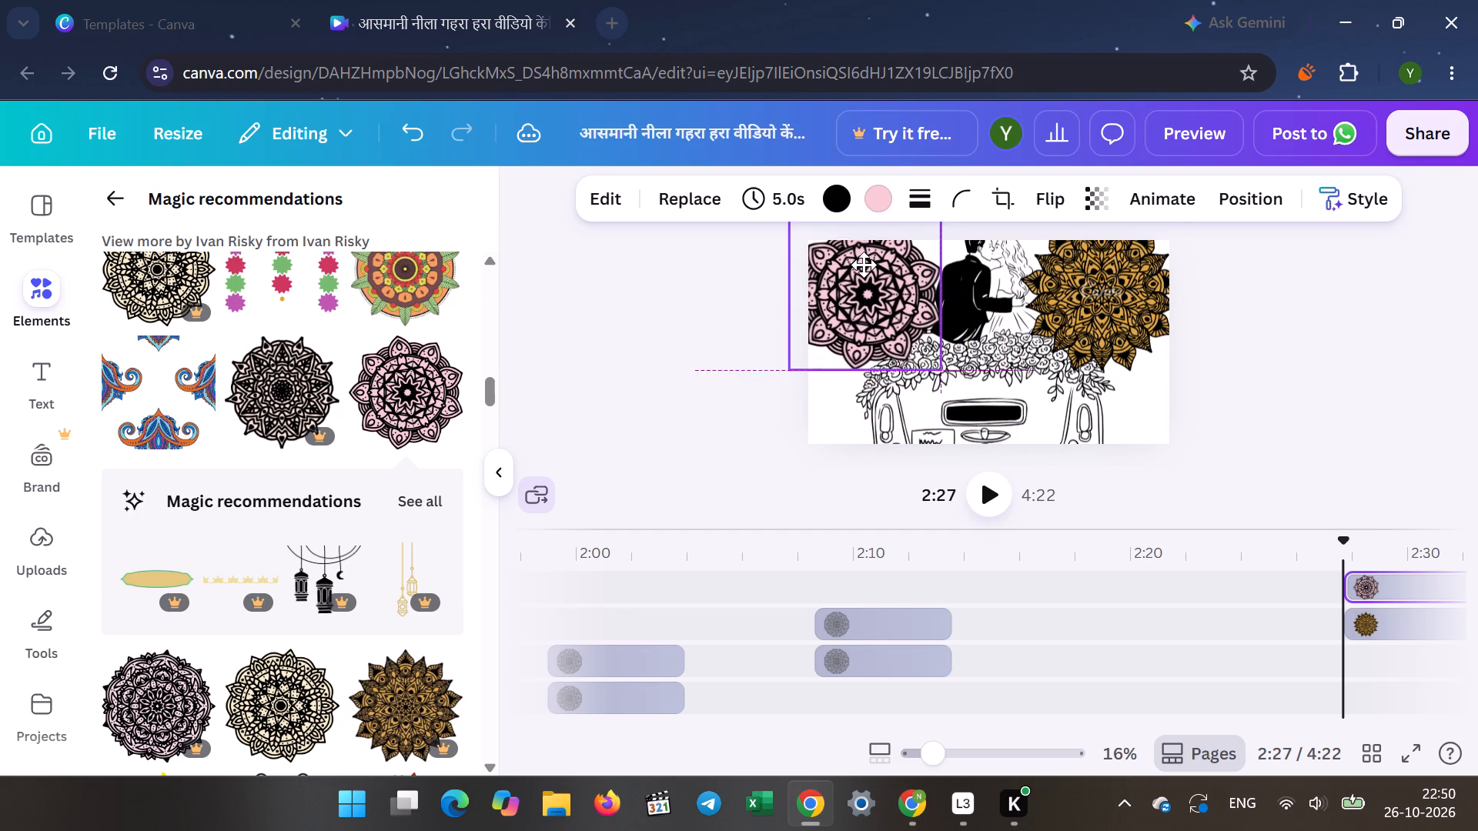
pyautogui.moveTo(864, 265); pyautogui.dragTo(864, 263)
pyautogui.click(674, 305)
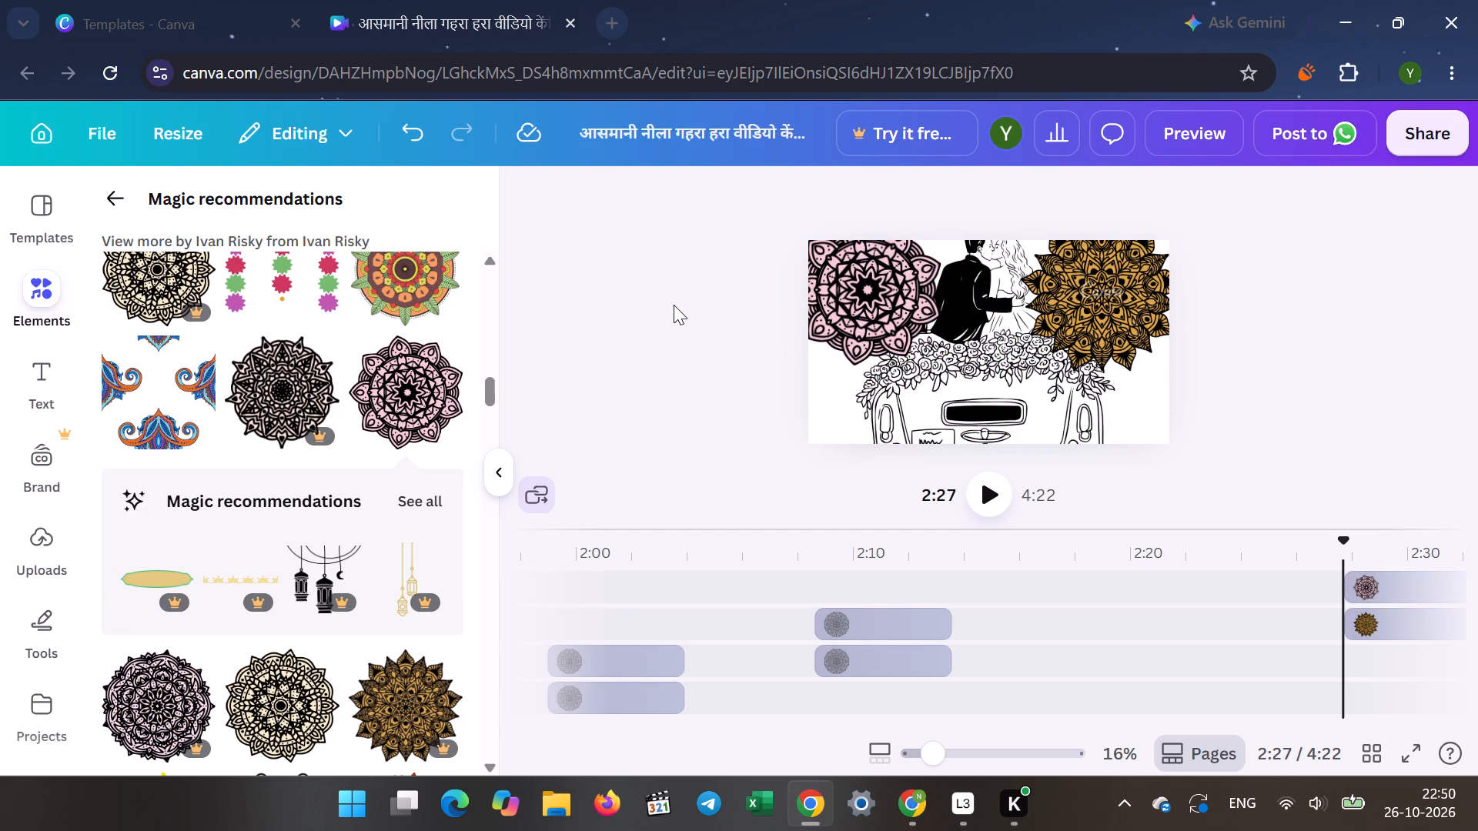
# Add a second pink-and-black mandala at 2:27, enlarged, over the lower-left corner of the wedding couple scene.
pyautogui.click(399, 405)
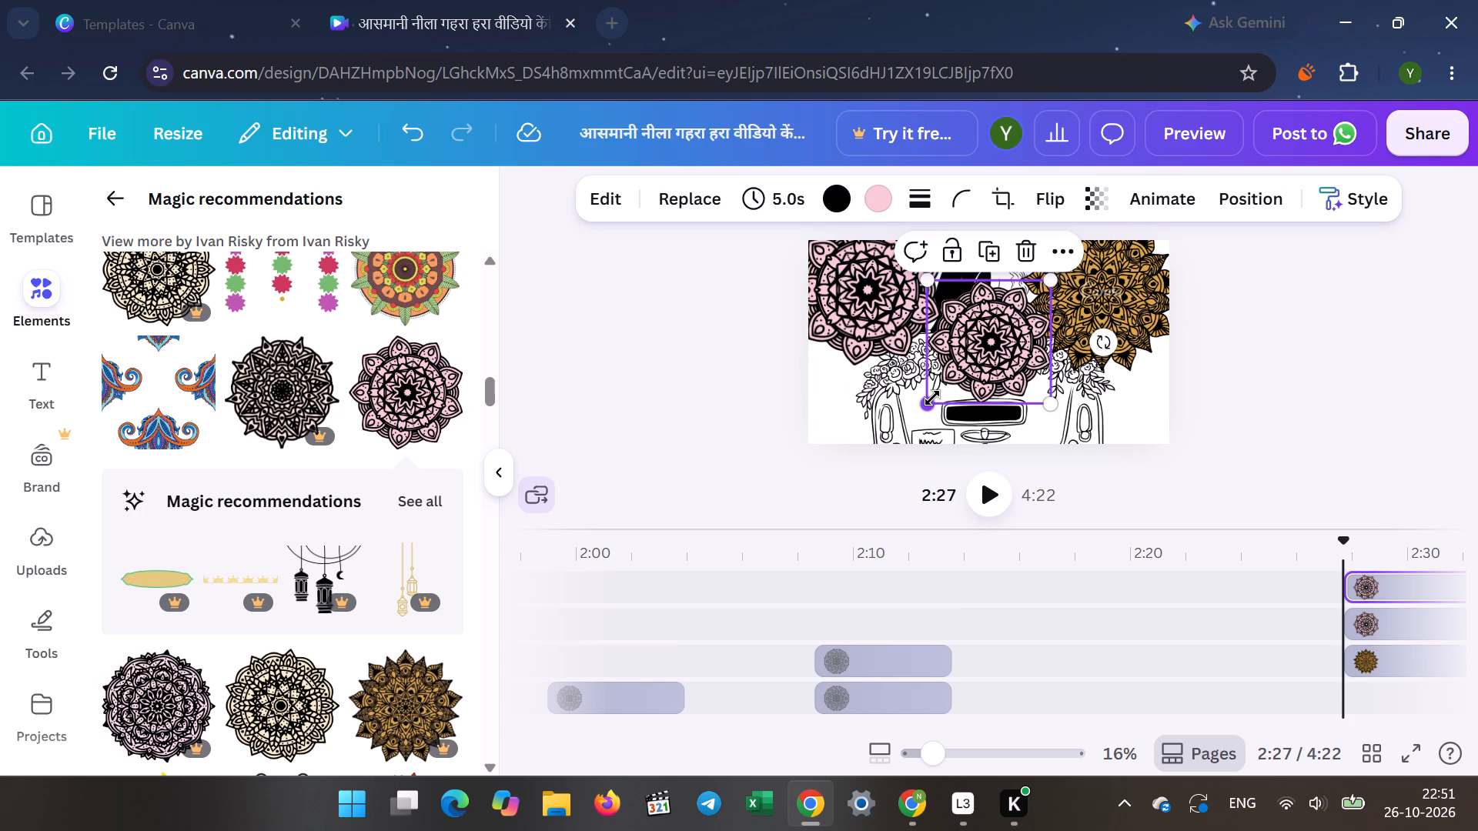
pyautogui.moveTo(932, 398); pyautogui.dragTo(889, 432)
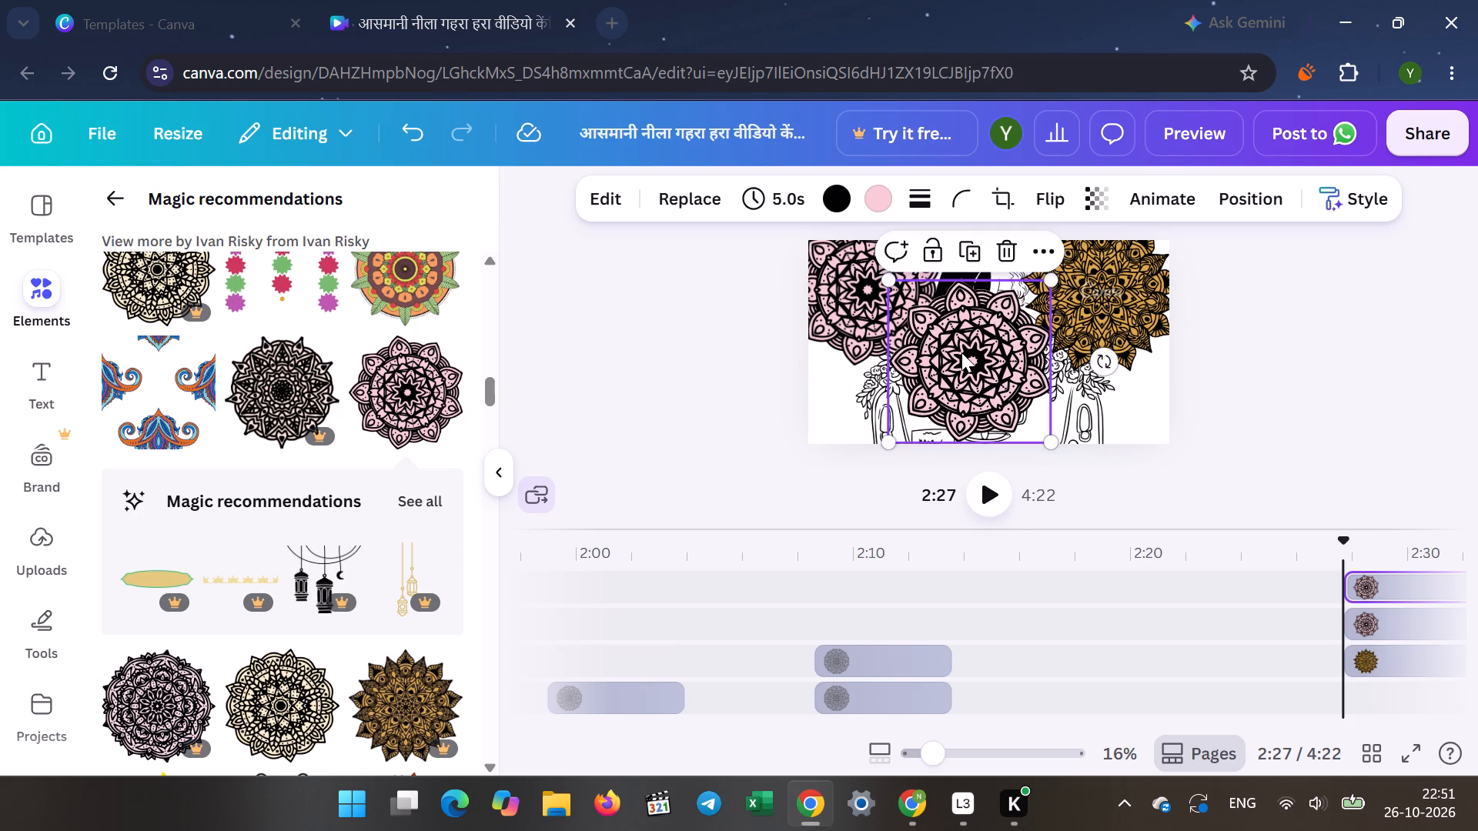
pyautogui.moveTo(943, 355); pyautogui.dragTo(850, 390)
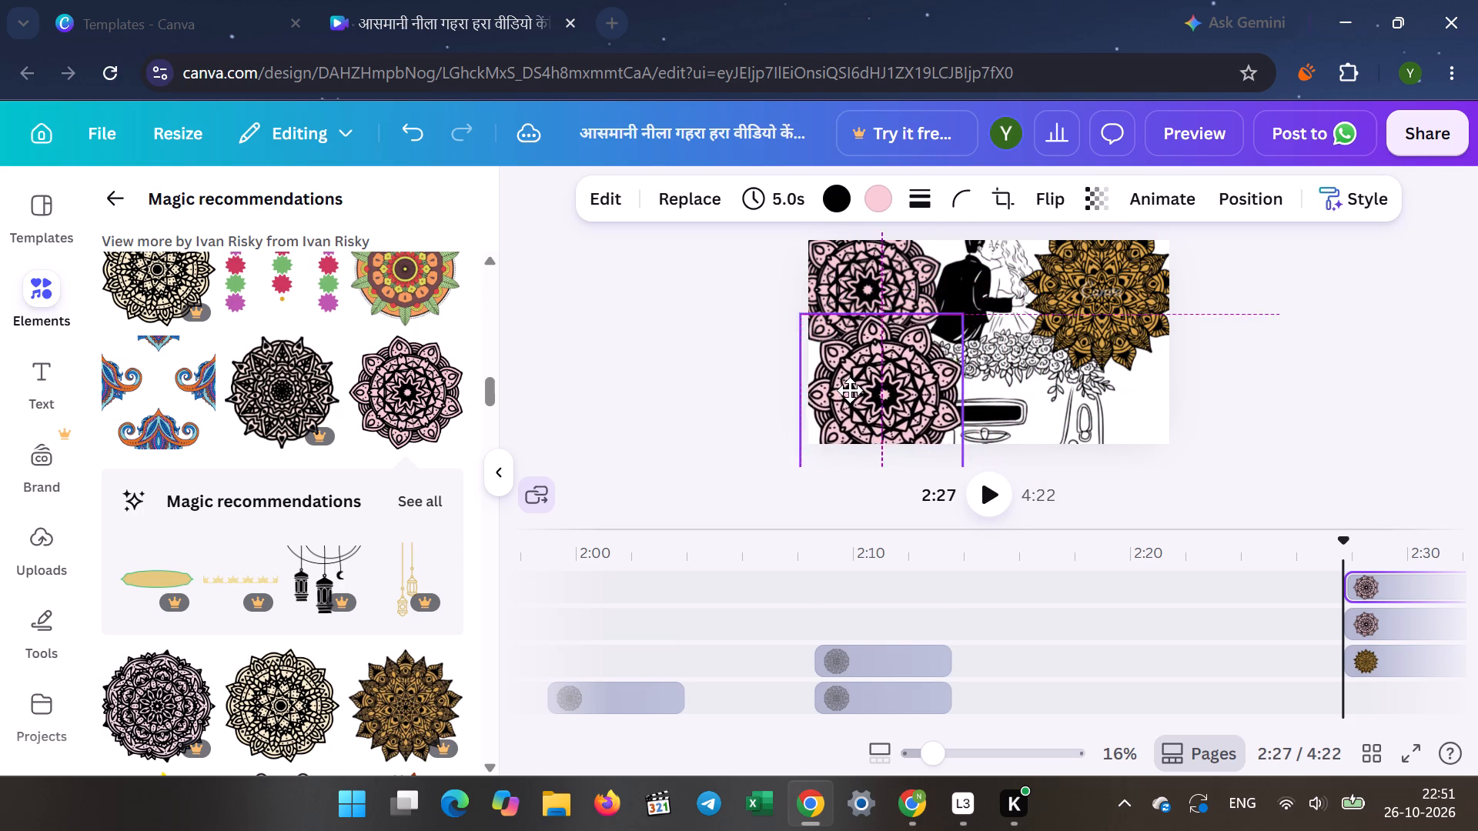
pyautogui.moveTo(850, 390); pyautogui.dragTo(846, 391)
pyautogui.click(728, 389)
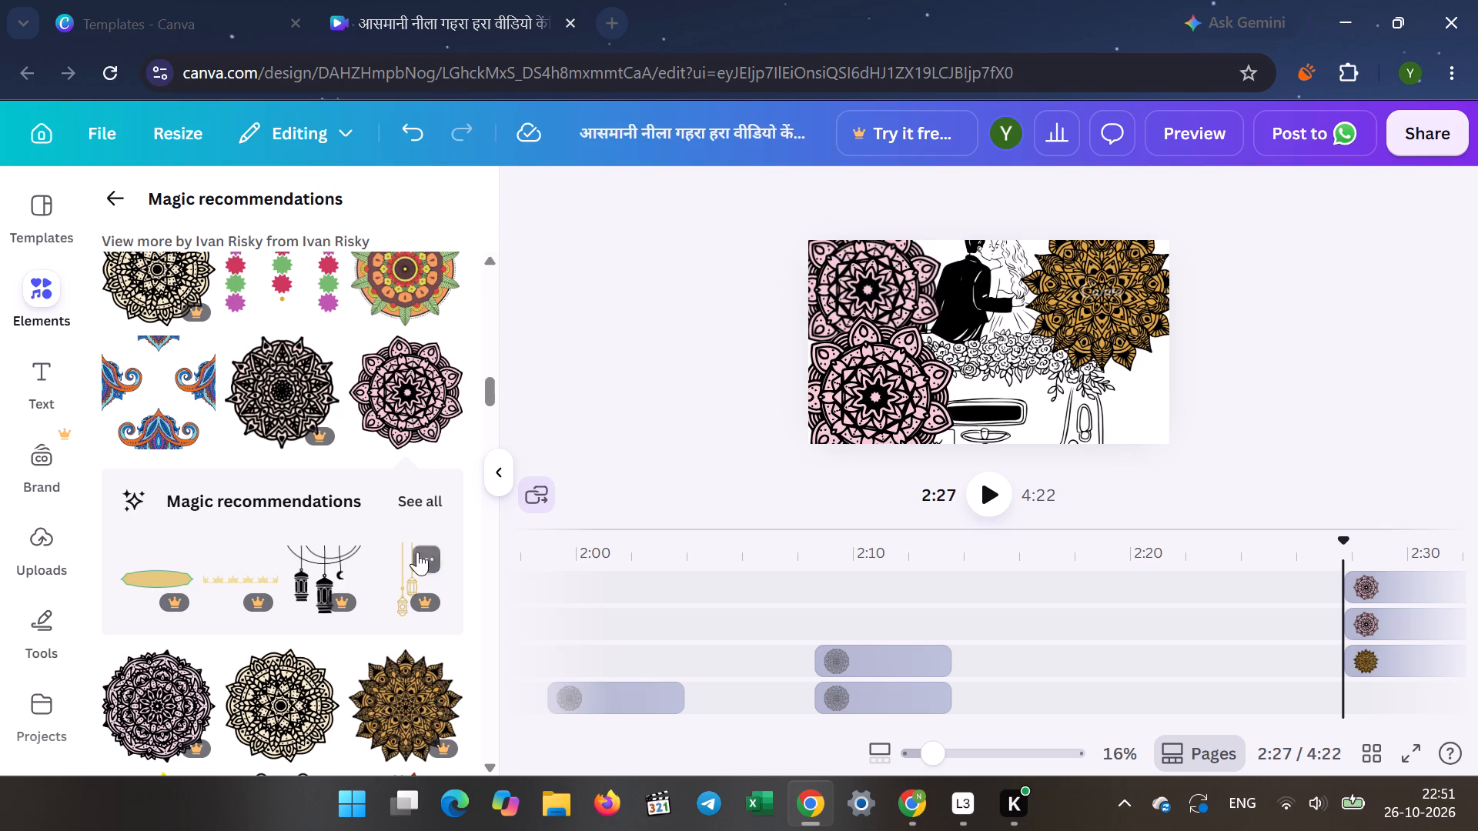
# Add the cream-and-black mandala at 2:27, enlarged, over the lower-right corner of the wedding couple scene.
pyautogui.click(282, 726)
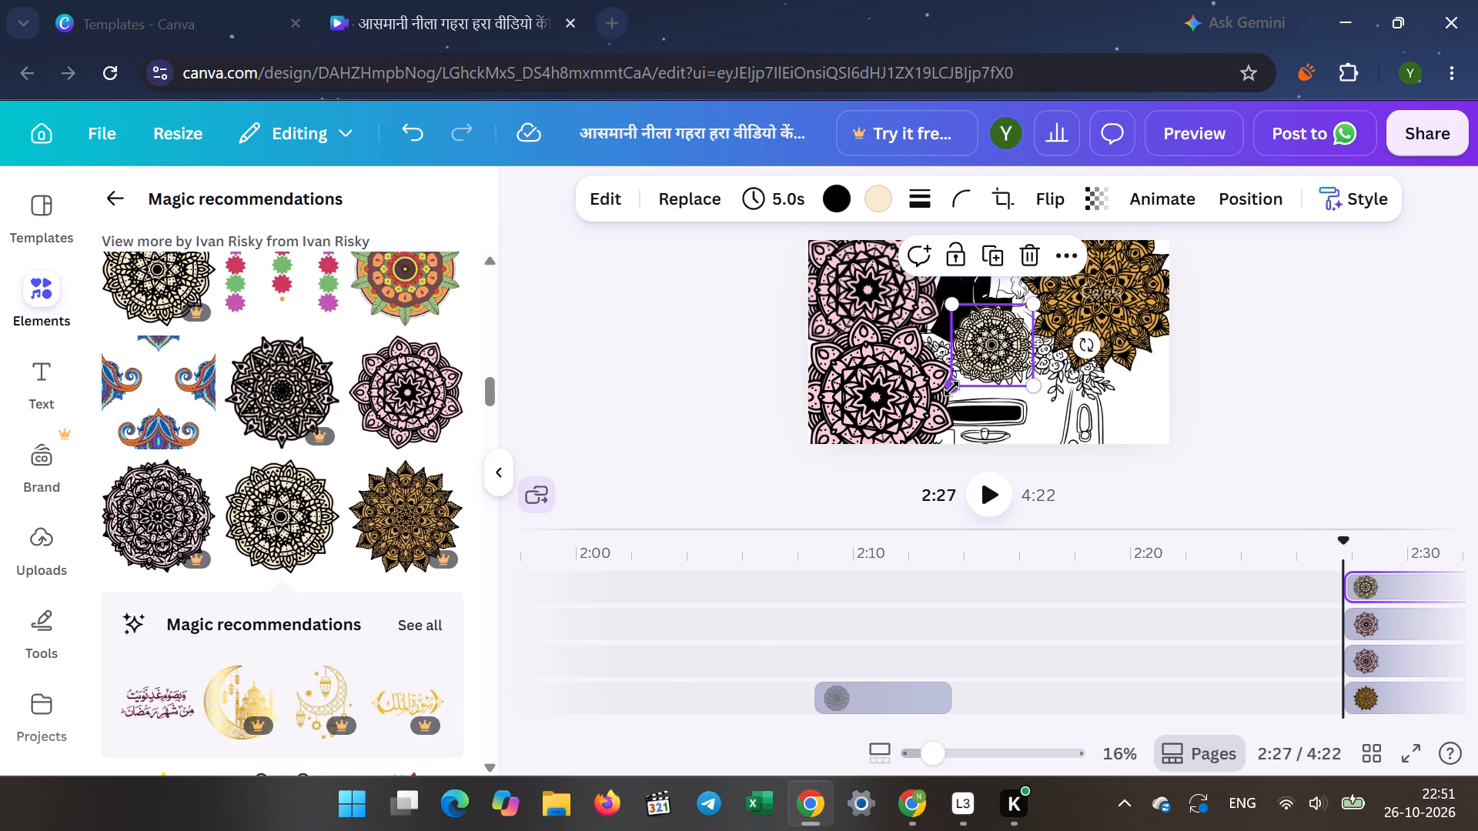
pyautogui.moveTo(951, 389); pyautogui.dragTo(885, 477)
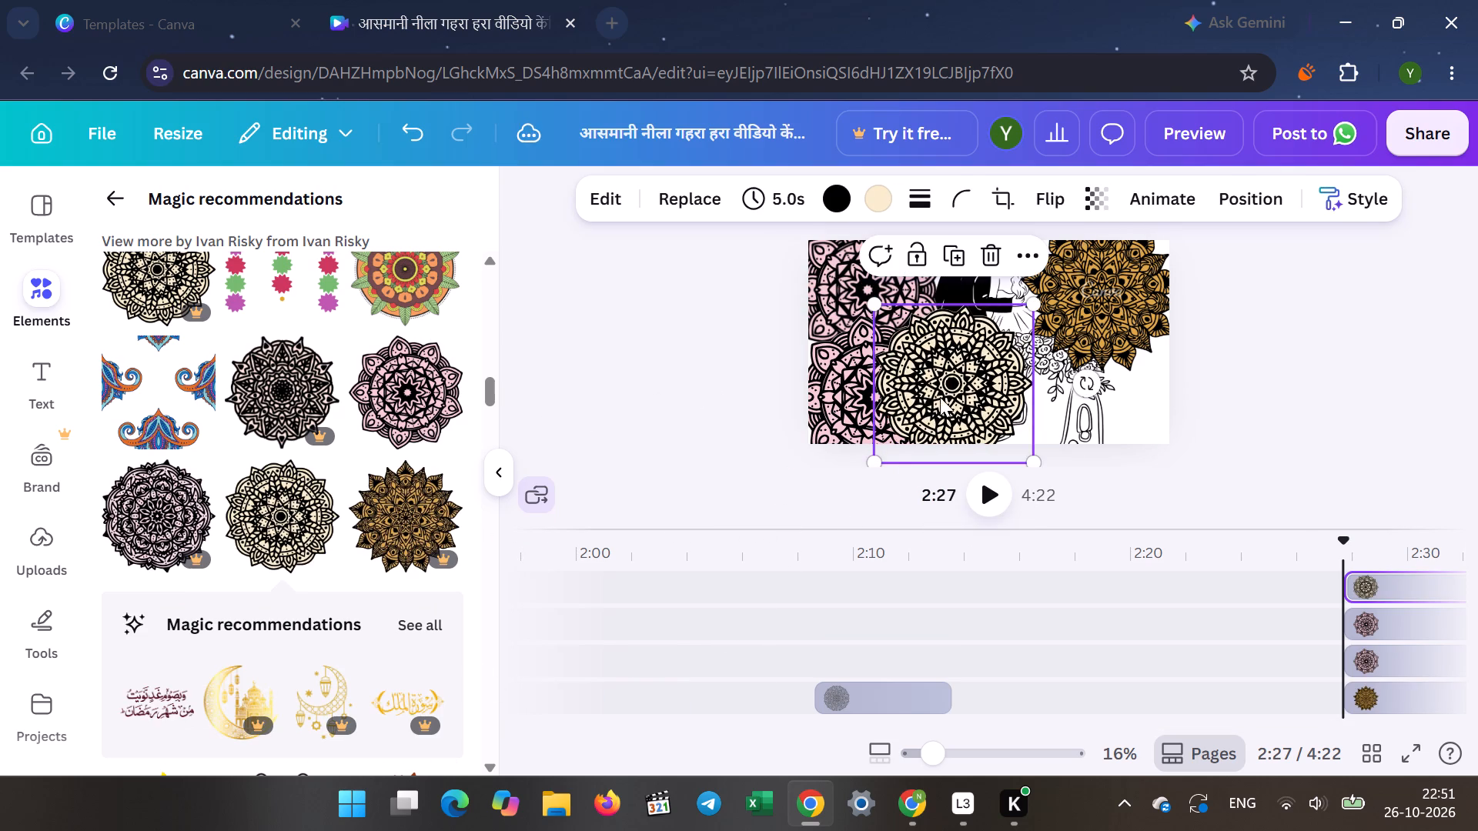
pyautogui.moveTo(939, 395); pyautogui.dragTo(1102, 392)
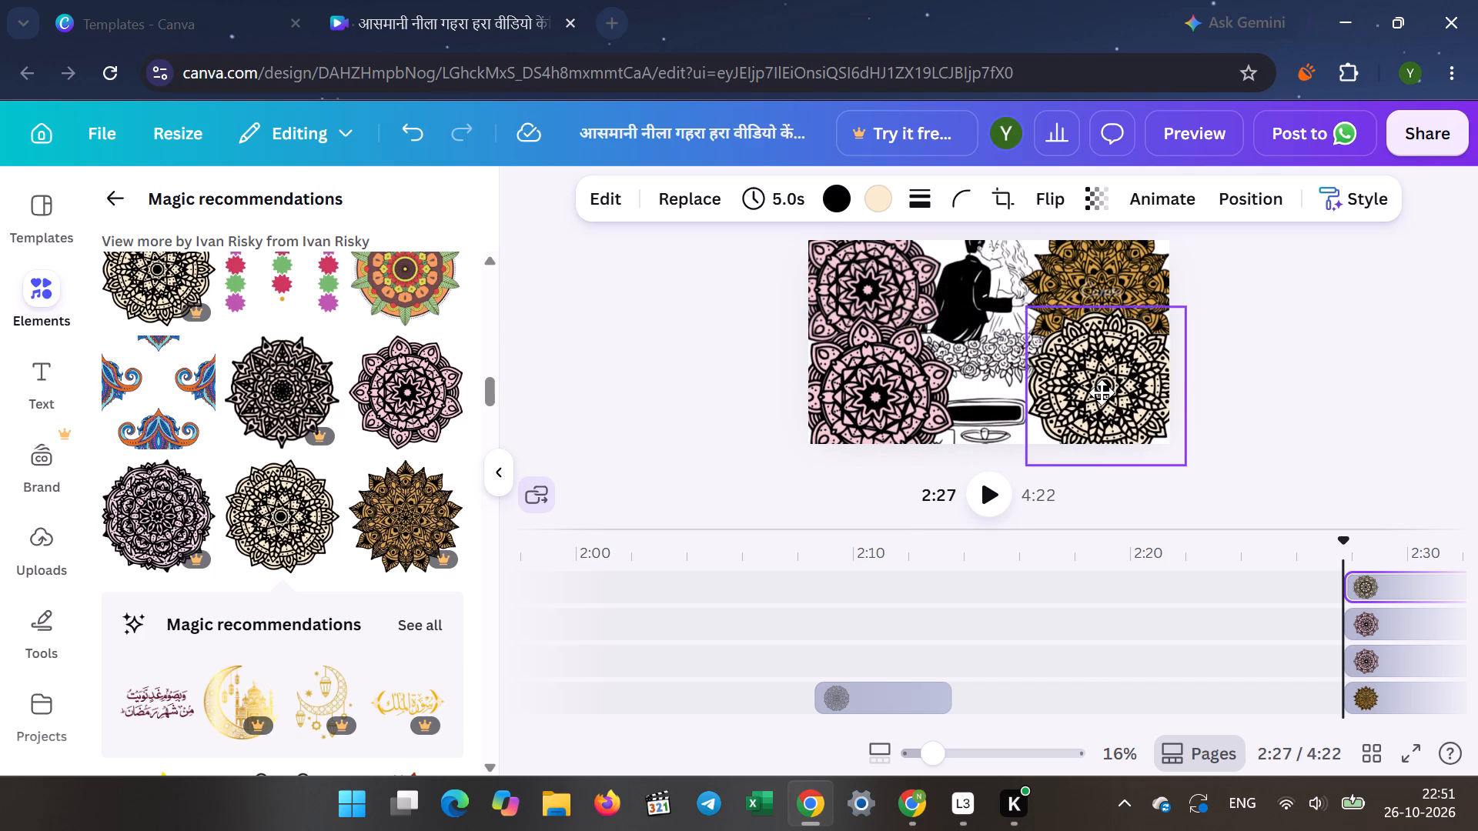
pyautogui.moveTo(1102, 392); pyautogui.dragTo(1098, 405)
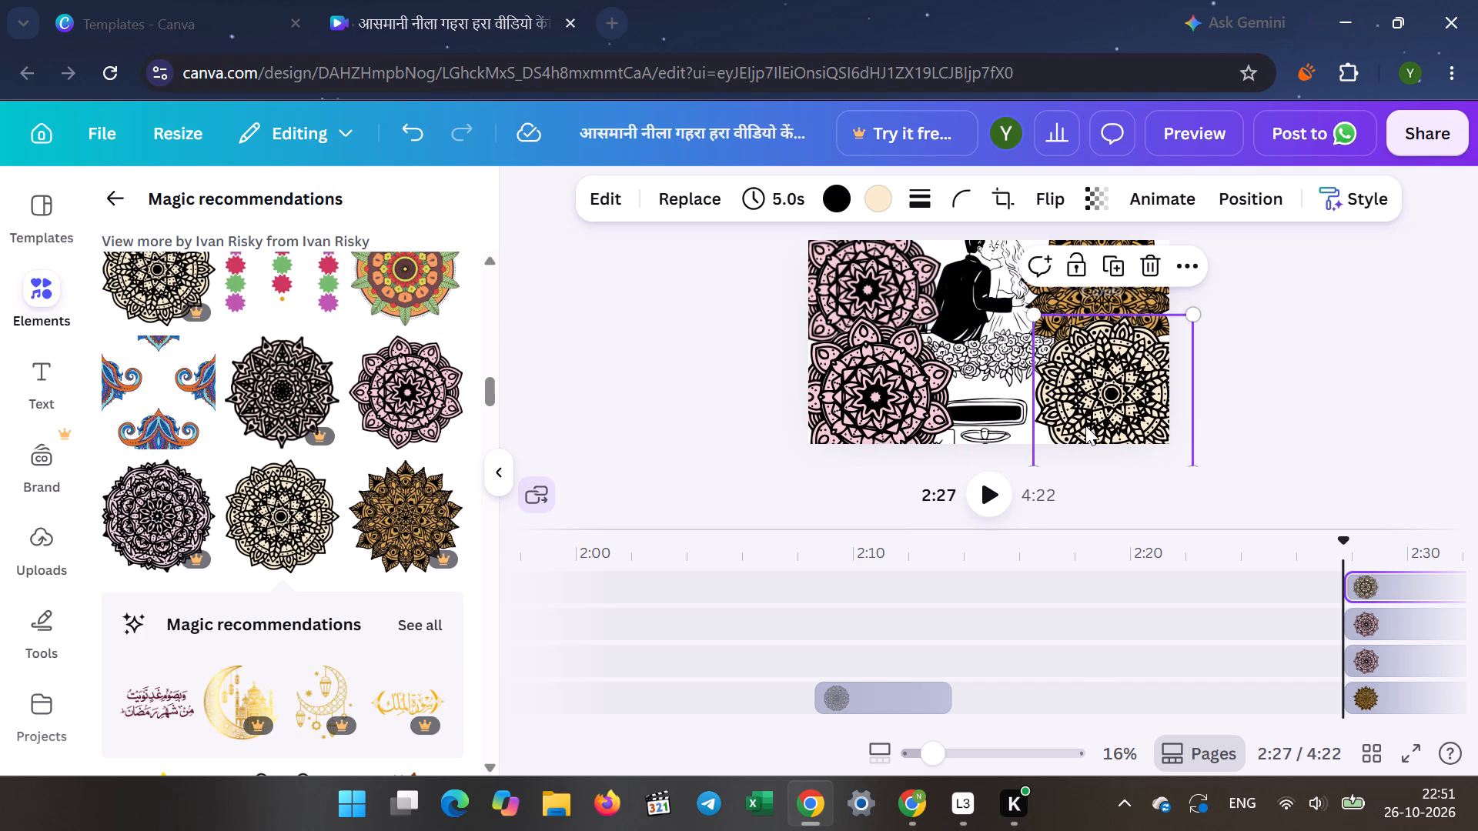
# Play the video onward from 2:27 to review the following scenes.
pyautogui.click(985, 496)
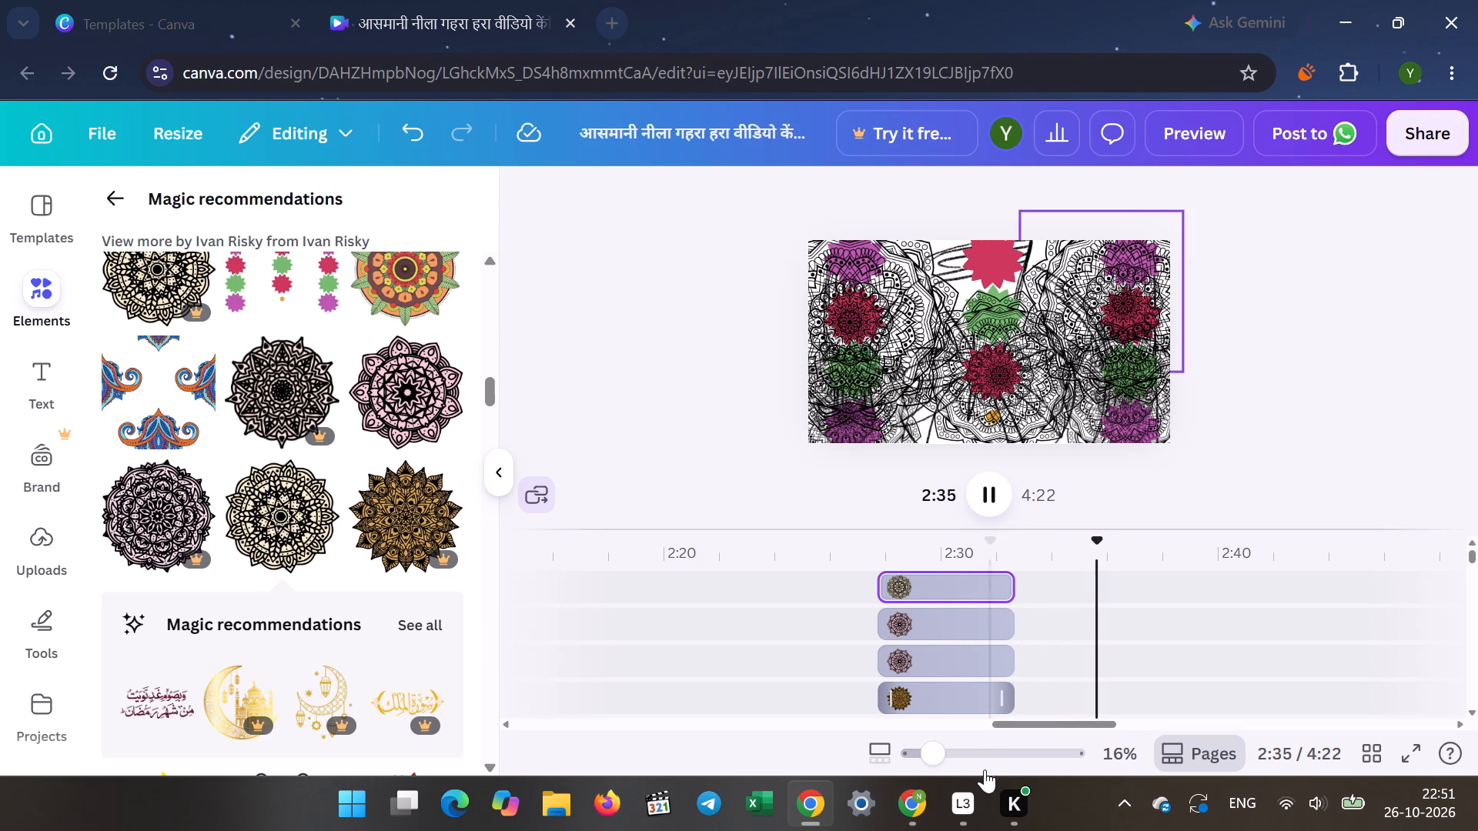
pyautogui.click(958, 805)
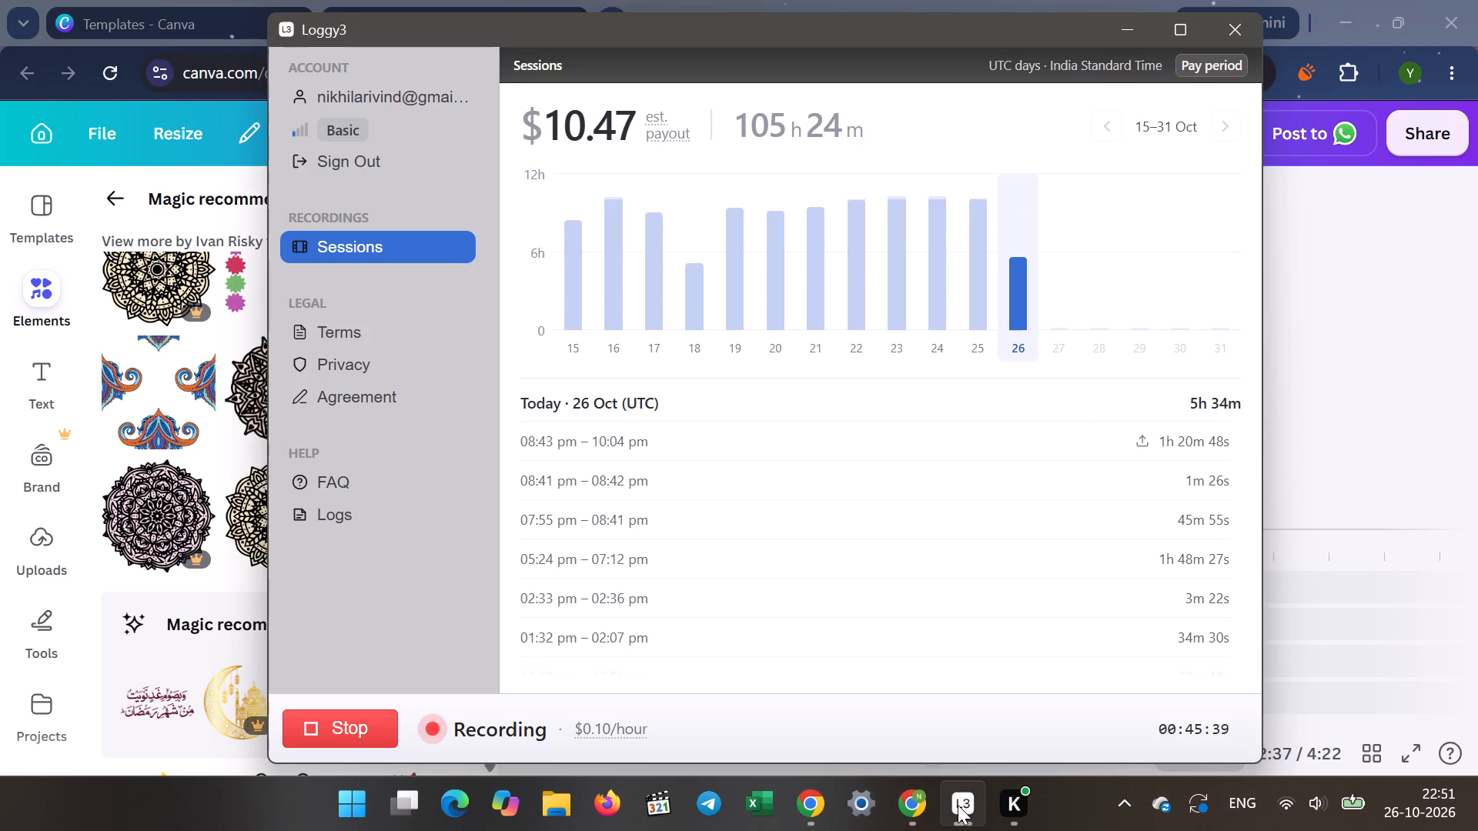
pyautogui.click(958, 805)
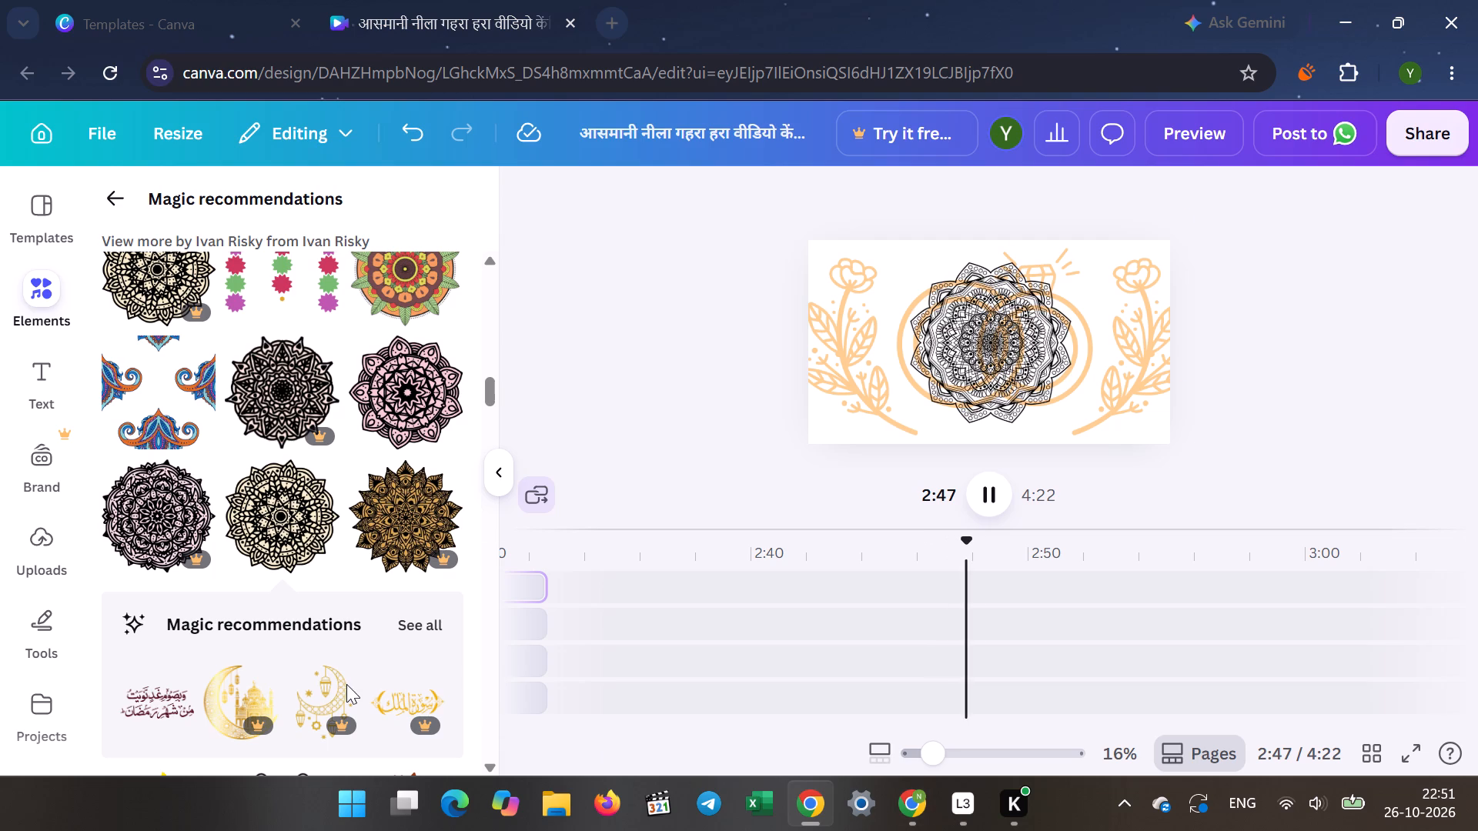
# Add the gold-and-black mandala at 2:53, enlarged, over the top centre of the draped floral scene, above the two orange mandalas.
pyautogui.scroll(-3, 289, 639)
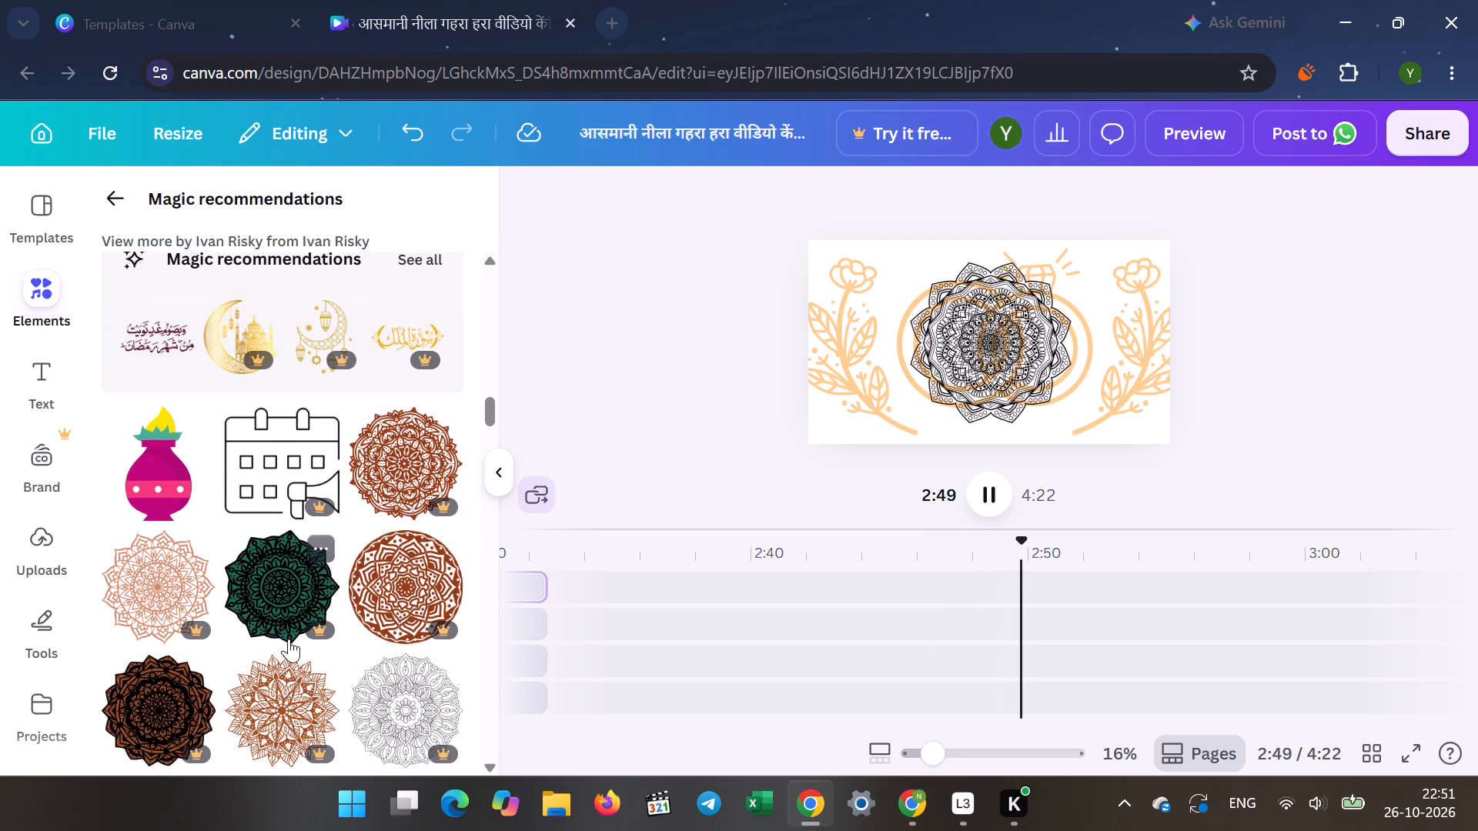
pyautogui.scroll(-4, 289, 639)
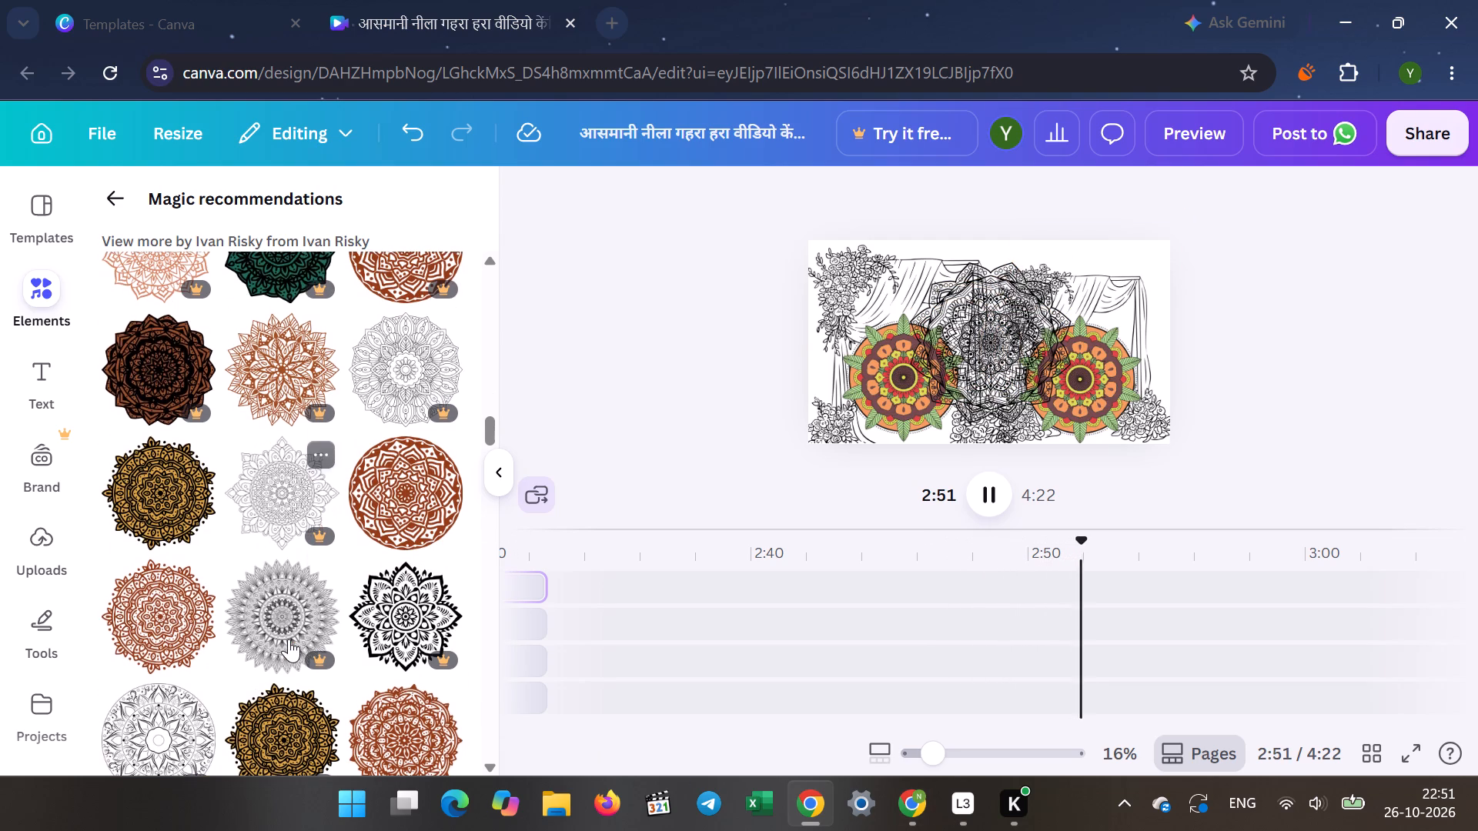
pyautogui.click(162, 490)
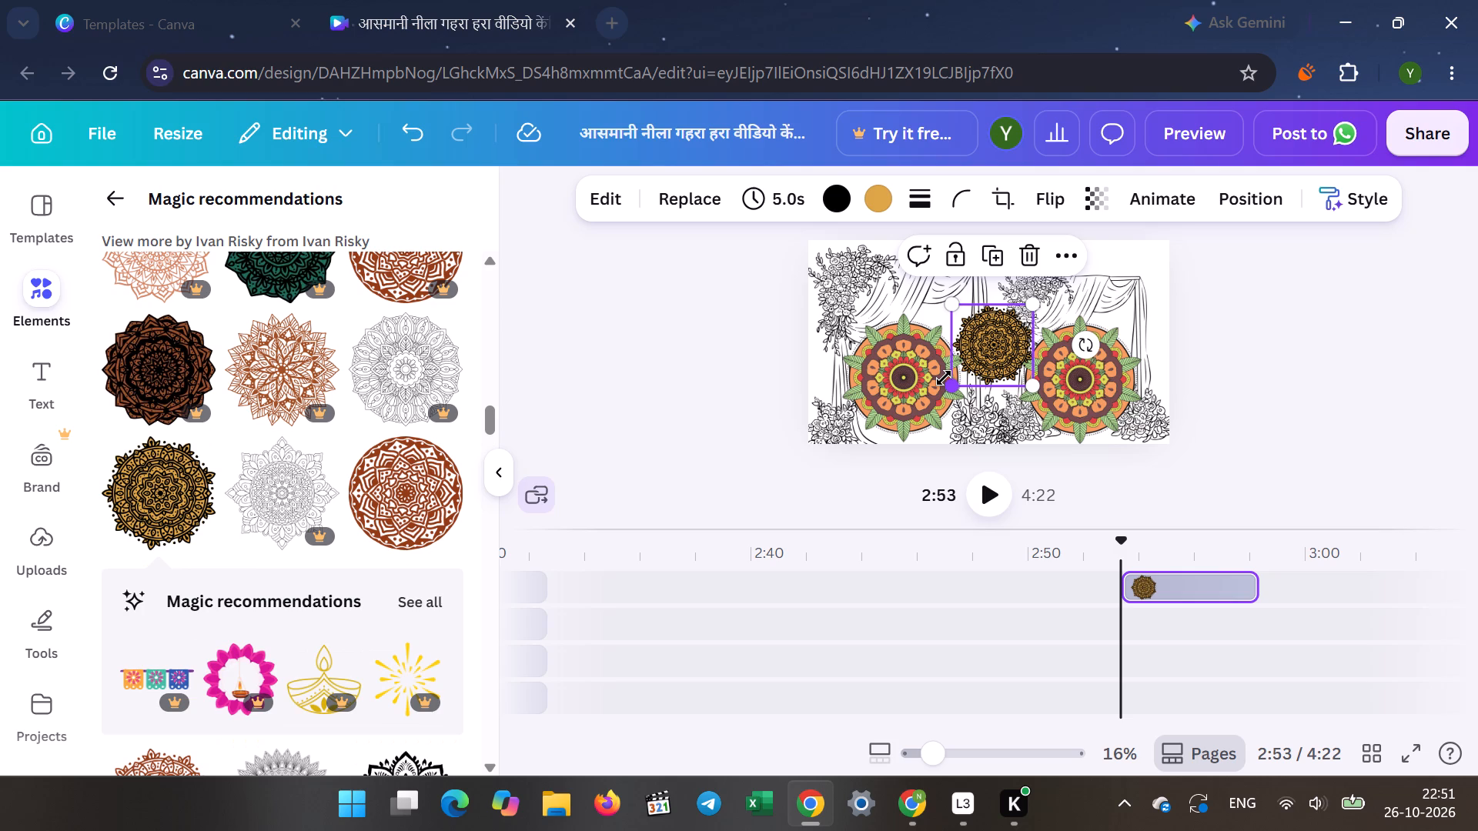
pyautogui.moveTo(948, 387); pyautogui.dragTo(899, 419)
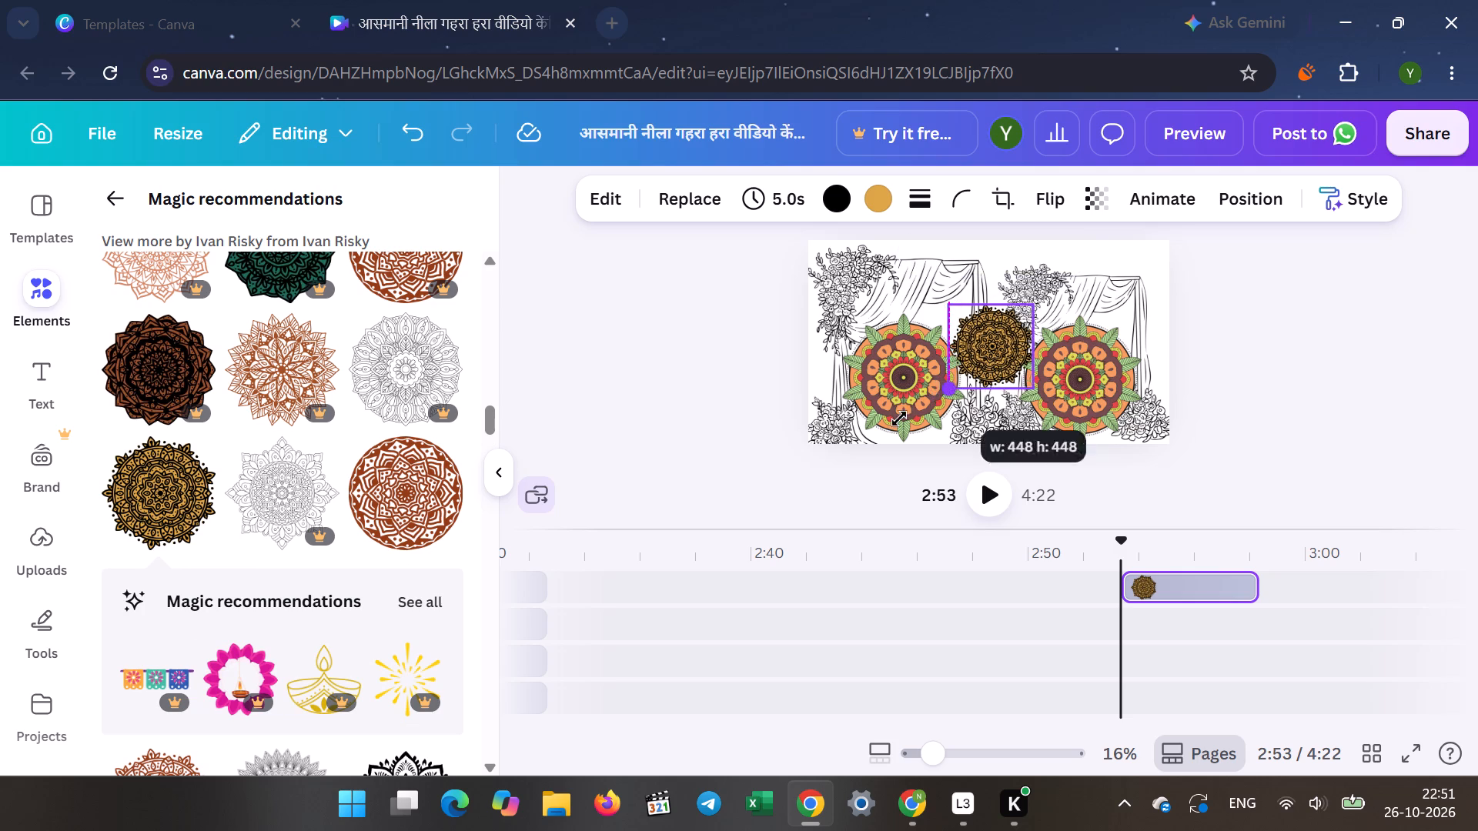
pyautogui.moveTo(899, 419); pyautogui.dragTo(849, 449)
pyautogui.moveTo(925, 361); pyautogui.dragTo(928, 353)
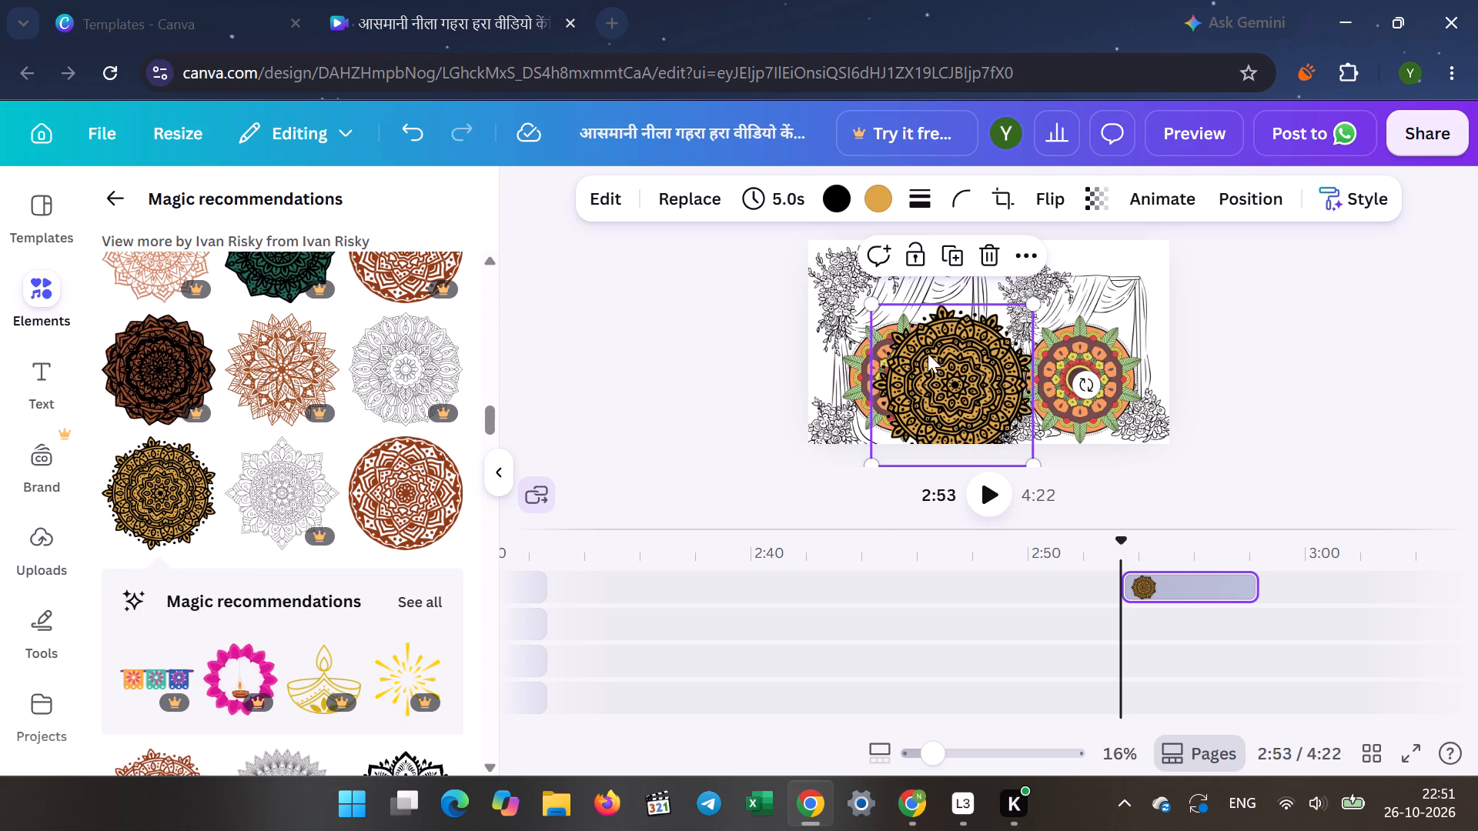
pyautogui.moveTo(928, 353); pyautogui.dragTo(958, 279)
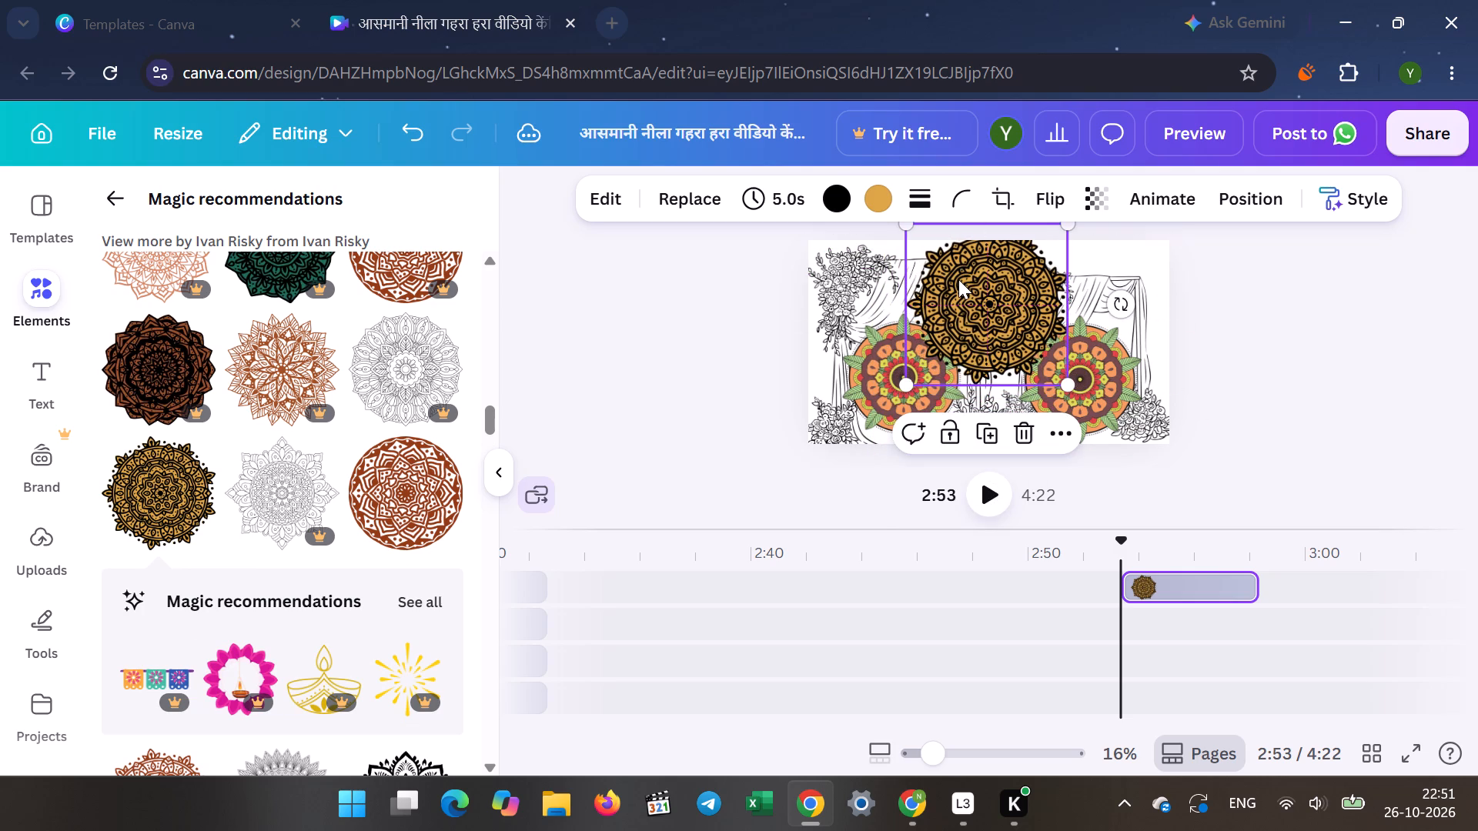
pyautogui.click(1252, 295)
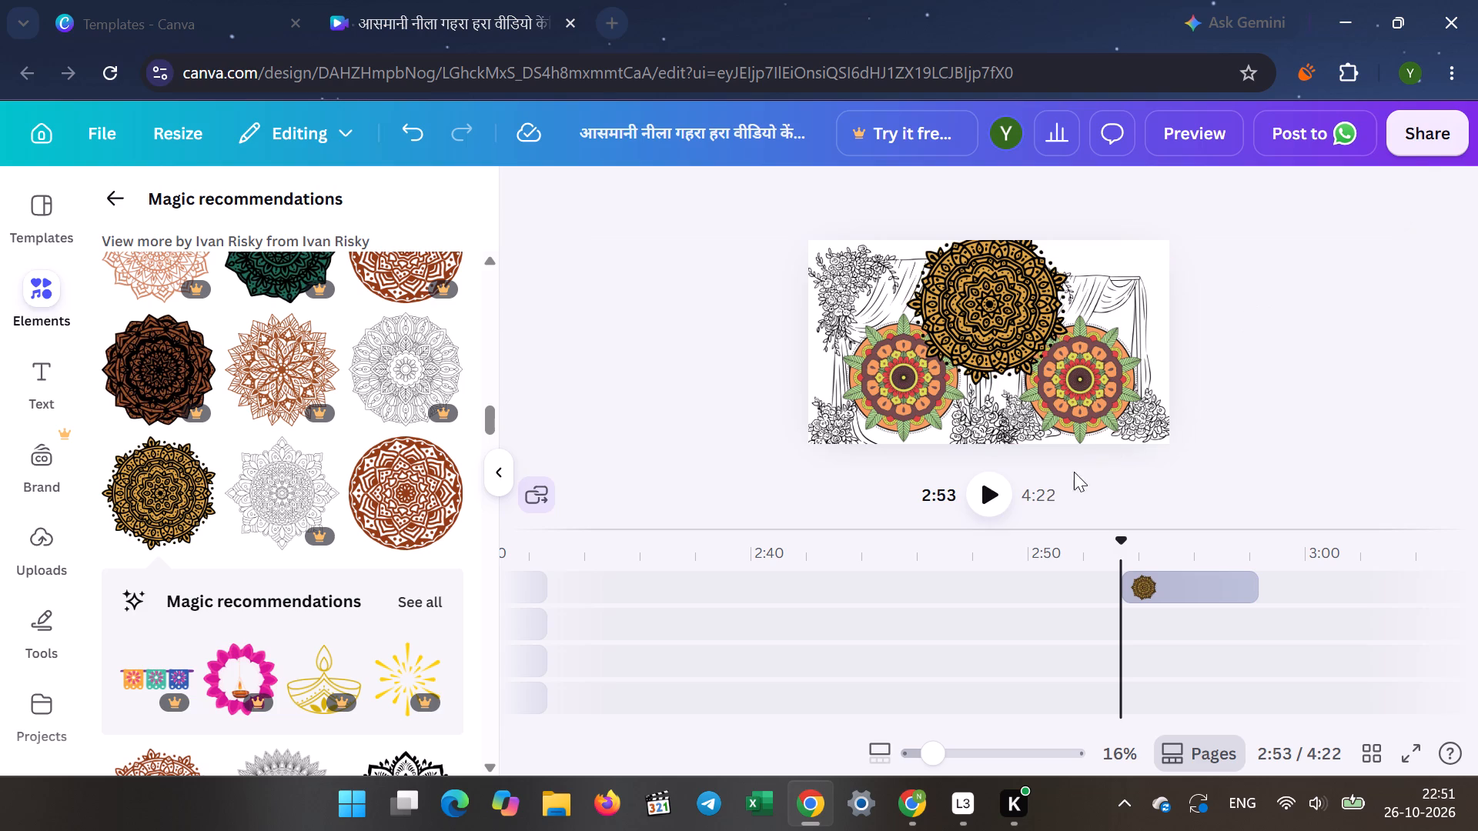
# Play on to 2:57 and add the rust-brown round mandala over the scene's right edge, partly beyond the page.
pyautogui.click(981, 490)
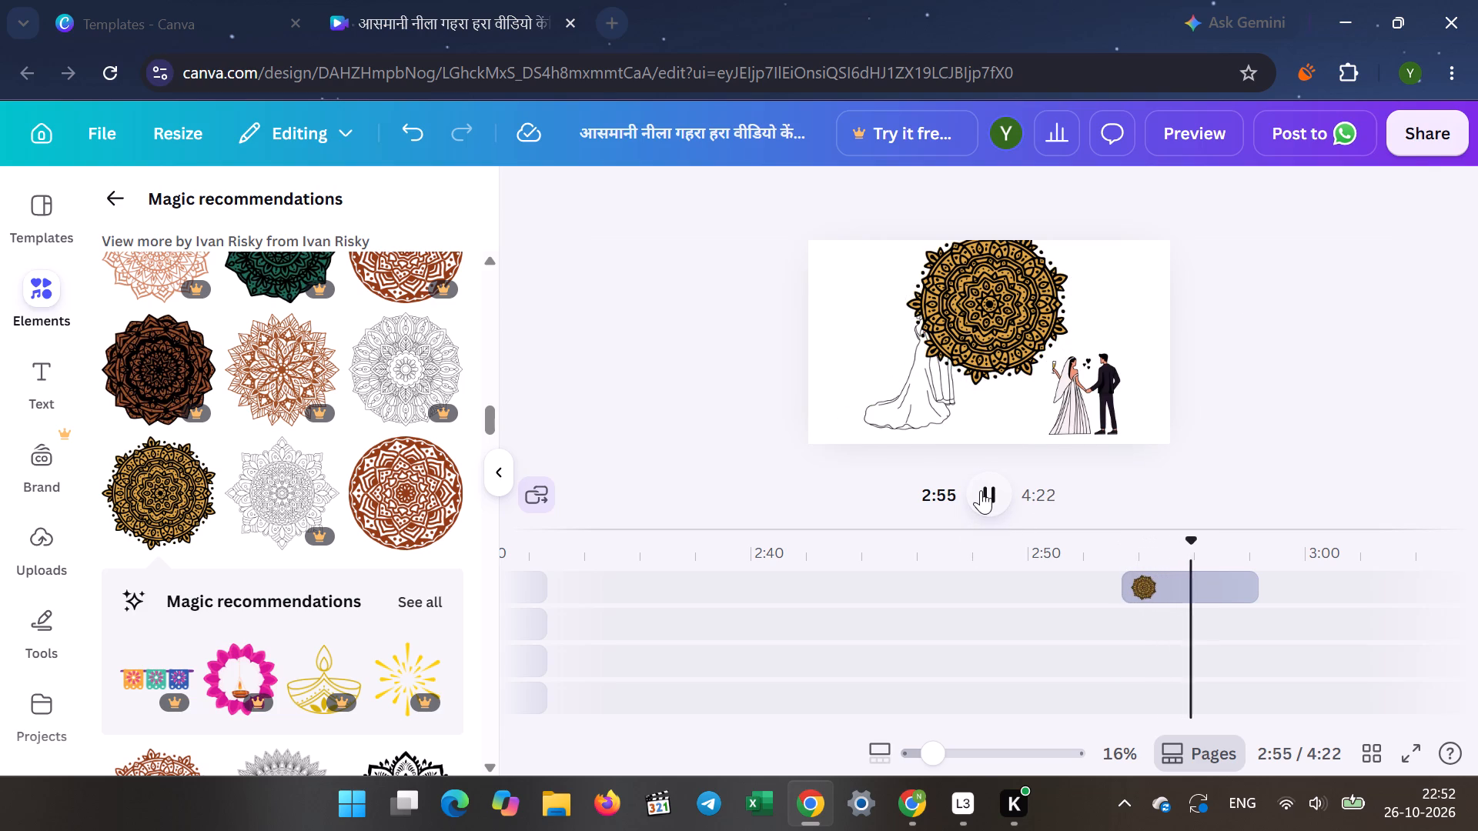
pyautogui.click(981, 490)
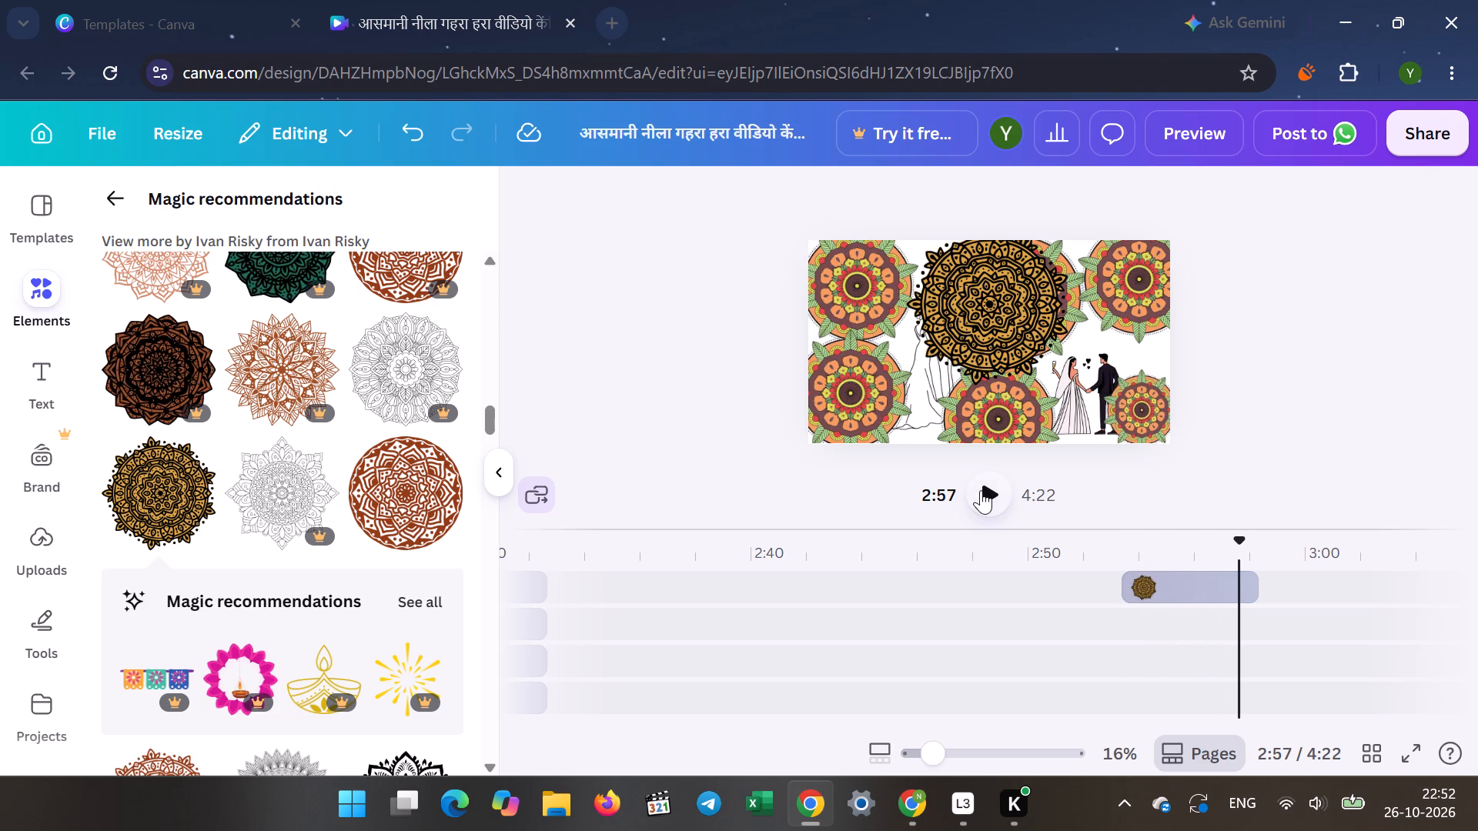
pyautogui.click(426, 500)
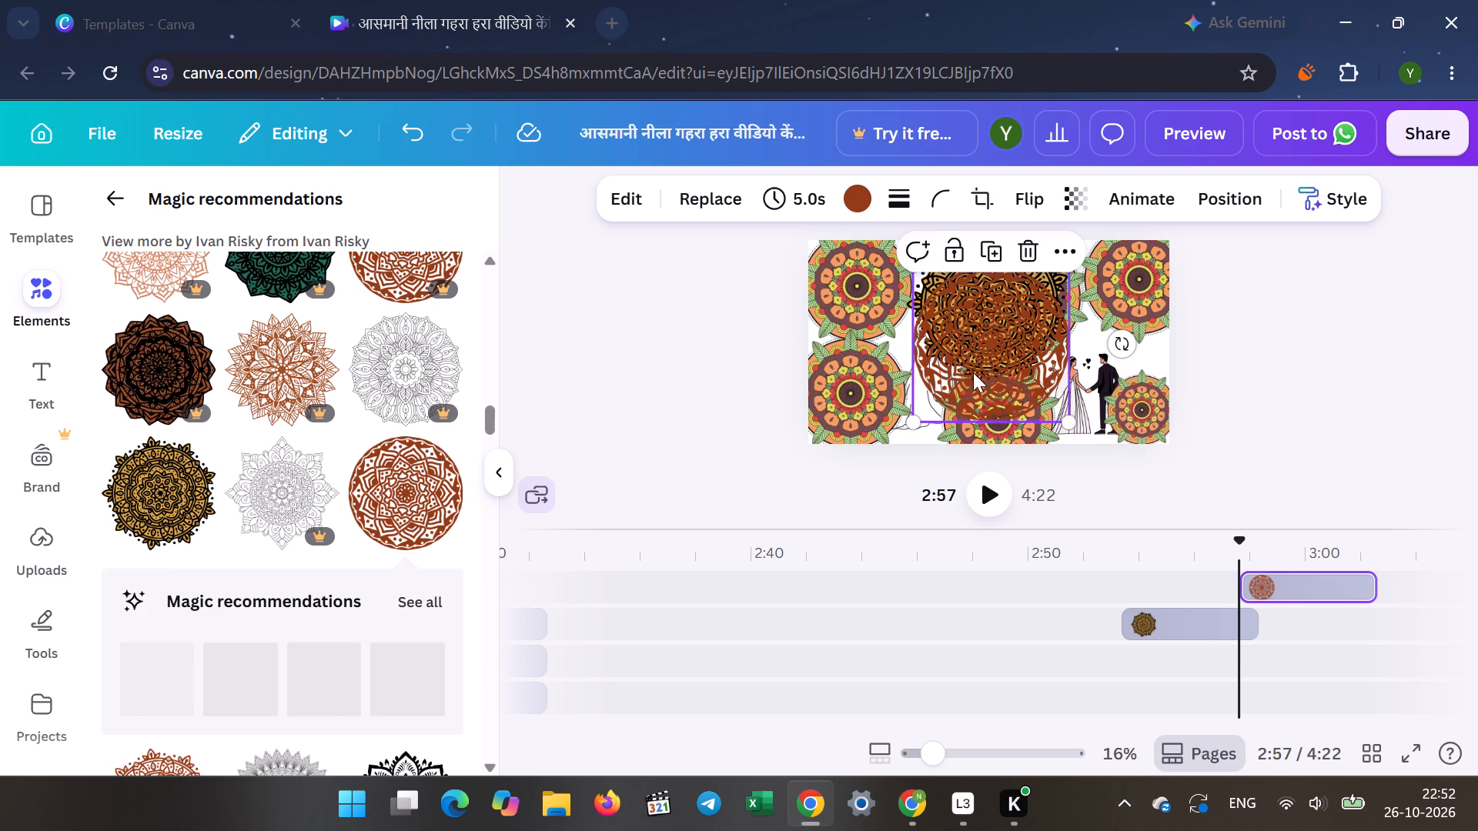
pyautogui.moveTo(973, 372); pyautogui.dragTo(1148, 358)
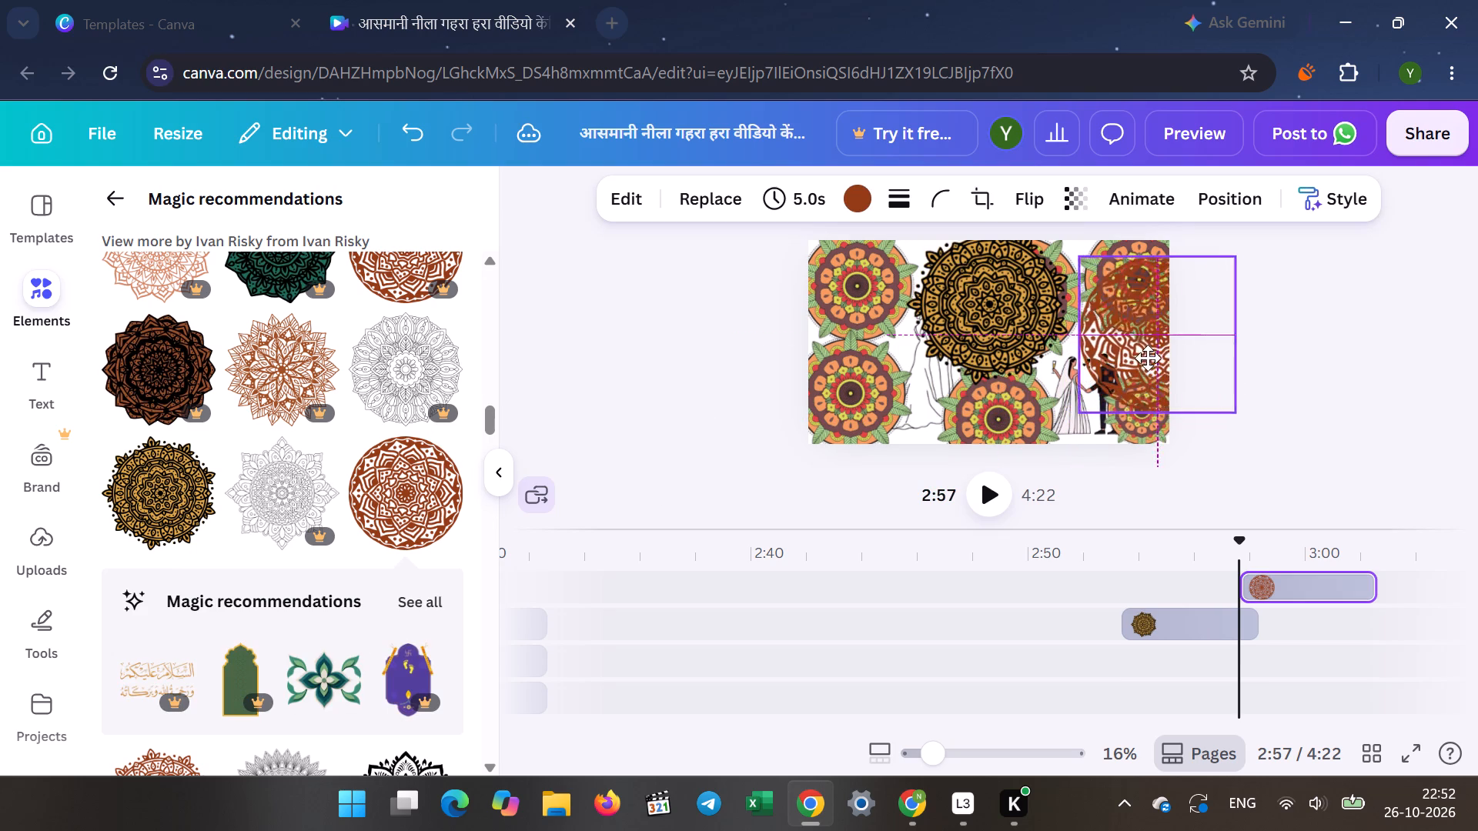
pyautogui.moveTo(1148, 358); pyautogui.dragTo(1168, 362)
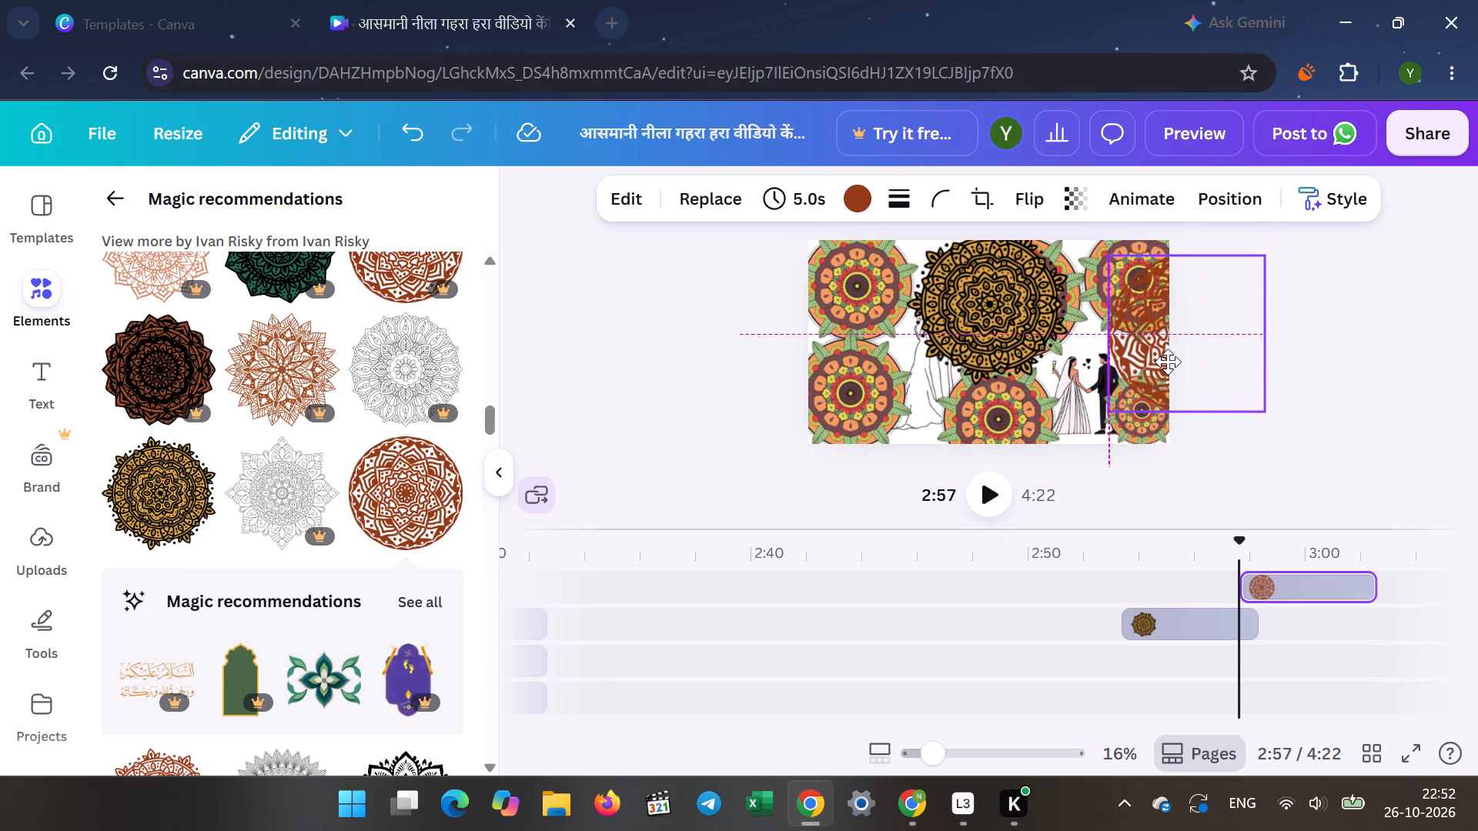
pyautogui.moveTo(1168, 362); pyautogui.dragTo(1168, 361)
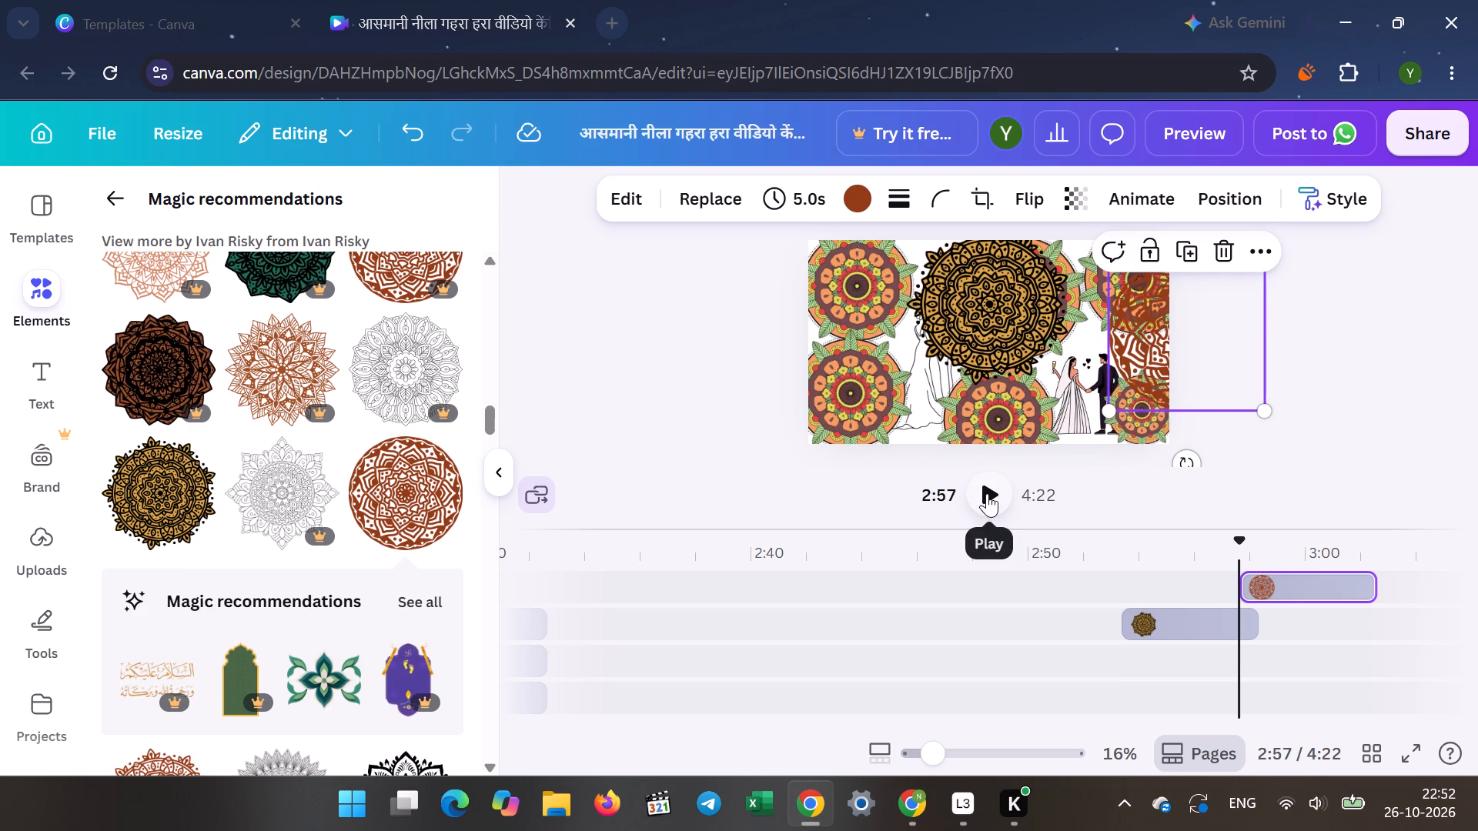
# Play on to 2:59 and add the rust-brown mandala left of centre, between the orange mandalas.
pyautogui.click(988, 491)
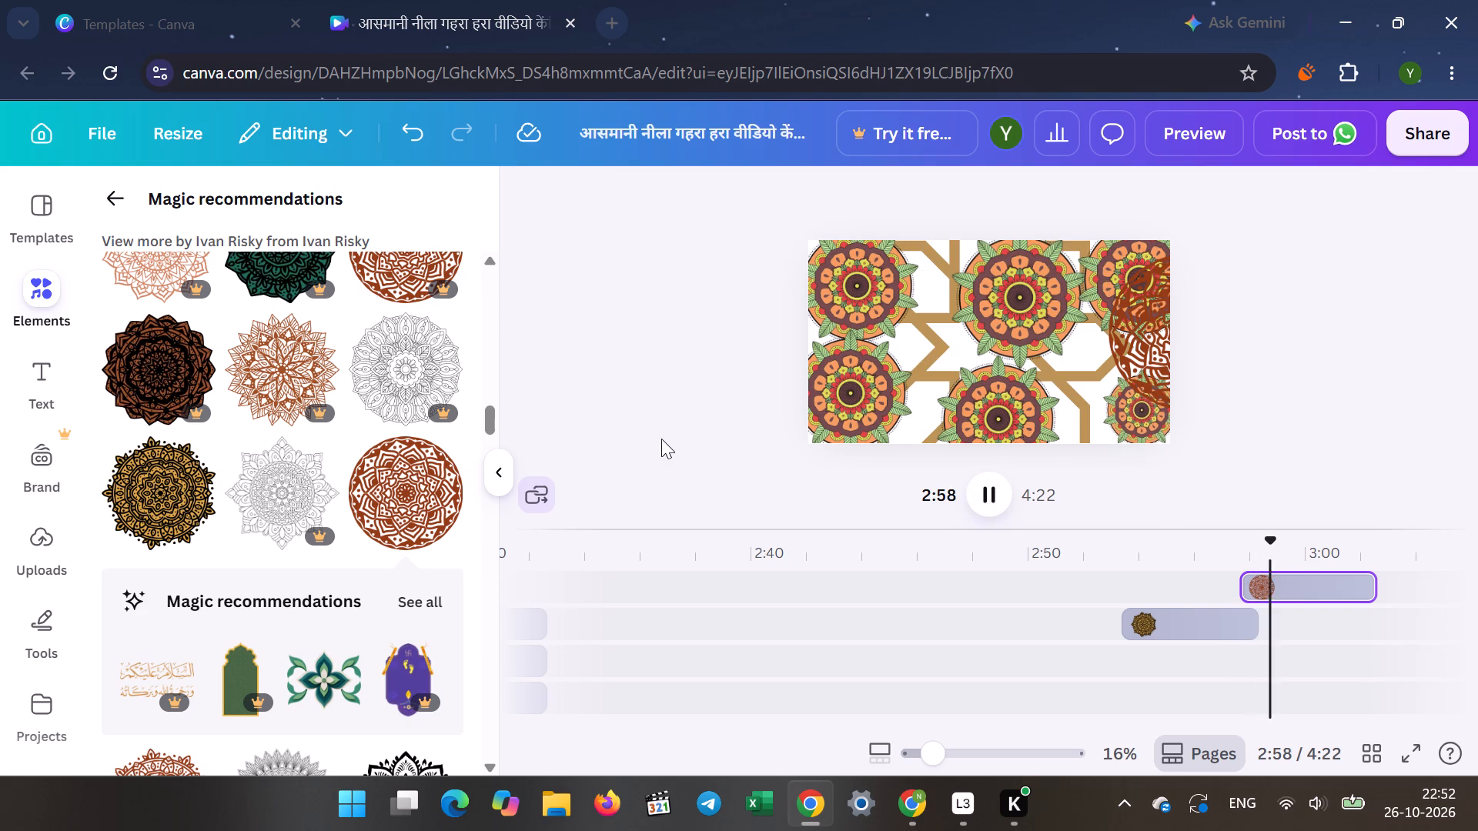
pyautogui.click(381, 510)
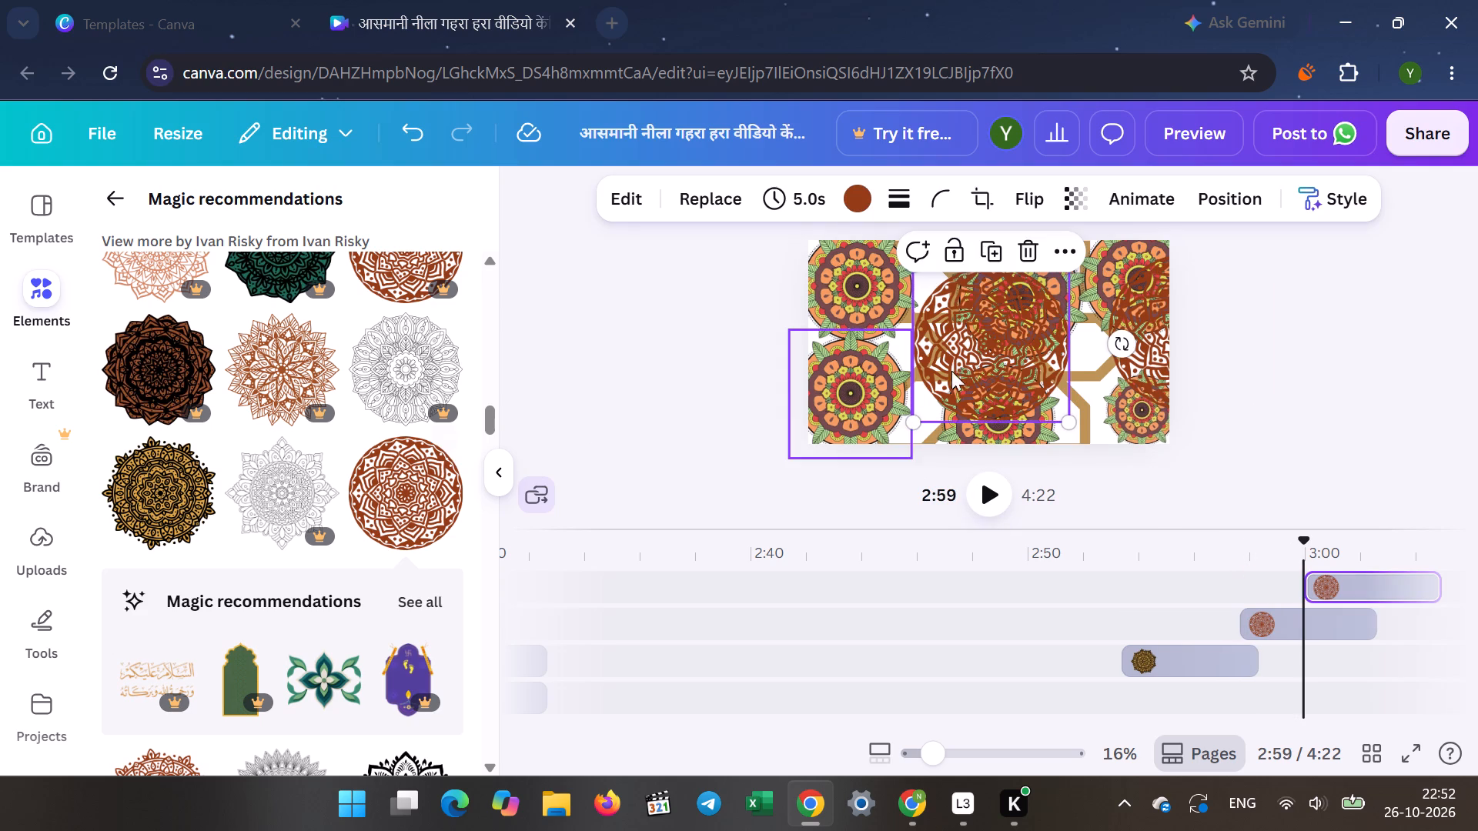
pyautogui.moveTo(992, 351); pyautogui.dragTo(945, 289)
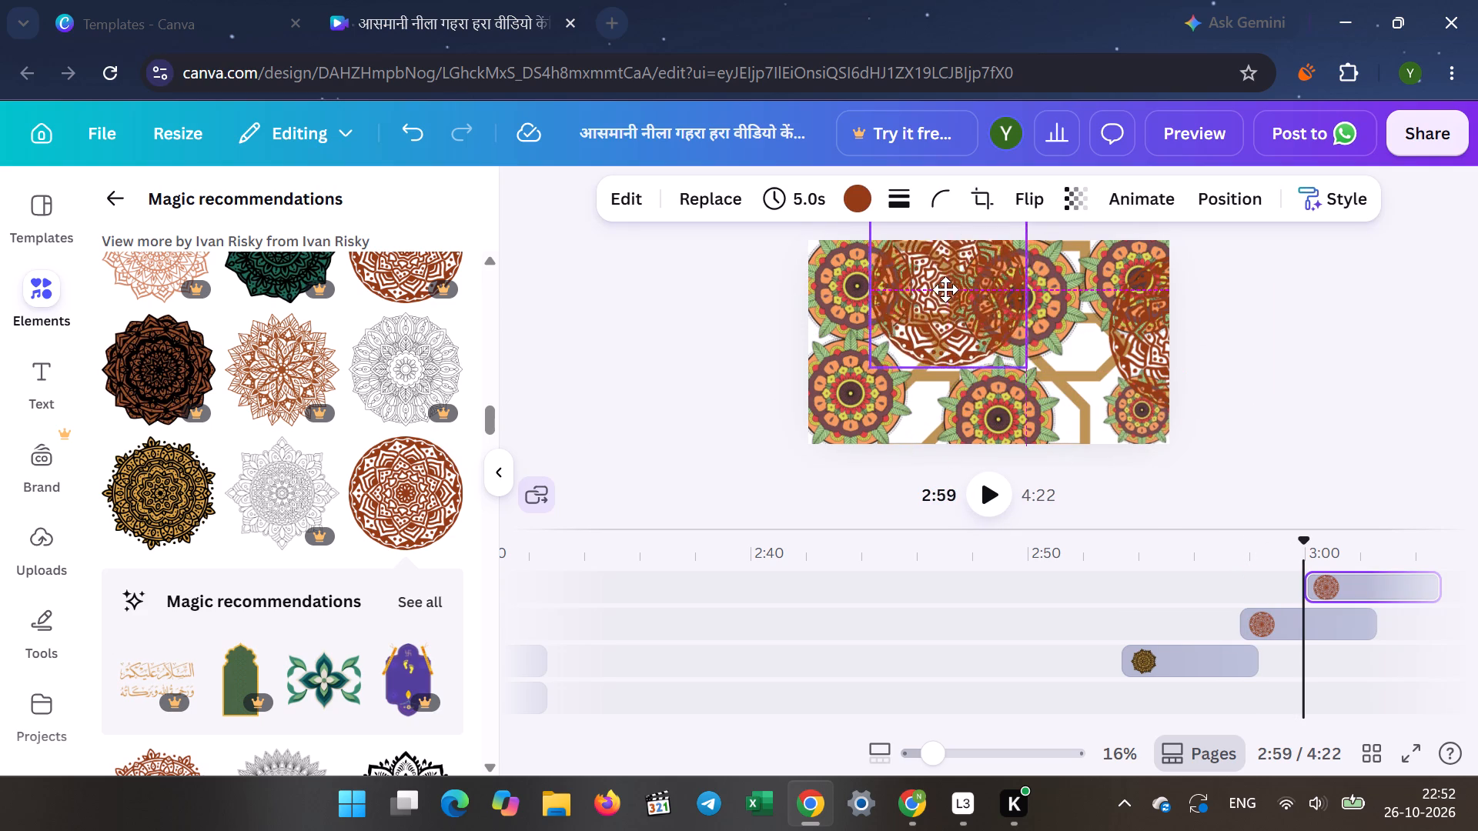
pyautogui.moveTo(945, 289); pyautogui.dragTo(947, 369)
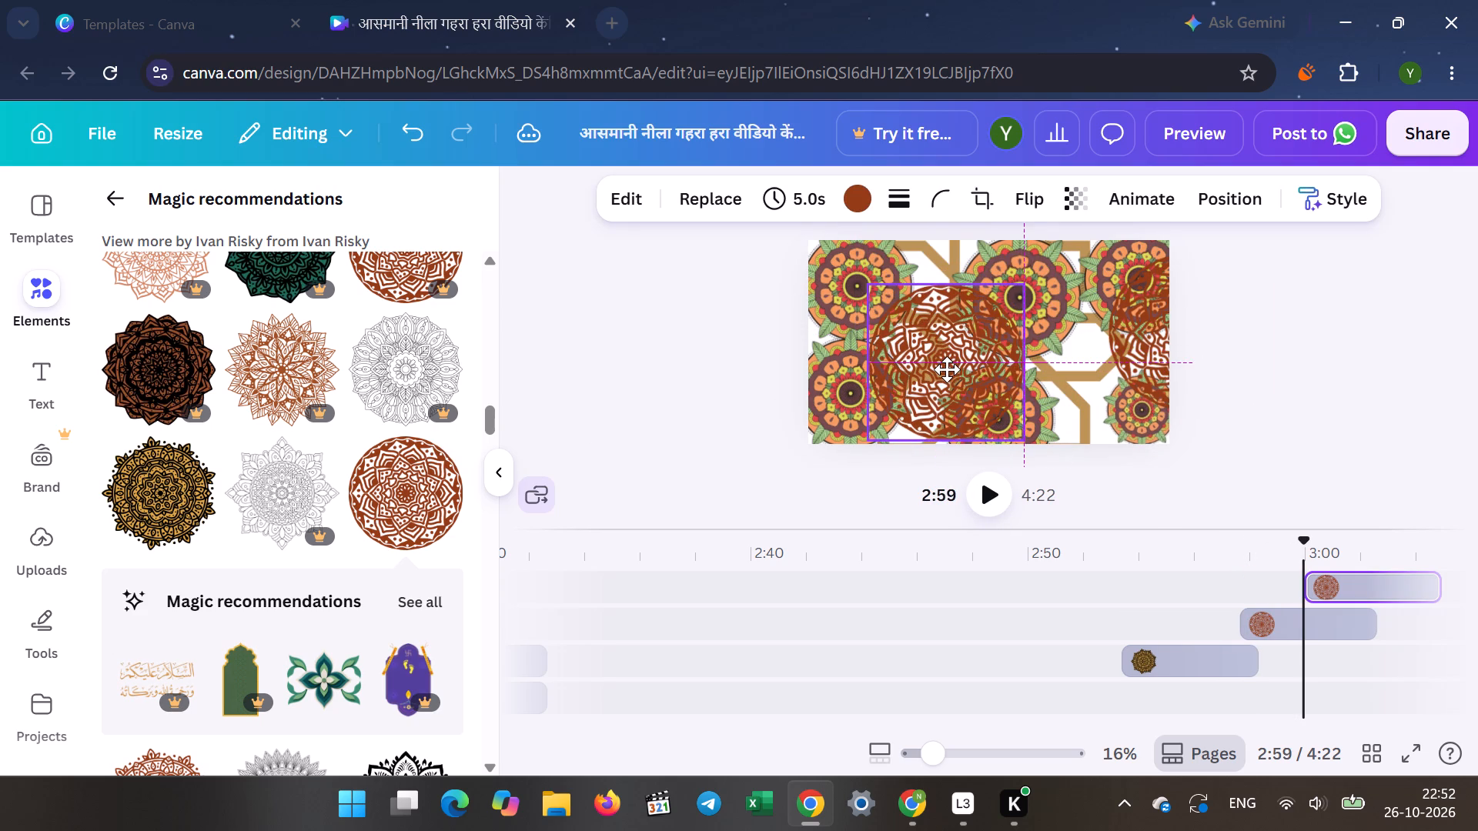
pyautogui.moveTo(947, 369); pyautogui.dragTo(933, 347)
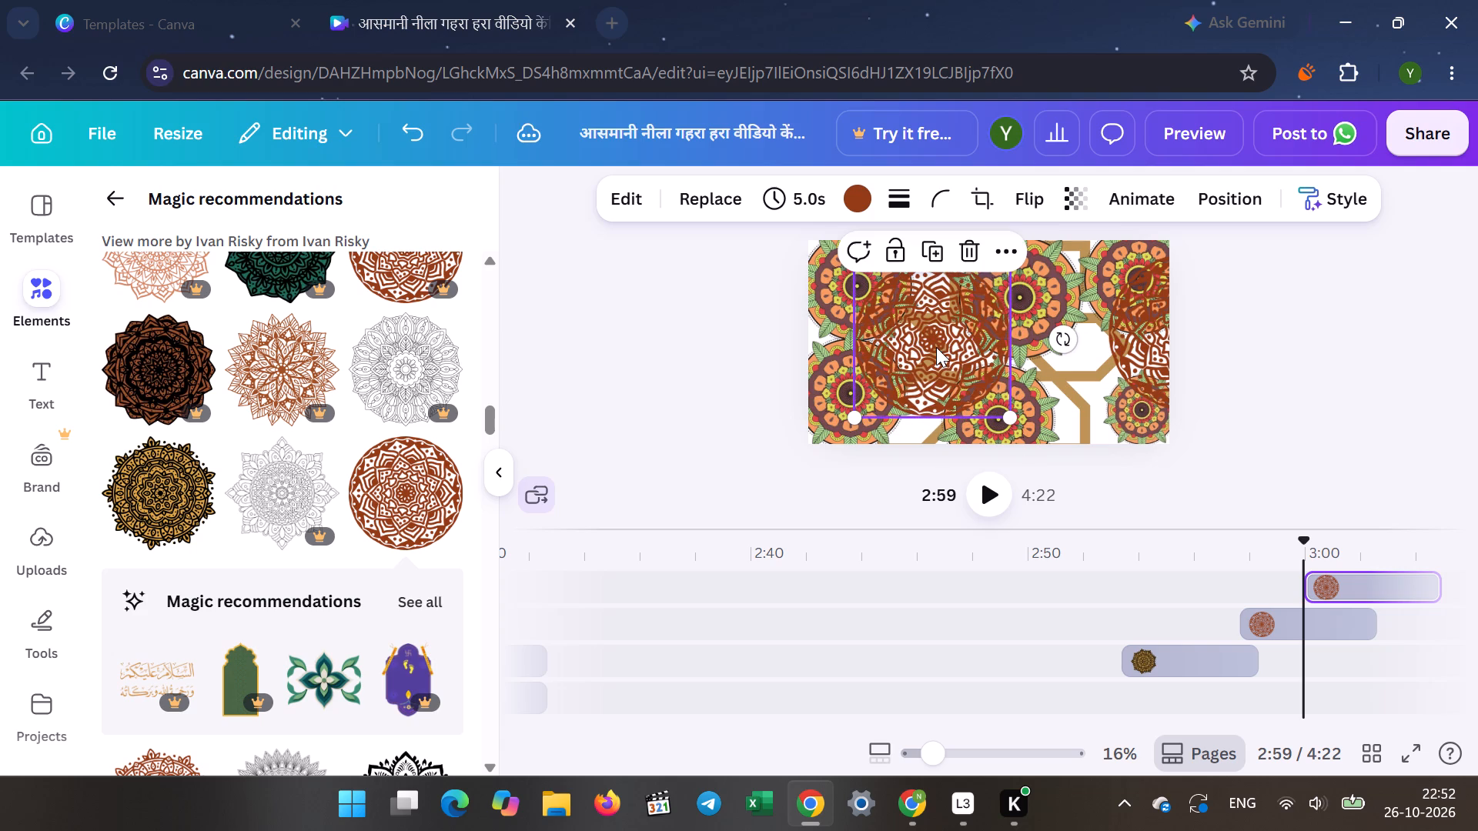
pyautogui.click(722, 345)
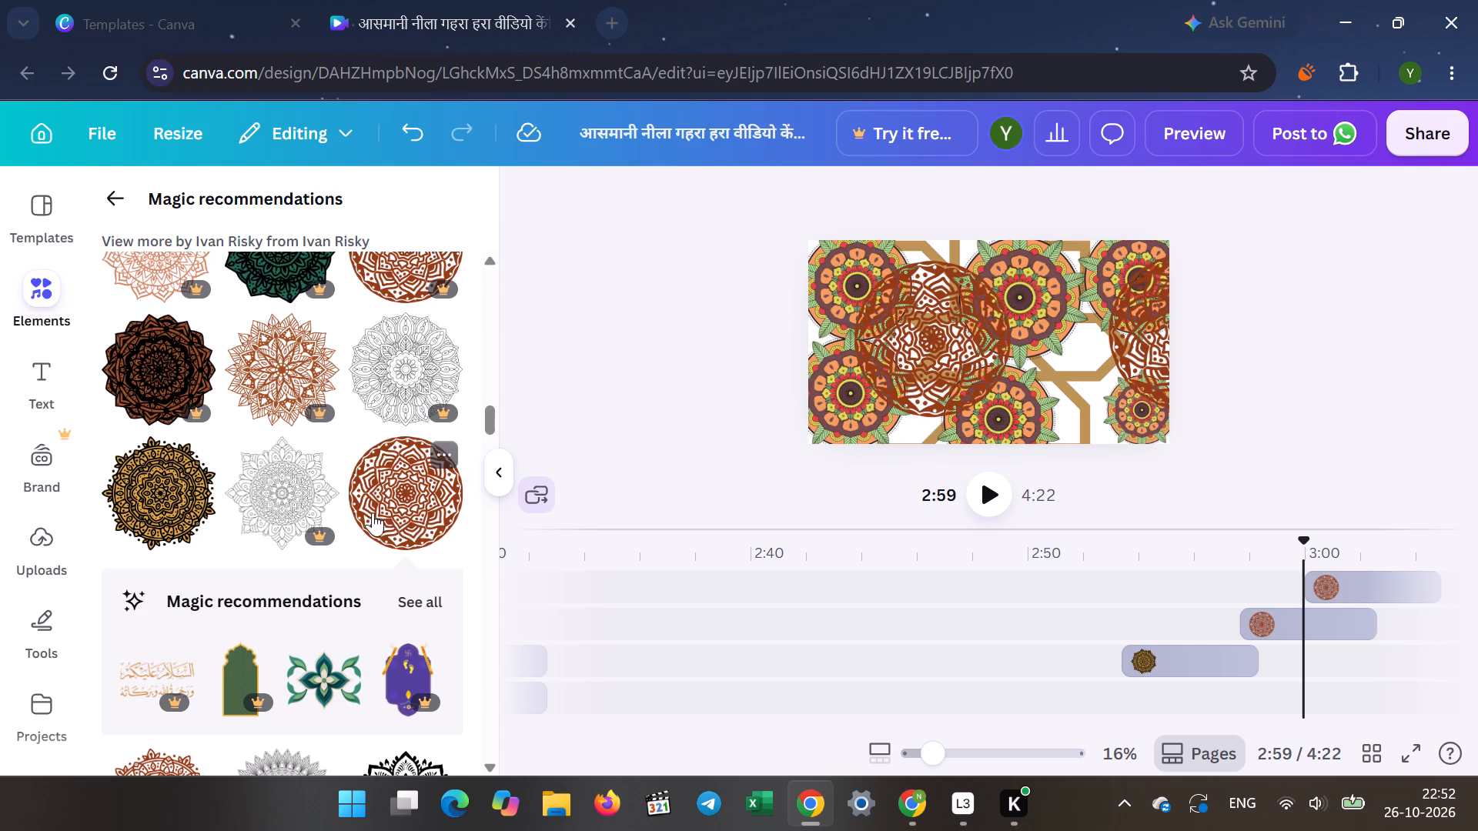
# Add a second rust-brown mandala at 2:59 over the lower-right part of the scene.
pyautogui.click(384, 504)
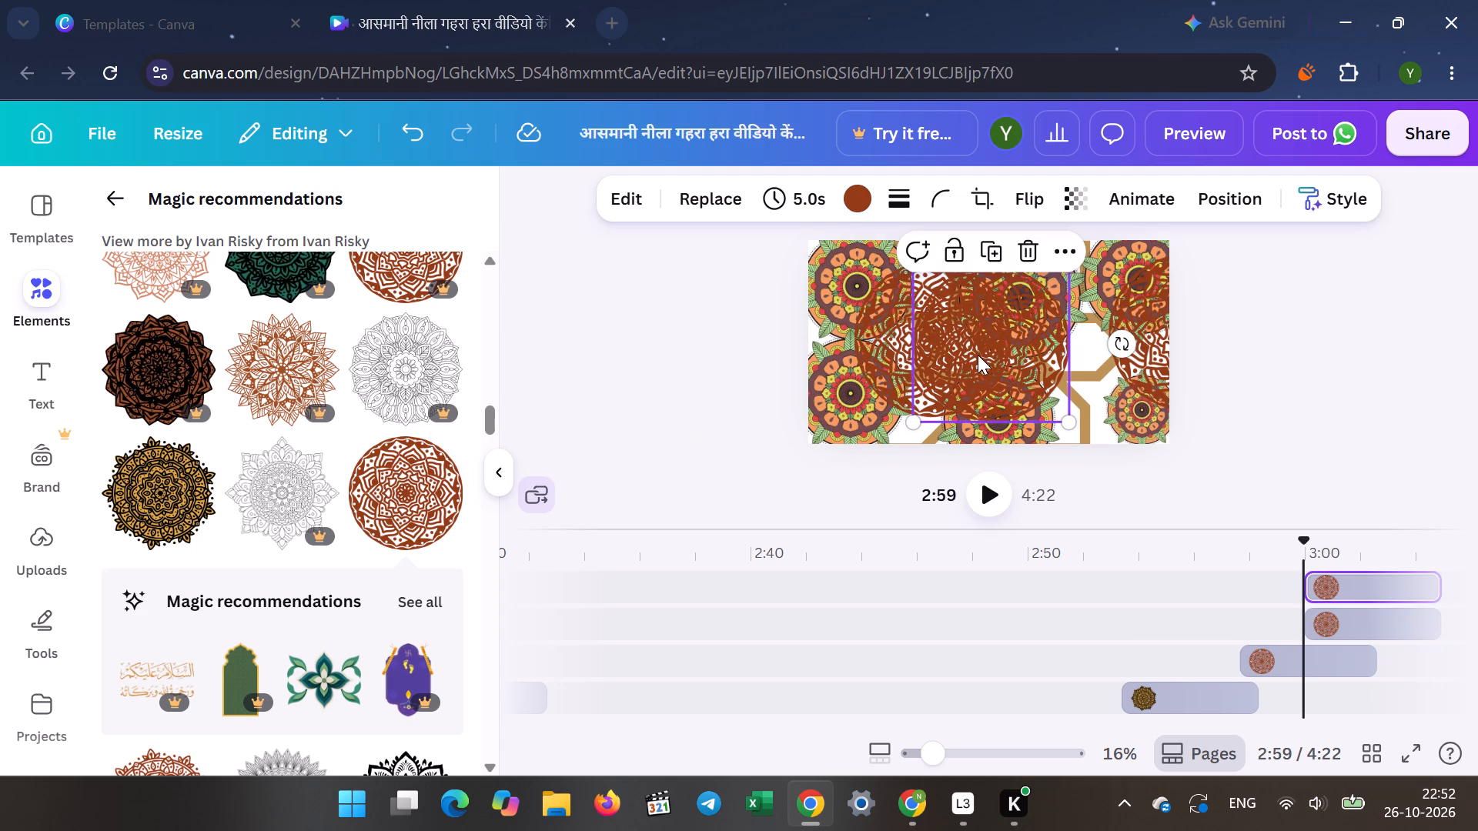
pyautogui.moveTo(978, 355); pyautogui.dragTo(1048, 389)
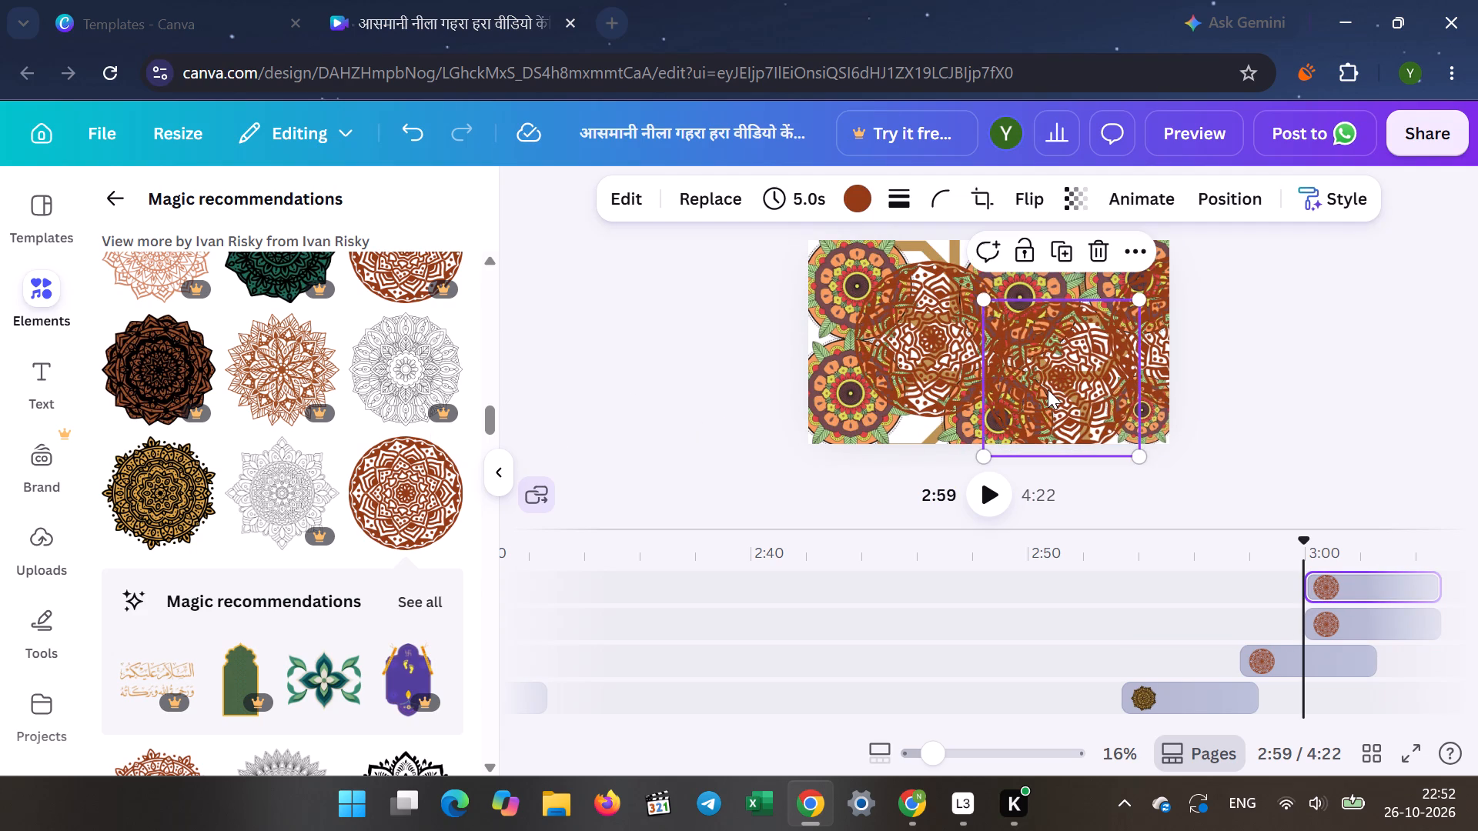
pyautogui.click(721, 373)
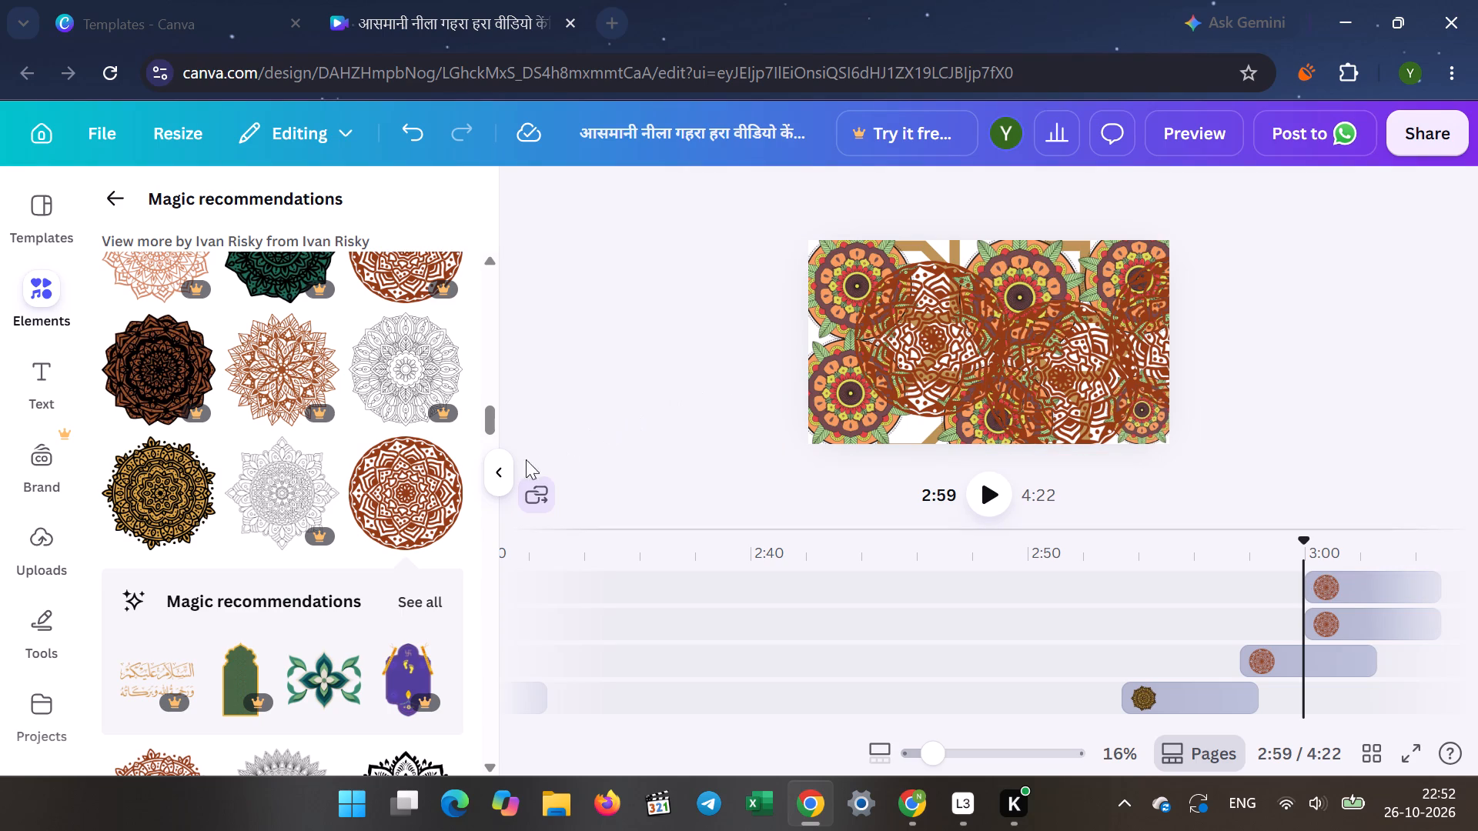
# Add a third rust-brown mandala at 2:59, overlapping the first near the scene's top edge left of centre.
pyautogui.click(386, 506)
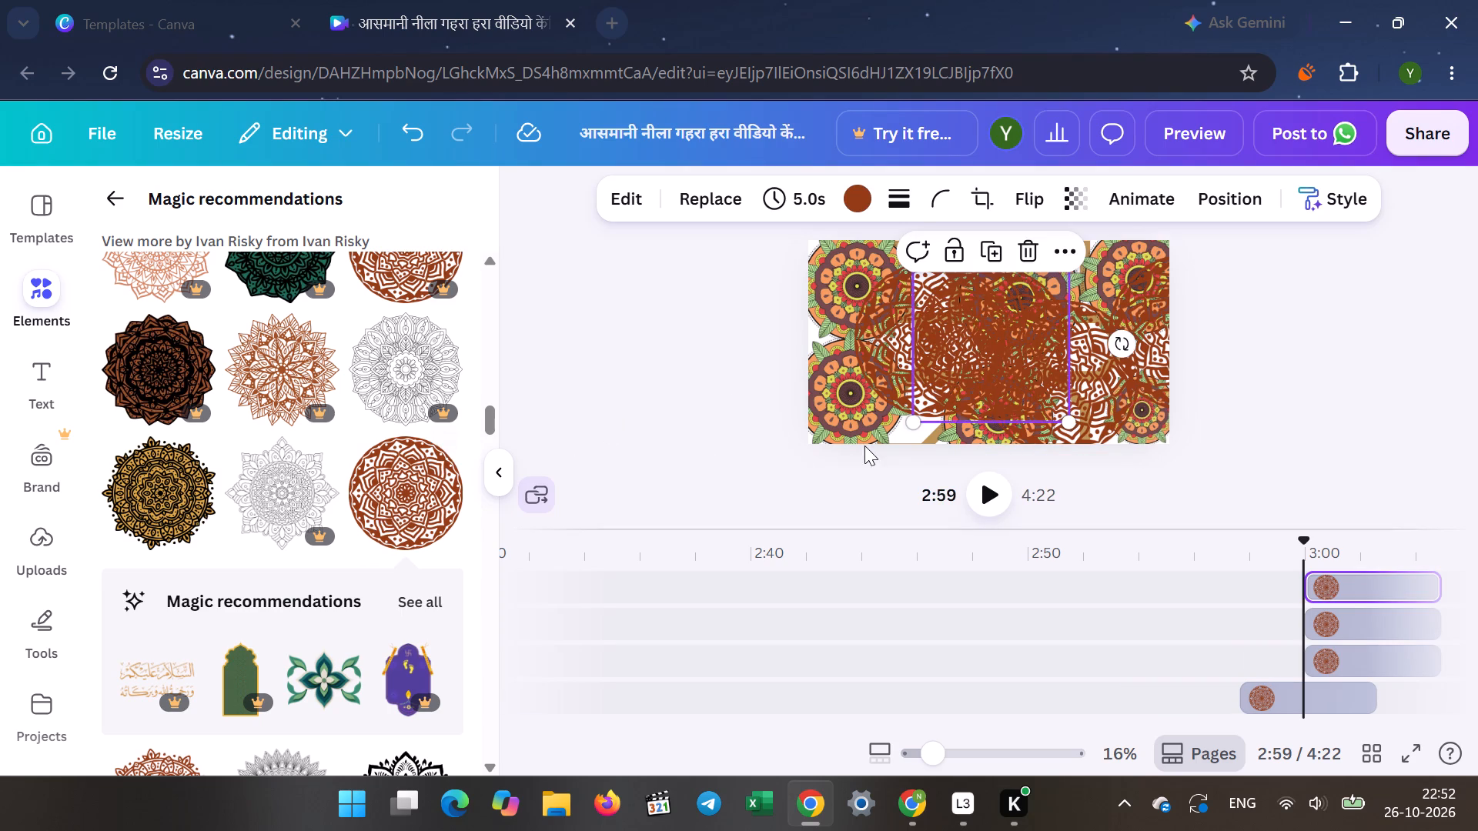
pyautogui.moveTo(984, 341); pyautogui.dragTo(935, 282)
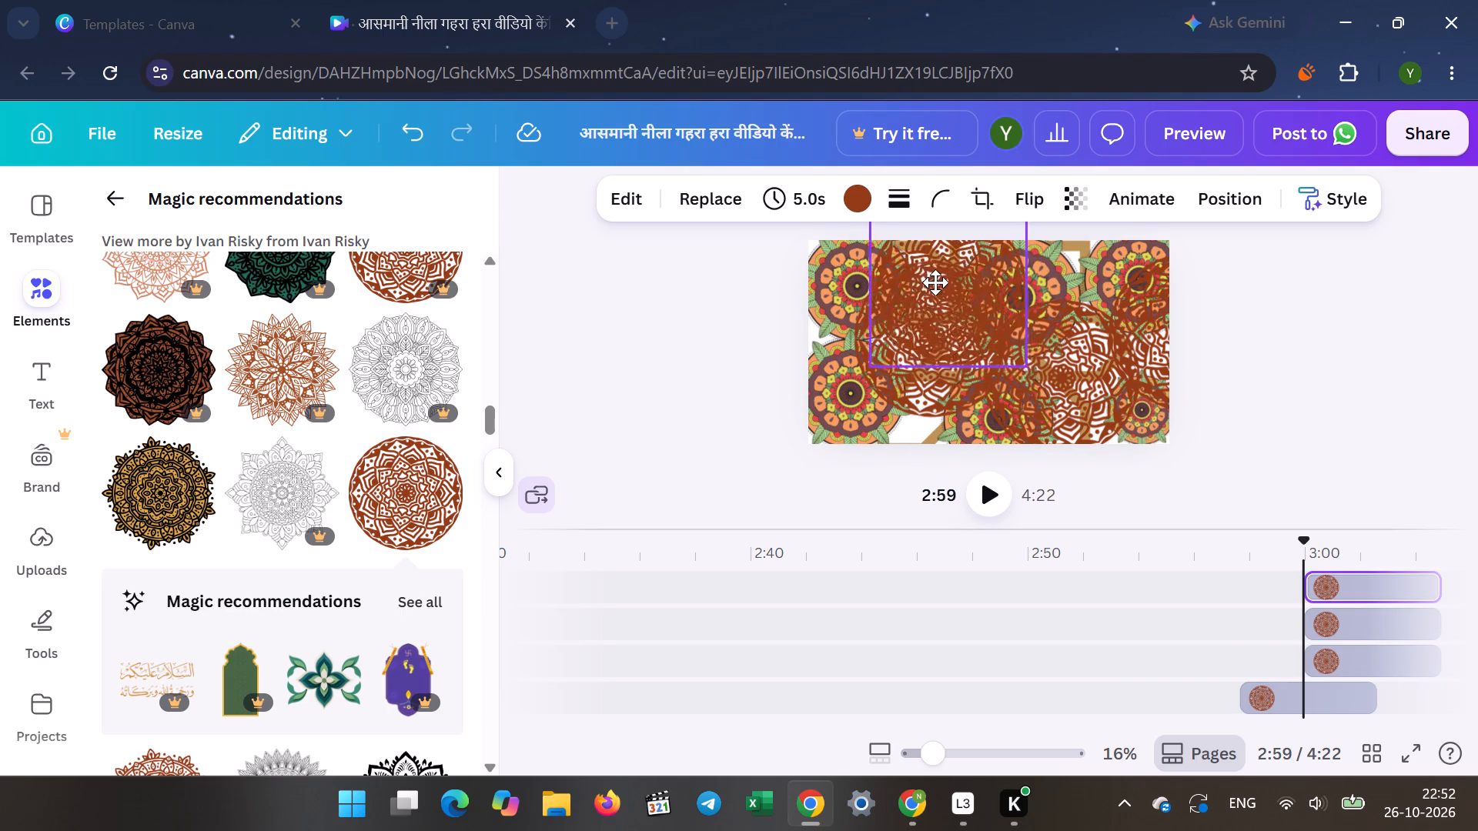
pyautogui.moveTo(935, 282); pyautogui.dragTo(932, 282)
pyautogui.click(721, 310)
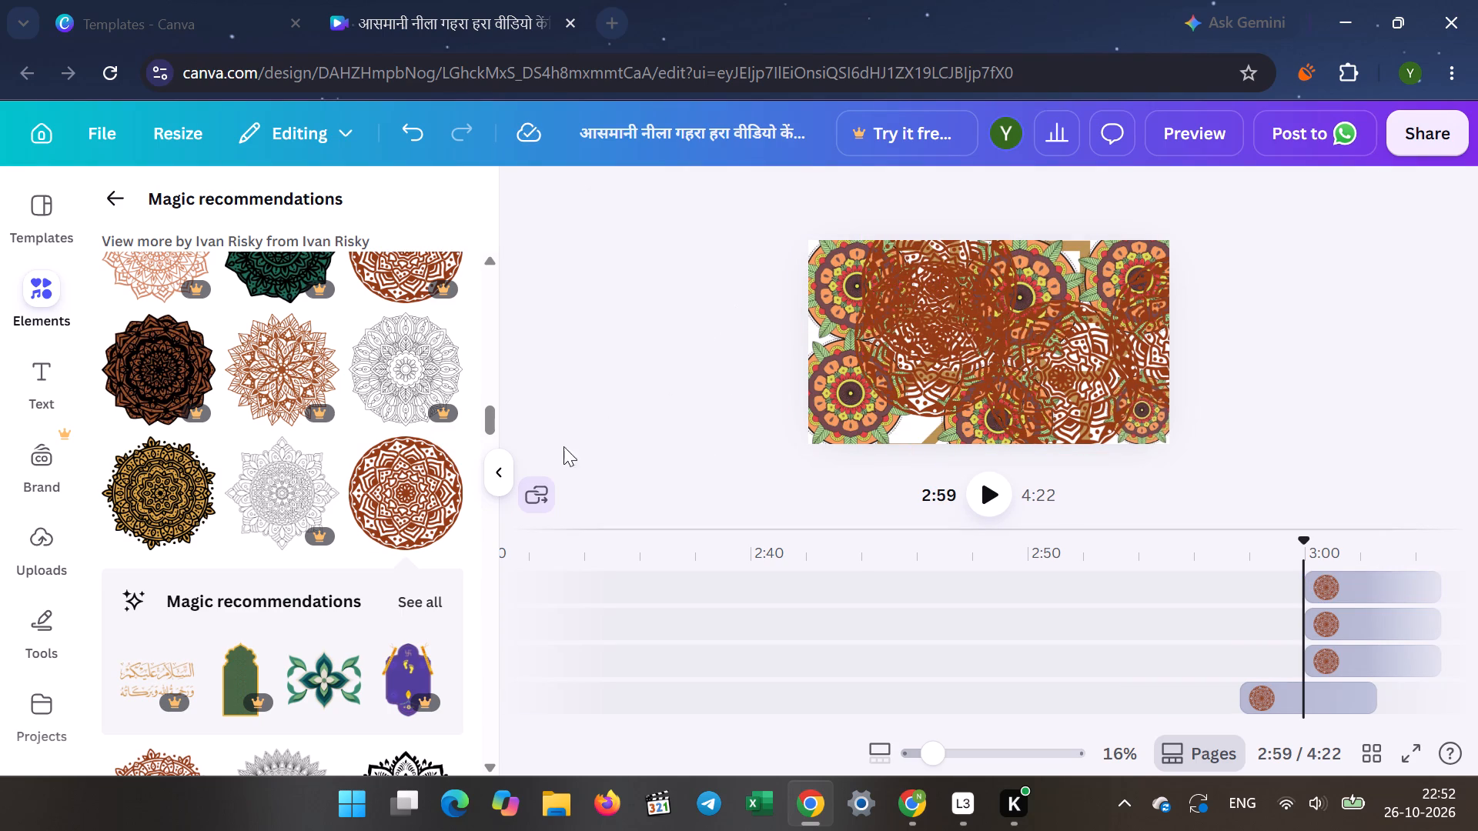
# Add a fourth rust-brown mandala at 2:59 near the scene's top edge, right of centre.
pyautogui.click(406, 496)
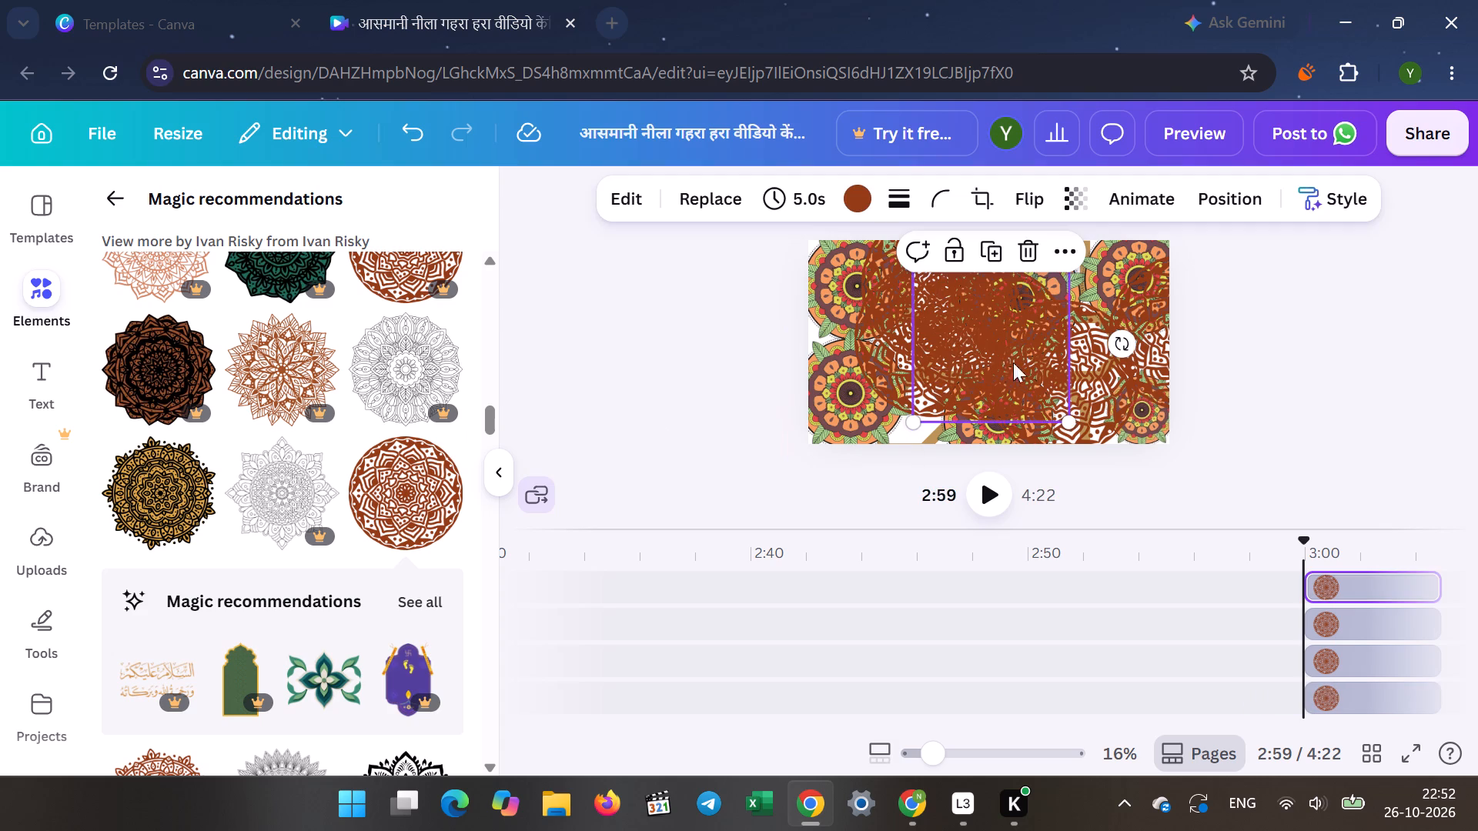
pyautogui.moveTo(1020, 360); pyautogui.dragTo(938, 435)
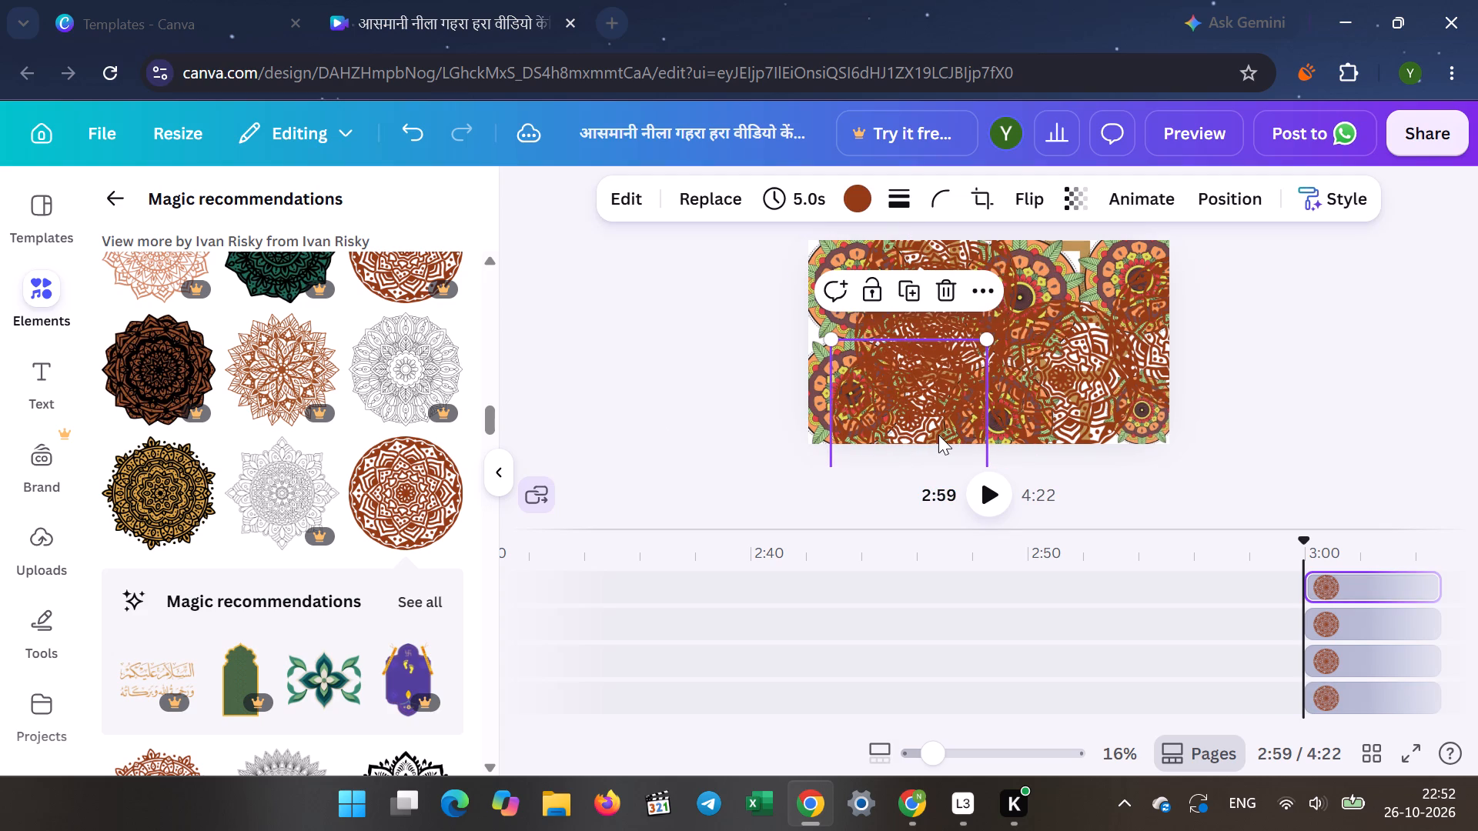
pyautogui.moveTo(942, 433); pyautogui.dragTo(945, 429)
pyautogui.moveTo(945, 429); pyautogui.dragTo(1075, 306)
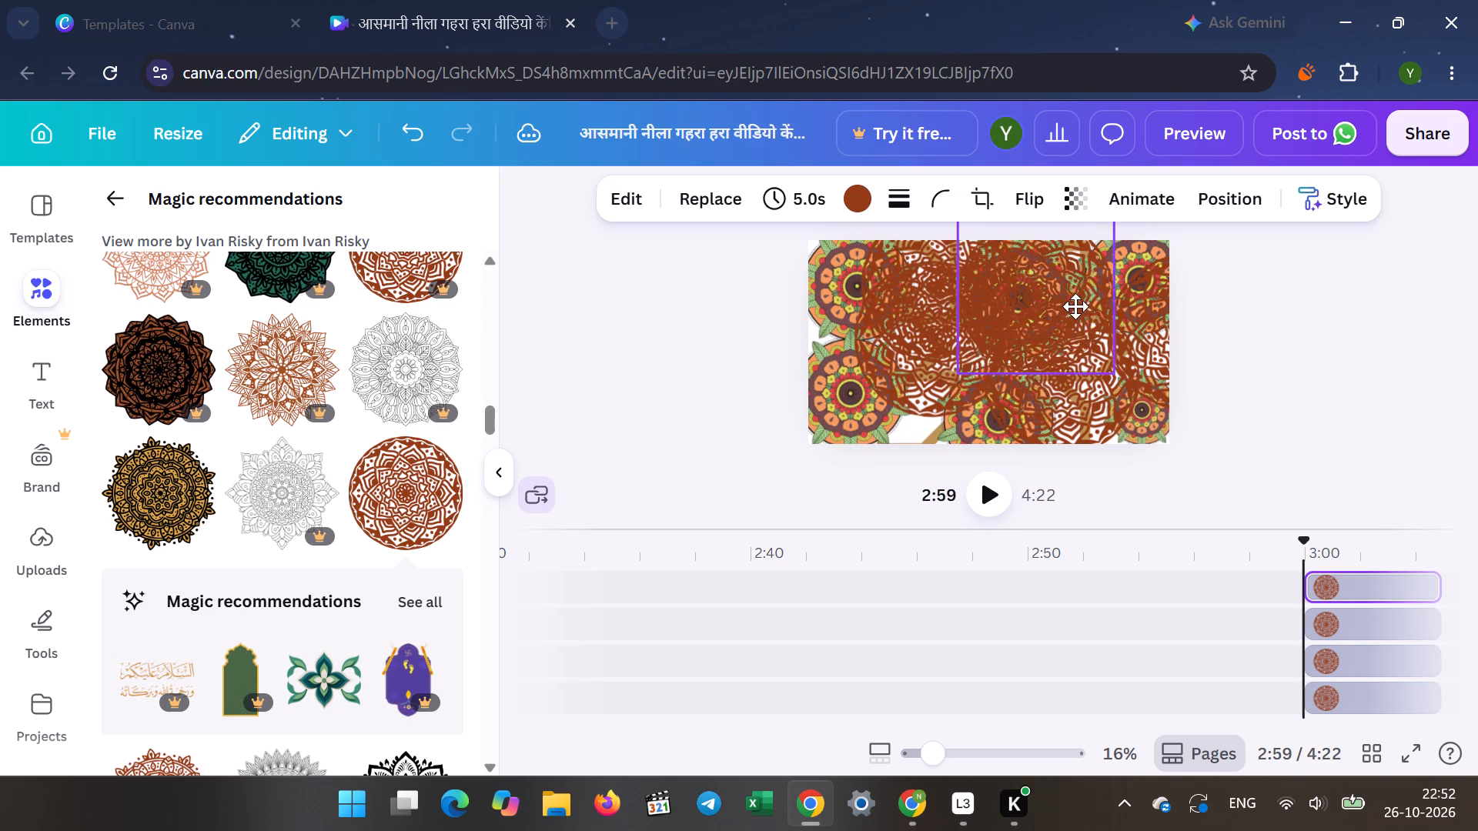
pyautogui.moveTo(1075, 306); pyautogui.dragTo(1075, 305)
pyautogui.click(1262, 300)
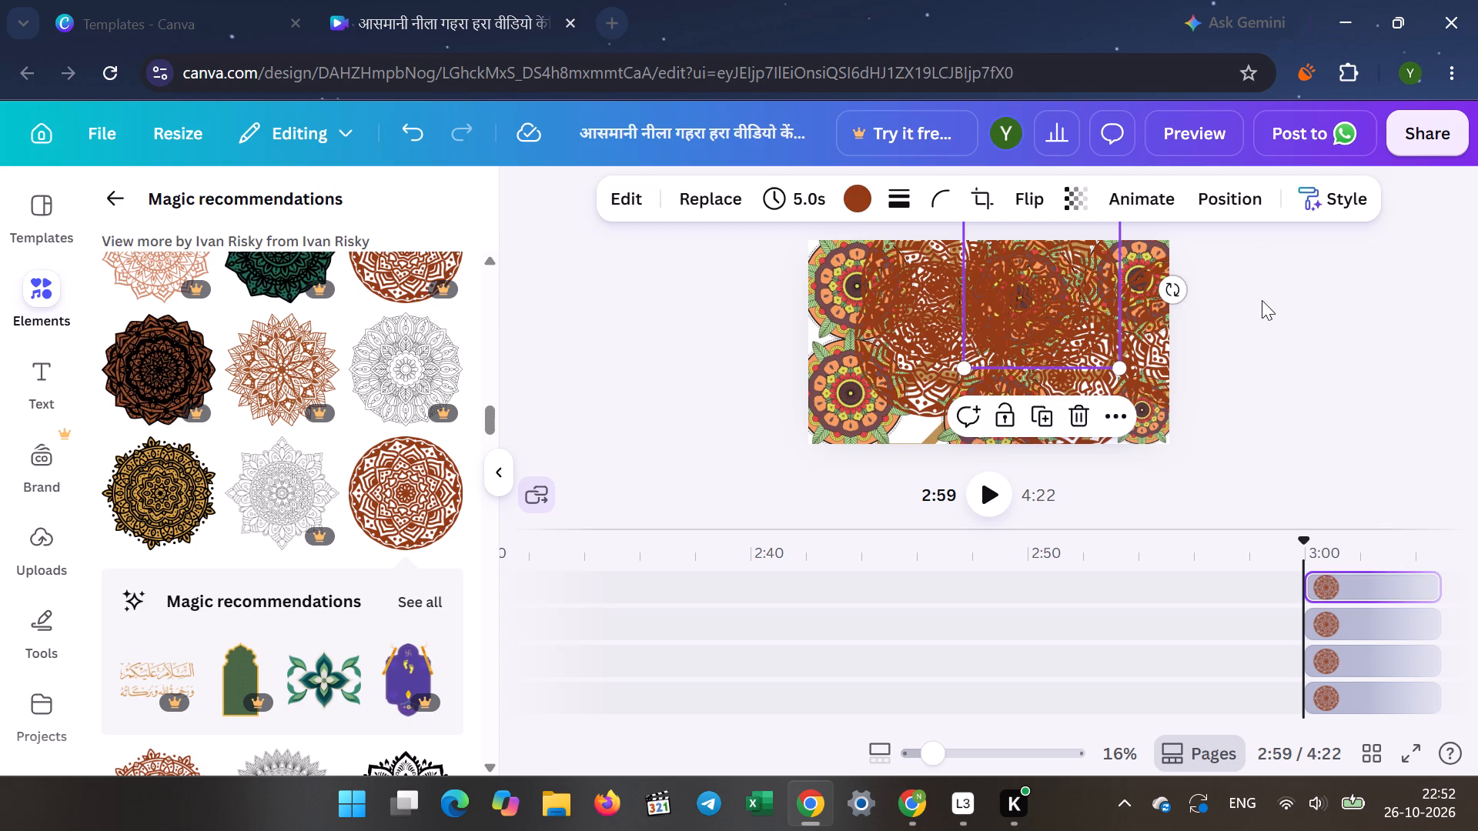
# Add a small rust-brown mandala at 2:59 at the scene's bottom edge, left of centre.
pyautogui.click(409, 522)
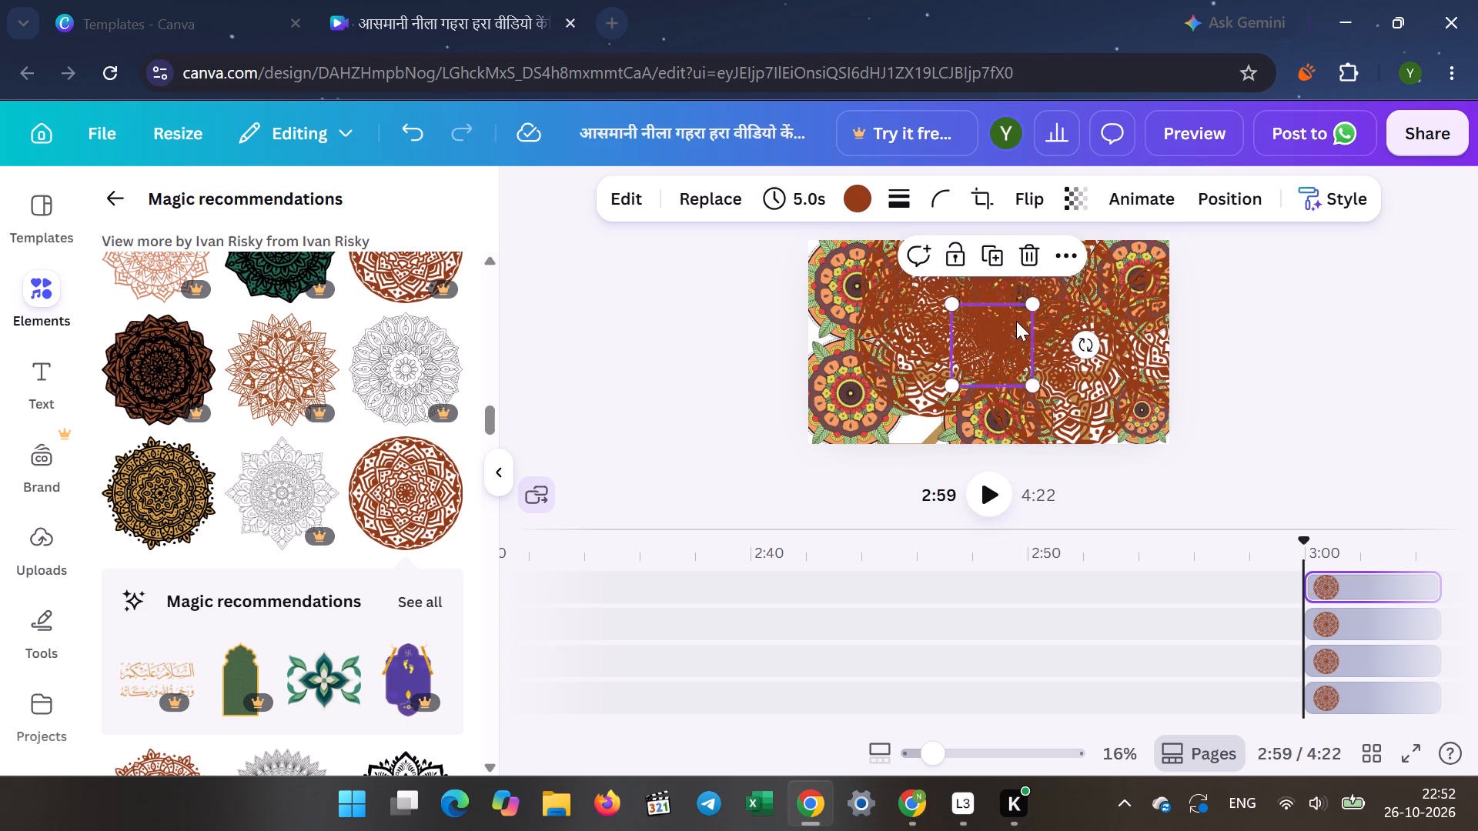
pyautogui.moveTo(1008, 323); pyautogui.dragTo(917, 395)
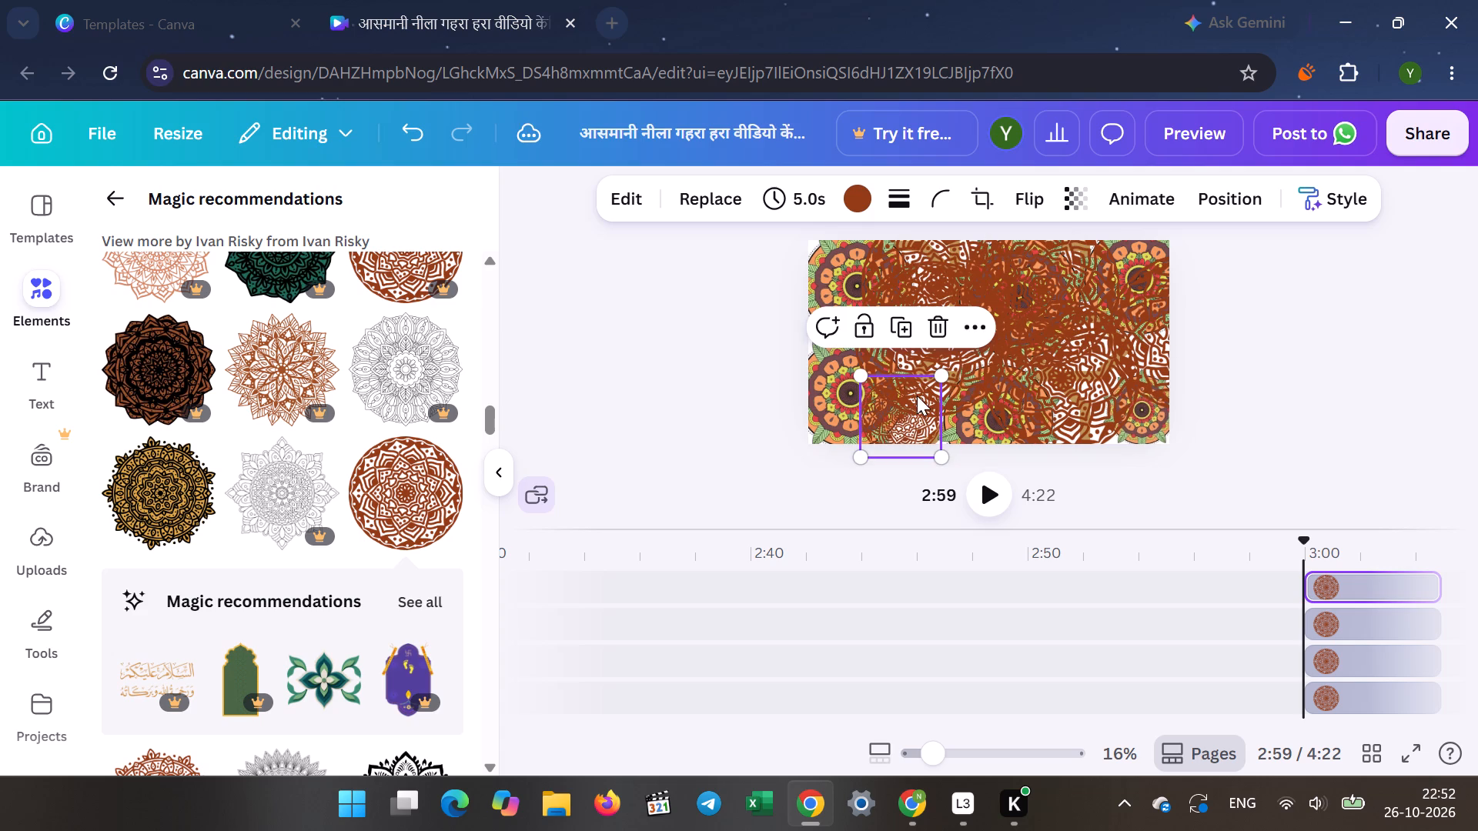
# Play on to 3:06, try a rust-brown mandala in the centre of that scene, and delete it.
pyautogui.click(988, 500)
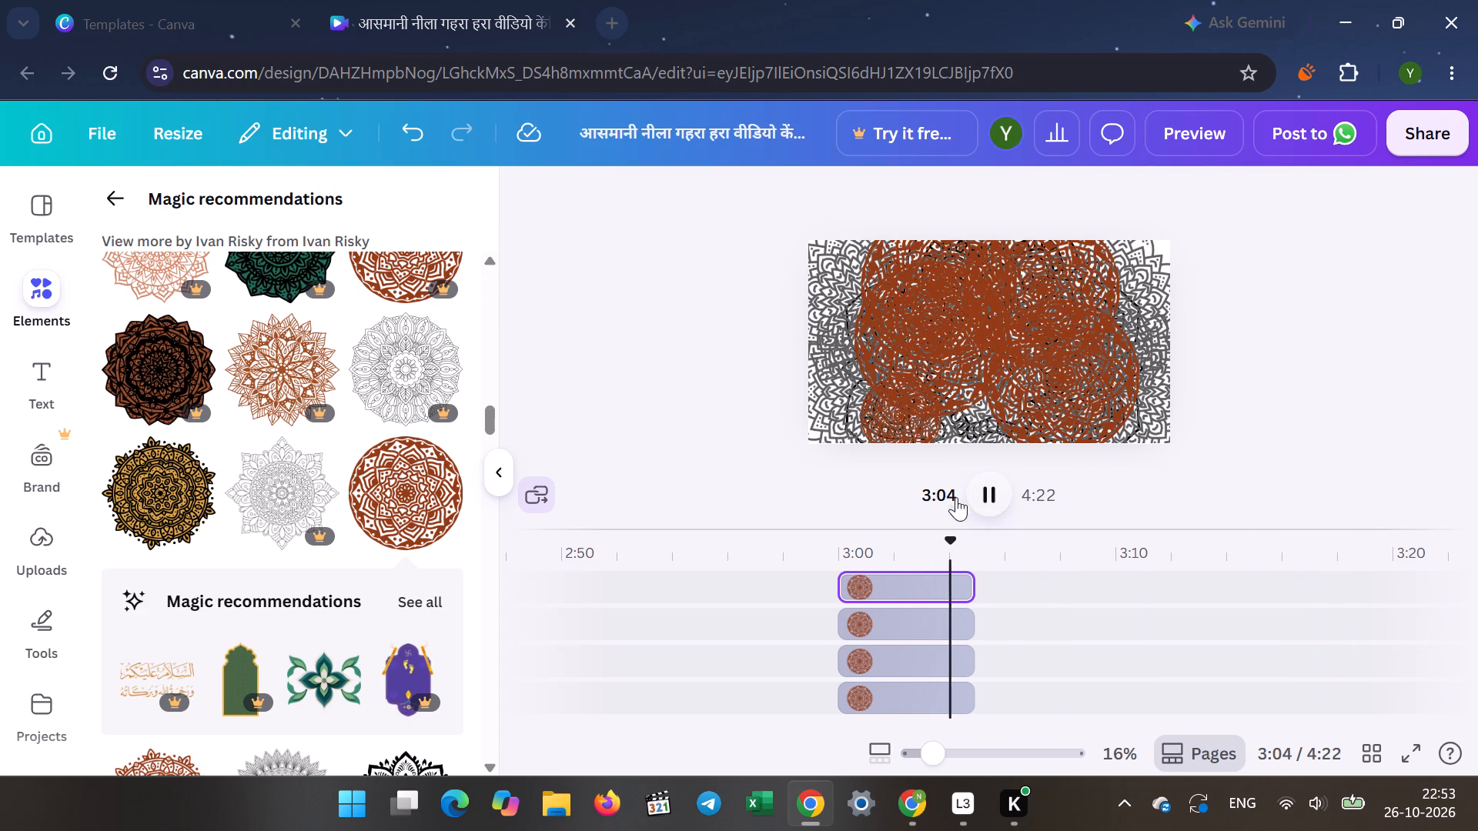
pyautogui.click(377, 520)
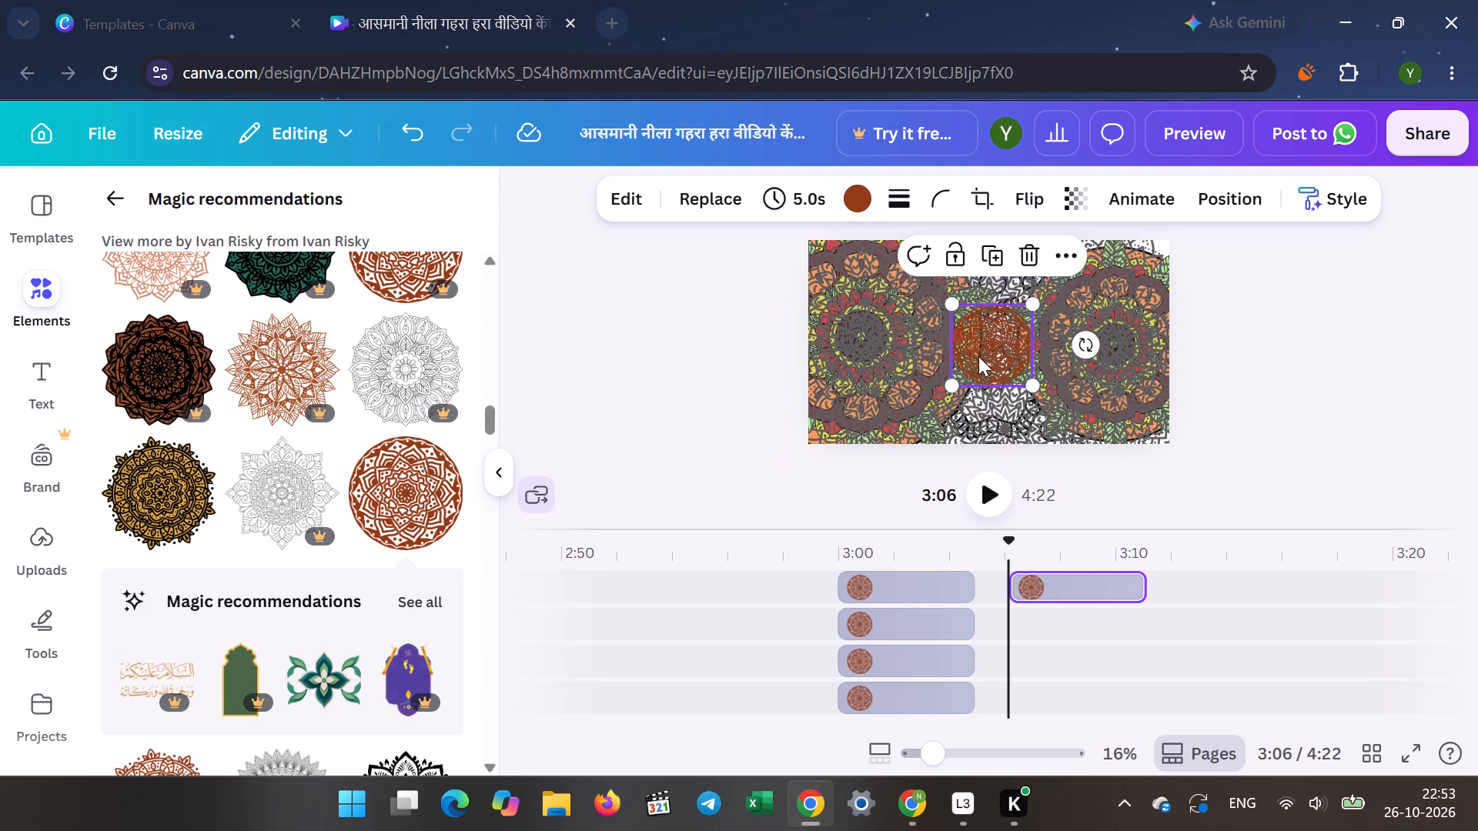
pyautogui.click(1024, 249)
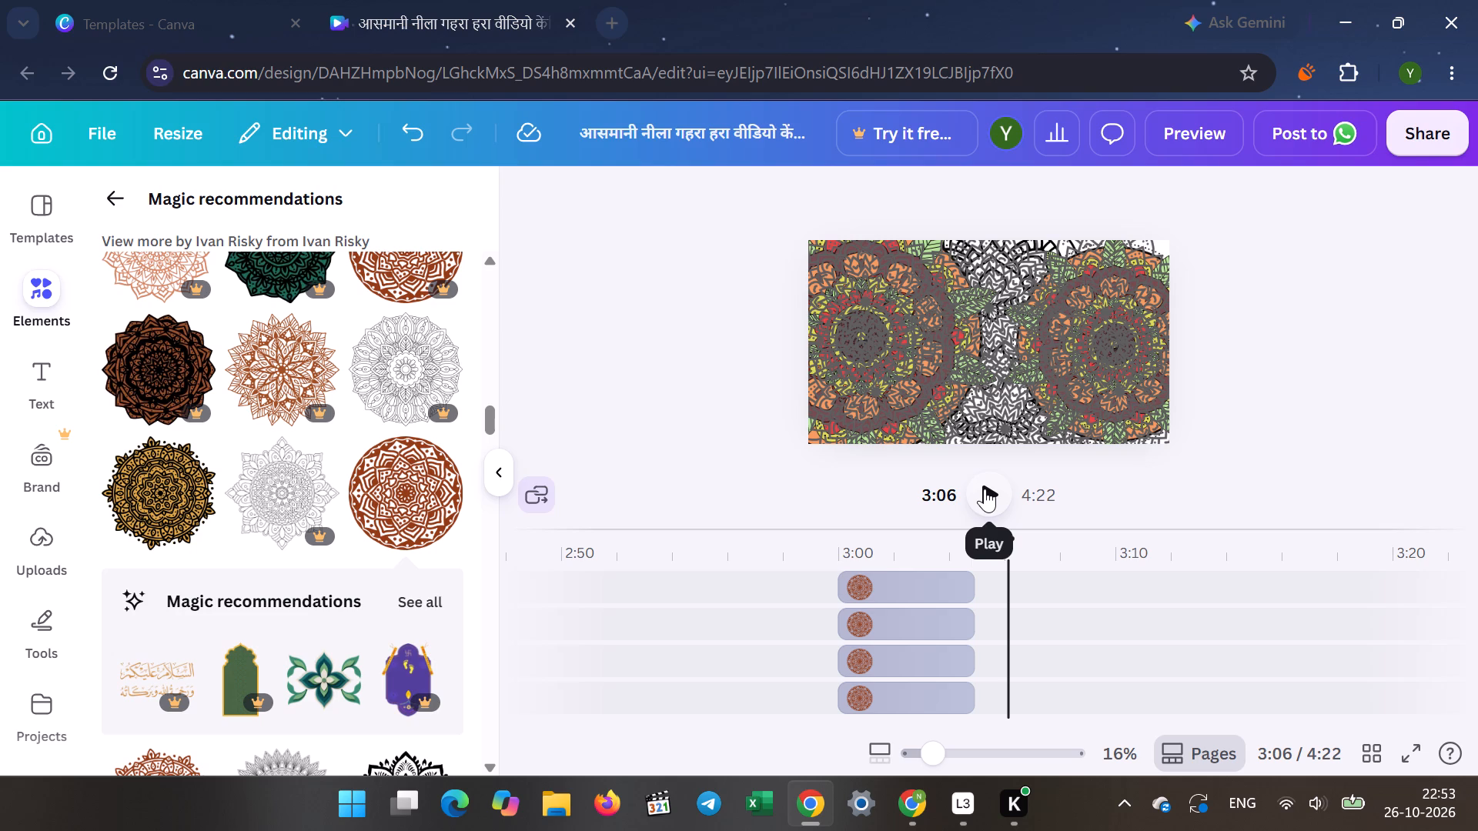
# Play the video from 3:06 to its end at 4:22 and replay it from the start to review all scenes.
pyautogui.click(985, 489)
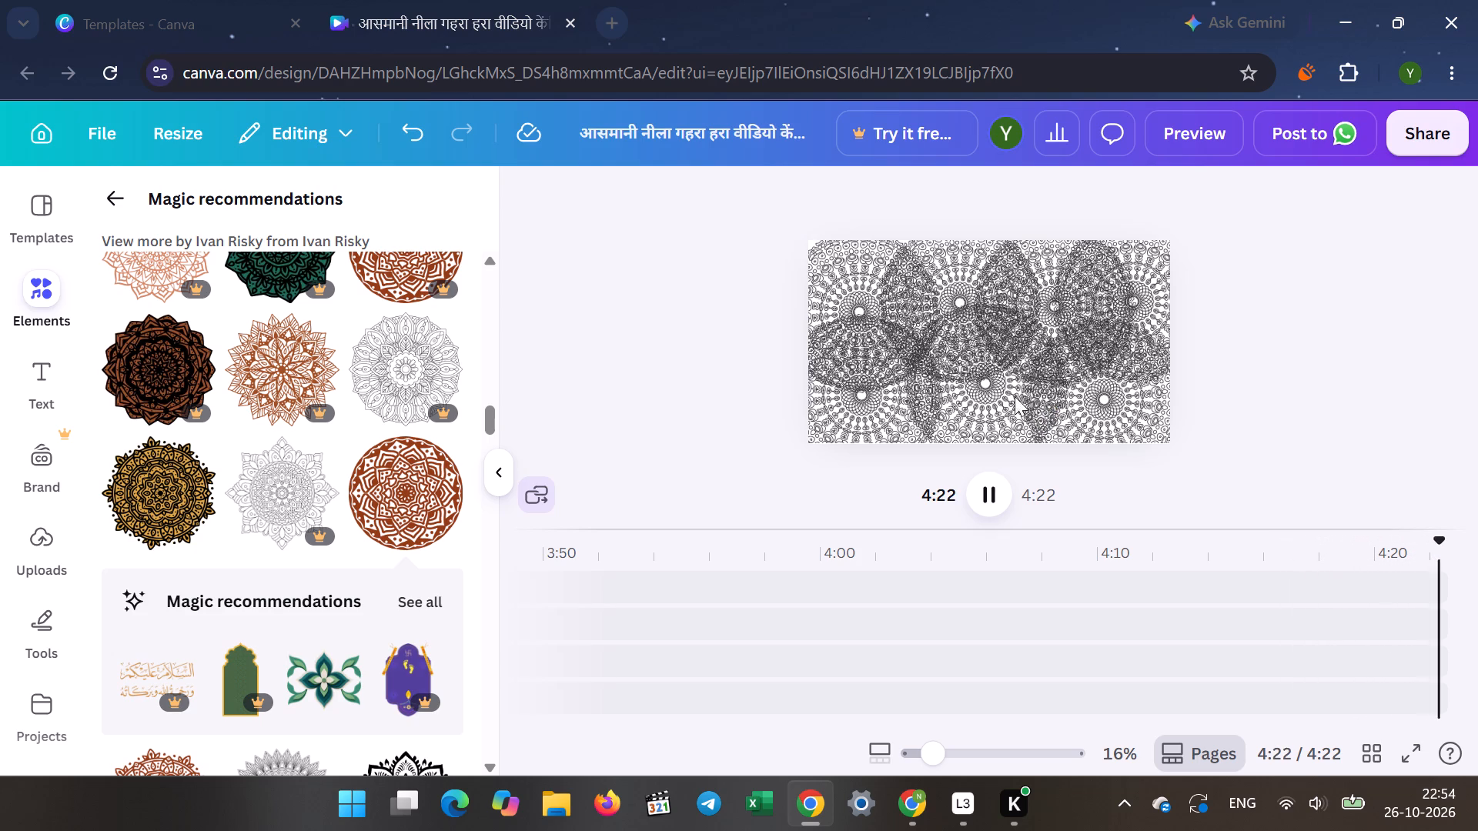
pyautogui.click(985, 492)
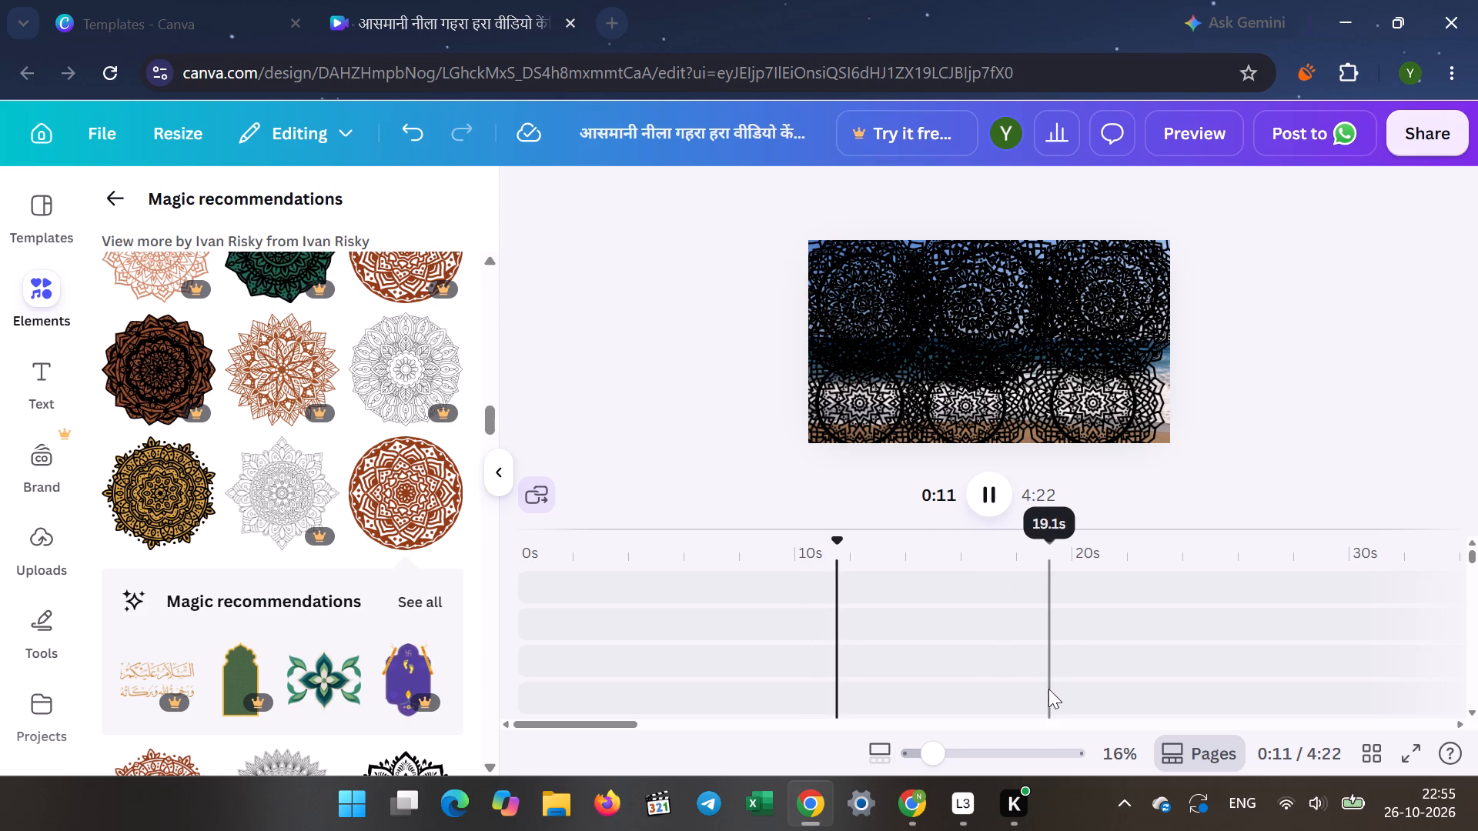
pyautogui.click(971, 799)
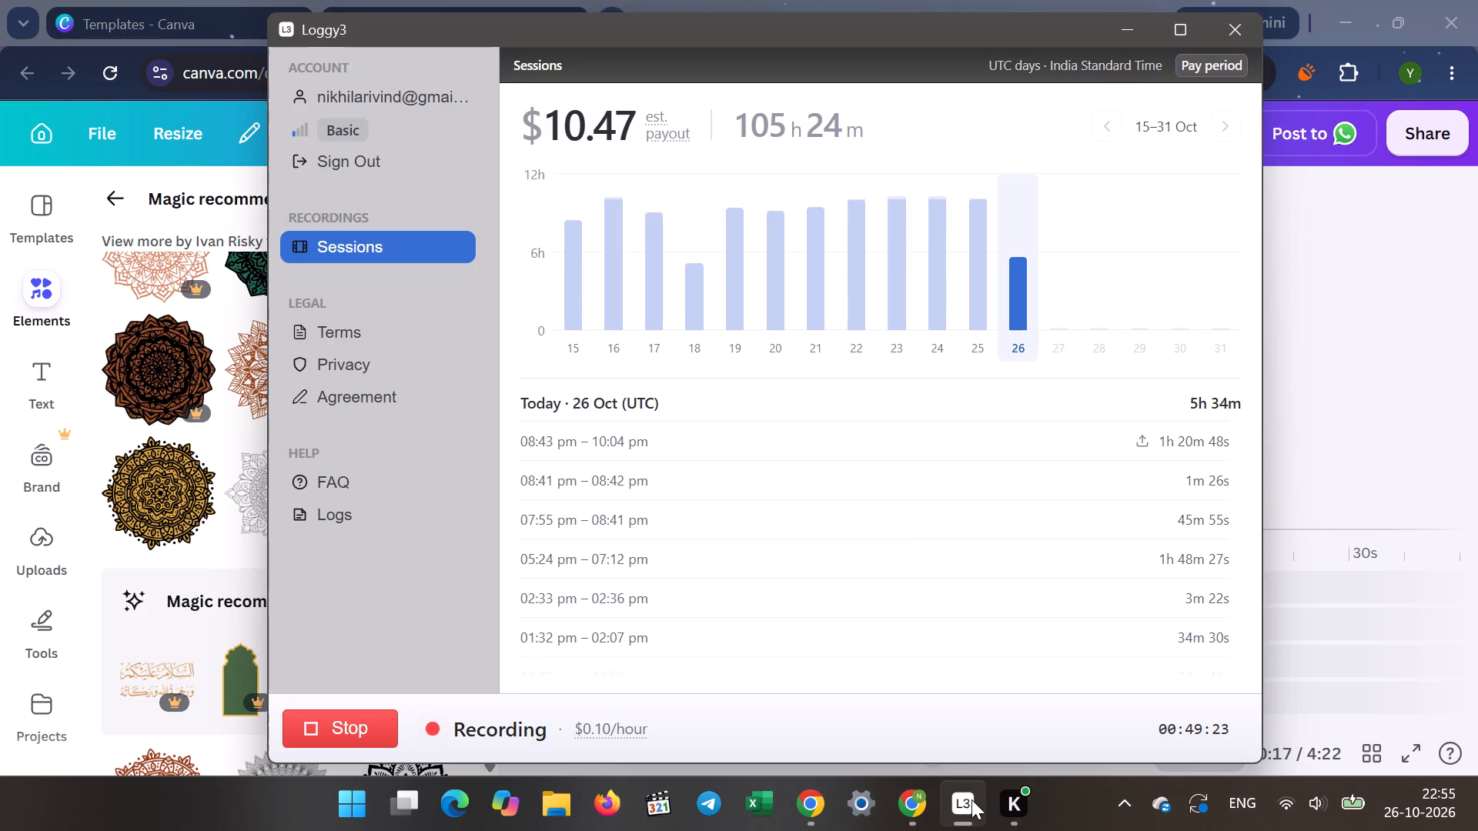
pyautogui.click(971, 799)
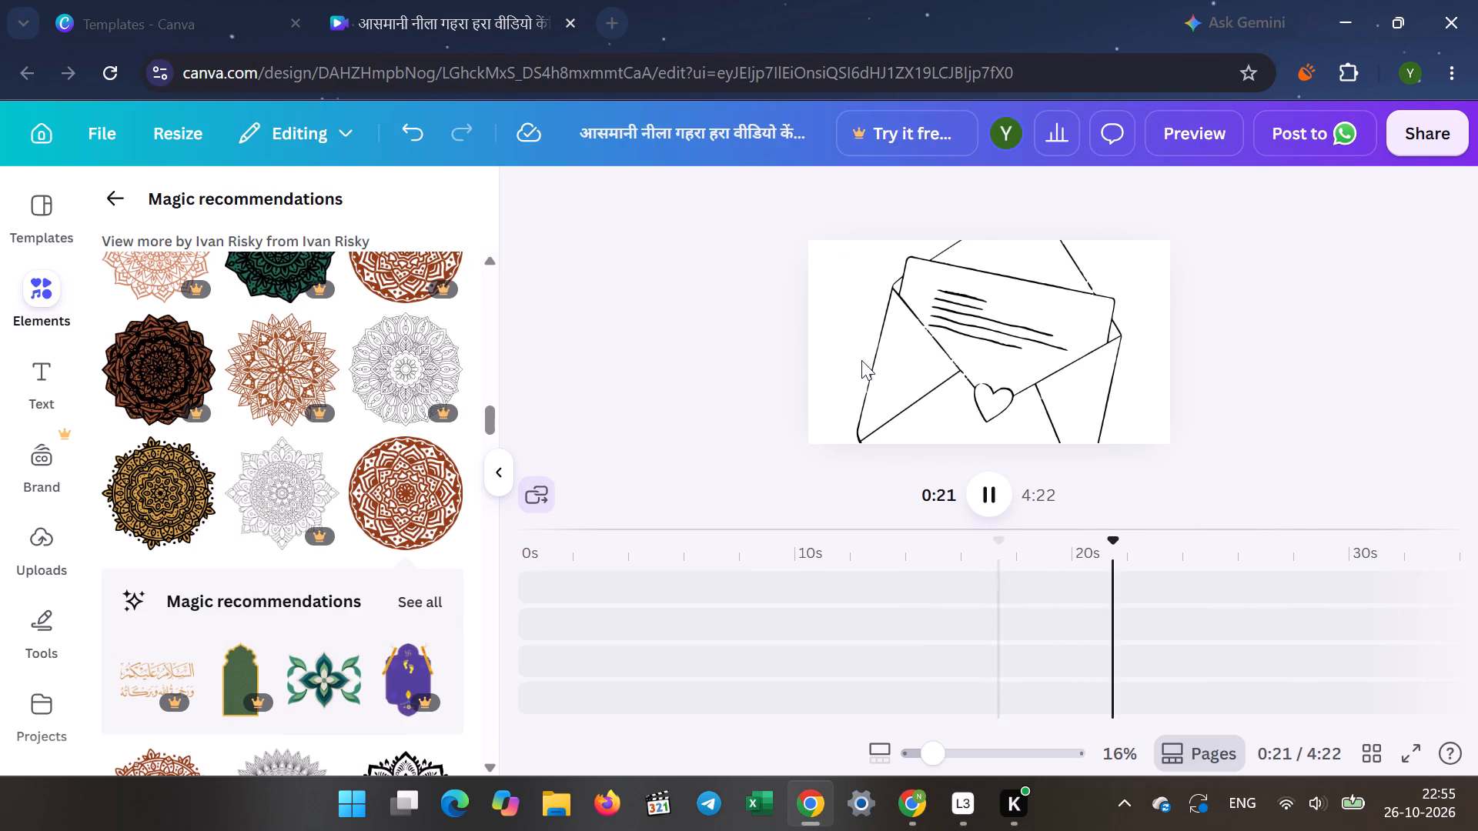
# Open a new browser tab.
pyautogui.click(614, 25)
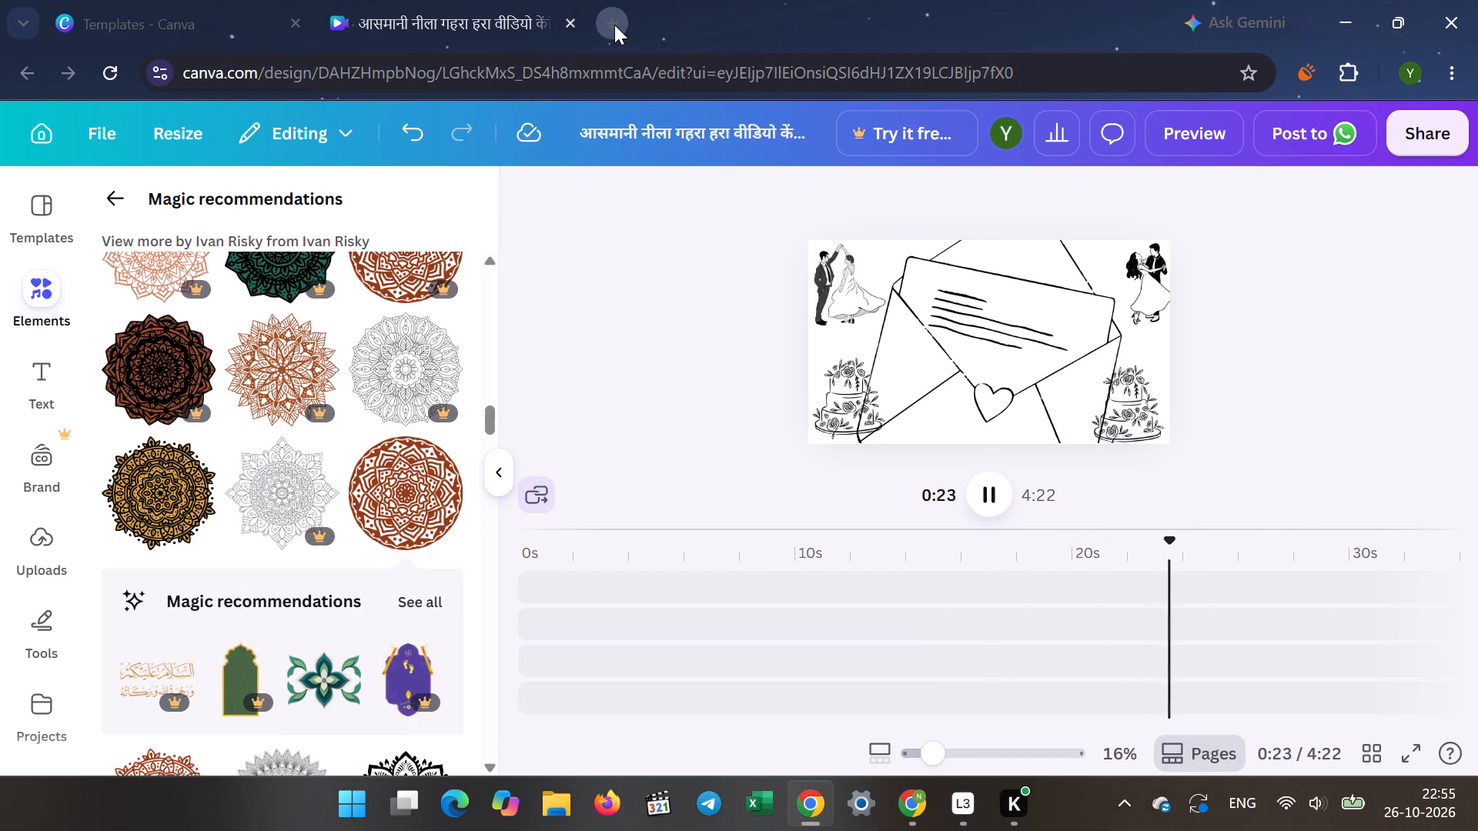